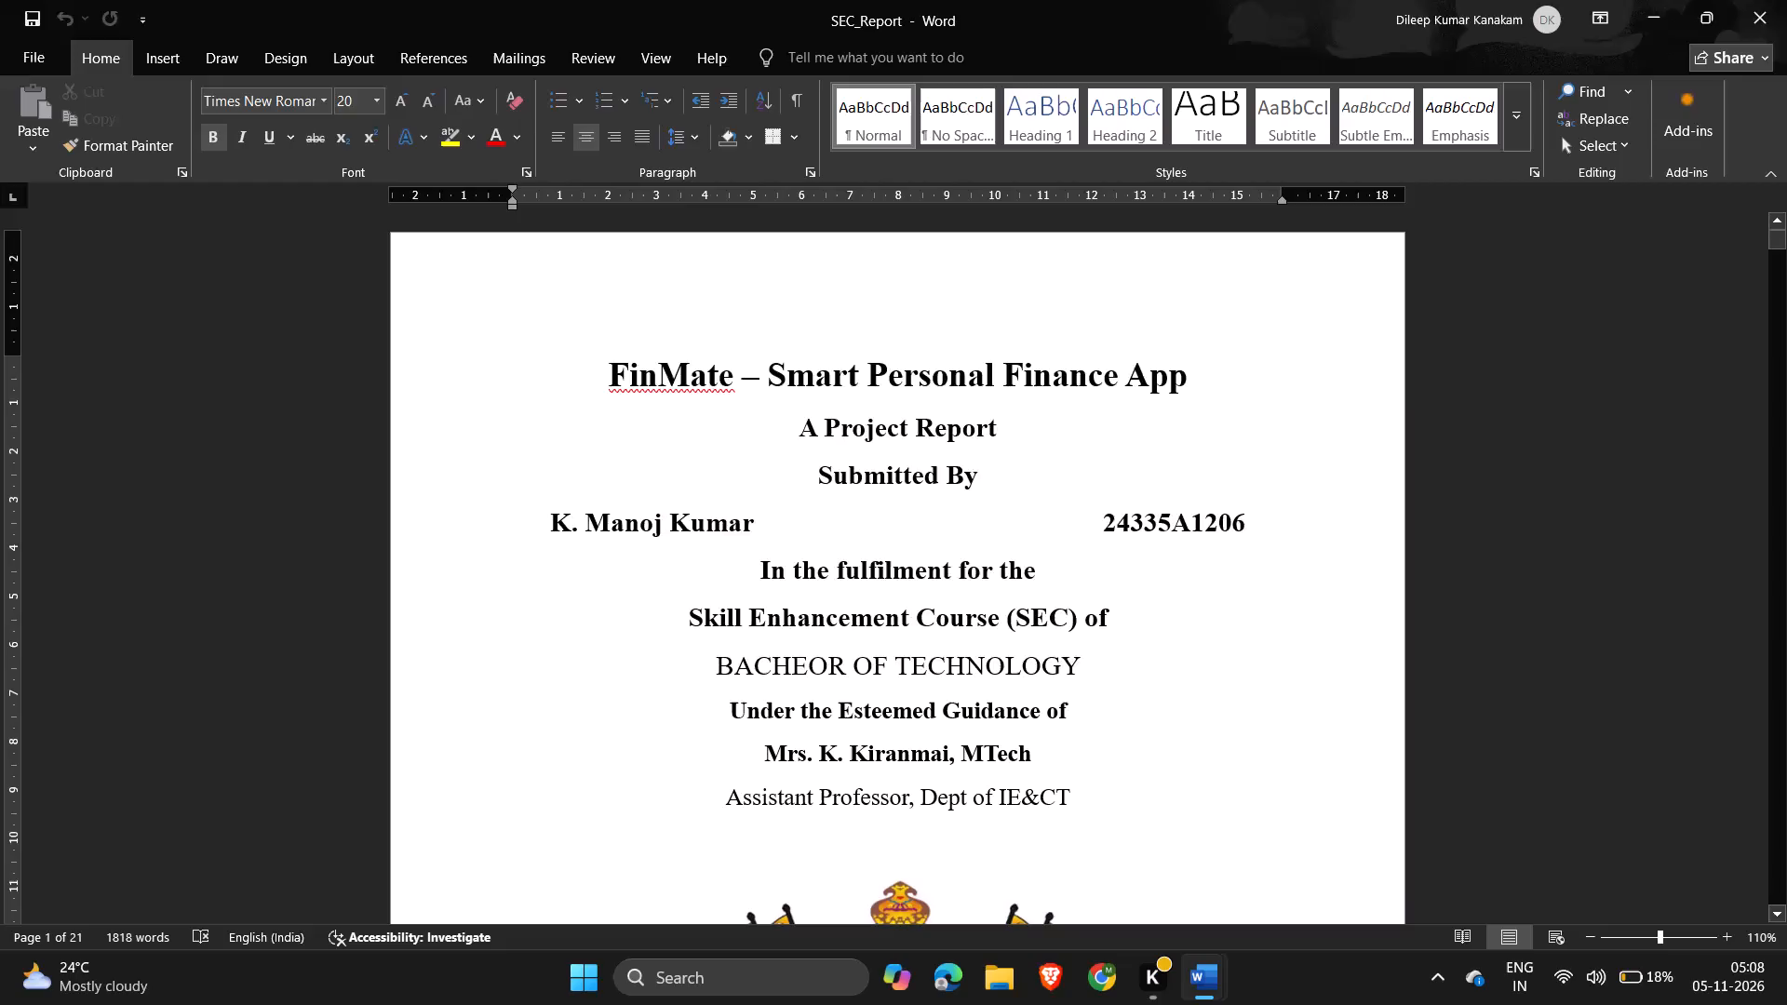
# Compare the front matter and opening pages of the SEC_Report and SEC documents, reading through to the Abstract section in SEC.
pyautogui.hotkey('alt', 'Tab')
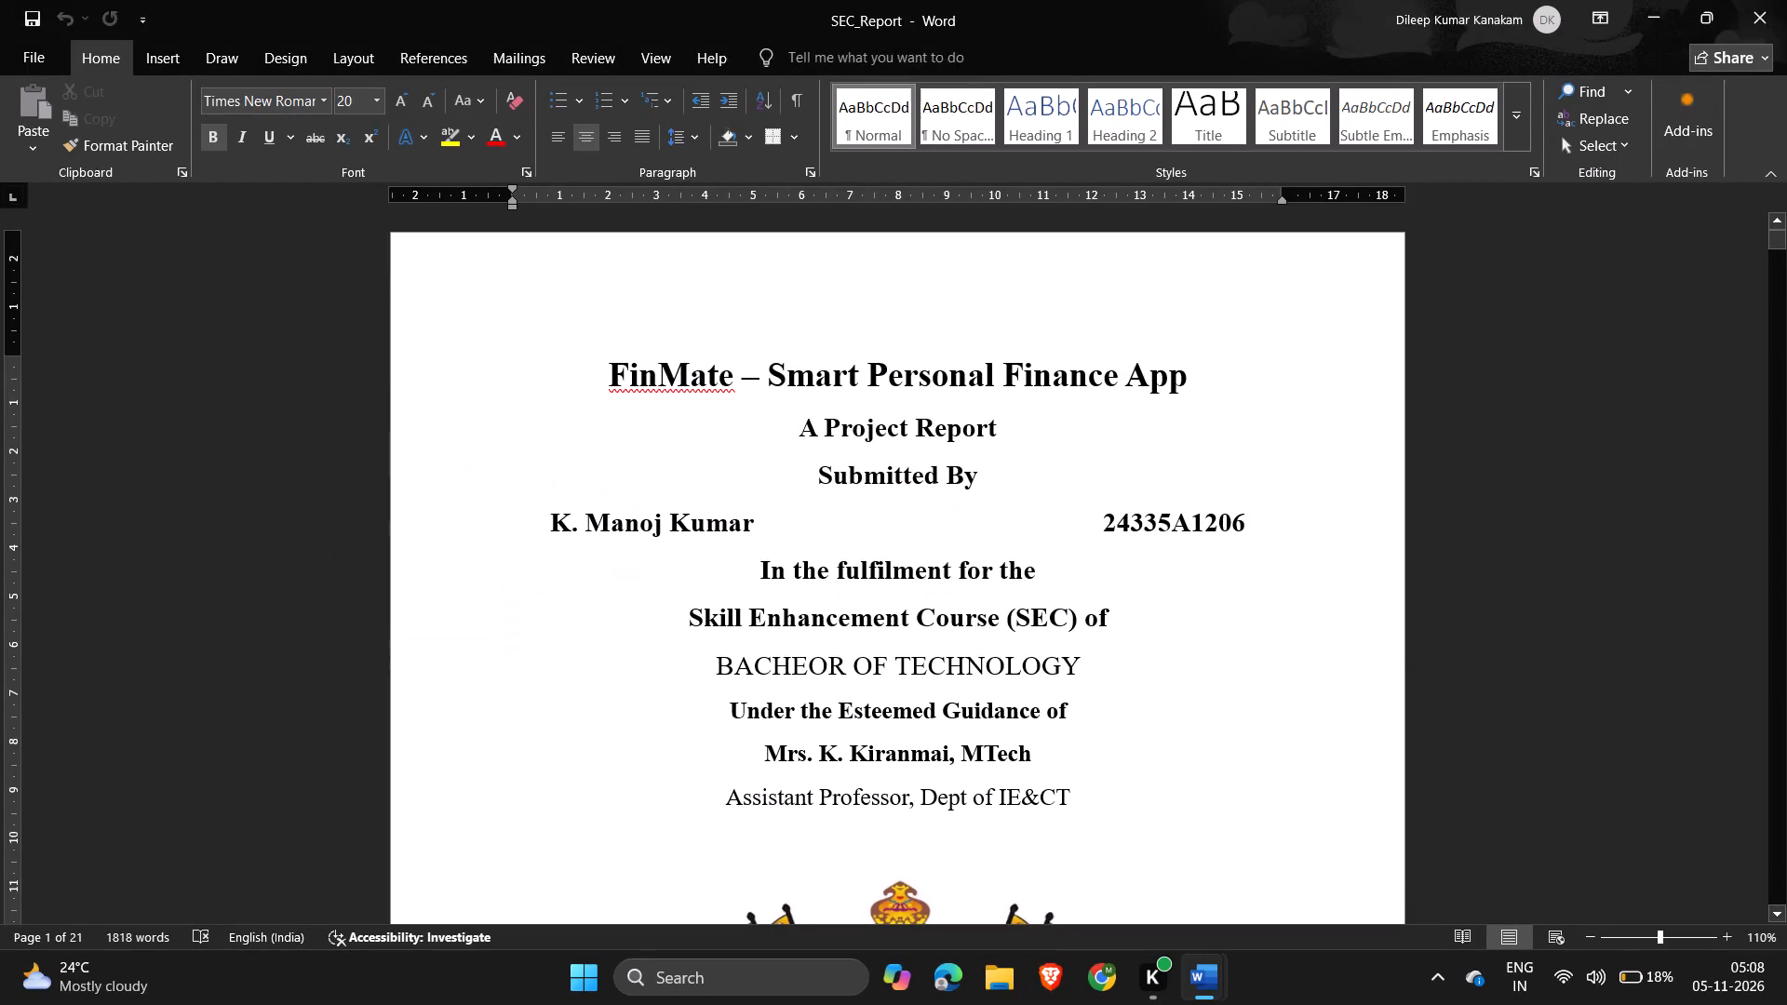
pyautogui.hotkey('alt', 'Tab')
pyautogui.scroll(-2, 1030, 536)
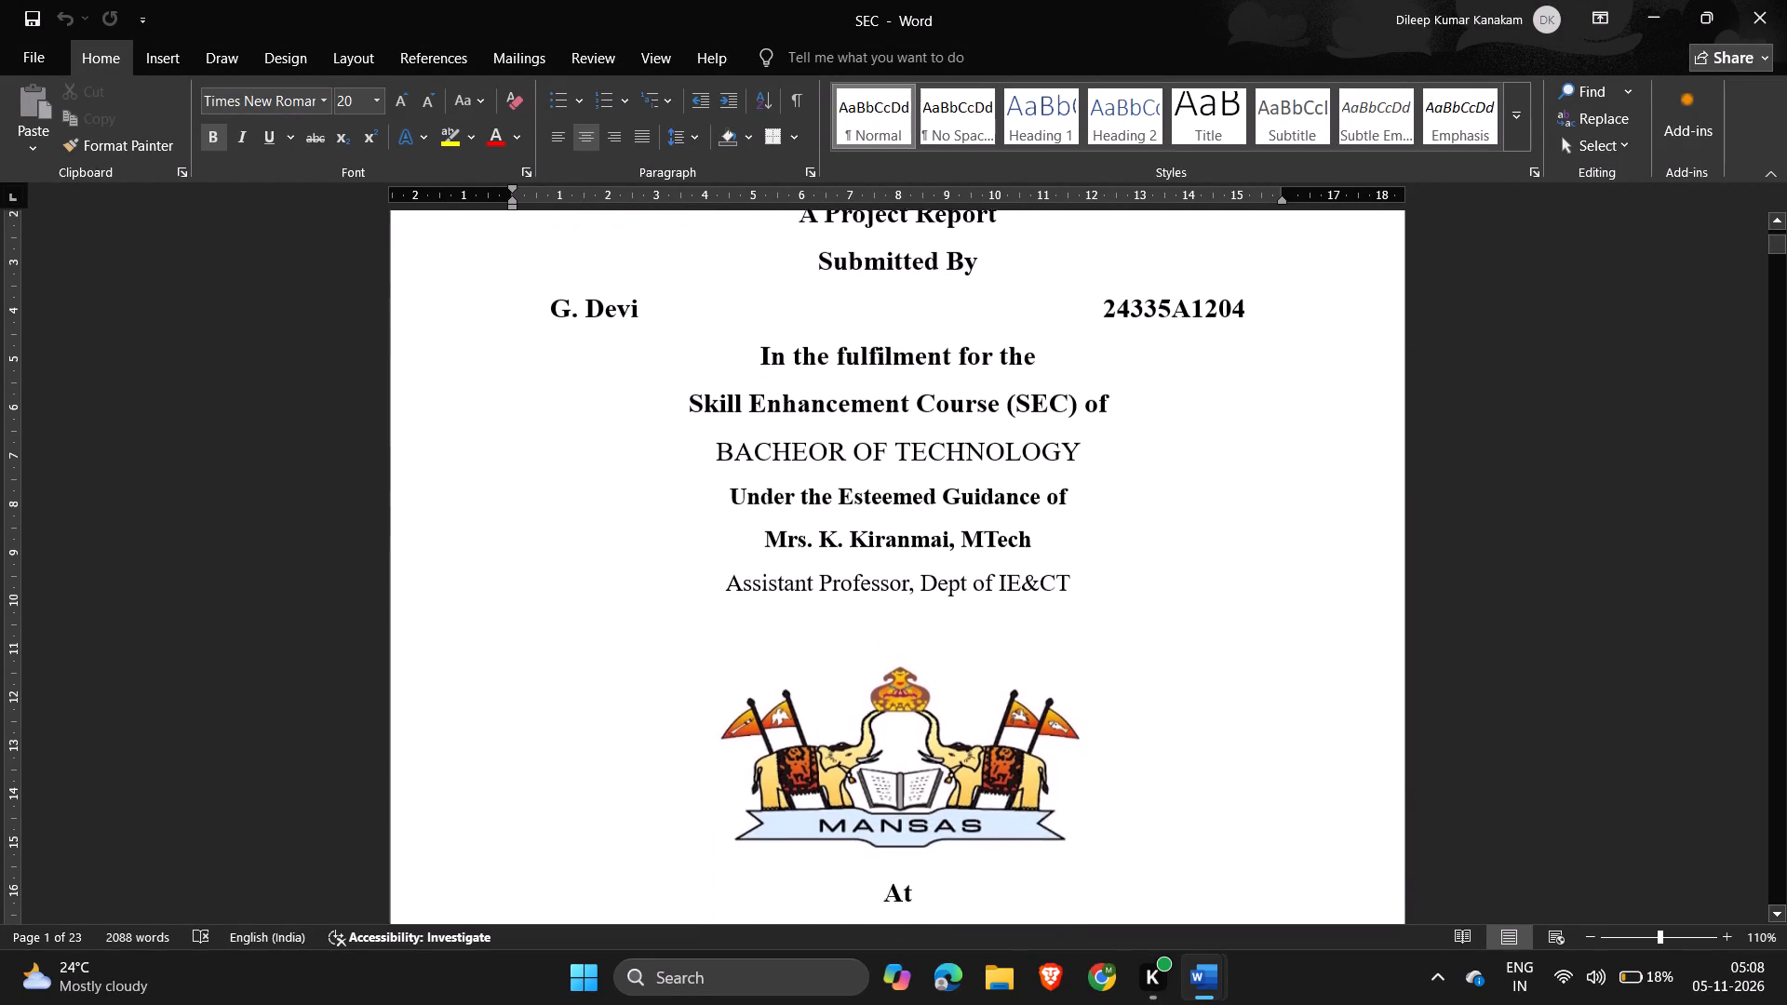
pyautogui.scroll(-1, 1030, 536)
pyautogui.hotkey('alt', 'Tab')
pyautogui.scroll(-4, 1030, 536)
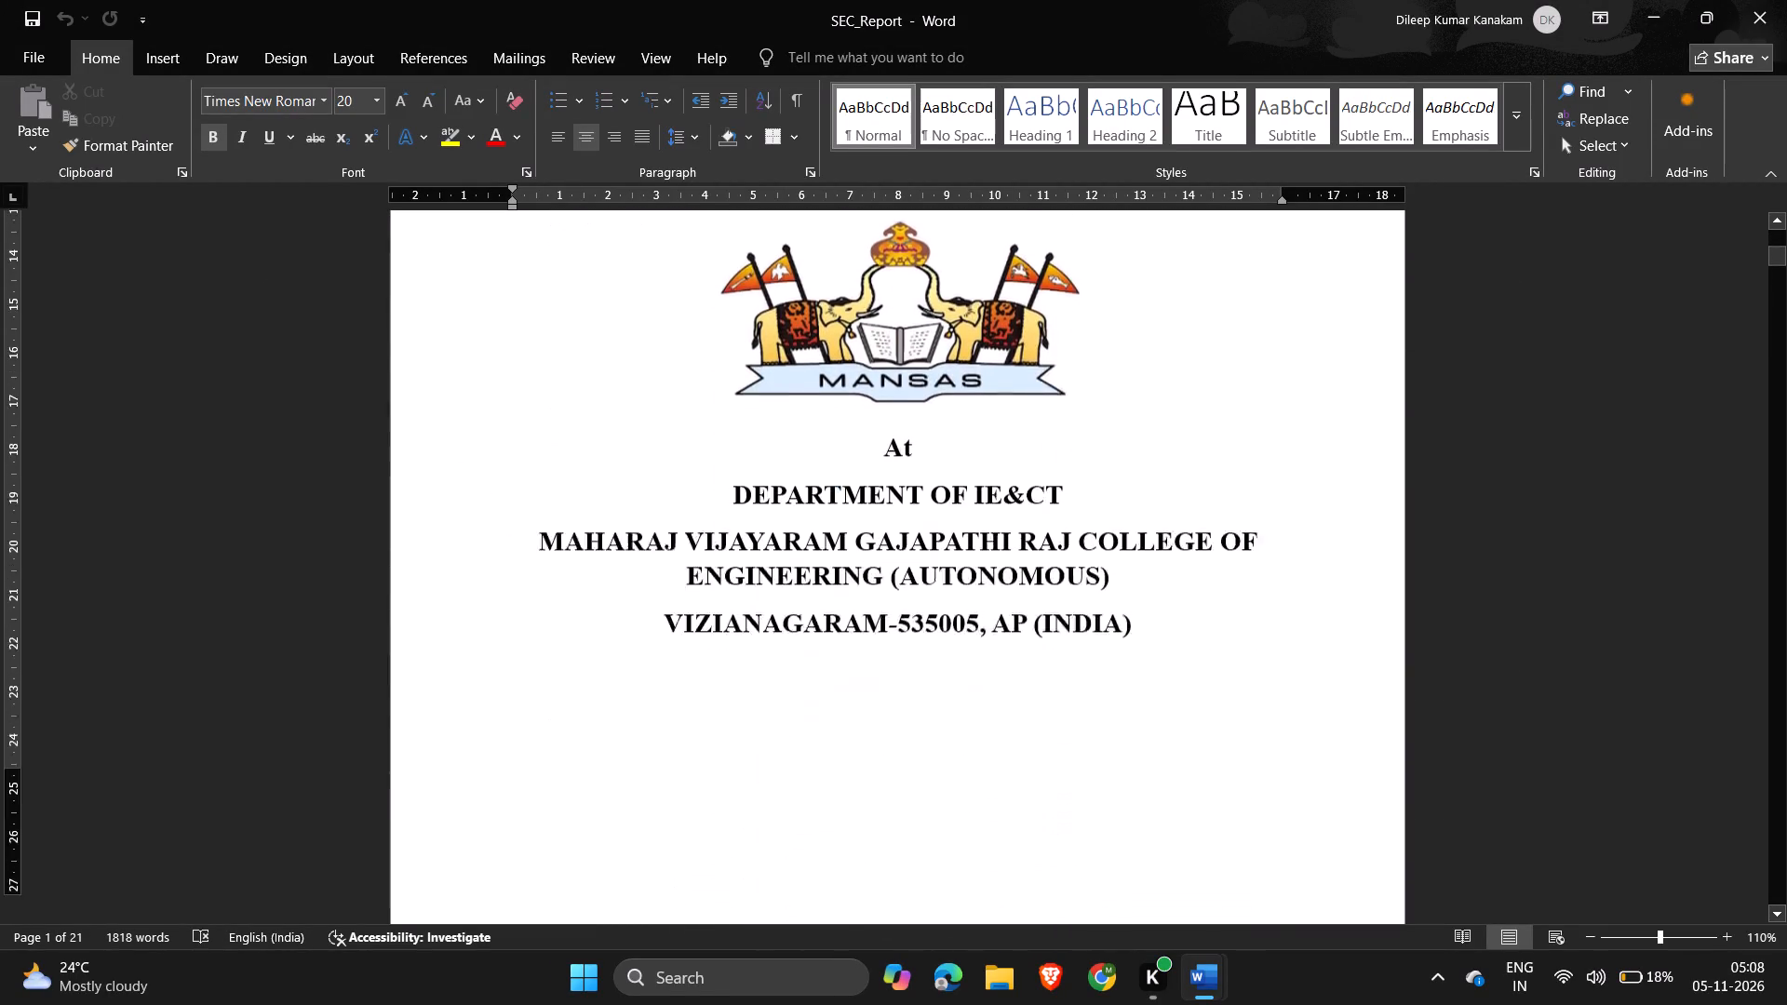
pyautogui.scroll(-2, 1030, 536)
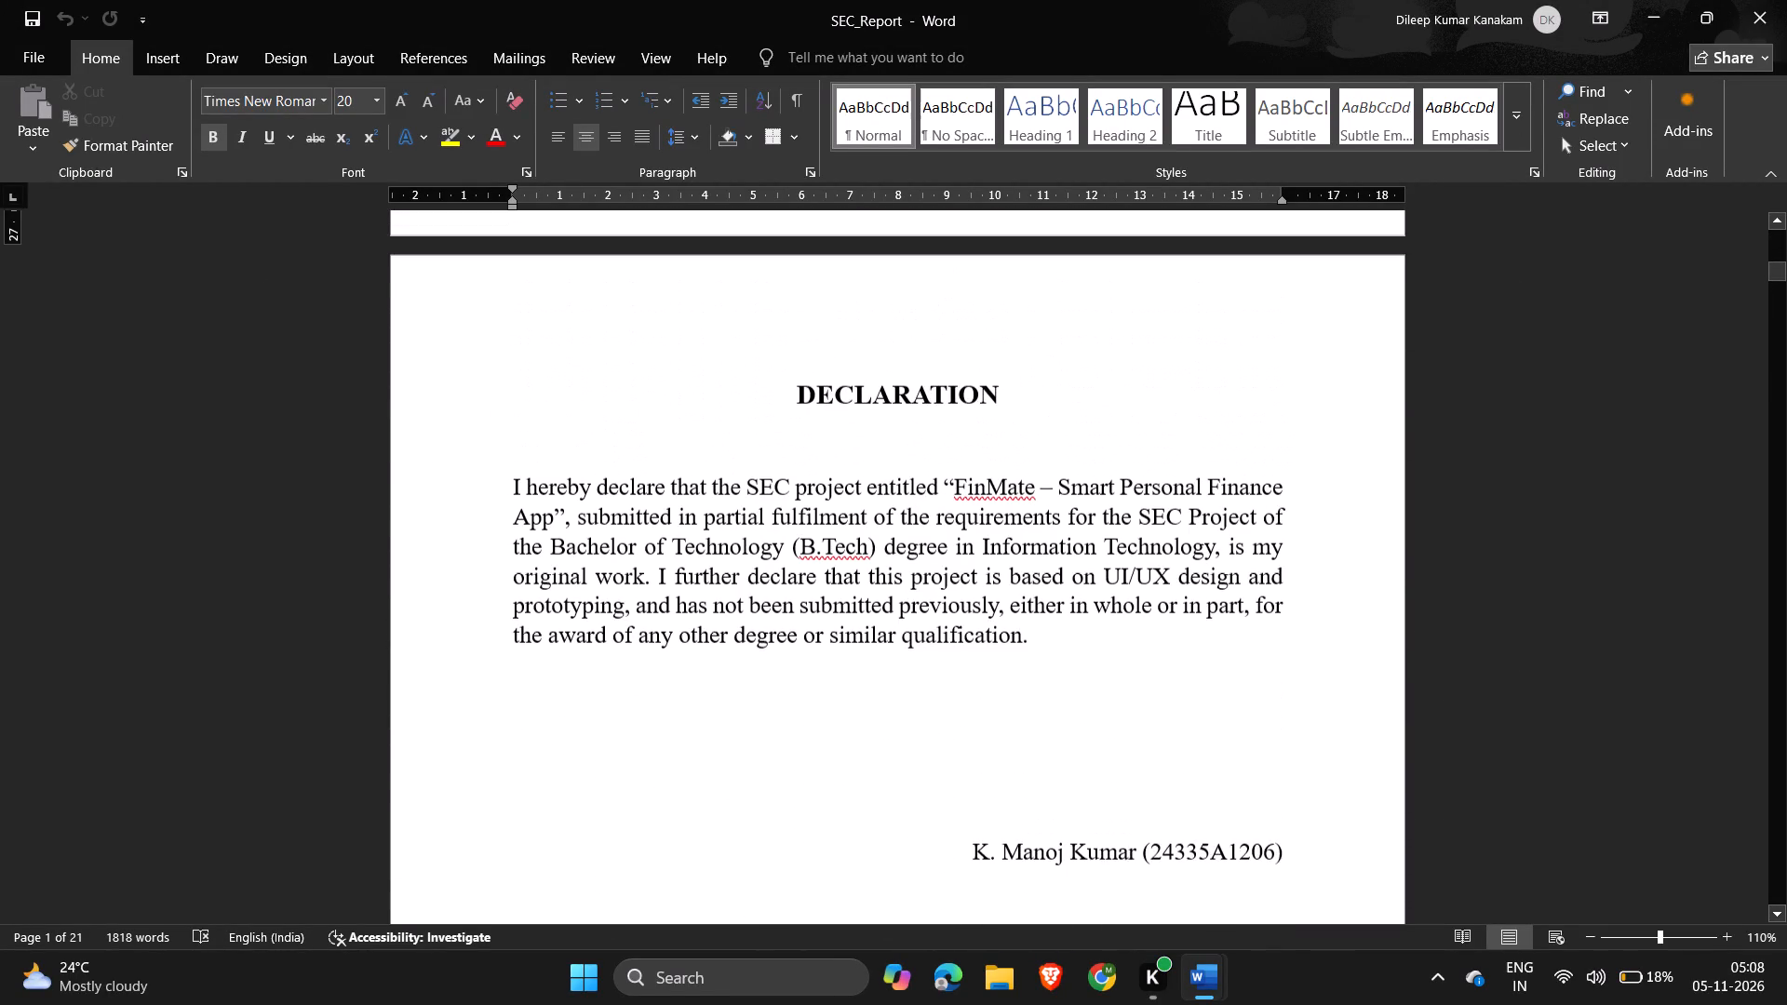
pyautogui.hotkey('alt', 'Tab')
pyautogui.scroll(-2, 1030, 536)
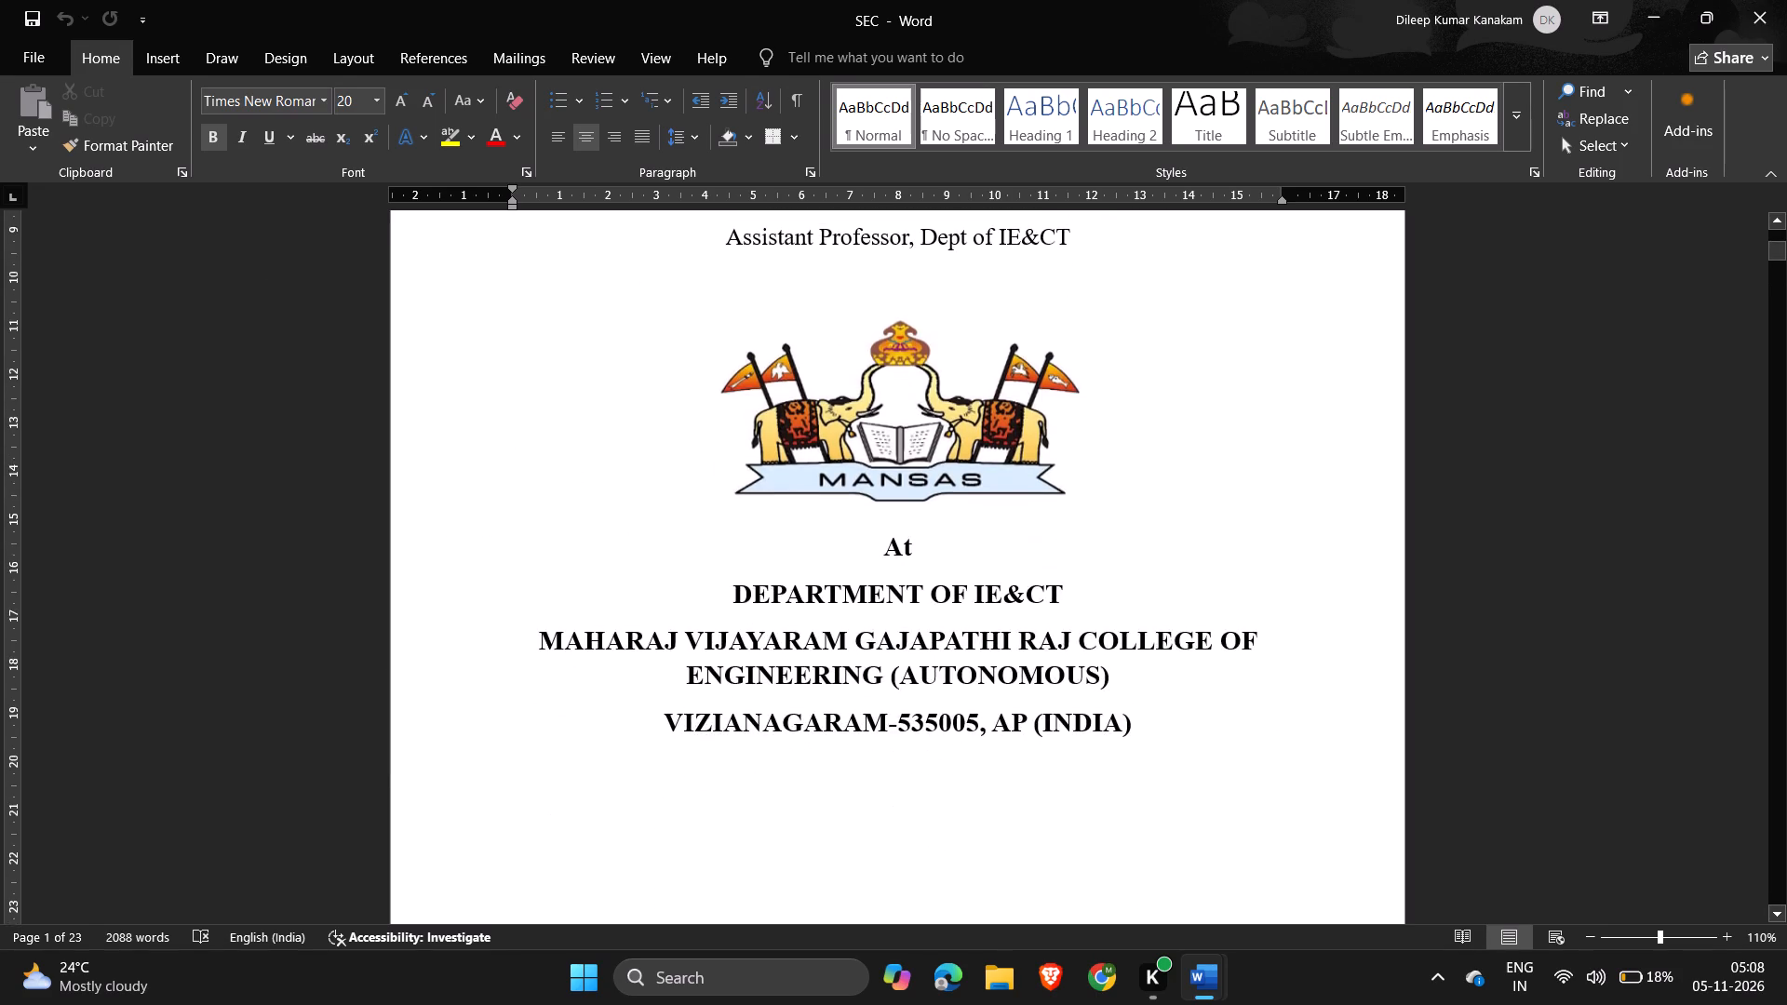
pyautogui.scroll(-9, 1030, 536)
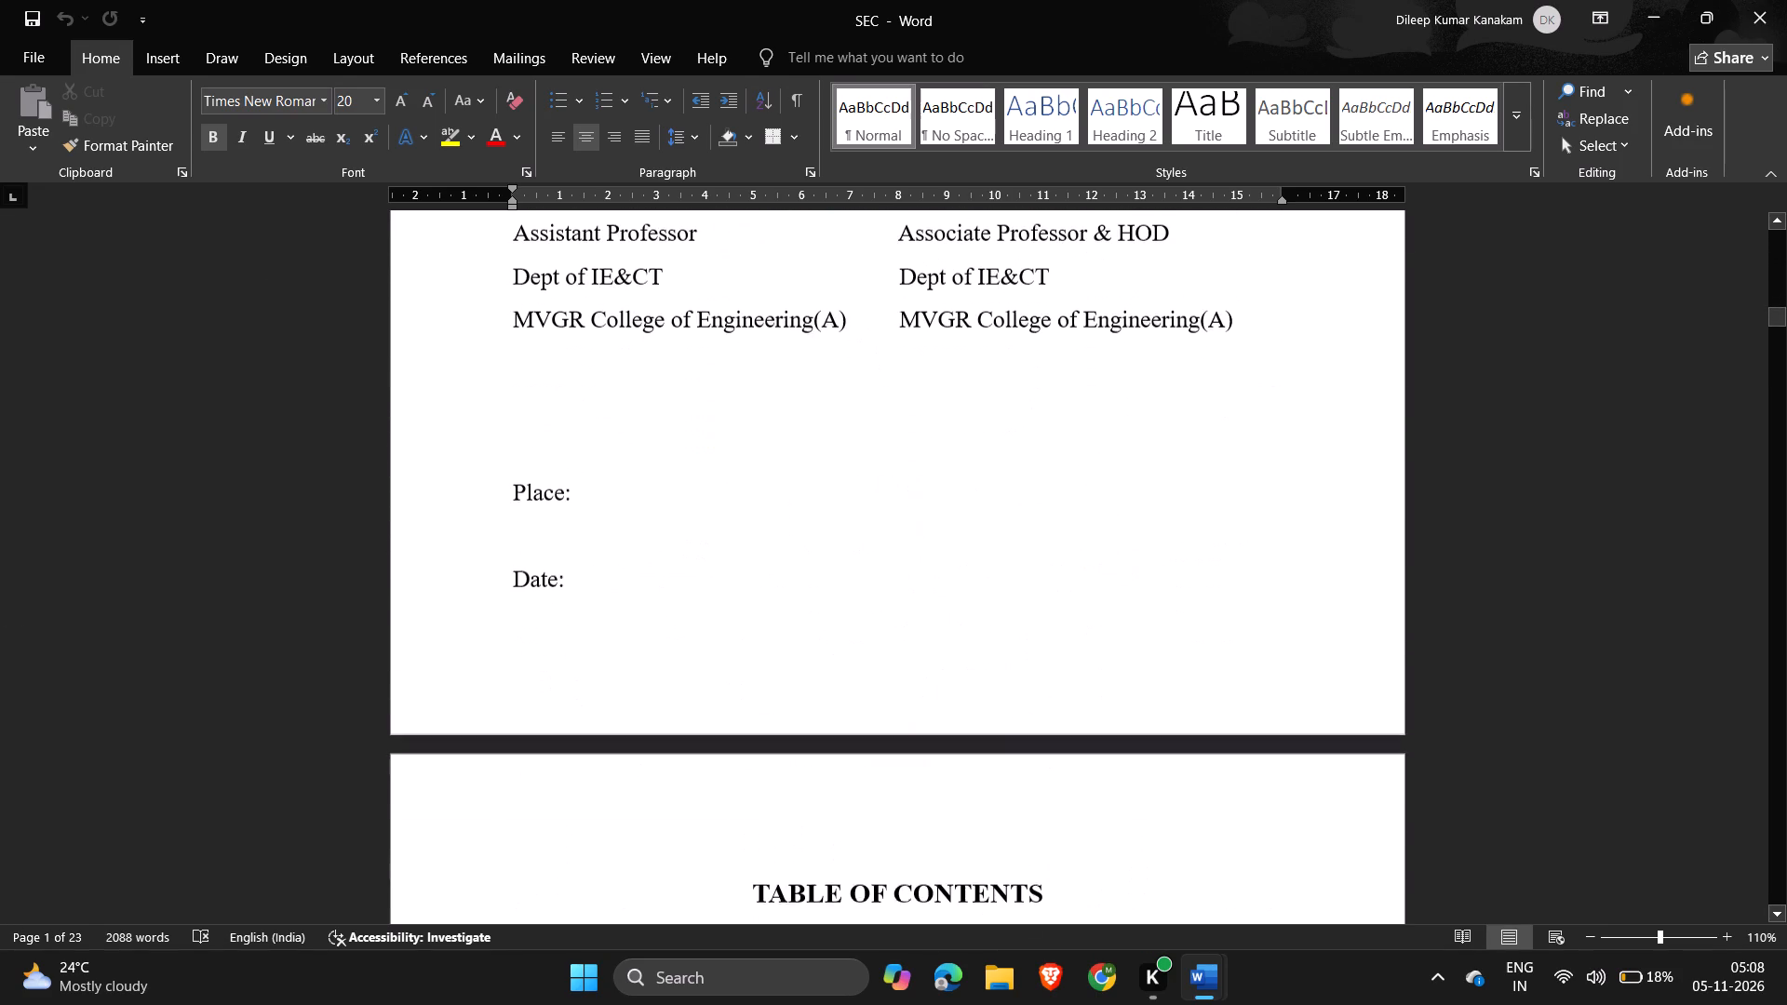
pyautogui.scroll(-4, 1030, 536)
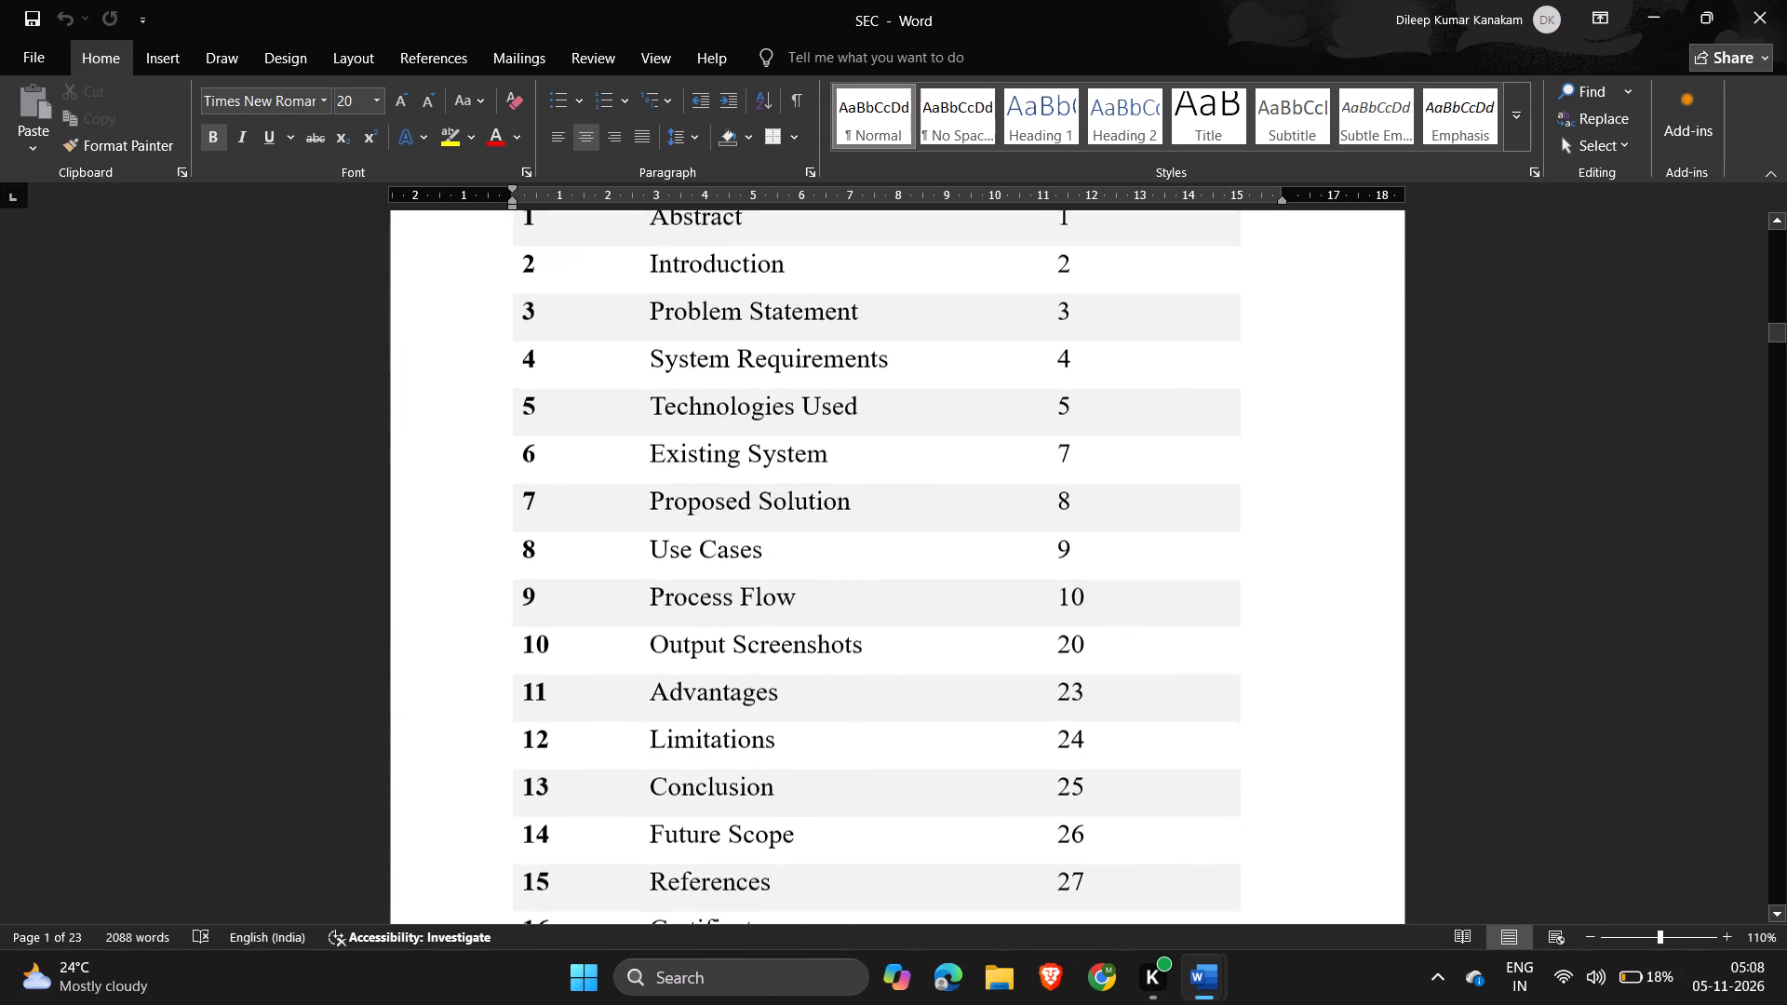
pyautogui.scroll(-4, 1030, 536)
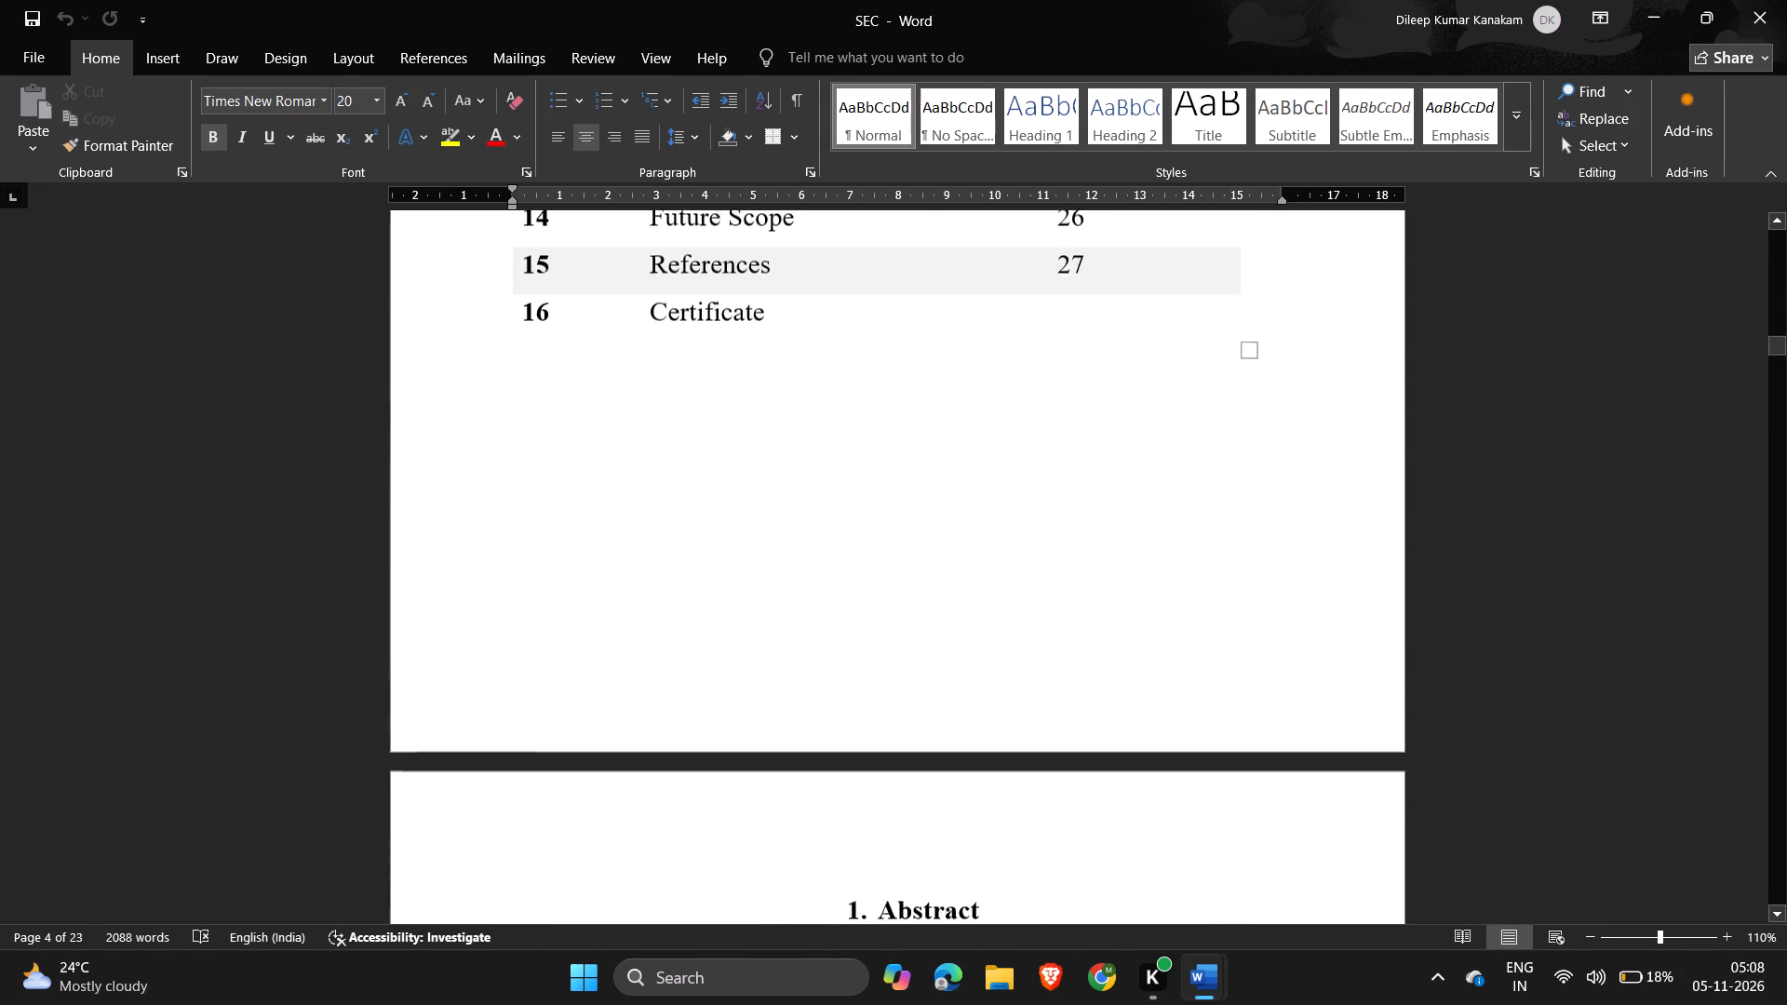
pyautogui.scroll(-4, 1030, 536)
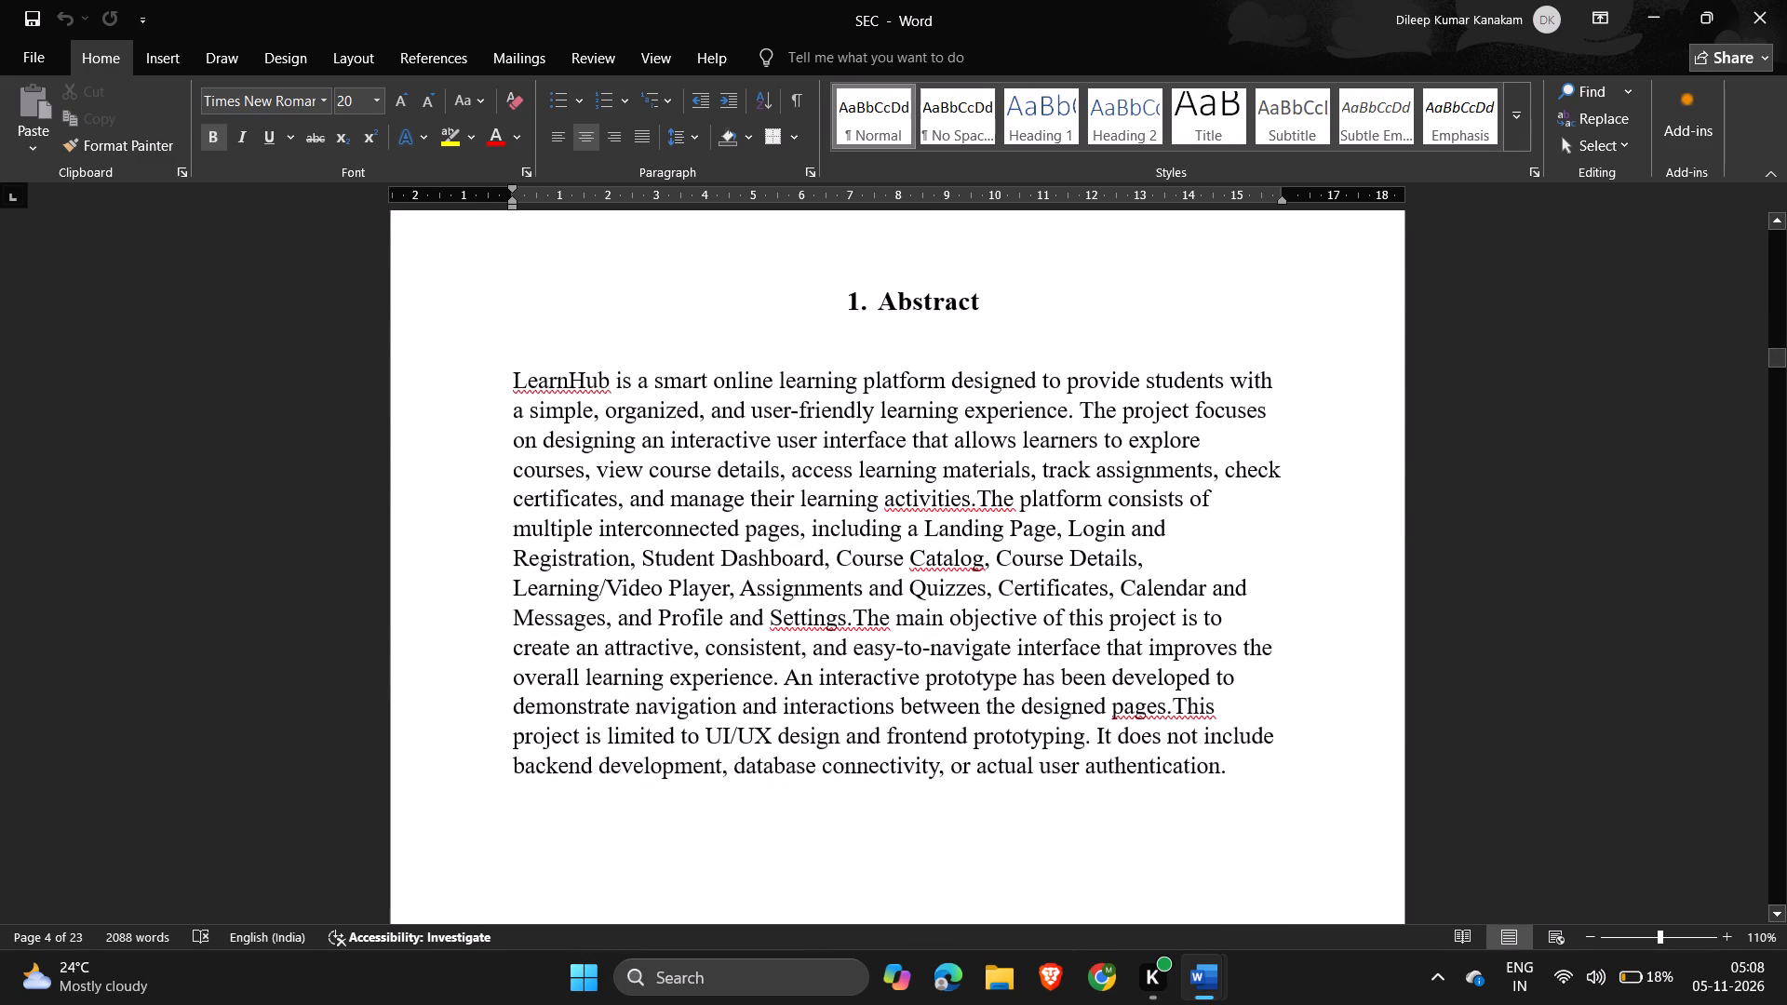
pyautogui.scroll(-1, 1030, 536)
# Copy the formatting of the Abstract paragraph in SEC_Report onto the Abstract body text in the SEC document with Format Painter.
pyautogui.hotkey('alt', 'Tab')
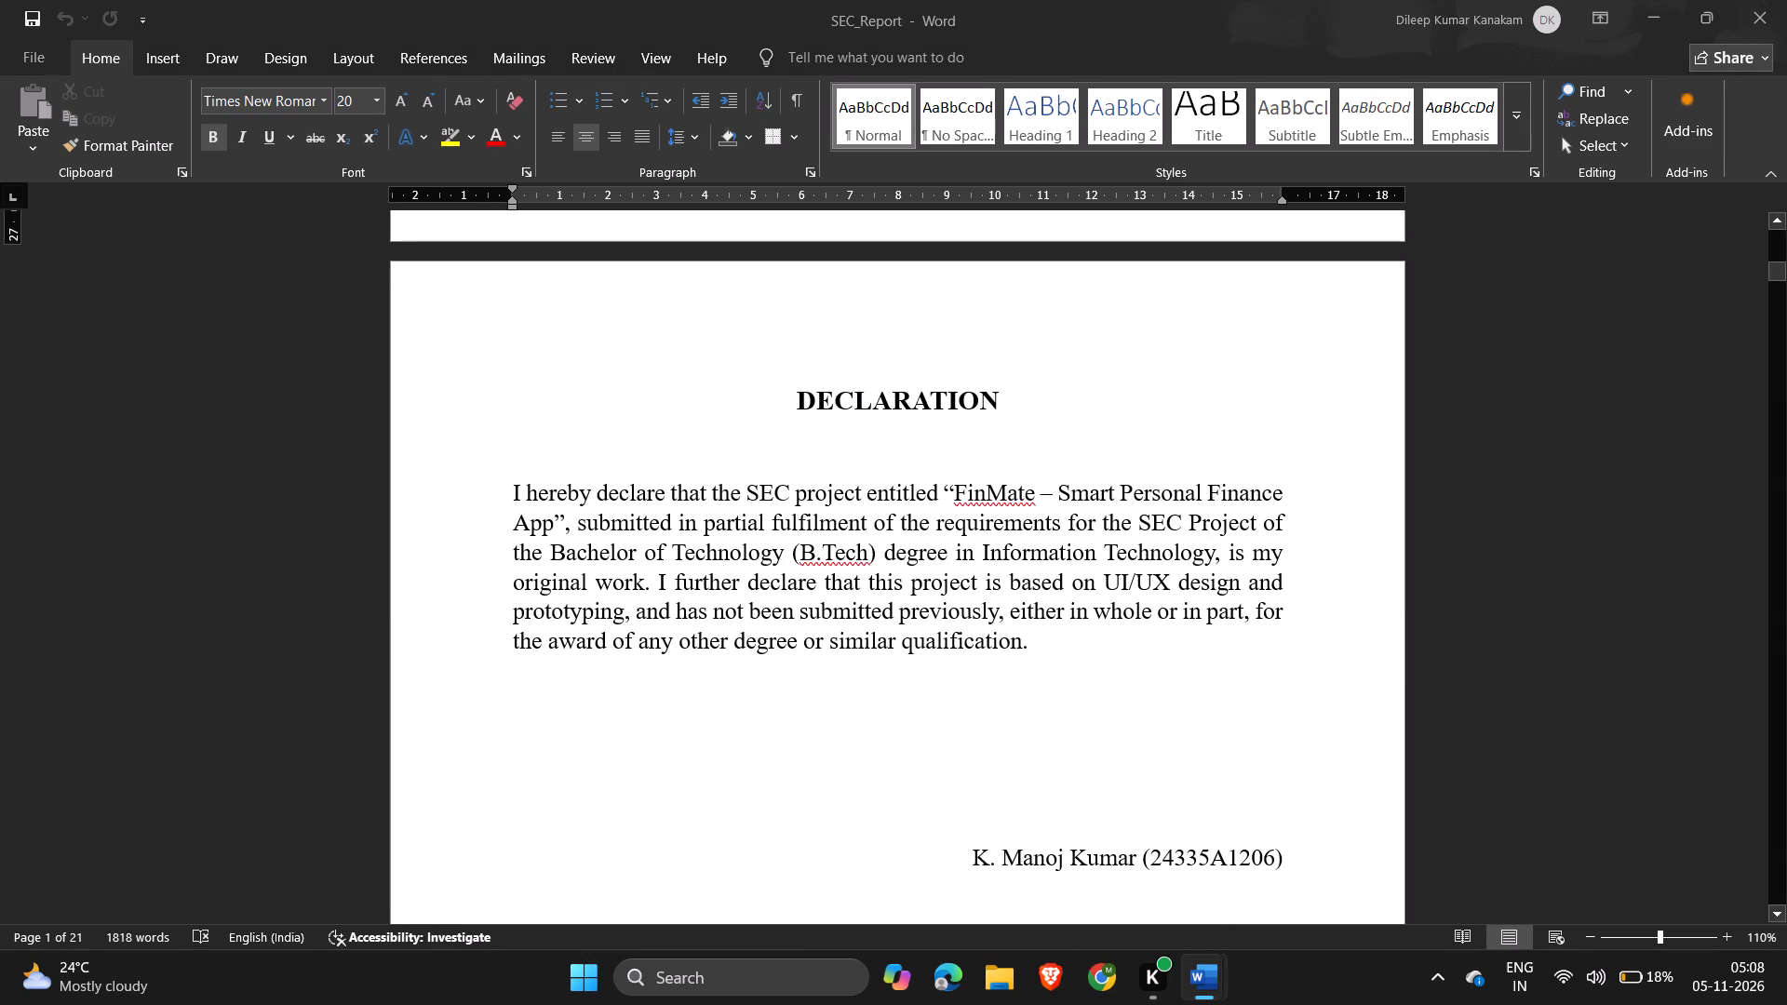
pyautogui.scroll(-7, 1030, 536)
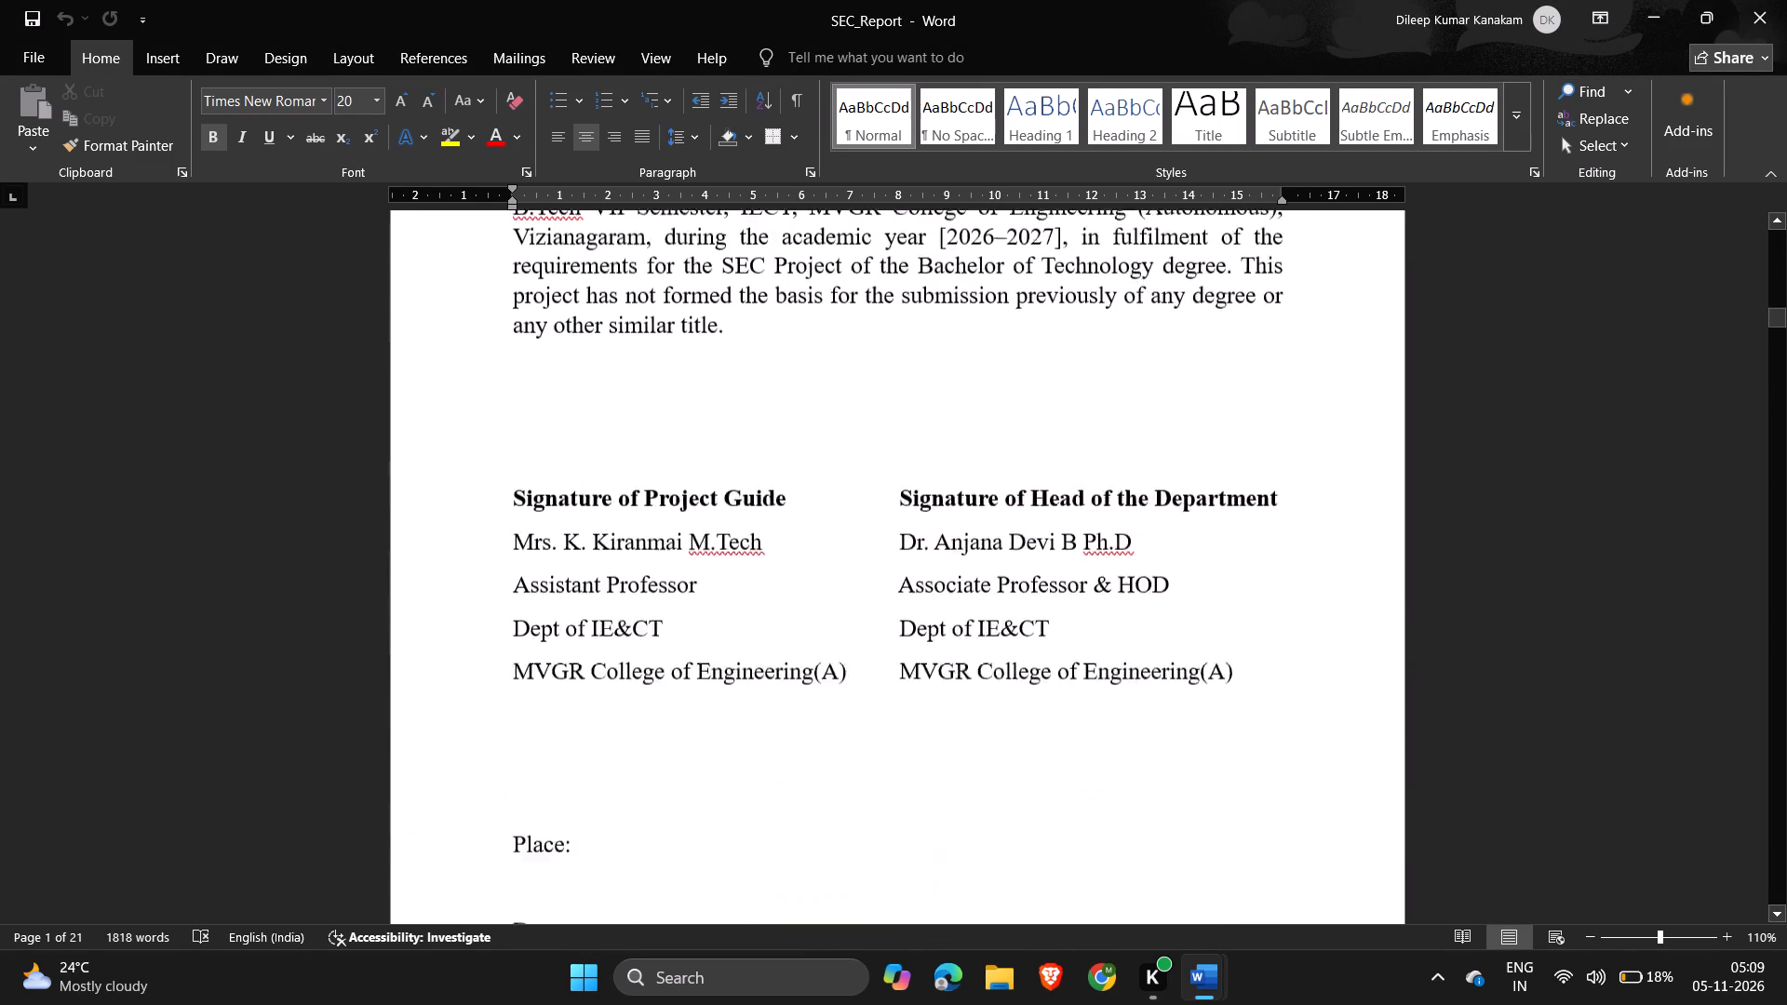
pyautogui.scroll(-5, 1030, 536)
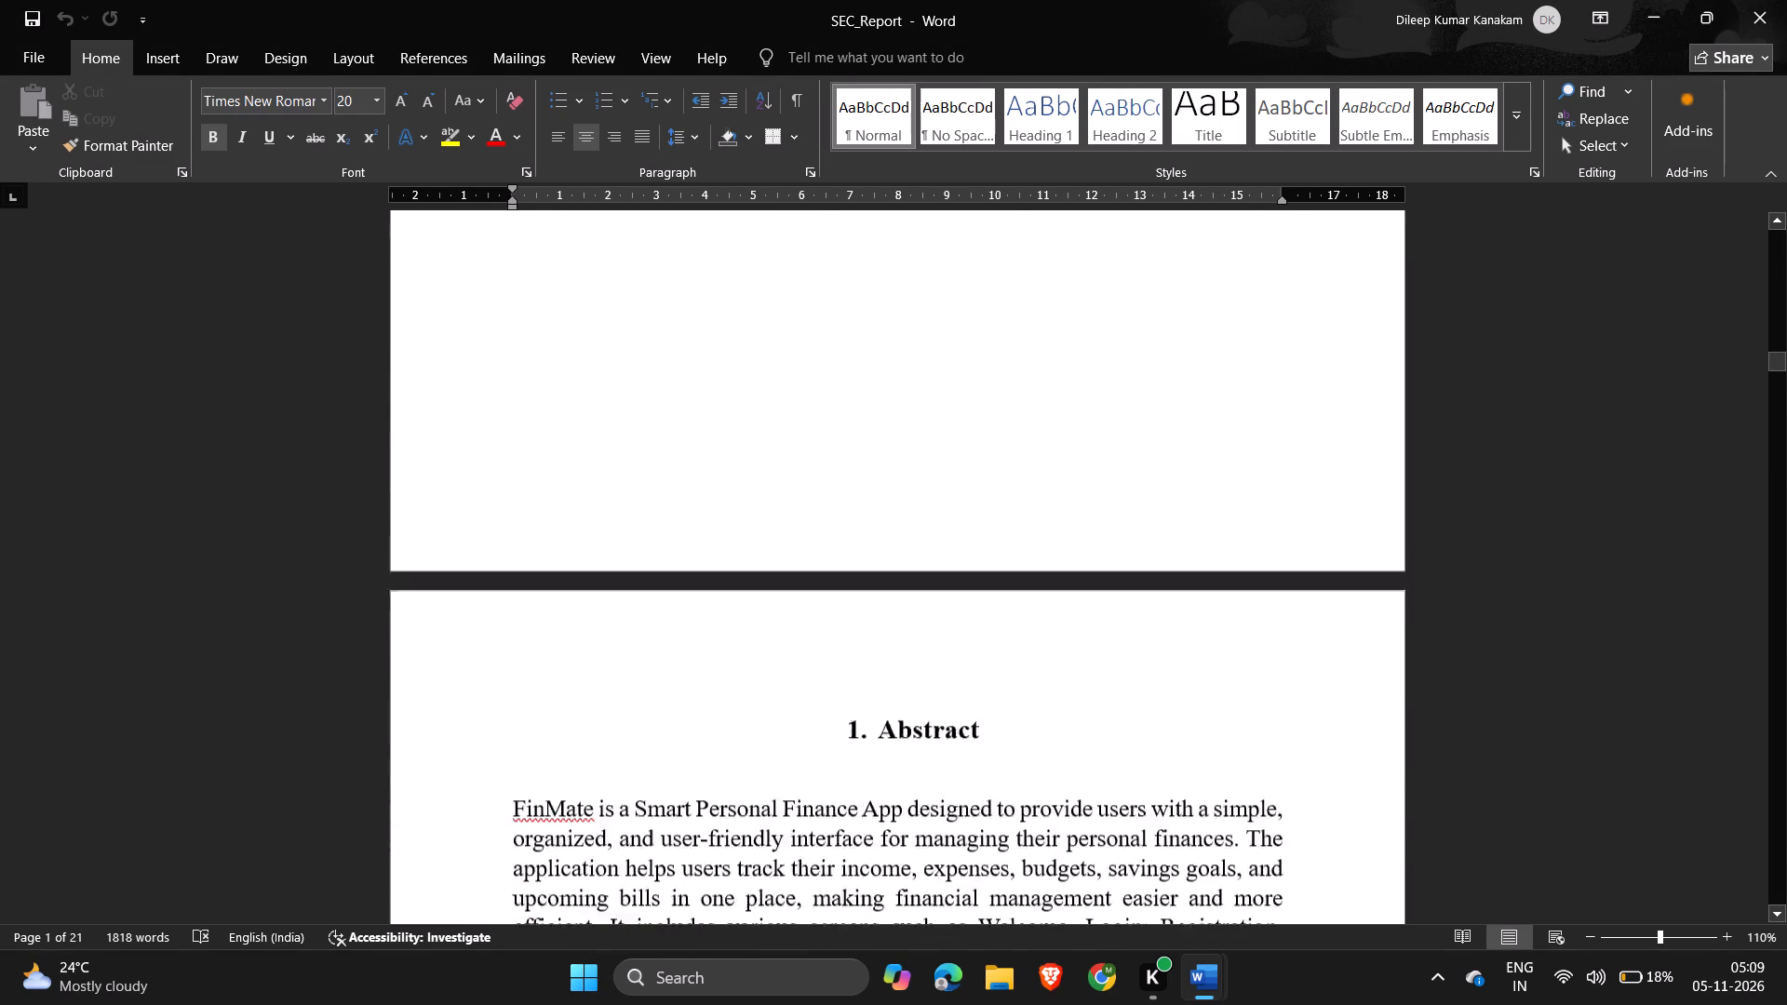
pyautogui.scroll(-2, 1030, 536)
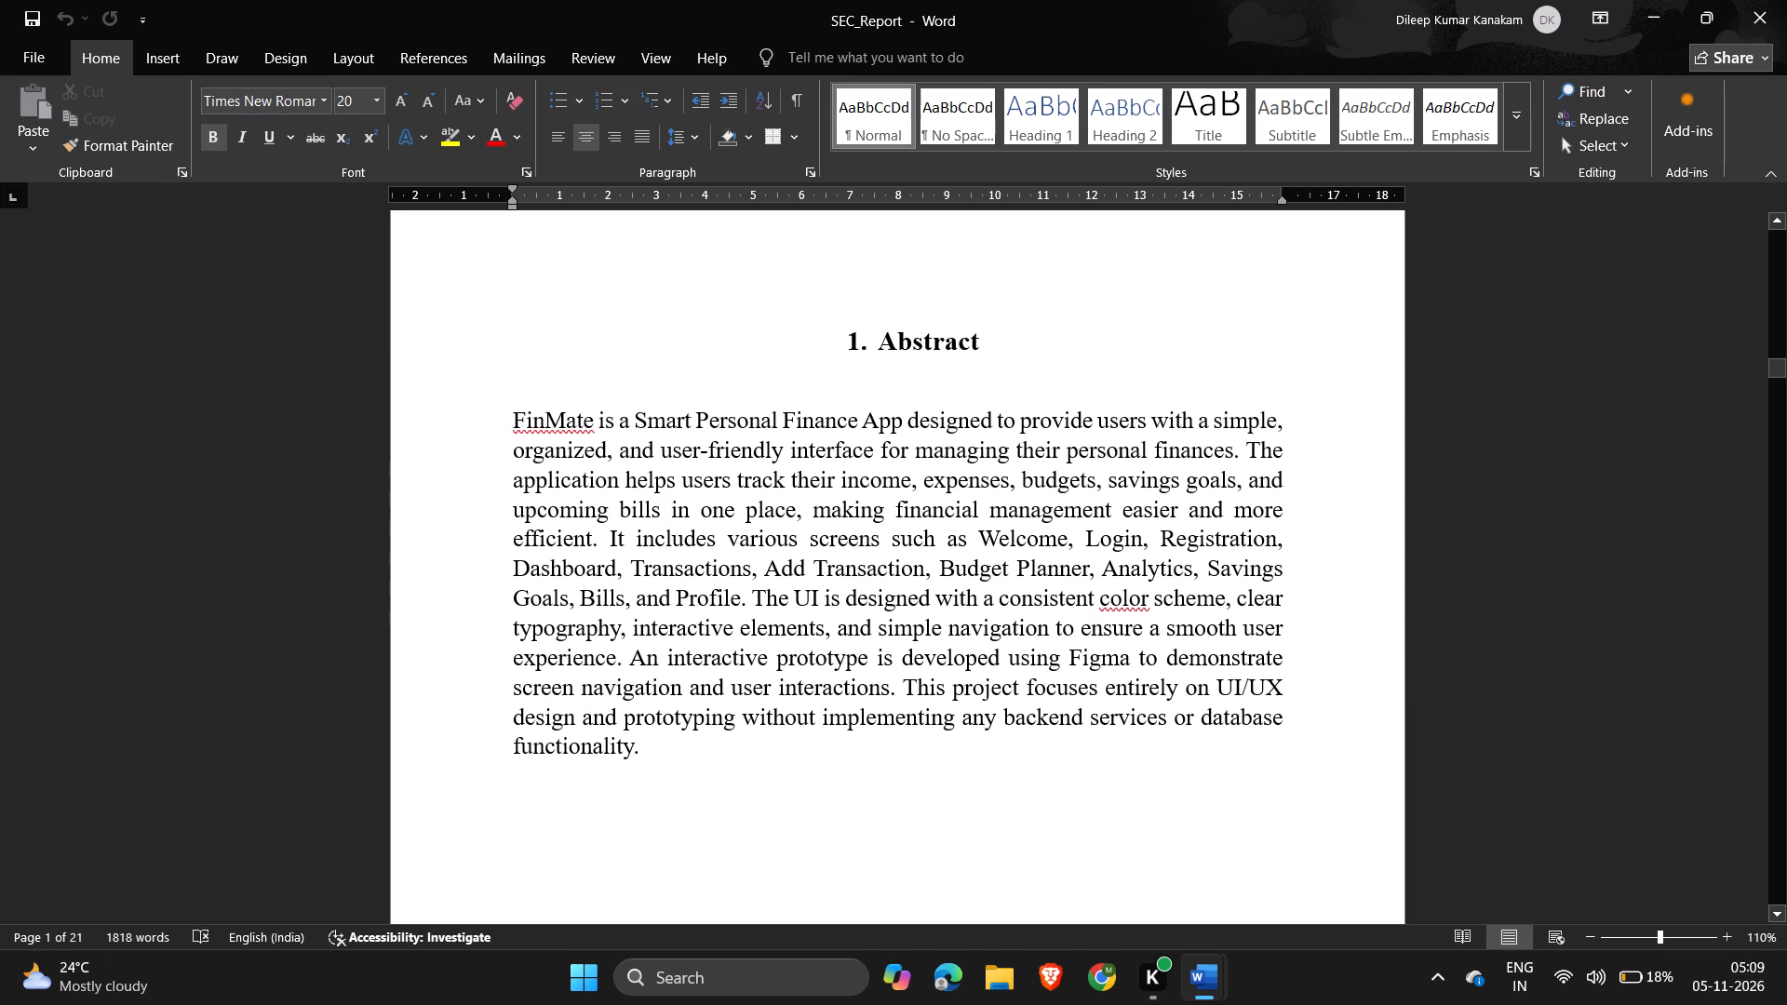
pyautogui.moveTo(664, 760); pyautogui.dragTo(553, 526)
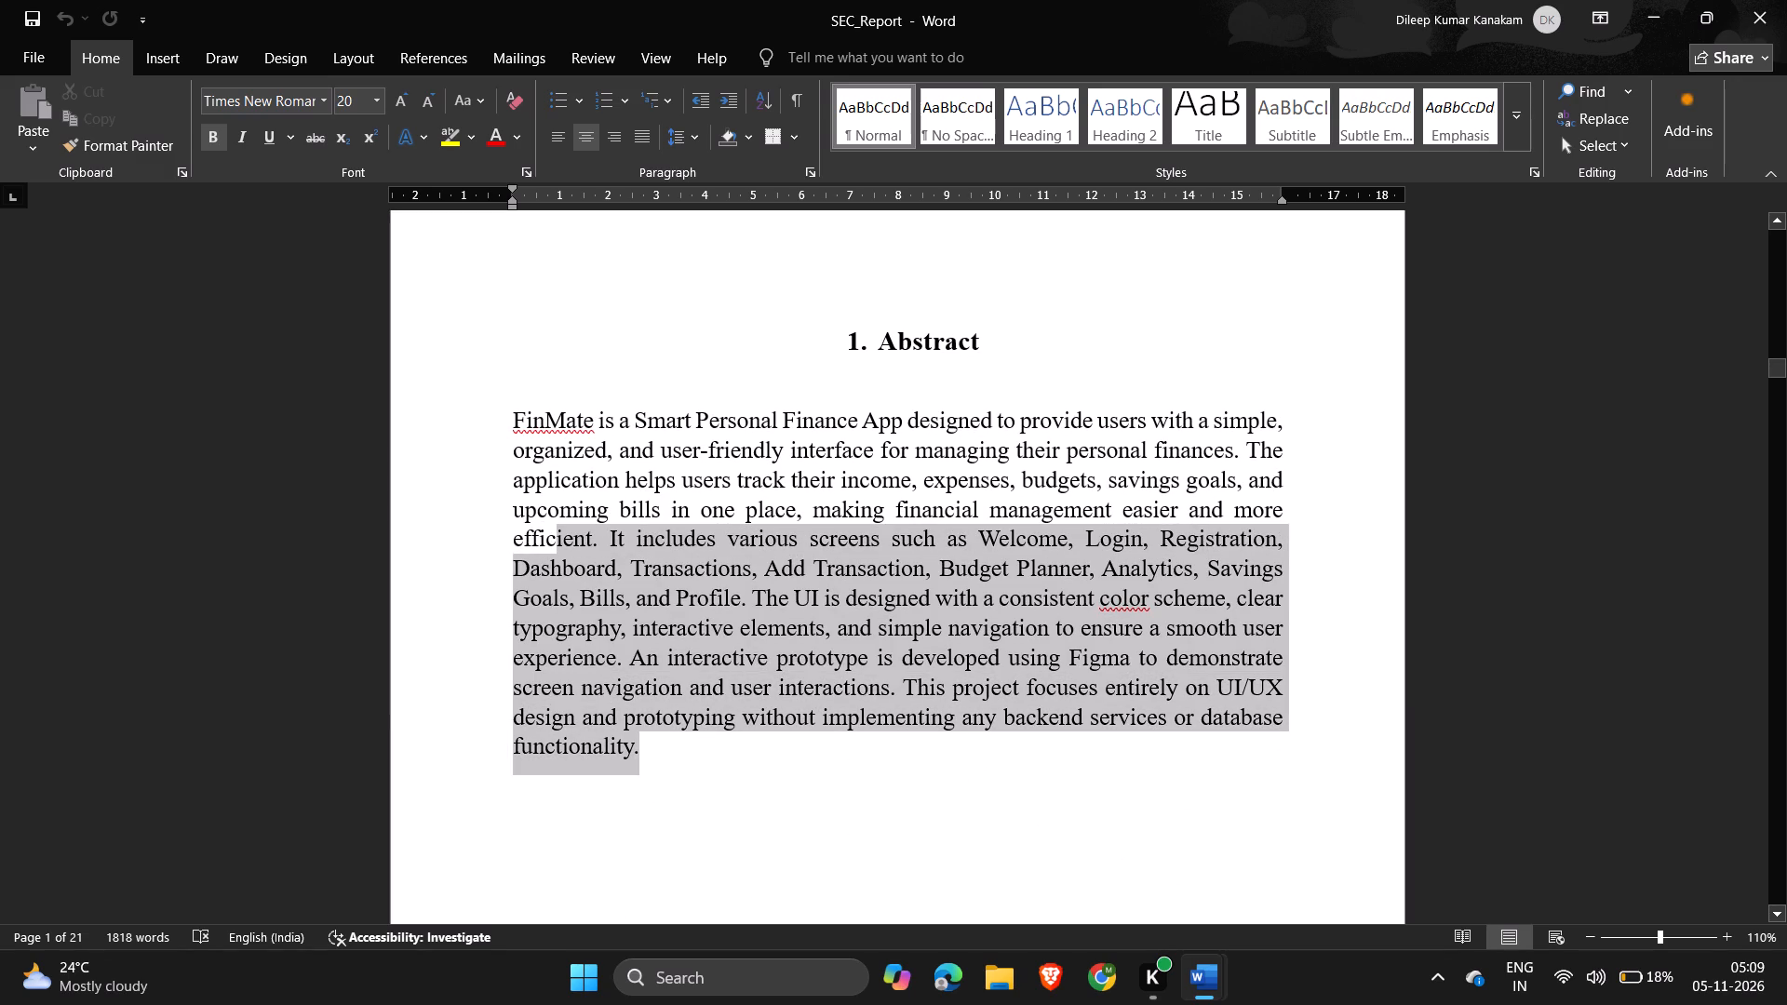
pyautogui.moveTo(553, 526); pyautogui.dragTo(498, 424)
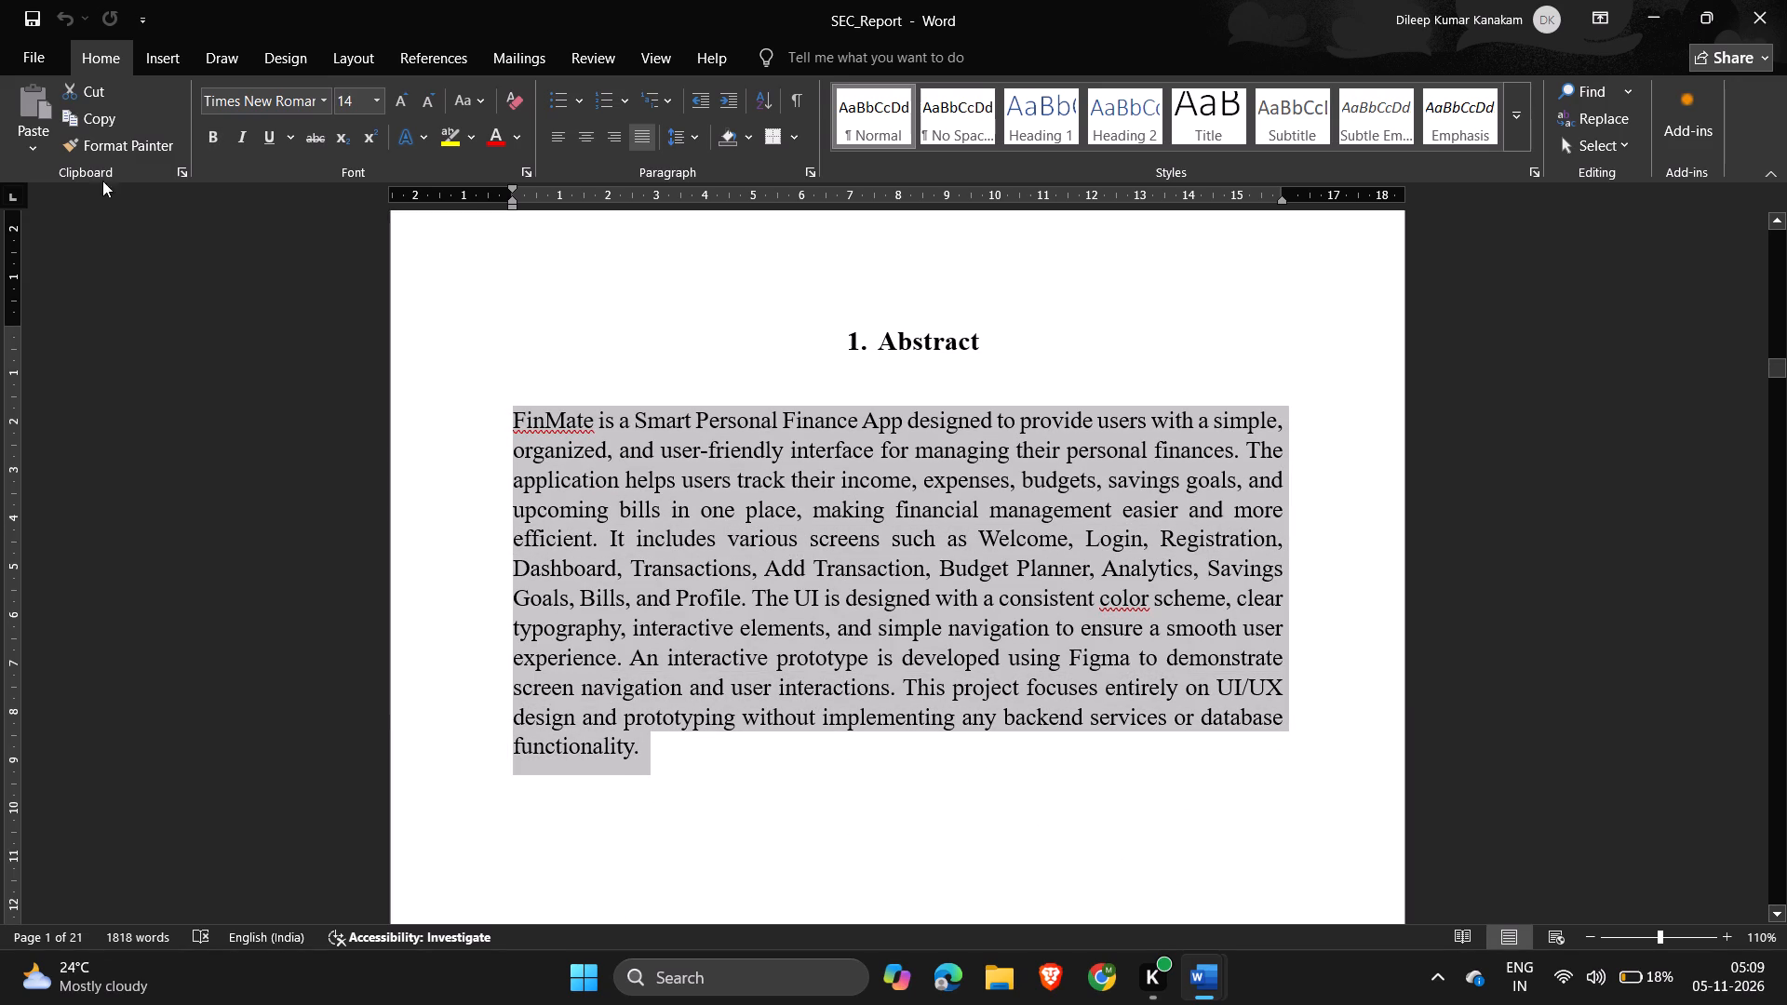
pyautogui.click(100, 148)
pyautogui.hotkey('alt', 'Tab')
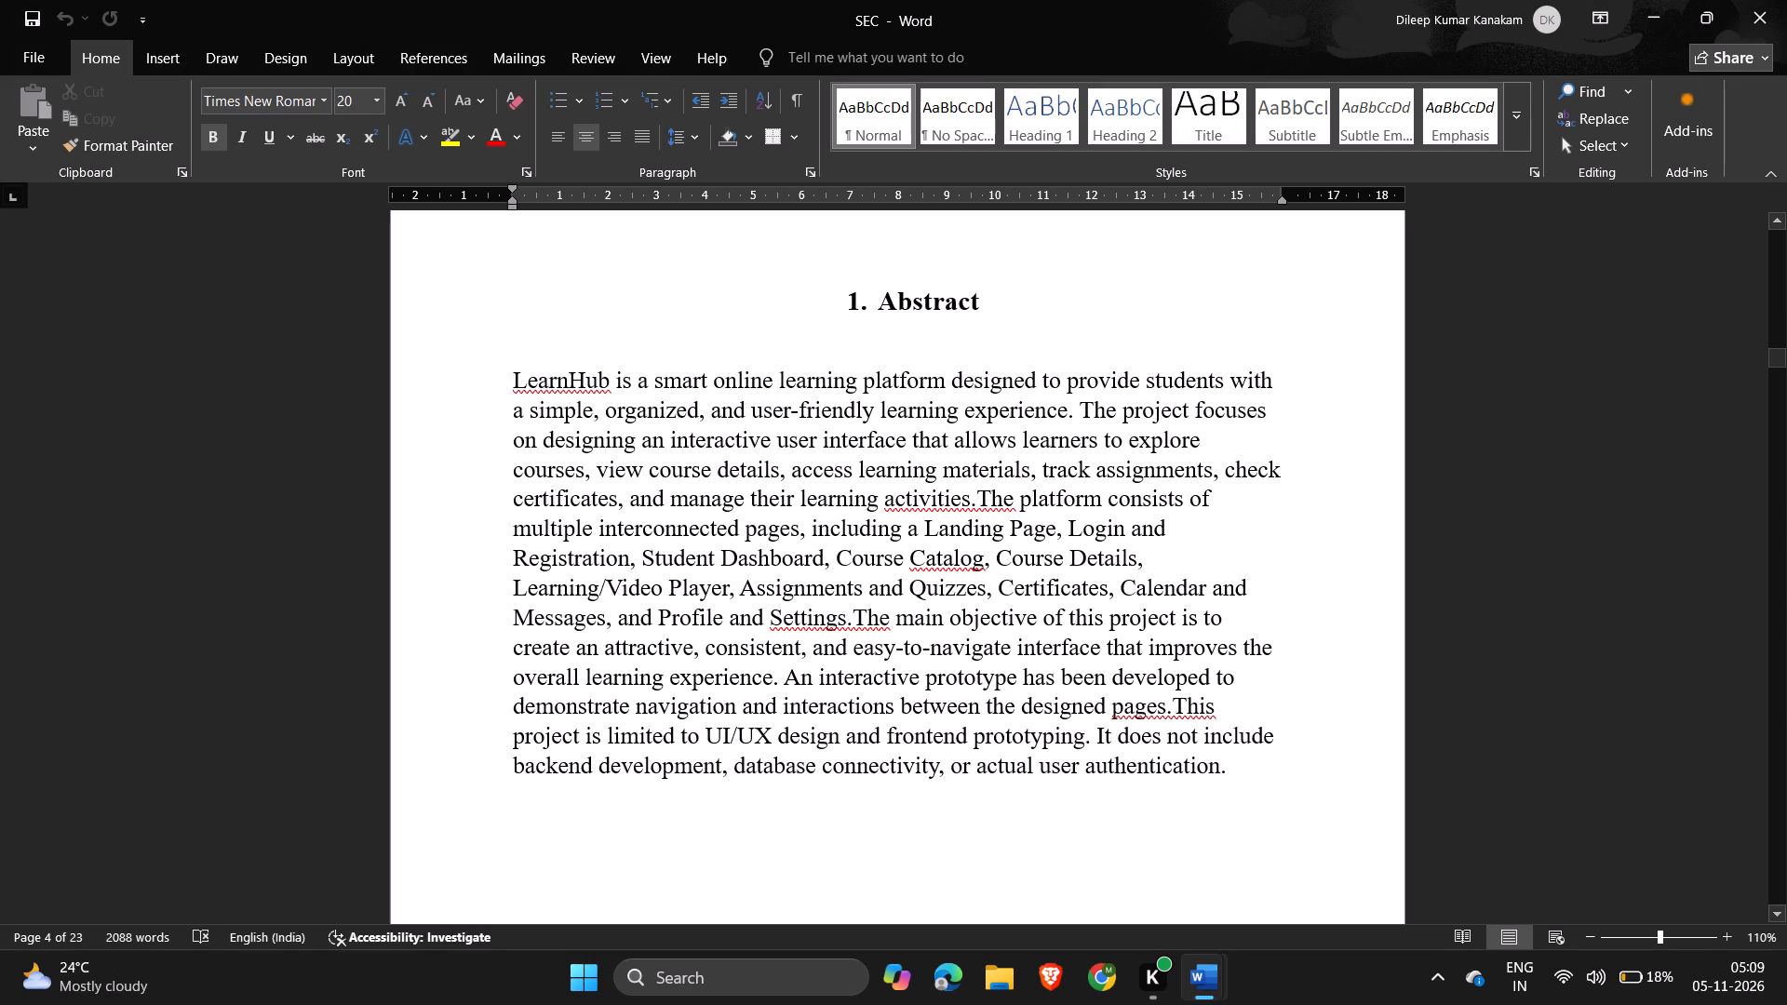
pyautogui.moveTo(1265, 769); pyautogui.dragTo(573, 378)
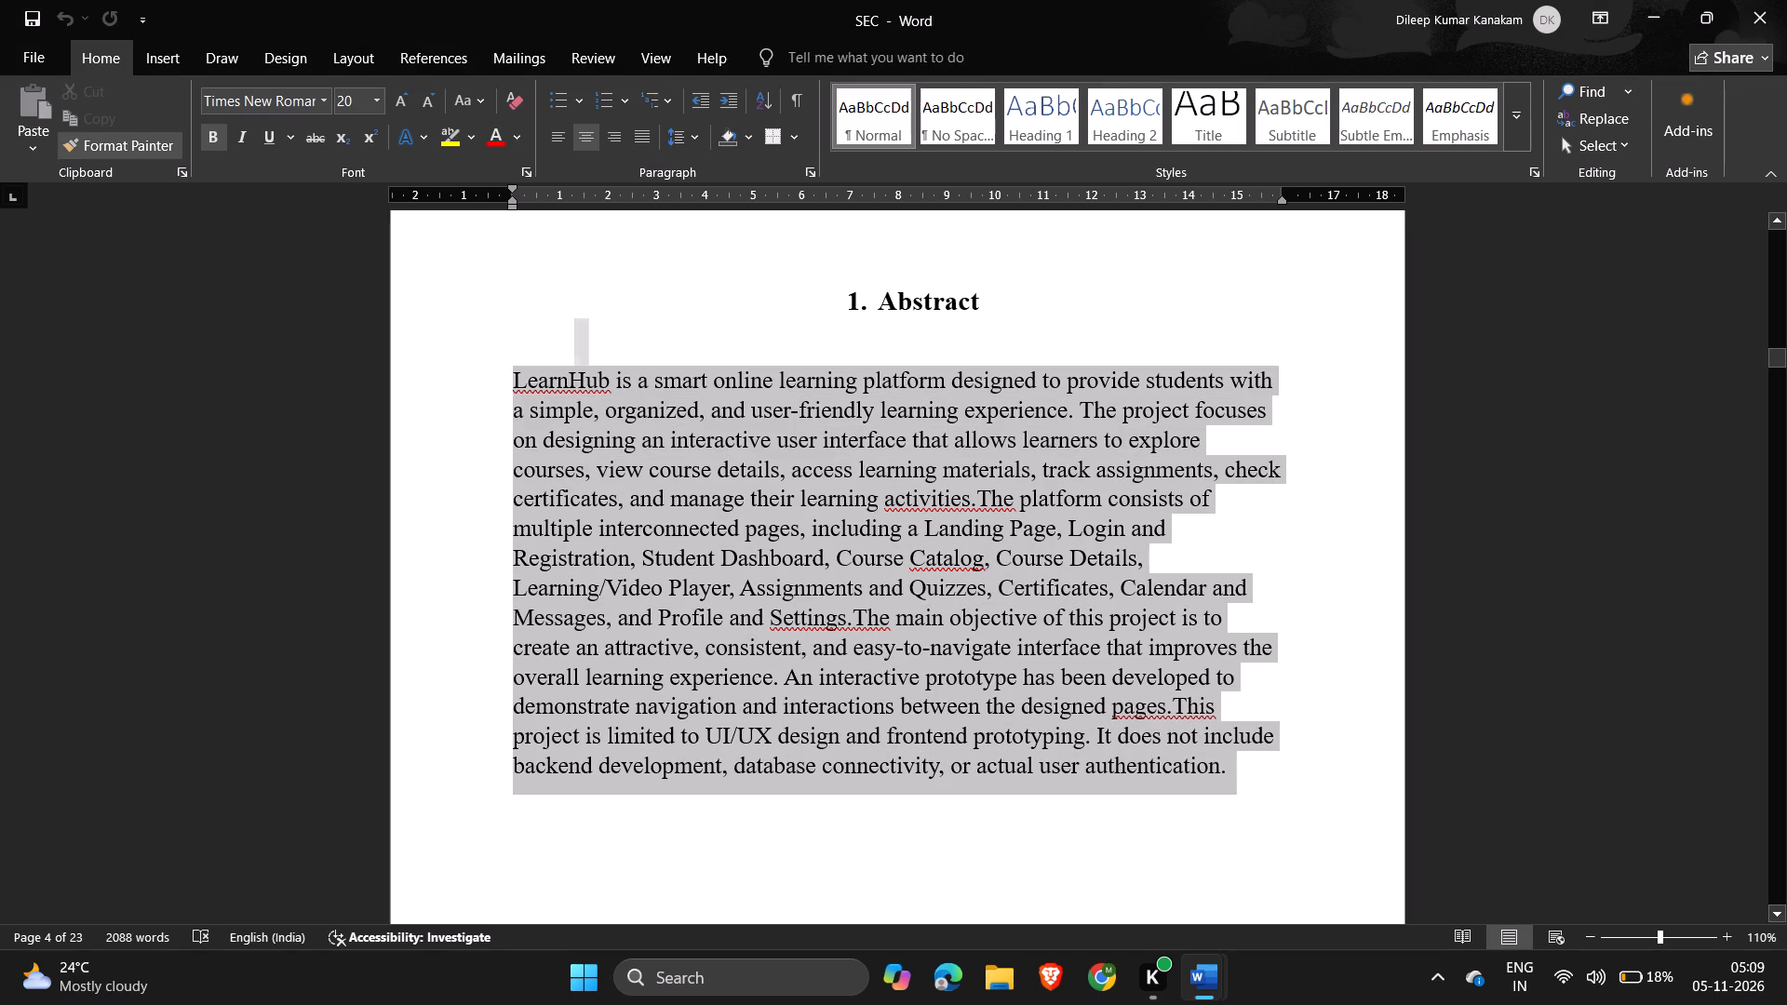
pyautogui.moveTo(573, 378); pyautogui.dragTo(510, 393)
pyautogui.moveTo(510, 393); pyautogui.dragTo(512, 392)
pyautogui.click(1214, 825)
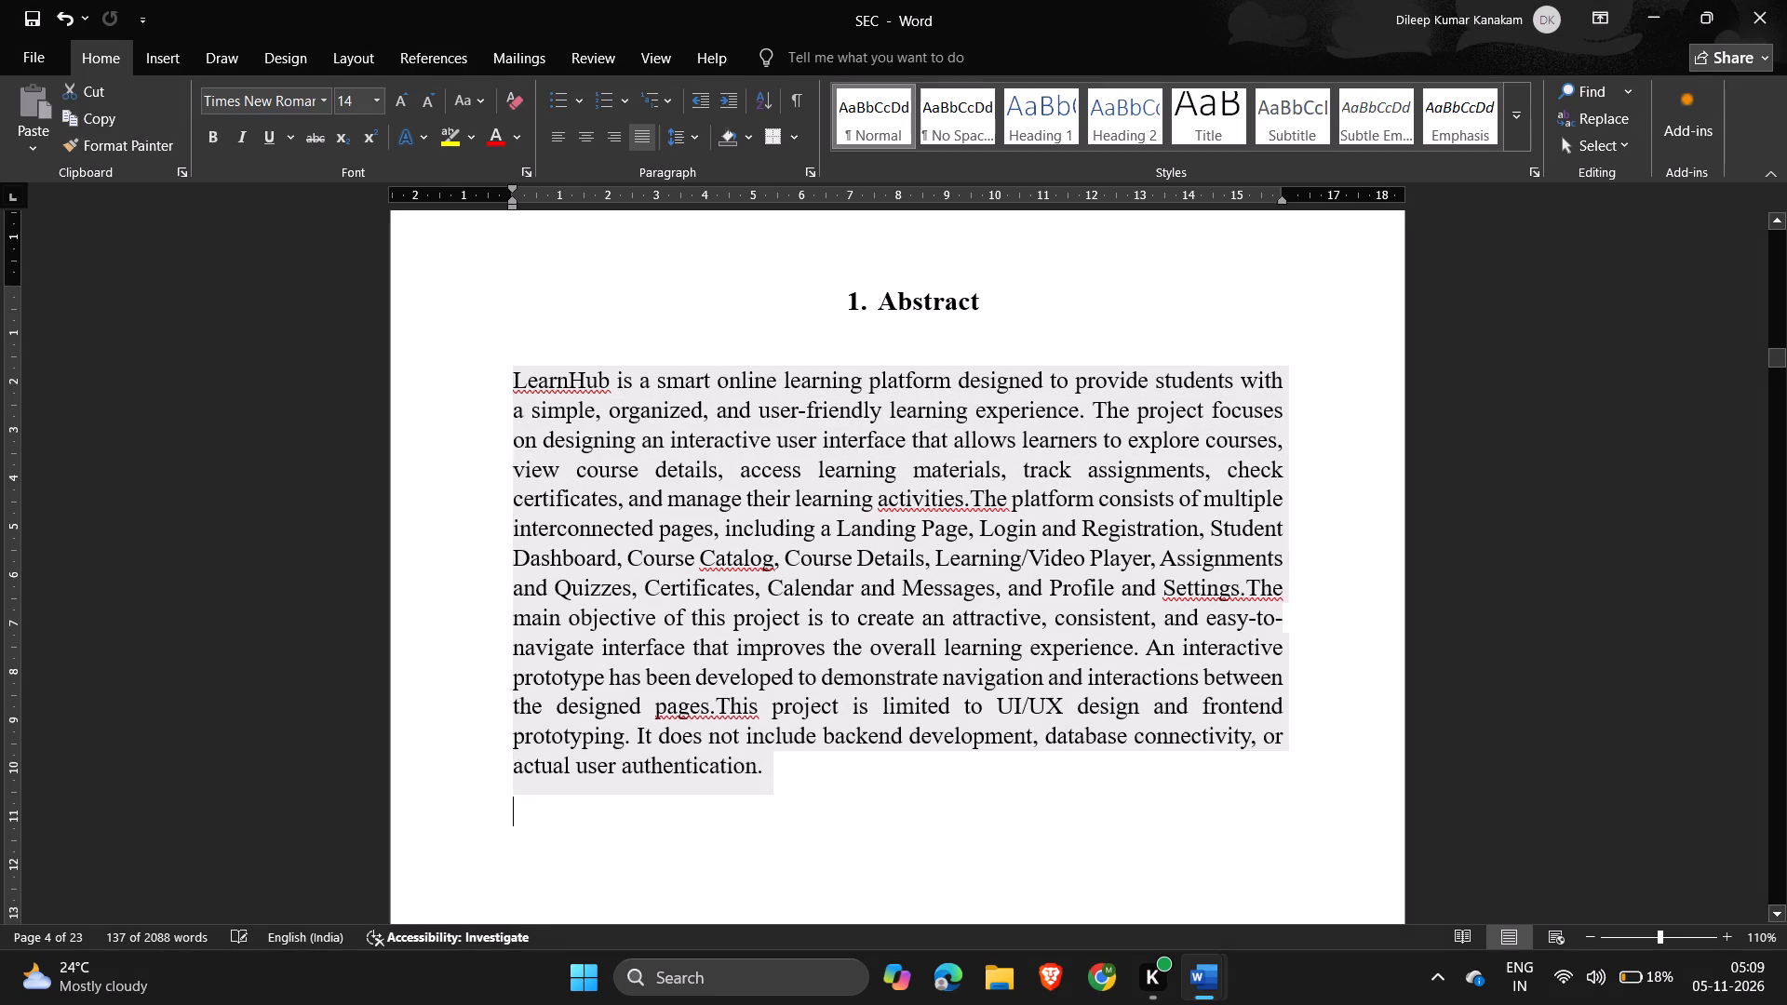
# Copy the formatting of SEC_Report's first Introduction paragraph onto the first two Introduction paragraphs in SEC with Format Painter.
pyautogui.scroll(-6, 1214, 825)
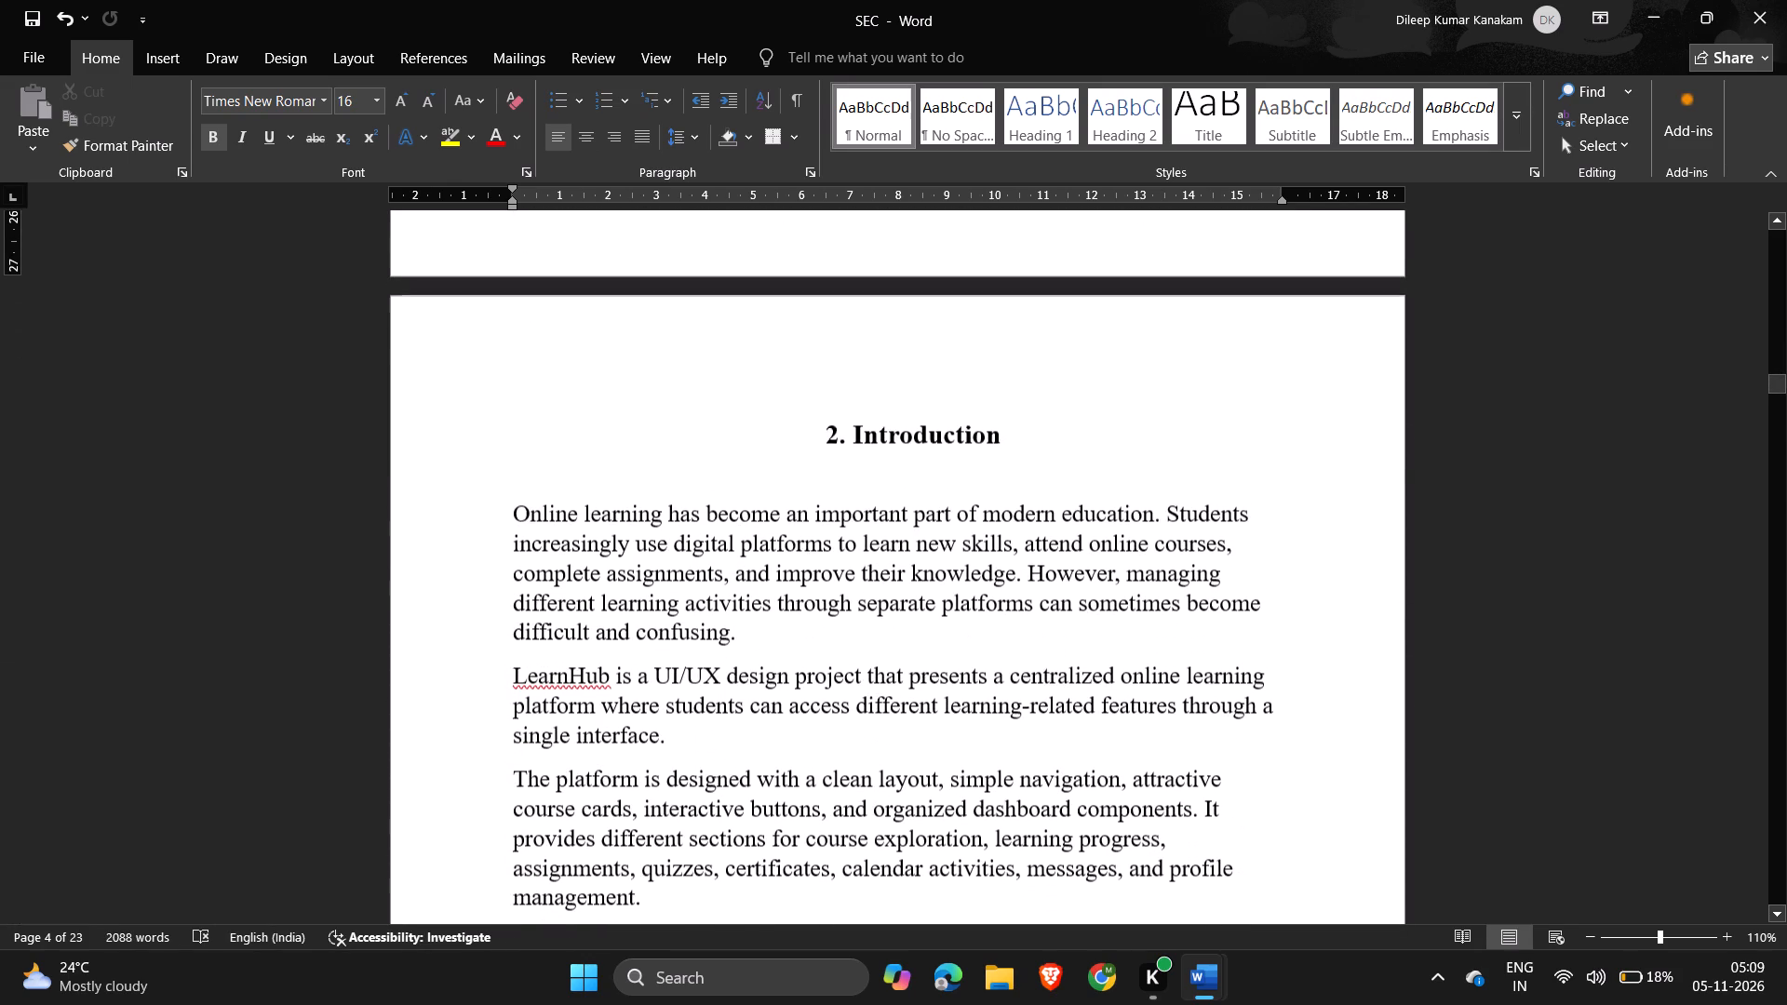
pyautogui.hotkey('alt', 'Tab')
pyautogui.scroll(-3, 1214, 825)
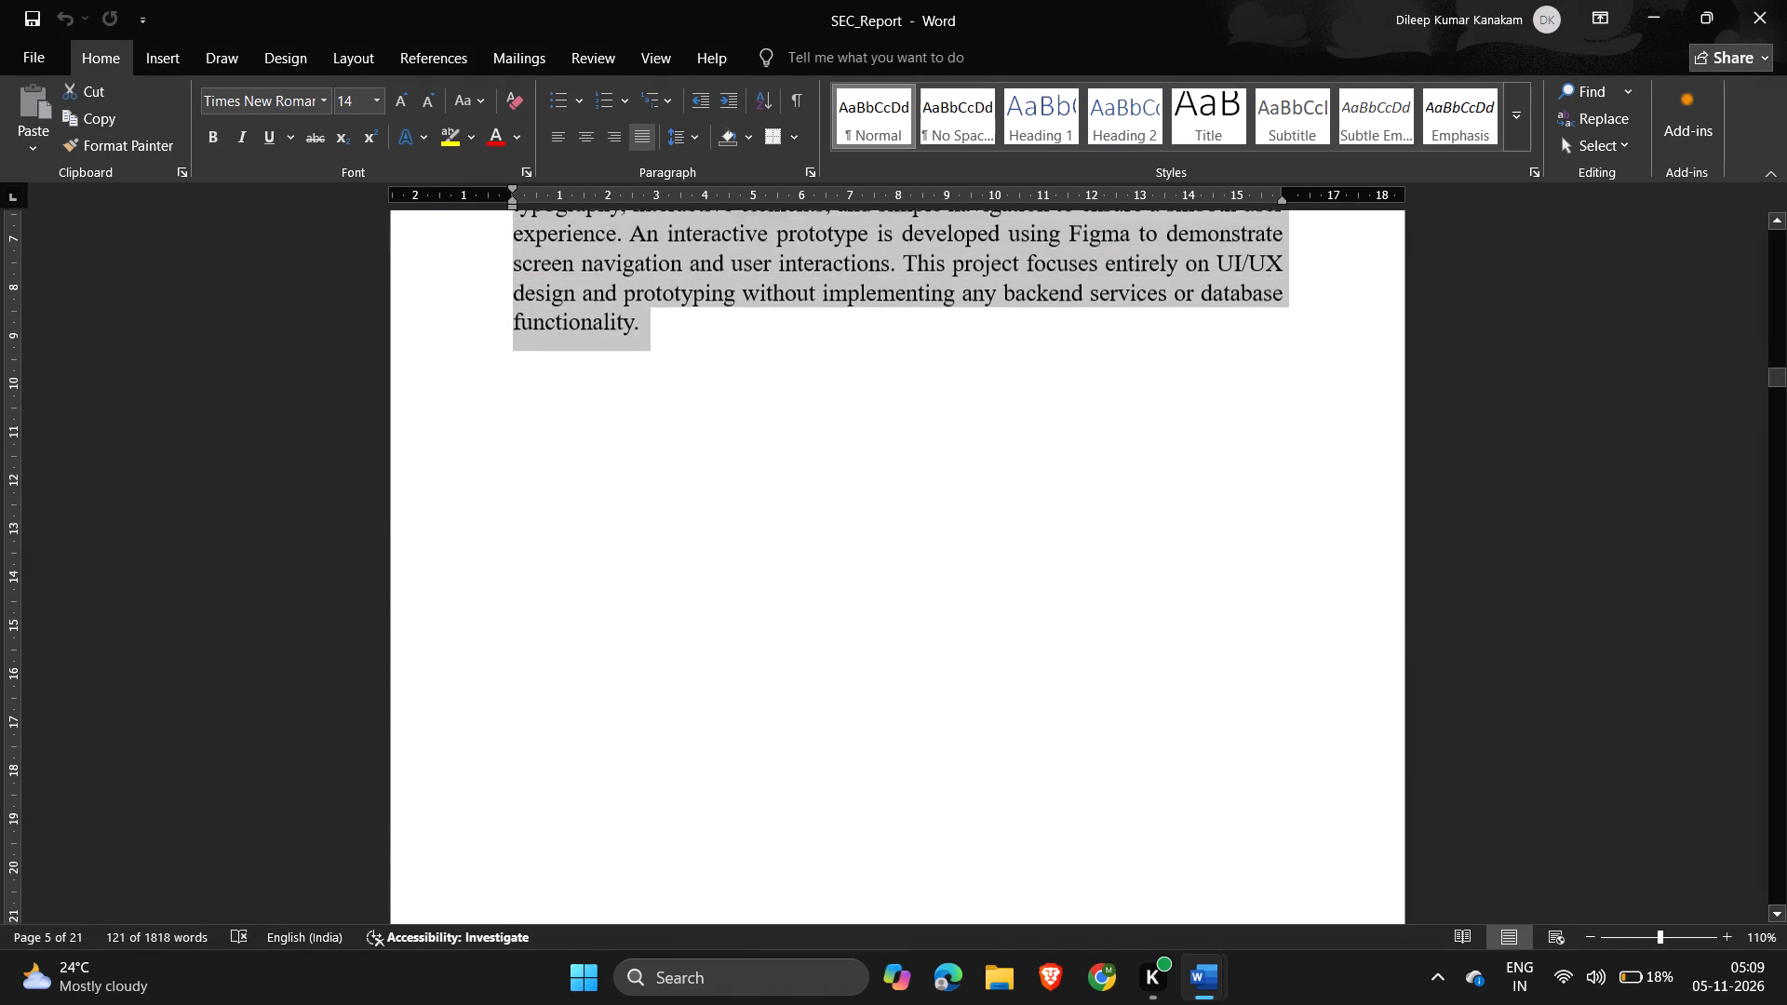
pyautogui.scroll(-3, 1214, 825)
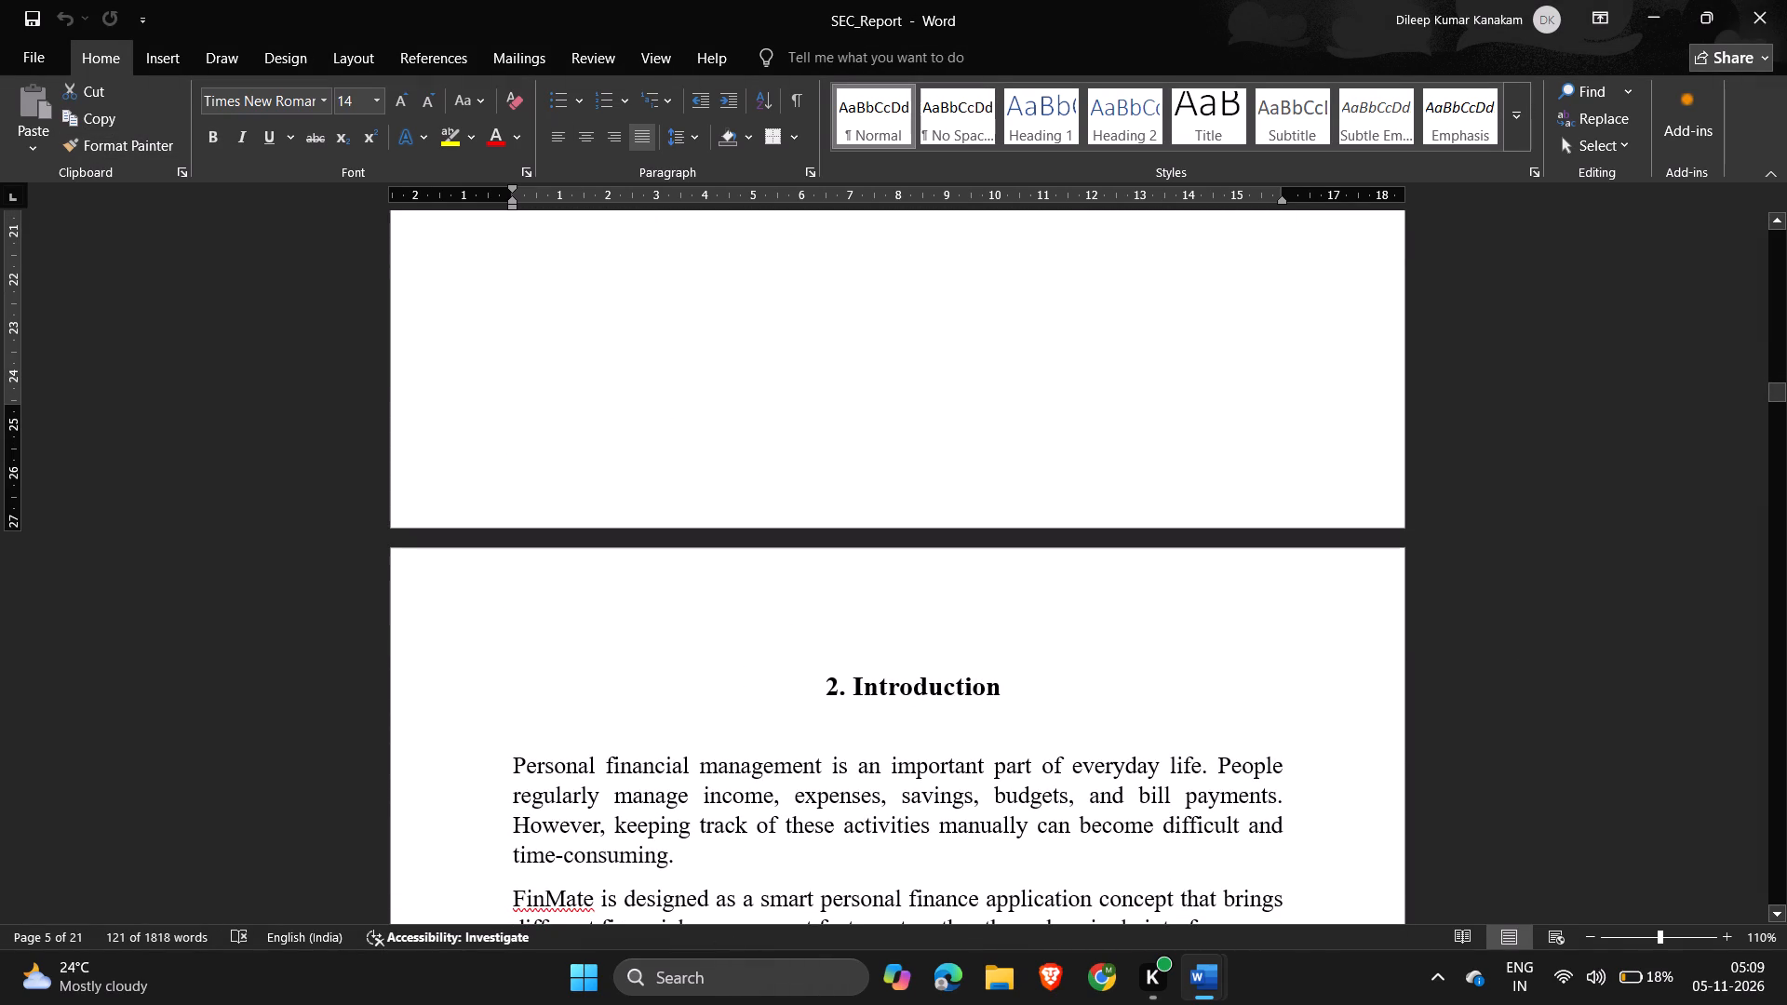
pyautogui.moveTo(686, 858); pyautogui.dragTo(528, 787)
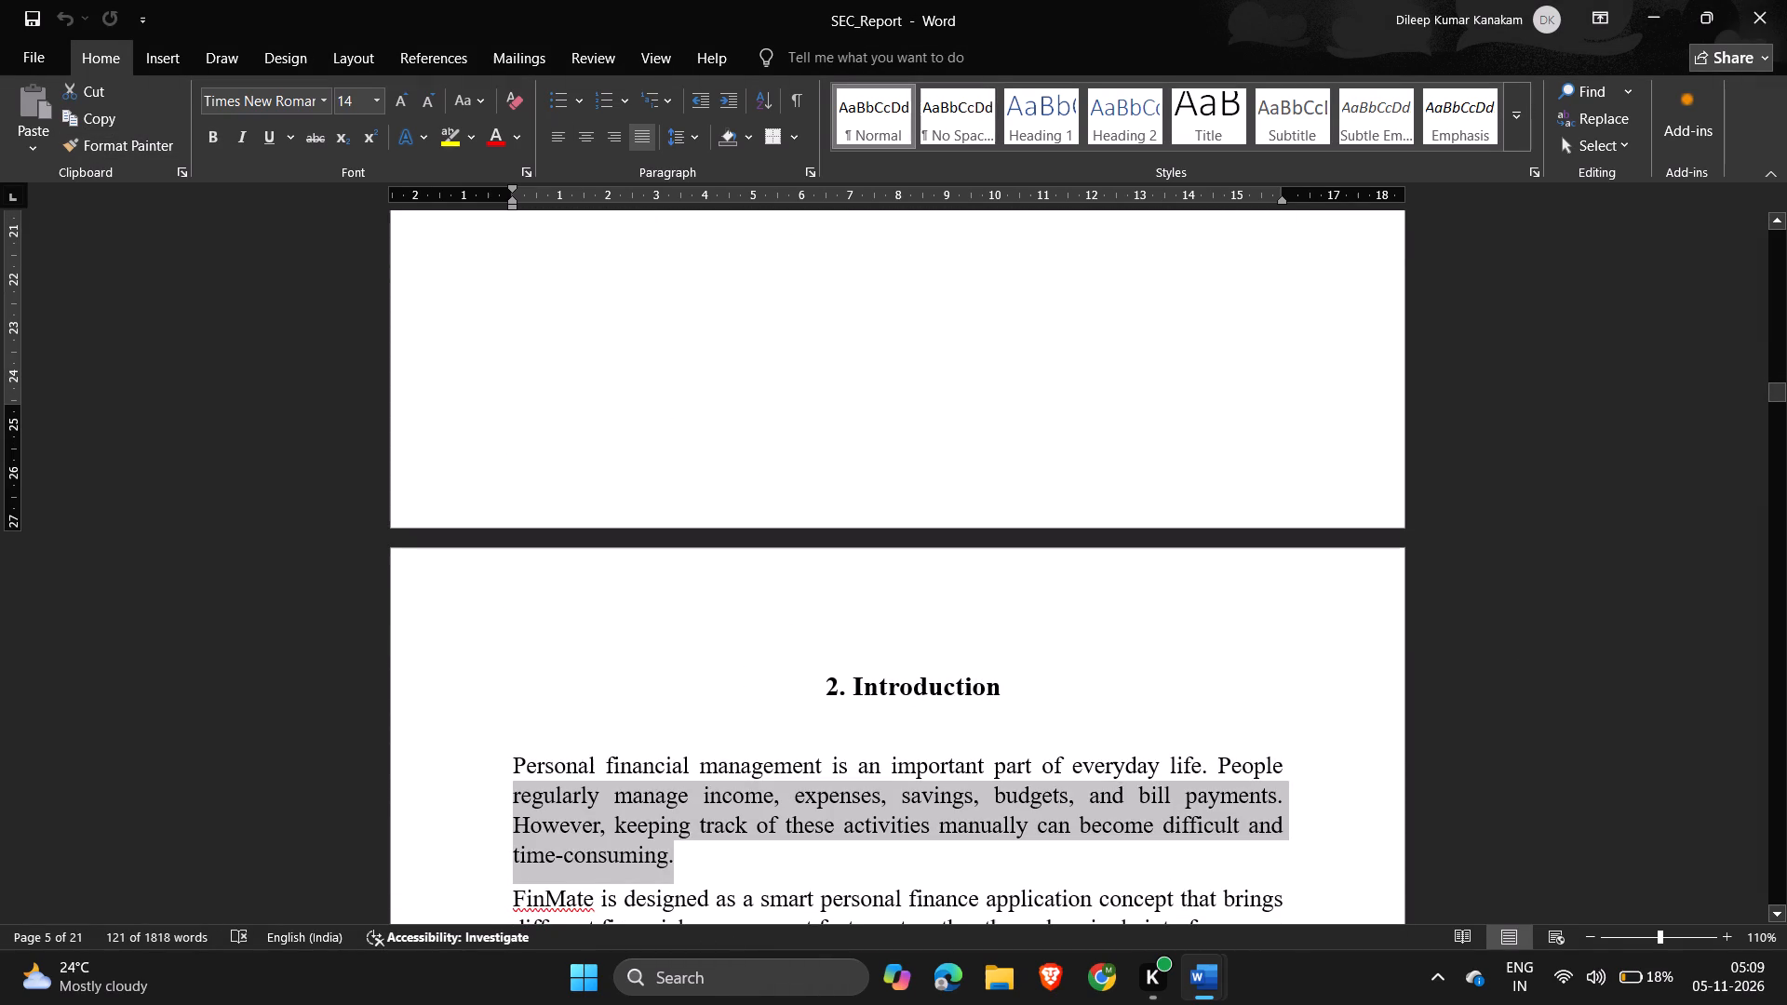
pyautogui.moveTo(528, 787); pyautogui.dragTo(496, 775)
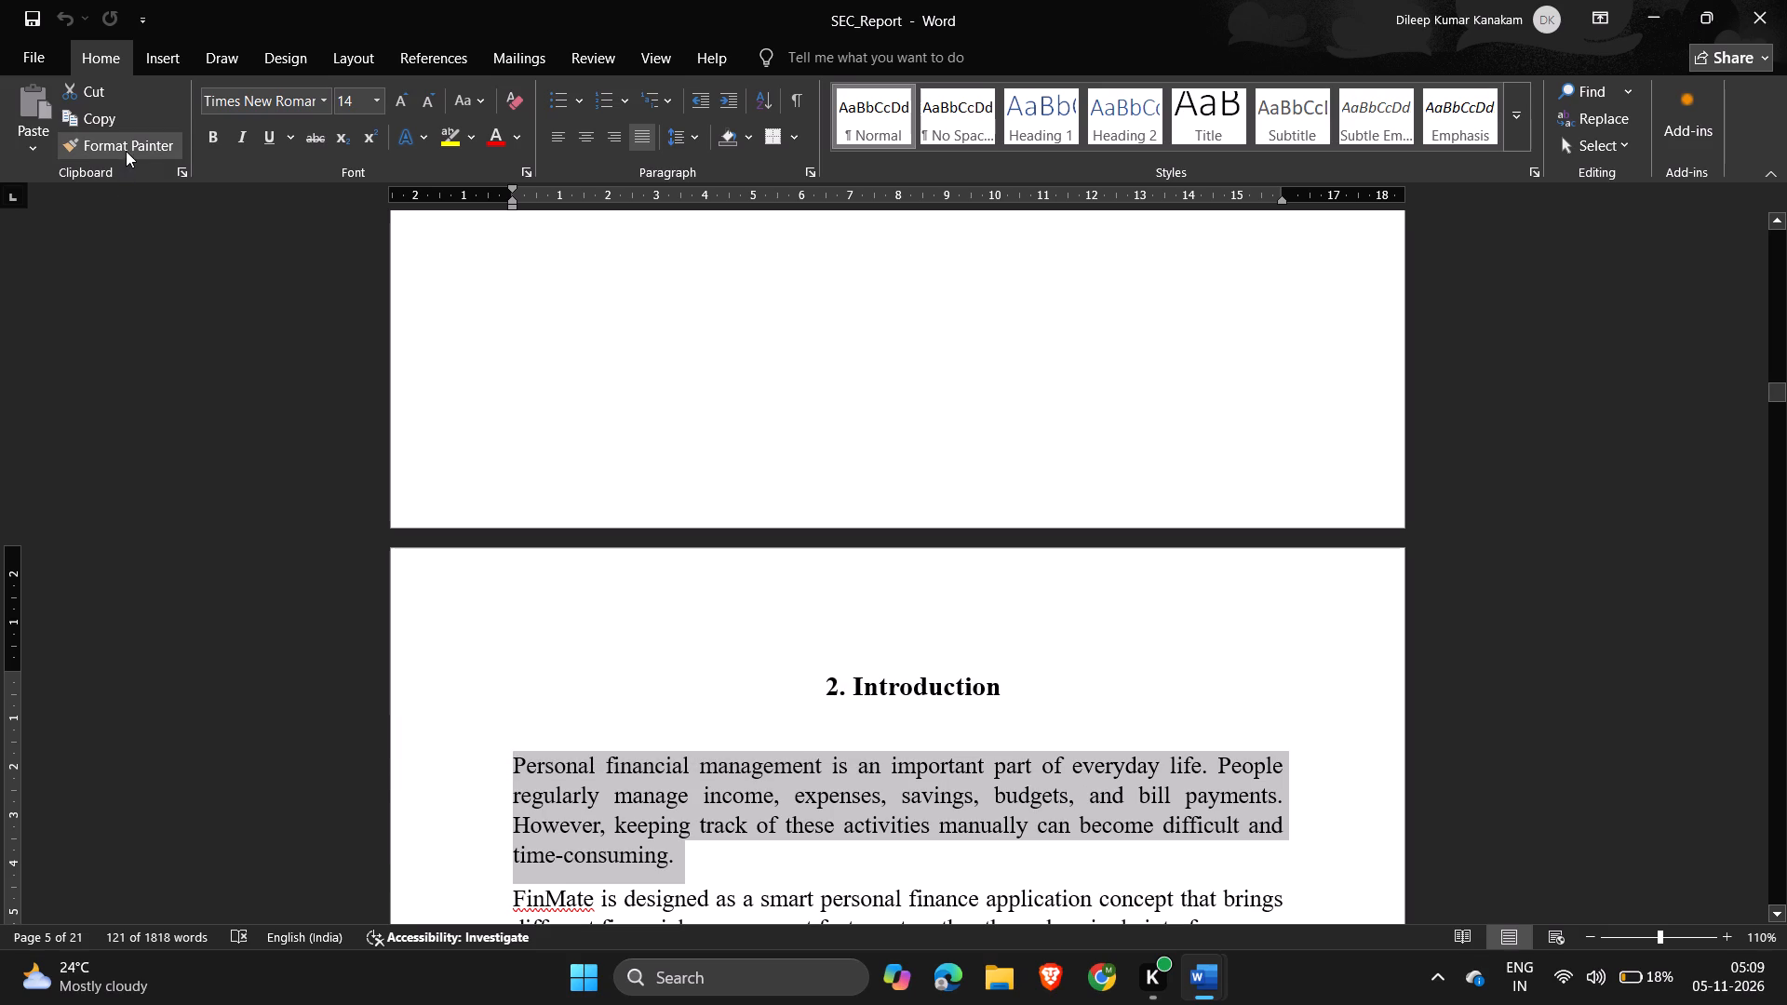
pyautogui.click(126, 150)
pyautogui.hotkey('alt', 'Tab')
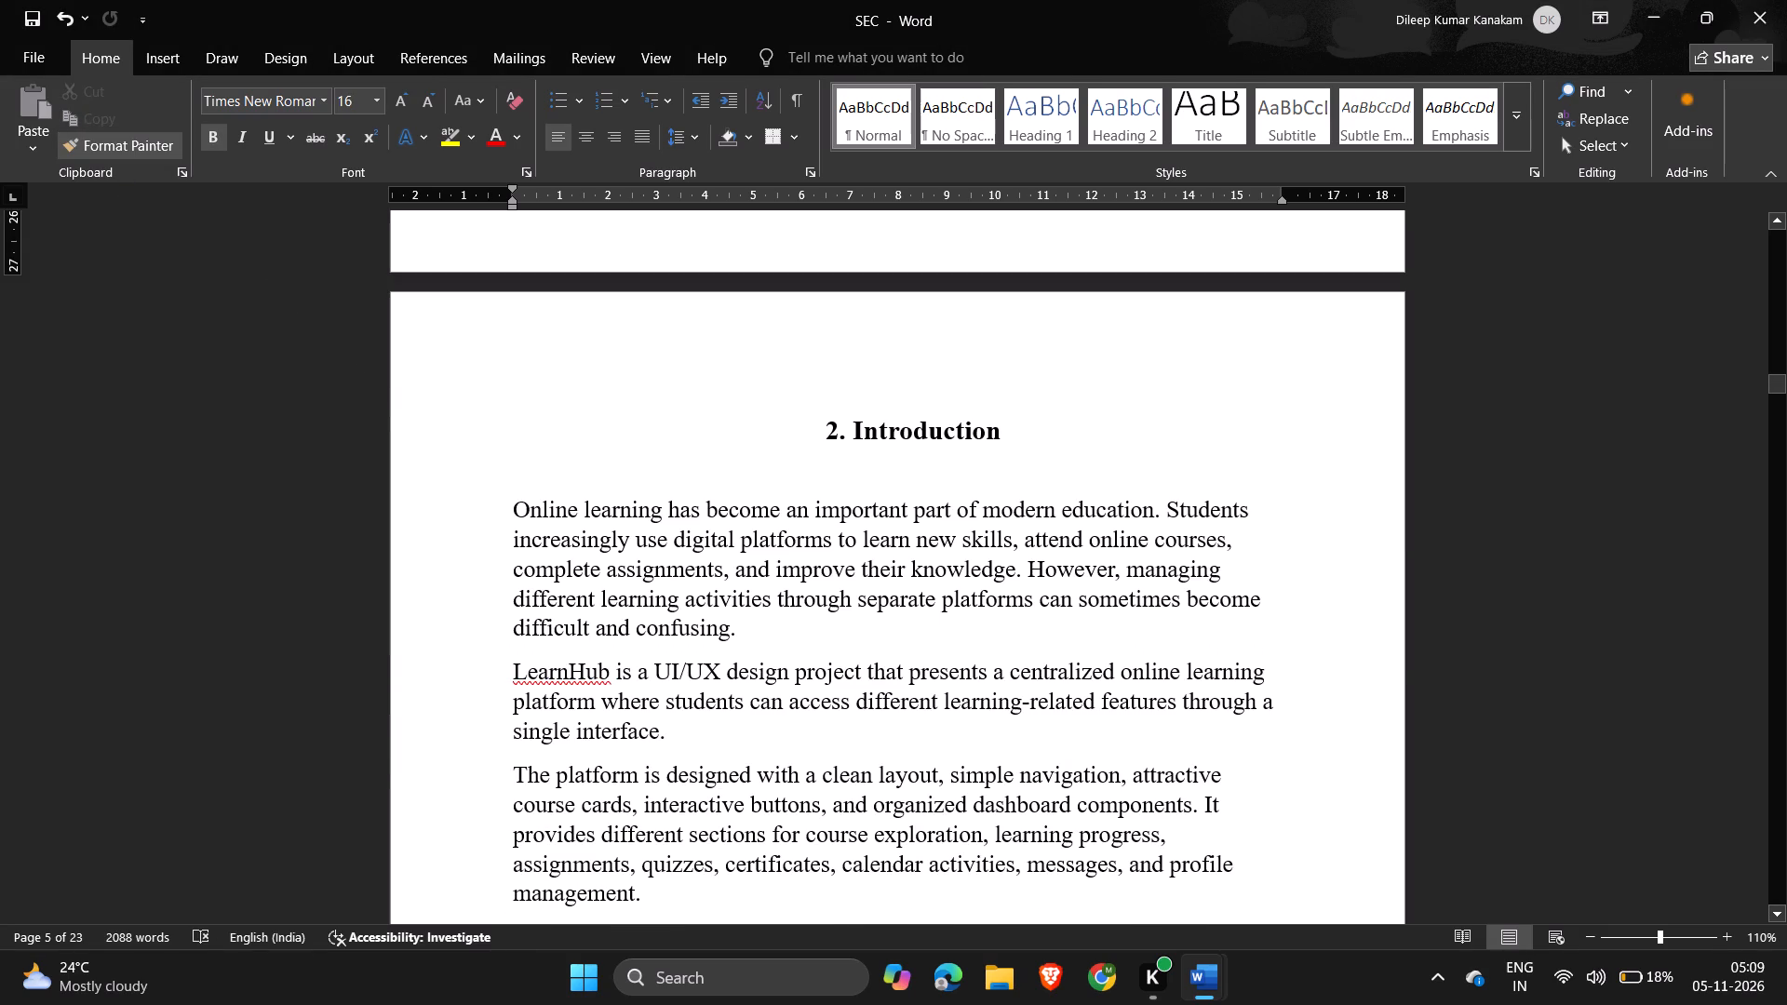
pyautogui.moveTo(515, 508); pyautogui.dragTo(742, 760)
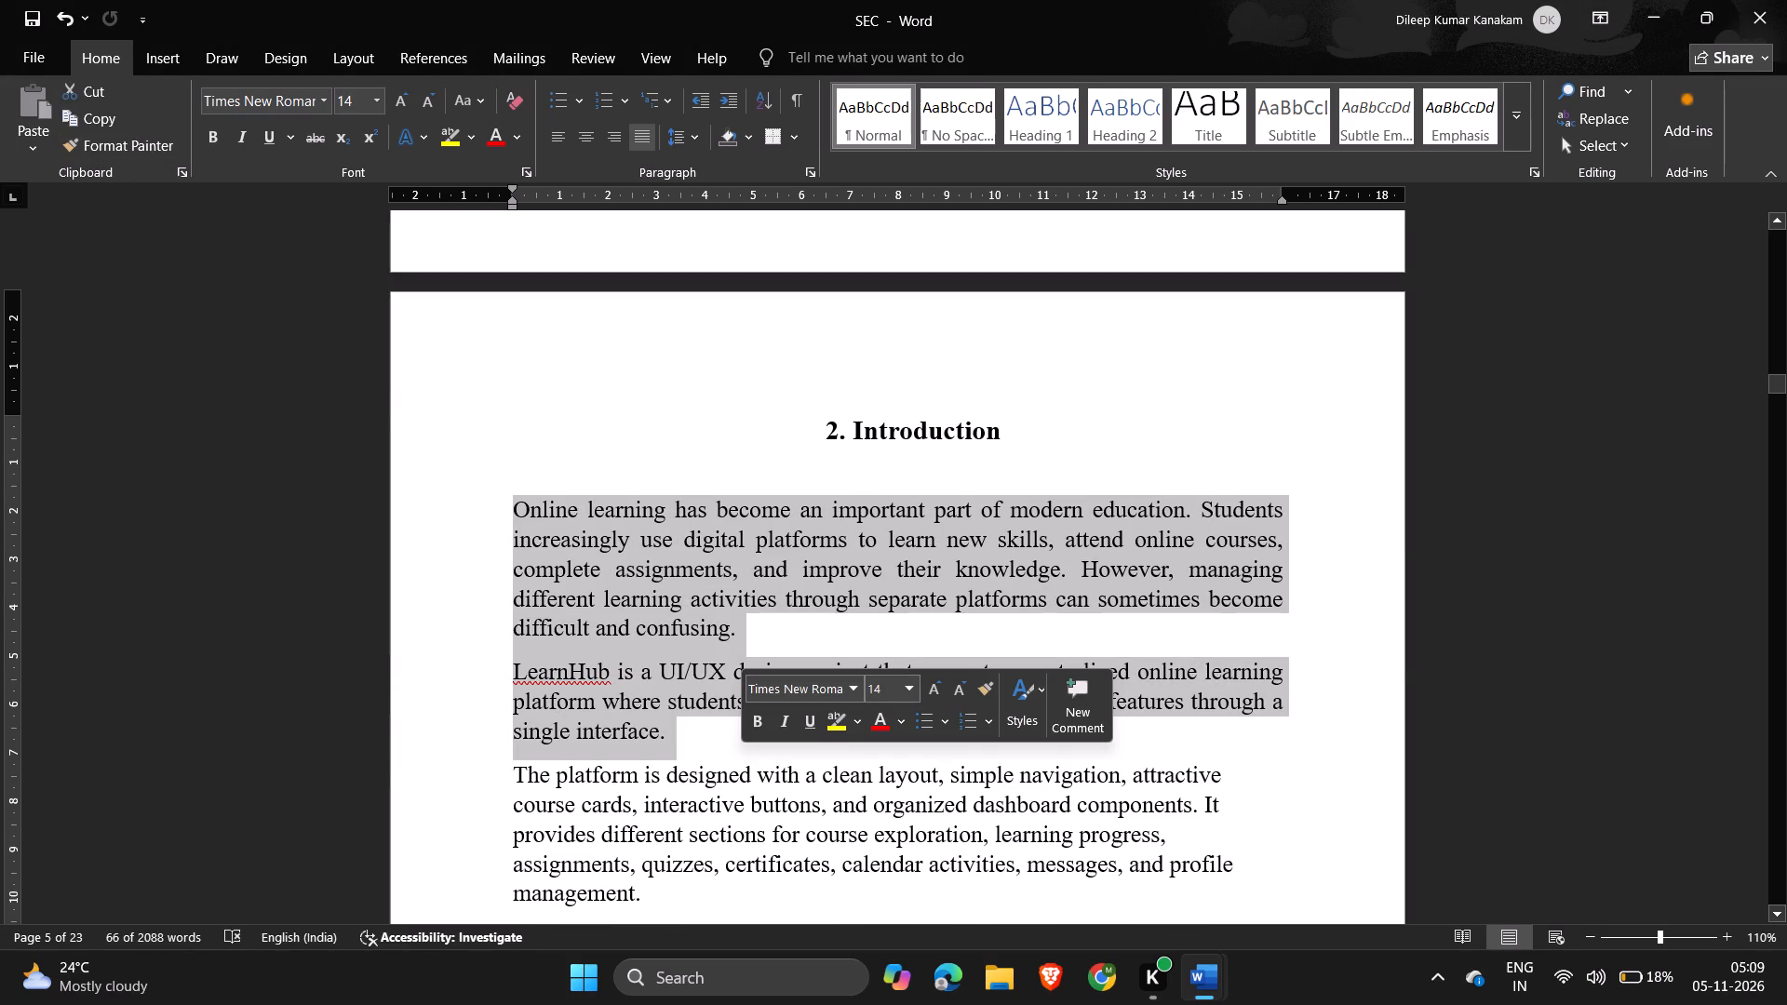
# Extend the formatting of the first two Introduction paragraphs to the rest of the section's body text with Format Painter.
pyautogui.click(132, 151)
pyautogui.scroll(-2, 602, 825)
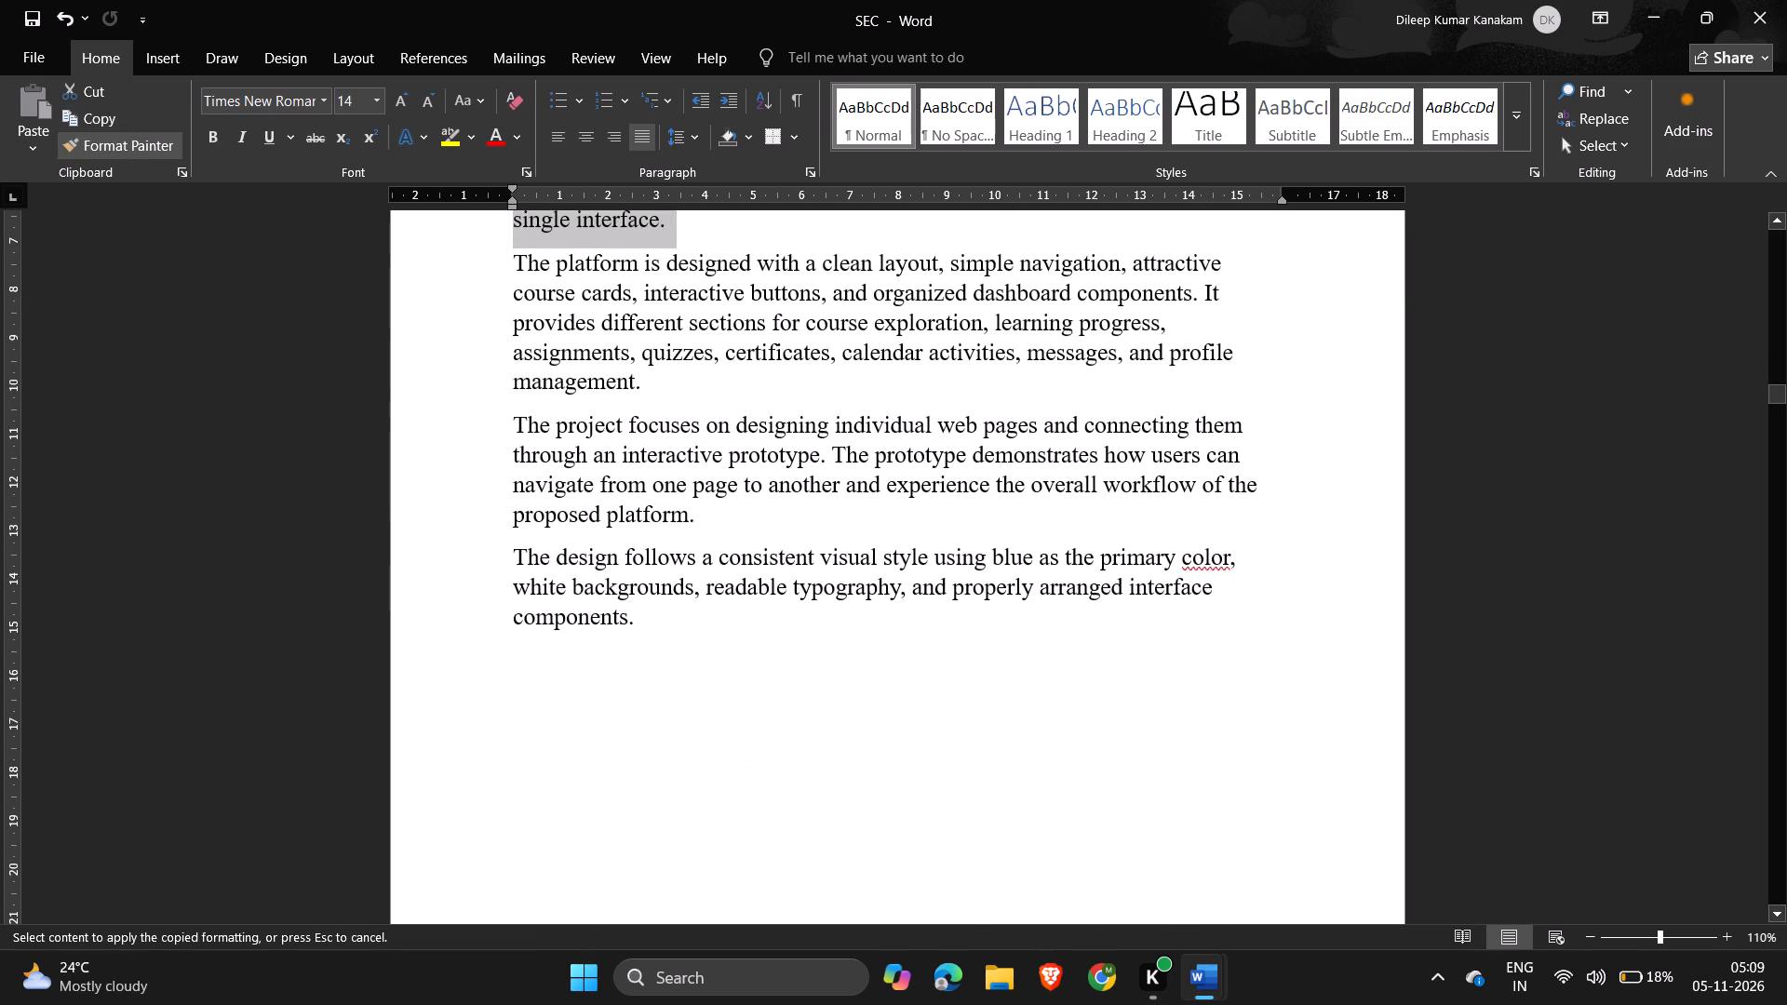
pyautogui.moveTo(681, 635); pyautogui.dragTo(571, 254)
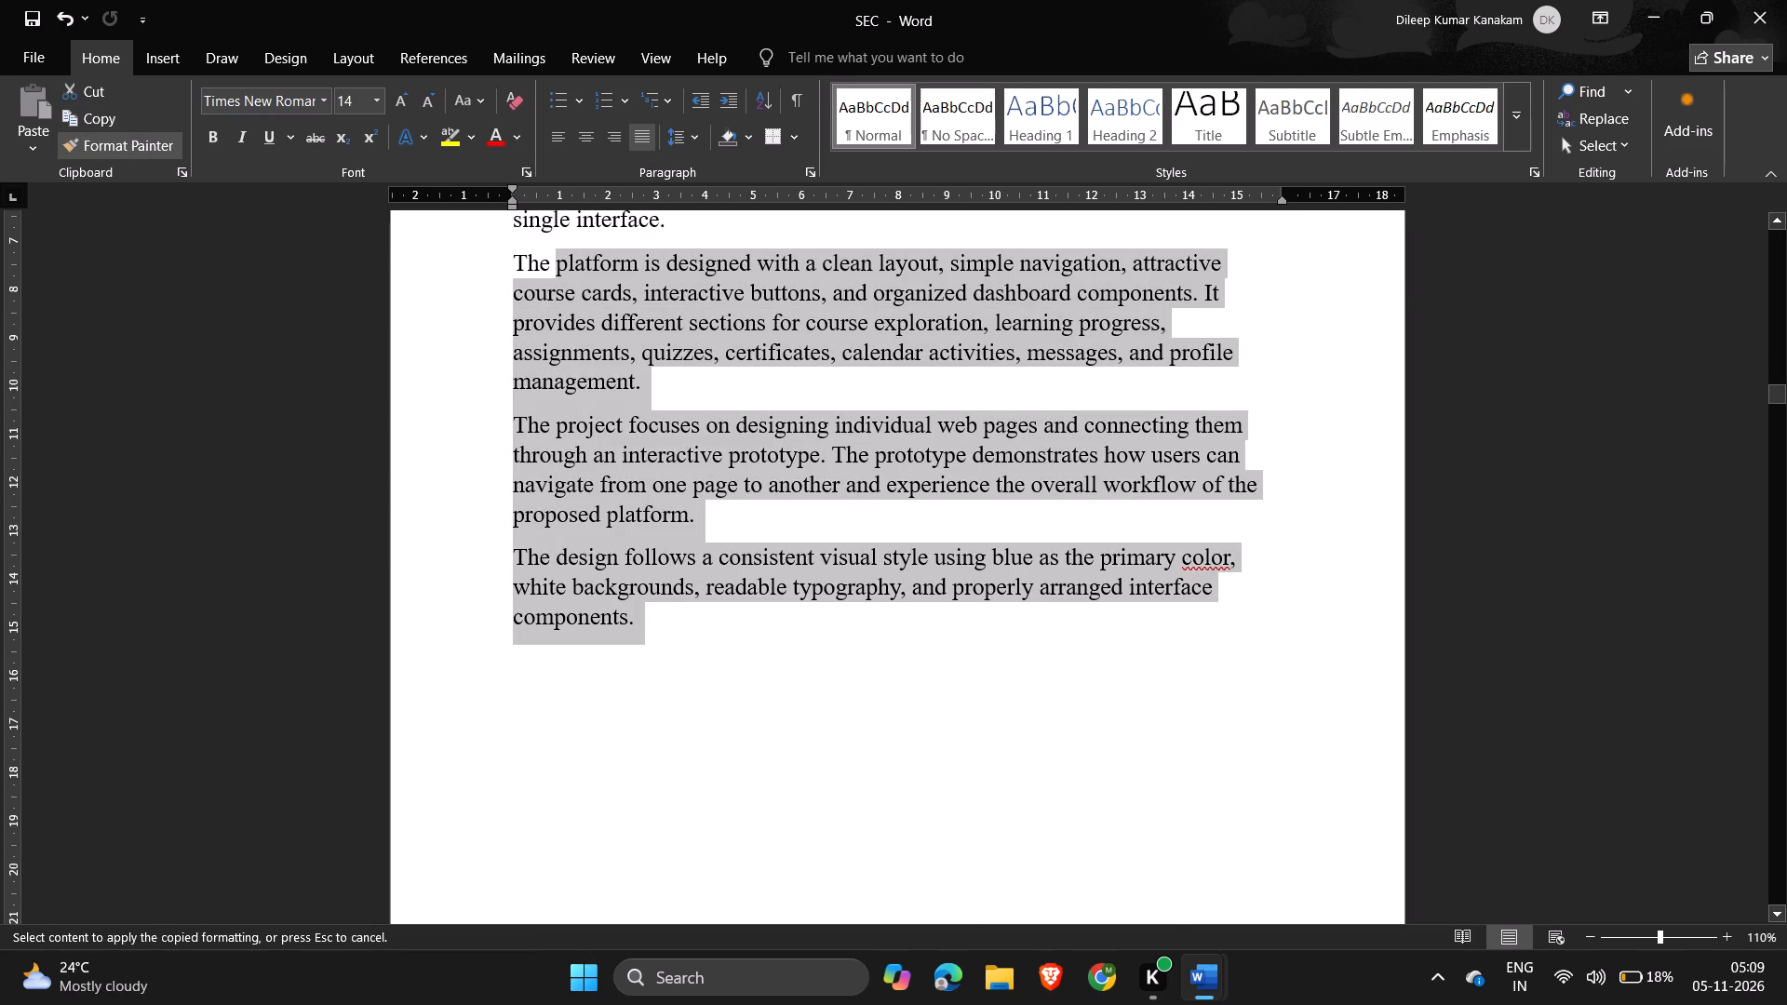
pyautogui.moveTo(571, 254); pyautogui.dragTo(562, 243)
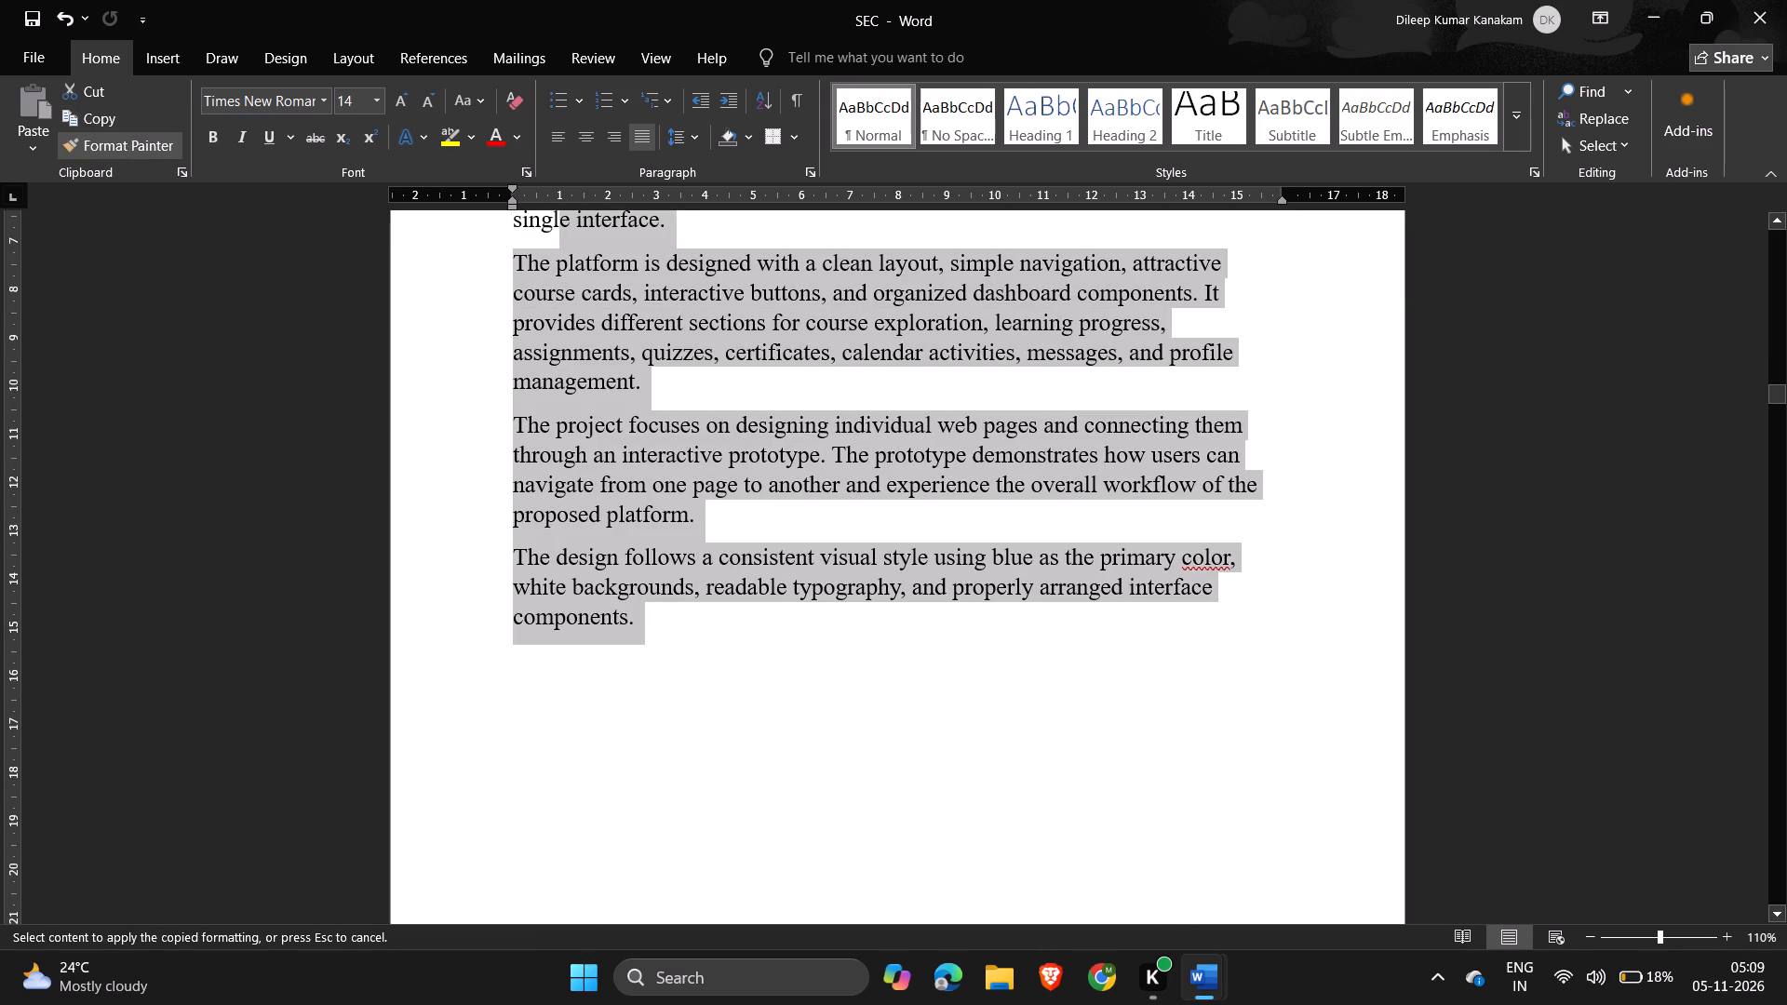
pyautogui.moveTo(562, 243); pyautogui.dragTo(544, 234)
pyautogui.moveTo(544, 234); pyautogui.dragTo(642, 598)
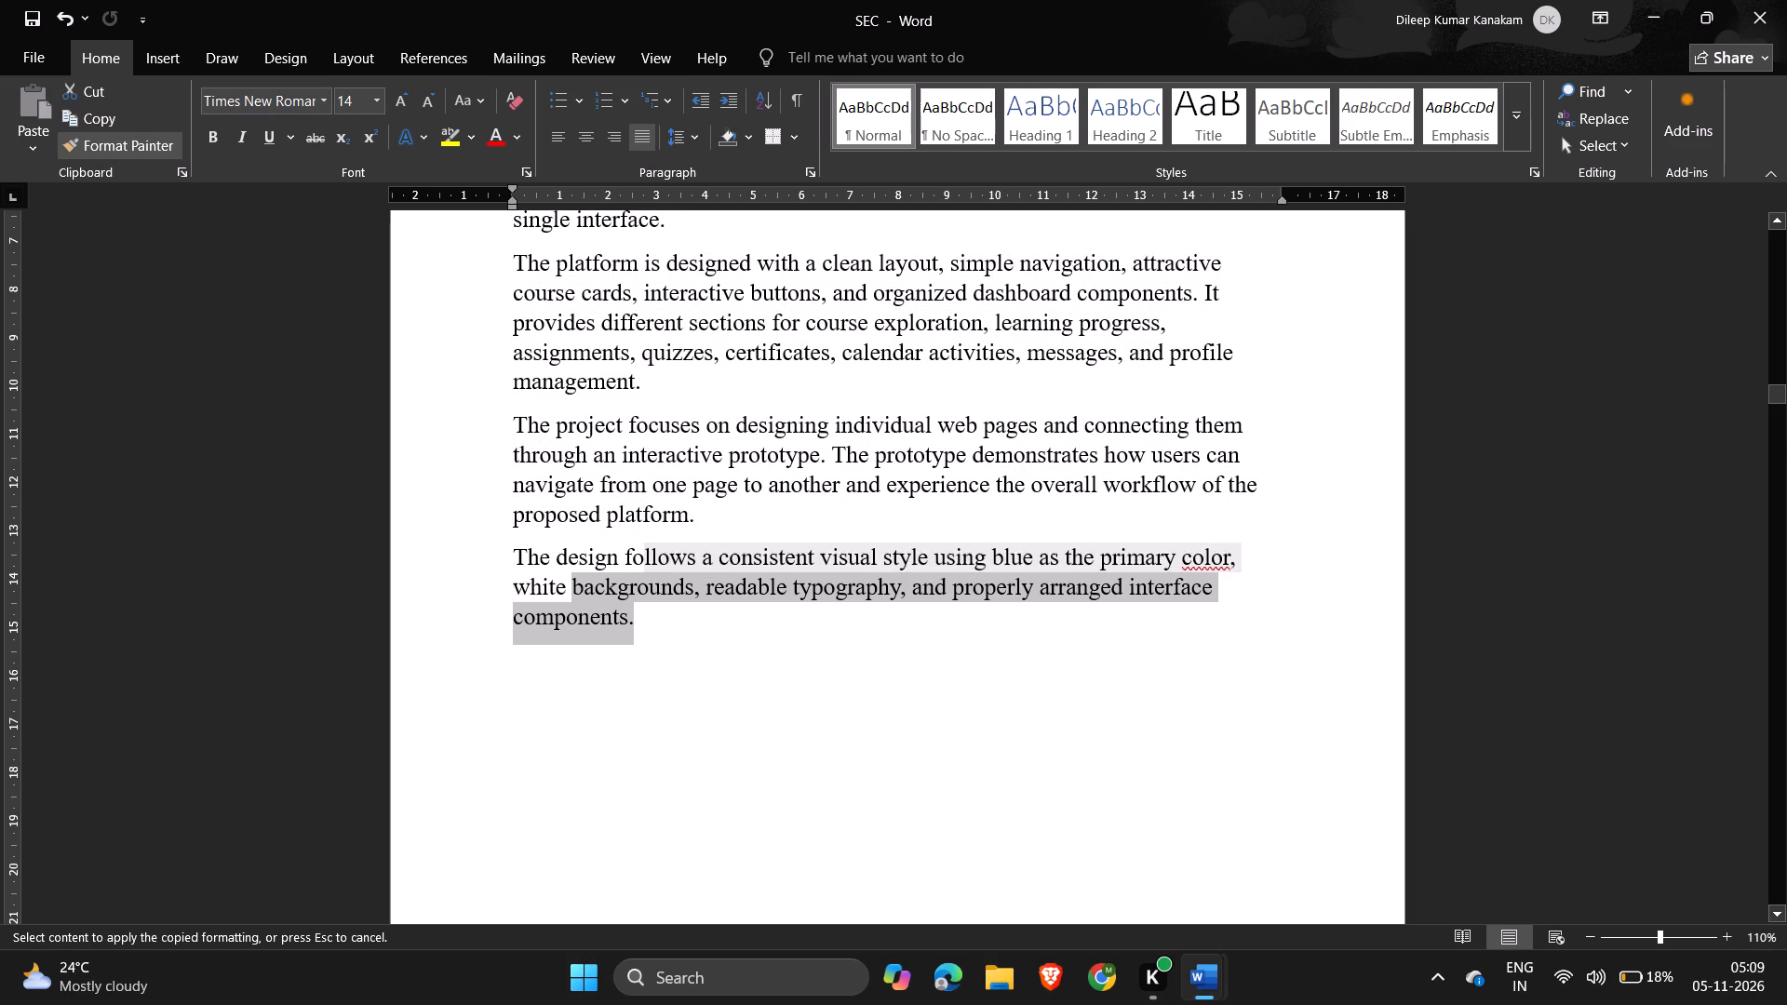
pyautogui.moveTo(642, 598); pyautogui.dragTo(534, 811)
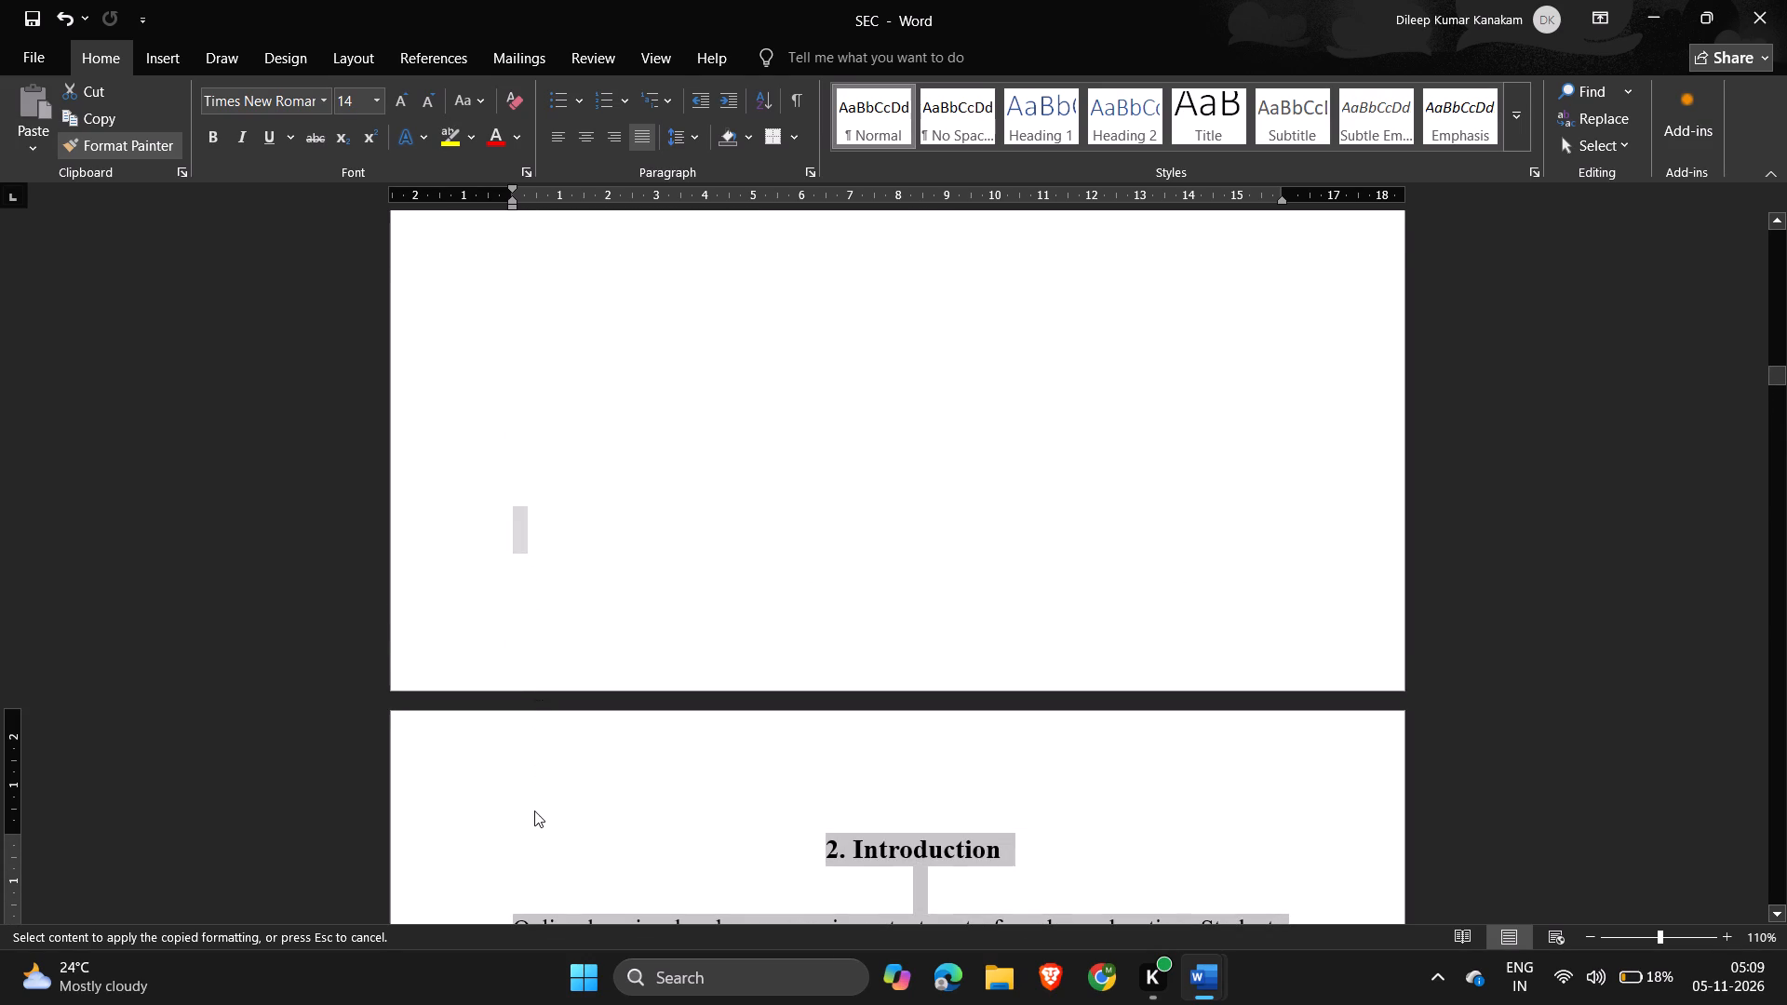
pyautogui.moveTo(534, 811); pyautogui.dragTo(458, 531)
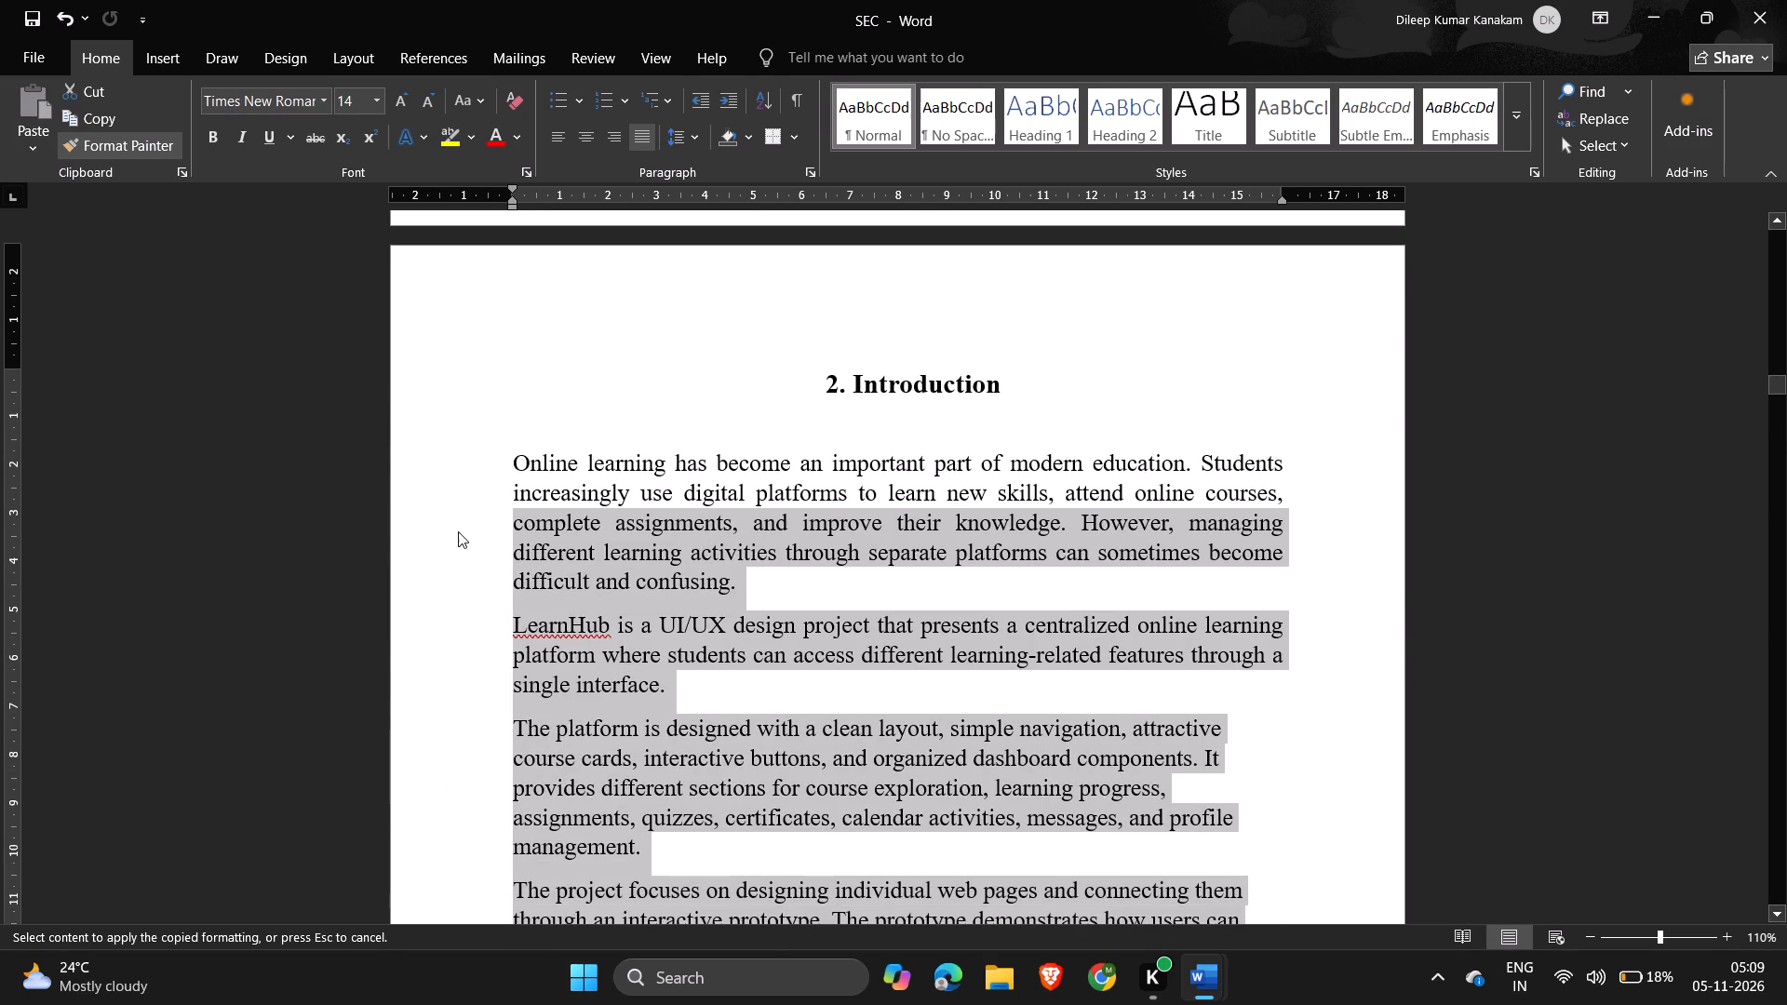
pyautogui.moveTo(458, 531); pyautogui.dragTo(488, 474)
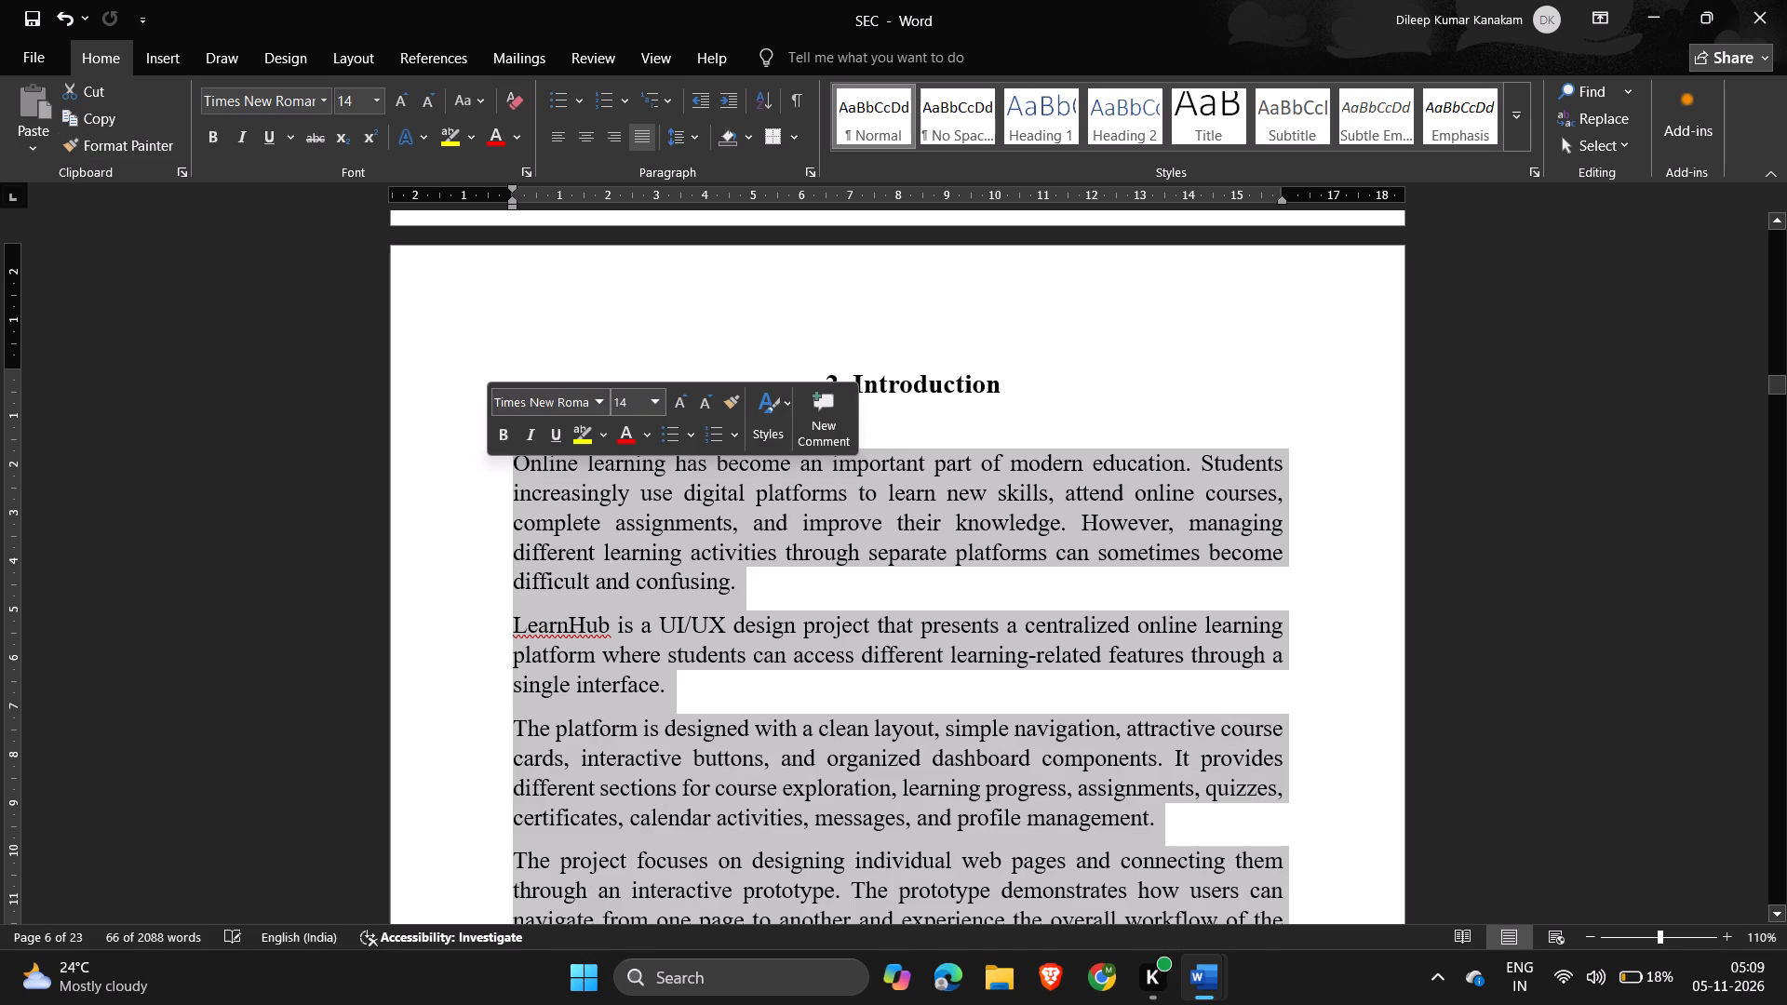
# Insert blank lines above the "3. Problem Statement" heading in SEC to push it onto a new page.
pyautogui.scroll(-4, 1128, 659)
pyautogui.click(1128, 659)
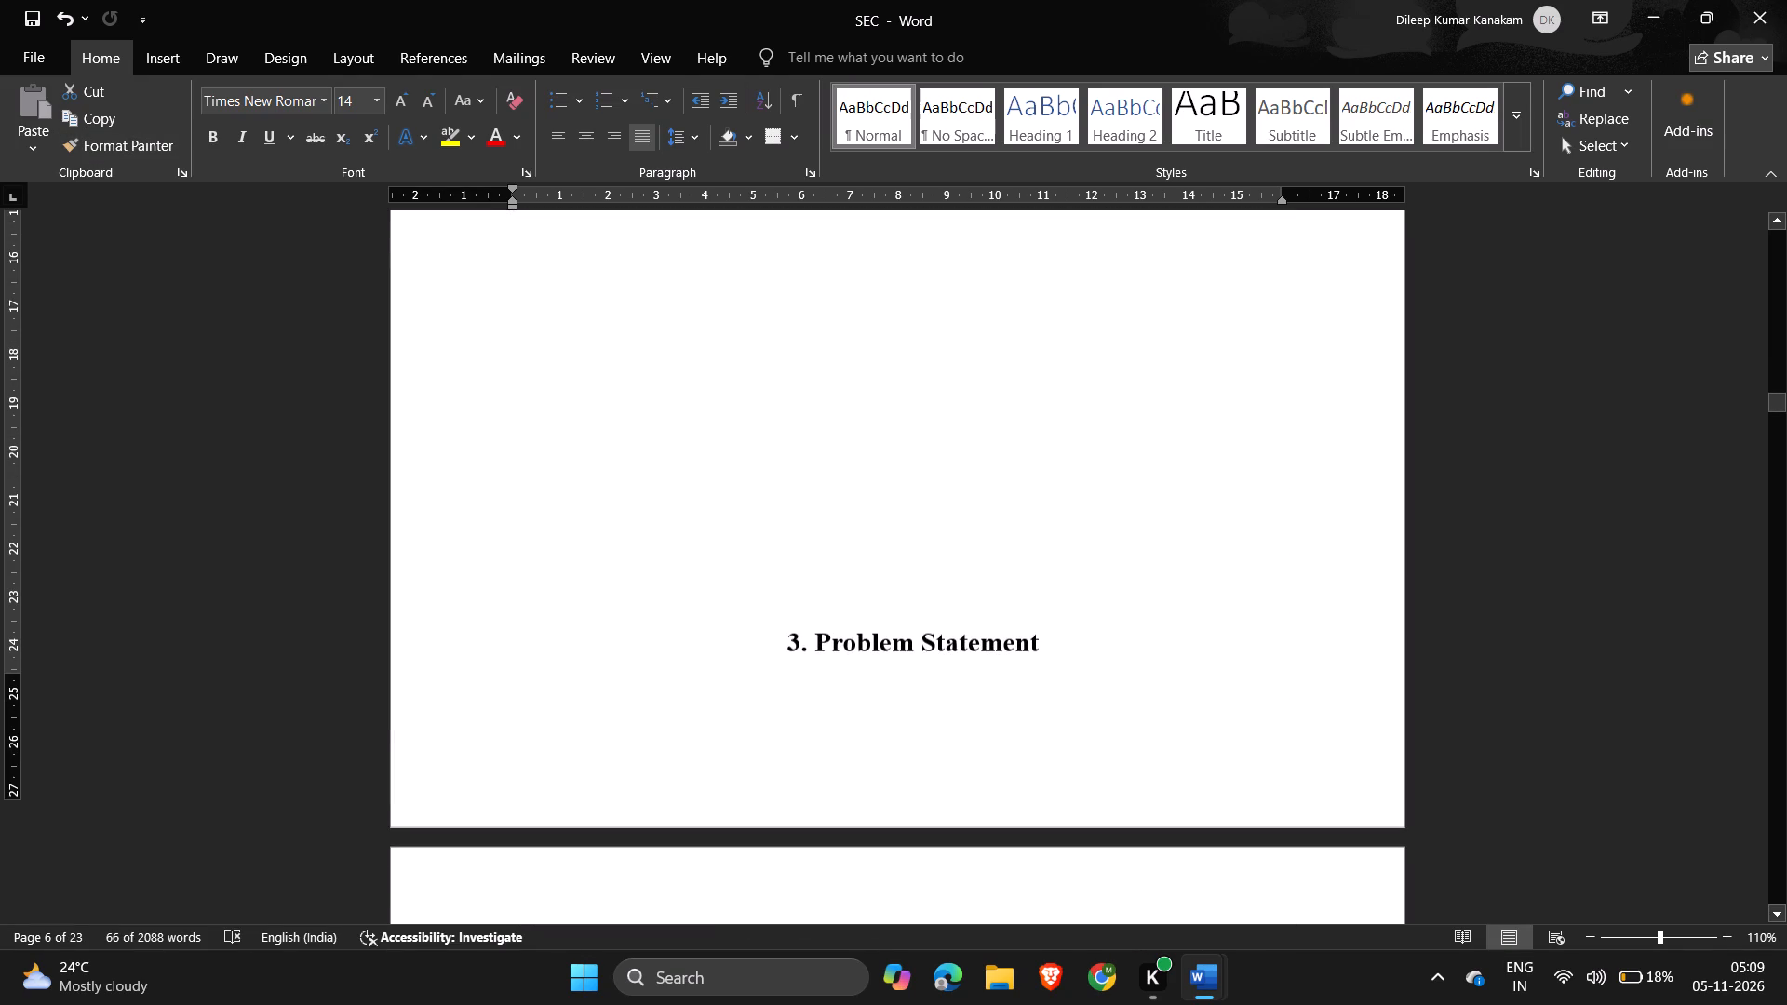
pyautogui.click(957, 565)
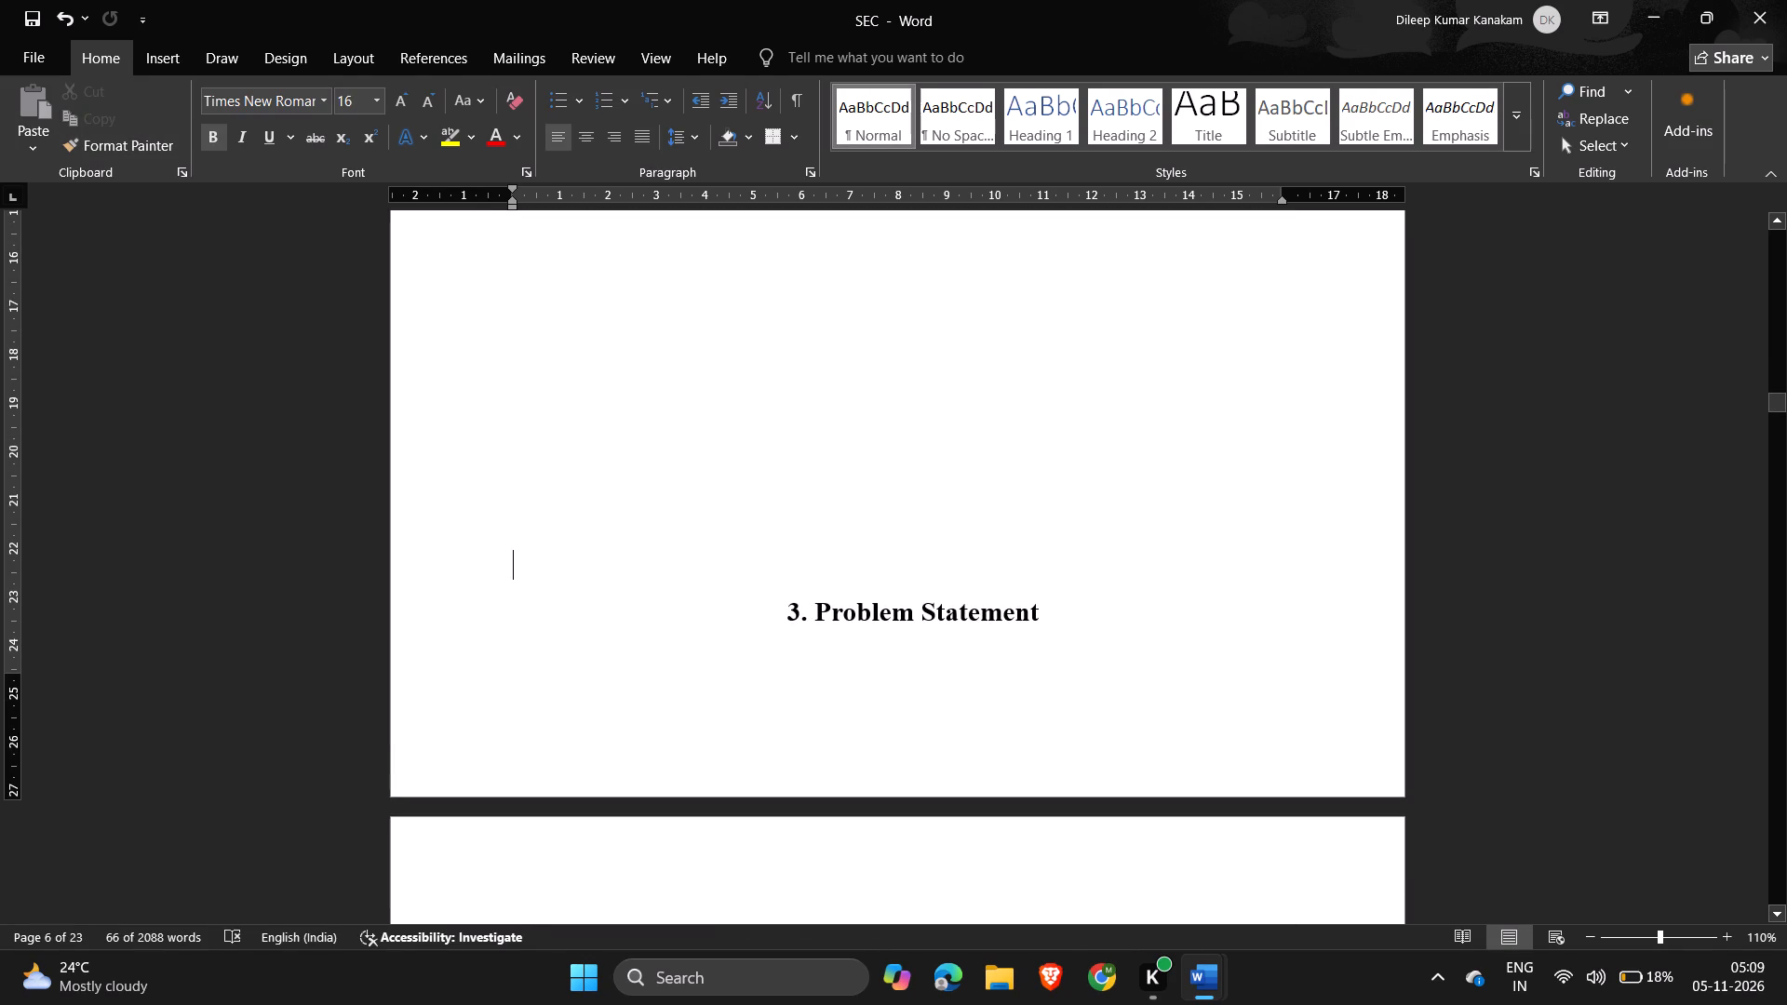
pyautogui.press('Down')
pyautogui.press('Up')
pyautogui.press('Return')
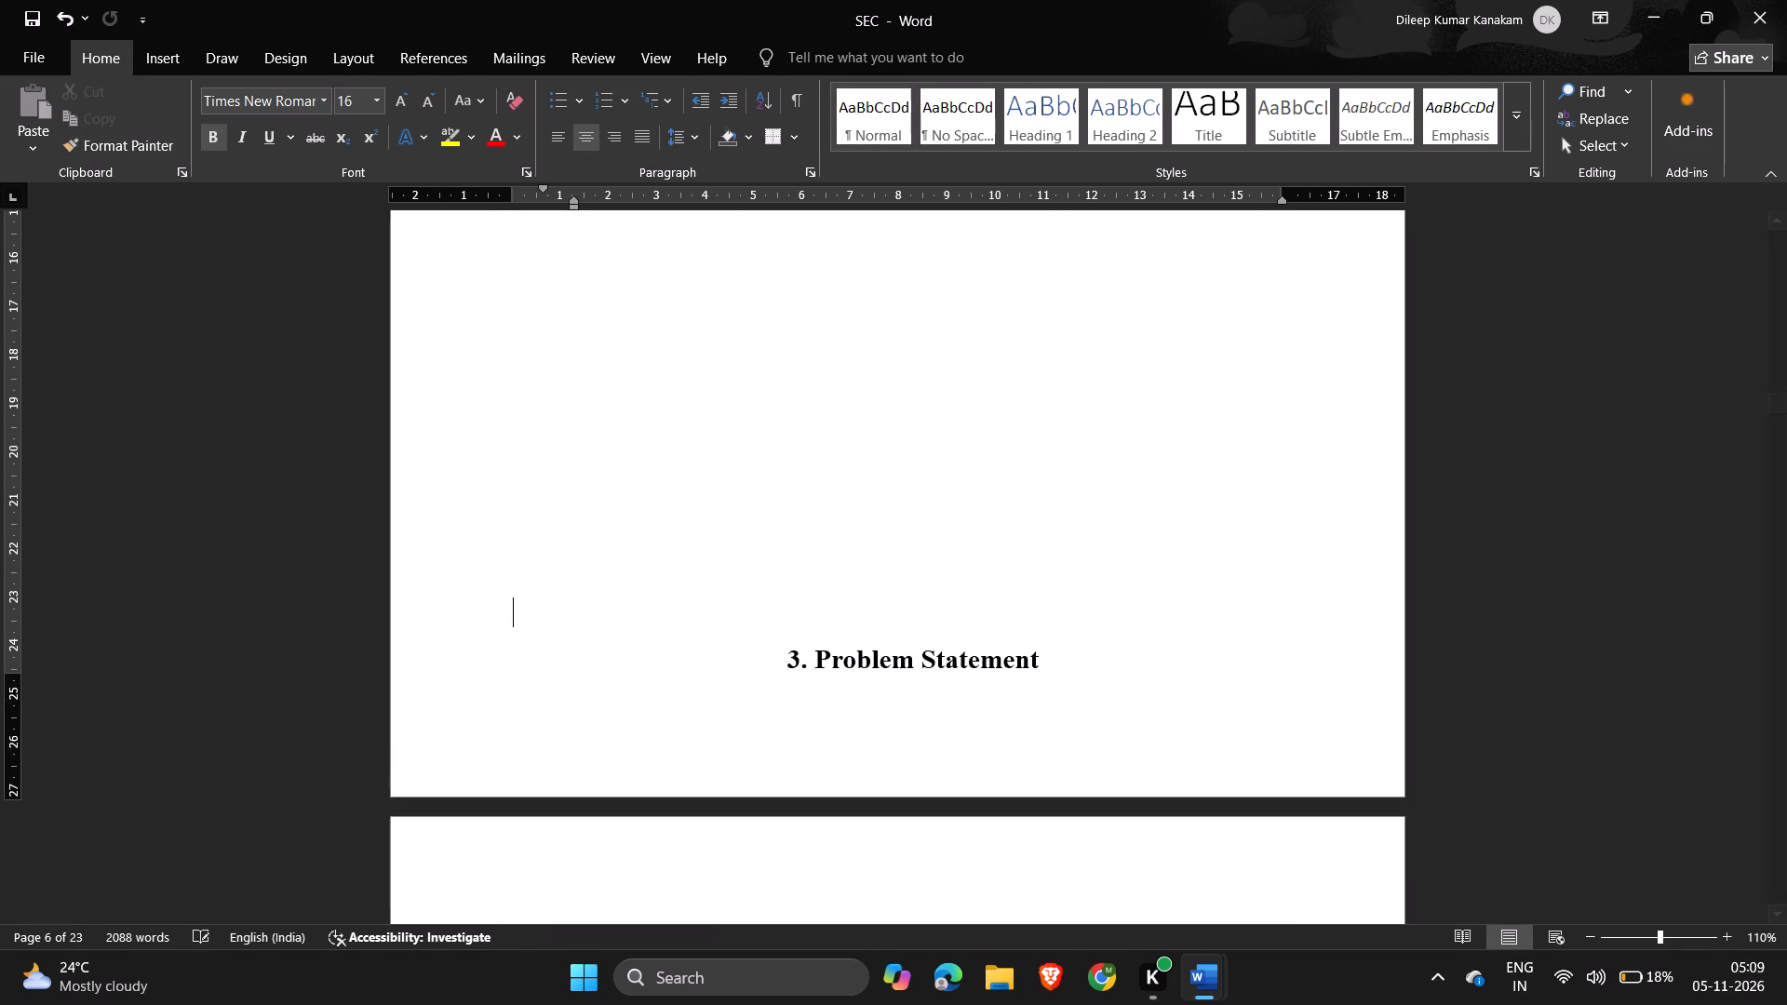
pyautogui.press('Return')
# Compare the Problem Statement and System Requirements sections of SEC with those in SEC_Report, continuing in SEC_Report past System Requirements.
pyautogui.scroll(-4, 957, 565)
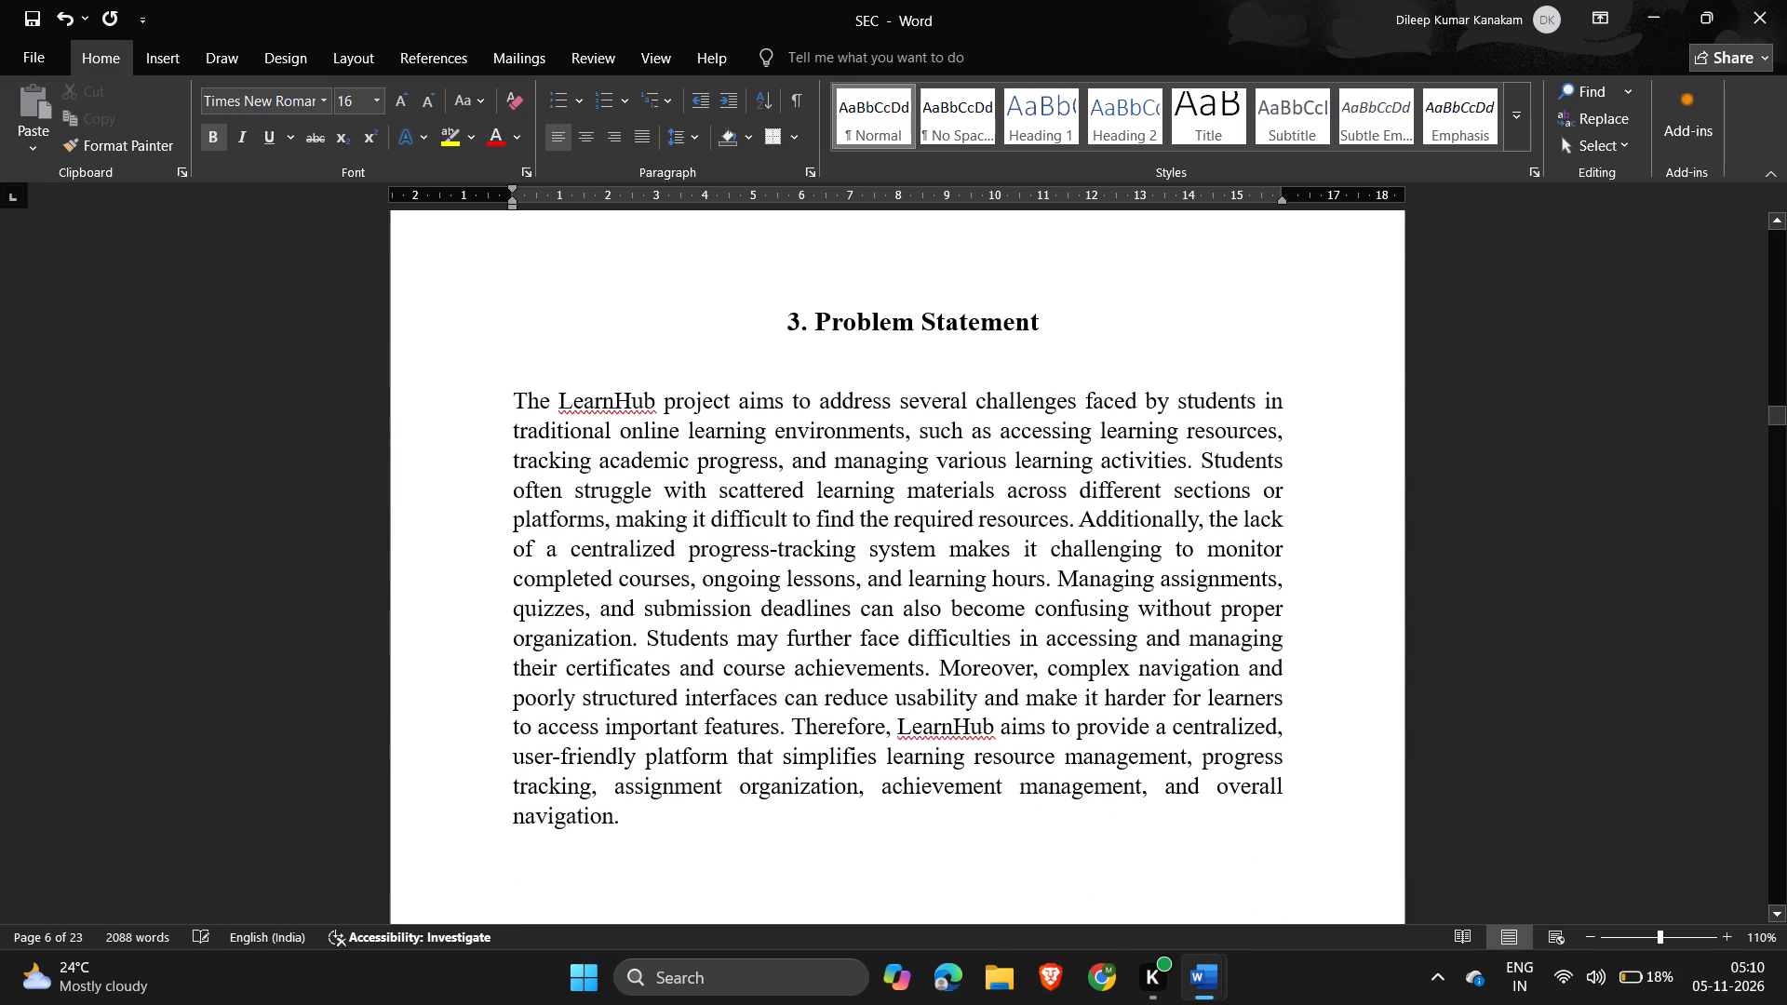
pyautogui.hotkey('alt', 'Tab')
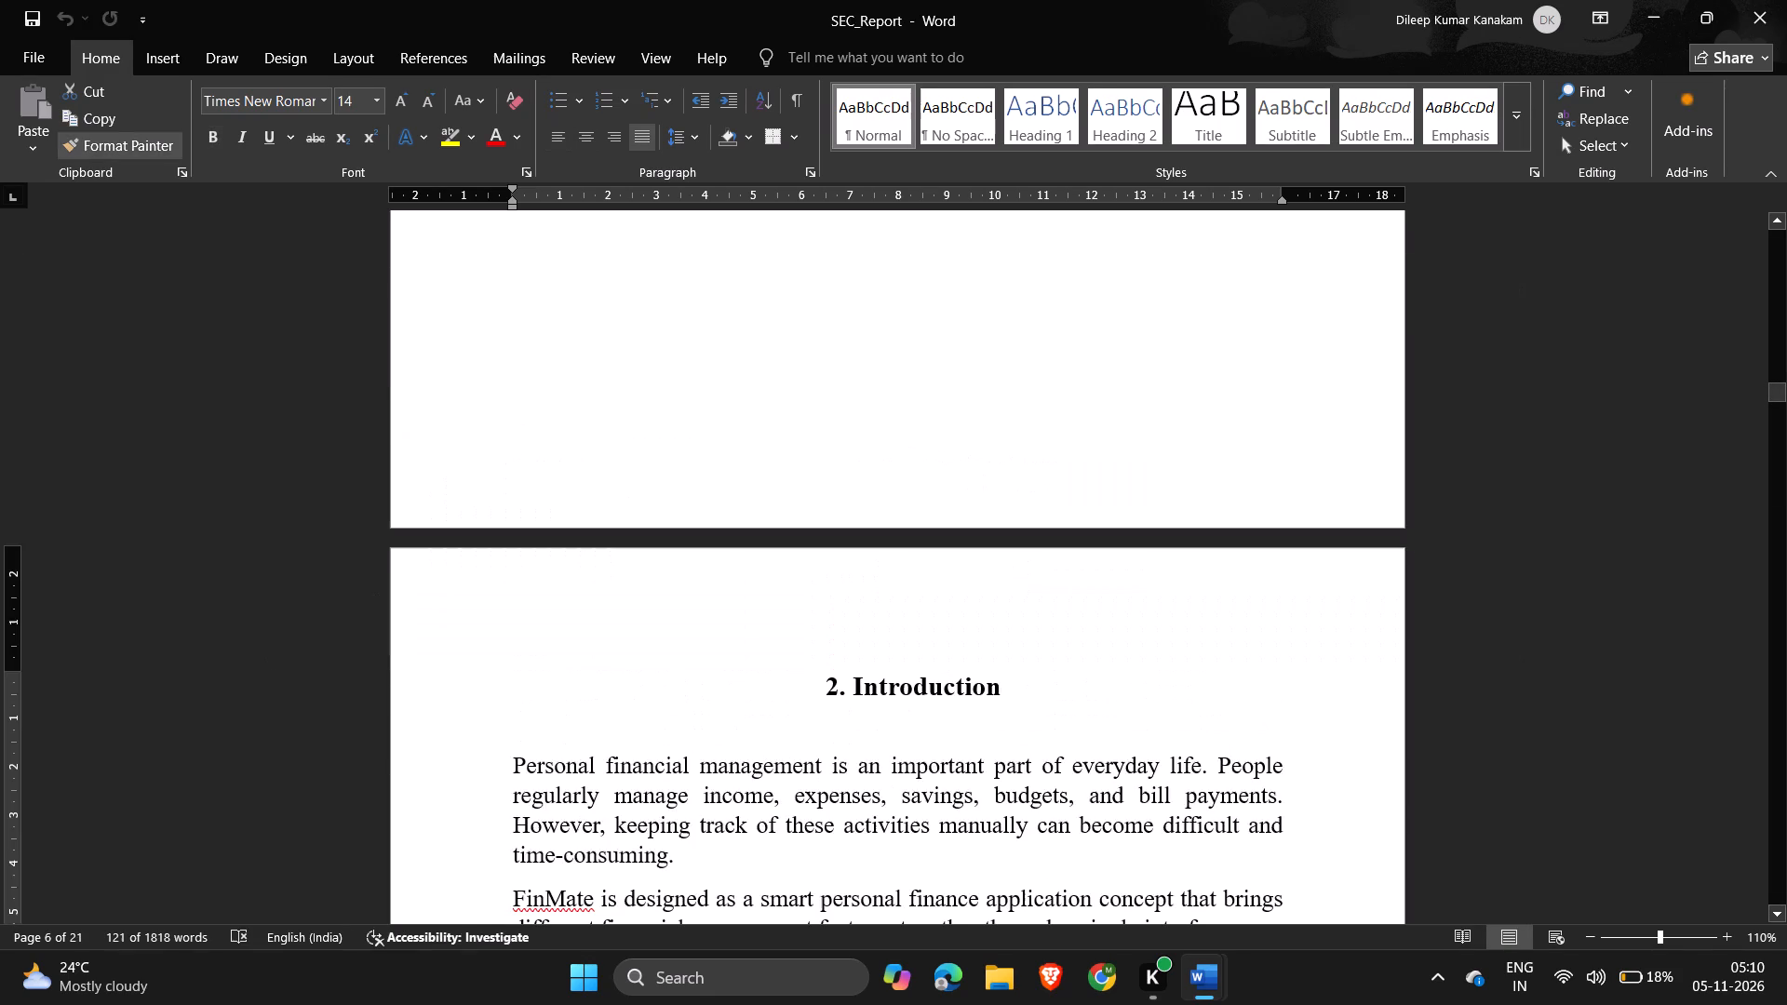
pyautogui.scroll(-7, 957, 565)
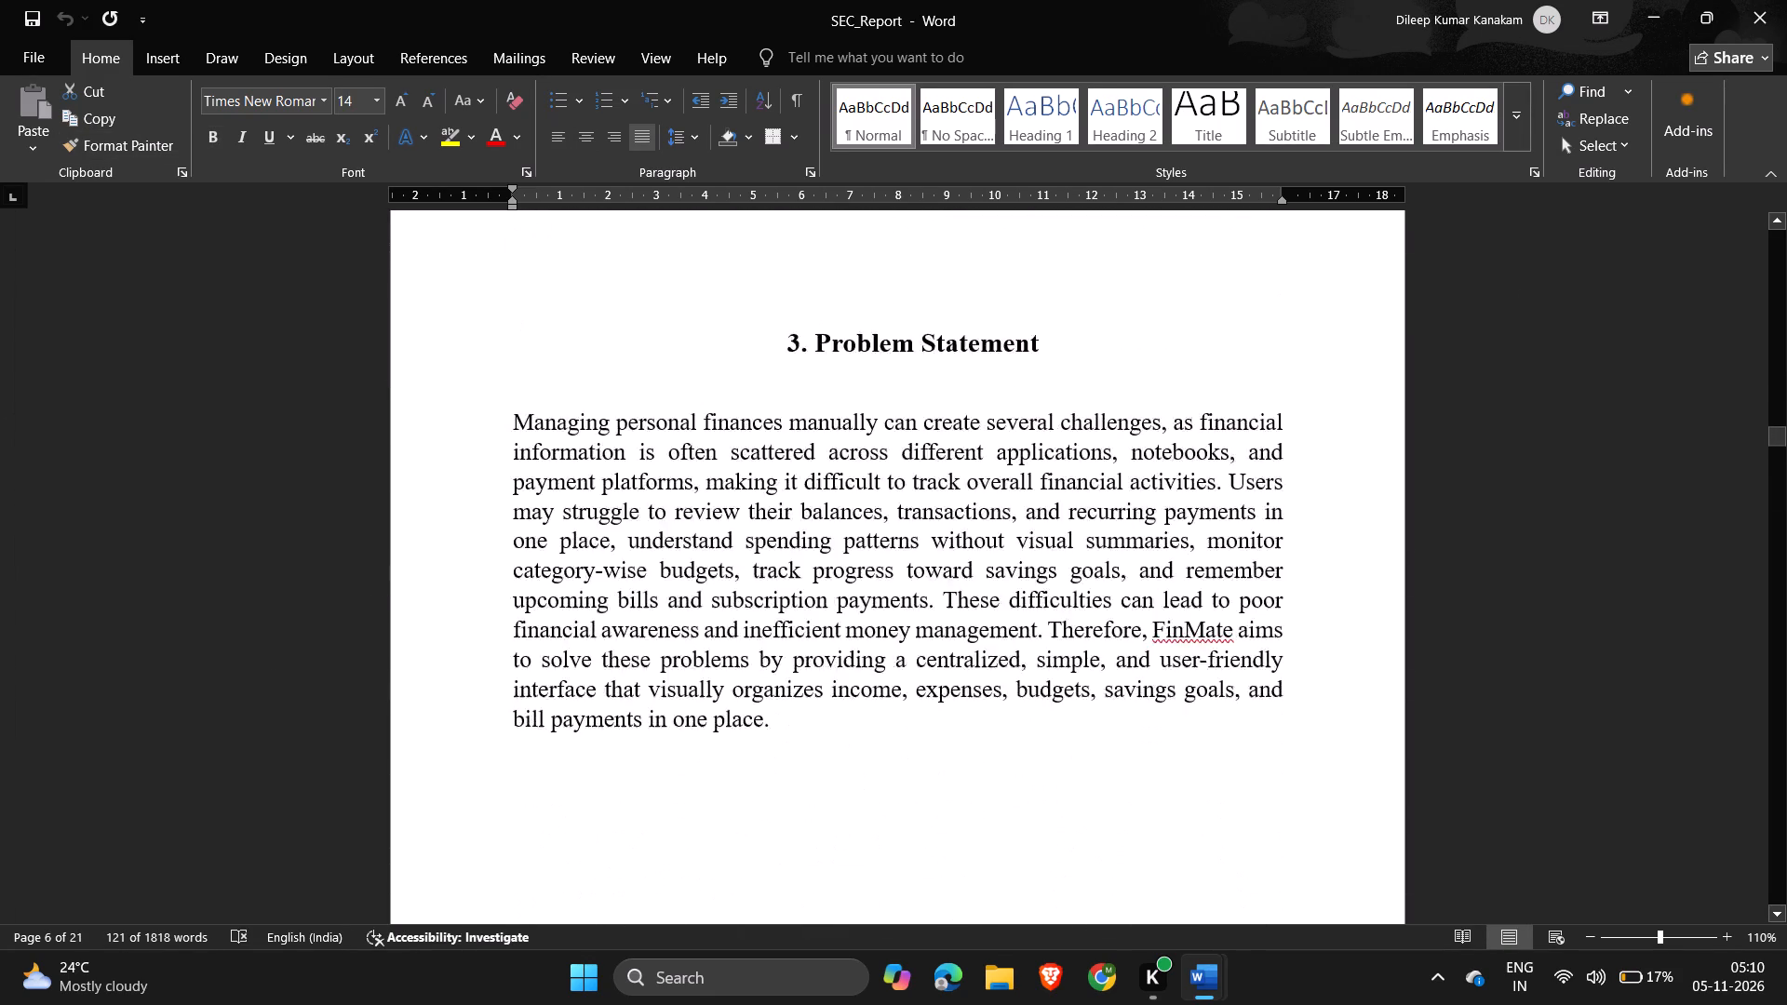
pyautogui.scroll(1, 957, 566)
pyautogui.hotkey('alt', 'Tab')
pyautogui.scroll(-2, 957, 566)
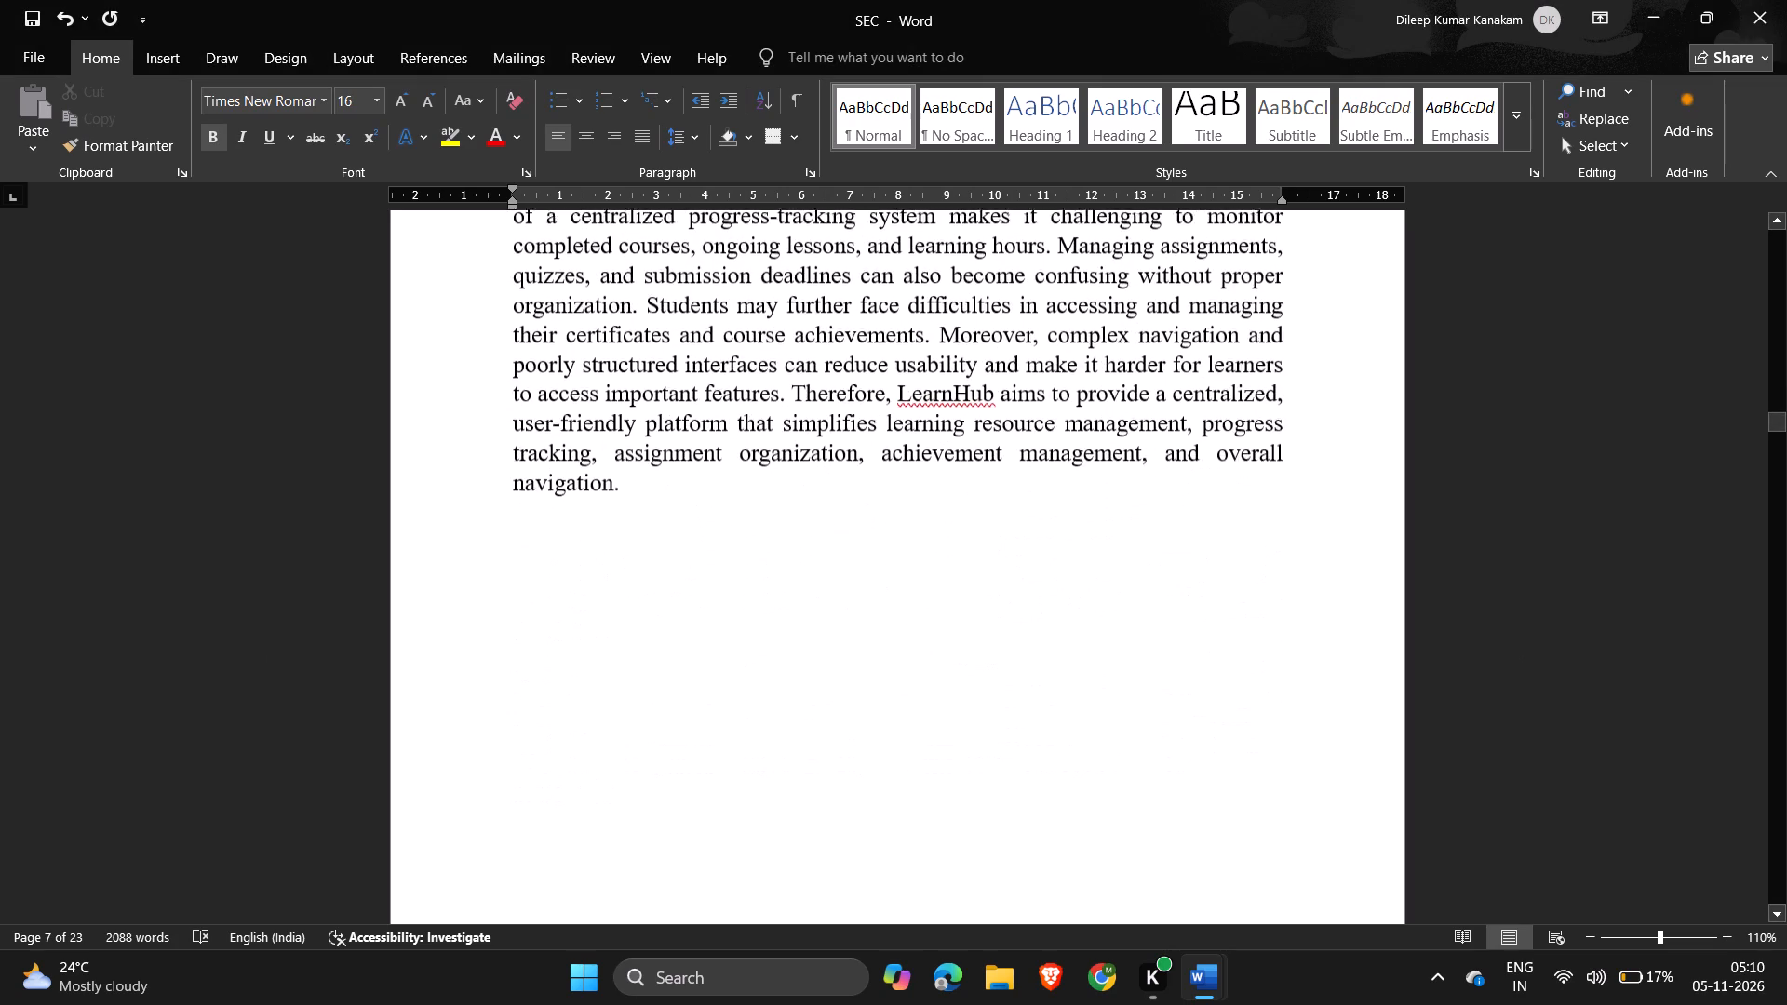
pyautogui.scroll(-2, 957, 566)
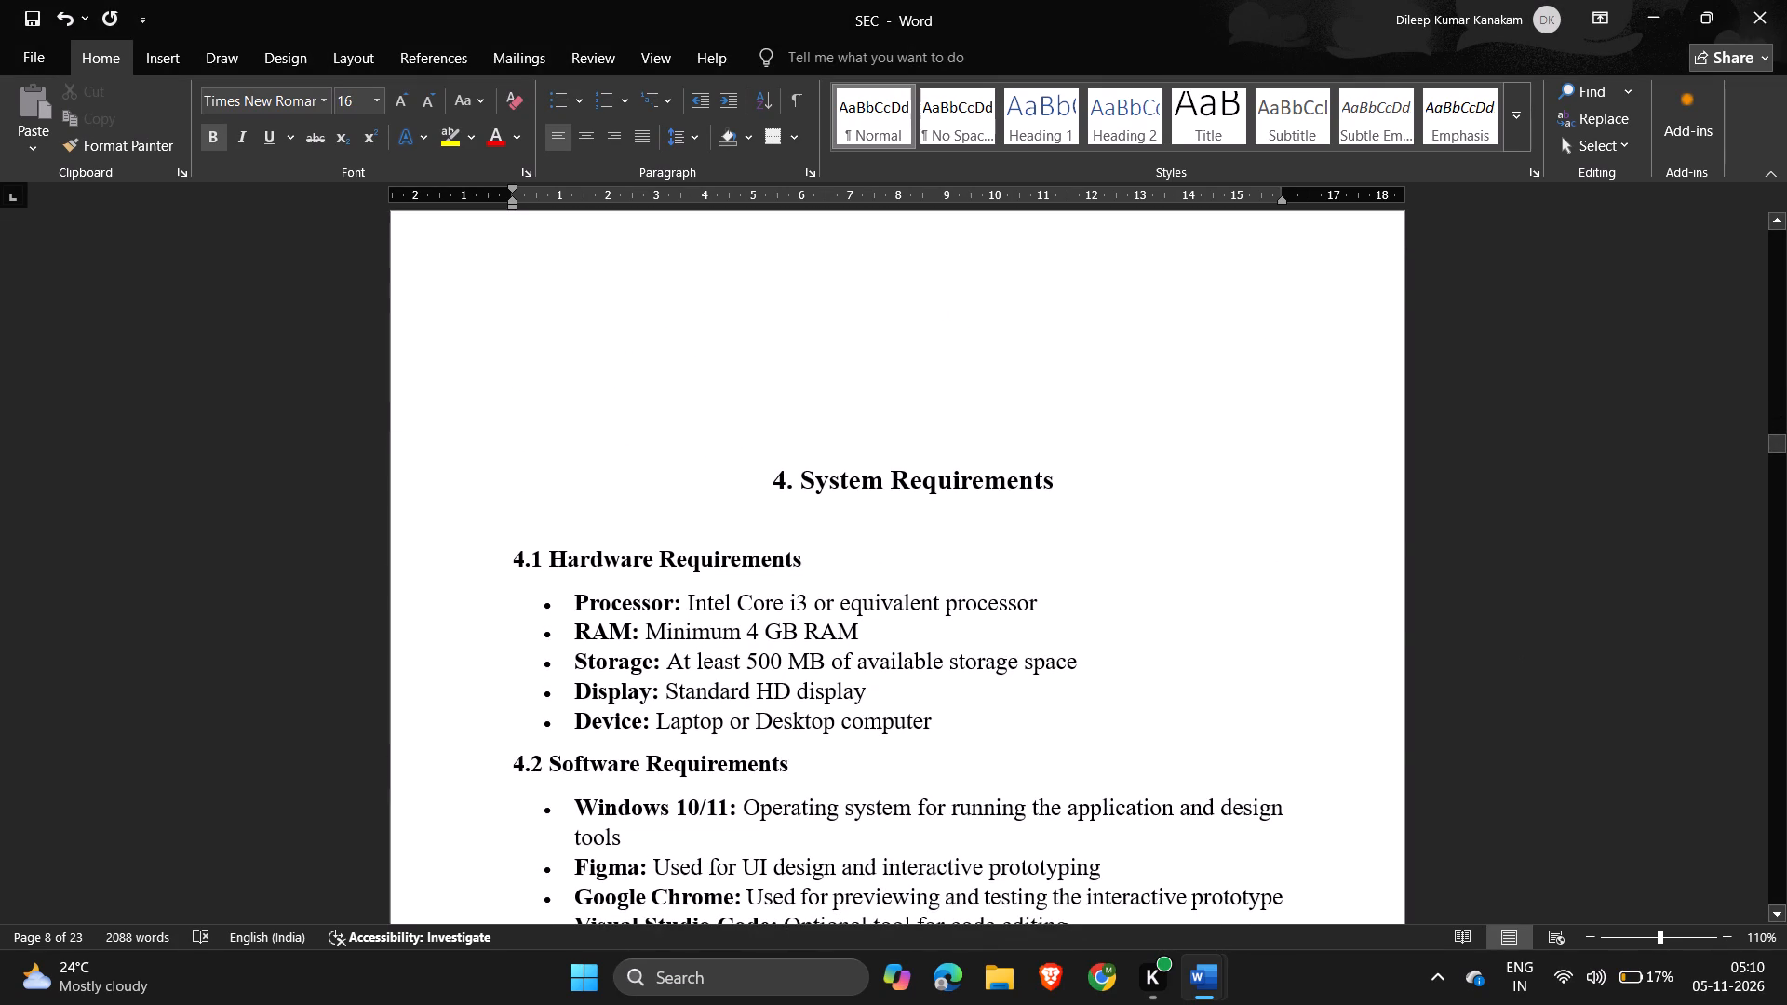
pyautogui.scroll(-1, 957, 566)
pyautogui.hotkey('alt', 'Tab')
pyautogui.scroll(-3, 957, 566)
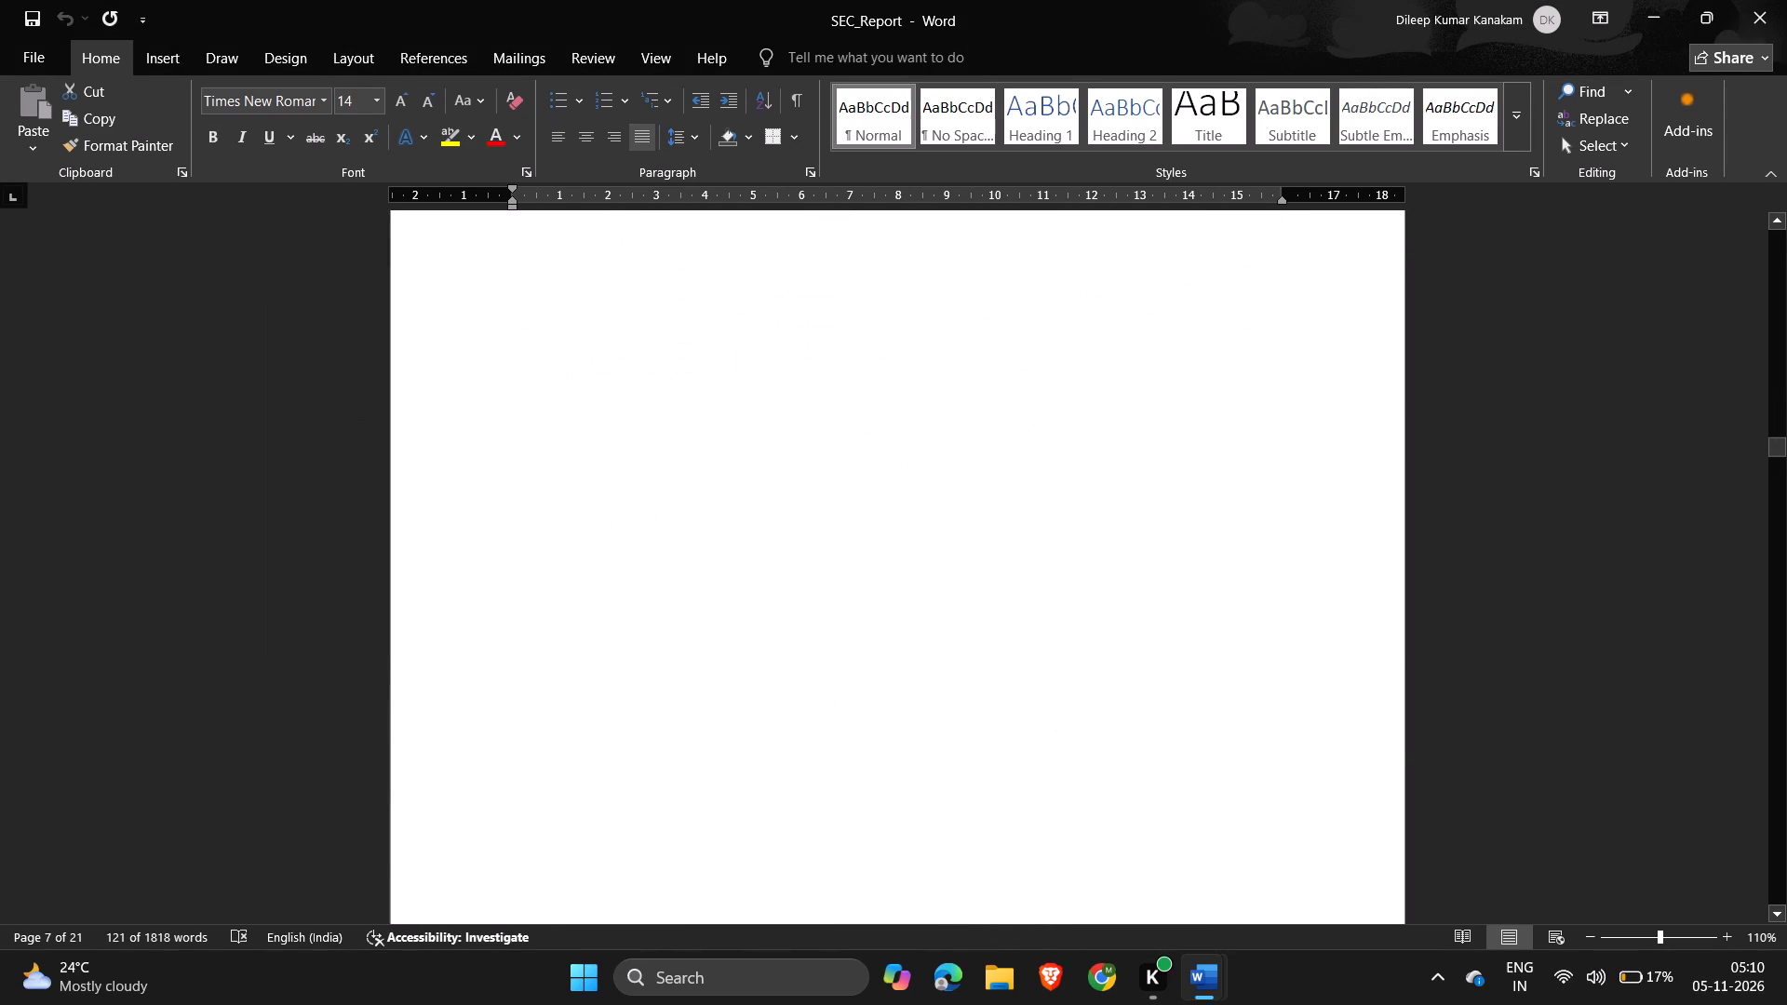
pyautogui.scroll(-3, 957, 566)
pyautogui.scroll(1, 957, 566)
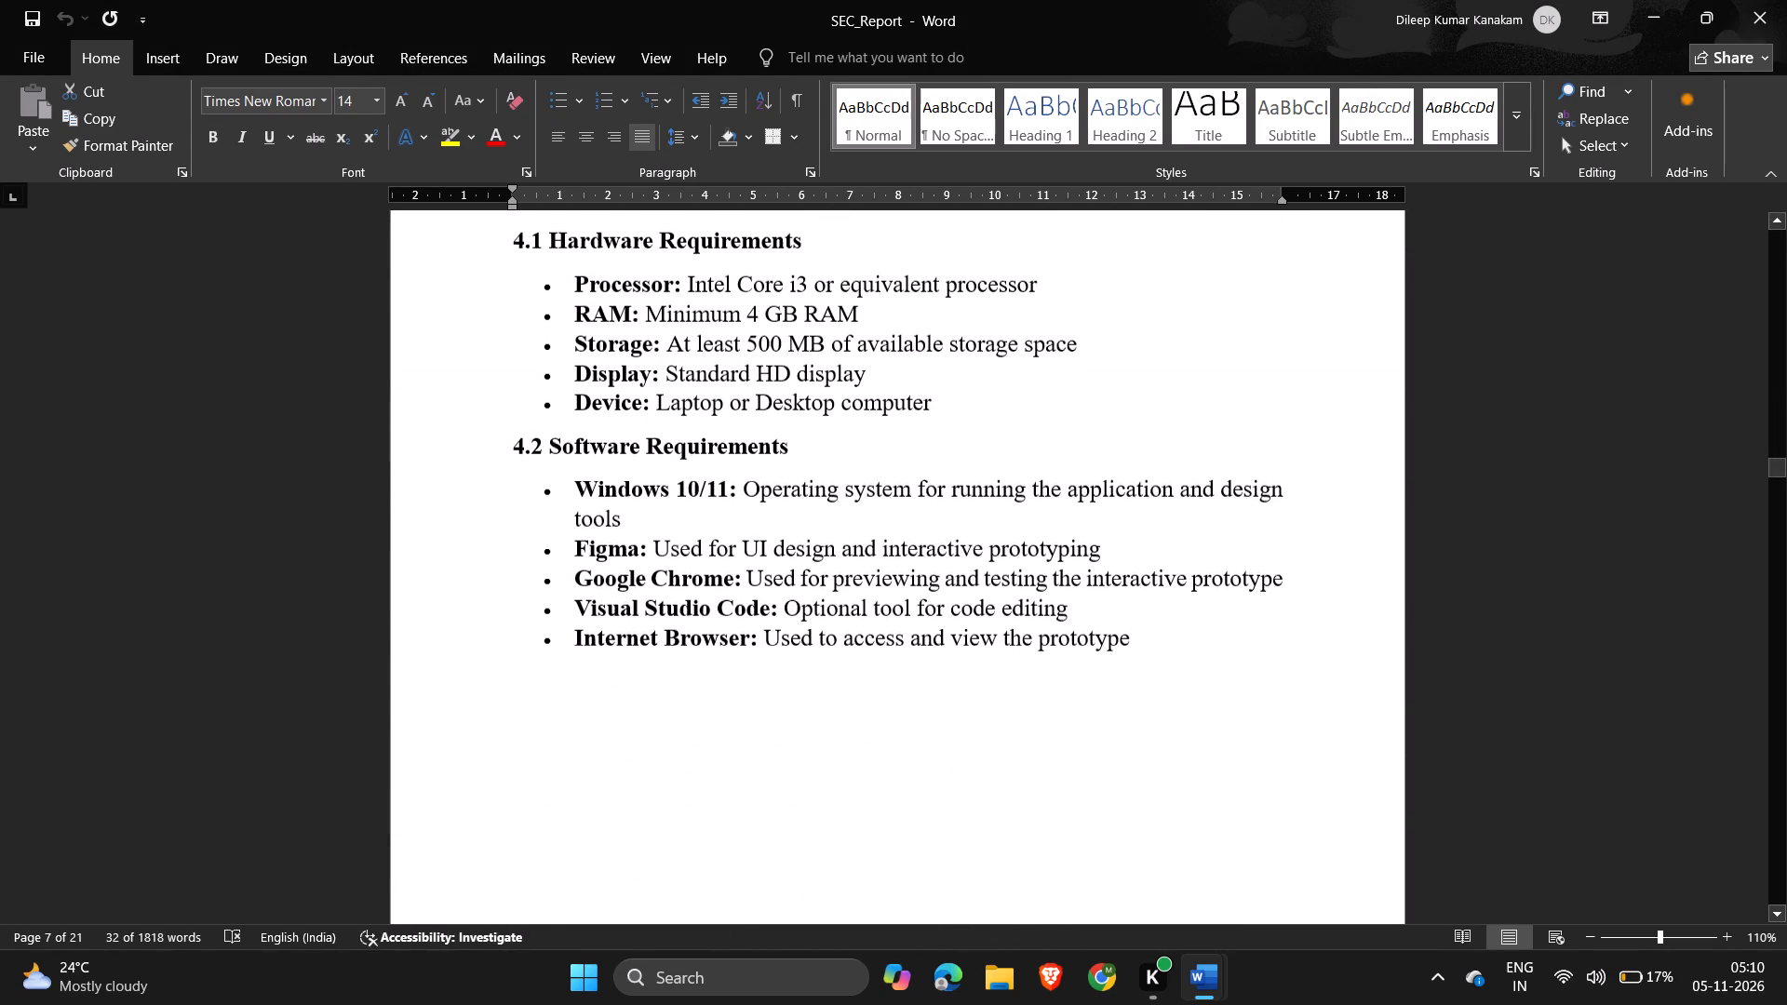
pyautogui.scroll(1, 957, 566)
pyautogui.hotkey('alt', 'Tab')
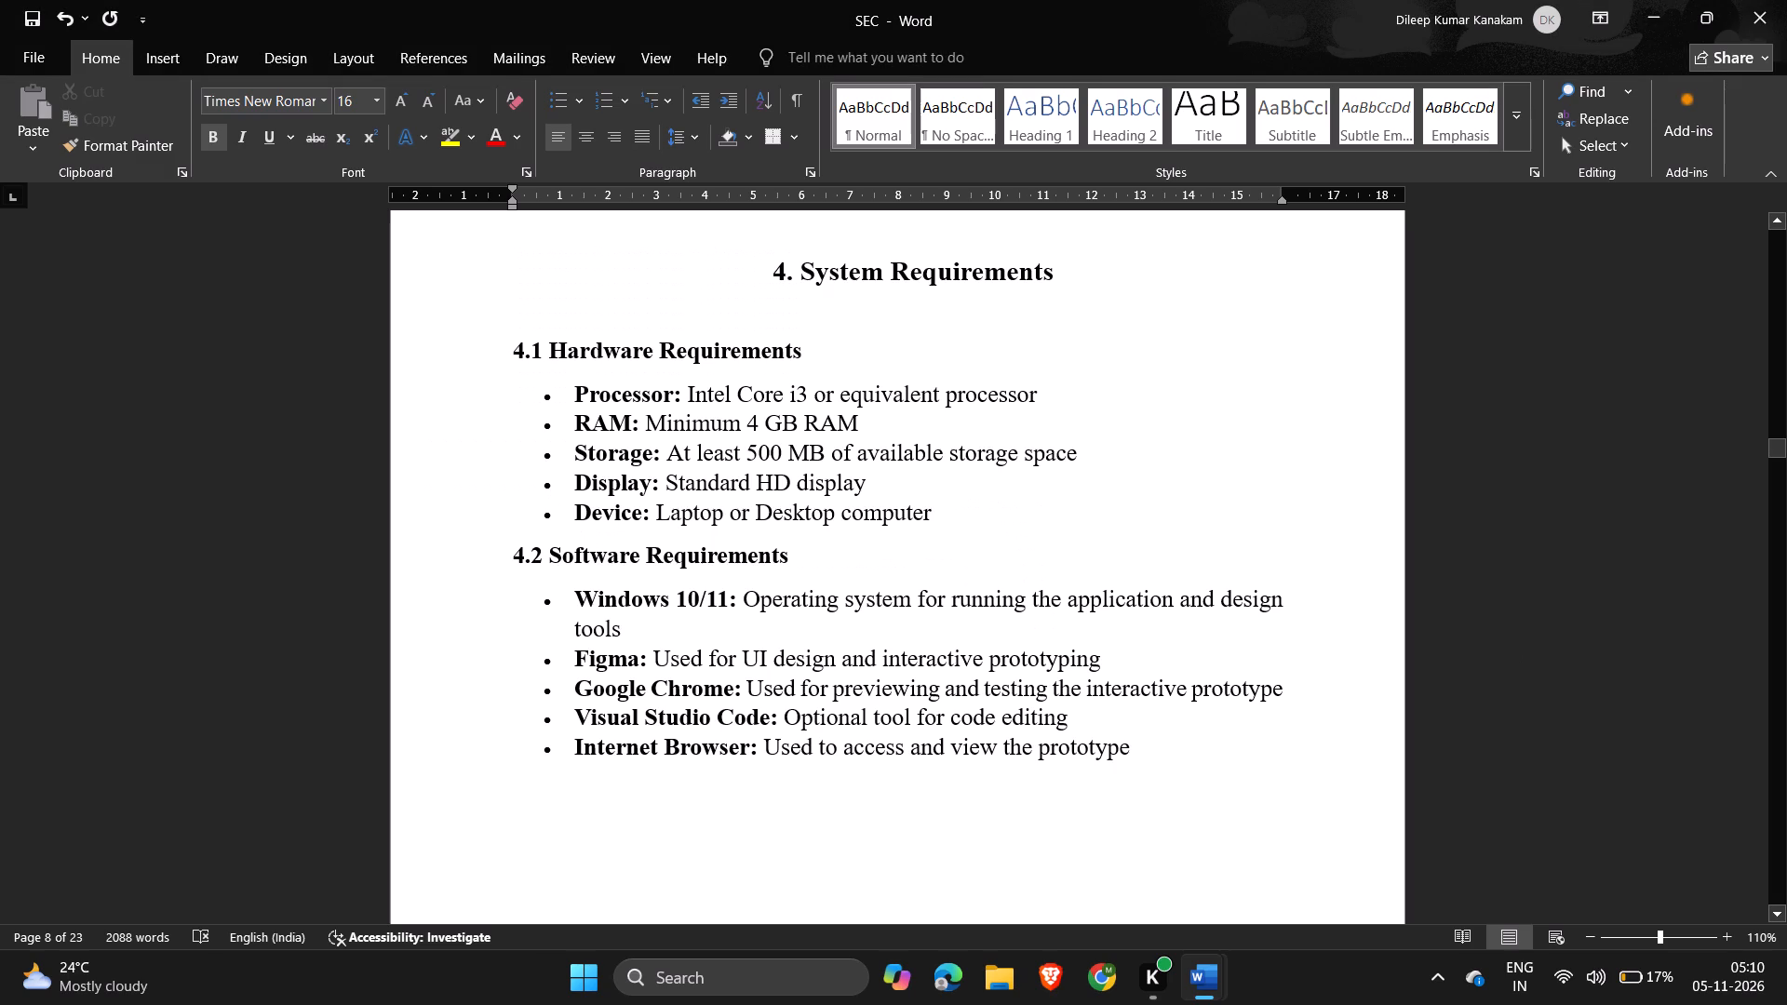
pyautogui.hotkey('alt', 'Tab')
pyautogui.scroll(-3, 957, 566)
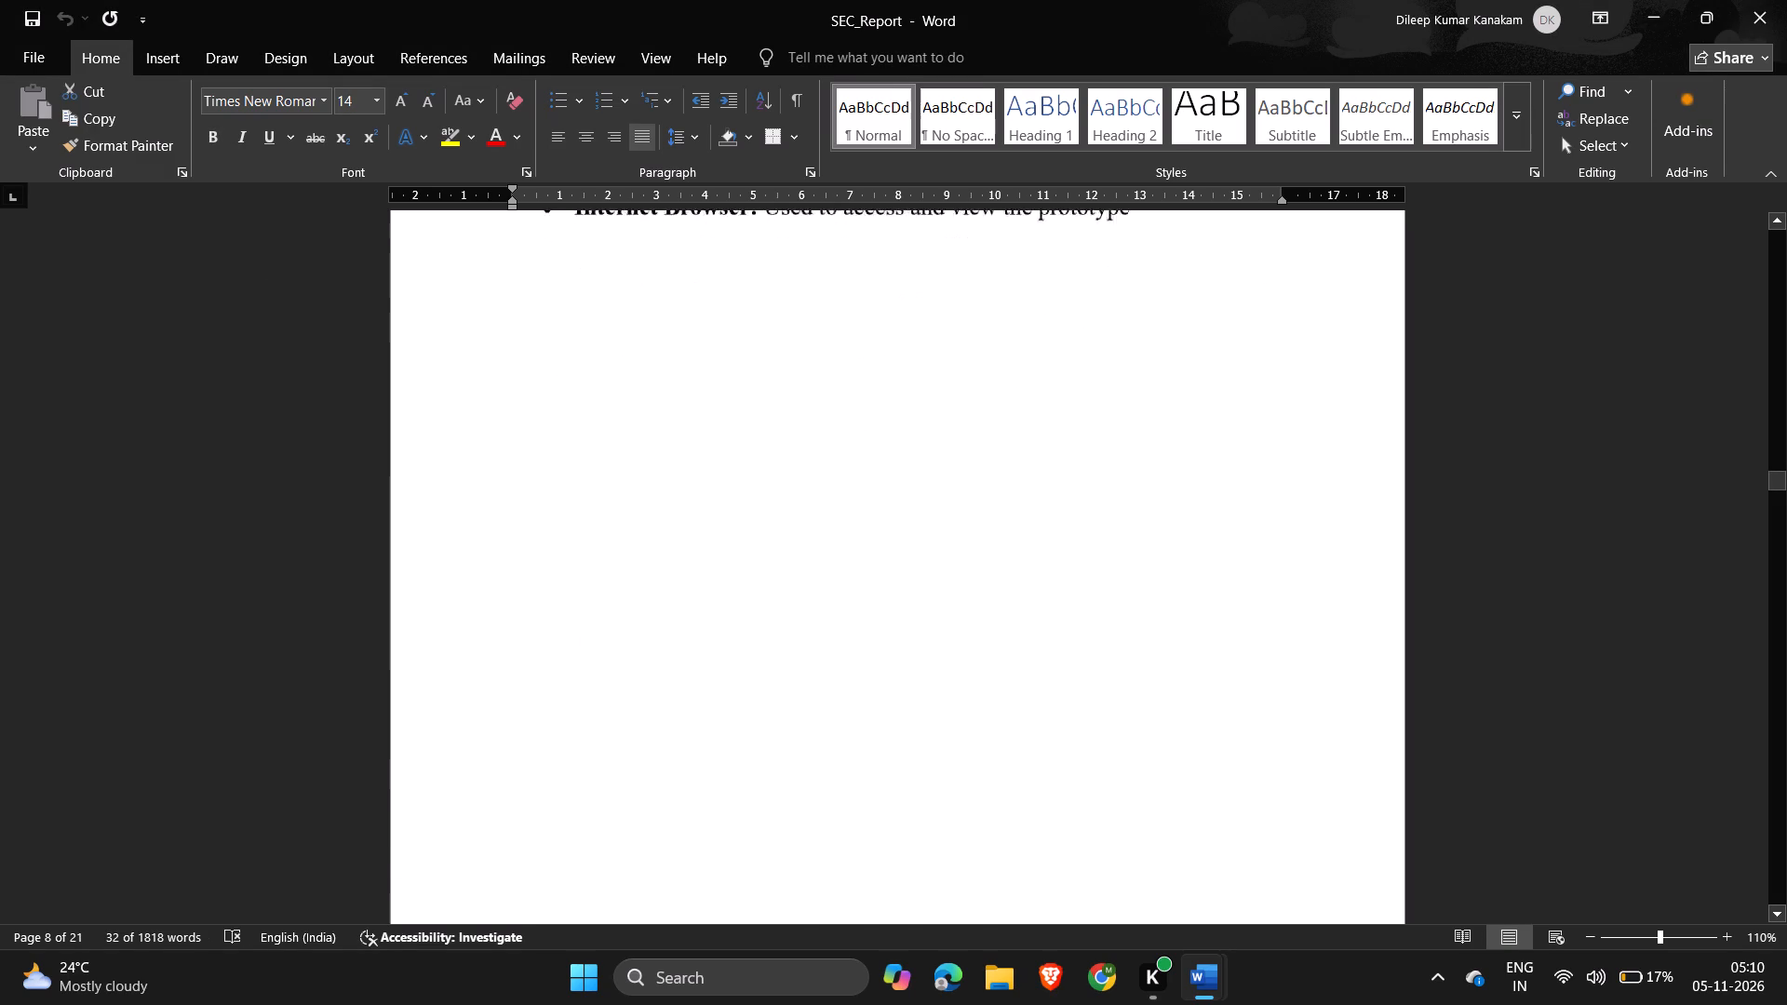
pyautogui.scroll(-2, 957, 566)
# In SEC's Technologies Used section, split "1. Figma" onto its own line above its description, without automatic list numbering.
pyautogui.hotkey('alt', 'Tab')
pyautogui.scroll(-3, 957, 566)
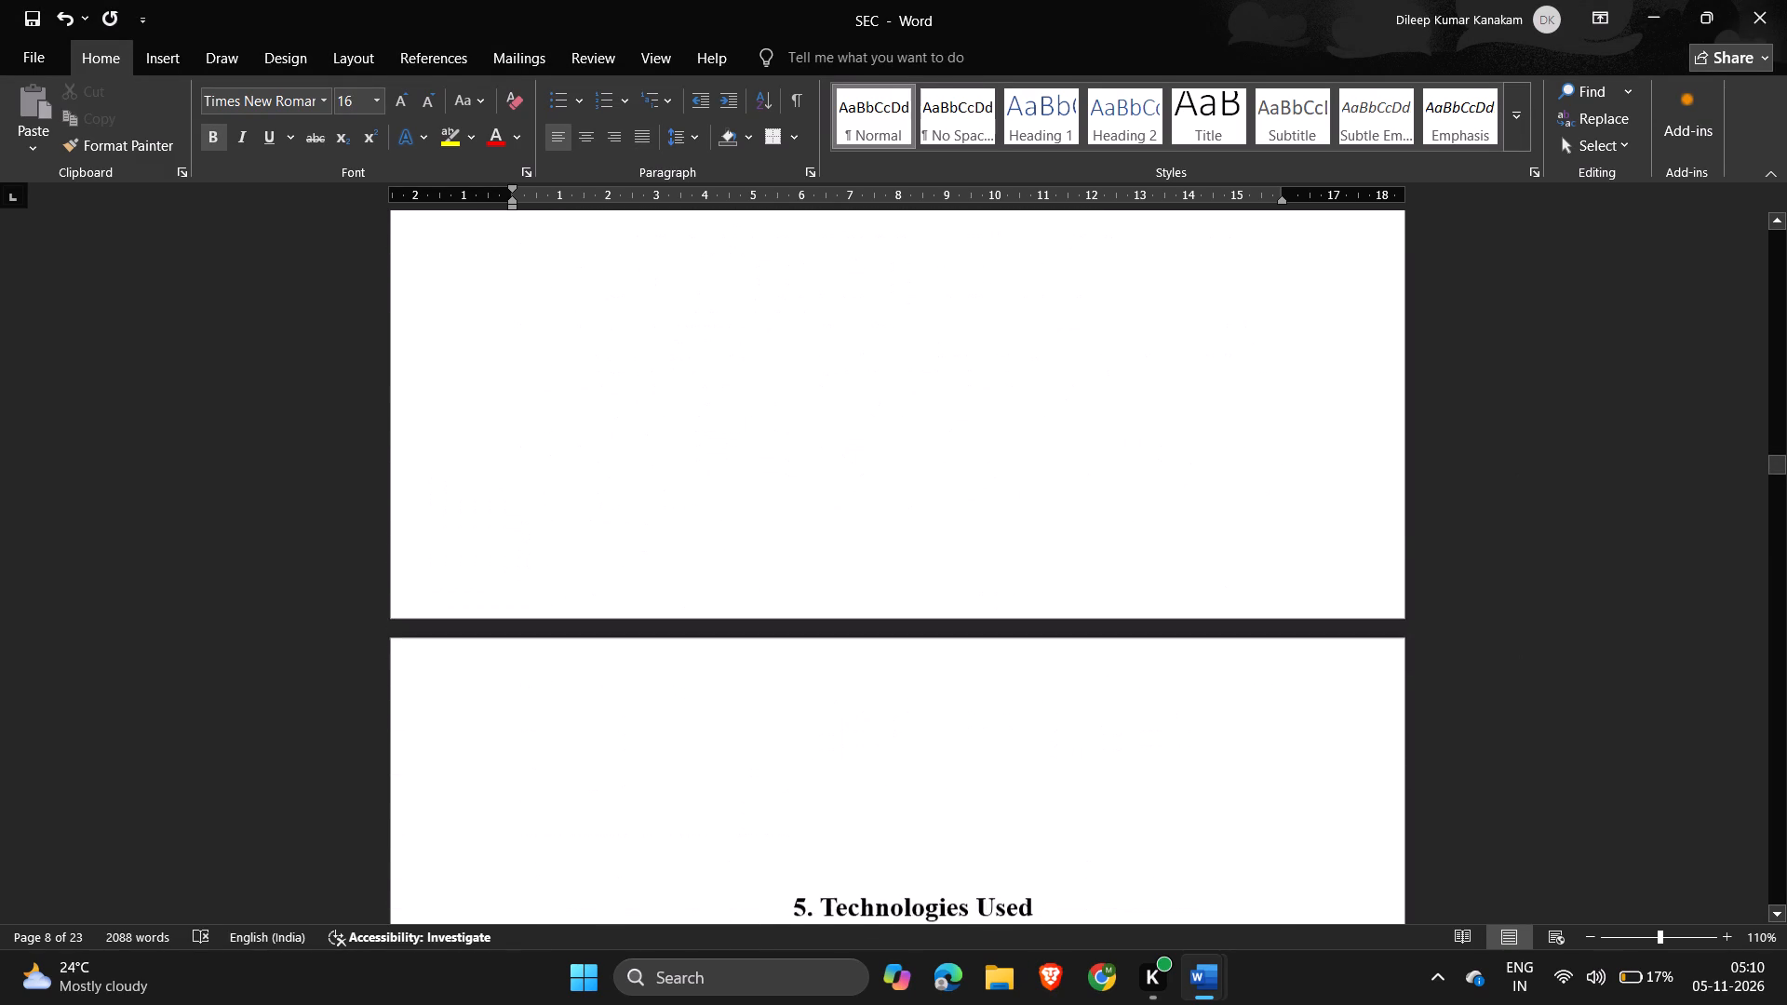
pyautogui.scroll(-3, 957, 566)
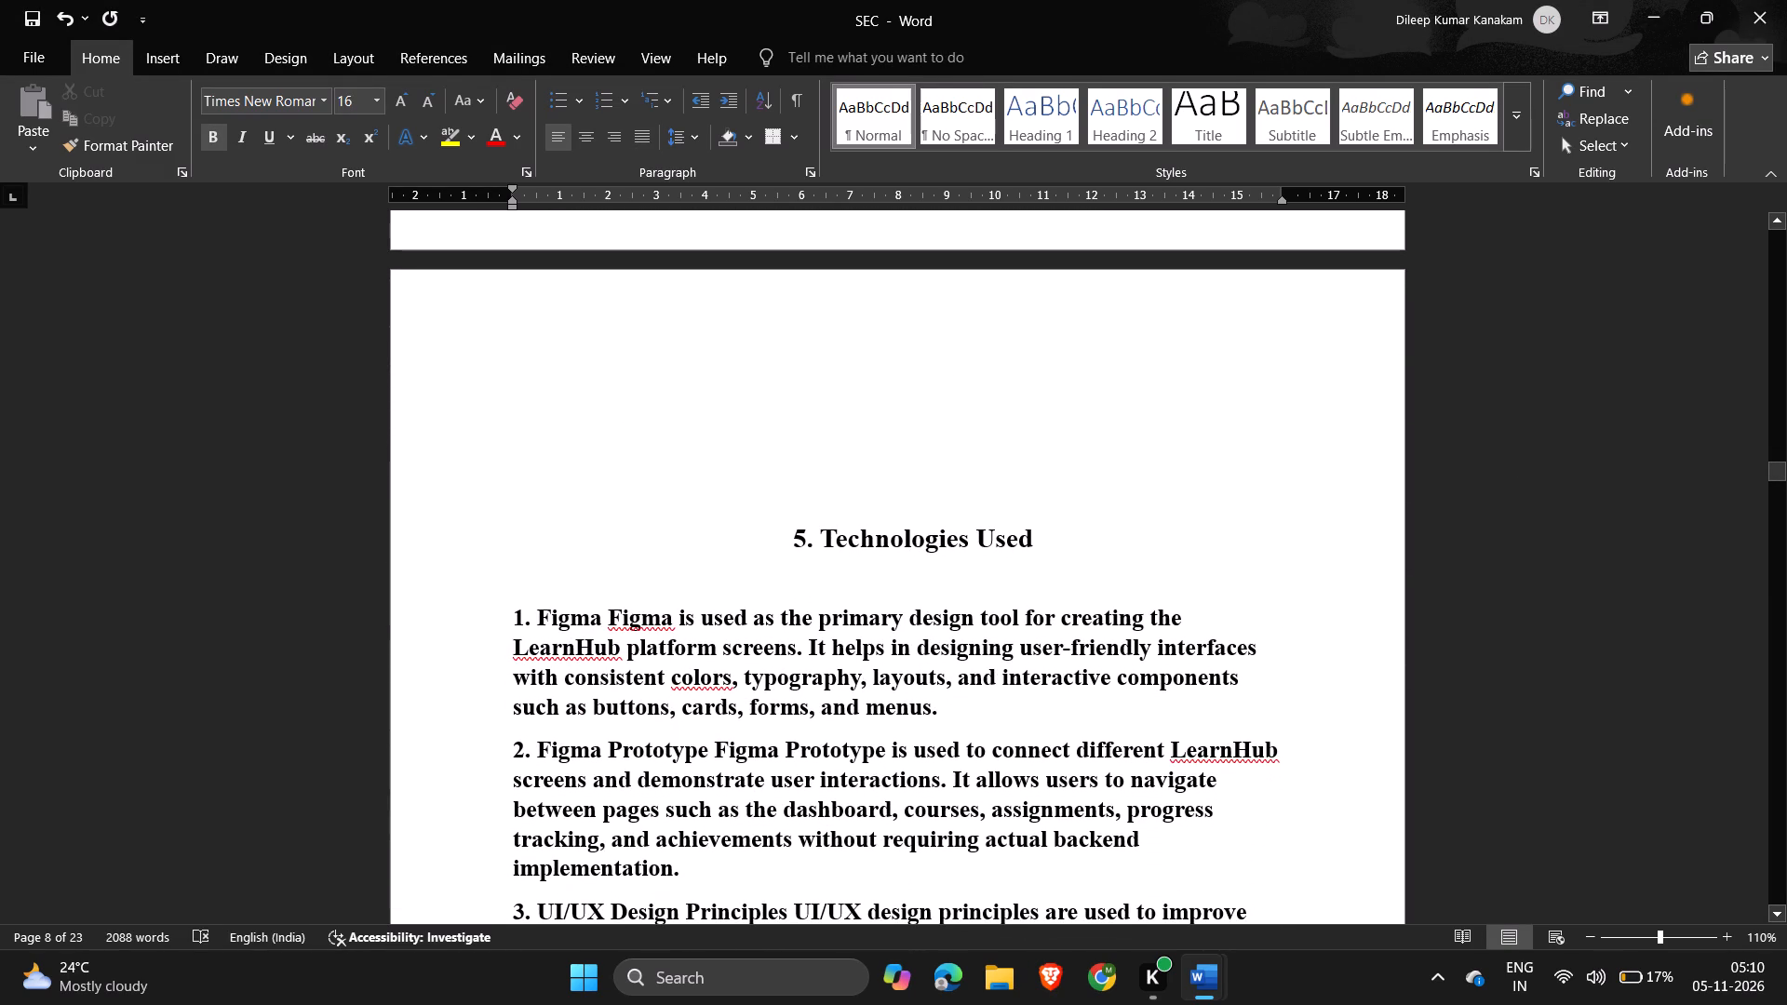
pyautogui.click(599, 620)
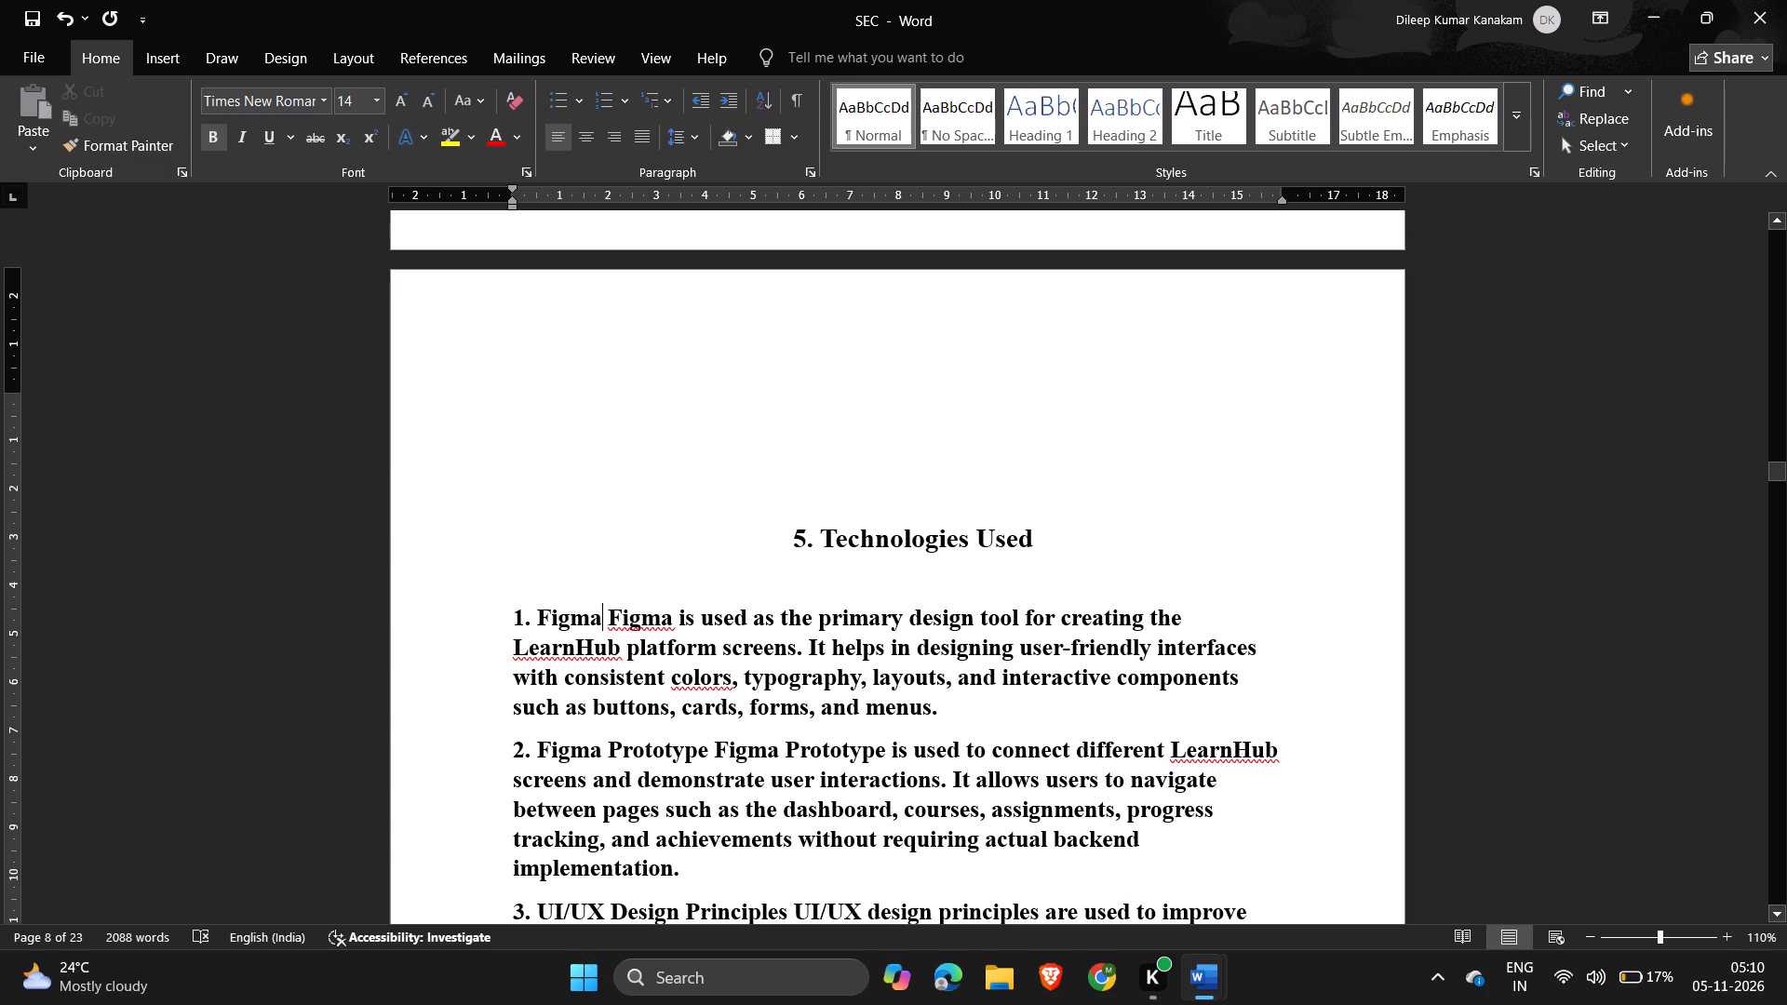
pyautogui.press('Right')
pyautogui.press('Return')
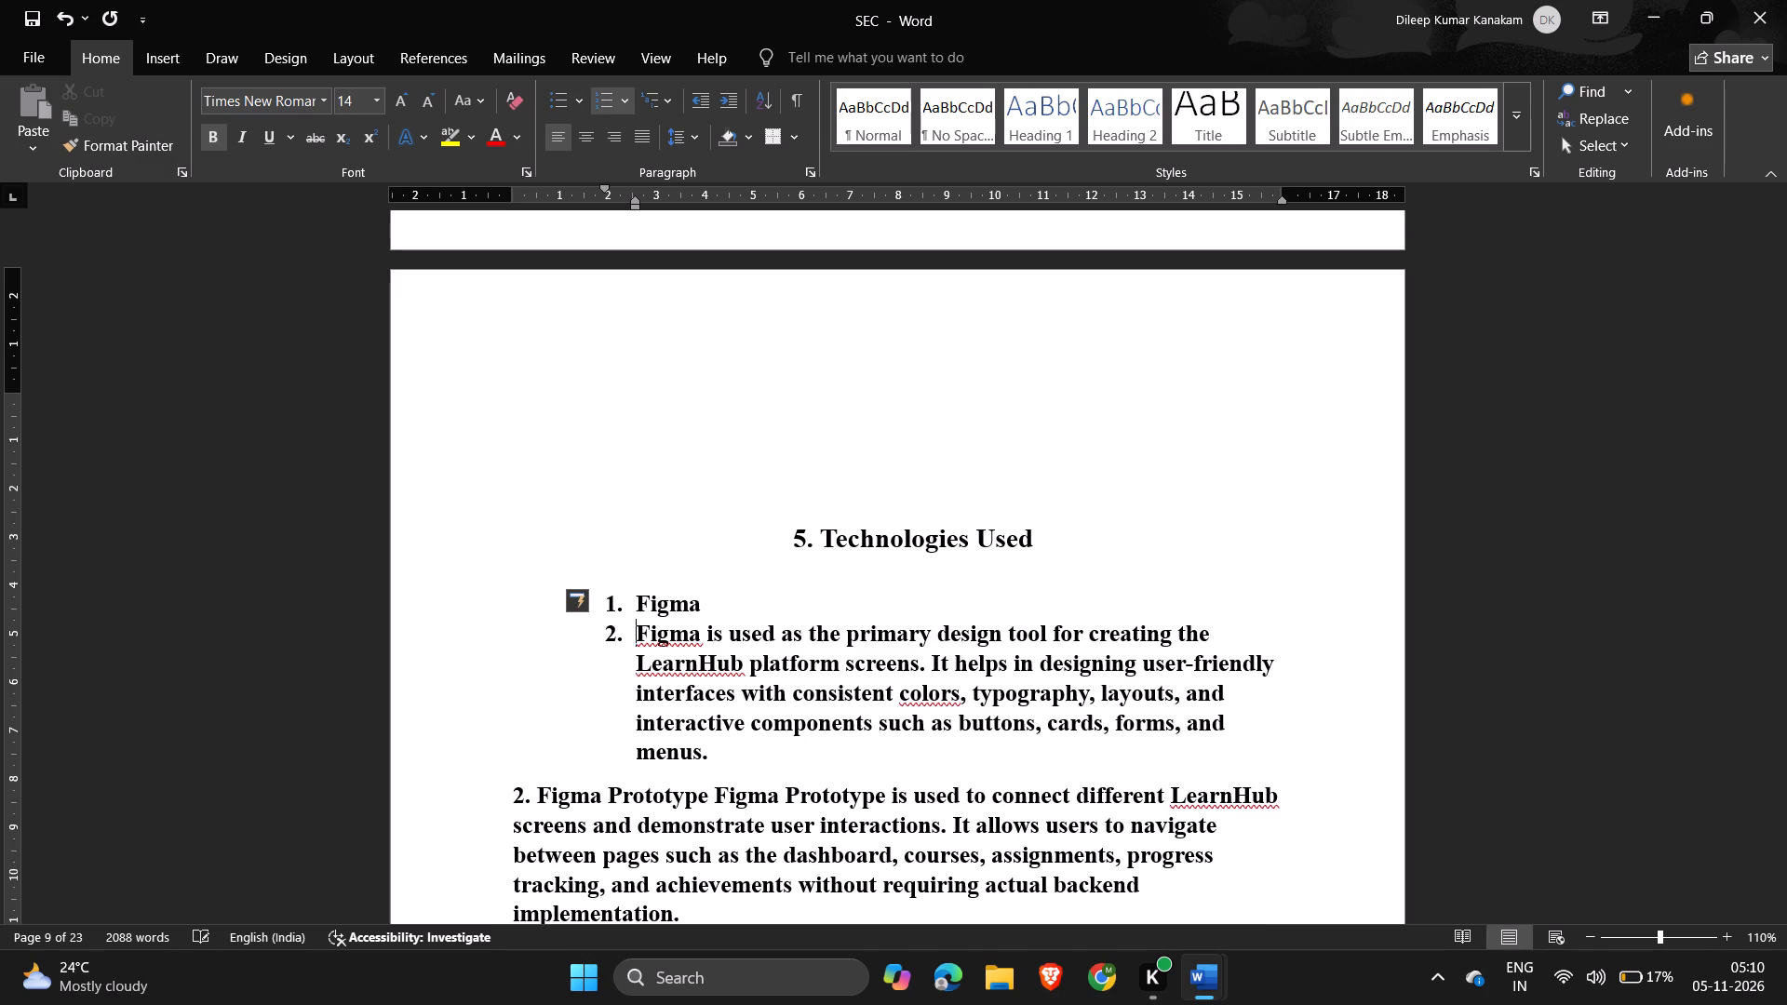
pyautogui.scroll(-1, 599, 620)
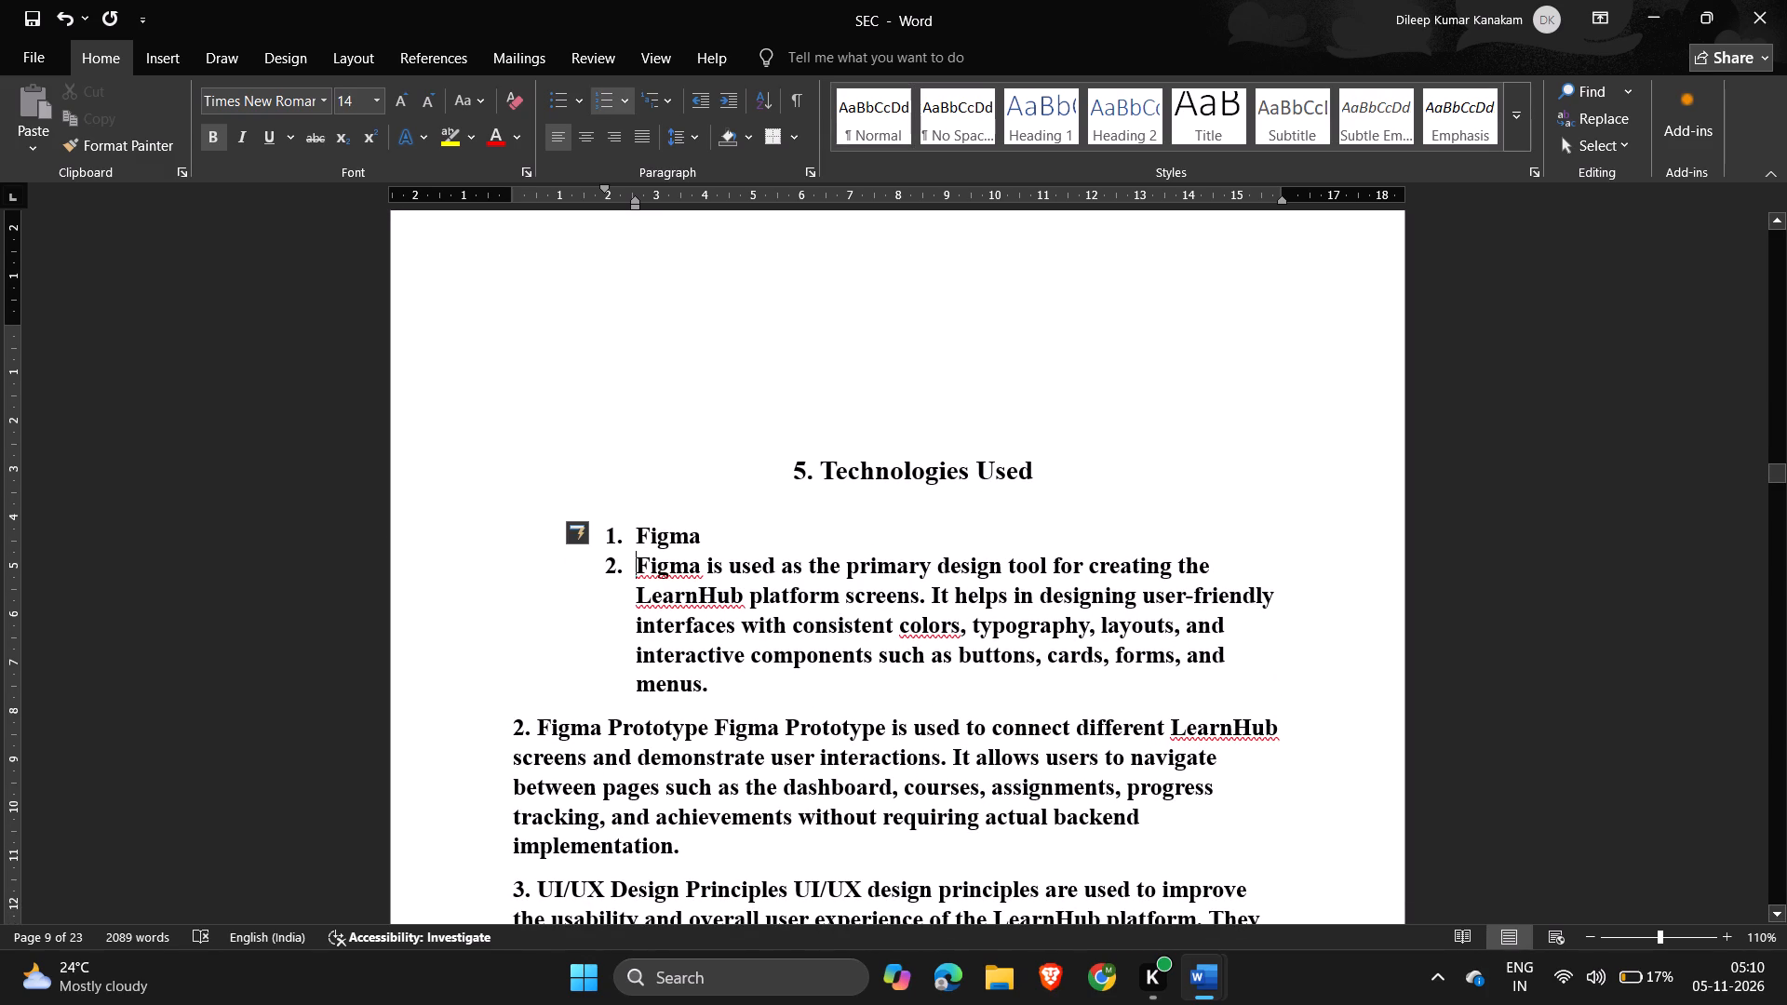
pyautogui.hotkey('ctrl', 'z')
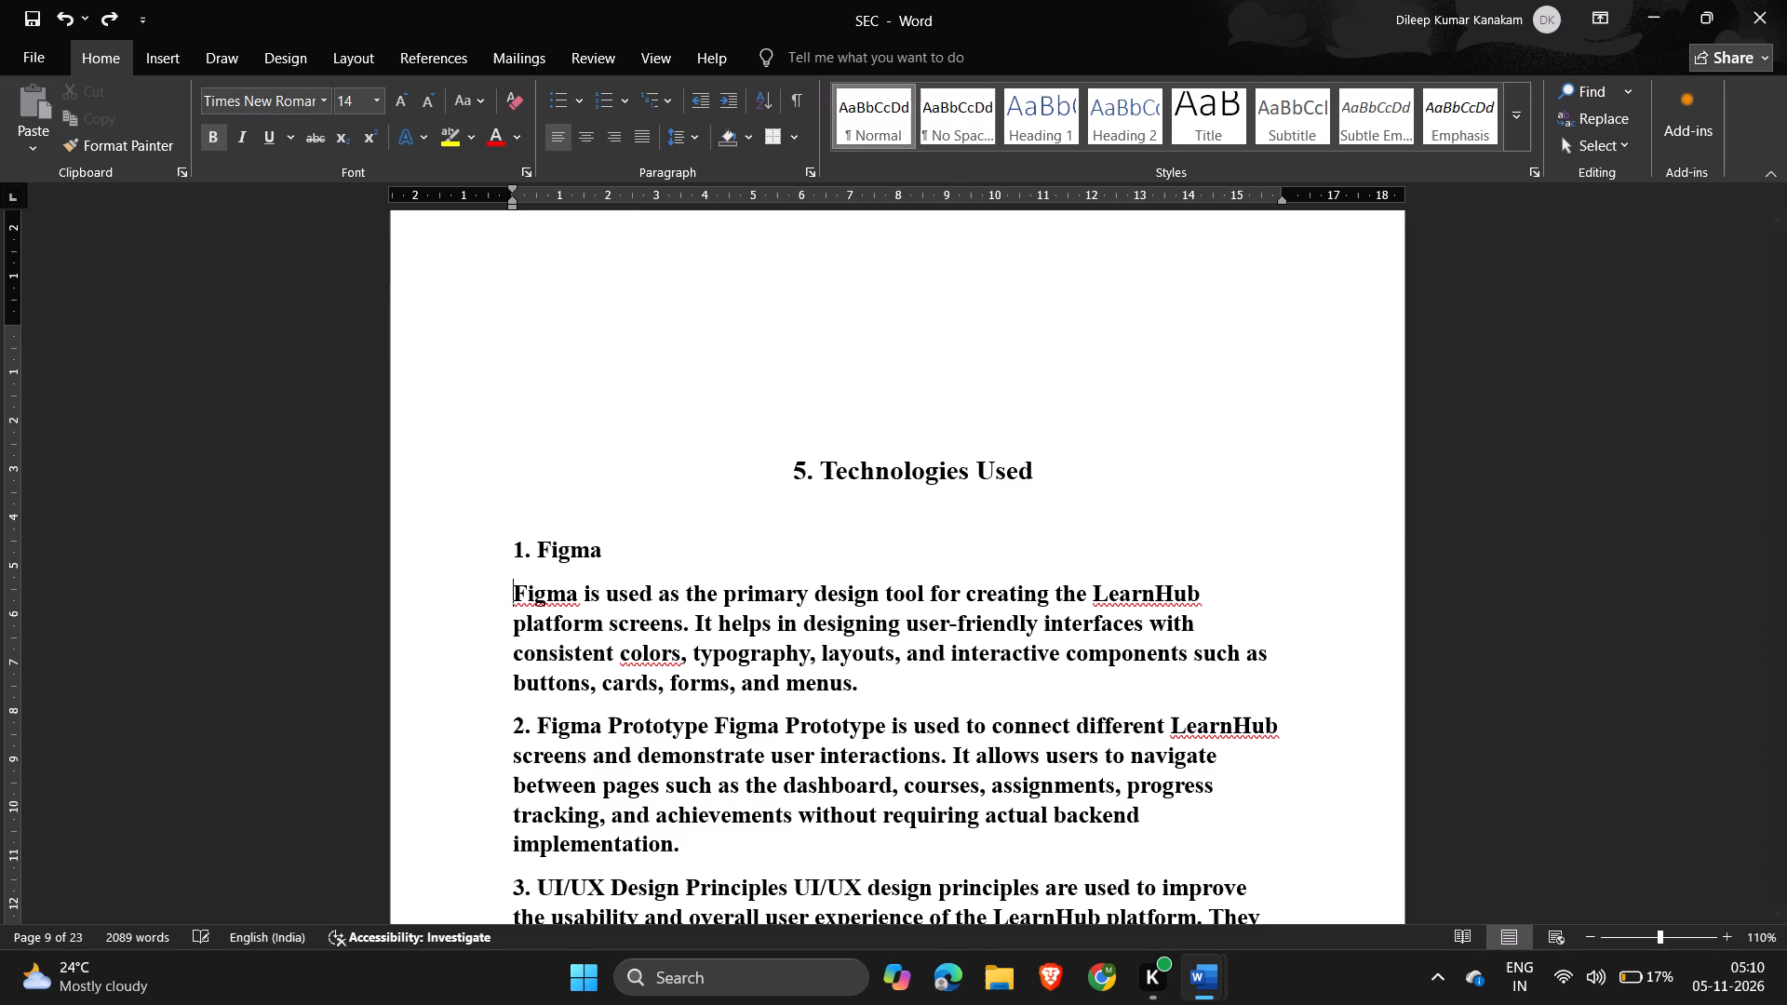
# Split the "2. Figma Prototype" and "3. UI/UX Design Principles" titles onto their own lines above their descriptions, without automatic list numbering.
pyautogui.scroll(-1, 665, 603)
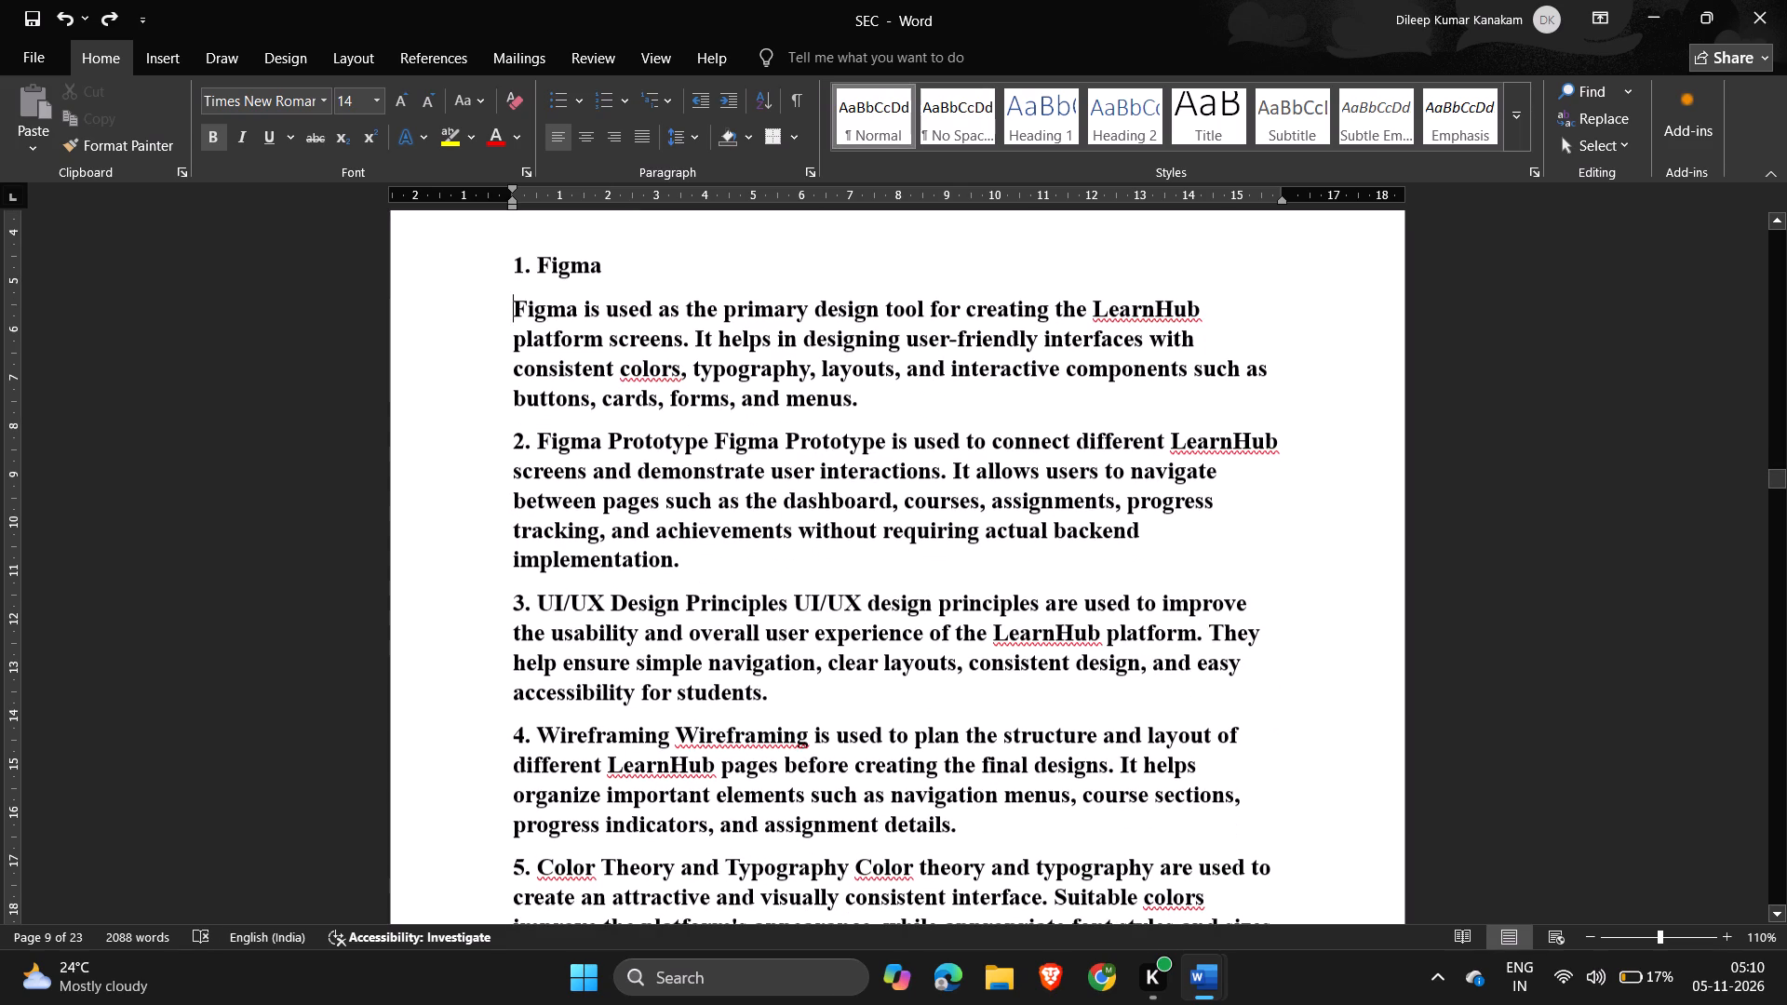
pyautogui.click(718, 438)
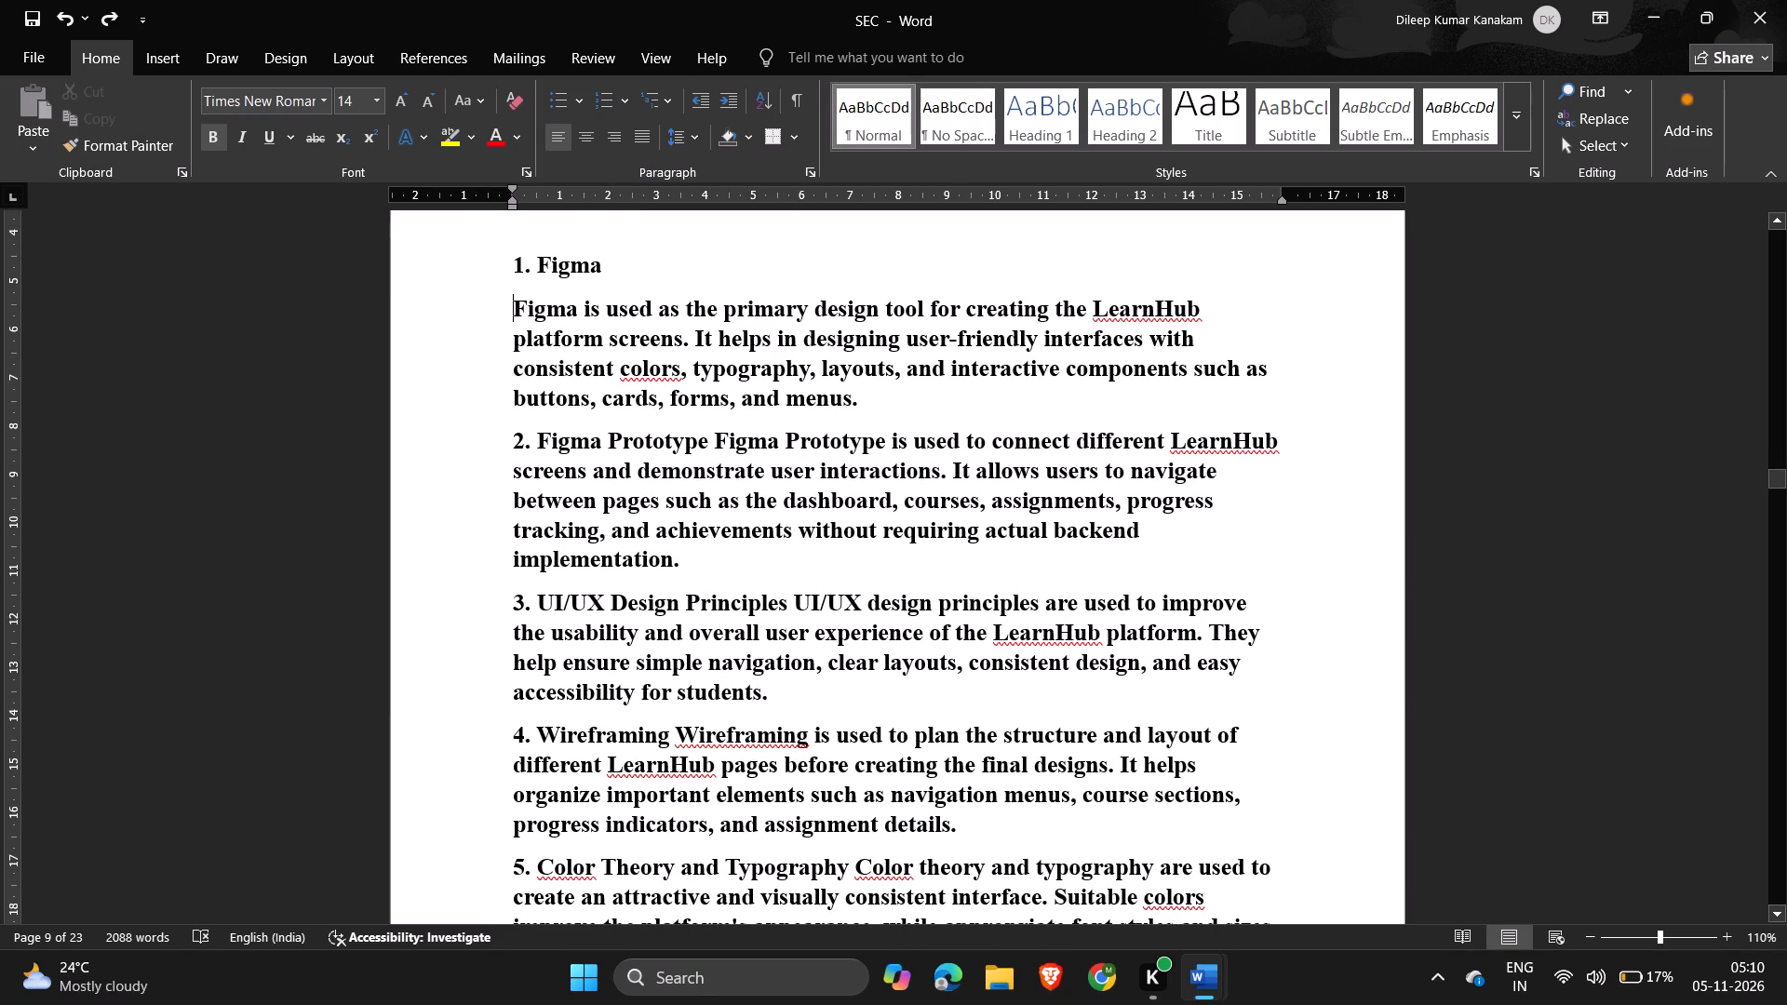
pyautogui.press('Return')
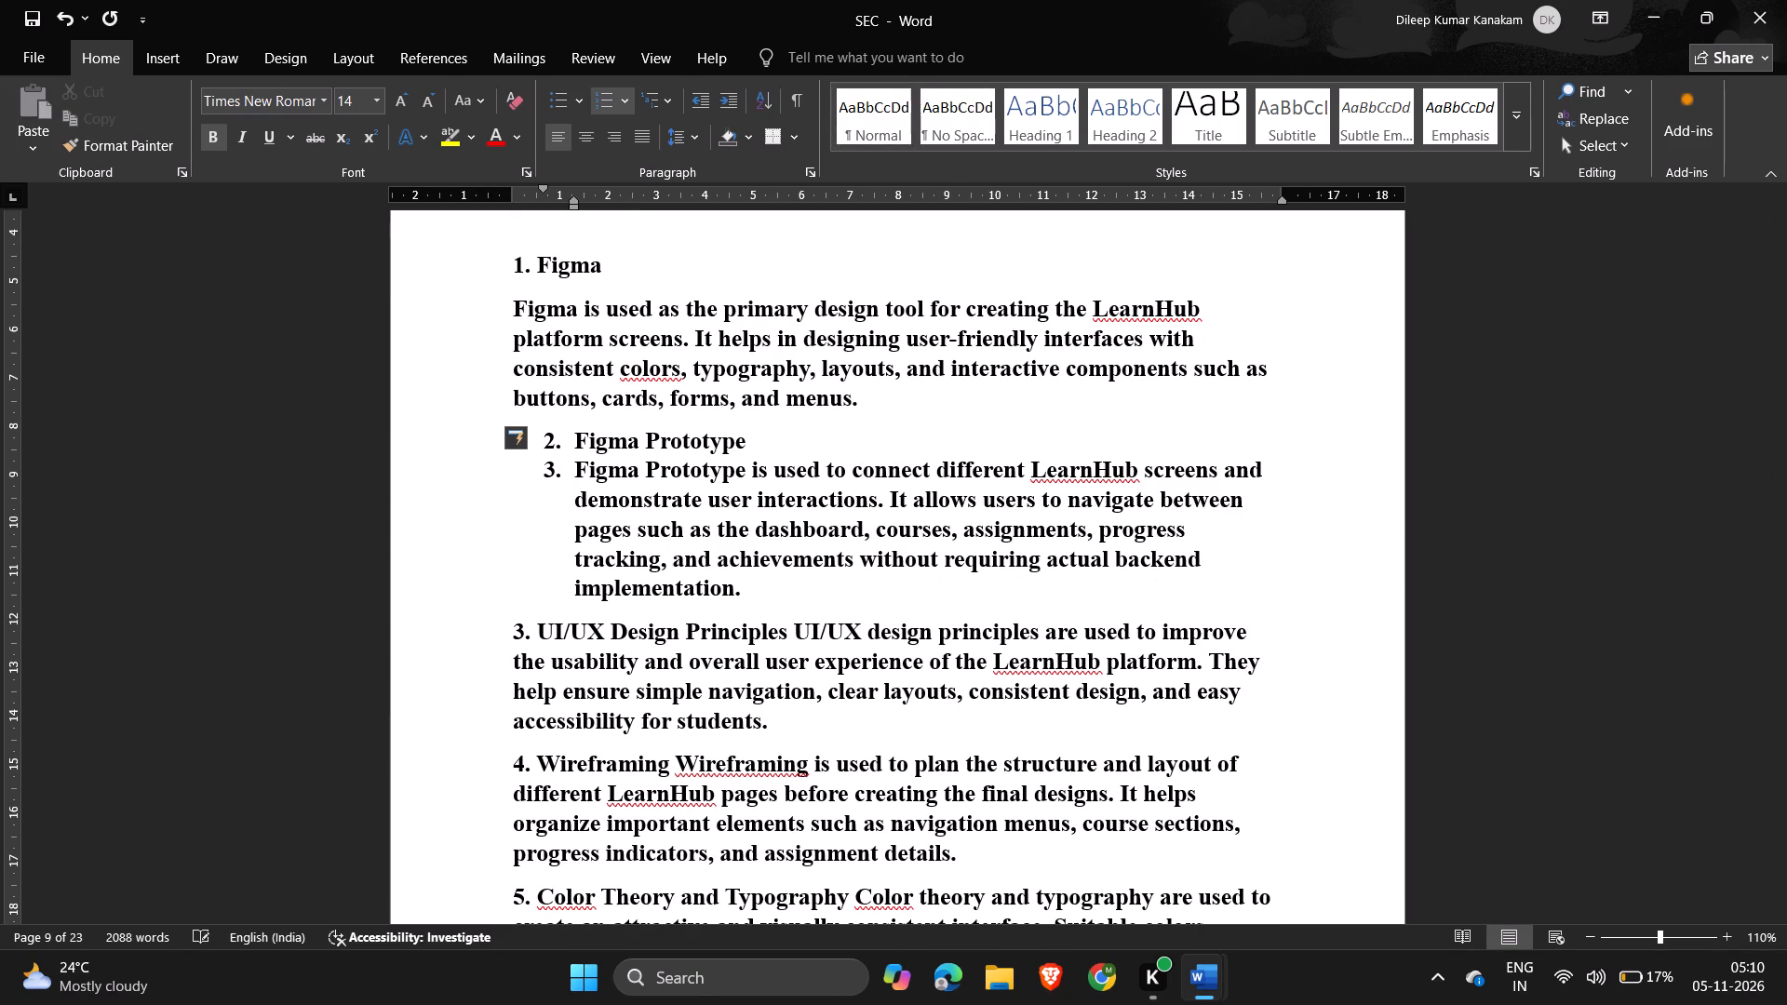
pyautogui.hotkey('ctrl', 'z')
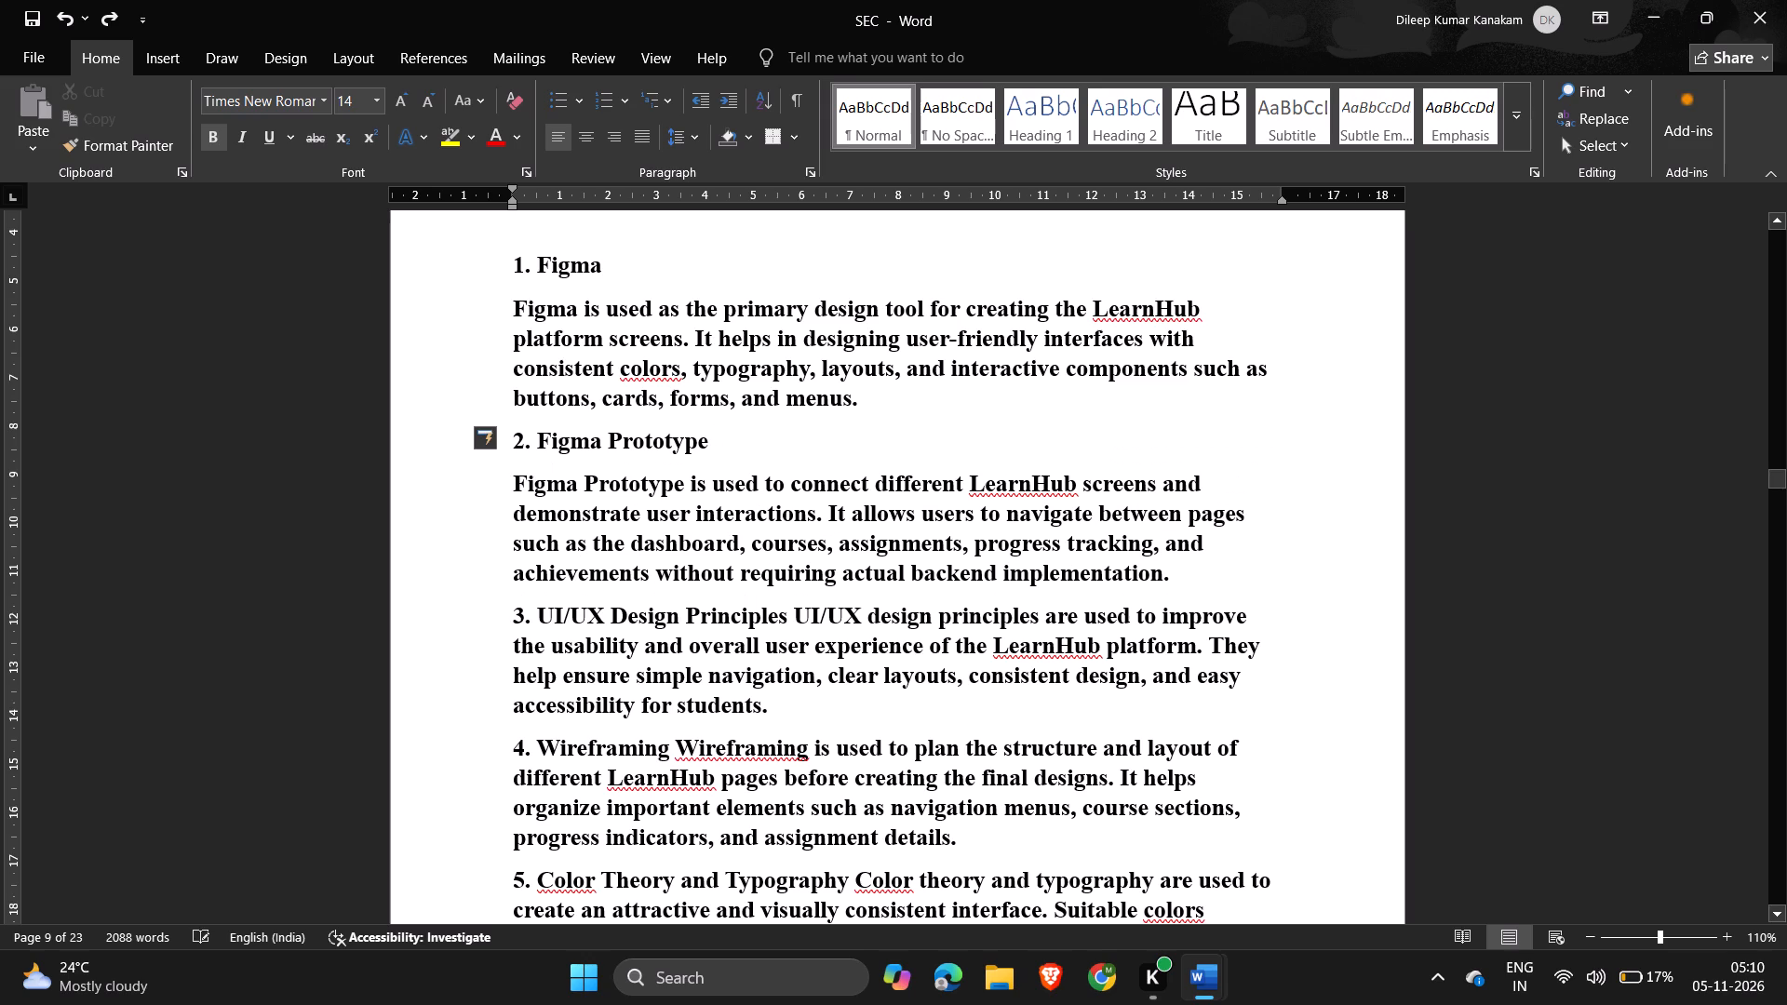
pyautogui.scroll(-1, 675, 498)
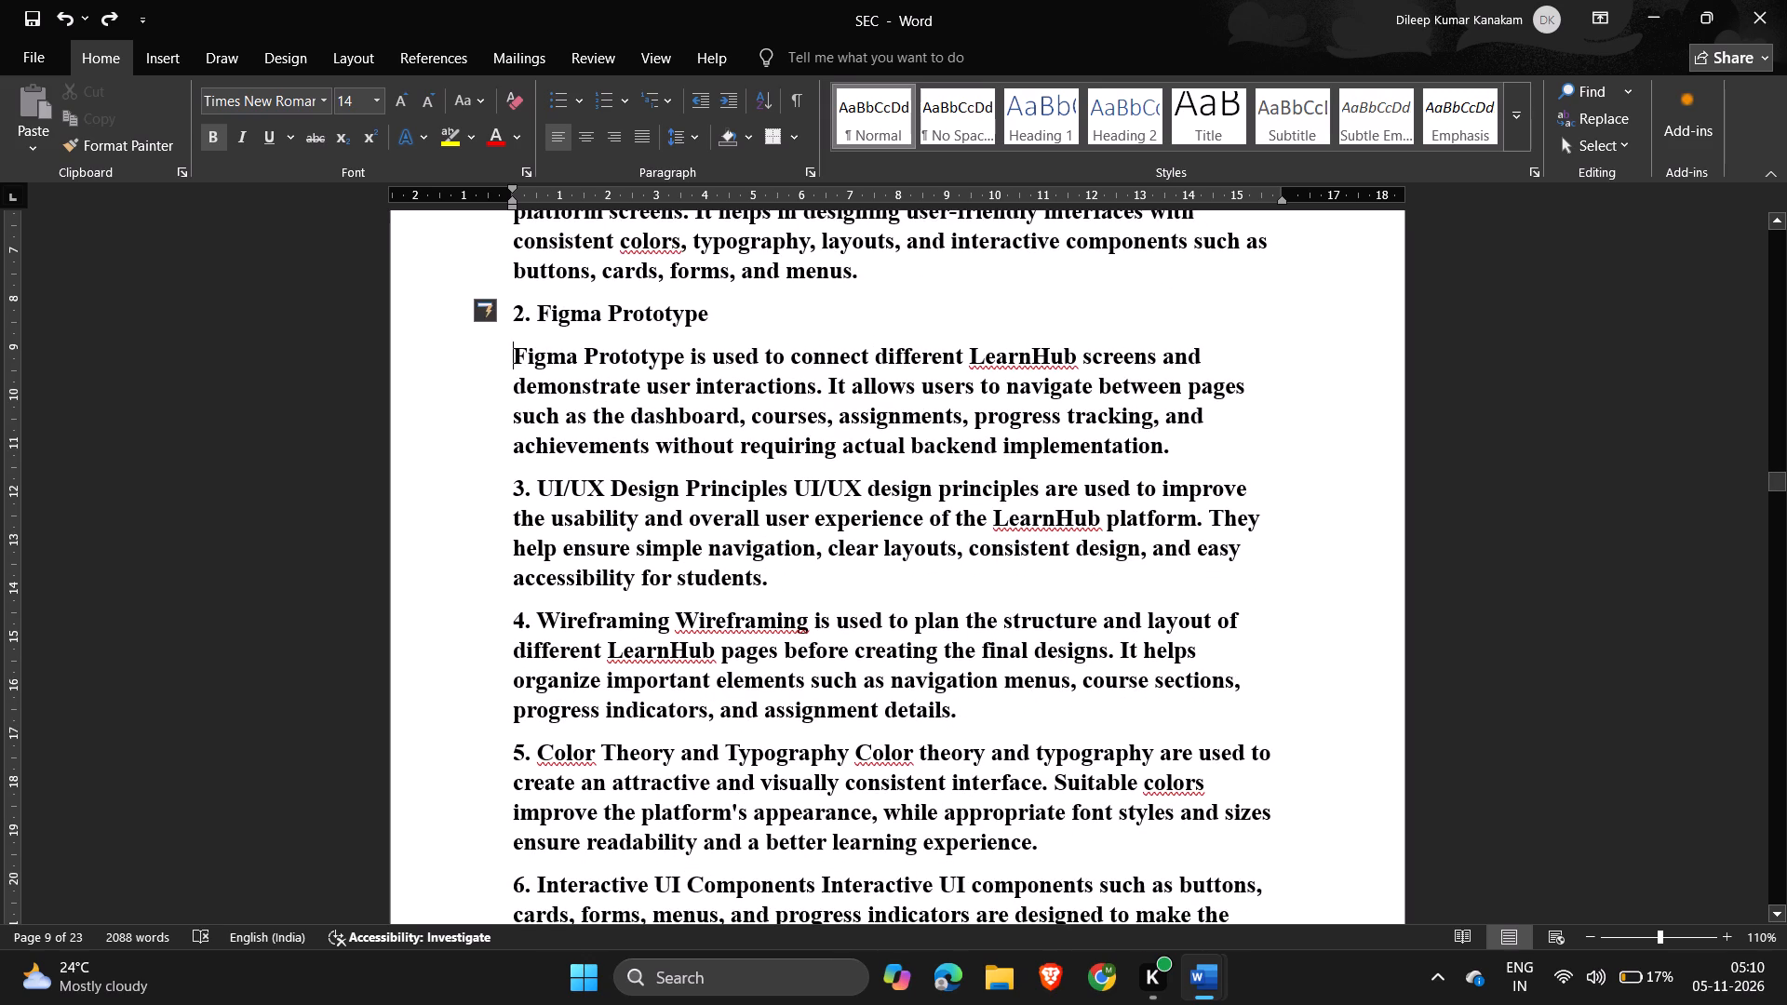
pyautogui.click(794, 484)
pyautogui.press('Return')
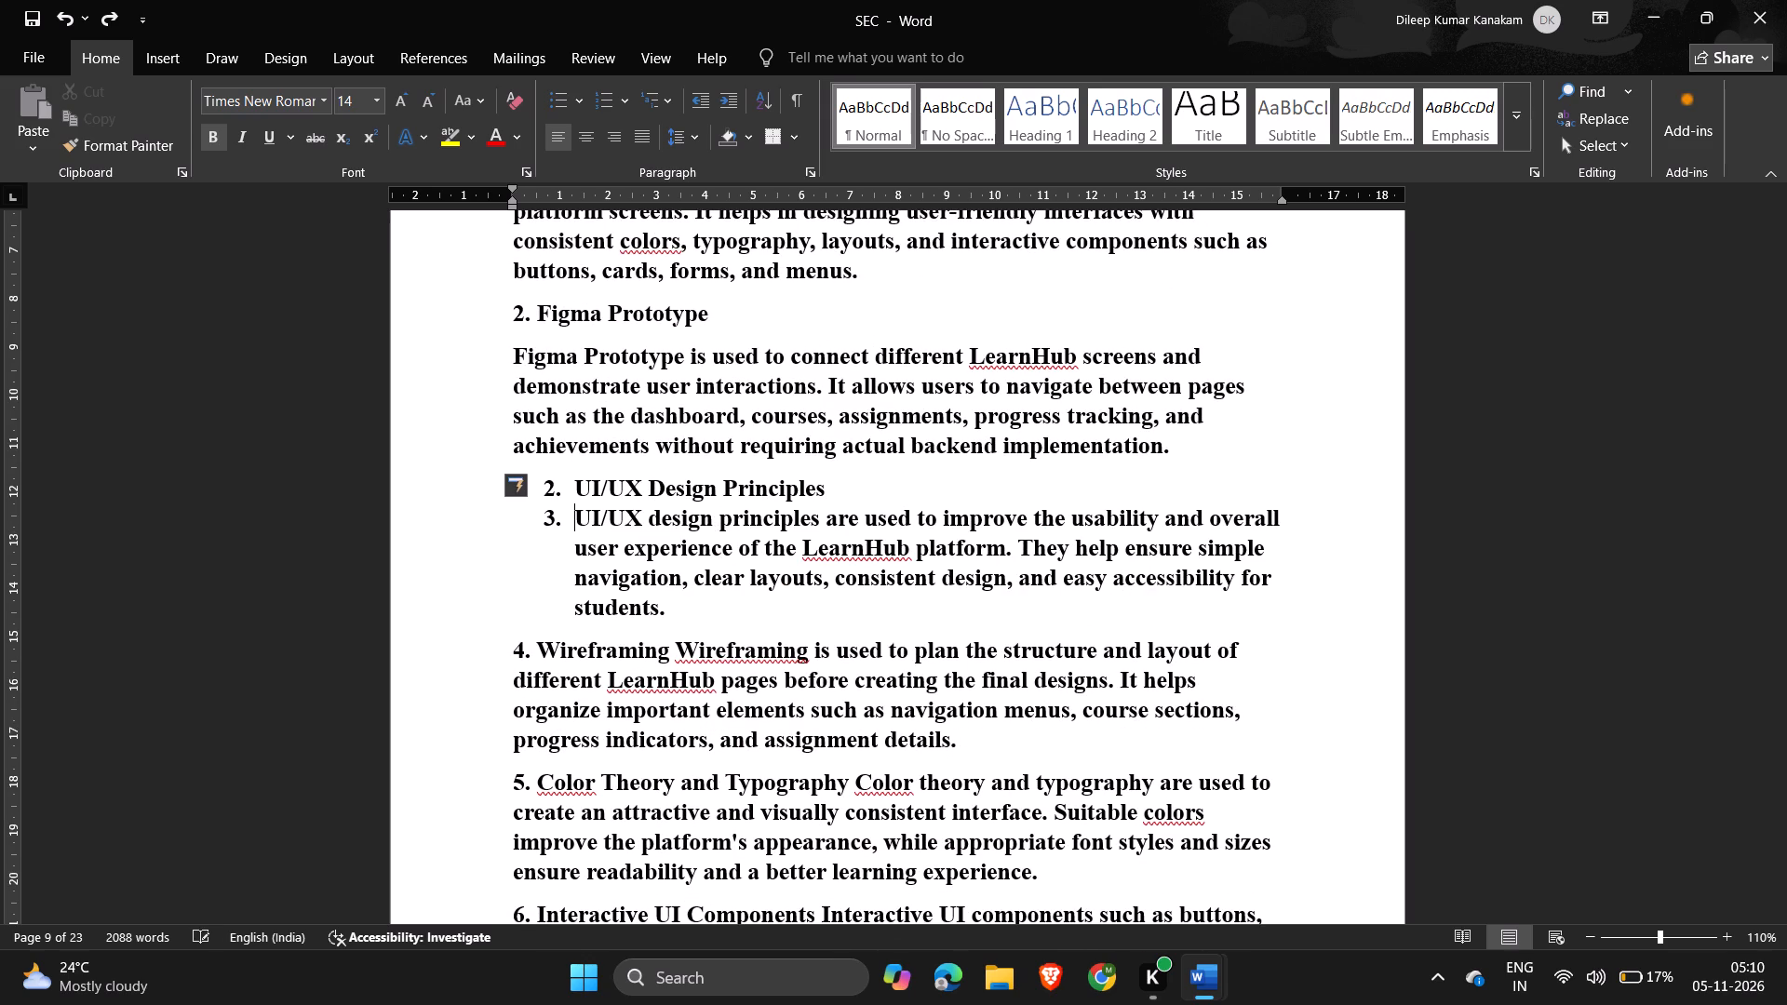
pyautogui.hotkey('ctrl', 'z')
# Split the "4. Wireframing" and "5. Color Theory and Typography" titles onto their own lines above their descriptions.
pyautogui.scroll(-1, 794, 484)
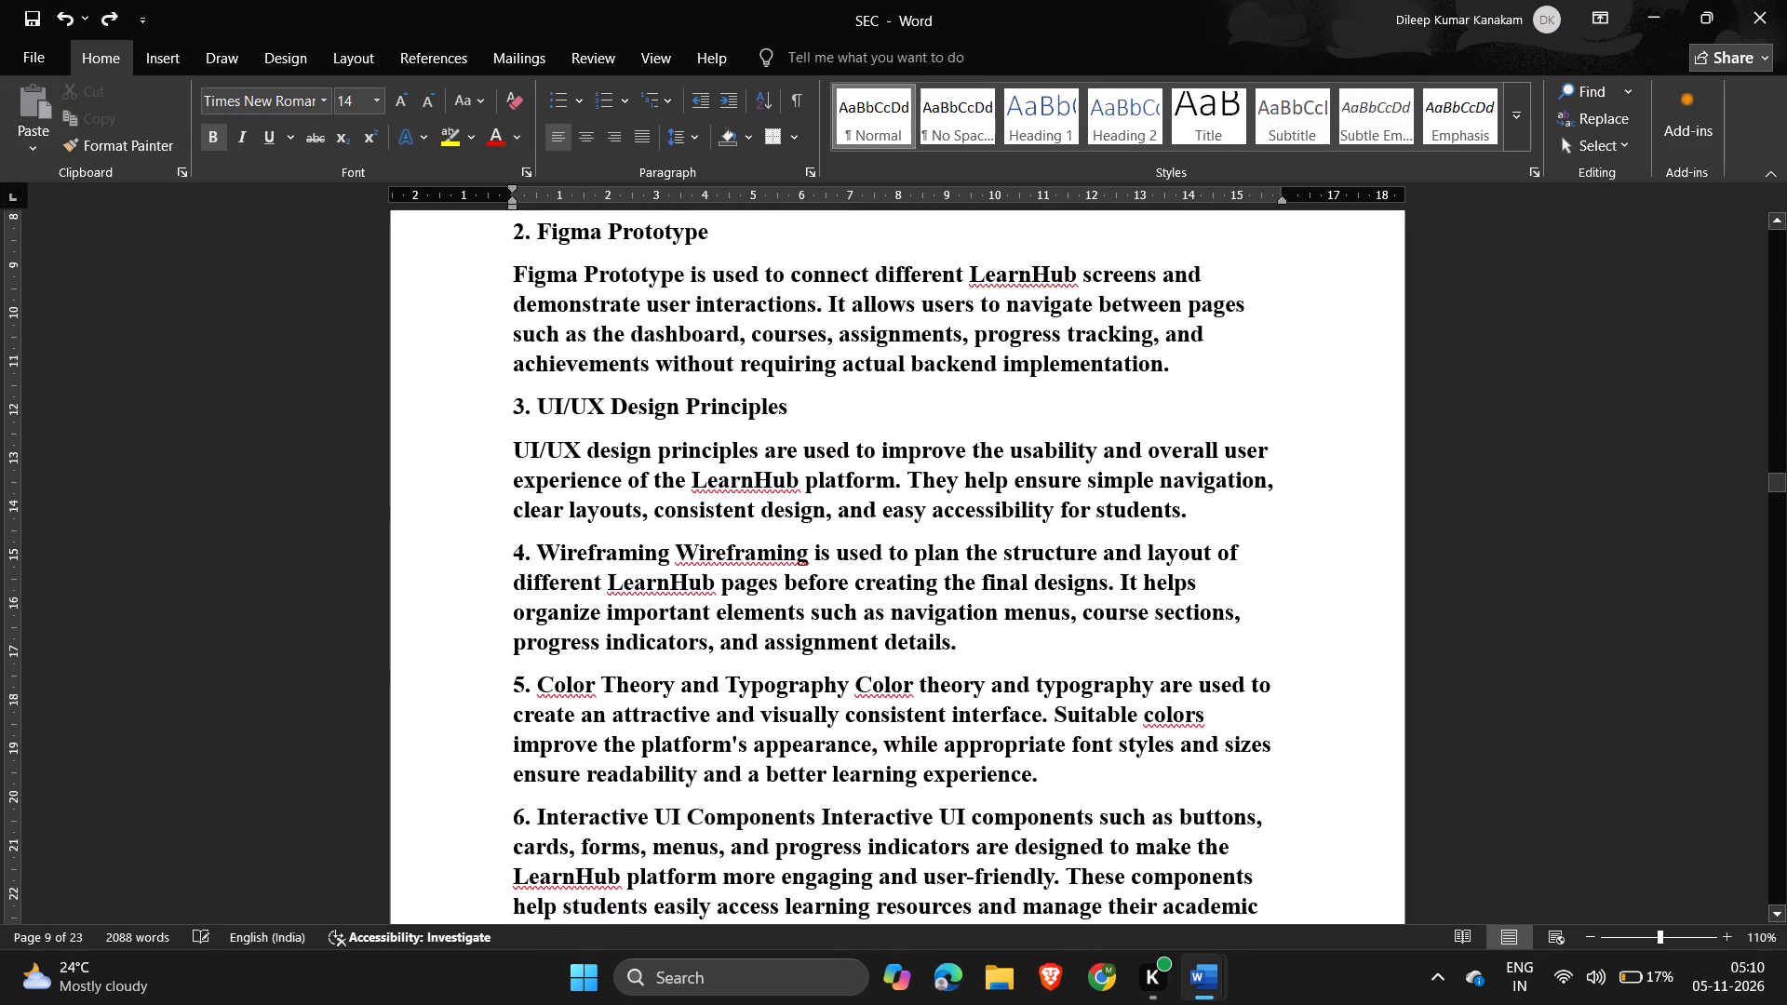
pyautogui.click(684, 550)
pyautogui.press('Return')
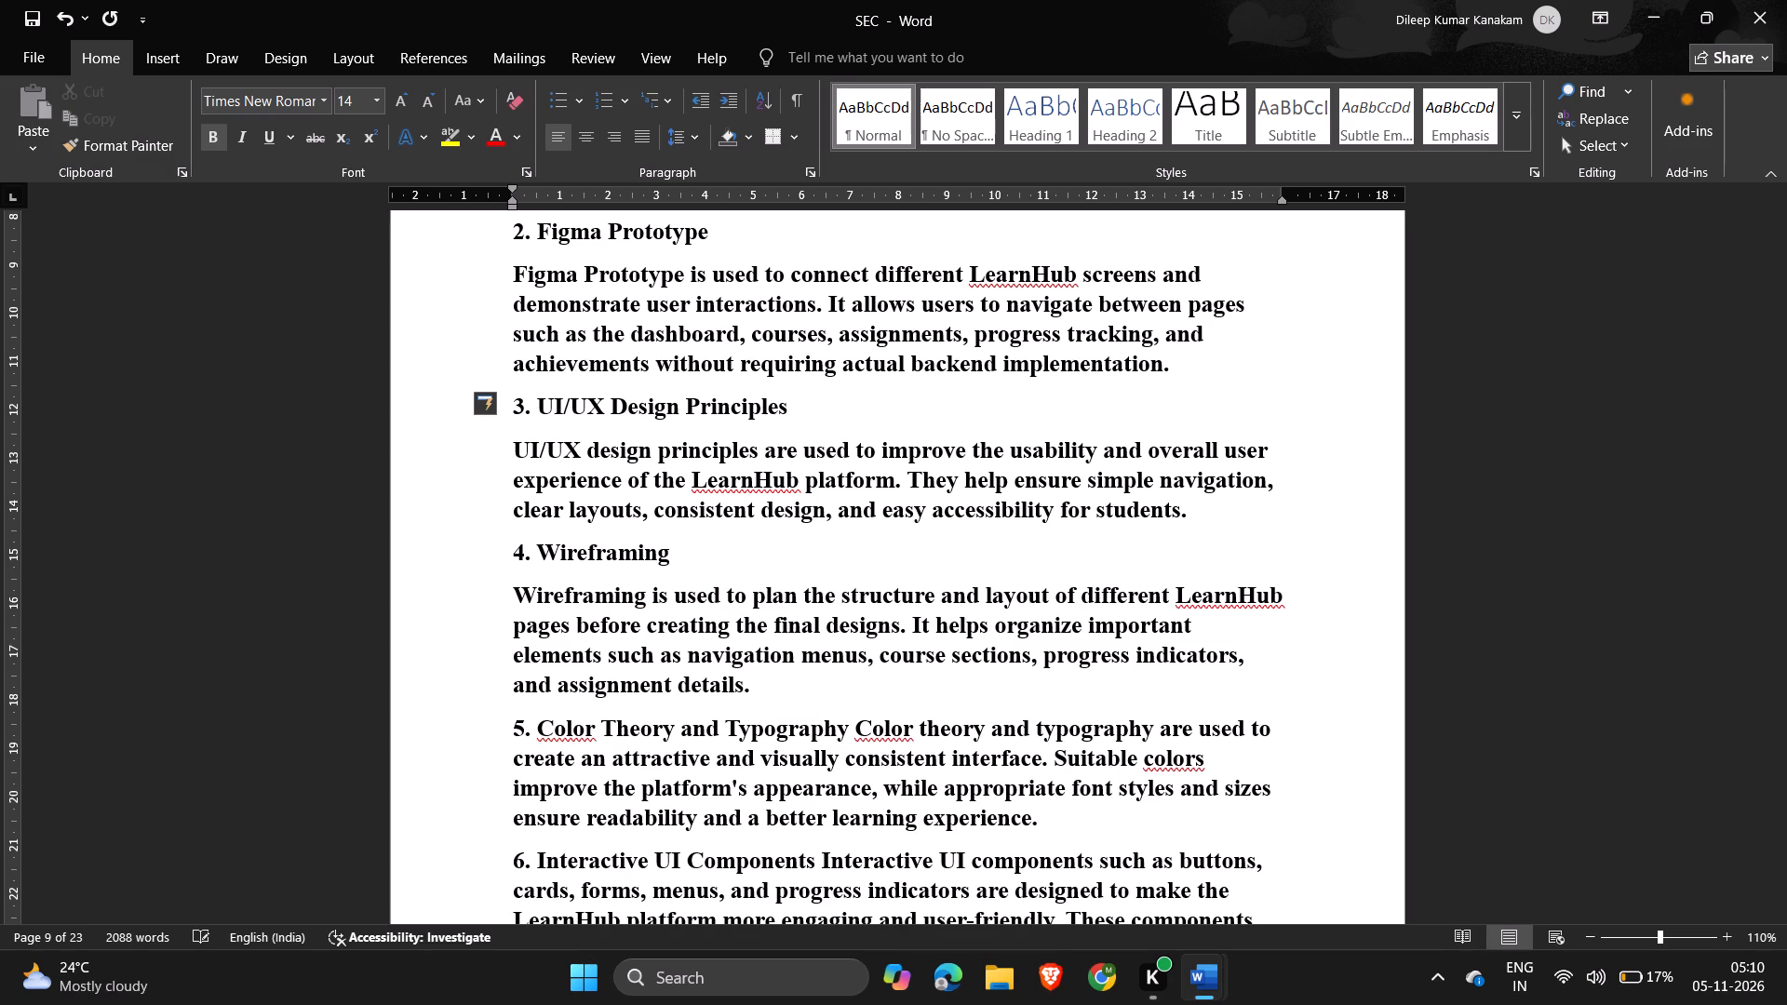
pyautogui.scroll(-1, 684, 550)
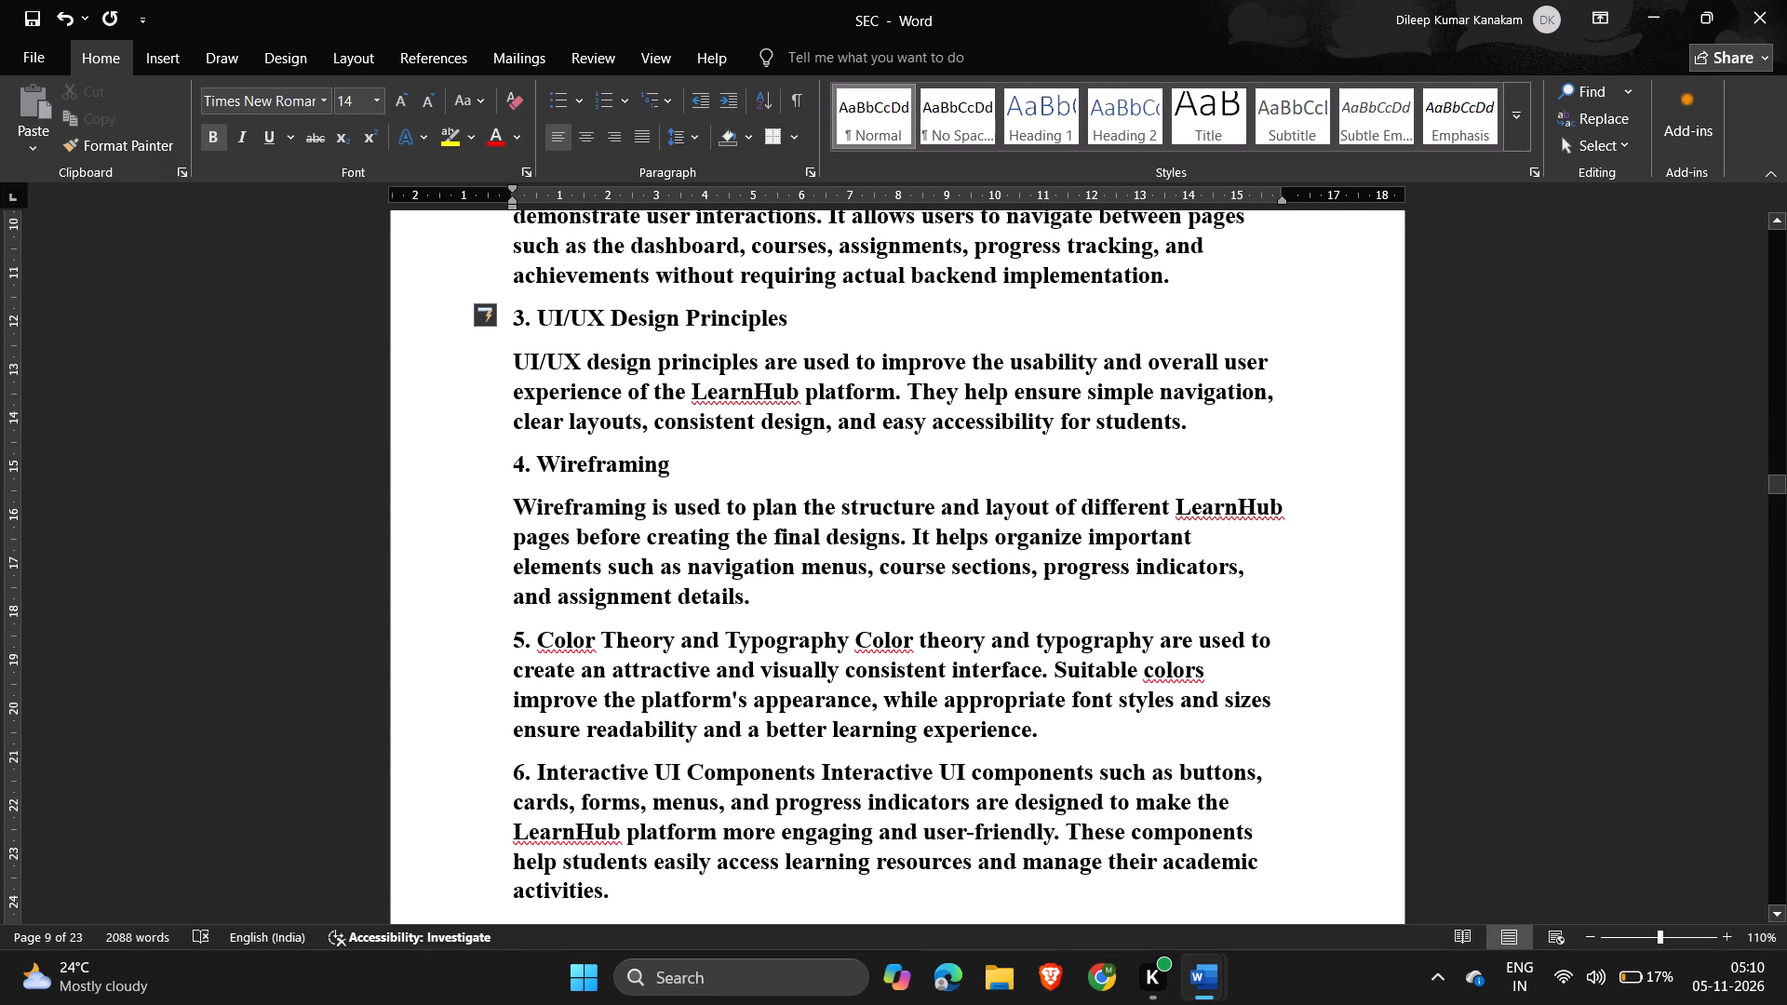
pyautogui.click(853, 633)
pyautogui.press('Return')
# Replace "and" with "&" in the "5. Color Theory and Typography" title.
pyautogui.scroll(-1, 853, 633)
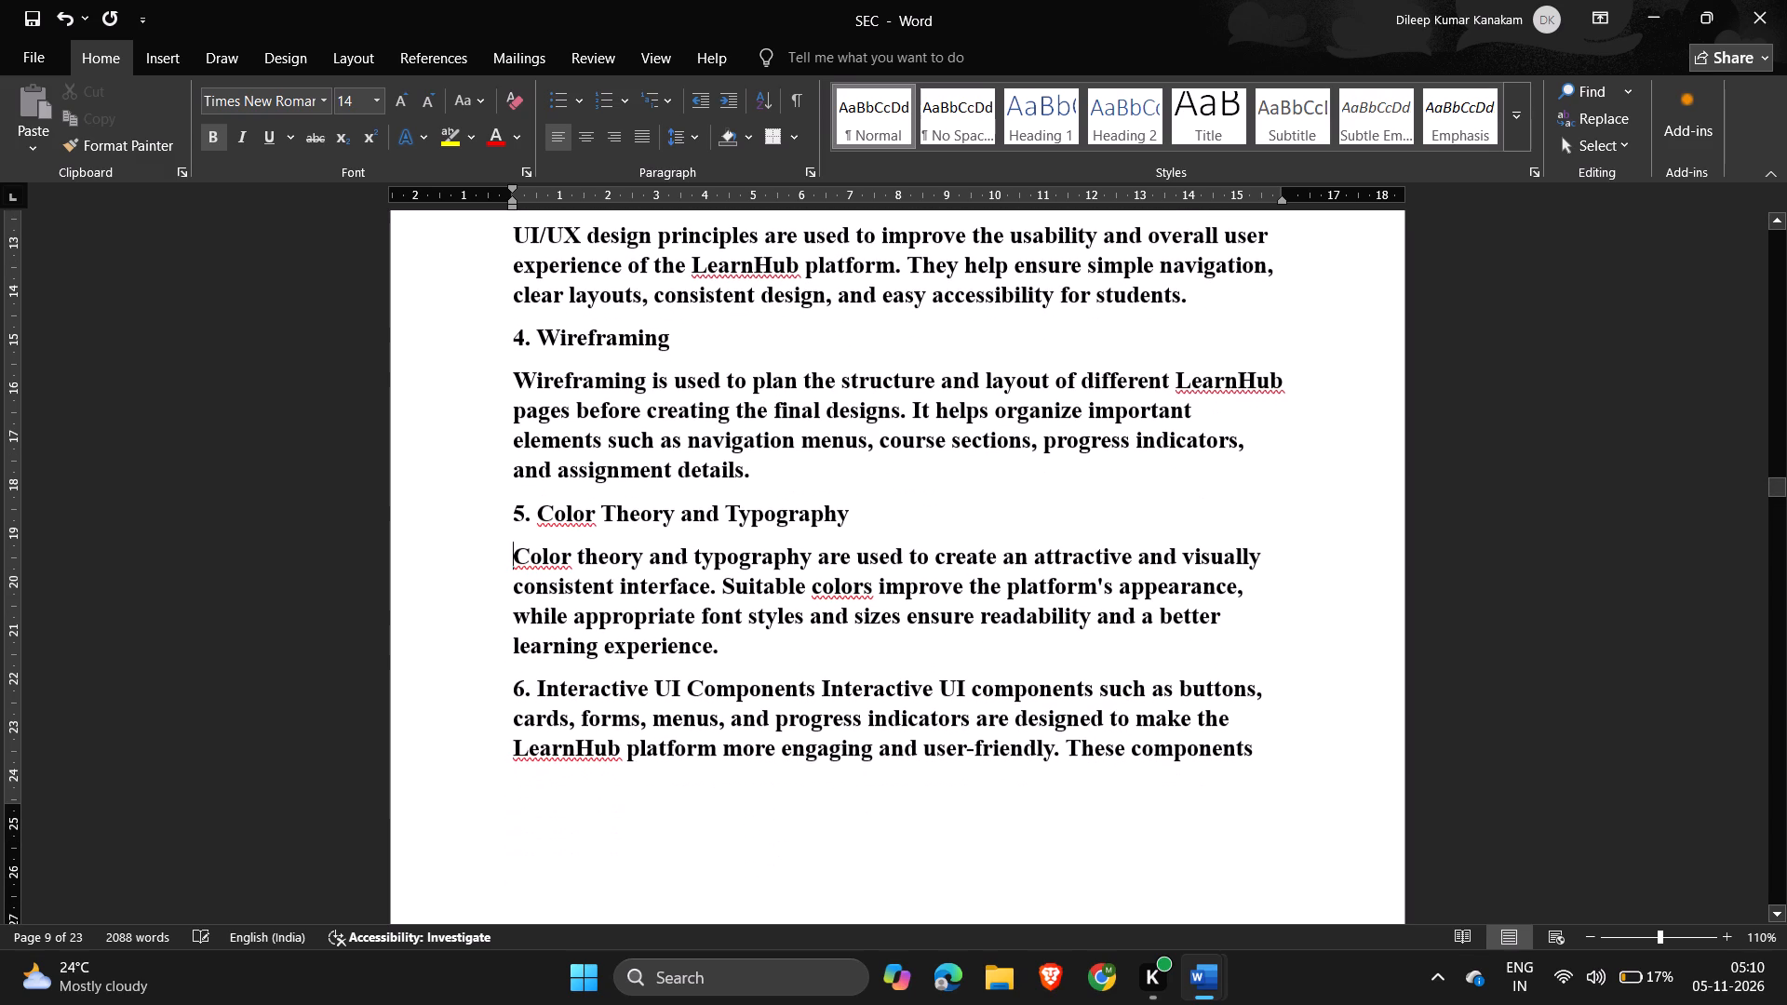
pyautogui.click(717, 522)
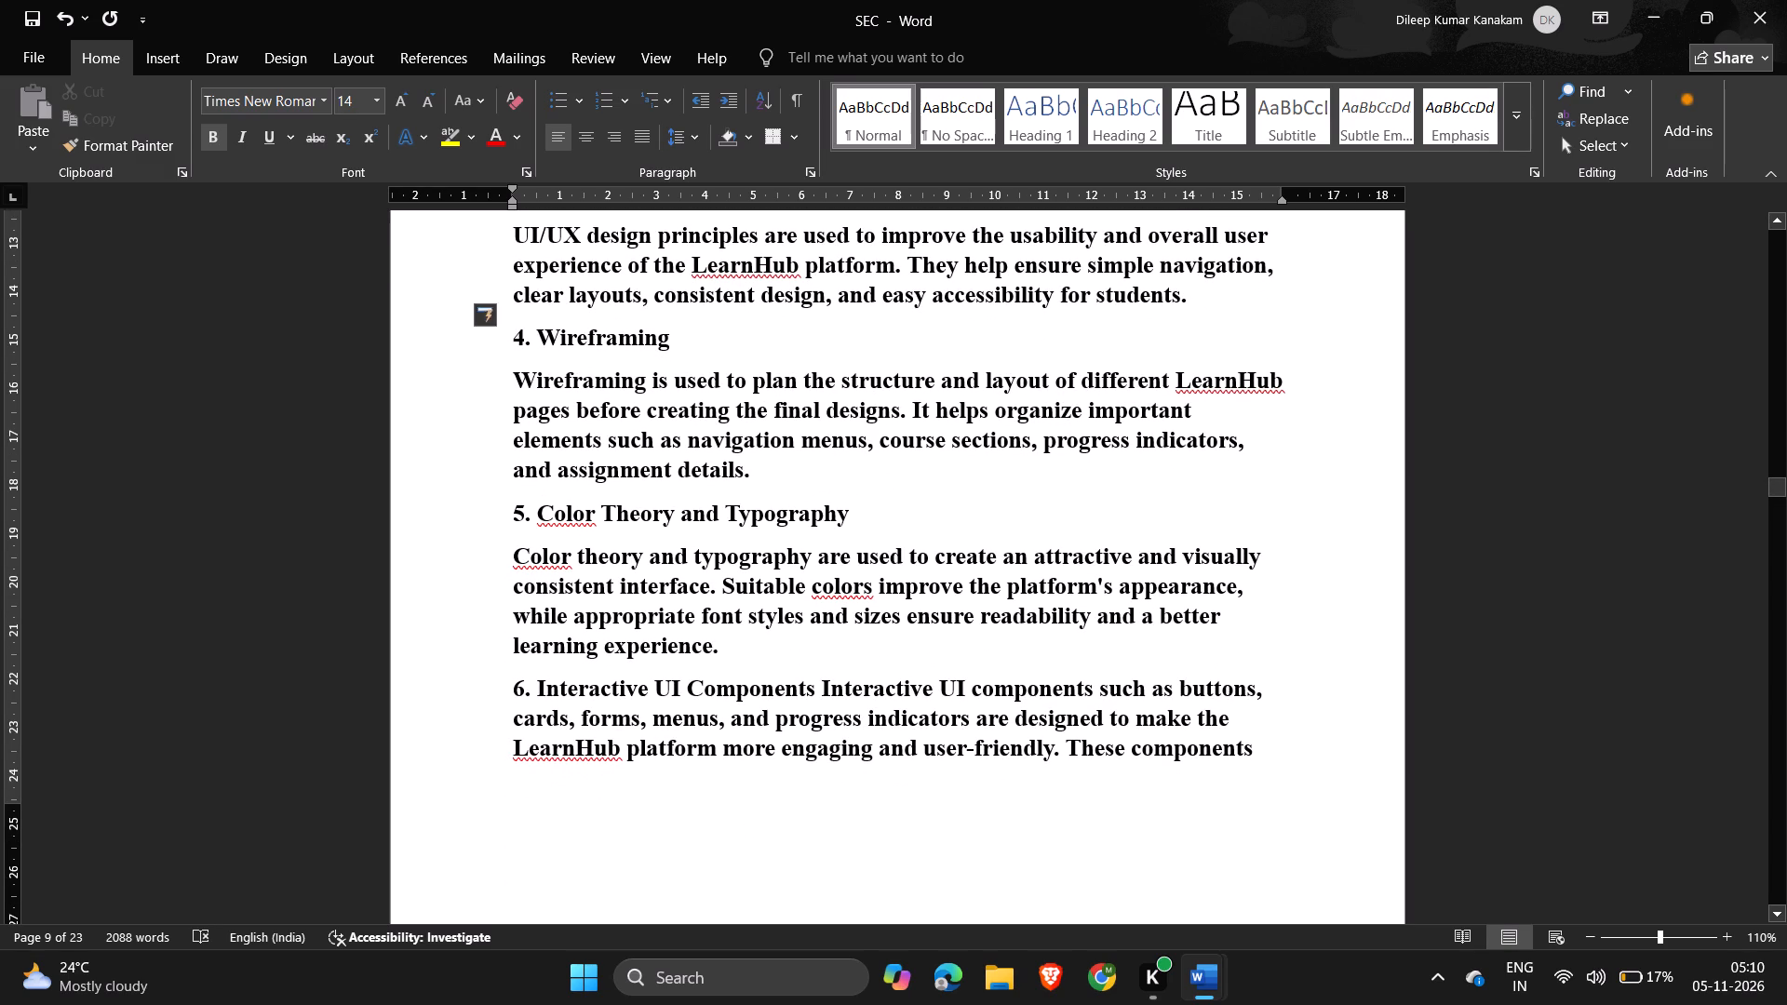
pyautogui.press('BackSpace')
pyautogui.press('BackSpace')
pyautogui.press('BackSpace')
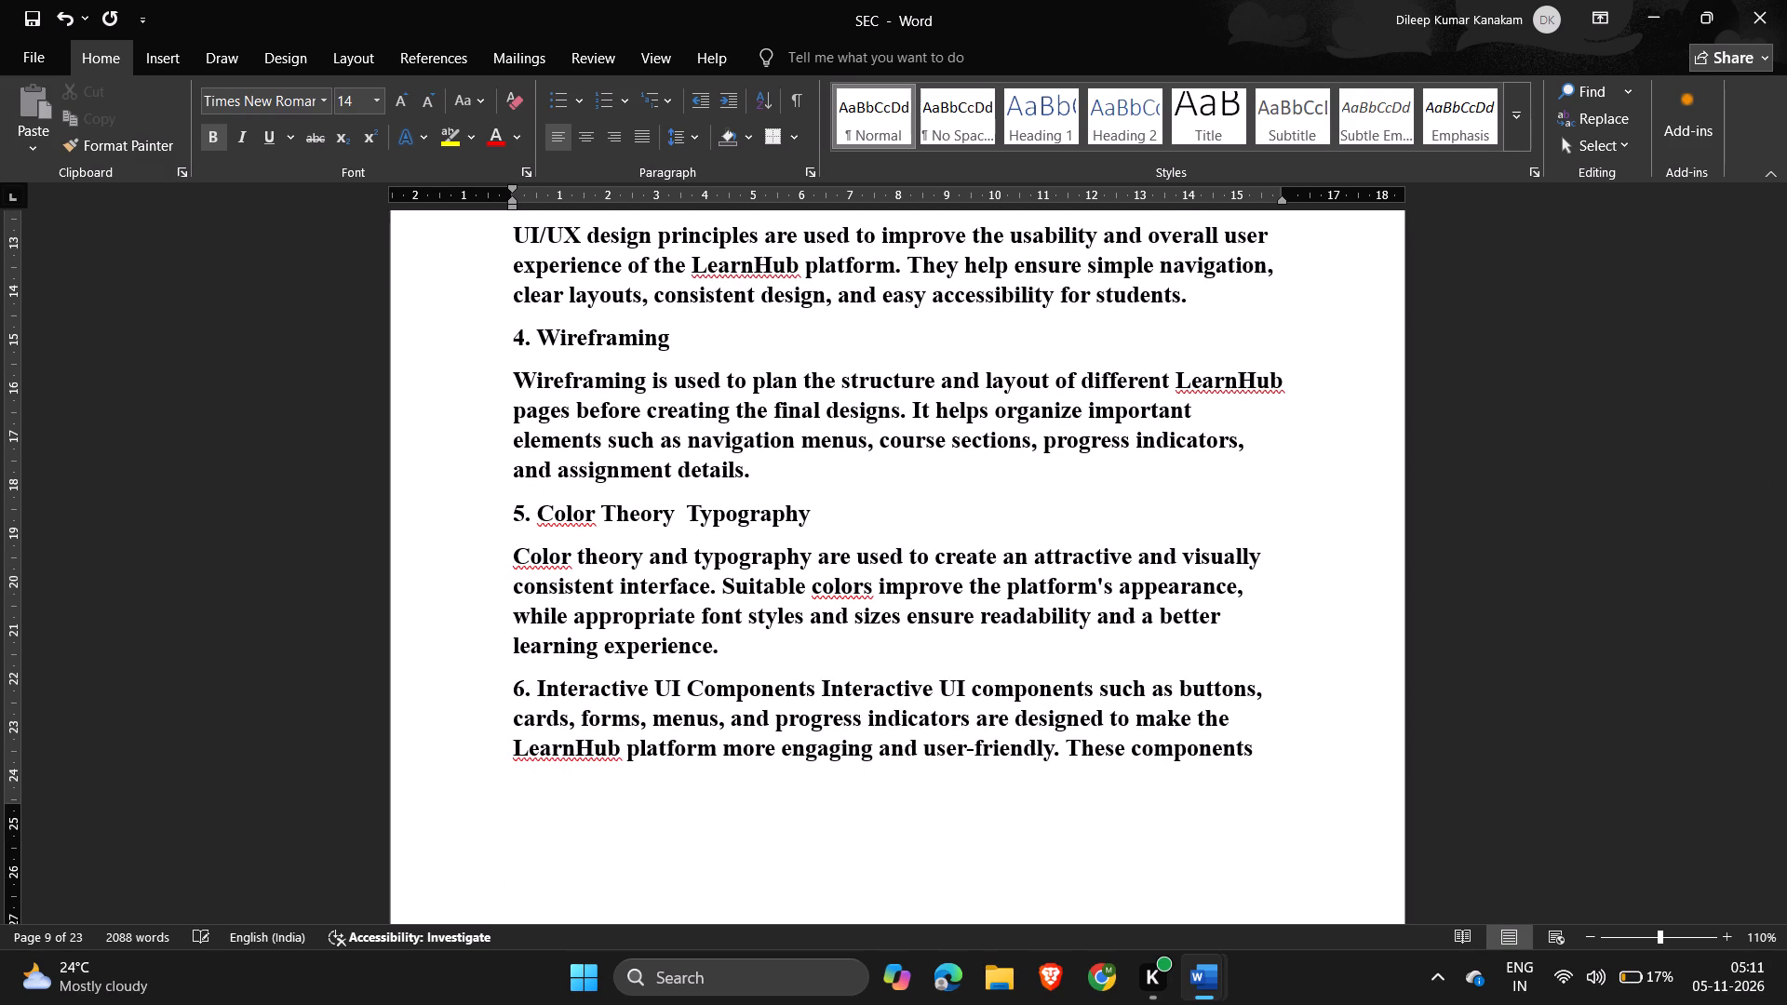
pyautogui.hotkey('shift', '&')
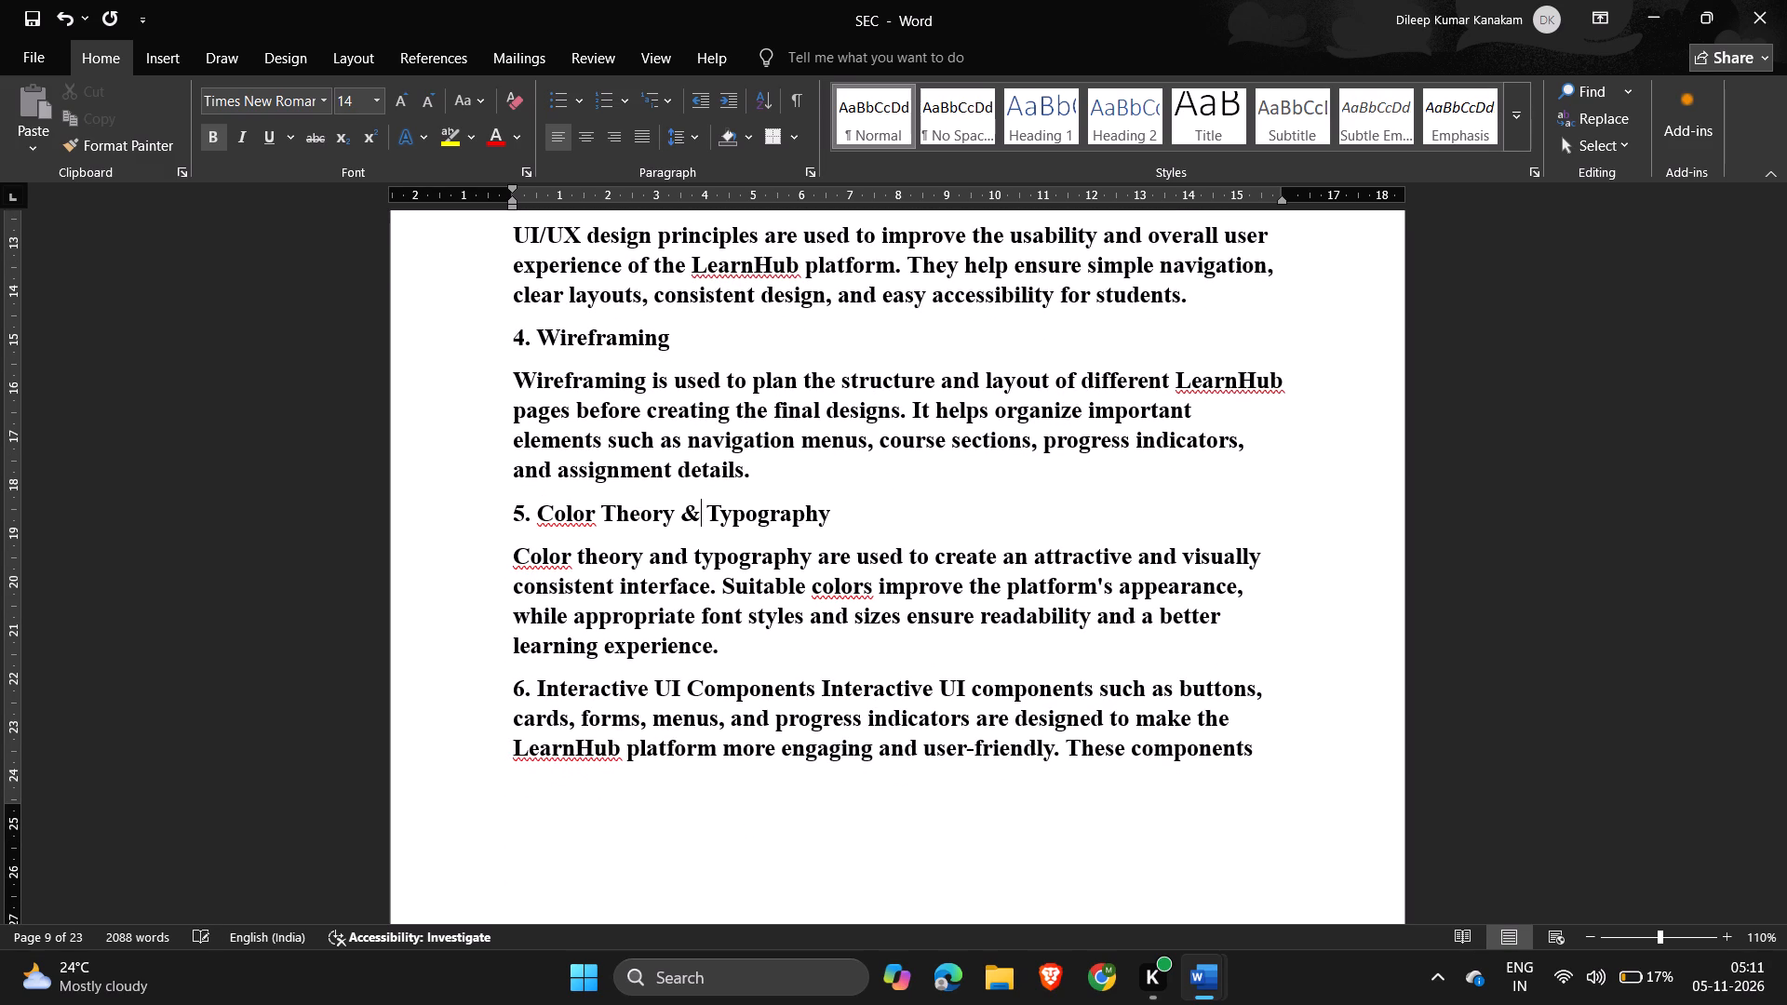
# Replace "and" with "&" in "Color theory and typography" at the start of the description under title 5.
pyautogui.click(685, 556)
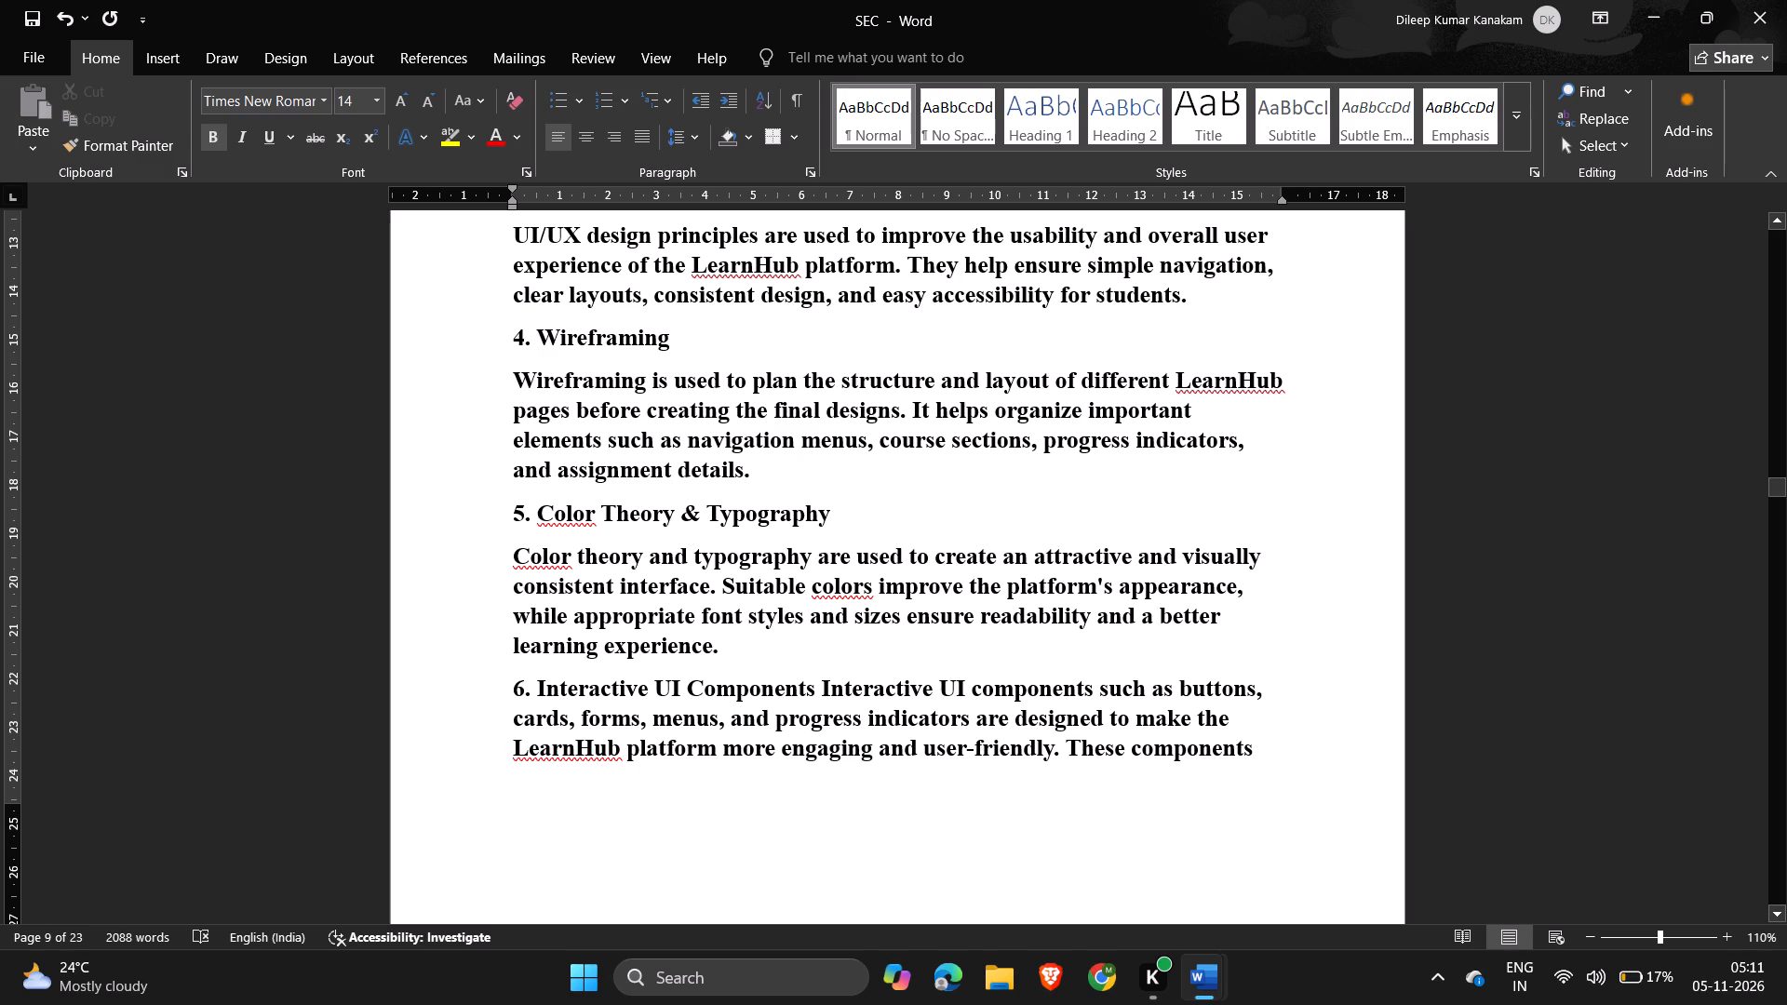
pyautogui.press('BackSpace')
pyautogui.press('BackSpace')
pyautogui.press('BackSpace')
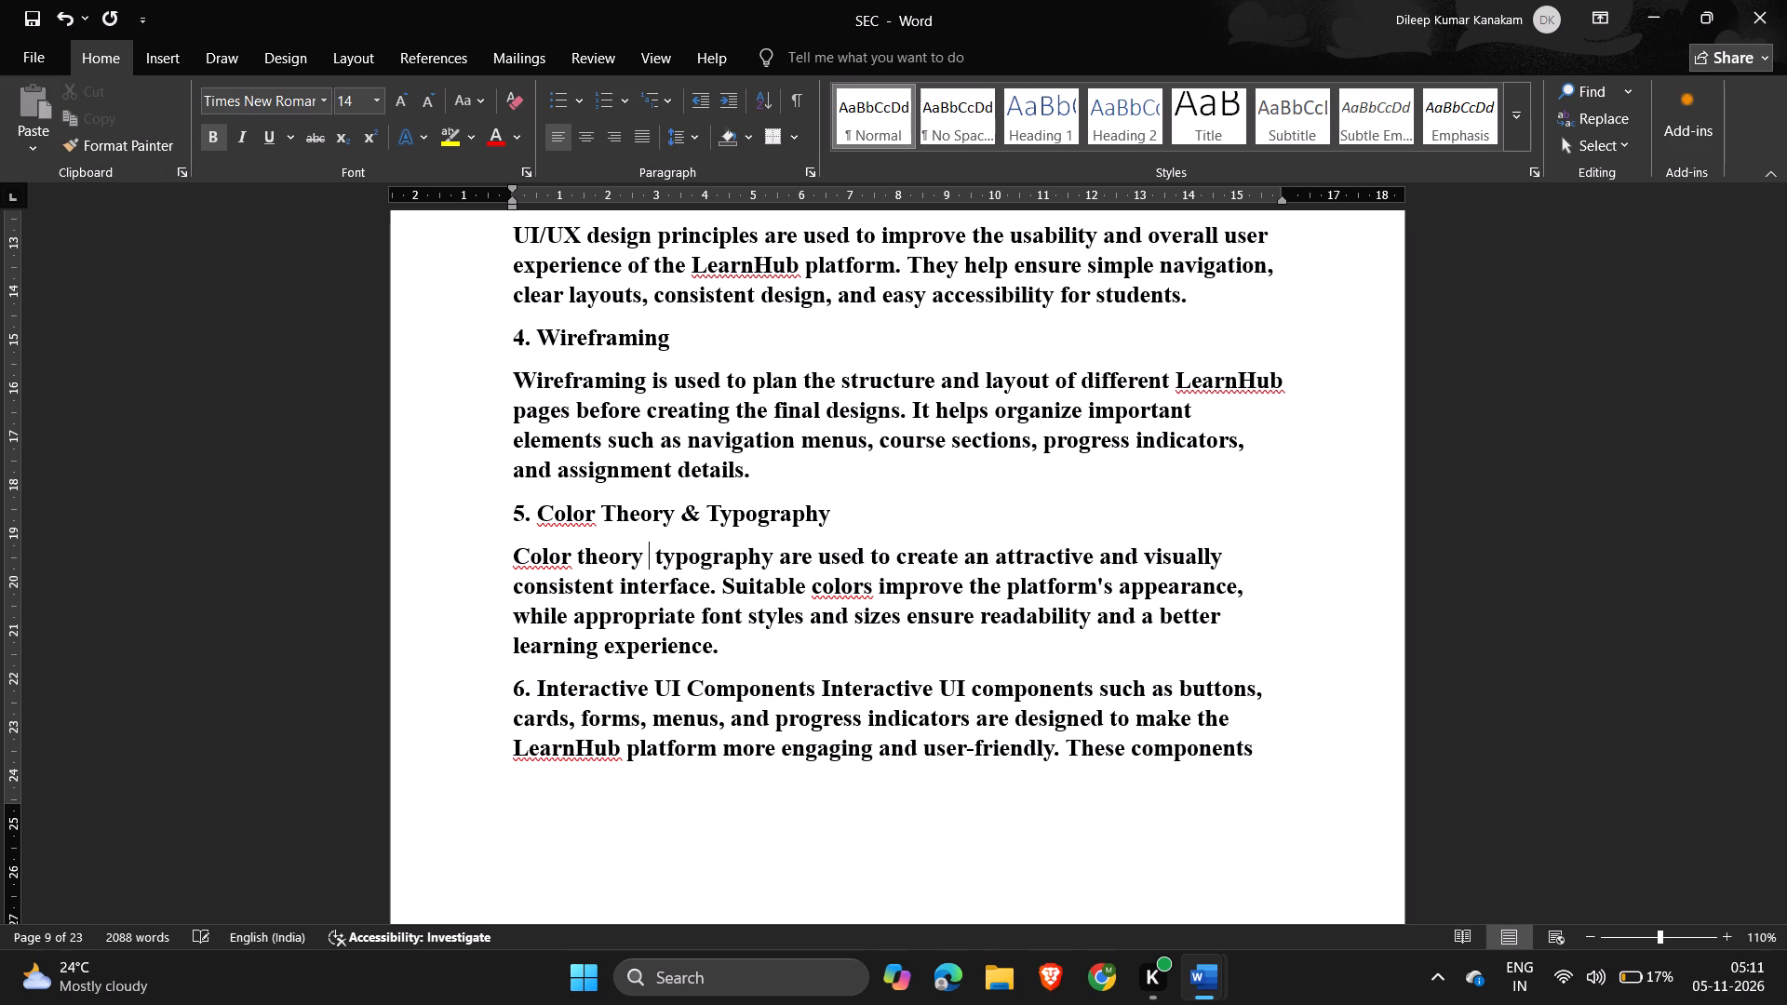
pyautogui.hotkey('shift', '%')
pyautogui.hotkey('shift', 'BackSpace')
pyautogui.hotkey('shift', '&')
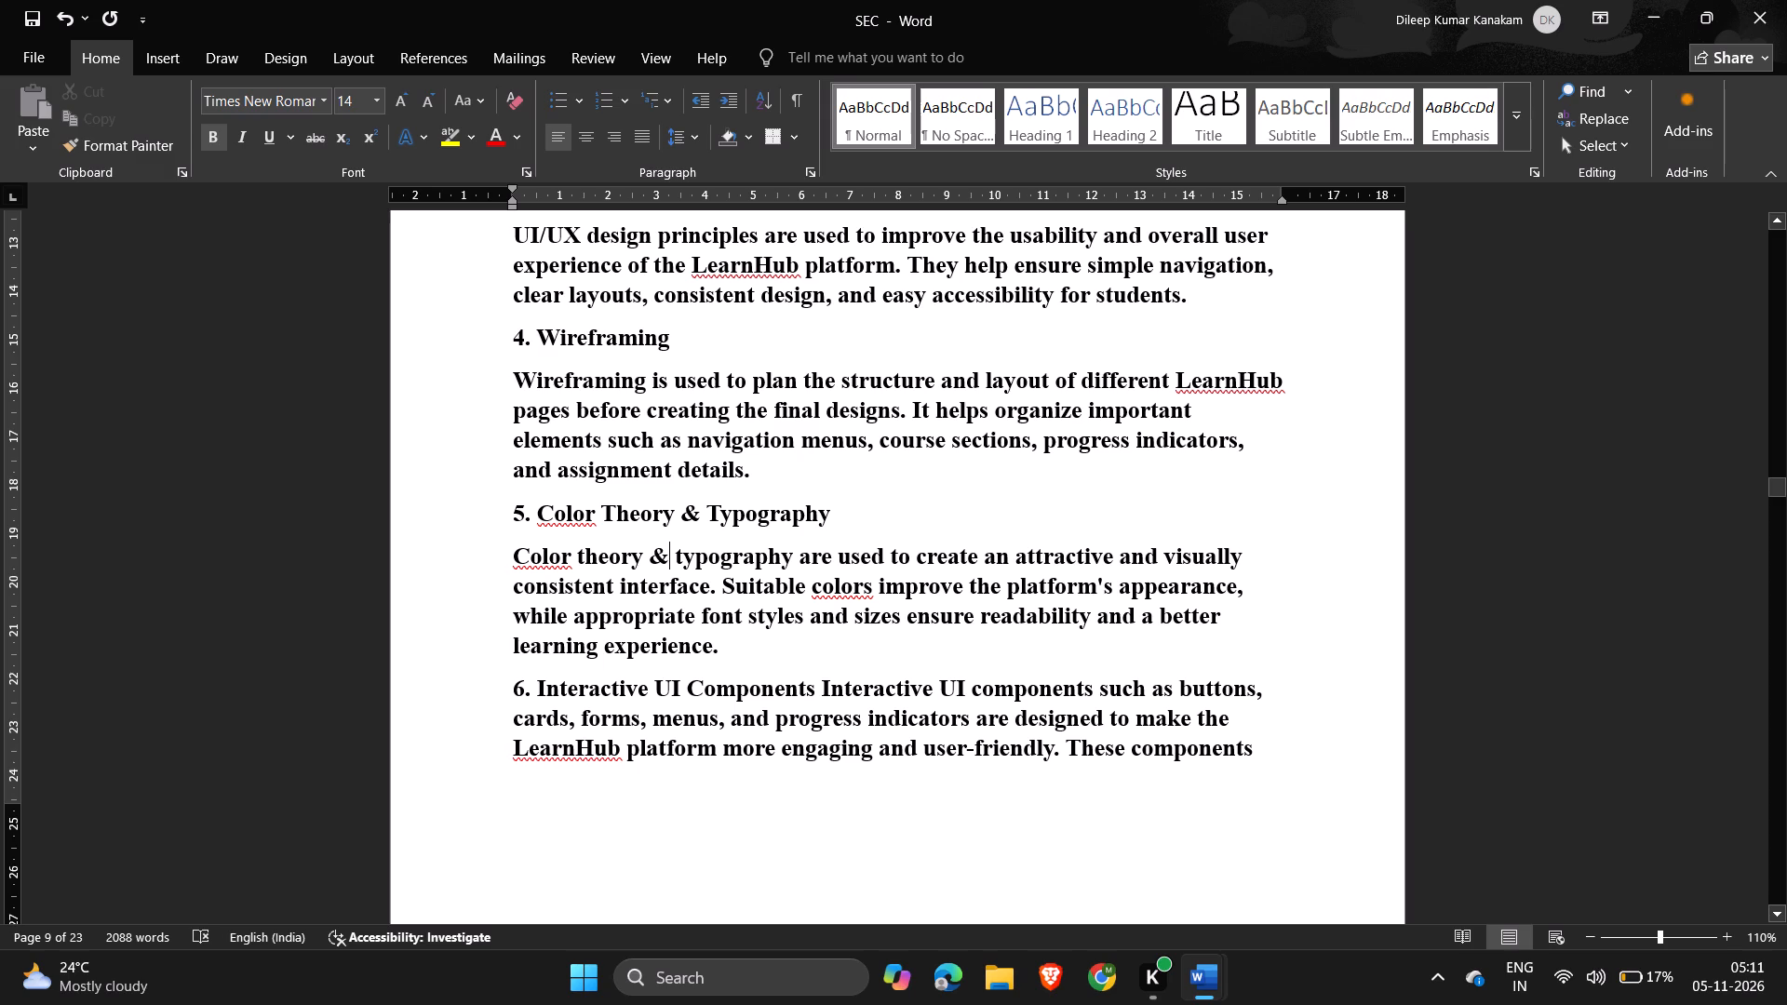
# Split the "6. Interactive UI Components" title onto its own line above its description.
pyautogui.scroll(-2, 1023, 782)
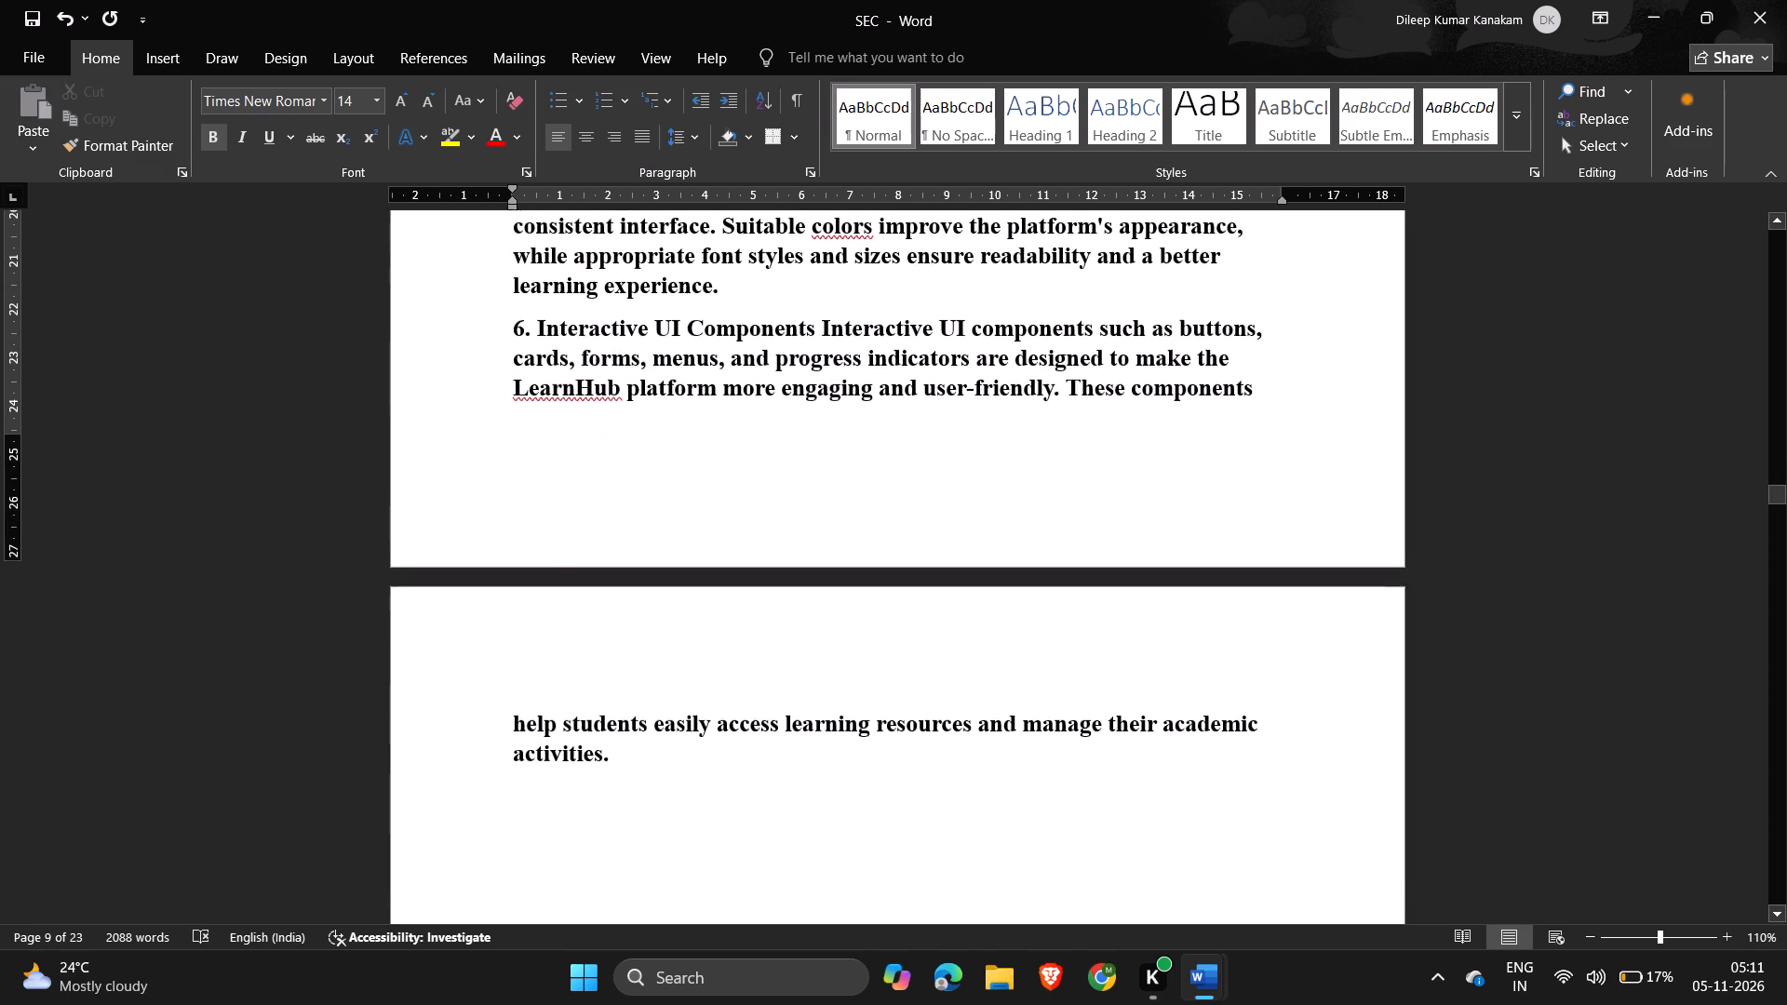
pyautogui.scroll(1, 1023, 782)
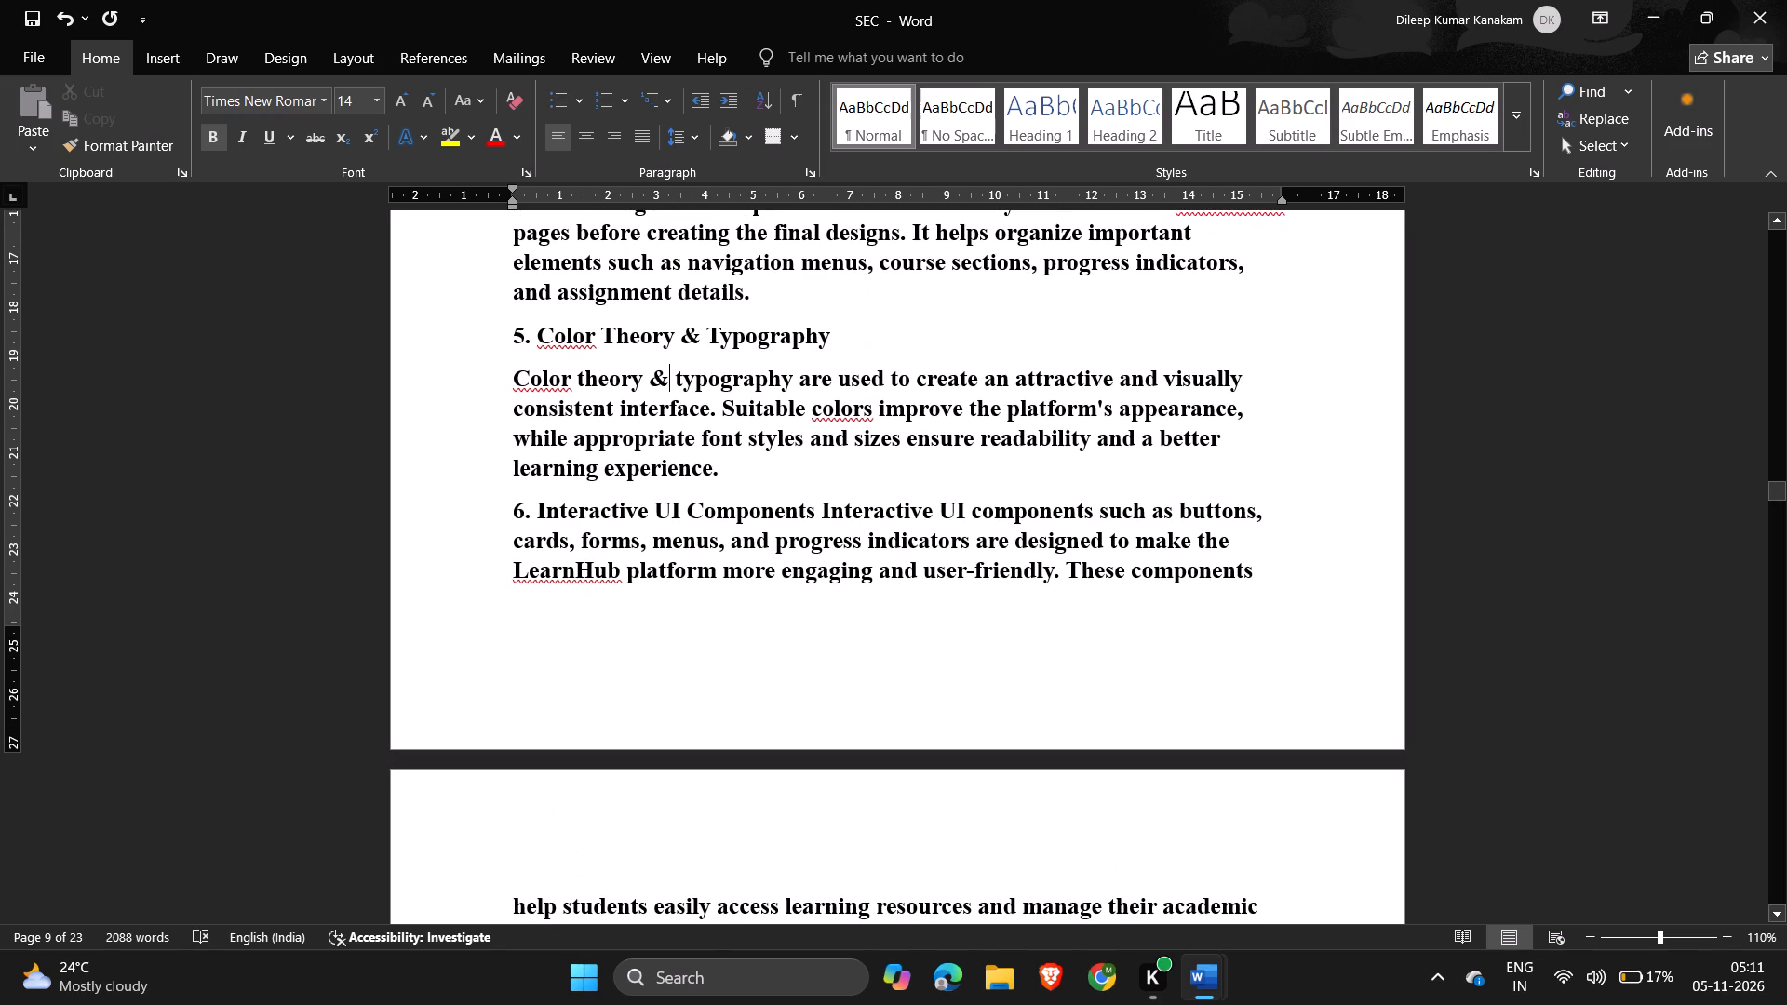
pyautogui.click(819, 511)
pyautogui.press('Return')
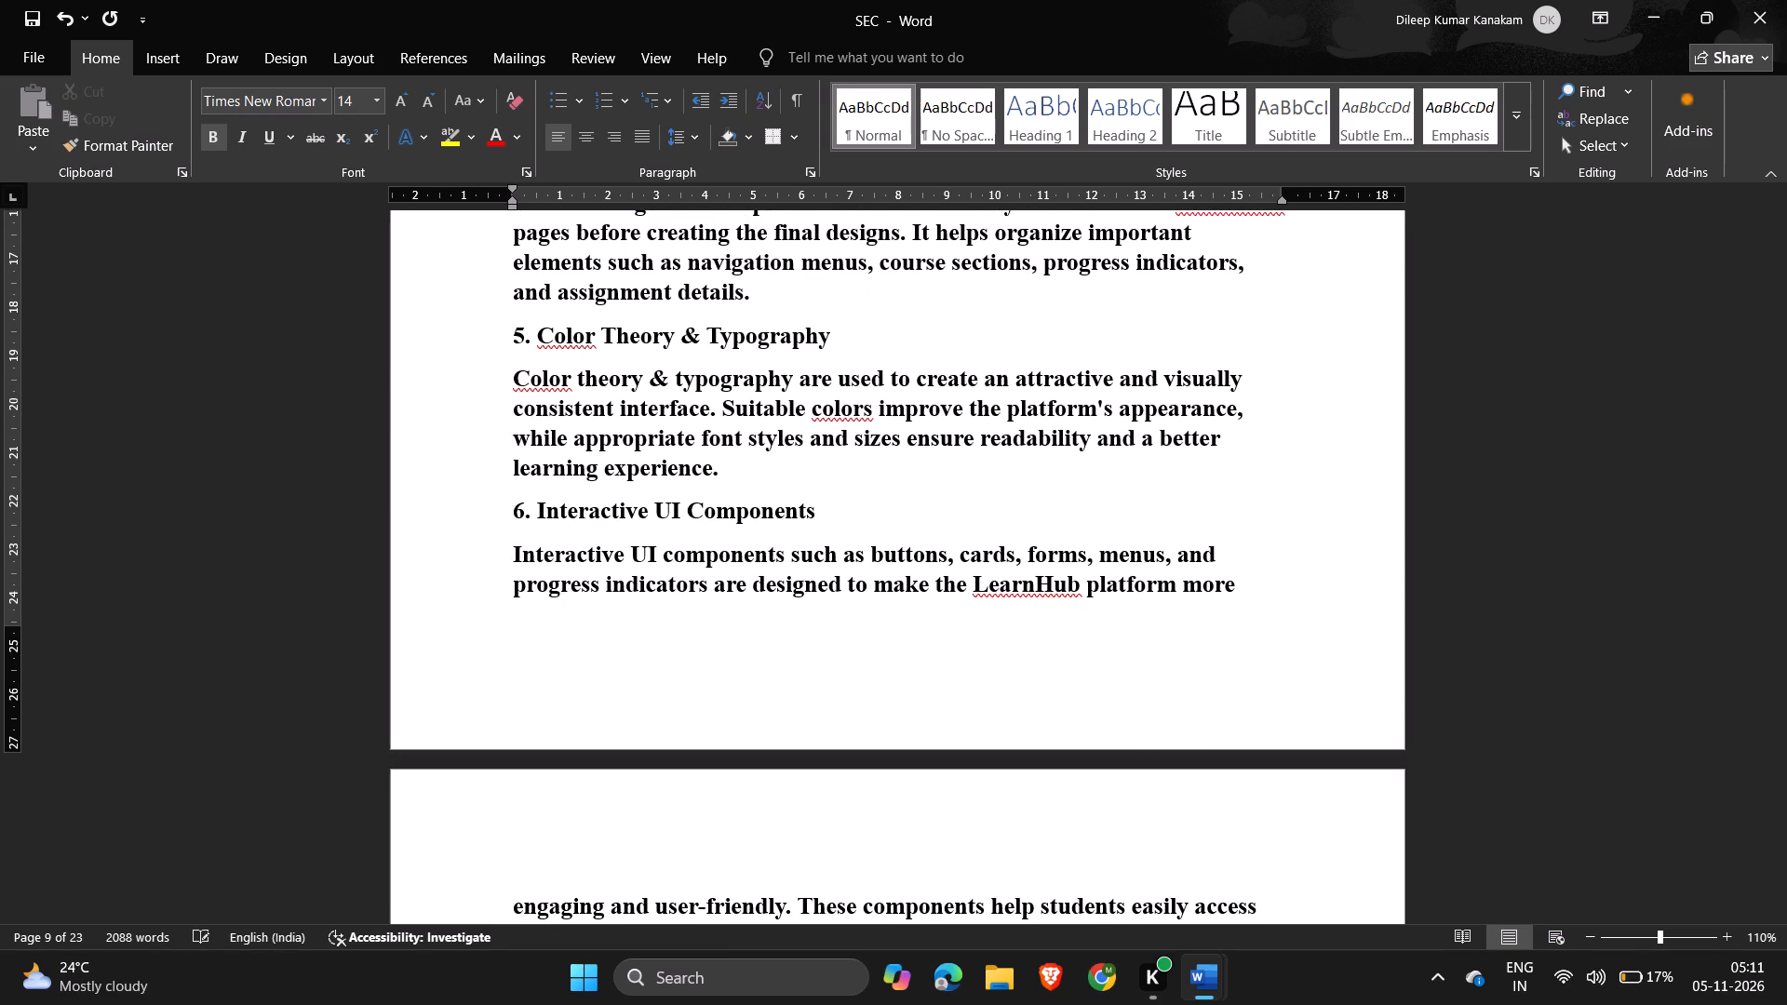
# Copy the formatting of SEC_Report's "1. Figma" description onto the matching description in SEC's Technologies Used section with Format Painter.
pyautogui.scroll(-3, 859, 534)
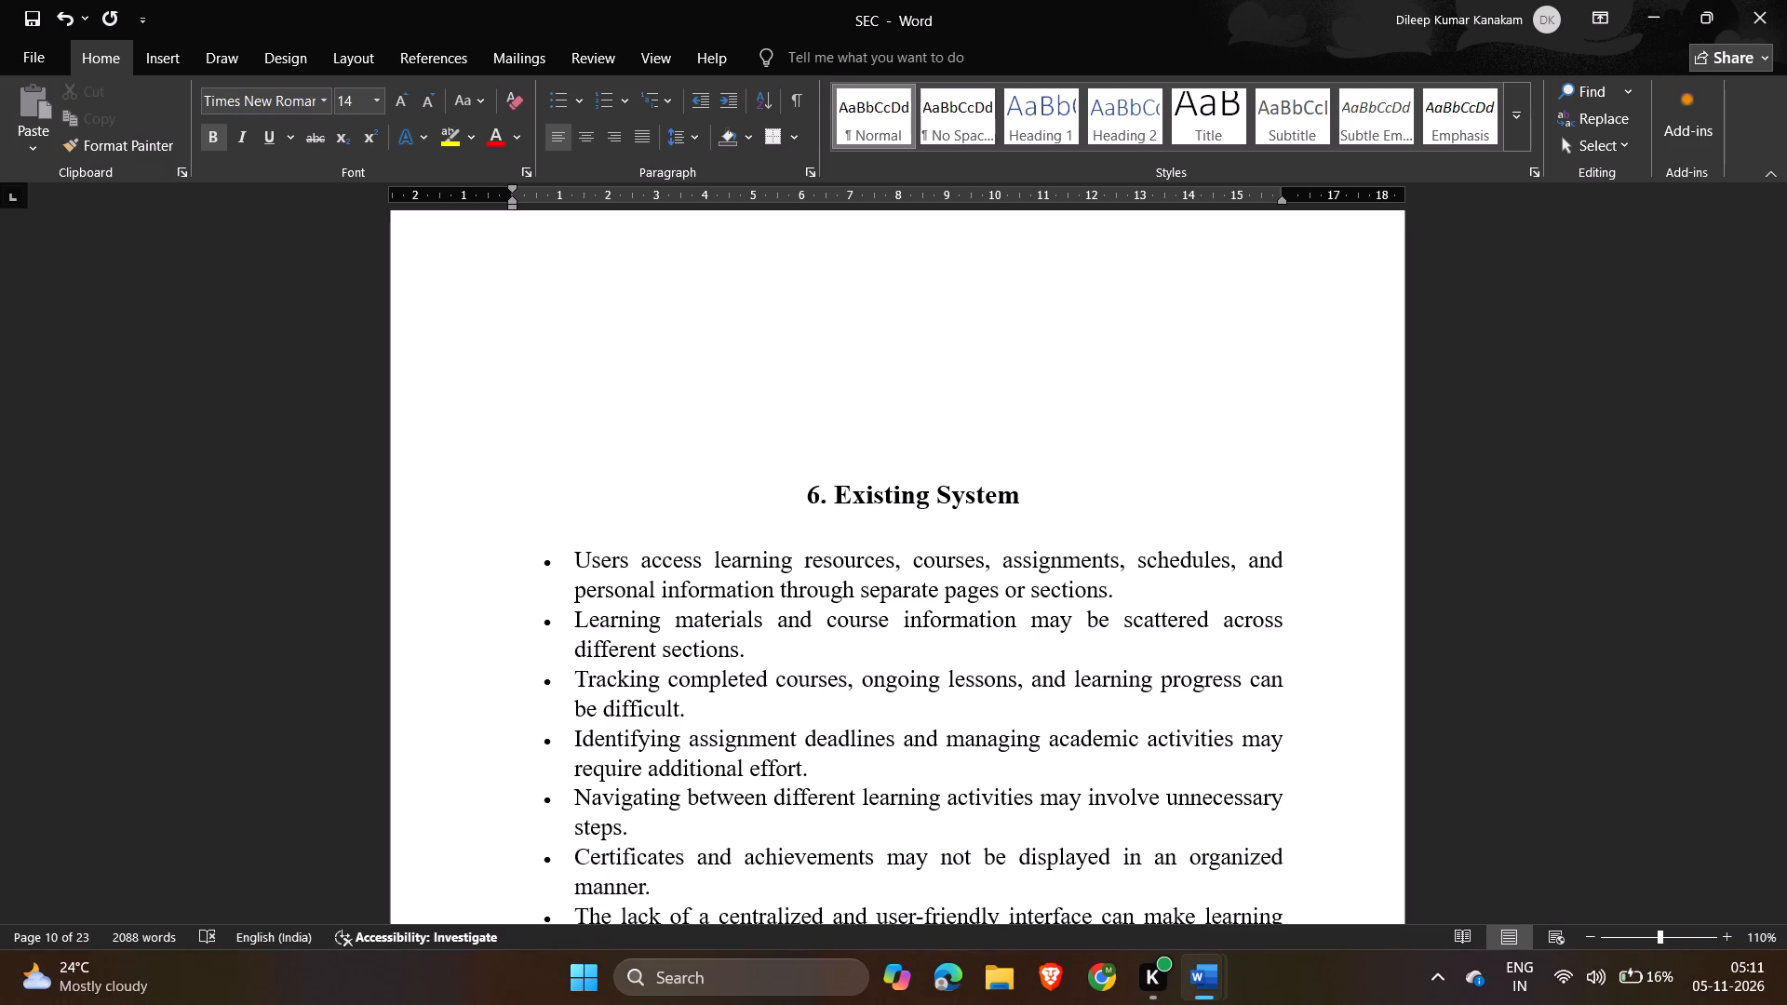
pyautogui.scroll(8, 859, 534)
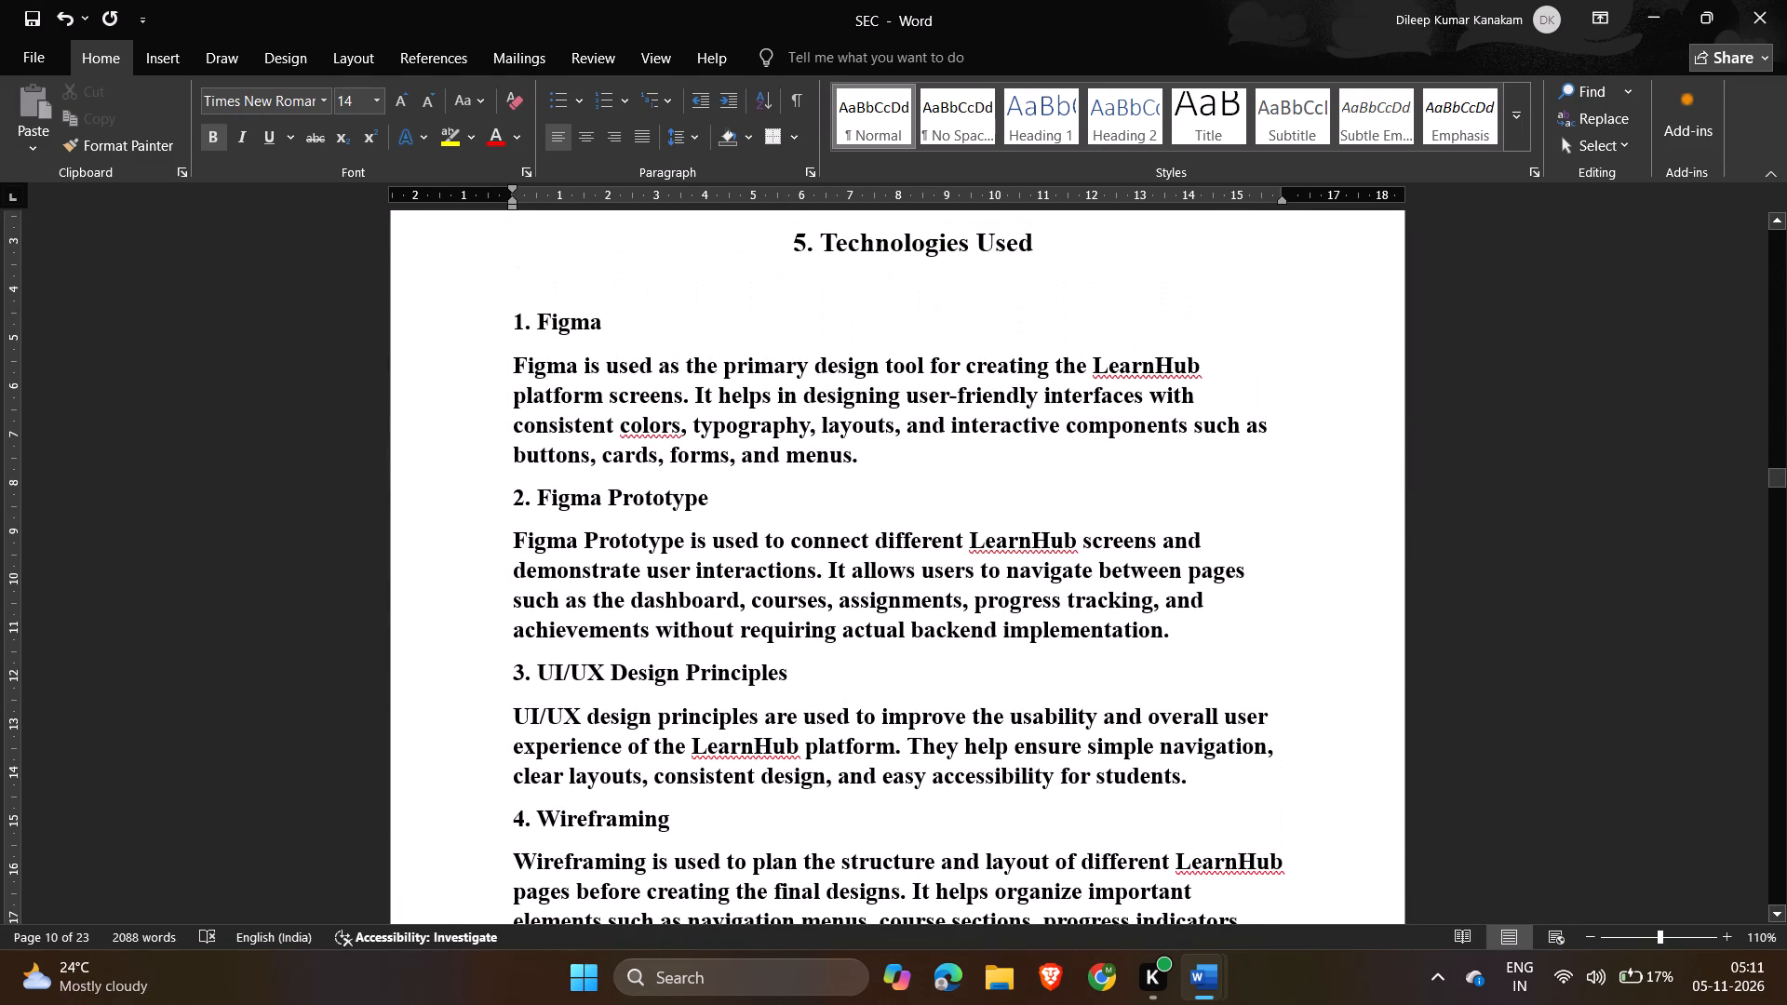
pyautogui.hotkey('alt', 'Tab')
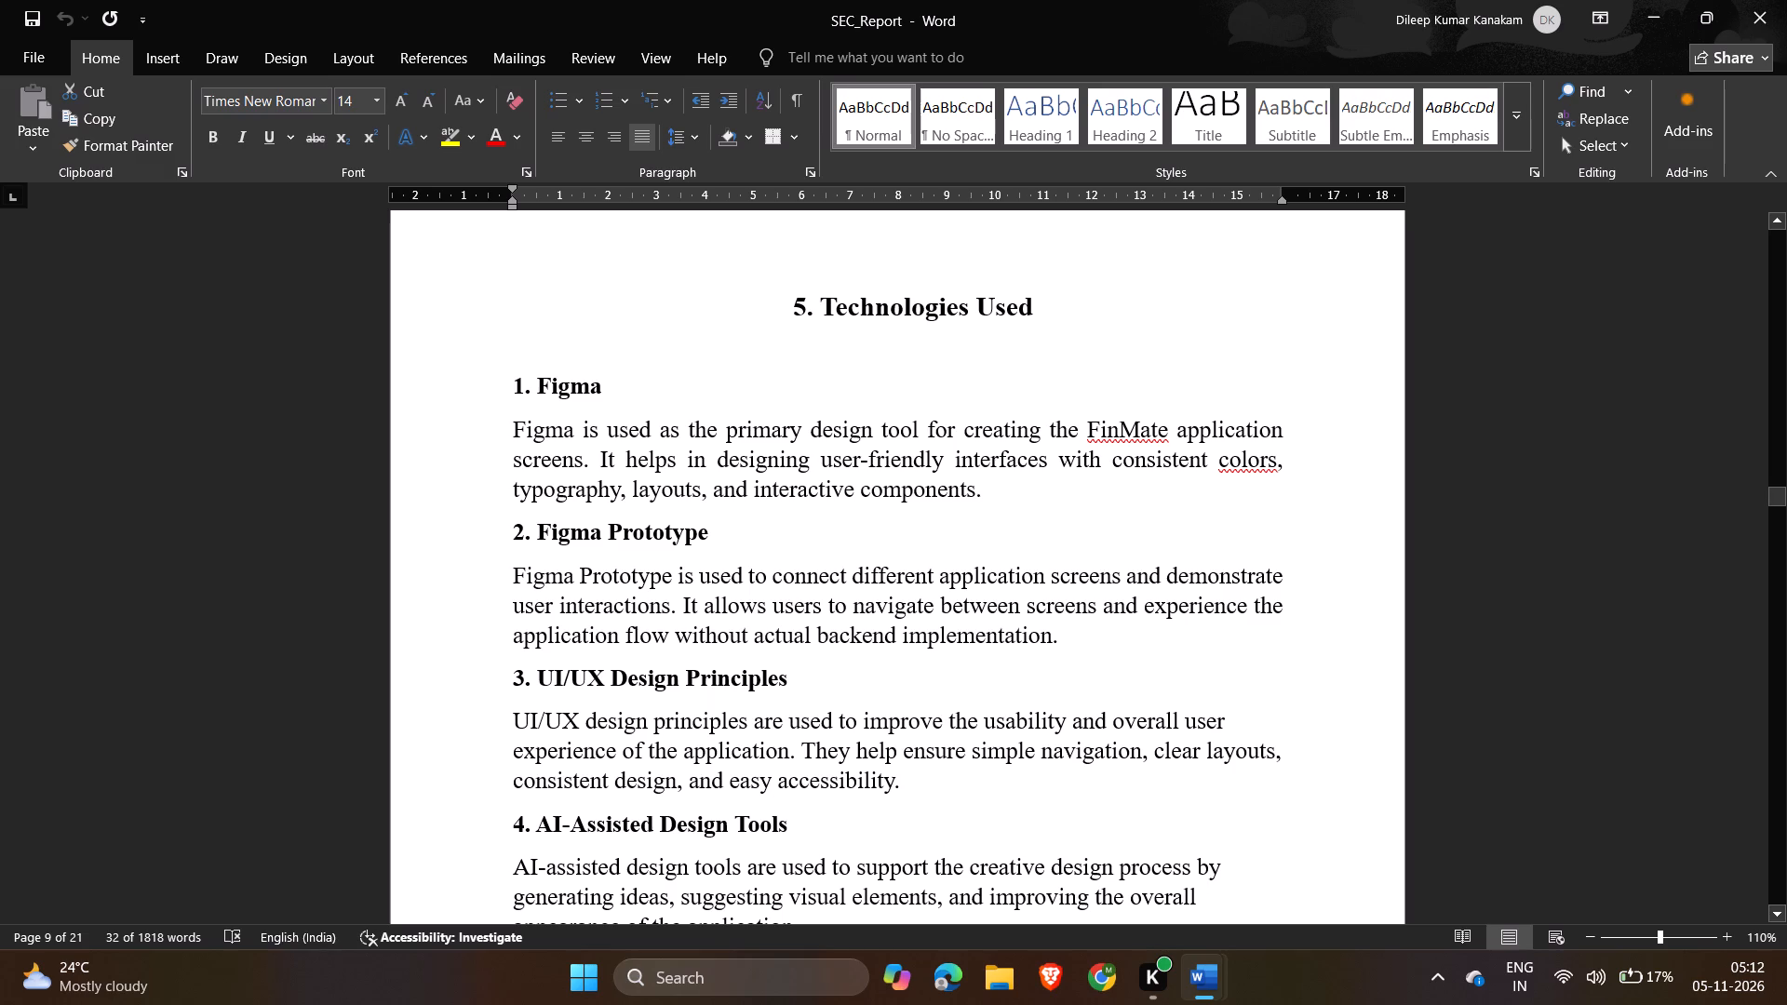
pyautogui.moveTo(988, 499); pyautogui.dragTo(564, 427)
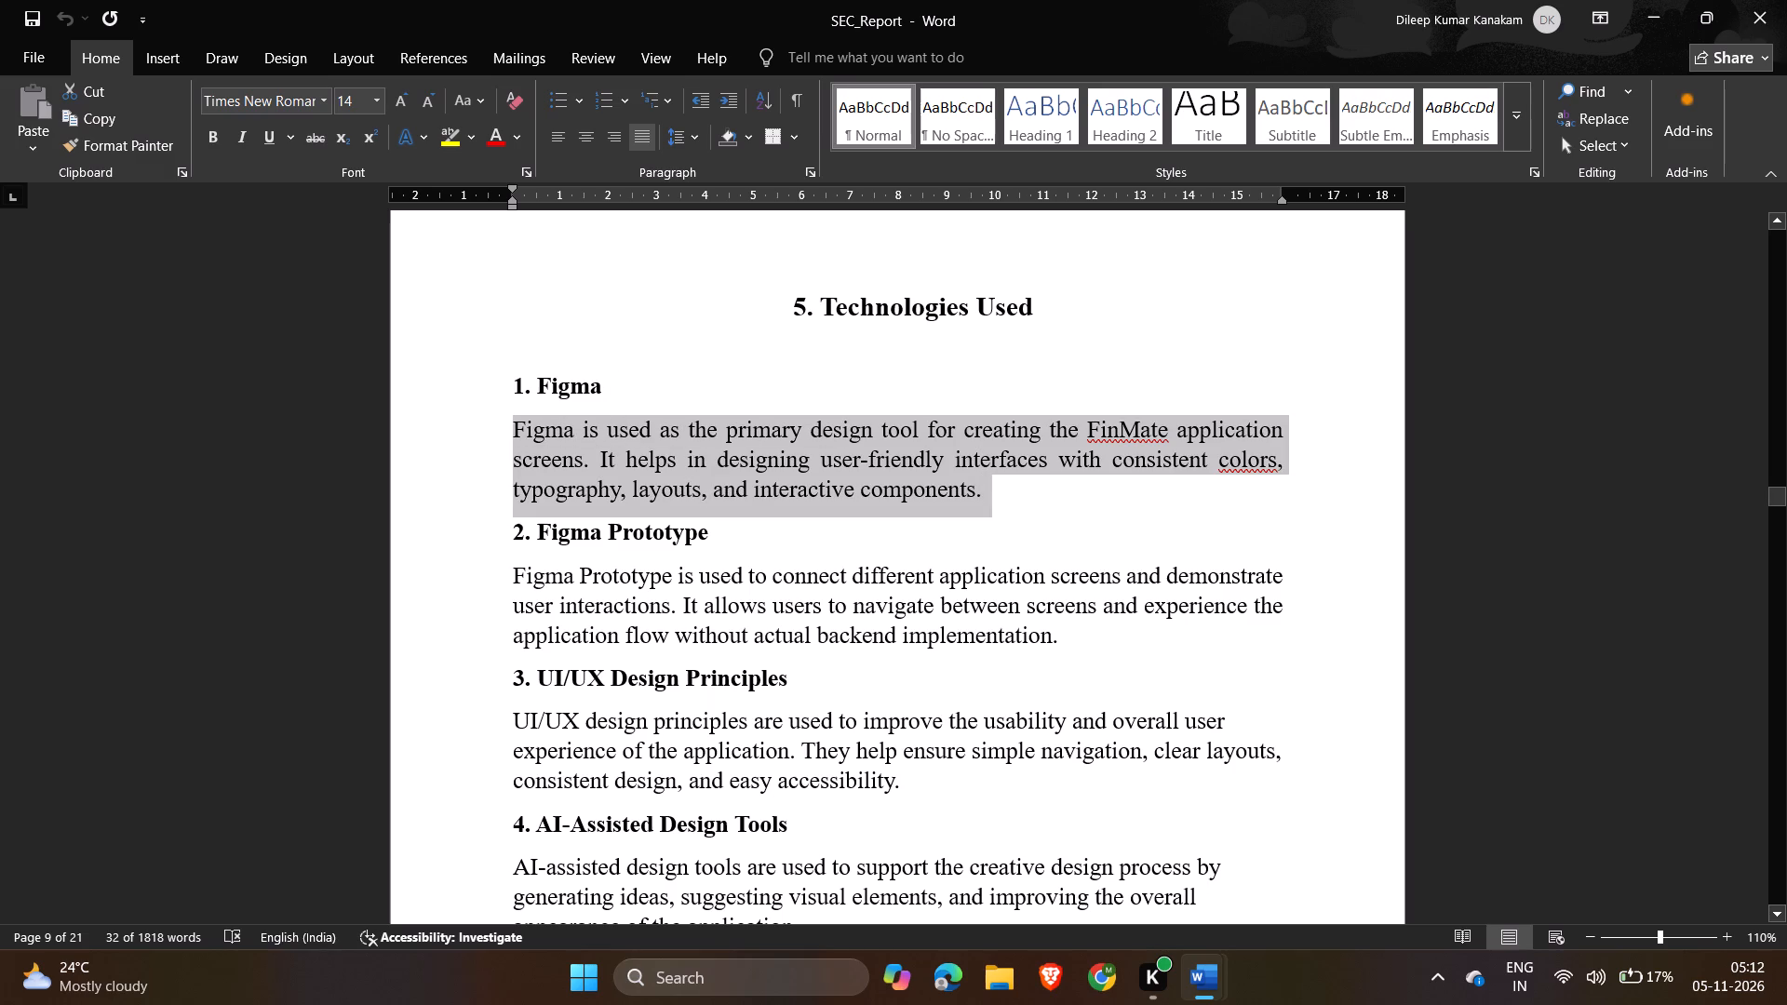
pyautogui.moveTo(564, 427); pyautogui.dragTo(510, 430)
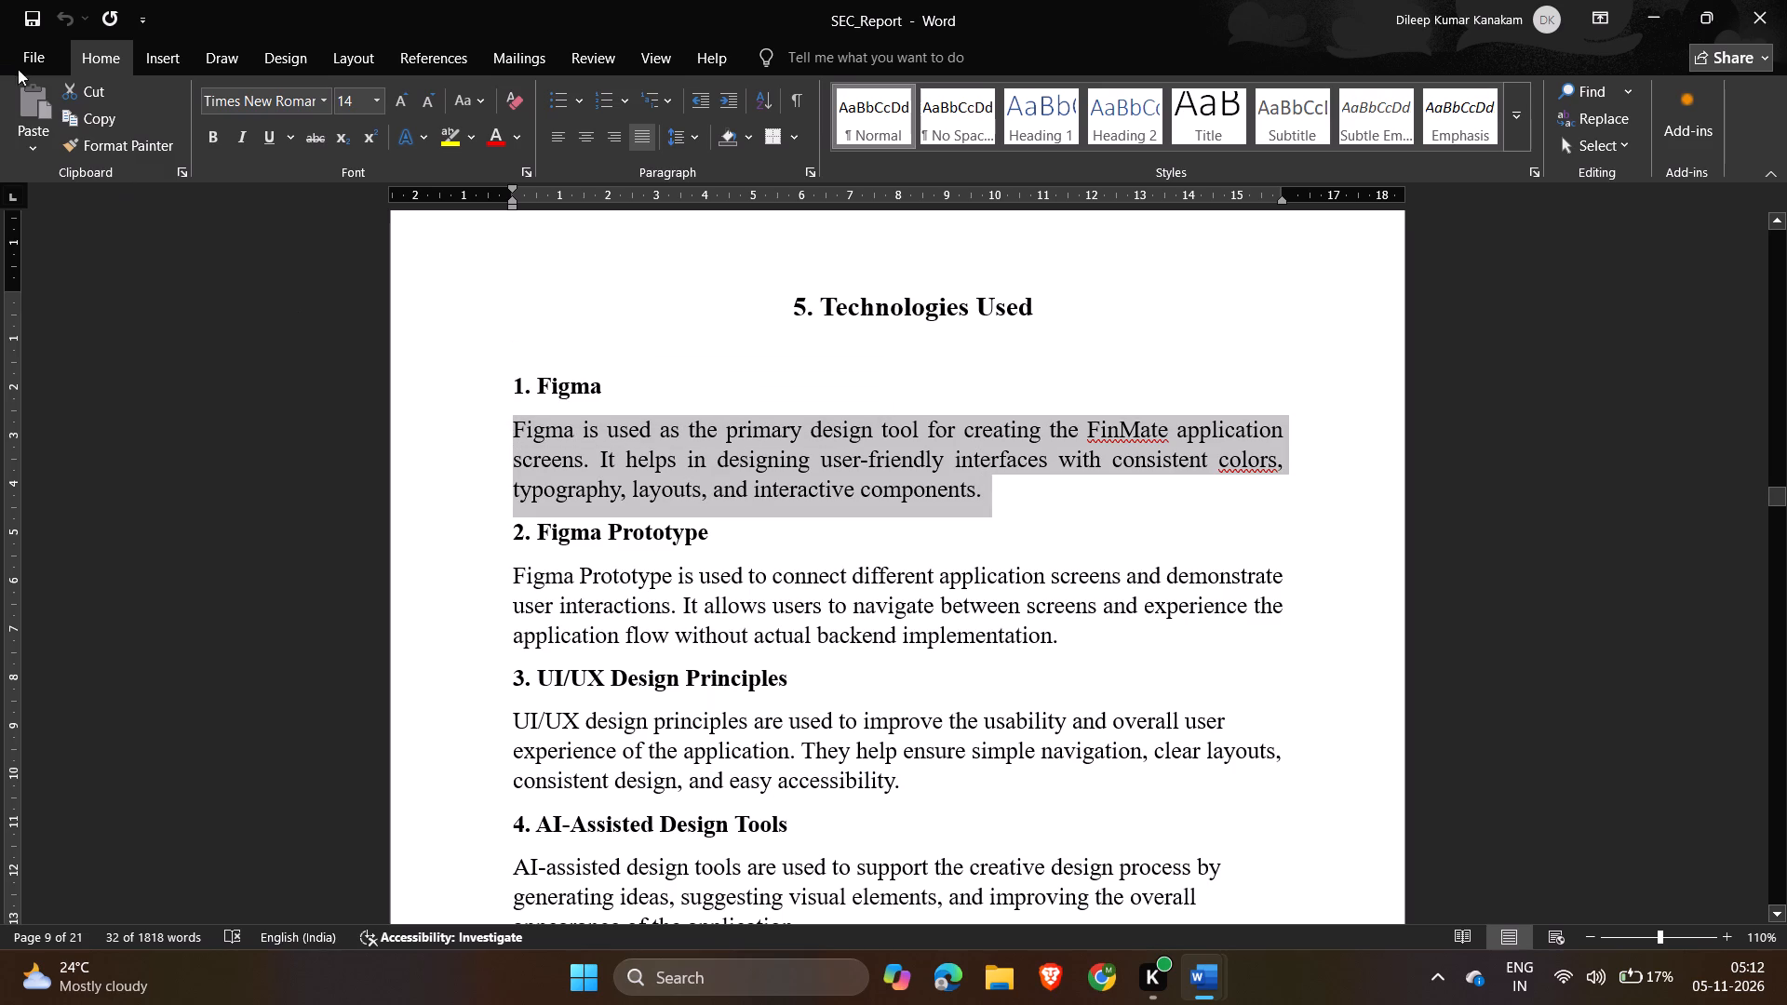
pyautogui.click(168, 149)
pyautogui.hotkey('alt', 'Tab')
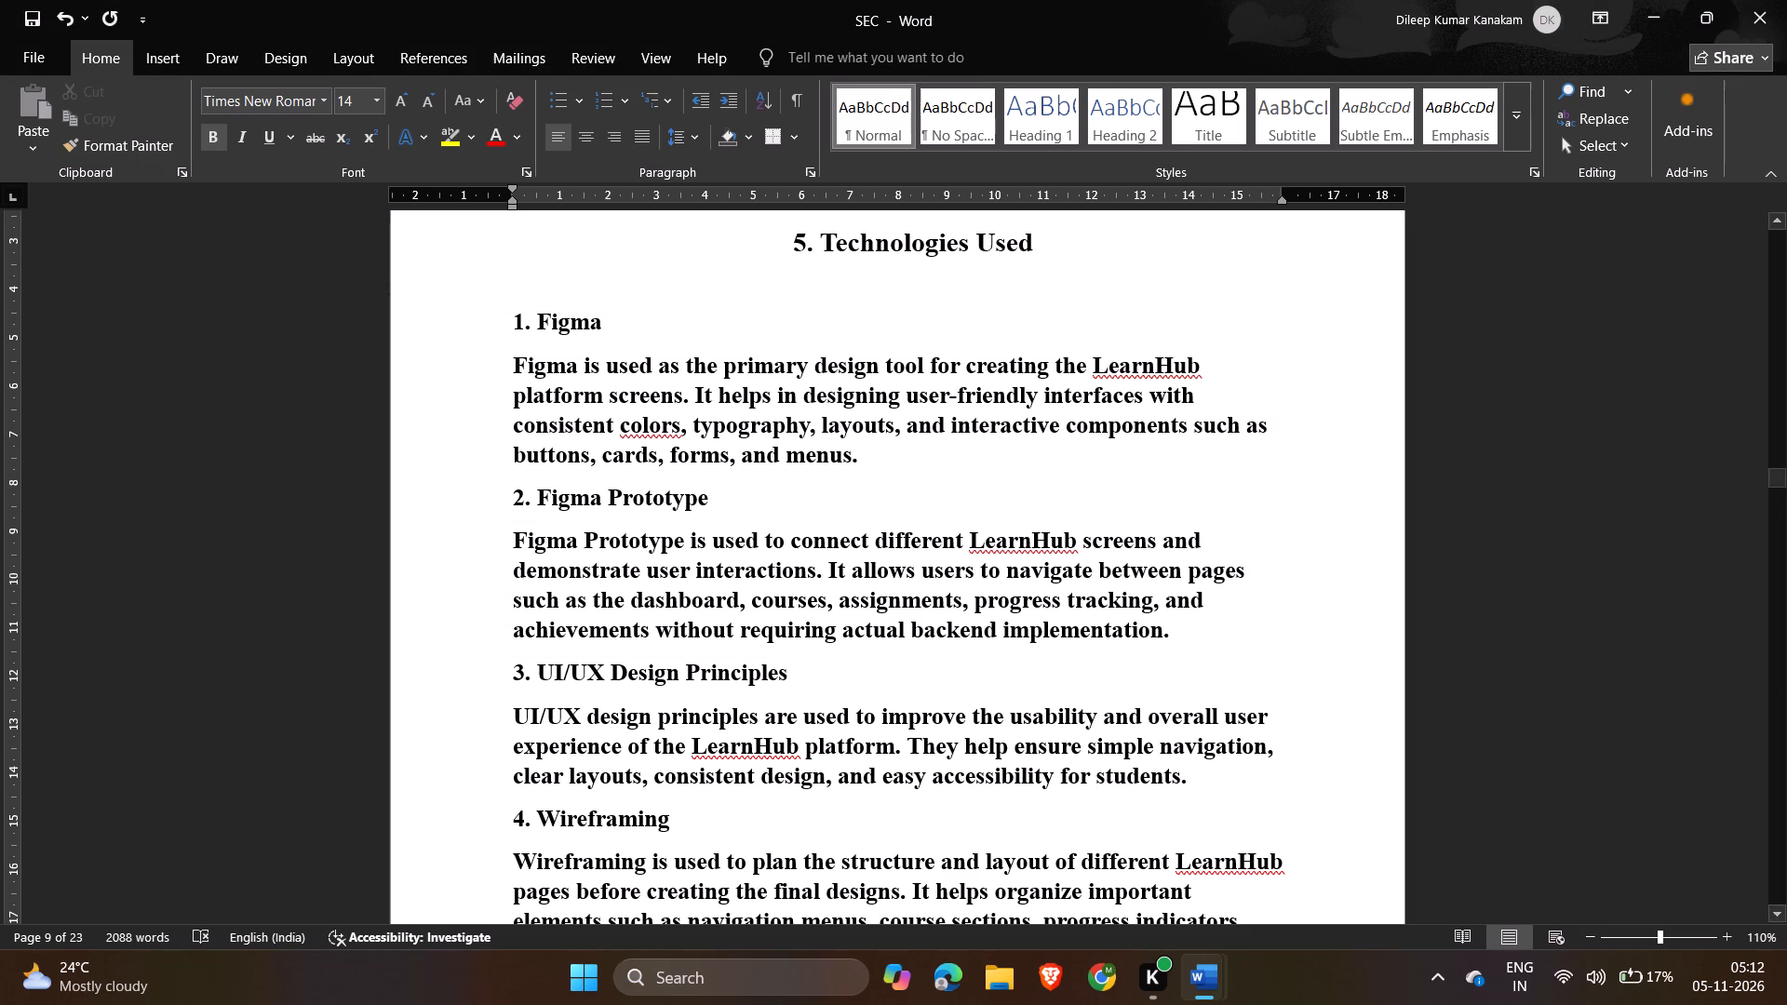
pyautogui.moveTo(893, 451); pyautogui.dragTo(518, 375)
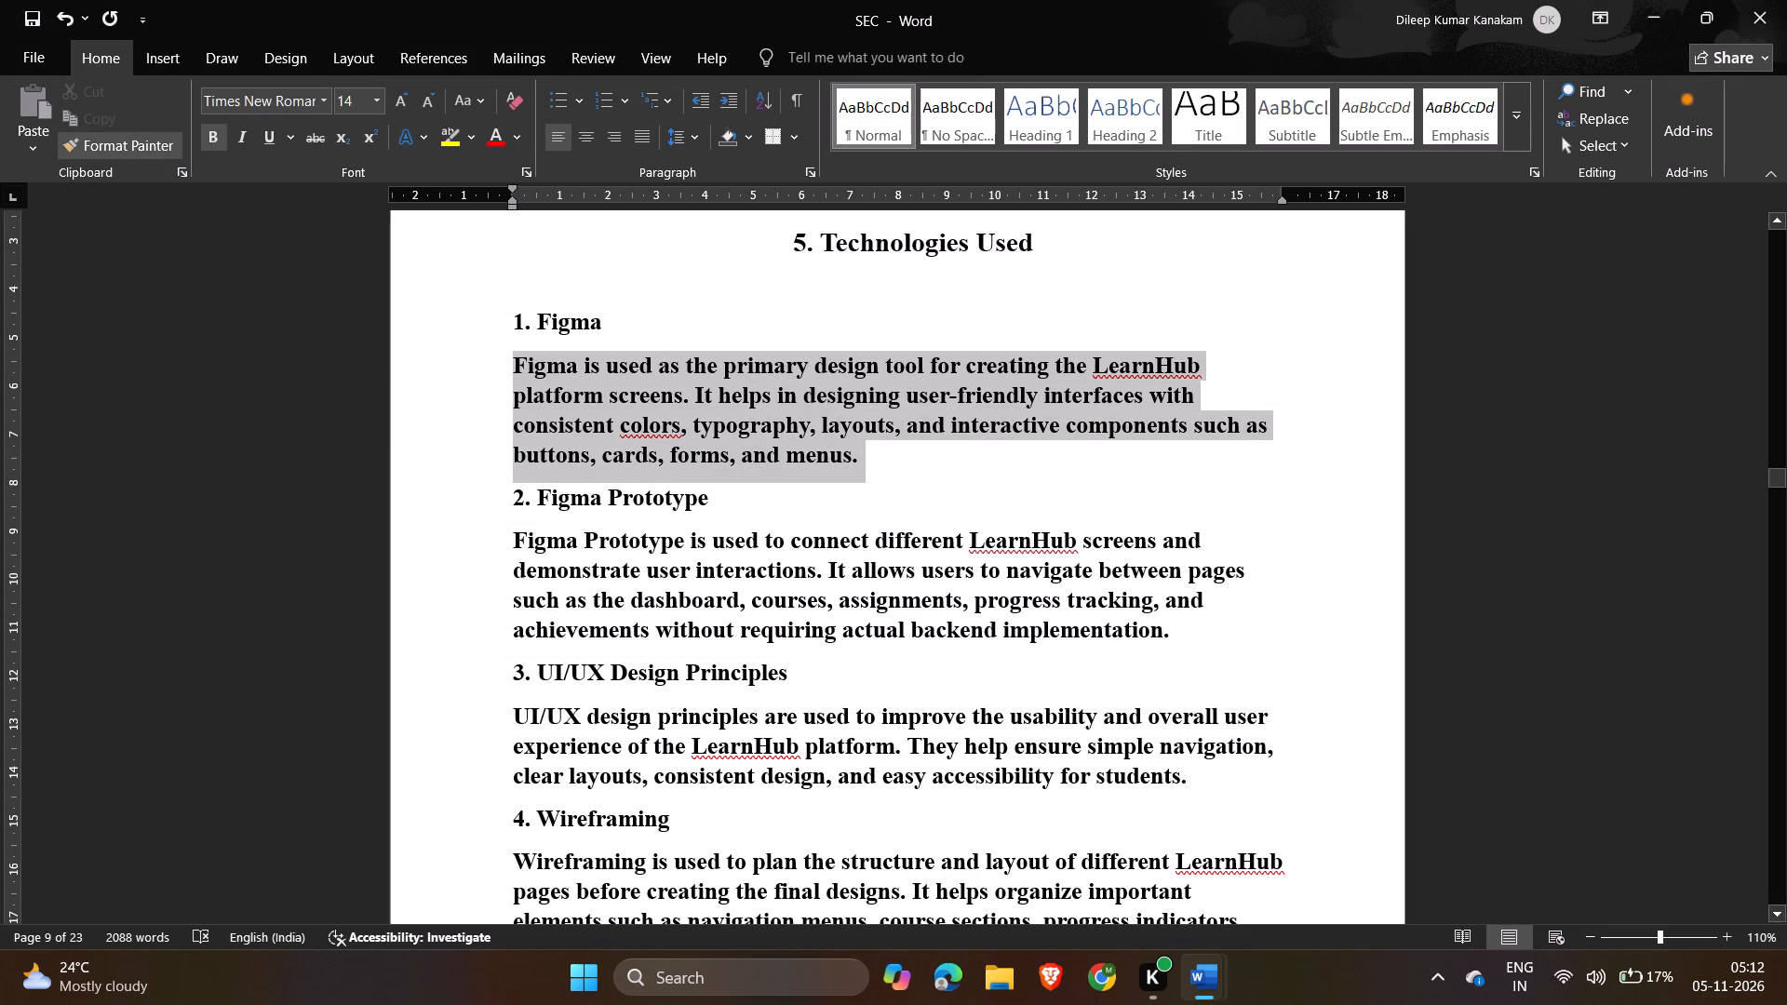
pyautogui.moveTo(518, 375); pyautogui.dragTo(509, 374)
# Apply the reformatted Figma description's formatting to the "2. Figma Prototype" and "3. UI/UX Design Principles" descriptions in SEC.
pyautogui.click(123, 148)
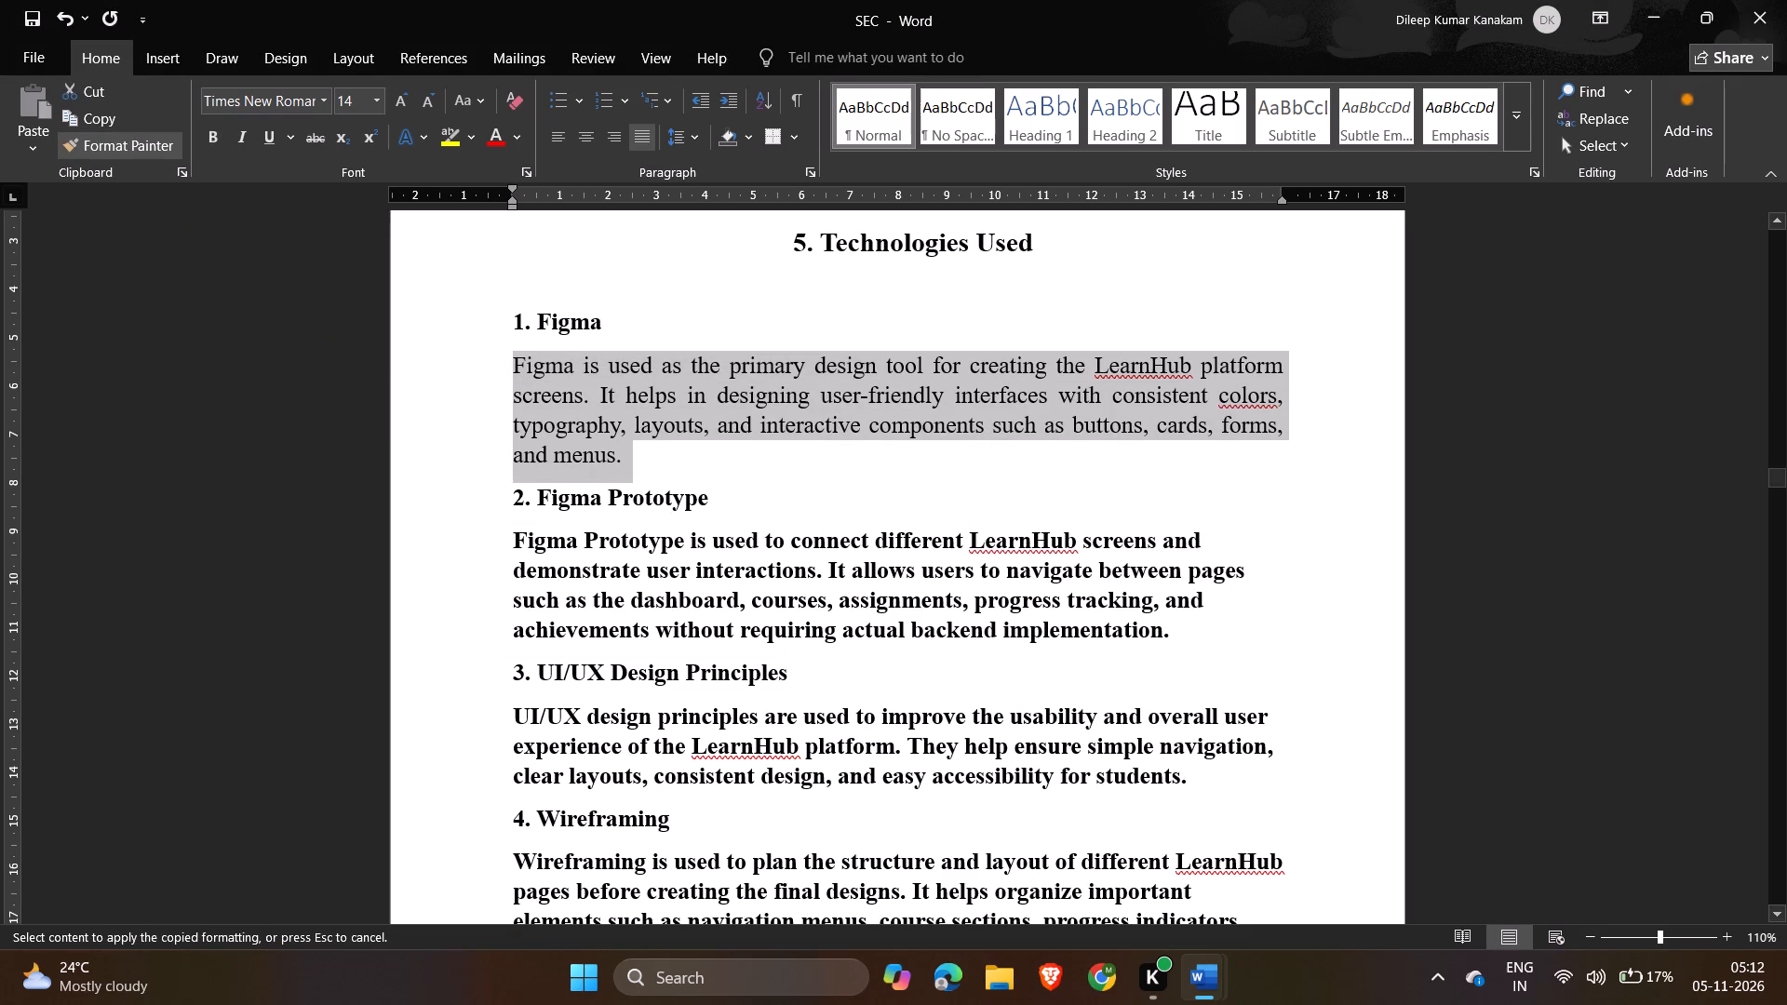
pyautogui.moveTo(1199, 634); pyautogui.dragTo(552, 548)
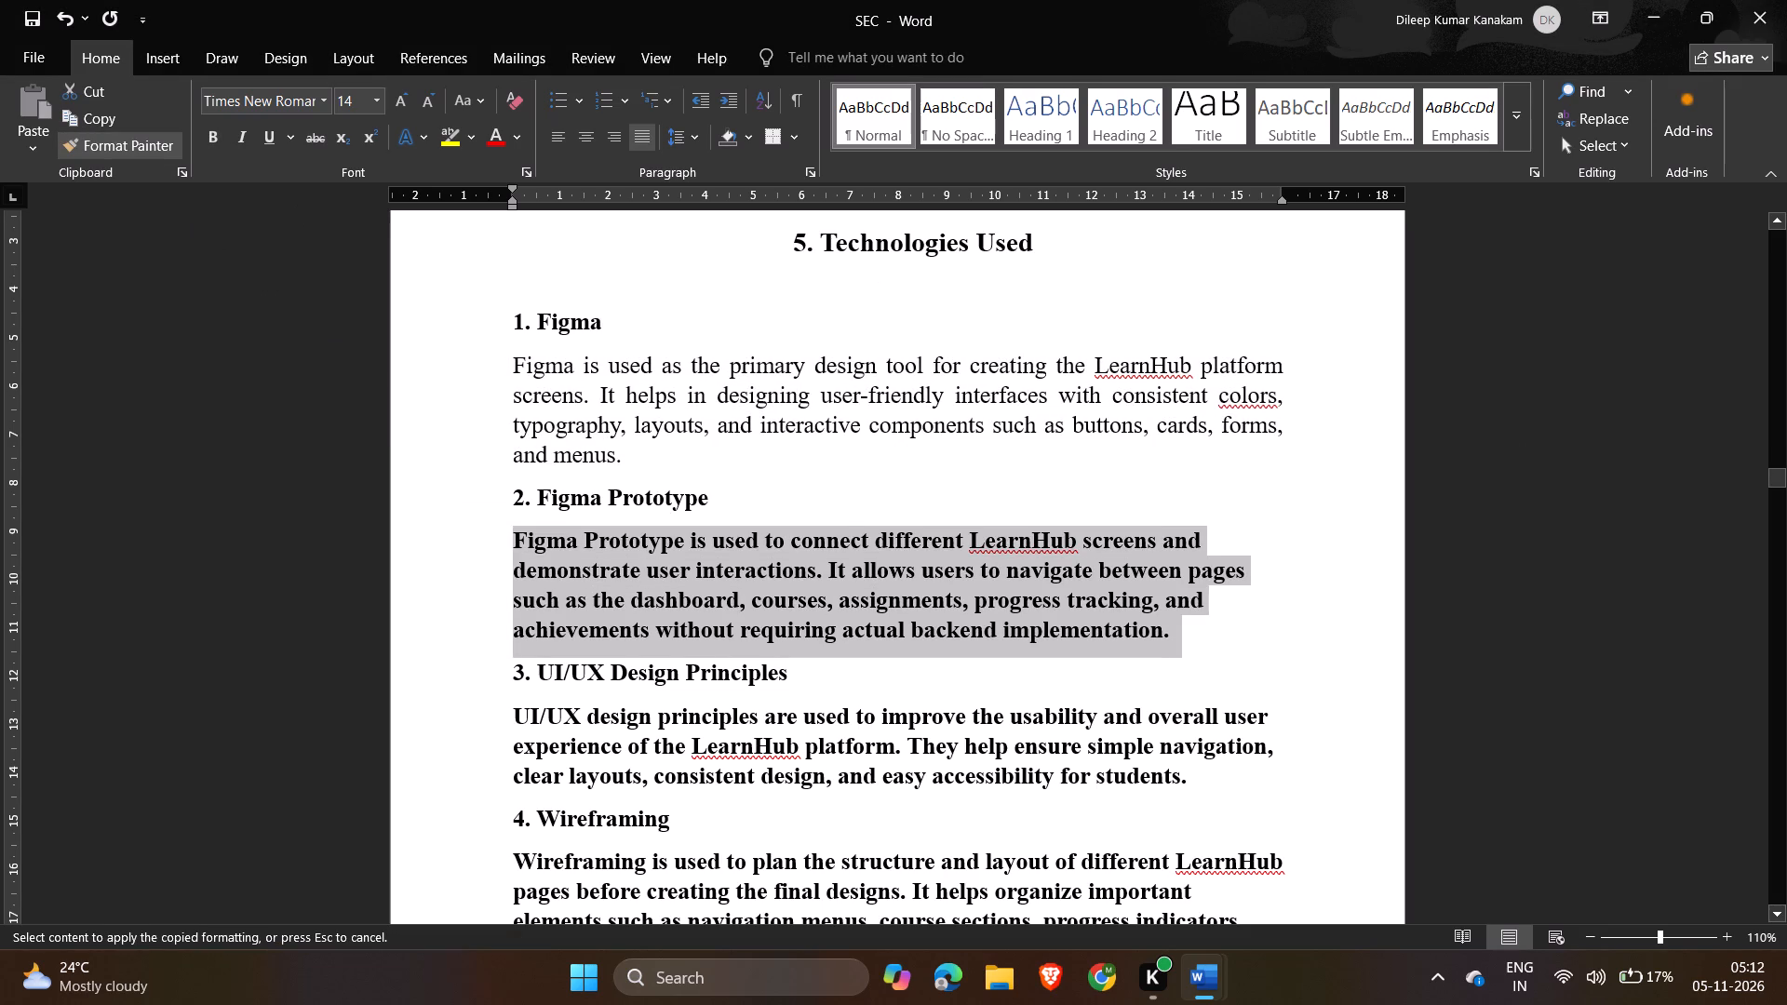
pyautogui.moveTo(552, 548); pyautogui.dragTo(548, 547)
pyautogui.click(131, 142)
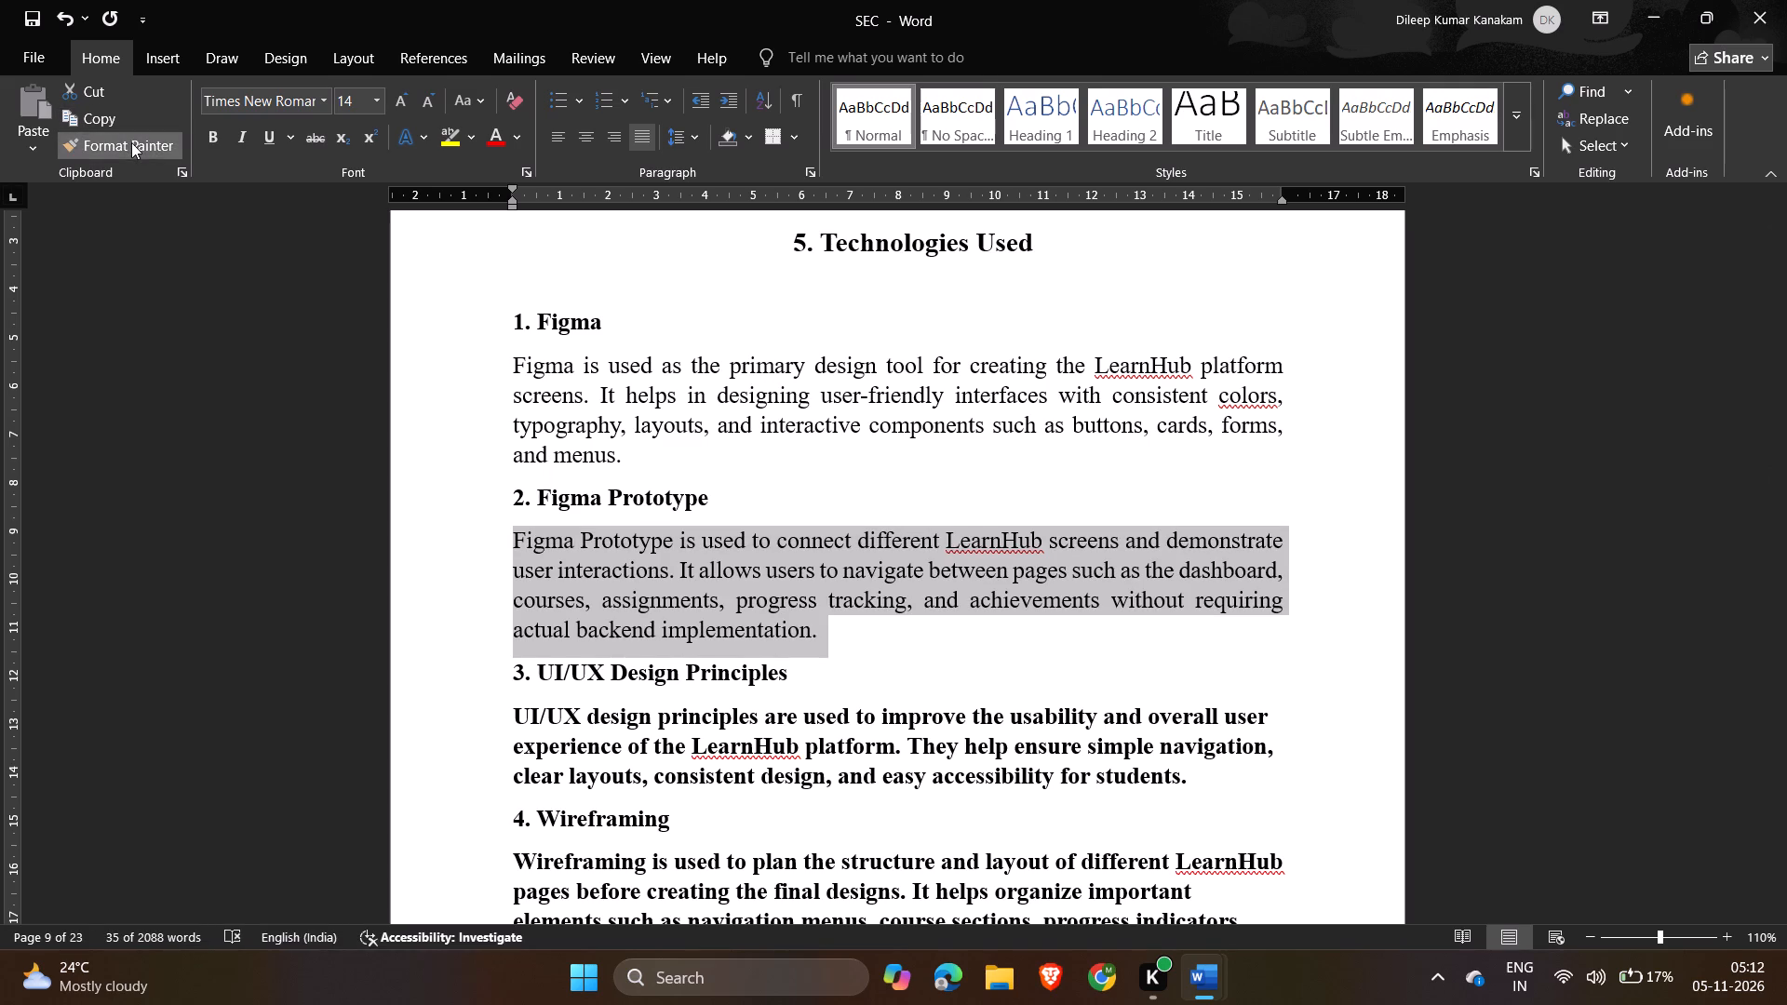
pyautogui.scroll(-3, 658, 494)
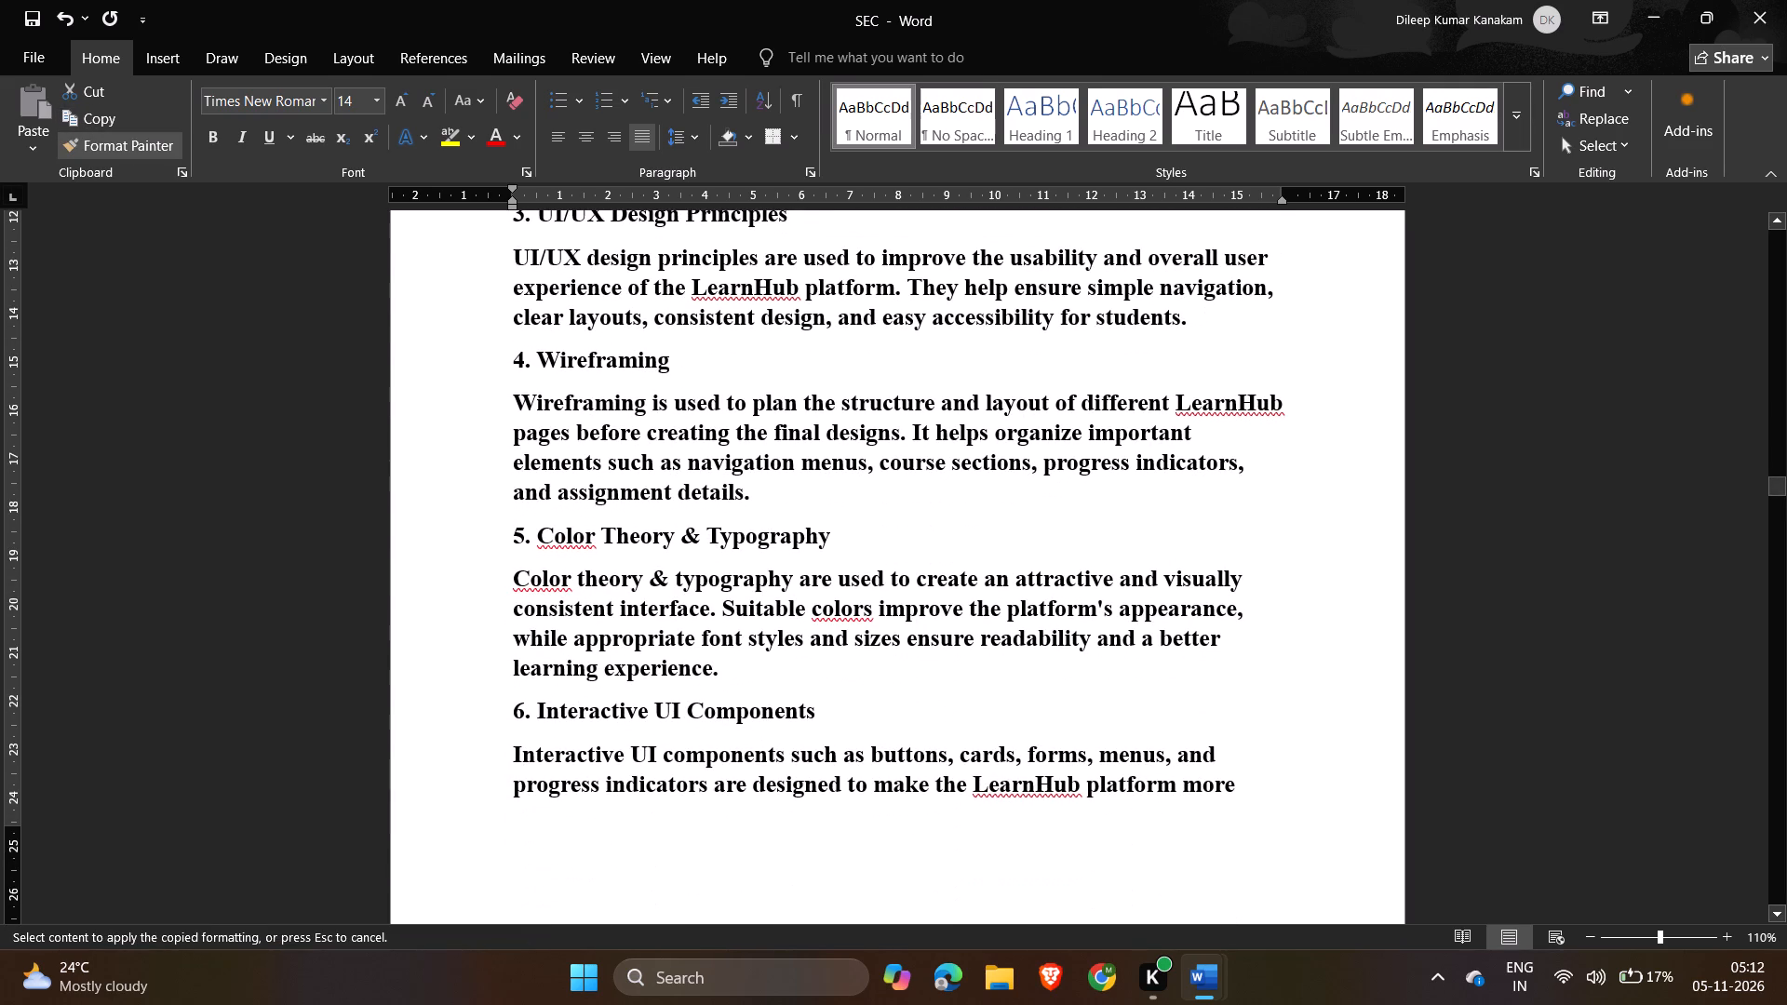
pyautogui.moveTo(1214, 314); pyautogui.dragTo(1180, 324)
pyautogui.moveTo(1180, 324); pyautogui.dragTo(510, 263)
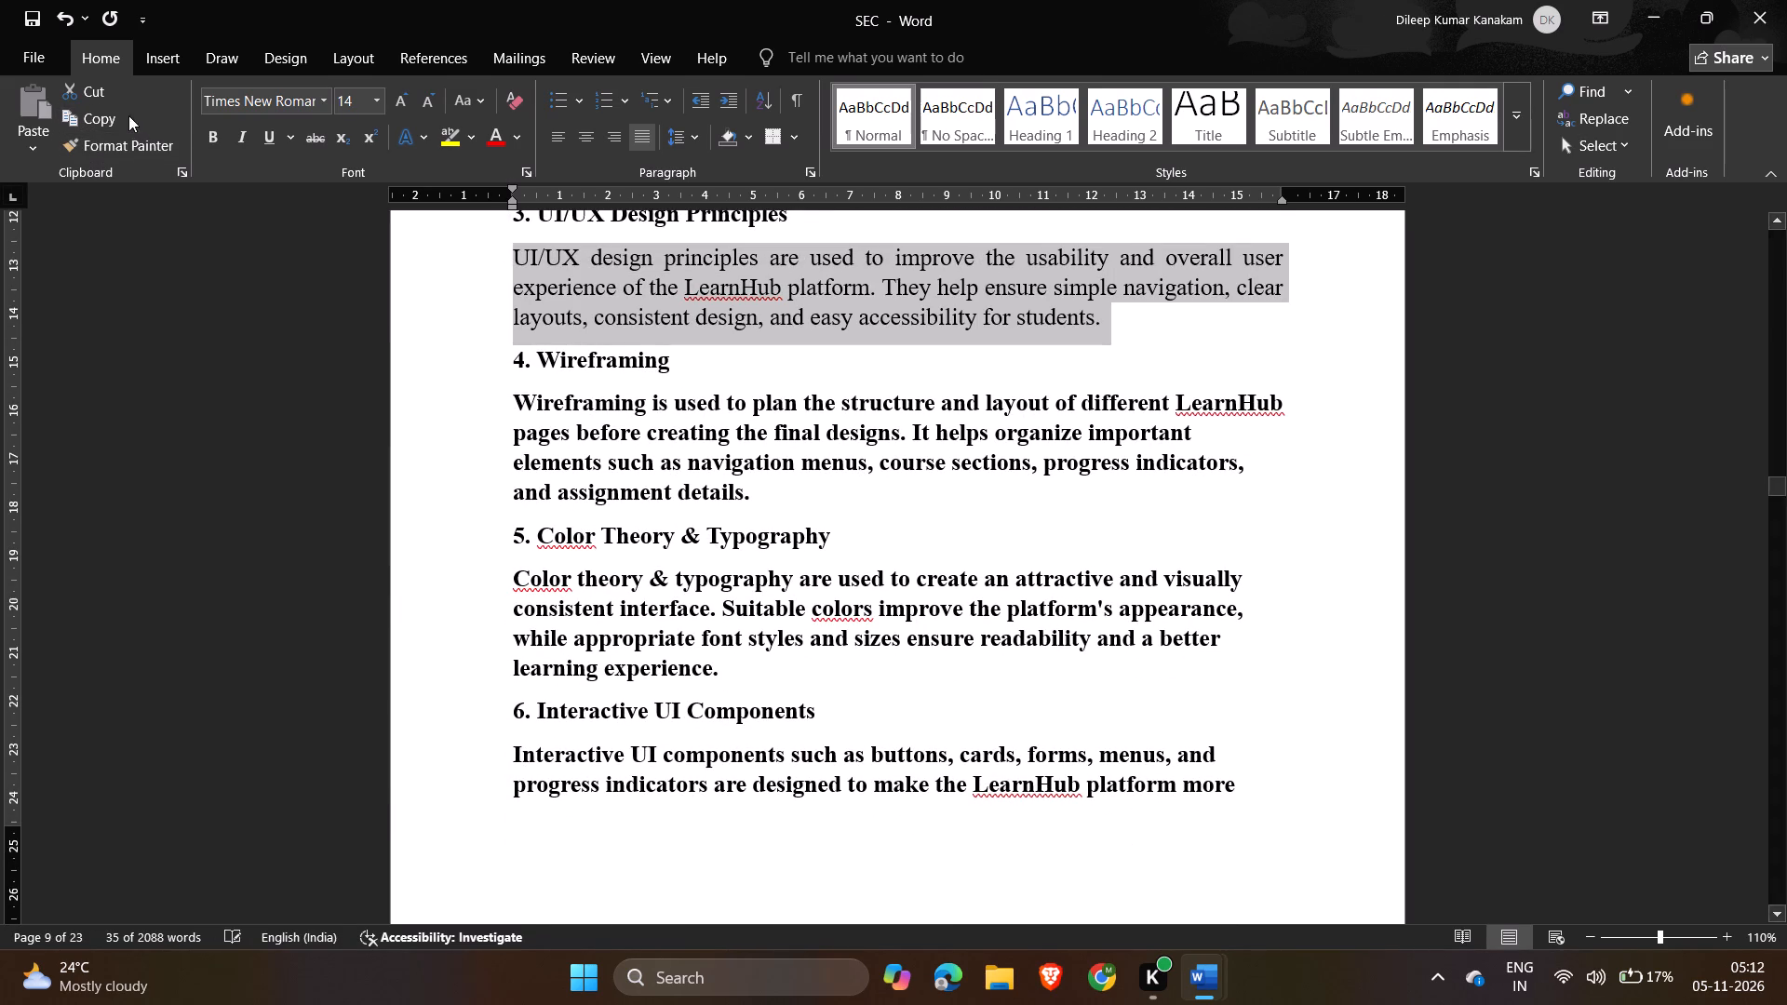
# Carry the same description formatting over to the "4. Wireframing" and "5. Color Theory & Typography" descriptions with Format Painter.
pyautogui.click(119, 140)
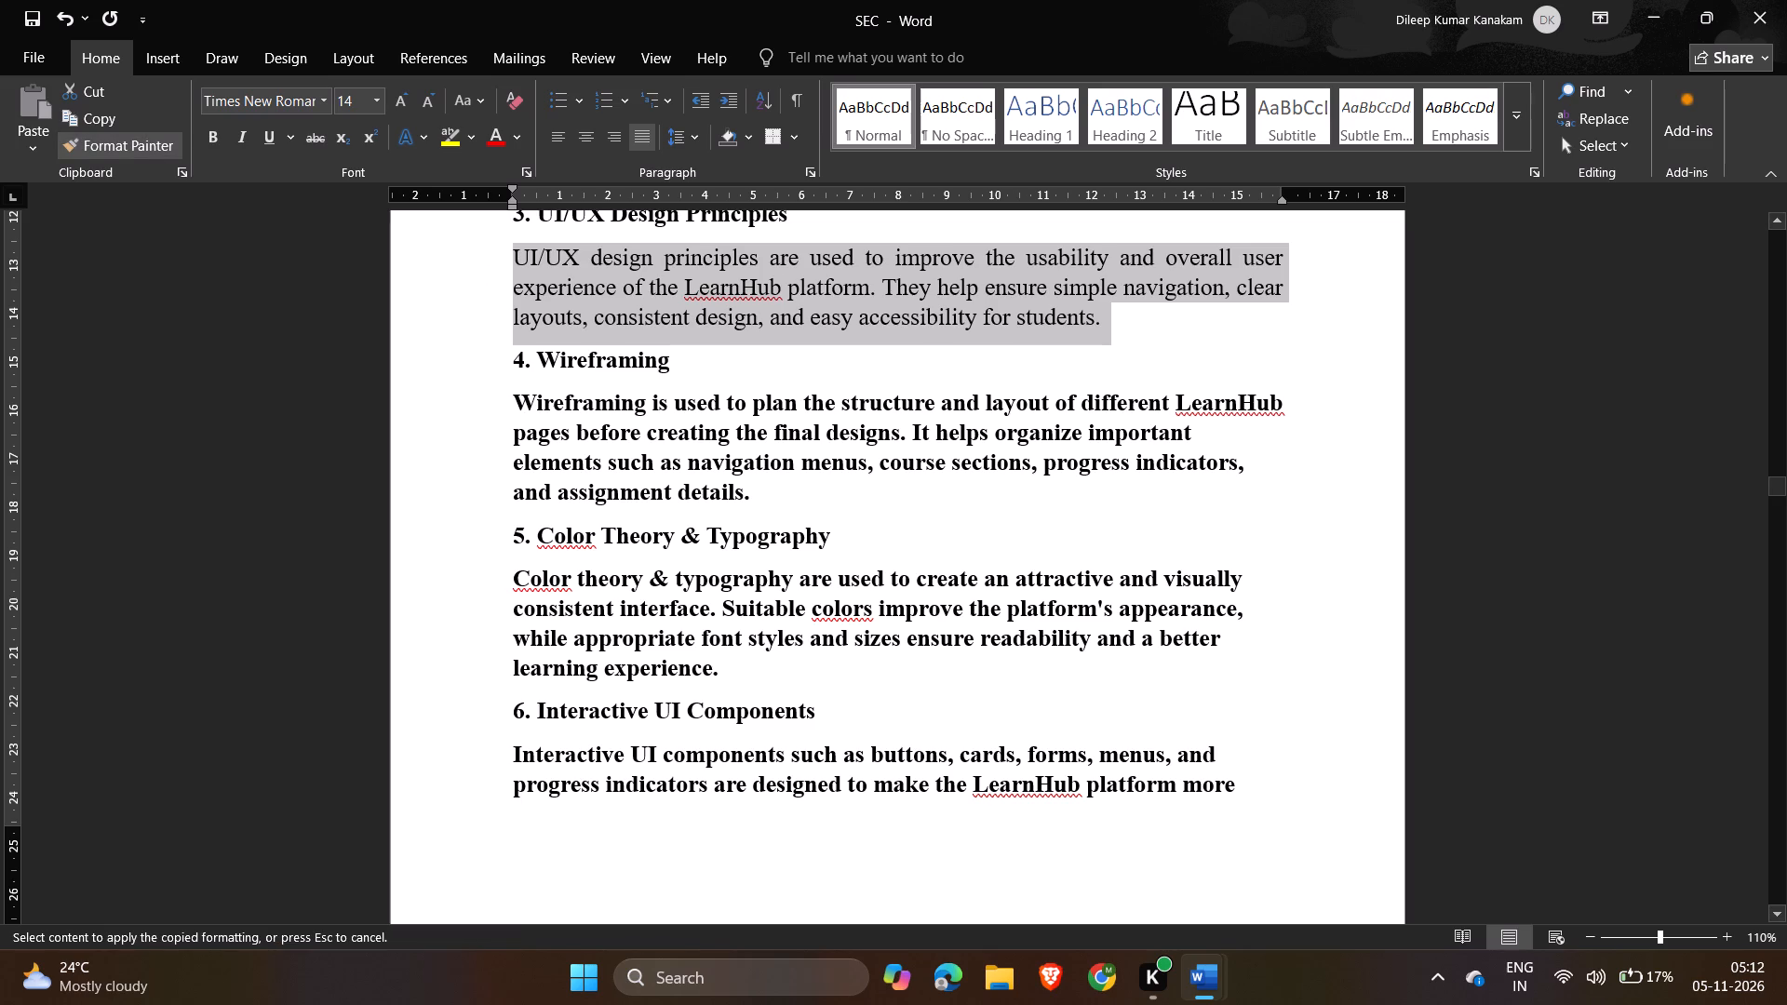
pyautogui.moveTo(515, 400); pyautogui.dragTo(738, 467)
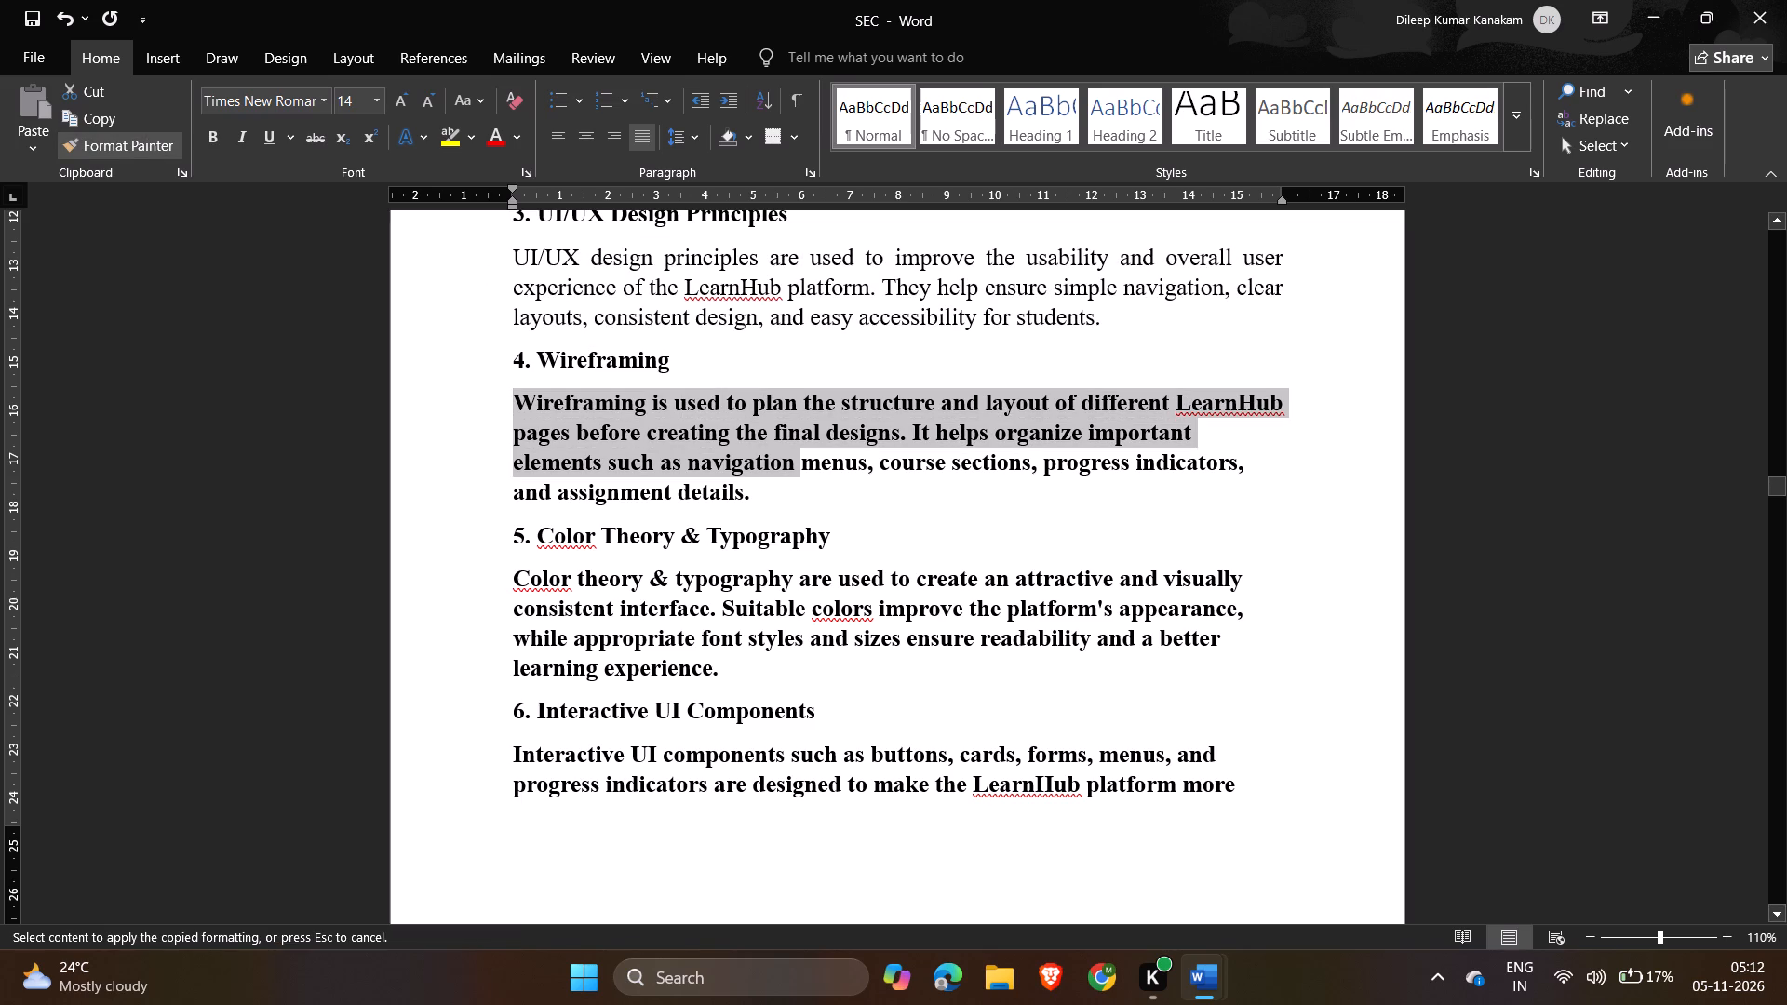
pyautogui.moveTo(738, 467); pyautogui.dragTo(758, 483)
pyautogui.scroll(-1, 758, 483)
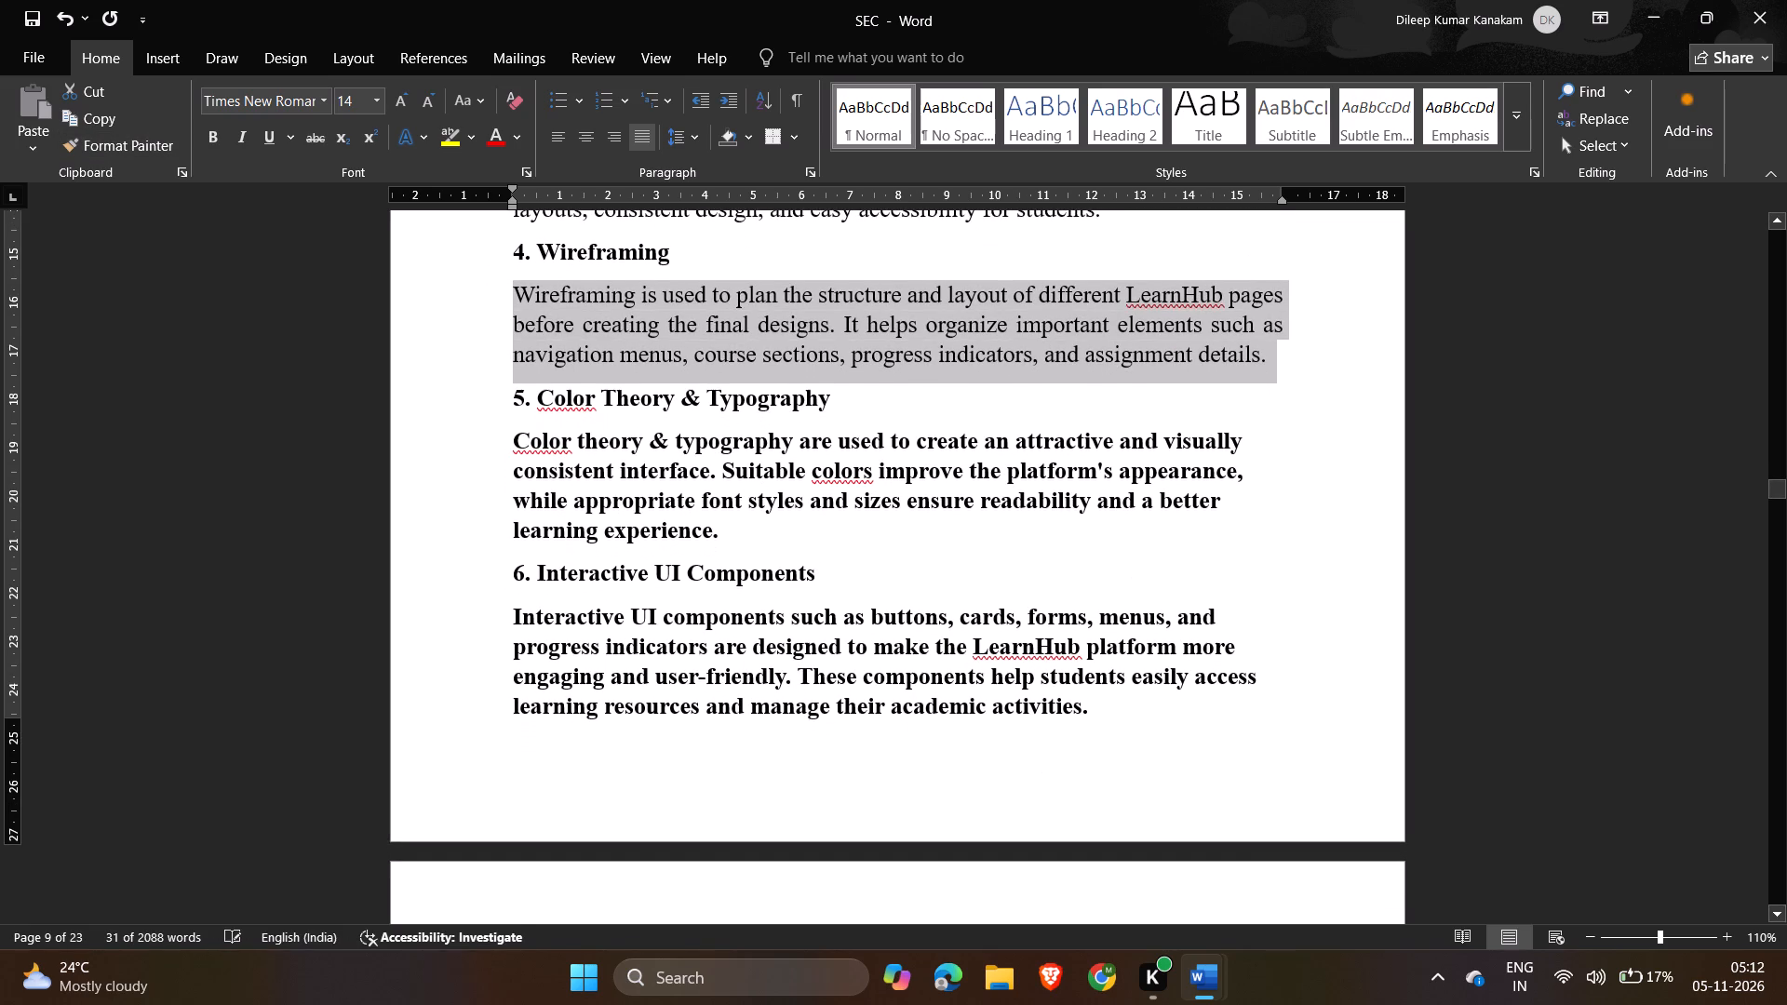
pyautogui.click(148, 142)
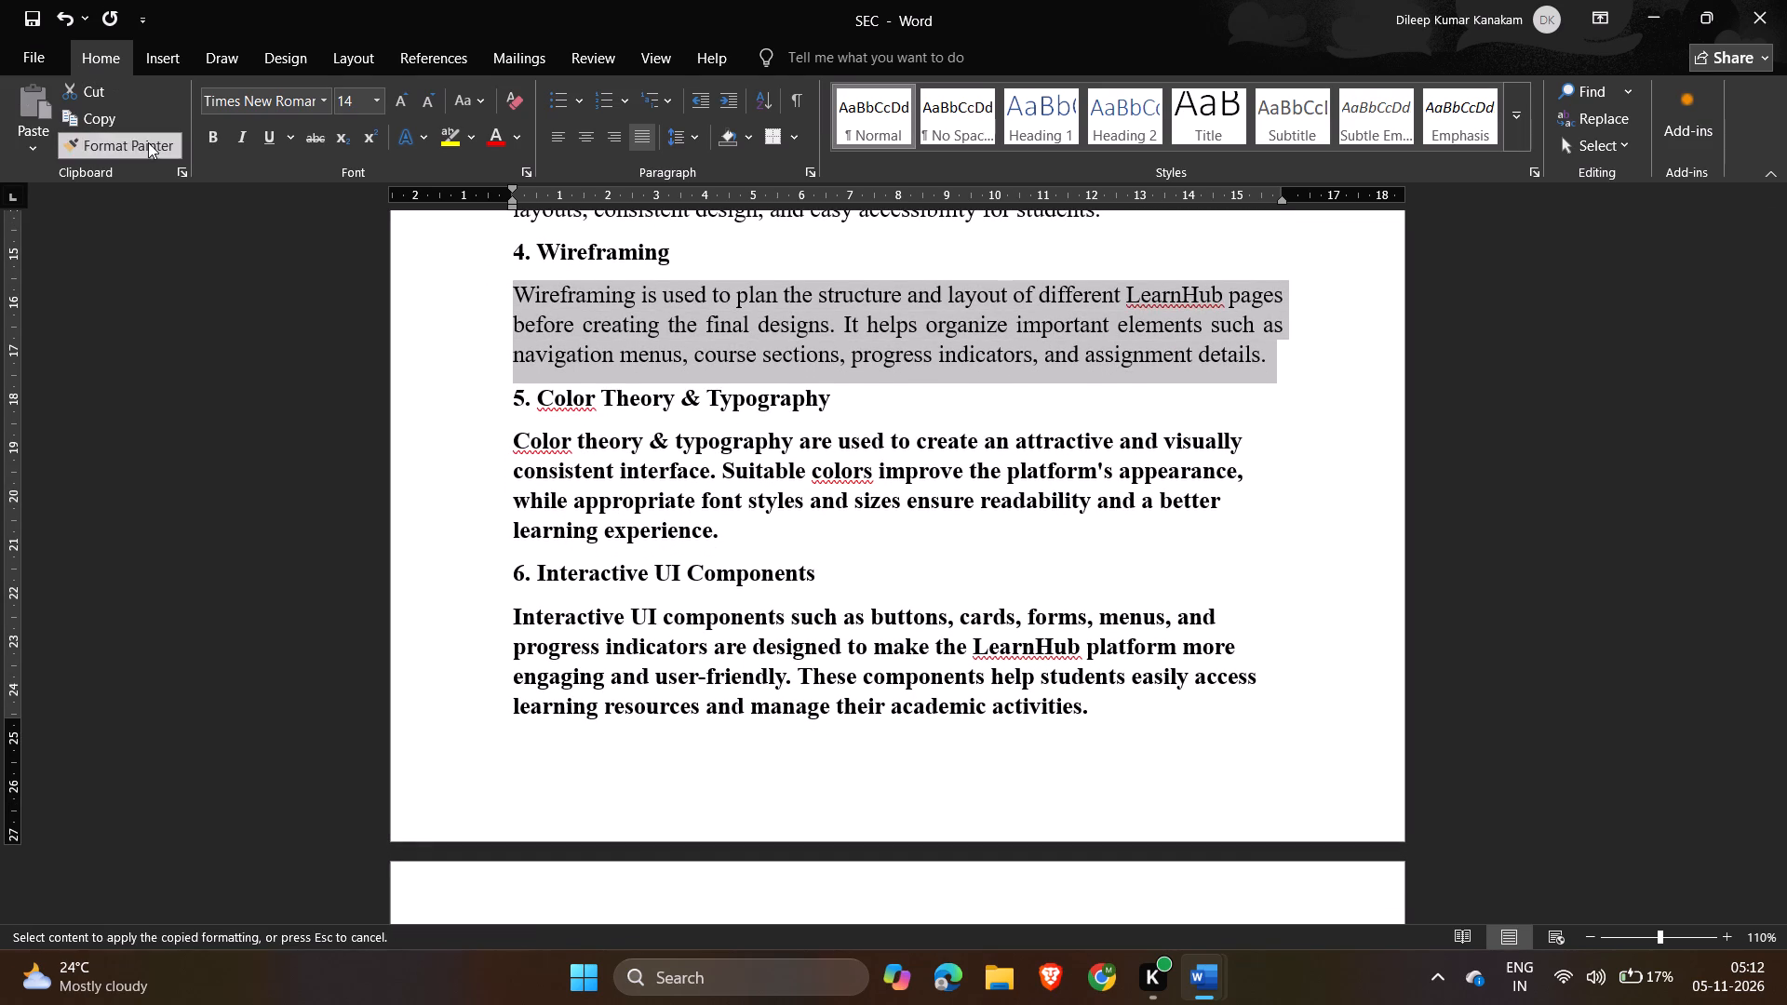
pyautogui.moveTo(514, 444); pyautogui.dragTo(725, 521)
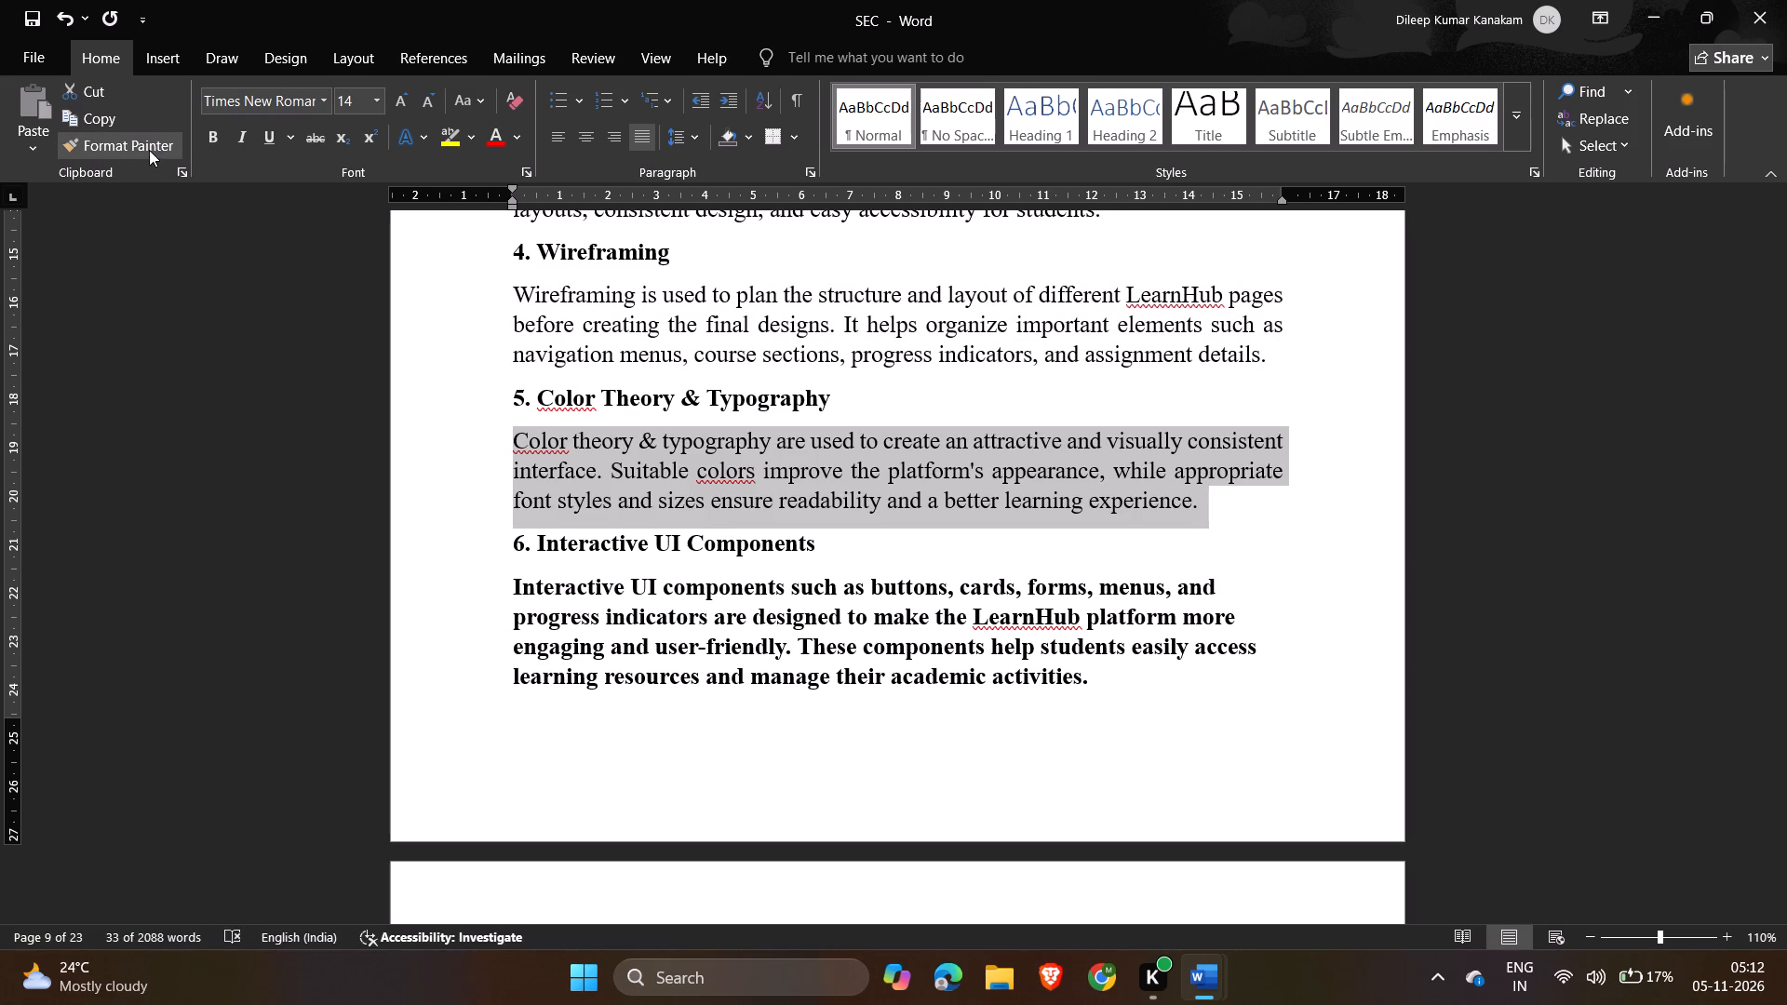
# Copy the "5. Color Theory & Typography" description's formatting onto the "6. Interactive UI Components" description.
pyautogui.click(149, 150)
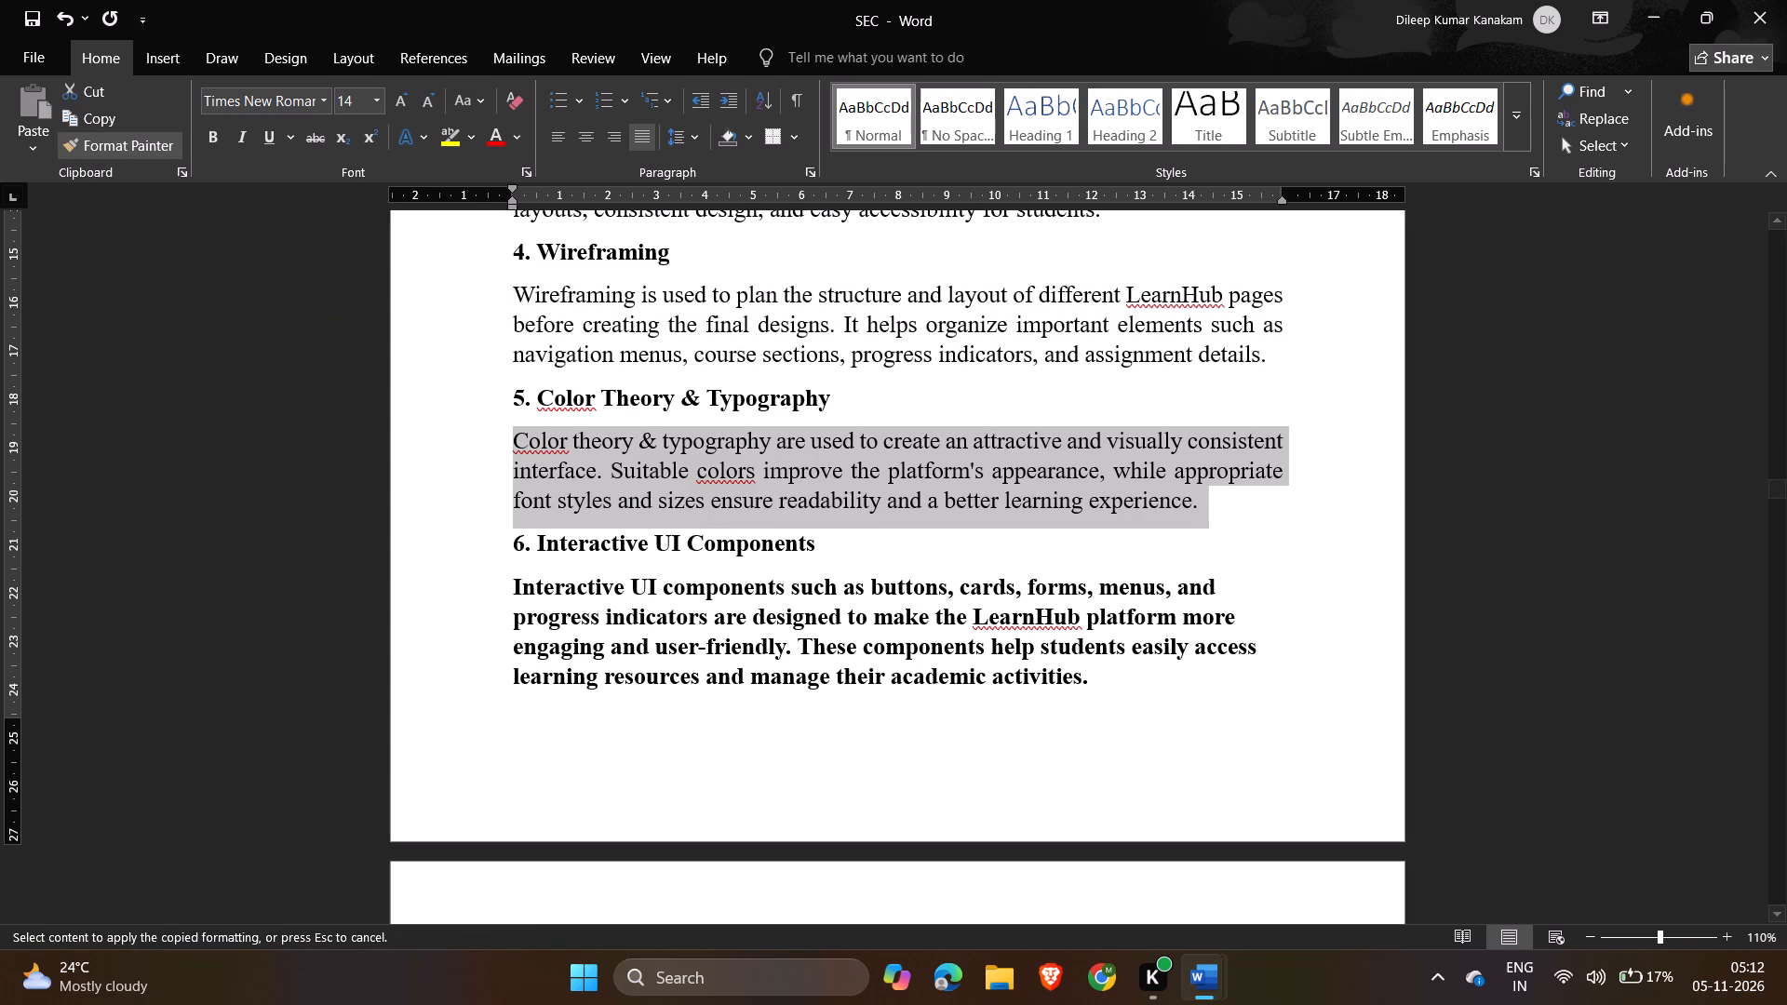
pyautogui.moveTo(510, 583); pyautogui.dragTo(928, 669)
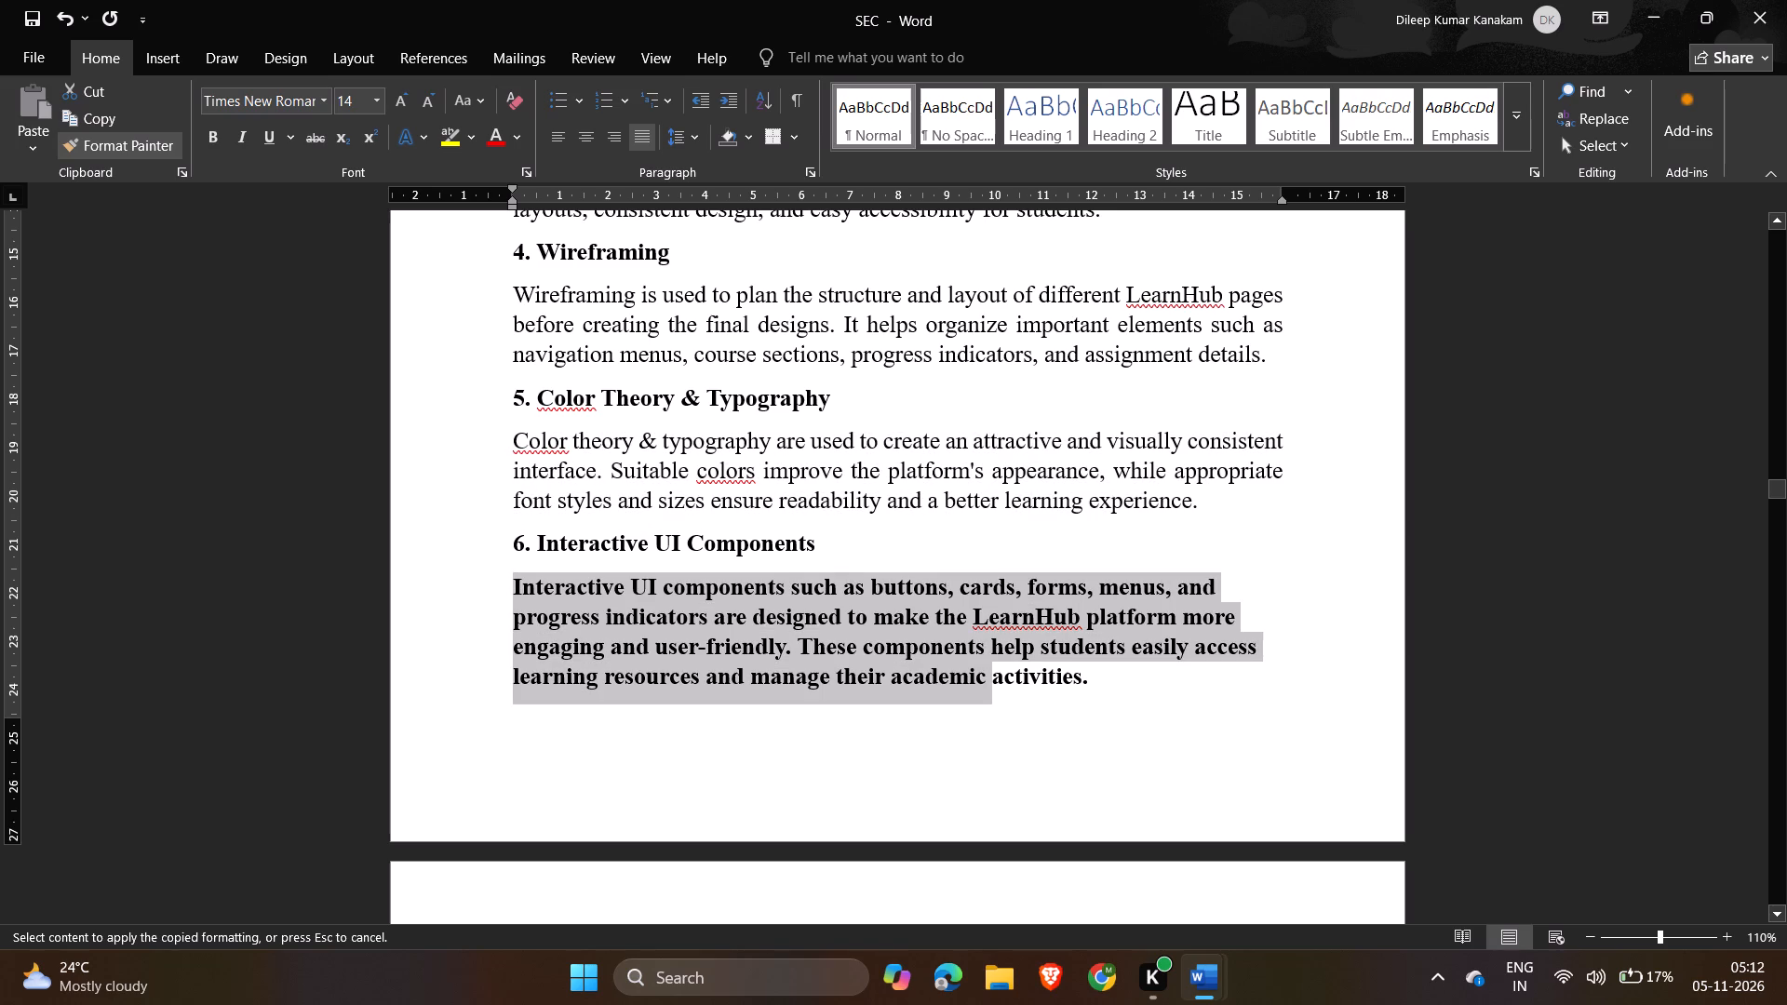
pyautogui.moveTo(928, 669); pyautogui.dragTo(1037, 668)
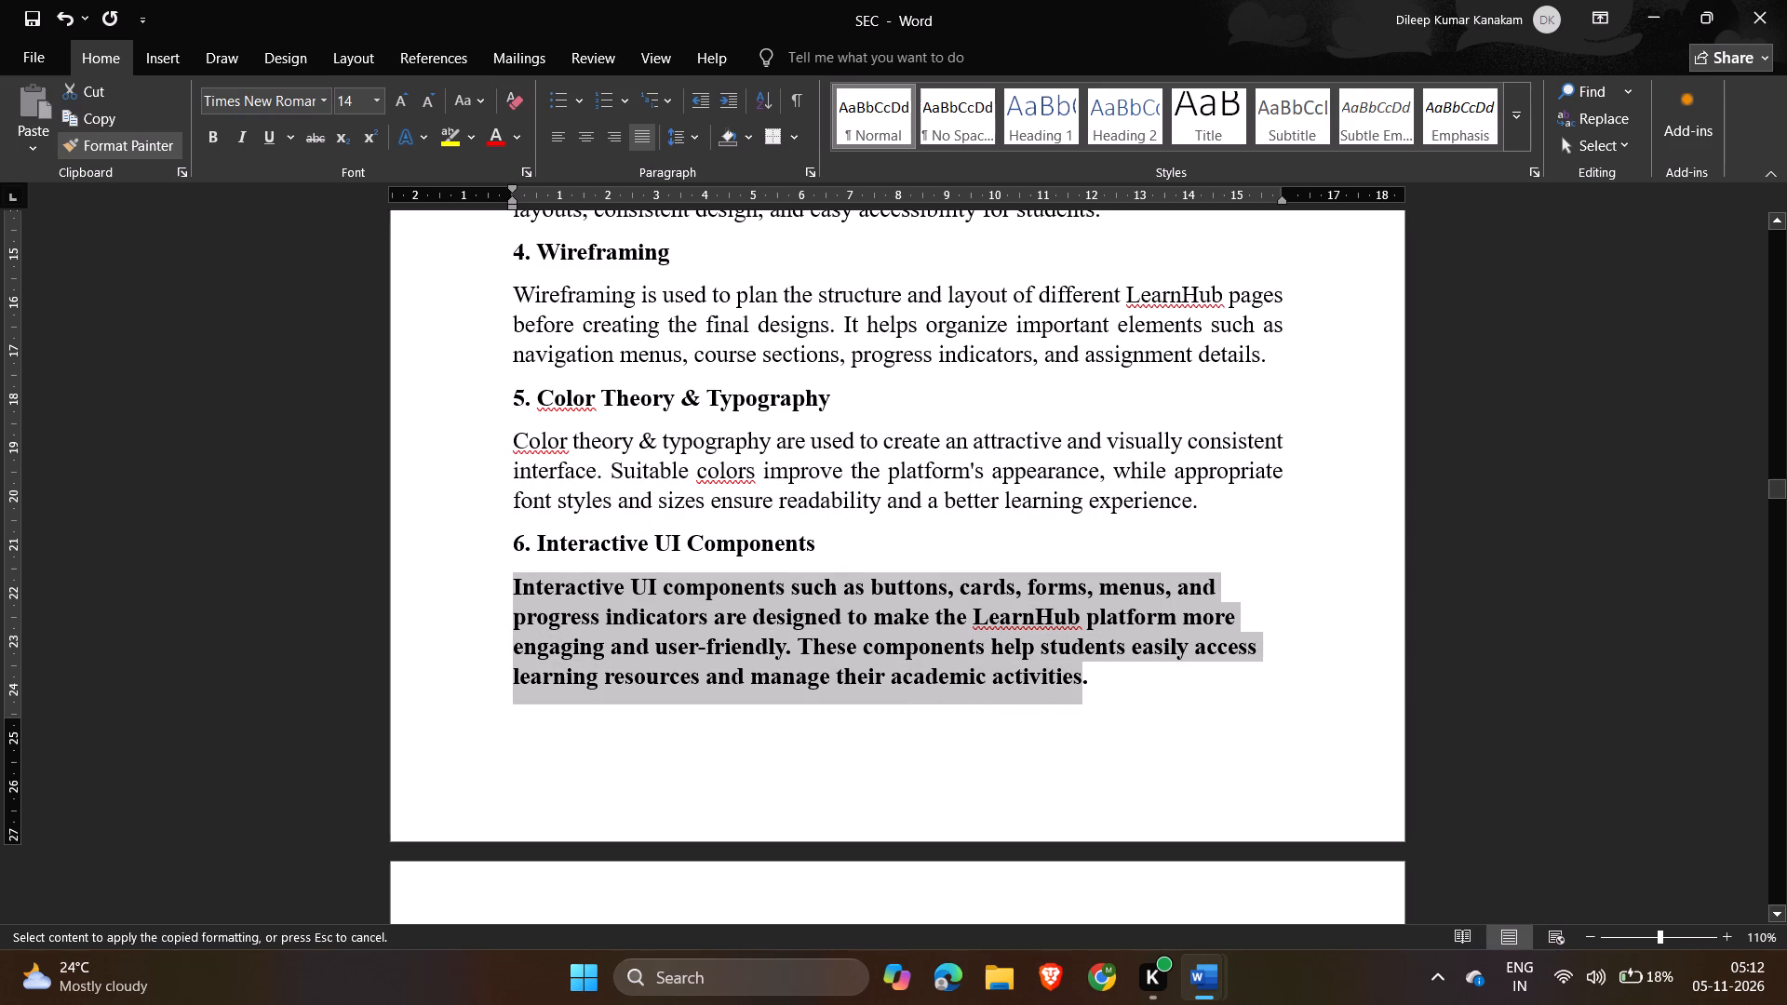
pyautogui.moveTo(1037, 668); pyautogui.dragTo(1107, 674)
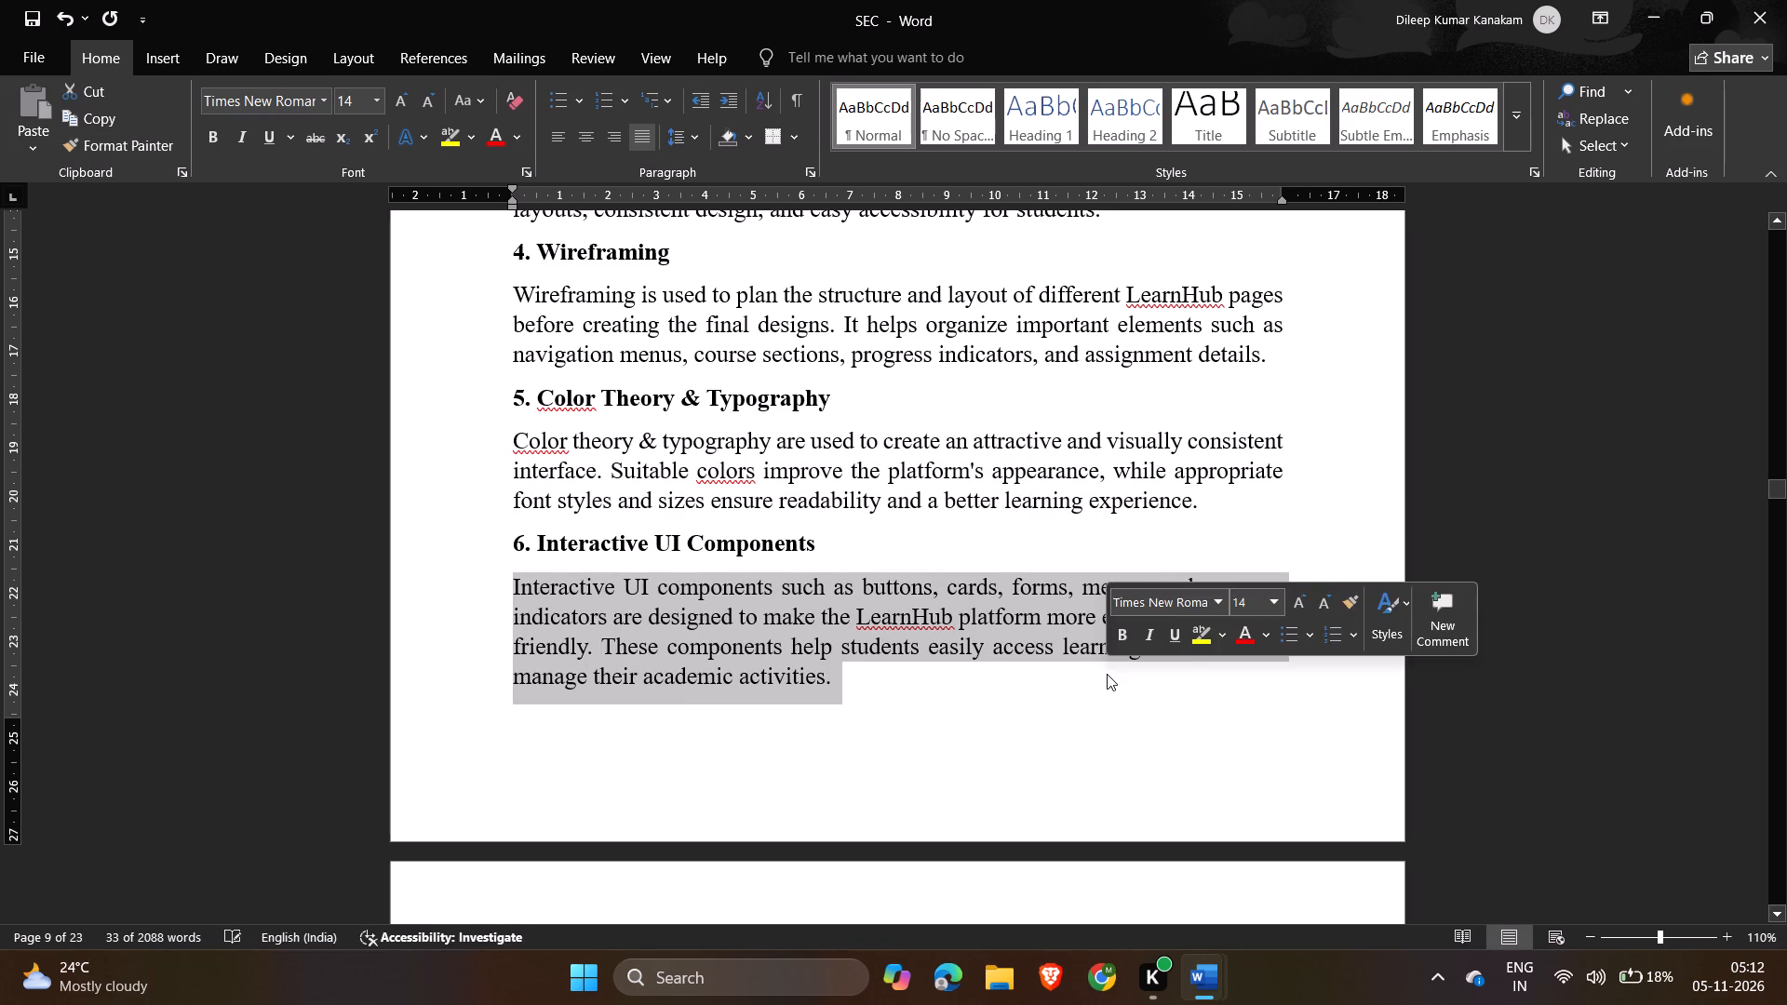
# Copy the formatting of SEC_Report's "1. Figma" title onto the "1. Figma" title in SEC with Format Painter.
pyautogui.scroll(3, 1107, 674)
pyautogui.hotkey('alt', 'Tab')
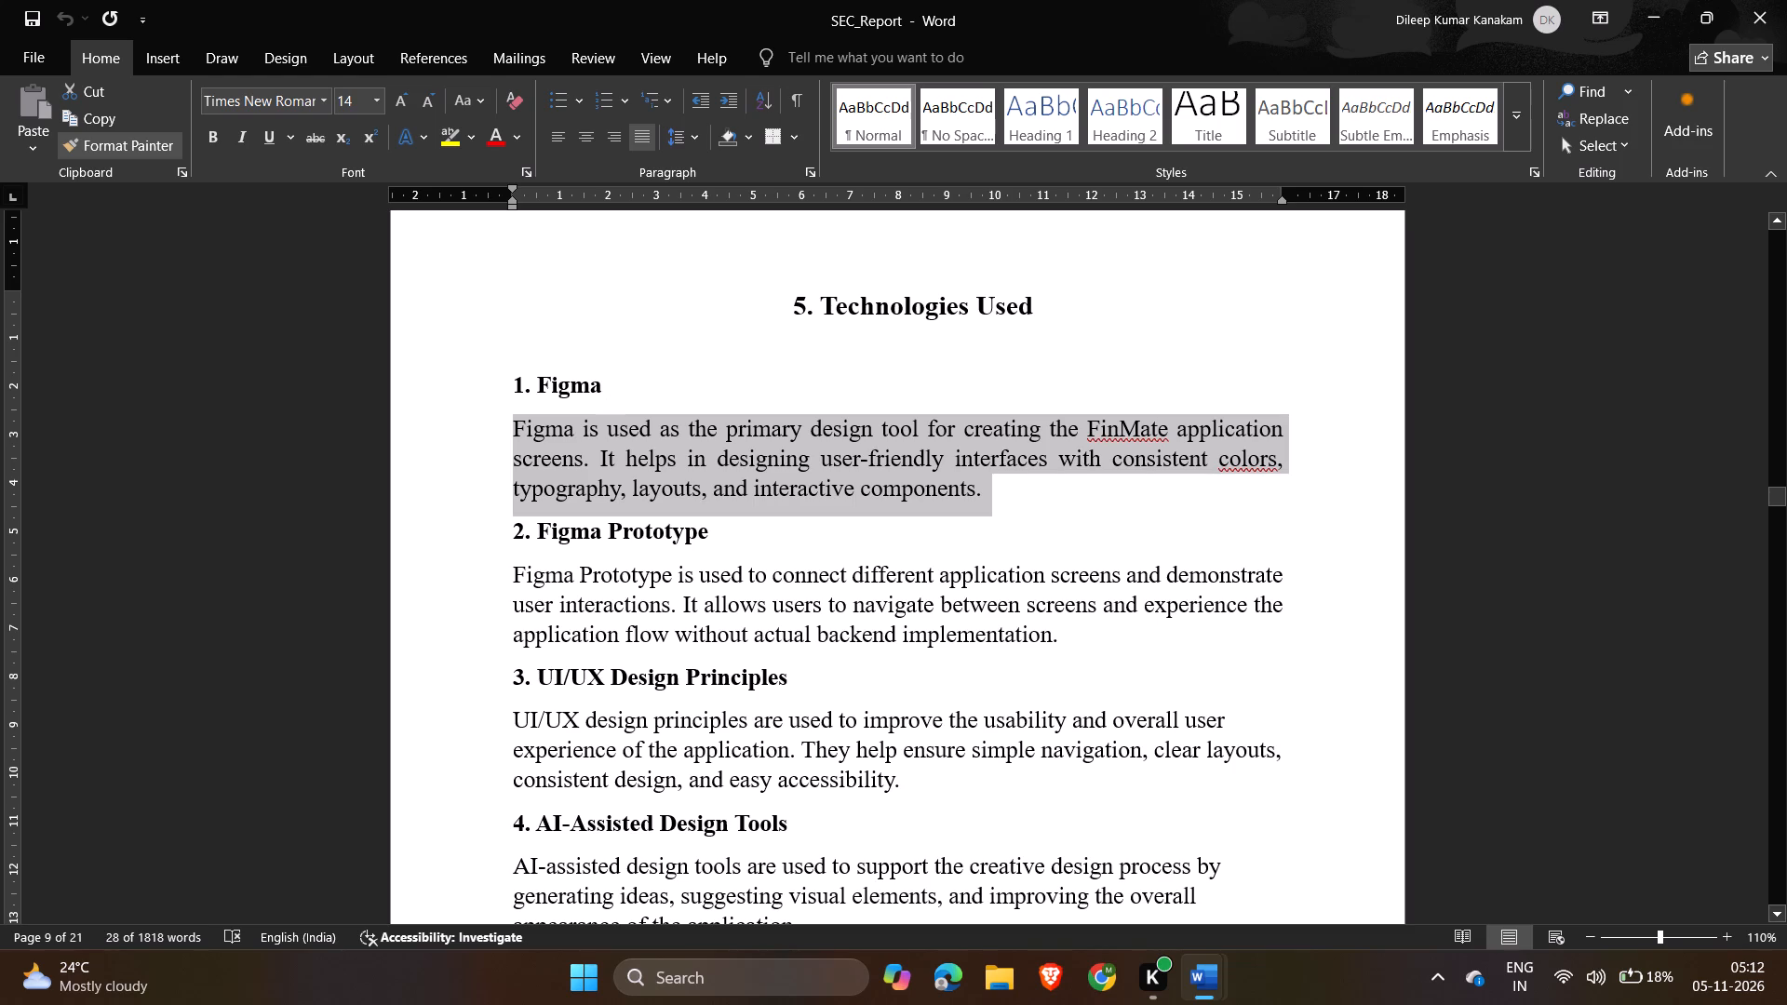
pyautogui.moveTo(608, 387); pyautogui.dragTo(464, 378)
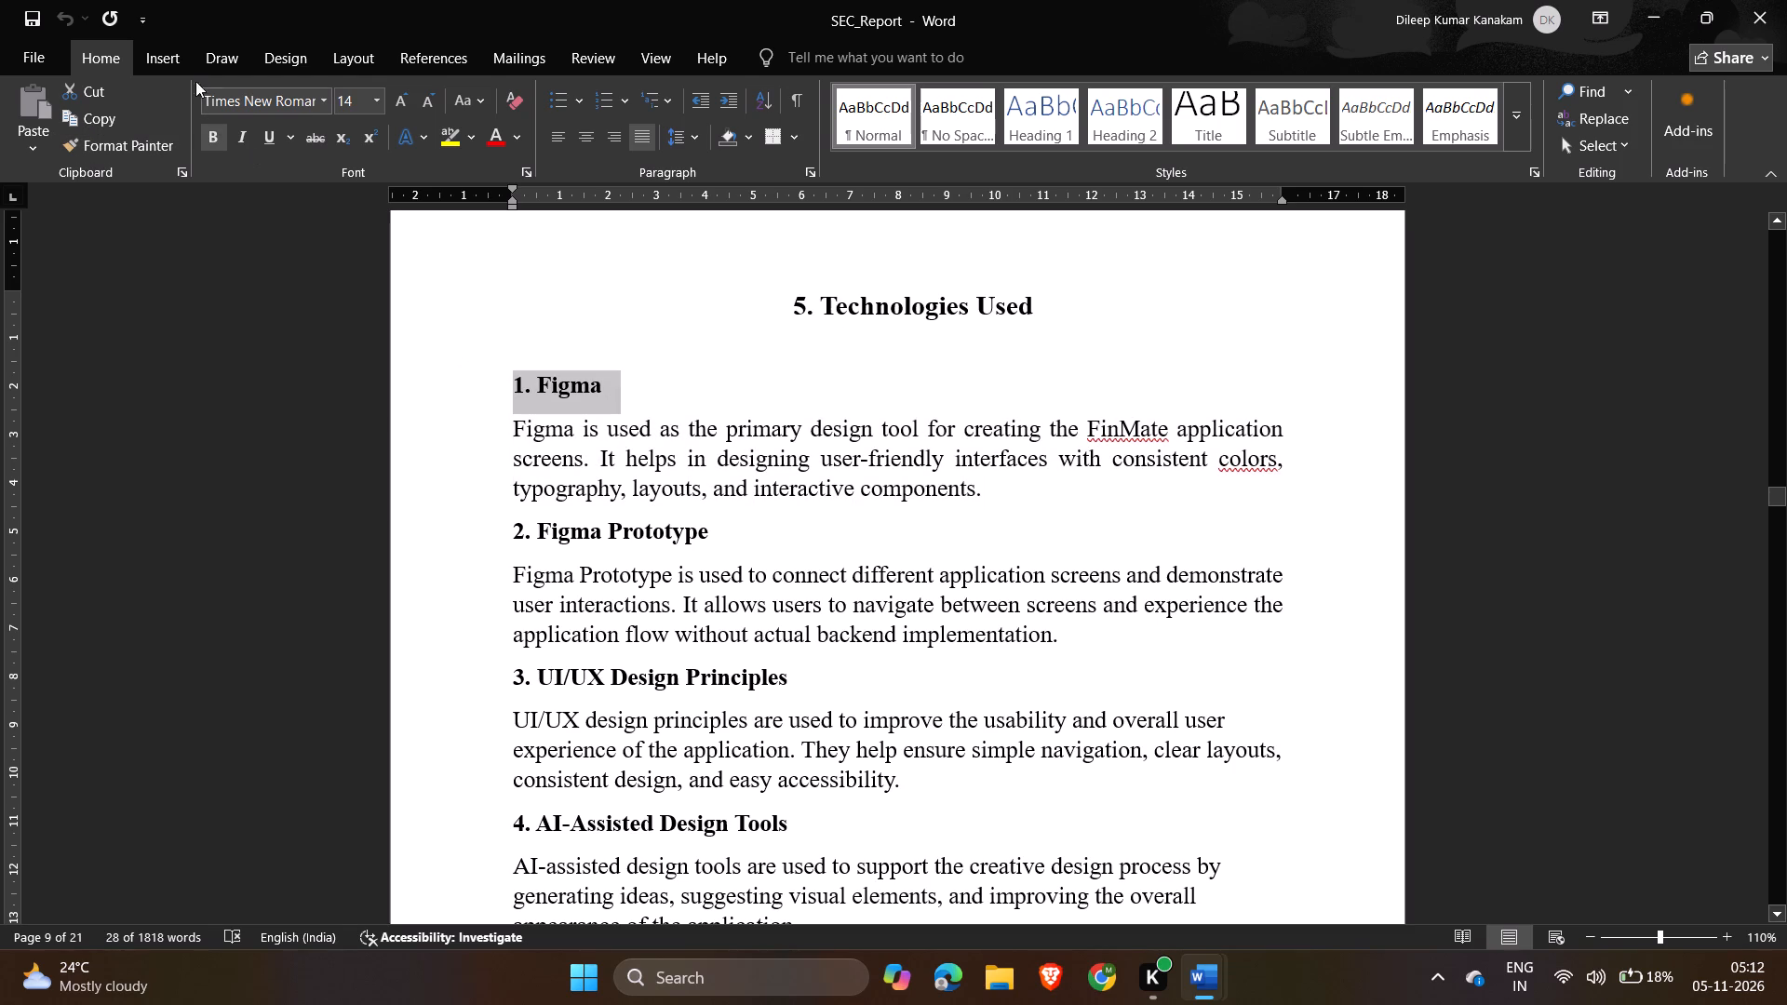
pyautogui.click(140, 134)
pyautogui.hotkey('alt', 'Tab')
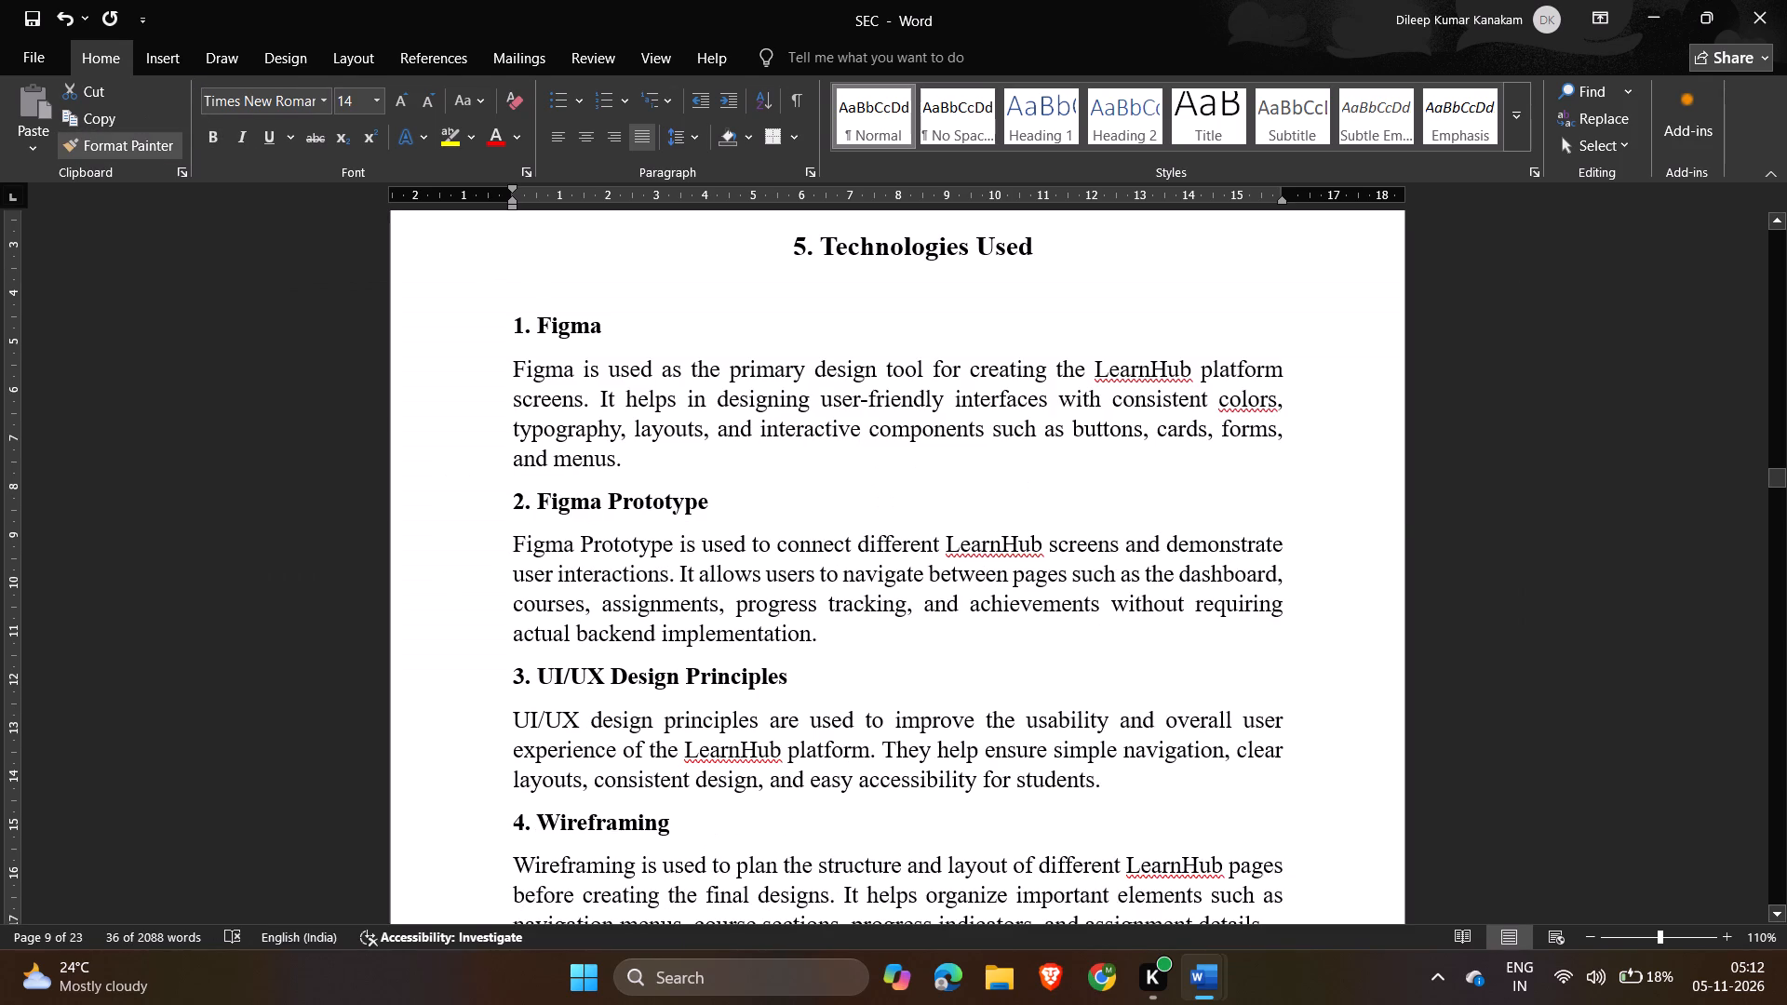
pyautogui.moveTo(617, 323); pyautogui.dragTo(490, 324)
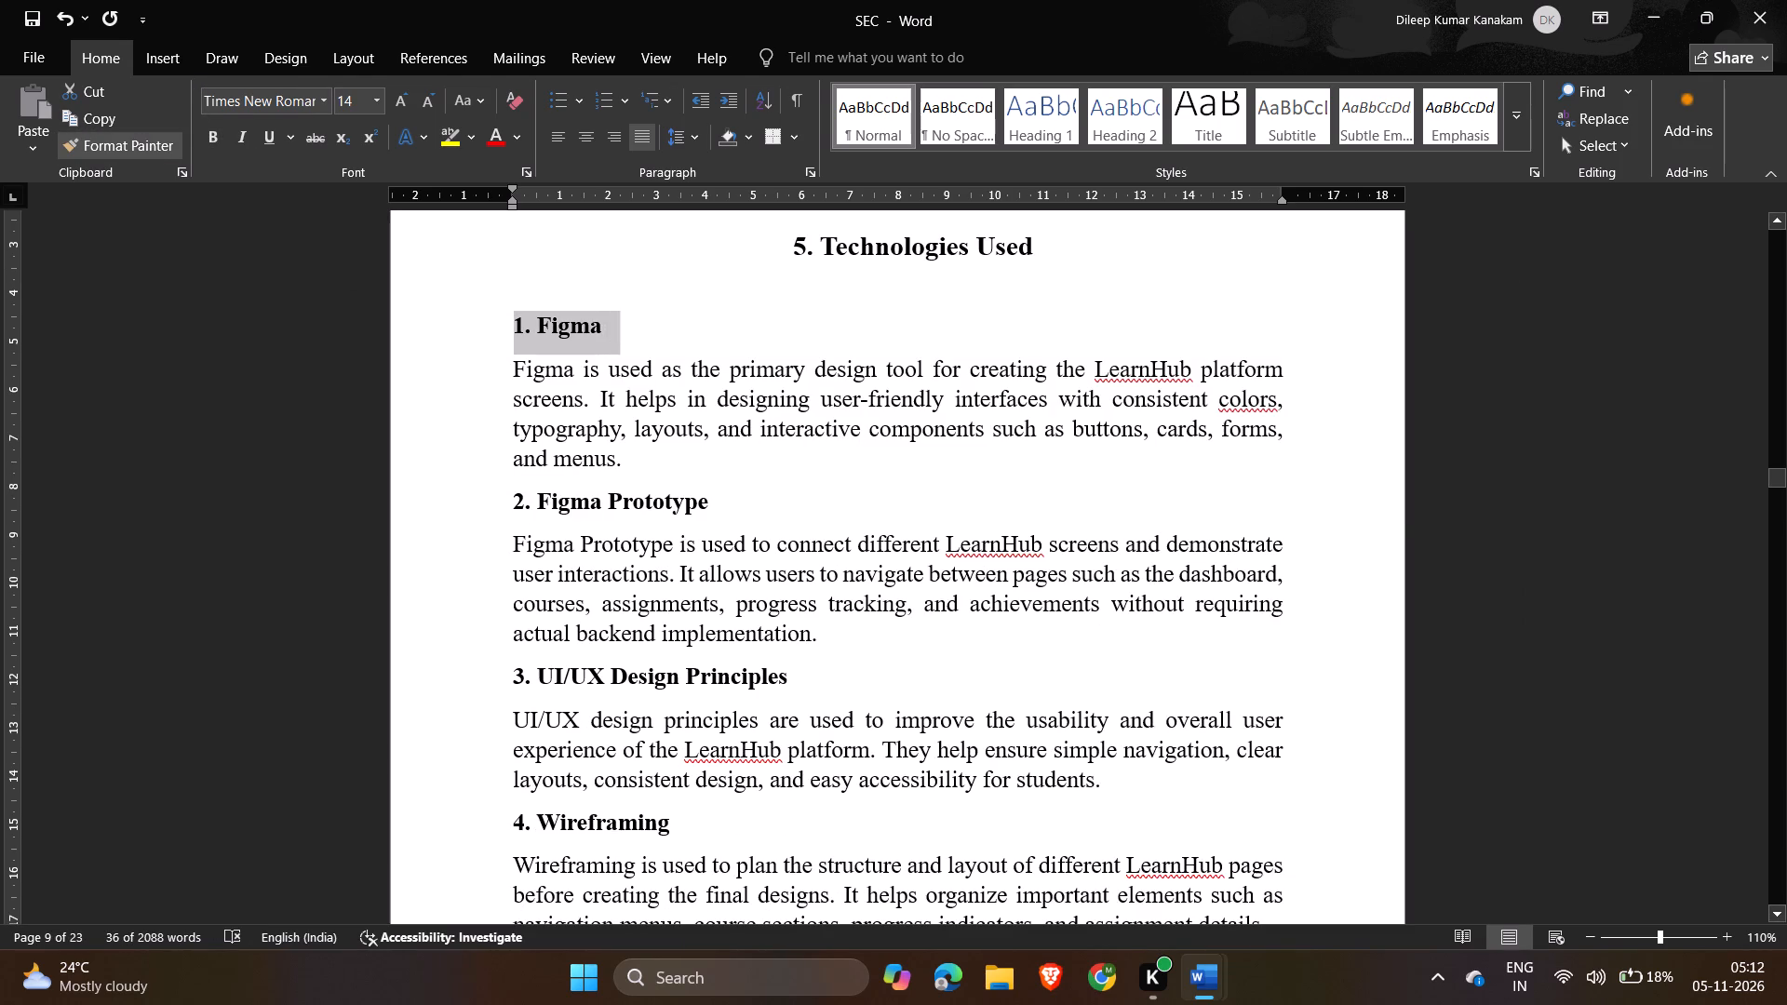
pyautogui.moveTo(490, 324); pyautogui.dragTo(490, 326)
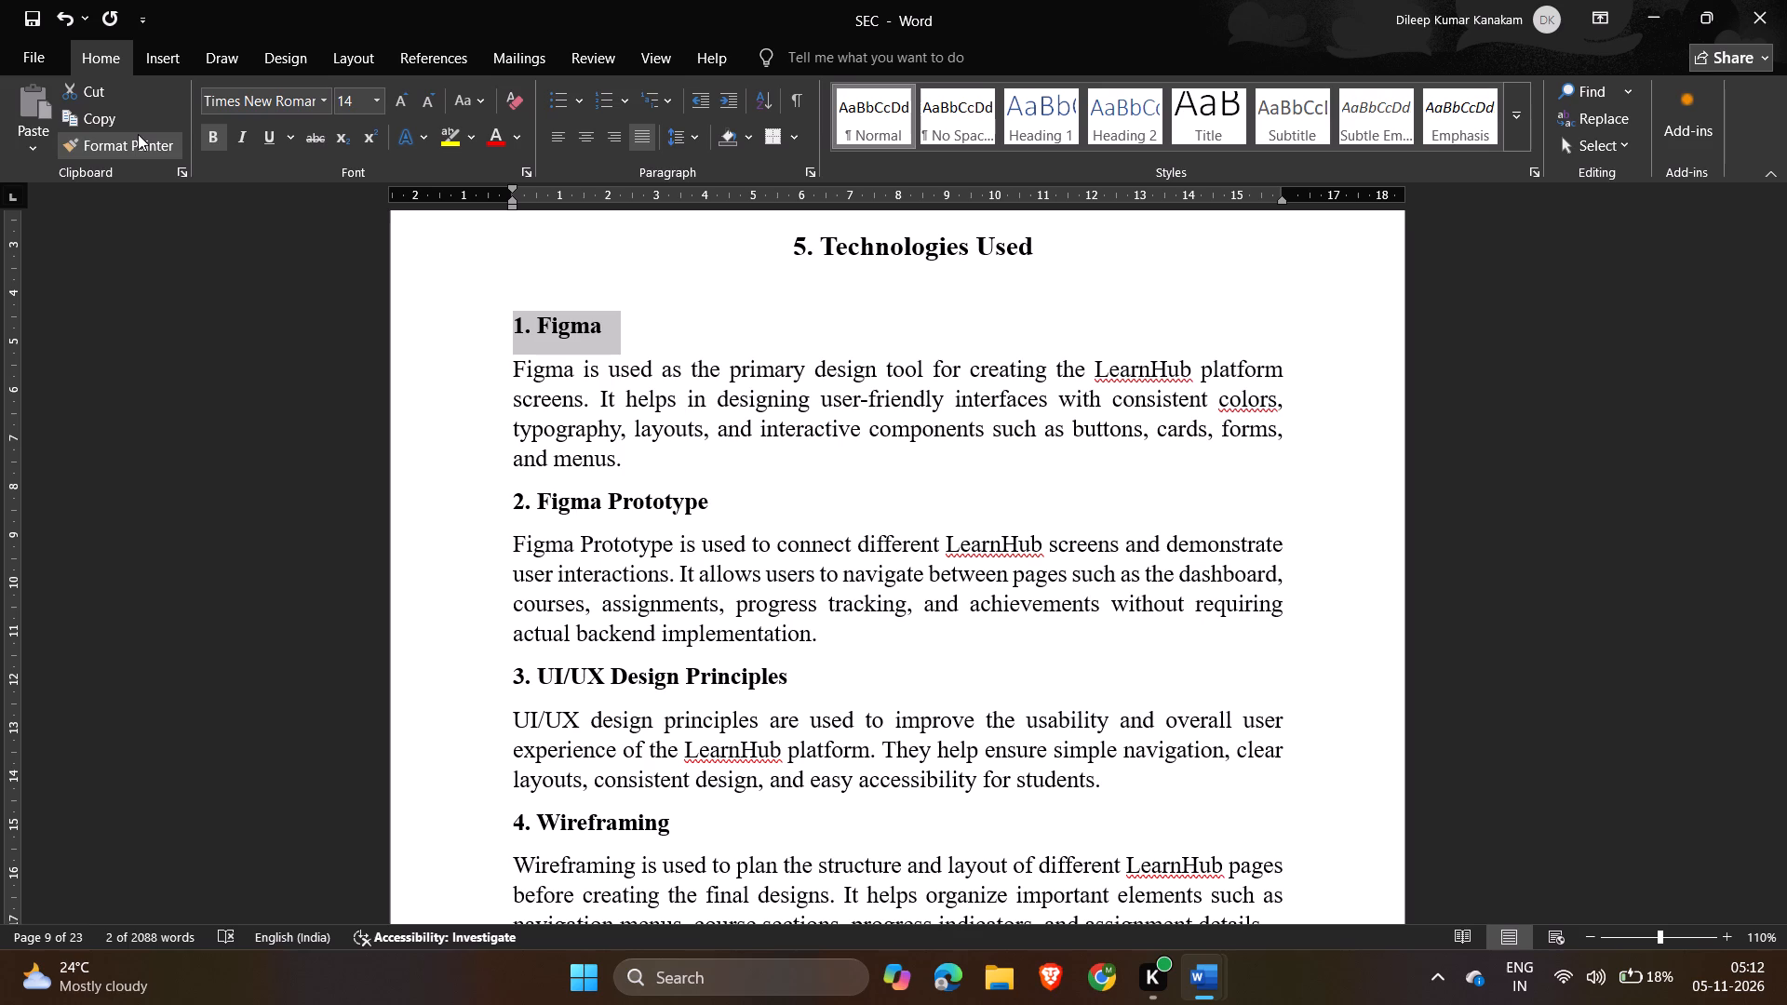
# Carry the "1. Figma" title's formatting over to the "2. Figma Prototype", "3. UI/UX Design Principles" and "4. Wireframing" titles in SEC with Format Painter.
pyautogui.click(138, 134)
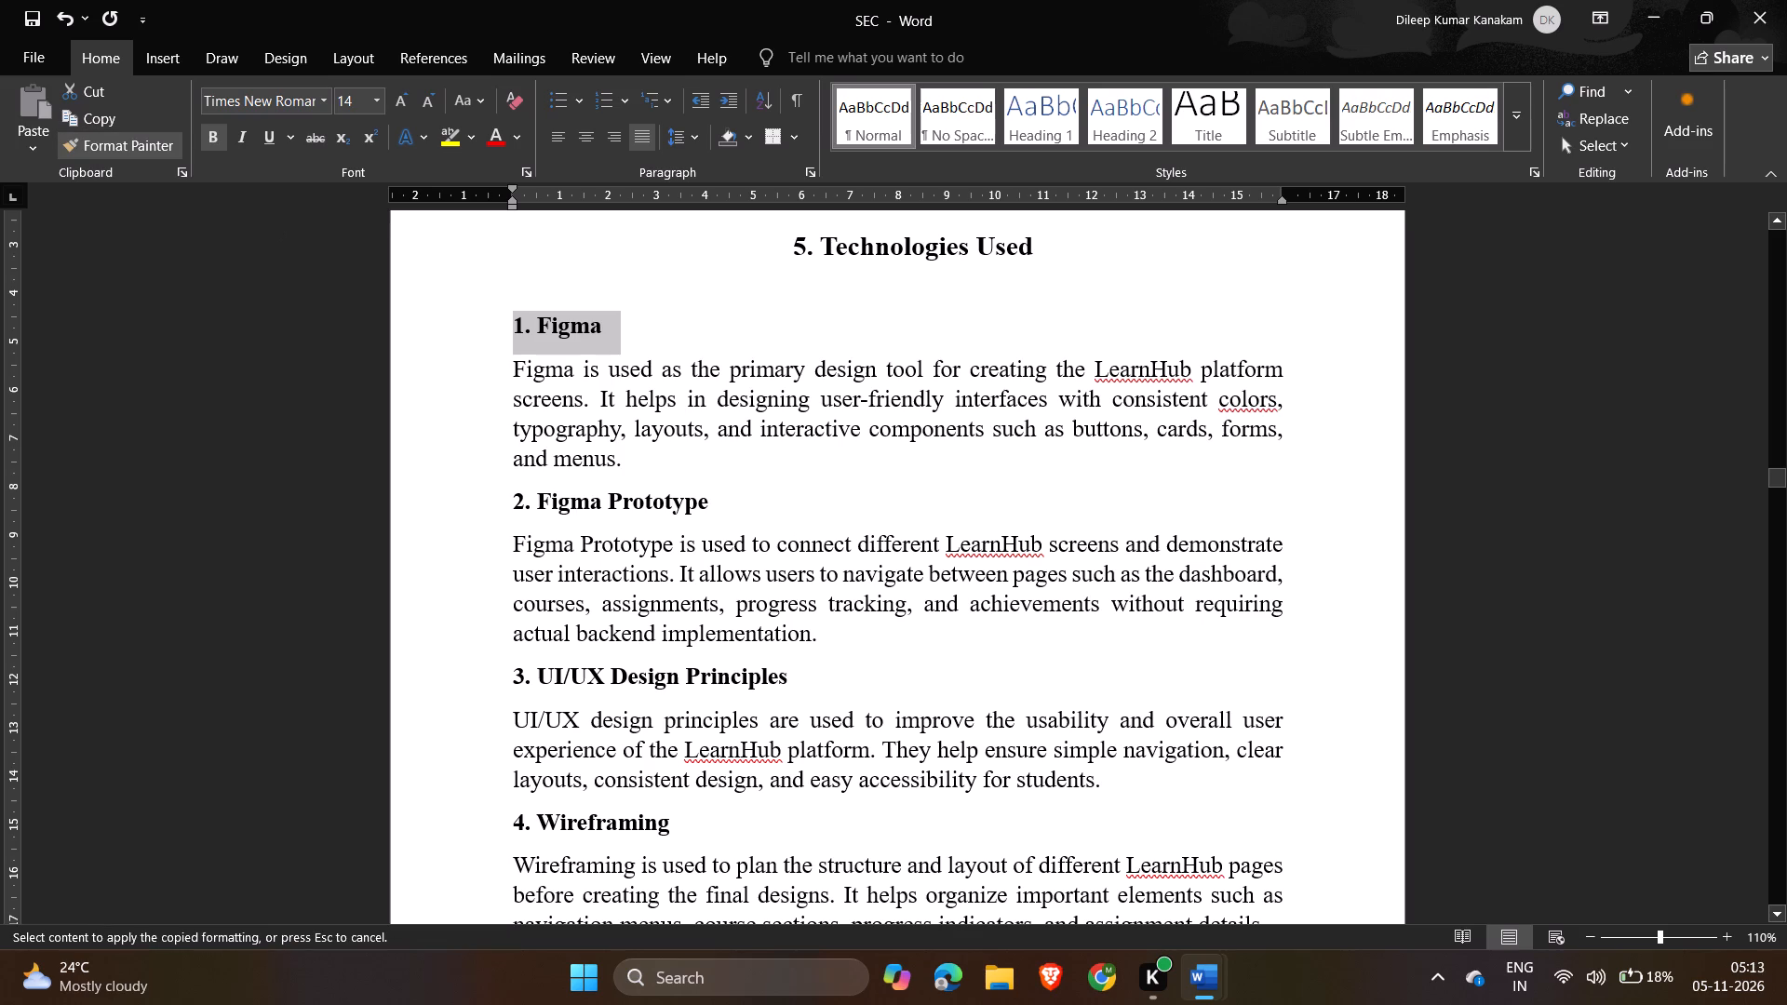
pyautogui.moveTo(745, 503); pyautogui.dragTo(435, 526)
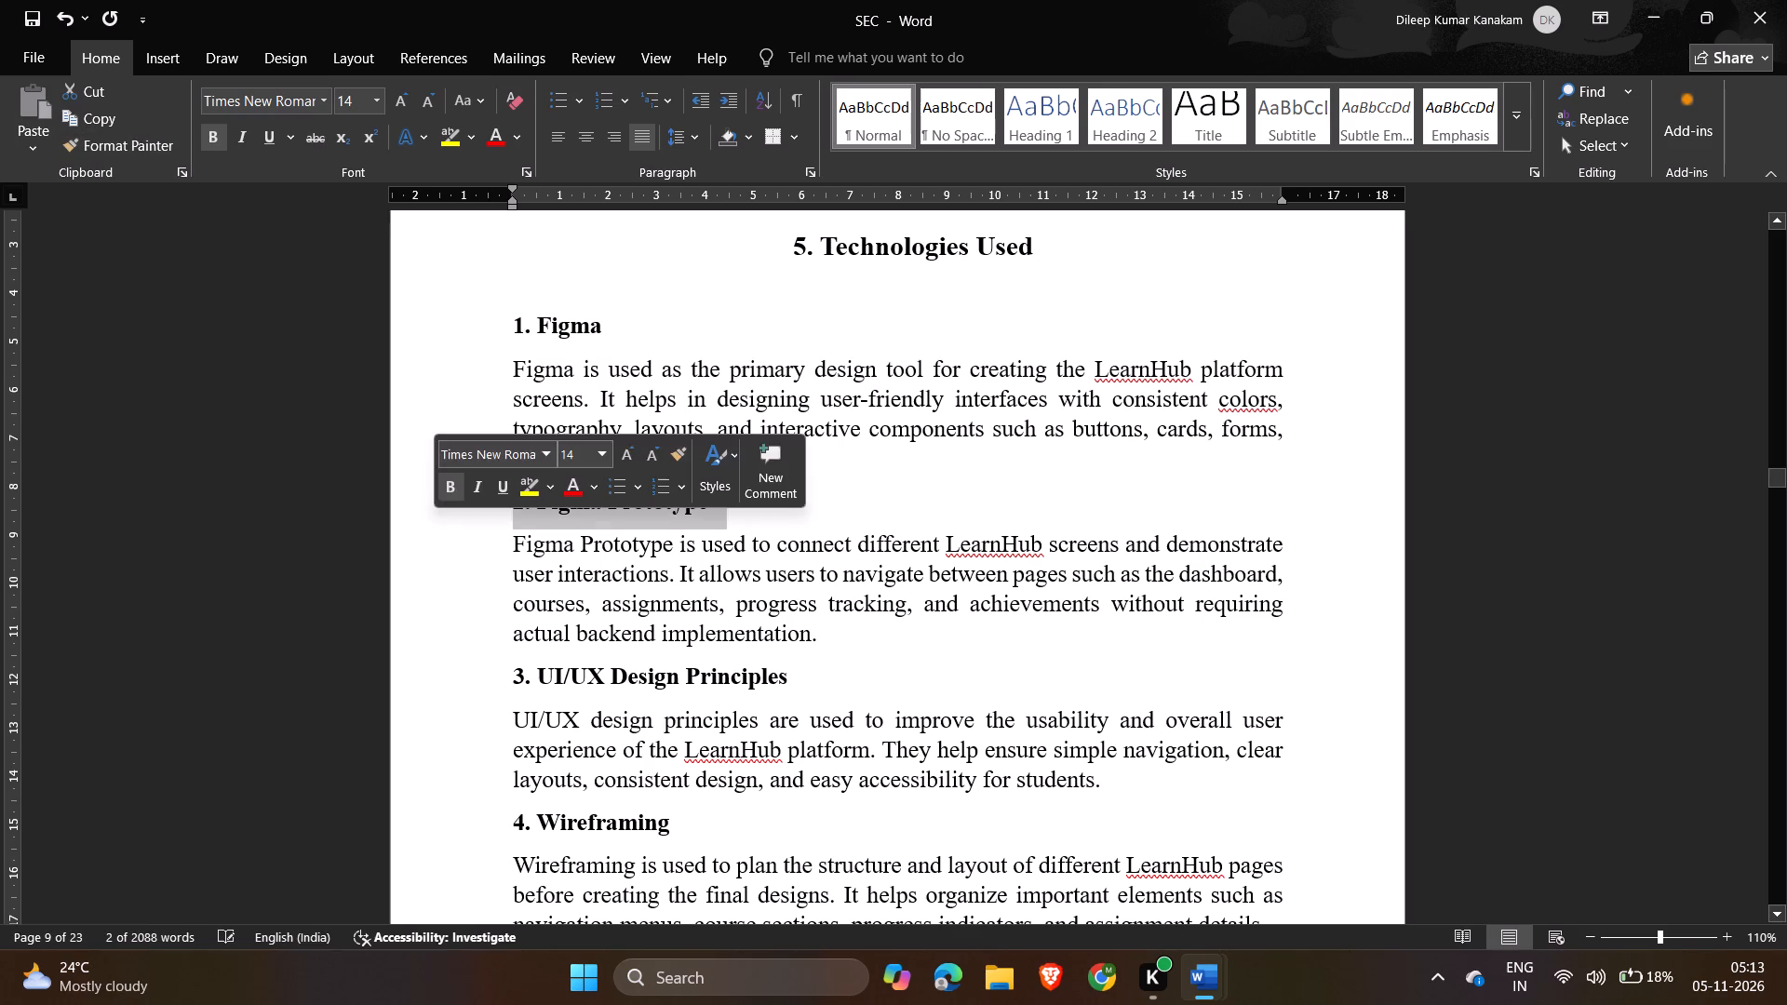
pyautogui.click(146, 141)
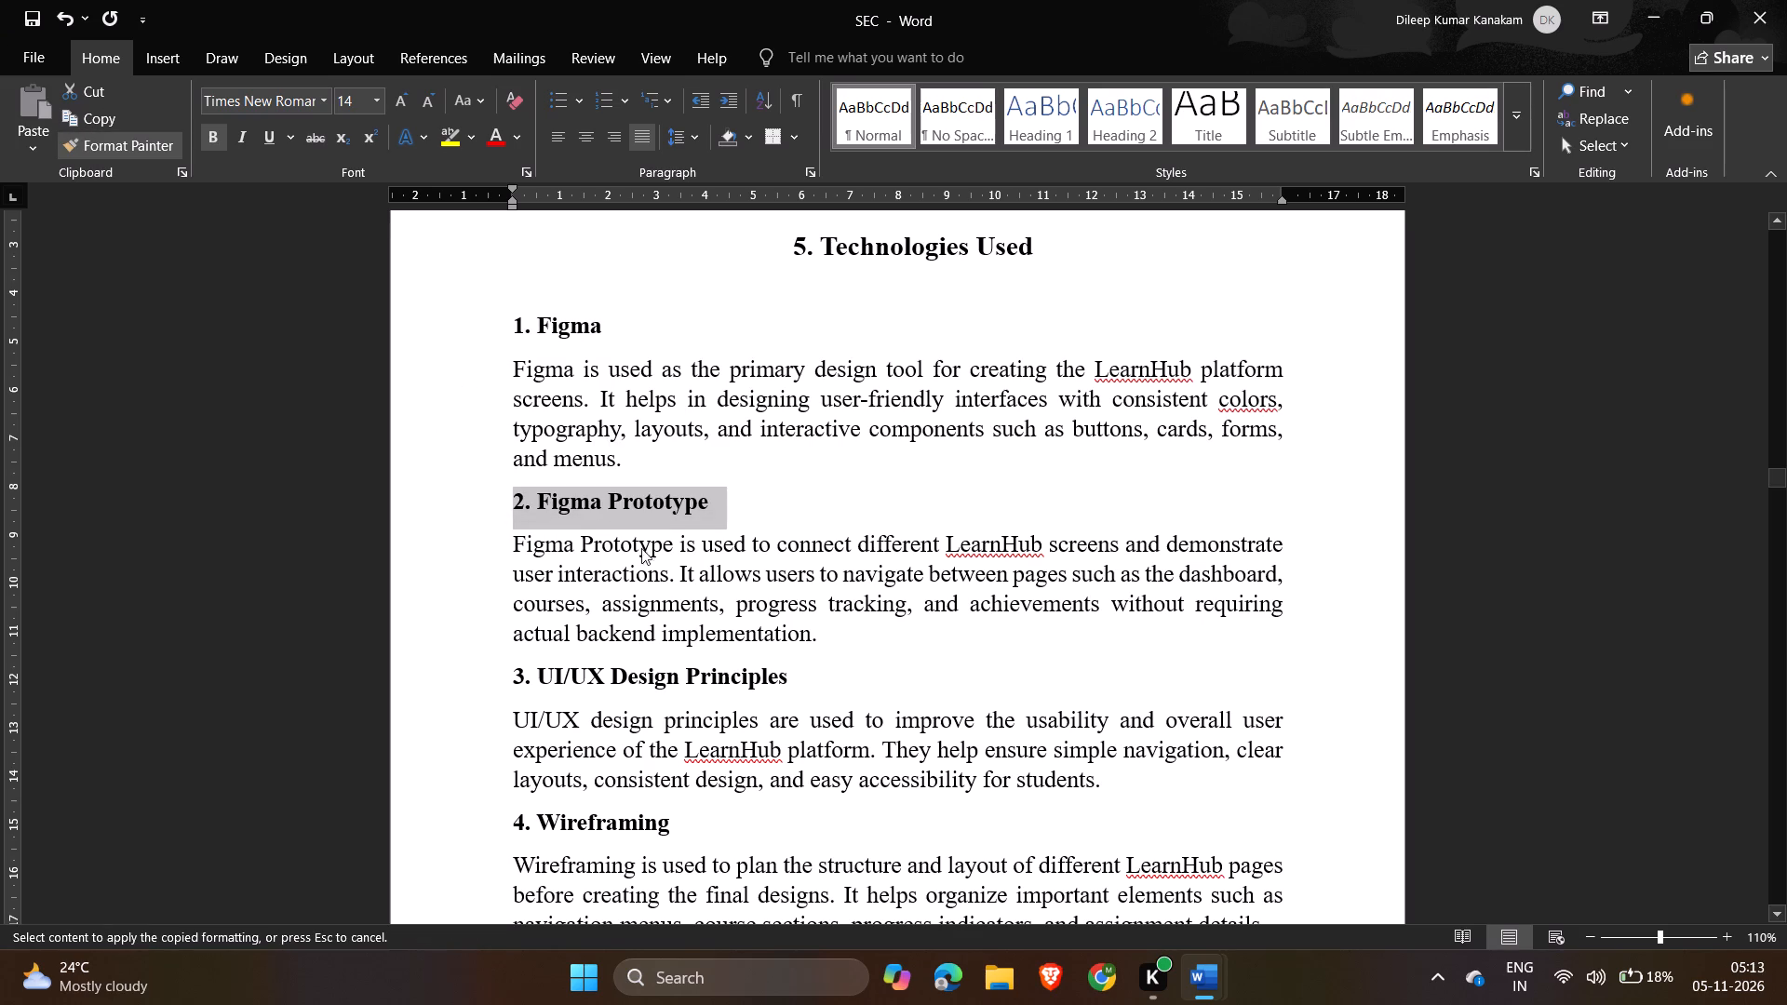
pyautogui.moveTo(806, 675); pyautogui.dragTo(507, 694)
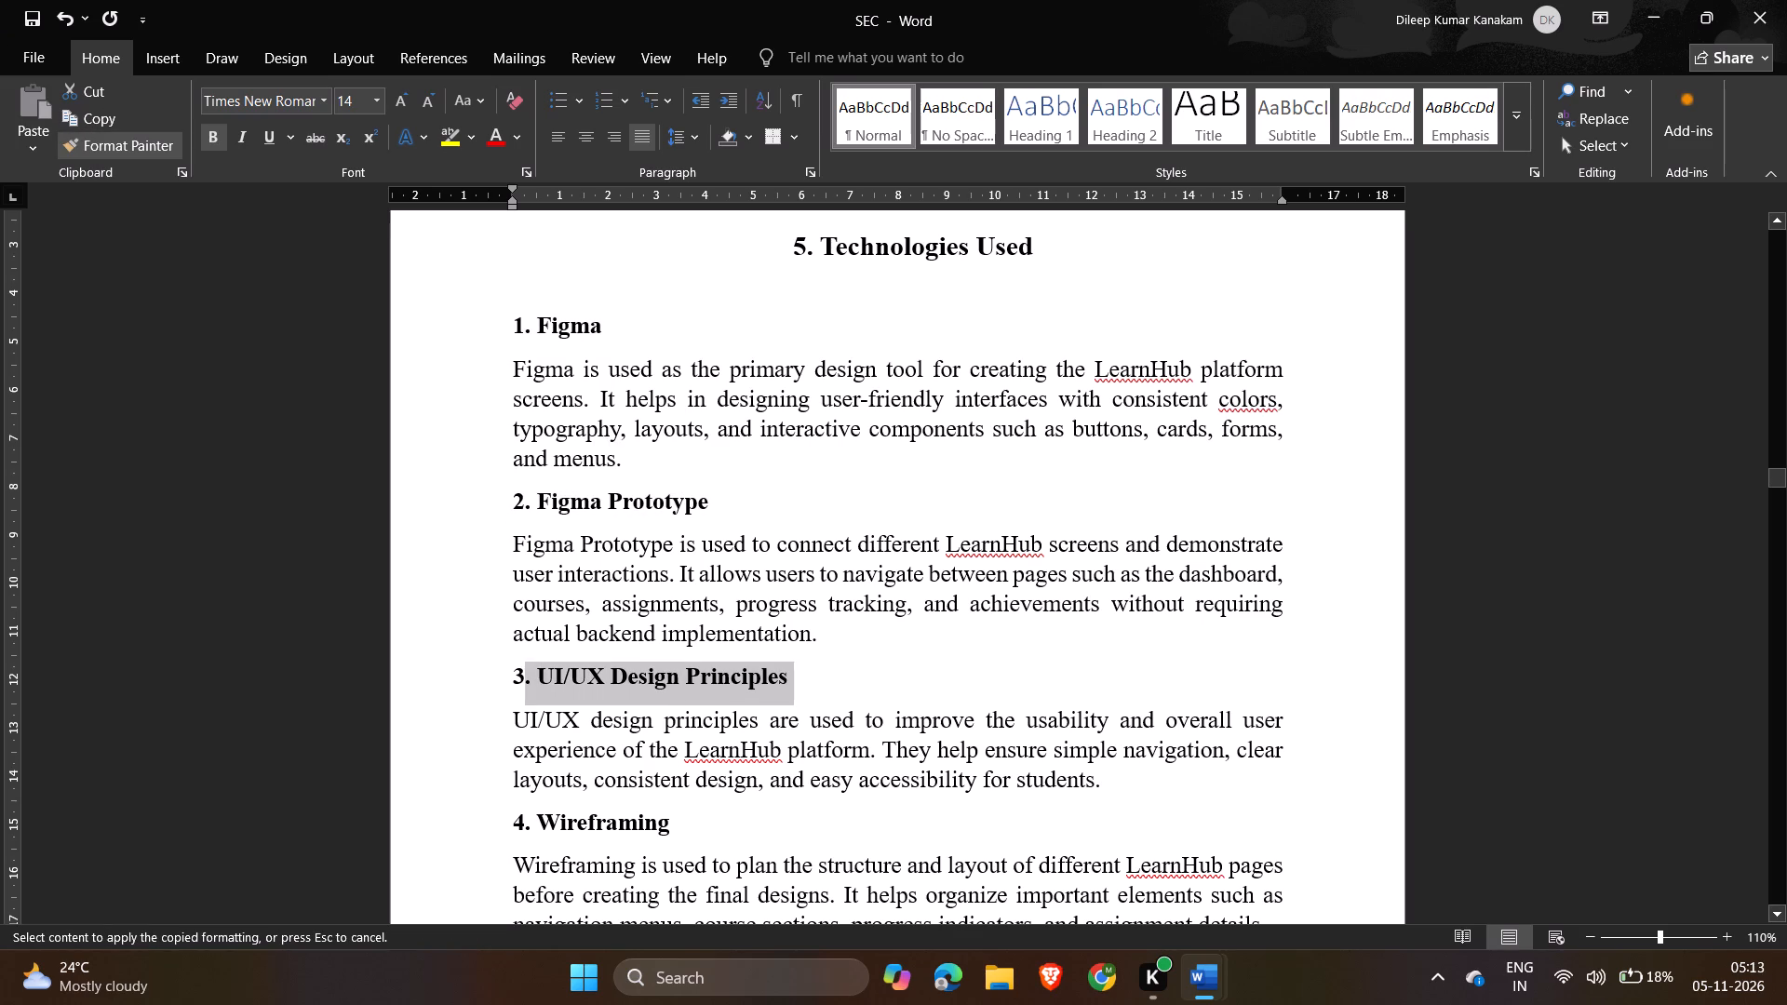
pyautogui.moveTo(507, 694); pyautogui.dragTo(494, 697)
pyautogui.click(81, 147)
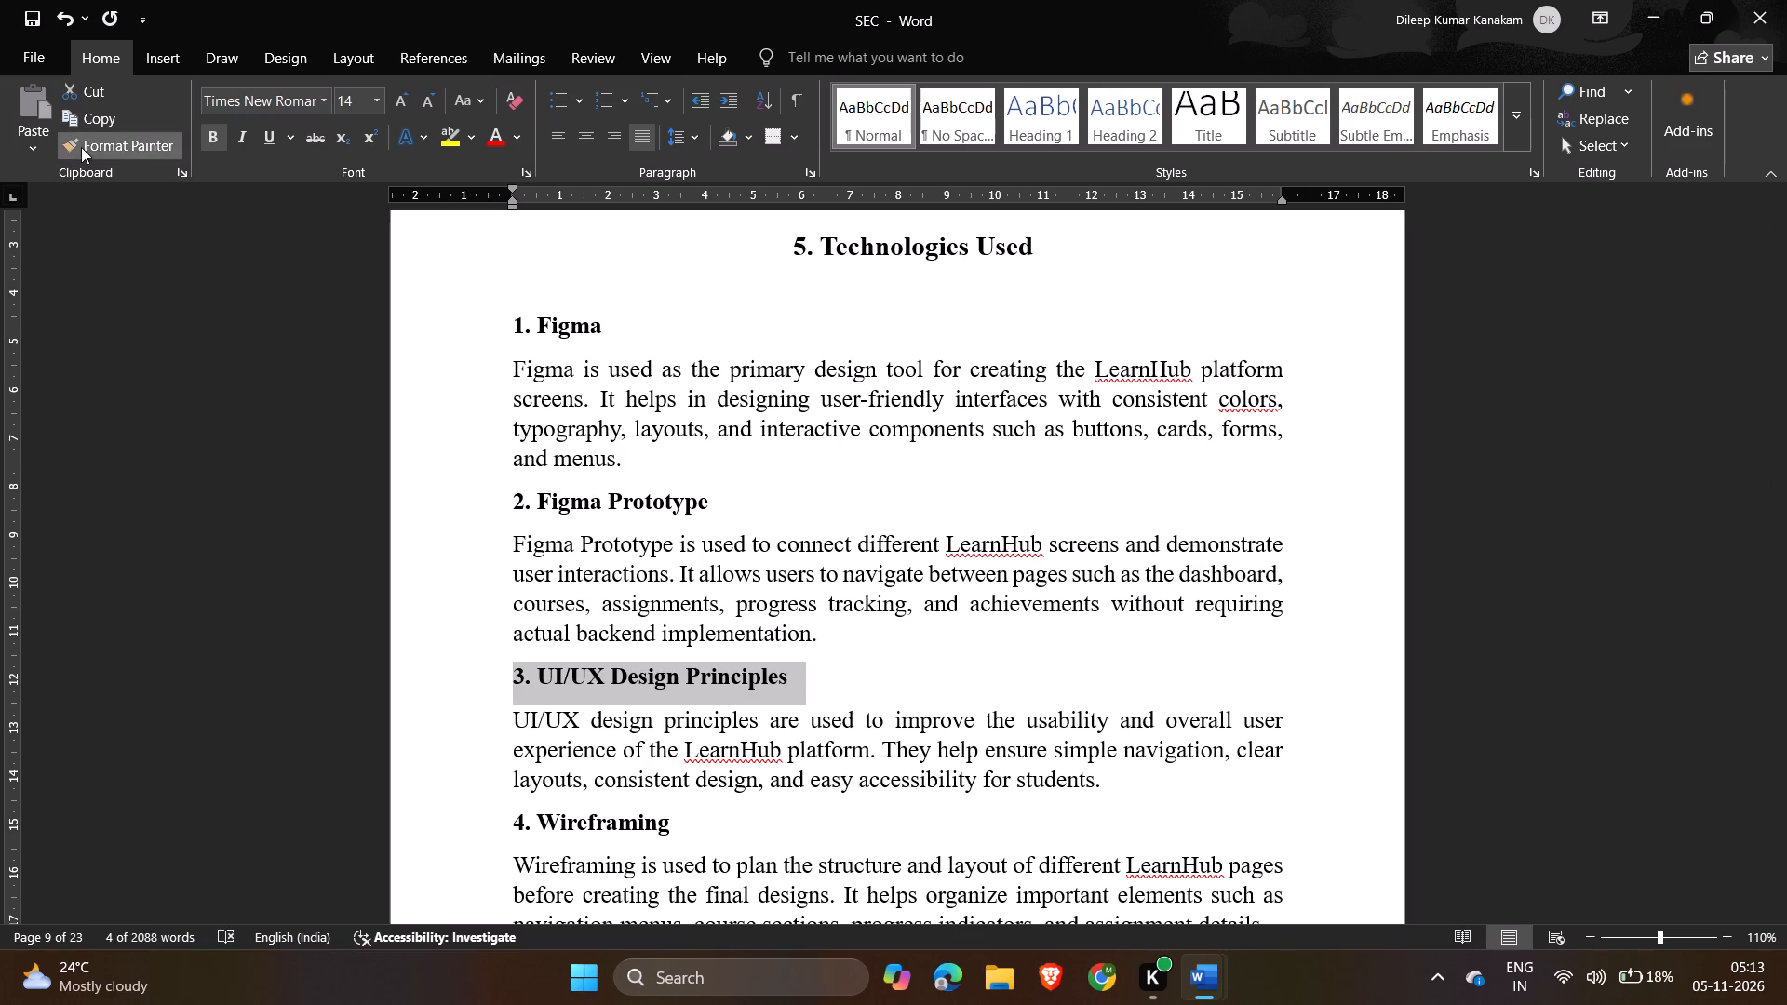
pyautogui.scroll(-2, 539, 489)
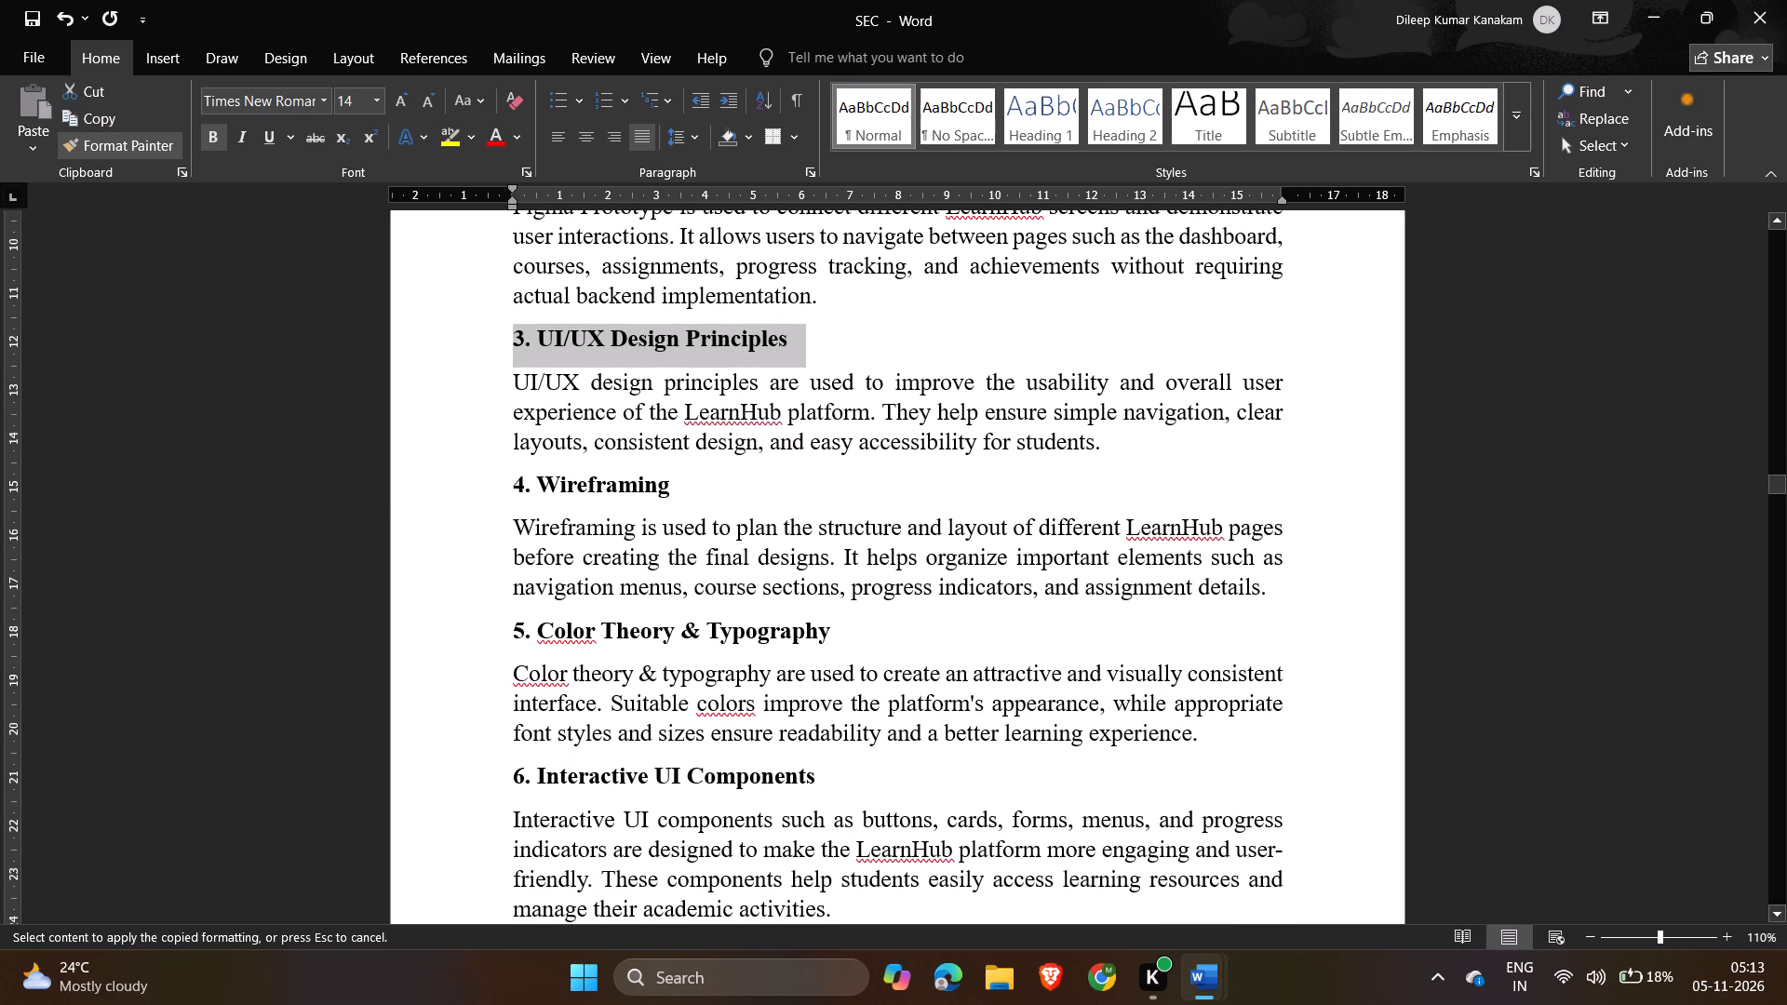
pyautogui.moveTo(680, 486); pyautogui.dragTo(478, 496)
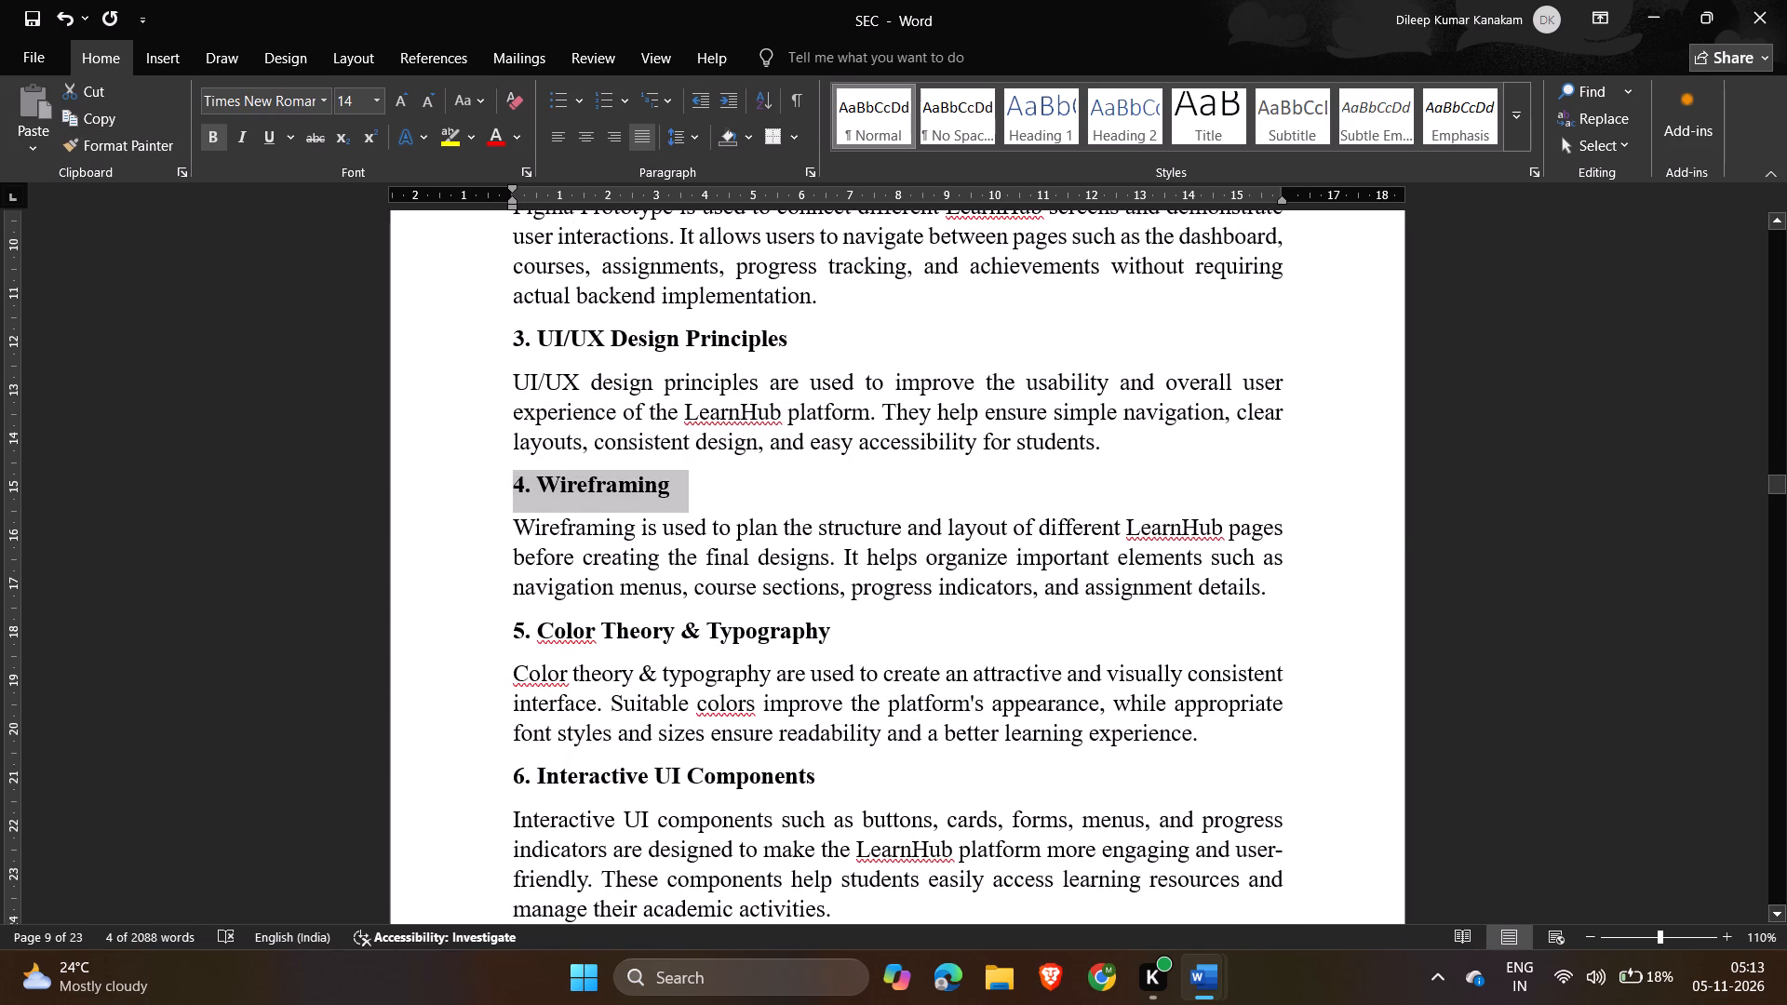
pyautogui.click(1470, 526)
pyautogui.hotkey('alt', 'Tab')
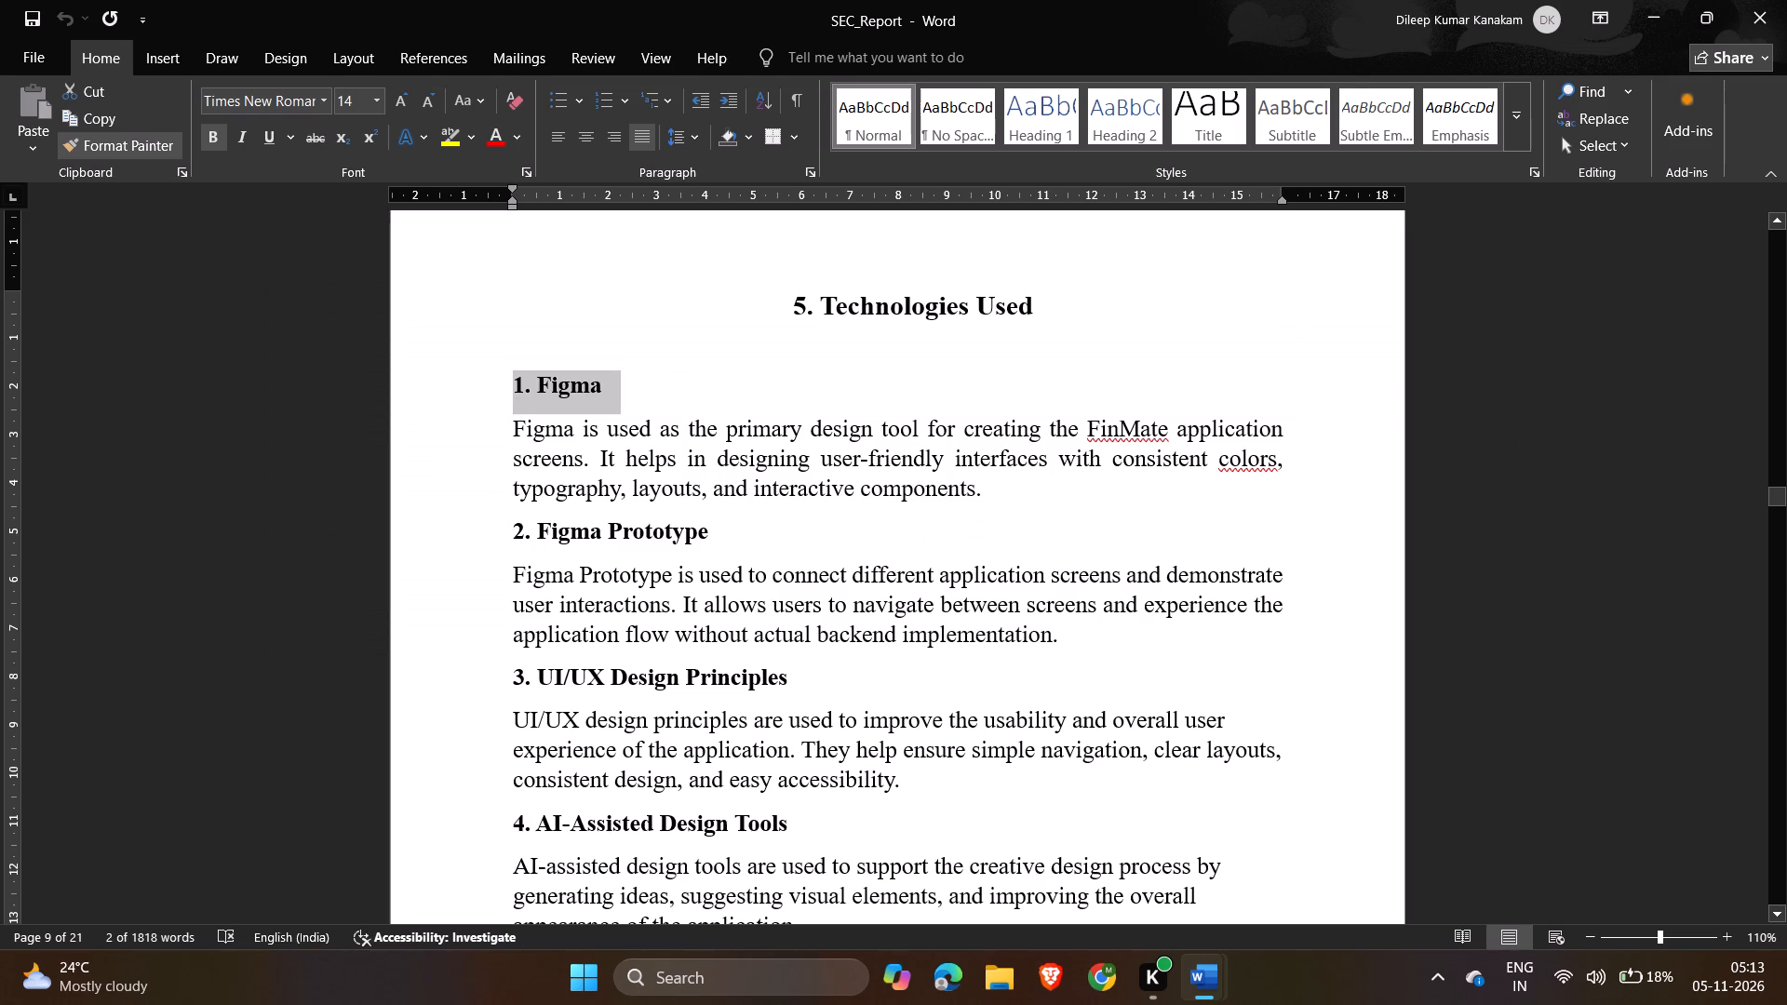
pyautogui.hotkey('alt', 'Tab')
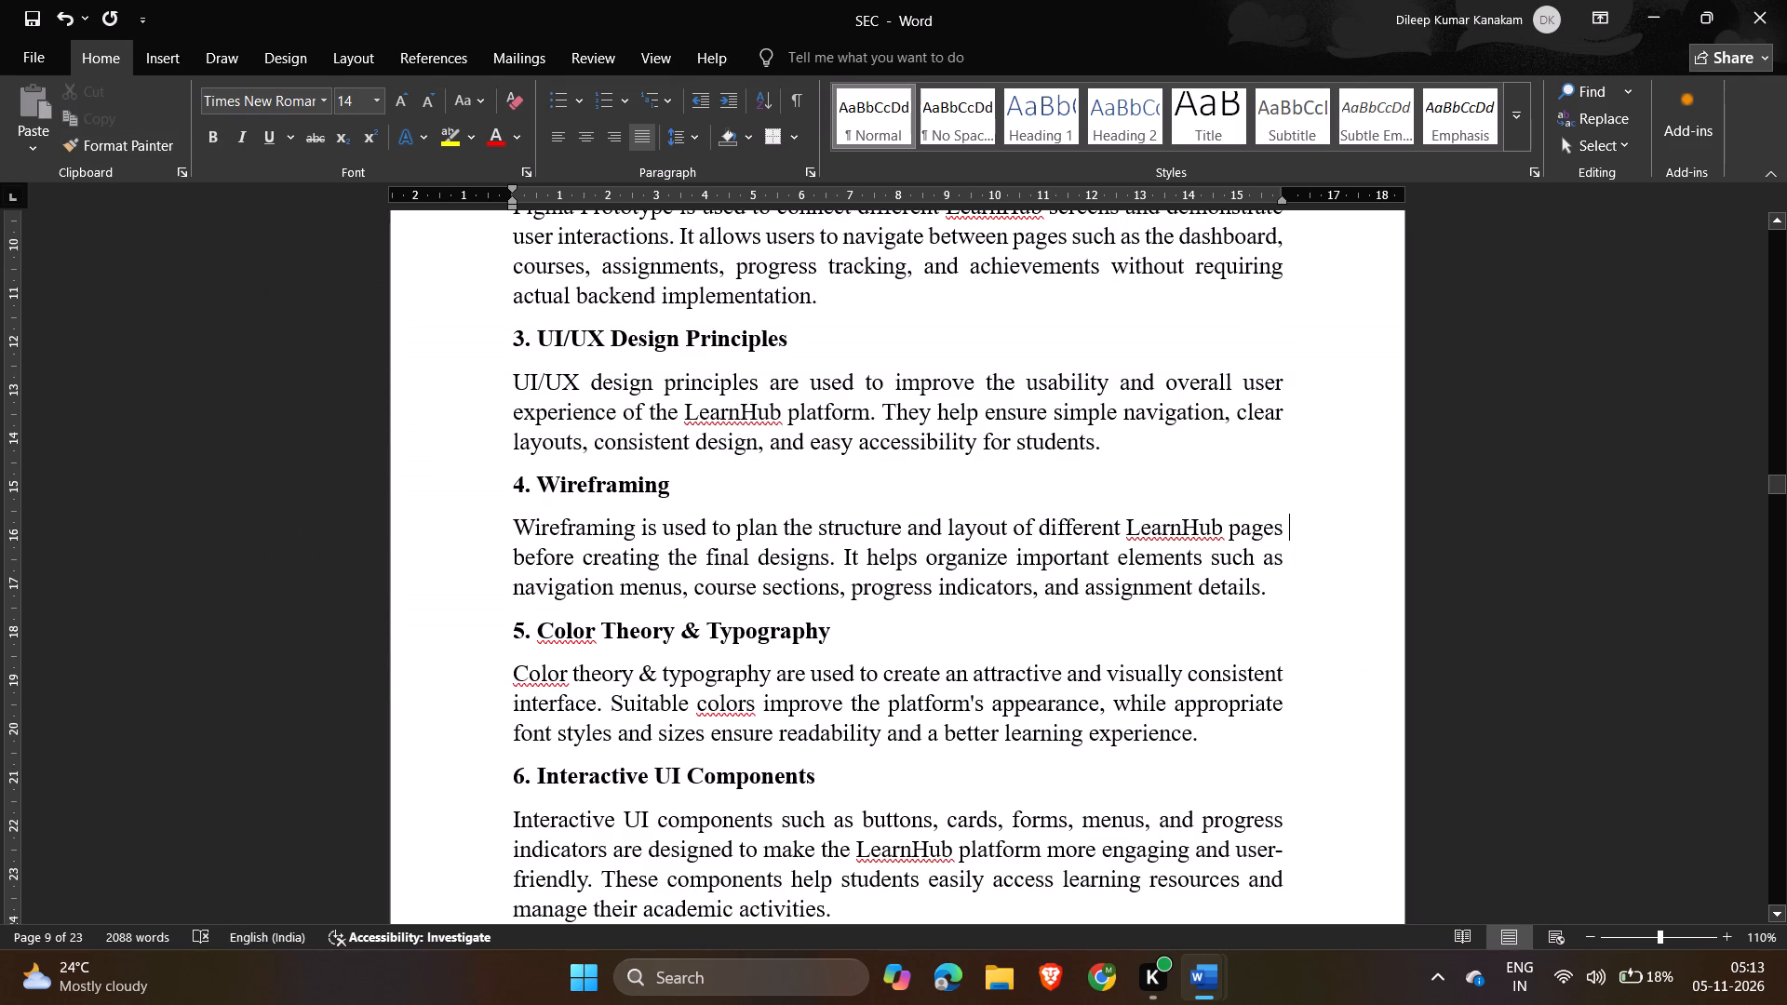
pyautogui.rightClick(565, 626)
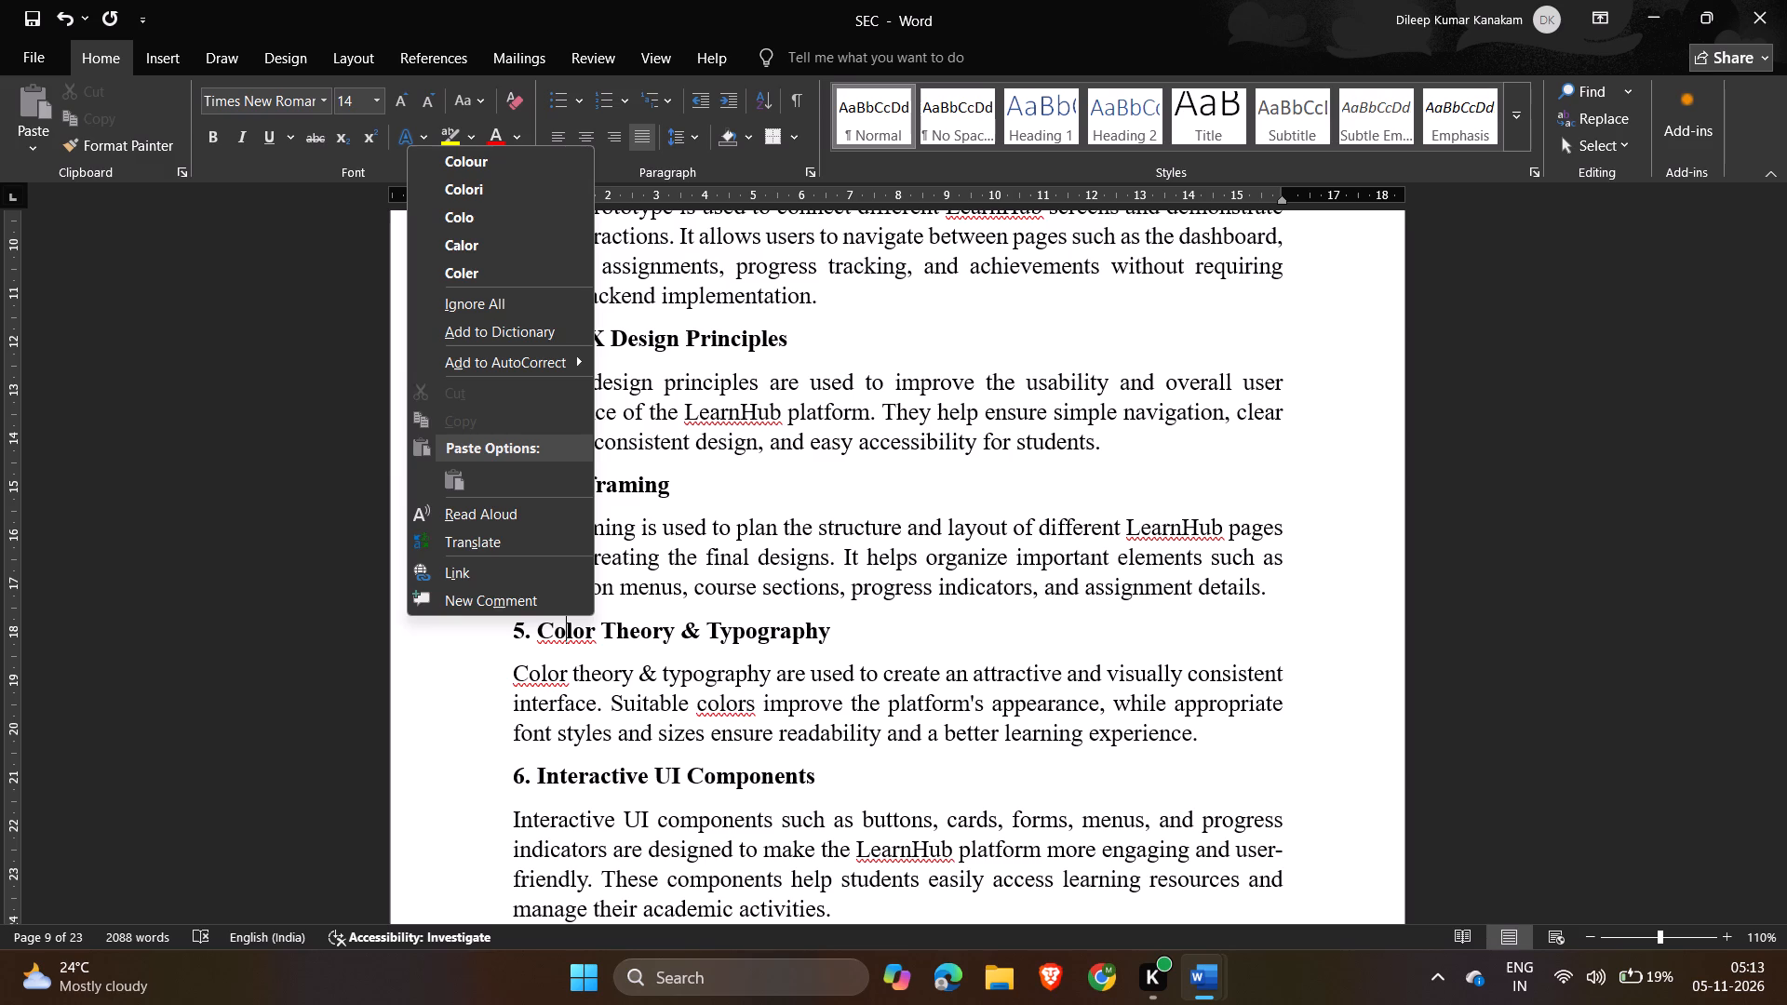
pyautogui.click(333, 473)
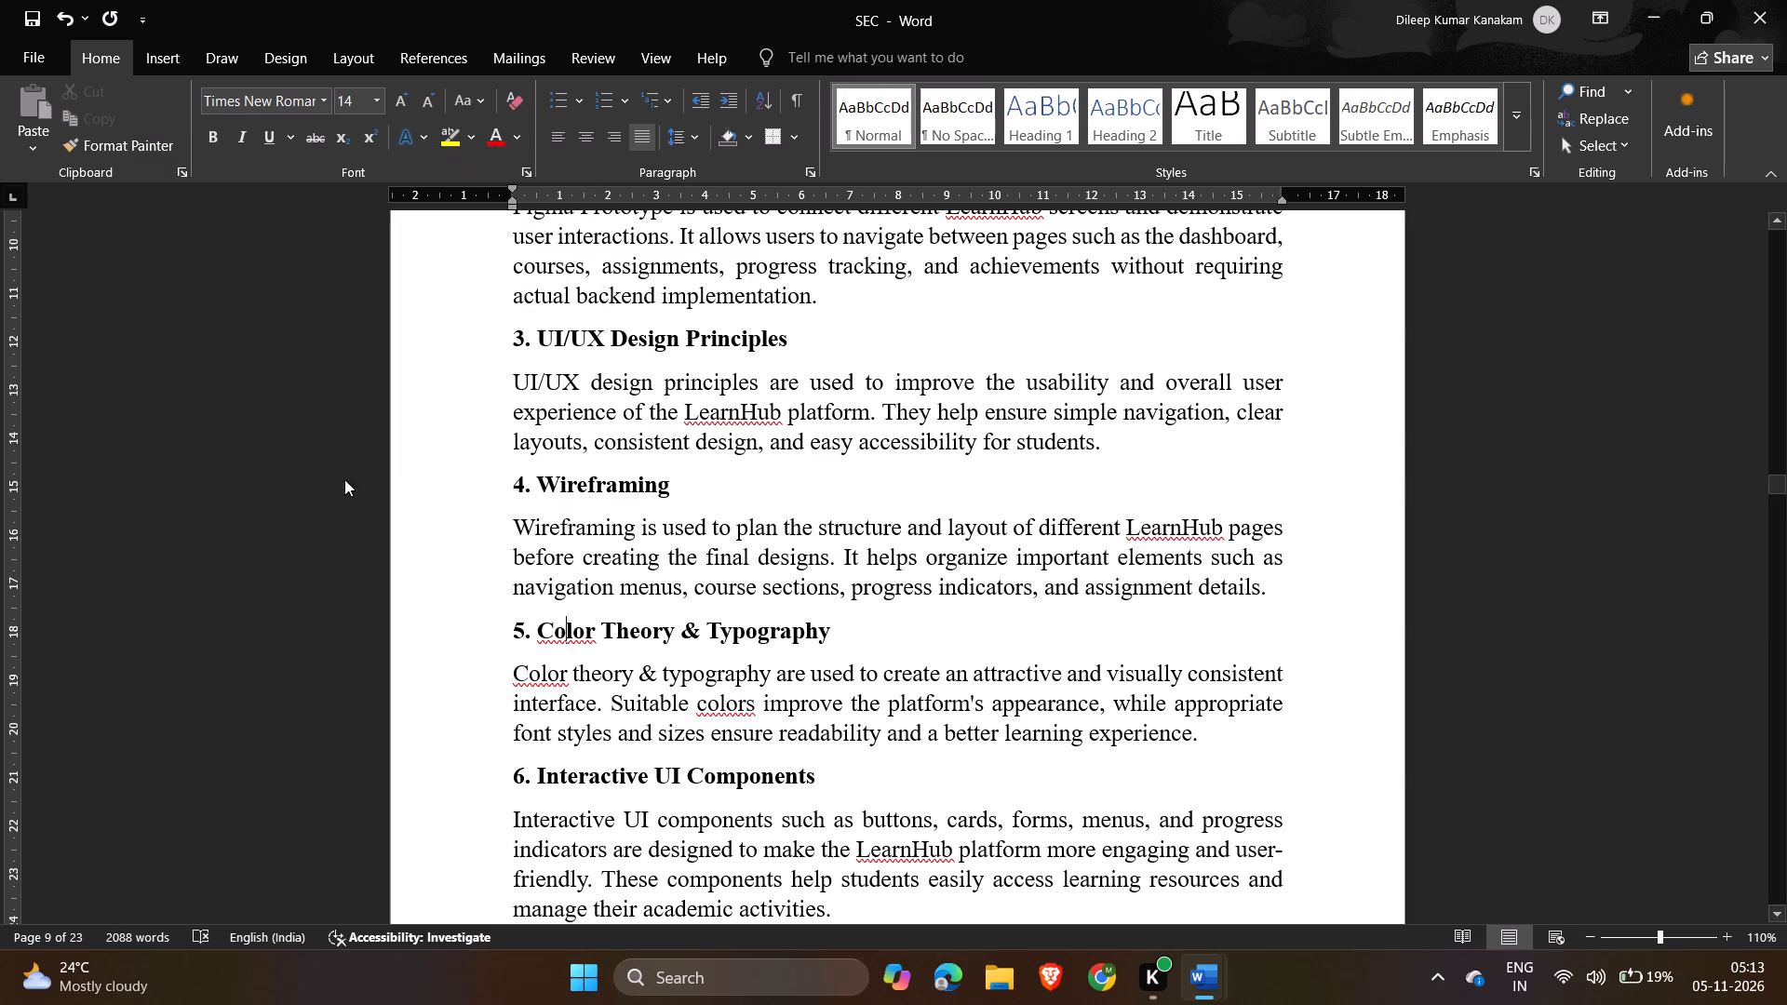
# Delete the blank lines above the "6. Existing System" heading in SEC so it sits at the top of its page.
pyautogui.scroll(-3, 630, 695)
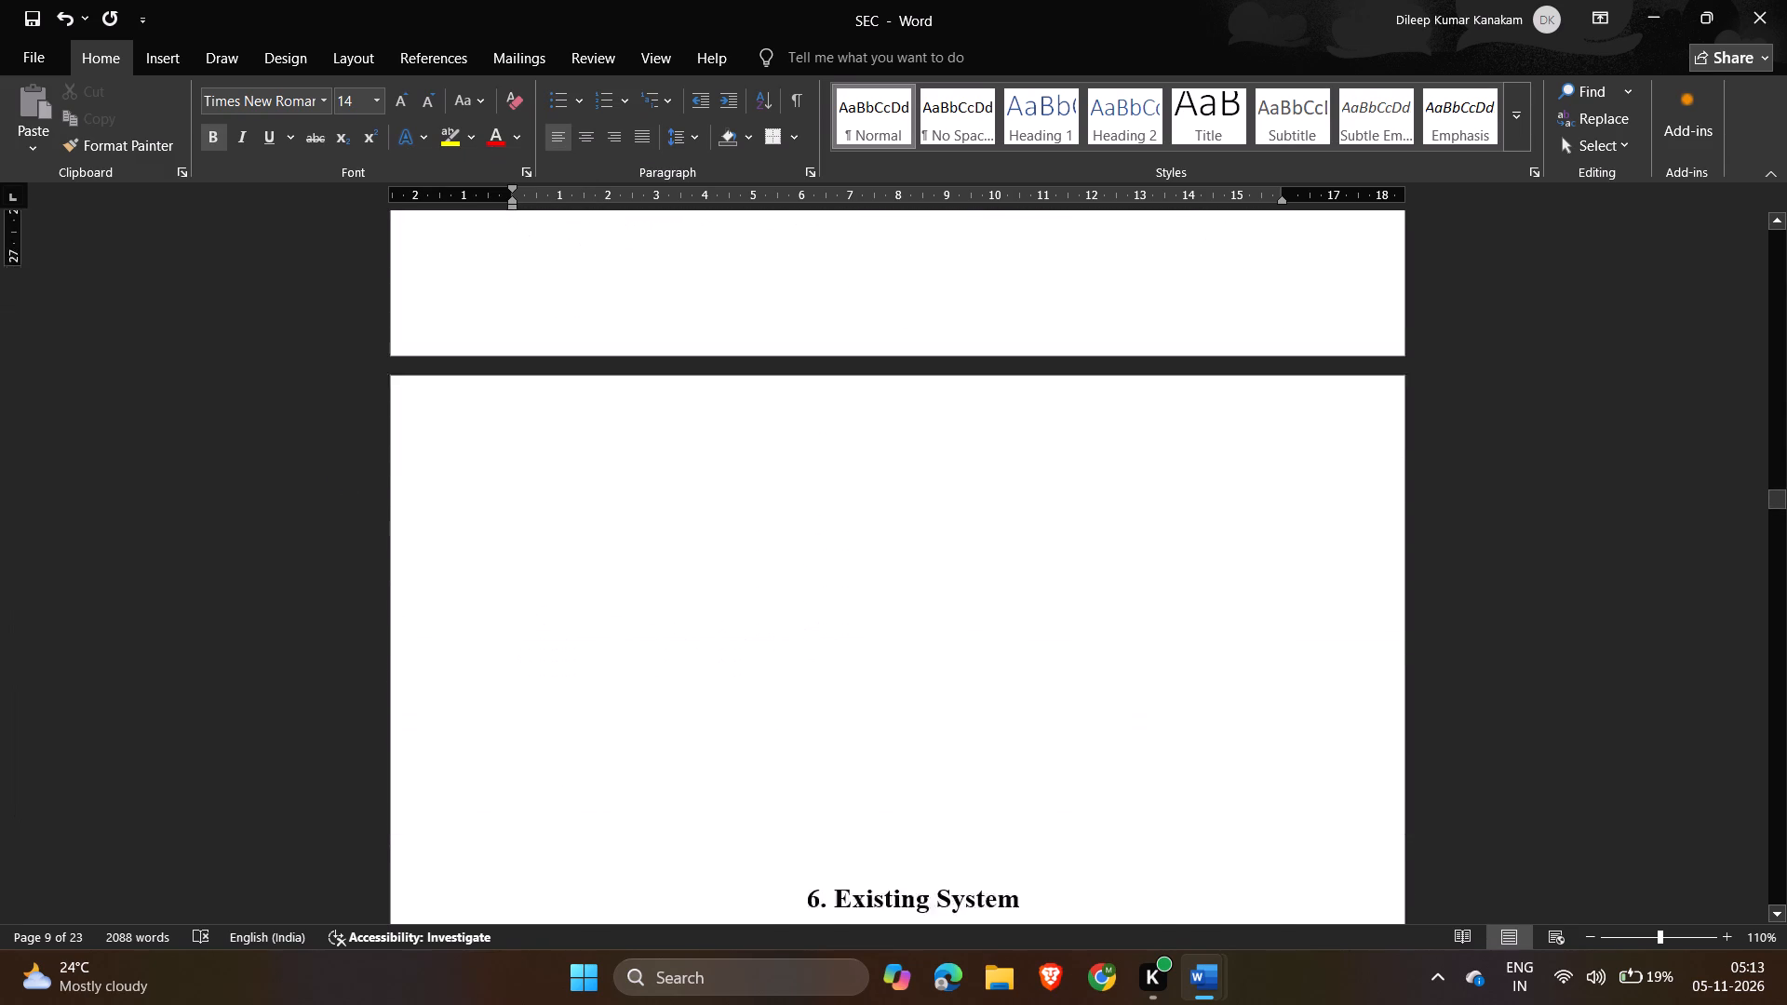
pyautogui.scroll(-1, 630, 695)
pyautogui.scroll(1, 630, 695)
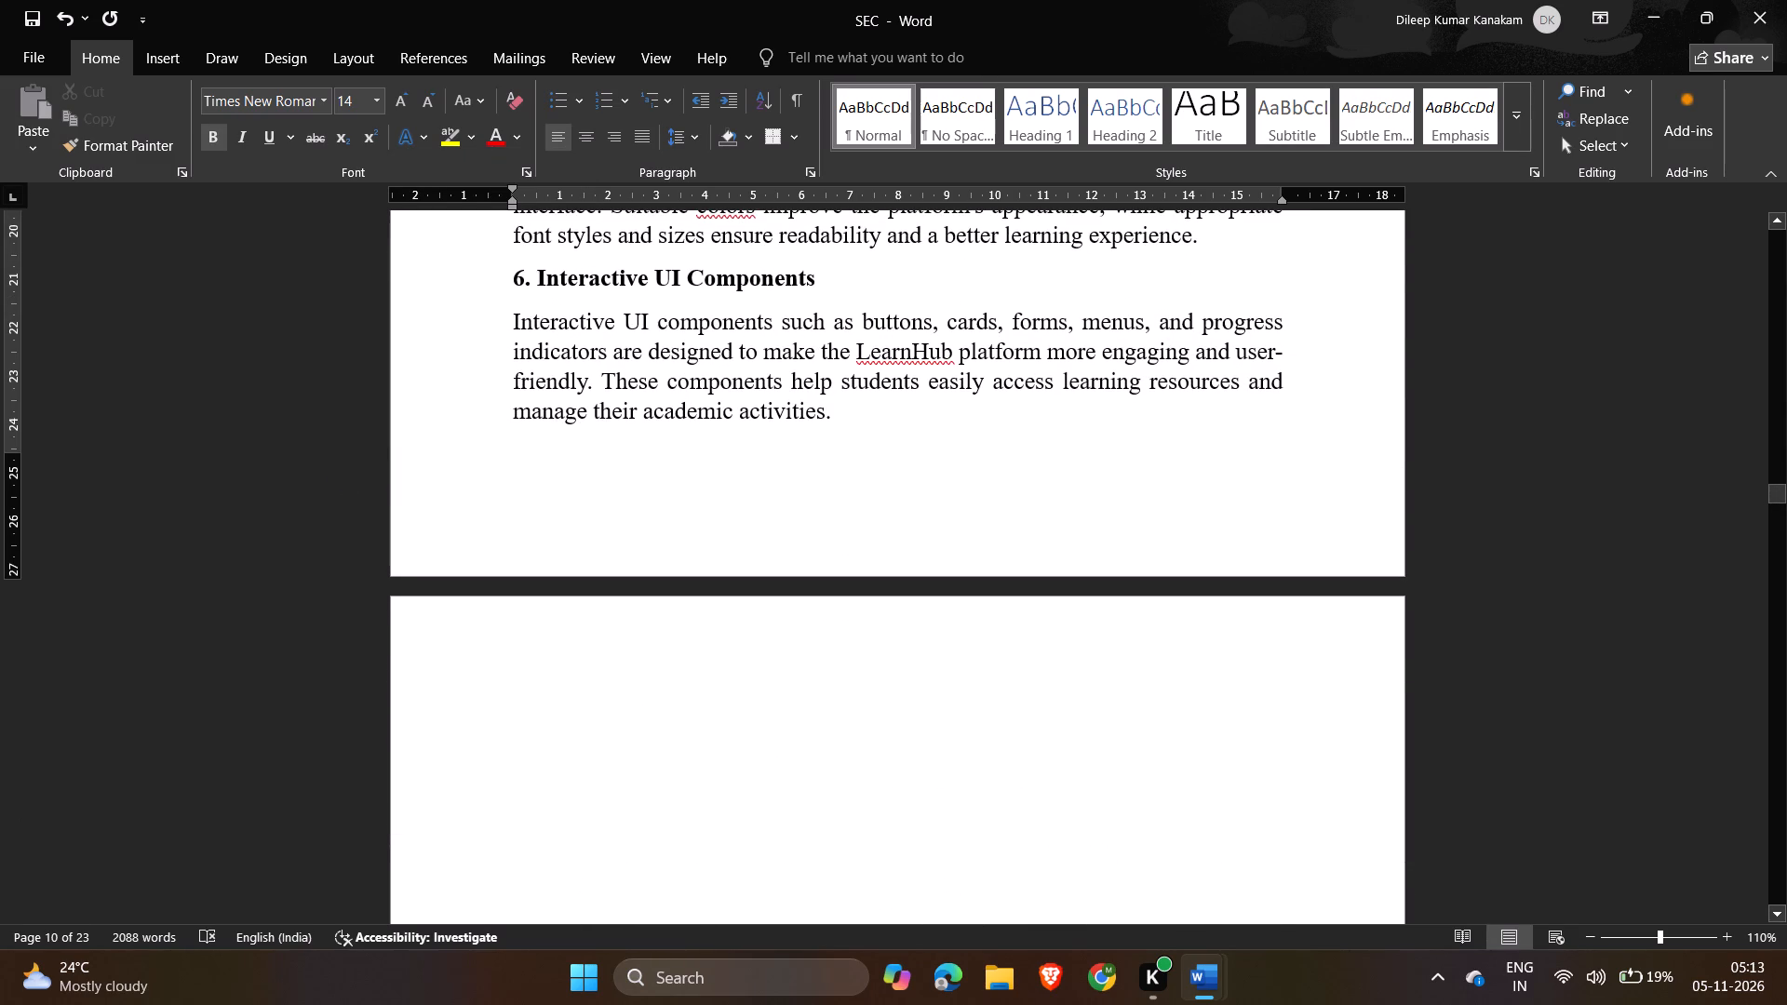
pyautogui.click(819, 649)
pyautogui.press('Delete')
pyautogui.press('Delete')
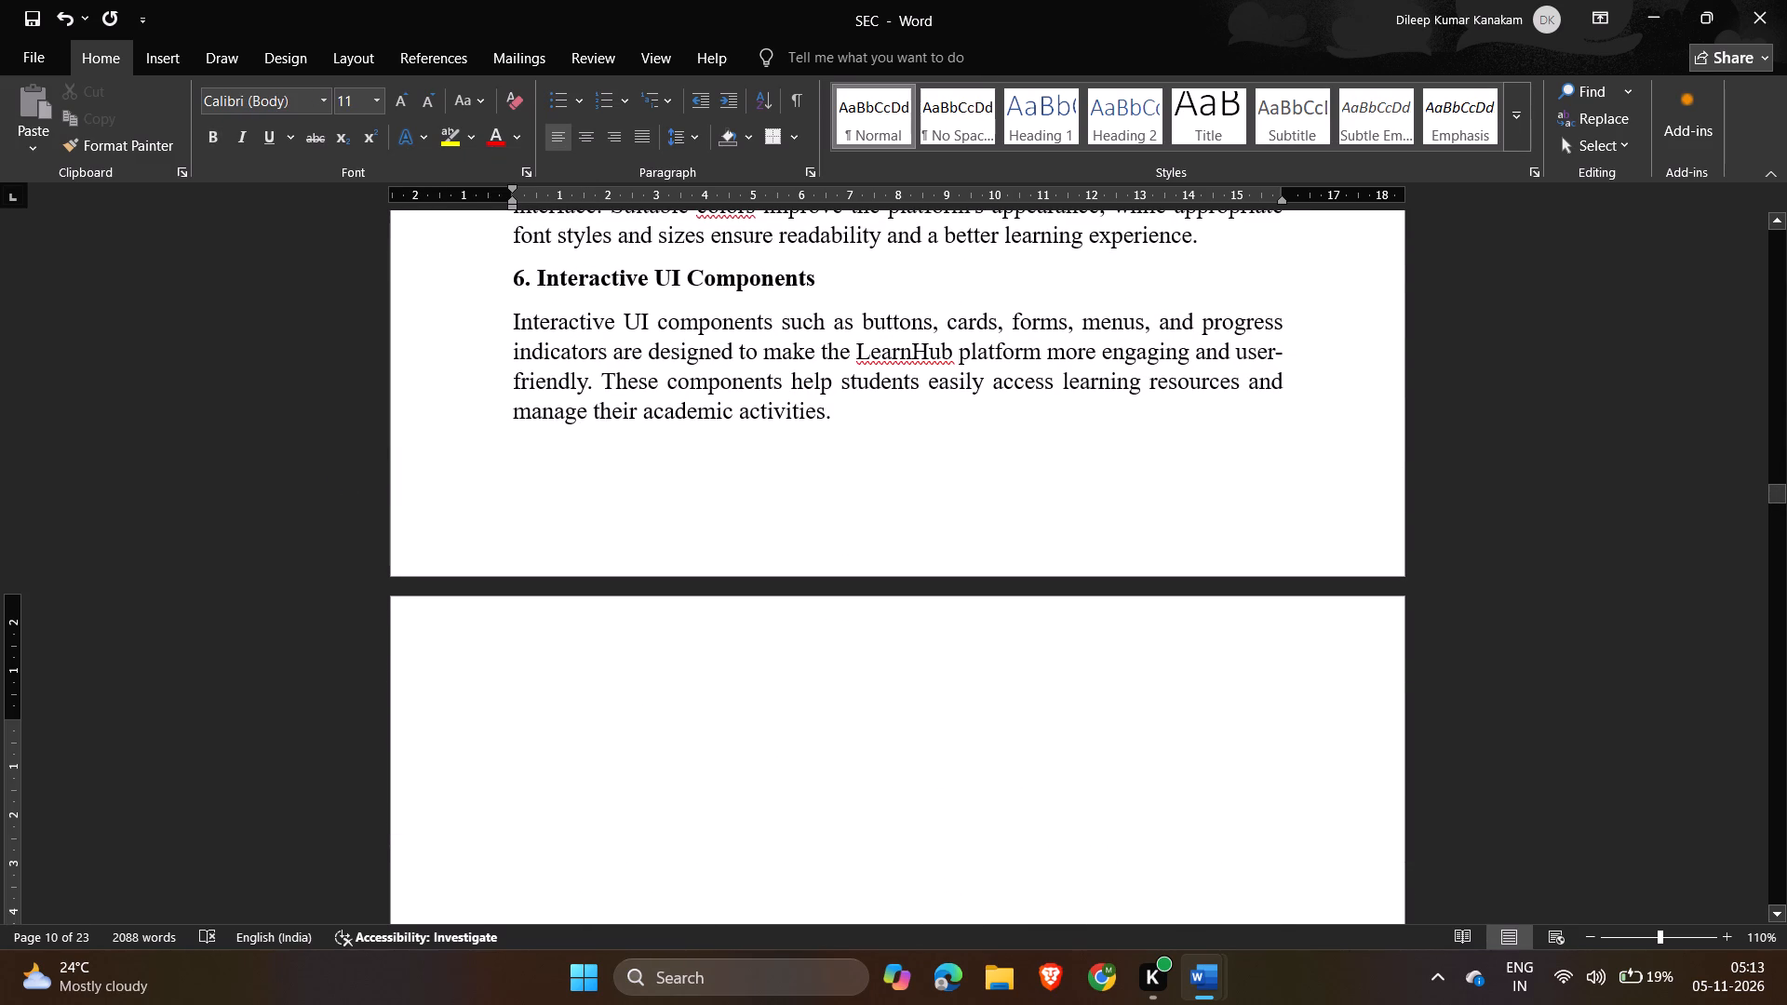
pyautogui.press('Delete')
pyautogui.press('Delete')
pyautogui.press('Delete')
pyautogui.press('Delete')
pyautogui.press('Delete')
pyautogui.press('Delete')
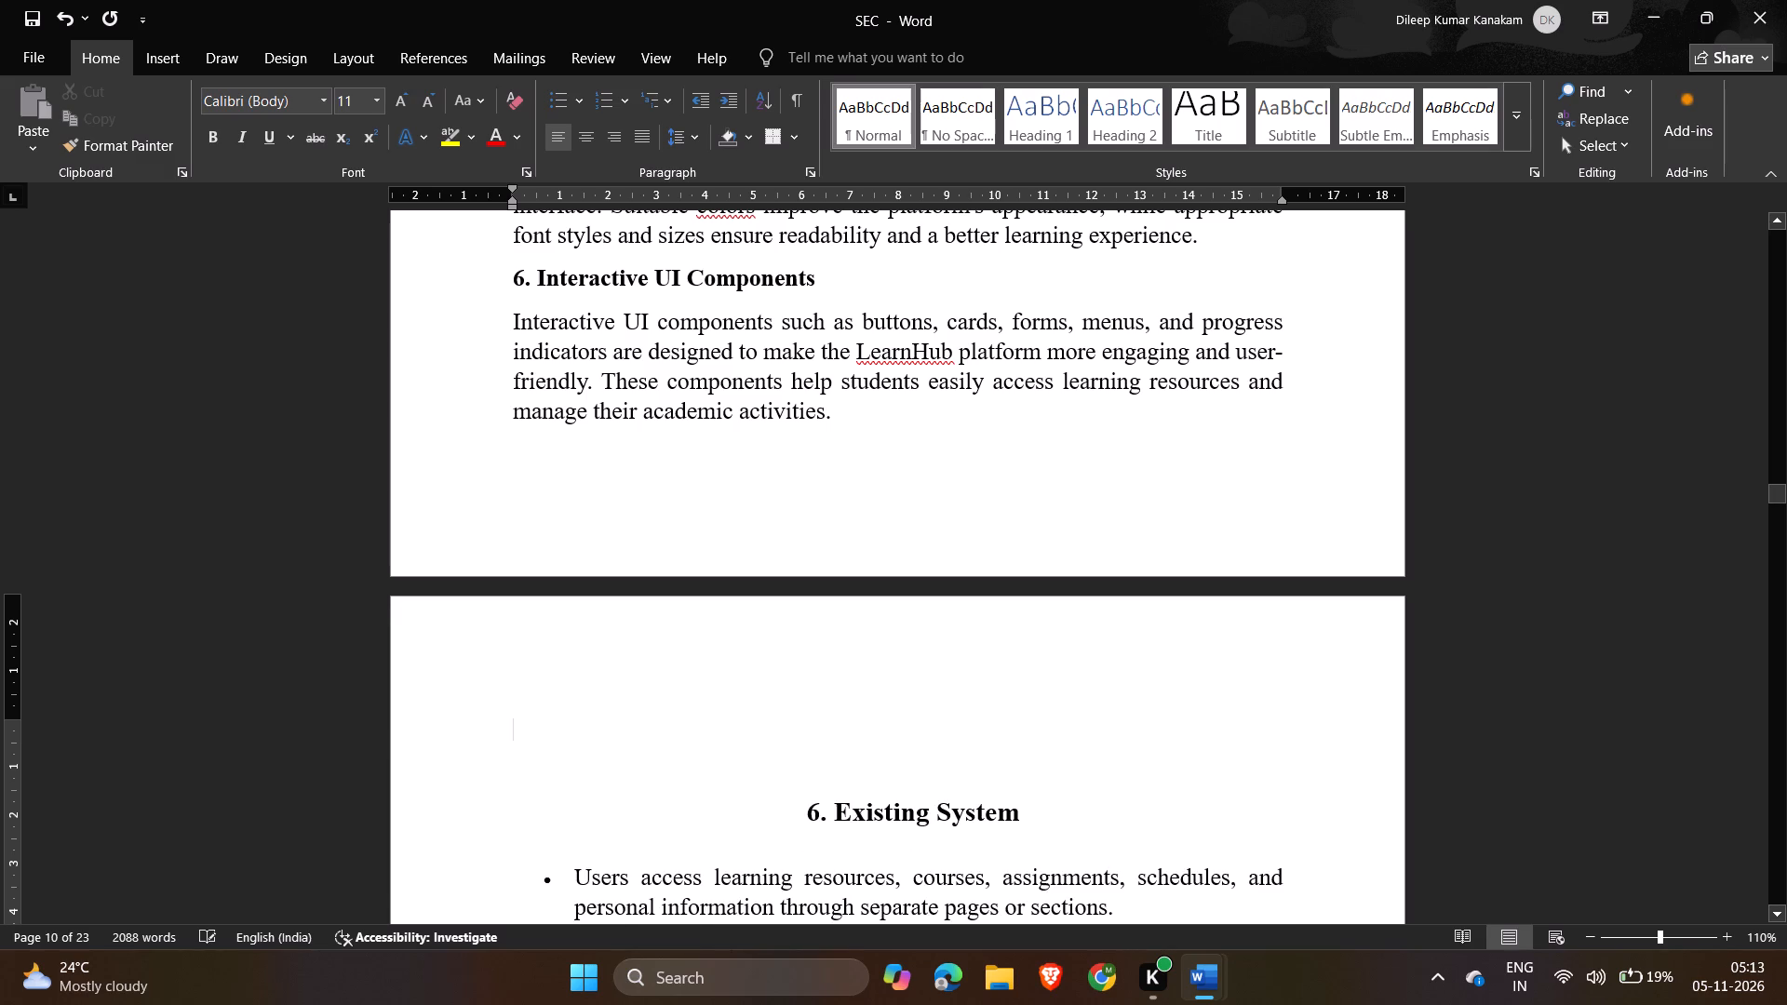
pyautogui.press('Delete')
pyautogui.press('Delete')
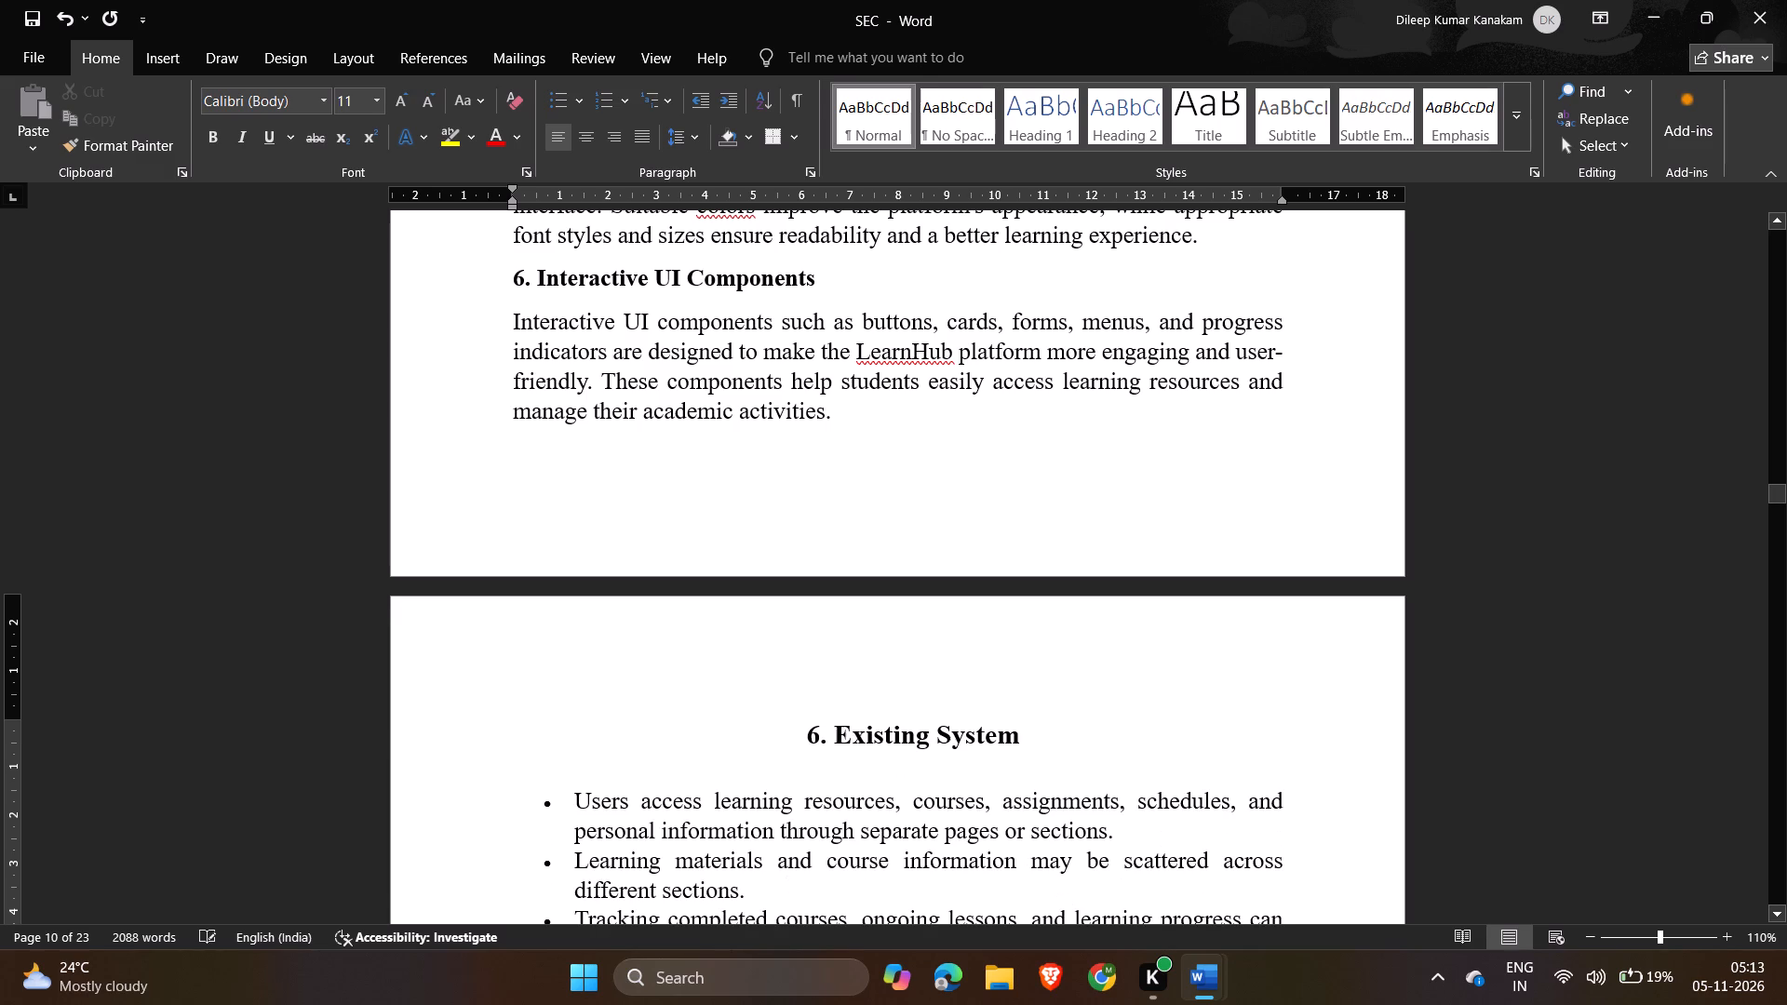
# Copy the formatting of SEC_Report's "6. Existing System" bullets onto all the "6. Existing System" bullets in SEC with Format Painter.
pyautogui.scroll(-1, 976, 816)
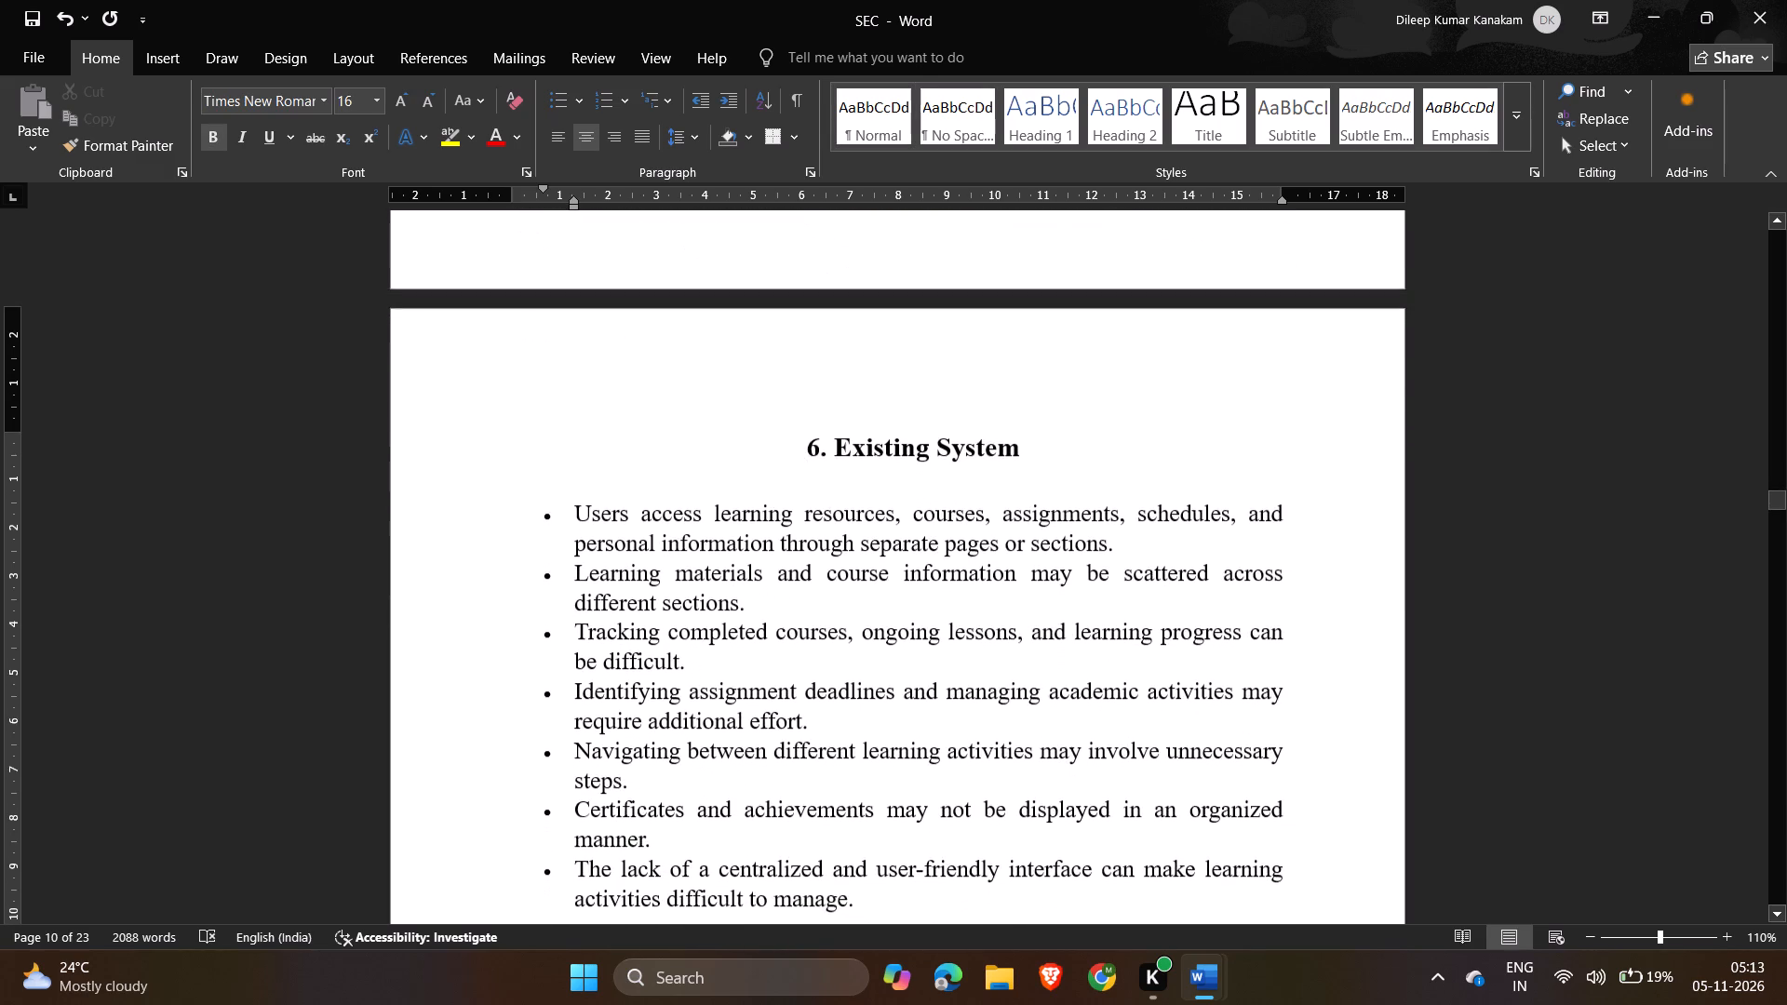
pyautogui.scroll(-1, 976, 816)
pyautogui.hotkey('alt', 'Tab')
pyautogui.scroll(-4, 976, 816)
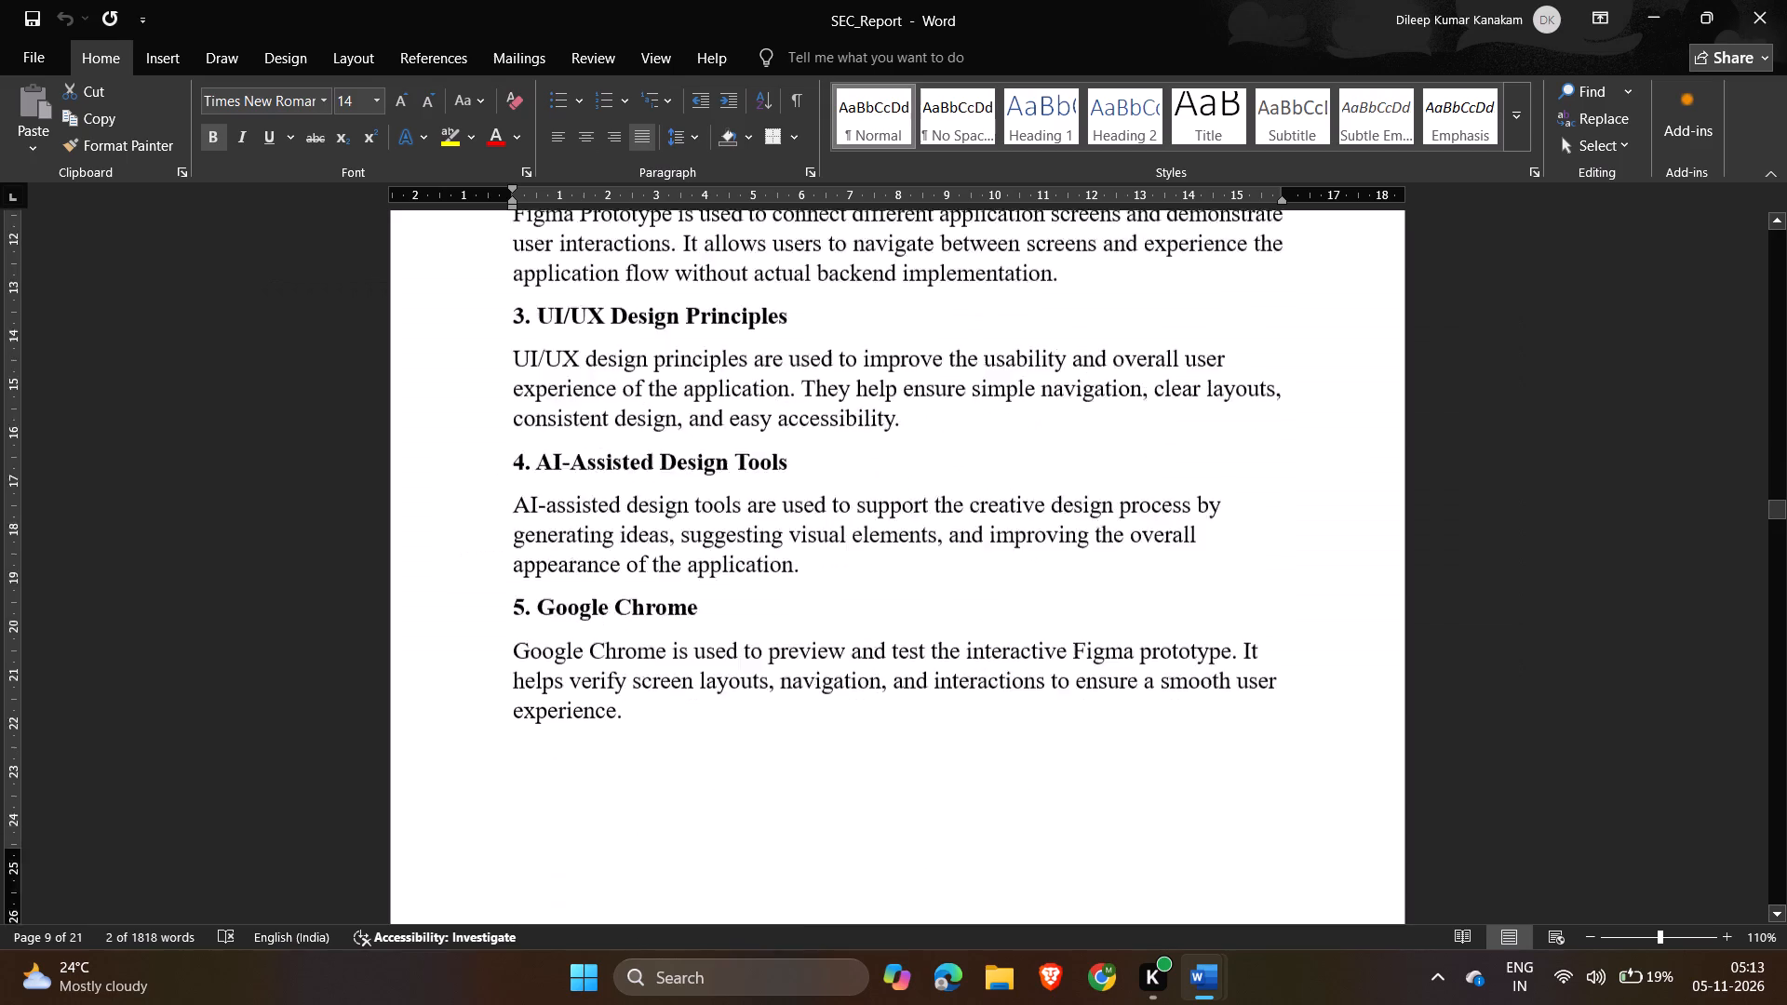
pyautogui.scroll(-3, 976, 816)
pyautogui.scroll(3, 976, 816)
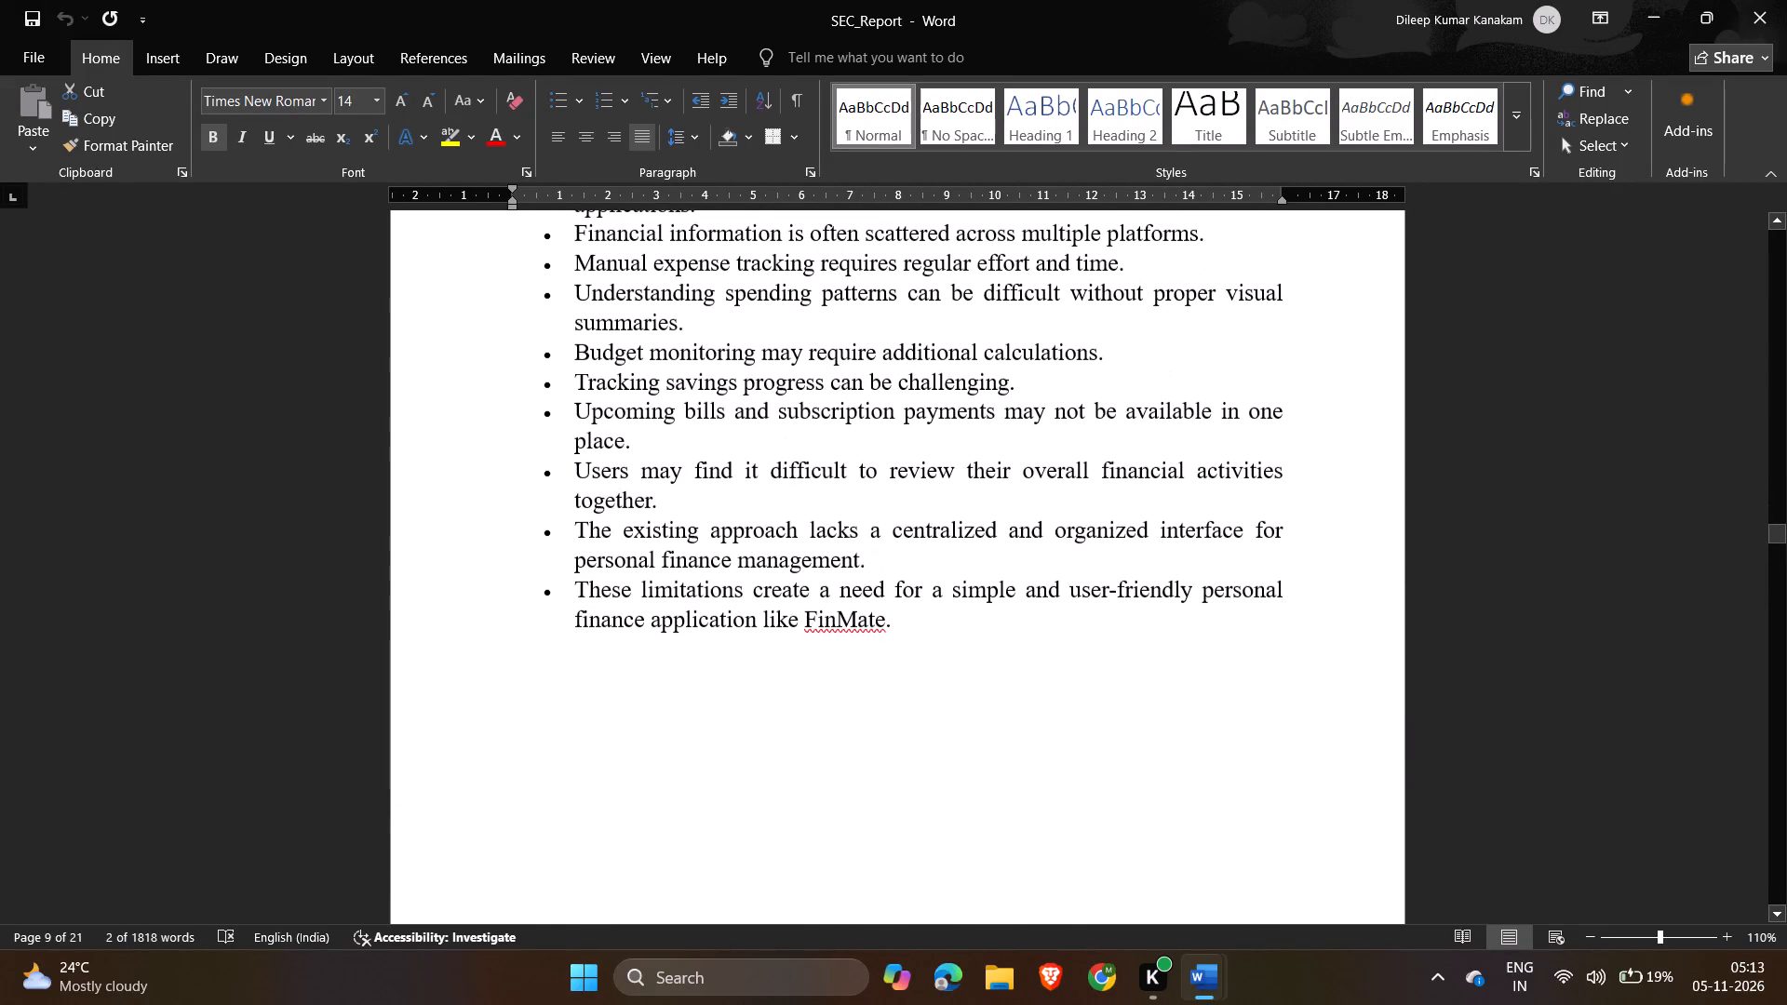
pyautogui.scroll(1, 908, 886)
pyautogui.moveTo(900, 805); pyautogui.dragTo(429, 583)
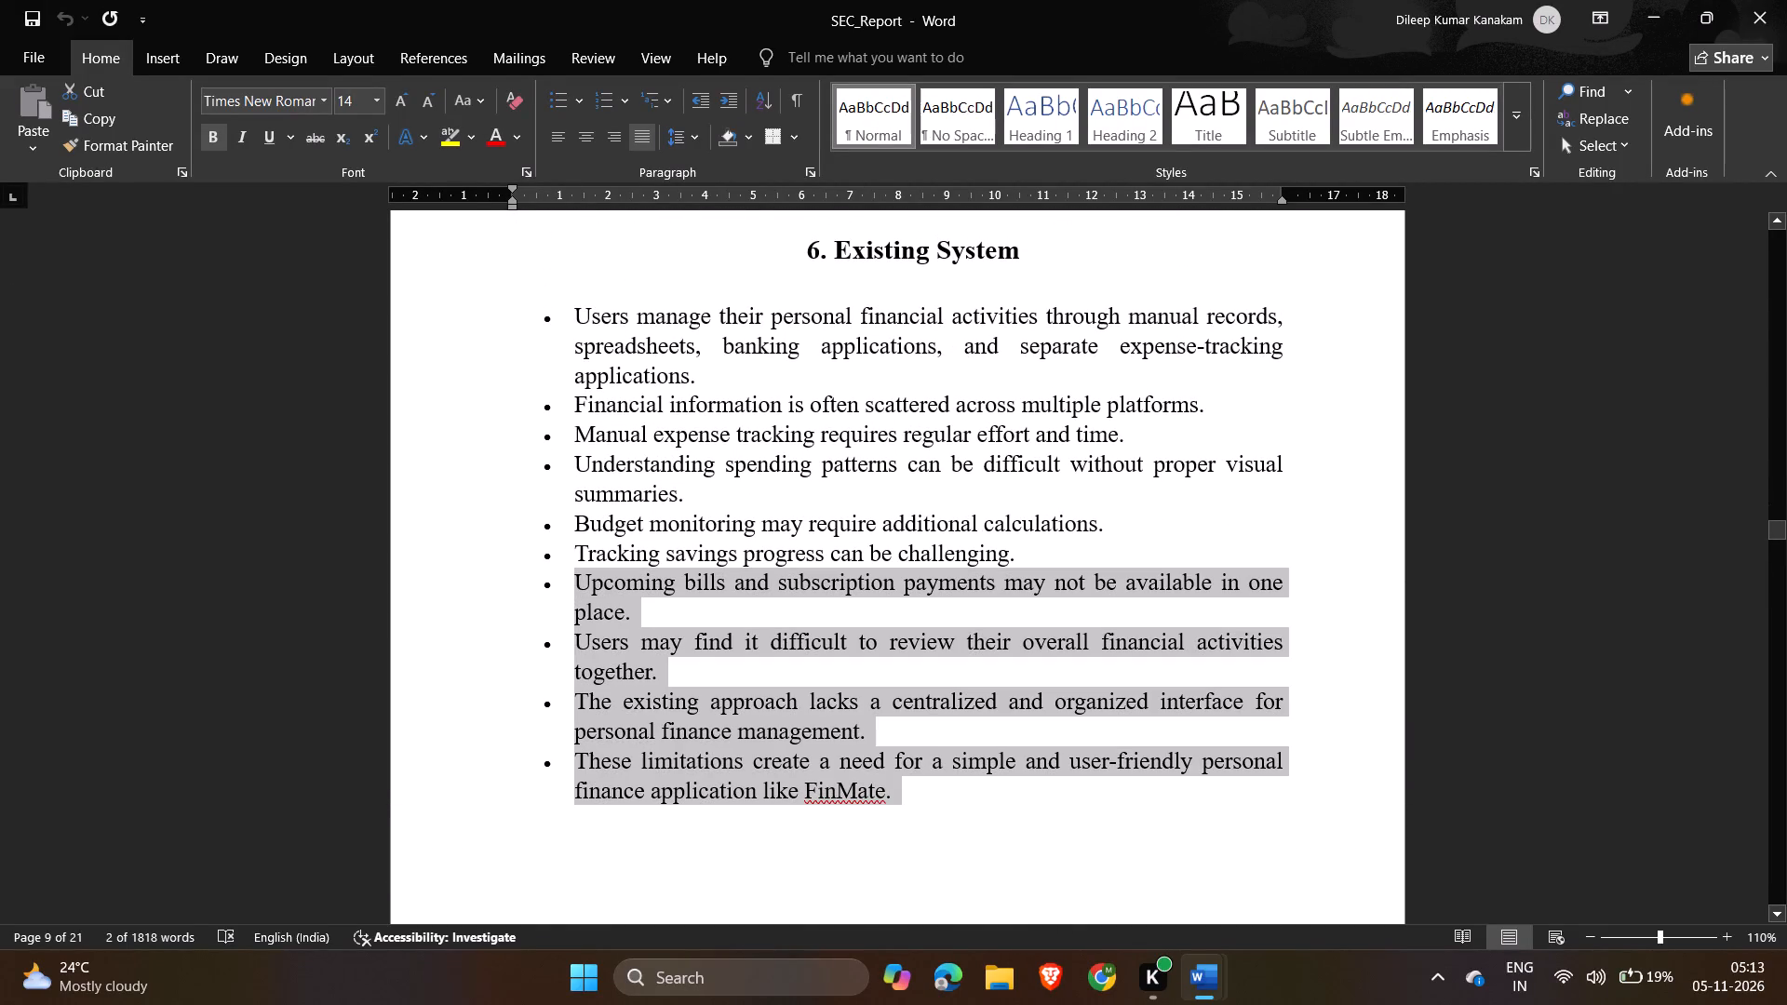
pyautogui.moveTo(429, 583); pyautogui.dragTo(438, 563)
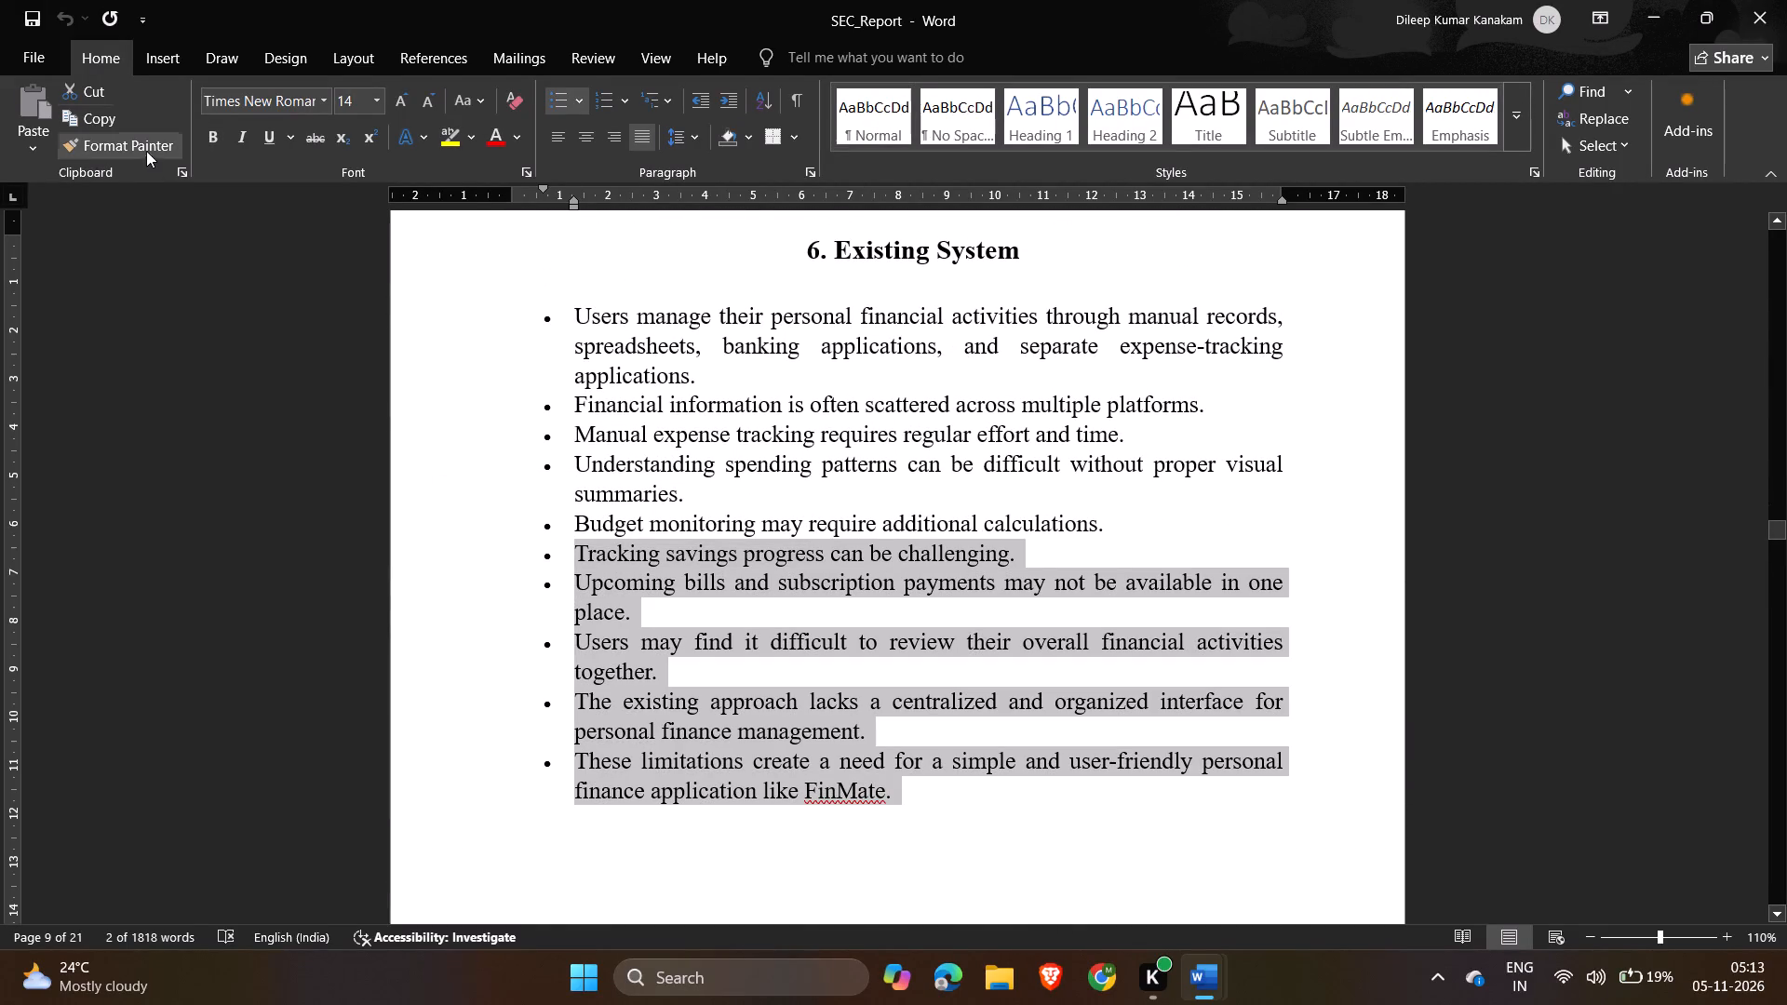
pyautogui.click(148, 159)
pyautogui.click(141, 141)
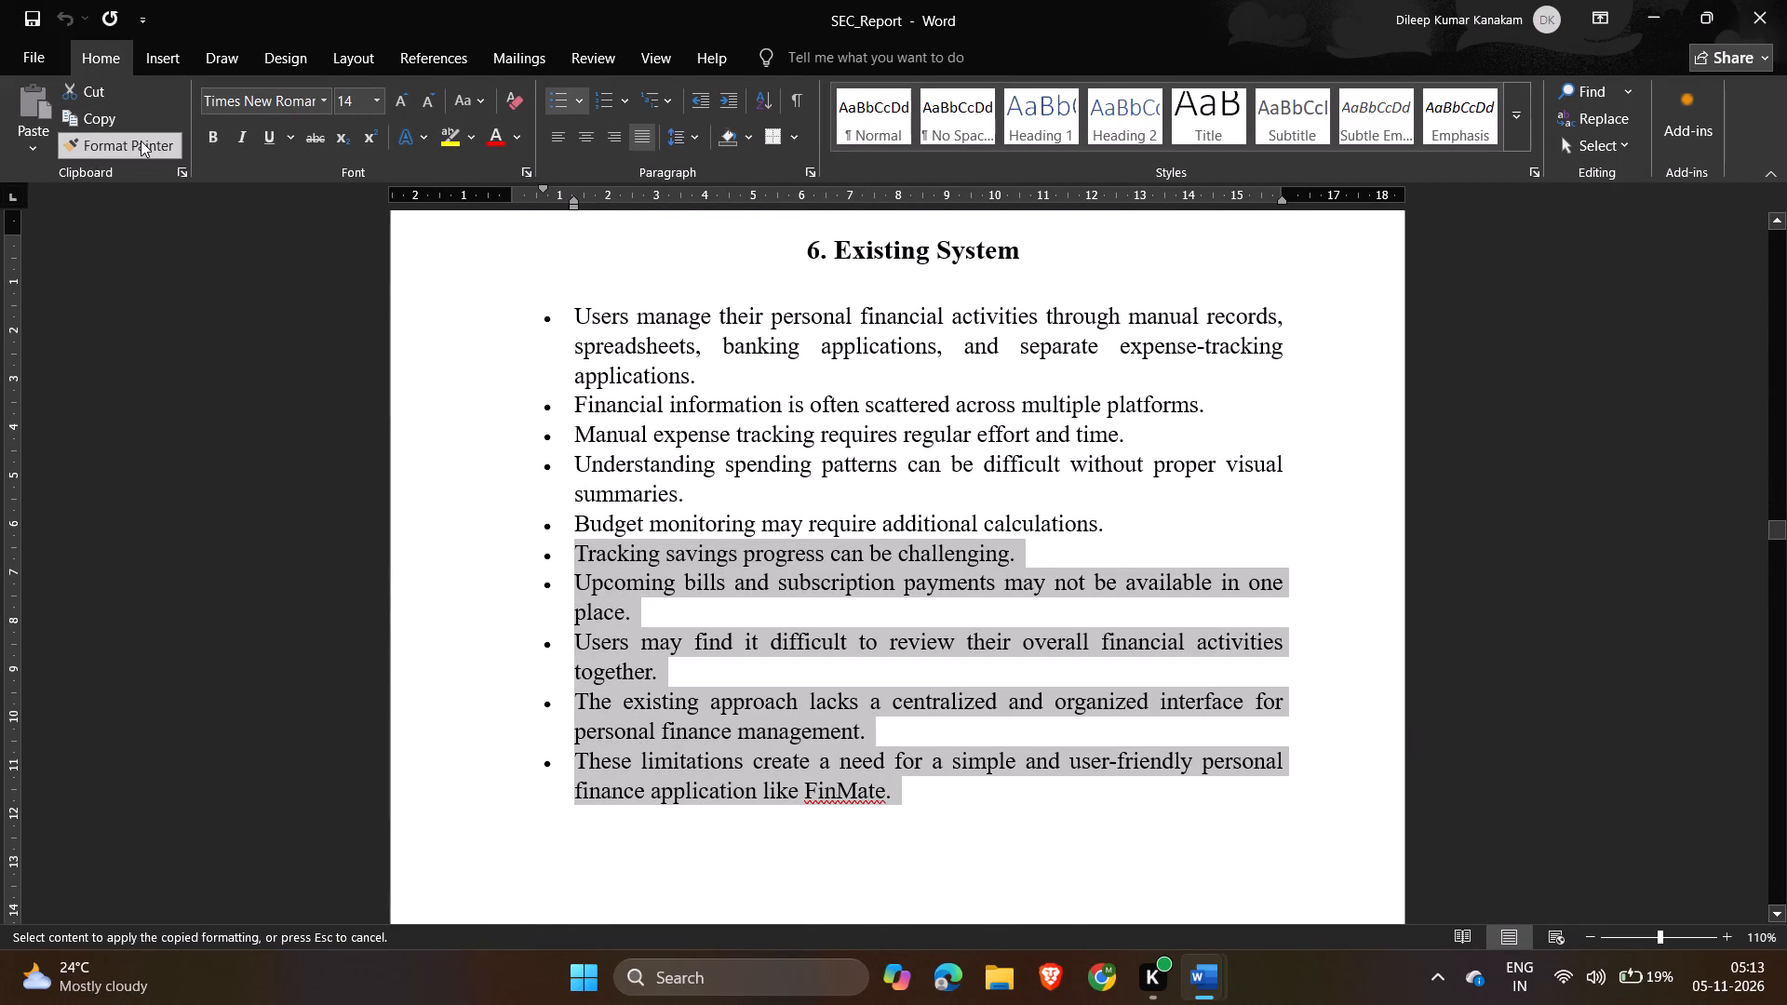
pyautogui.hotkey('alt', 'Tab')
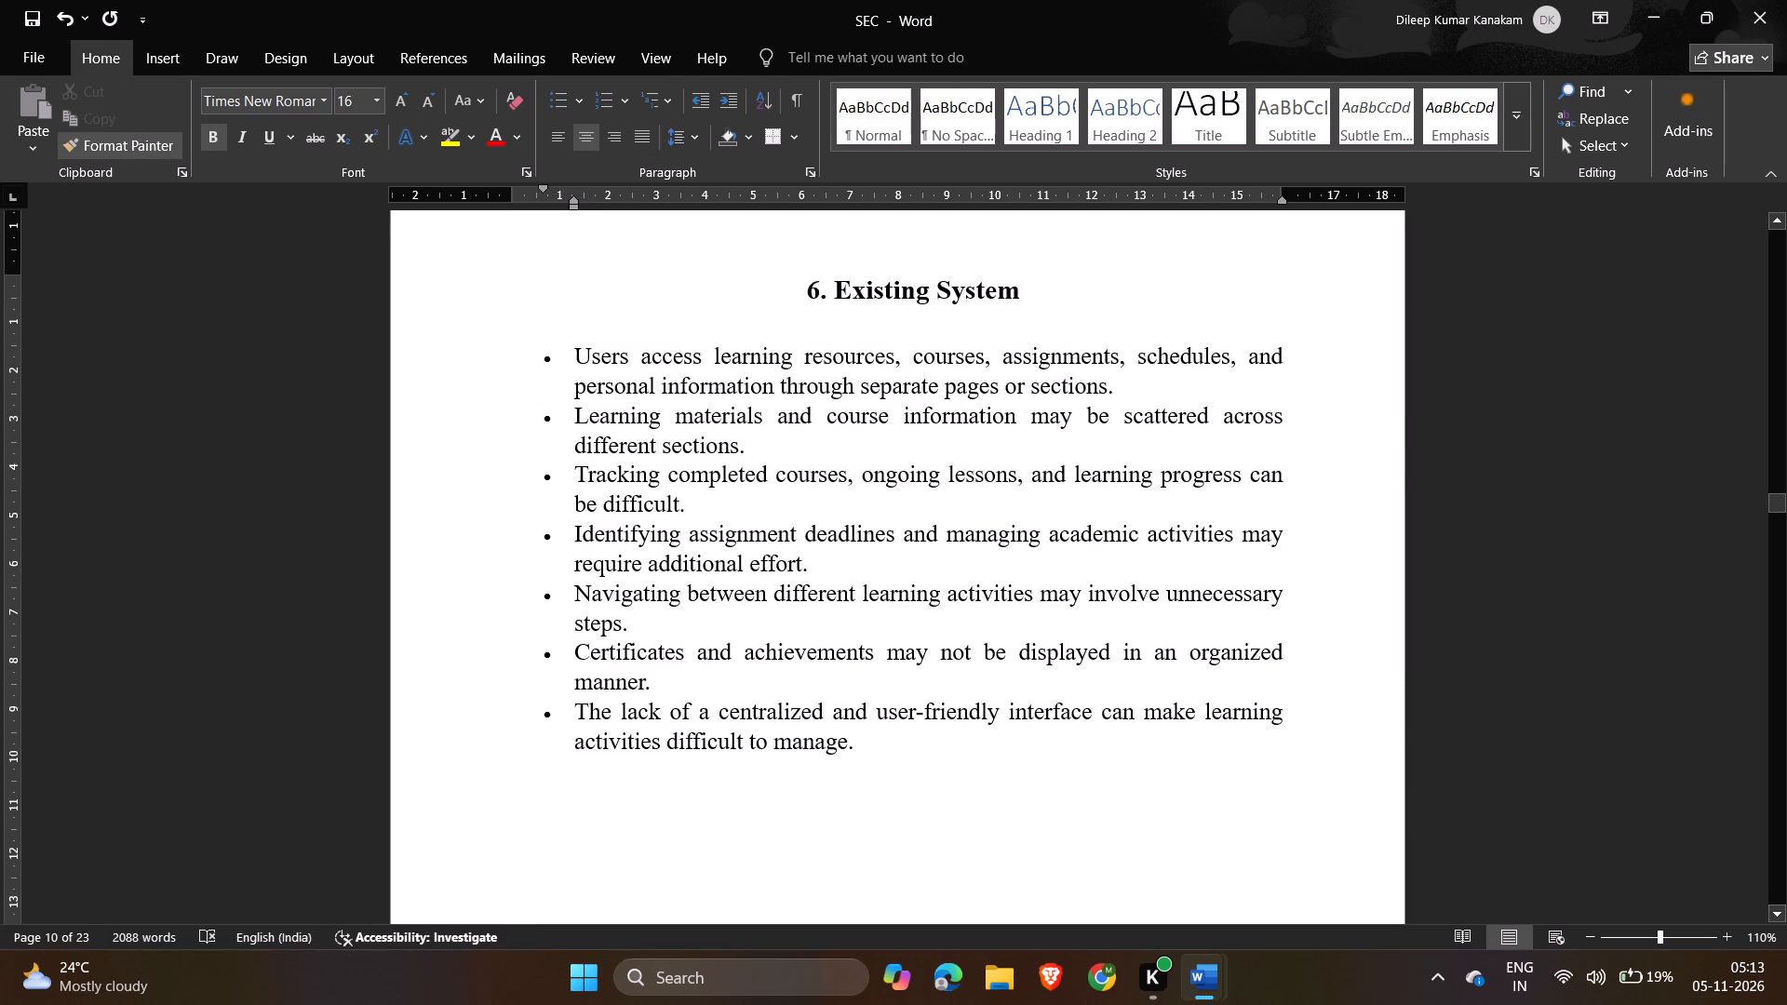
pyautogui.moveTo(870, 744); pyautogui.dragTo(558, 394)
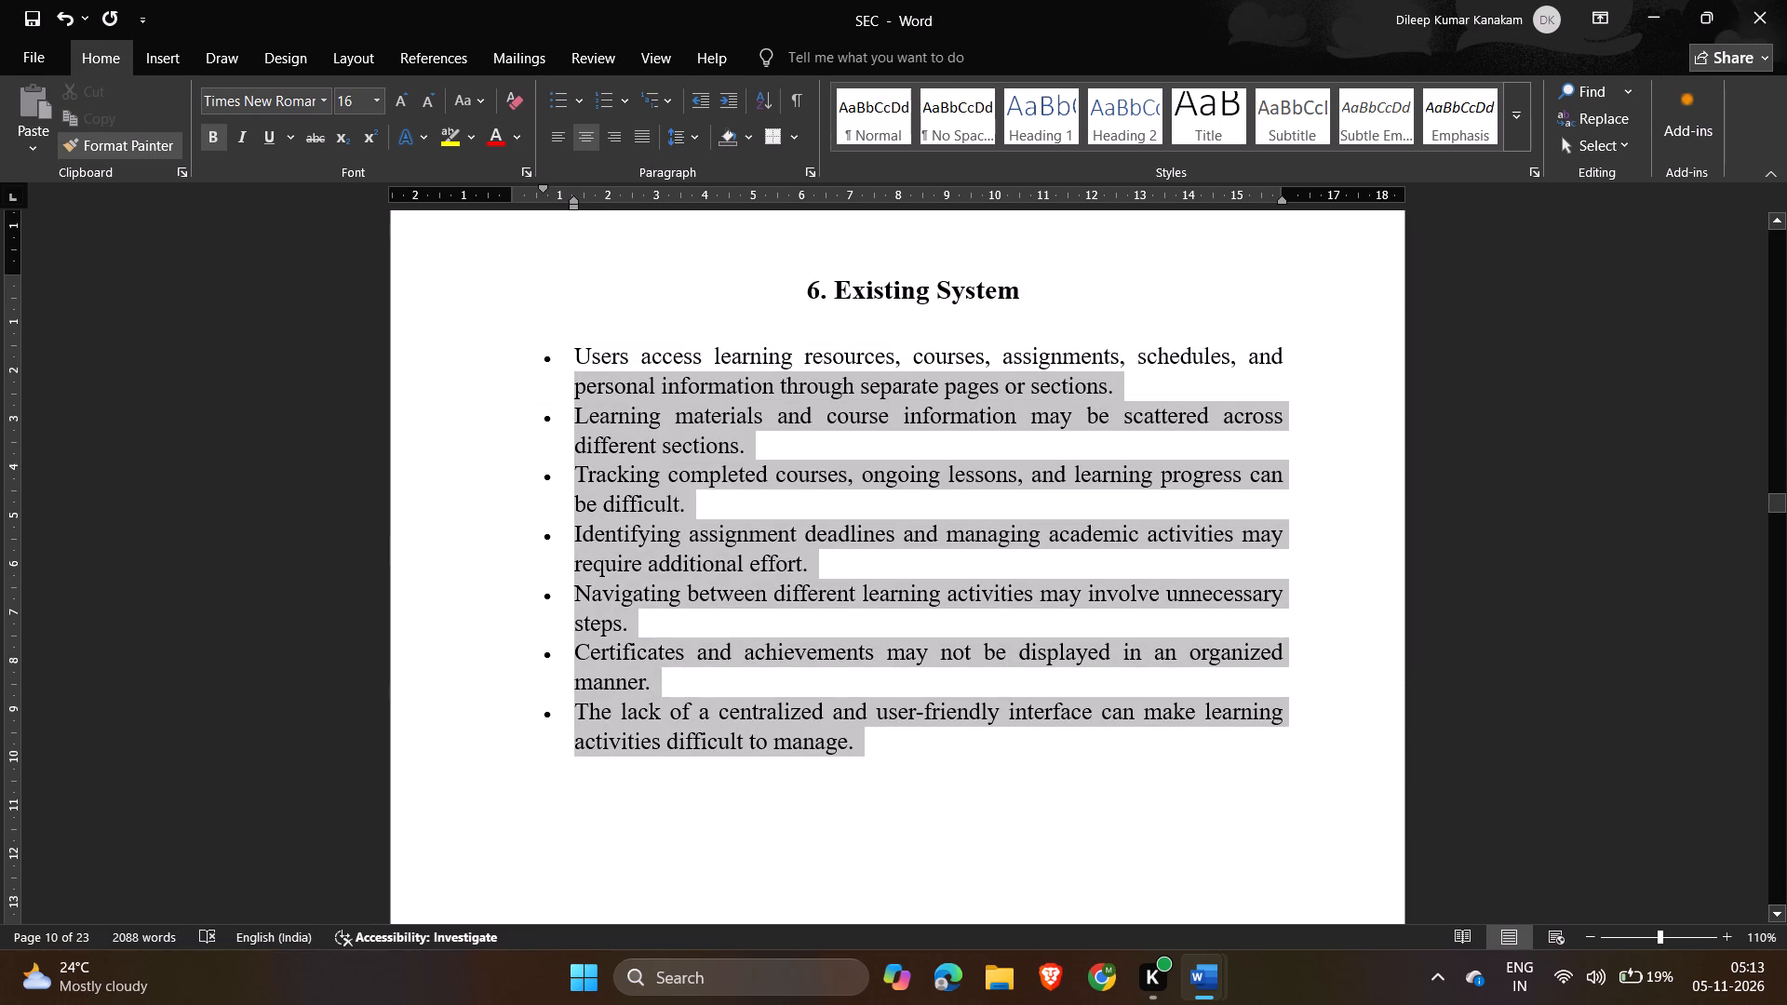
pyautogui.moveTo(558, 394); pyautogui.dragTo(579, 366)
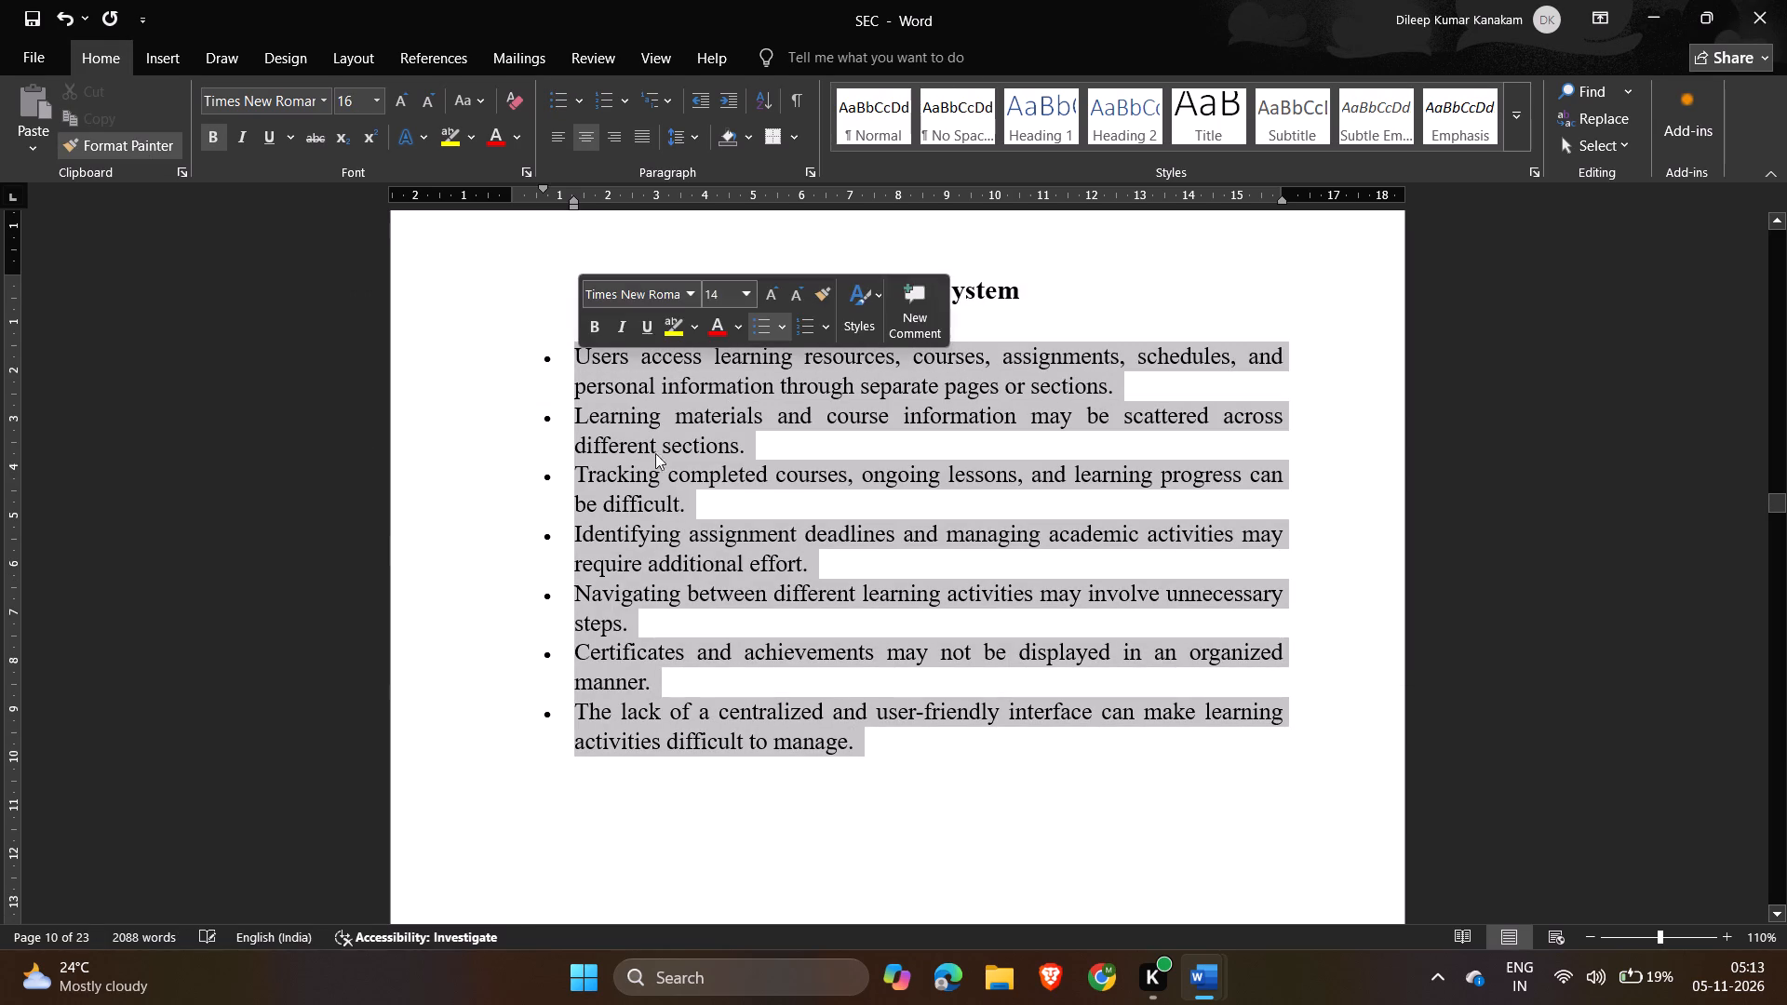
pyautogui.click(951, 872)
# Insert three blank lines above the "7. Proposed Solution" heading in SEC to push it onto the next page.
pyautogui.scroll(-5, 951, 872)
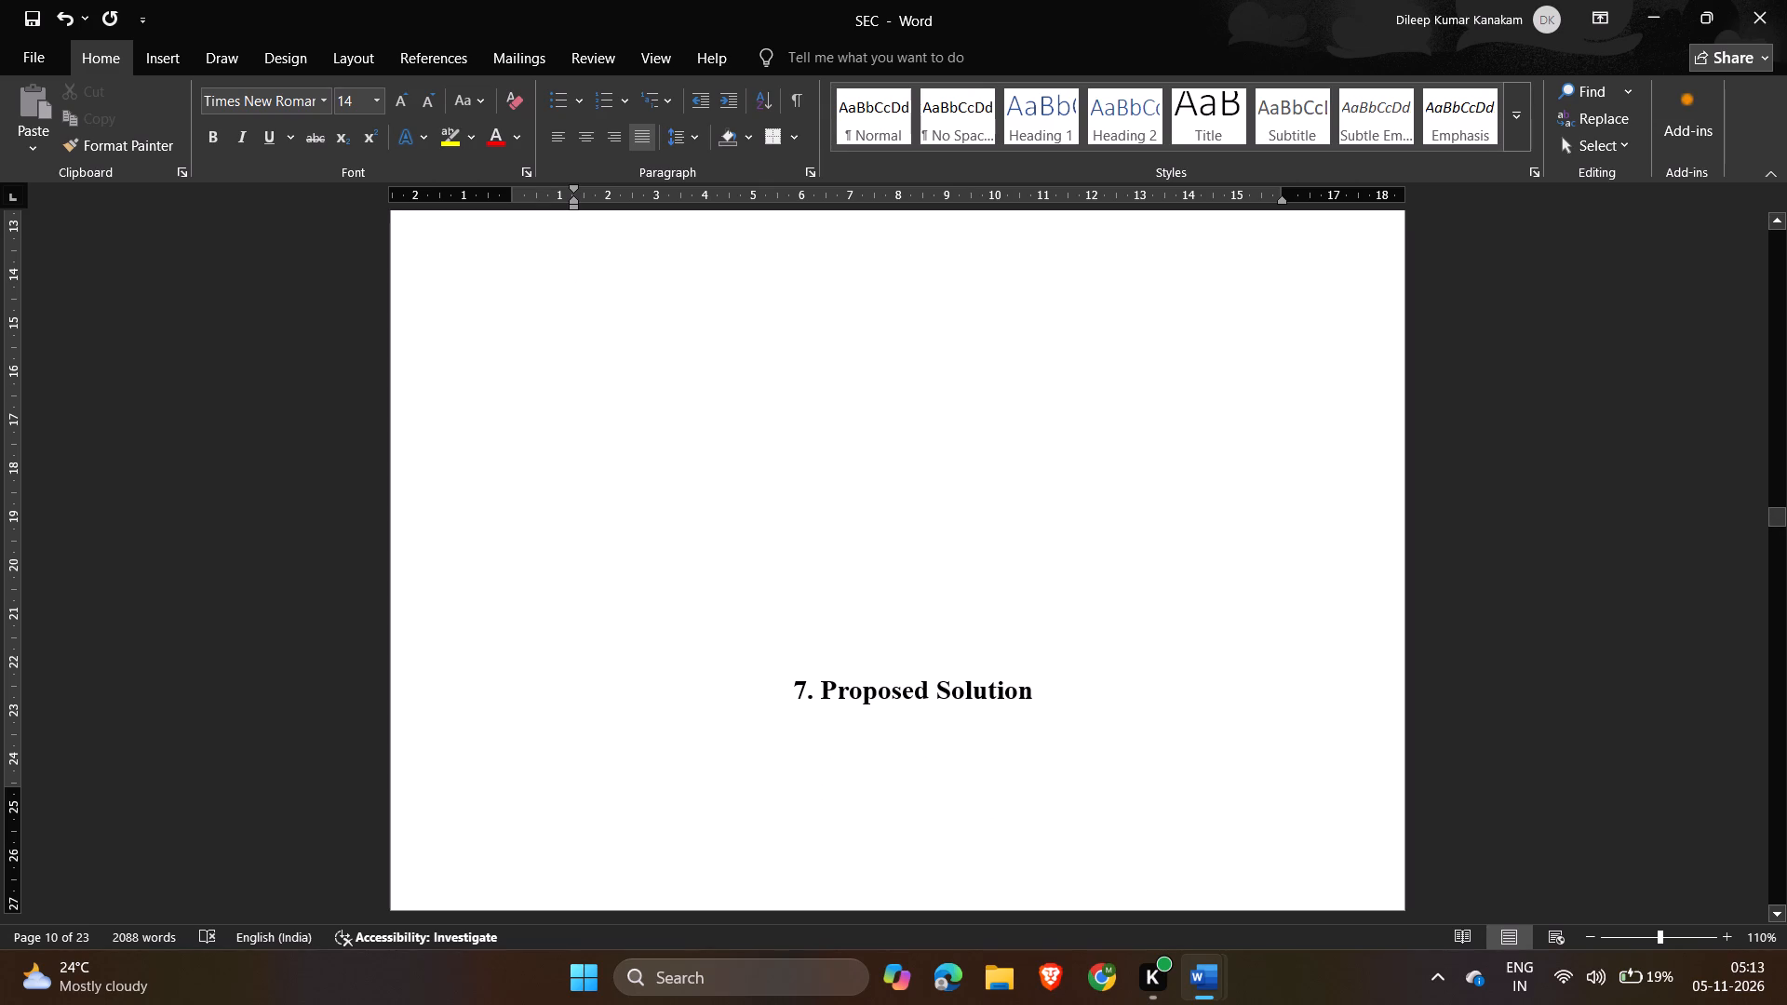
pyautogui.click(896, 663)
pyautogui.press('Return')
pyautogui.press('Return')
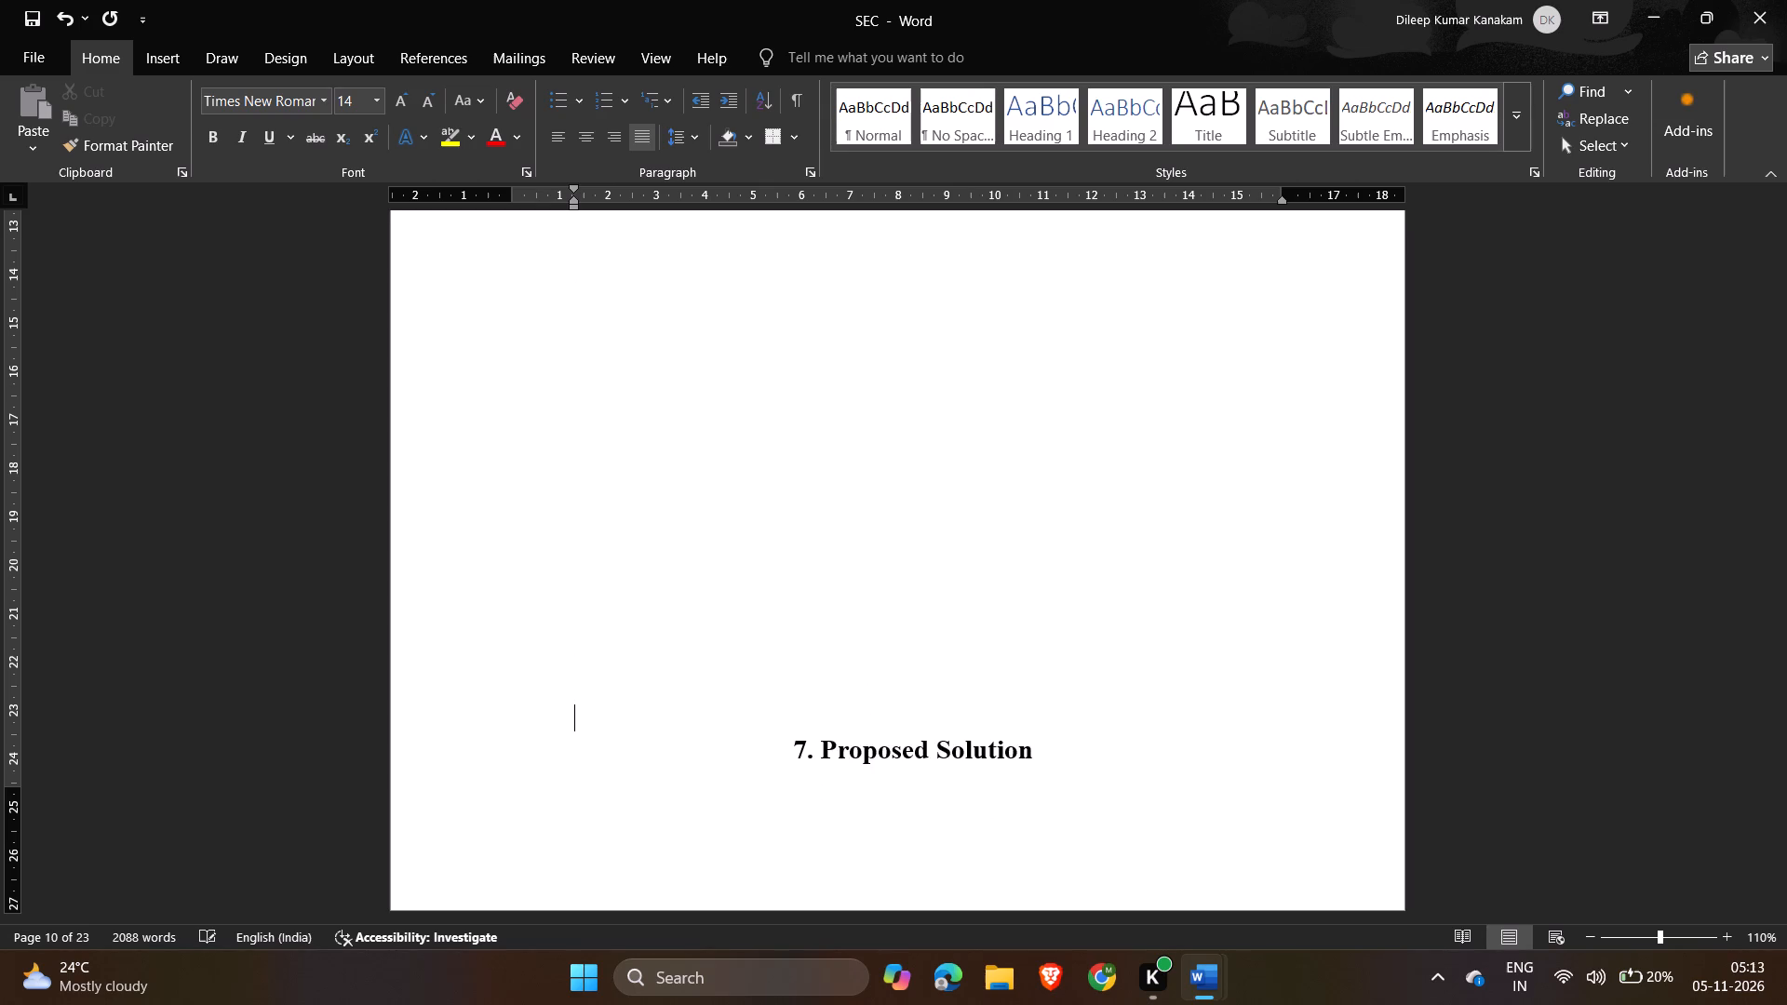
pyautogui.press('Return')
# Copy the formatting of SEC_Report's "7. Proposed Solution" bullets onto the full "7. Proposed Solution" bullet list in SEC with Format Painter.
pyautogui.scroll(-2, 896, 663)
pyautogui.hotkey('alt', 'Tab')
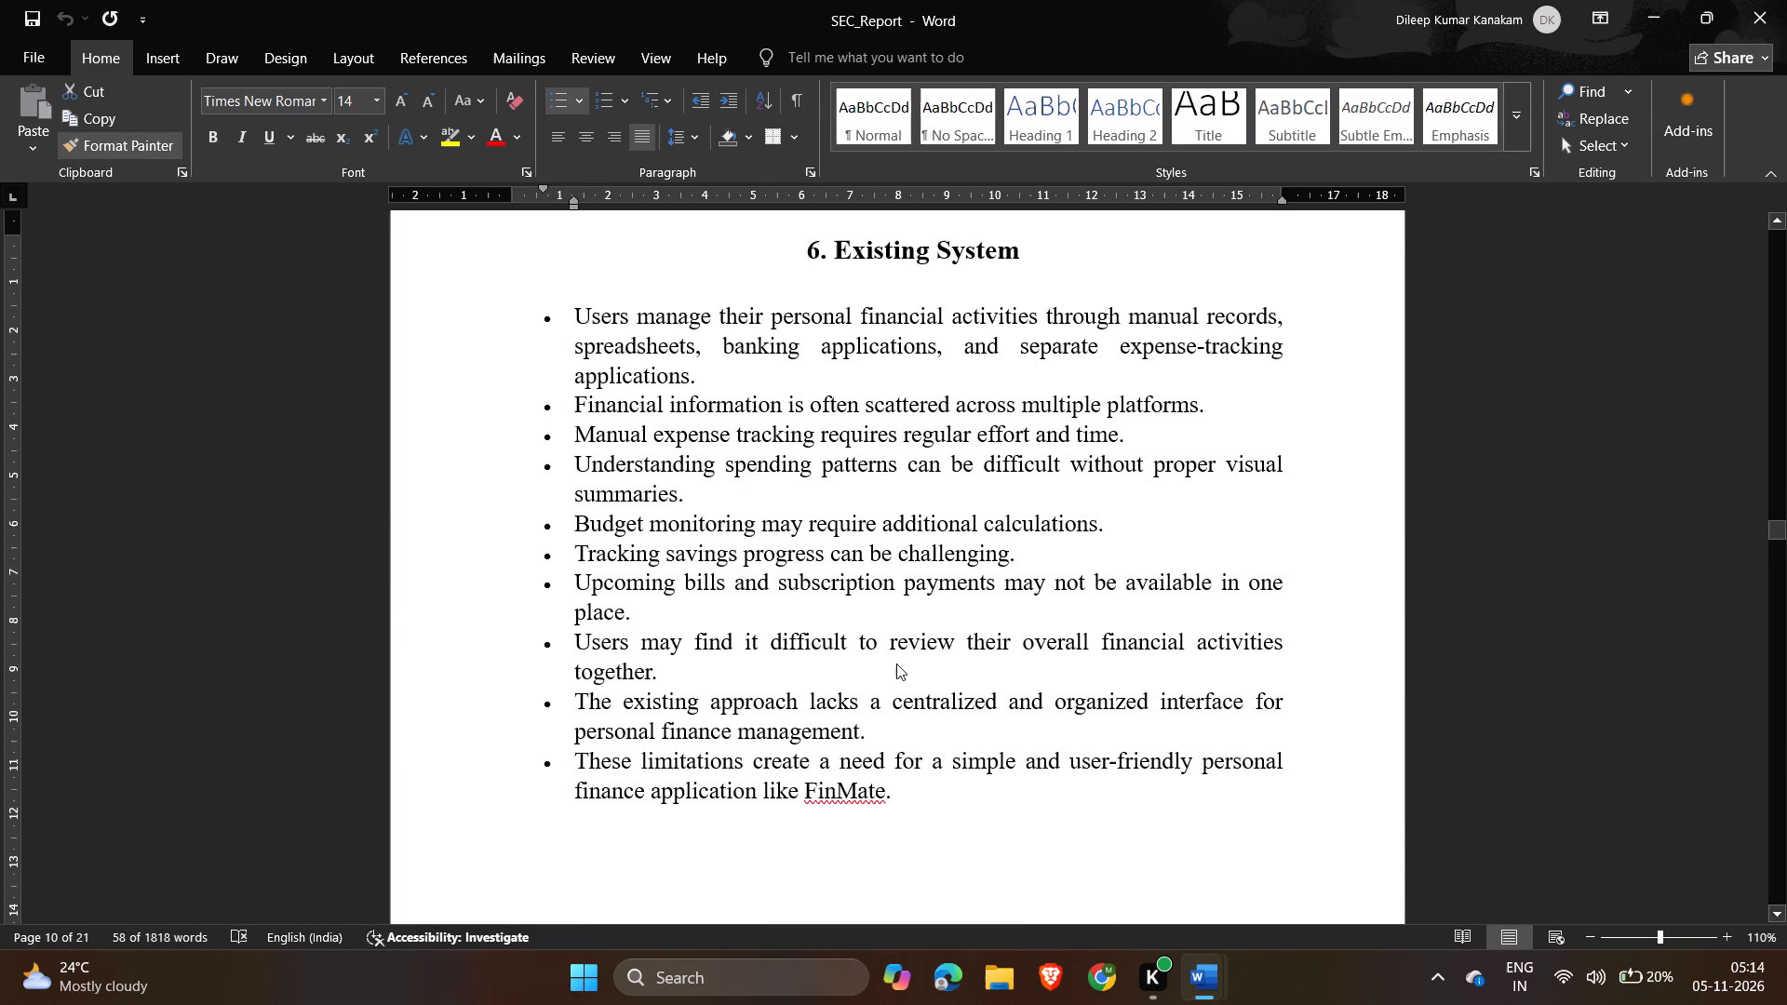
pyautogui.scroll(-7, 896, 663)
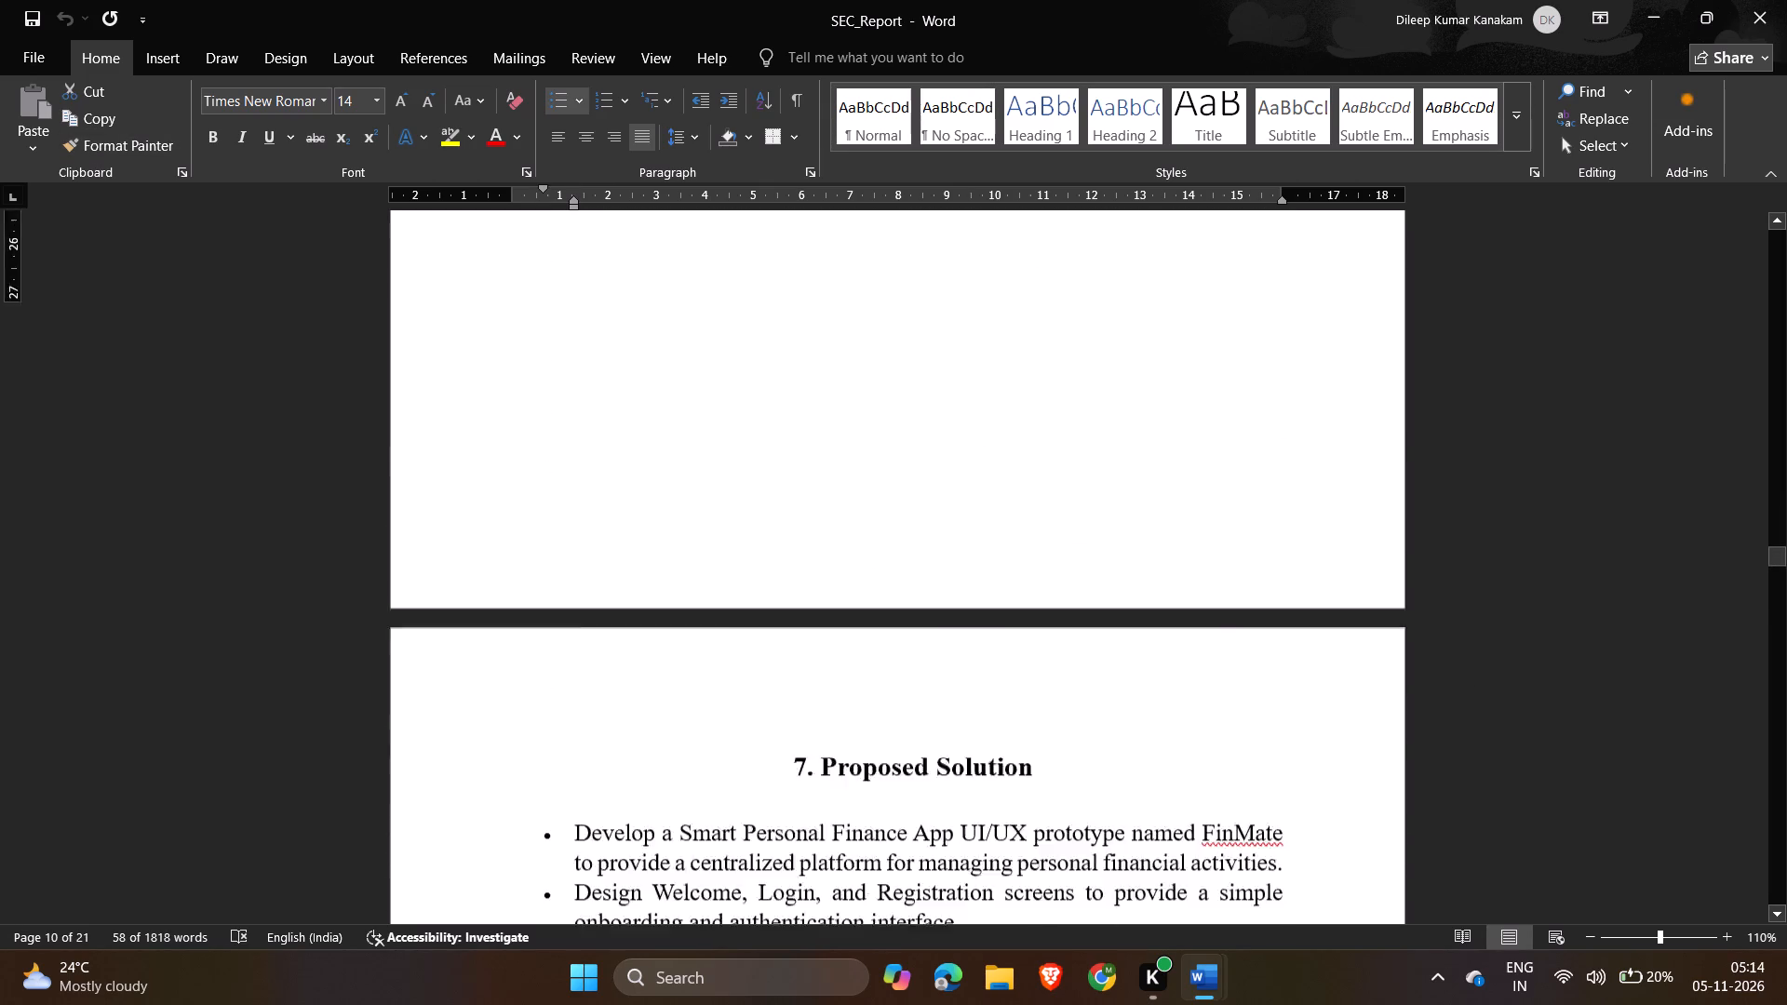
pyautogui.scroll(-1, 896, 663)
pyautogui.moveTo(571, 387); pyautogui.dragTo(997, 533)
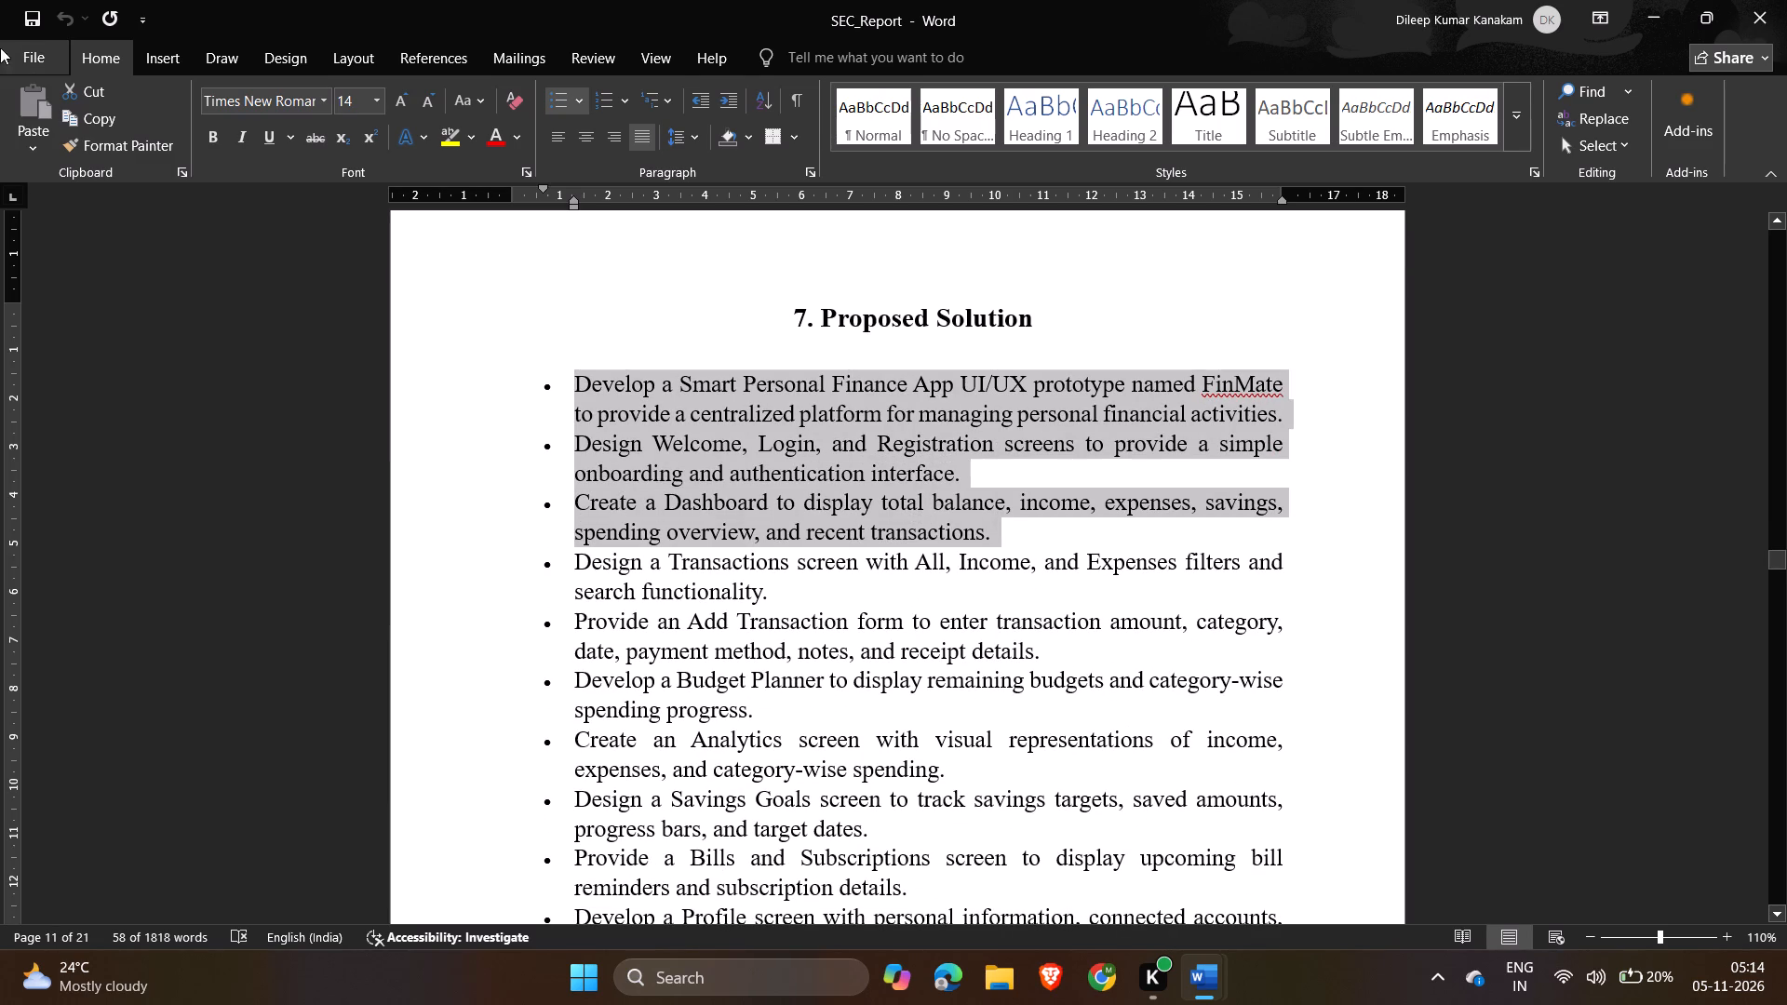
pyautogui.click(141, 144)
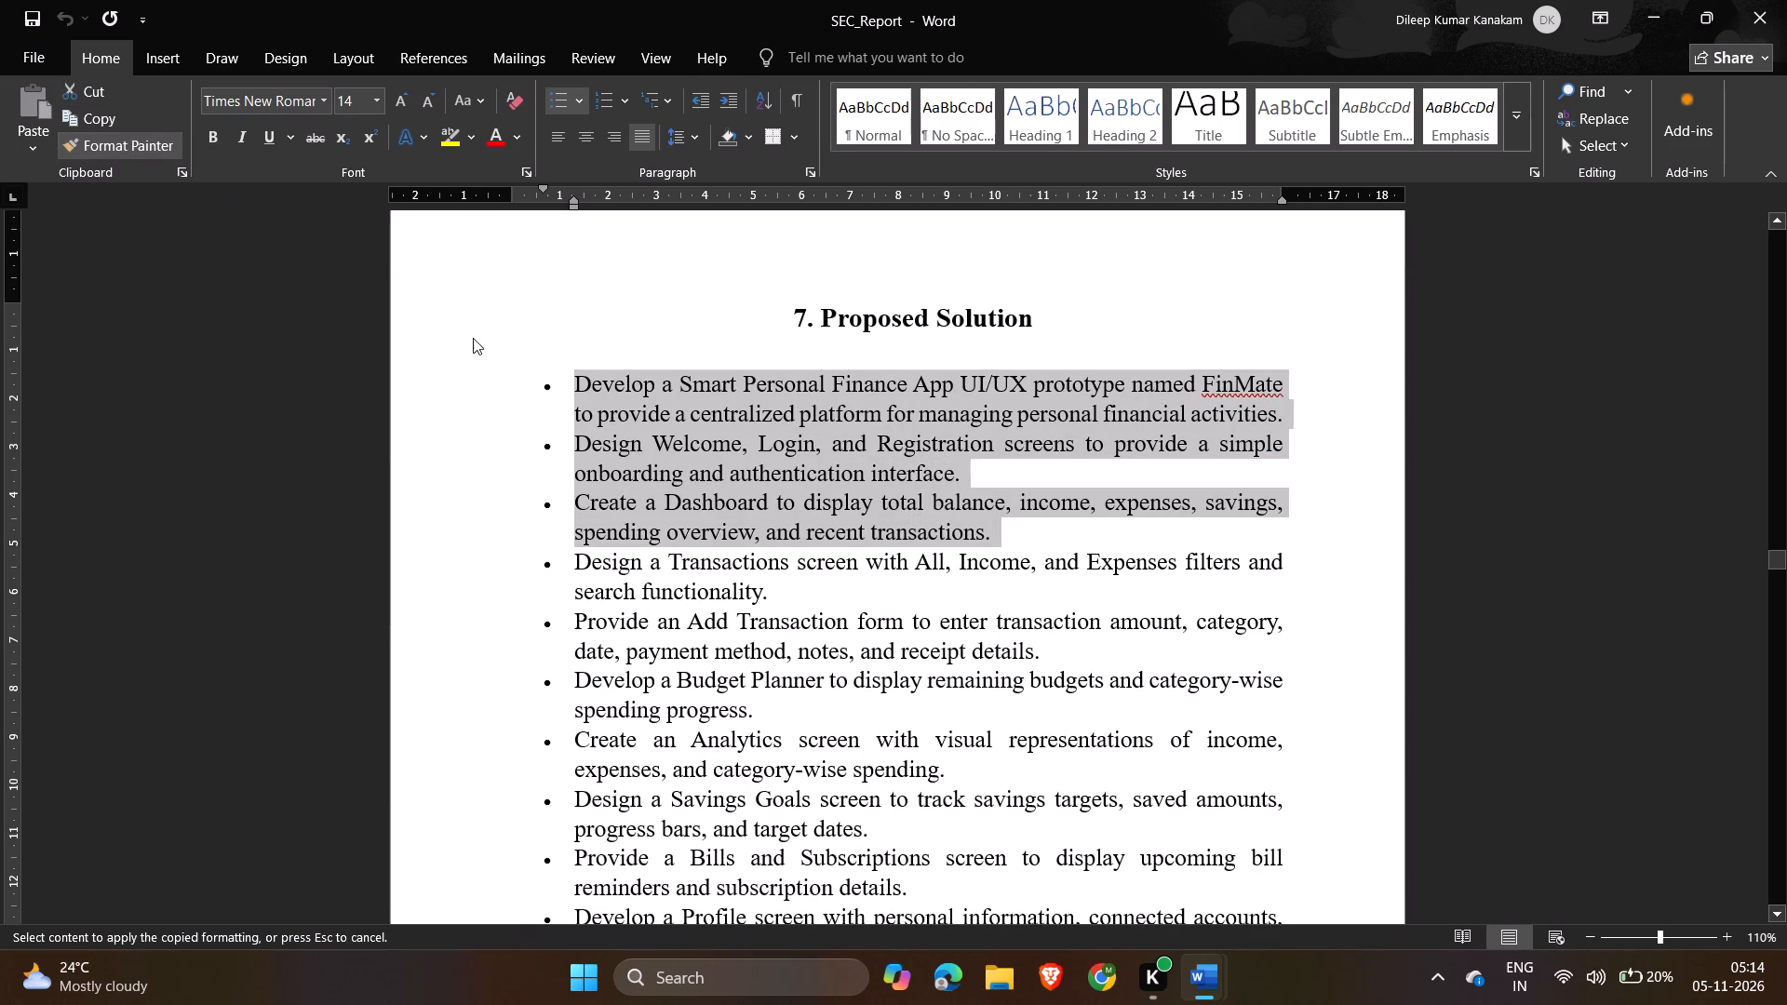
pyautogui.hotkey('alt', 'Tab')
pyautogui.scroll(-2, 692, 548)
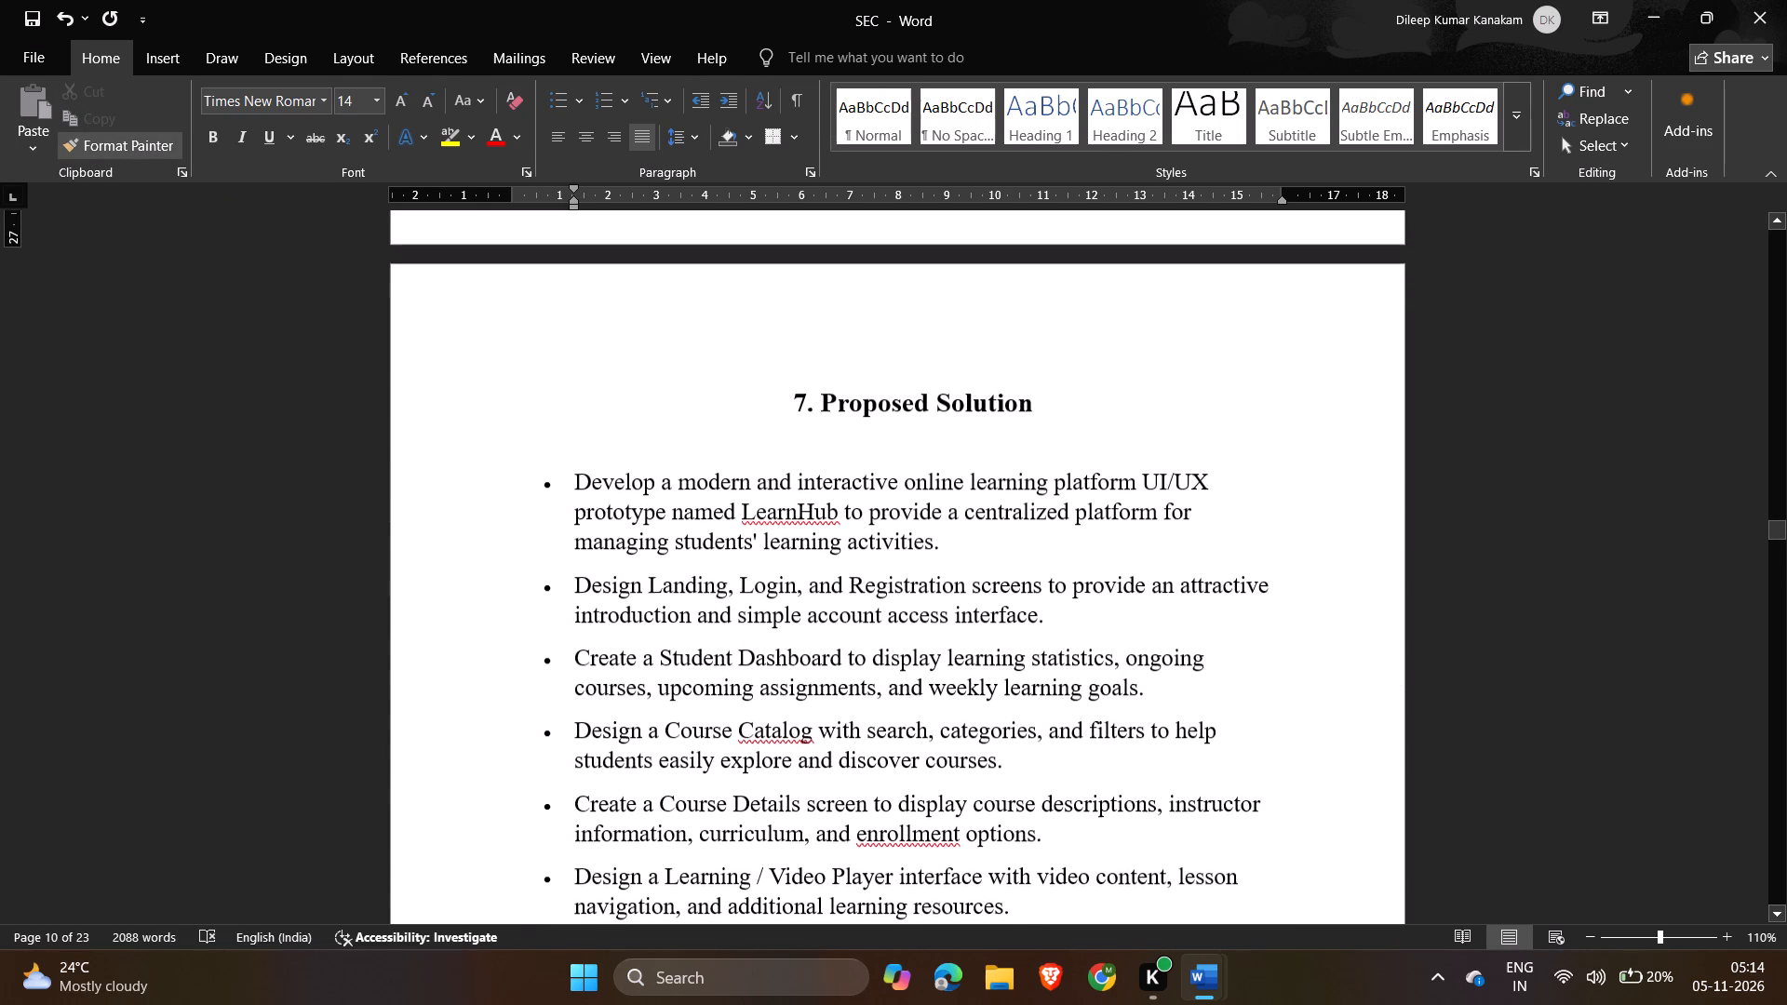
pyautogui.moveTo(578, 476); pyautogui.dragTo(826, 717)
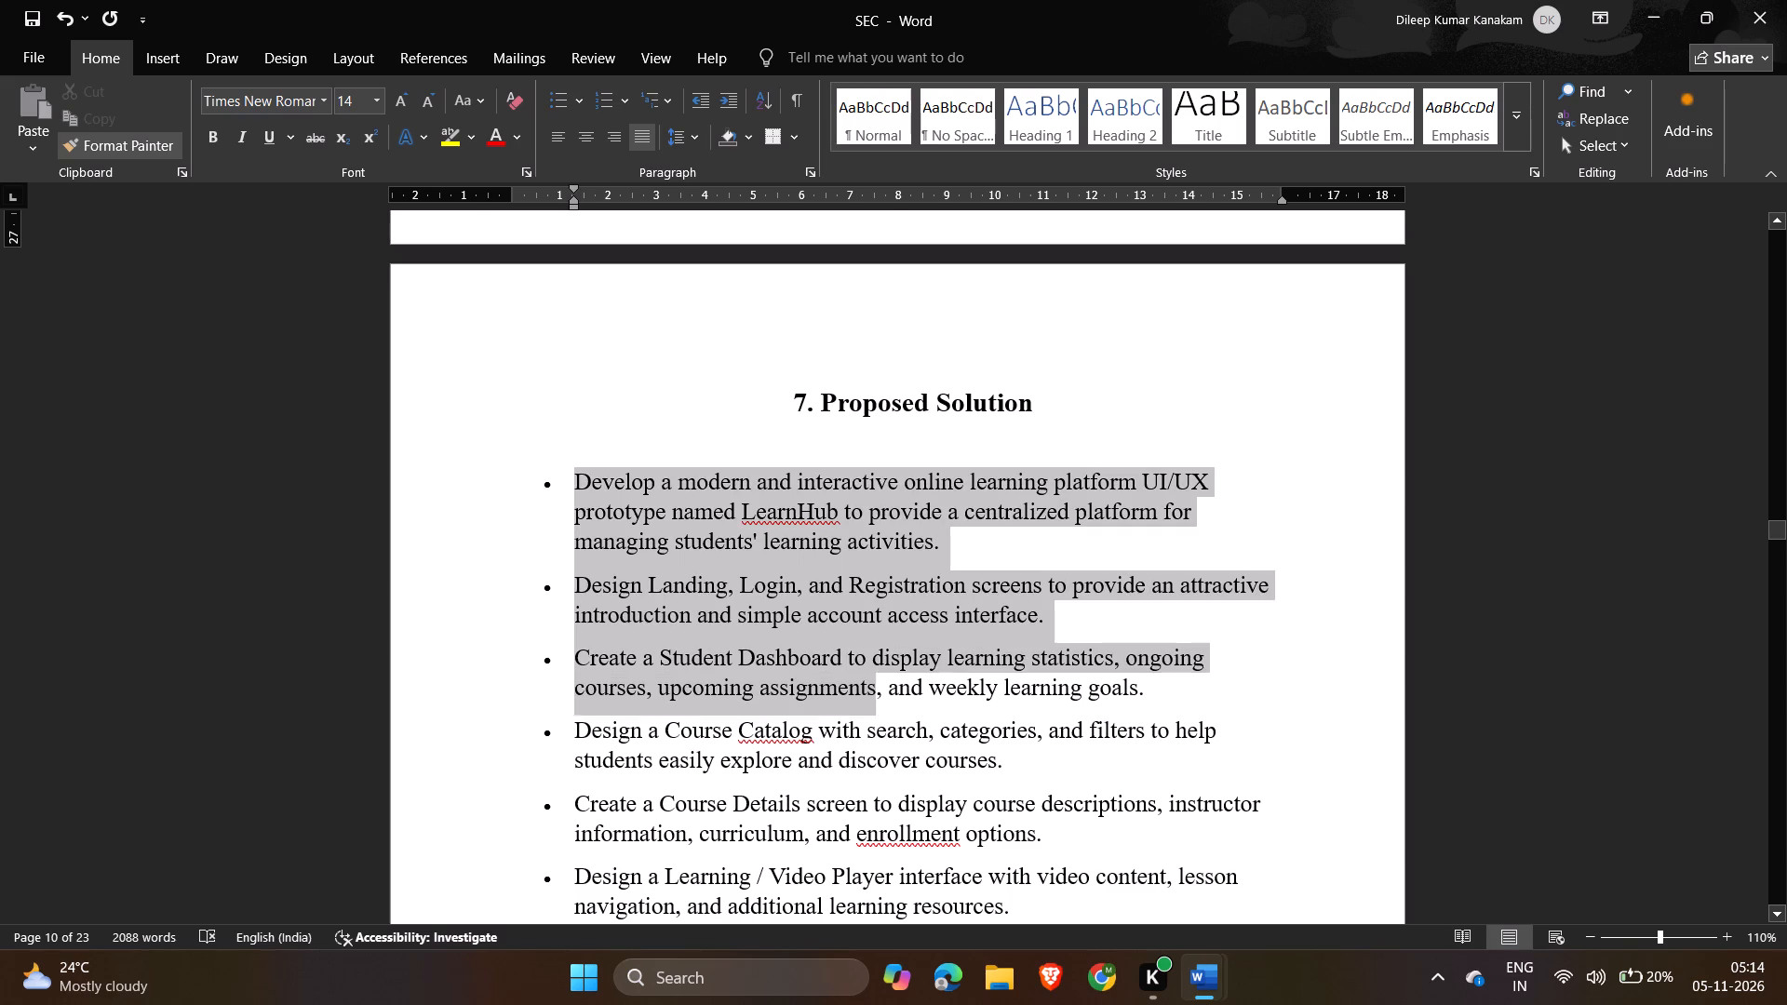
pyautogui.moveTo(826, 717); pyautogui.dragTo(884, 772)
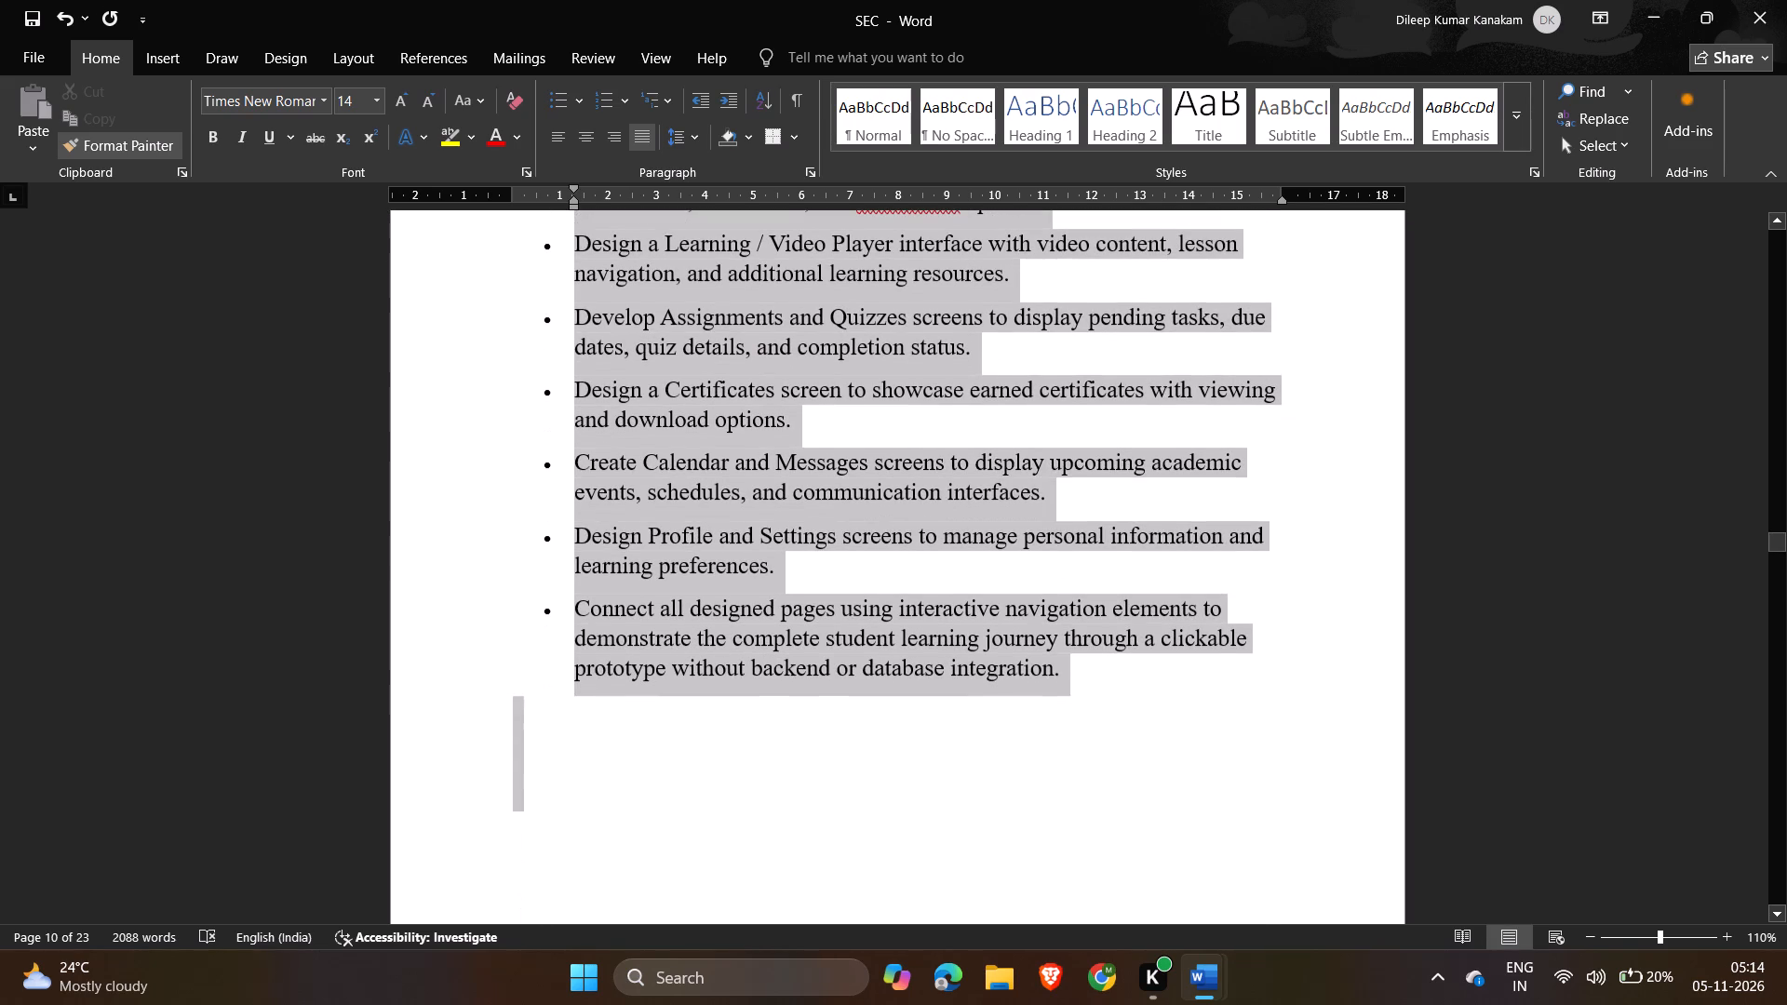
pyautogui.moveTo(884, 772); pyautogui.dragTo(1146, 672)
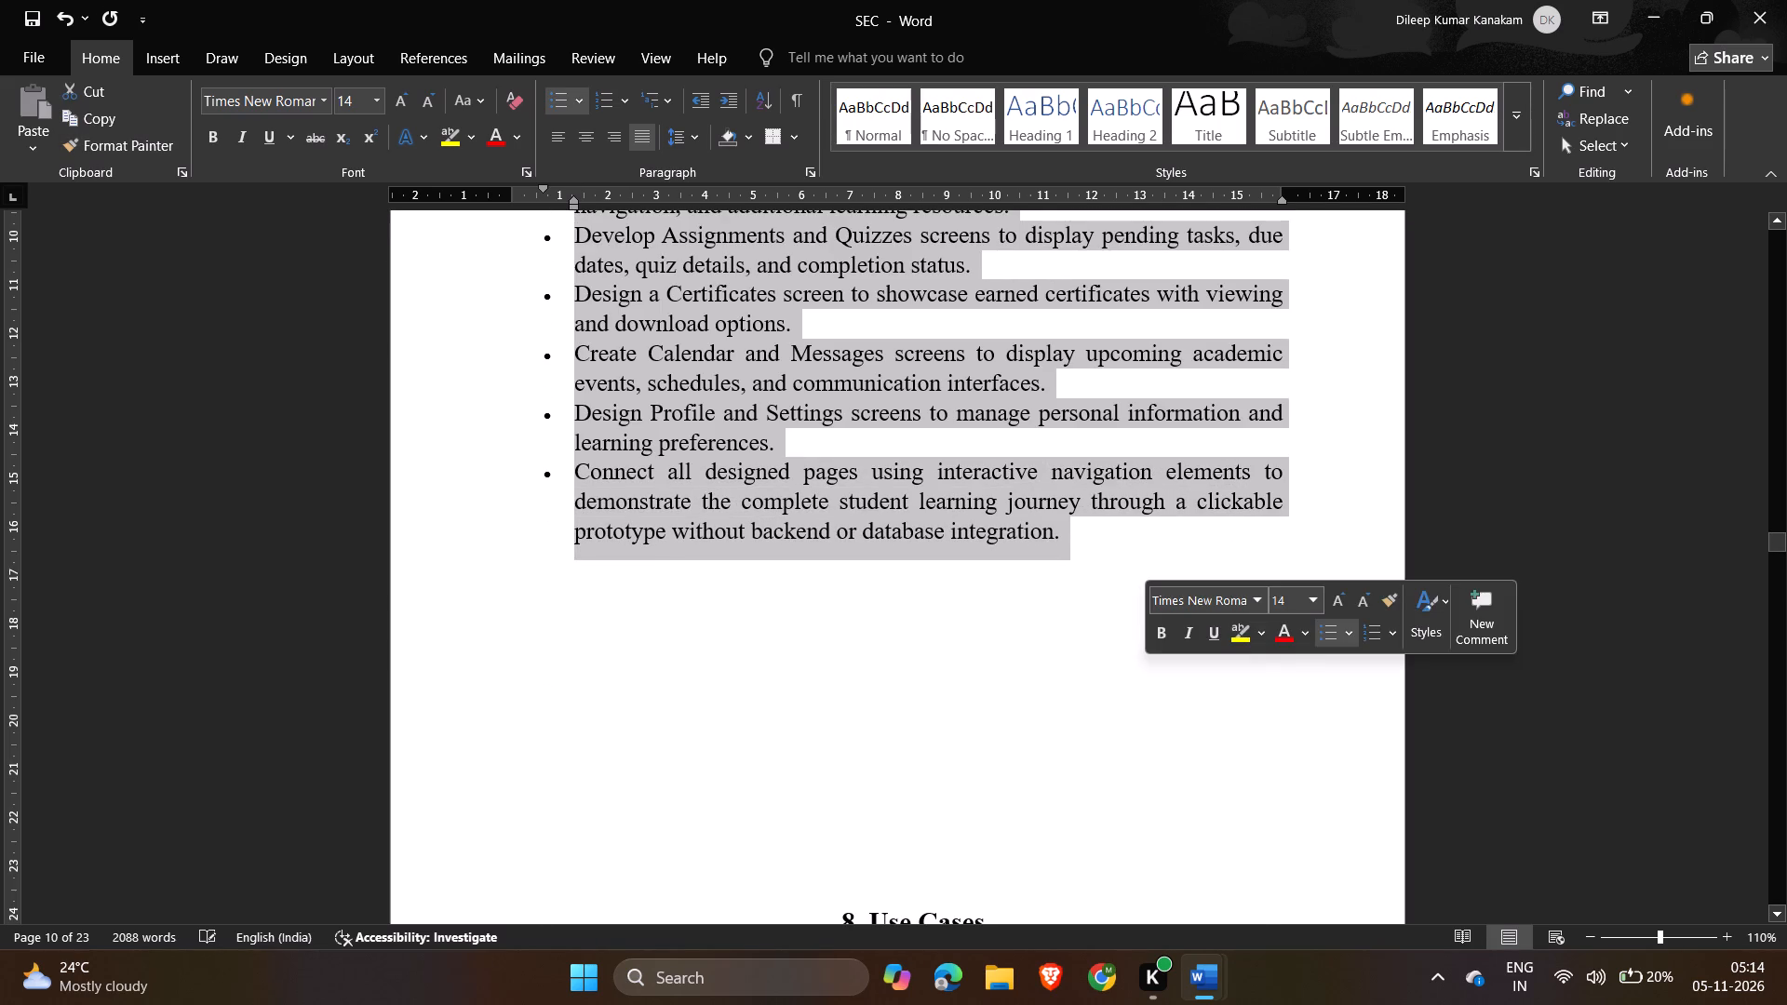
# Insert a blank line above the "8. Use Cases" heading in SEC to push it onto the next page.
pyautogui.click(927, 677)
pyautogui.scroll(-2, 927, 677)
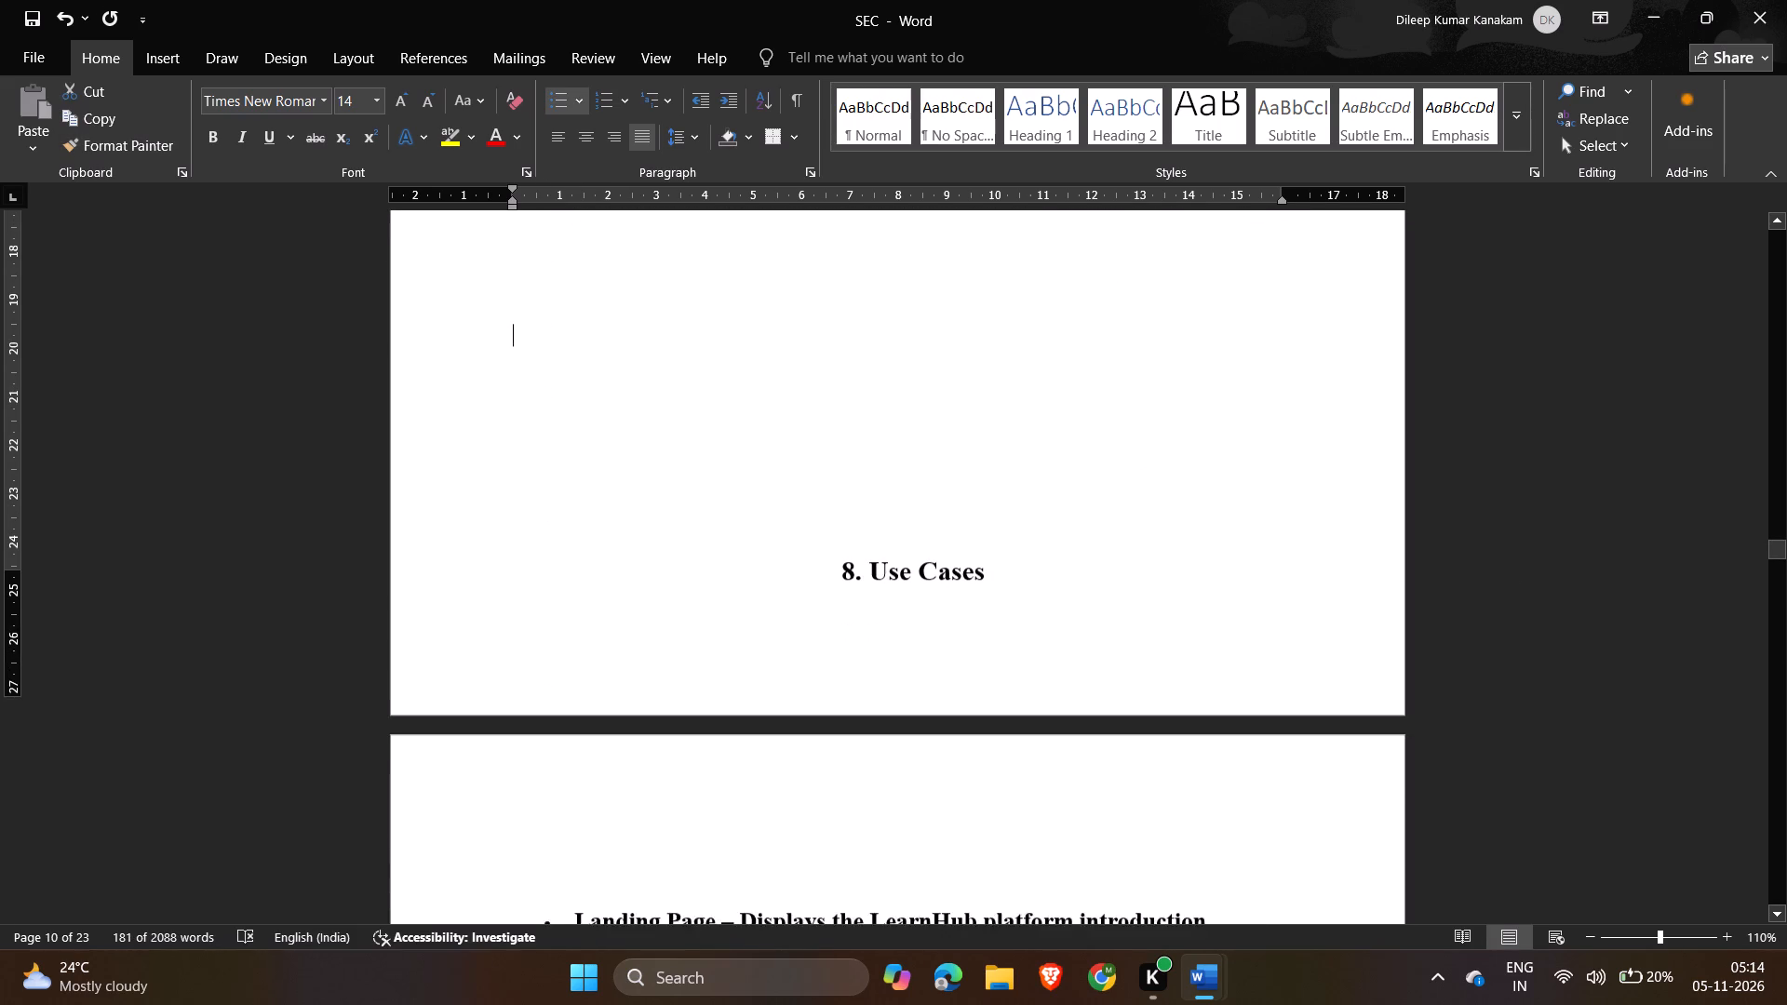
pyautogui.click(877, 530)
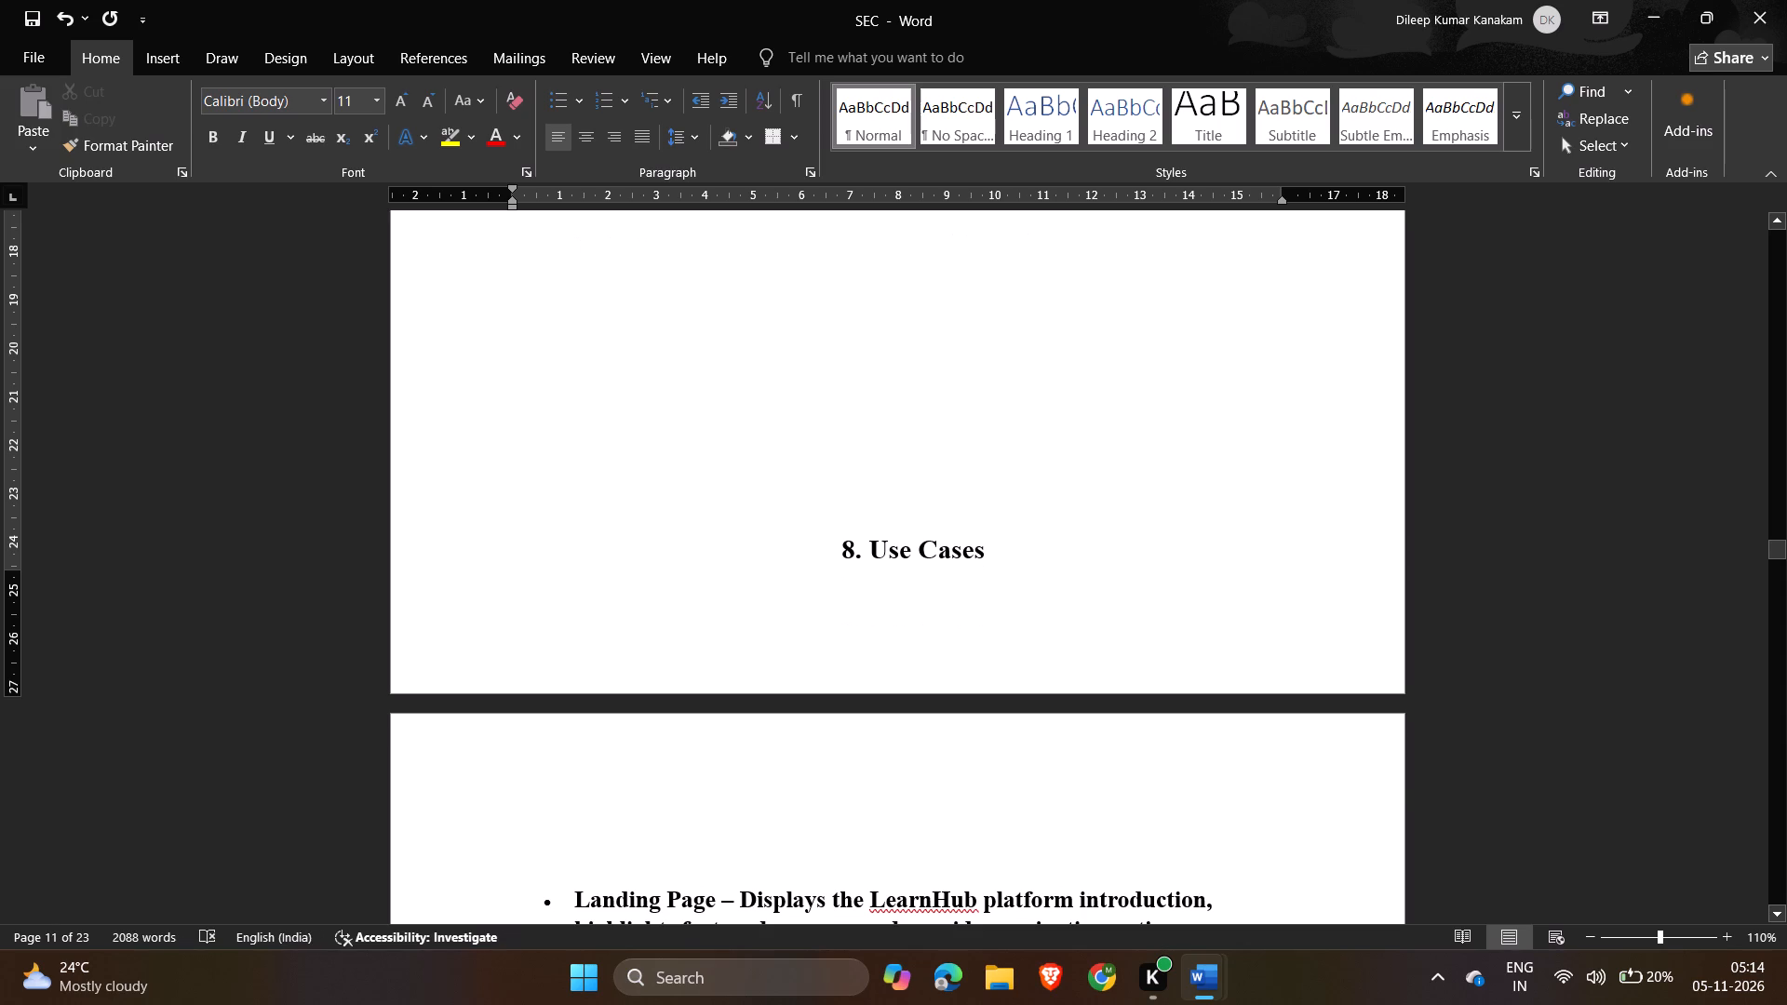
pyautogui.press('Return')
pyautogui.scroll(-2, 877, 530)
# Copy the formatting of SEC_Report's "Welcome Screen" description text onto the "Landing Page" description under "8. Use Cases" in SEC with Format Painter.
pyautogui.hotkey('alt', 'Tab')
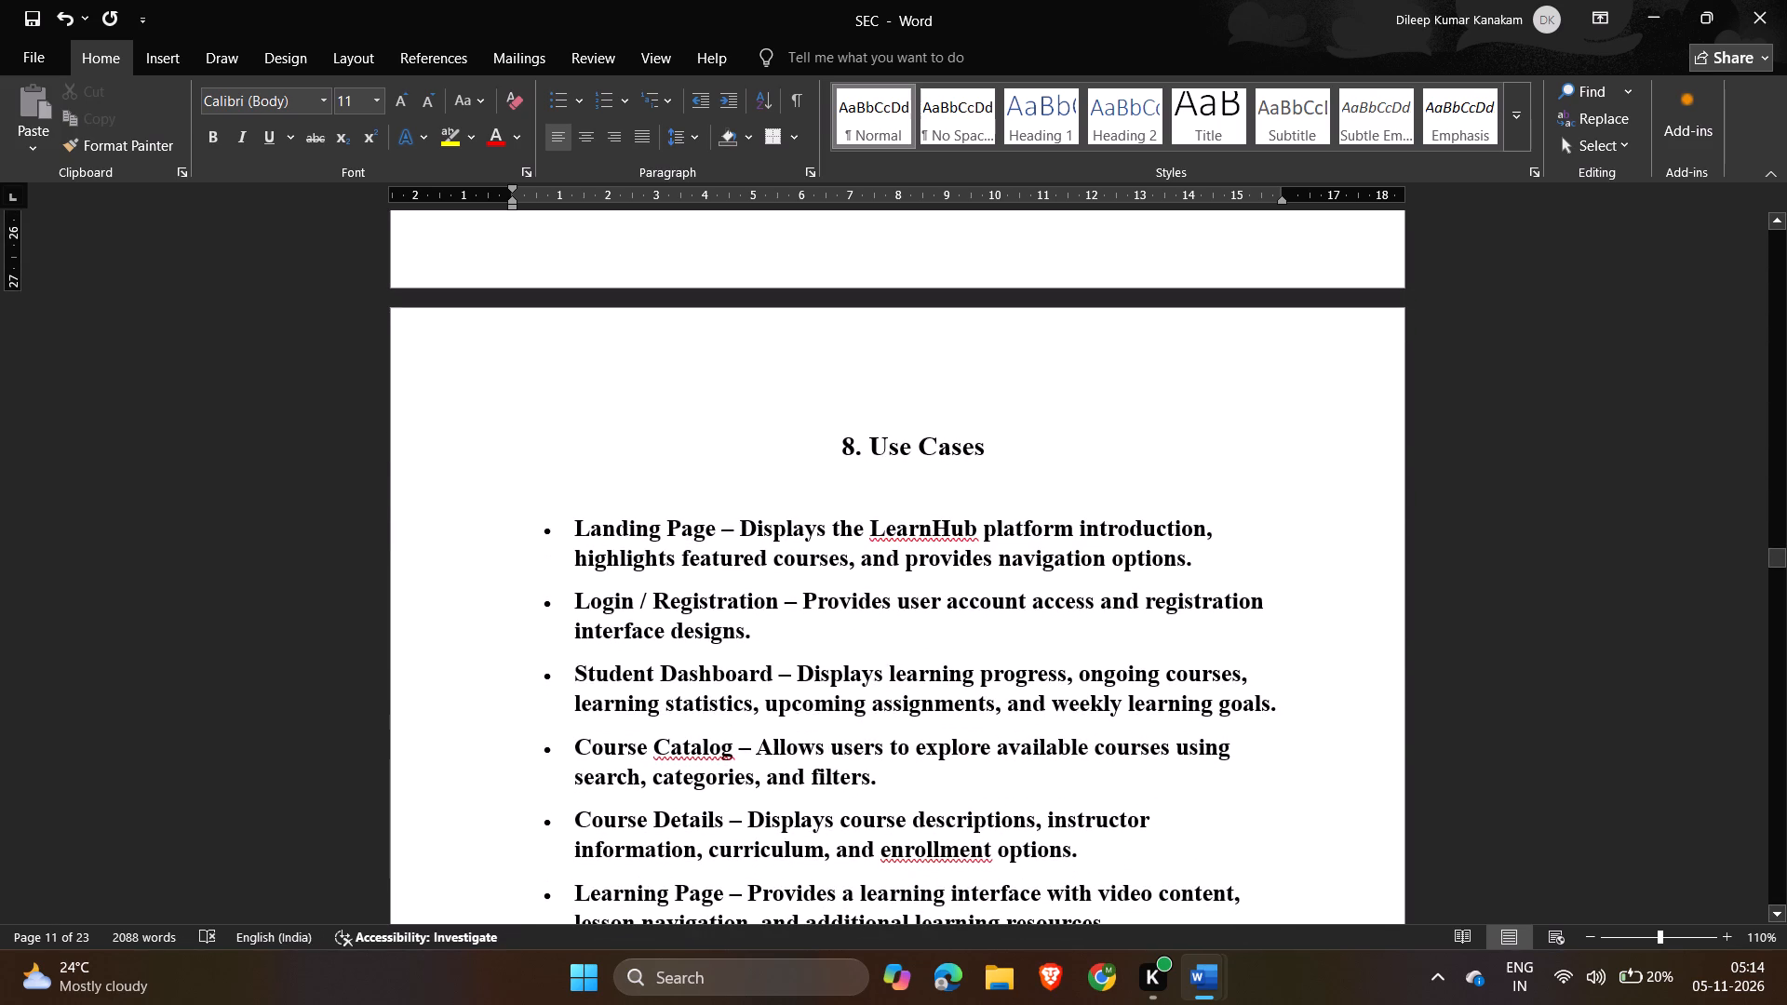
pyautogui.scroll(-4, 877, 530)
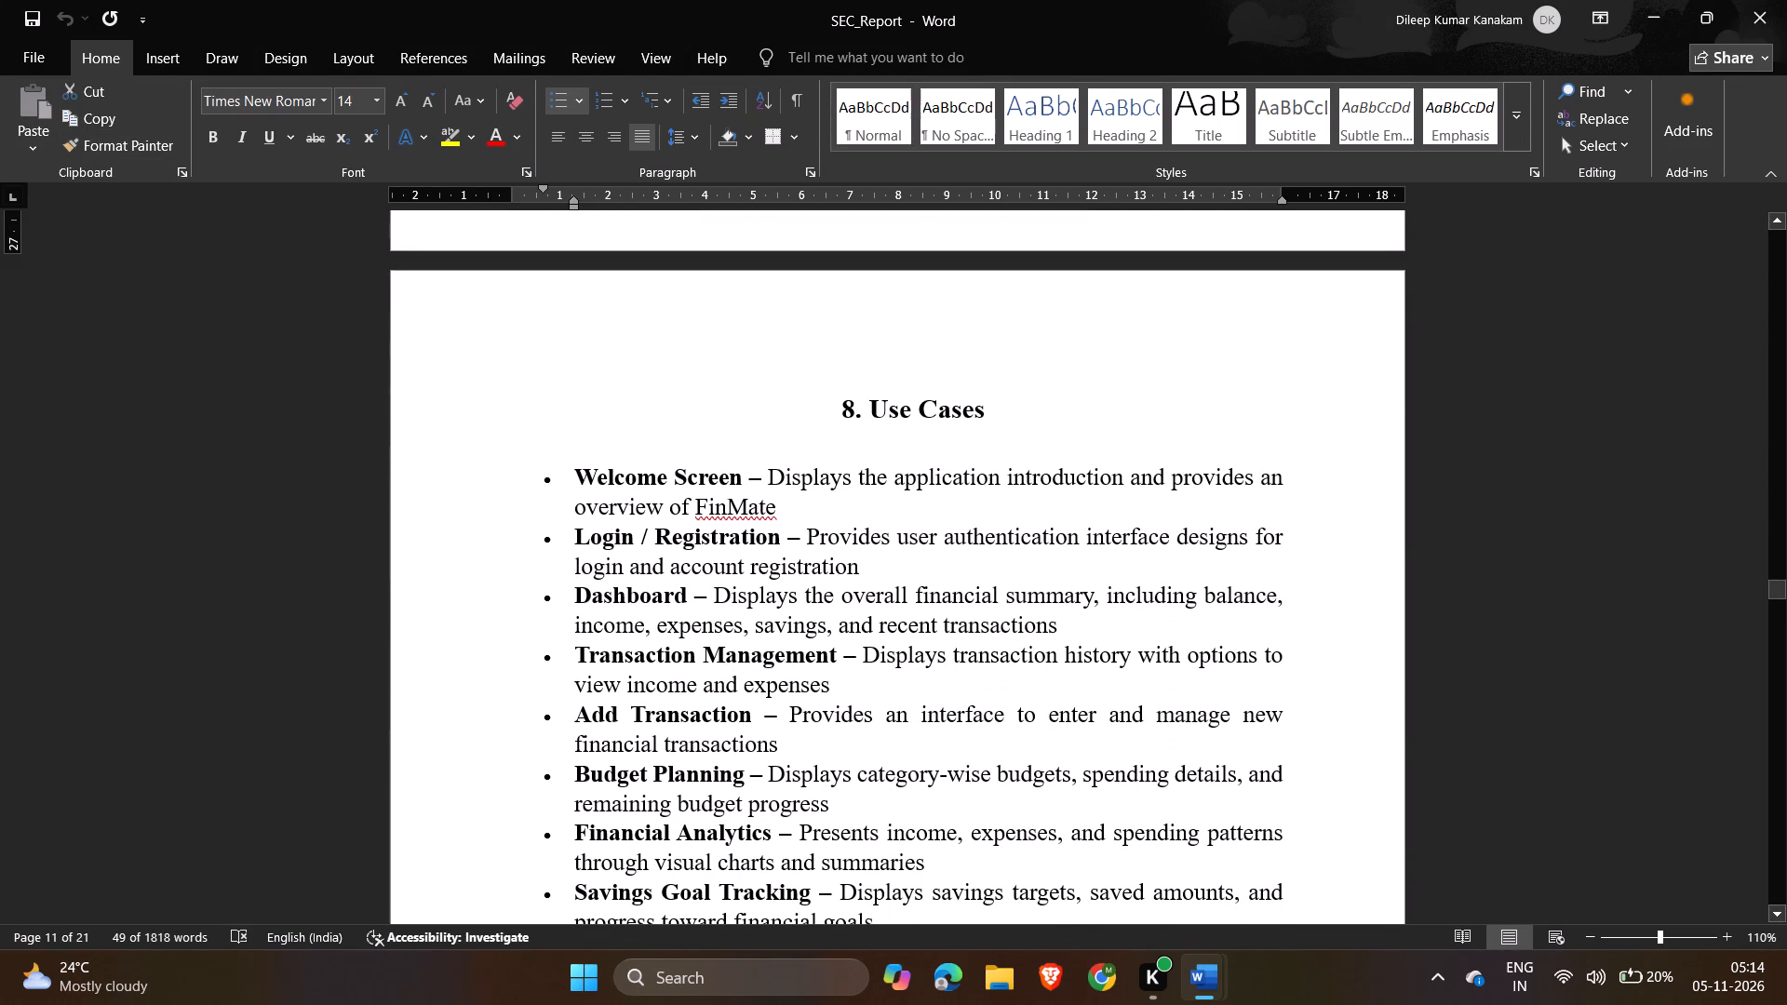
pyautogui.moveTo(782, 502); pyautogui.dragTo(746, 469)
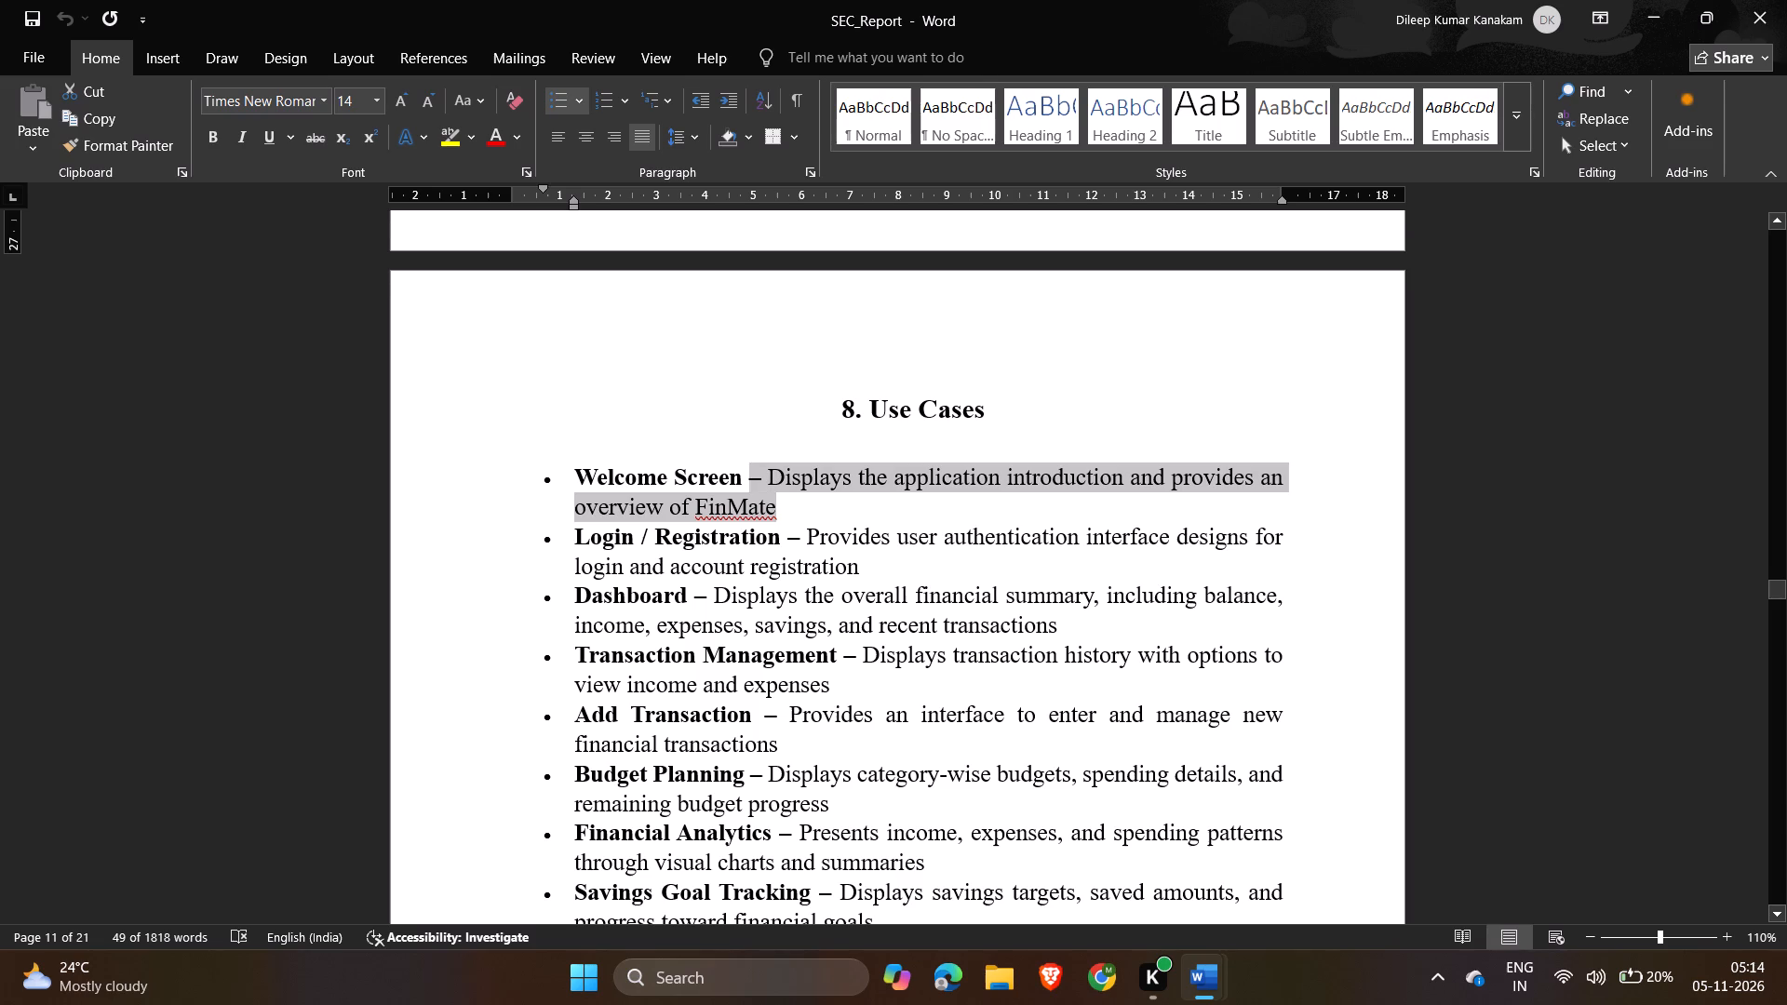
pyautogui.moveTo(746, 469); pyautogui.dragTo(750, 484)
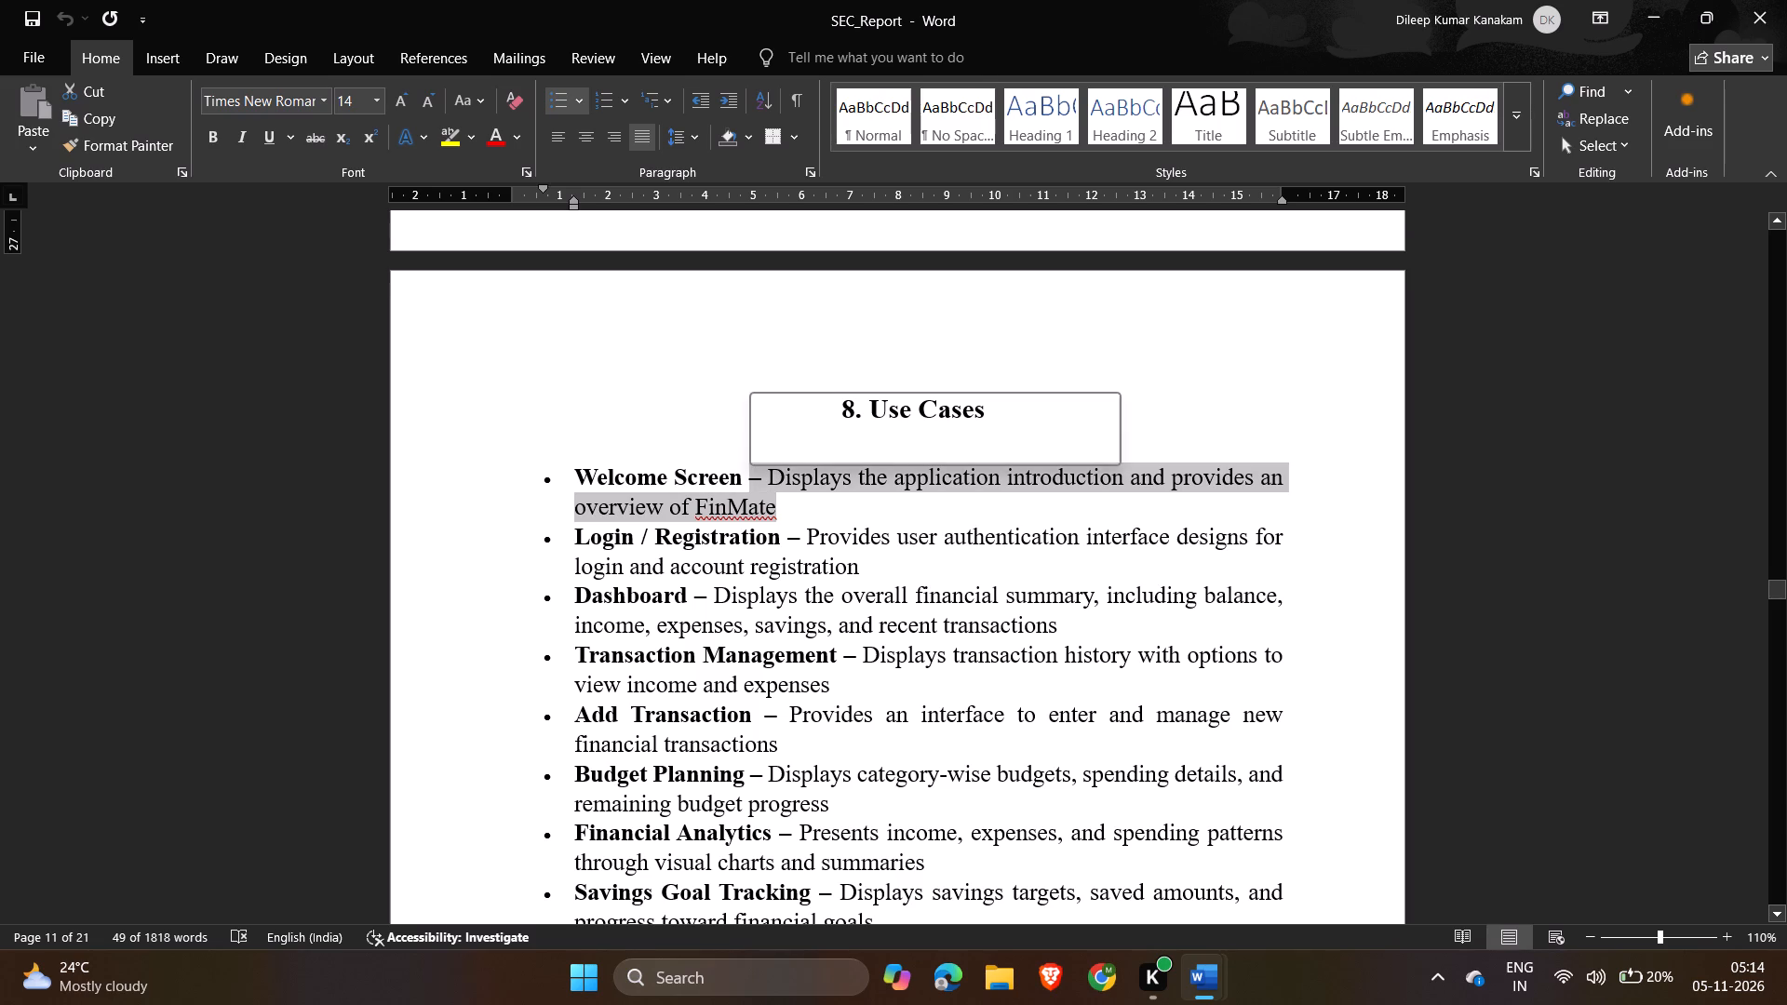
pyautogui.click(774, 511)
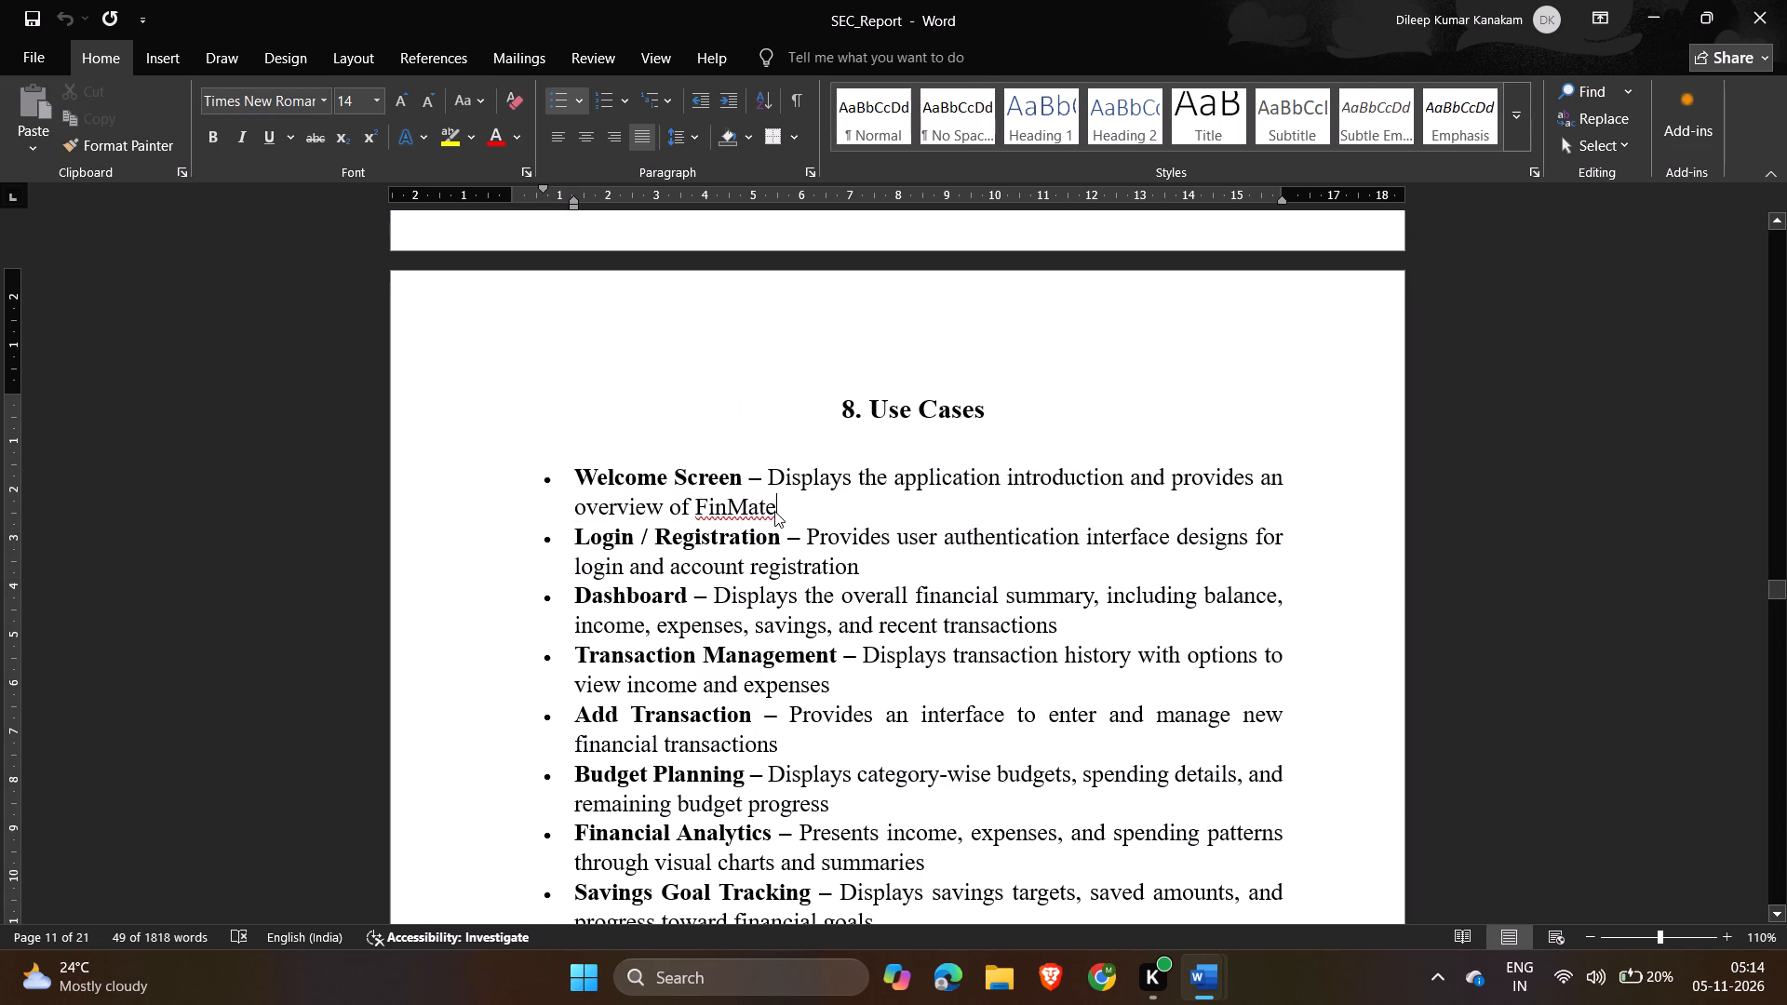
pyautogui.click(774, 511)
pyautogui.moveTo(774, 511); pyautogui.dragTo(772, 478)
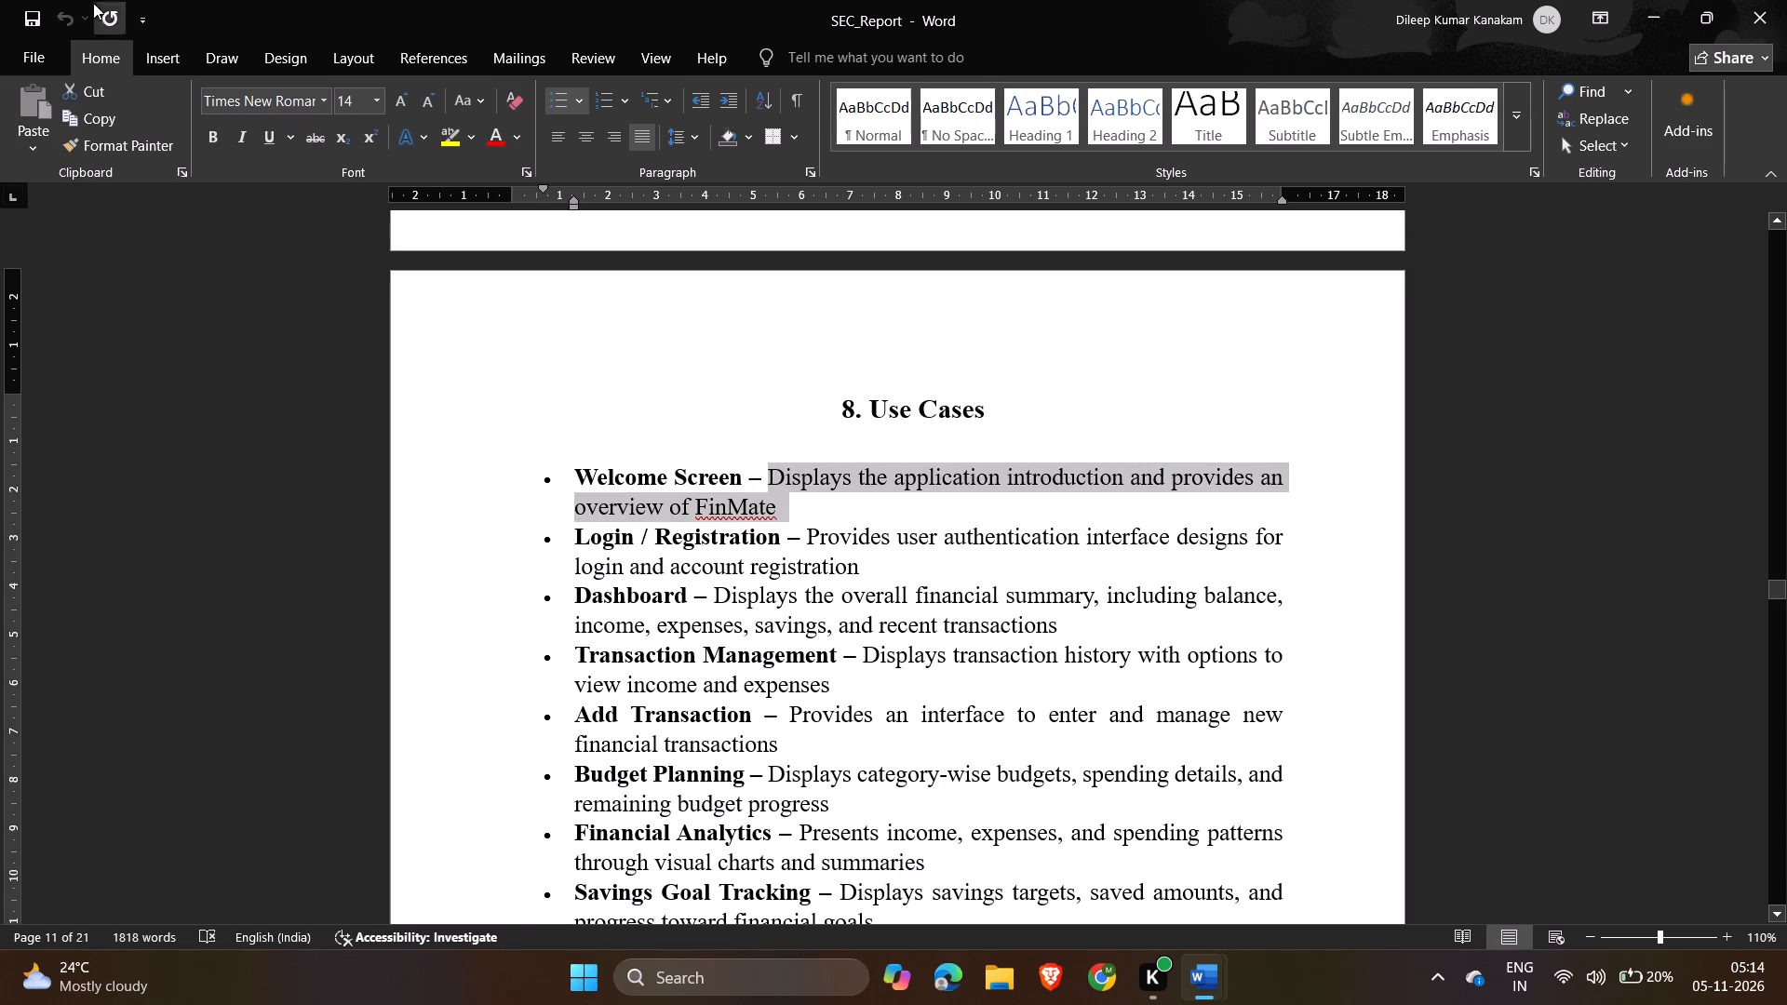
pyautogui.click(155, 132)
pyautogui.hotkey('alt', 'Tab')
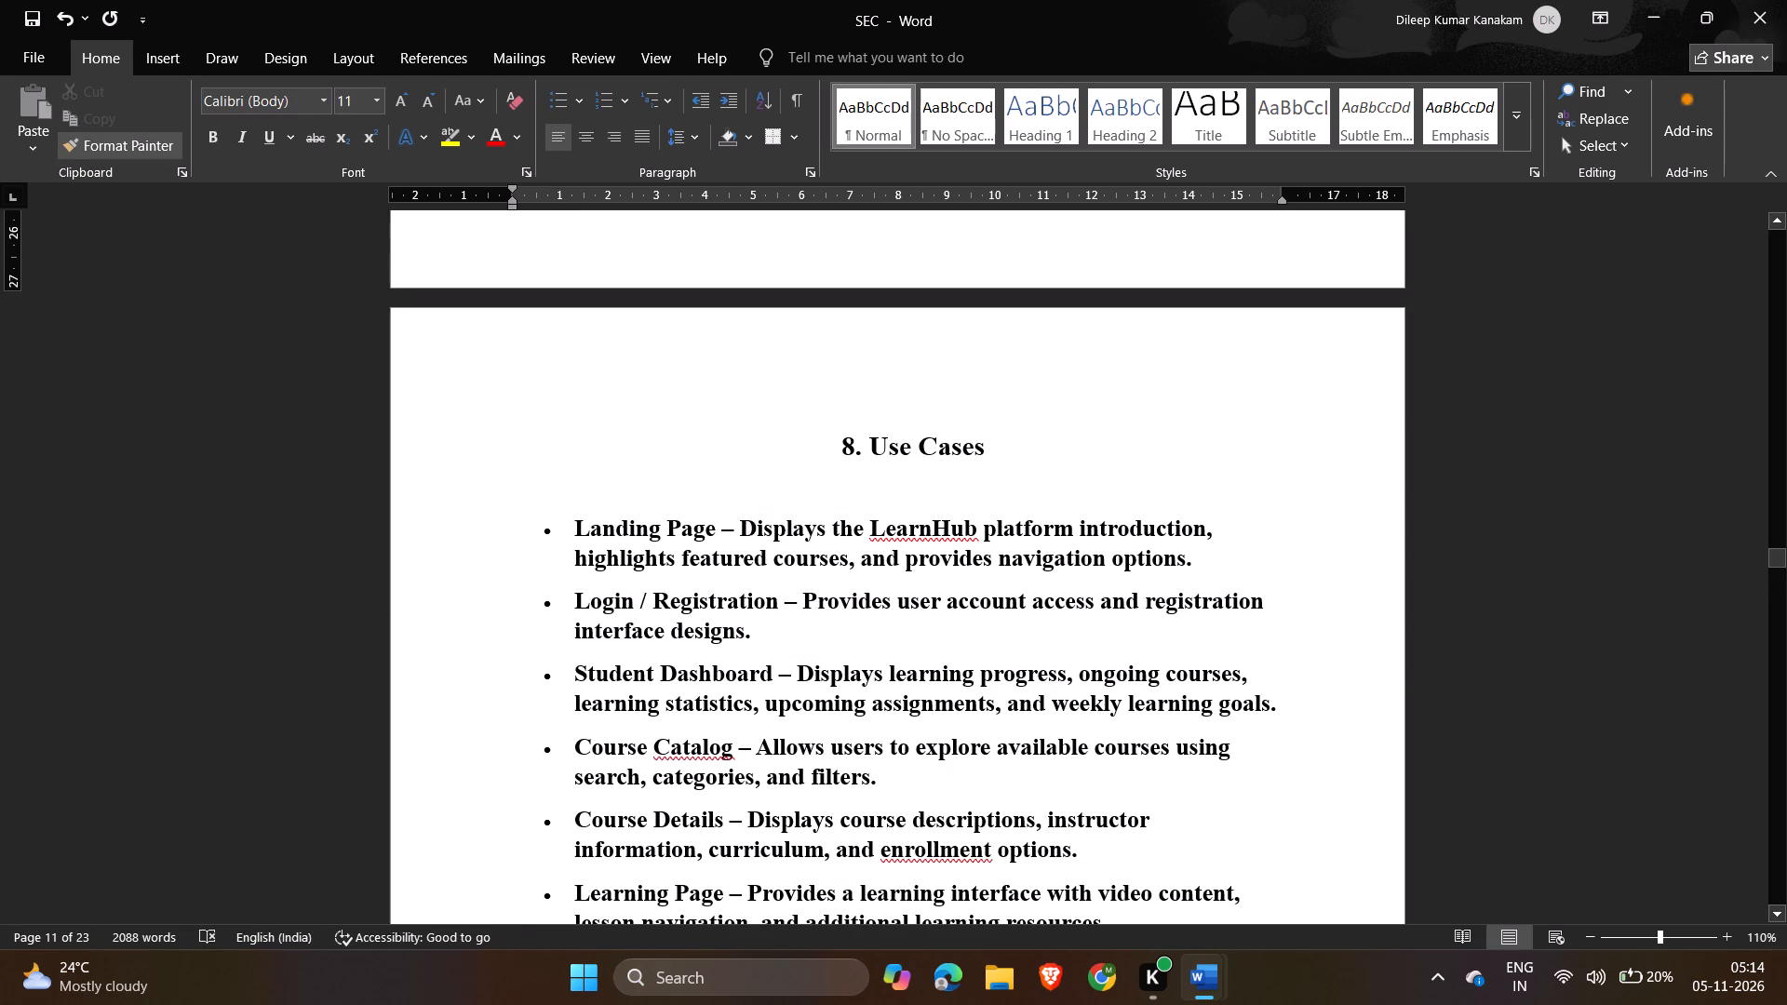
pyautogui.moveTo(1216, 563); pyautogui.dragTo(760, 533)
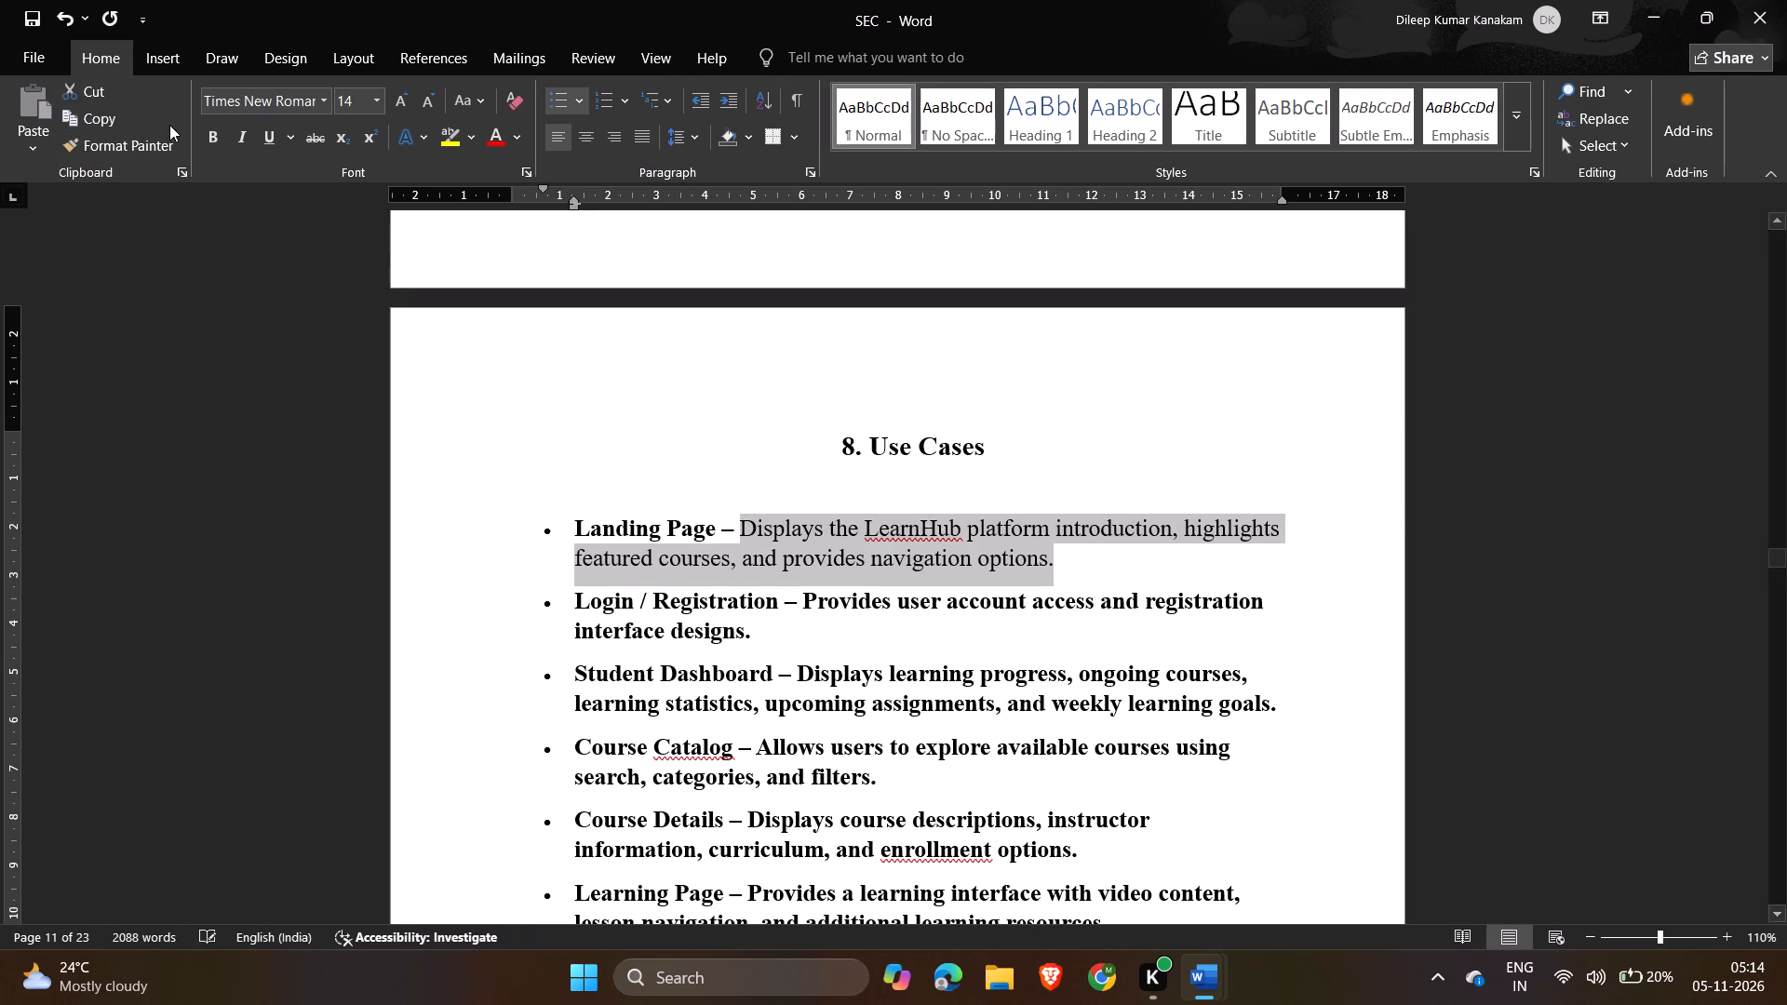
# Copy the Landing Page description's non-bold formatting onto the "Login / Registration" and "Student Dashboard" descriptions with Format Painter, leaving their labels bold.
pyautogui.click(140, 141)
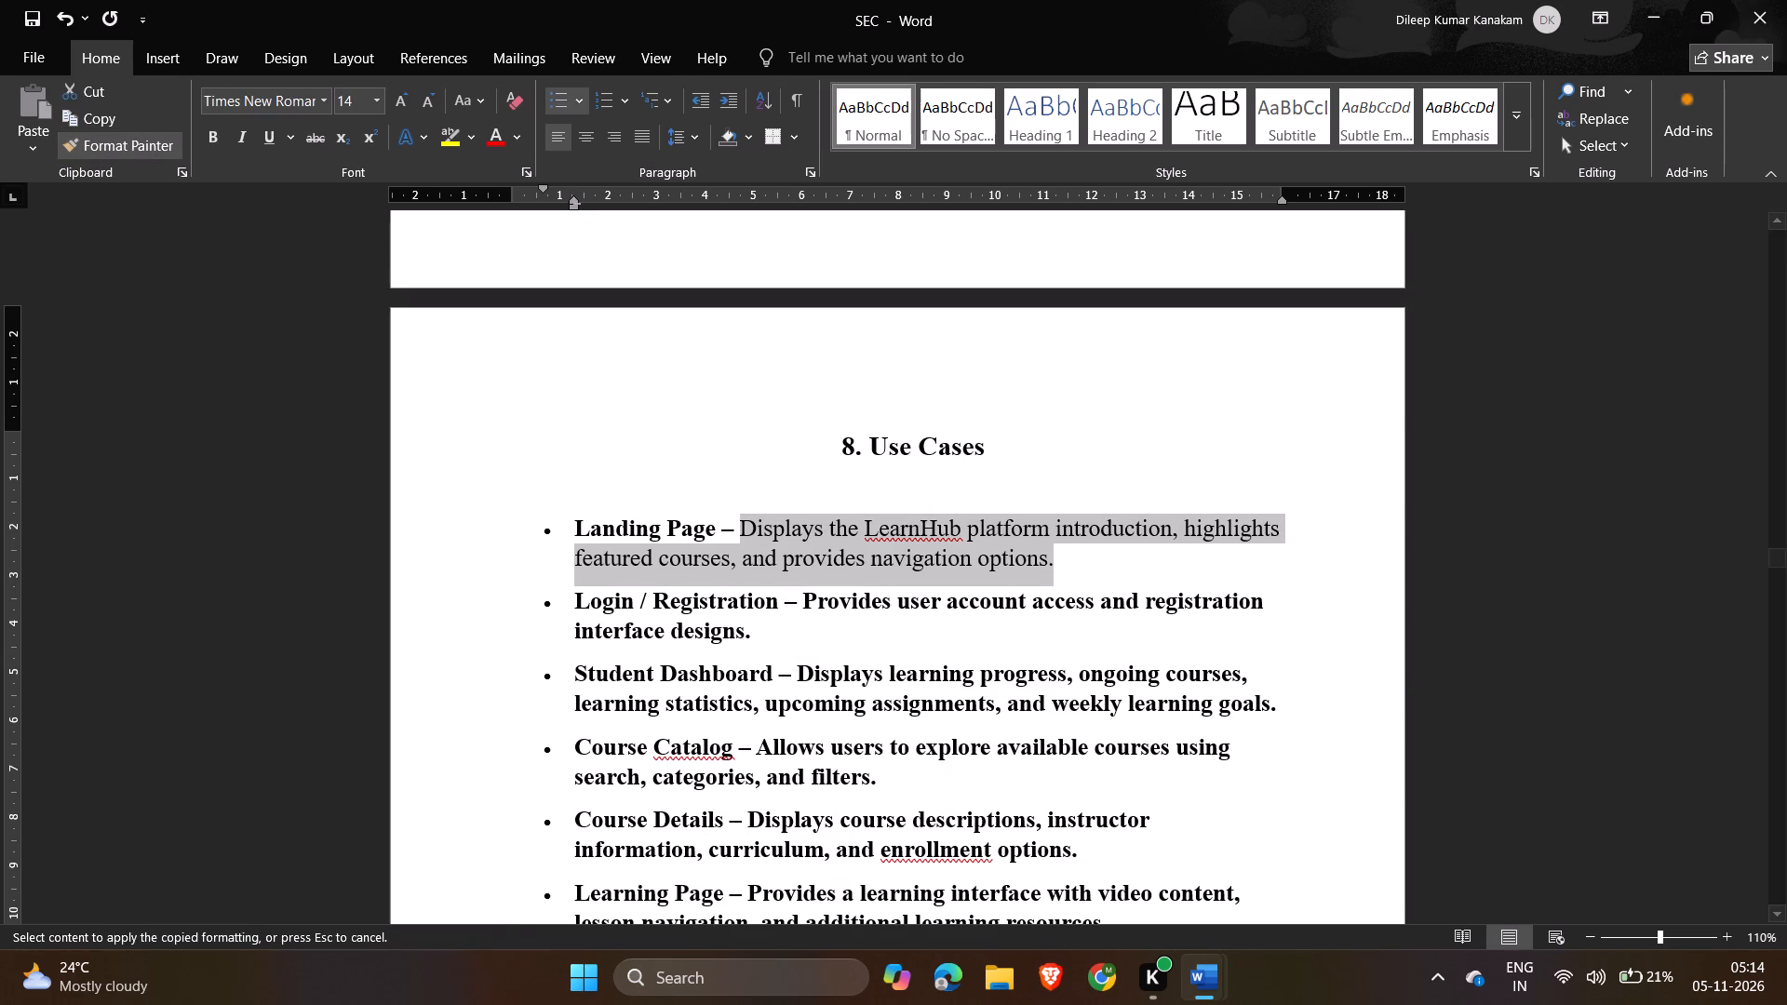
pyautogui.moveTo(778, 623); pyautogui.dragTo(813, 605)
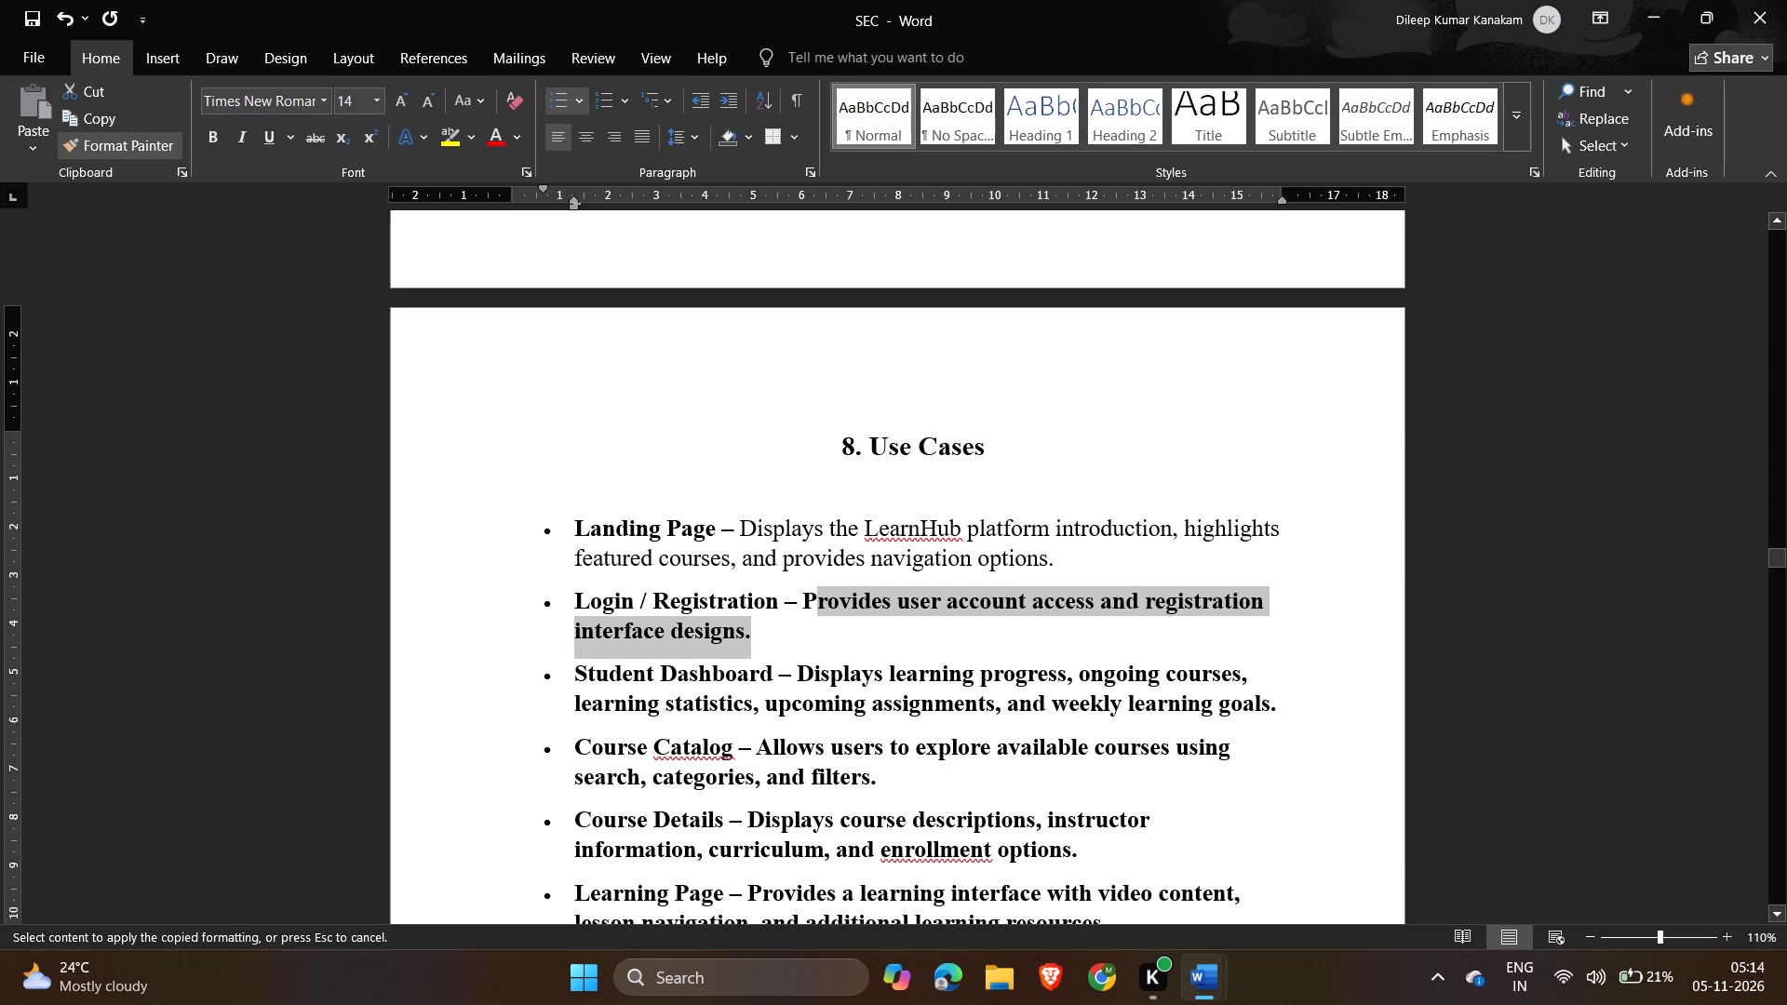
pyautogui.moveTo(813, 605); pyautogui.dragTo(808, 605)
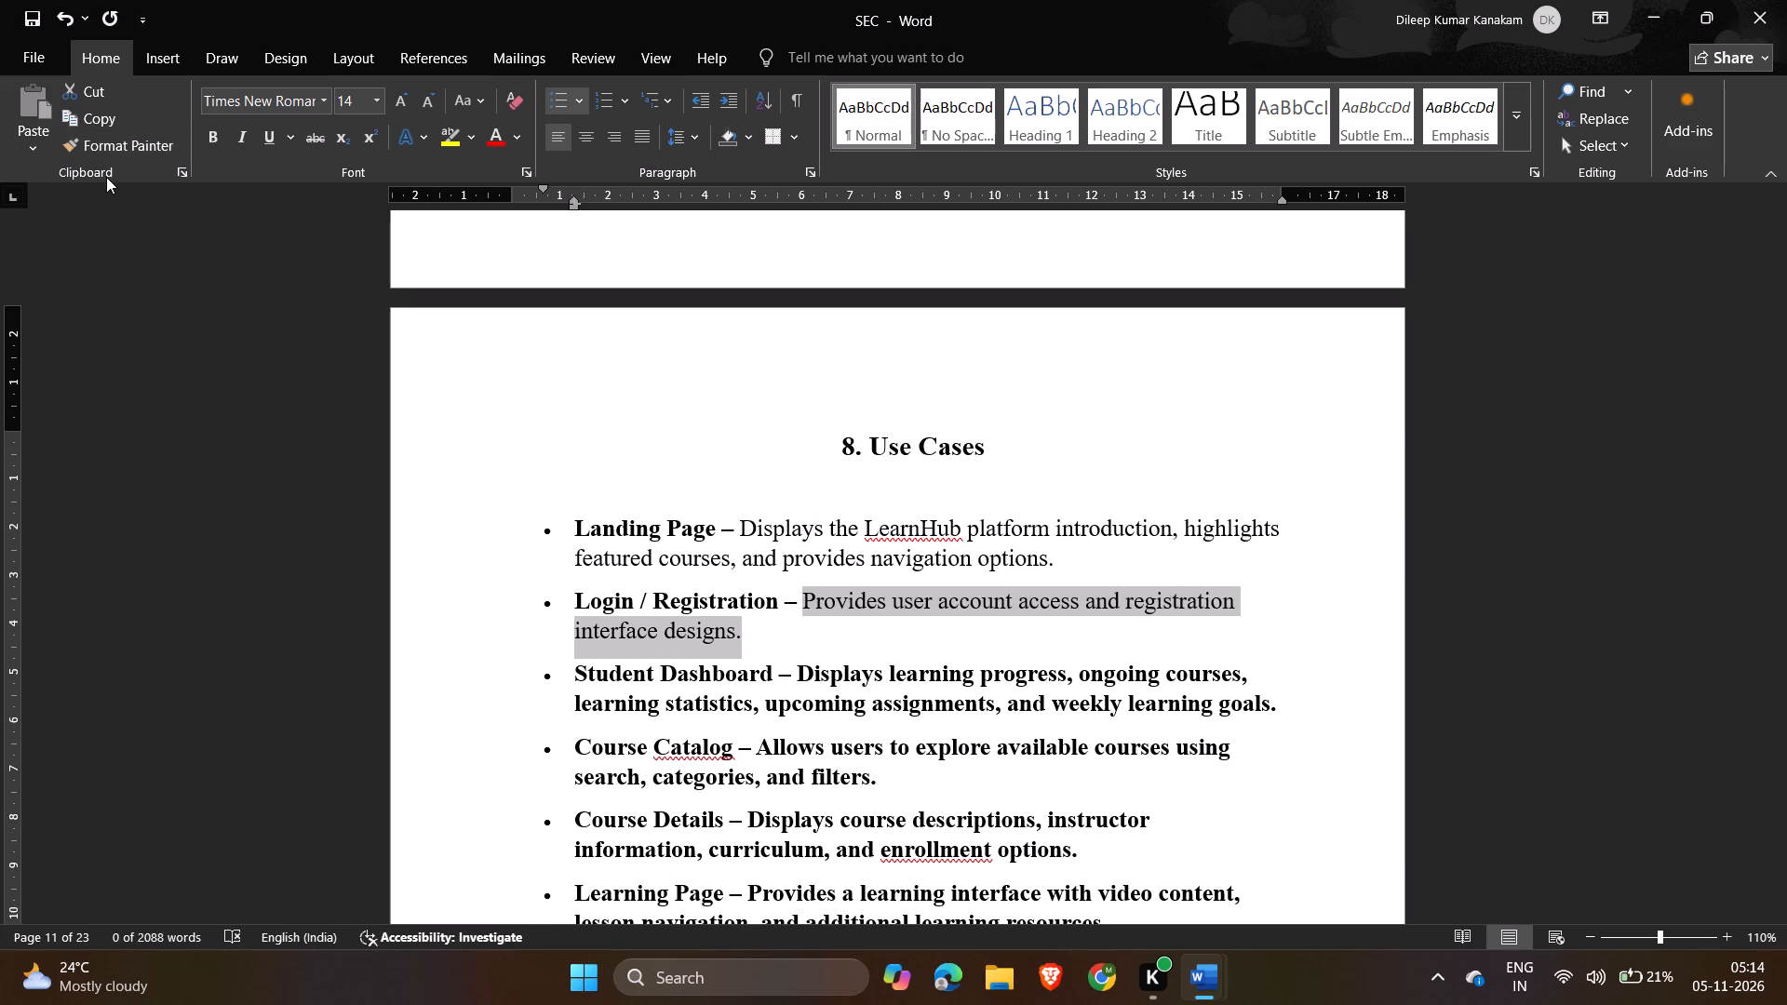
pyautogui.click(115, 147)
pyautogui.scroll(-1, 671, 615)
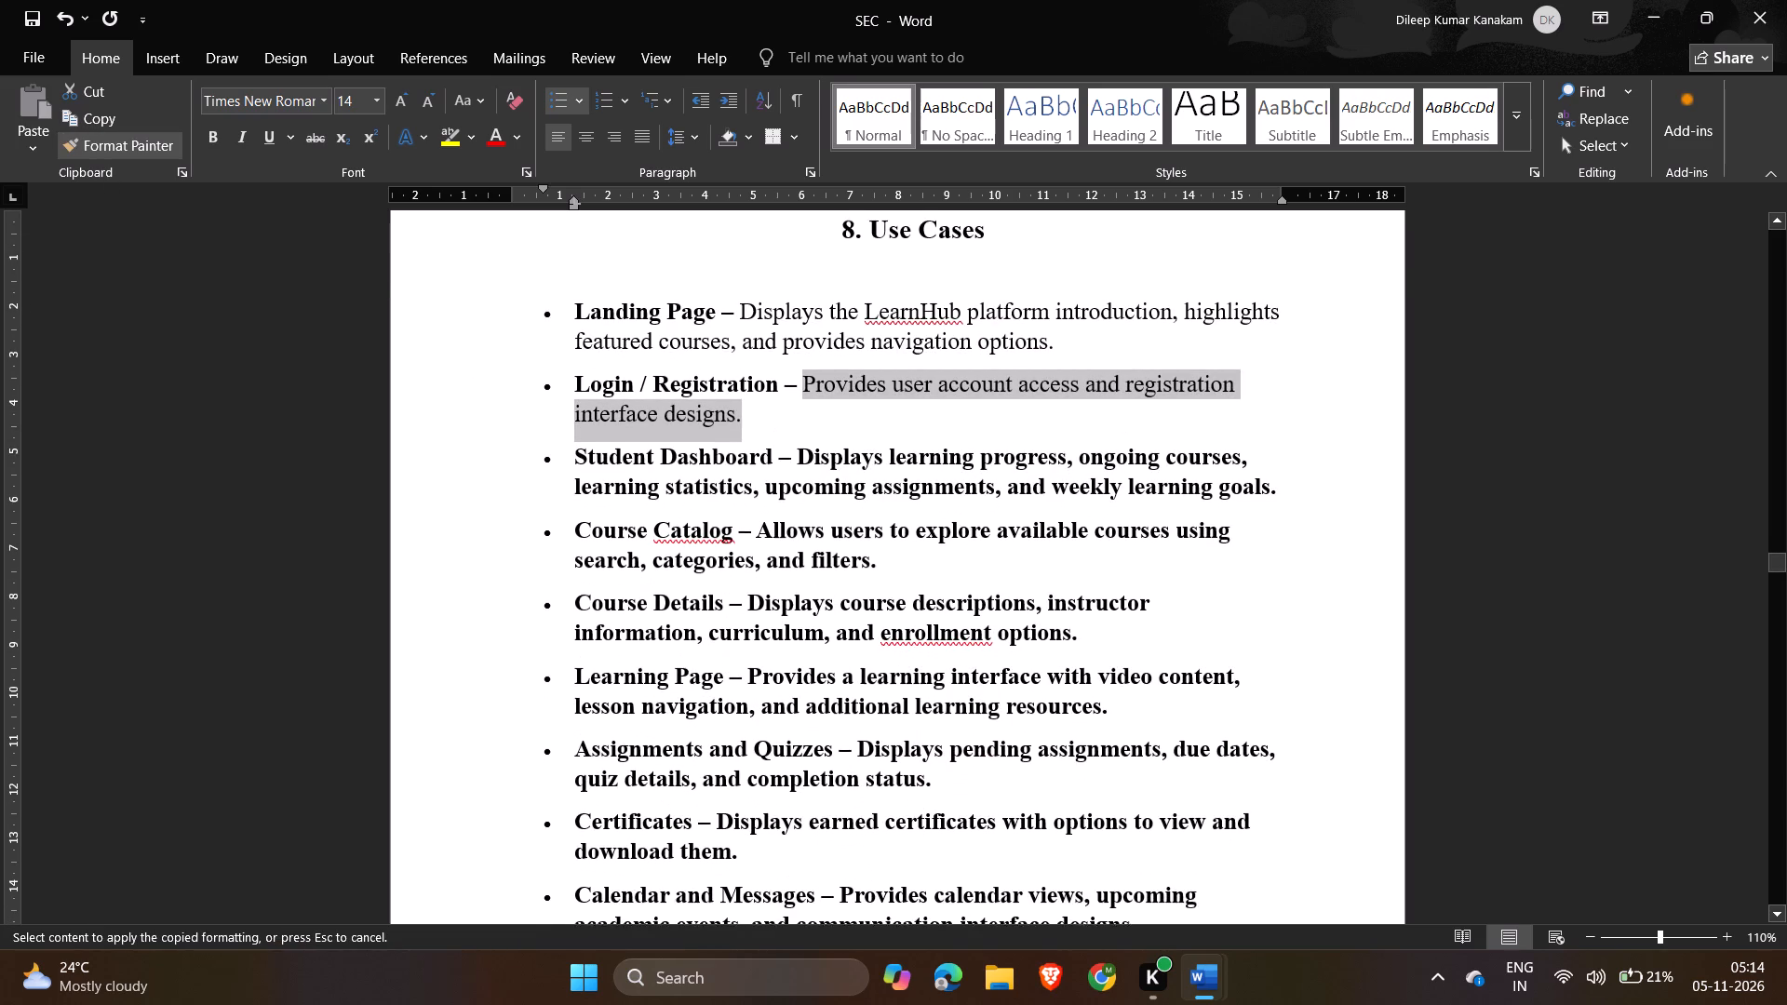
pyautogui.moveTo(1305, 489); pyautogui.dragTo(808, 477)
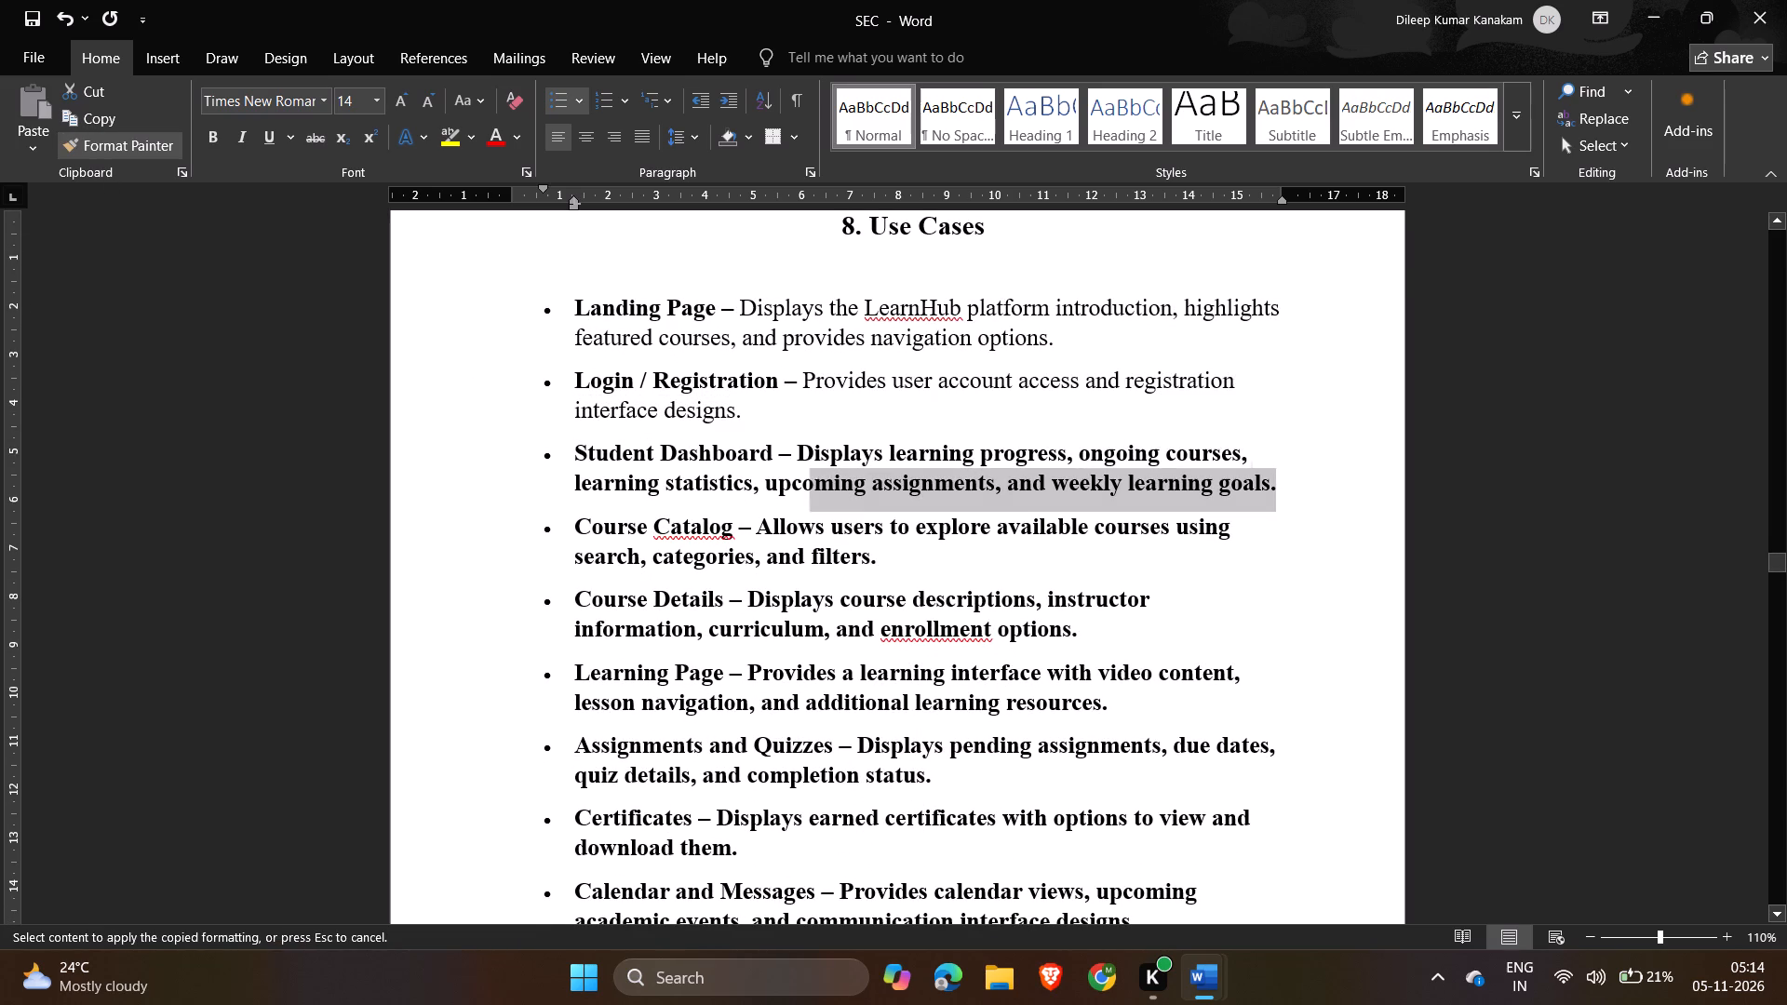
pyautogui.moveTo(808, 477); pyautogui.dragTo(807, 451)
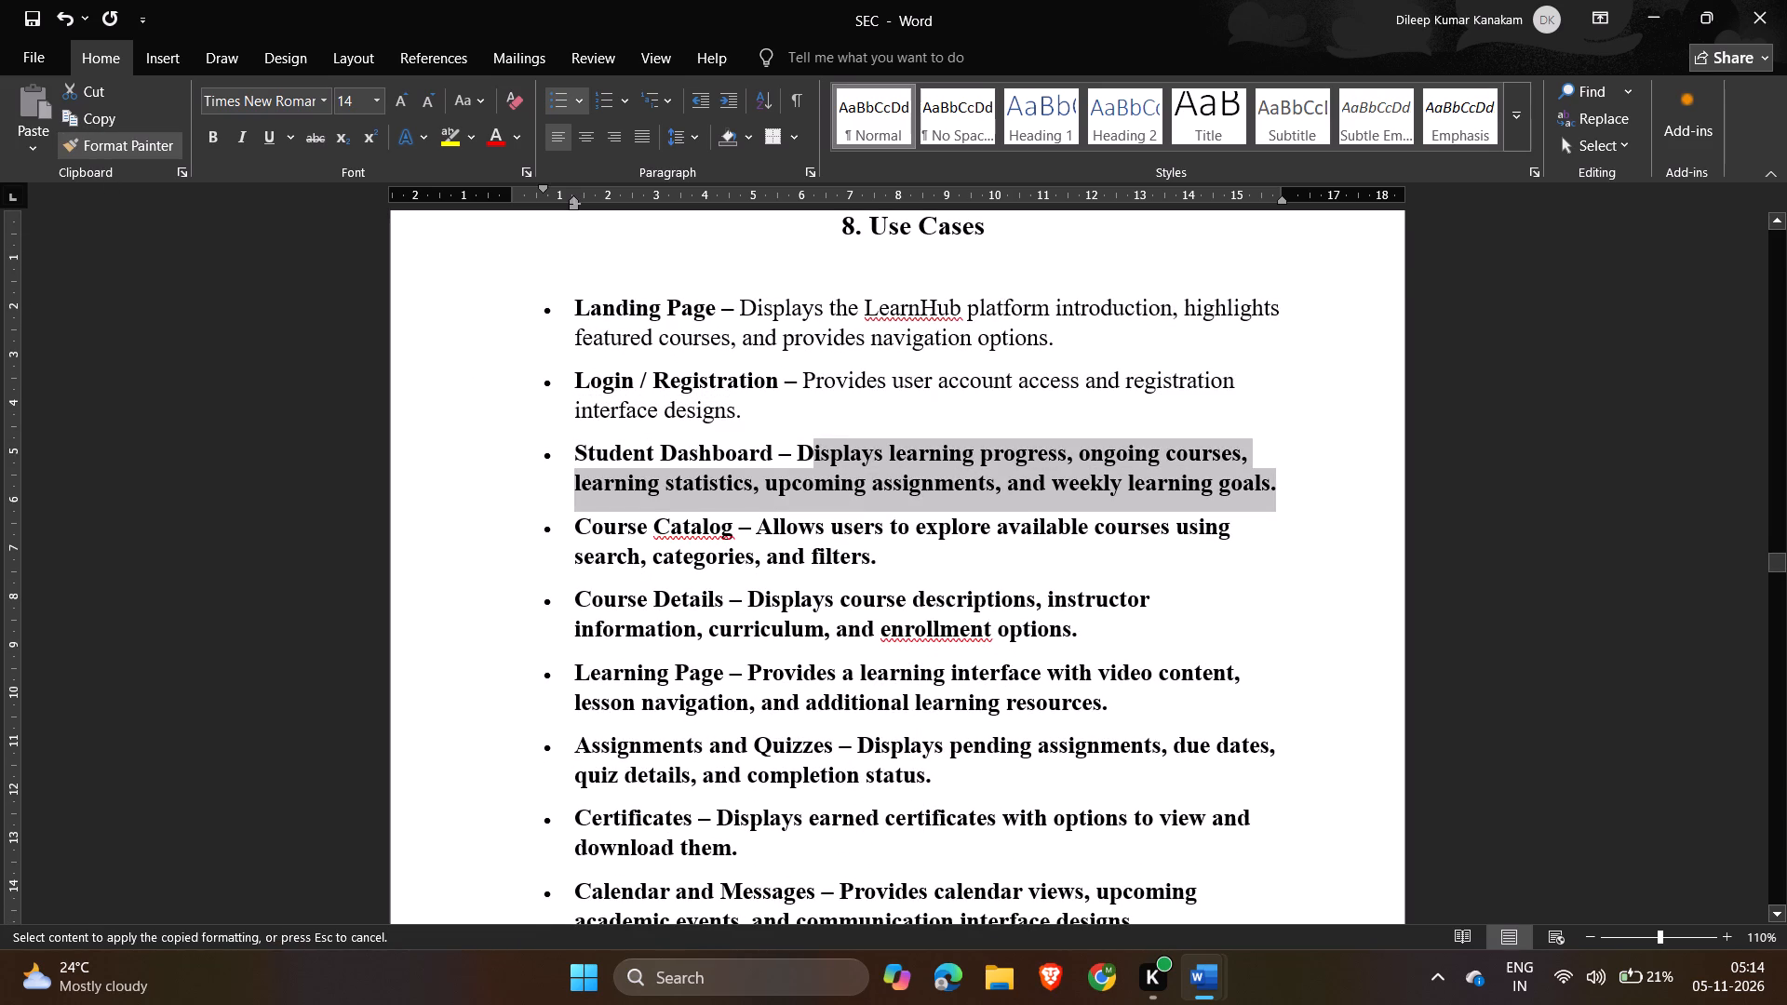
pyautogui.moveTo(807, 451); pyautogui.dragTo(799, 454)
# Carry the same description formatting onto the "Course Catalog", "Course Details" and "Learning Page" descriptions with Format Painter, leaving their labels bold.
pyautogui.click(68, 141)
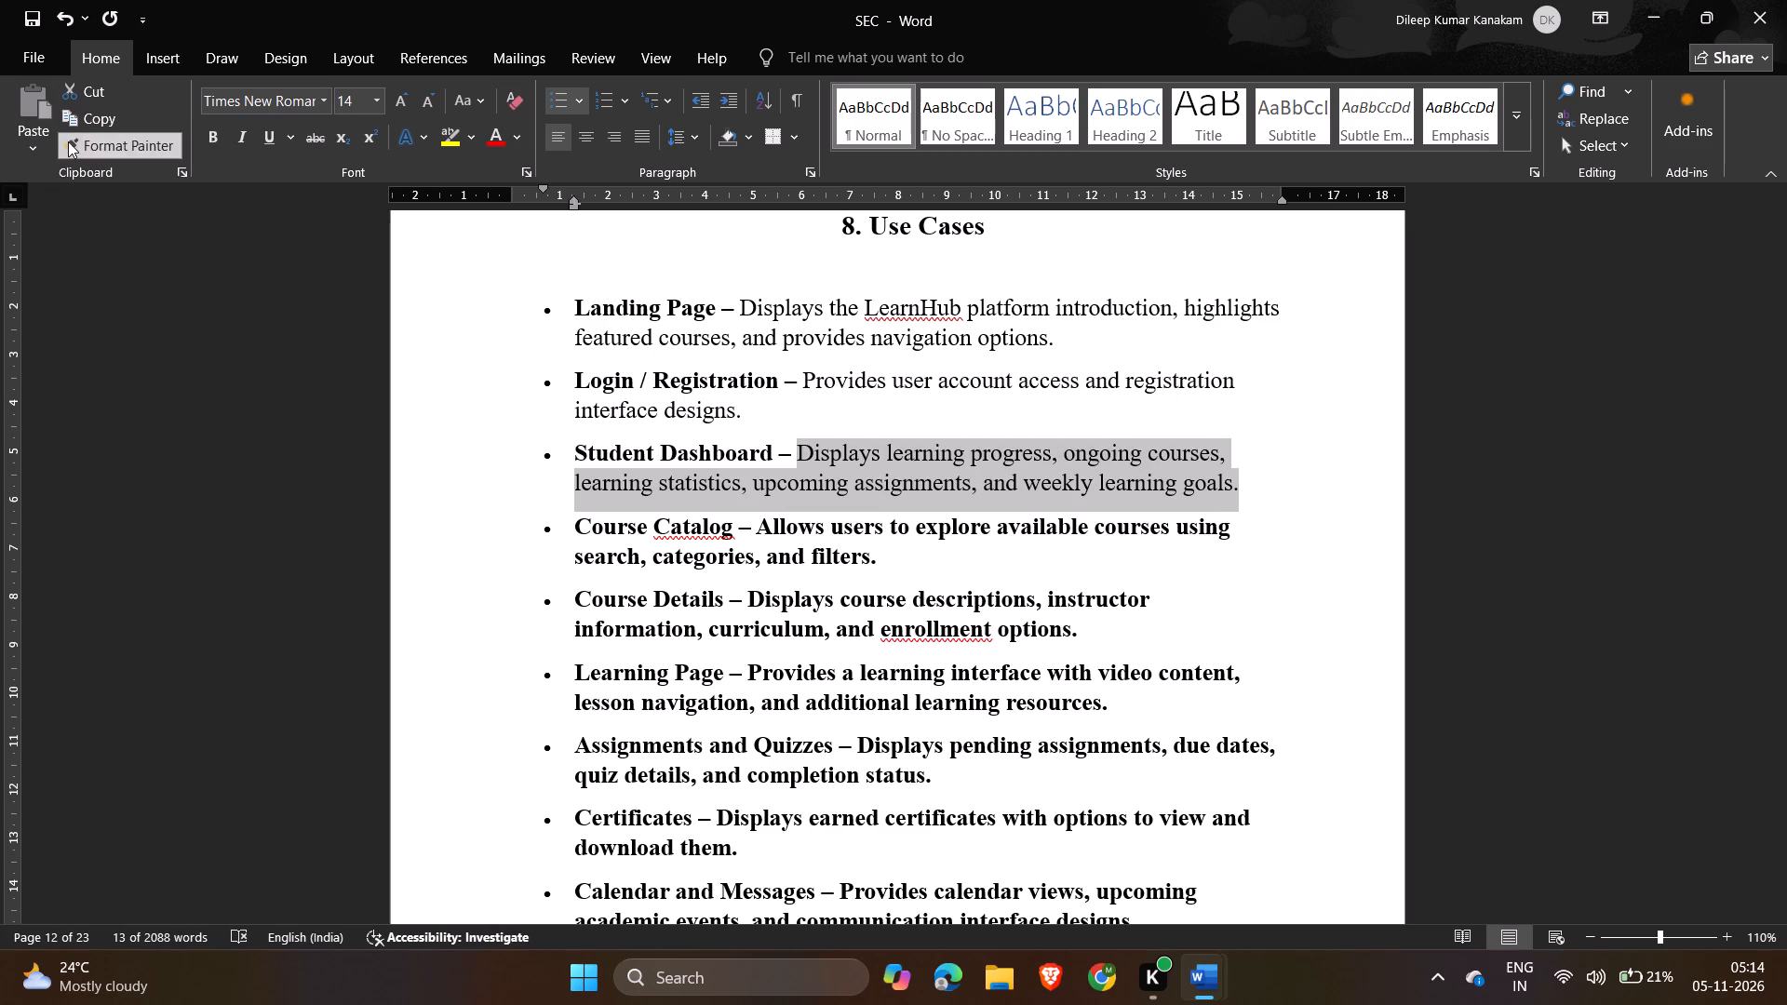
pyautogui.moveTo(892, 560); pyautogui.dragTo(840, 540)
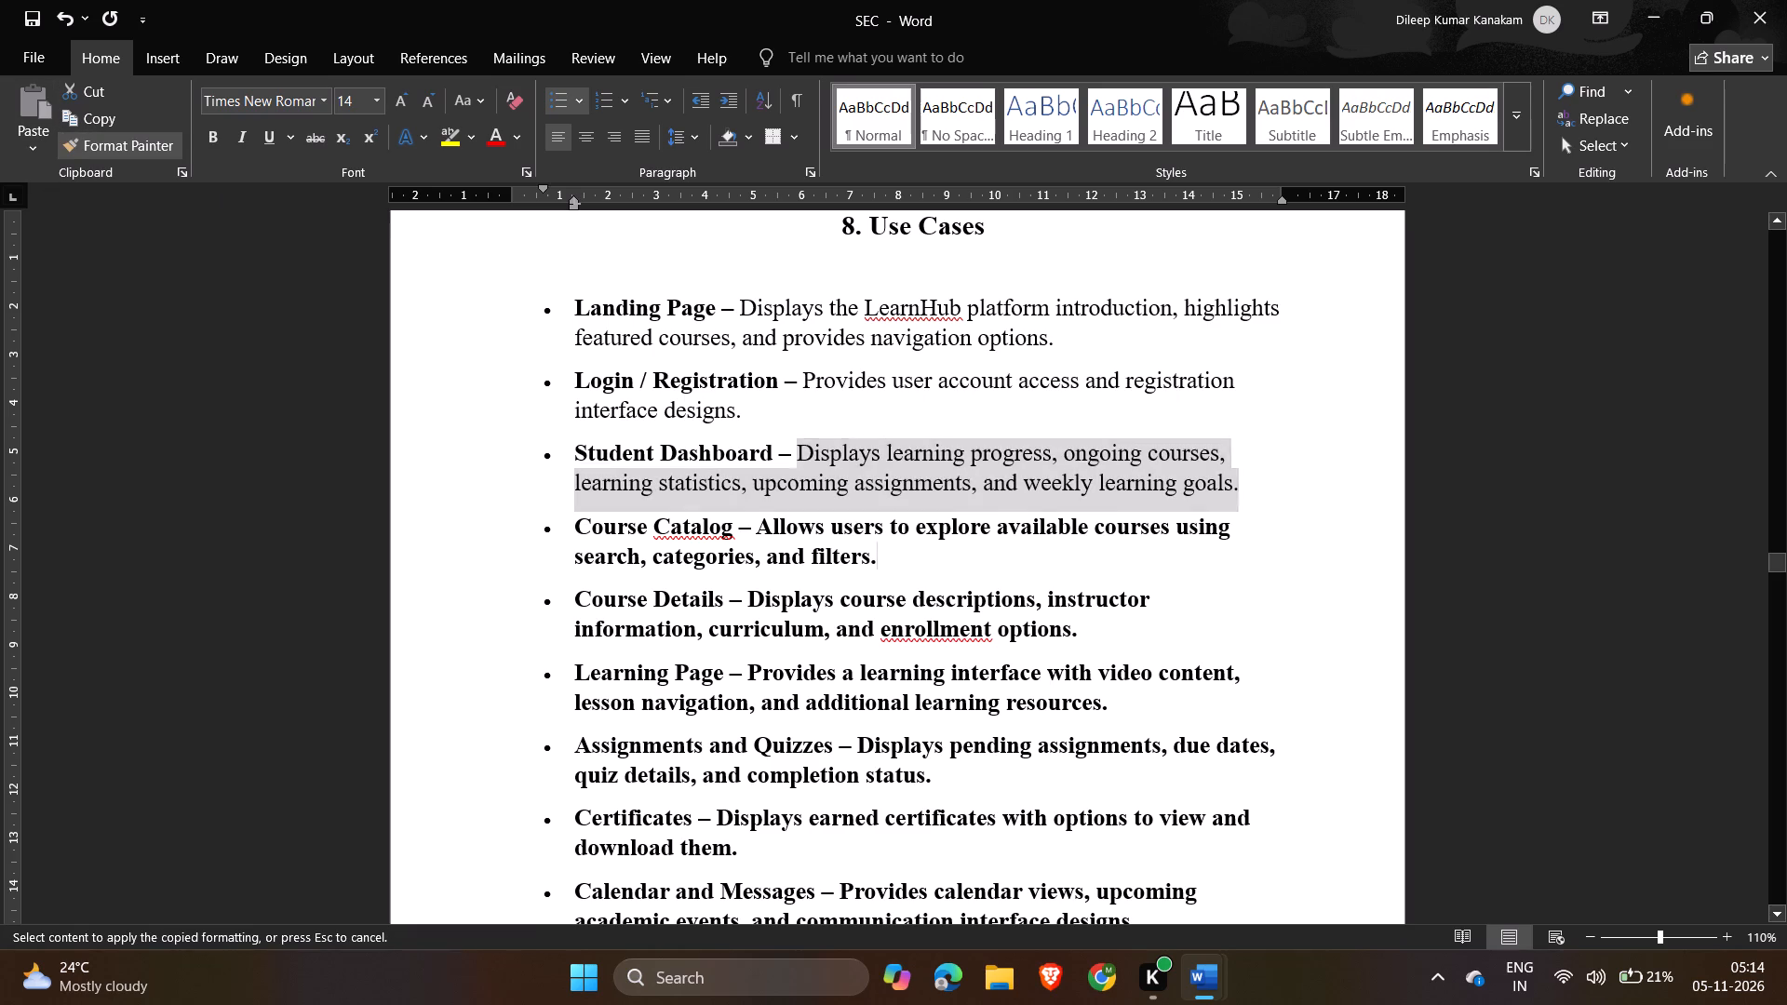
pyautogui.moveTo(840, 540); pyautogui.dragTo(775, 529)
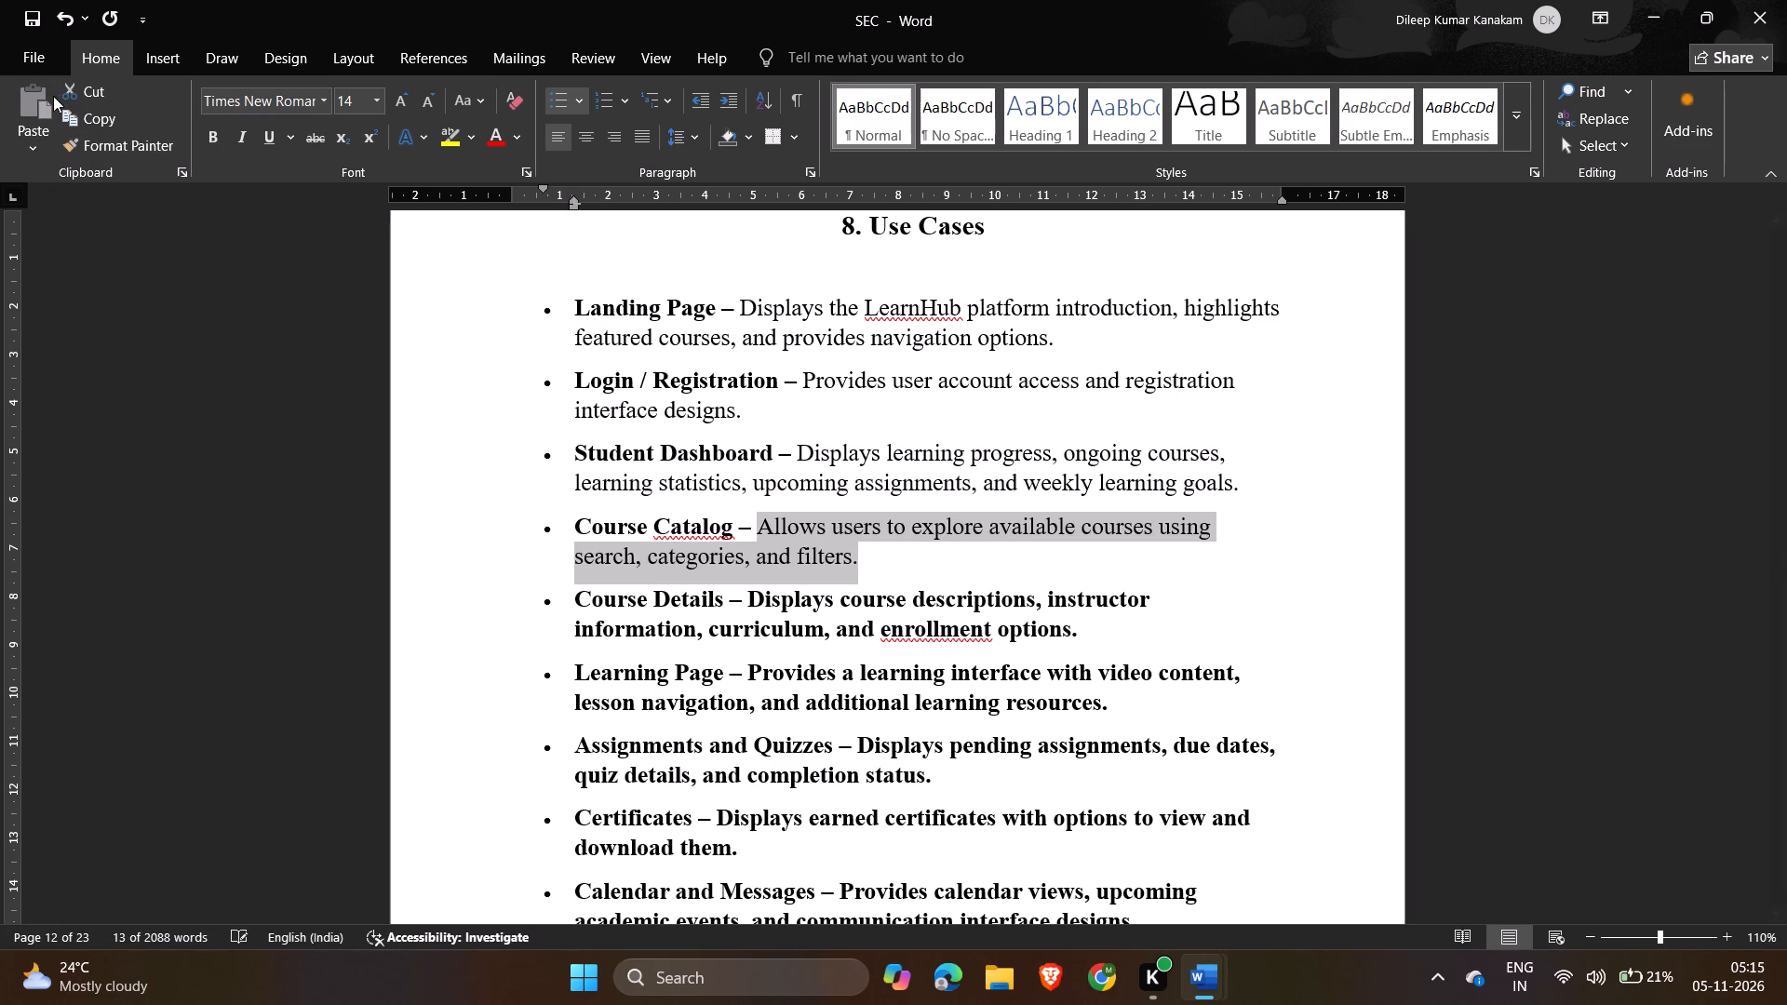
pyautogui.click(142, 147)
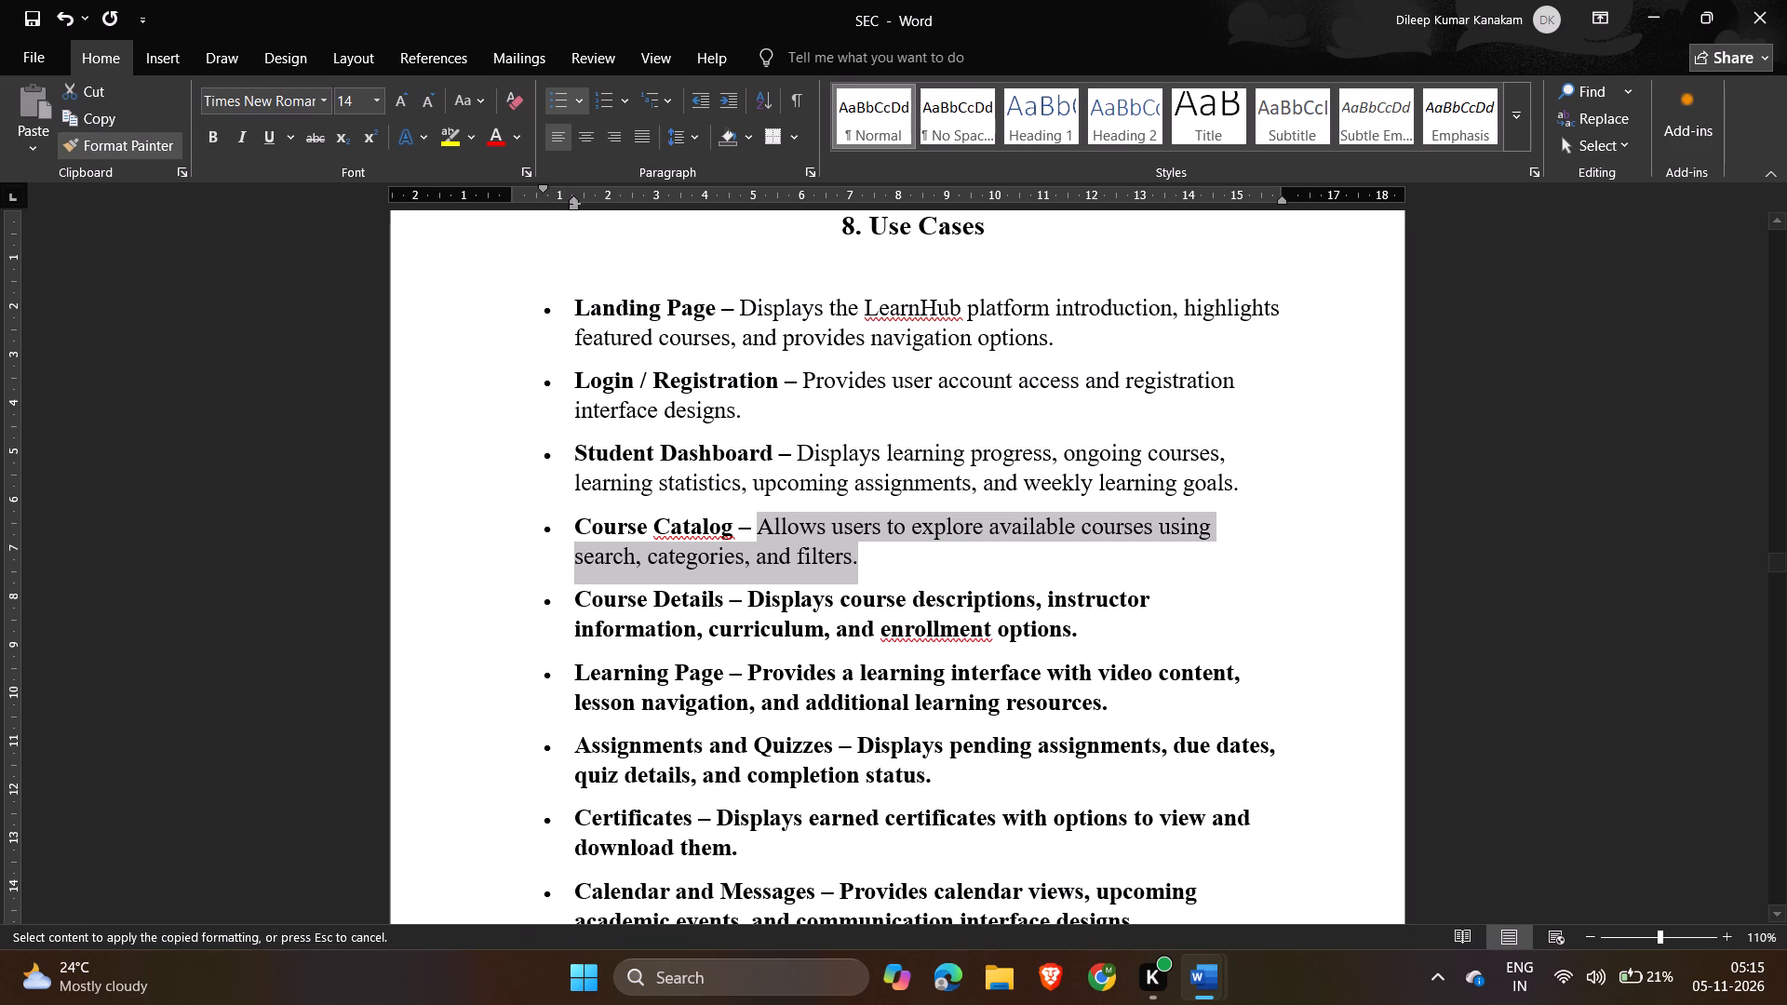
pyautogui.moveTo(1097, 631); pyautogui.dragTo(759, 602)
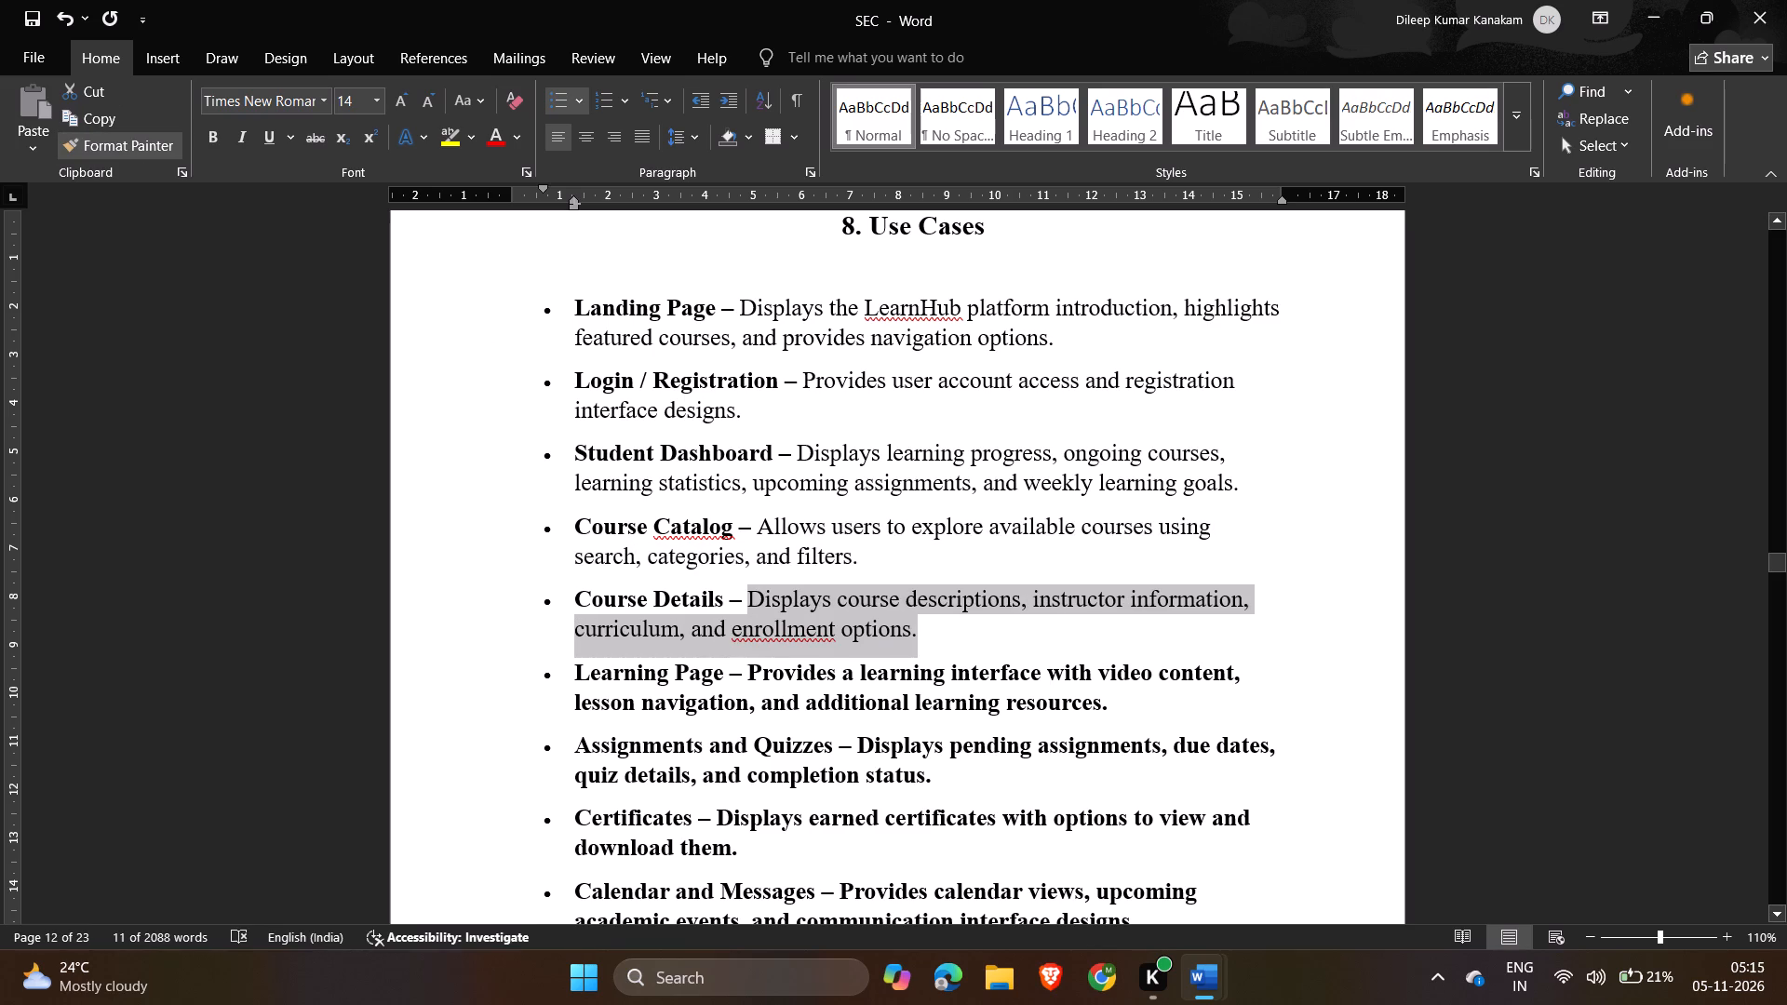
pyautogui.click(141, 150)
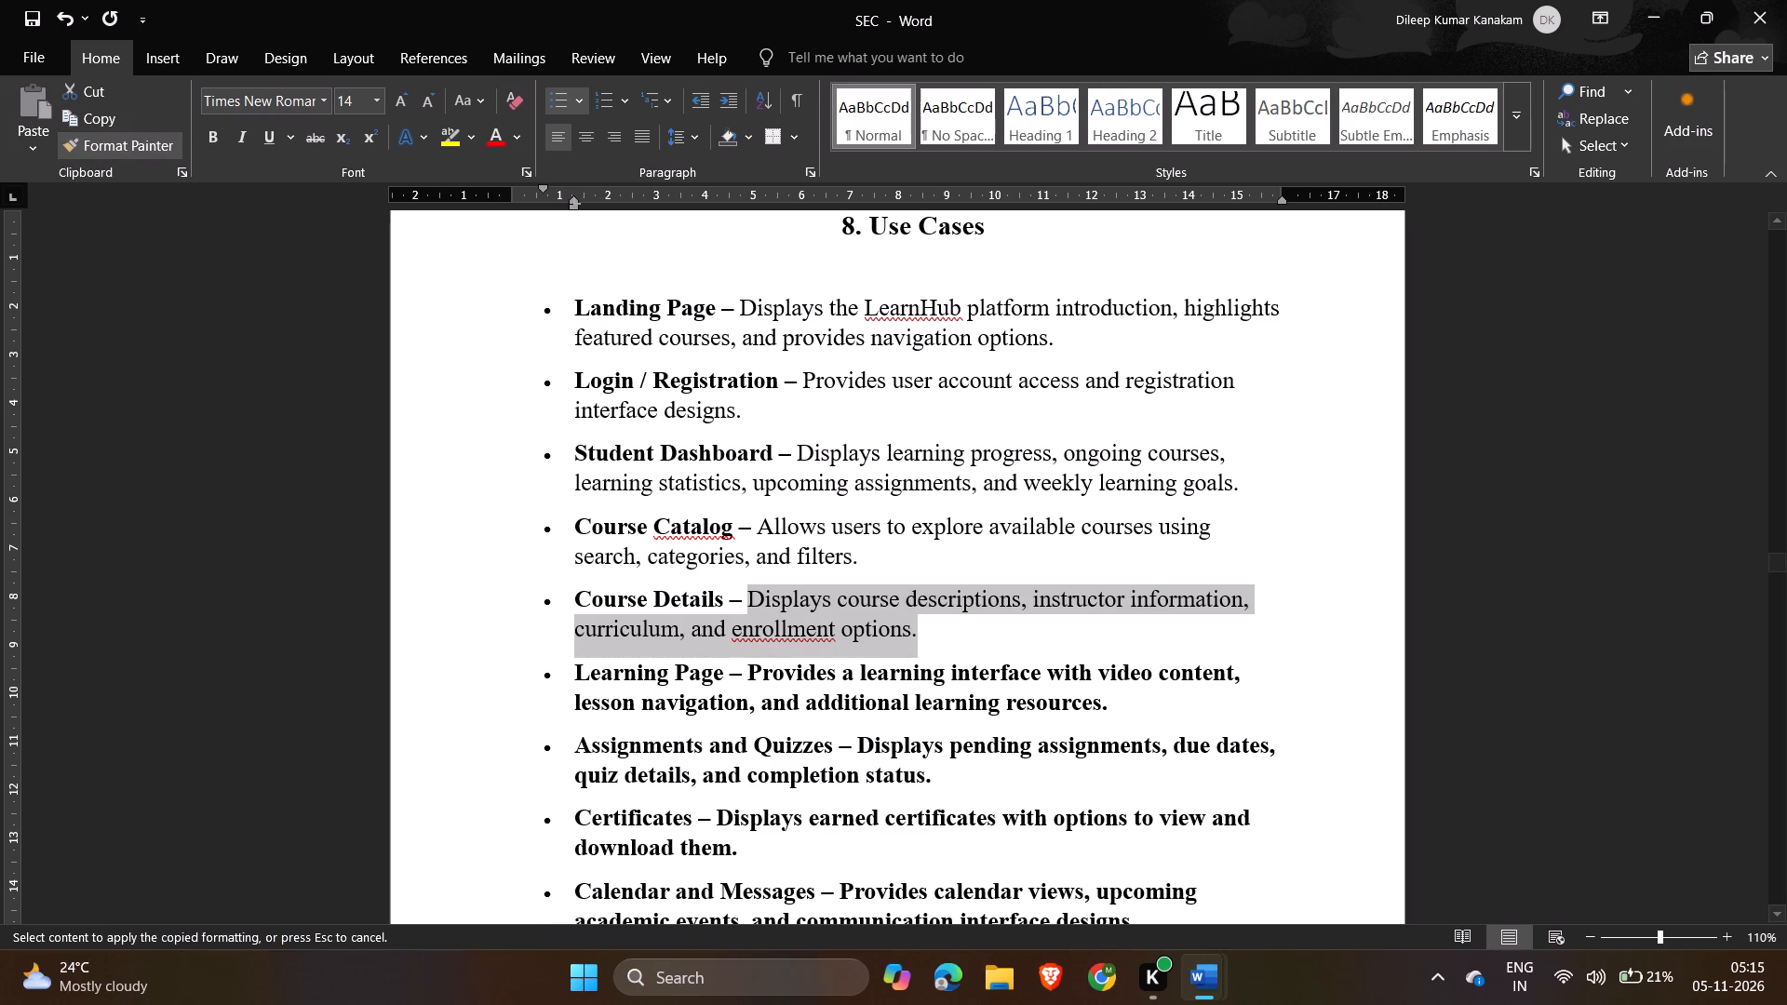
pyautogui.moveTo(1135, 698); pyautogui.dragTo(786, 680)
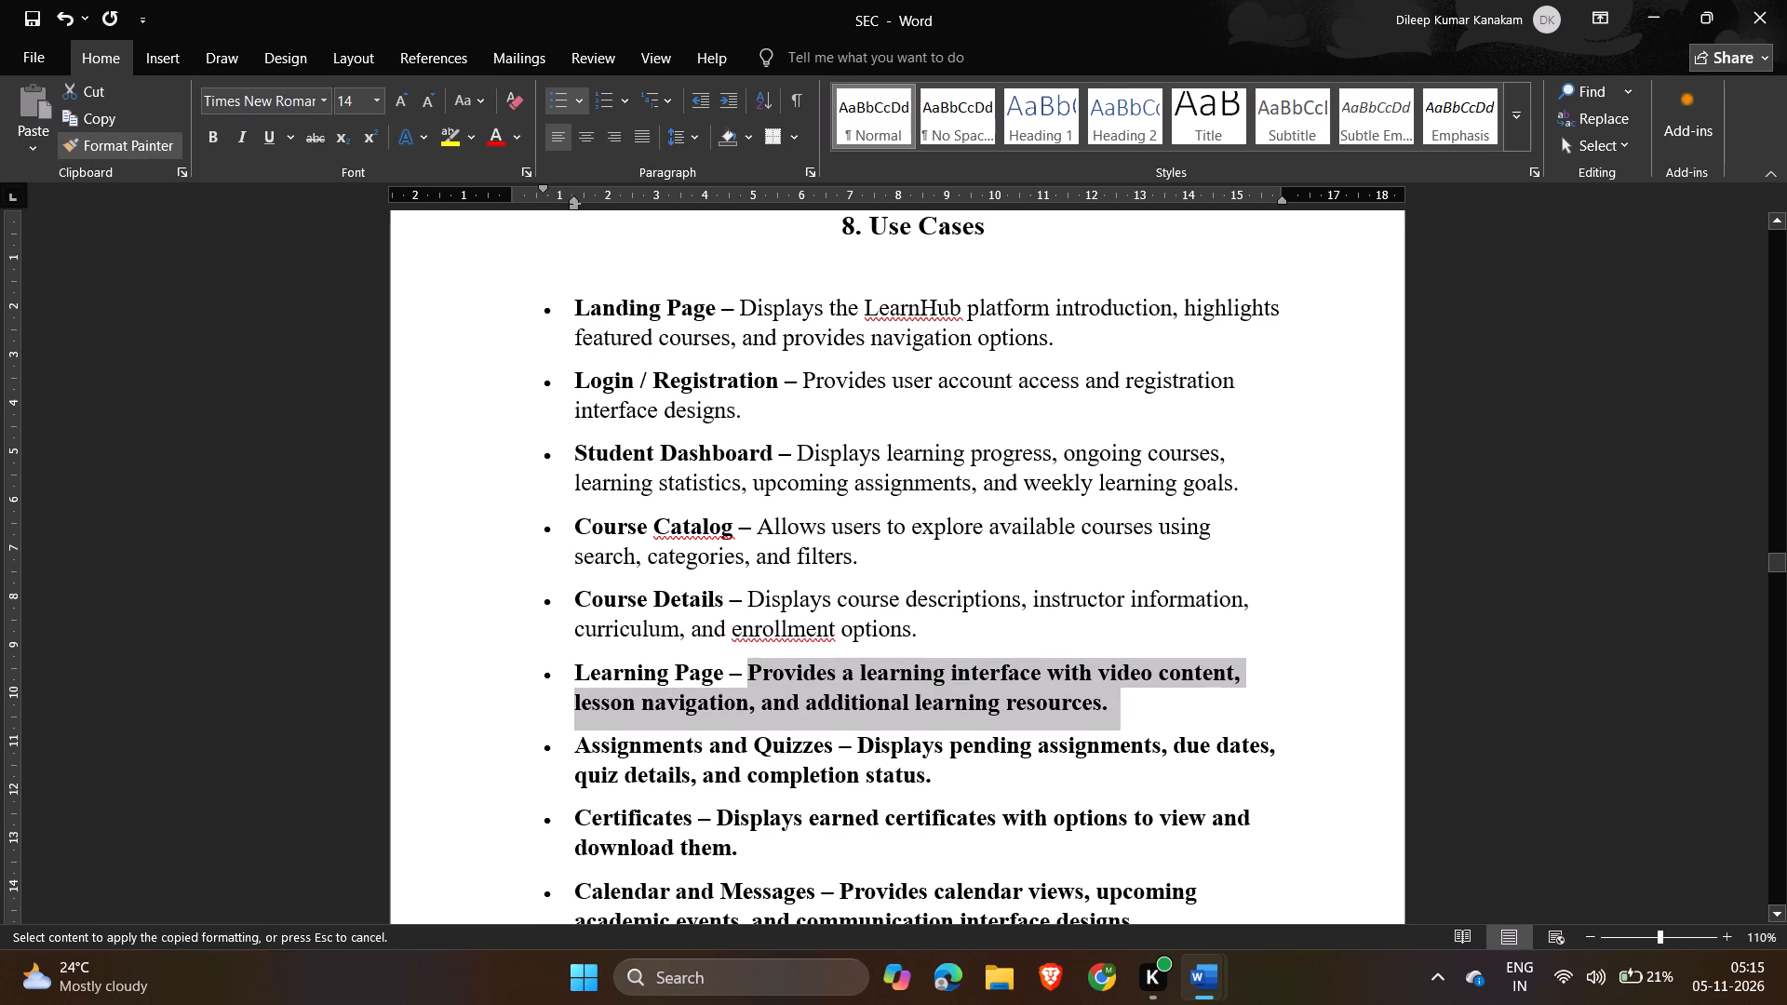
pyautogui.moveTo(786, 680); pyautogui.dragTo(773, 684)
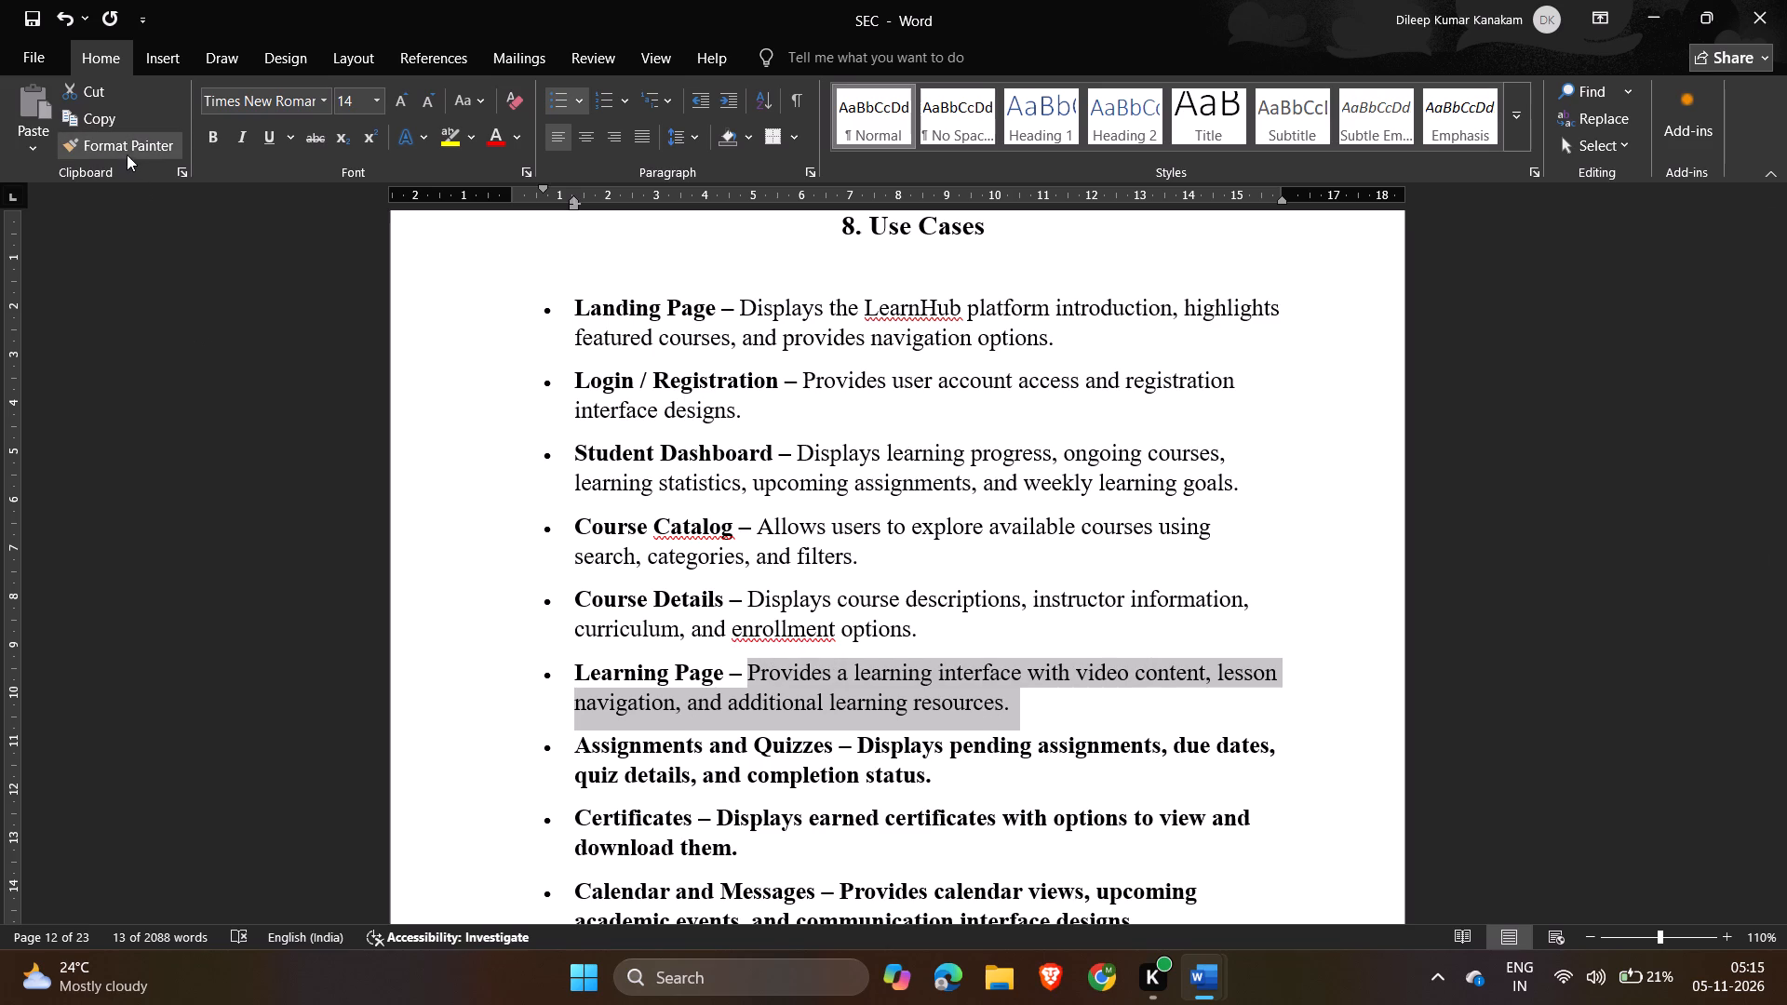
# Carry the same description formatting onto the "Assignments and Quizzes", "Certificates", "Calendar and Messages" and "Profile and Settings" descriptions with Format Painter.
pyautogui.click(126, 145)
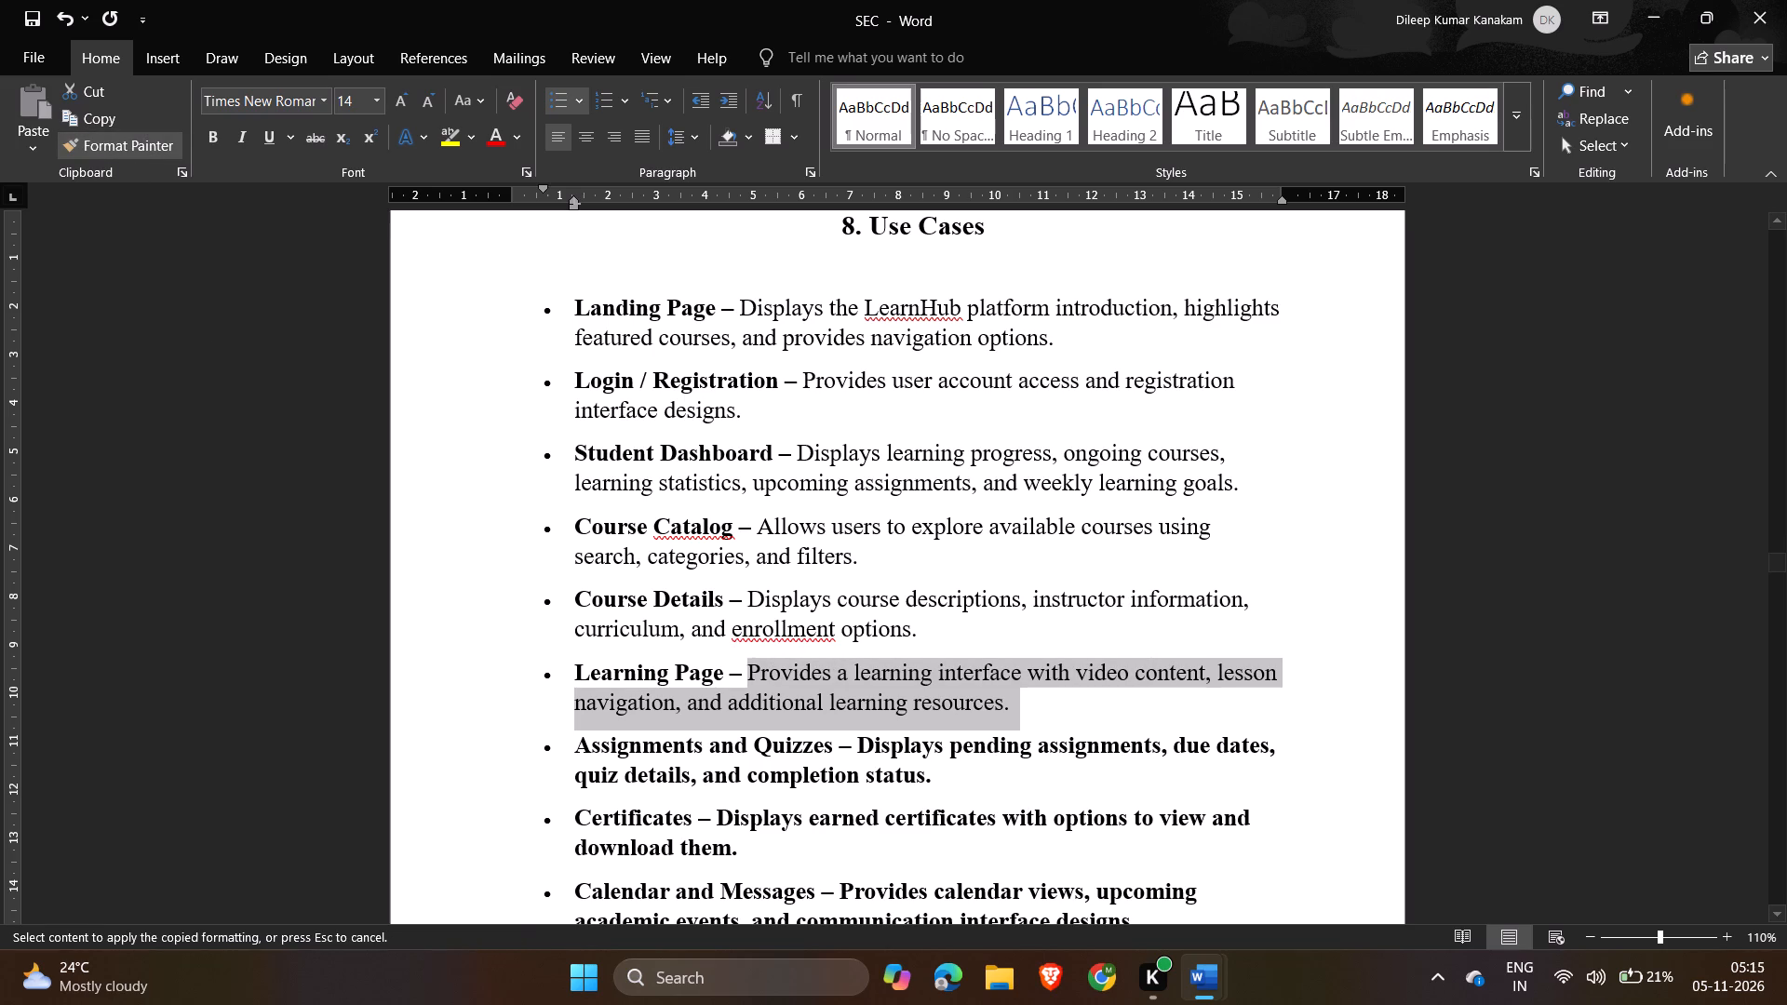
pyautogui.moveTo(956, 774); pyautogui.dragTo(868, 750)
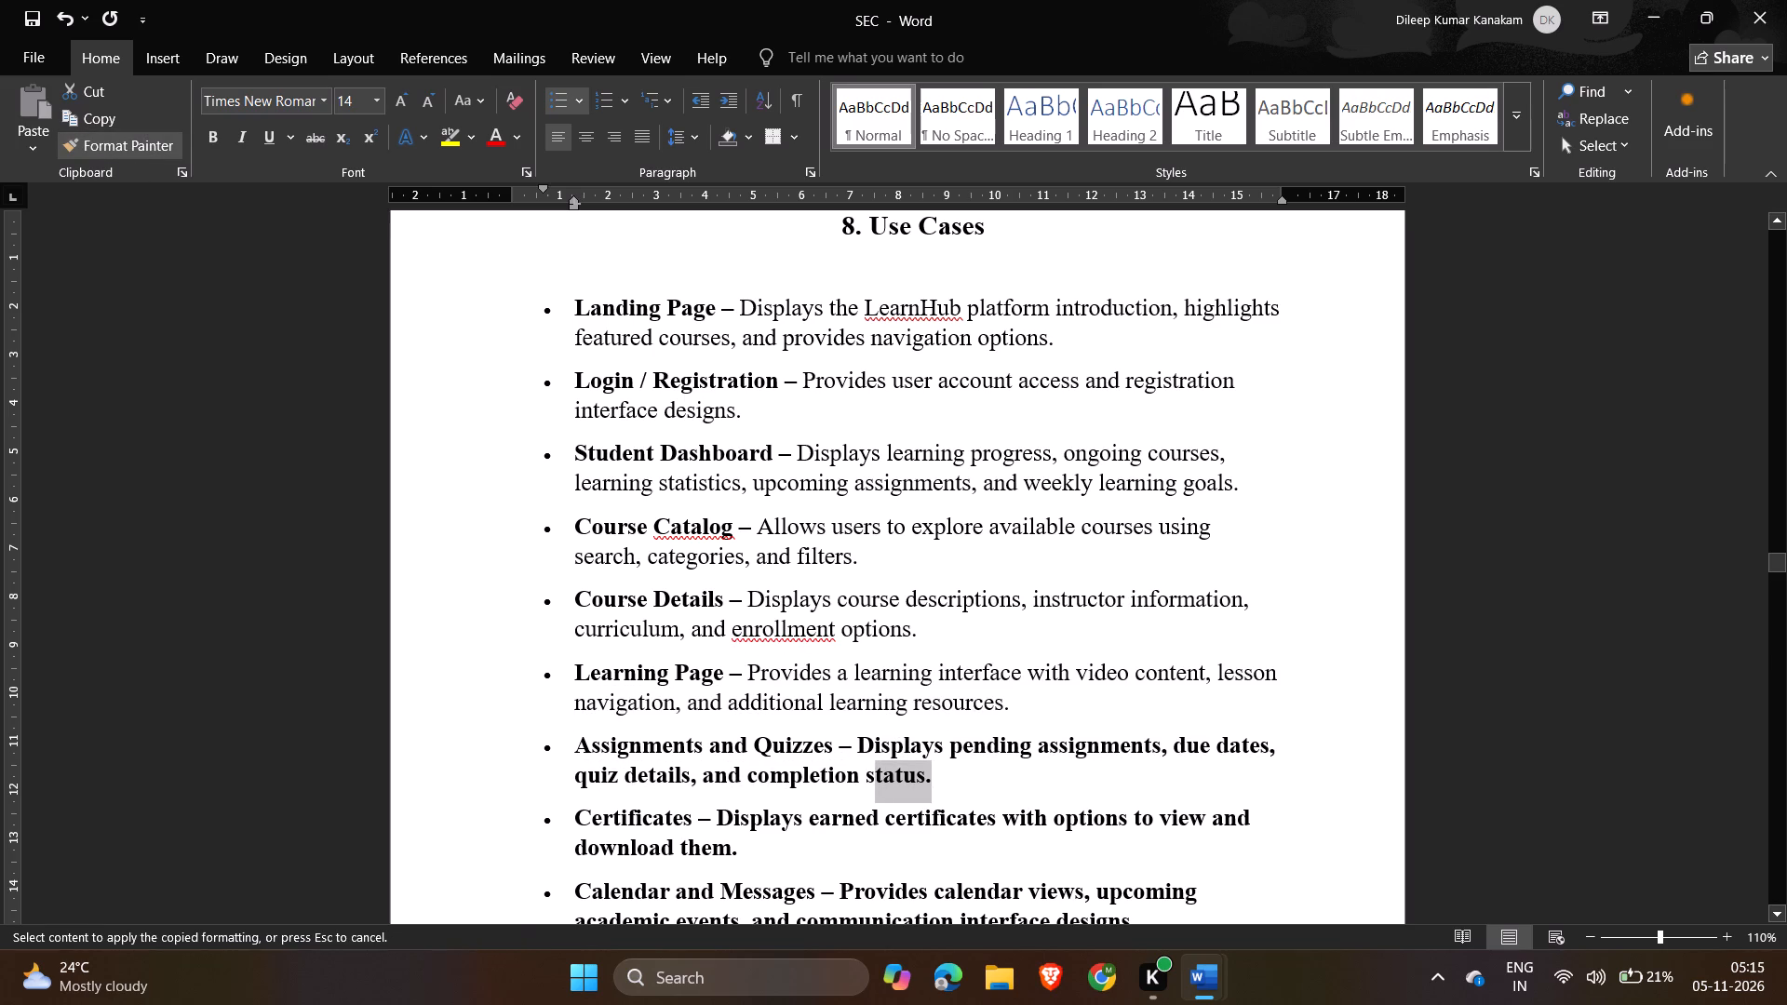
pyautogui.moveTo(868, 750); pyautogui.dragTo(861, 740)
pyautogui.scroll(-1, 861, 740)
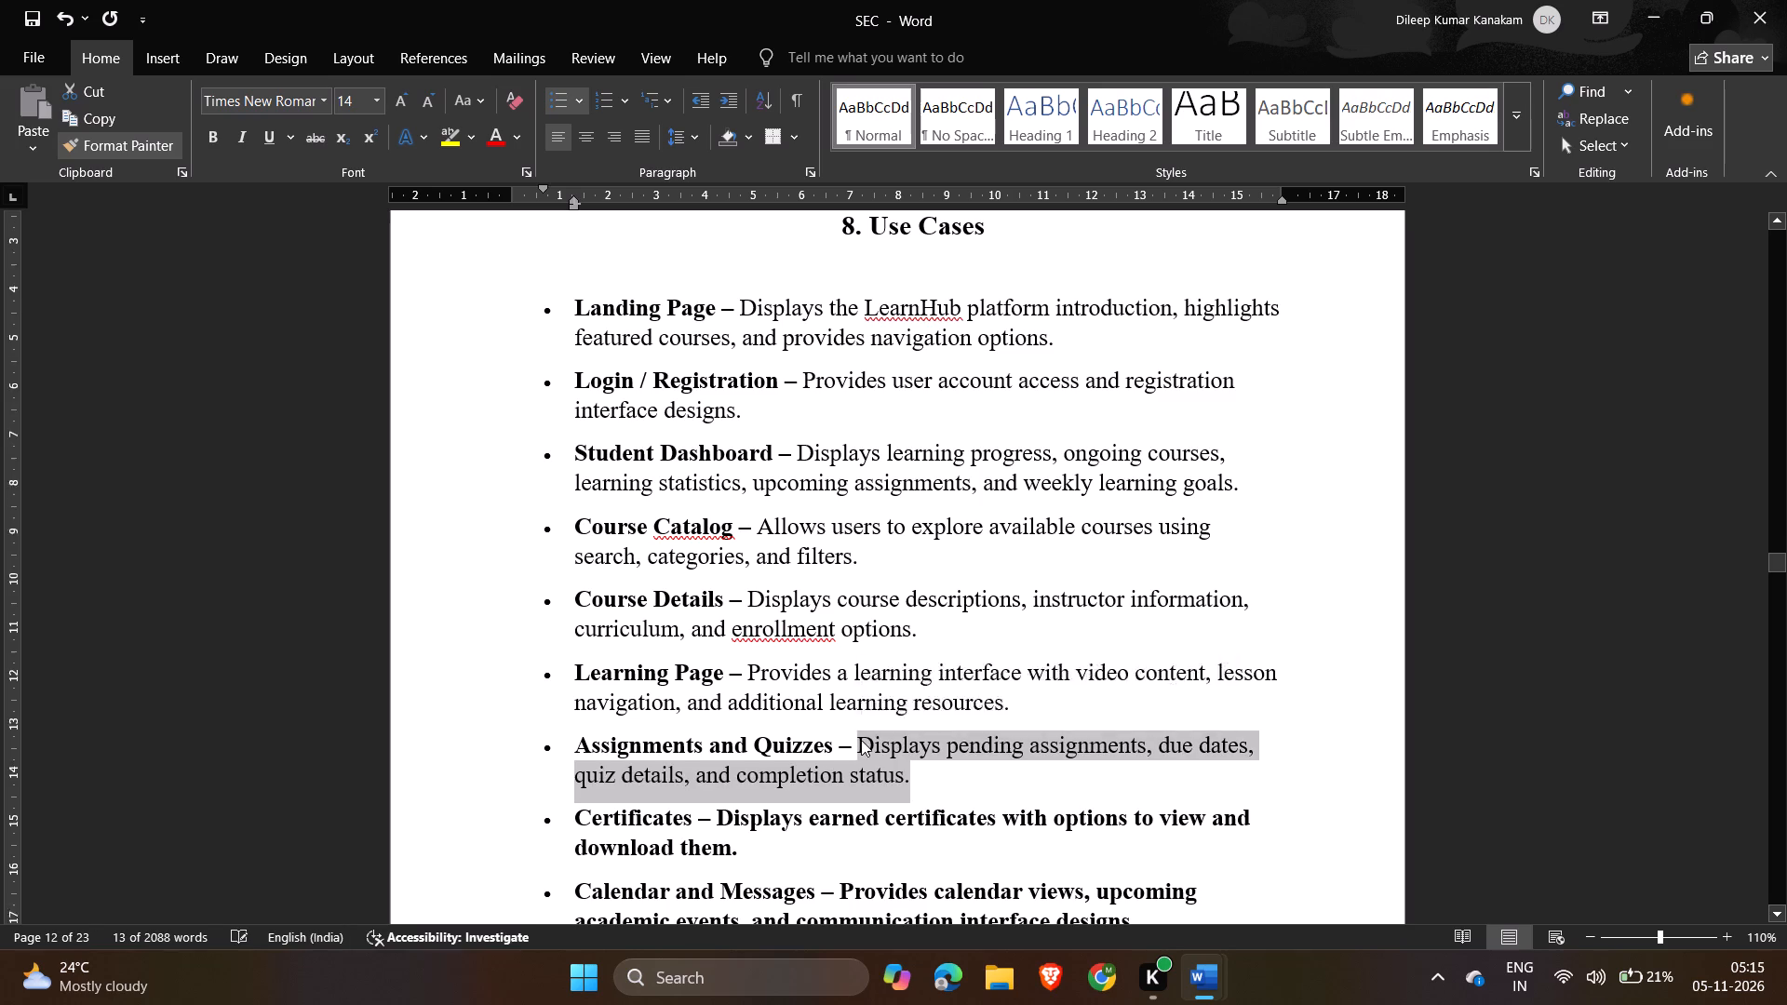
pyautogui.scroll(-1, 861, 740)
pyautogui.click(123, 147)
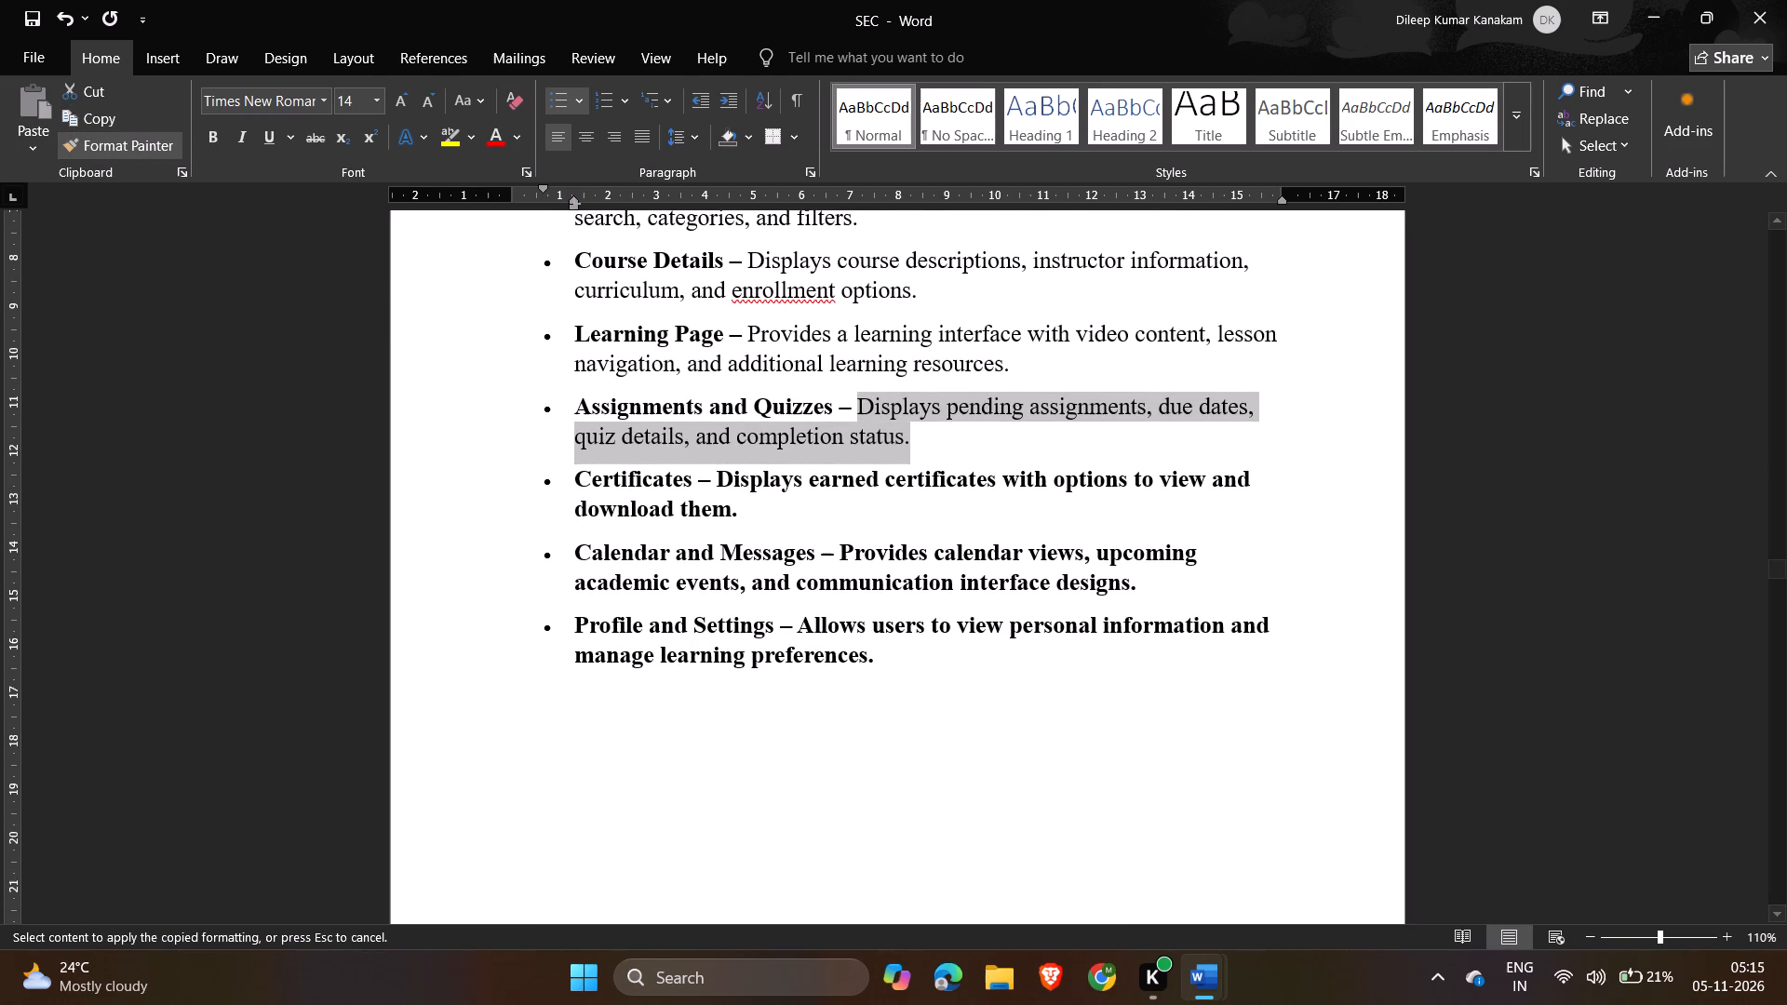
pyautogui.moveTo(766, 513); pyautogui.dragTo(733, 493)
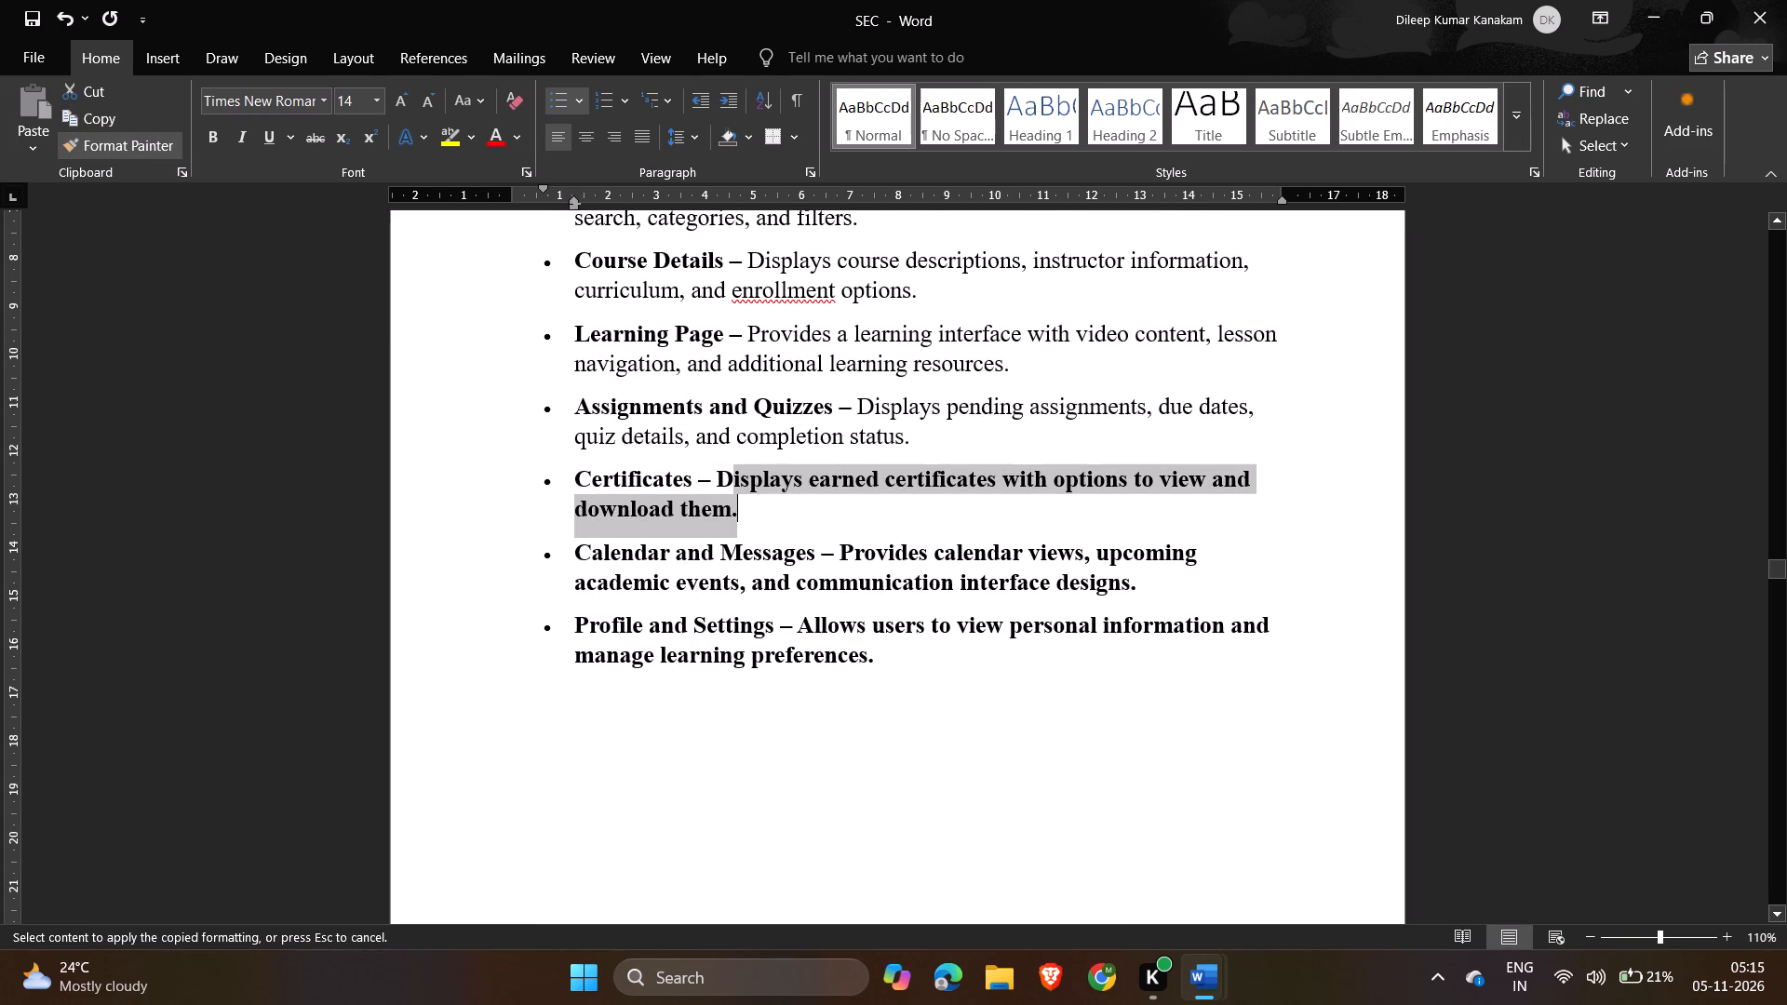
pyautogui.moveTo(733, 493); pyautogui.dragTo(718, 474)
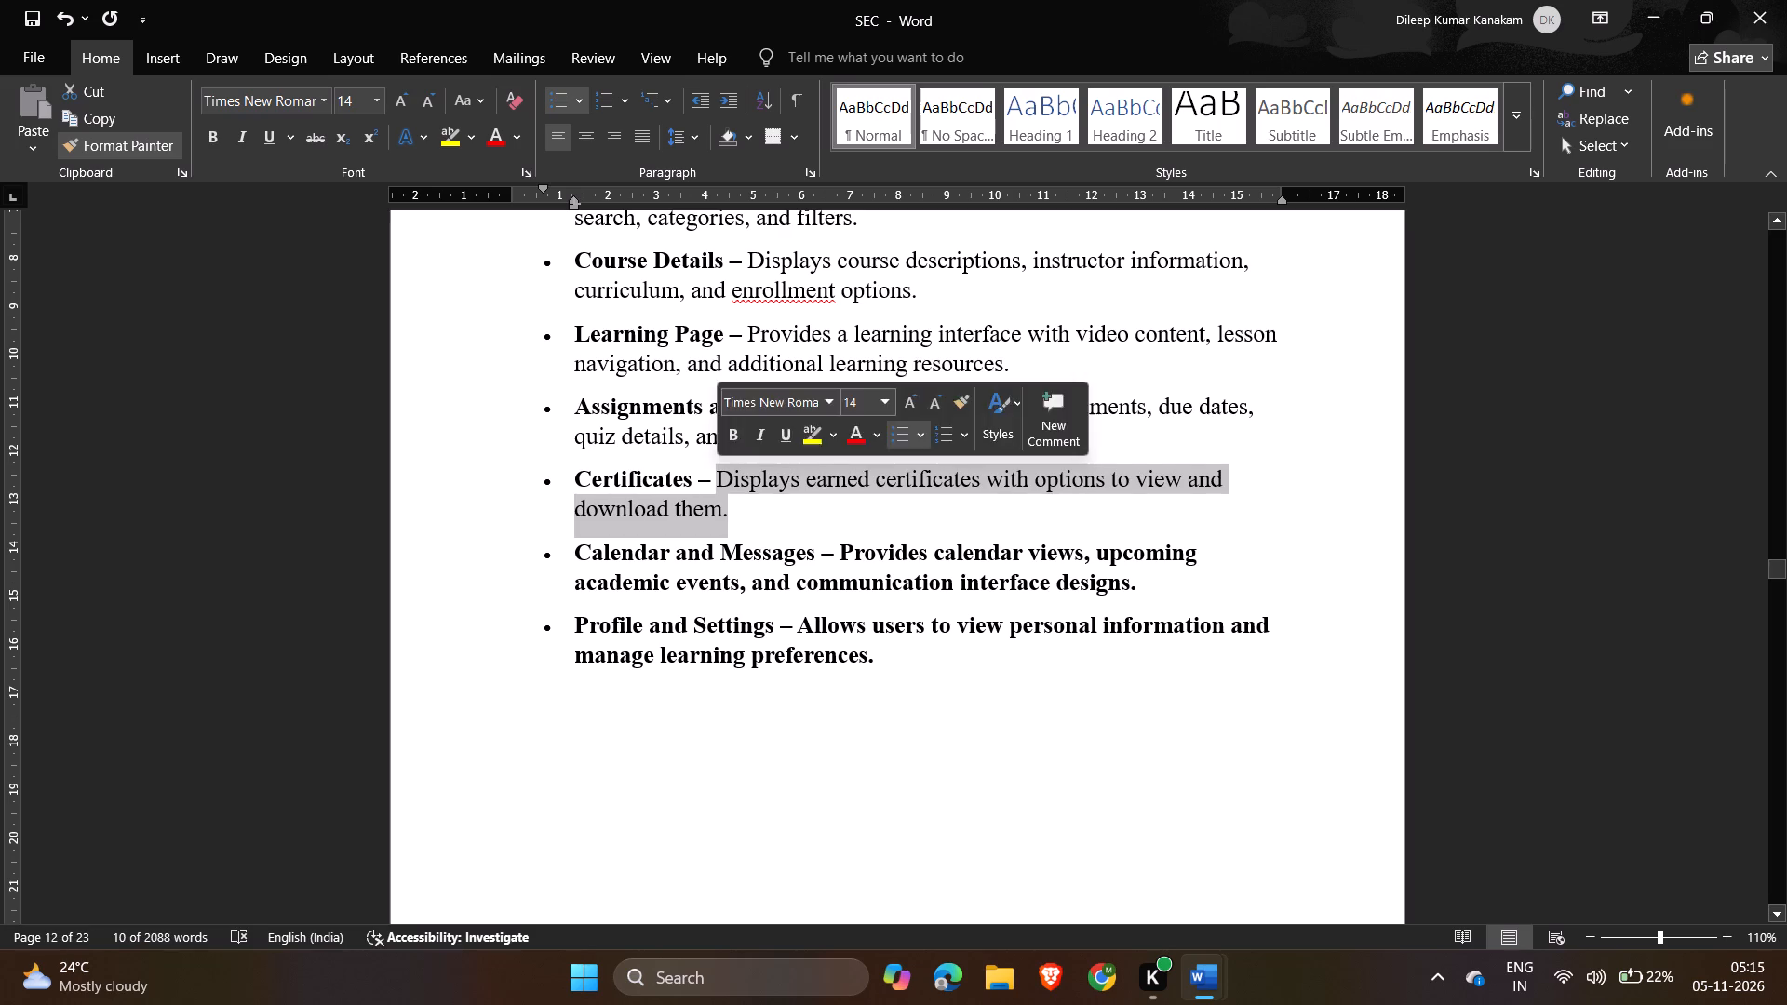
pyautogui.click(162, 143)
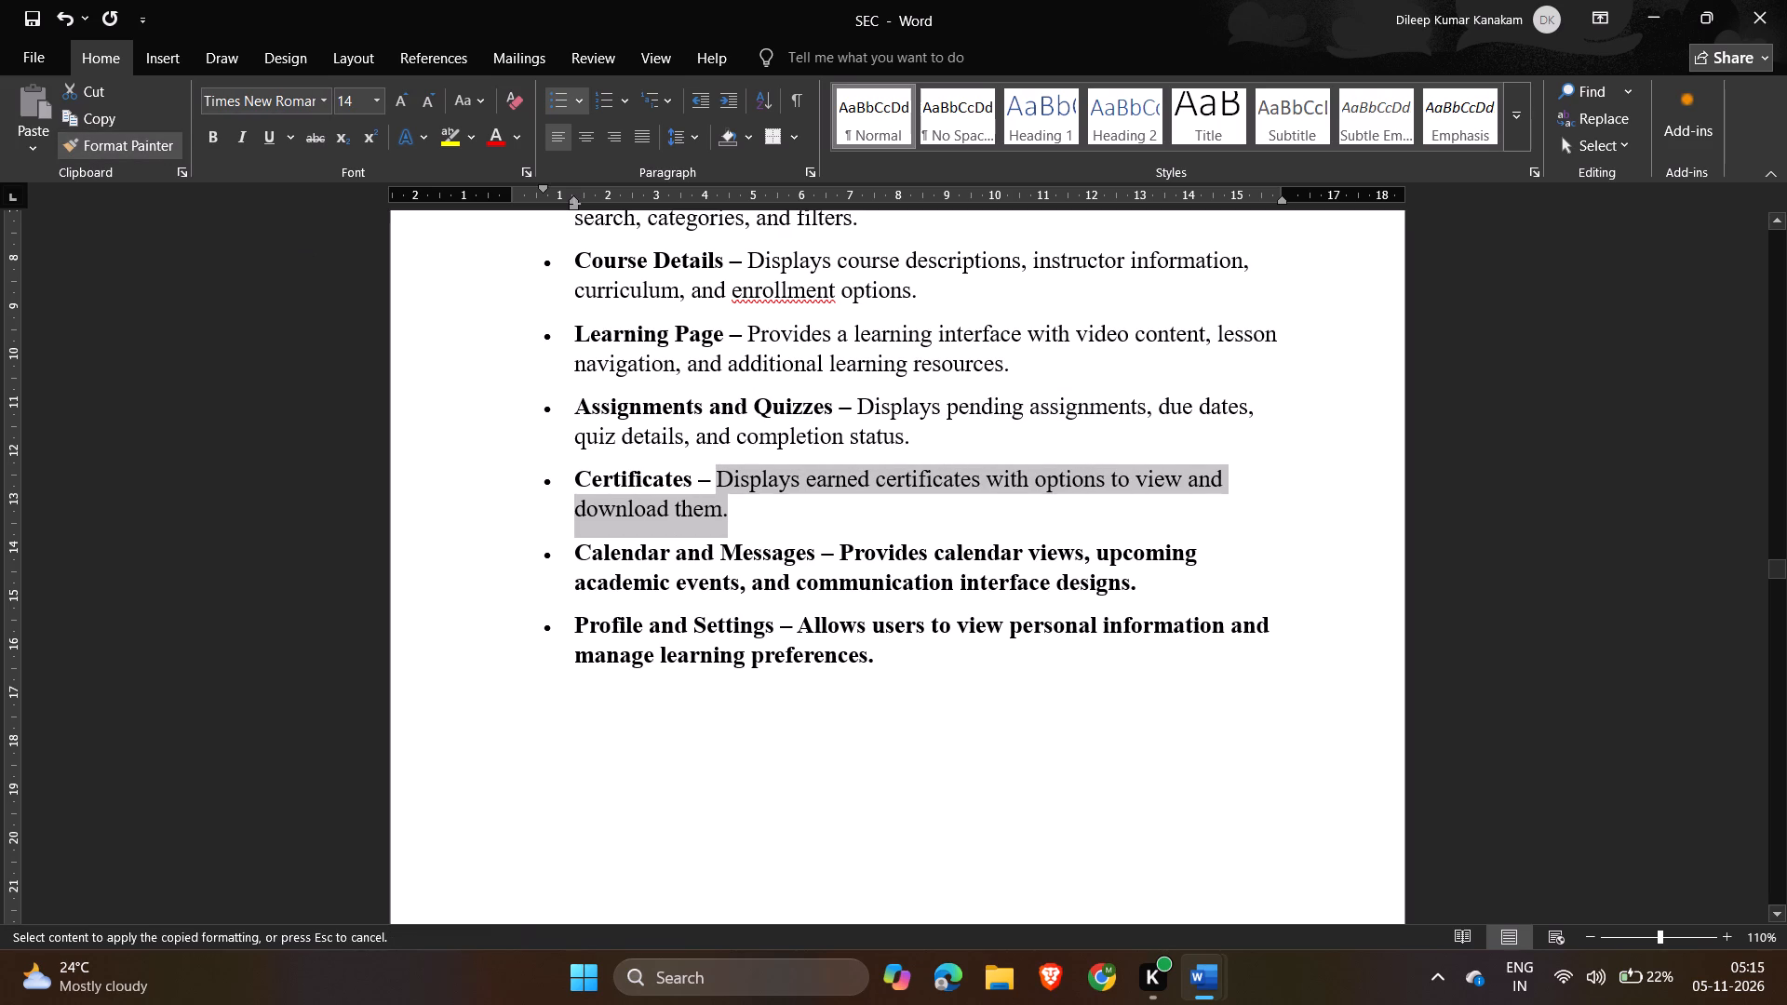
pyautogui.moveTo(1172, 583); pyautogui.dragTo(875, 555)
pyautogui.click(109, 142)
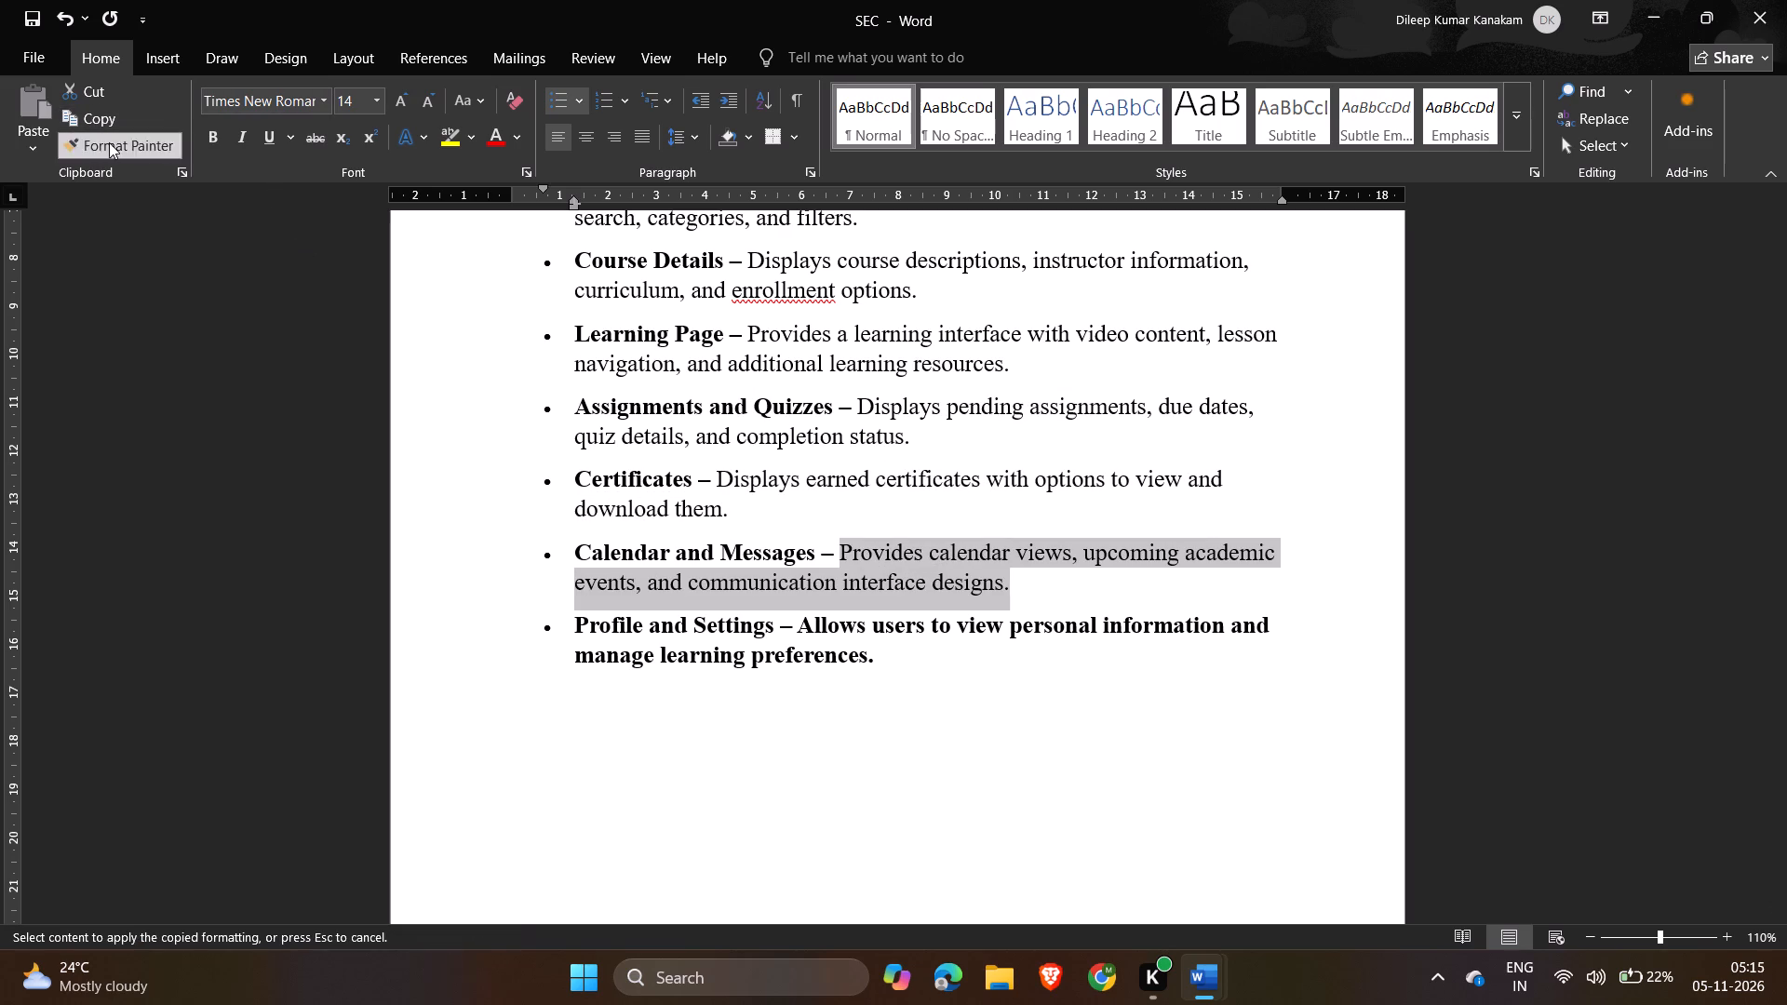
pyautogui.moveTo(919, 652); pyautogui.dragTo(823, 627)
pyautogui.click(1540, 641)
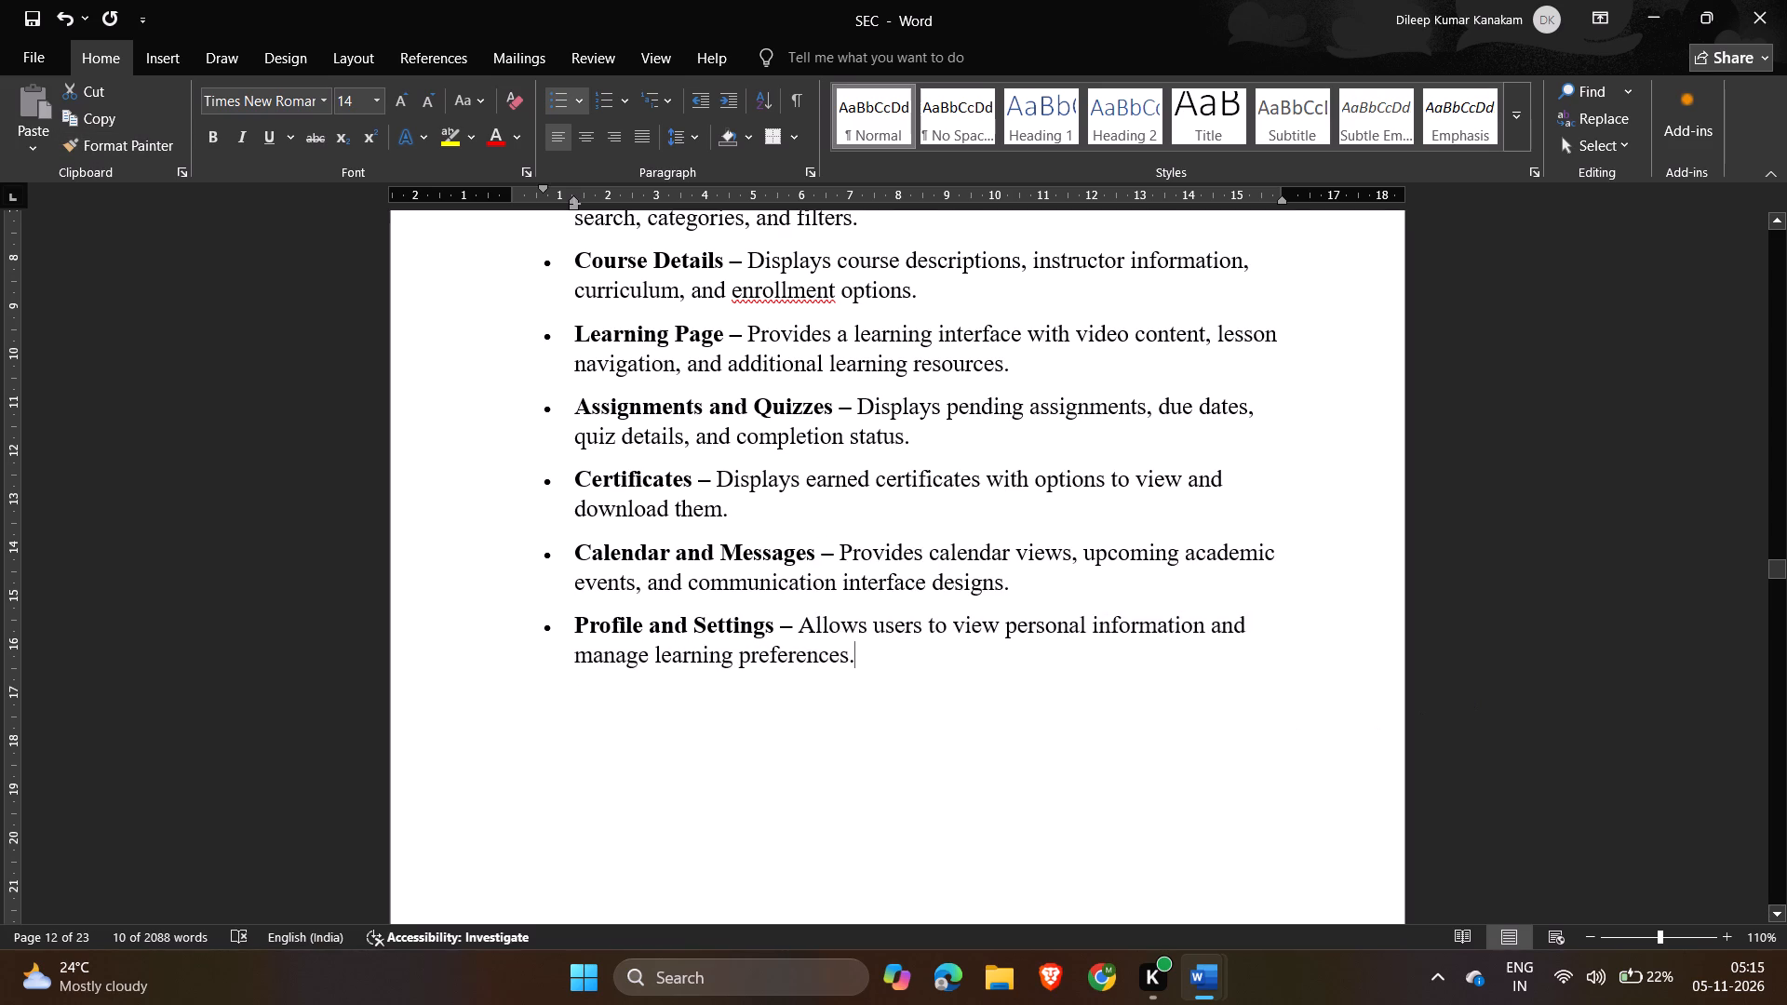
# Examine the layout after the "8. Use Cases" bullets in SEC, including the use case diagram and the "9. Process Flow" heading.
pyautogui.scroll(-1, 1540, 641)
pyautogui.keyDown('ctrl'); pyautogui.scroll(1, 1540, 641); pyautogui.keyUp('ctrl')
pyautogui.keyDown('ctrl'); pyautogui.scroll(-1, 1540, 641); pyautogui.keyUp('ctrl')
pyautogui.keyDown('ctrl'); pyautogui.scroll(1, 1540, 641); pyautogui.keyUp('ctrl')
pyautogui.keyDown('ctrl'); pyautogui.scroll(-1, 1540, 641); pyautogui.keyUp('ctrl')
pyautogui.scroll(-1, 1540, 641)
pyautogui.keyDown('ctrl'); pyautogui.scroll(-3, 1540, 641); pyautogui.keyUp('ctrl')
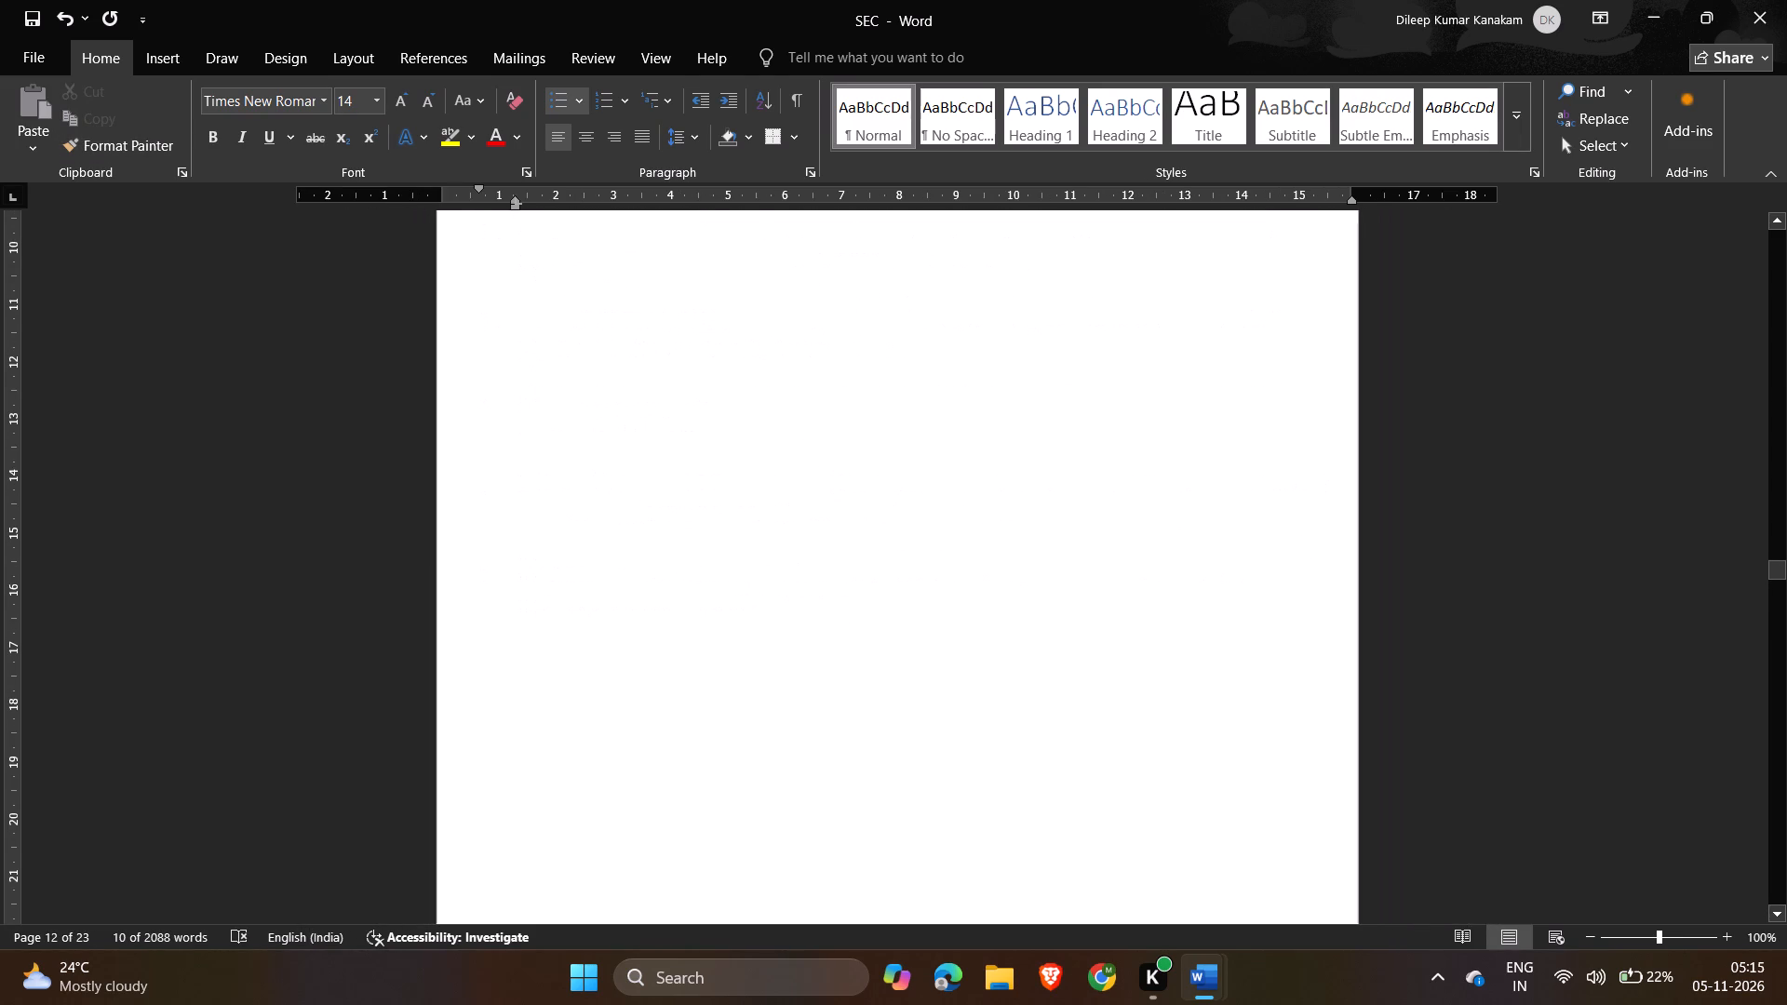
pyautogui.scroll(-5, 1540, 641)
pyautogui.scroll(1, 1540, 641)
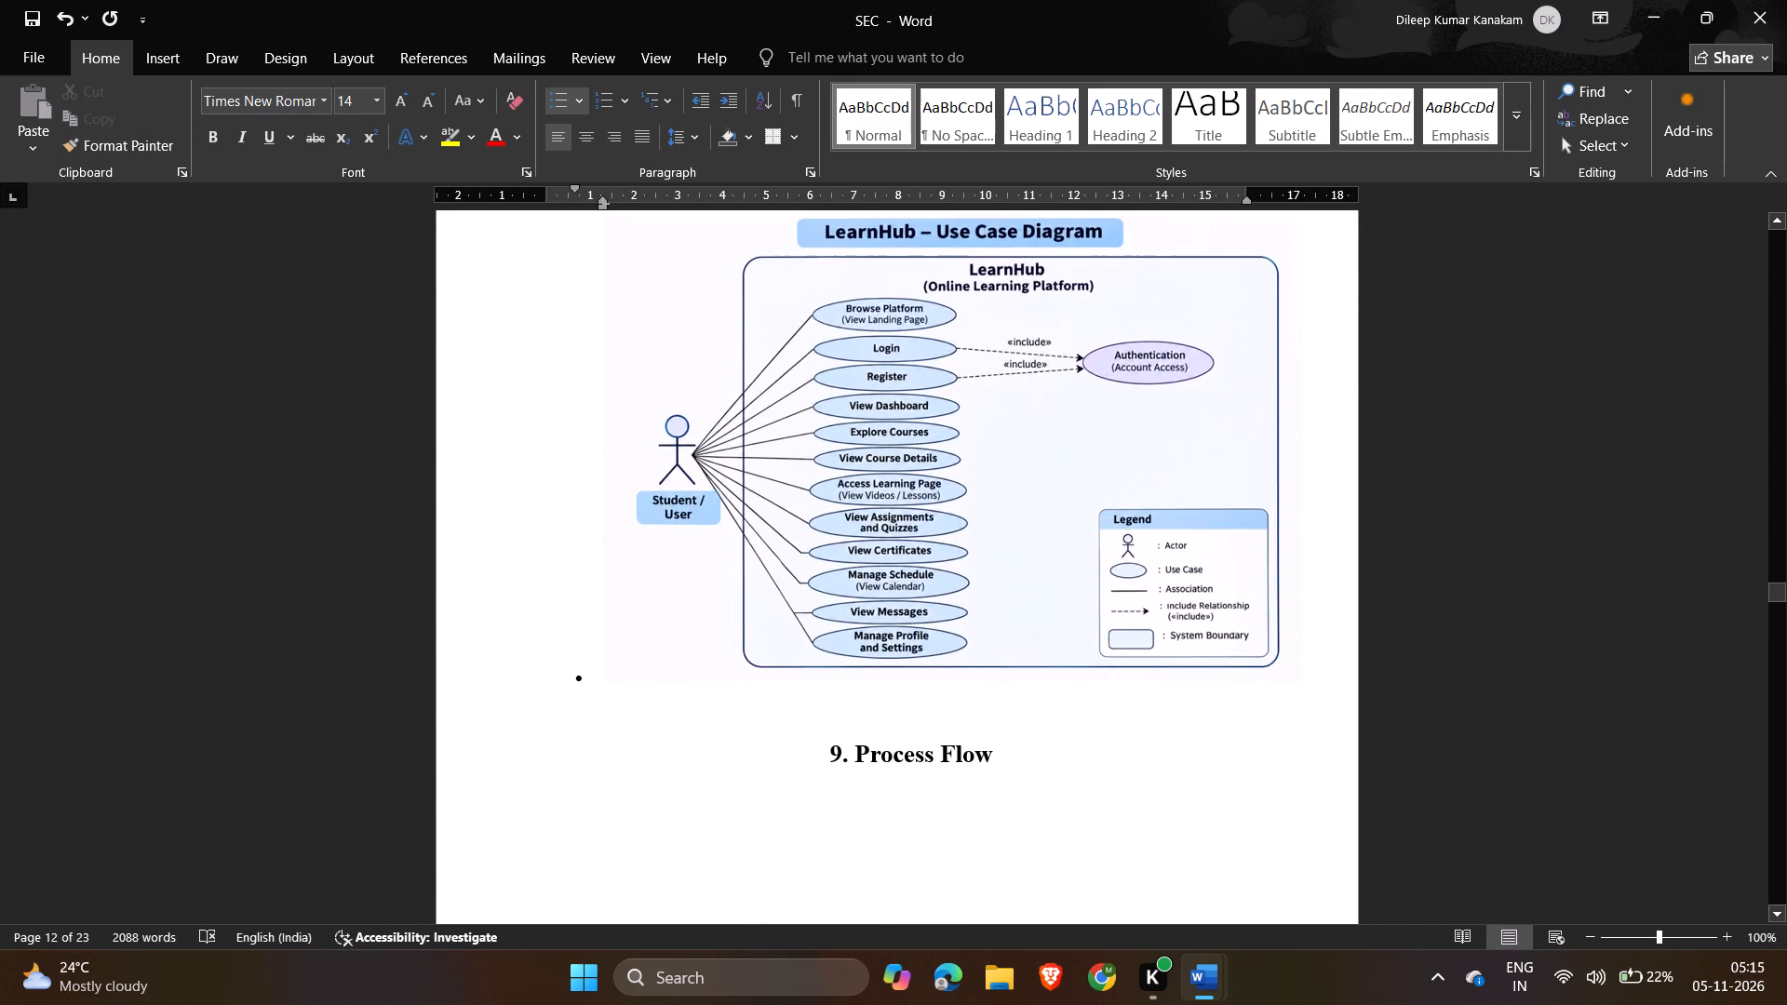
# Remove the stray bullet and its indent from the LearnHub use case diagram above the "9. Process Flow" heading in SEC.
pyautogui.scroll(1, 1023, 628)
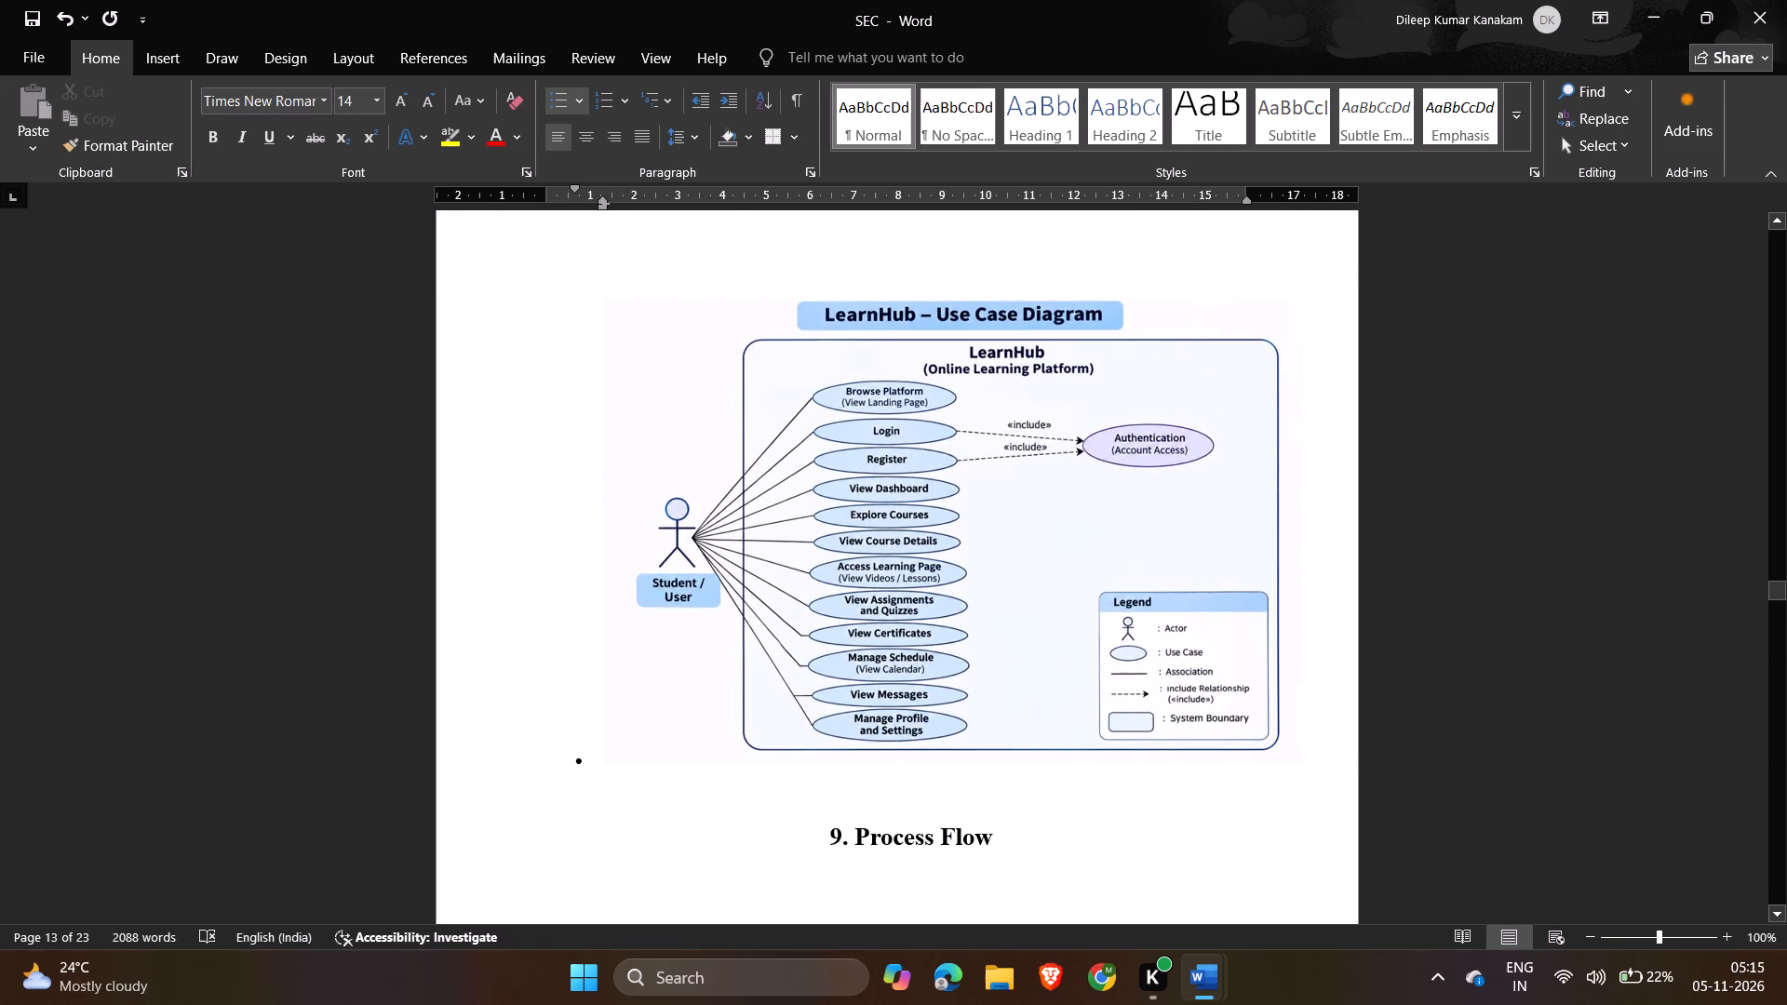
pyautogui.click(584, 760)
pyautogui.press('BackSpace')
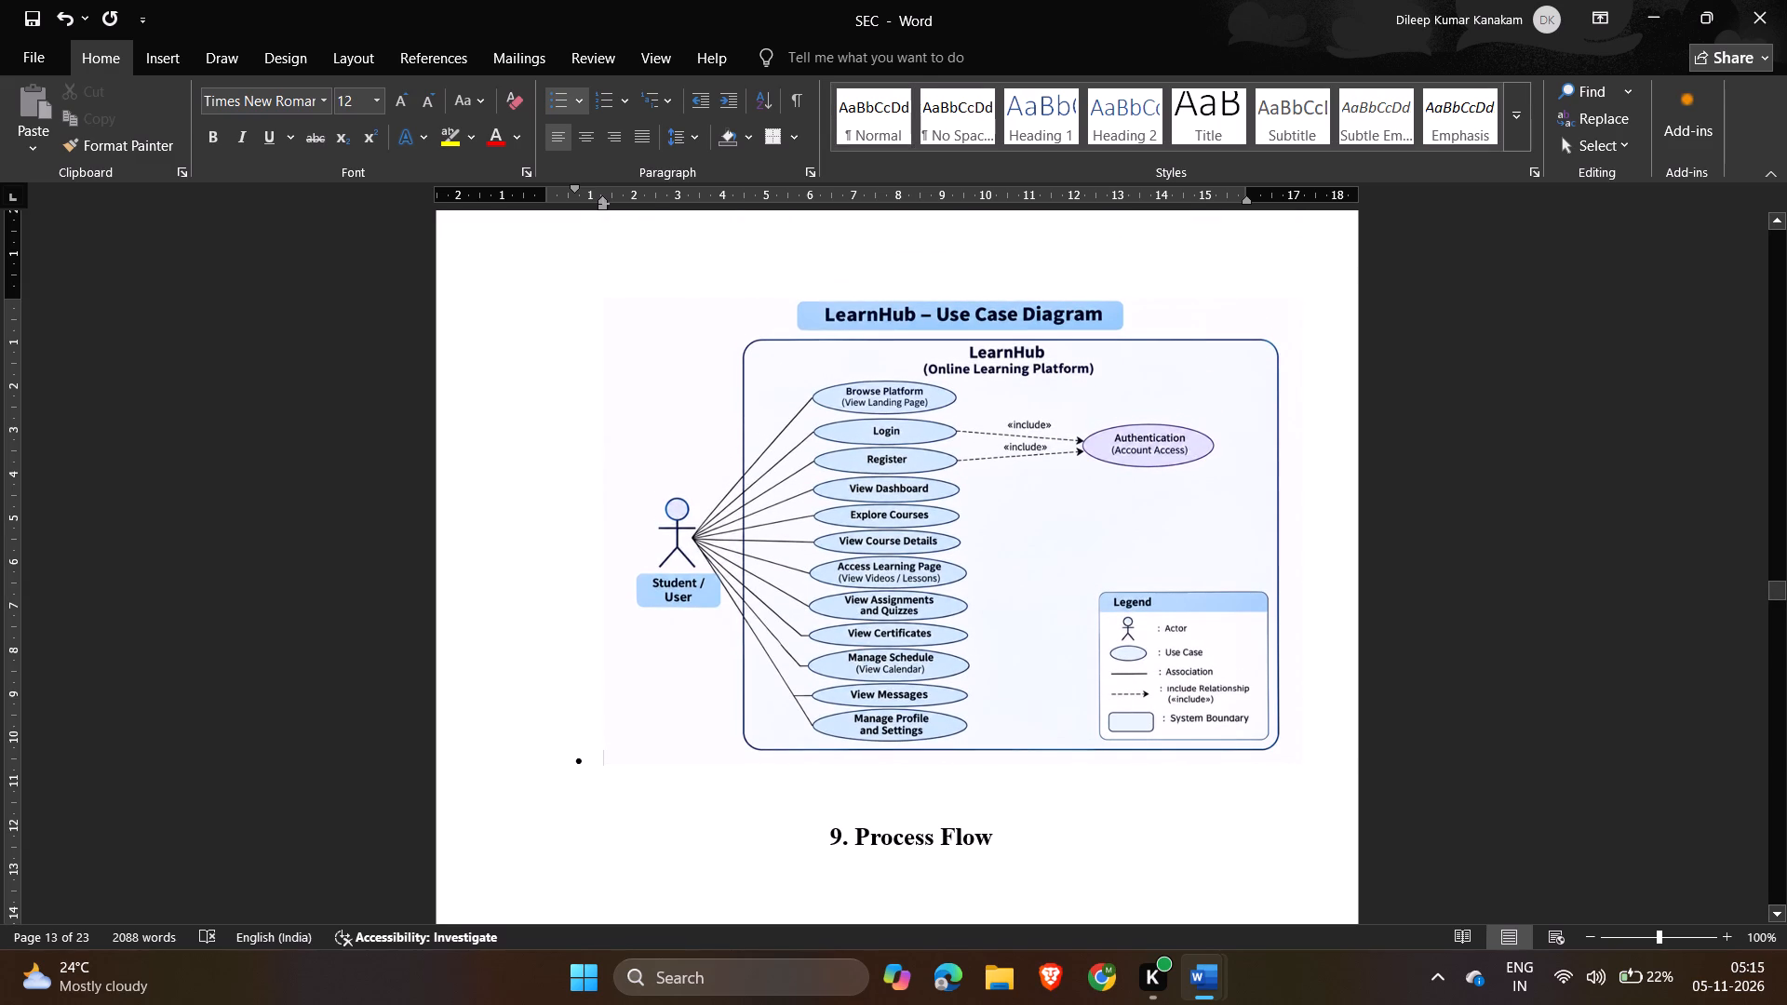
pyautogui.press('BackSpace')
pyautogui.scroll(1, 717, 805)
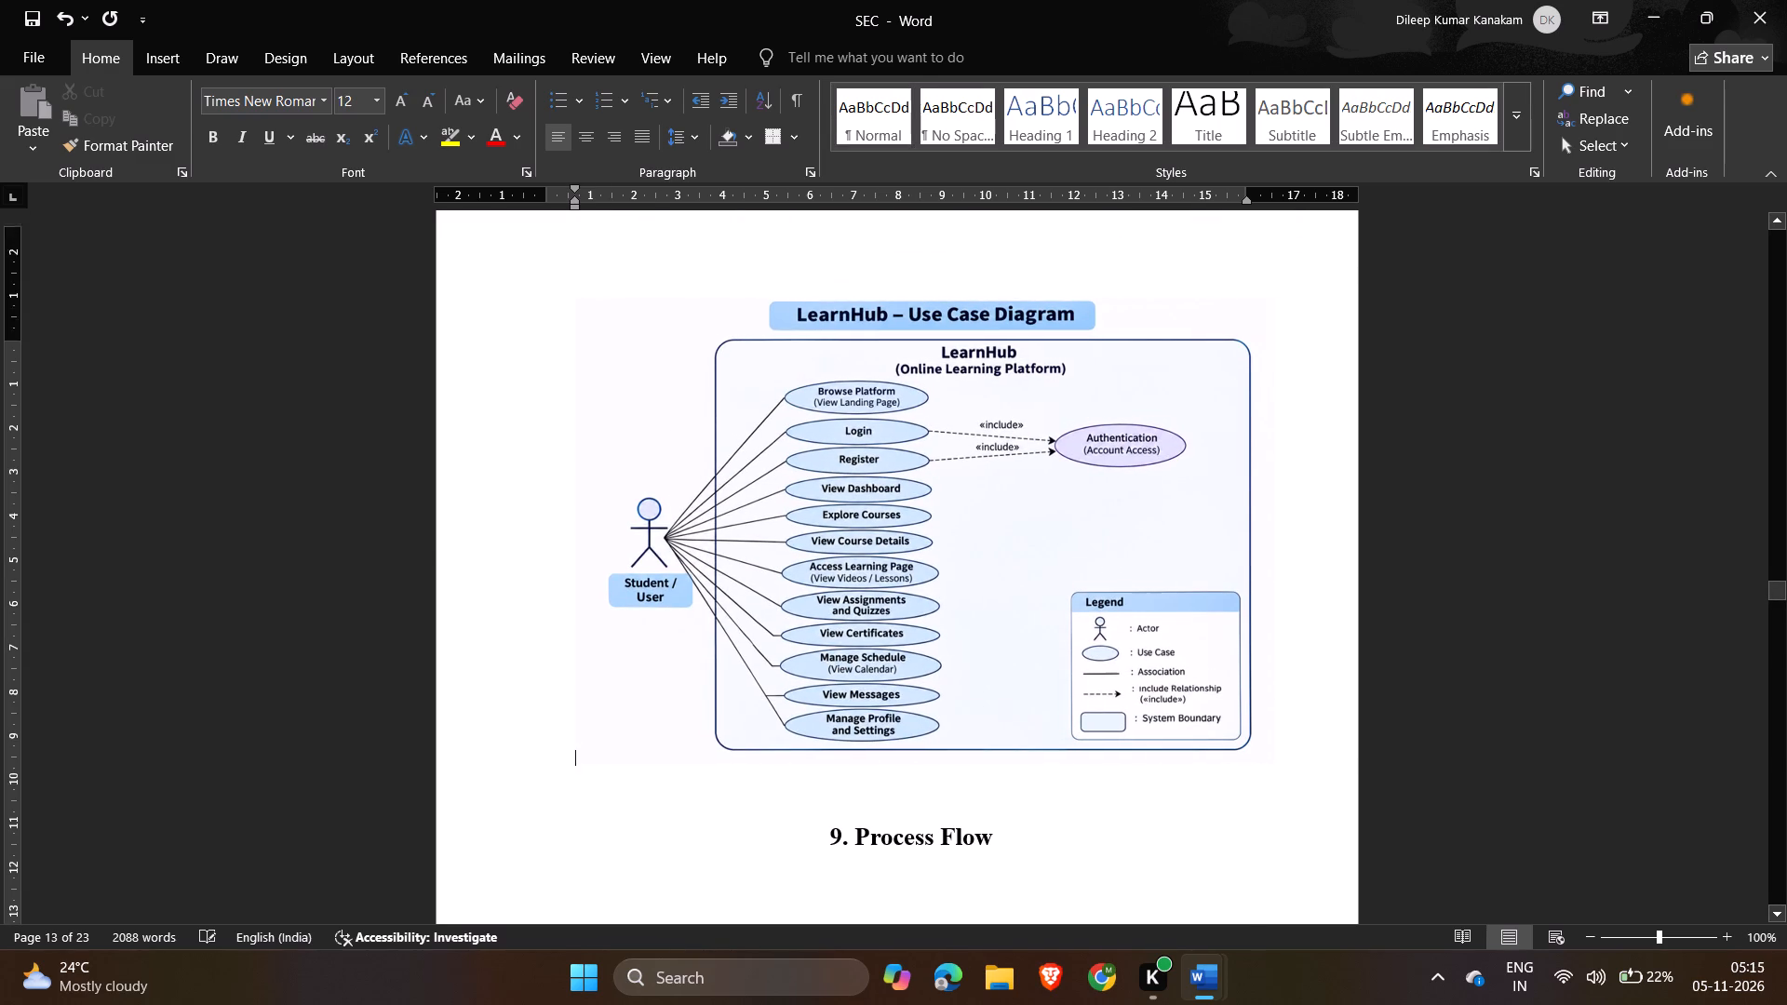
pyautogui.scroll(1, 717, 805)
pyautogui.scroll(-1, 717, 805)
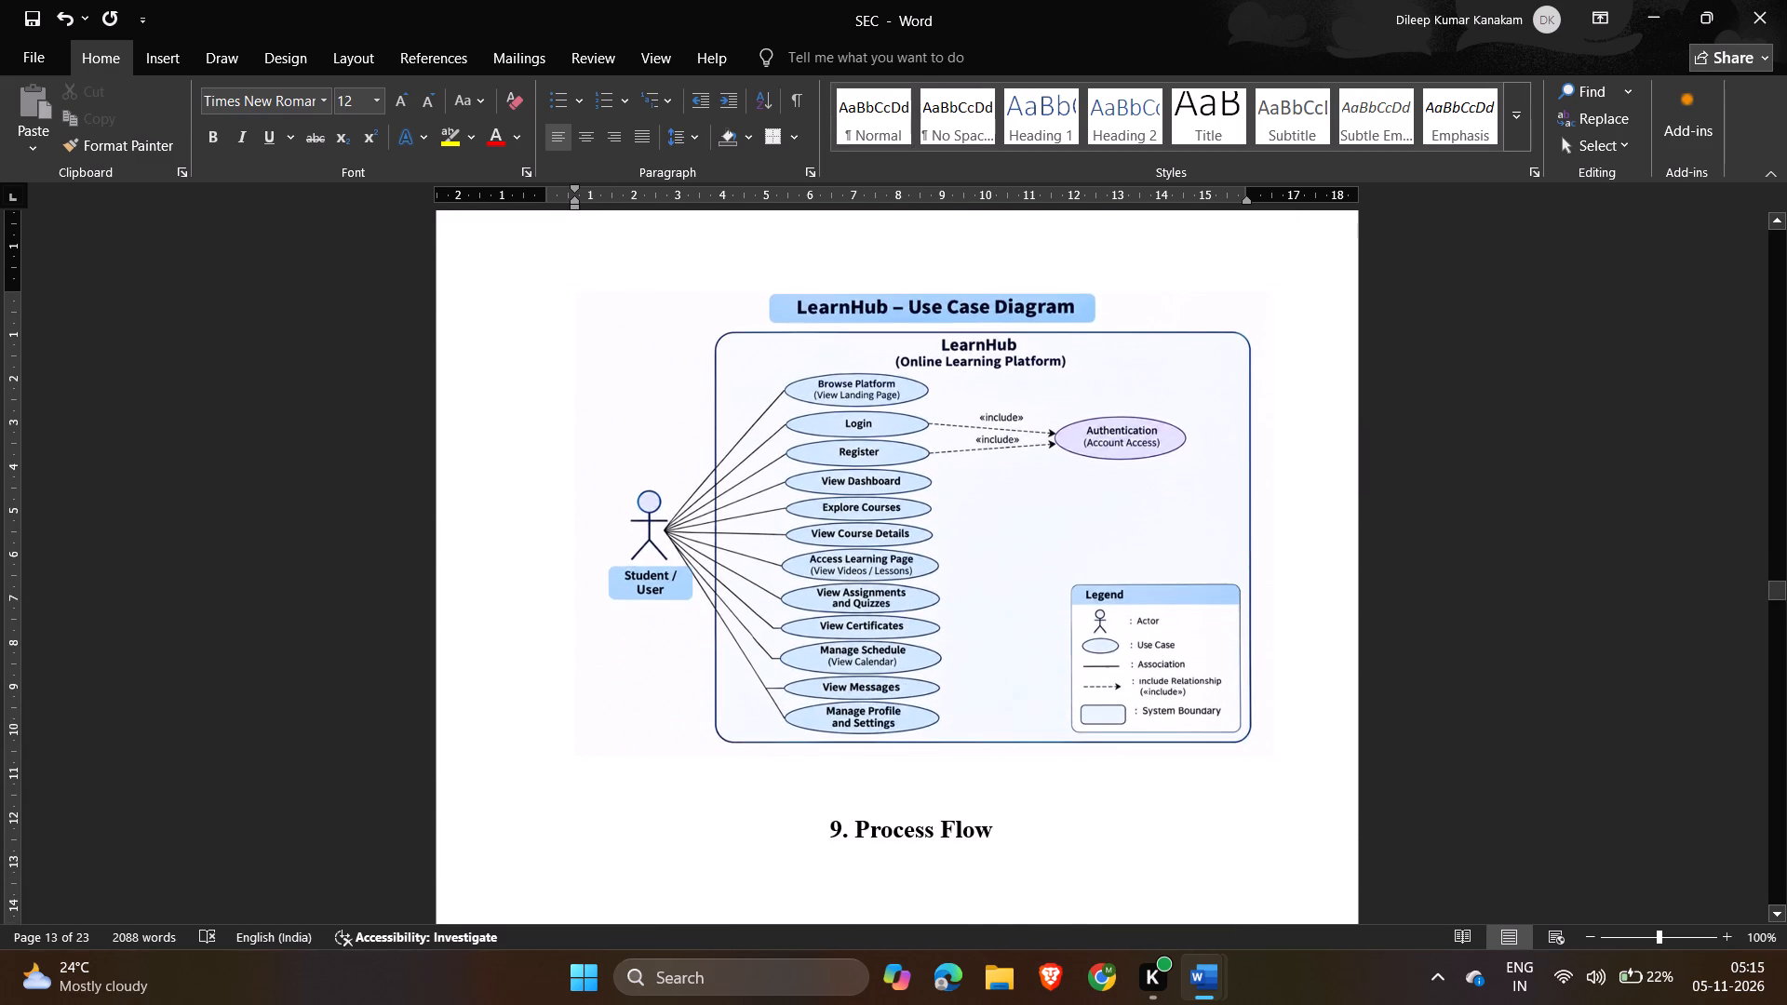
pyautogui.click(978, 554)
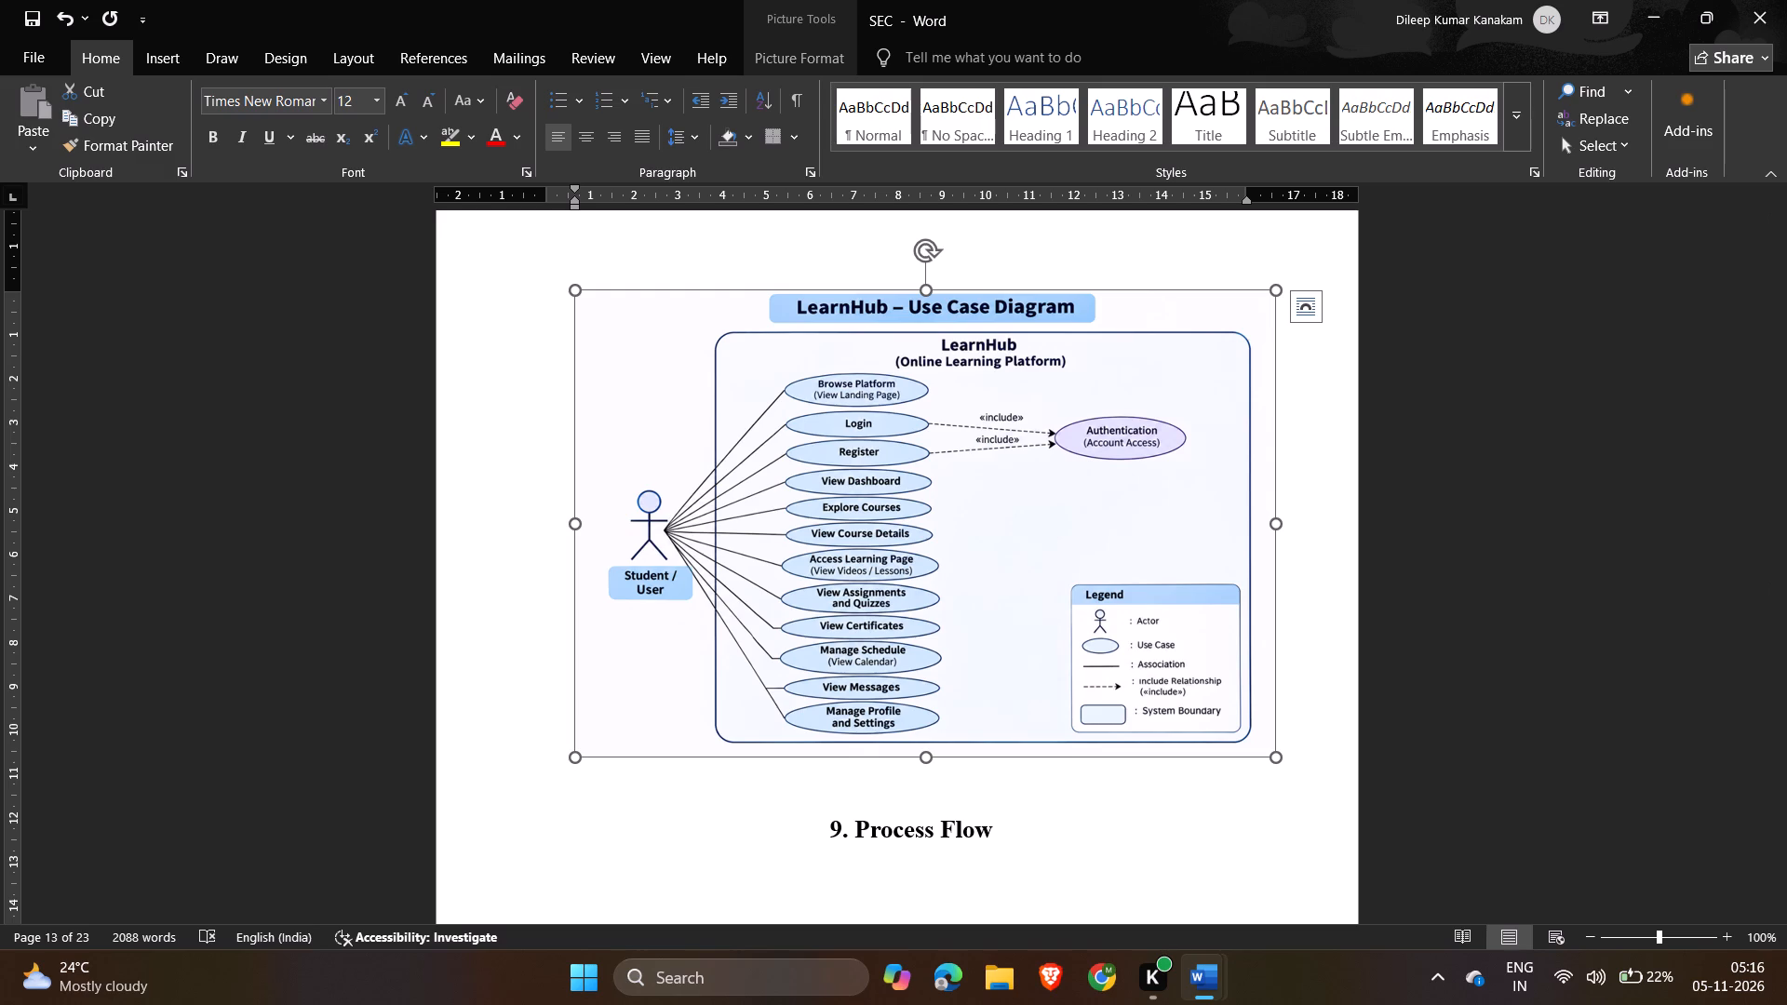
pyautogui.hotkey('ctrl', 'c')
pyautogui.hotkey('alt', 'Tab')
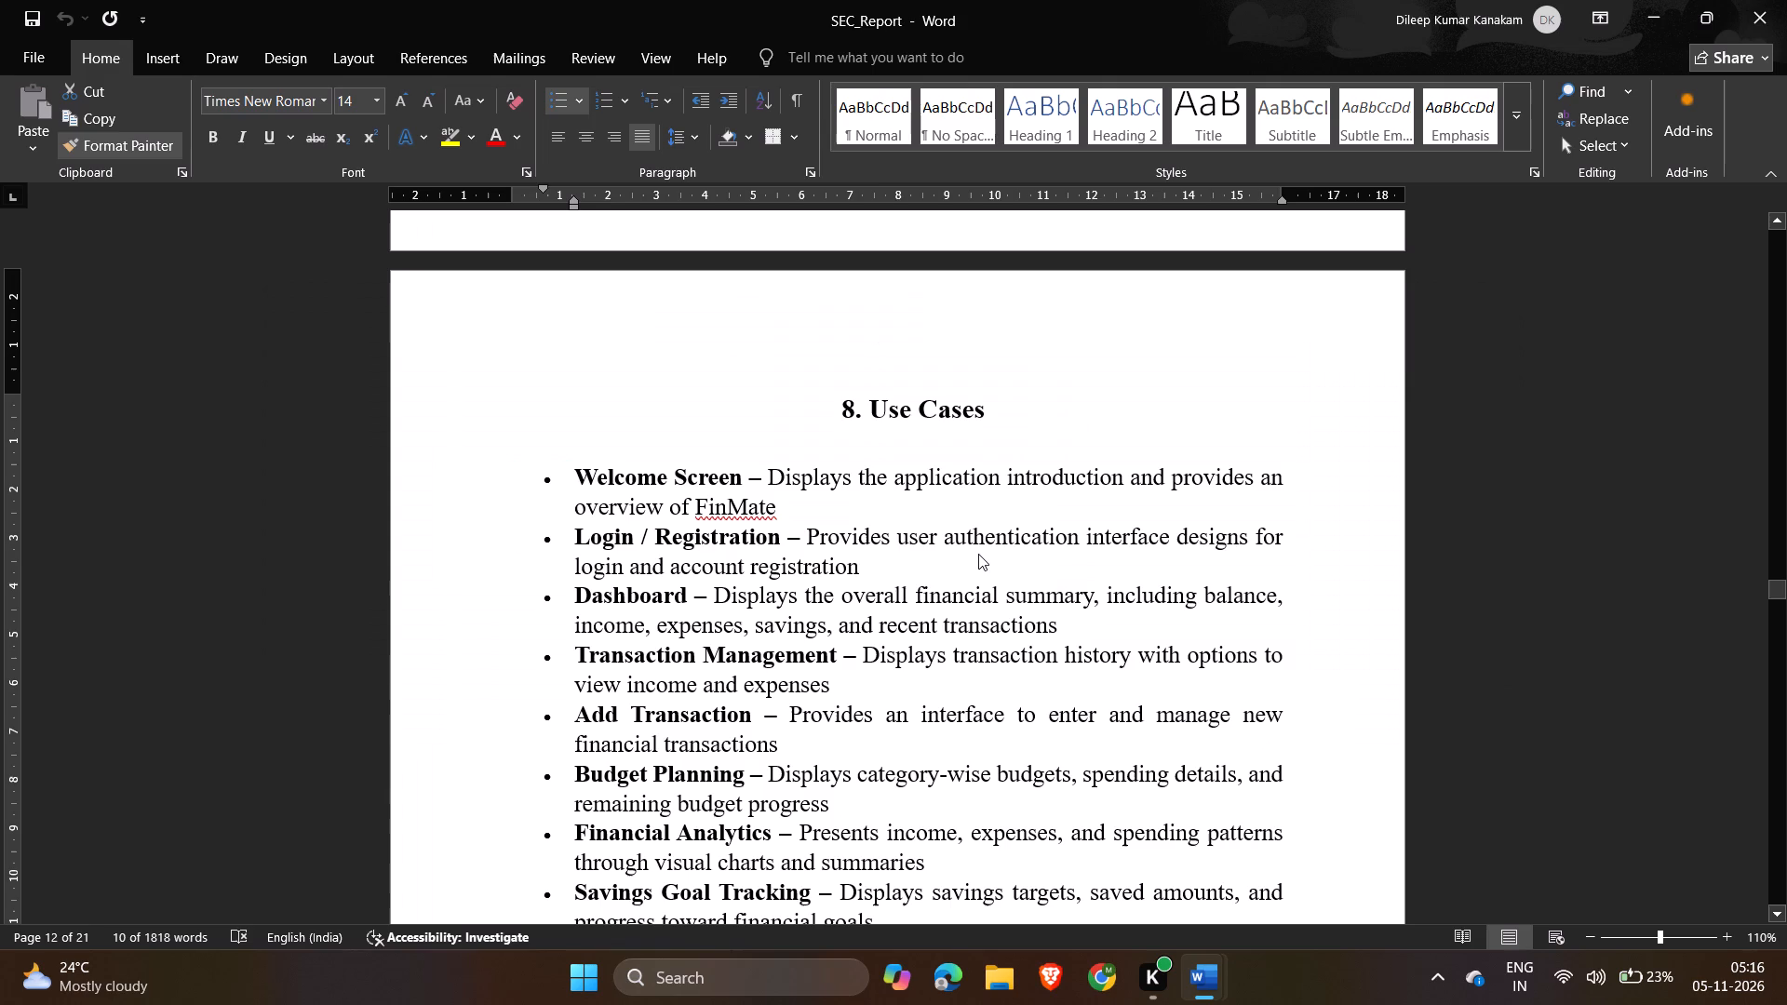
pyautogui.hotkey('alt', 'Tab')
pyautogui.hotkey('alt', 'Tab')
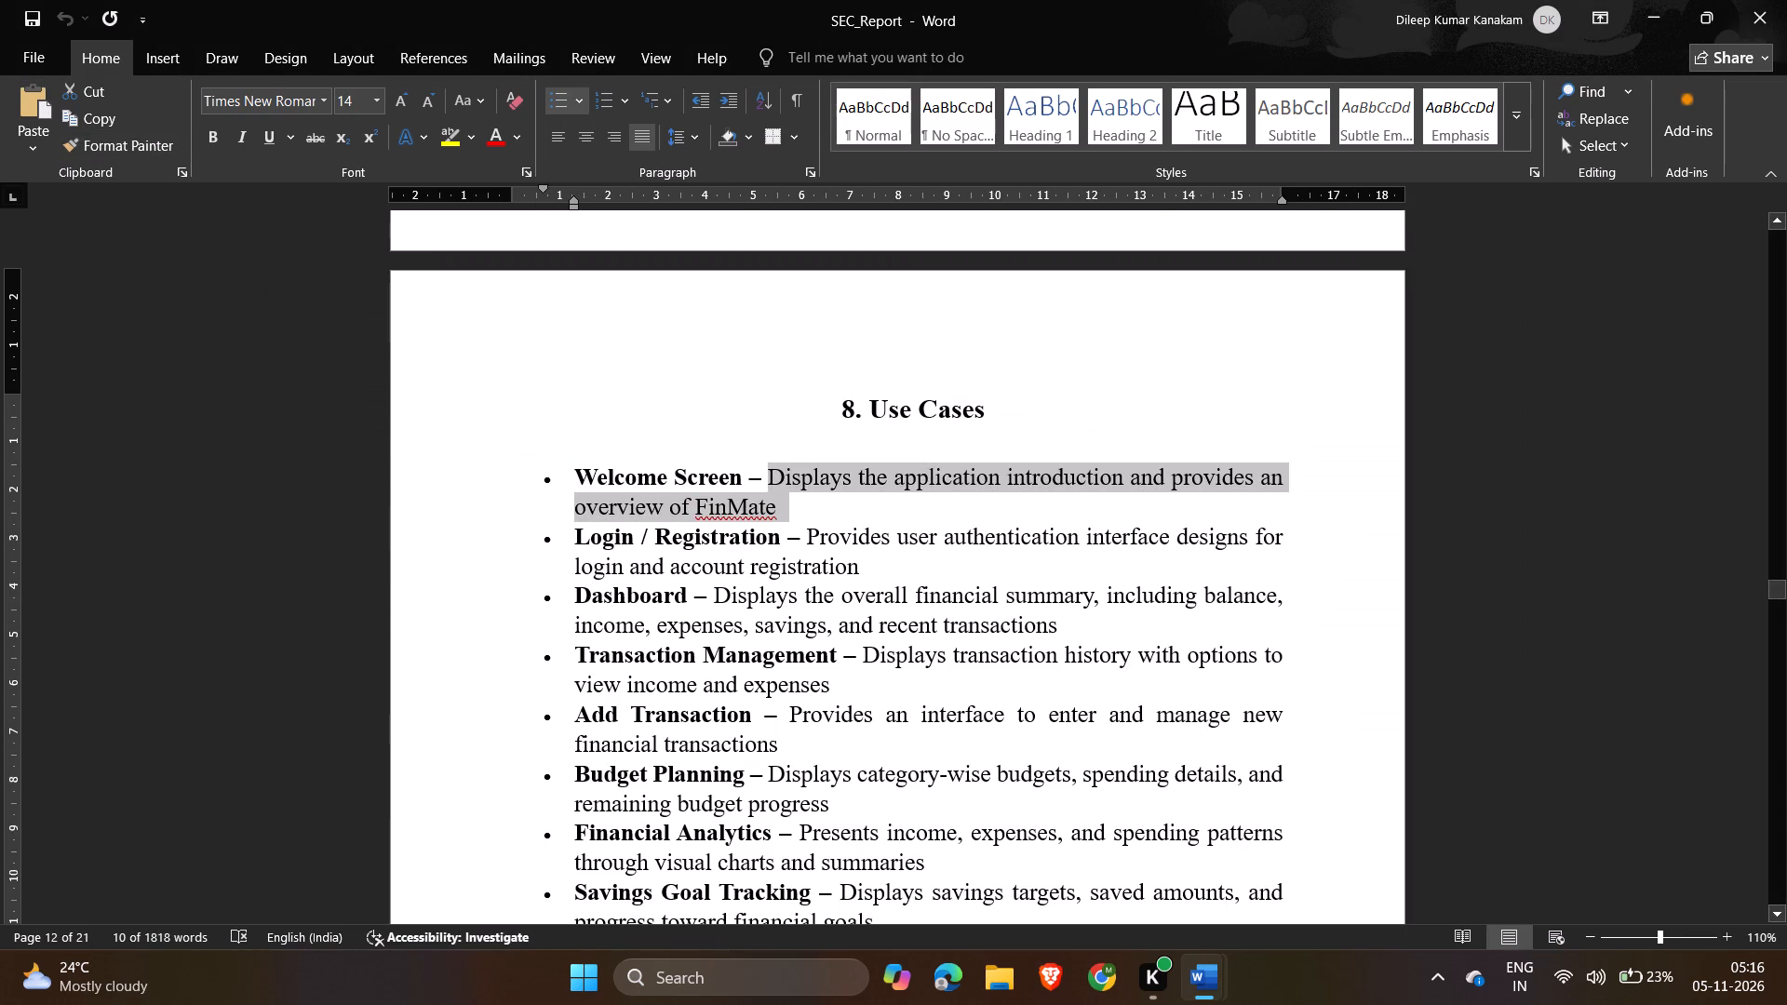
pyautogui.click(1063, 970)
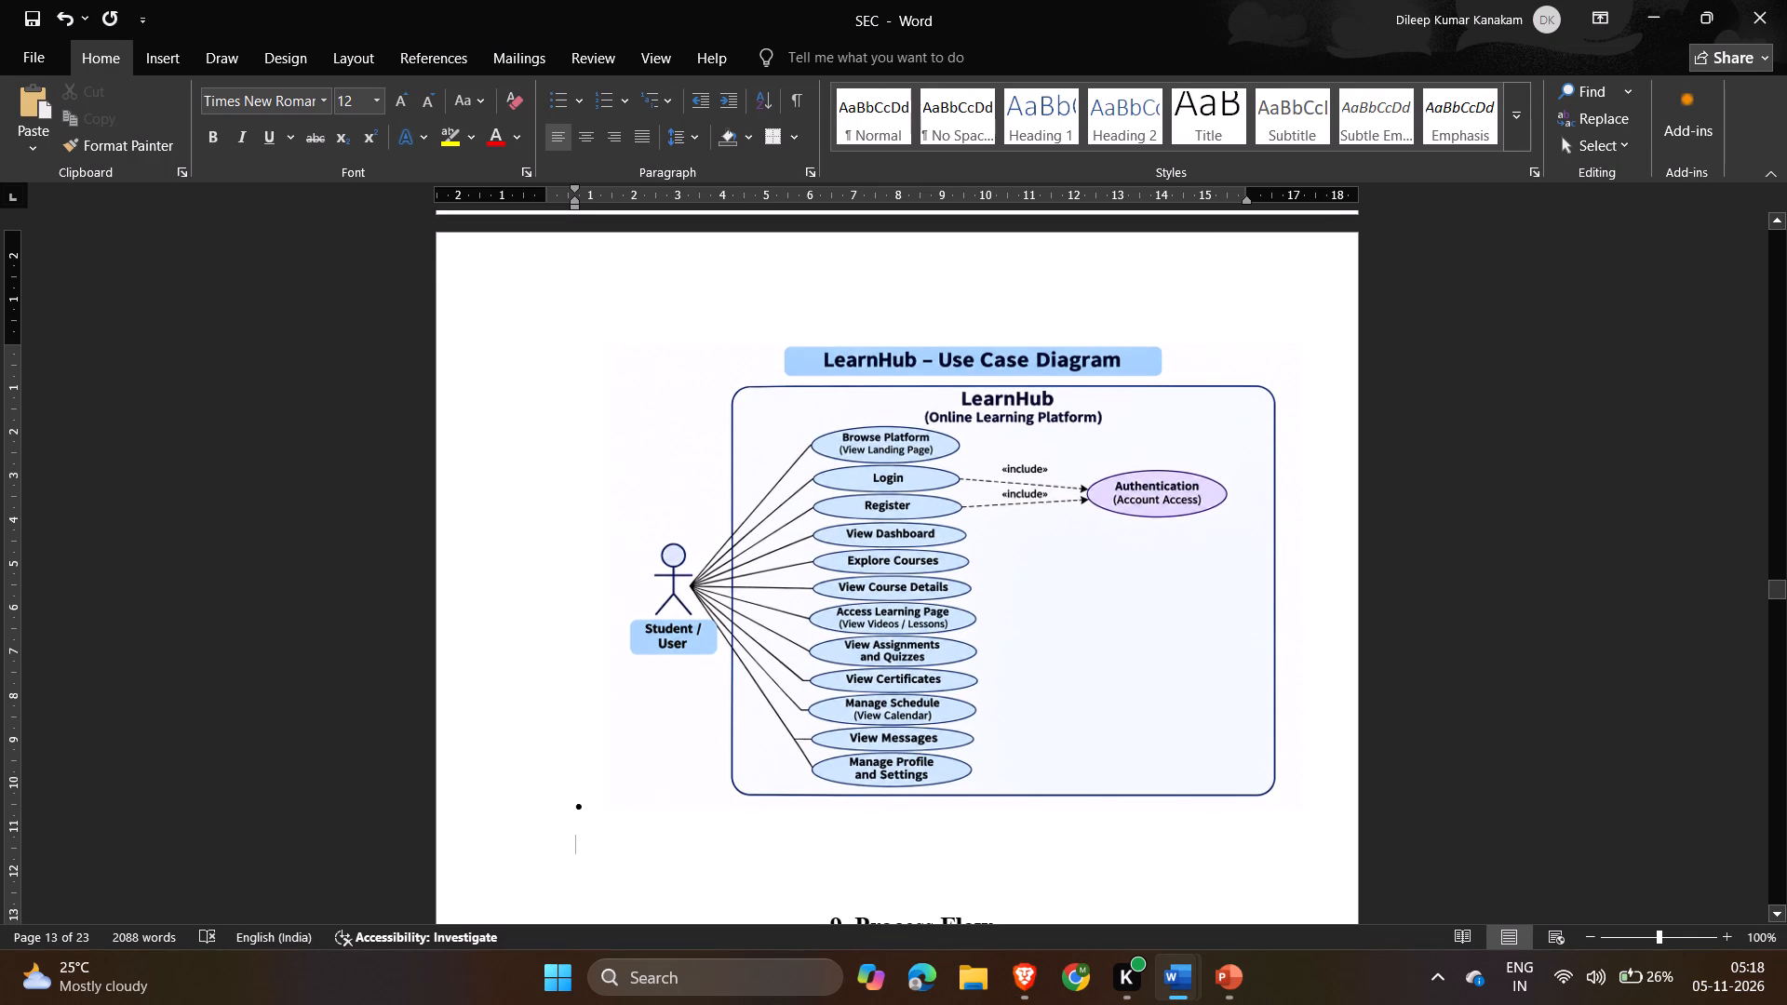
pyautogui.click(581, 805)
pyautogui.press('BackSpace')
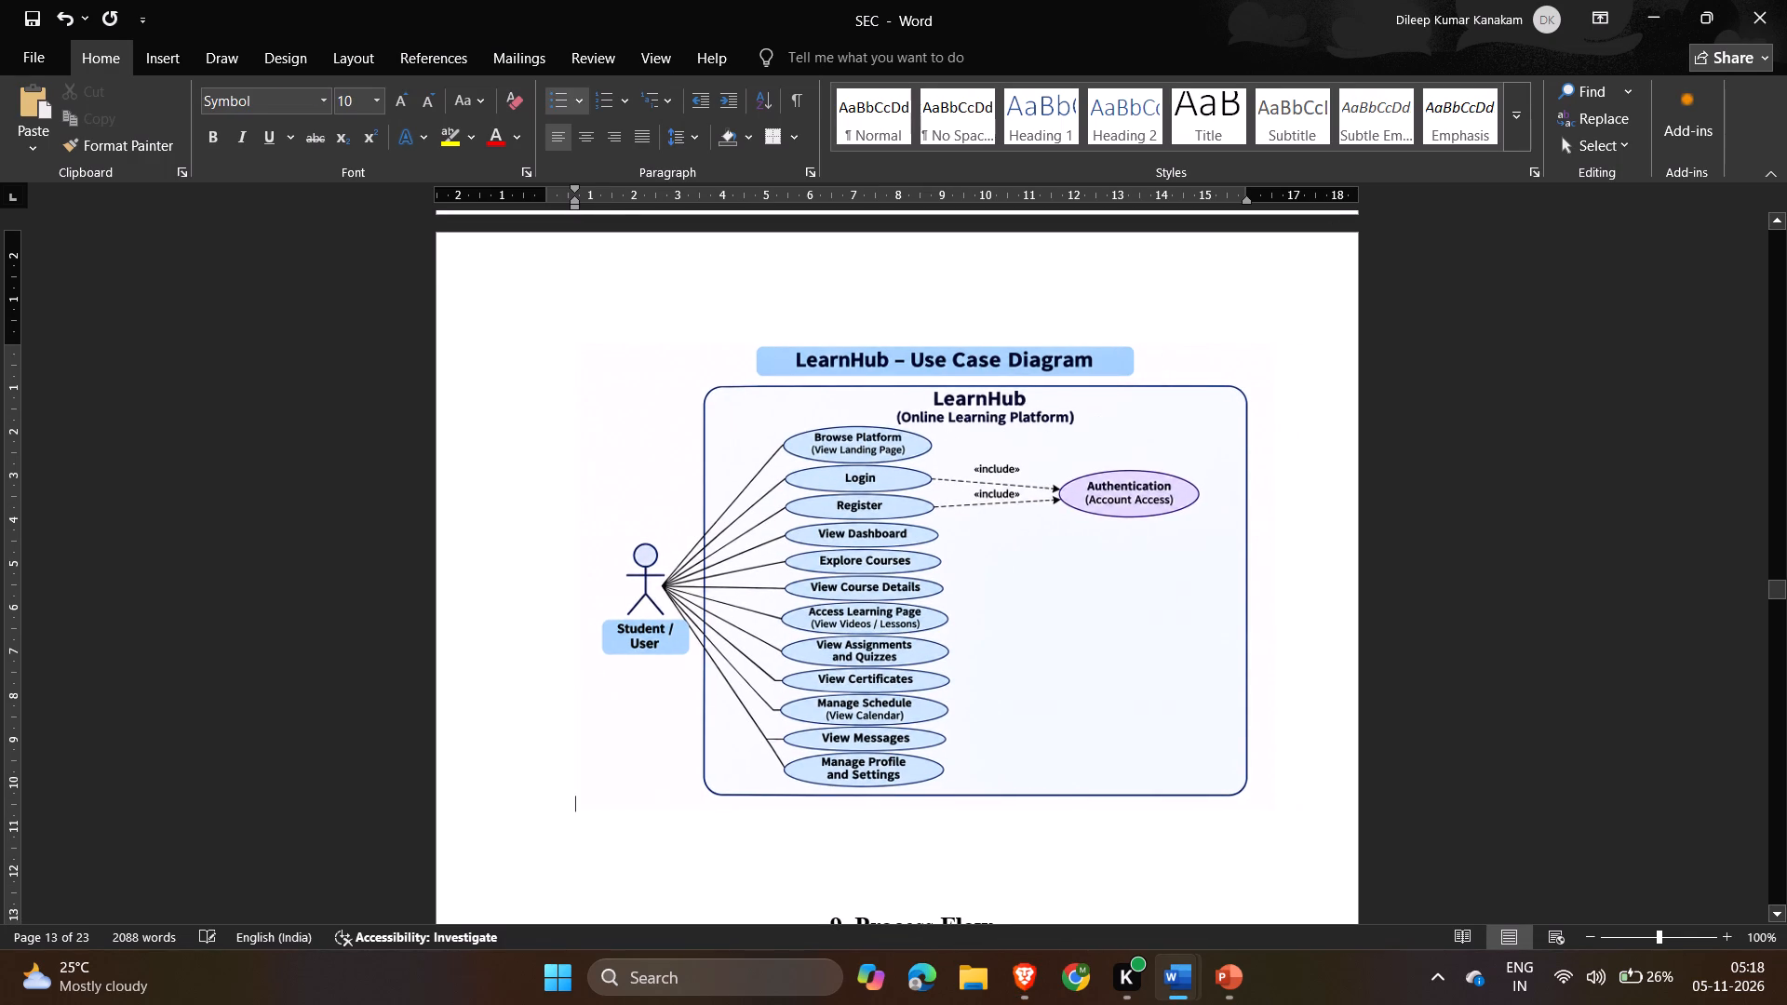
# Resize the use case diagram to about 13.6 cm wide by 7.4 cm tall to fit beneath the "Profile and Settings" bullet.
pyautogui.click(759, 661)
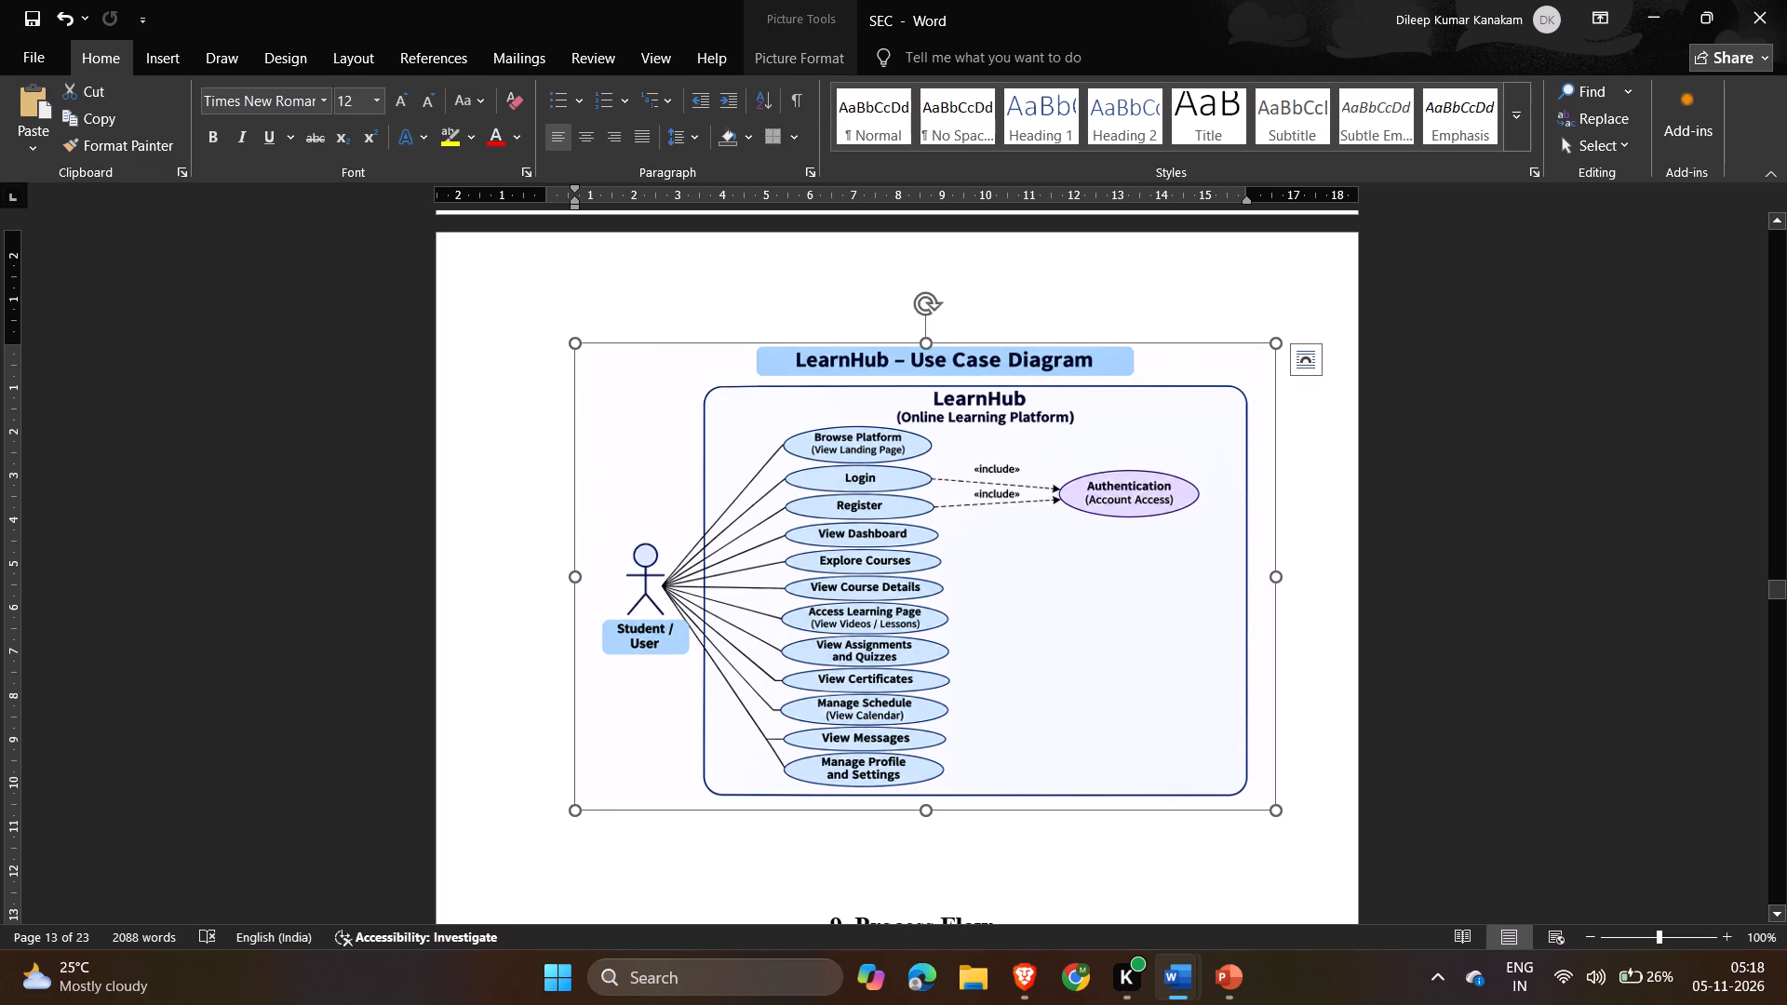
pyautogui.moveTo(1279, 815); pyautogui.dragTo(1055, 575)
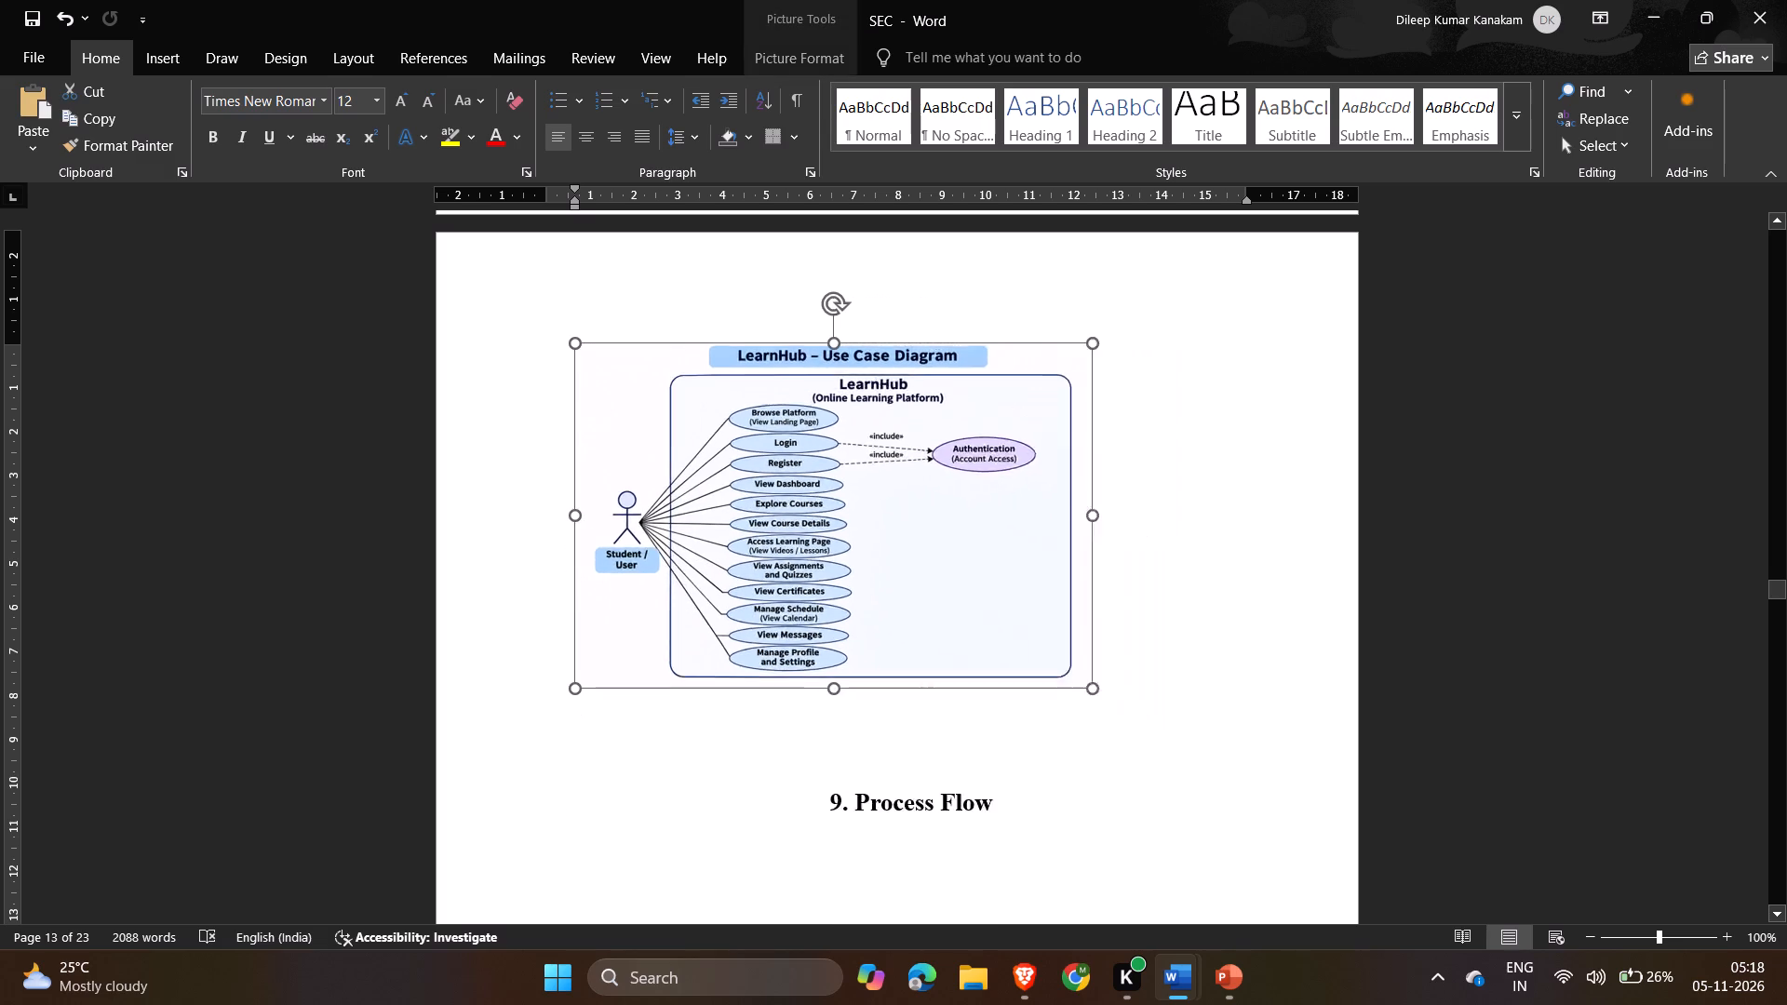
pyautogui.moveTo(1055, 575); pyautogui.dragTo(881, 492)
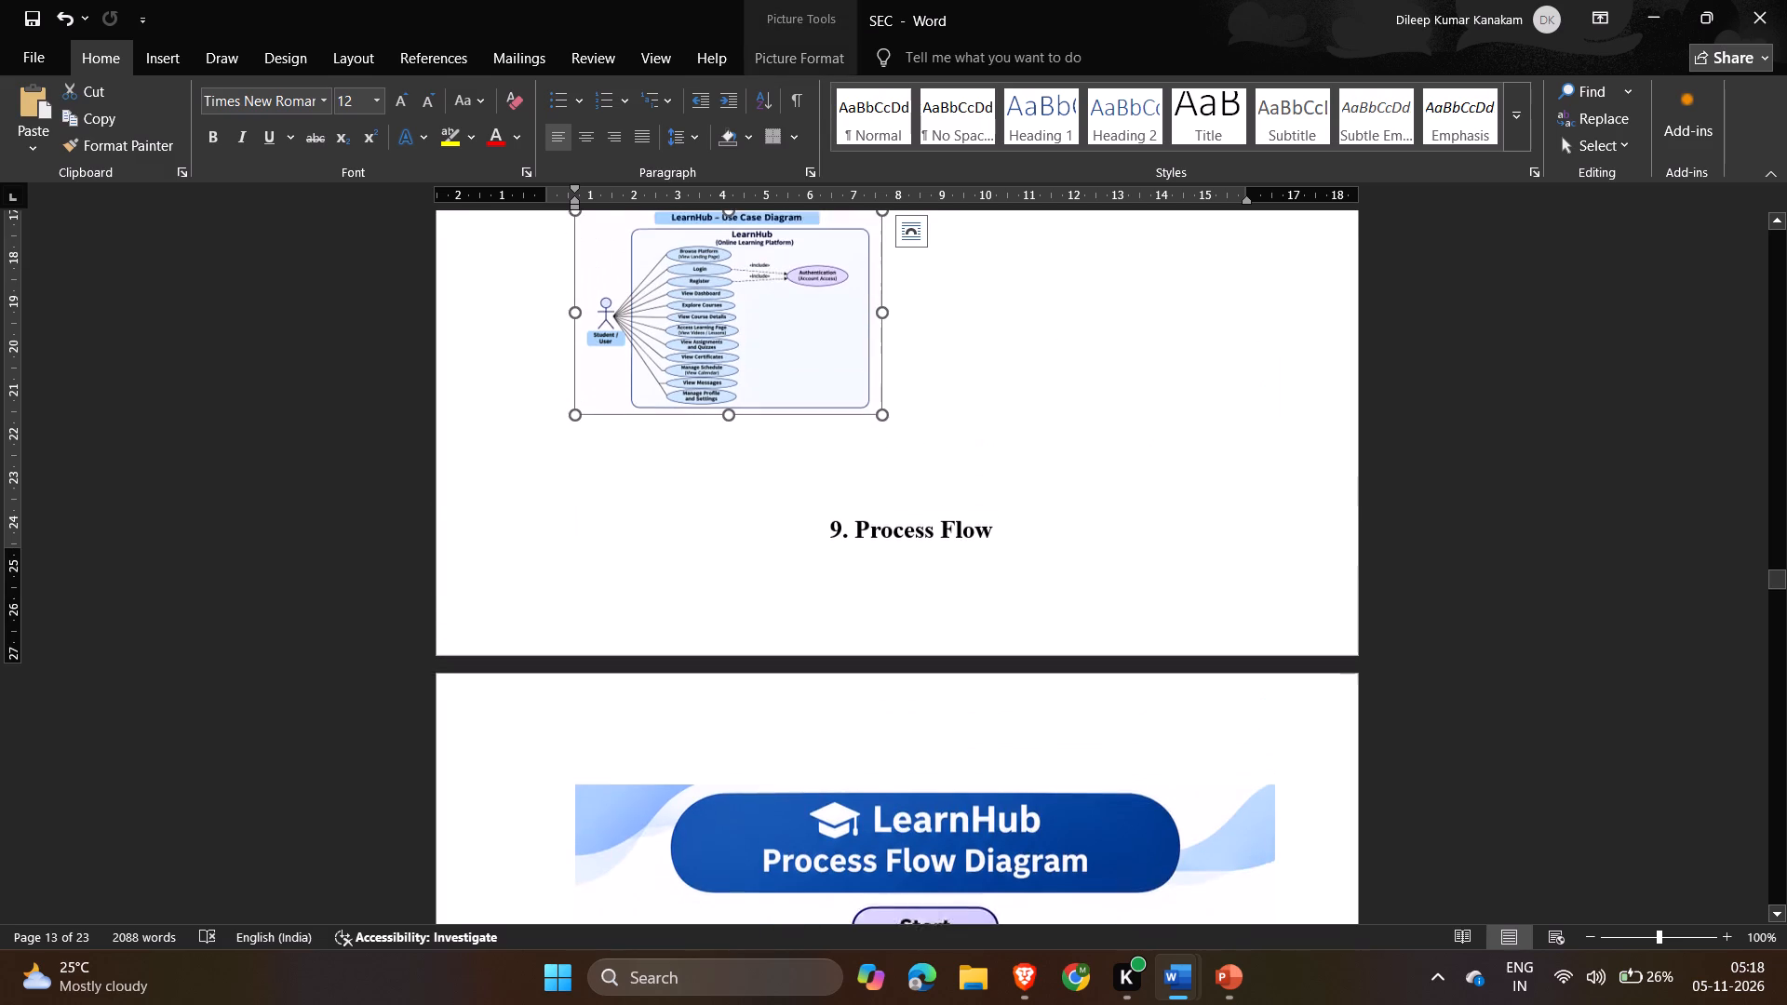
pyautogui.scroll(1, 881, 492)
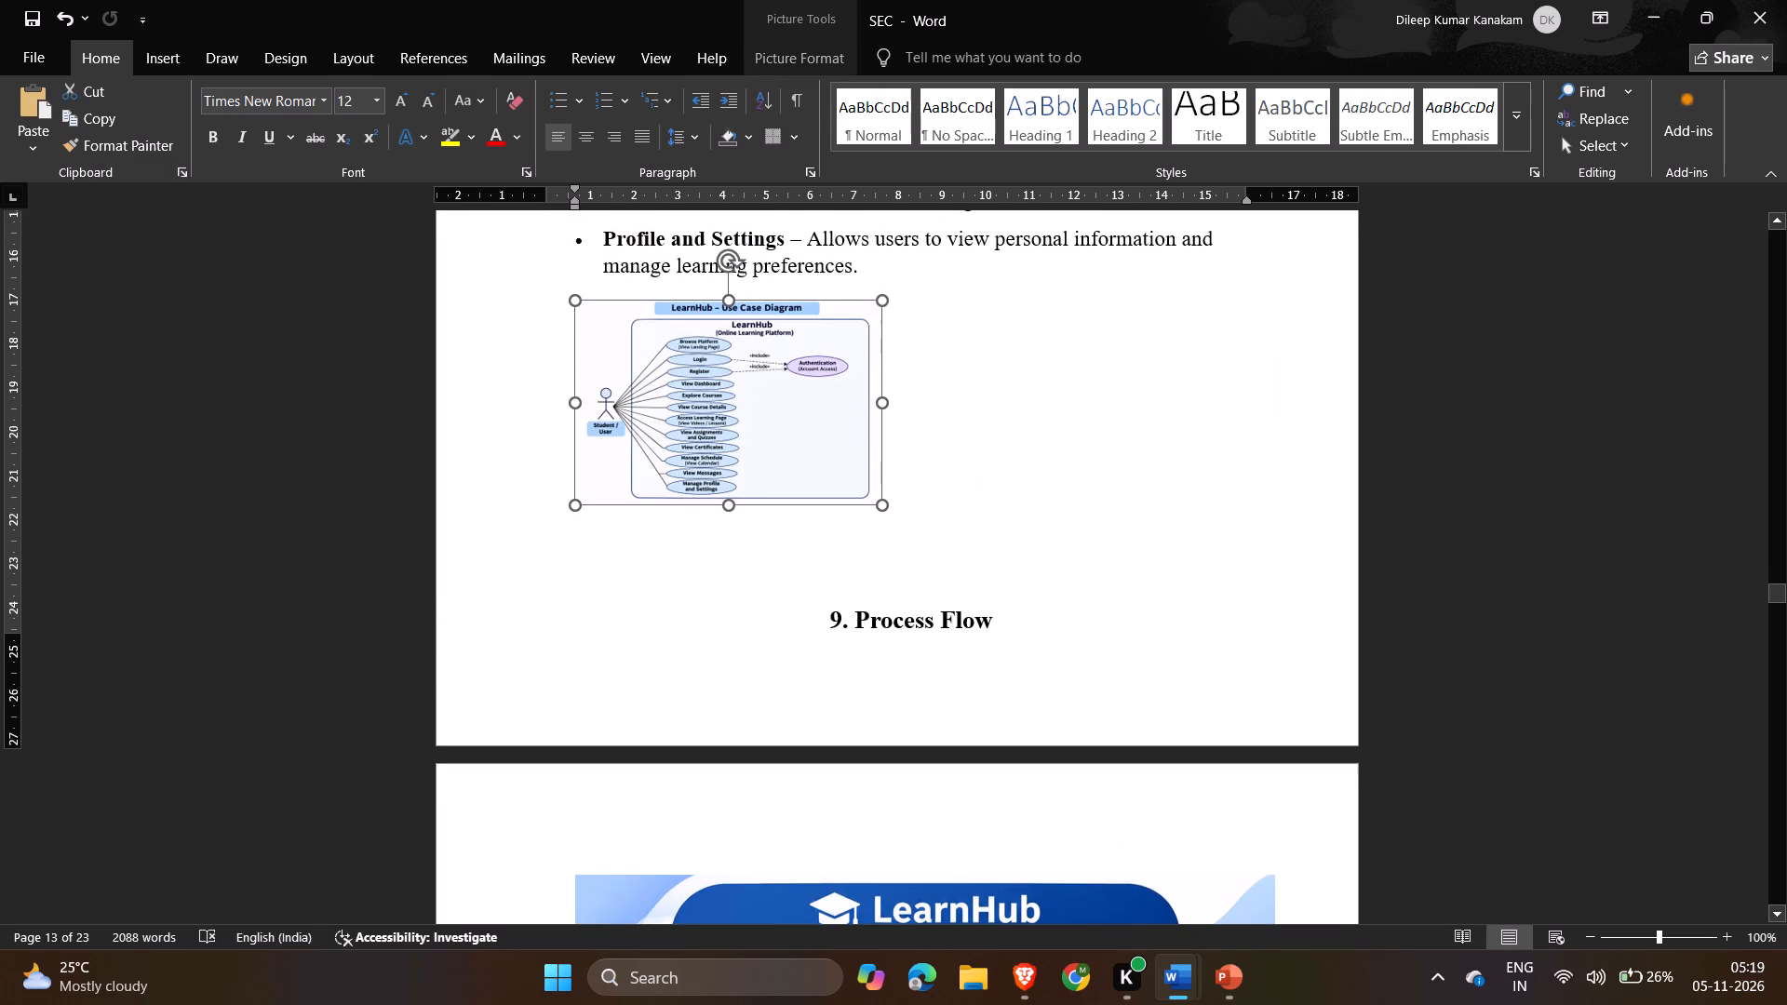
pyautogui.moveTo(881, 507); pyautogui.dragTo(955, 638)
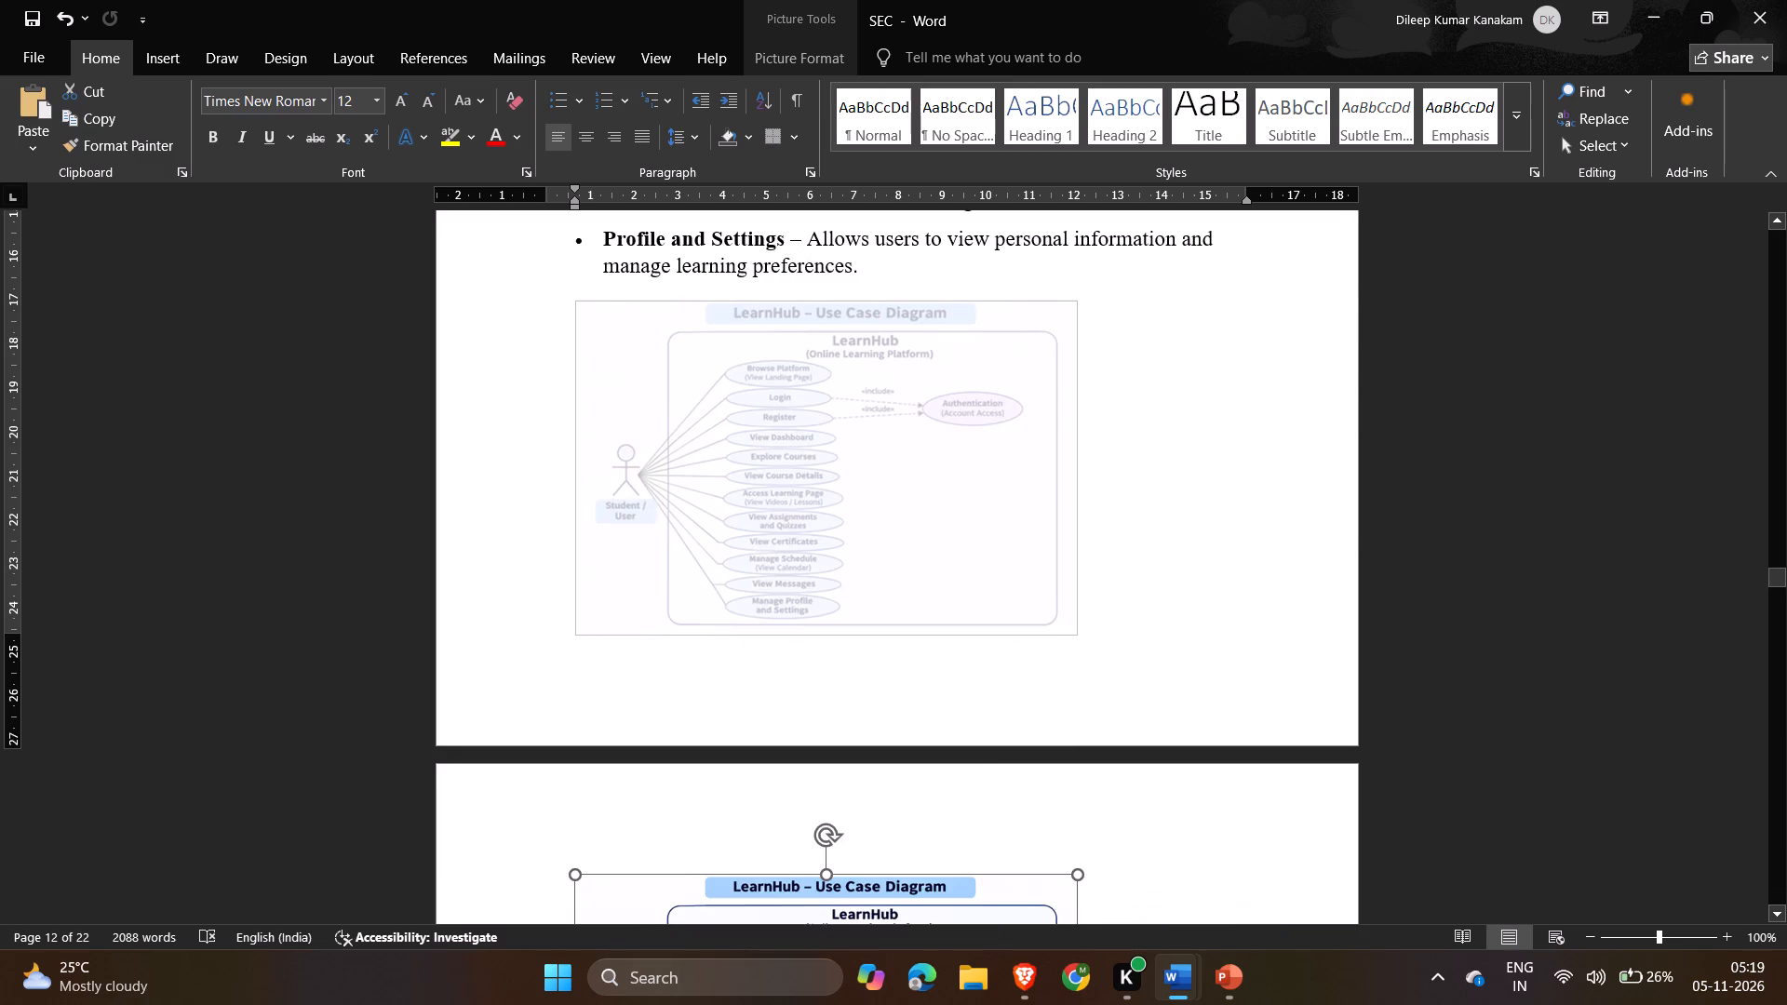
pyautogui.moveTo(955, 638); pyautogui.dragTo(938, 625)
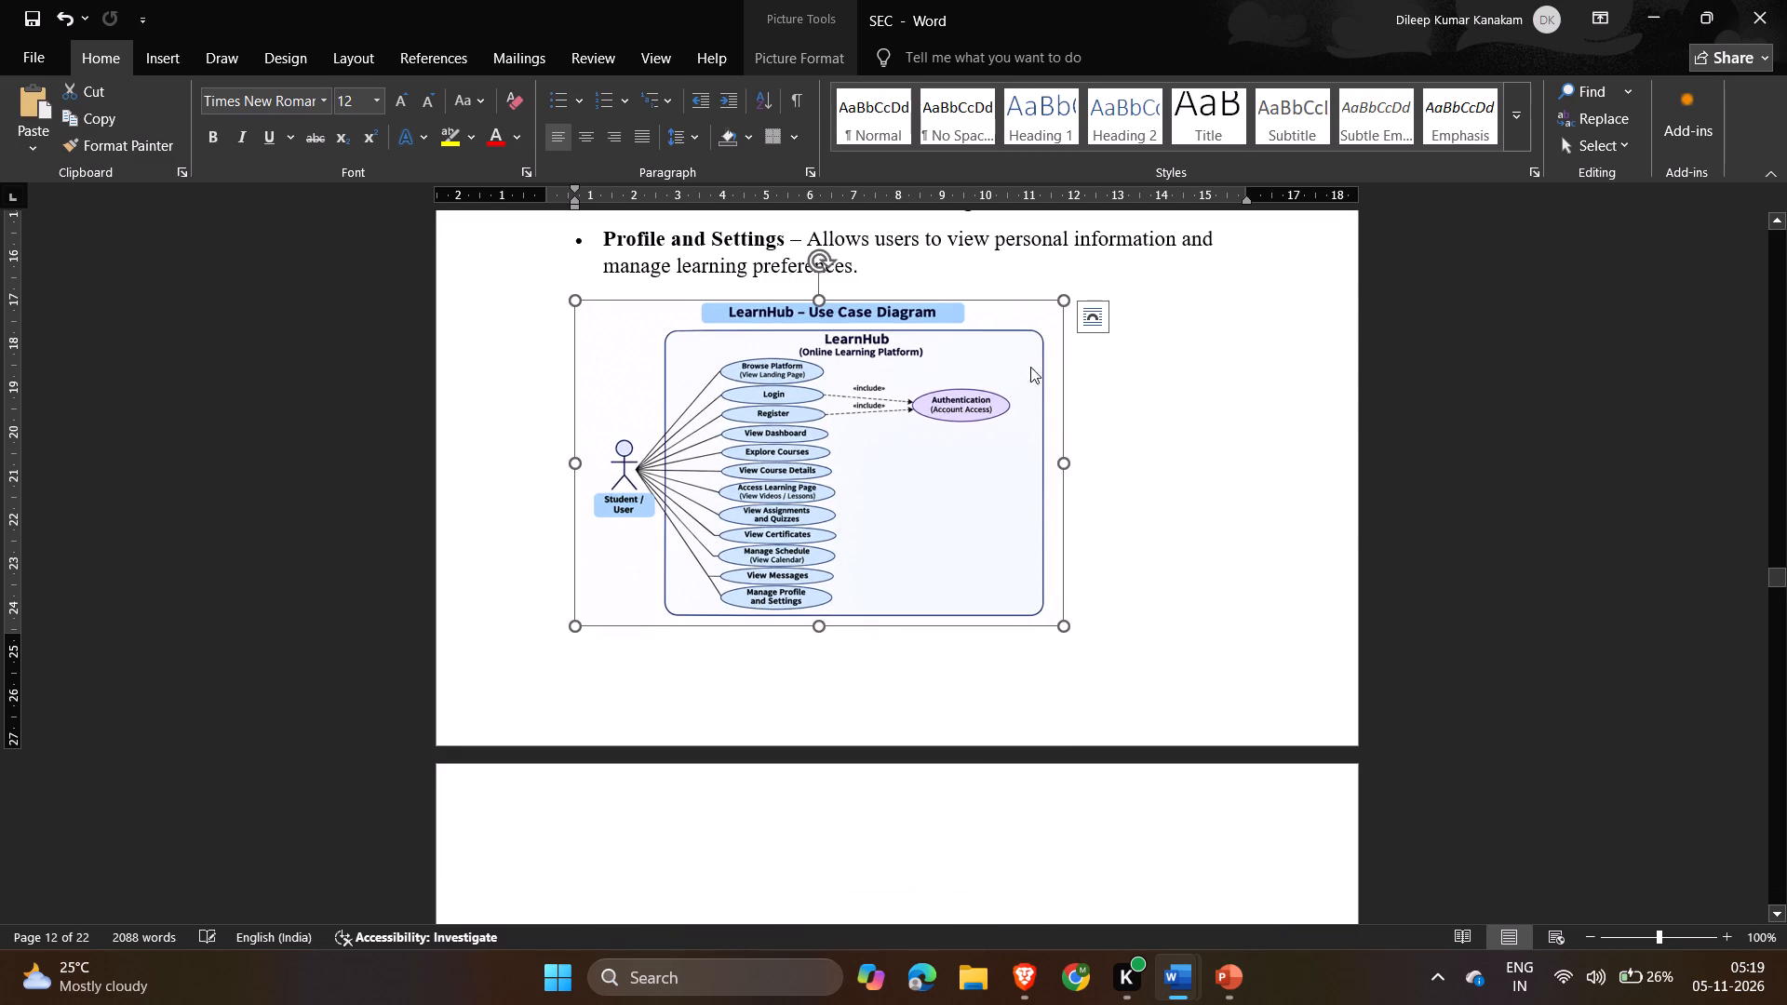
pyautogui.moveTo(1065, 460); pyautogui.dragTo(1214, 475)
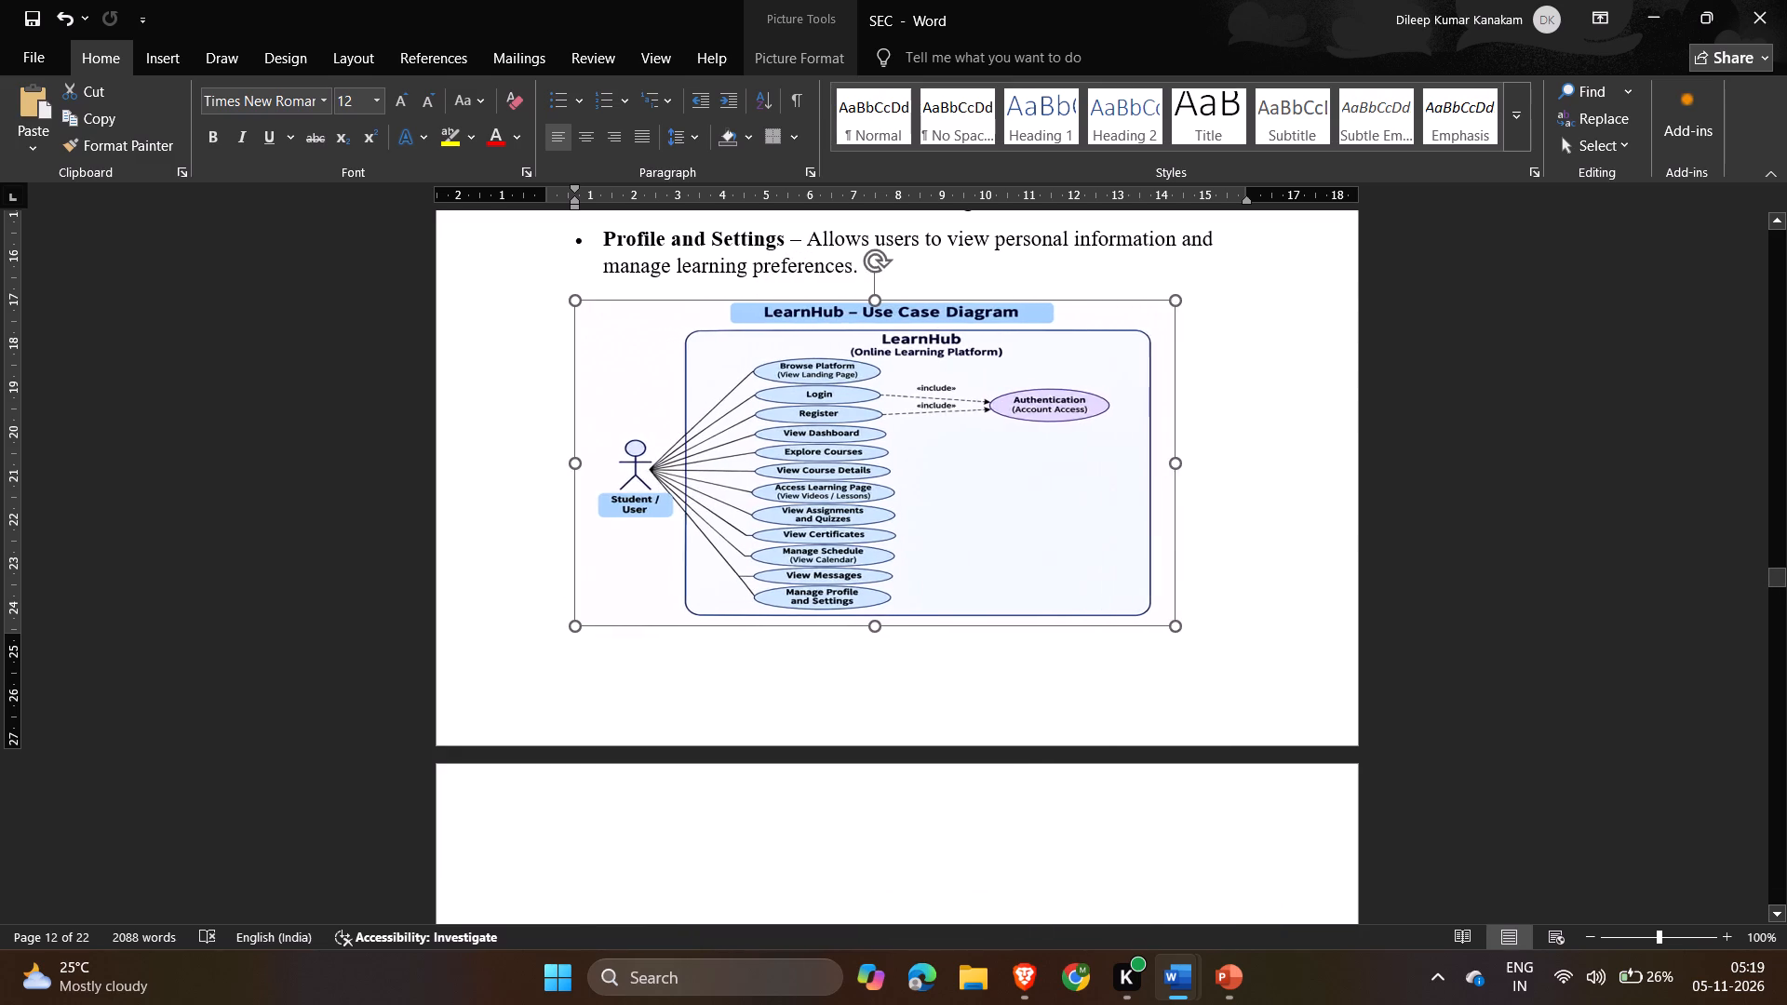
# Widen the use case diagram below the "Profile and Settings" bullet to about 16 cm, keeping its height.
pyautogui.moveTo(1214, 475); pyautogui.dragTo(1278, 479)
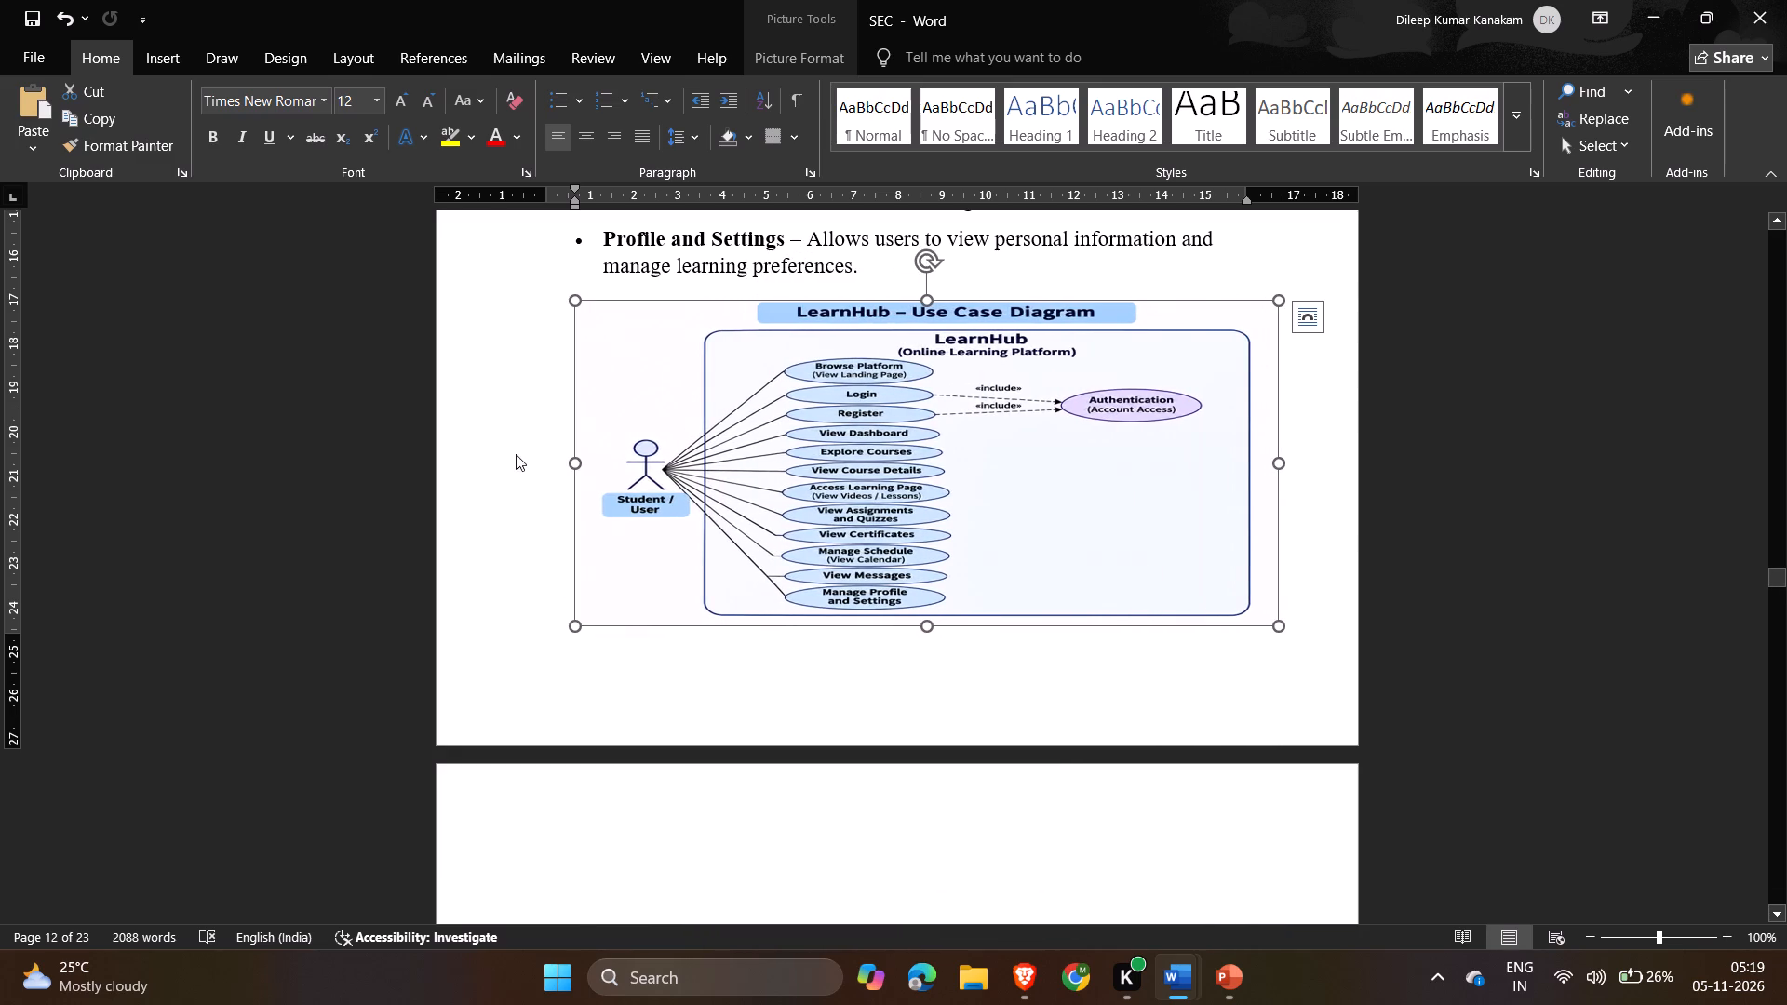
pyautogui.click(1463, 432)
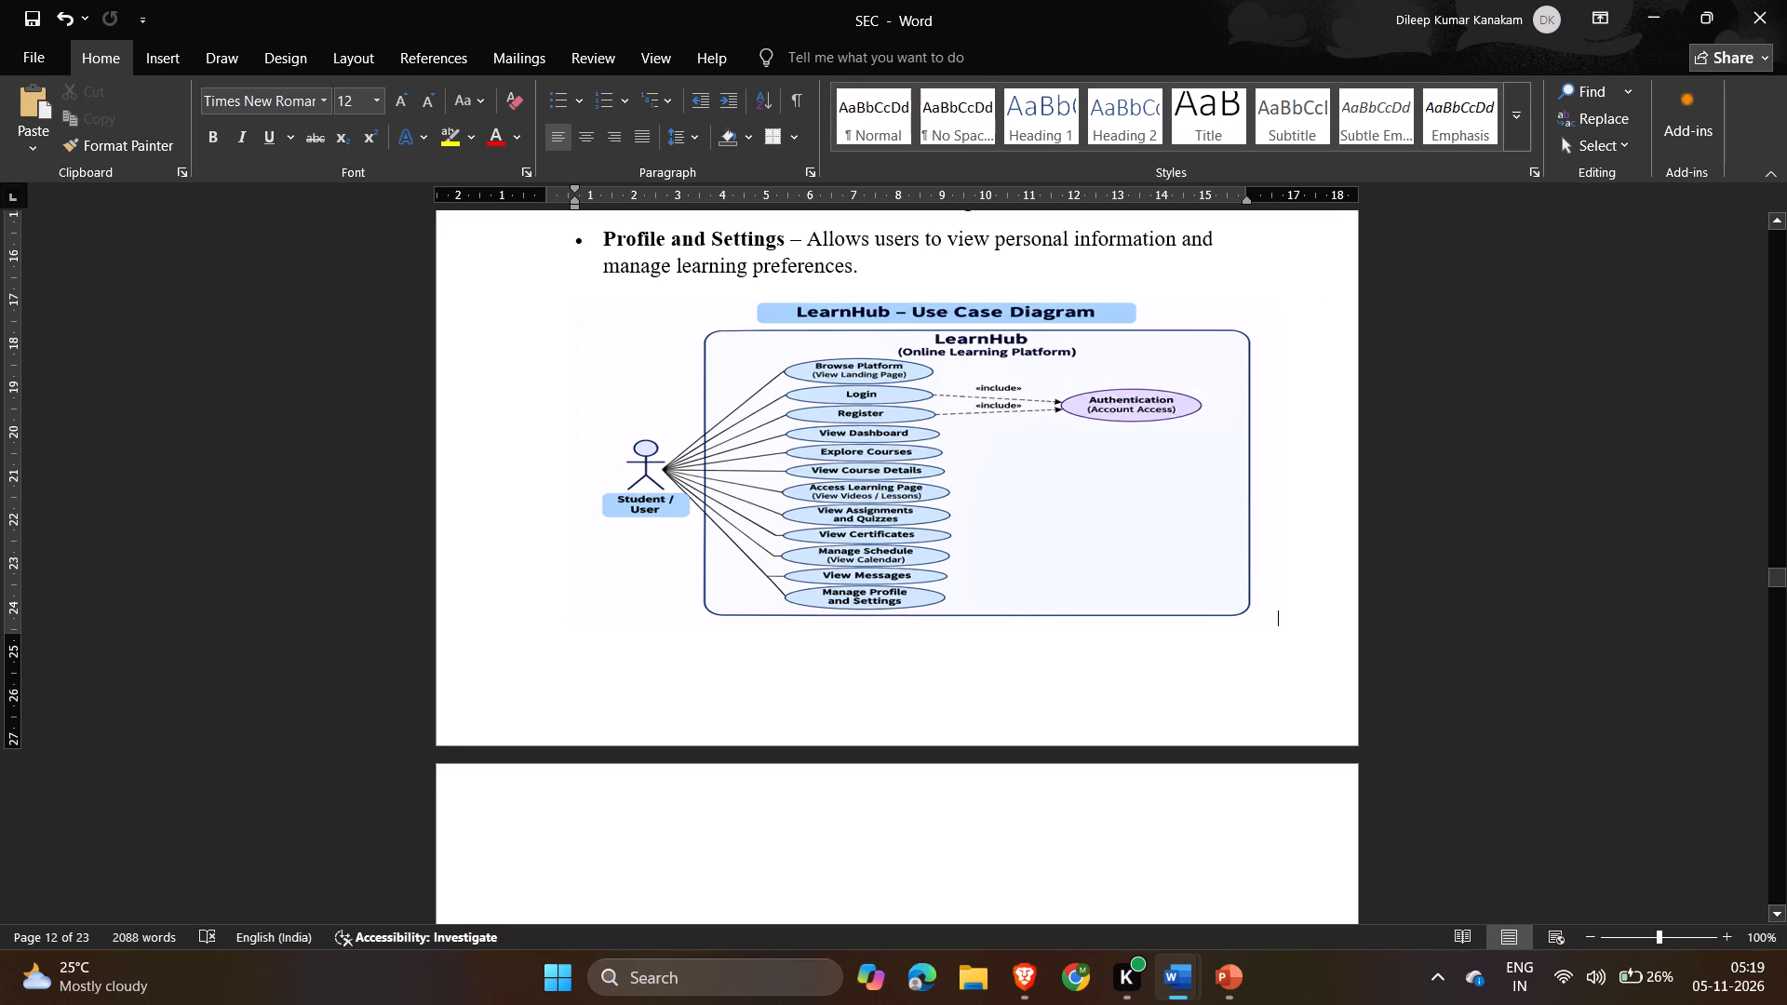
# Delete the blank lines above the "9. Process Flow" heading so it starts its page directly above the diagram.
pyautogui.scroll(-3, 1463, 432)
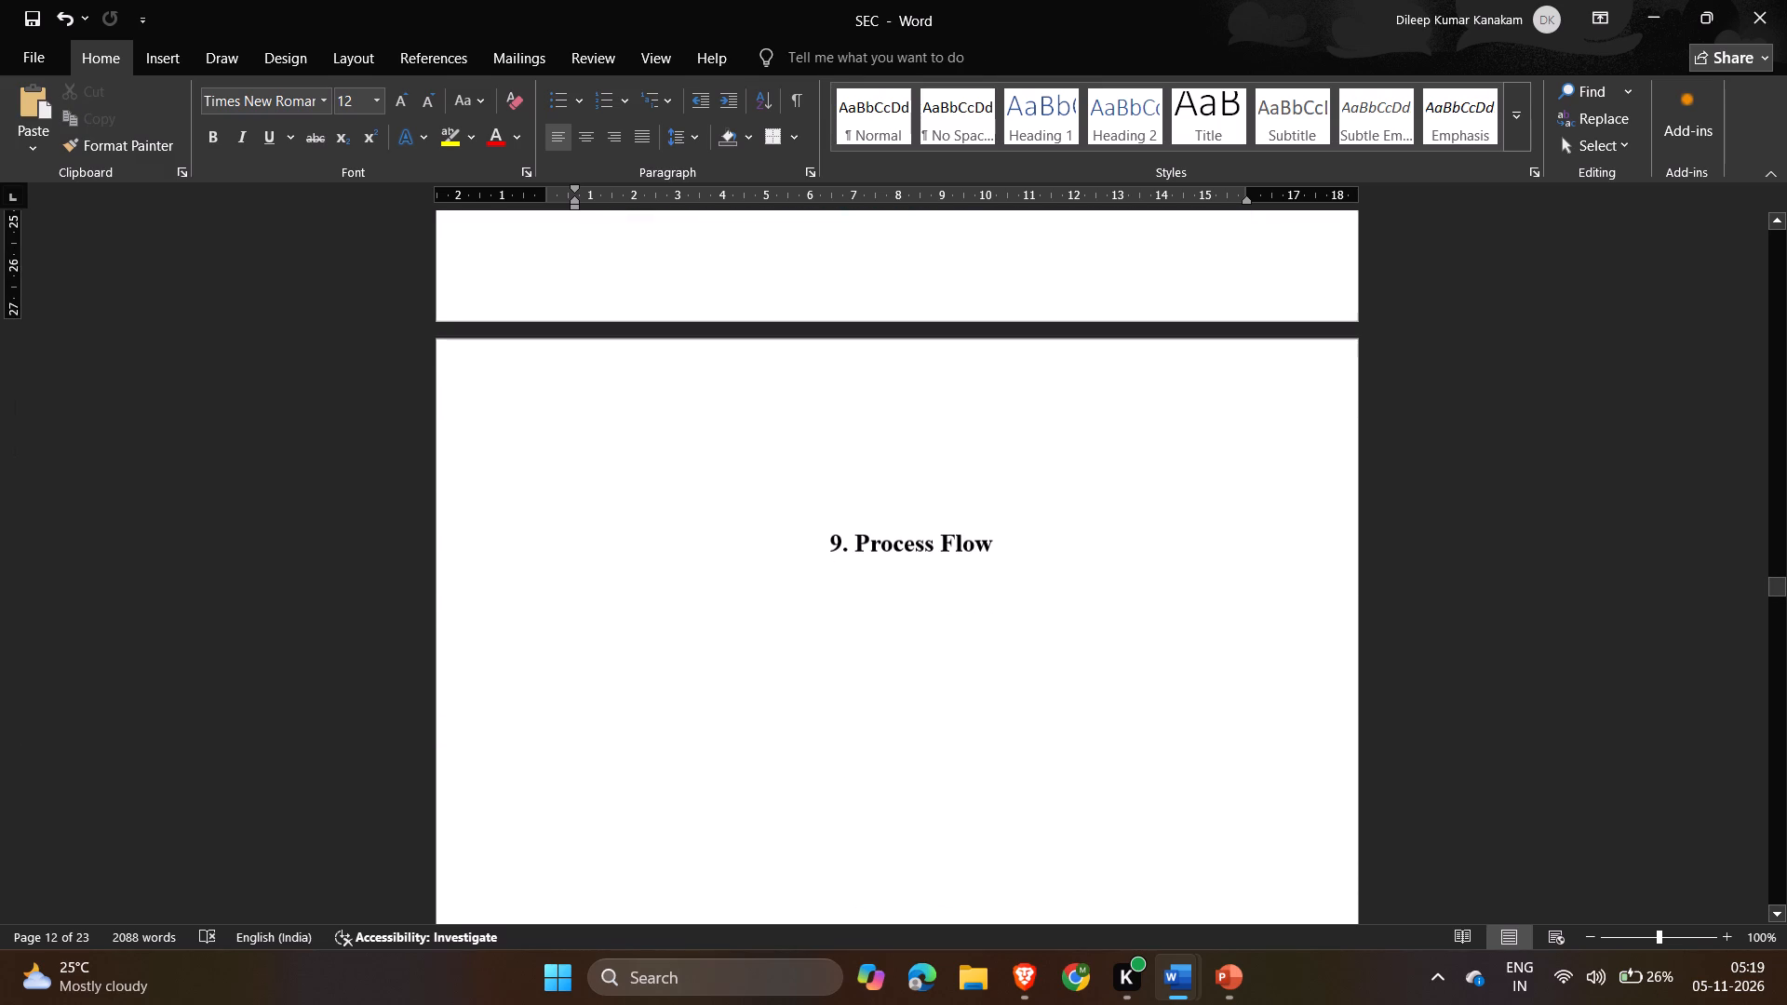
pyautogui.click(968, 383)
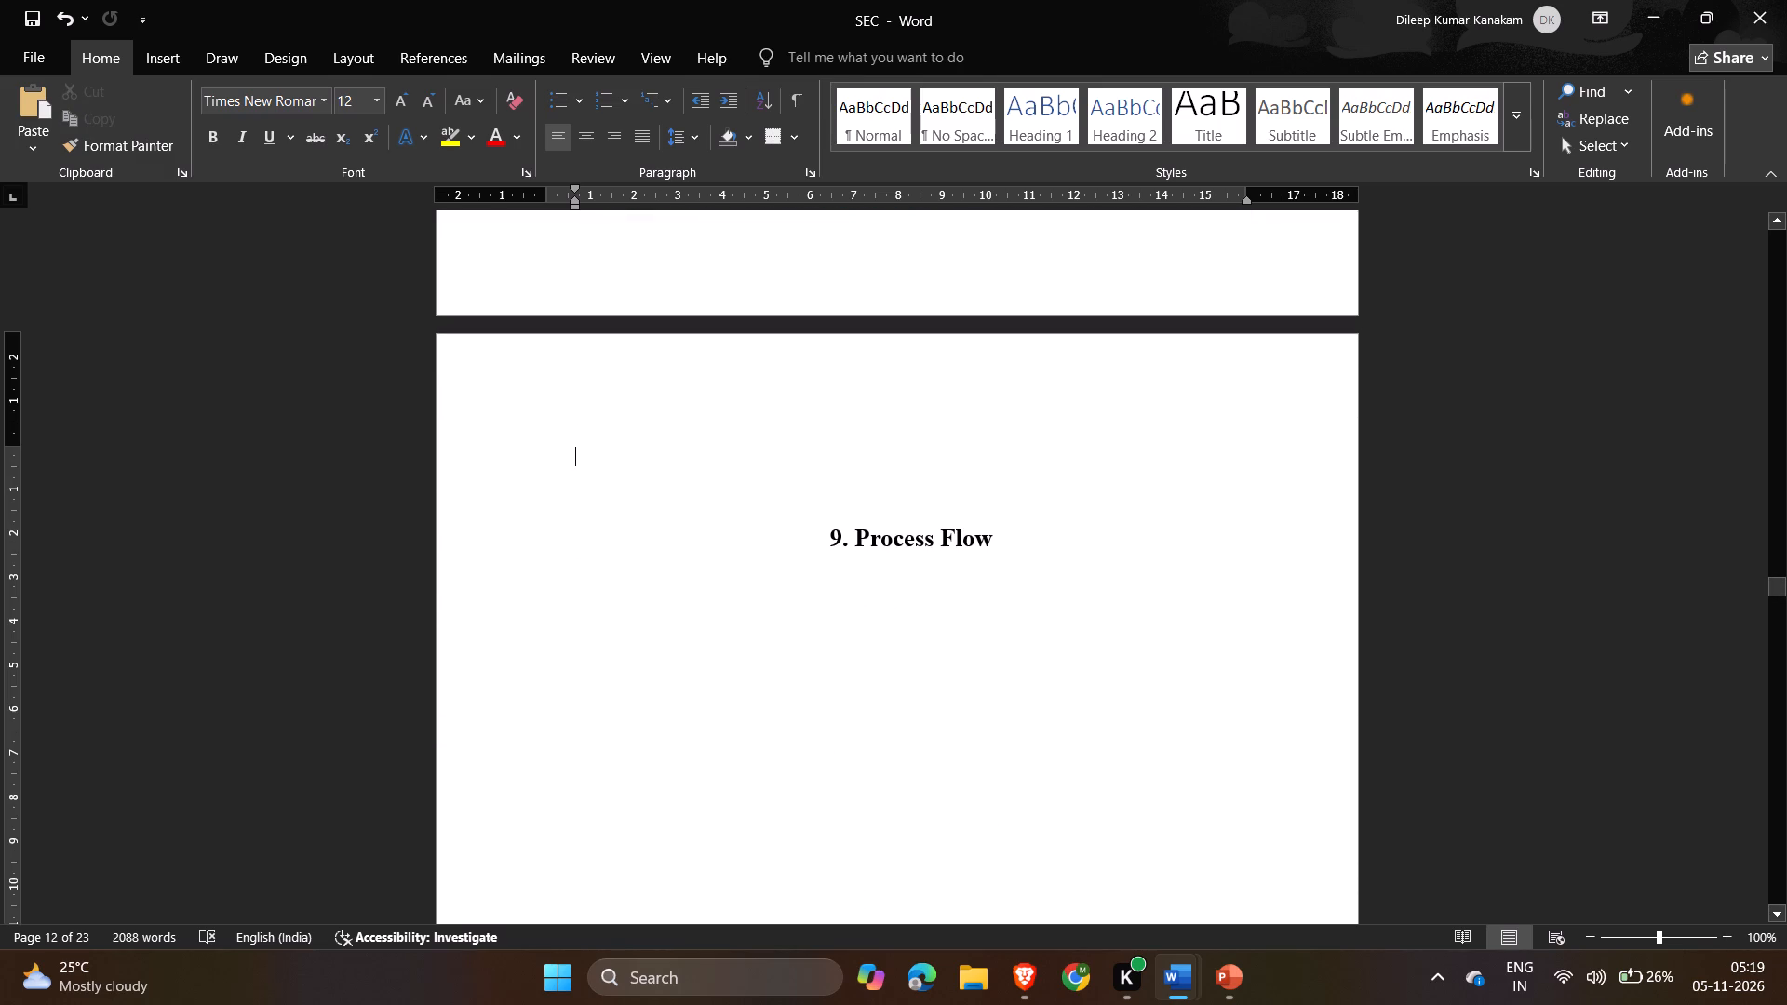
pyautogui.press('Delete')
pyautogui.press('Delete')
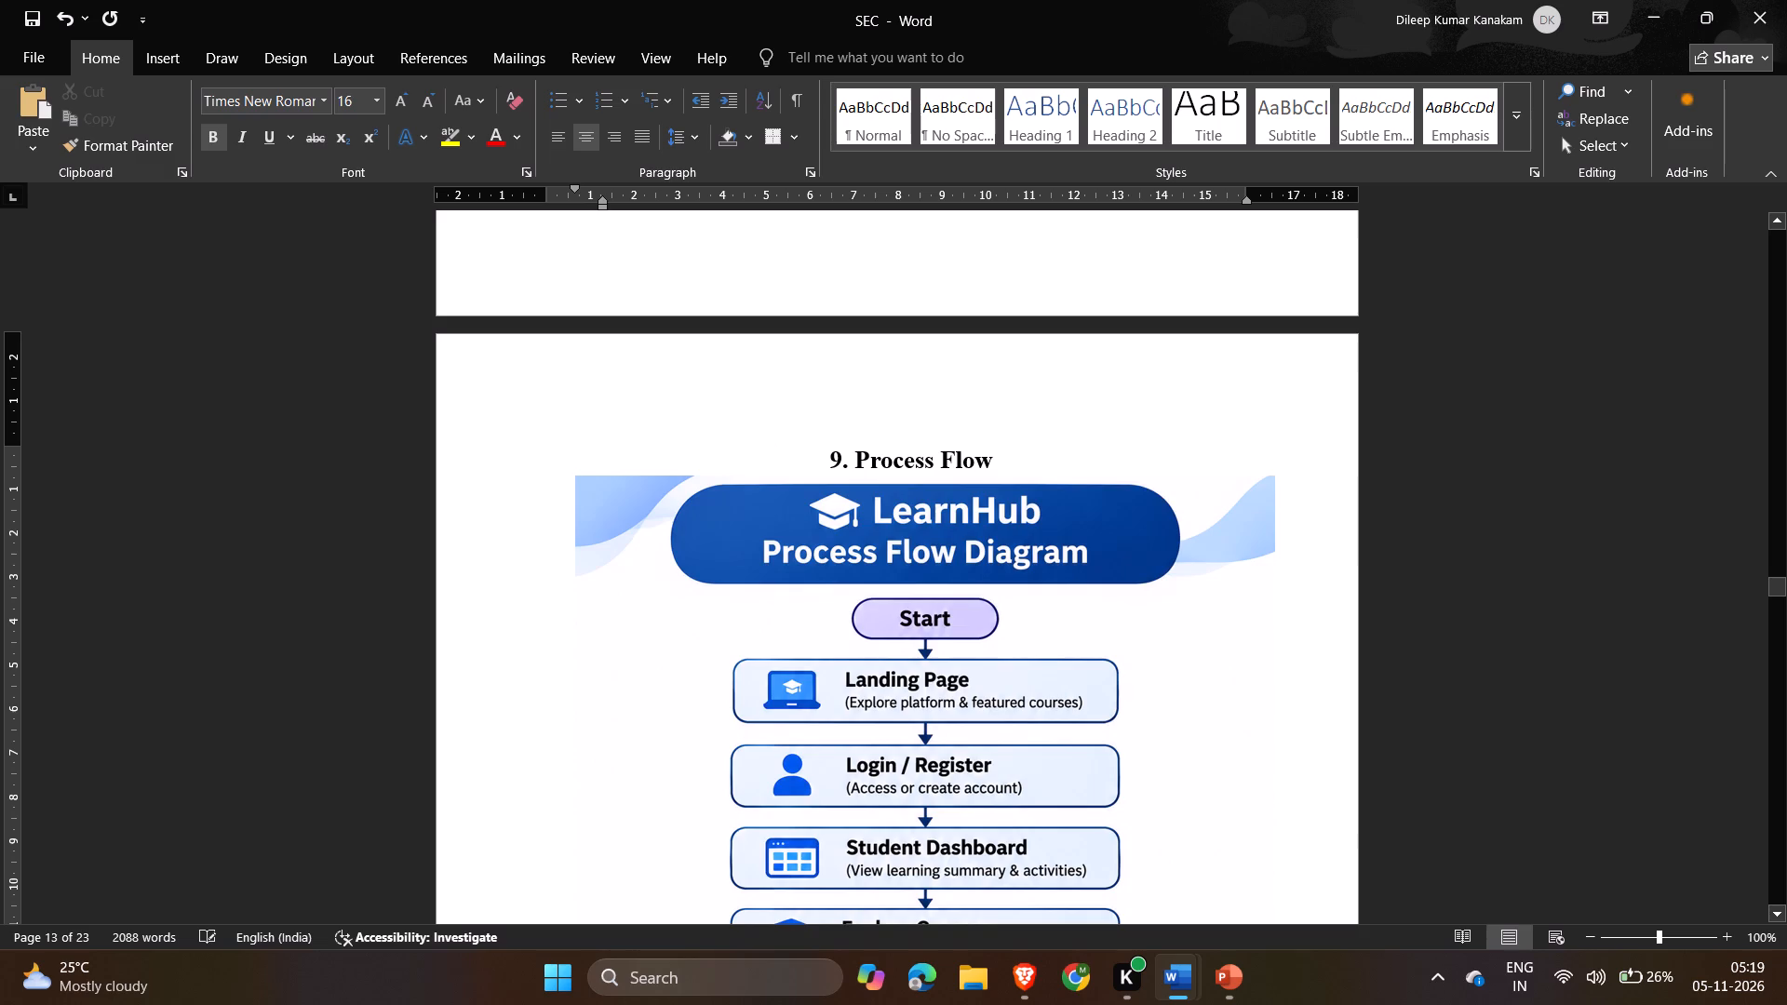
# Shrink the LearnHub Process Flow diagram proportionally to about 14.3 cm wide.
pyautogui.scroll(-2, 949, 652)
pyautogui.keyDown('ctrl'); pyautogui.scroll(1, 949, 652); pyautogui.keyUp('ctrl')
pyautogui.keyDown('ctrl'); pyautogui.scroll(-1, 949, 652); pyautogui.keyUp('ctrl')
pyautogui.click(949, 652)
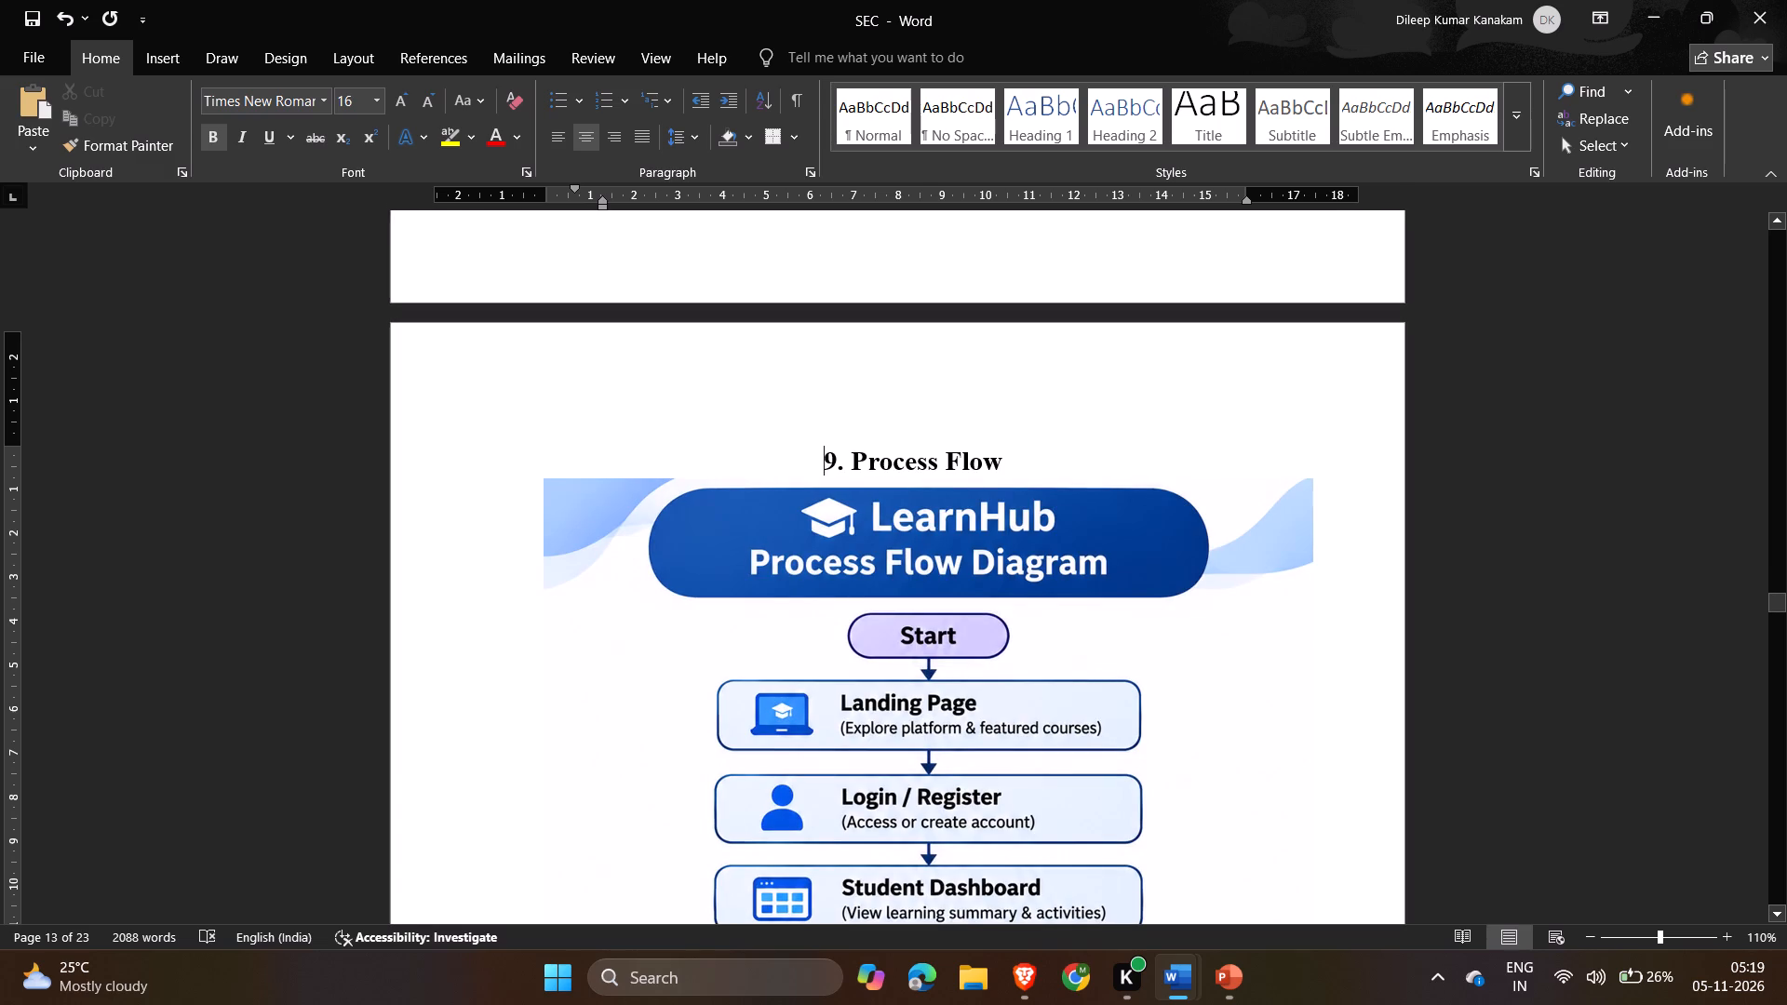
pyautogui.scroll(-3, 988, 647)
pyautogui.scroll(-1, 1243, 836)
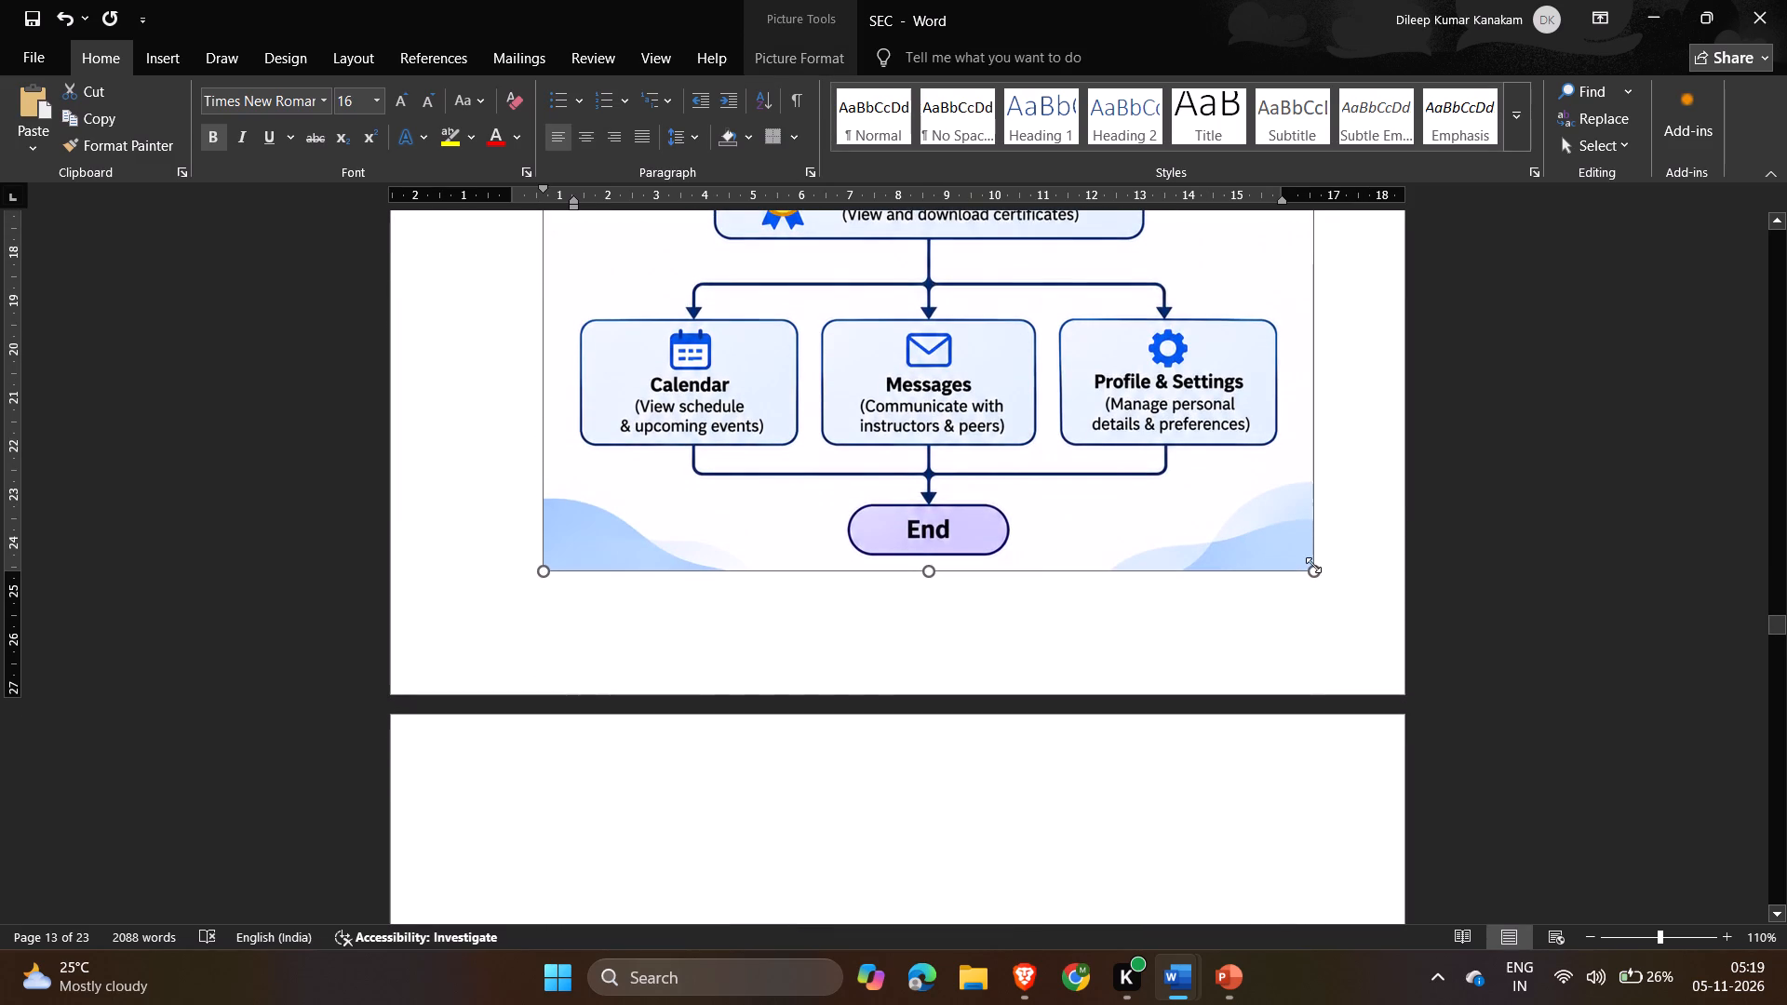
pyautogui.moveTo(1313, 571); pyautogui.dragTo(1234, 290)
# Insert a blank line between the "9. Process Flow" heading and its diagram.
pyautogui.scroll(1, 1234, 290)
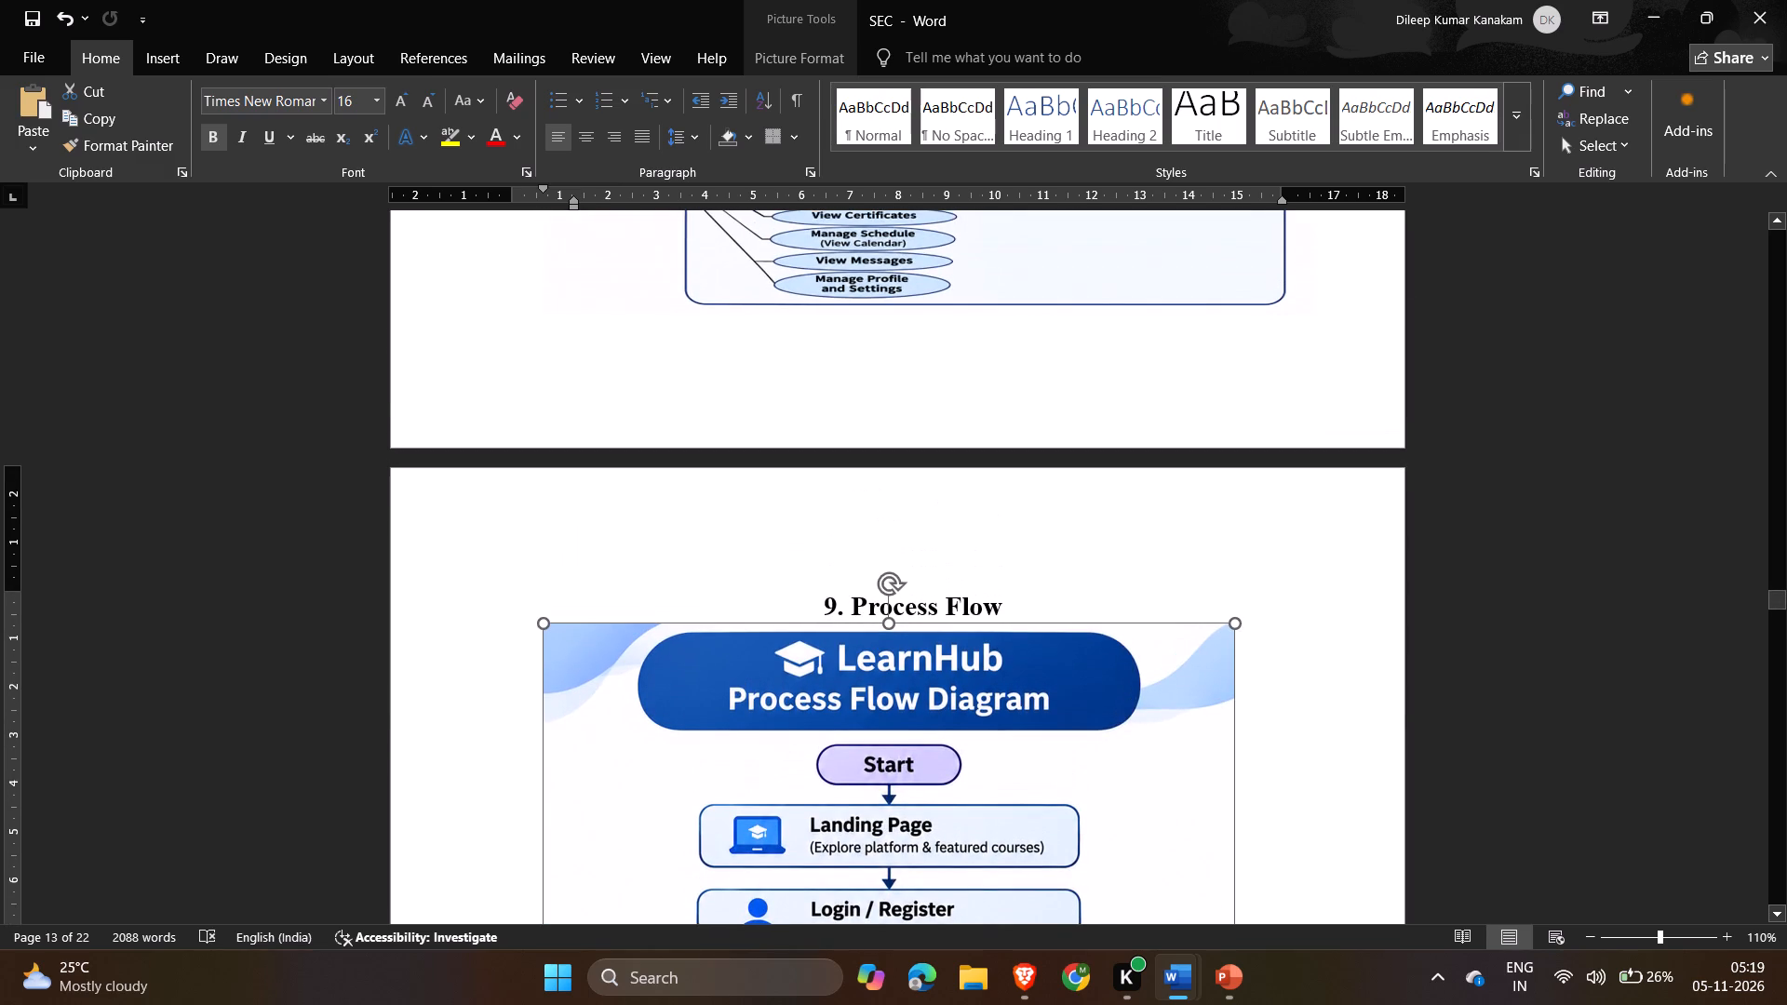
pyautogui.click(1028, 610)
pyautogui.press('Return')
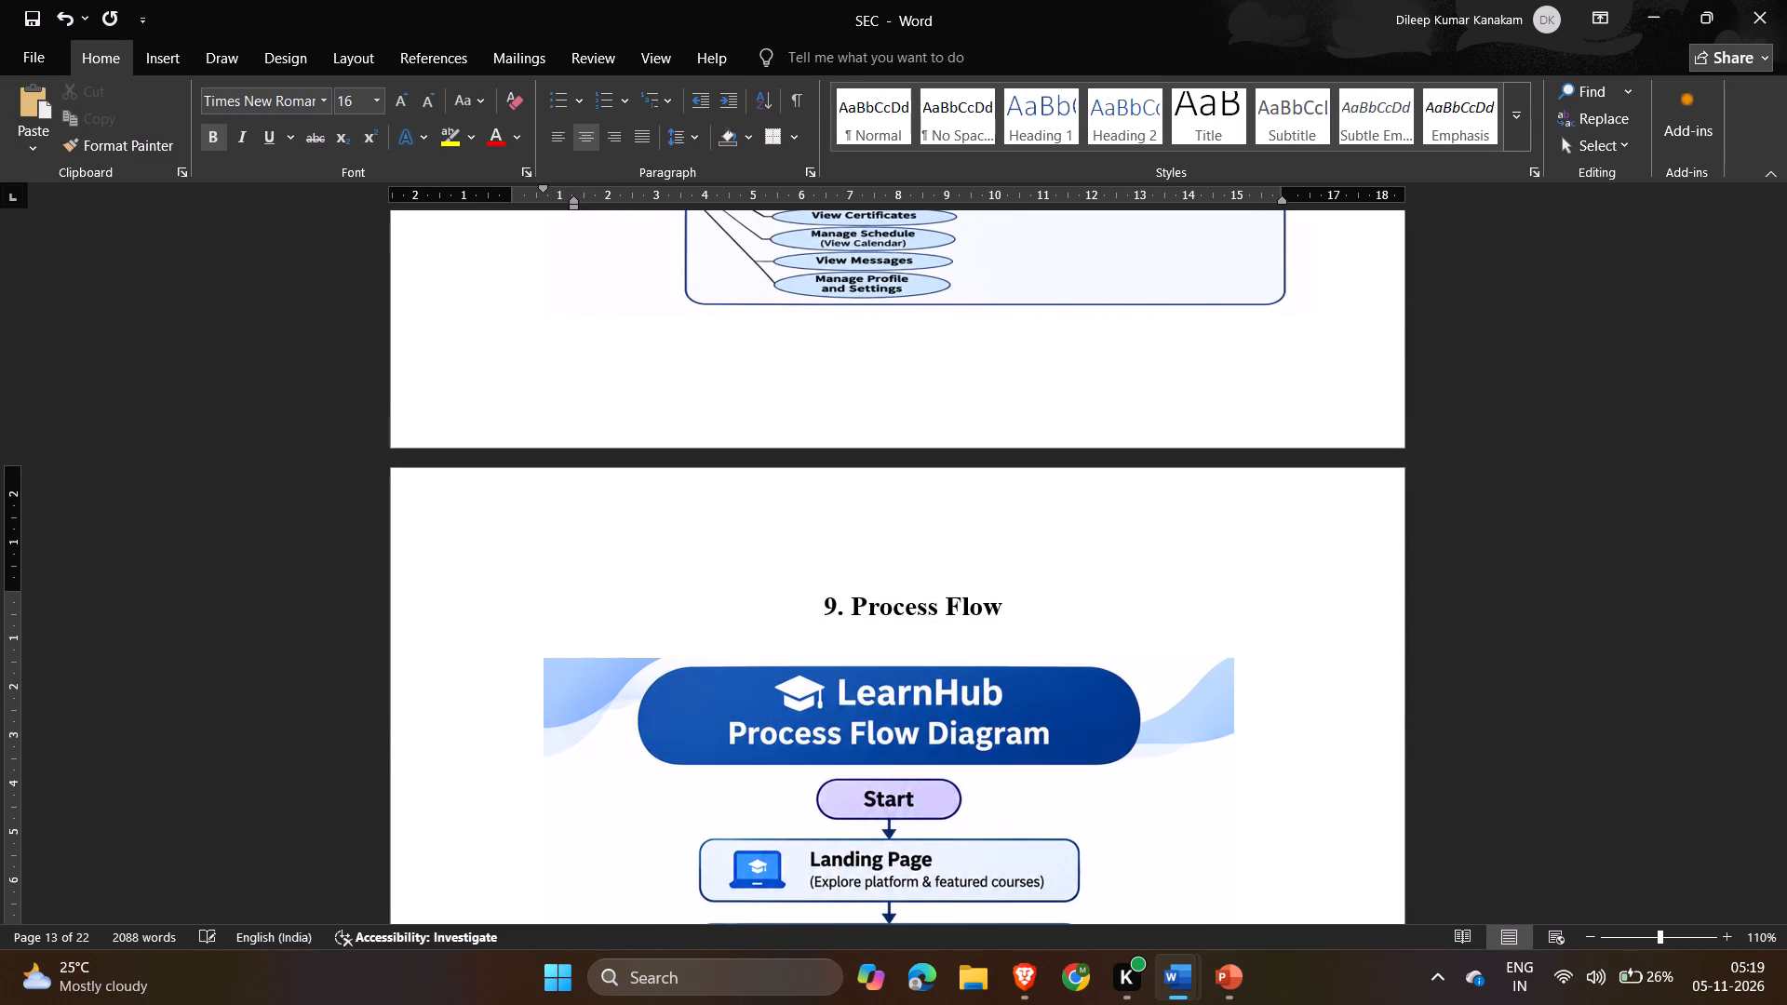
# Remove the surplus blank lines above the "10. Output Screenshots" heading to move it up near the top of its page.
pyautogui.scroll(-3, 1028, 610)
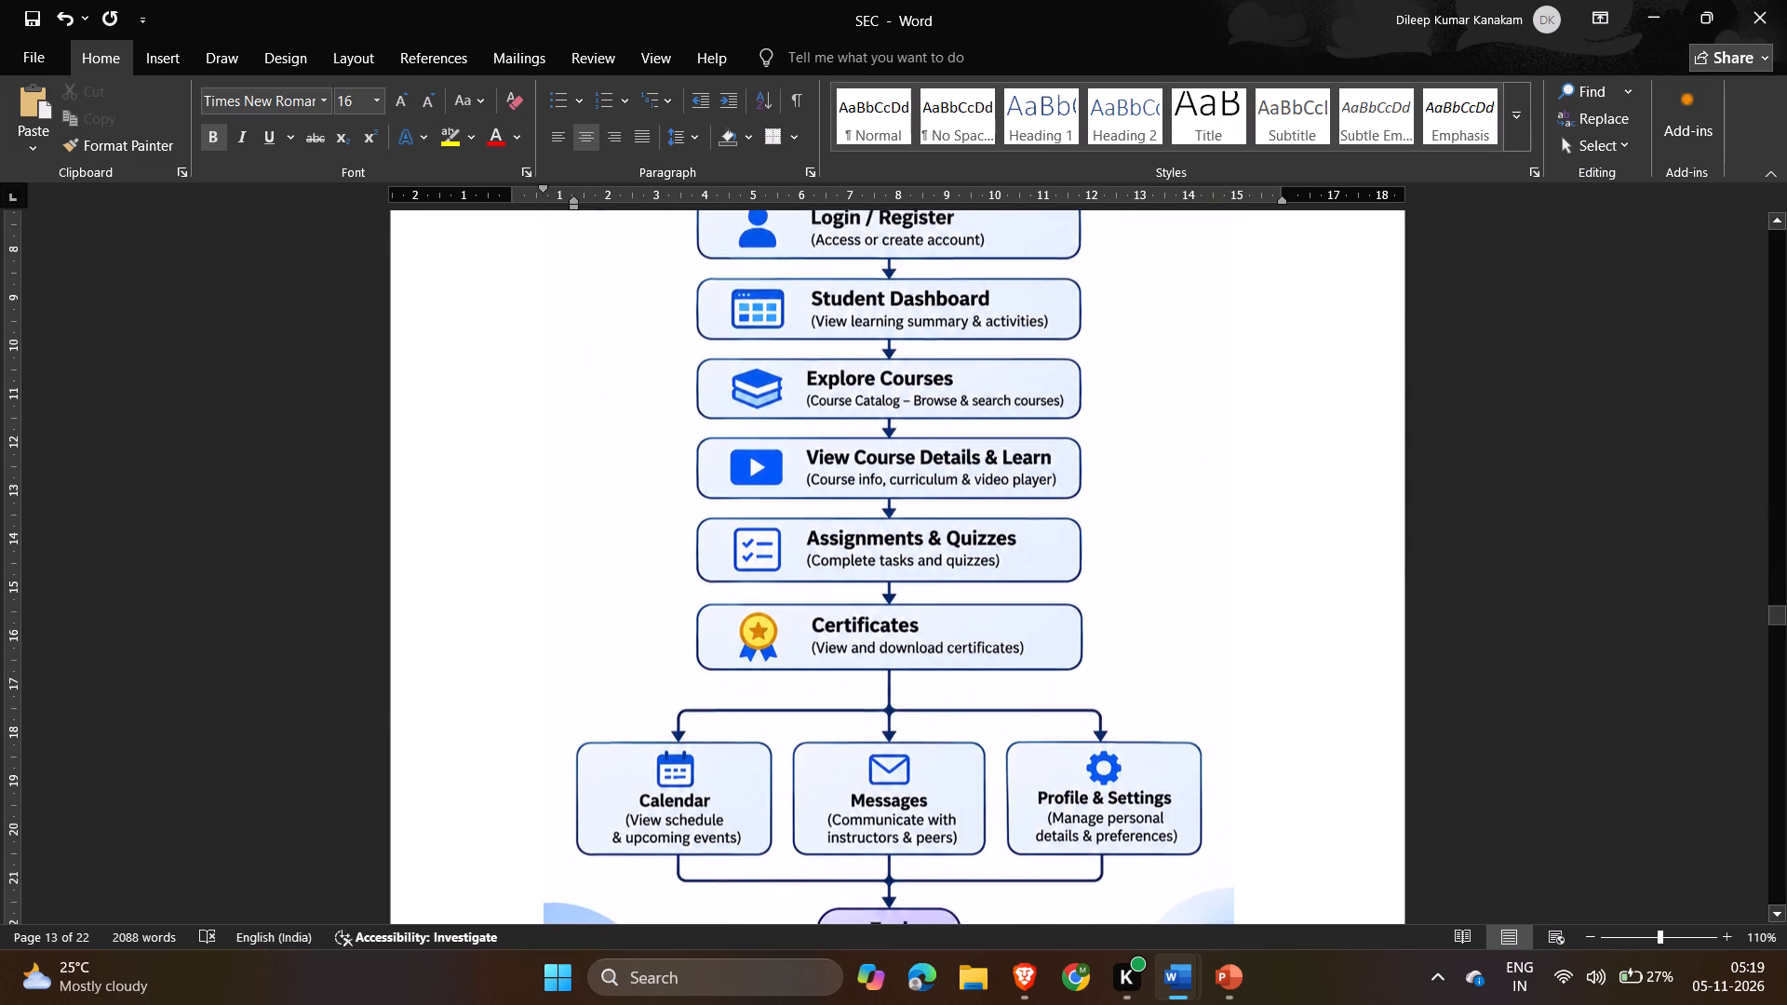
pyautogui.scroll(-1, 1028, 610)
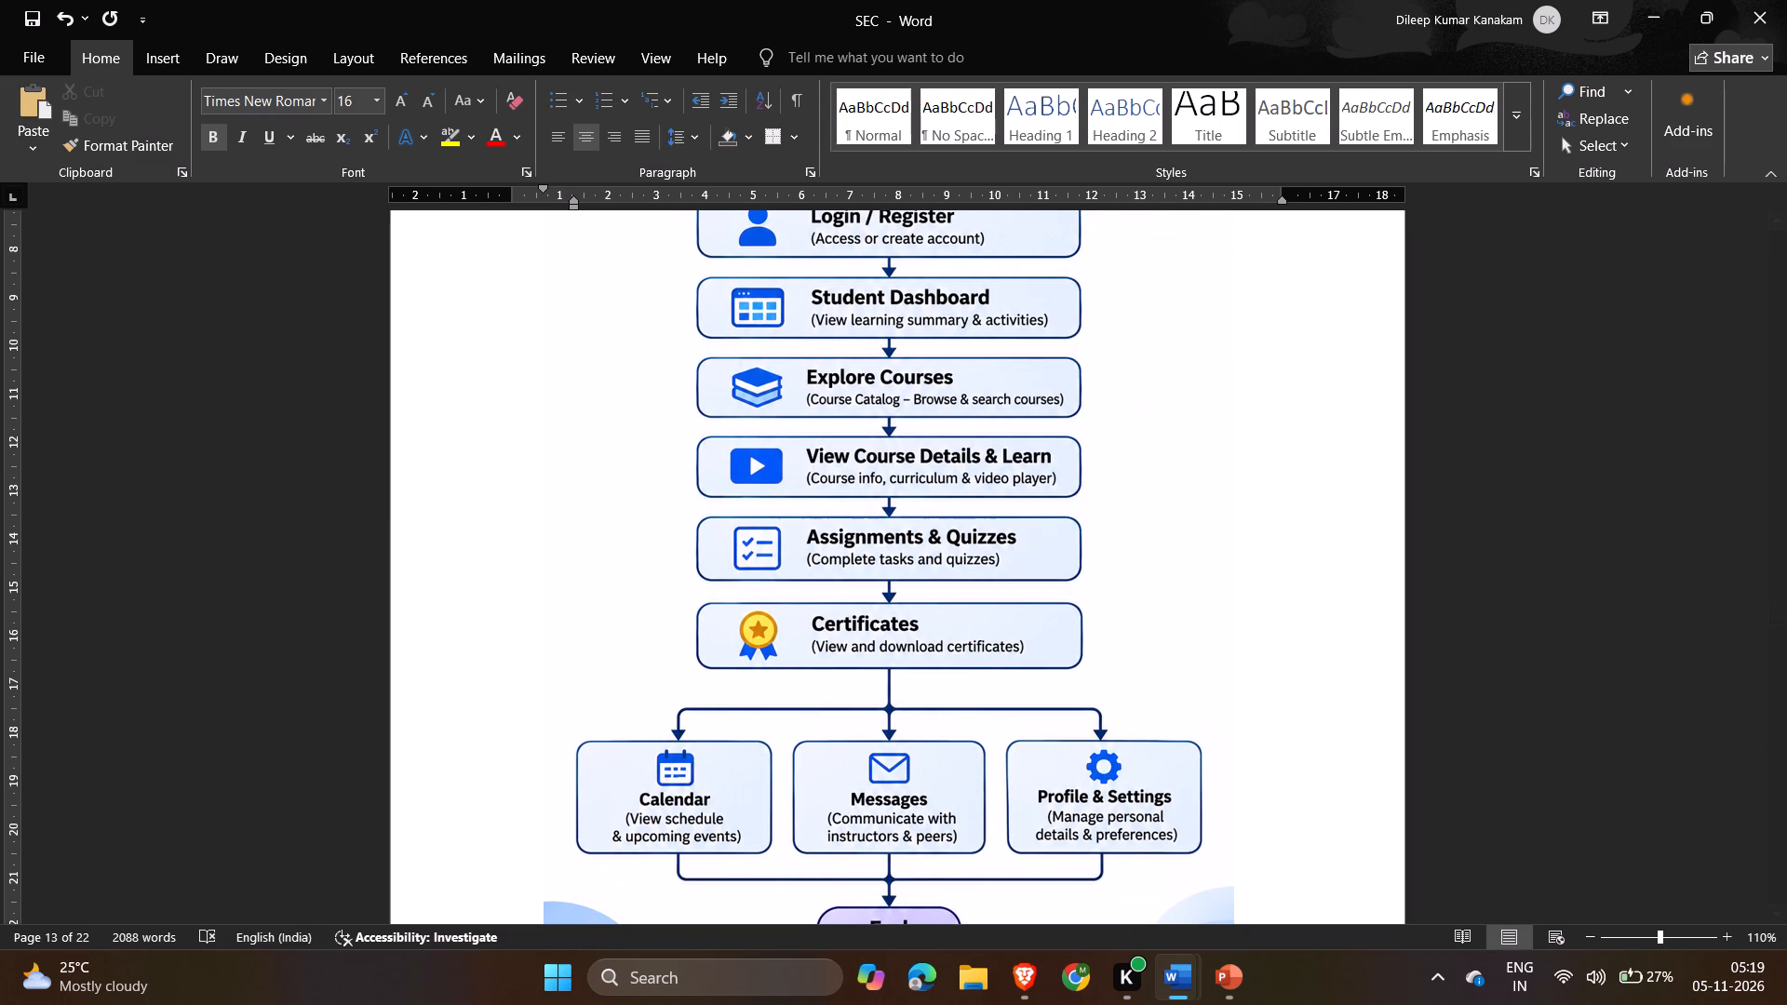
pyautogui.scroll(-3, 1028, 610)
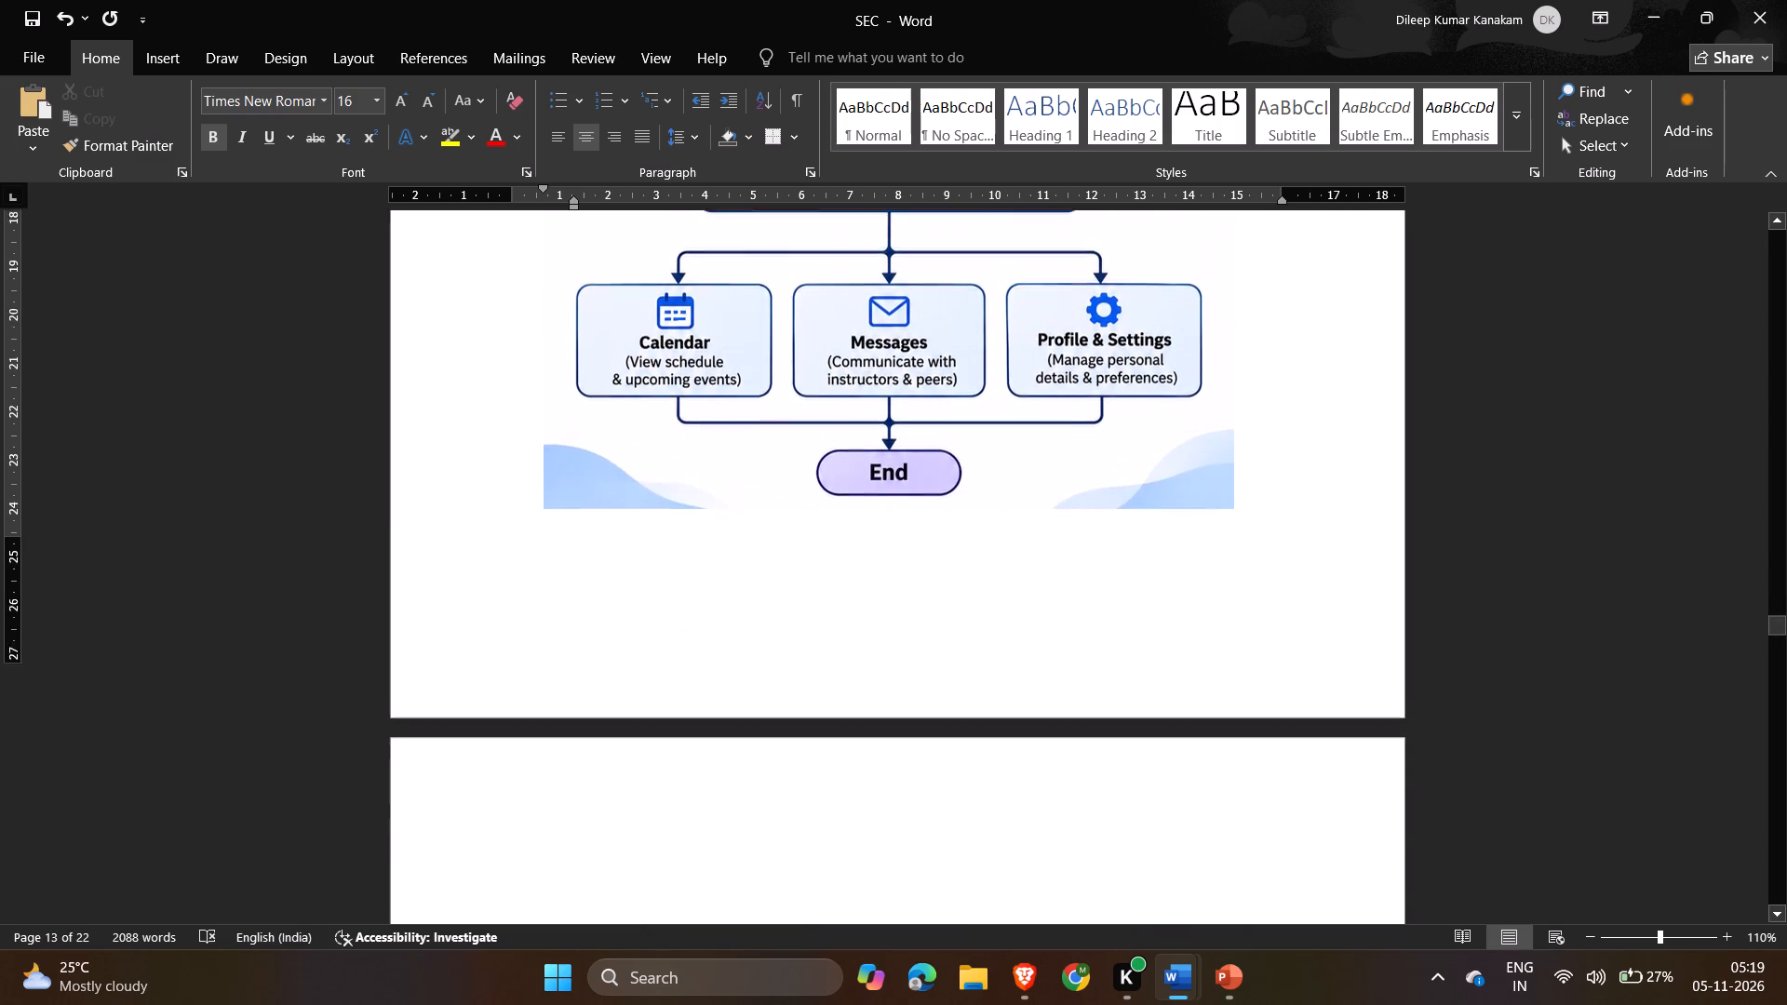
pyautogui.scroll(-1, 1028, 610)
pyautogui.click(931, 328)
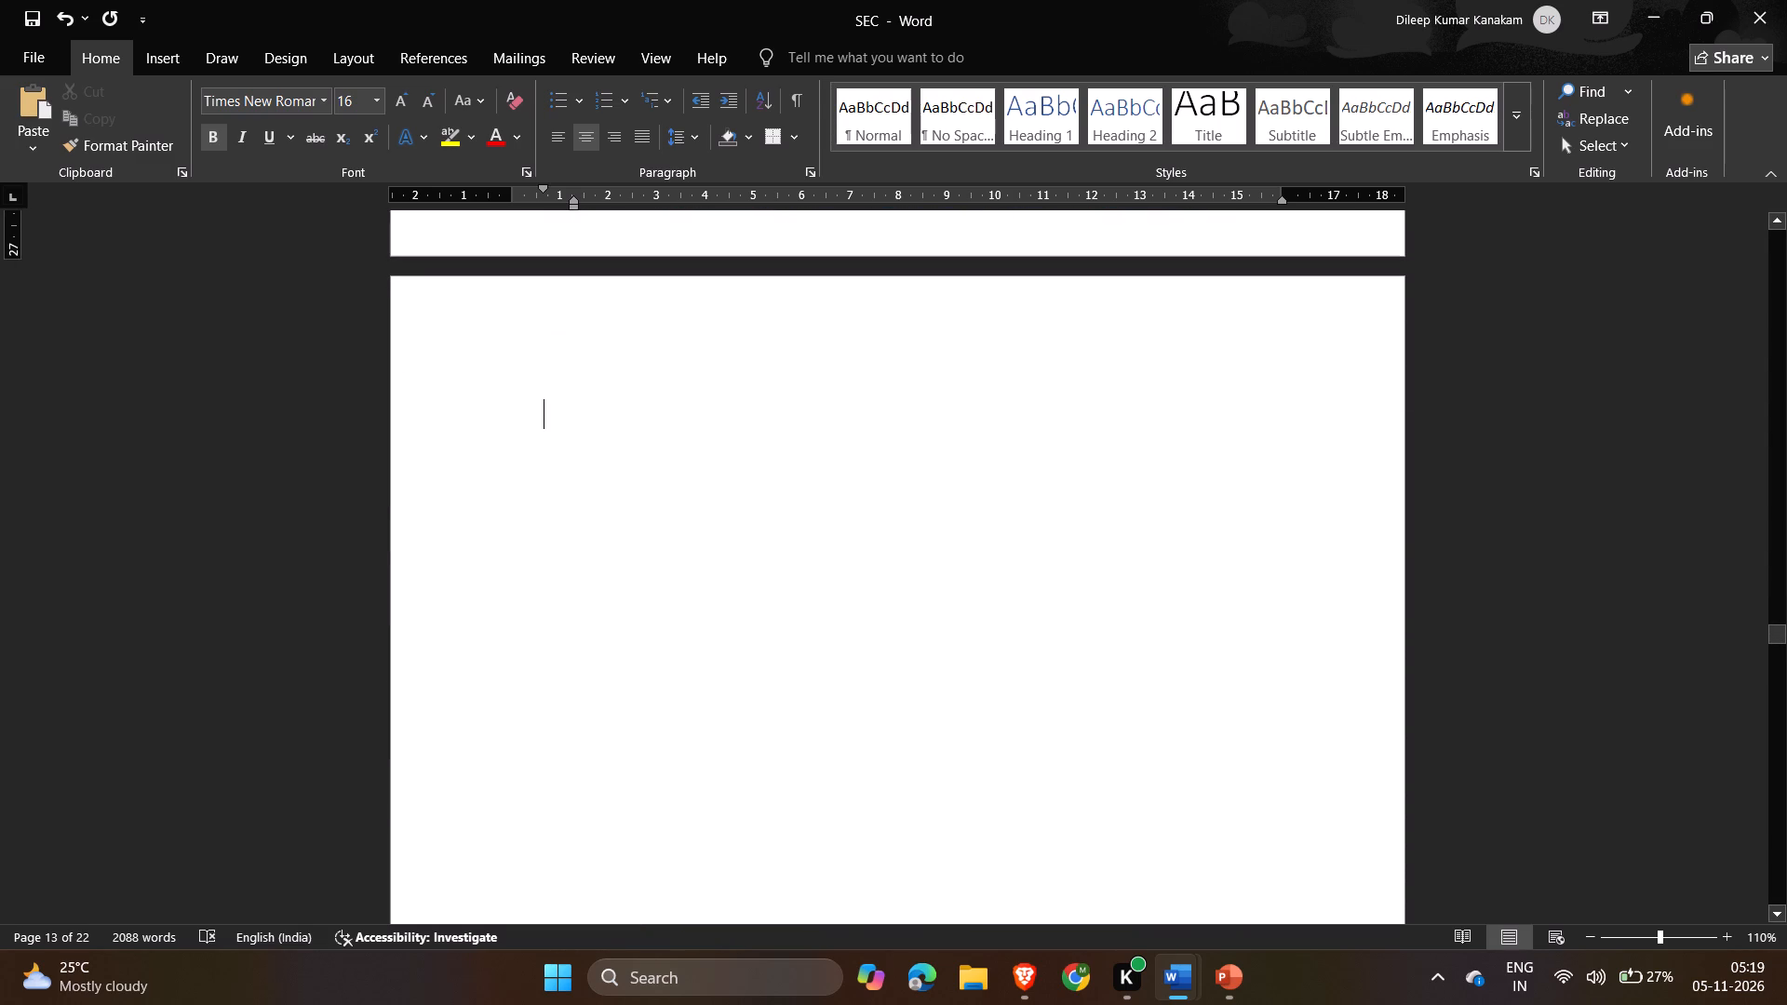
pyautogui.press('Delete')
pyautogui.press('Delete')
pyautogui.press('Delete')
pyautogui.press('Delete')
pyautogui.press('Delete')
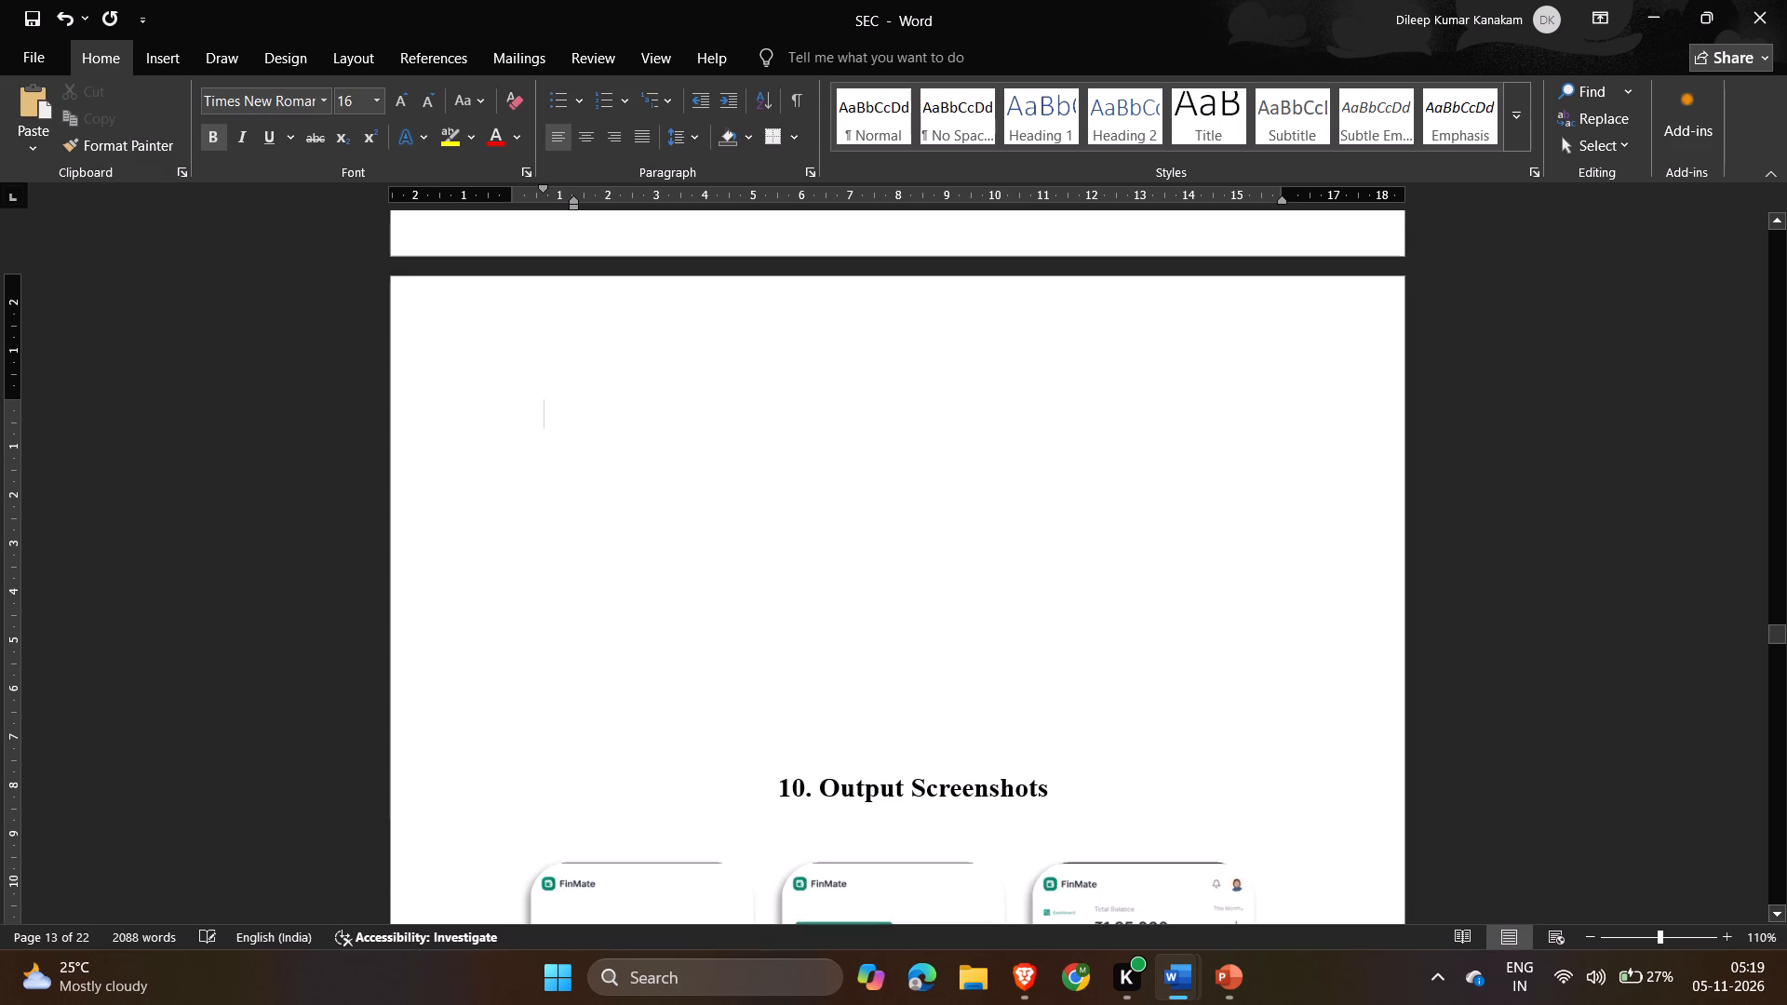
pyautogui.press('Delete')
pyautogui.press('Delete')
pyautogui.press('Delete')
pyautogui.press('Delete')
pyautogui.press('Delete')
pyautogui.press('Delete')
pyautogui.press('Delete')
pyautogui.press('Delete')
pyautogui.press('Delete')
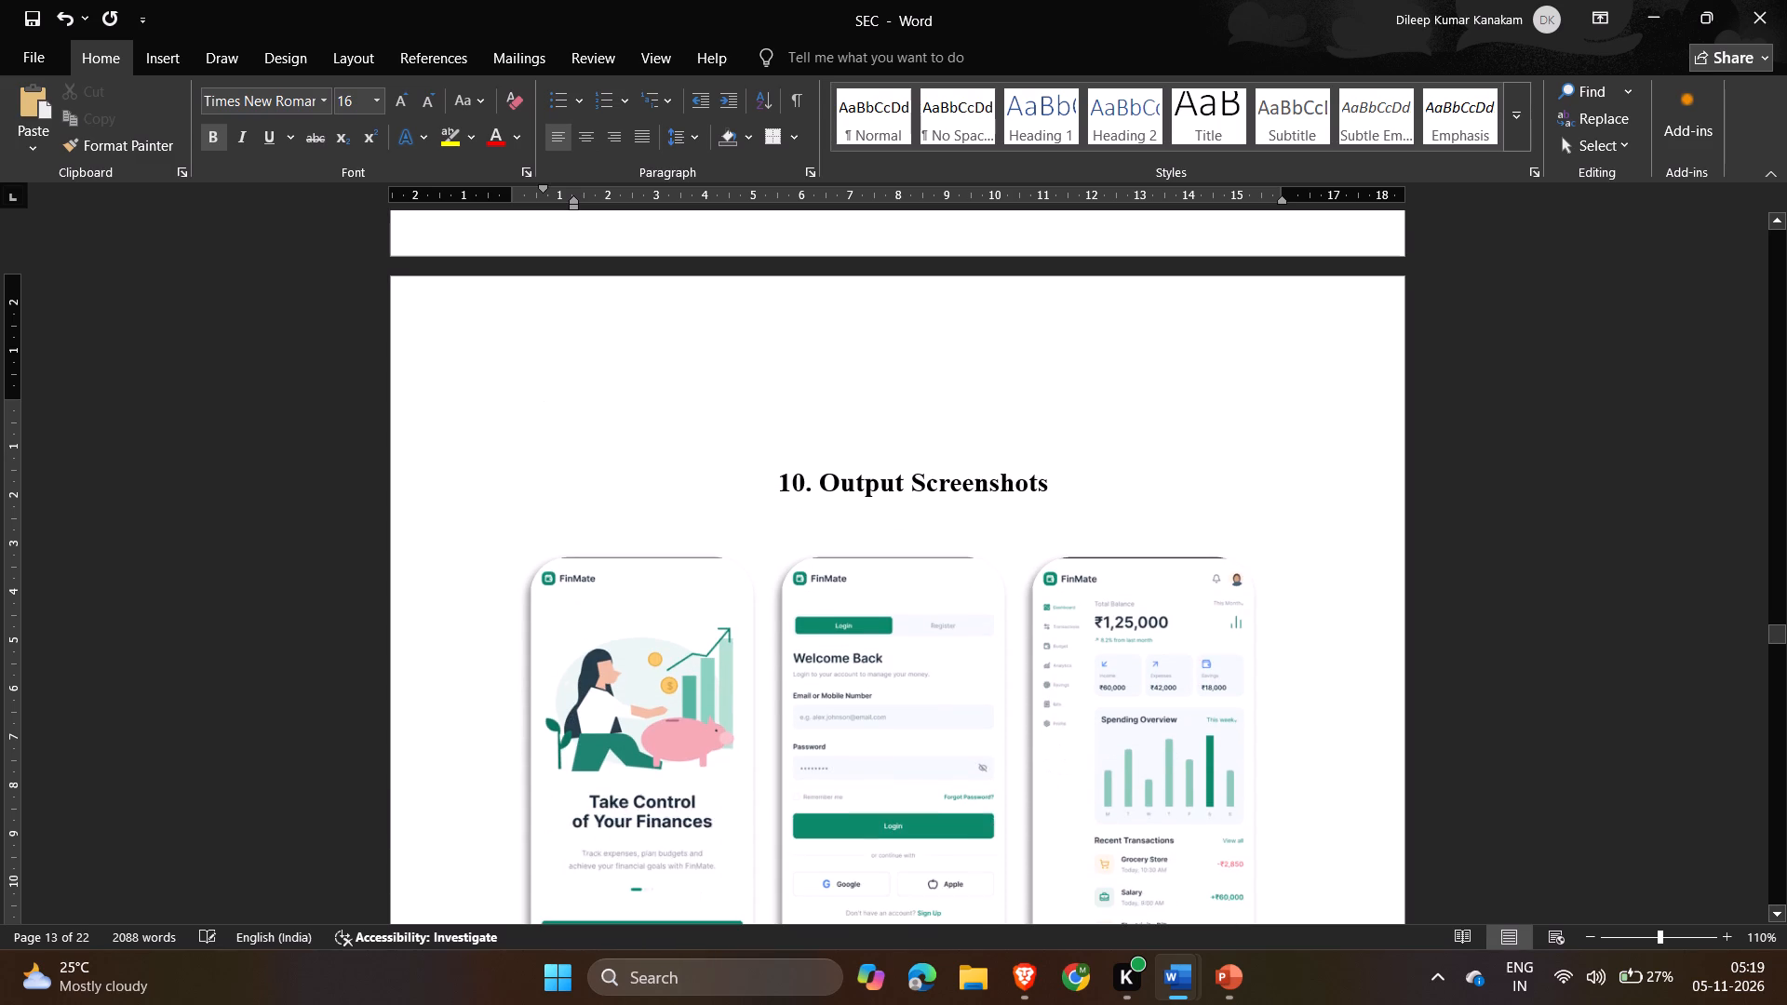
pyautogui.press('Delete')
pyautogui.press('Delete')
# Review the layout of the Output Screenshots pages and the "11. Advantages" section in SEC.
pyautogui.scroll(-2, 931, 328)
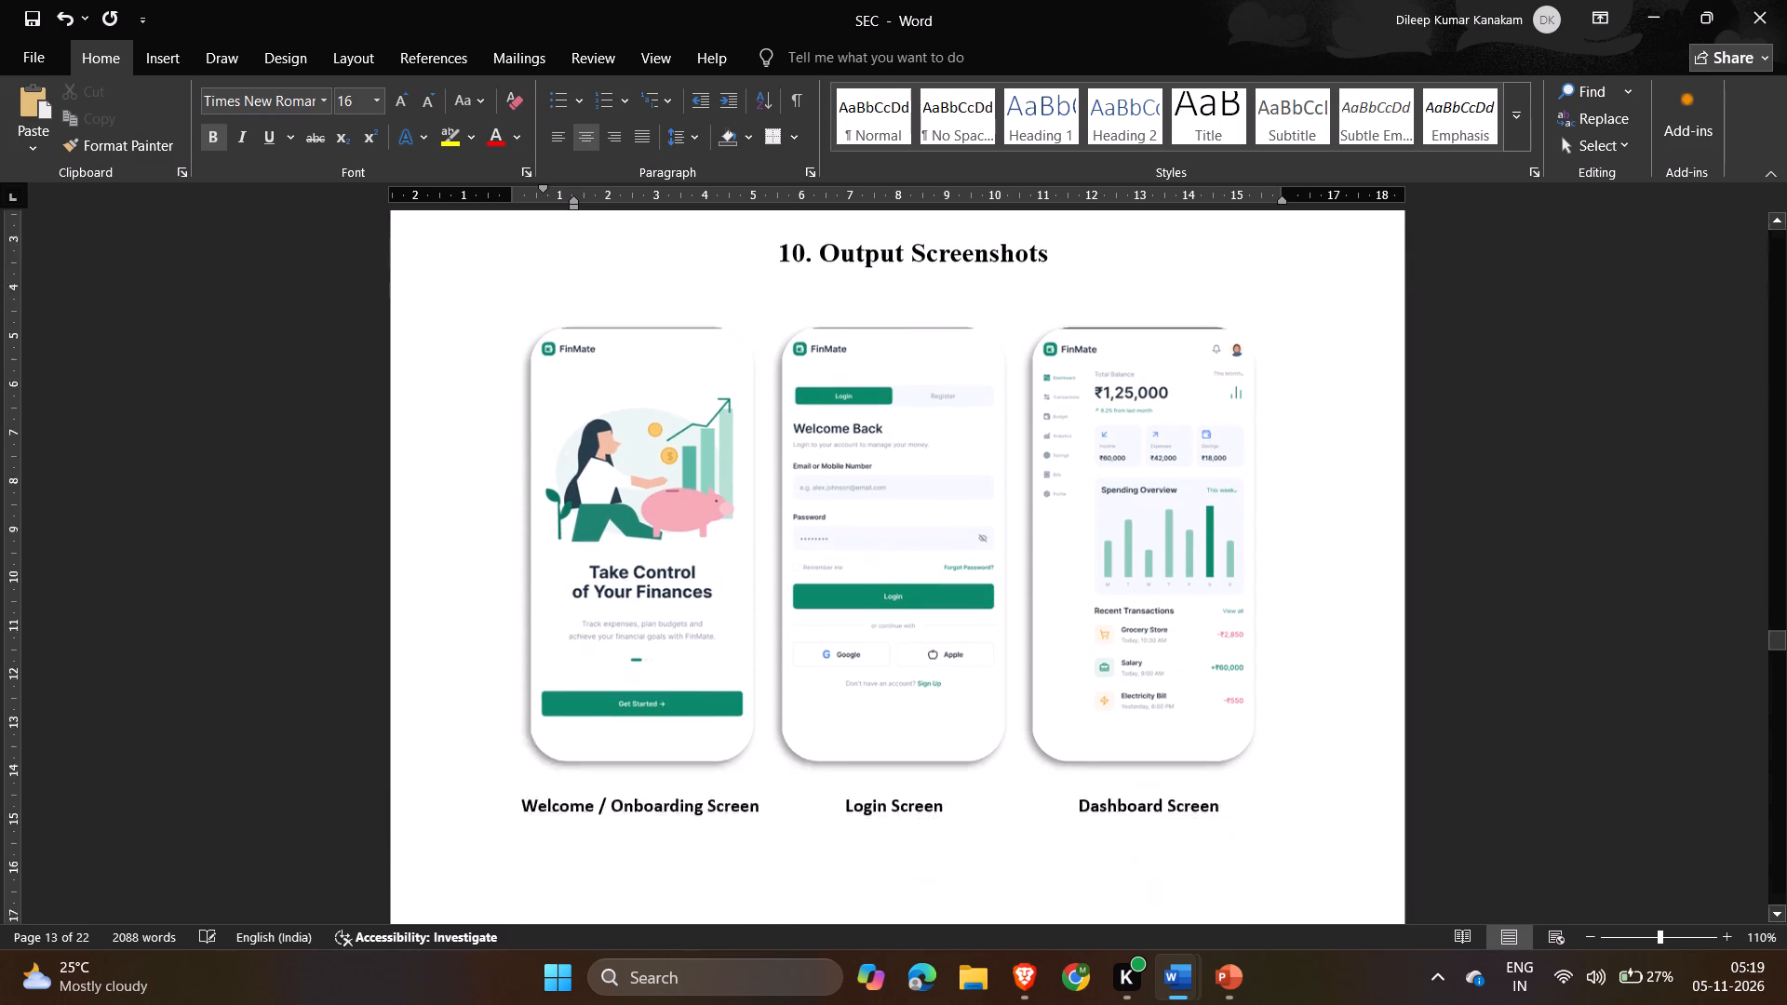
pyautogui.scroll(-5, 931, 328)
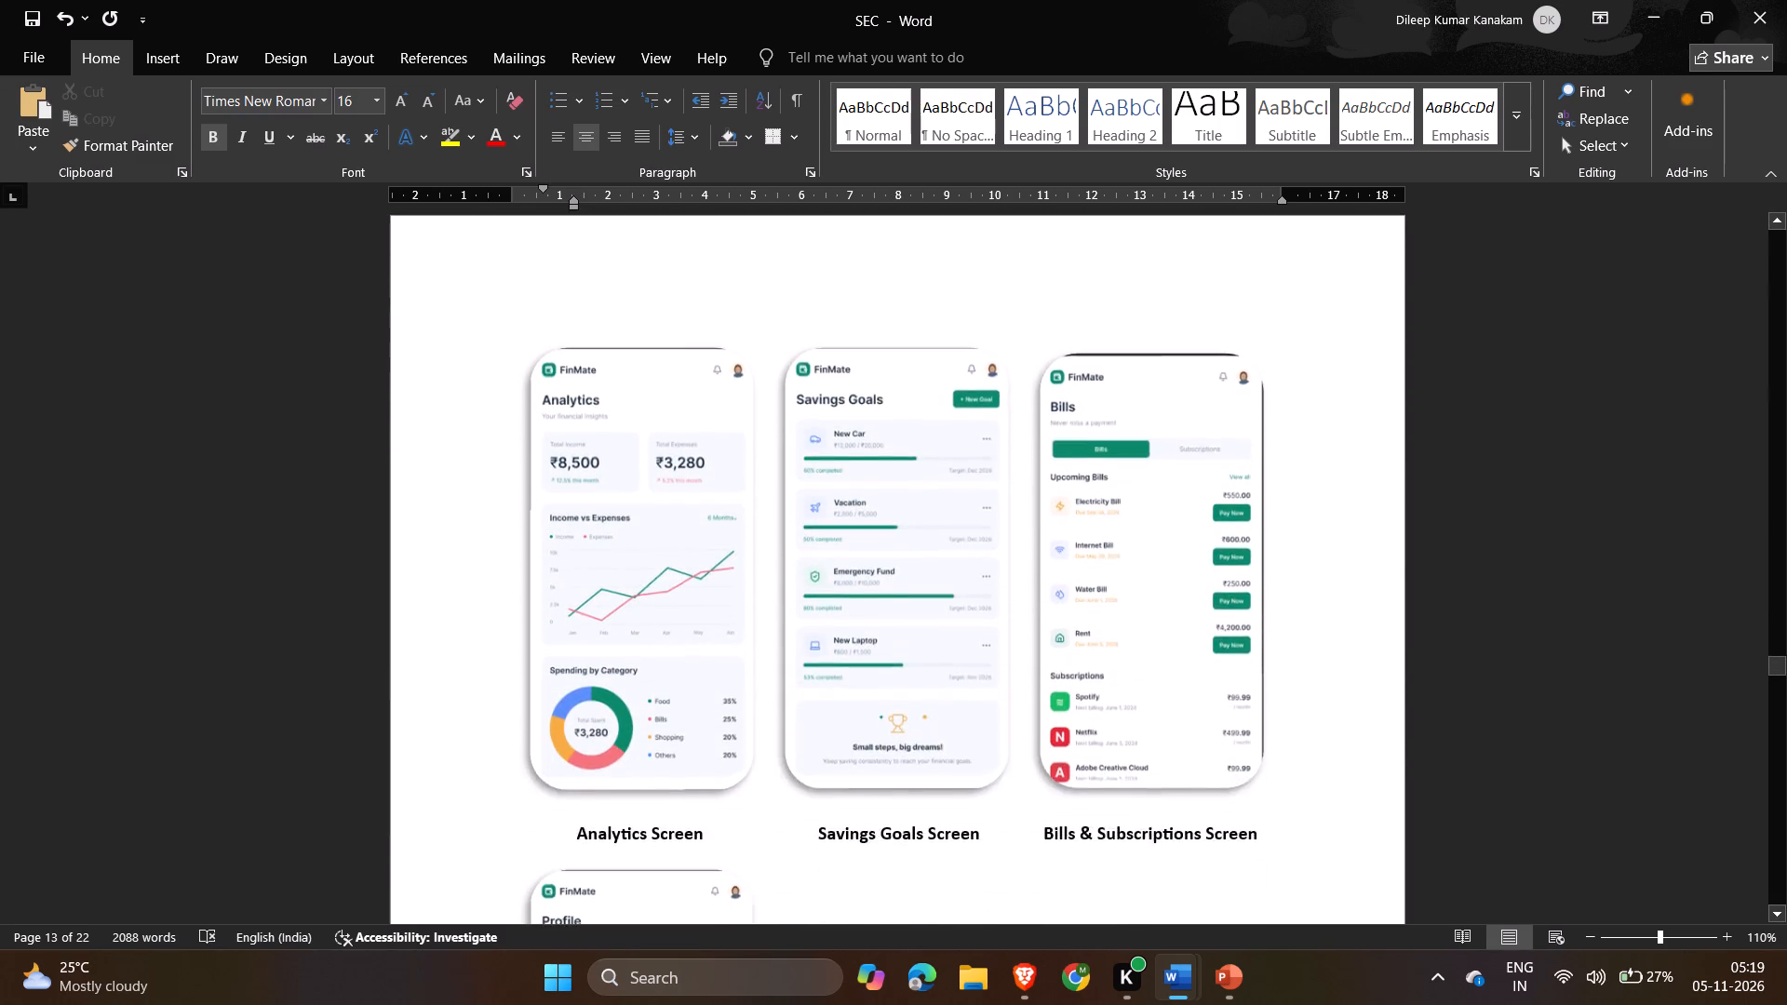
pyautogui.scroll(-4, 931, 328)
pyautogui.scroll(2, 931, 328)
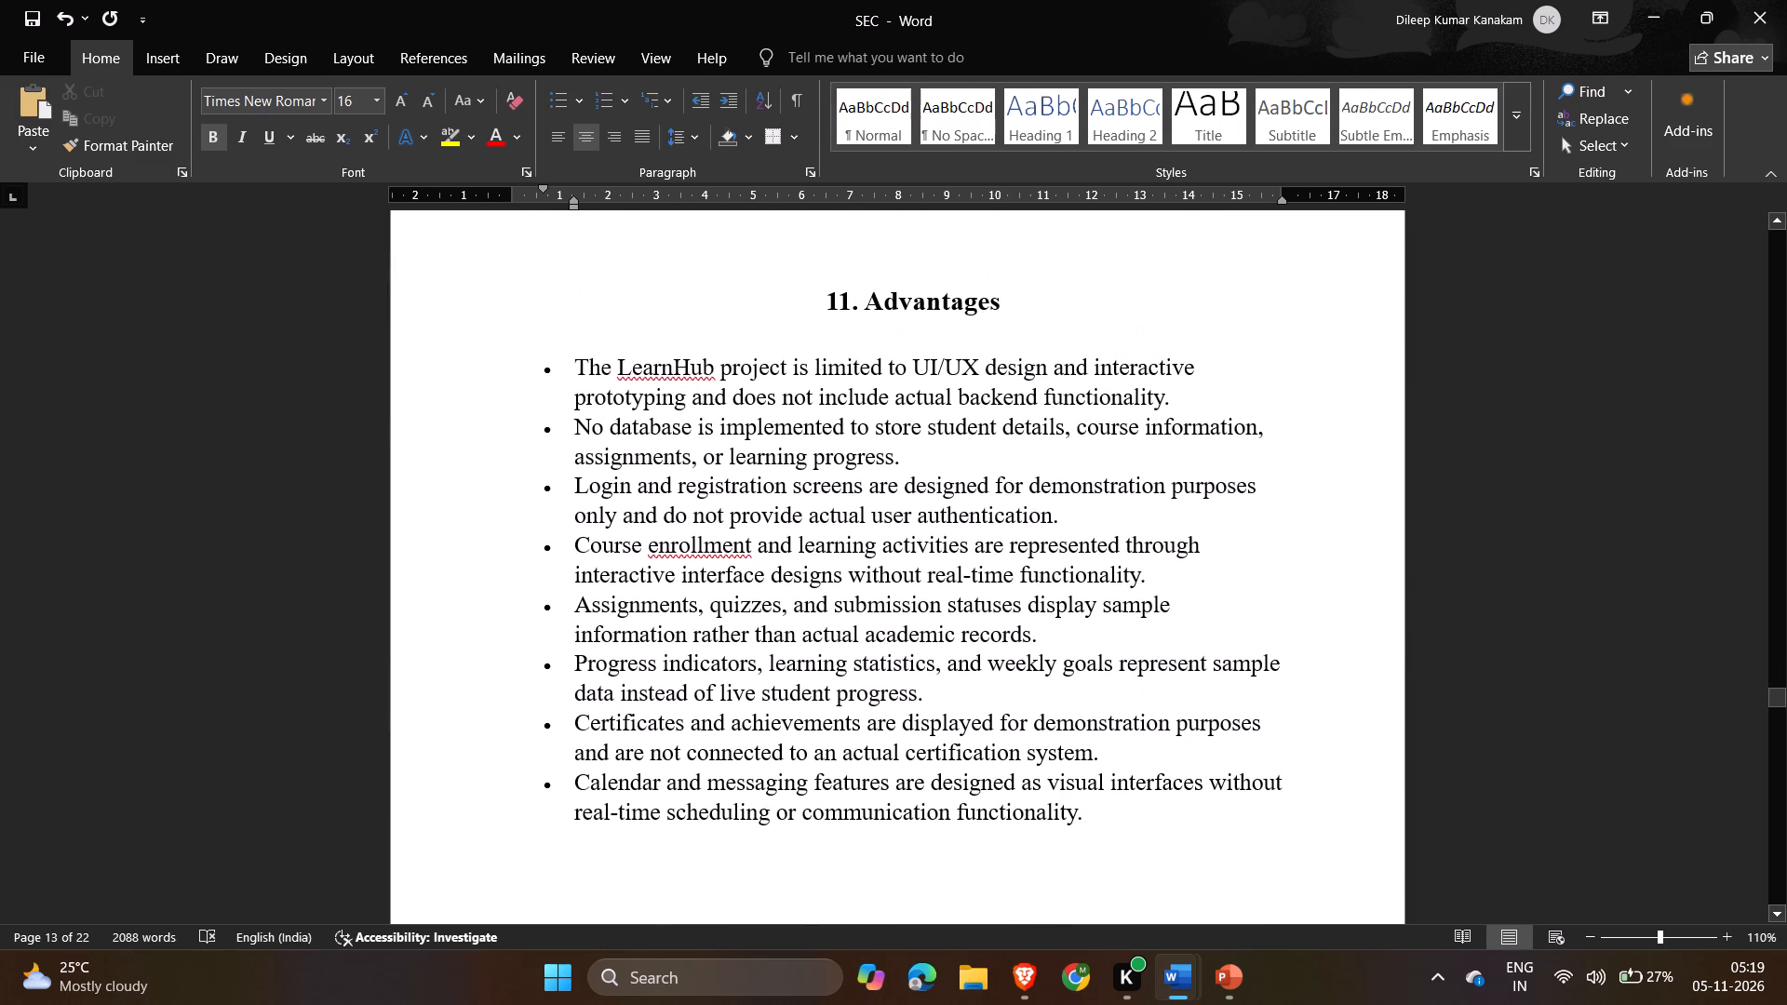
# Switch to SEC_Report and examine its output screenshot pages and "11. Advantages" section for reference.
pyautogui.hotkey('alt', 'Tab')
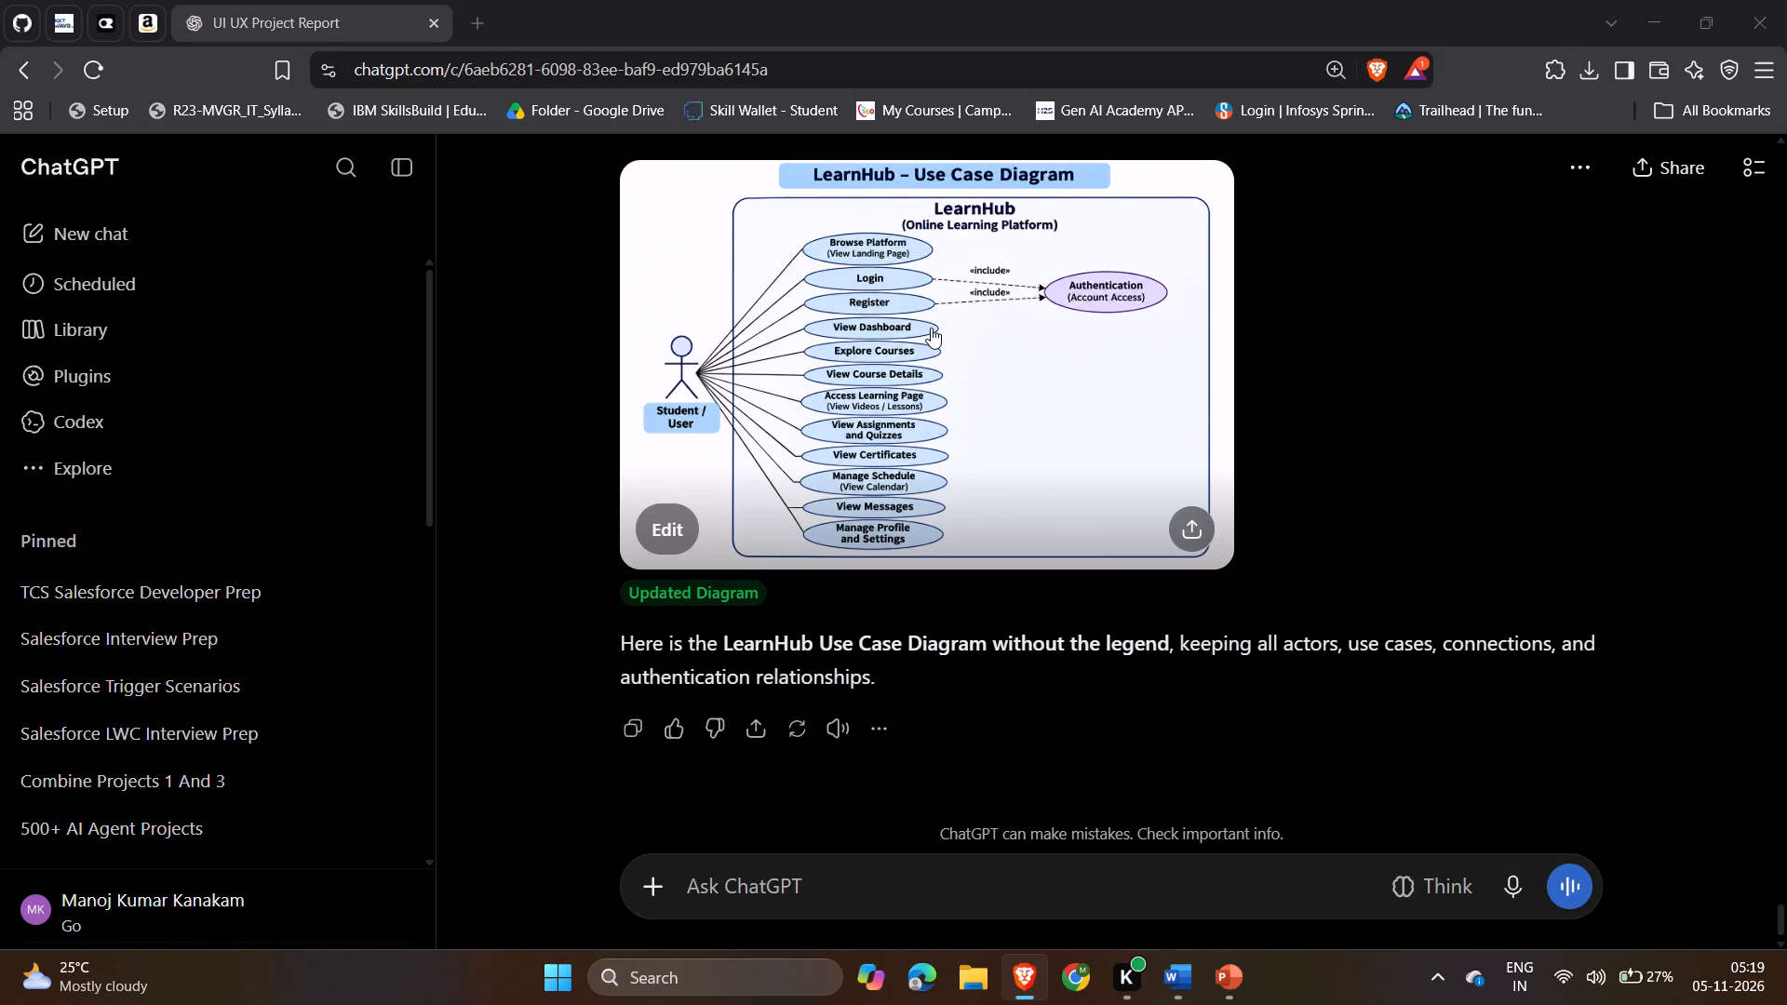
pyautogui.hotkey('alt', 'Tab')
pyautogui.hotkey('alt', 'Tab')
pyautogui.hotkey('alt', 'Tab')
pyautogui.hotkey('alt', 'Tab')
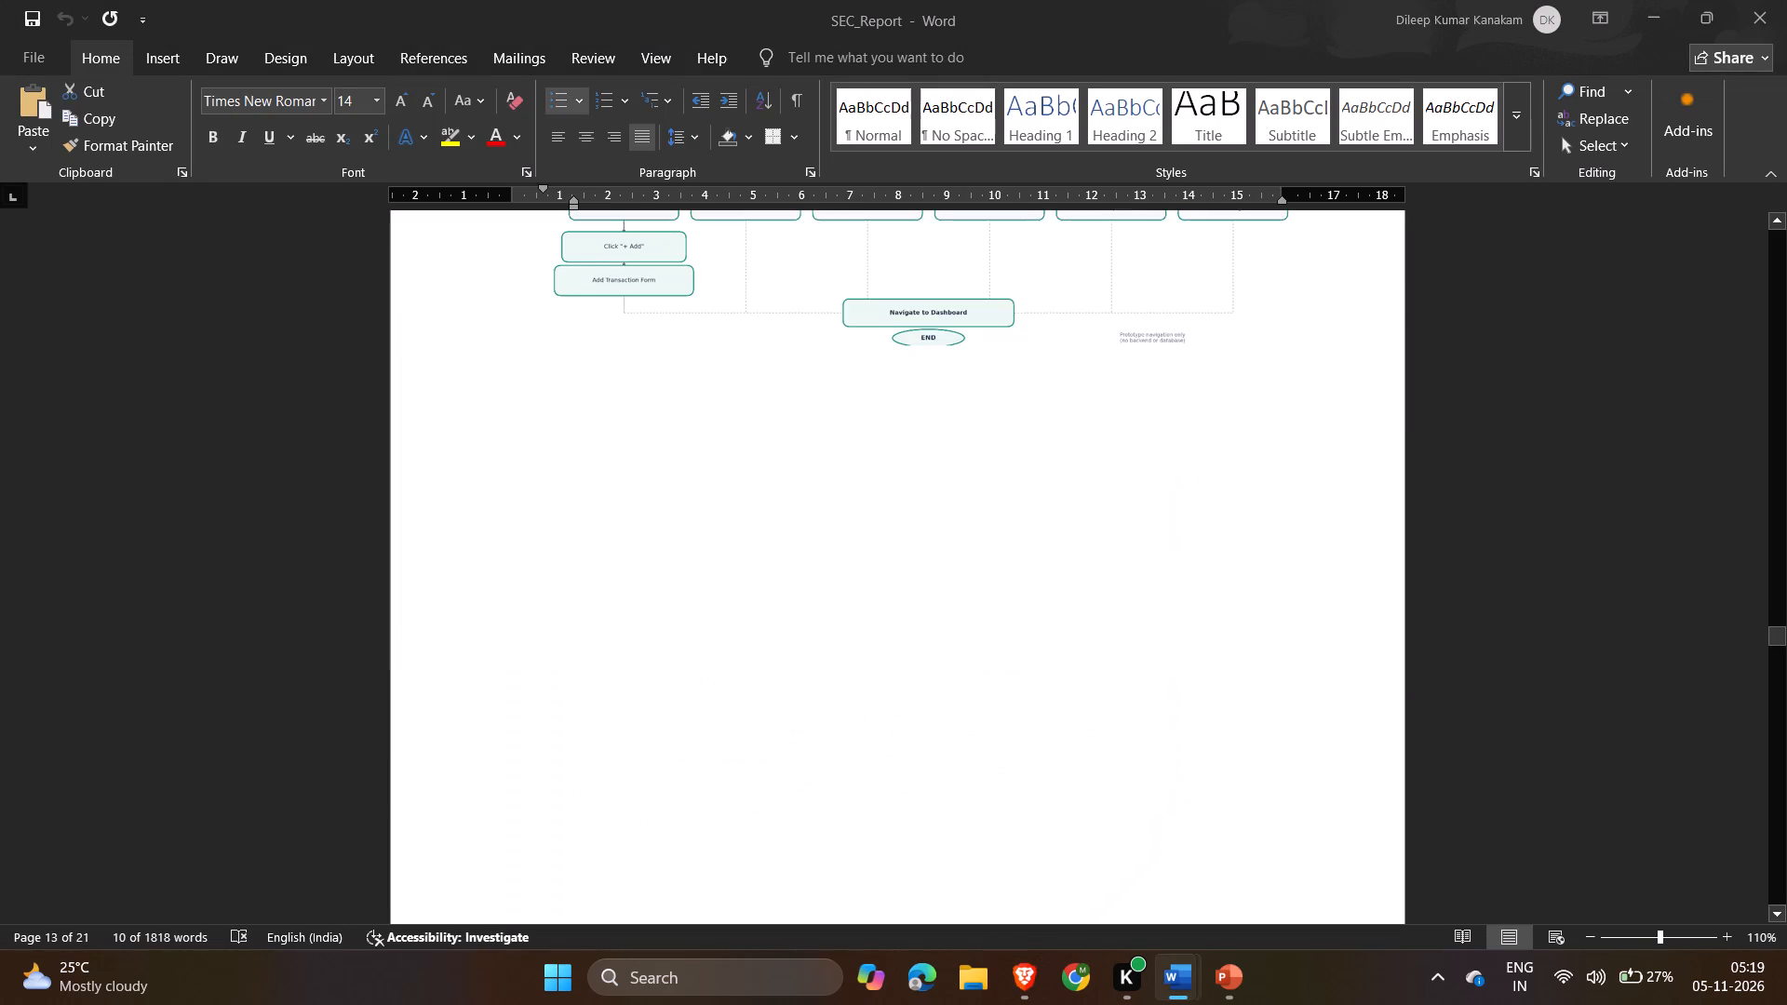
pyautogui.scroll(-8, 931, 328)
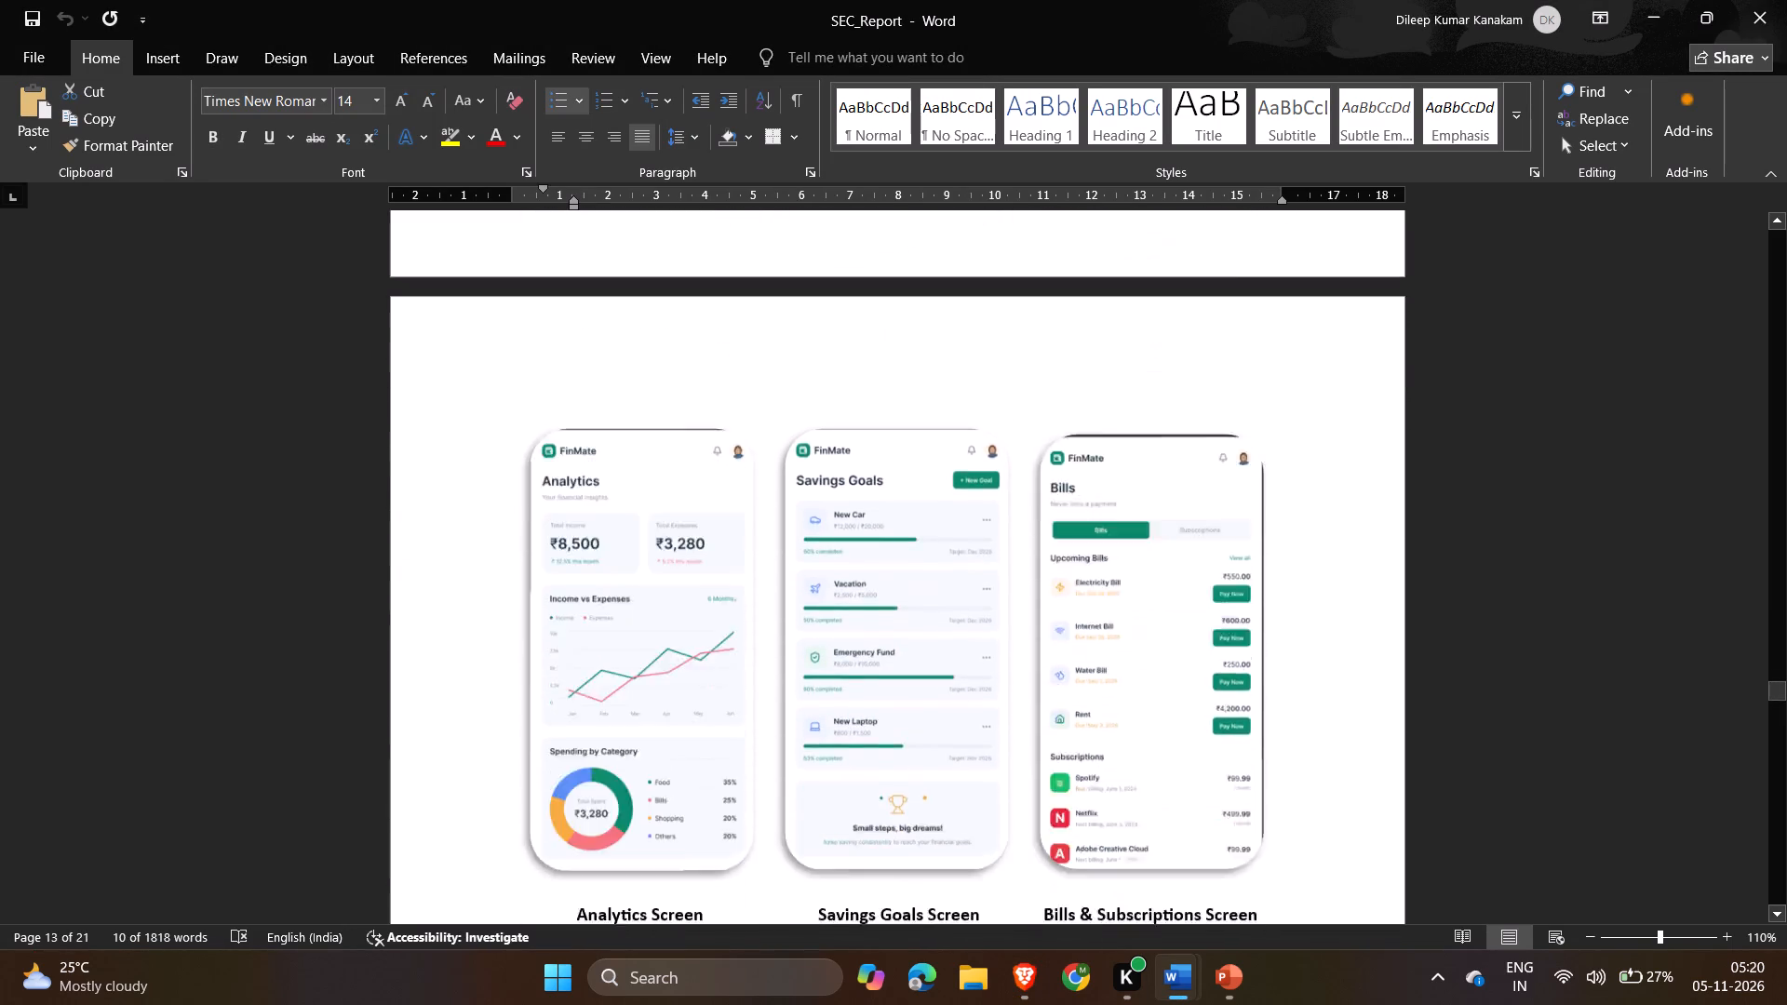
pyautogui.scroll(-4, 931, 328)
pyautogui.scroll(3, 931, 328)
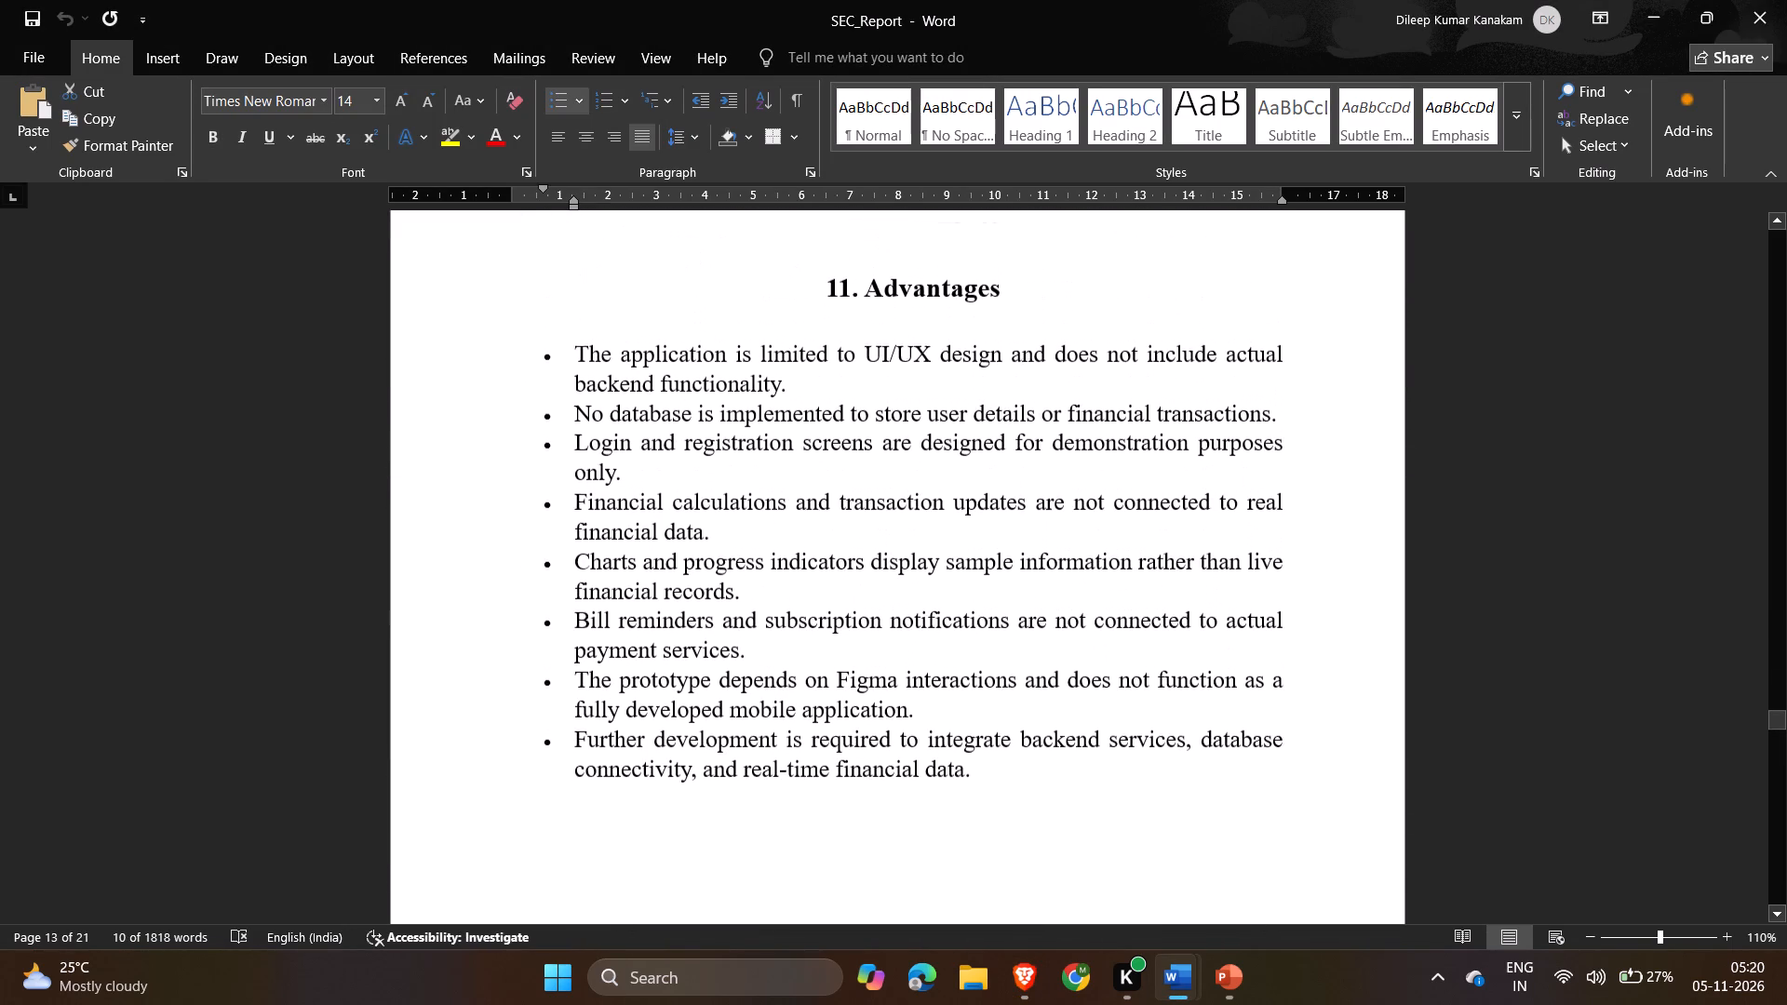
# Compare the Advantages, Limitations and Conclusion sections between SEC and SEC_Report.
pyautogui.hotkey('alt', 'Tab')
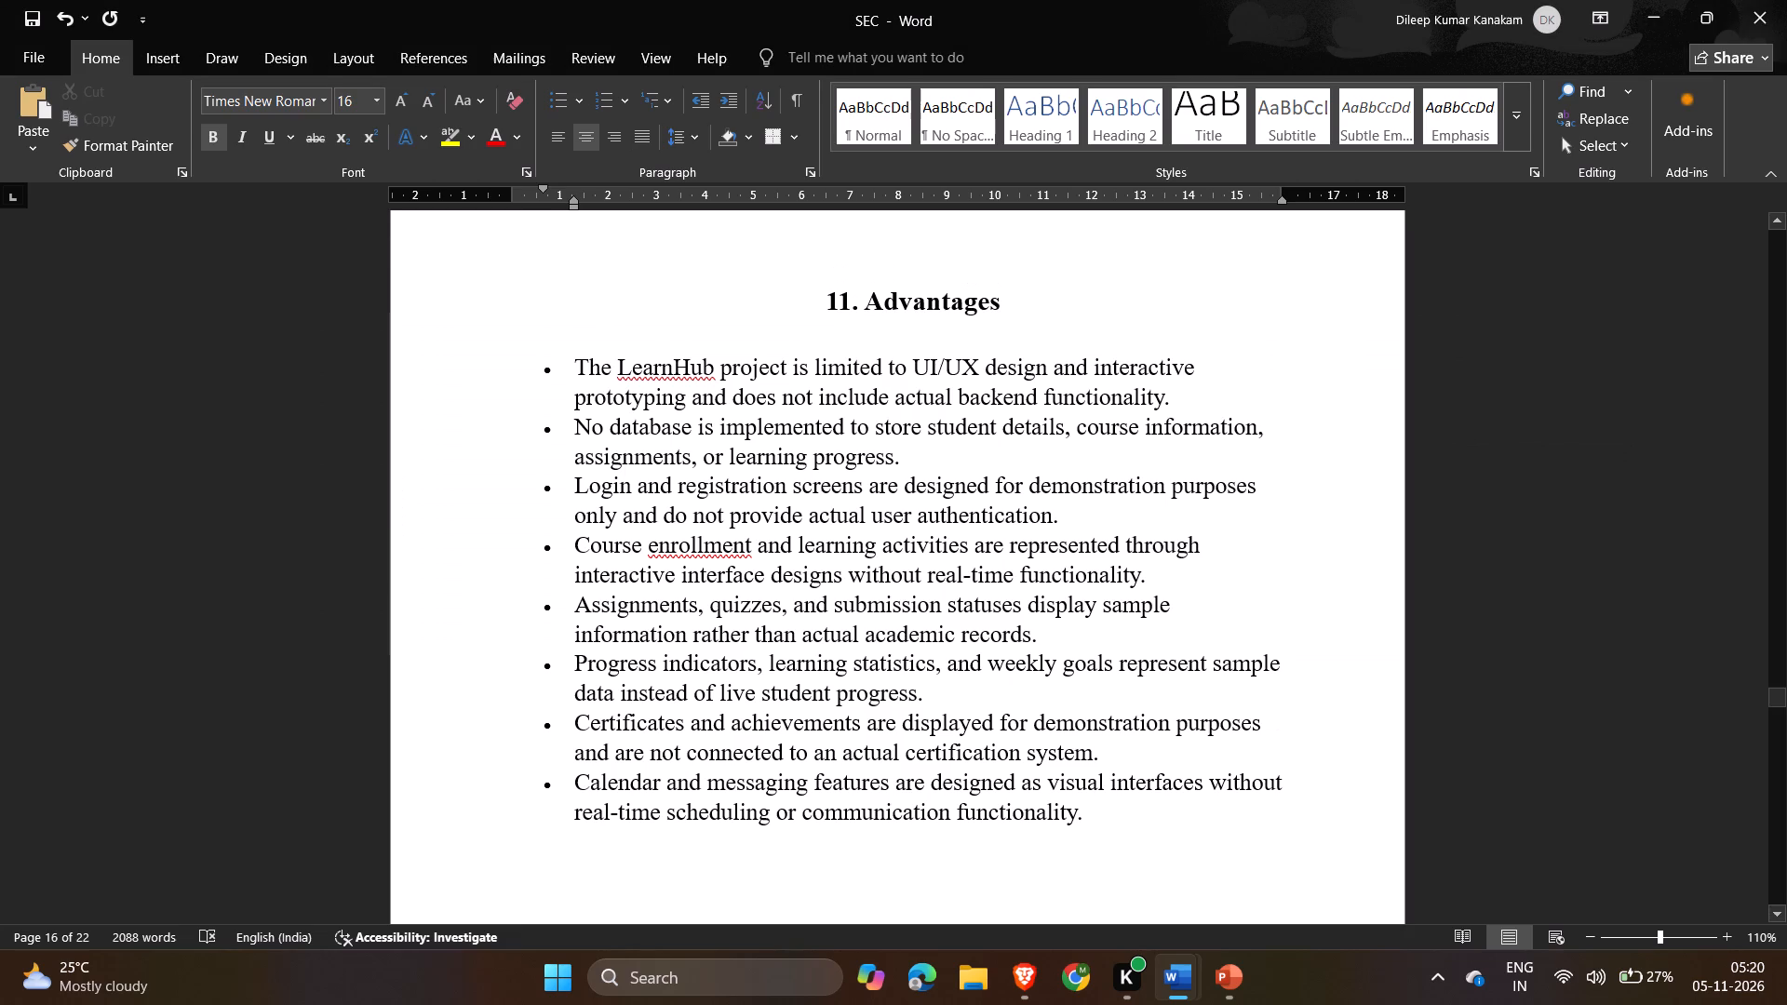
pyautogui.hotkey('alt', 'Tab')
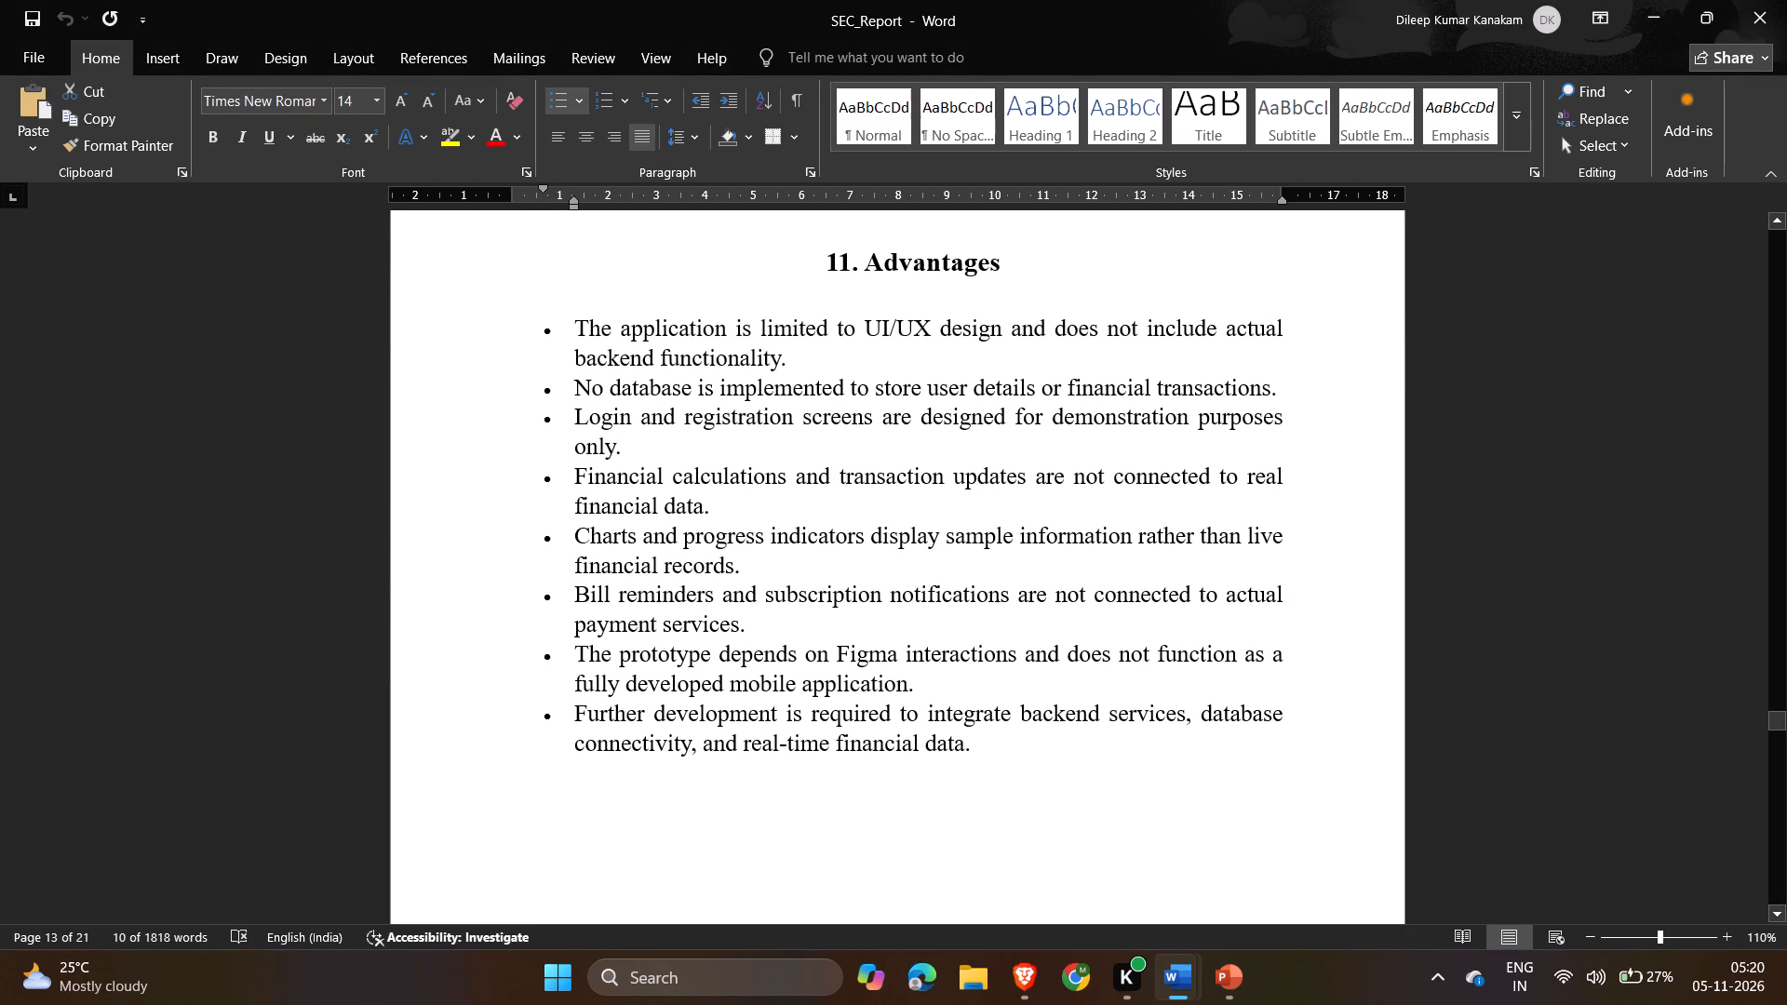
pyautogui.hotkey('alt', 'Tab')
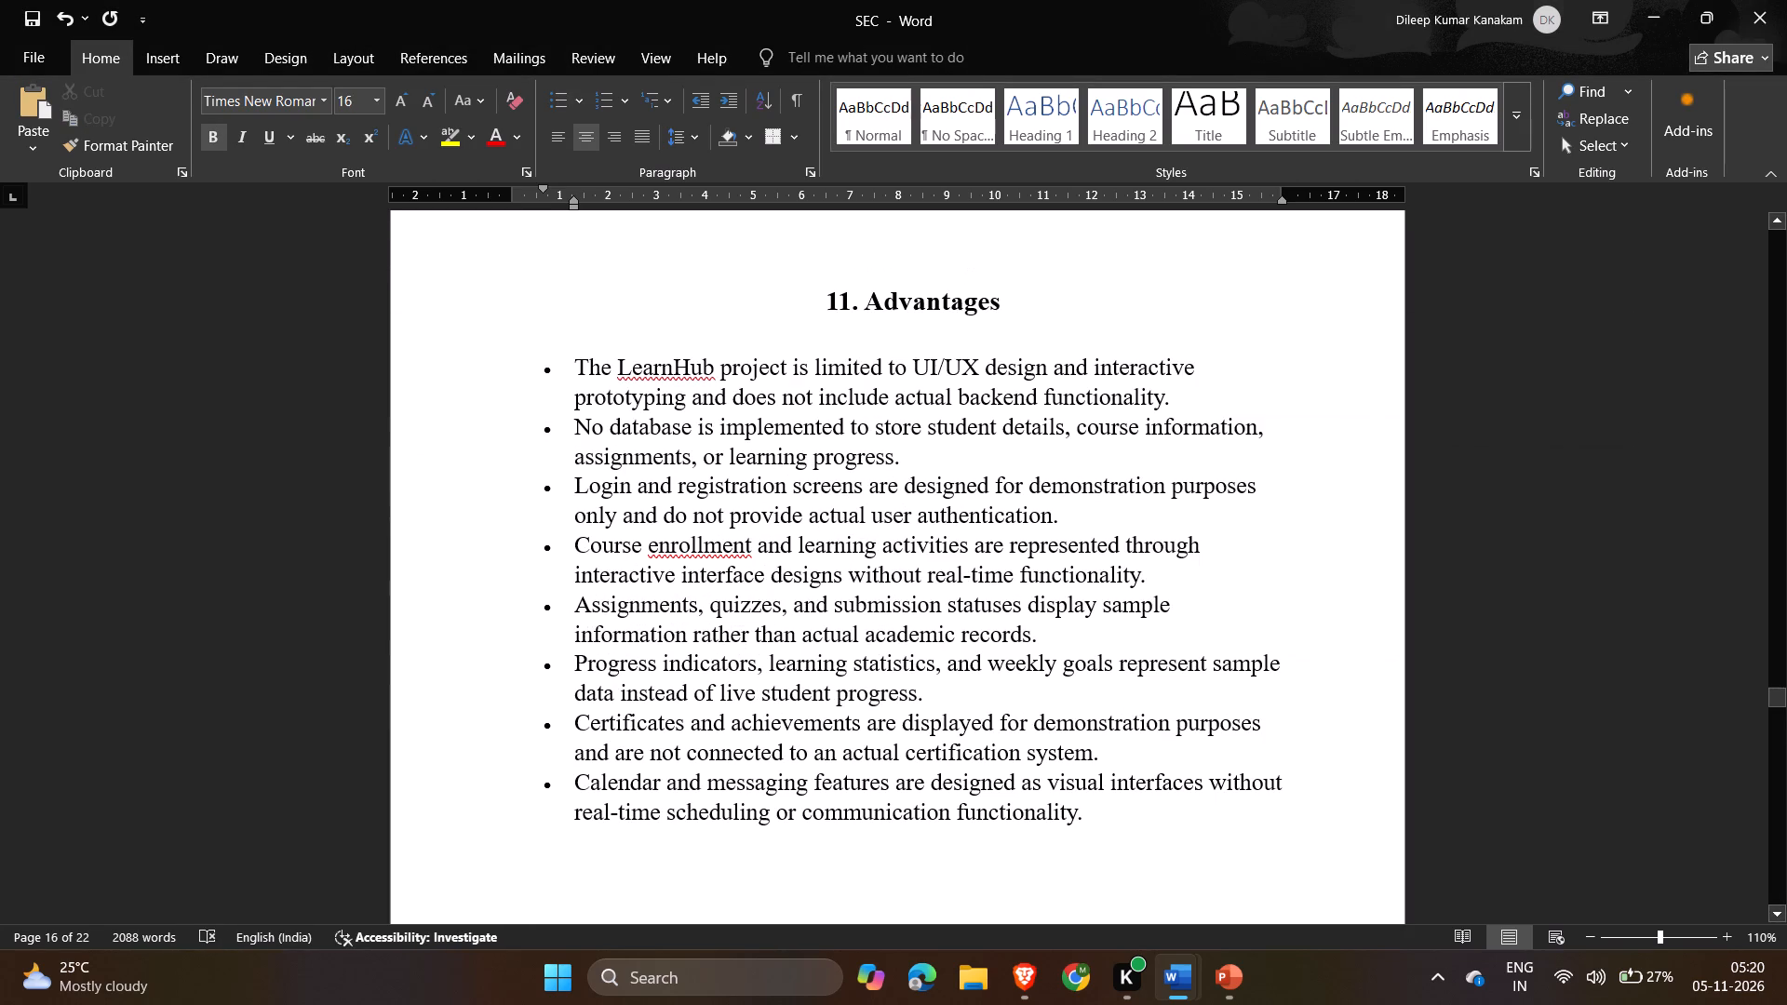
pyautogui.hotkey('alt', 'Tab')
pyautogui.scroll(-4, 931, 328)
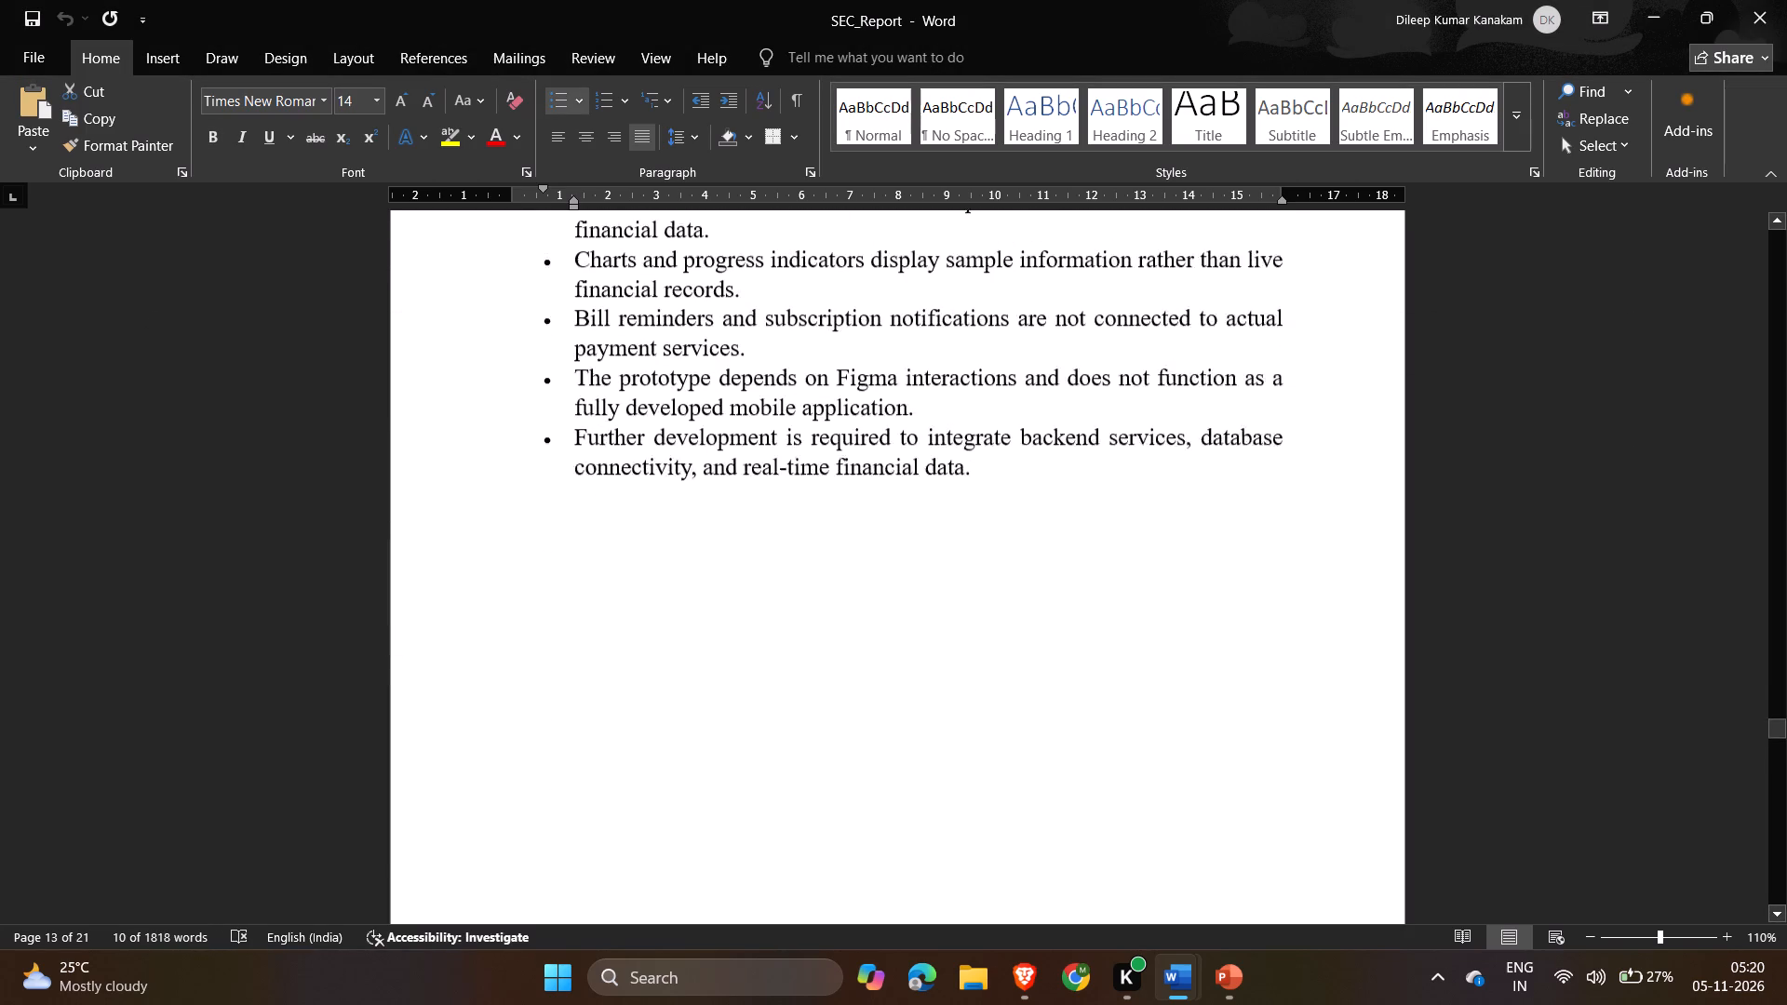
pyautogui.scroll(-2, 931, 328)
pyautogui.hotkey('alt', 'Tab')
pyautogui.scroll(-4, 931, 328)
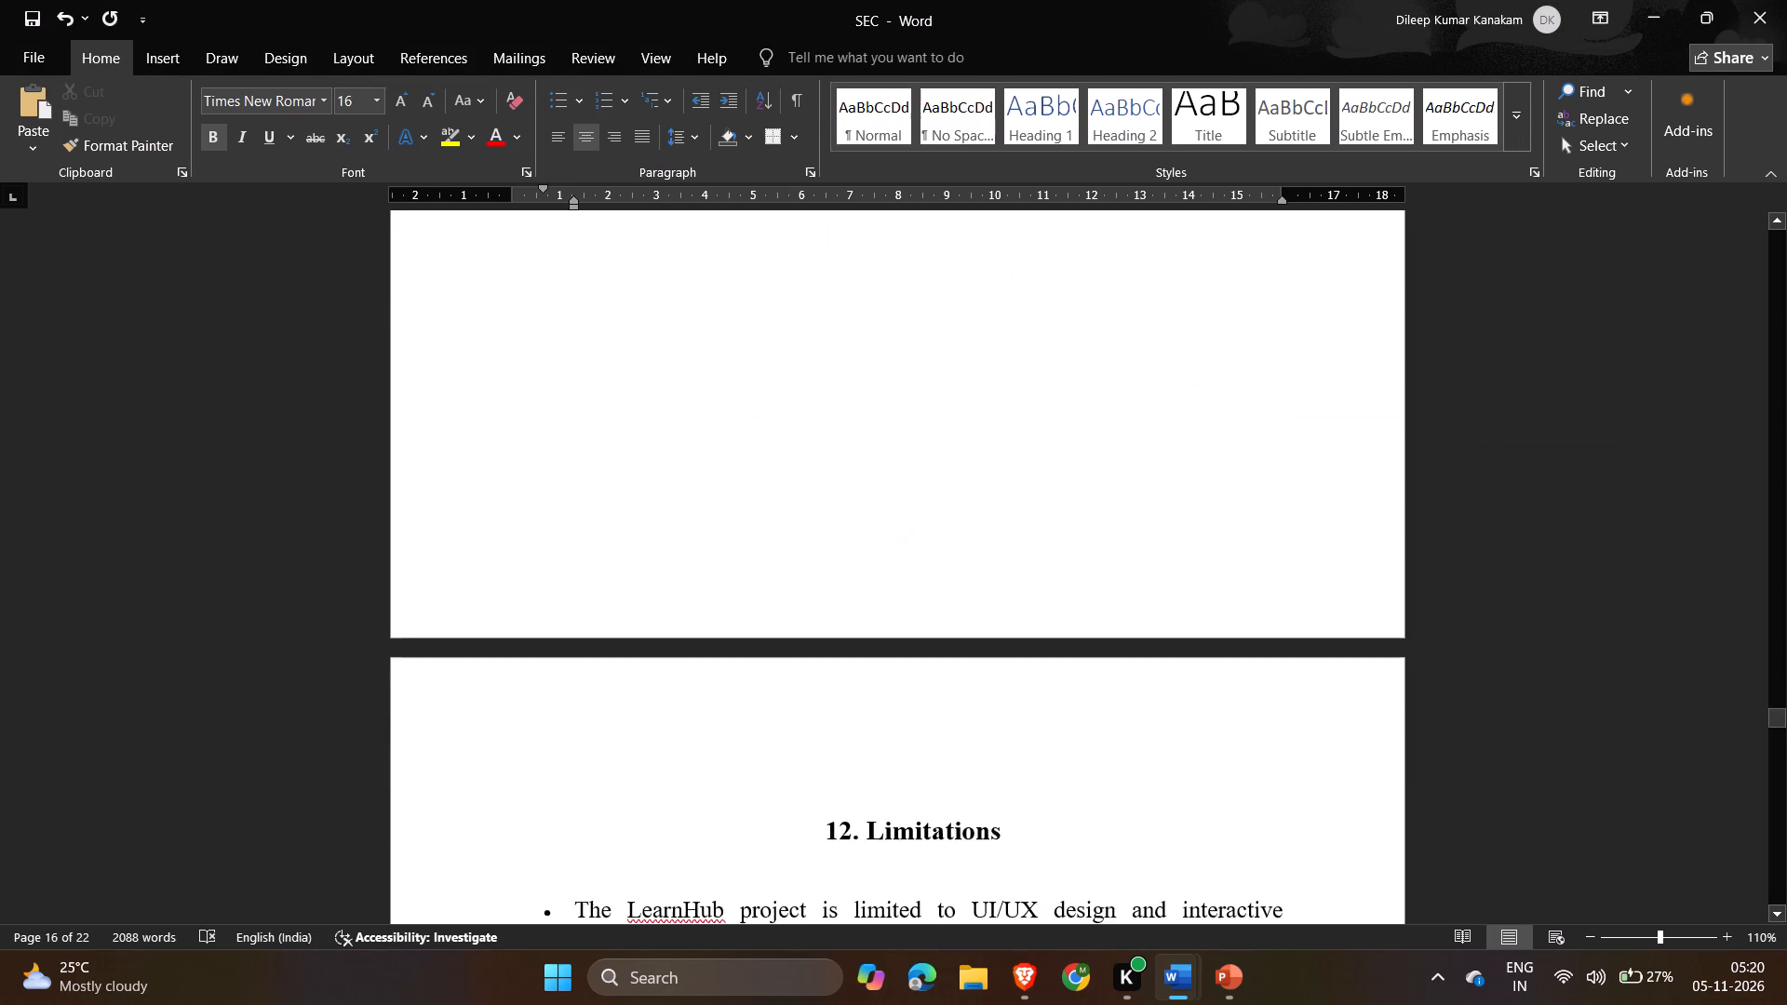
pyautogui.scroll(-2, 931, 328)
pyautogui.hotkey('alt', 'Tab')
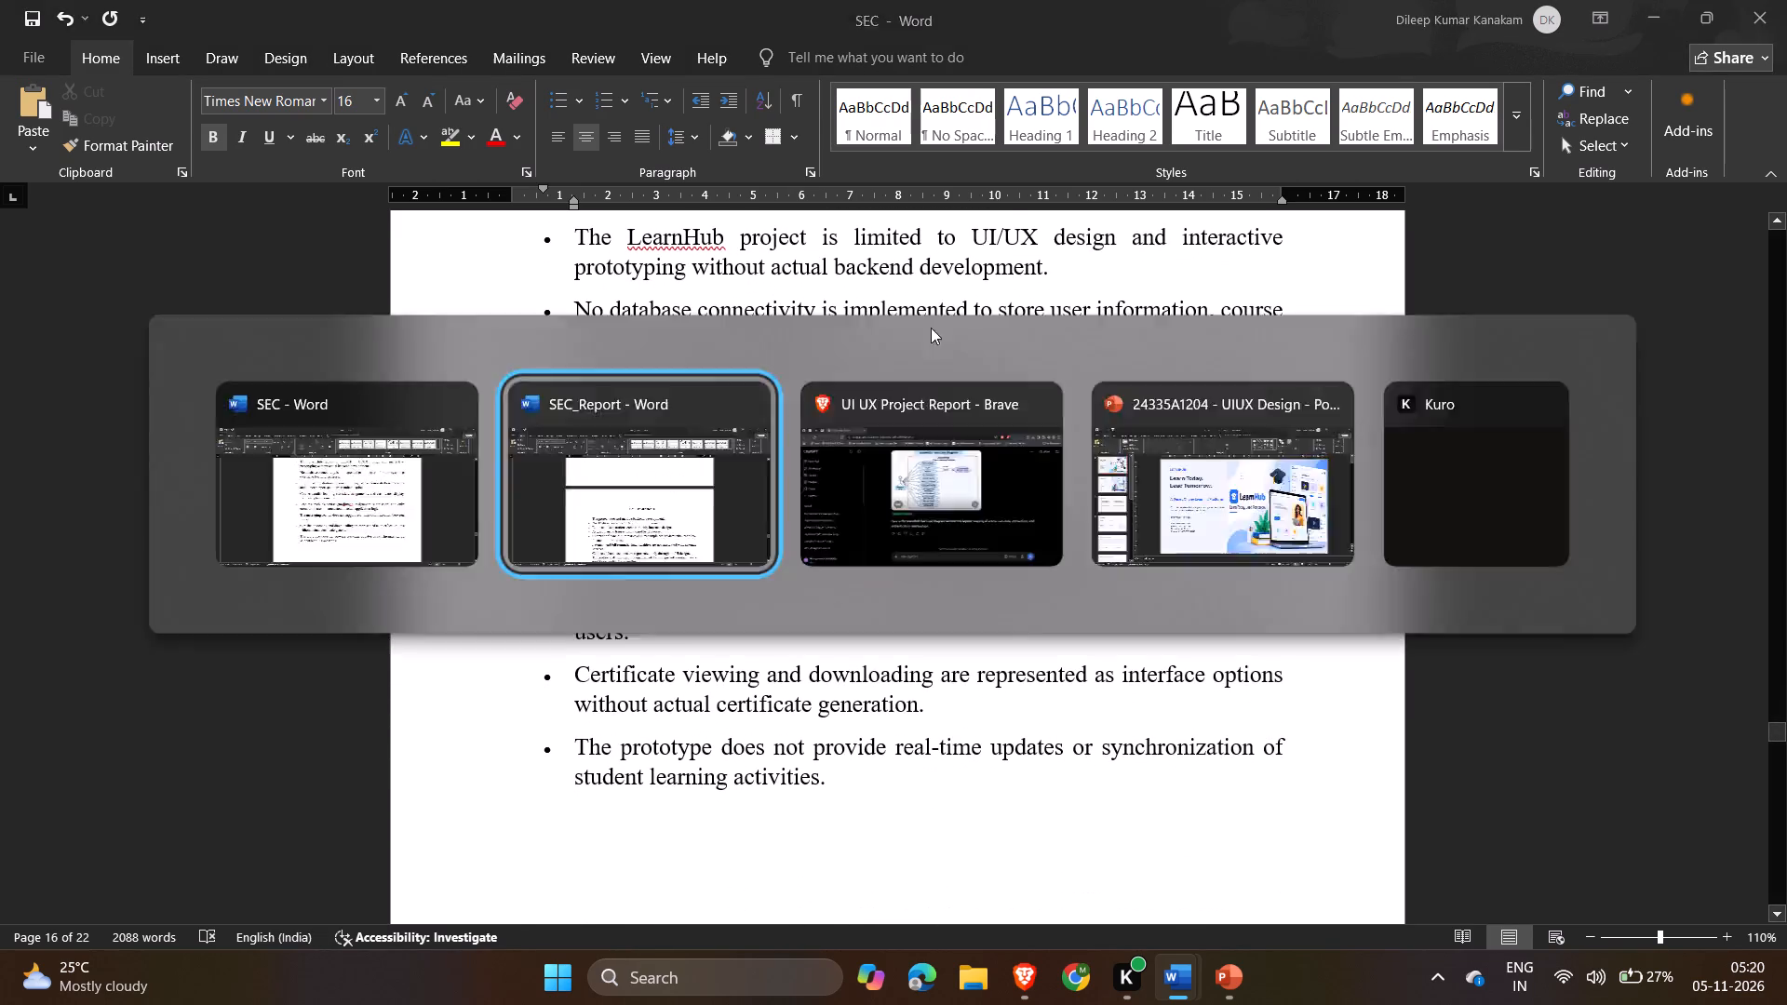
pyautogui.scroll(-7, 931, 328)
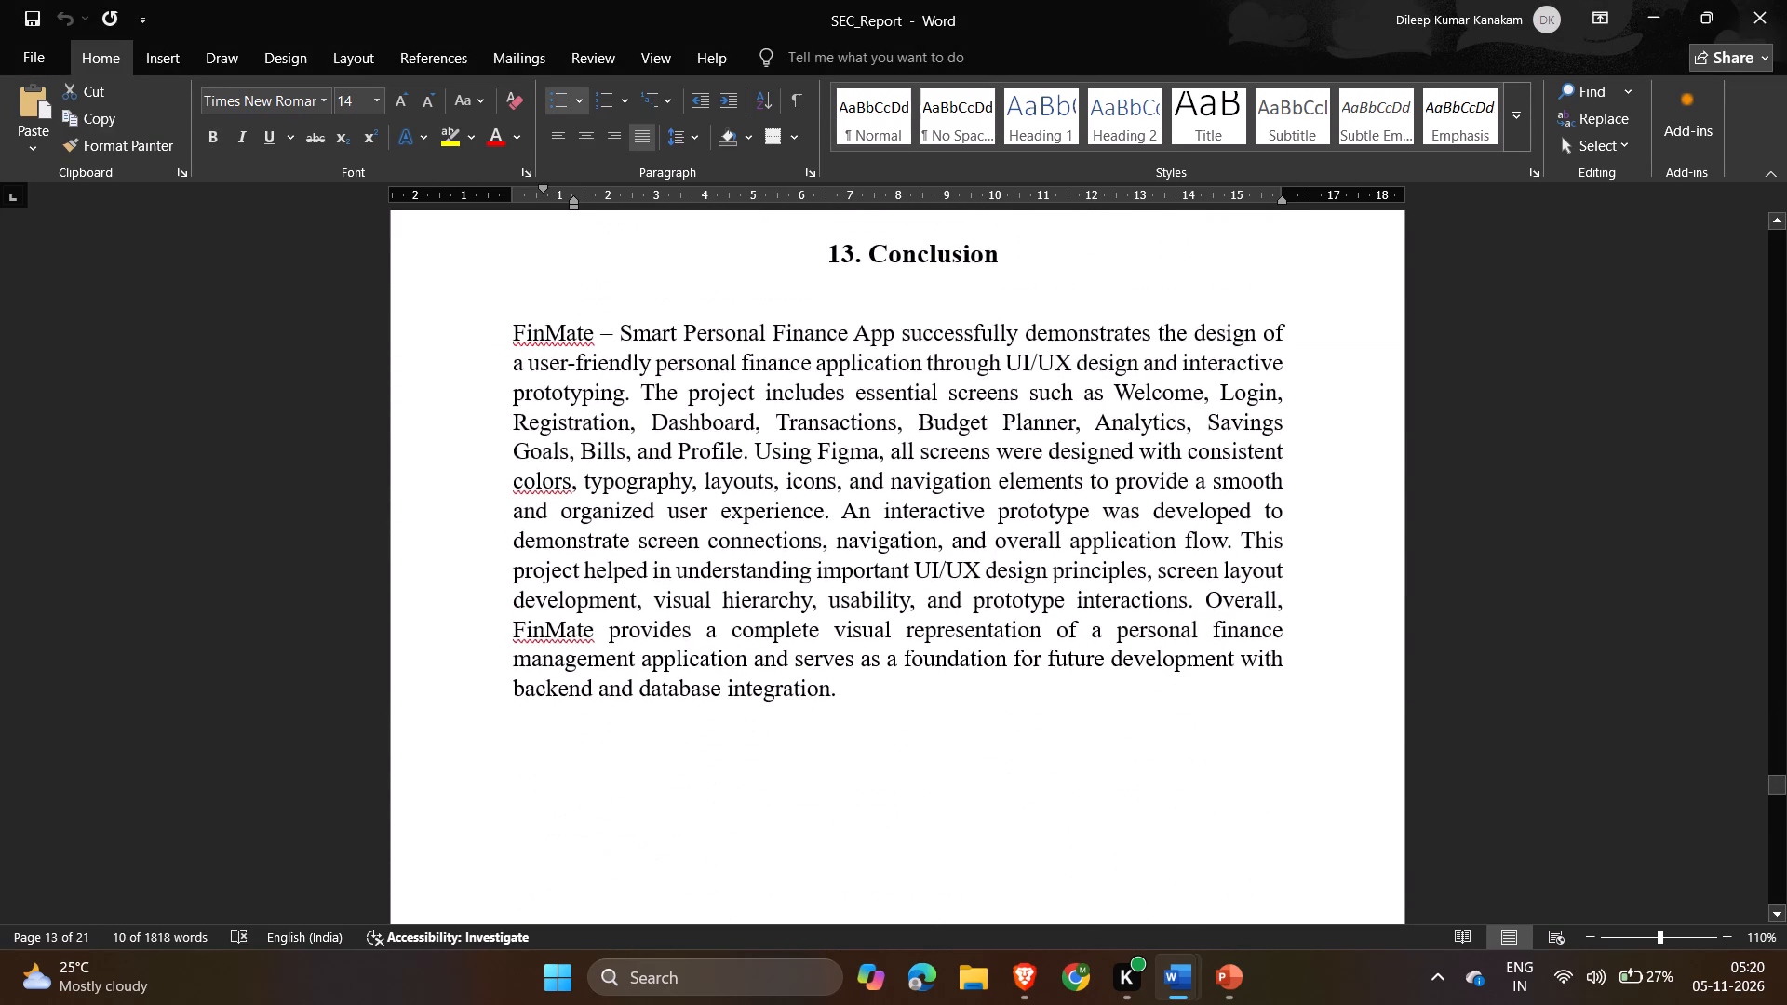
# Switch to SEC and delete the surplus blank lines above the "13. Conclusion" heading.
pyautogui.hotkey('alt', 'Tab')
pyautogui.scroll(-5, 931, 328)
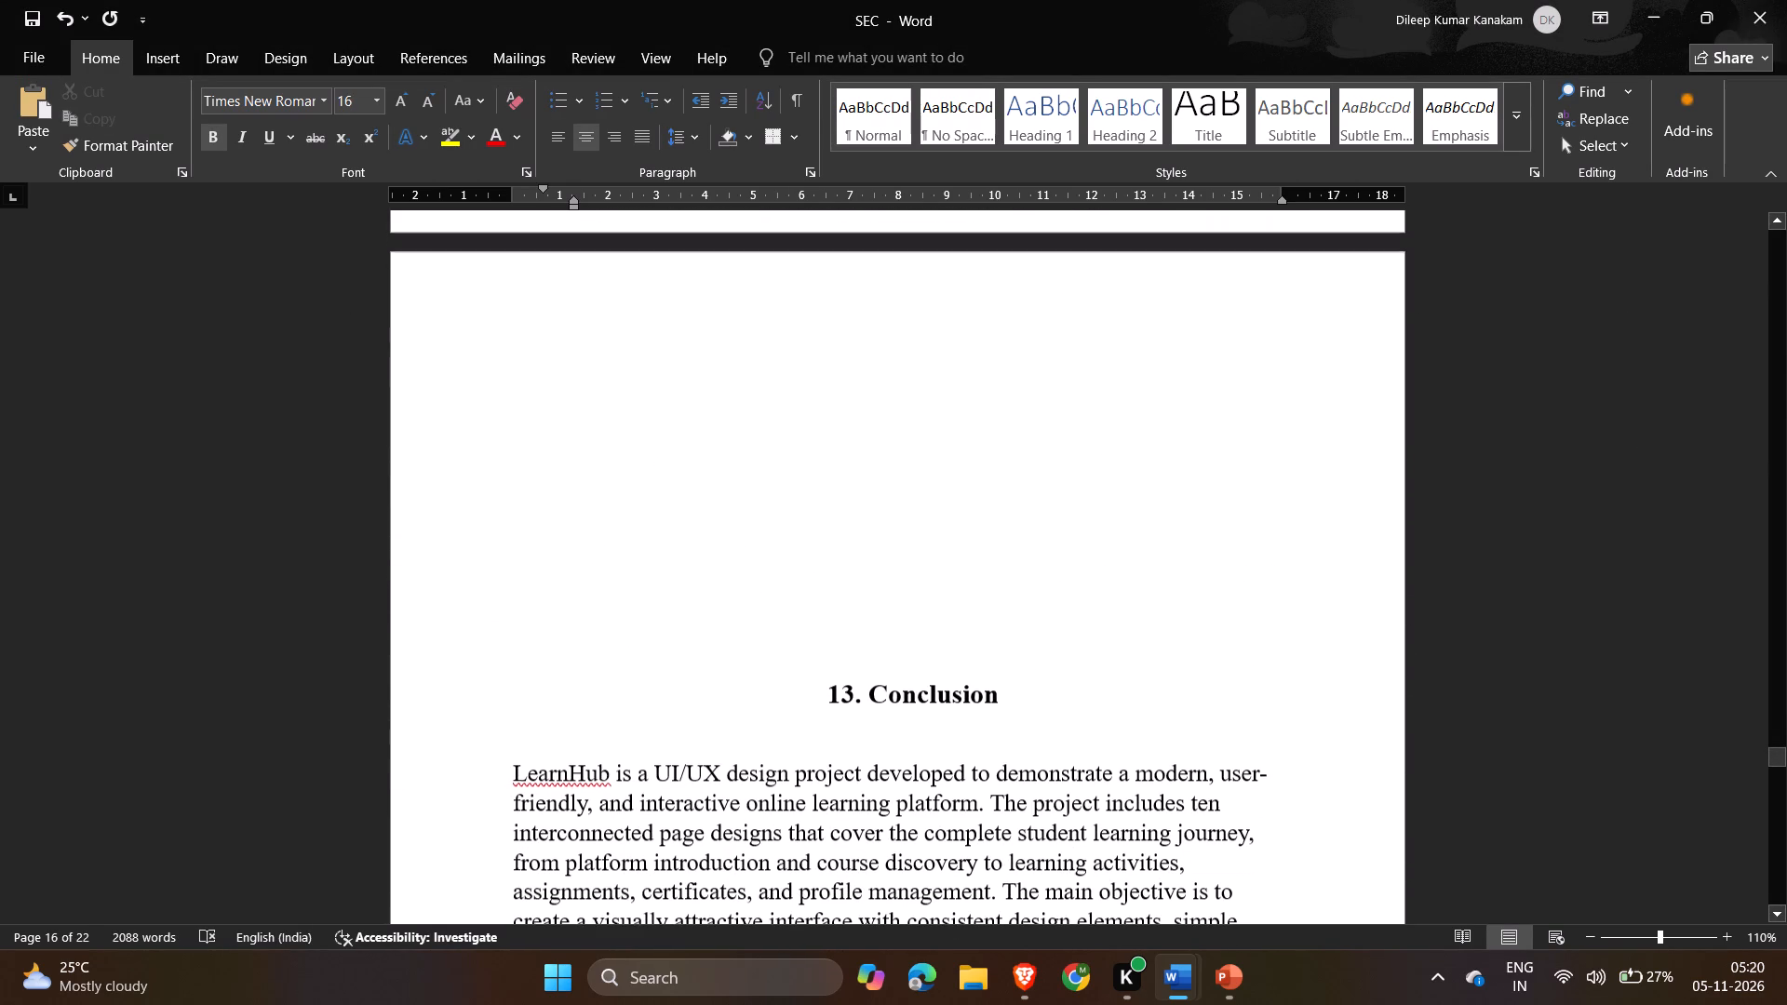
pyautogui.click(950, 284)
pyautogui.press('Delete')
pyautogui.press('Delete')
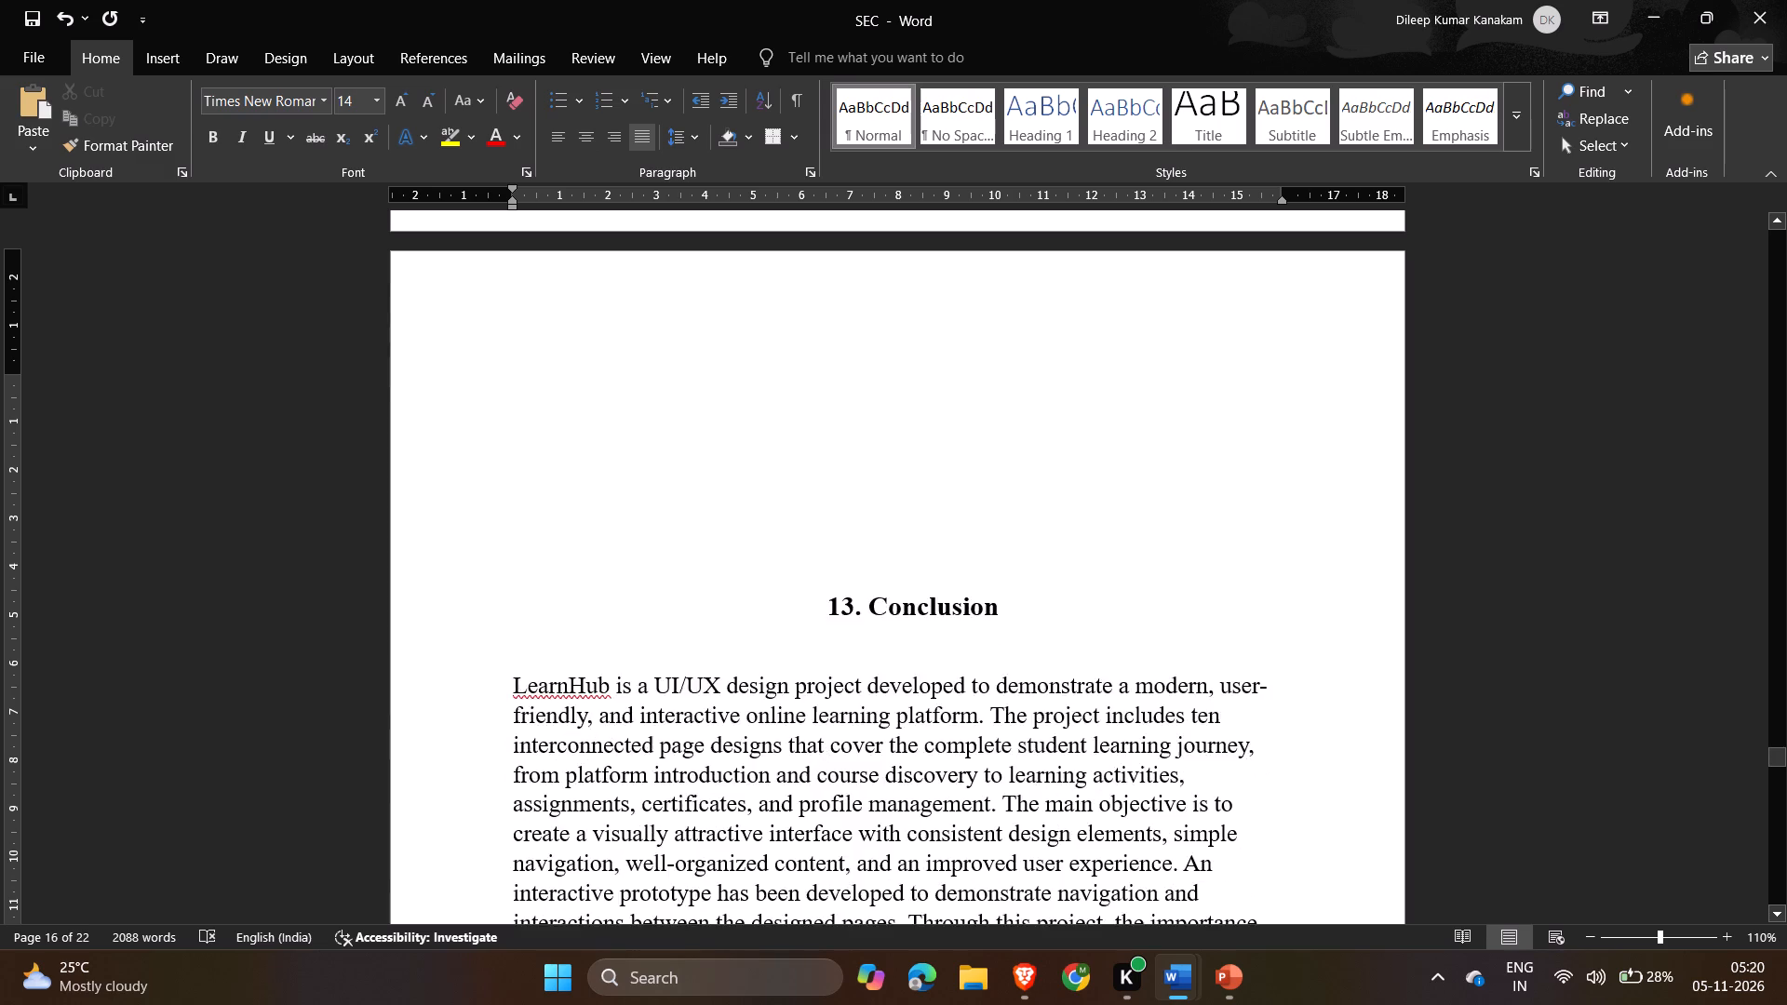
pyautogui.press('Delete')
pyautogui.press('Delete')
pyautogui.press('Delete')
pyautogui.press('Delete')
pyautogui.press('Delete')
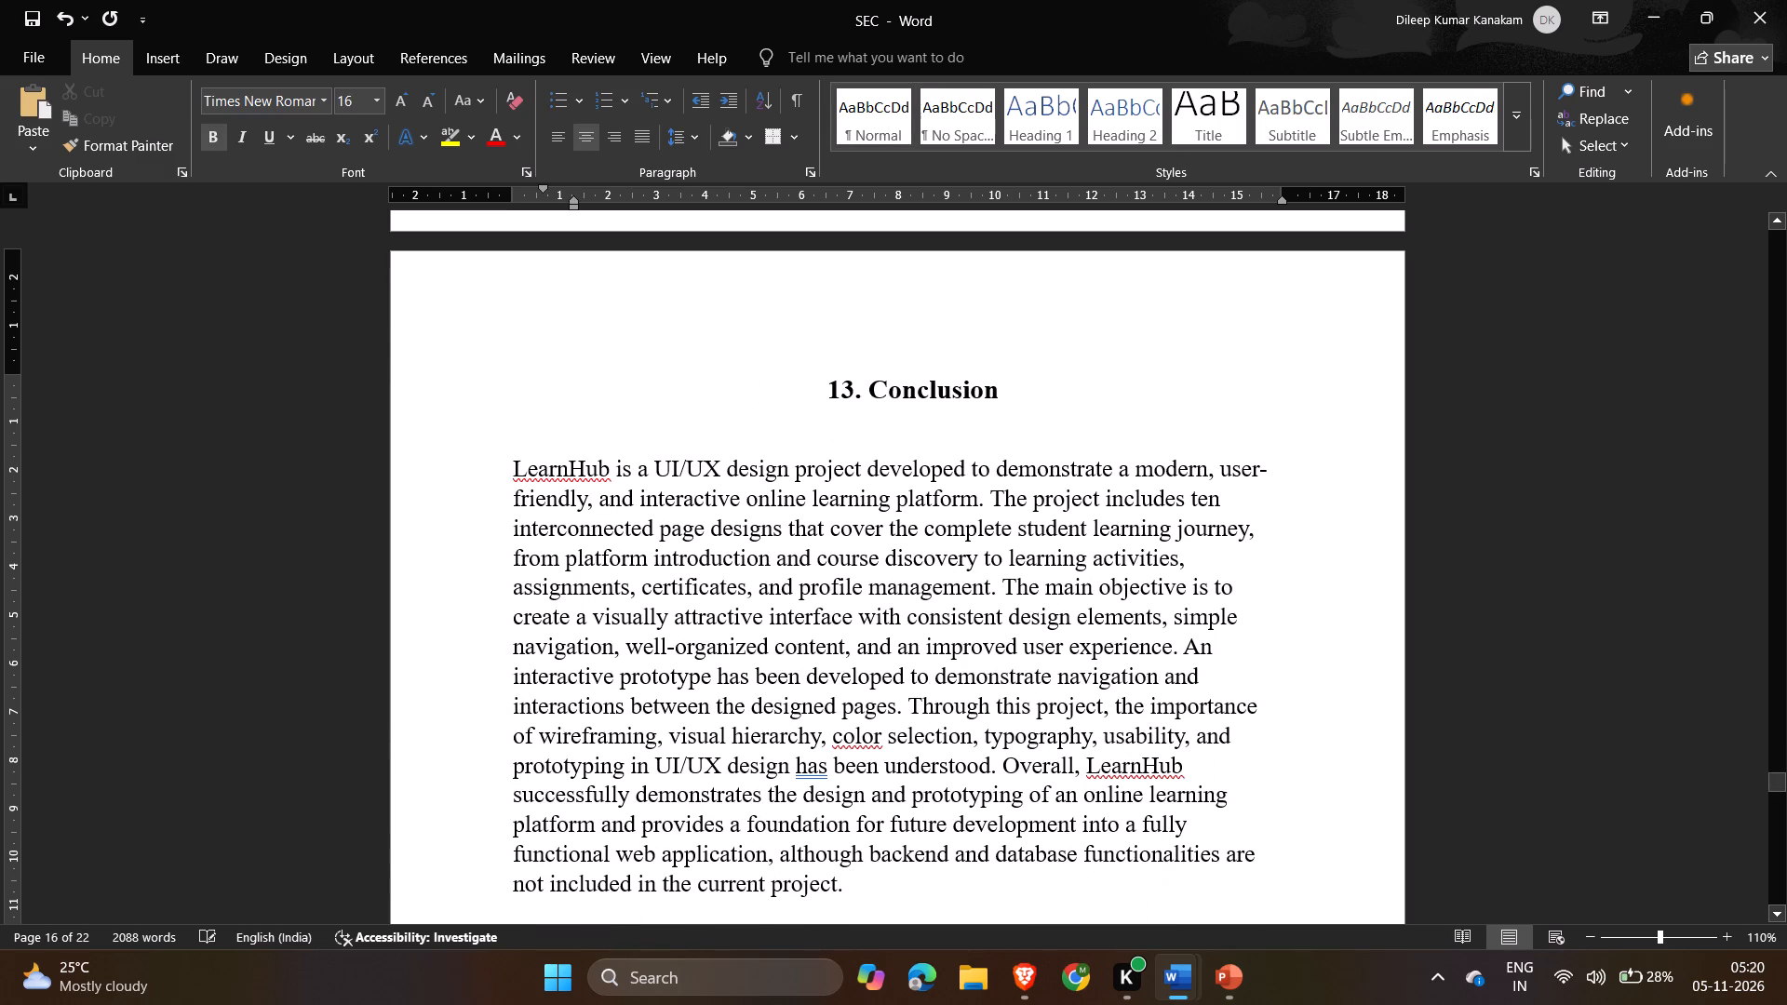
# Copy the Conclusion paragraph's formatting from SEC_Report with Format Painter and apply it to the Conclusion paragraph in SEC.
pyautogui.hotkey('alt', 'Tab')
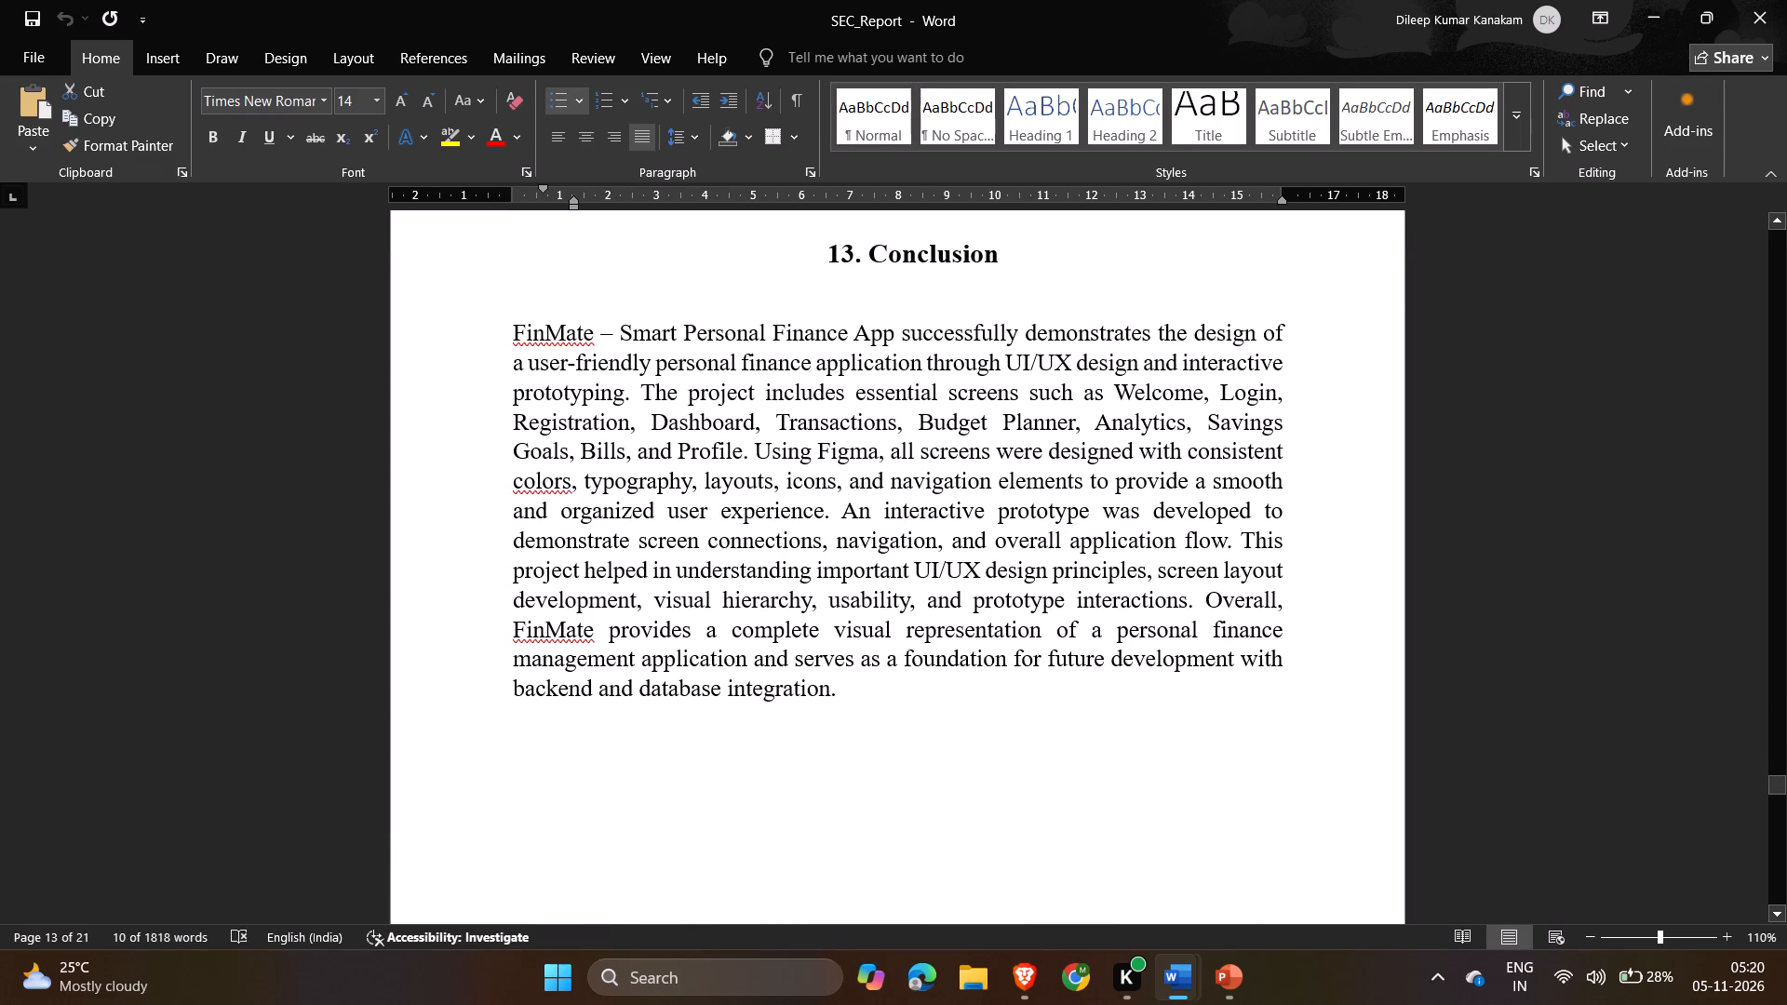
pyautogui.moveTo(869, 706); pyautogui.dragTo(508, 328)
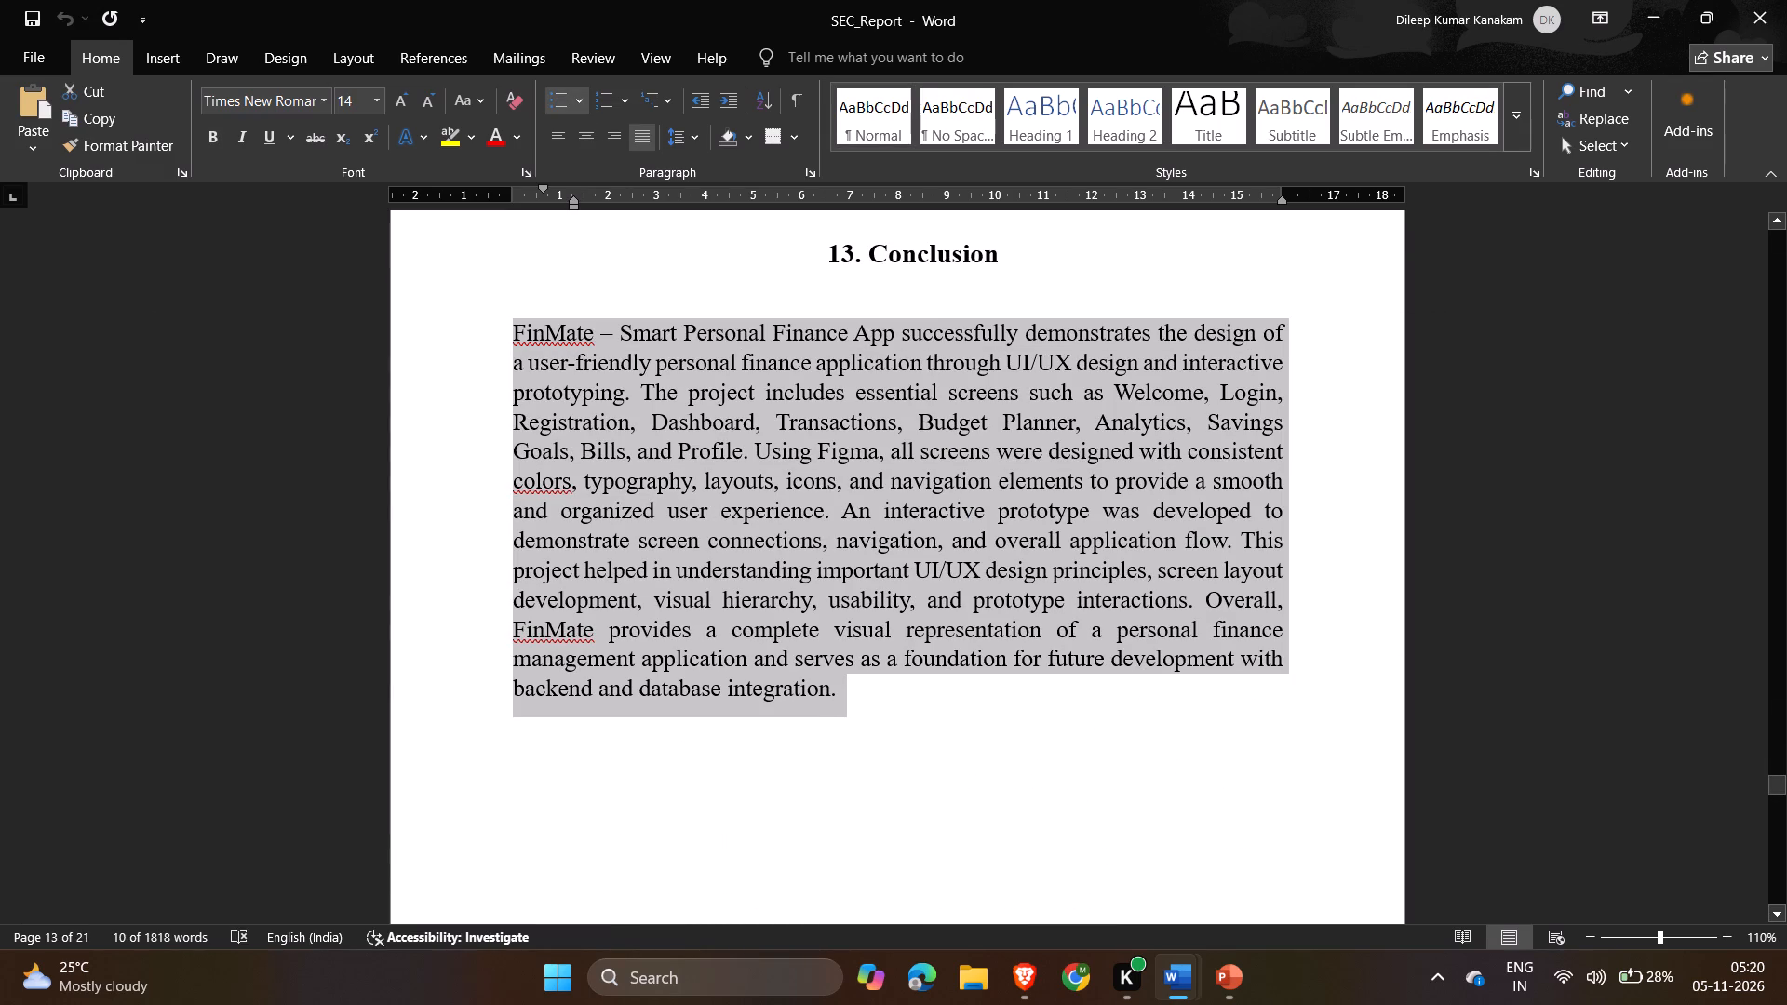
pyautogui.moveTo(508, 328); pyautogui.dragTo(507, 335)
pyautogui.click(136, 144)
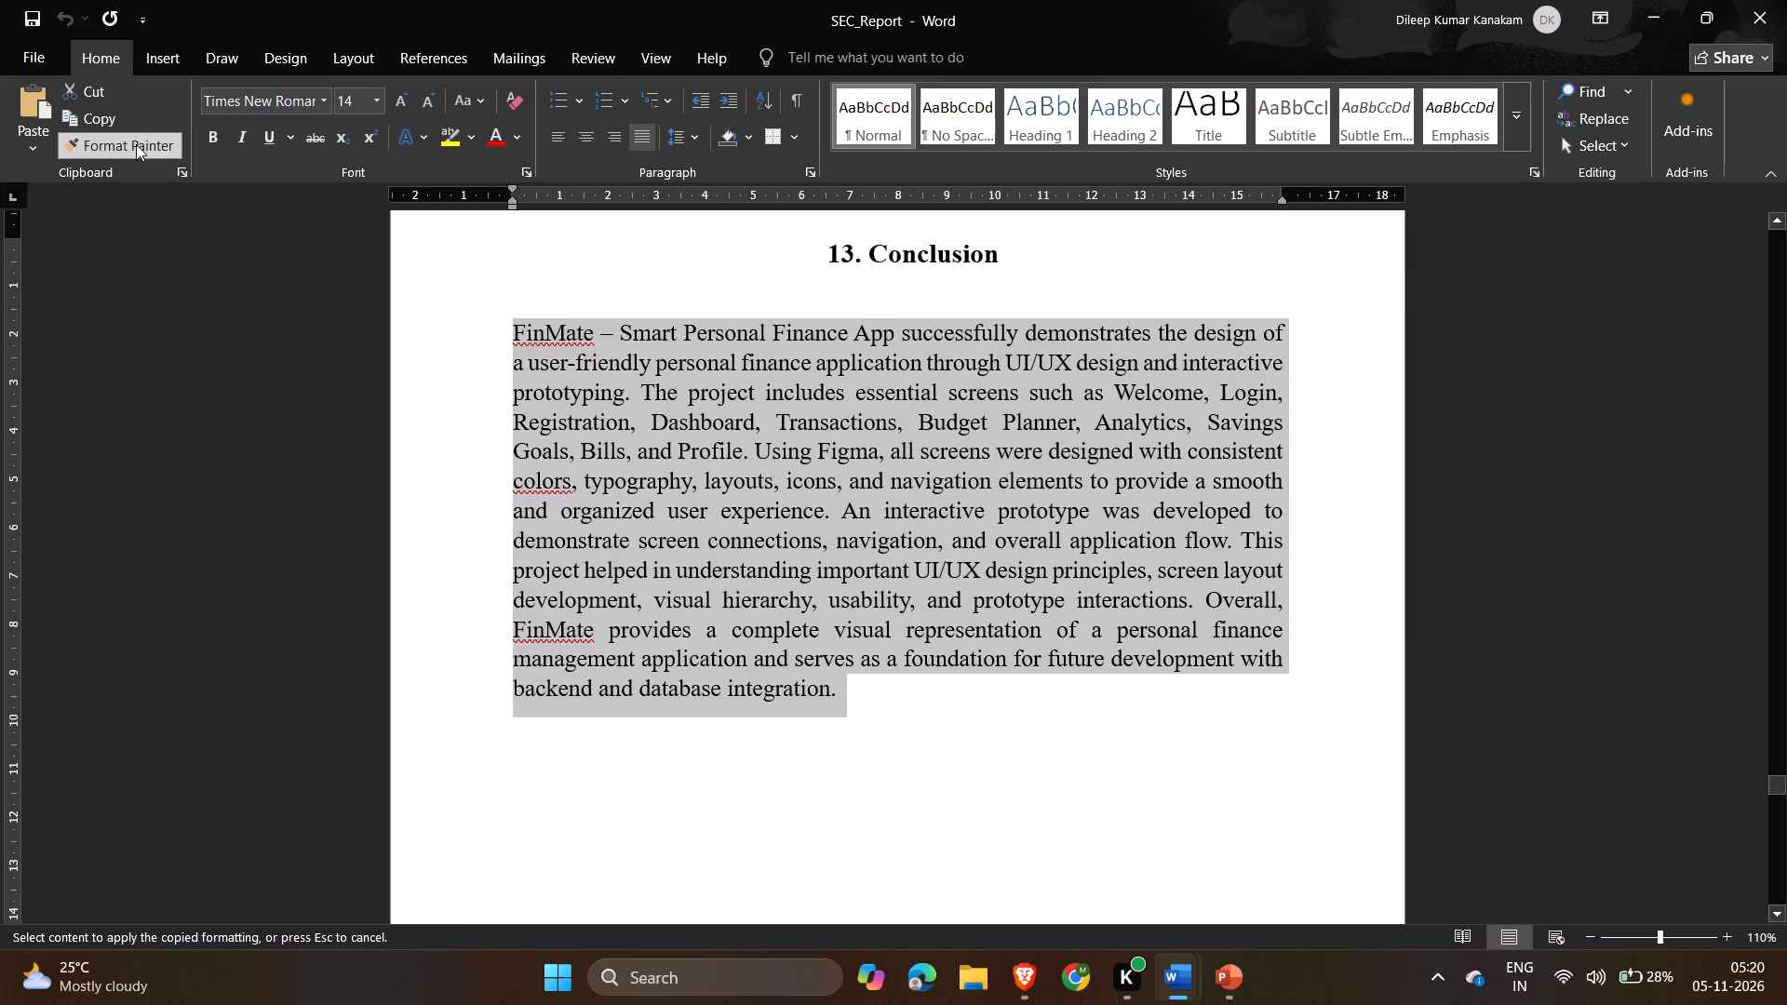
pyautogui.hotkey('alt', 'Tab')
pyautogui.scroll(-1, 925, 659)
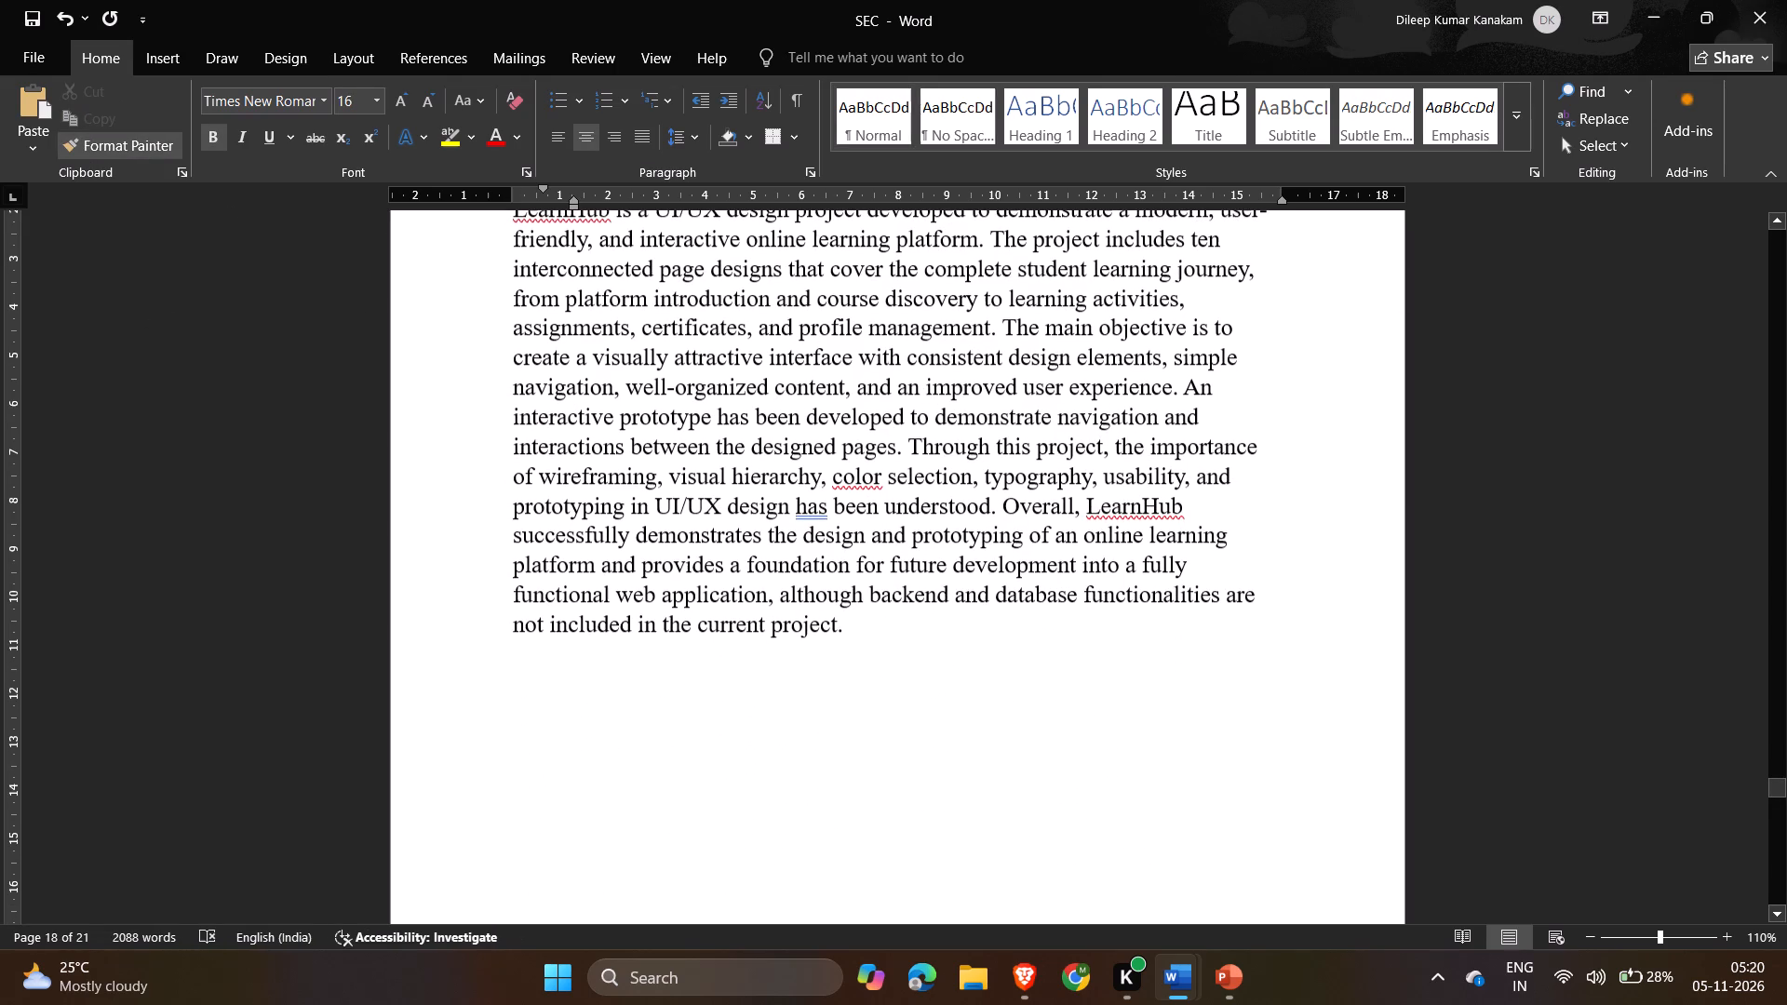
pyautogui.scroll(1, 867, 625)
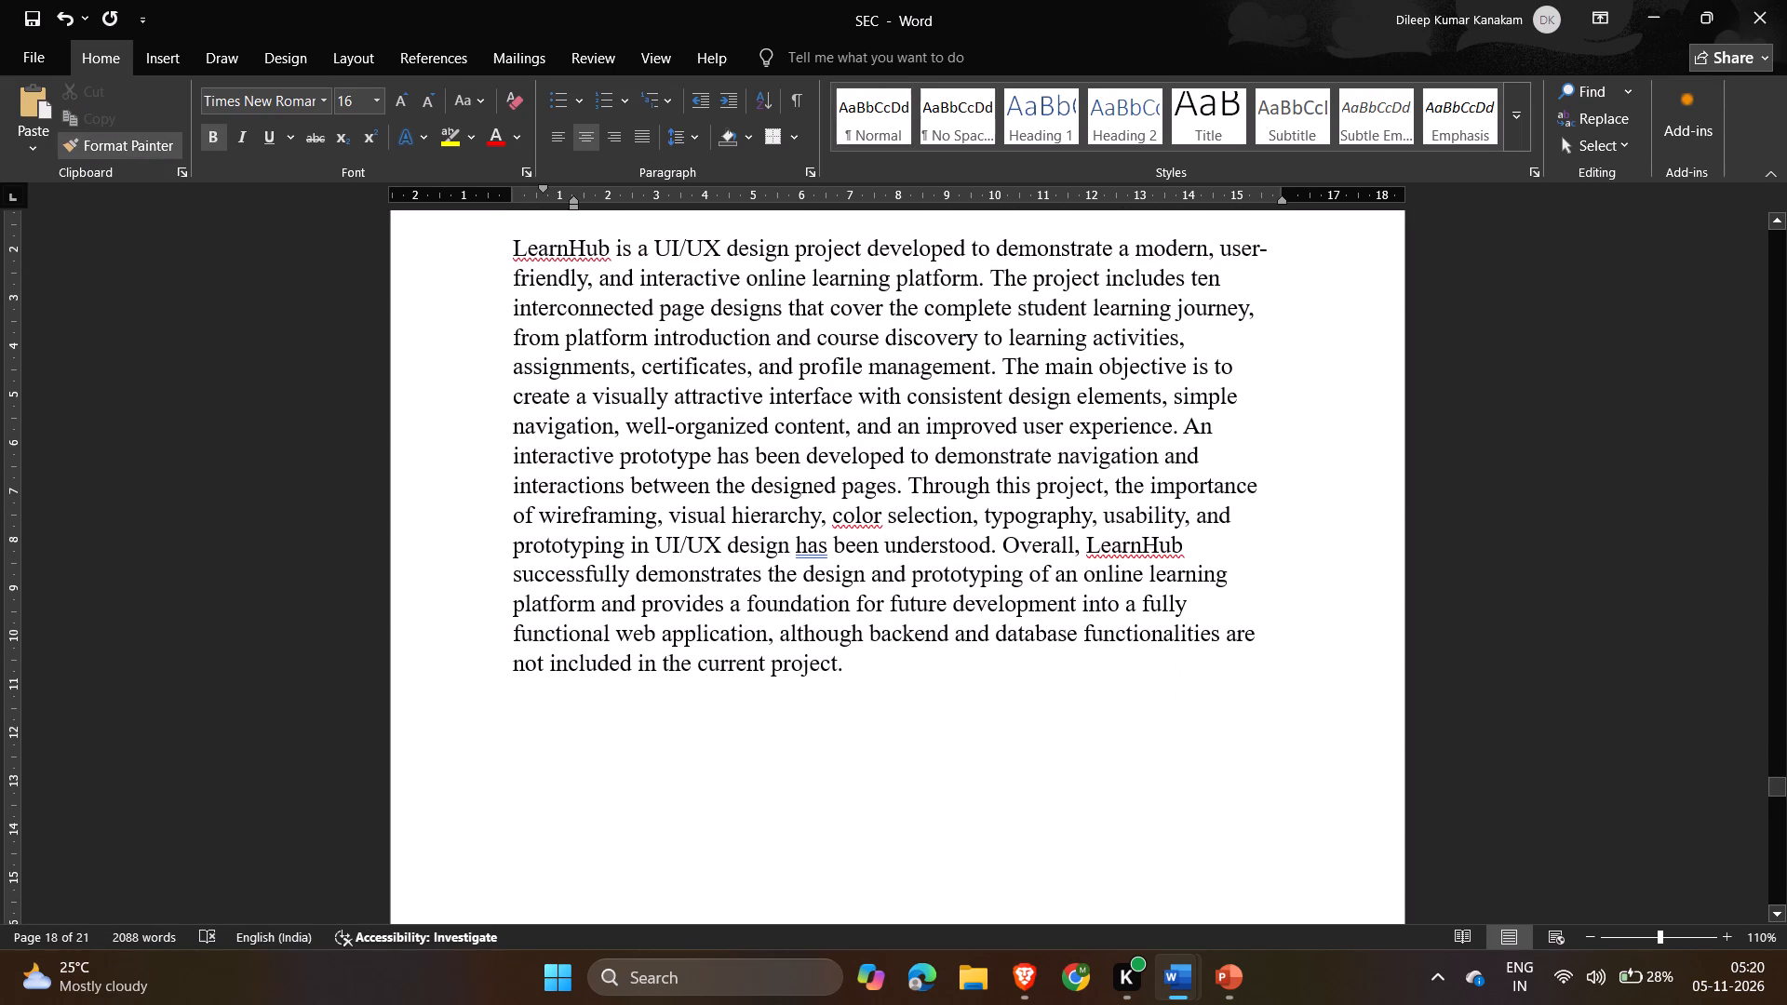
pyautogui.moveTo(867, 657); pyautogui.dragTo(559, 237)
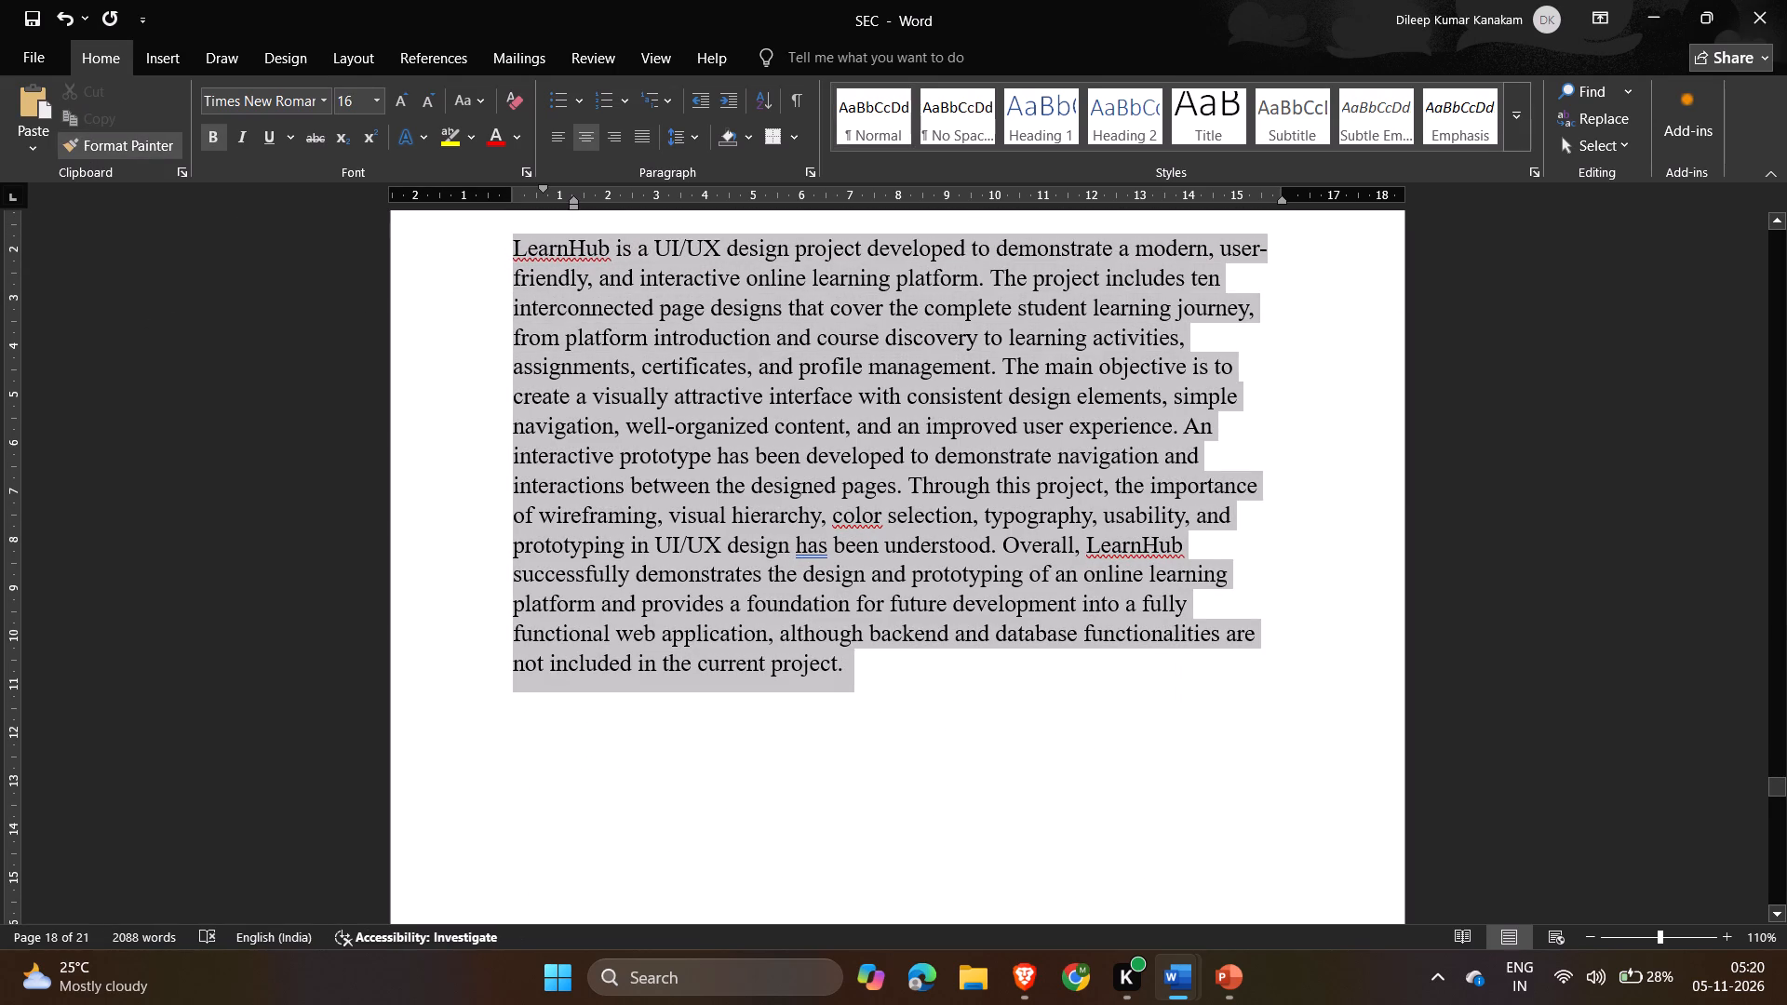
pyautogui.moveTo(559, 237); pyautogui.dragTo(502, 360)
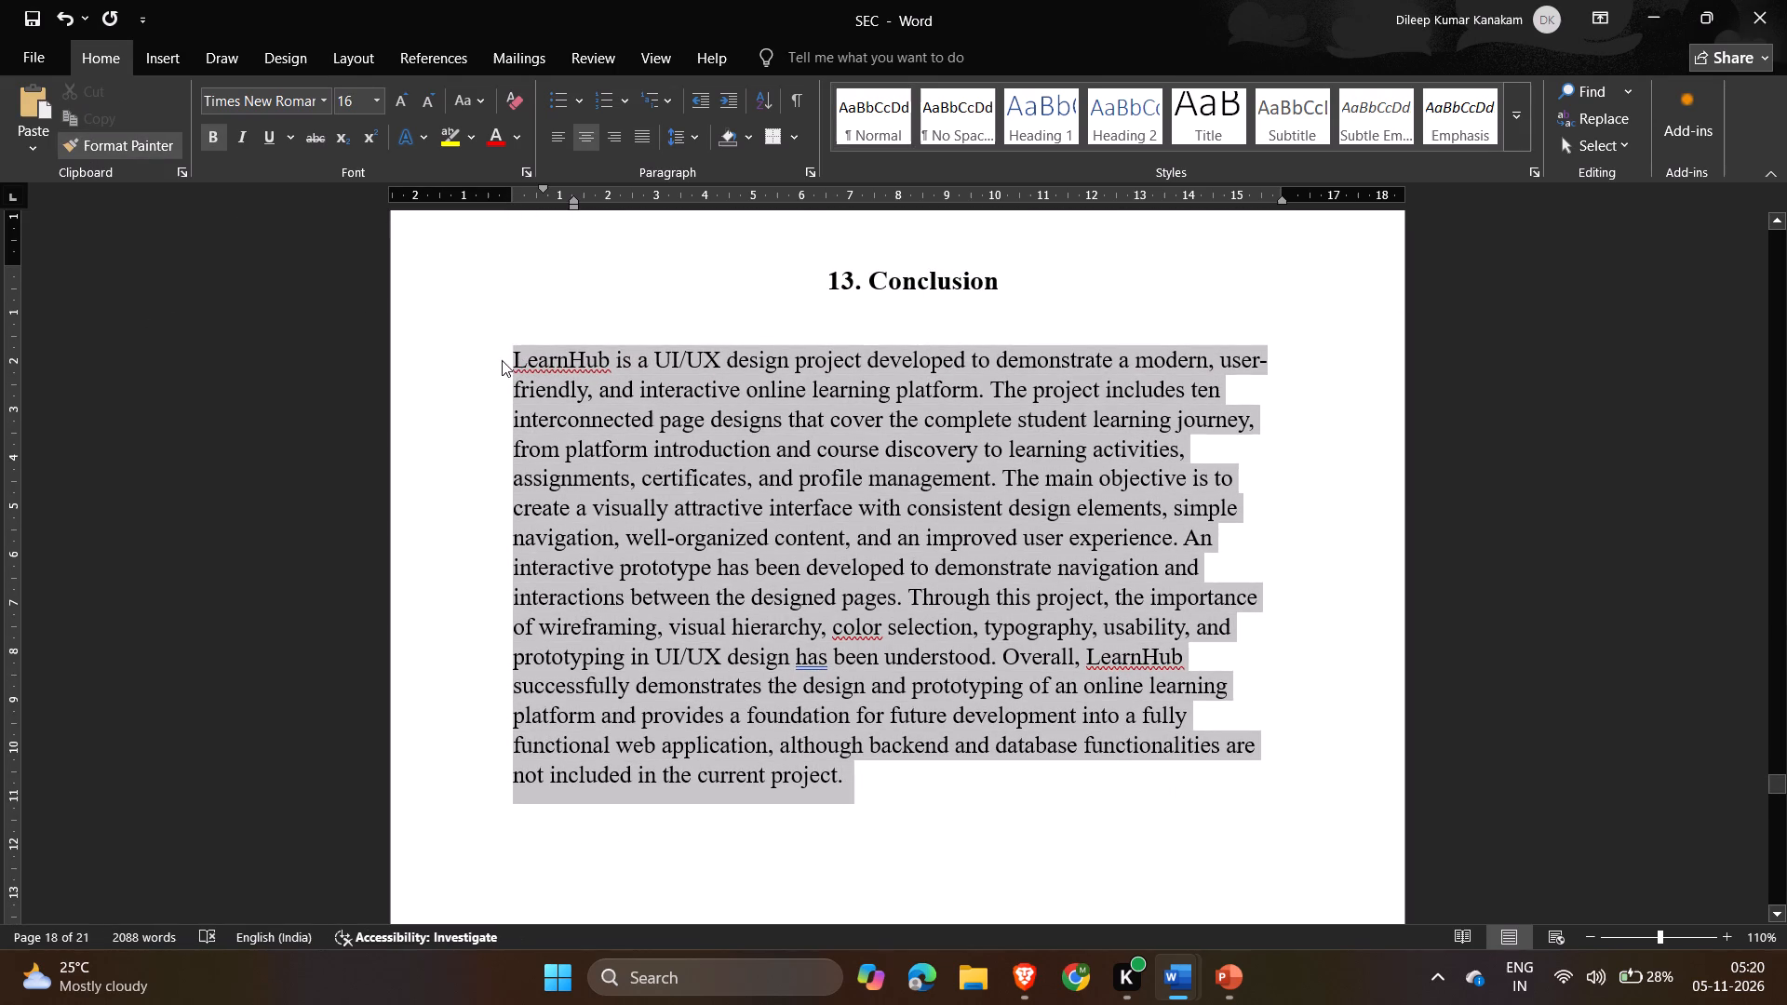
pyautogui.moveTo(502, 360); pyautogui.dragTo(504, 361)
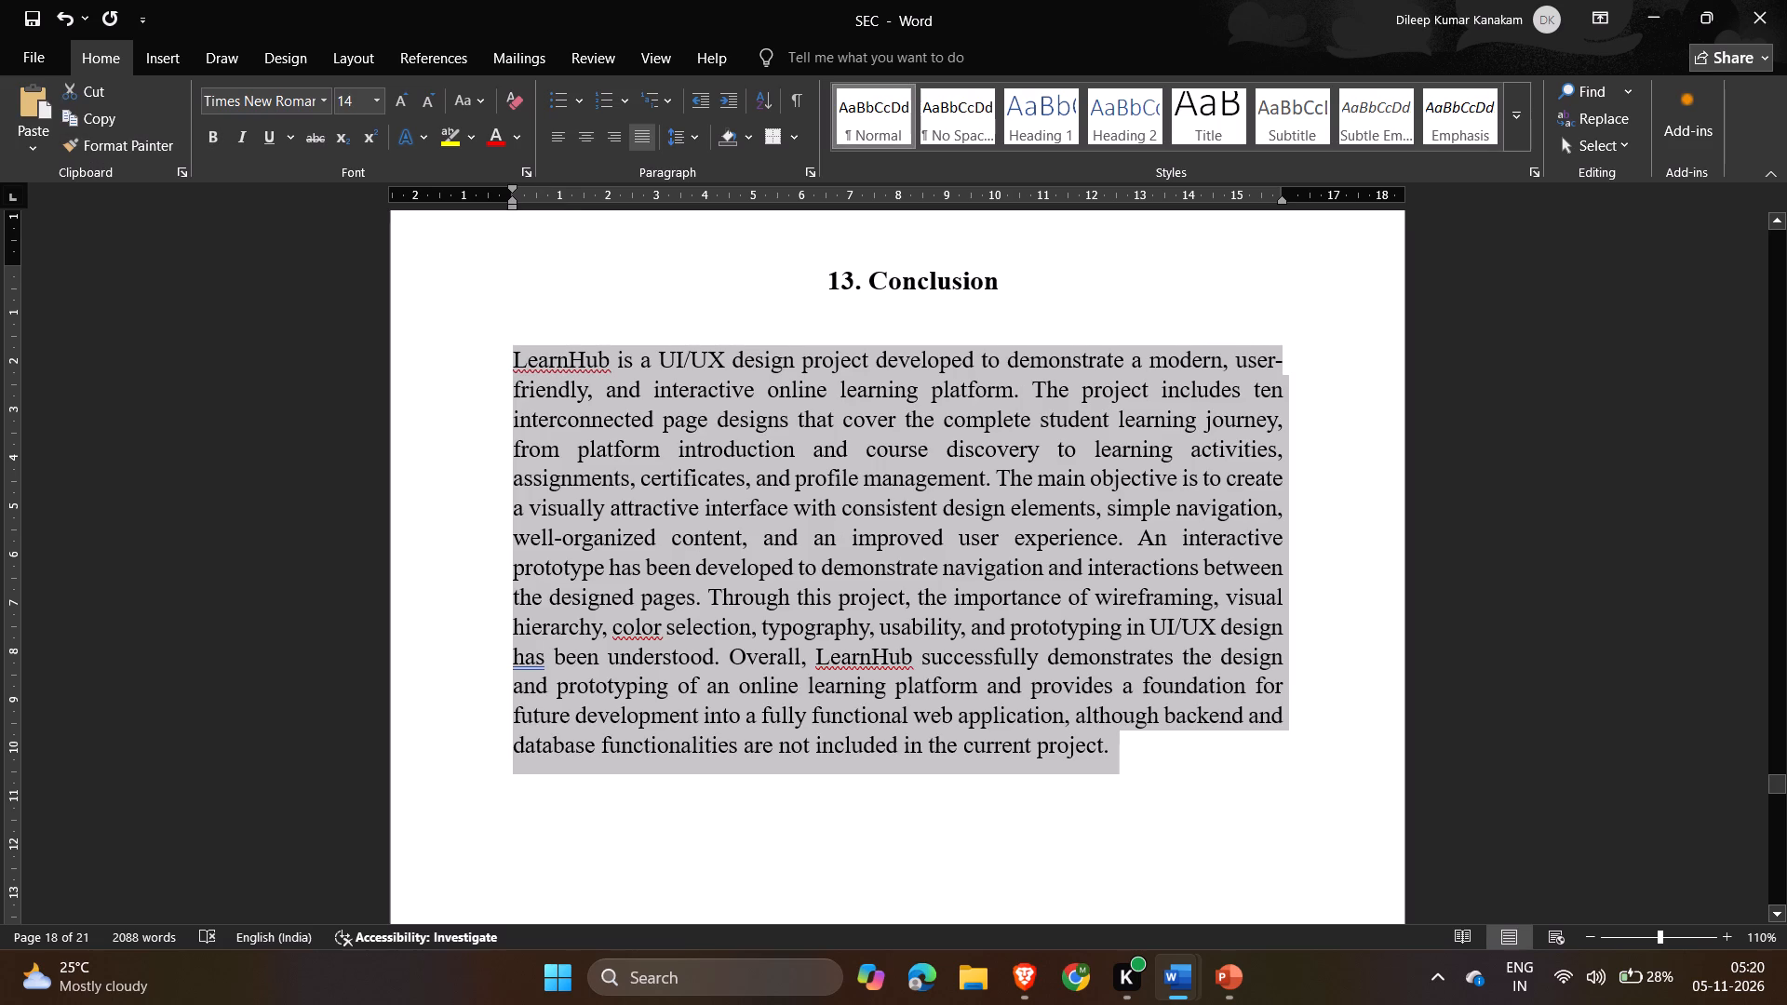
pyautogui.click(1212, 792)
# Compare the layout of the "14. Future Scope" section between SEC_Report and SEC.
pyautogui.hotkey('alt', 'Tab')
pyautogui.scroll(-3, 1212, 792)
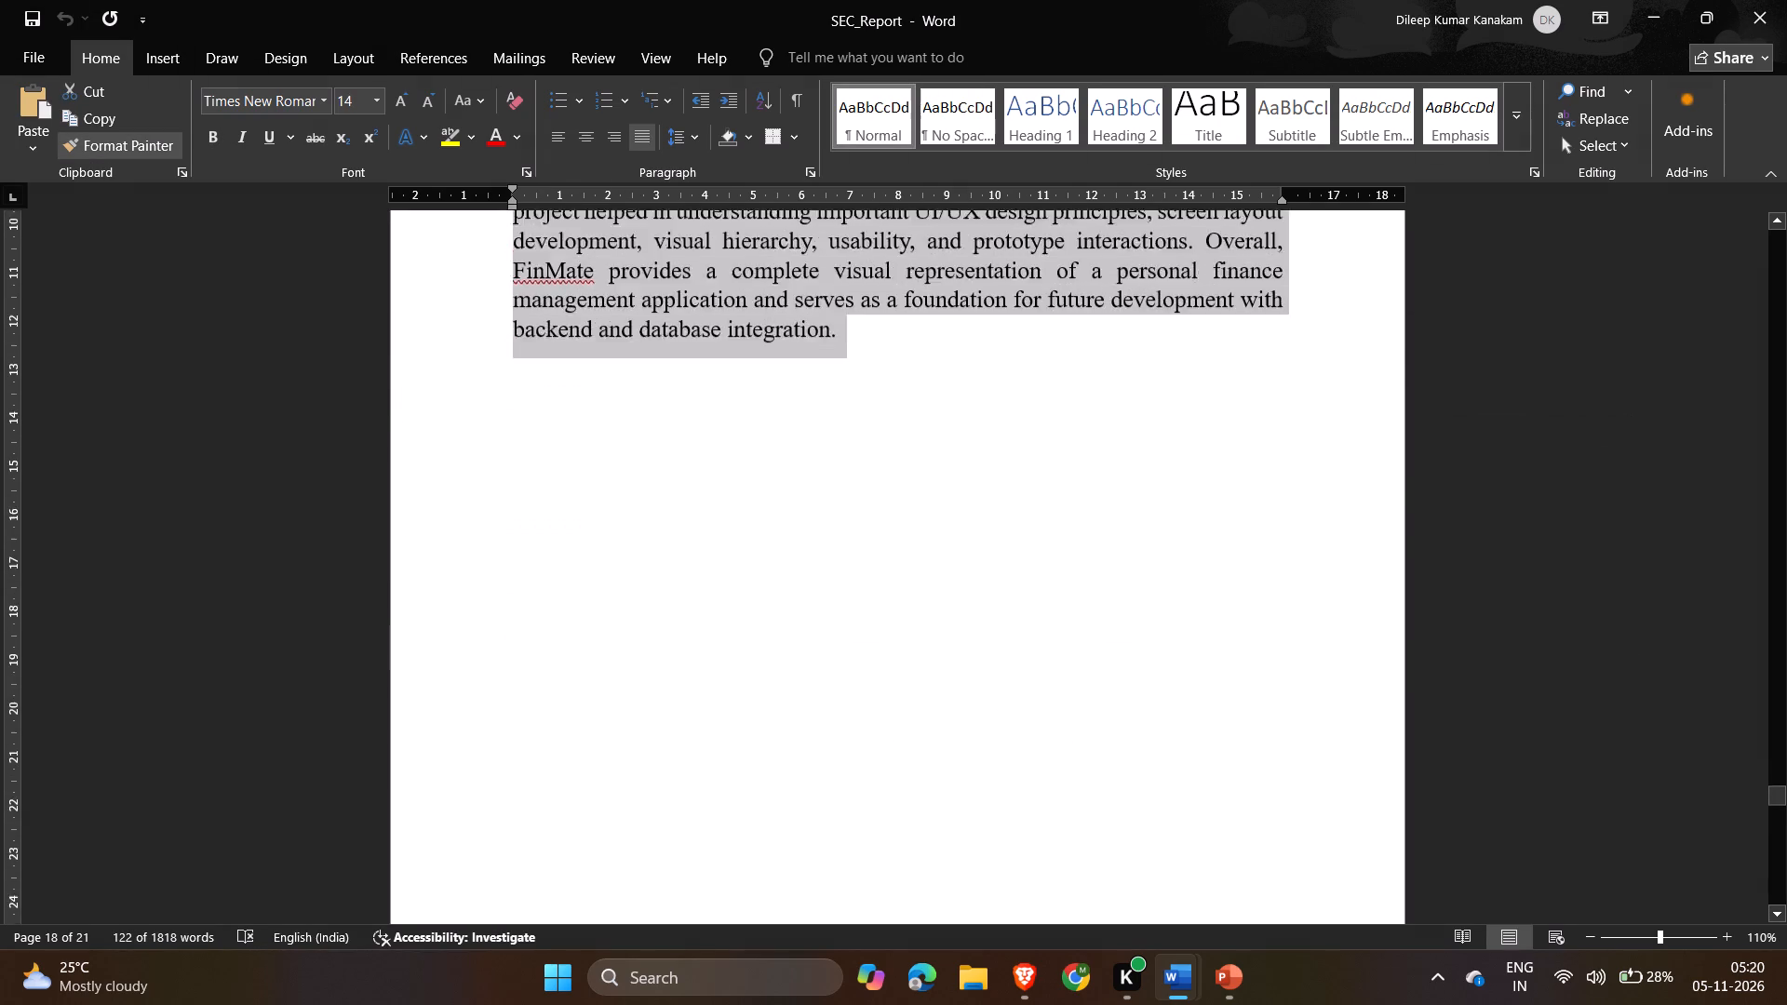
pyautogui.scroll(-3, 1212, 792)
pyautogui.click(1495, 437)
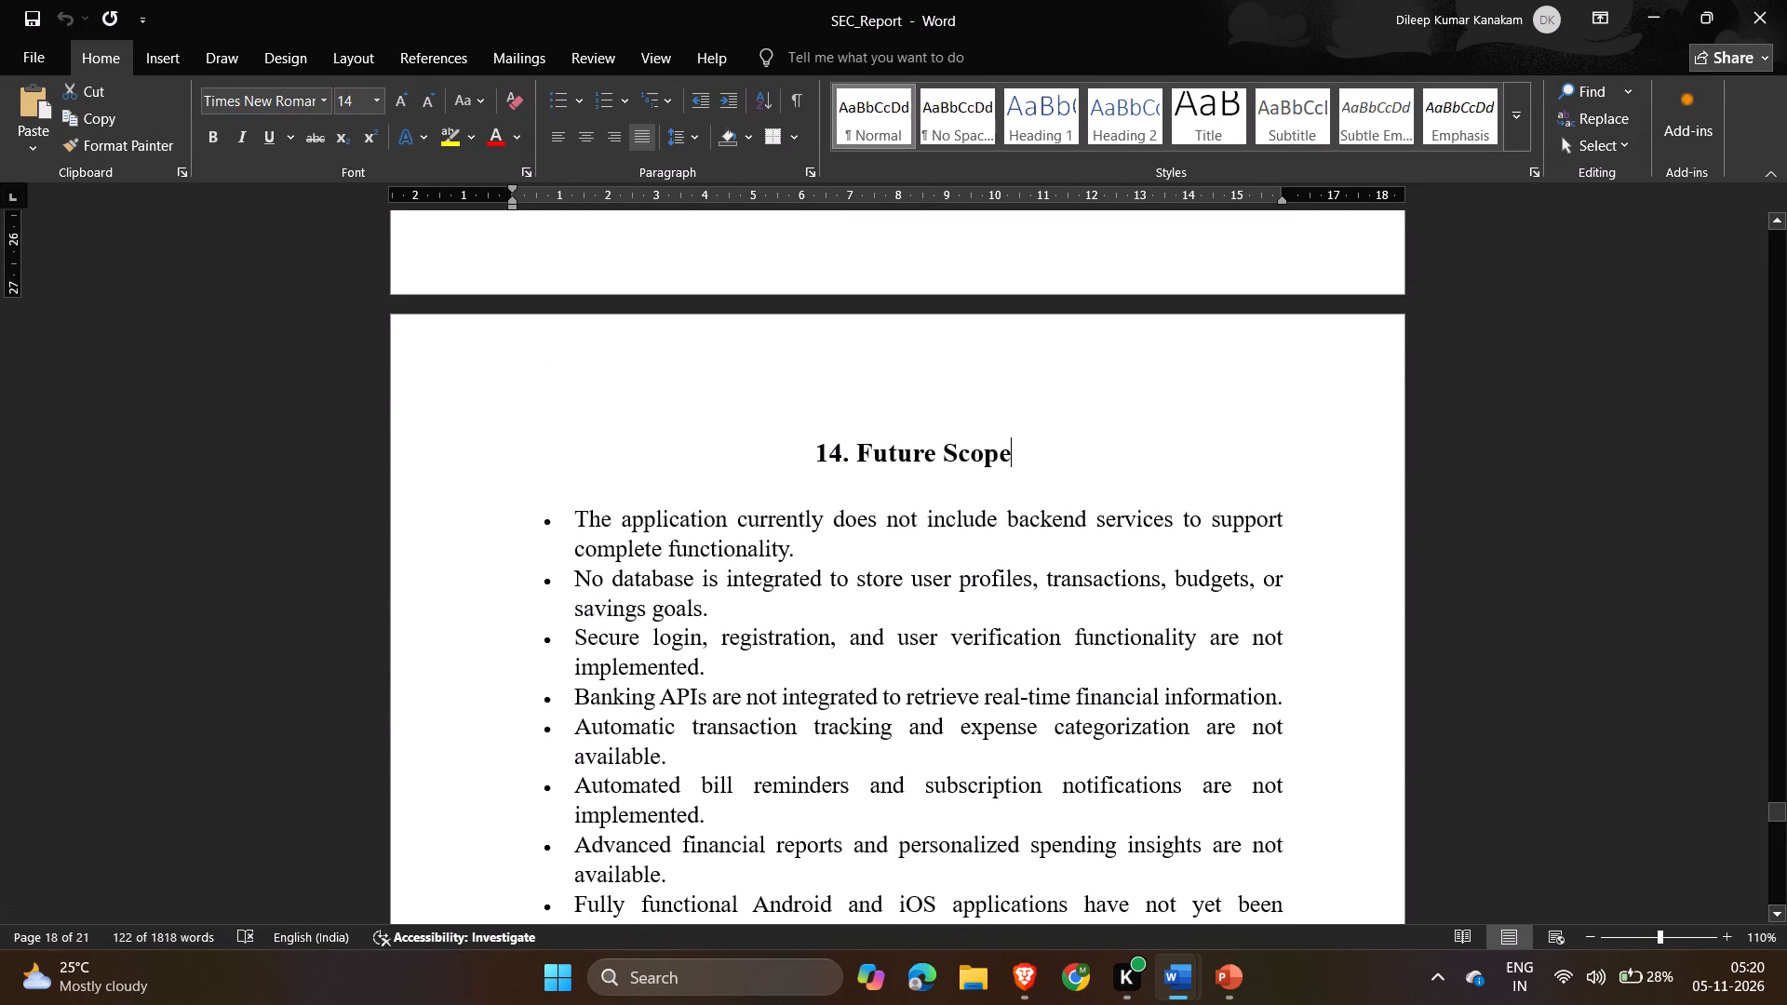
pyautogui.hotkey('alt', 'Tab')
pyautogui.scroll(-6, 1495, 437)
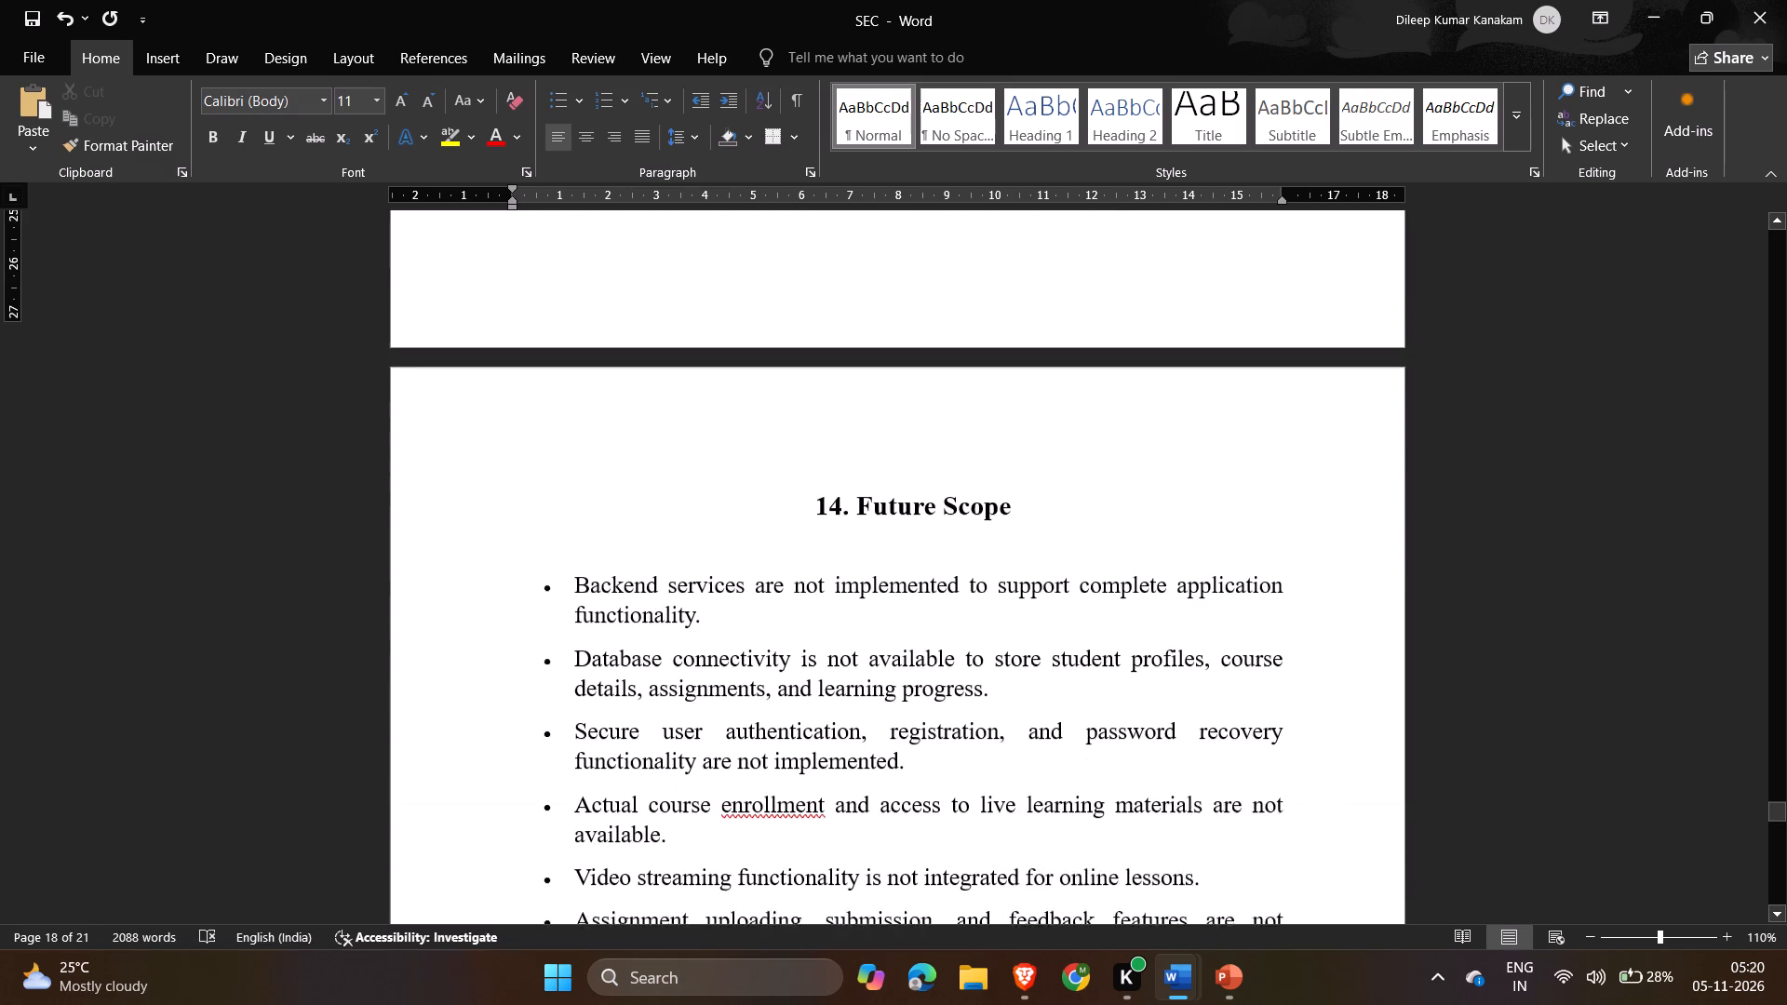
pyautogui.hotkey('alt', 'Tab')
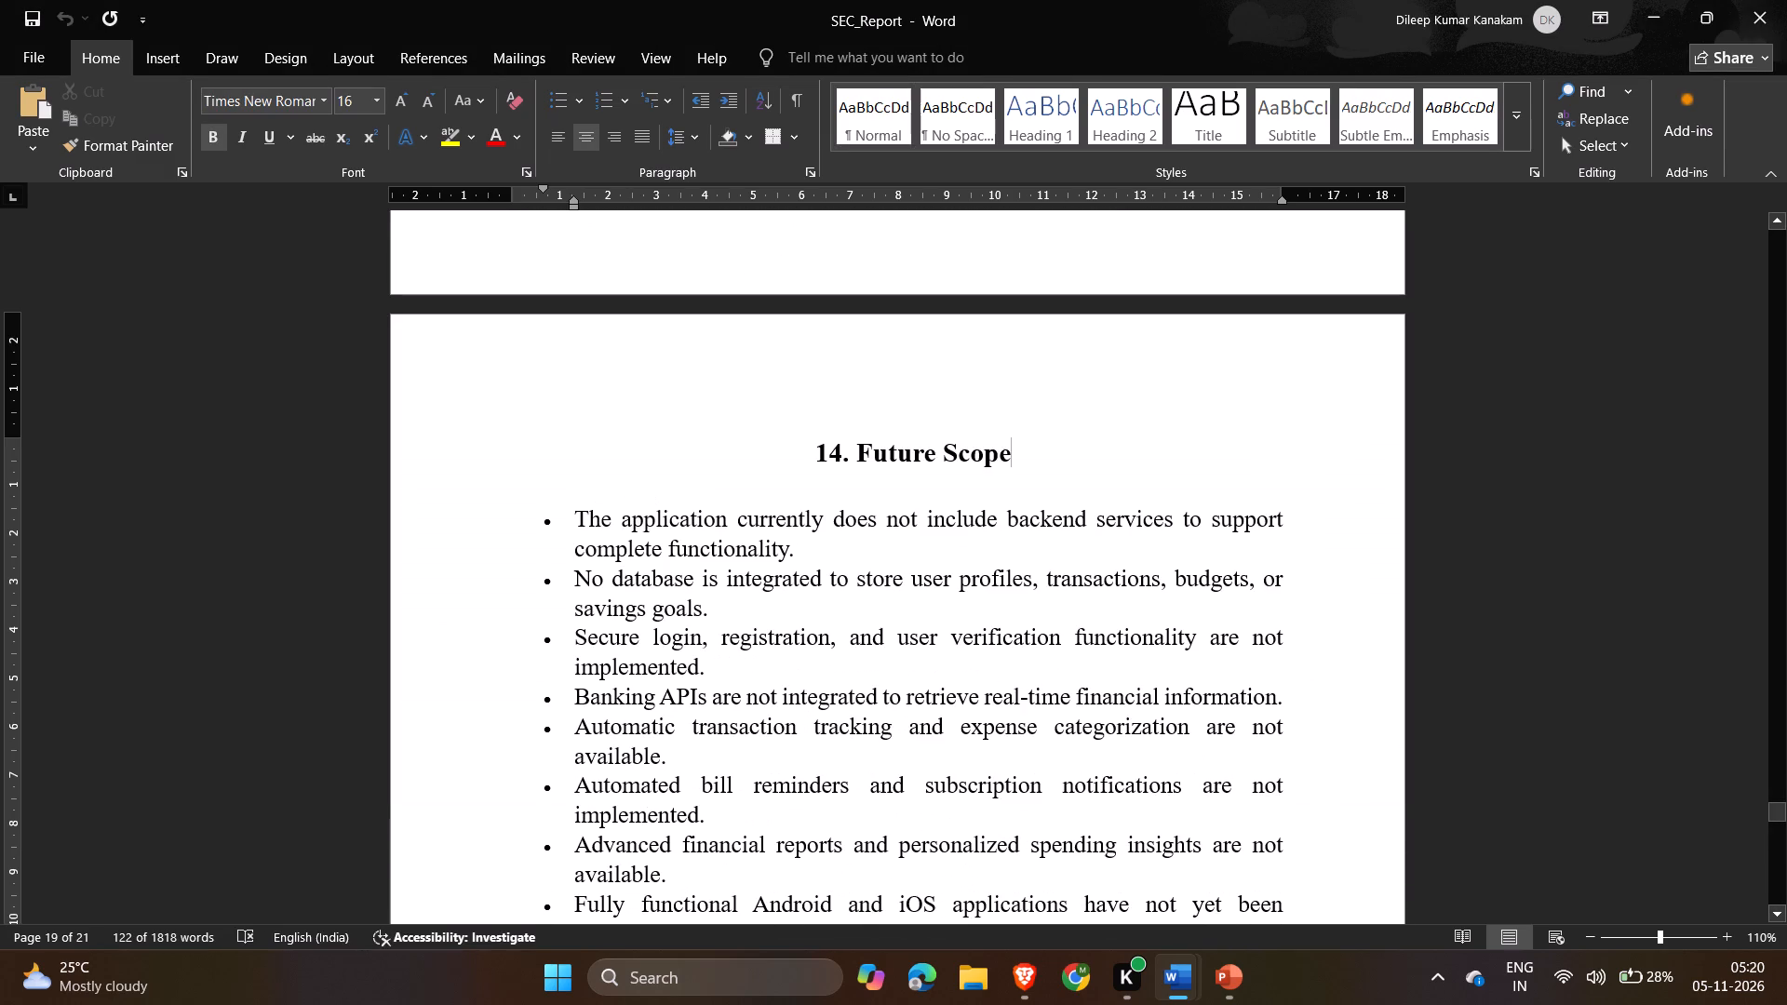
pyautogui.hotkey('alt', 'Tab')
pyautogui.scroll(-3, 1495, 437)
pyautogui.hotkey('alt', 'Tab')
pyautogui.scroll(-5, 1495, 437)
pyautogui.hotkey('alt', 'Tab')
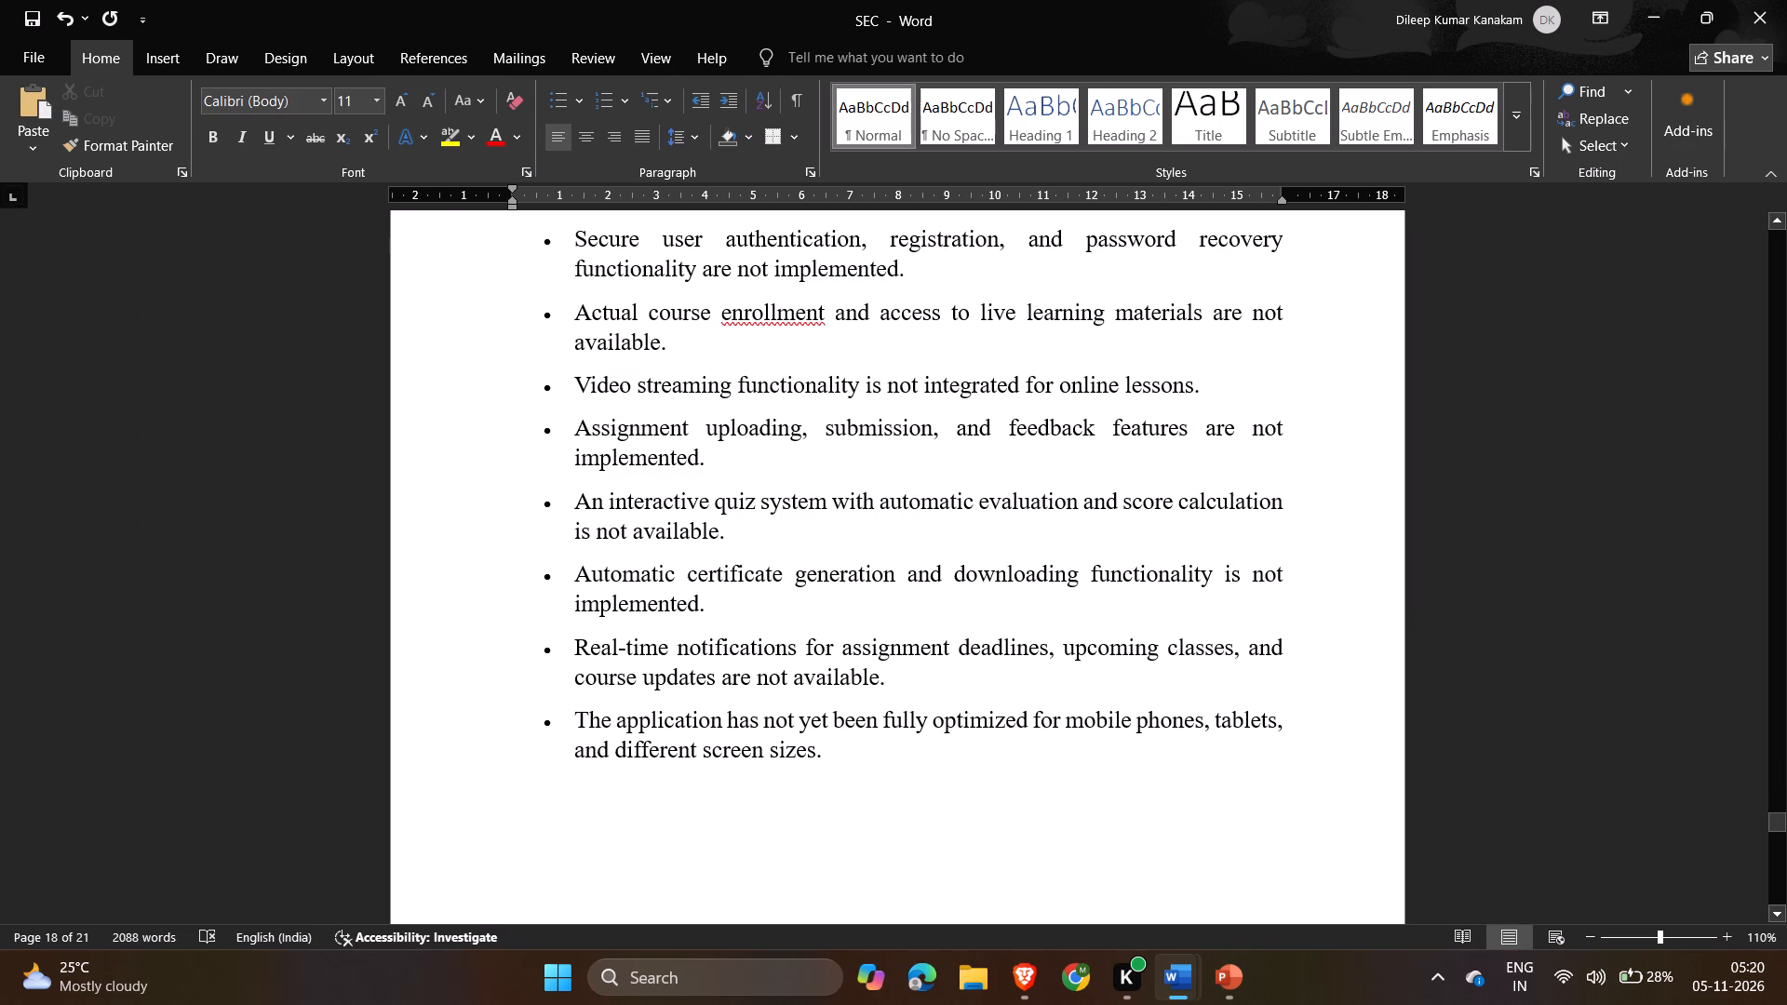
# Delete the surplus blank lines above the "15. References" heading in SEC.
pyautogui.scroll(-5, 1495, 437)
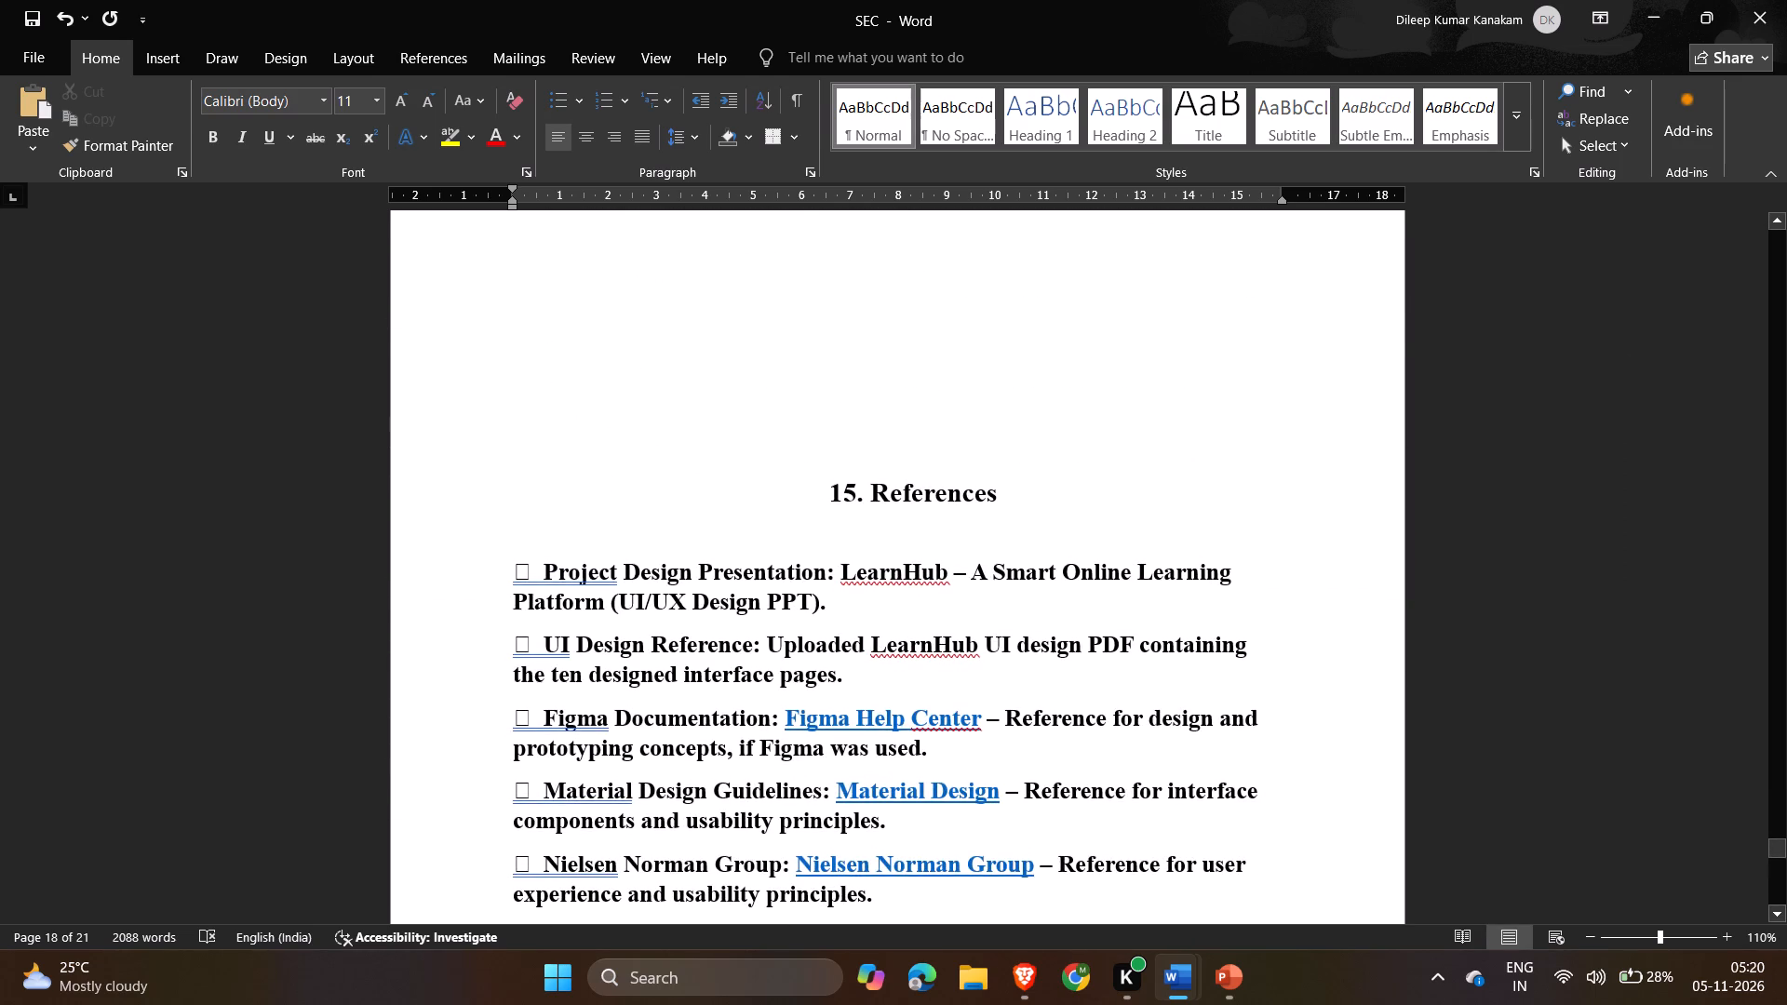
pyautogui.scroll(1, 1272, 370)
pyautogui.click(960, 386)
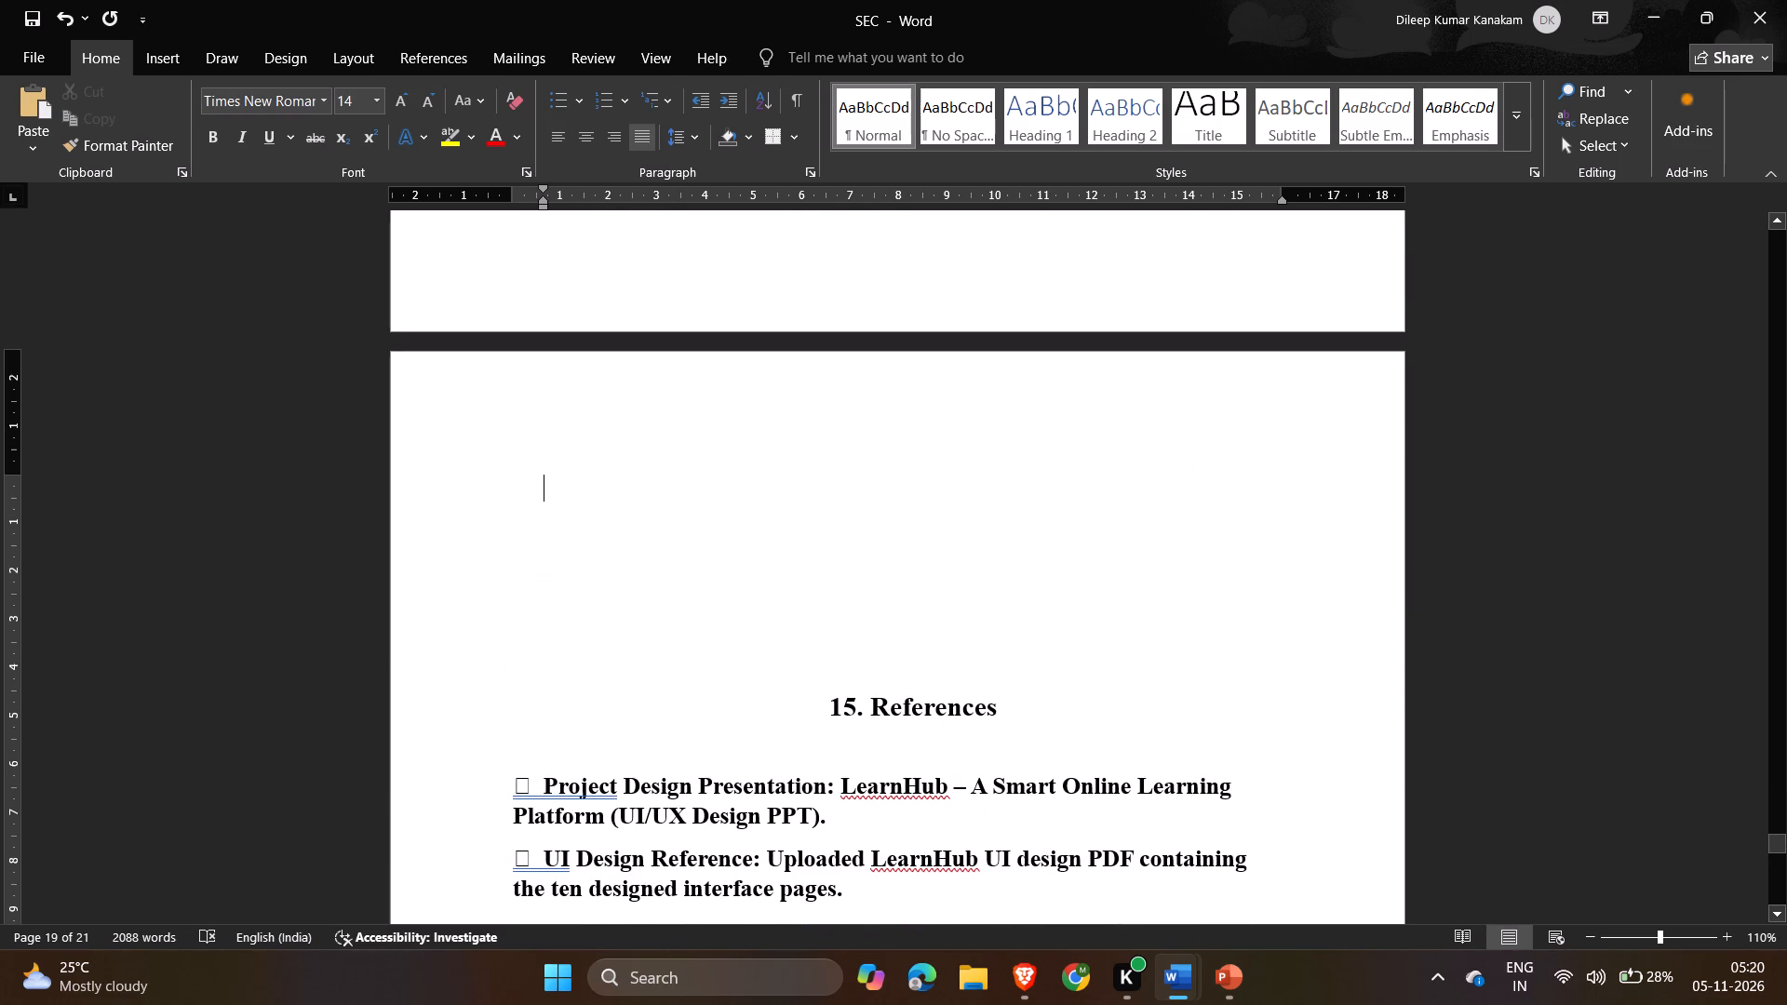
pyautogui.press('Delete')
pyautogui.press('Delete')
pyautogui.press('Delete')
pyautogui.press('Delete')
pyautogui.press('Delete')
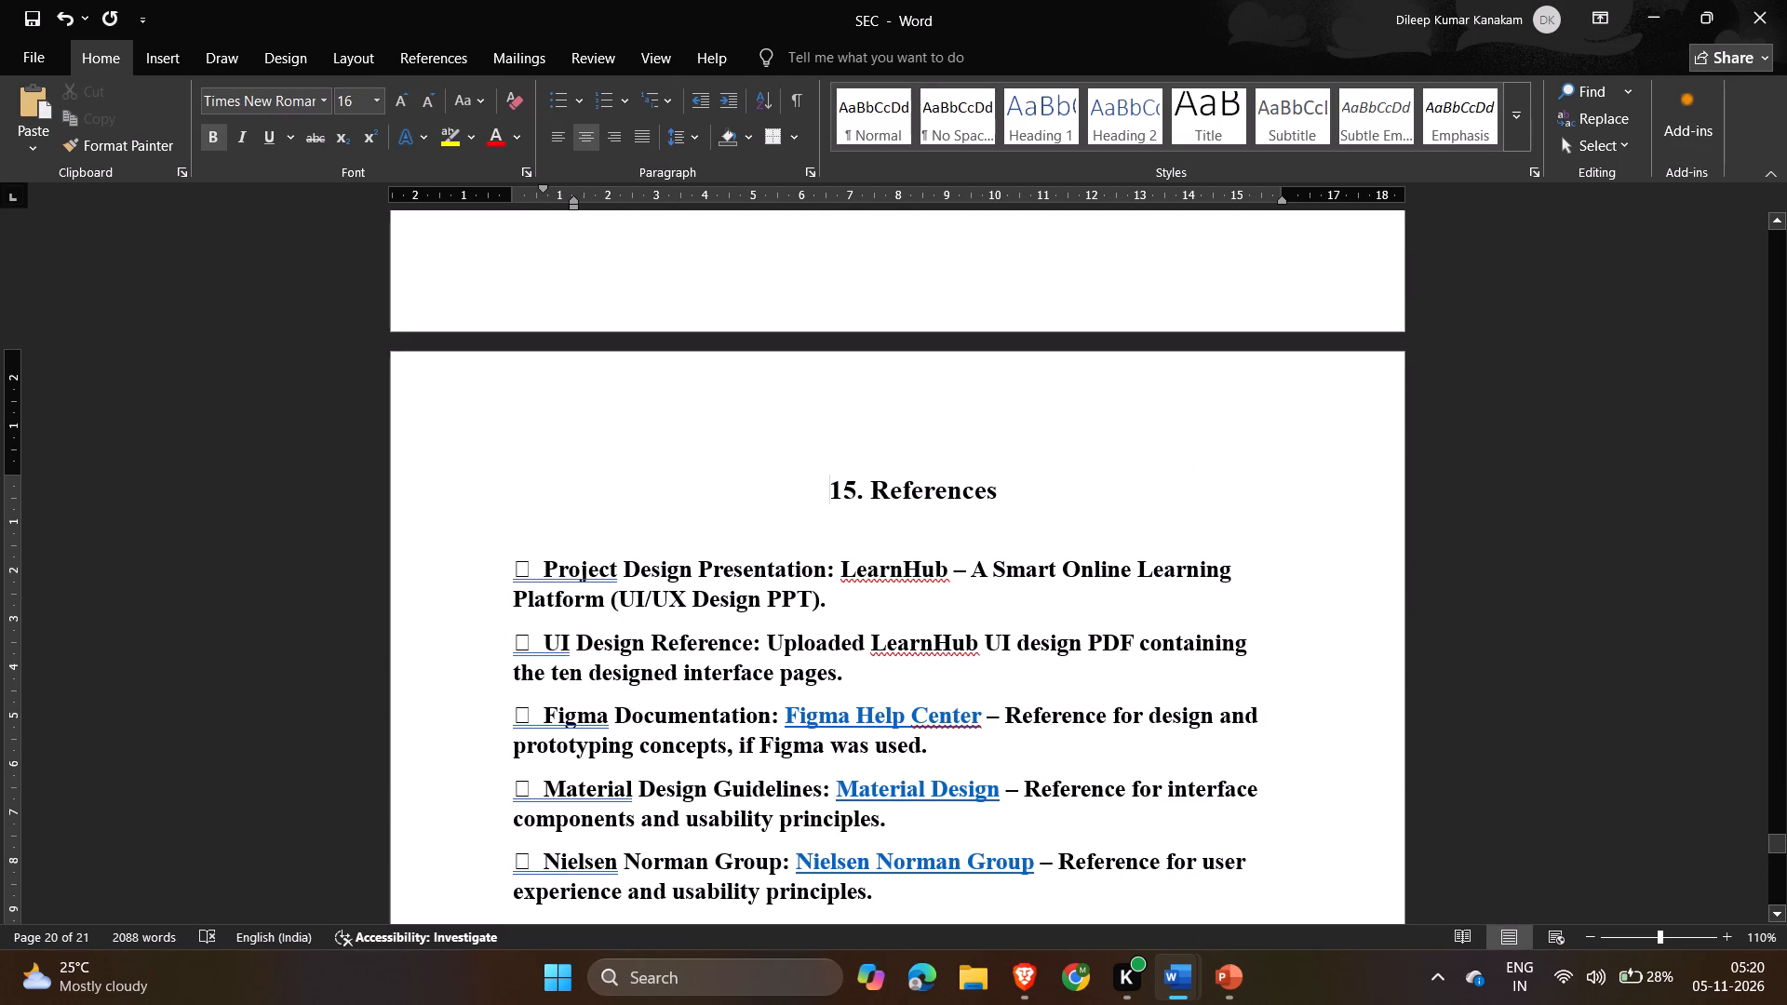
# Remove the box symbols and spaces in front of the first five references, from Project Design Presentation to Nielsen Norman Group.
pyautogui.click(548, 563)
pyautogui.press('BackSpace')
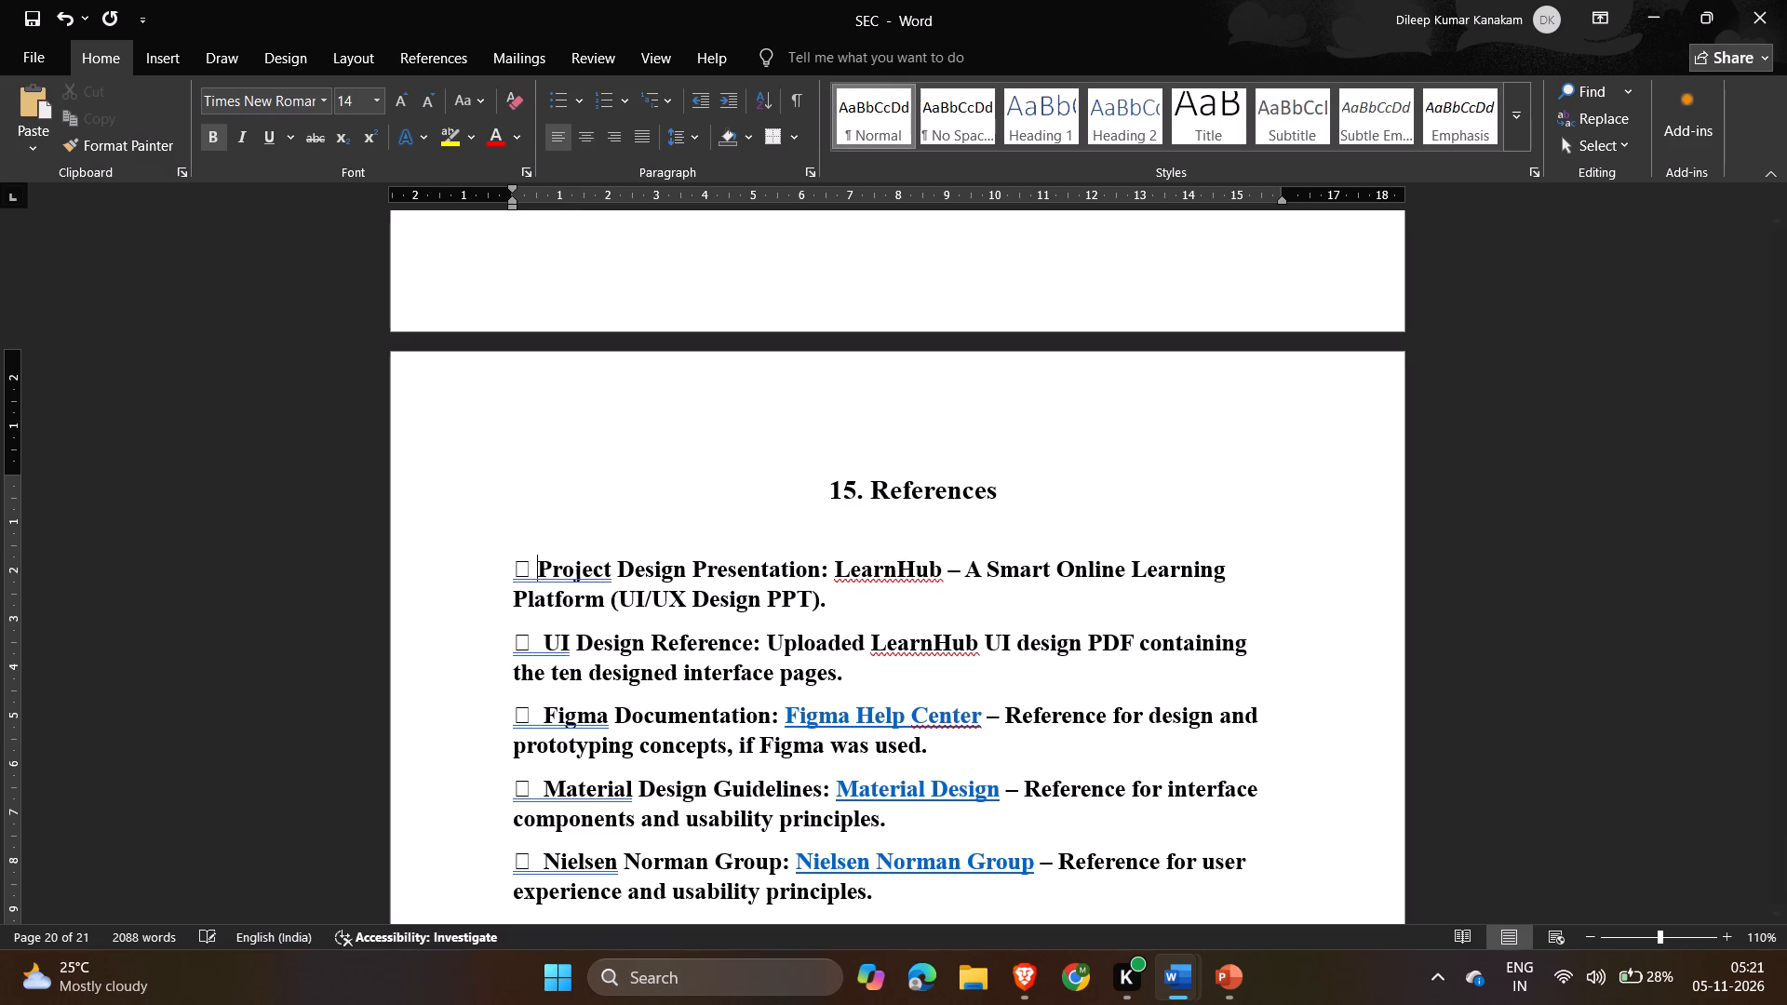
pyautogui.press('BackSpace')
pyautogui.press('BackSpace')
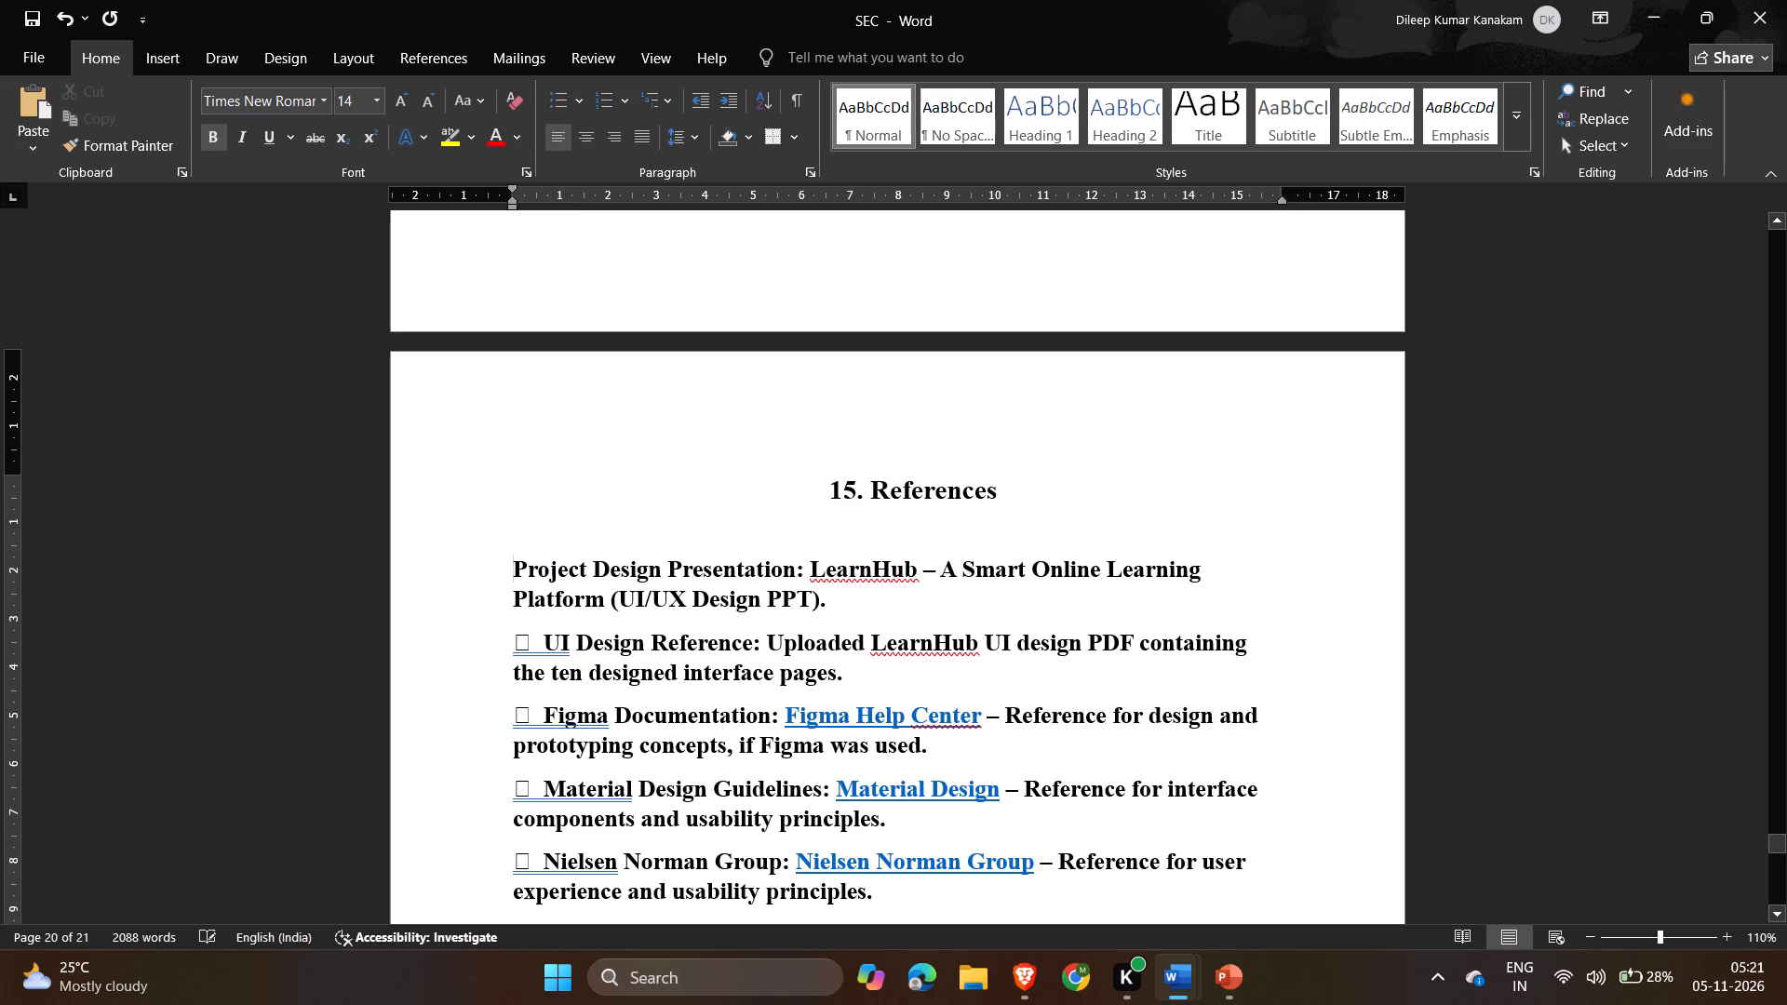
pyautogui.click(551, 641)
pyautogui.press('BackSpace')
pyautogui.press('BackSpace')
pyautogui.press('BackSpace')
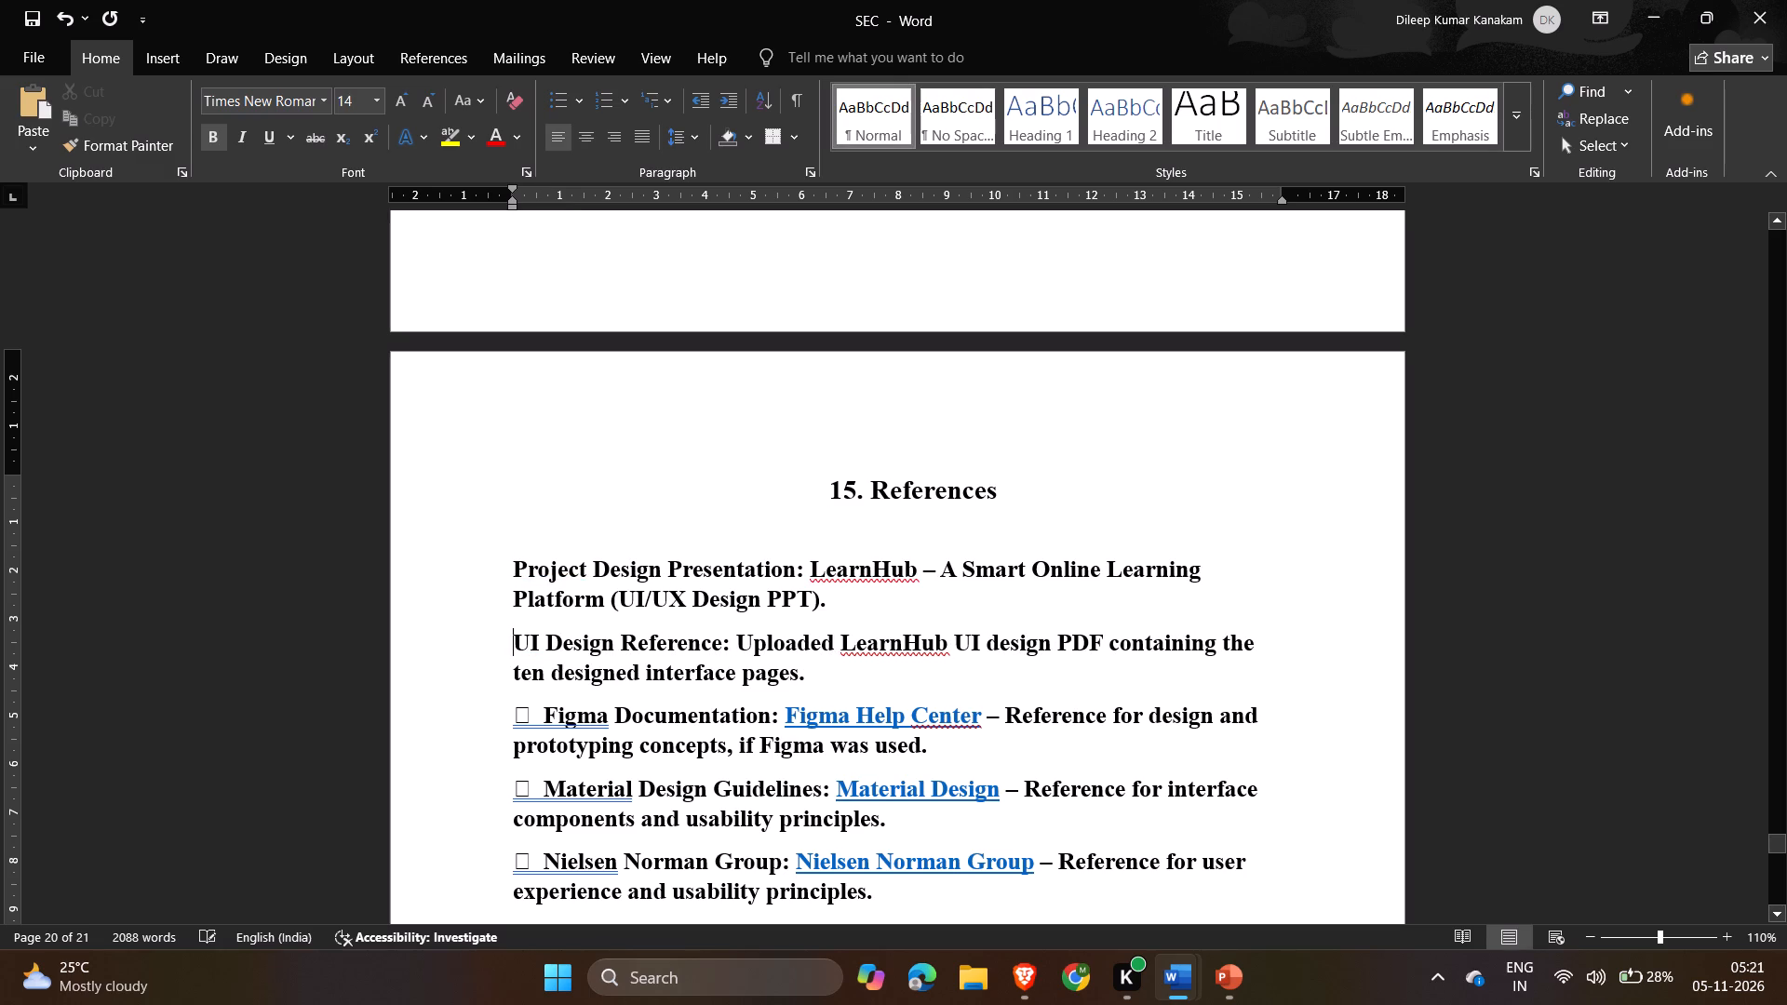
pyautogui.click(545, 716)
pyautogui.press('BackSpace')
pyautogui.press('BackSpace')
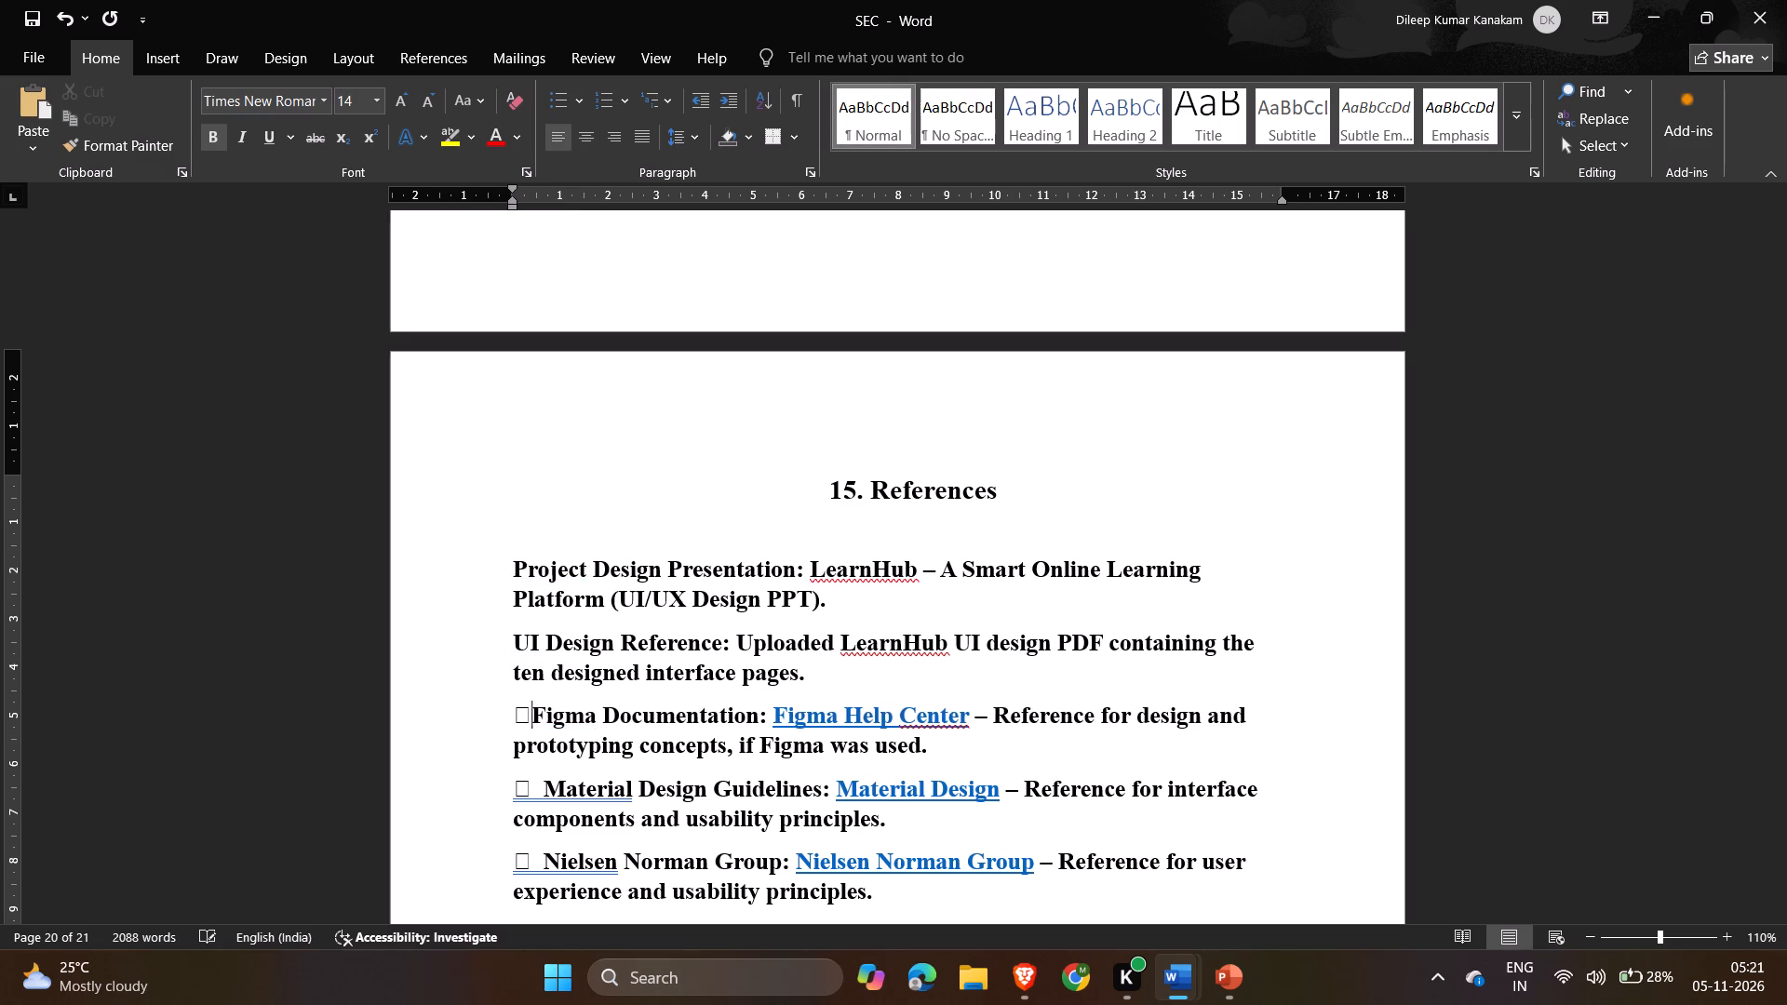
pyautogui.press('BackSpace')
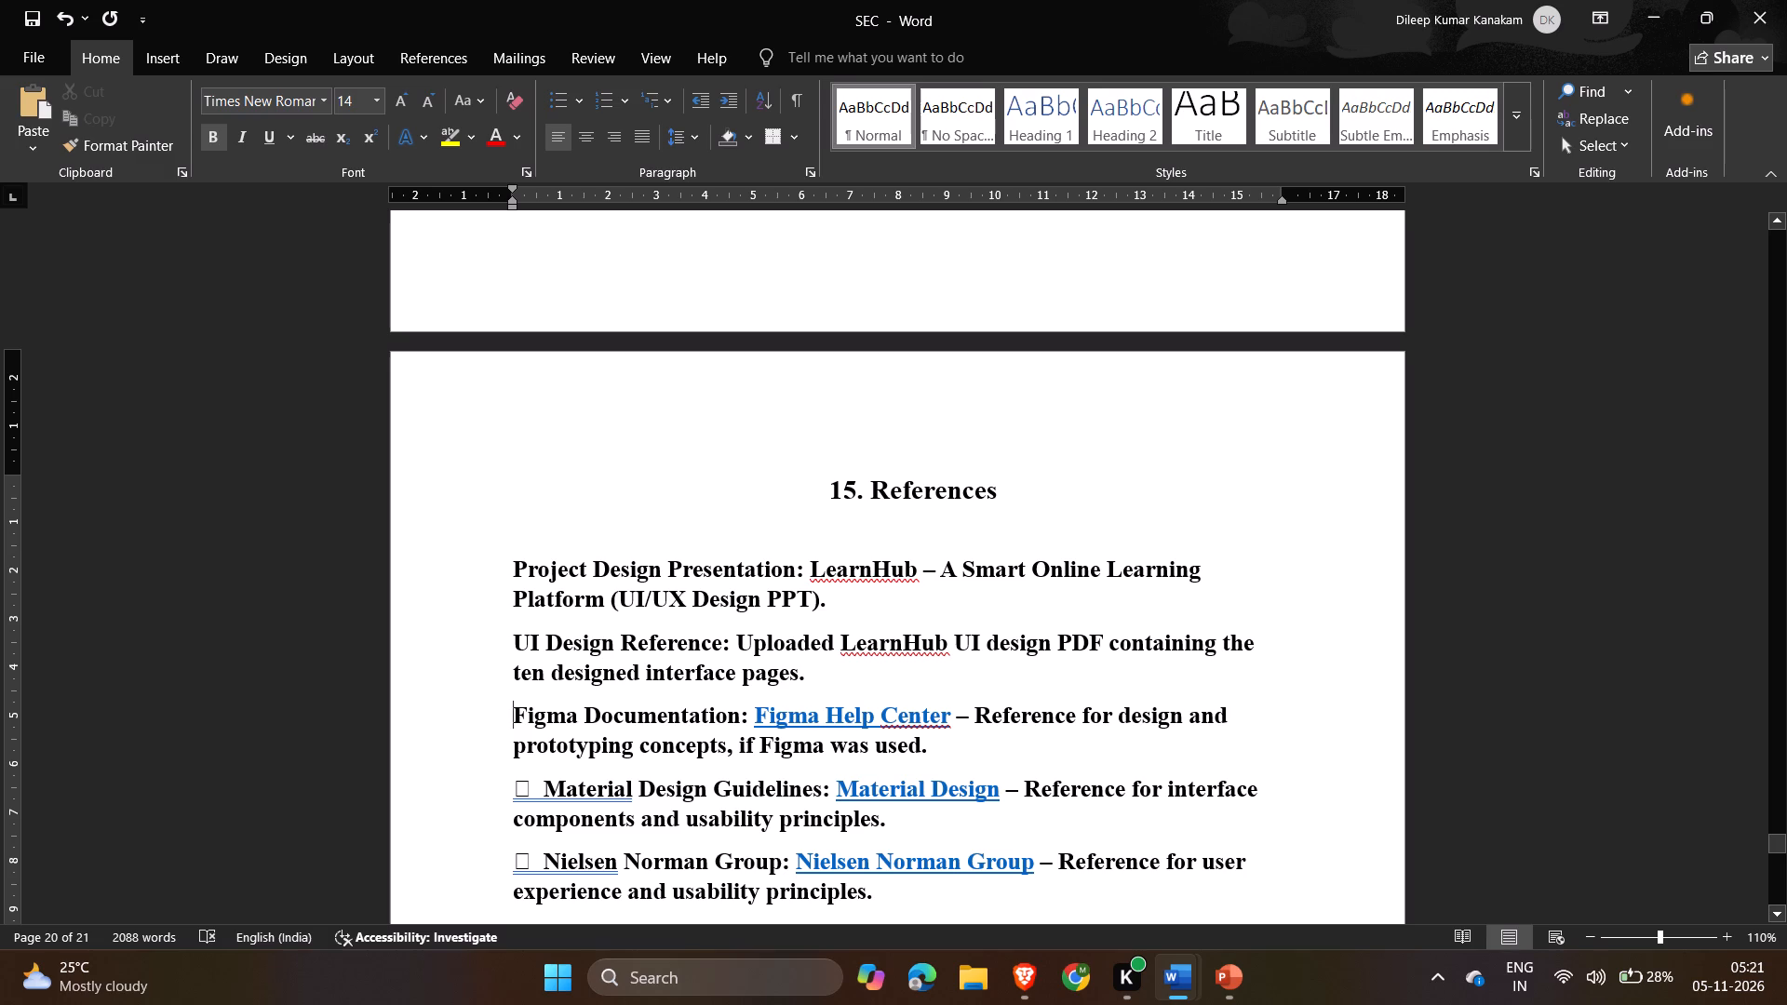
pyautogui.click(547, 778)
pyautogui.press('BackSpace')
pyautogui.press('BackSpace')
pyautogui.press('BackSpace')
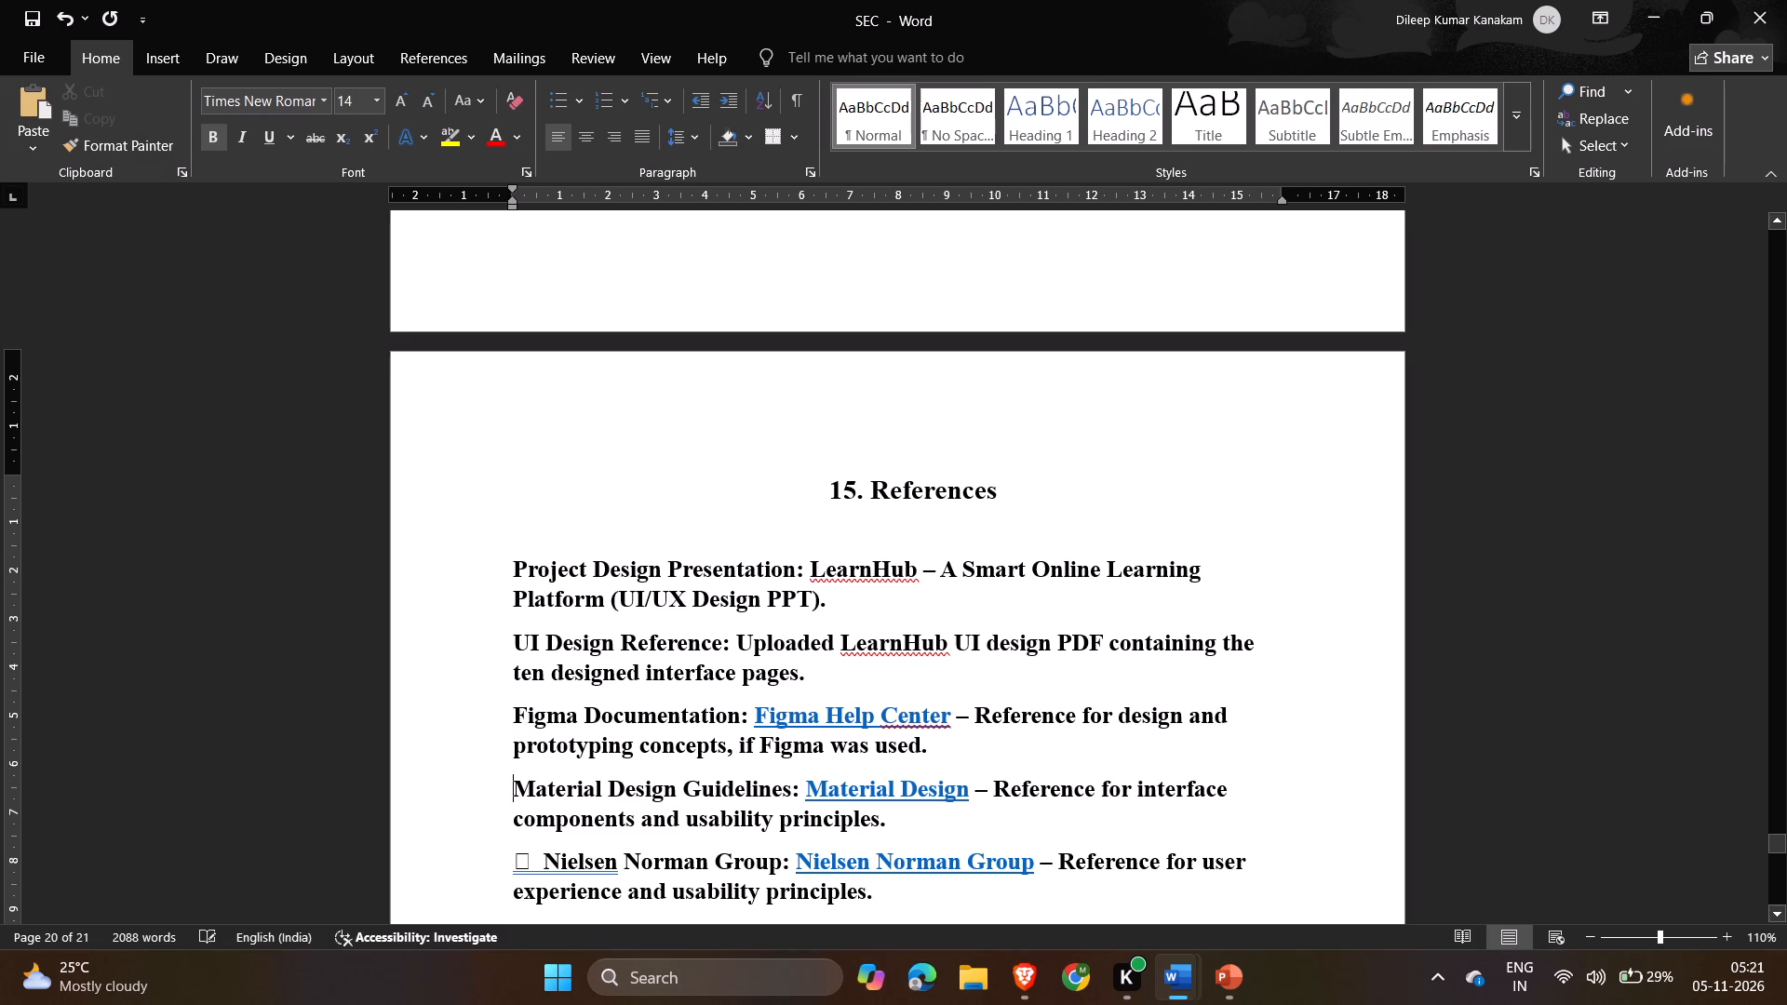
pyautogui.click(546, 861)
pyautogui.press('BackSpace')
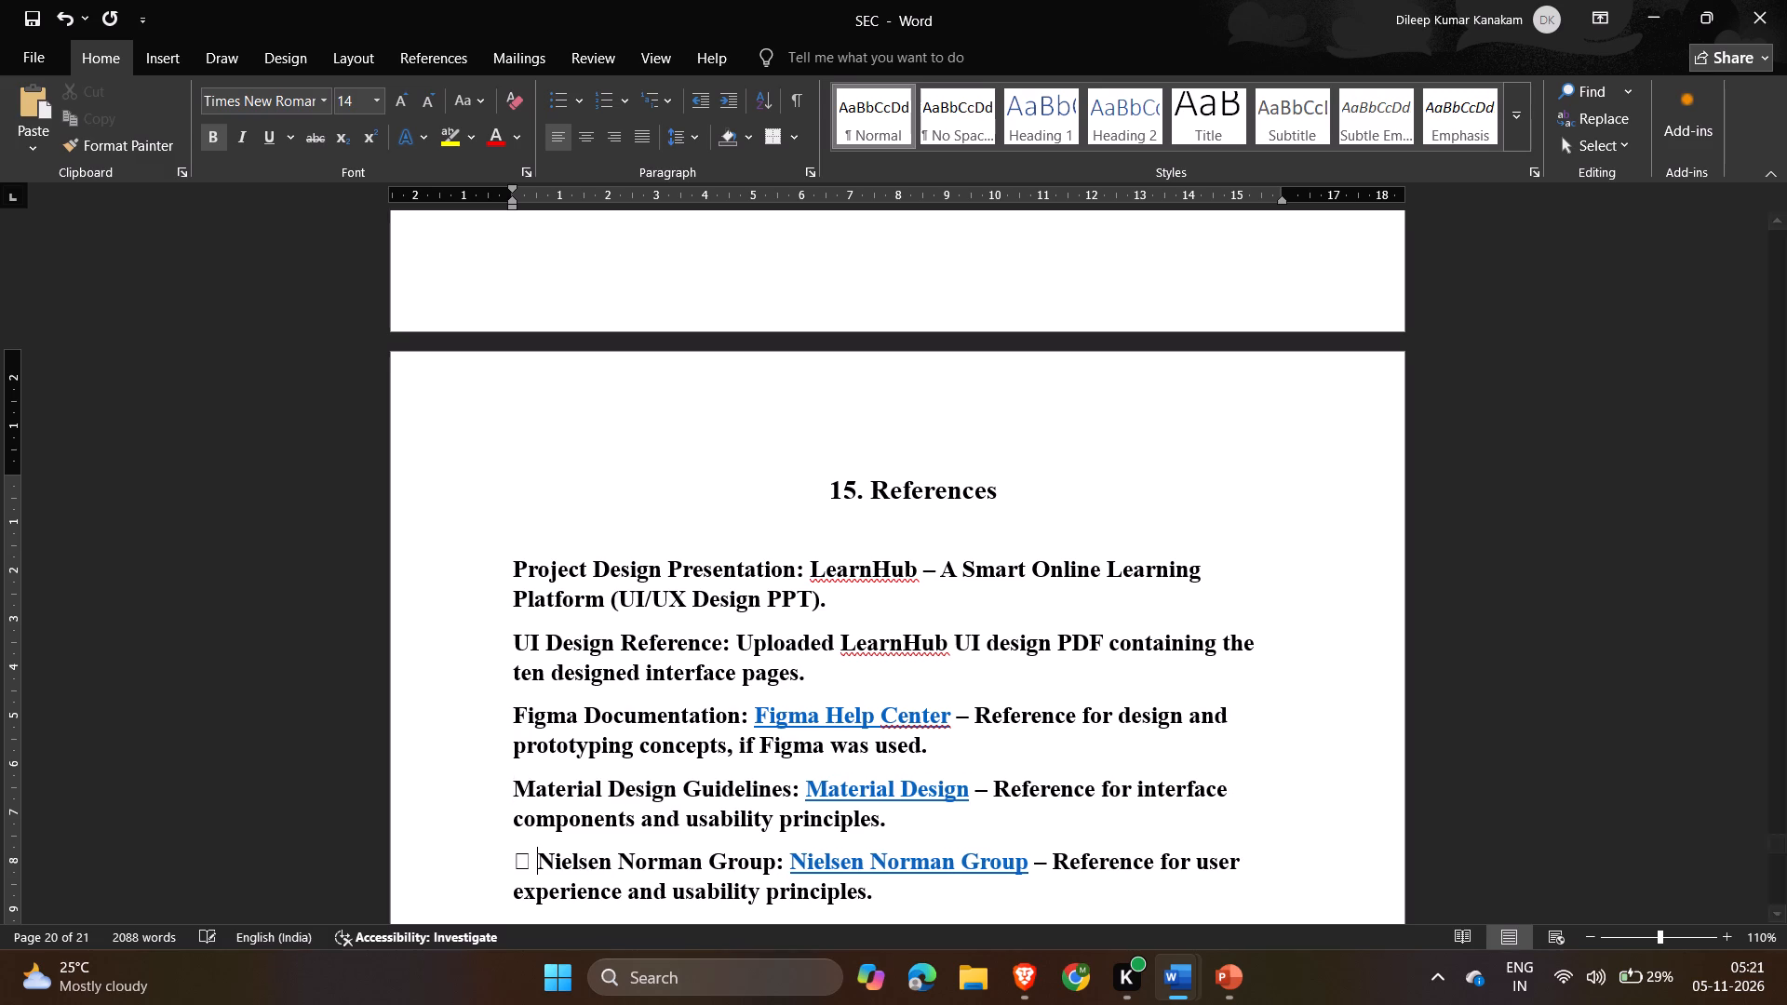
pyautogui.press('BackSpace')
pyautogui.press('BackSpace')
# Replace all the reference entries in SEC with the numbered five-item reference list copied from SEC_Report.
pyautogui.scroll(-2, 546, 861)
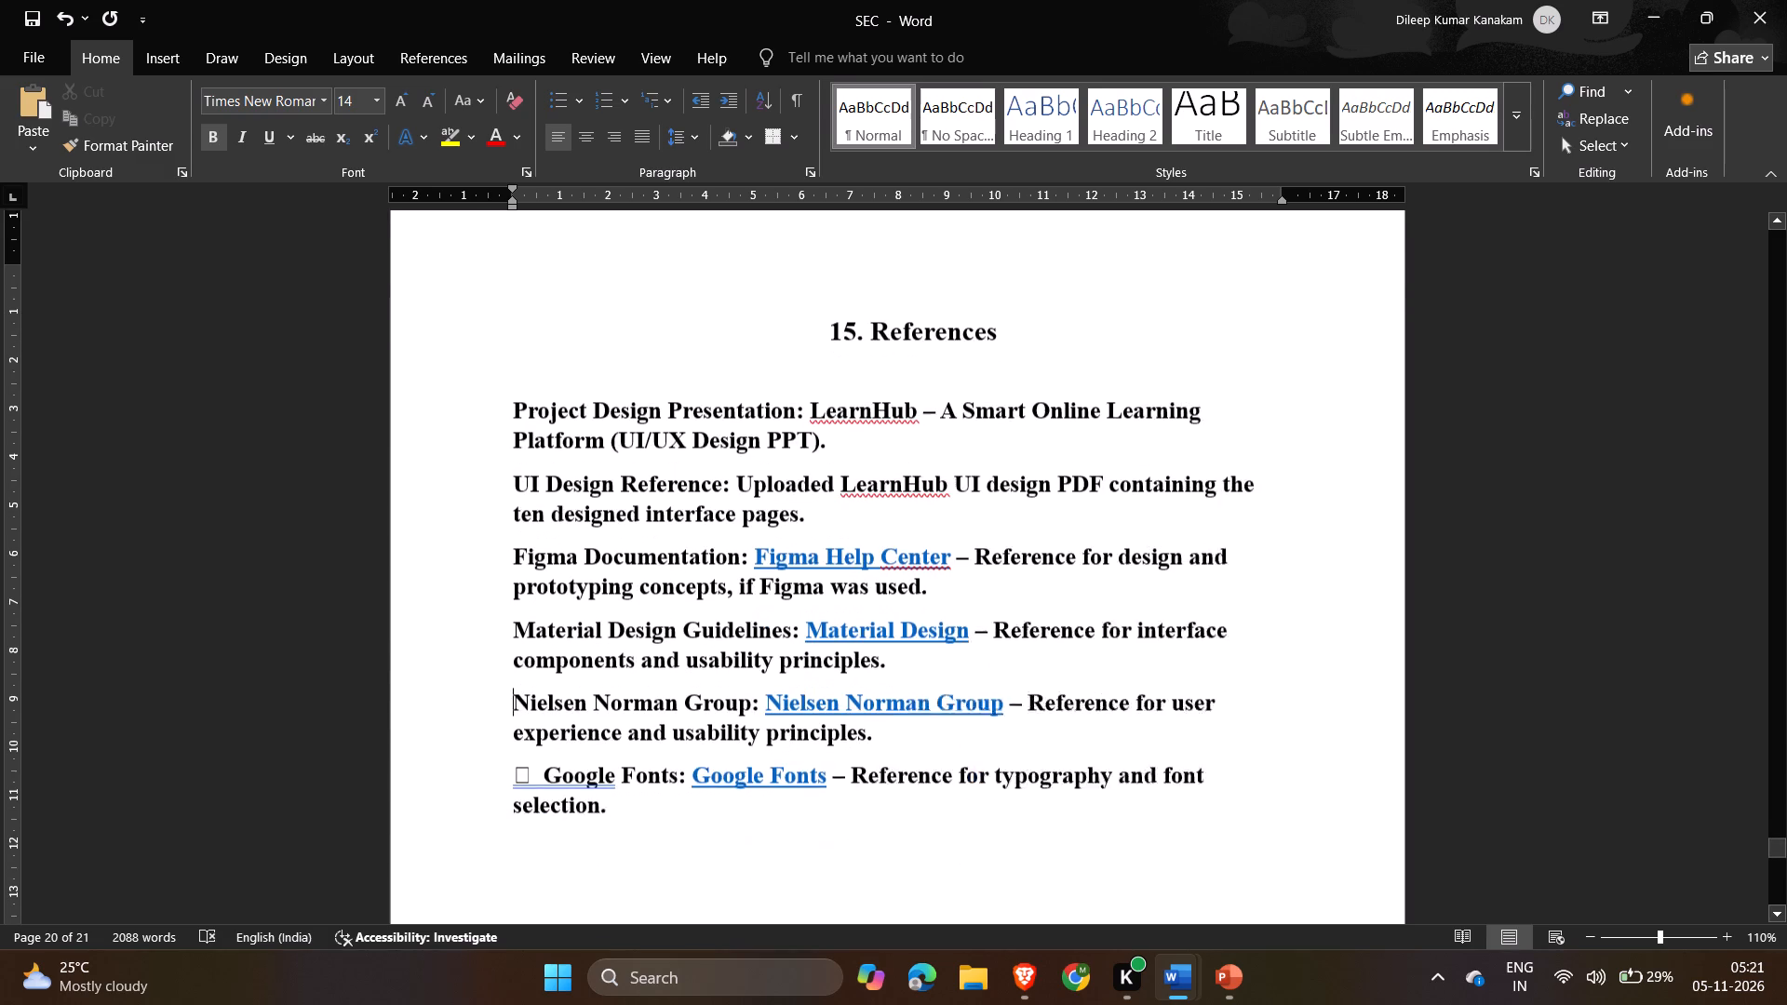
pyautogui.scroll(-1, 546, 861)
pyautogui.hotkey('alt', 'Tab')
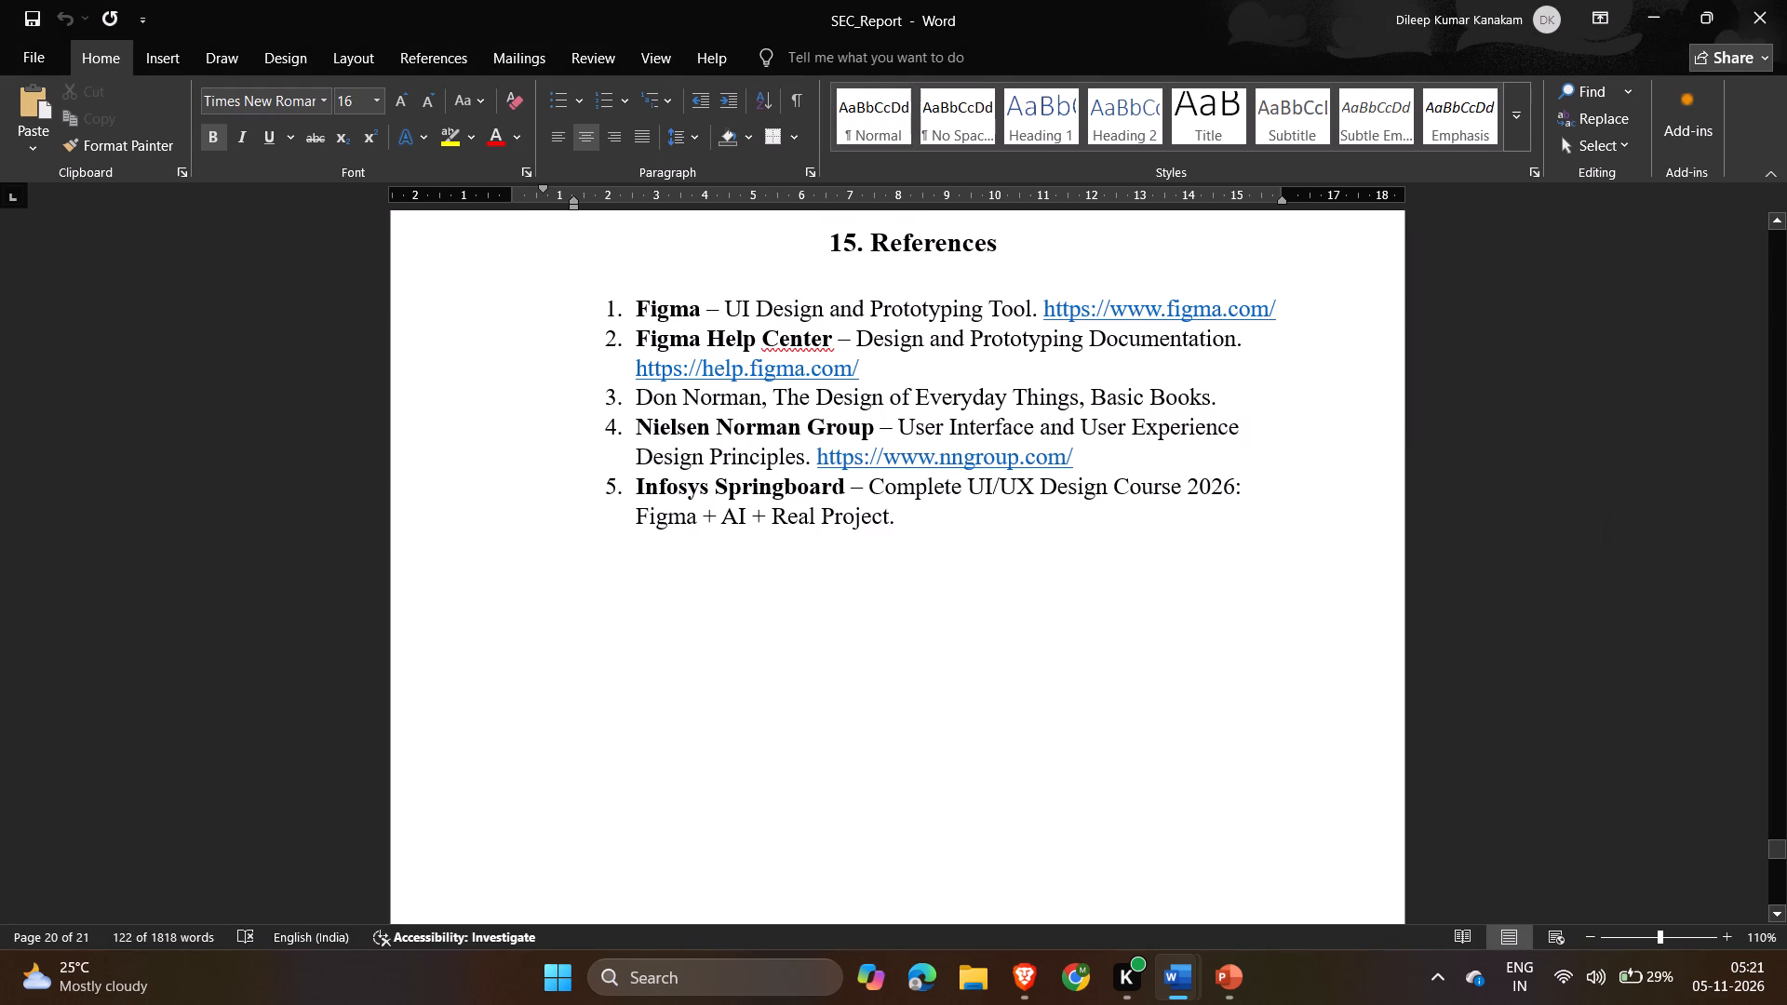
pyautogui.scroll(1, 851, 536)
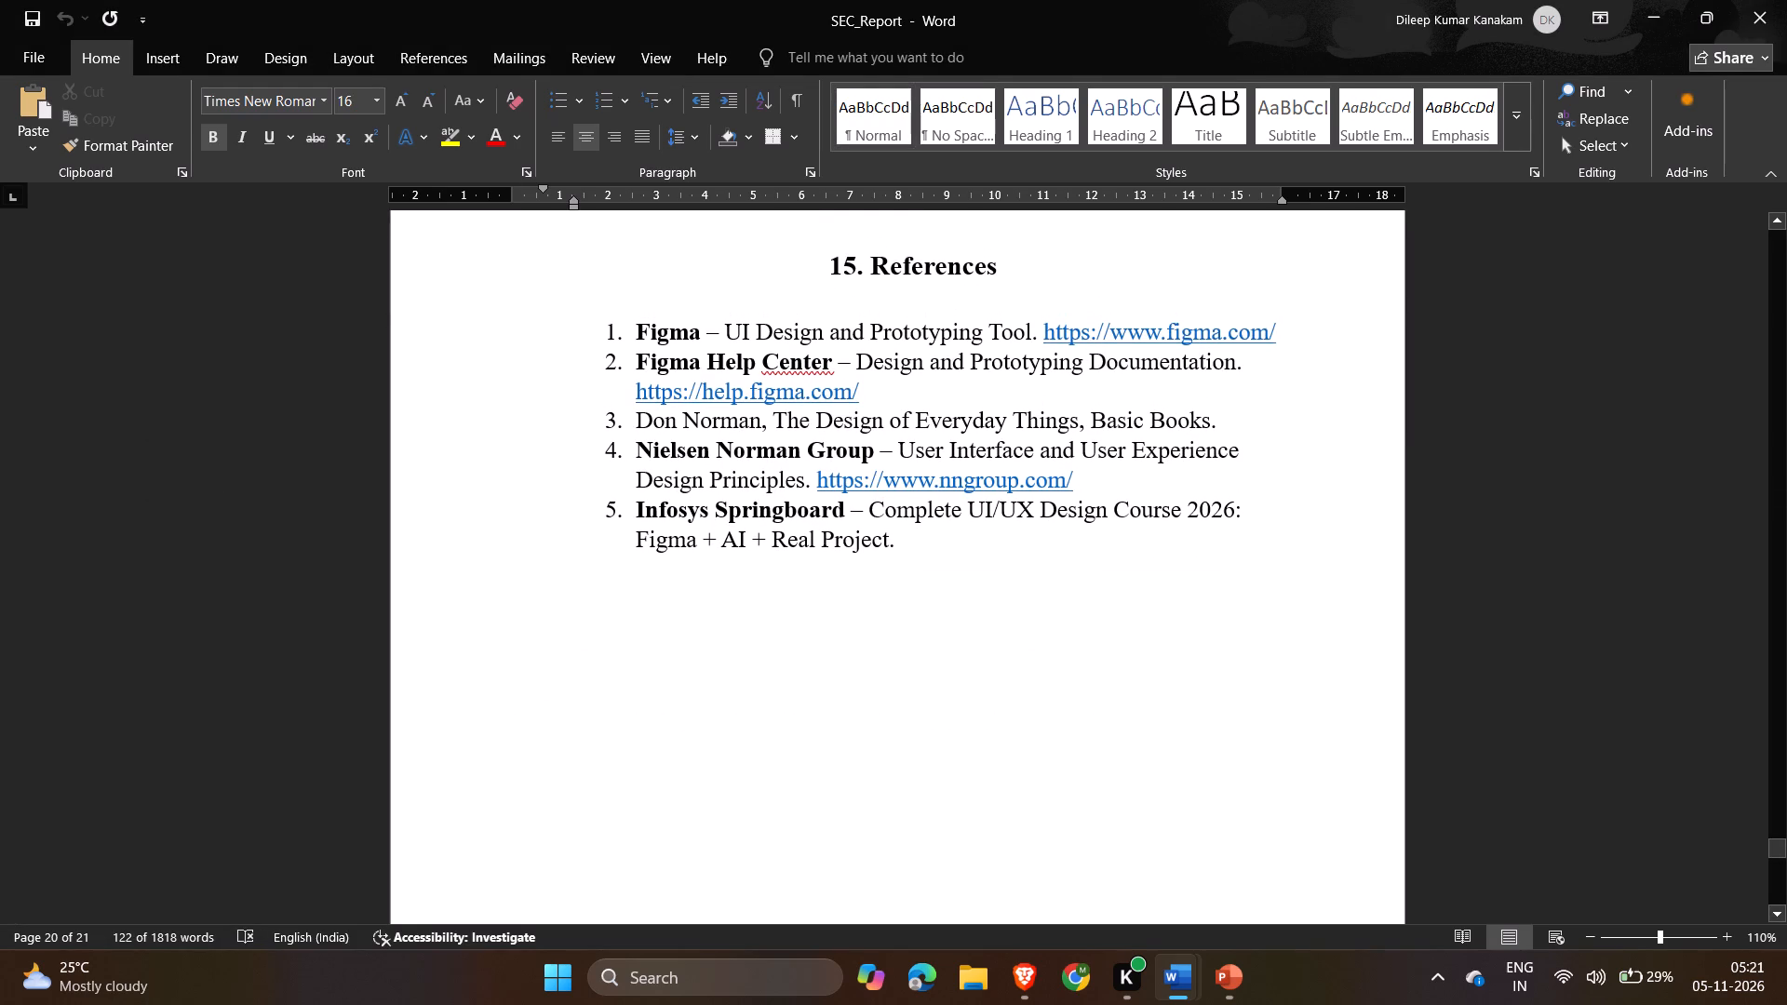
pyautogui.moveTo(904, 539); pyautogui.dragTo(644, 342)
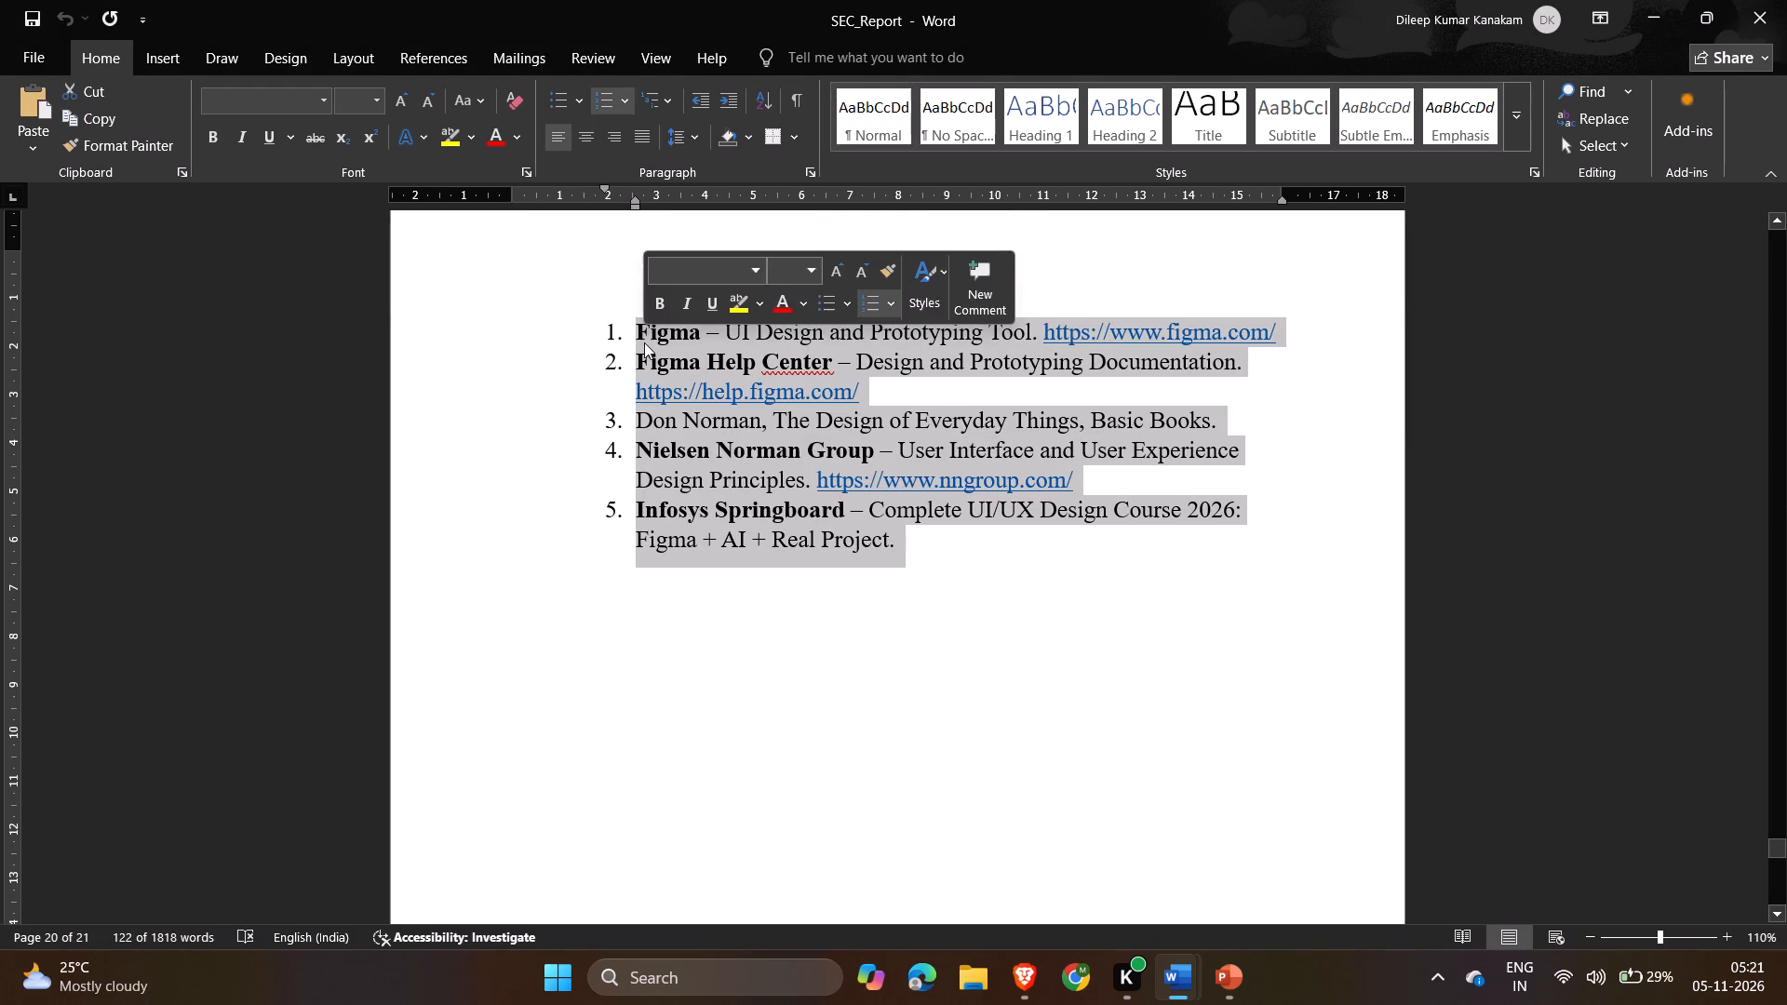
pyautogui.hotkey('ctrl', 'c')
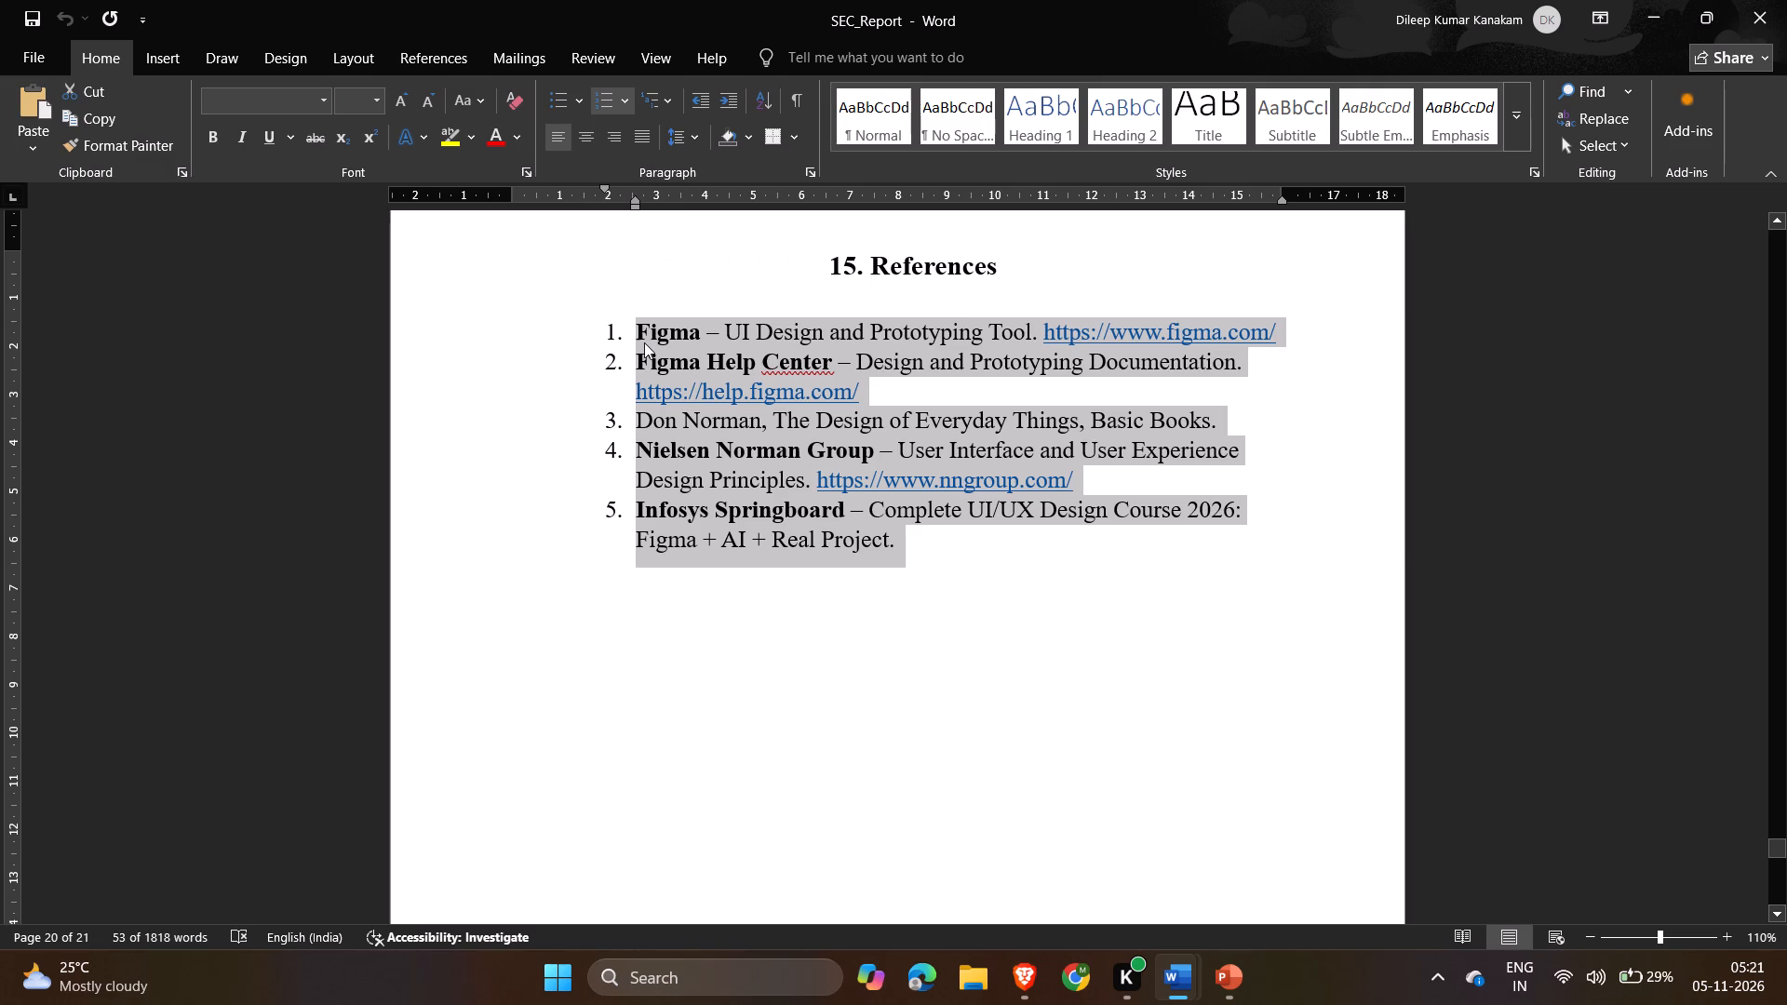
pyautogui.hotkey('alt', 'Tab')
pyautogui.moveTo(629, 757); pyautogui.dragTo(515, 360)
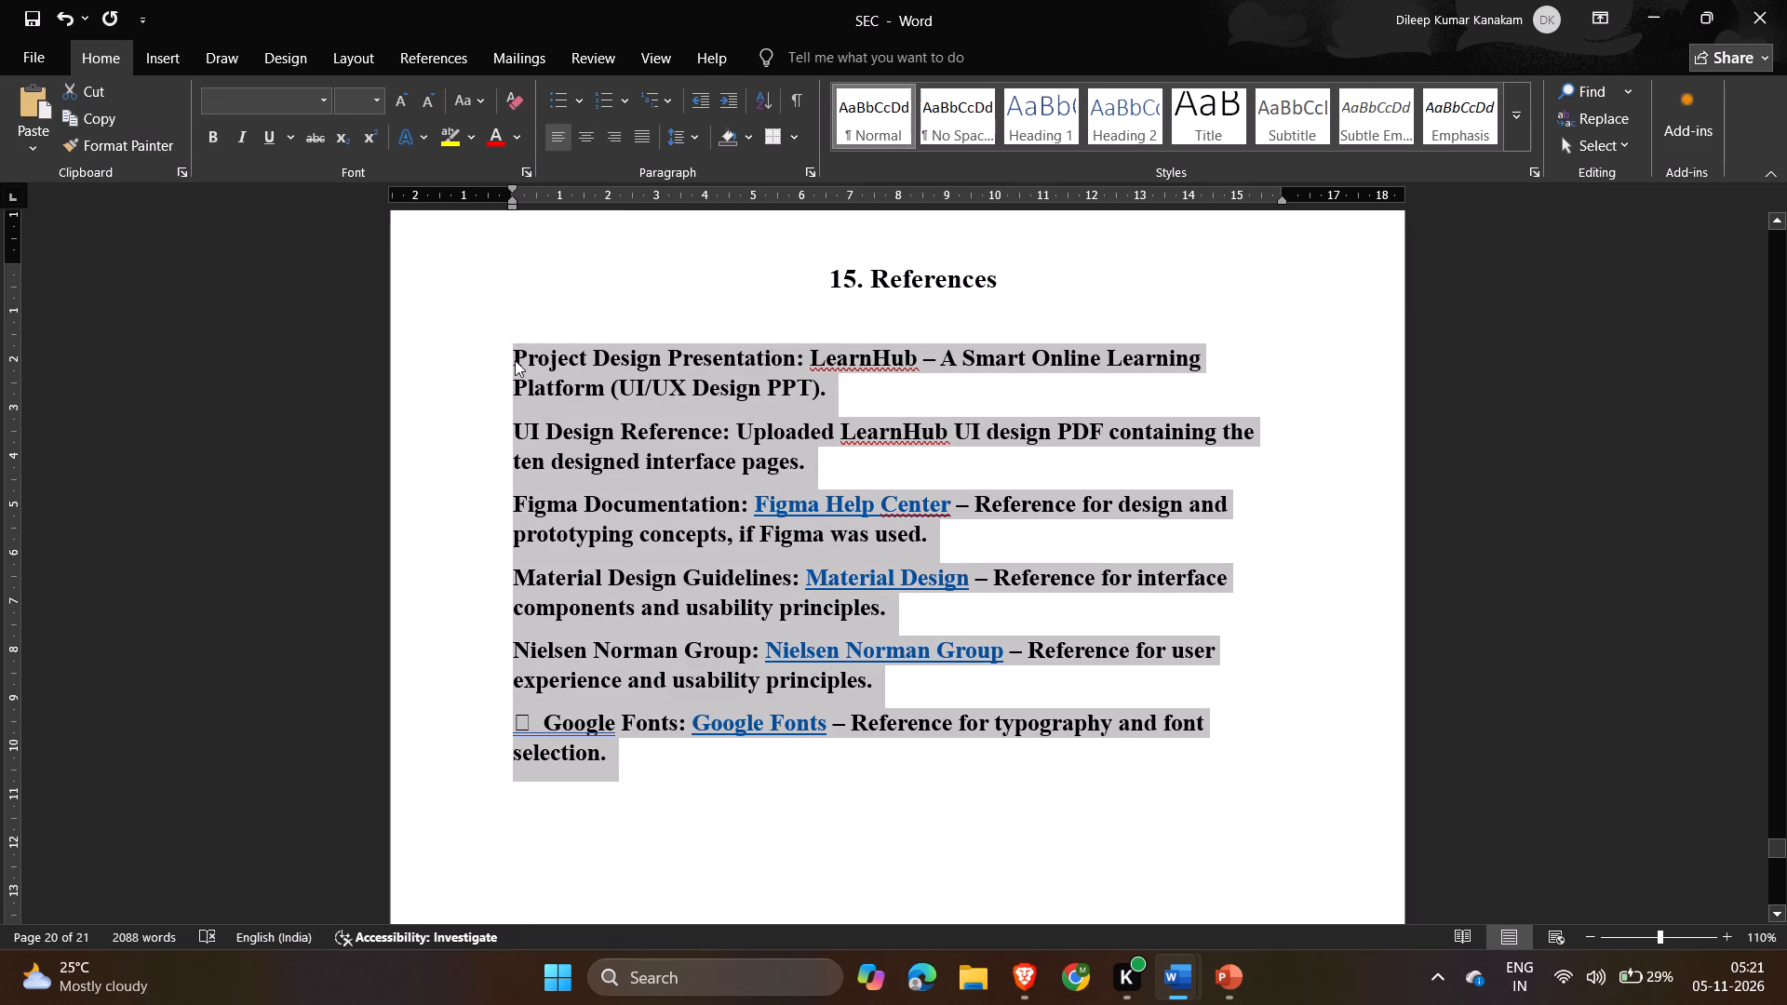
pyautogui.hotkey('ctrl', 'v')
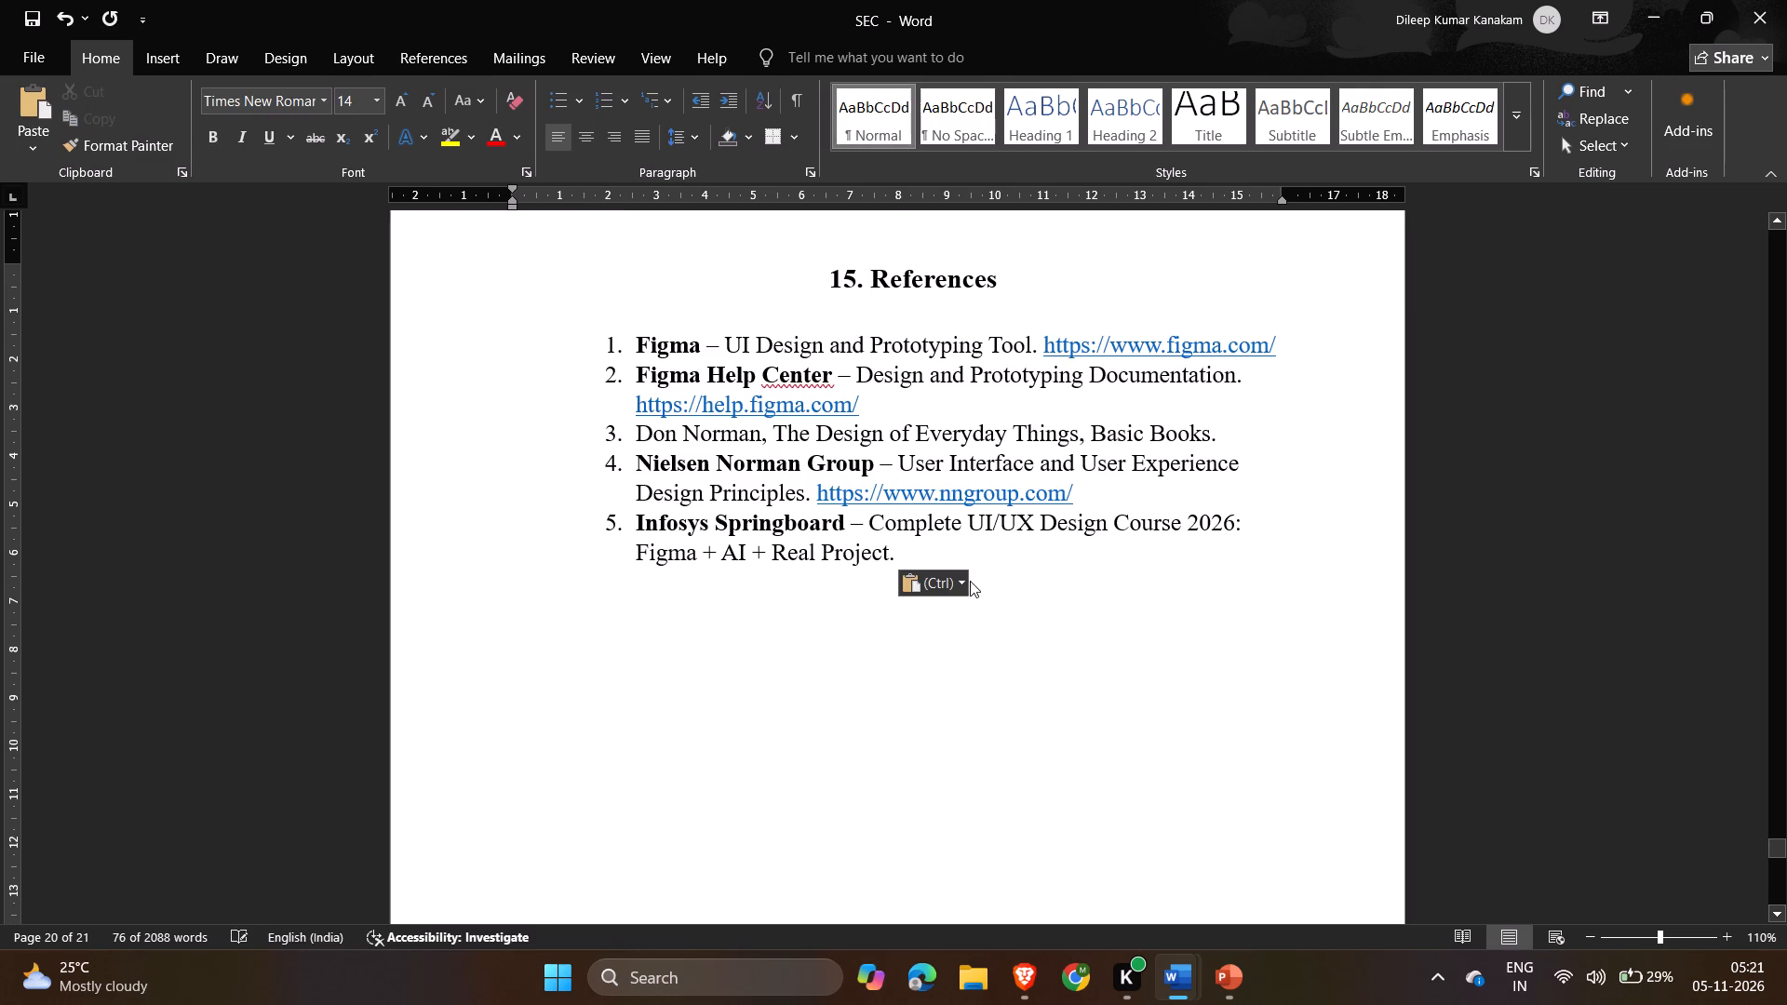
pyautogui.click(1463, 542)
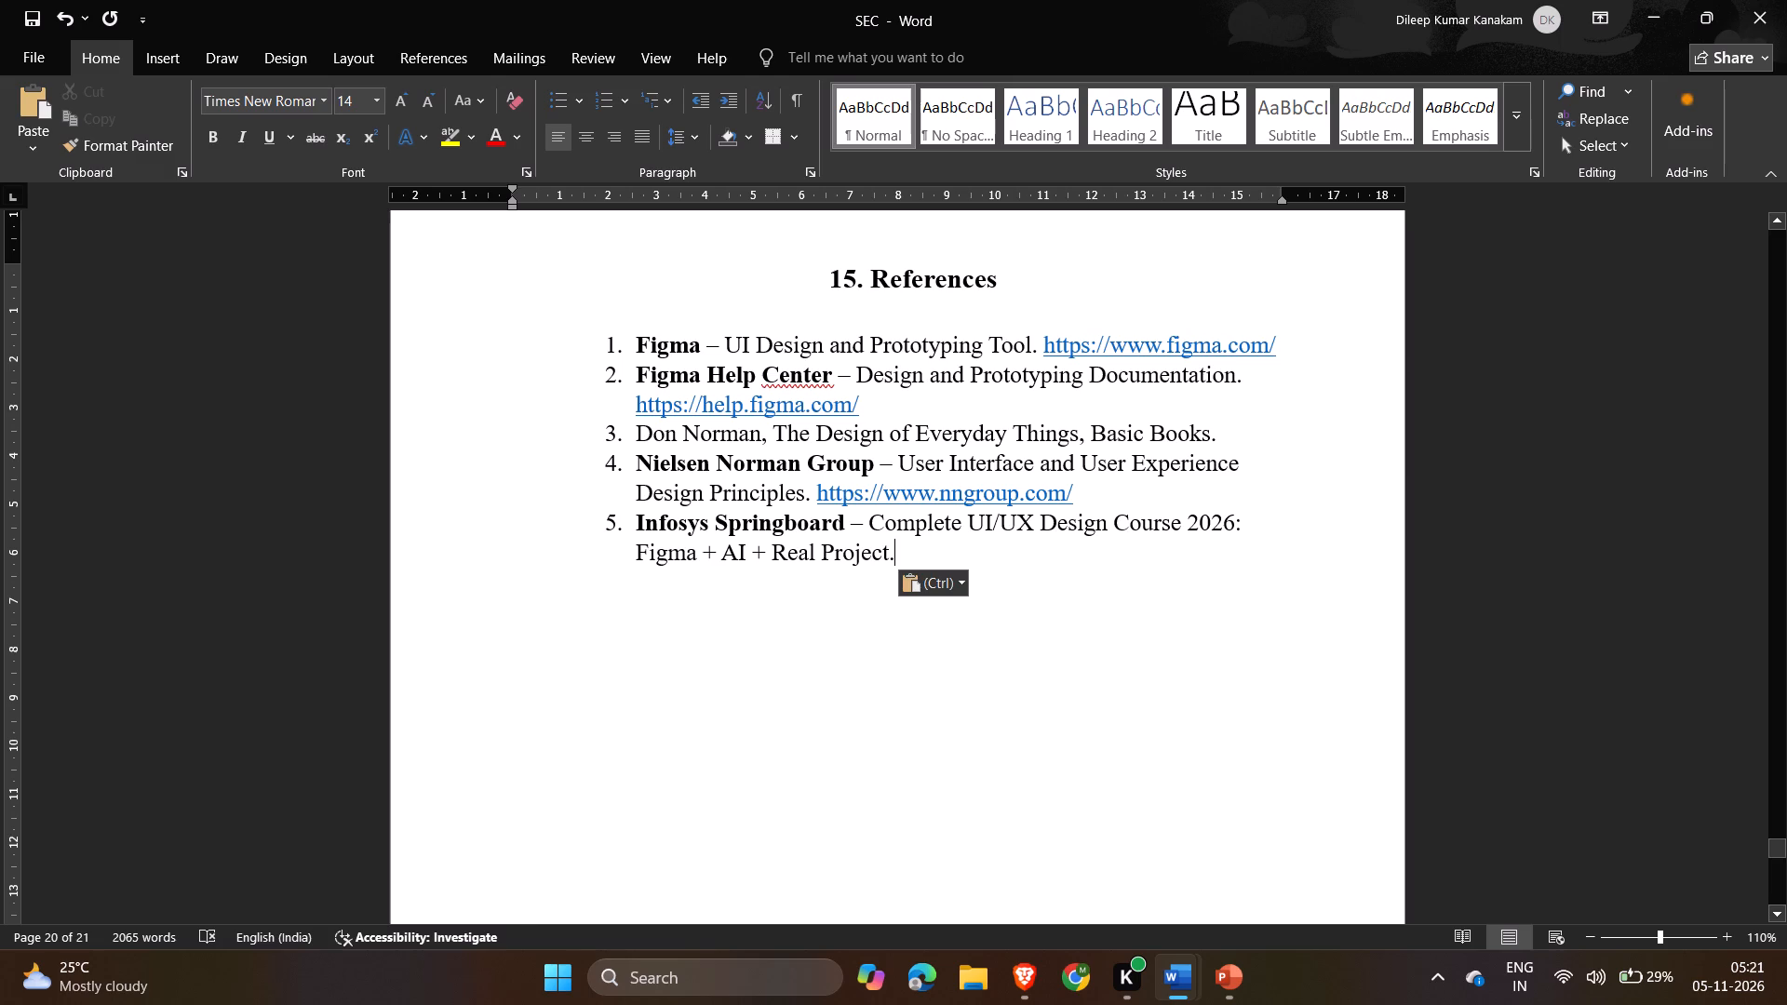
pyautogui.hotkey('alt', 'Tab')
pyautogui.hotkey('alt', 'Tab')
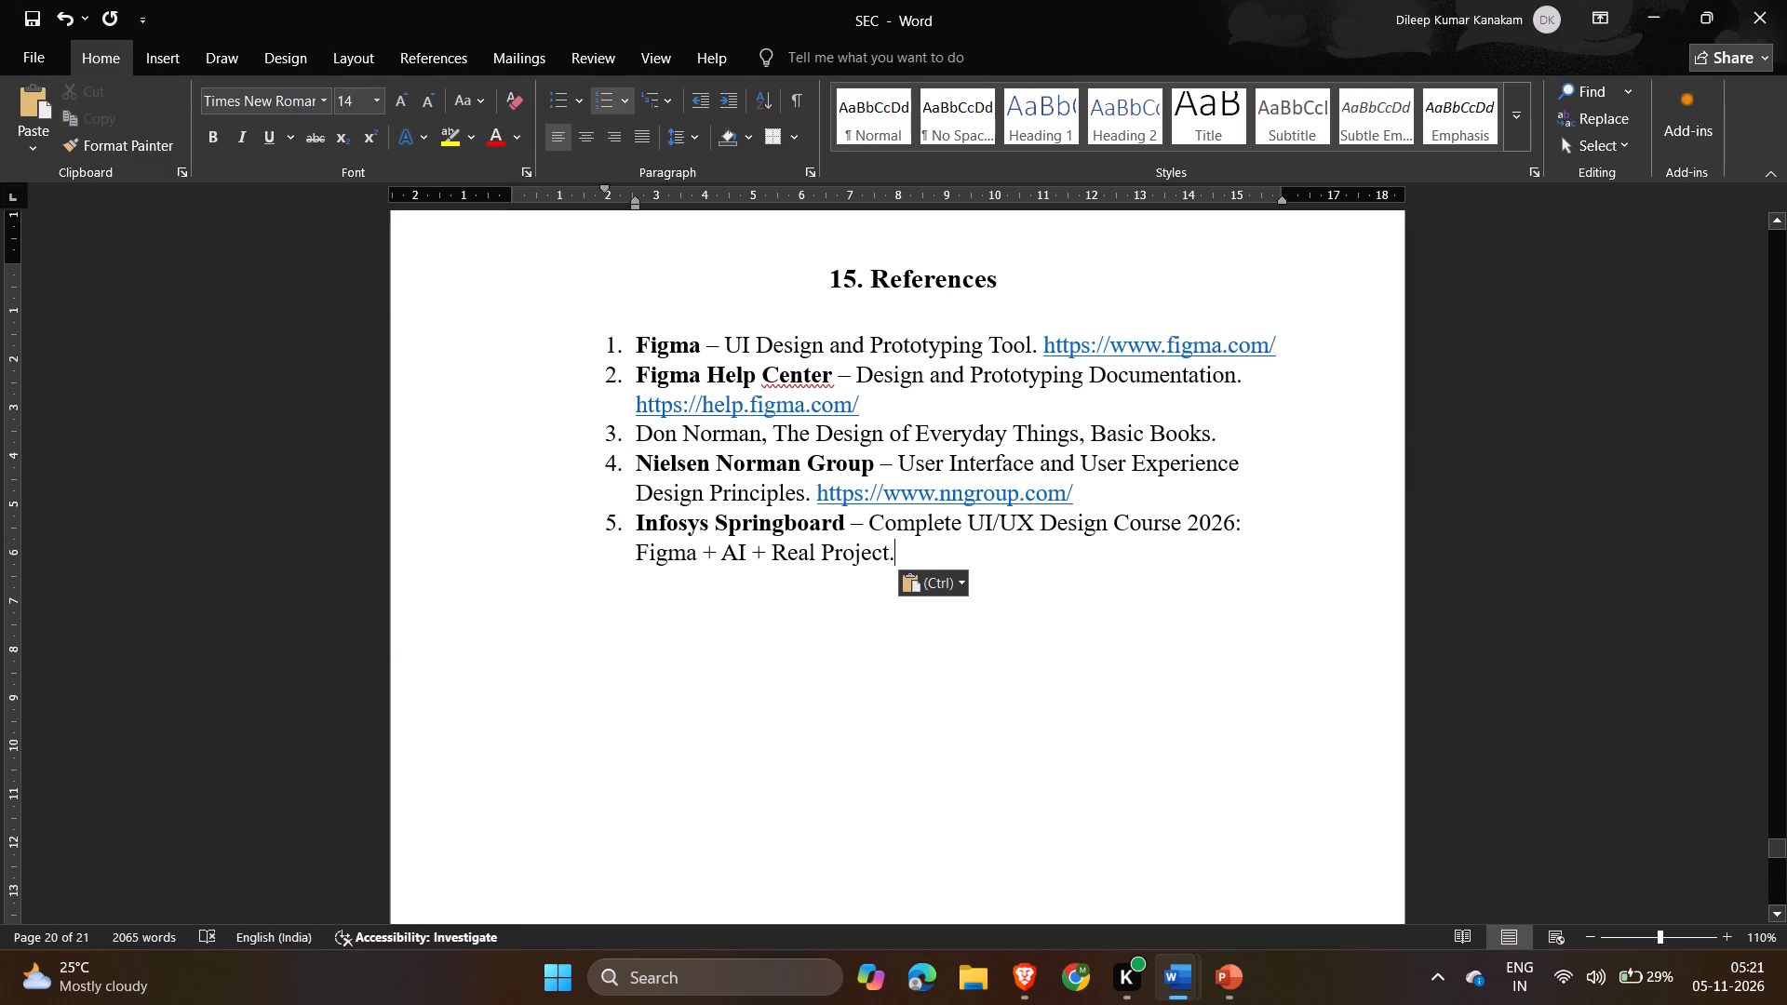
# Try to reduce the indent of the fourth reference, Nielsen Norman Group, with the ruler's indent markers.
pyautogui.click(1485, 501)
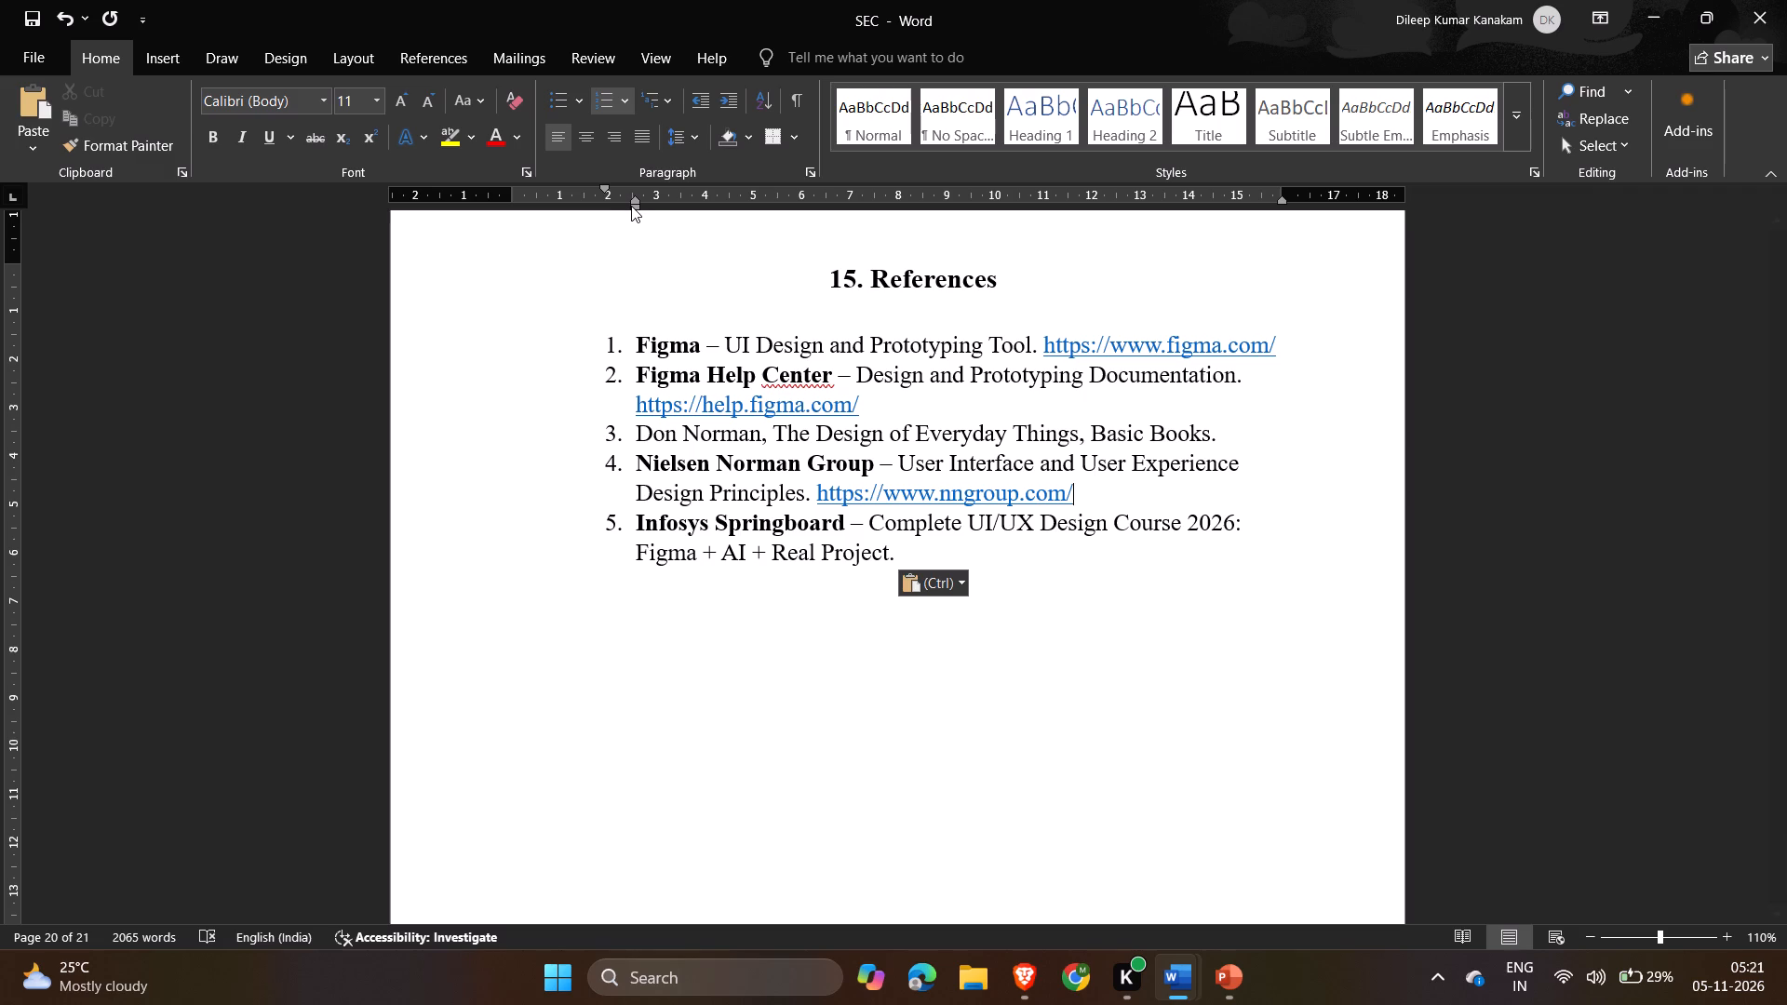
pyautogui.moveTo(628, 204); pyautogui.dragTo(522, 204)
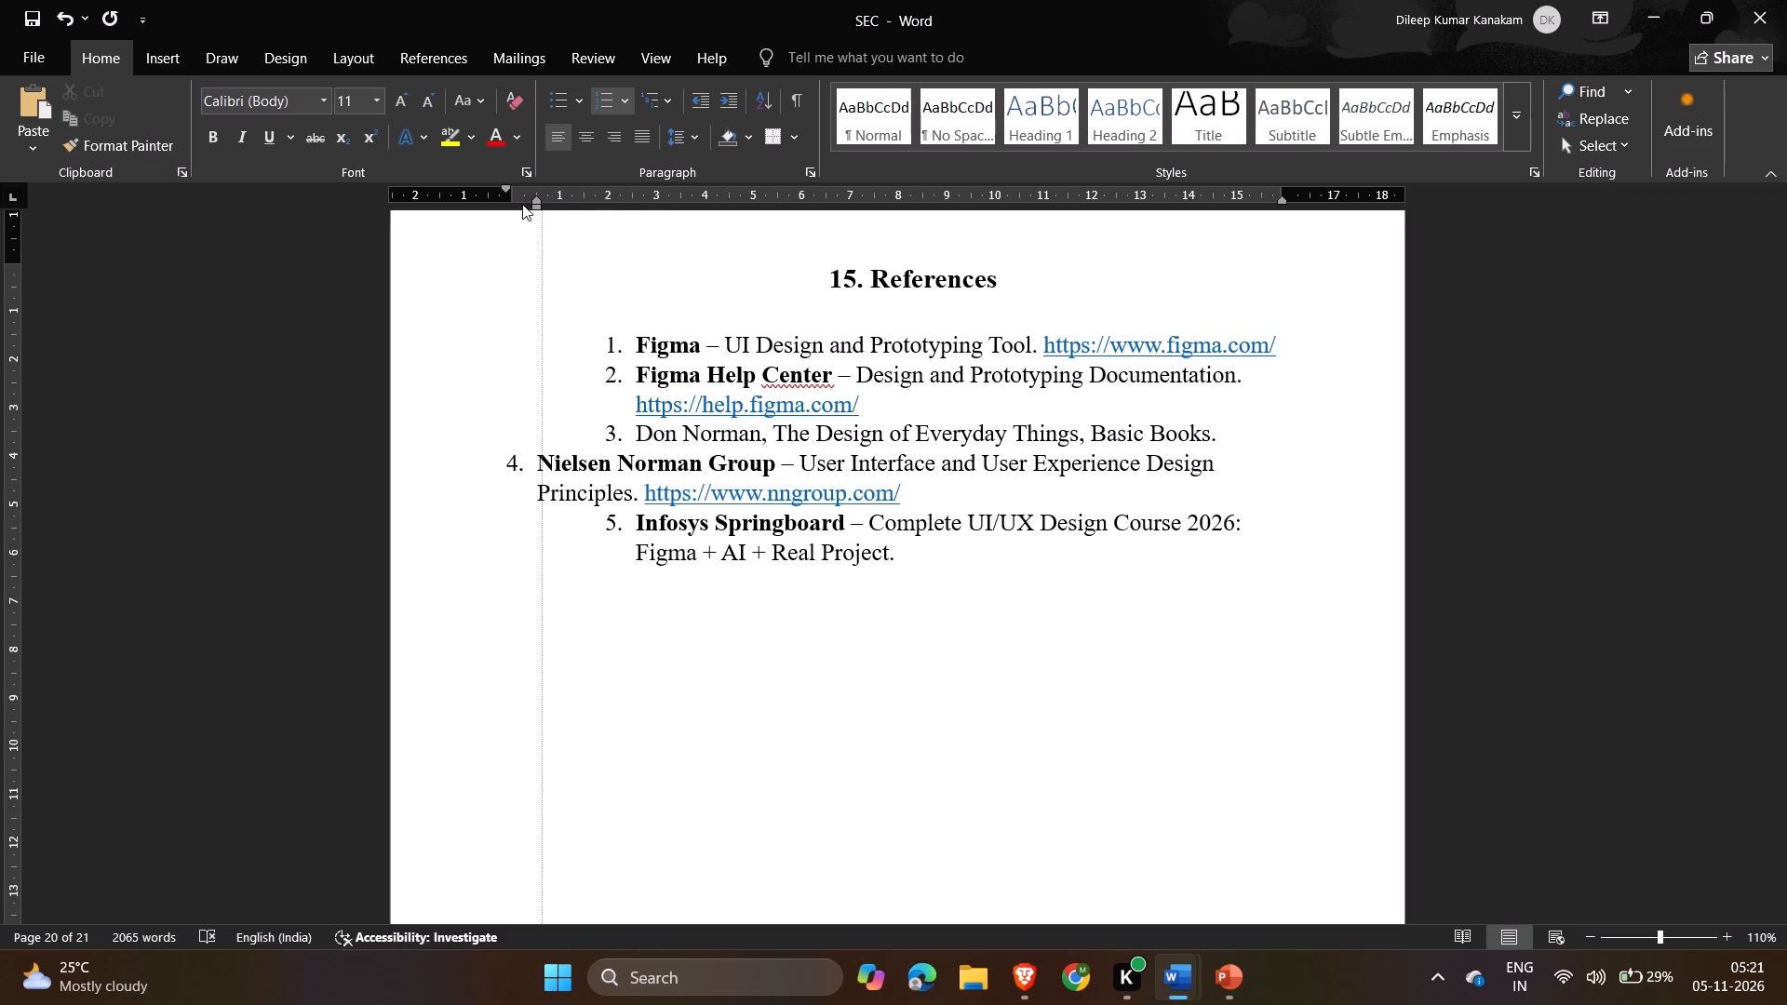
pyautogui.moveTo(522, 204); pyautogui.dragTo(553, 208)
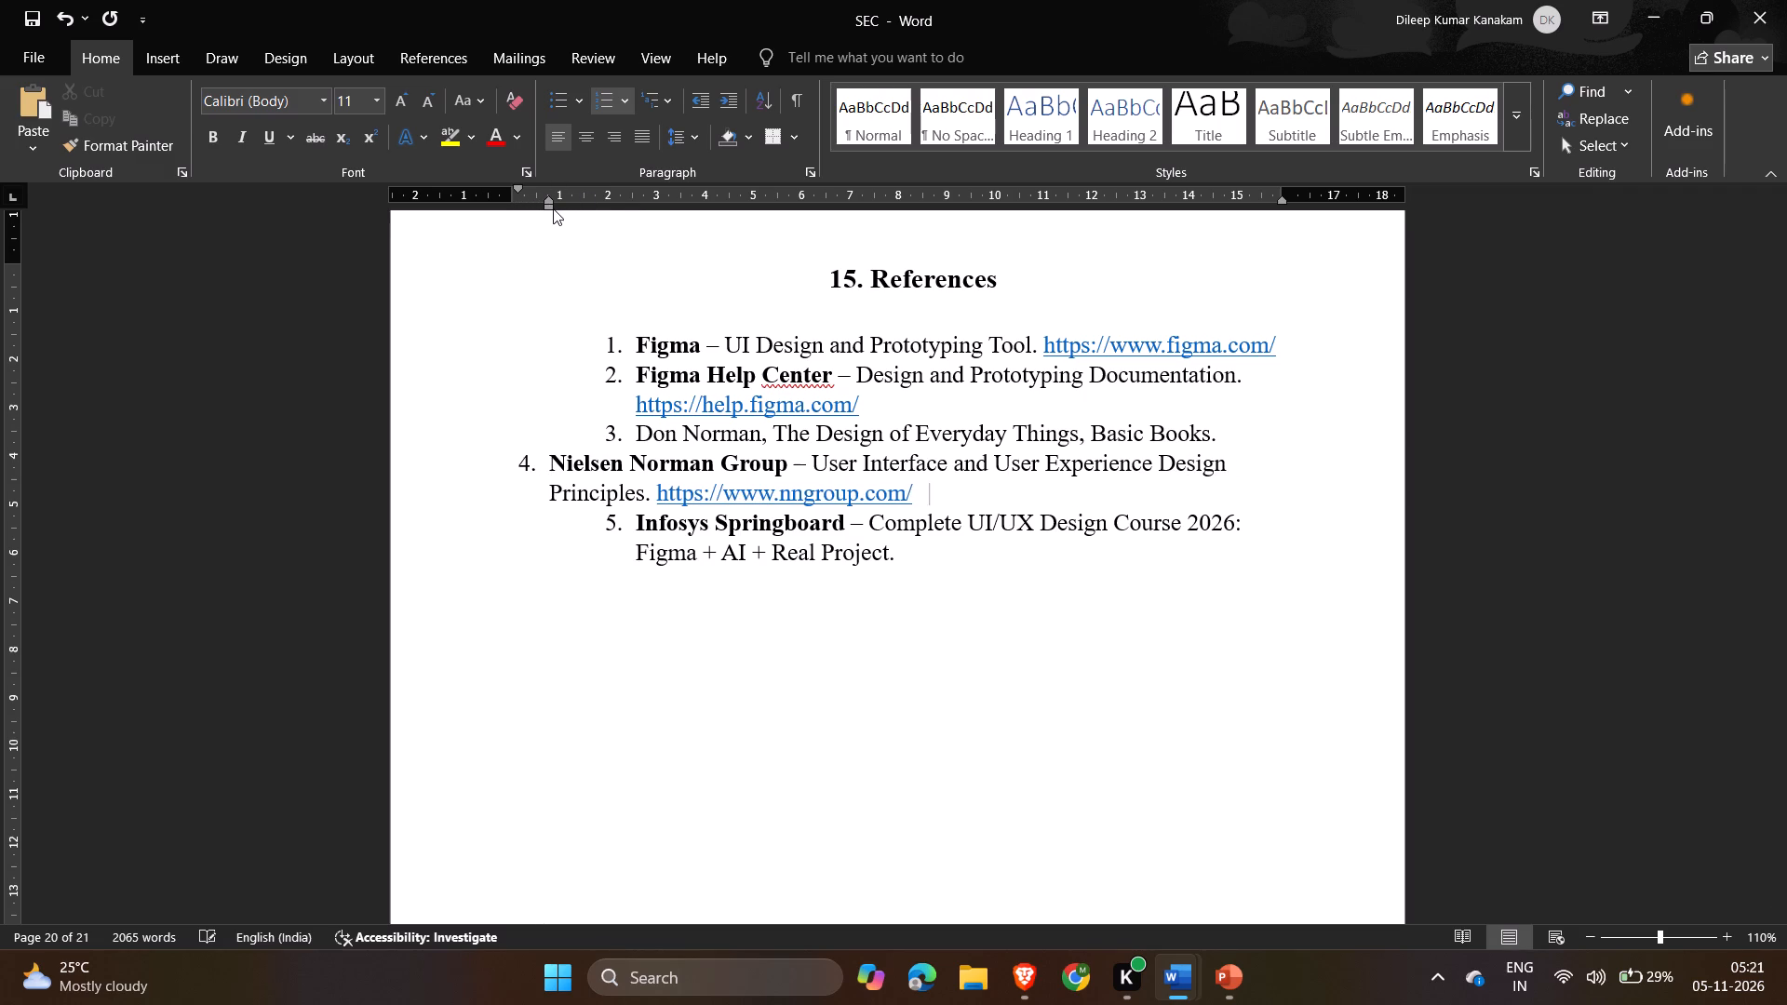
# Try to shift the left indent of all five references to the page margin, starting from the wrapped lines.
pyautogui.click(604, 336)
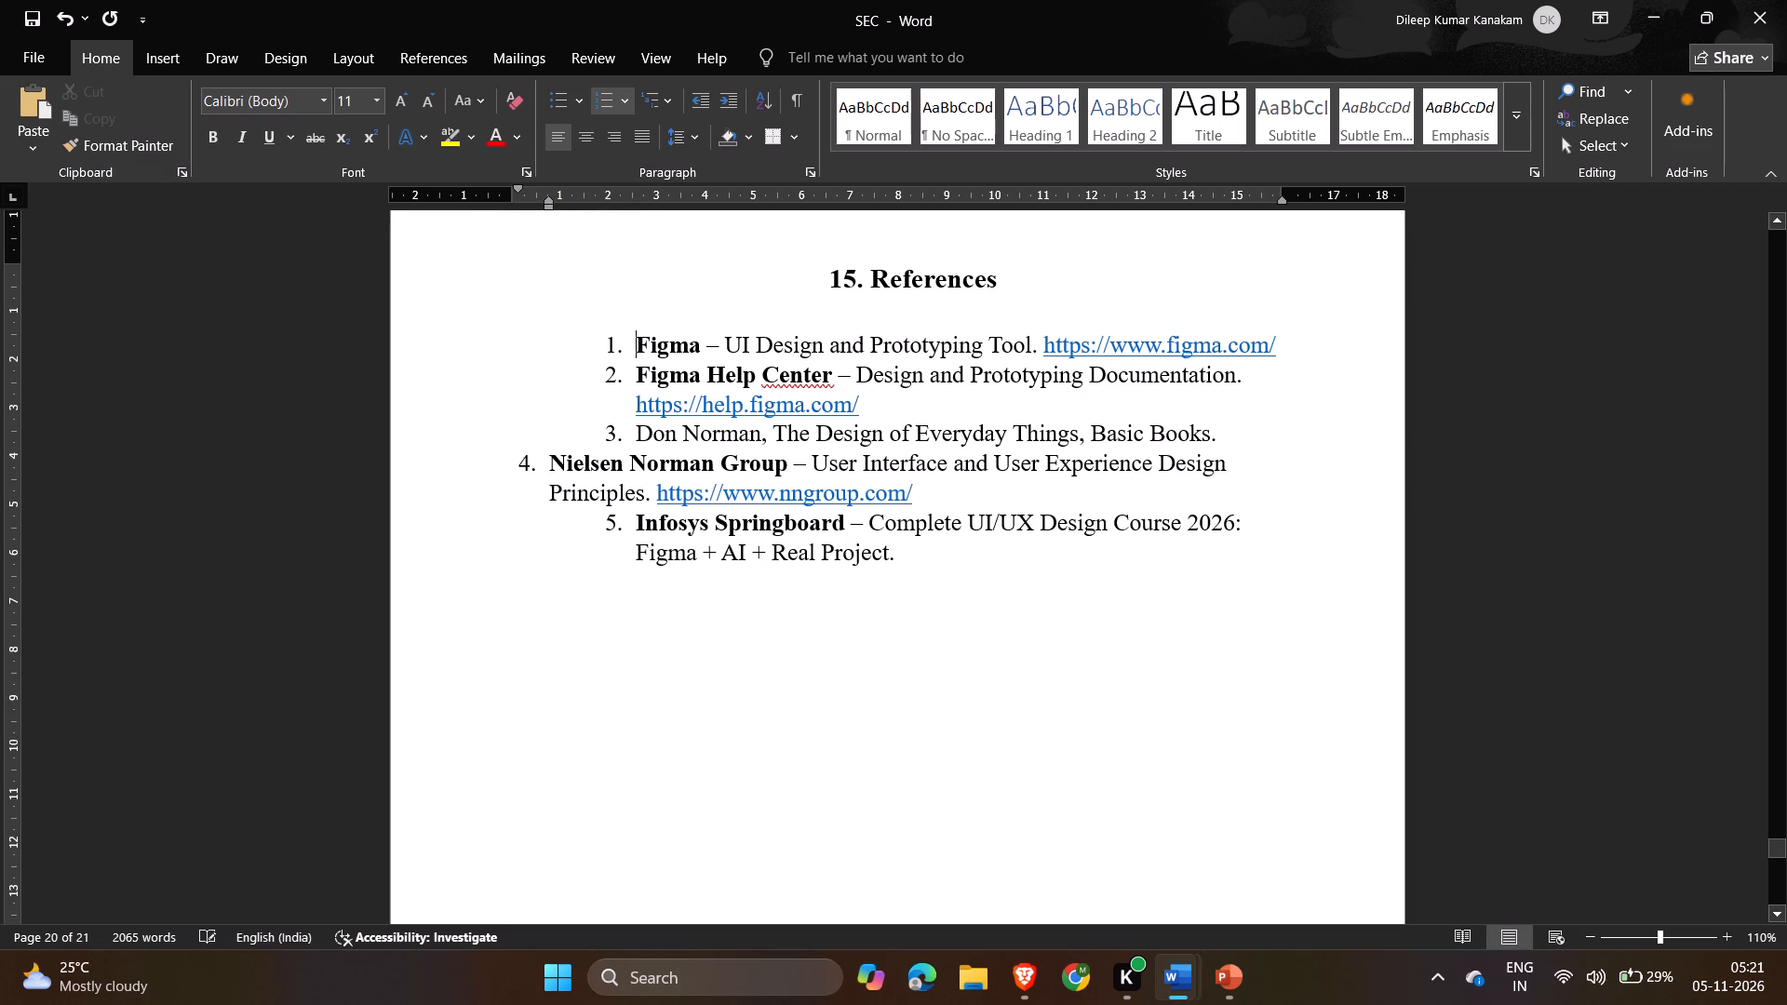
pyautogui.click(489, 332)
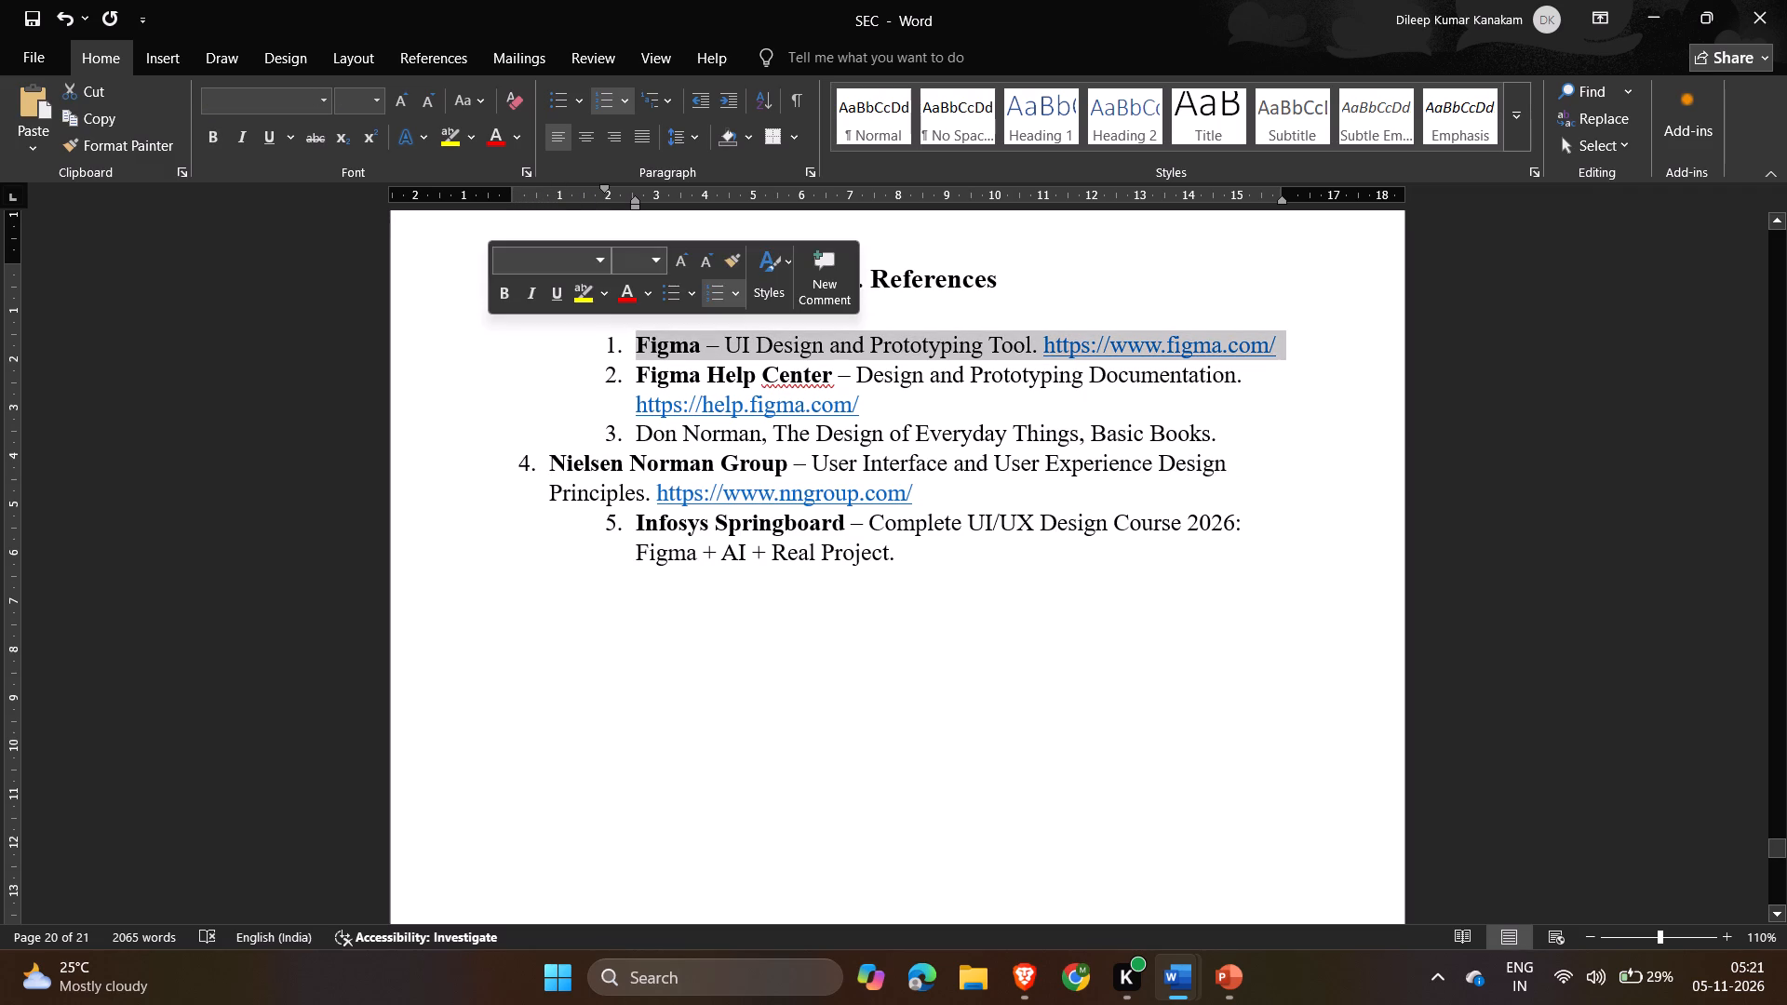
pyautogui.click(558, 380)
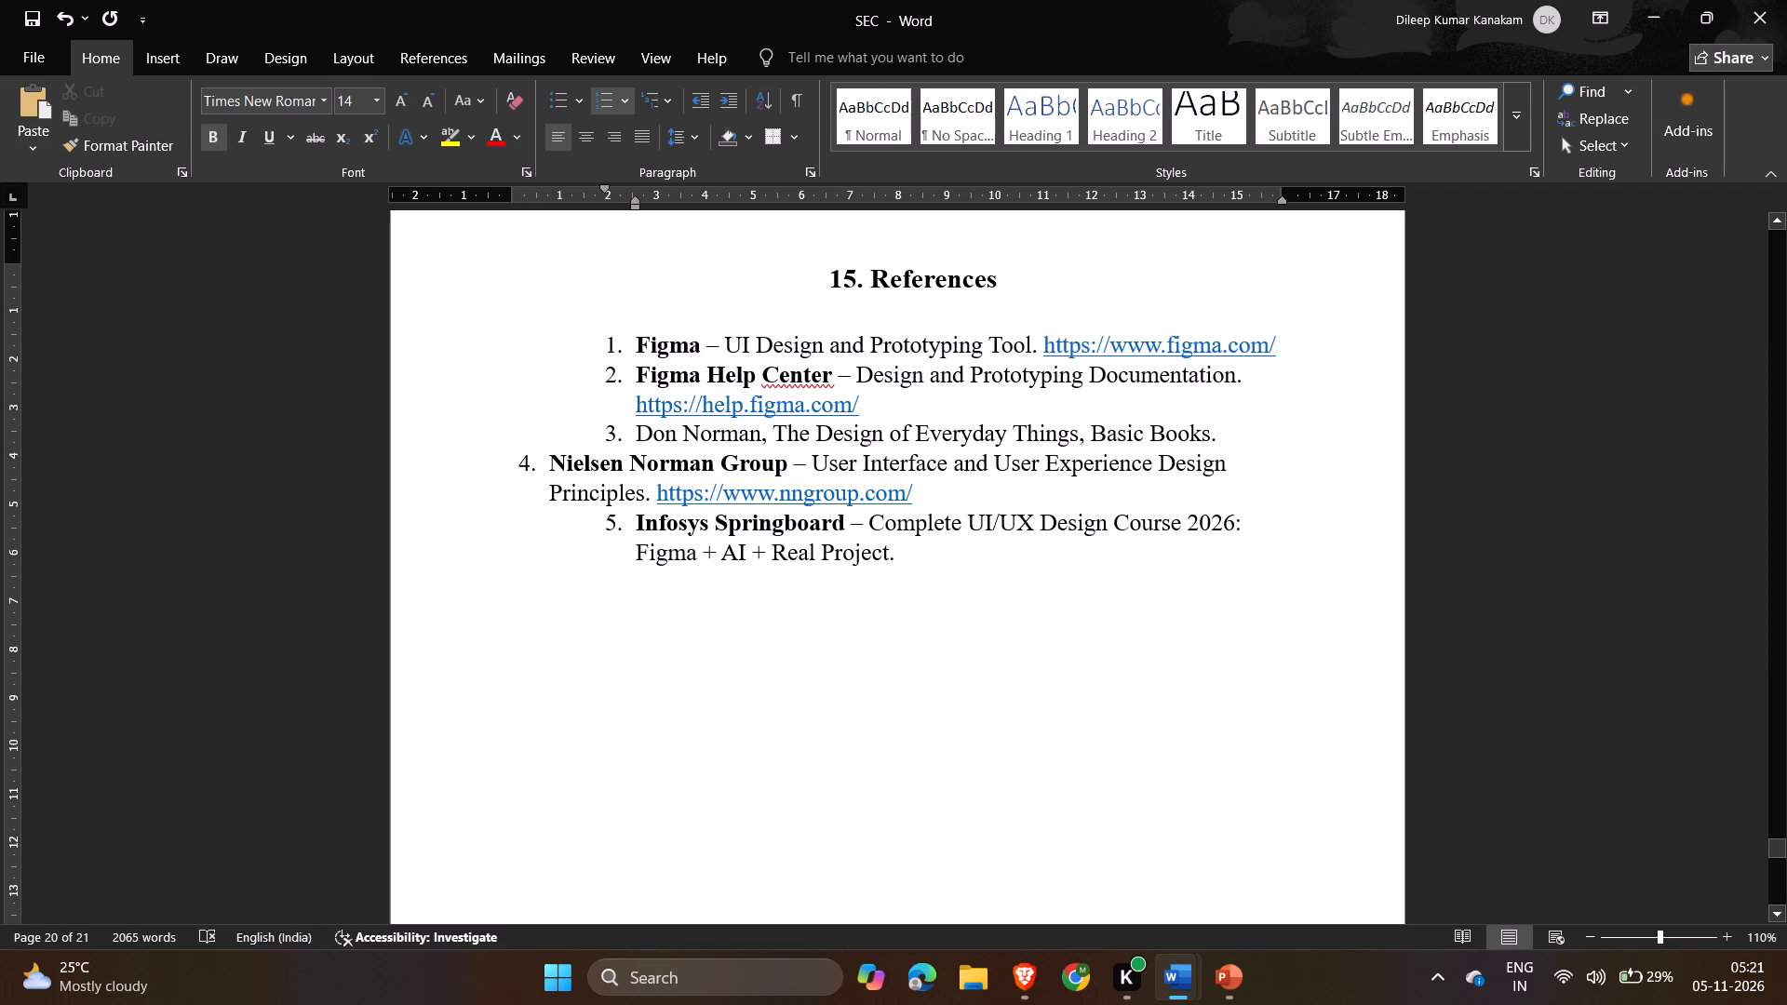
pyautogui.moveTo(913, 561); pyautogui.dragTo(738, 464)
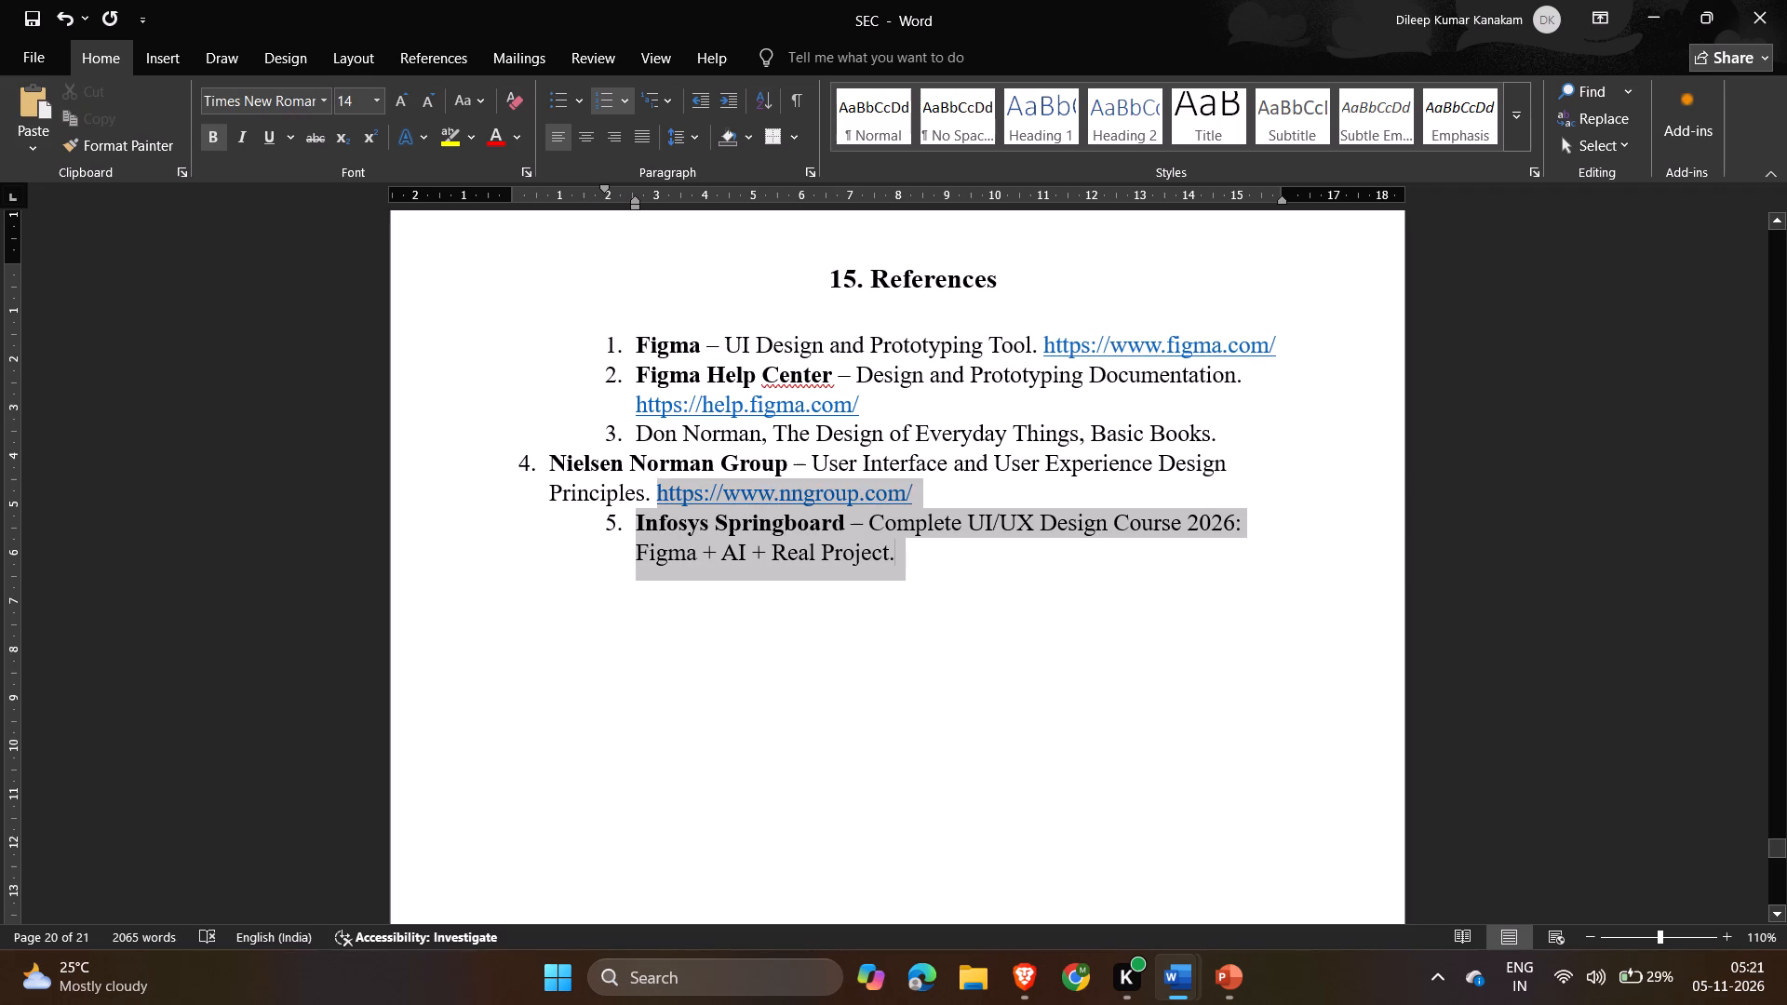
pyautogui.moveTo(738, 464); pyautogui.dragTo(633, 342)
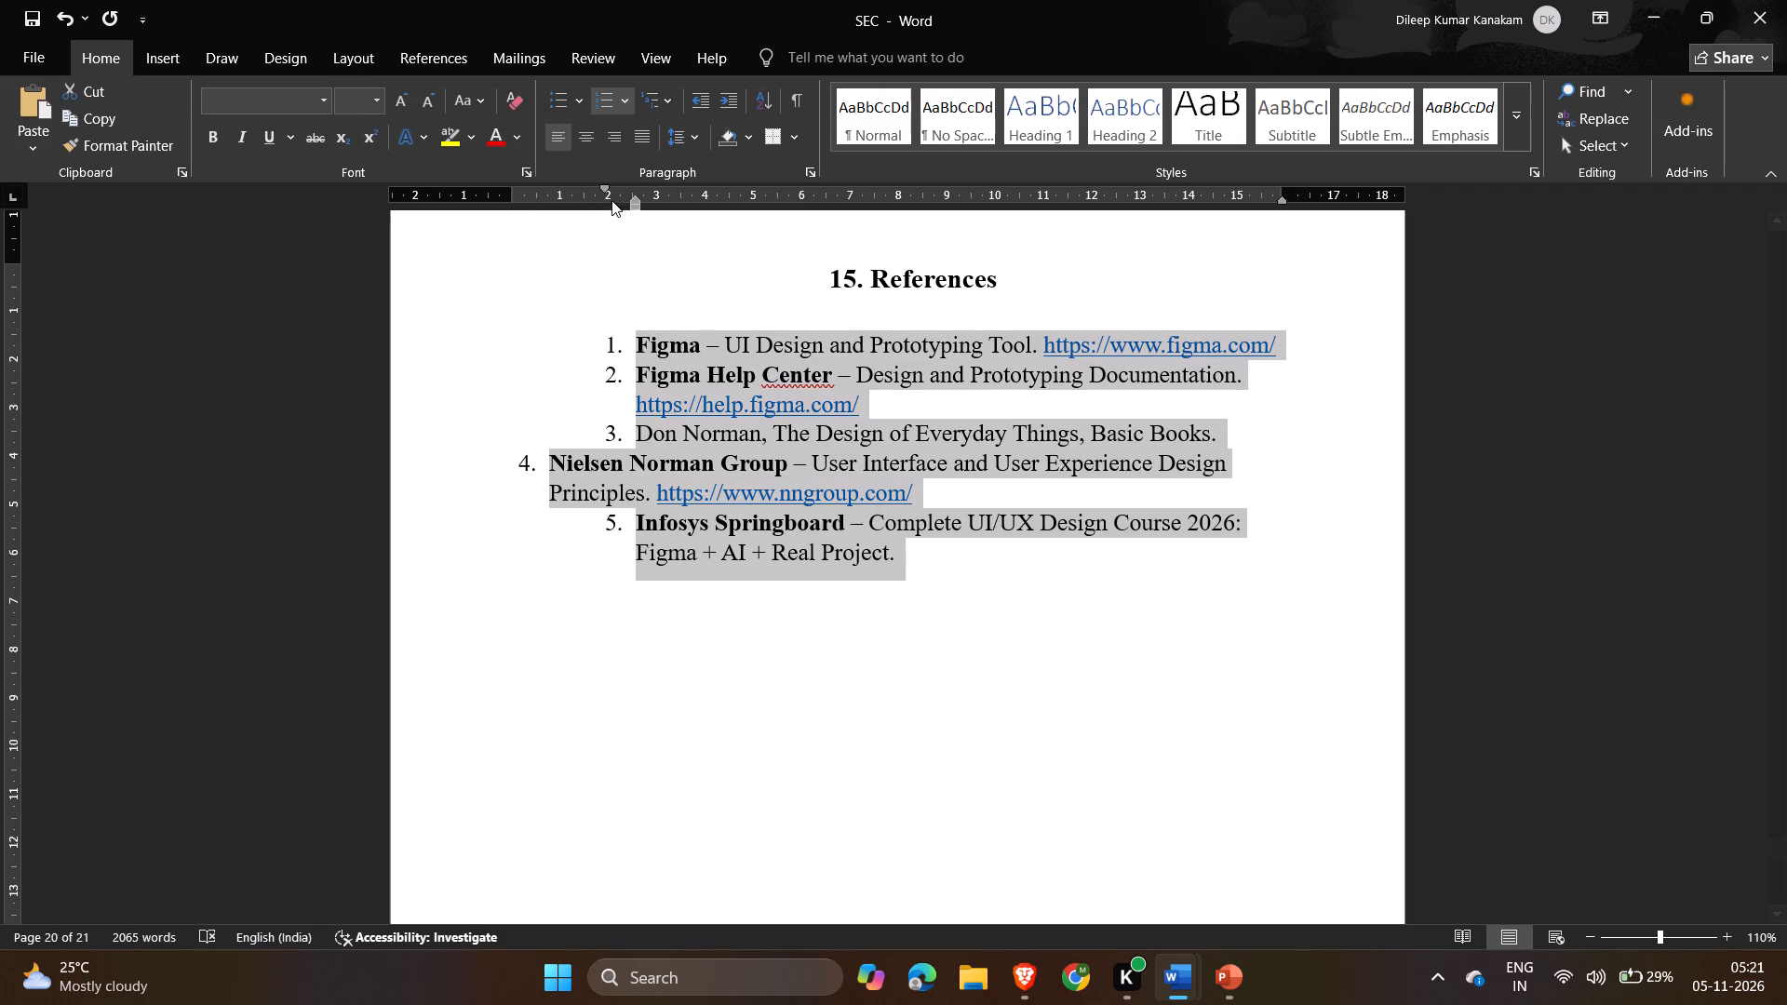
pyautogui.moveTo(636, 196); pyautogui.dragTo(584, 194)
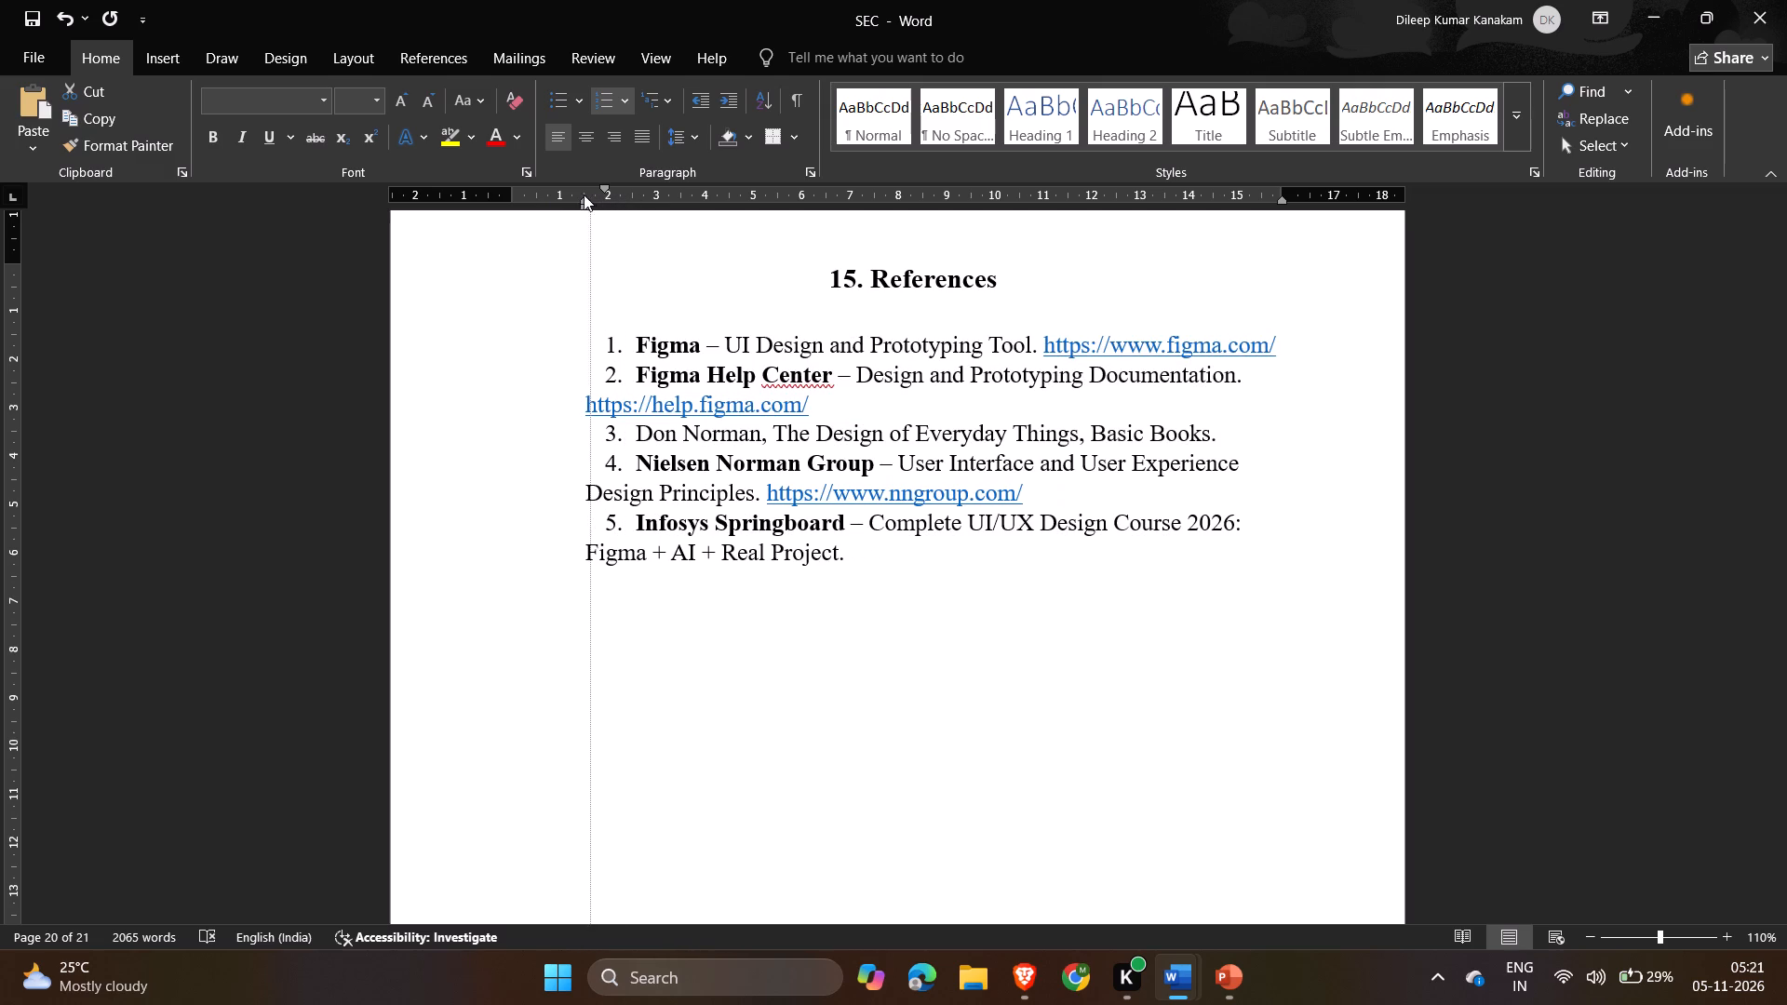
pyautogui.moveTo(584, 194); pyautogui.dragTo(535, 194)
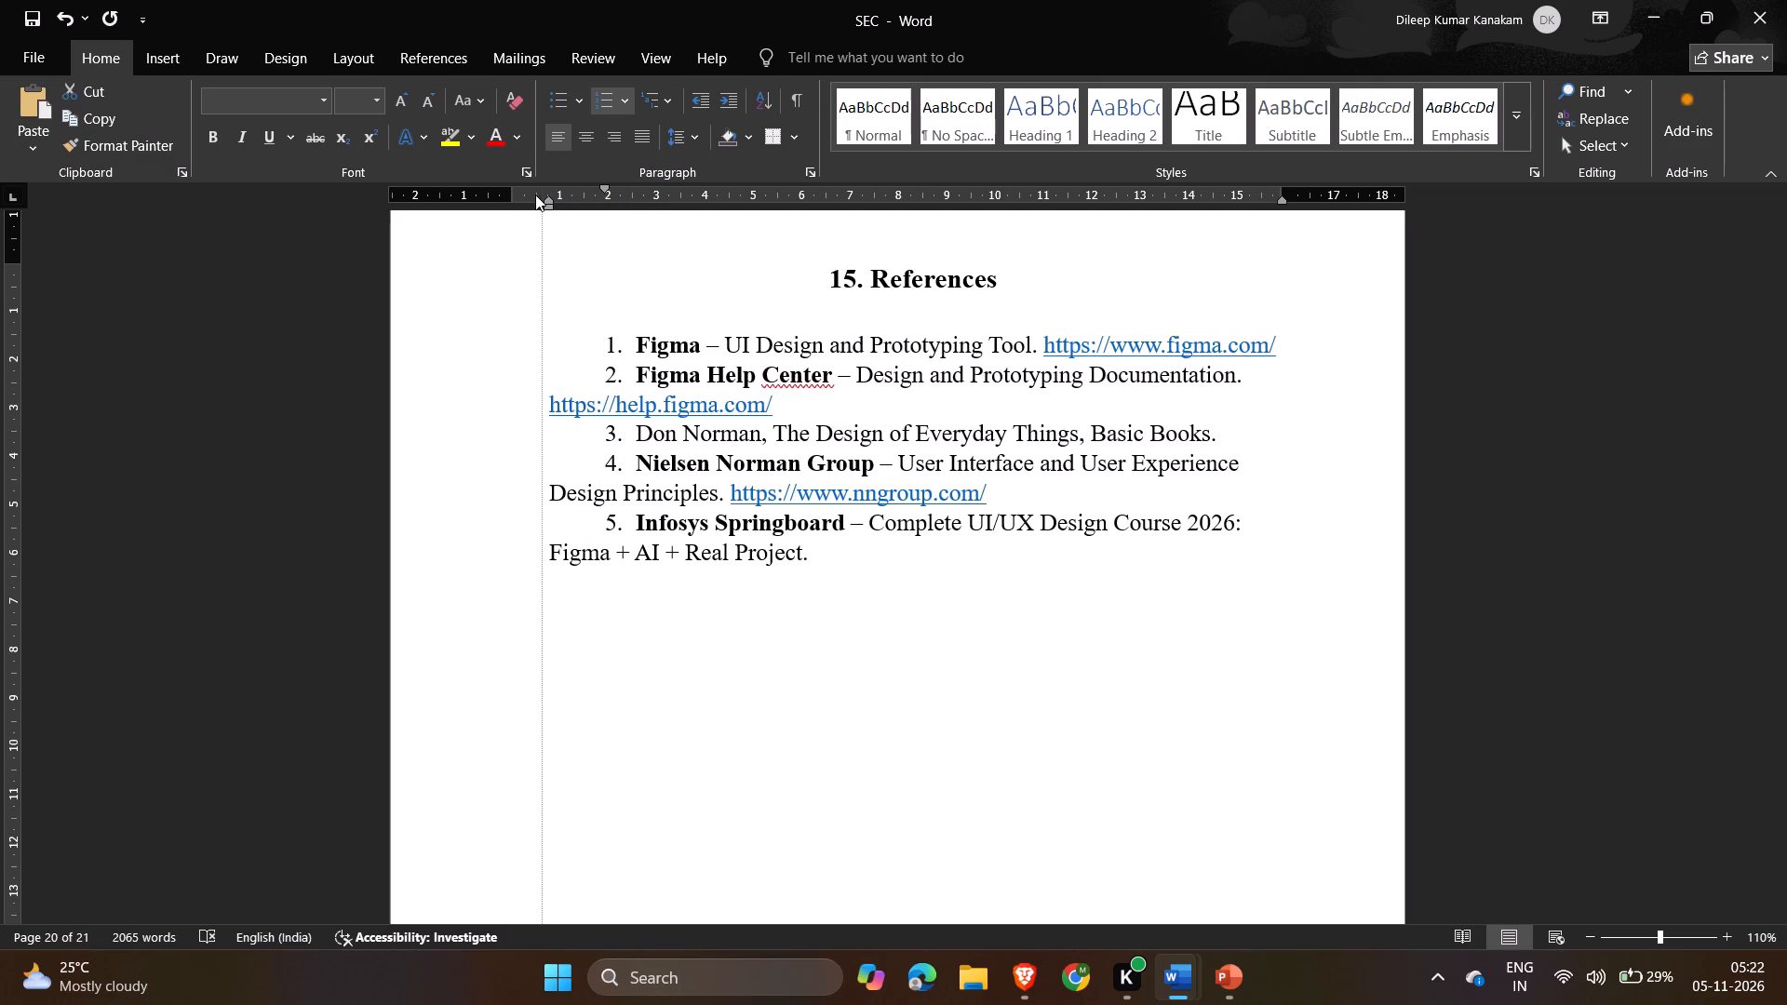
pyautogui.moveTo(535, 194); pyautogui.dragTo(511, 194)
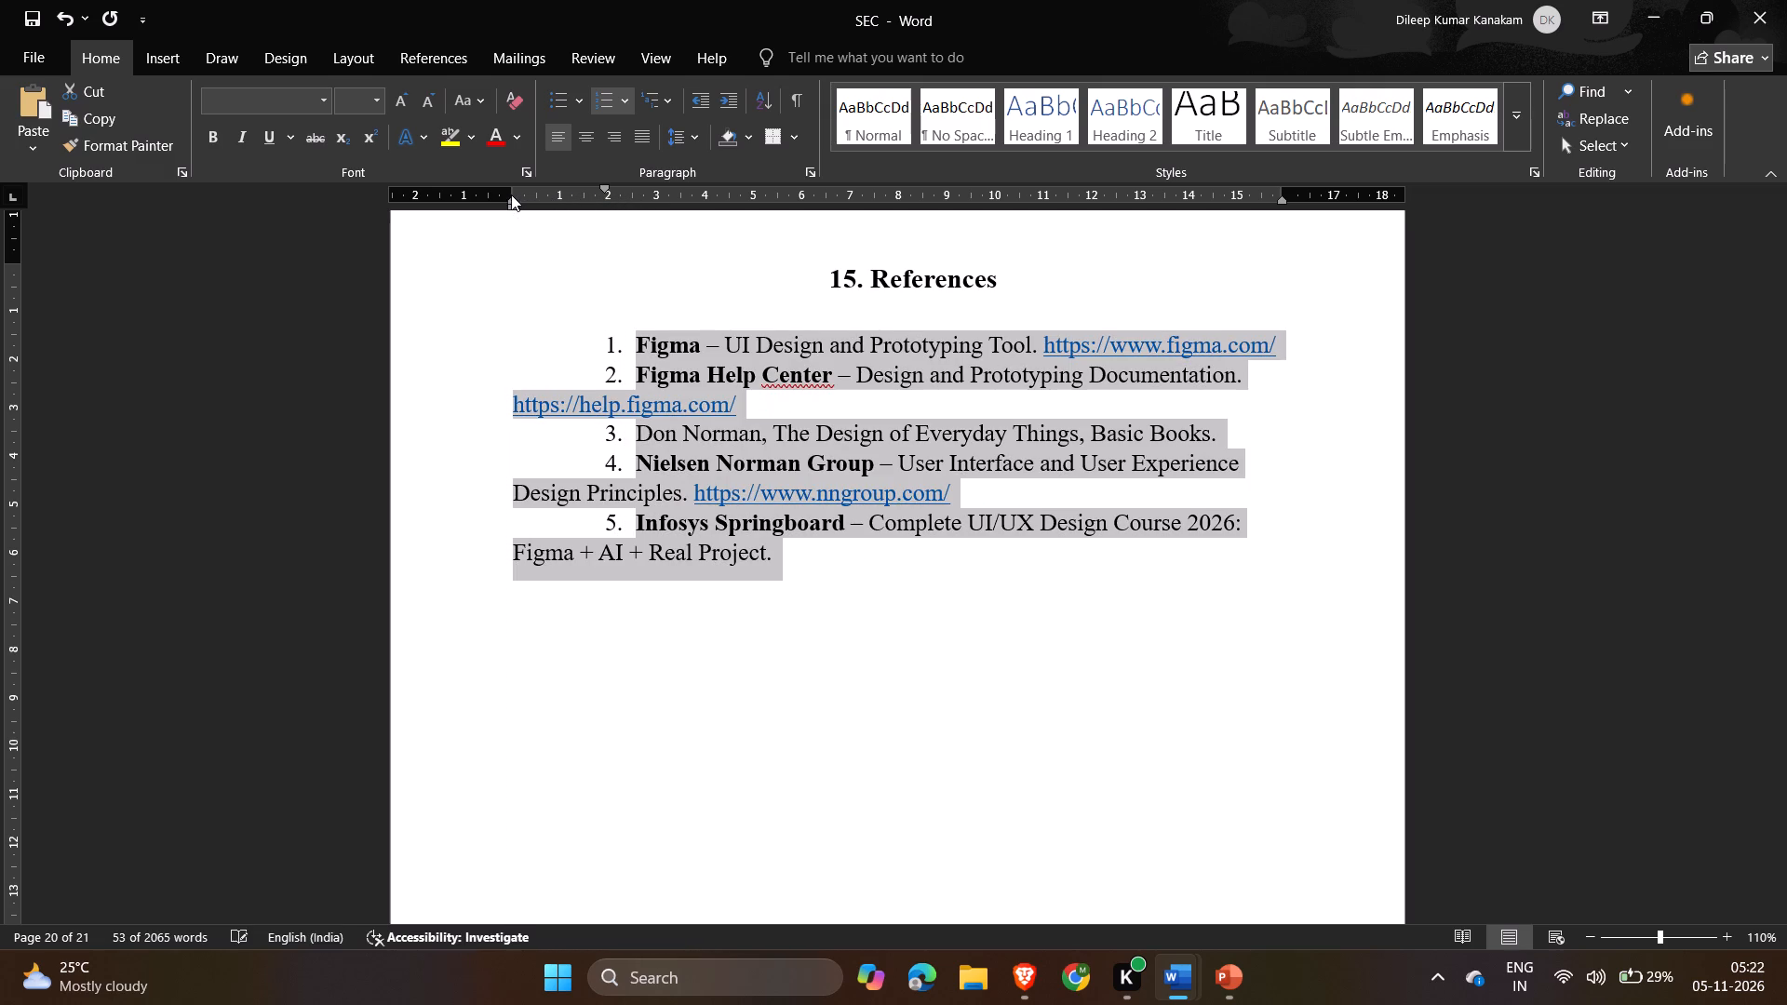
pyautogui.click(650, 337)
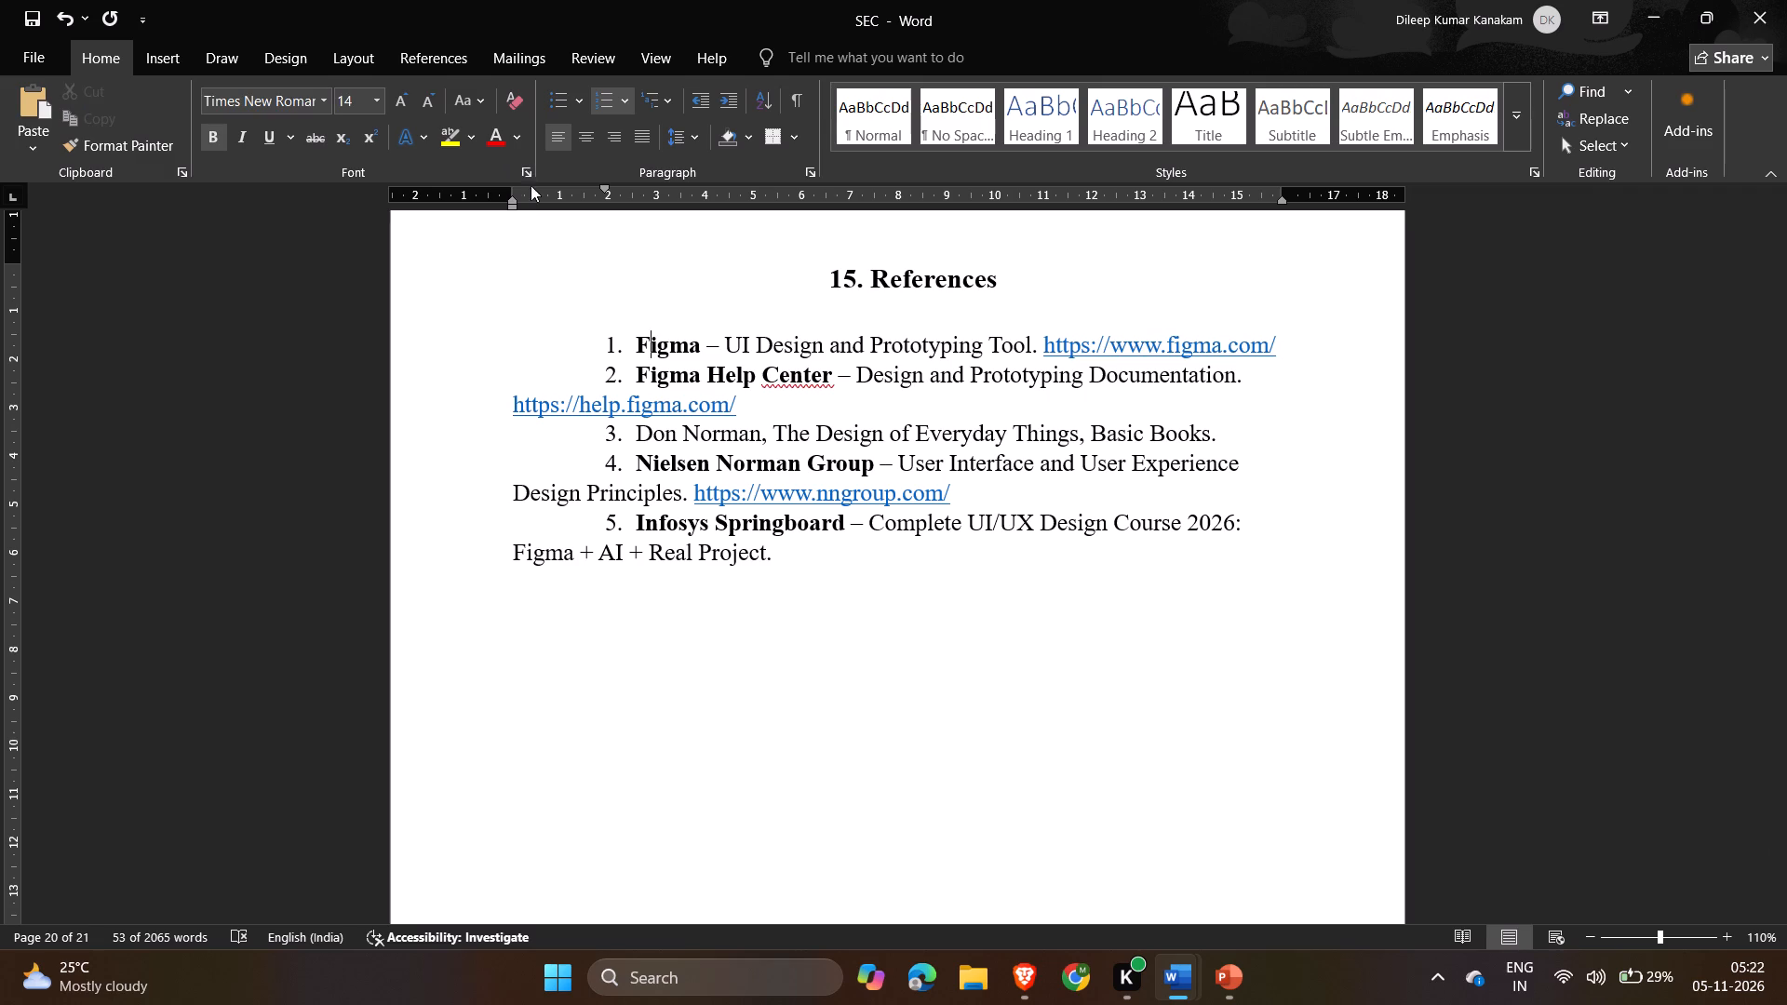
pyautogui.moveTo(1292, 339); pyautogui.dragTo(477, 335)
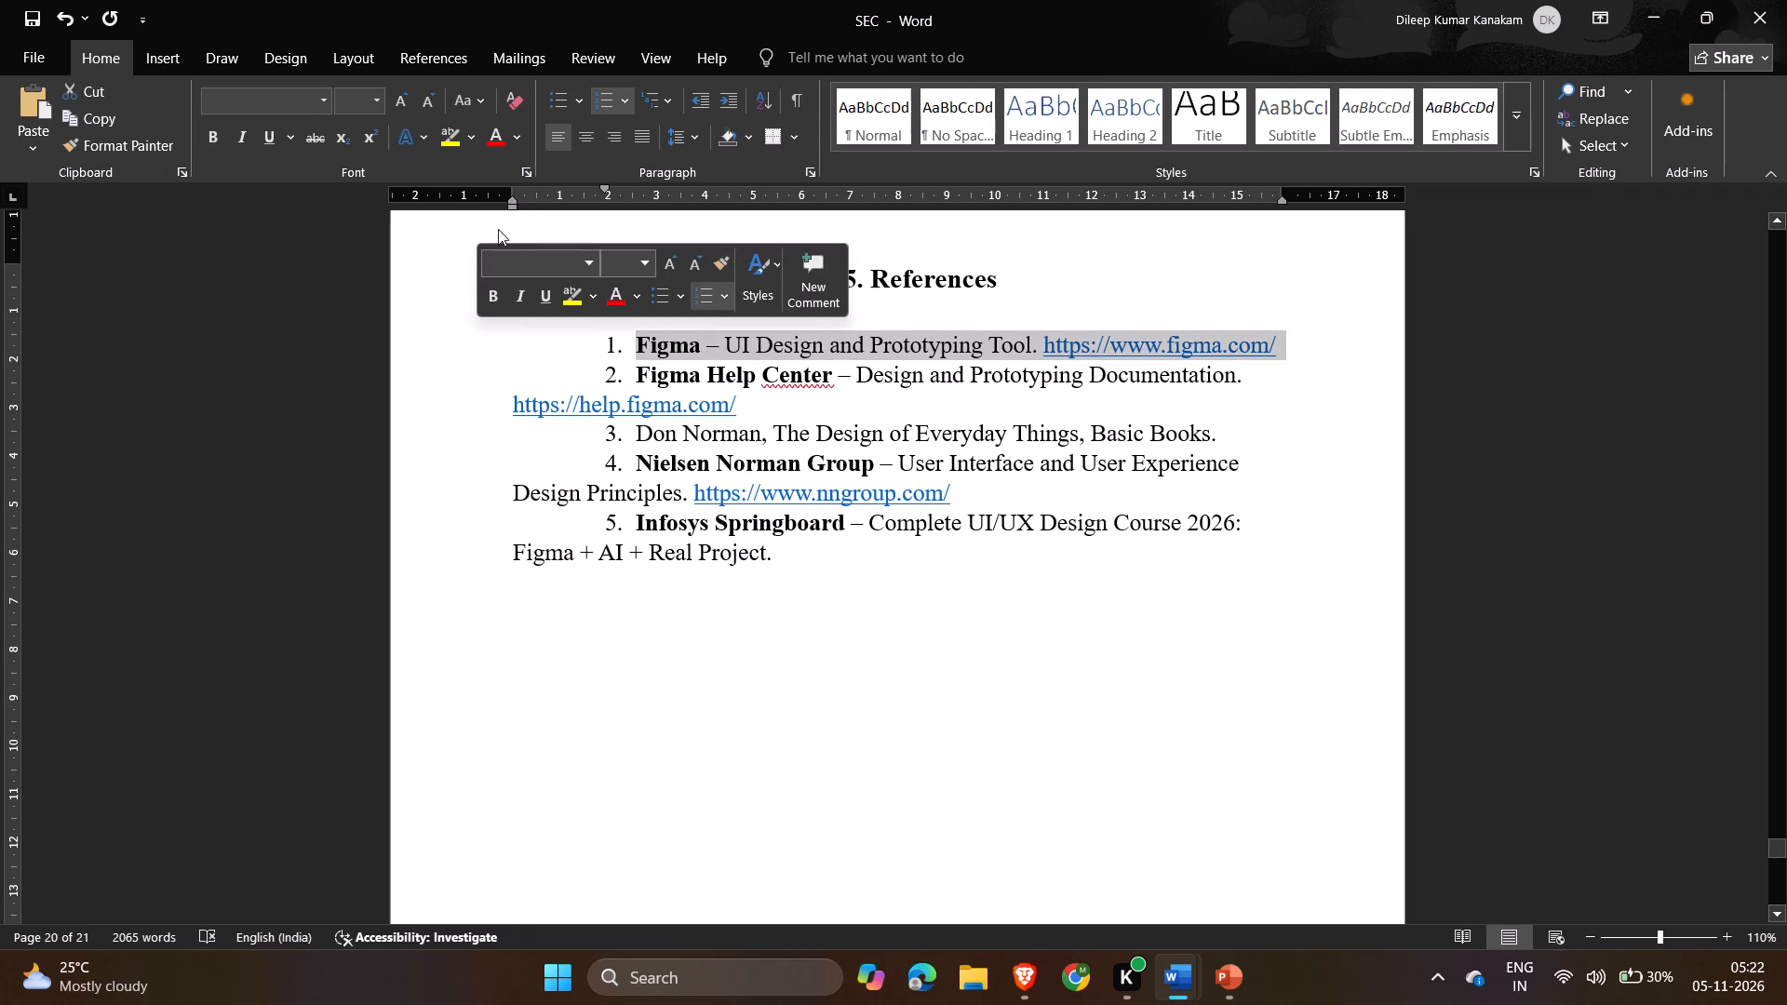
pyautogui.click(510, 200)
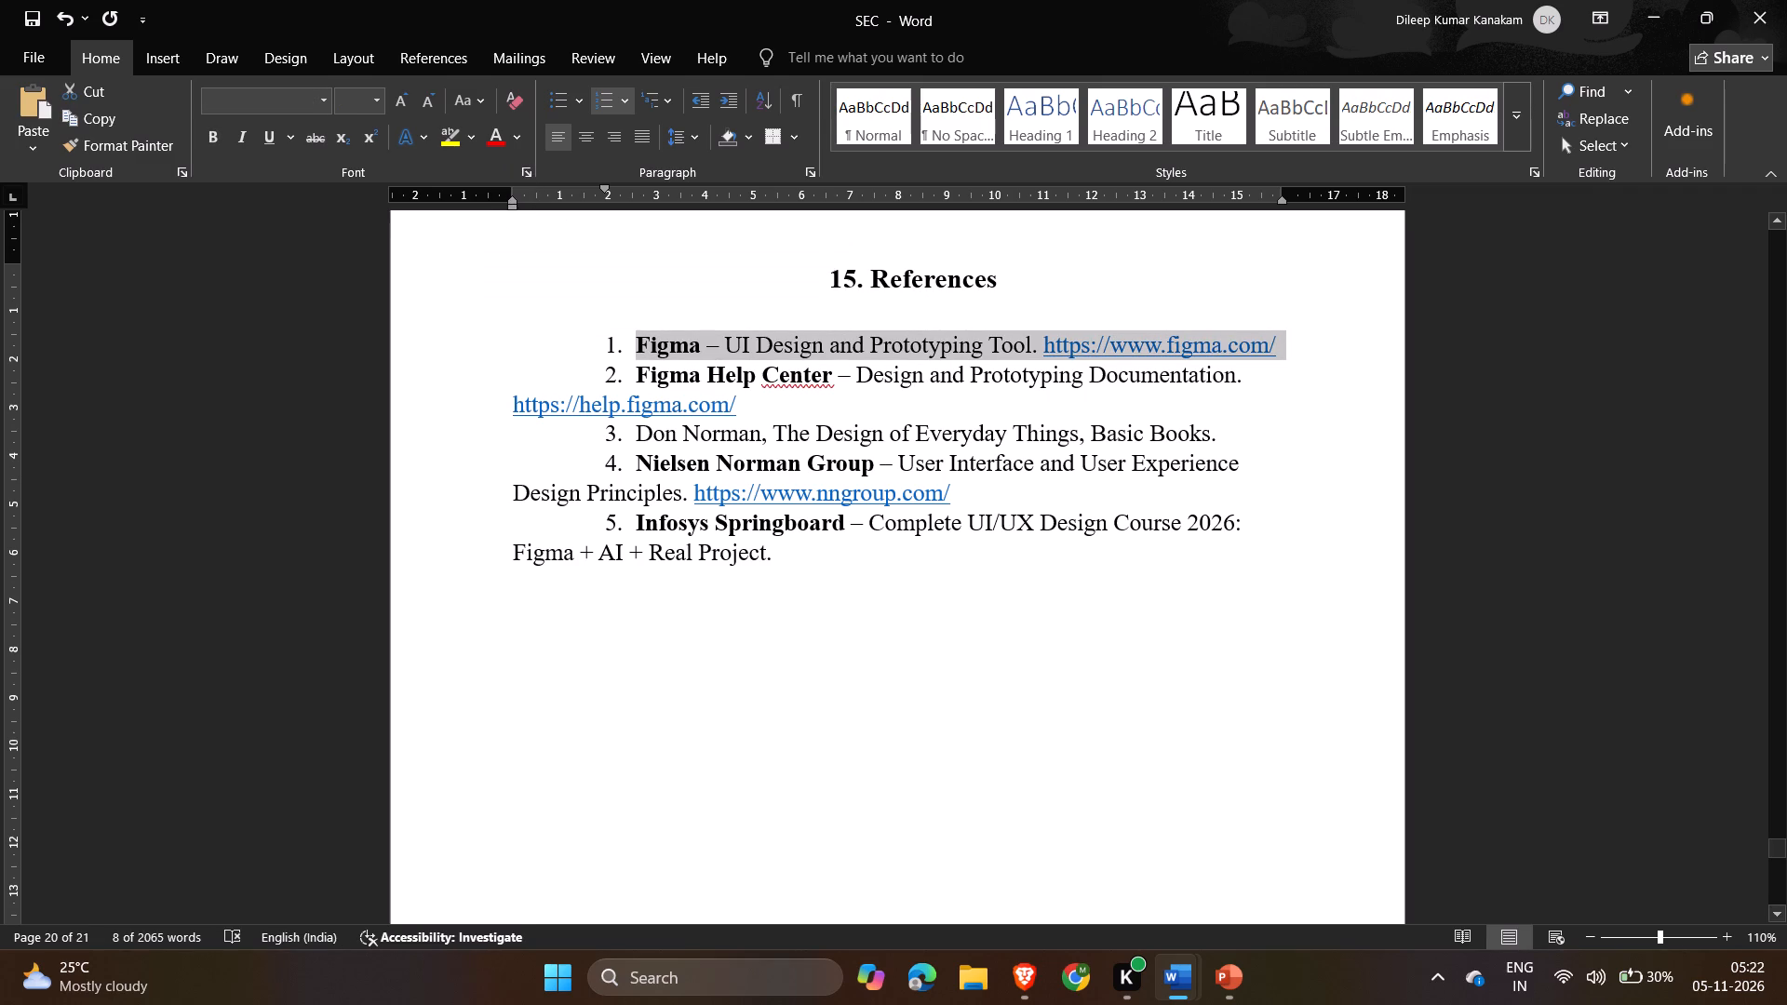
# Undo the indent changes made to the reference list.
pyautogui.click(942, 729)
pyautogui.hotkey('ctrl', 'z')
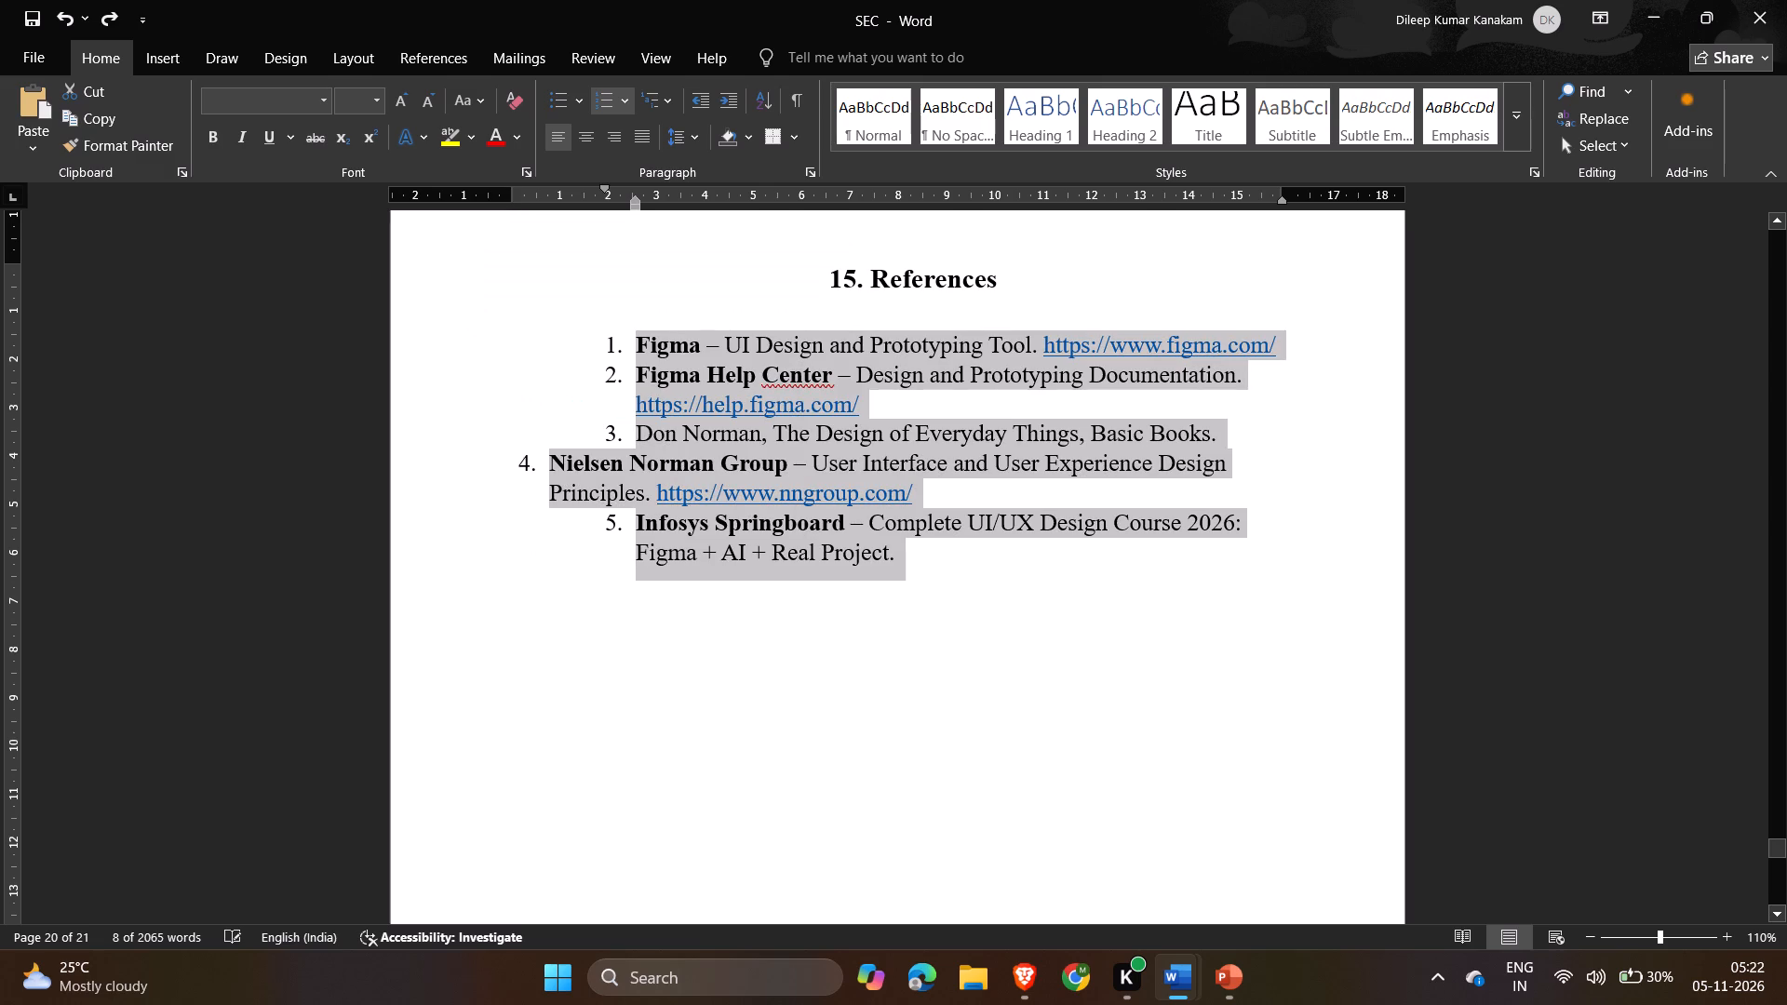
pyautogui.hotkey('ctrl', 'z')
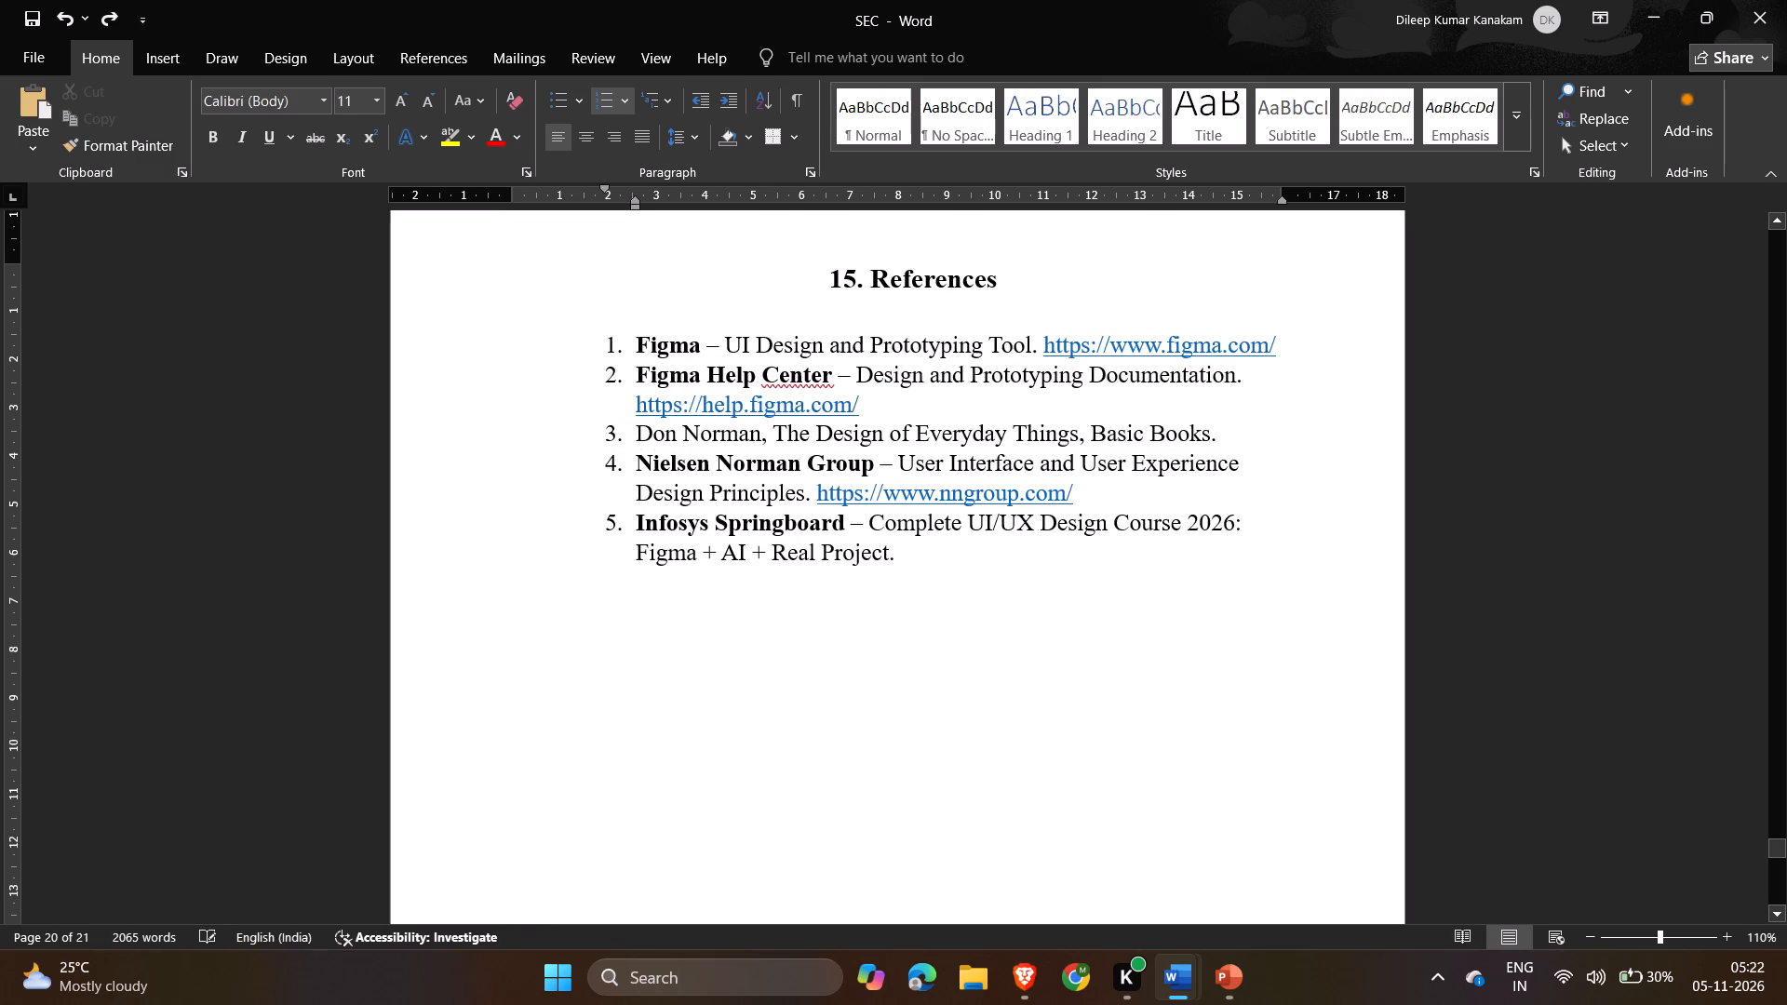
# Replace the certificate picture under "16. Certificate" in SEC with the course completion certificate copied from slide 13 of the UIUX Design presentation in PowerPoint.
pyautogui.click(1605, 543)
pyautogui.scroll(-12, 1605, 543)
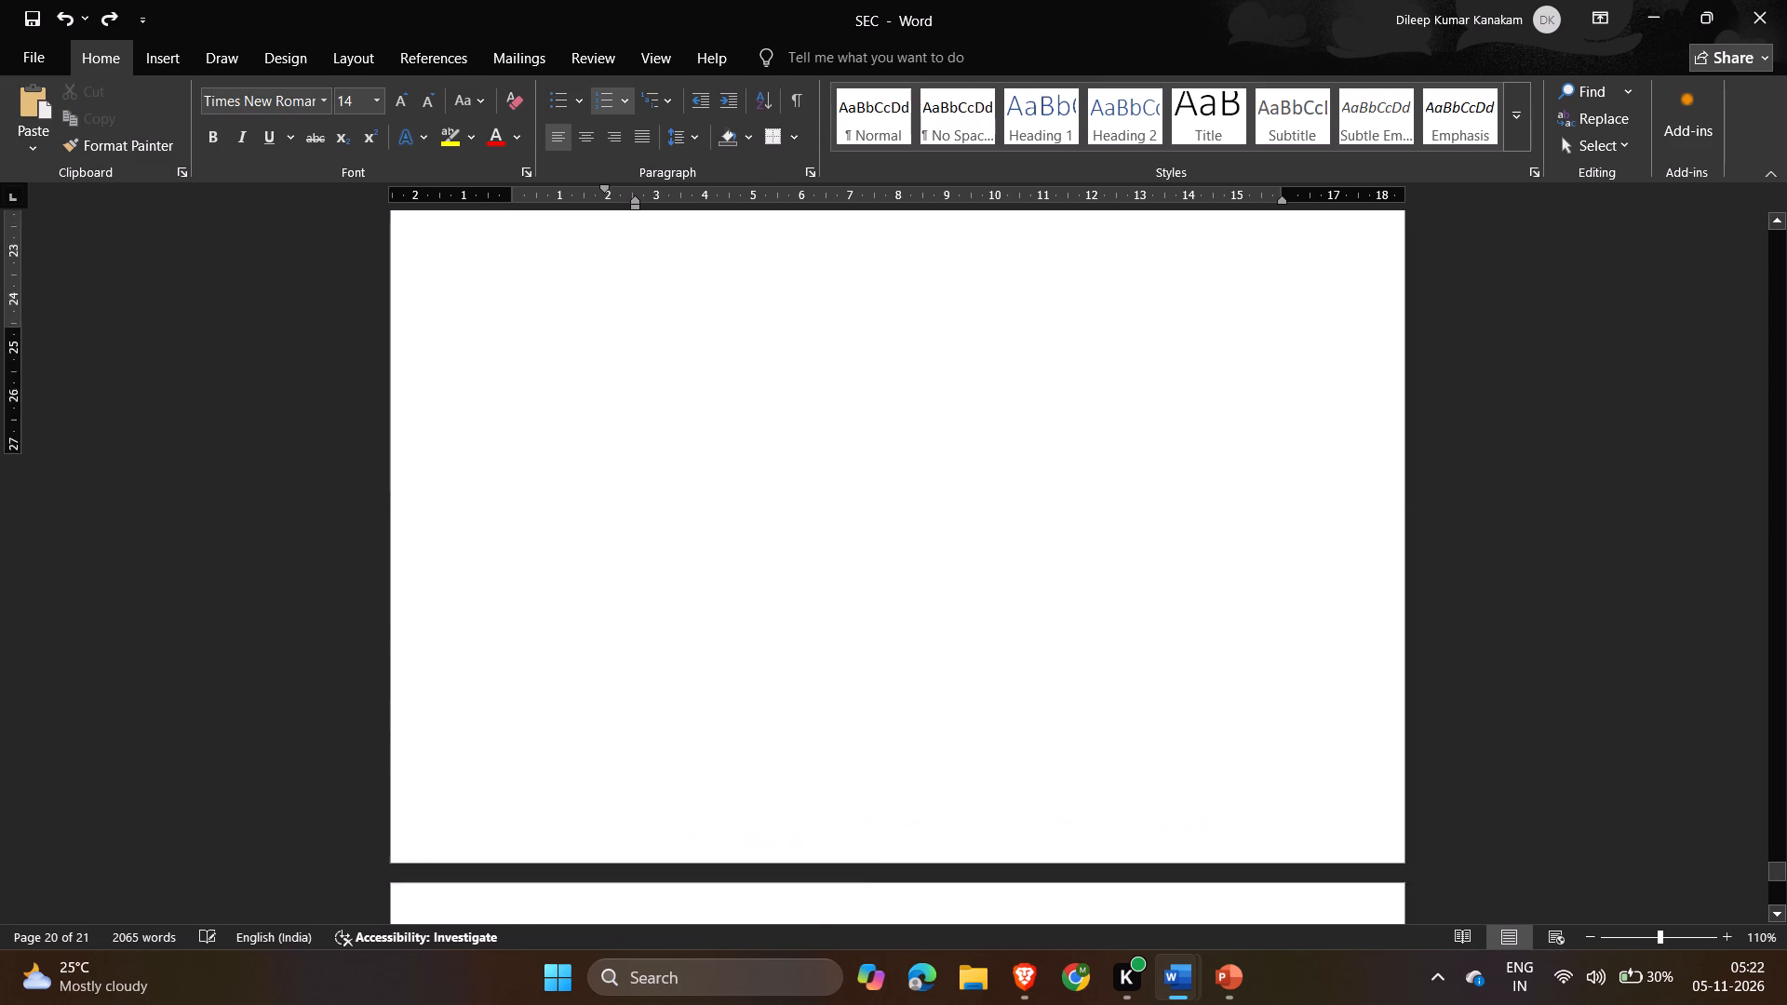
pyautogui.scroll(-3, 1605, 543)
pyautogui.scroll(4, 1605, 543)
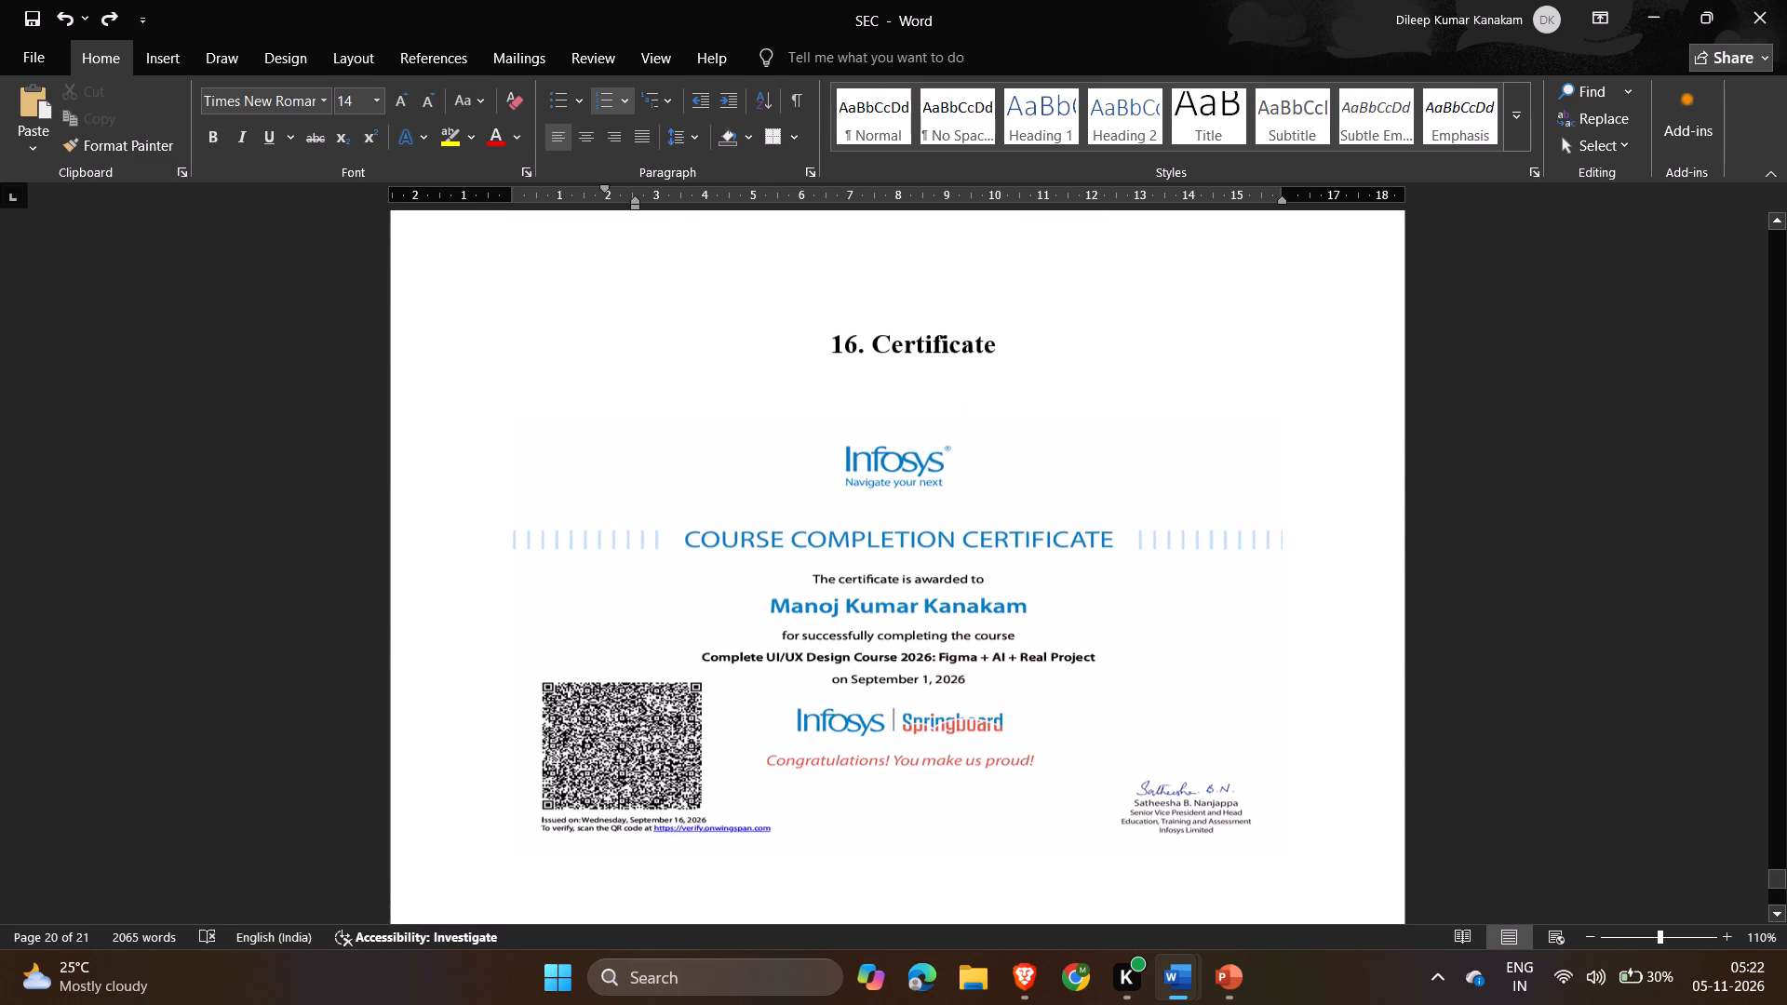
pyautogui.hotkey('alt', 'Tab')
pyautogui.hotkey('alt', 'Tab')
pyautogui.hotkey('alt', 'Tab')
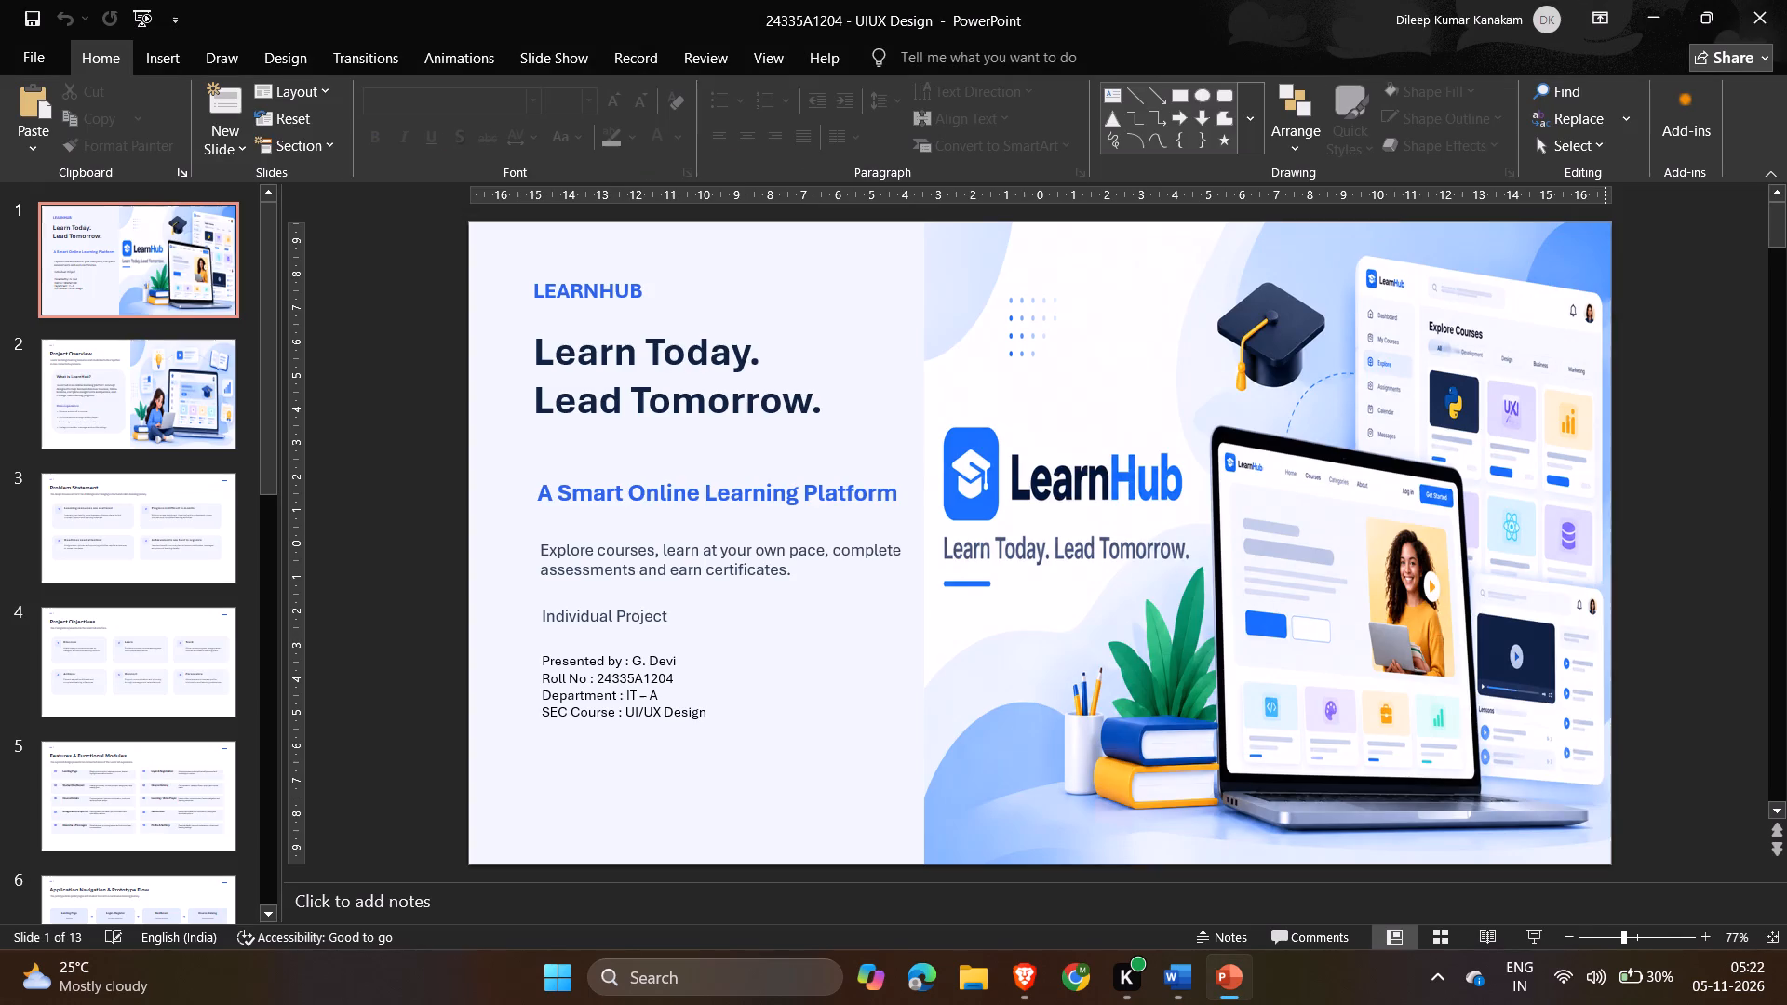
pyautogui.scroll(-20, 1229, 610)
pyautogui.scroll(-20, 1229, 610)
pyautogui.scroll(-20, 1229, 610)
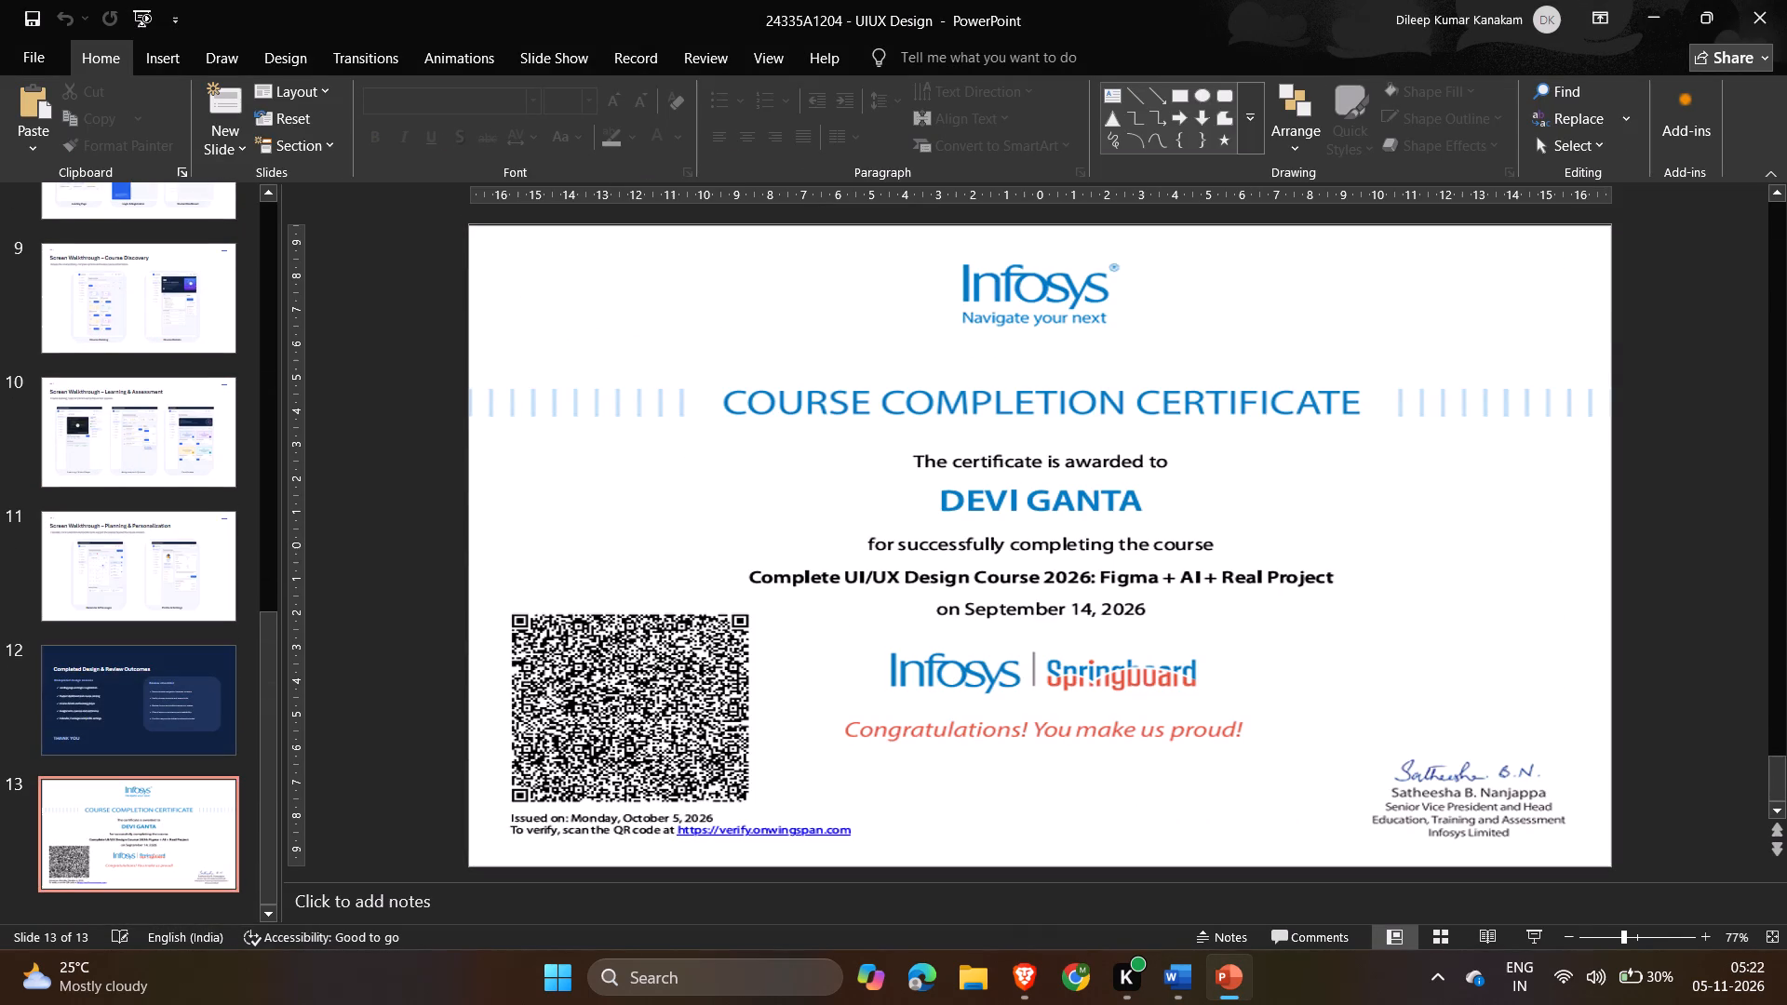
pyautogui.click(1240, 556)
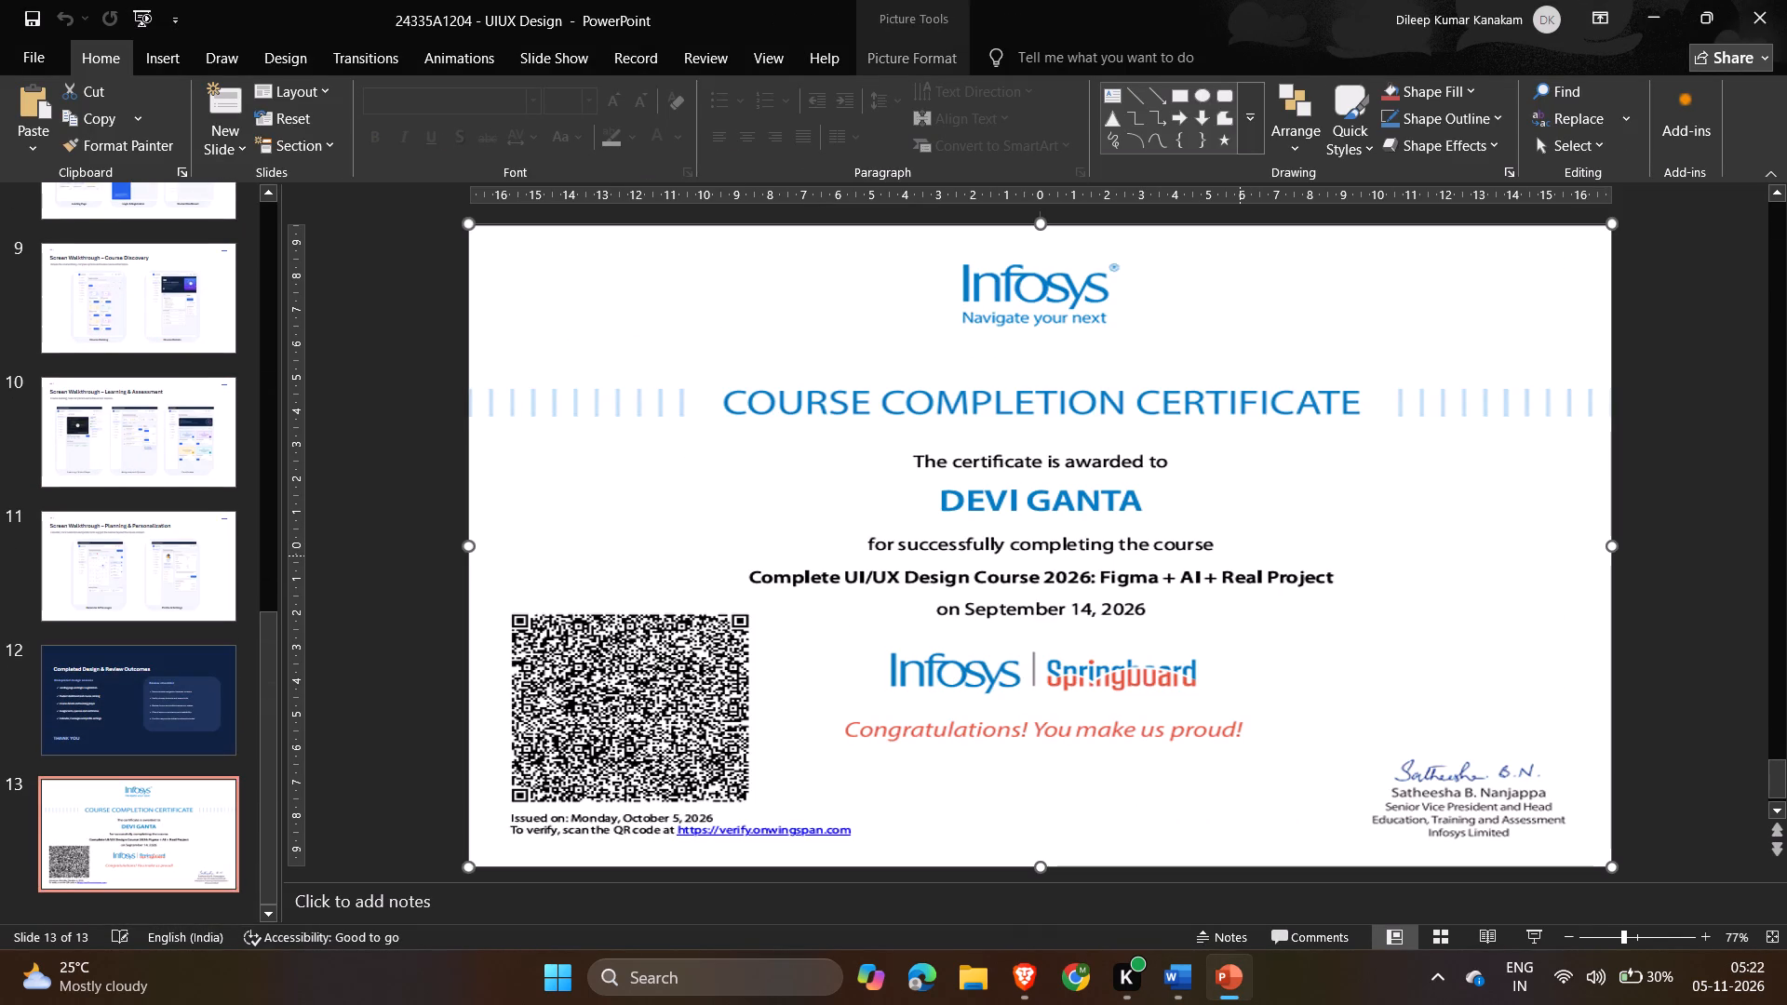
pyautogui.hotkey('ctrl', 'c')
pyautogui.hotkey('alt', 'Tab')
pyautogui.click(974, 663)
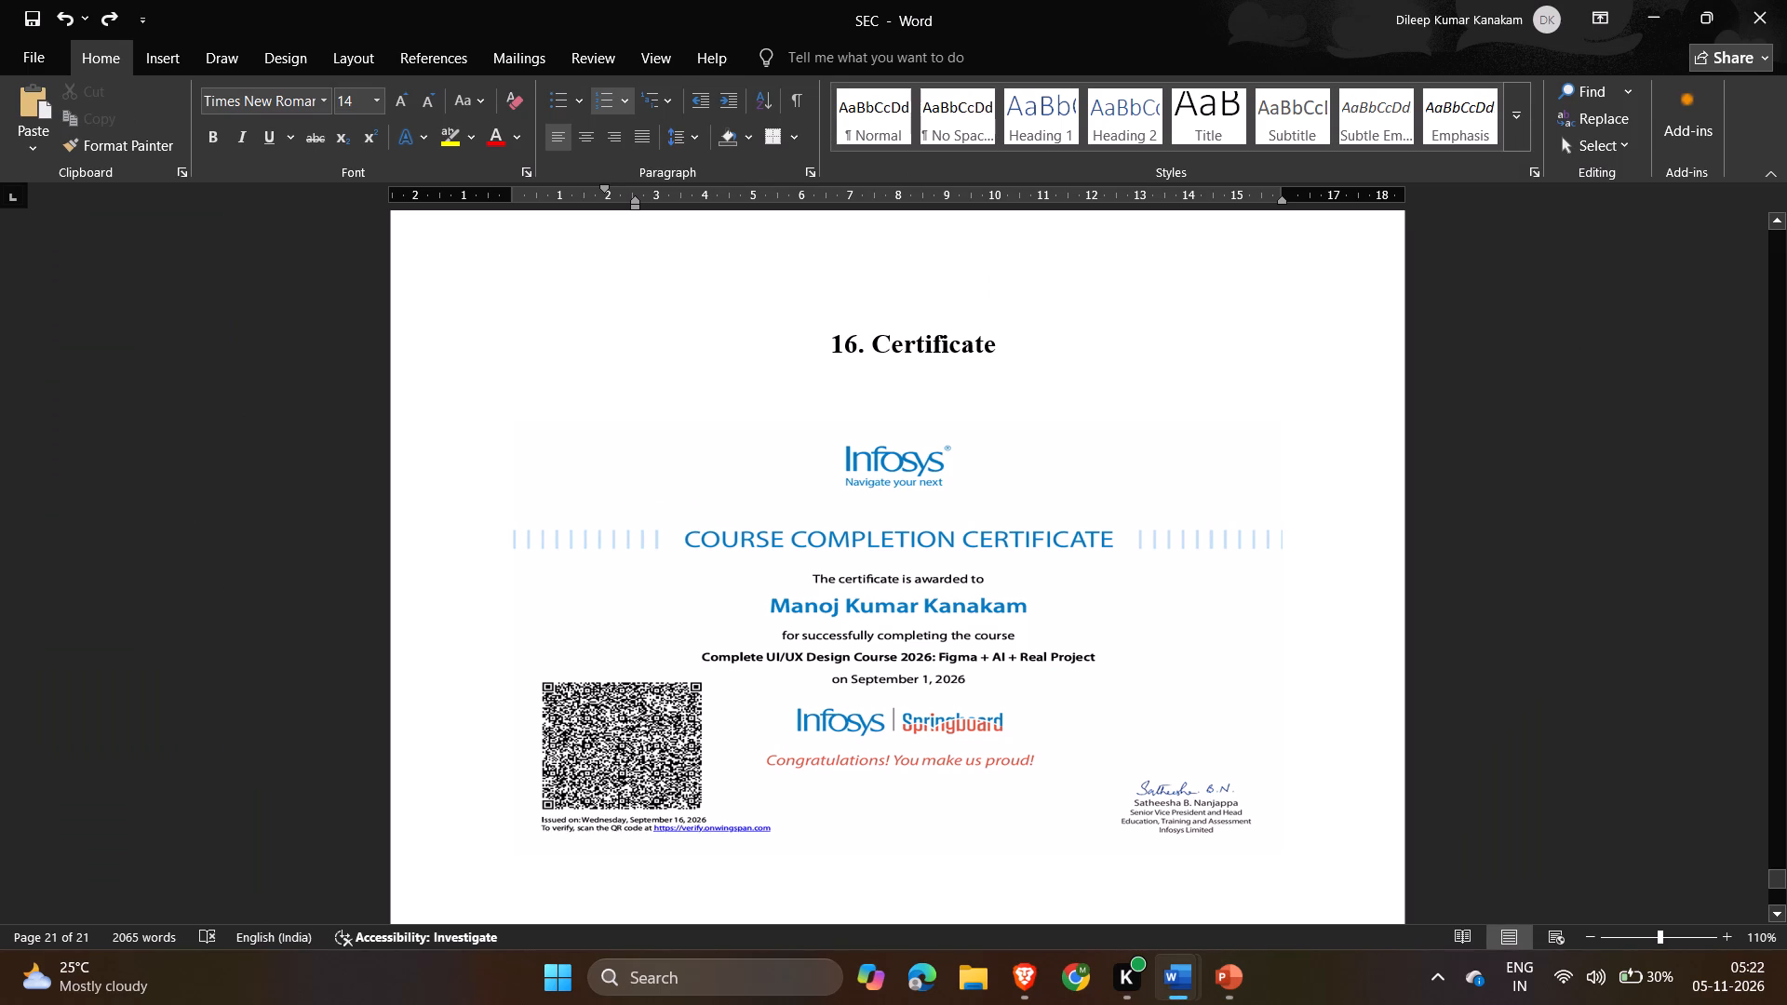
pyautogui.press('BackSpace')
pyautogui.hotkey('ctrl', 'v')
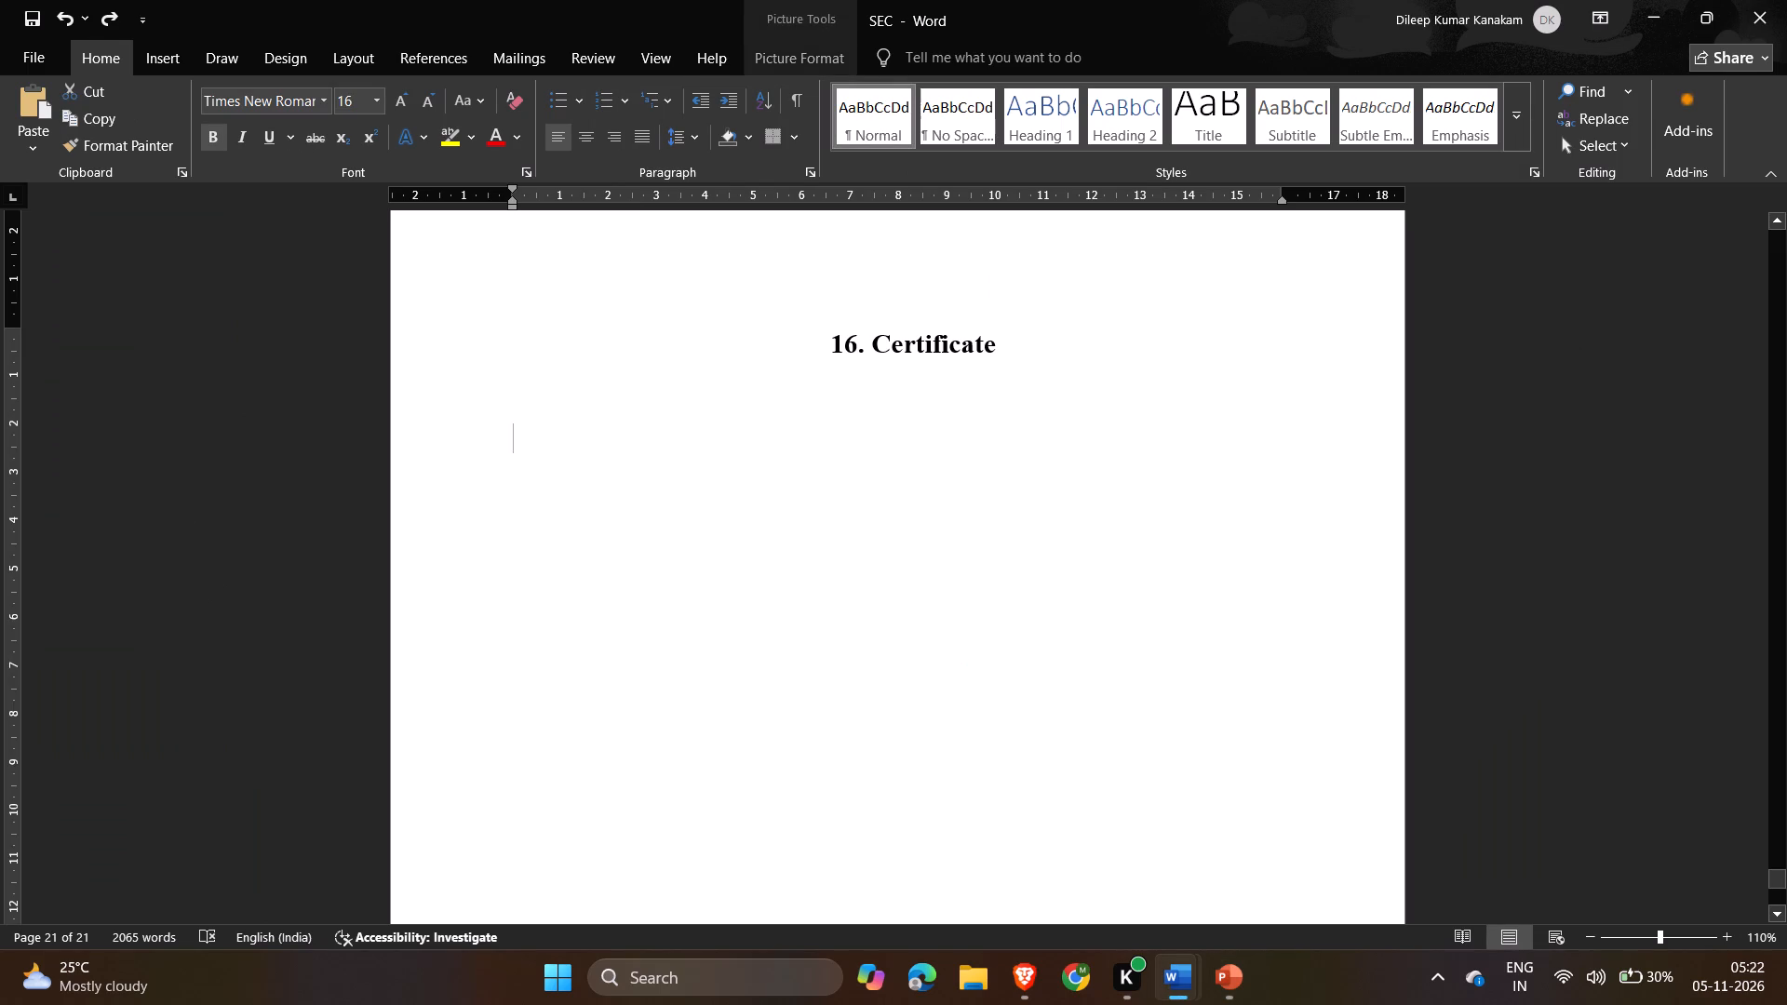
pyautogui.scroll(-1, 974, 663)
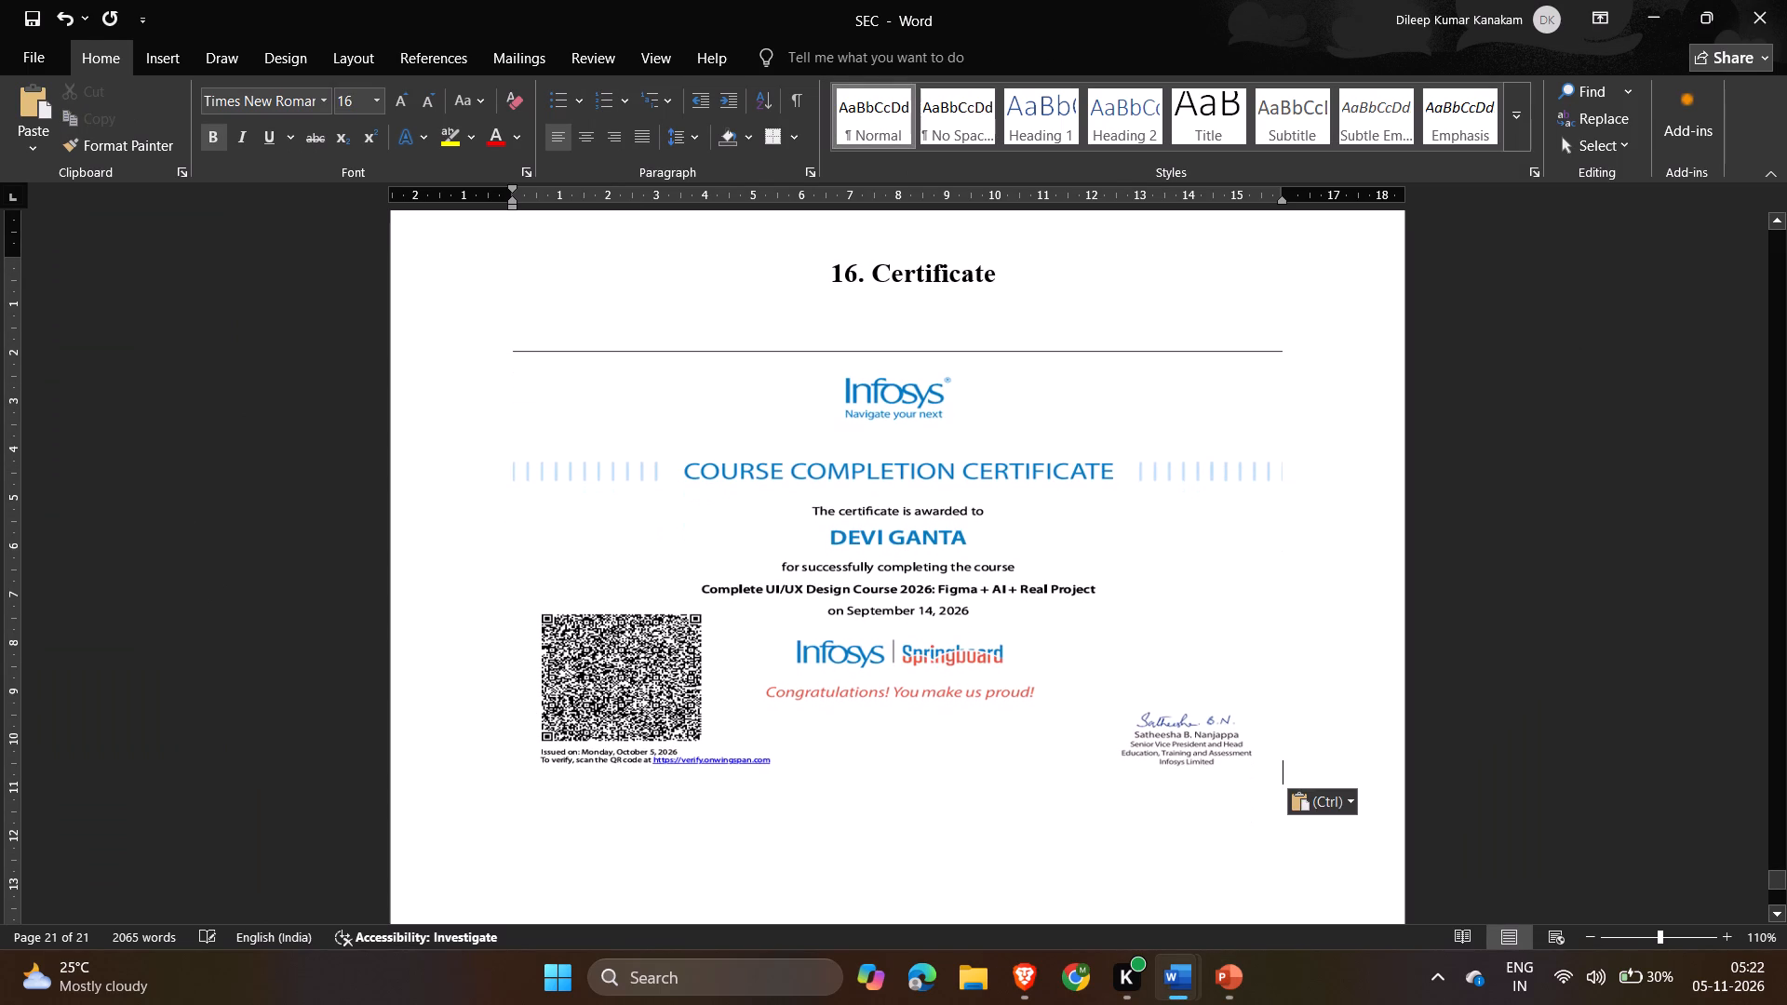
pyautogui.click(1493, 569)
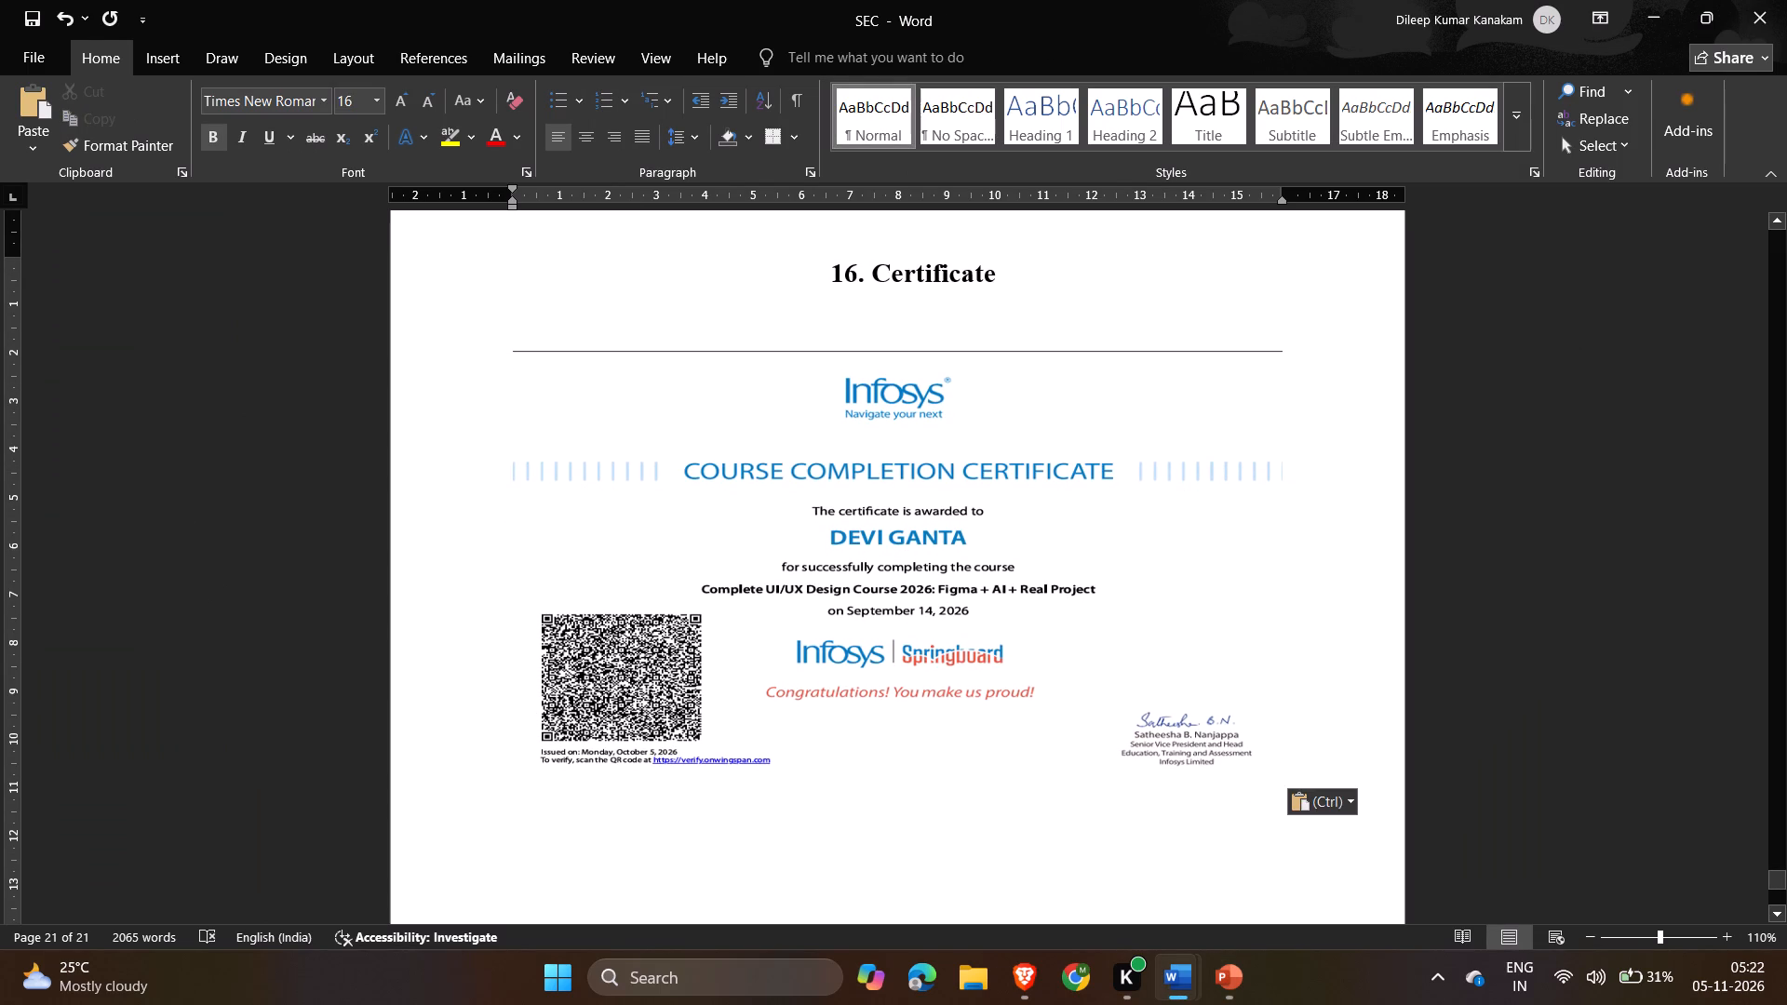
pyautogui.click(1420, 593)
pyautogui.click(1586, 649)
# Review the layout of the SEC pages from "16. Certificate" back to "11. Advantages".
pyautogui.scroll(11, 1586, 649)
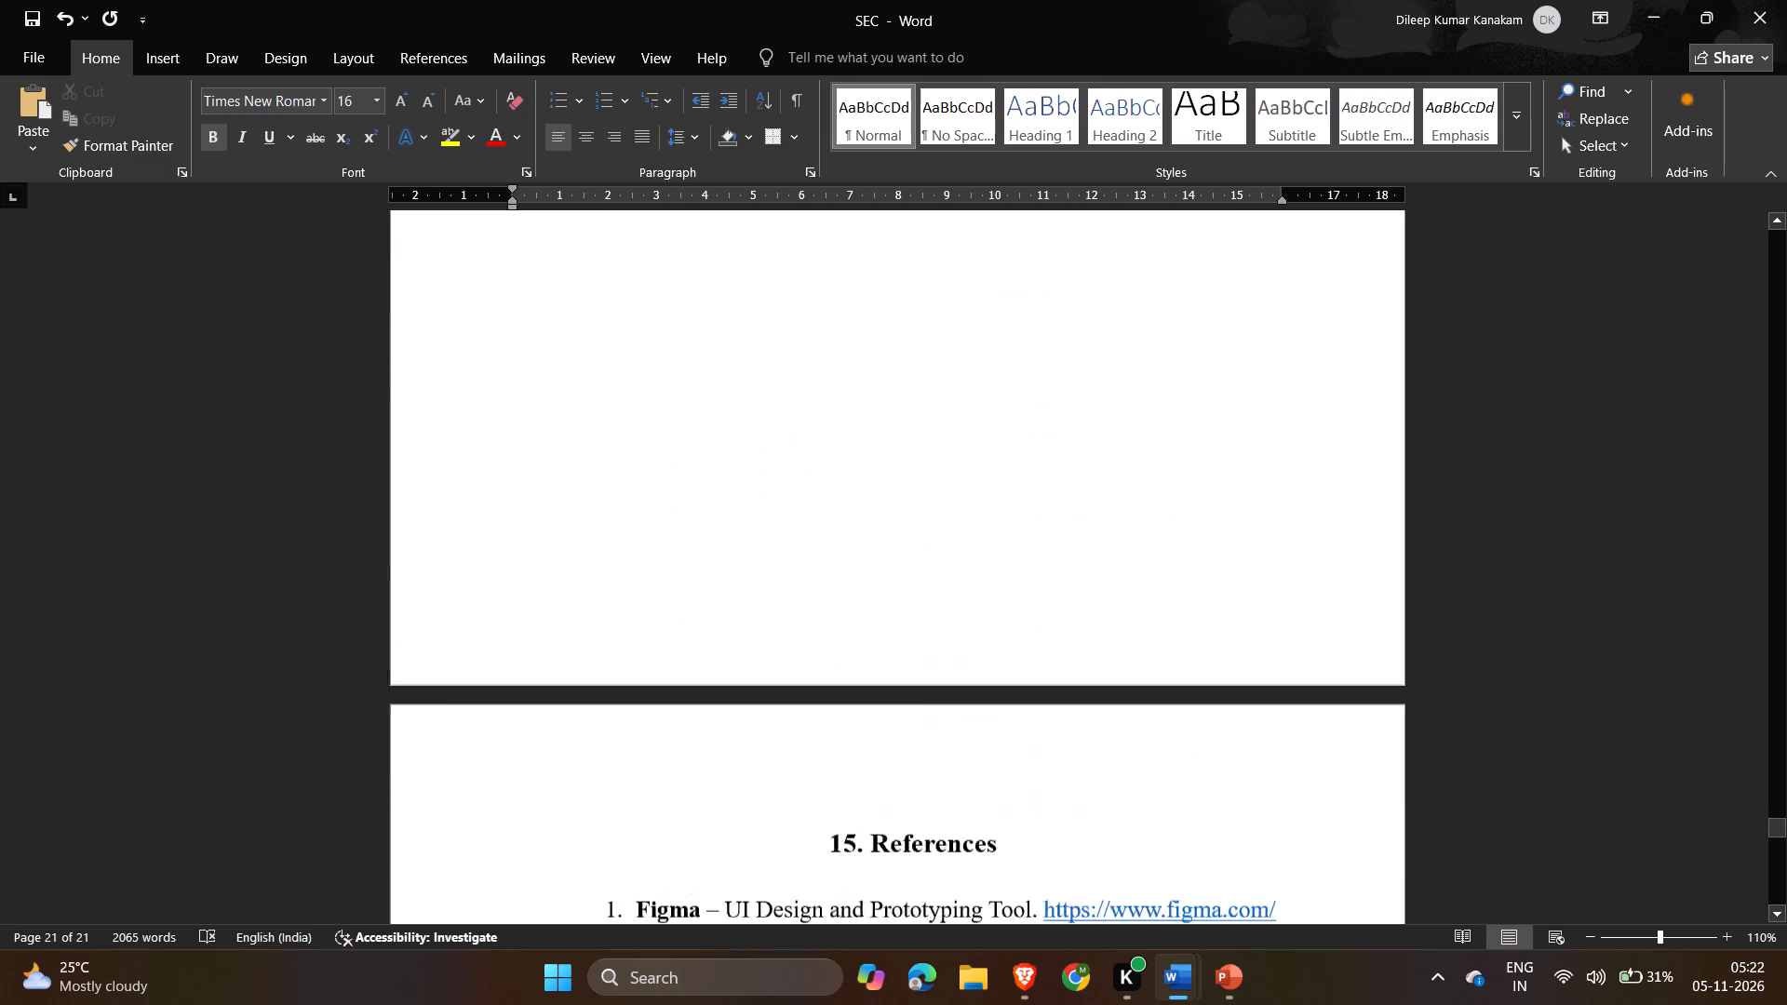
pyautogui.scroll(3, 1586, 649)
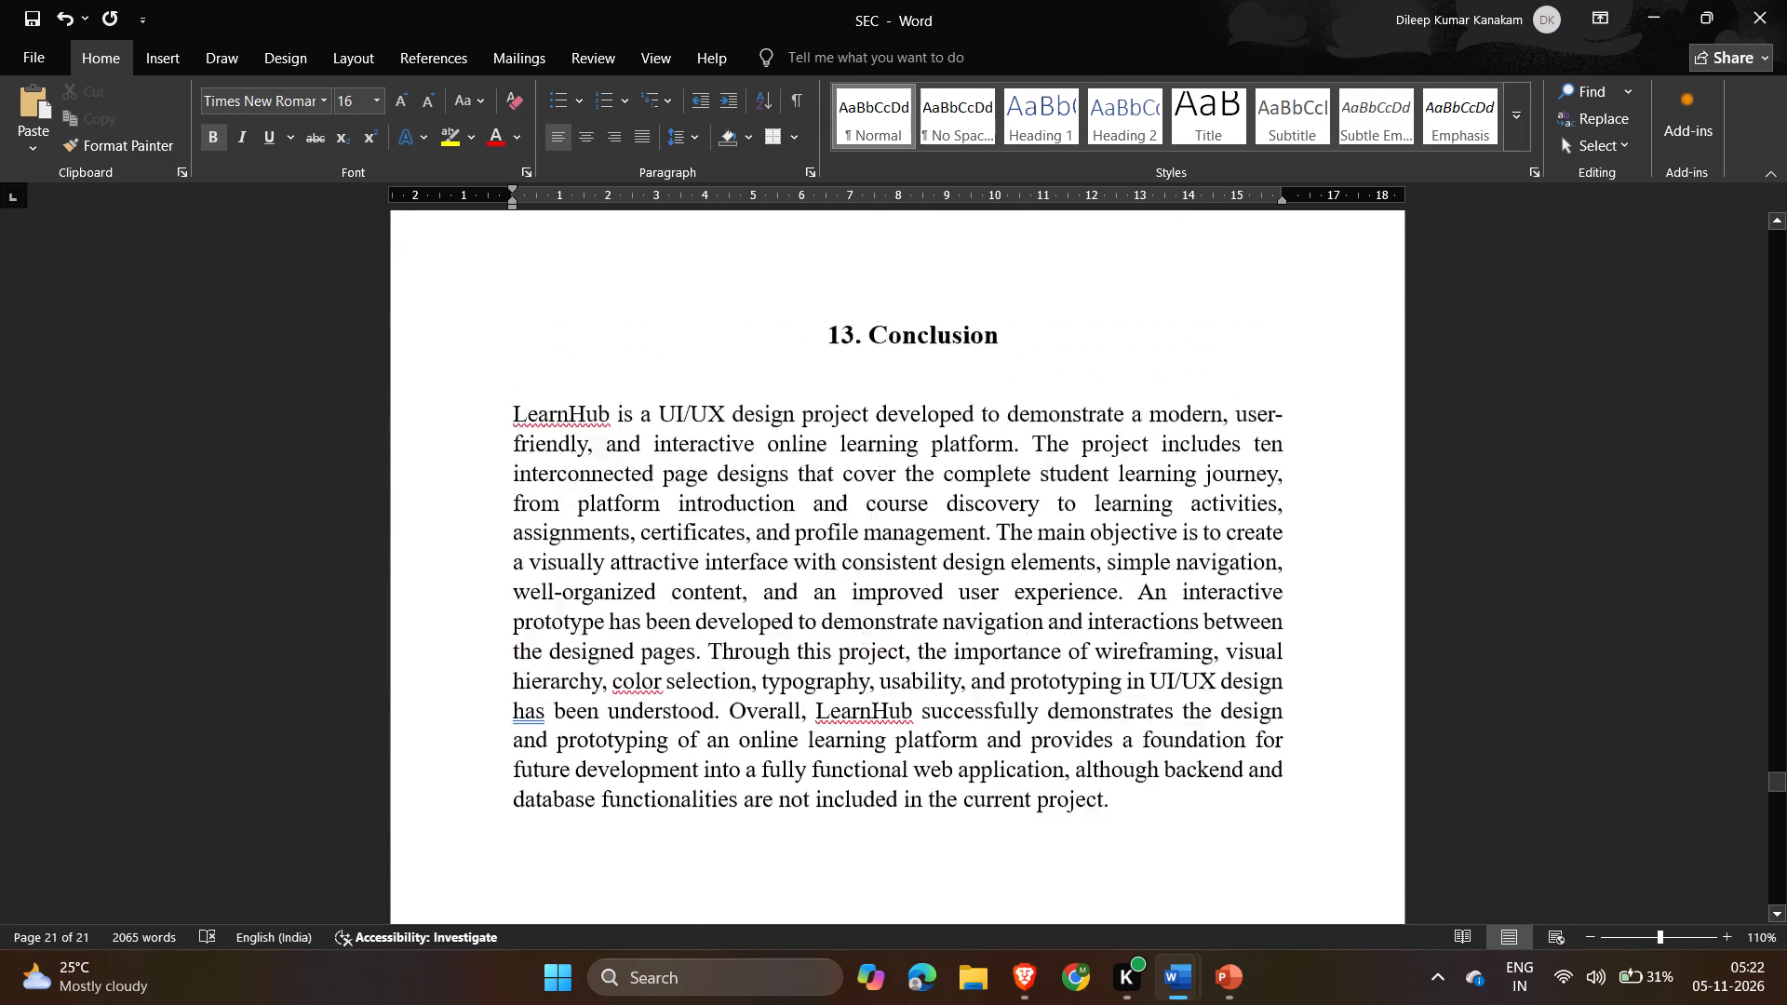
pyautogui.scroll(7, 1586, 649)
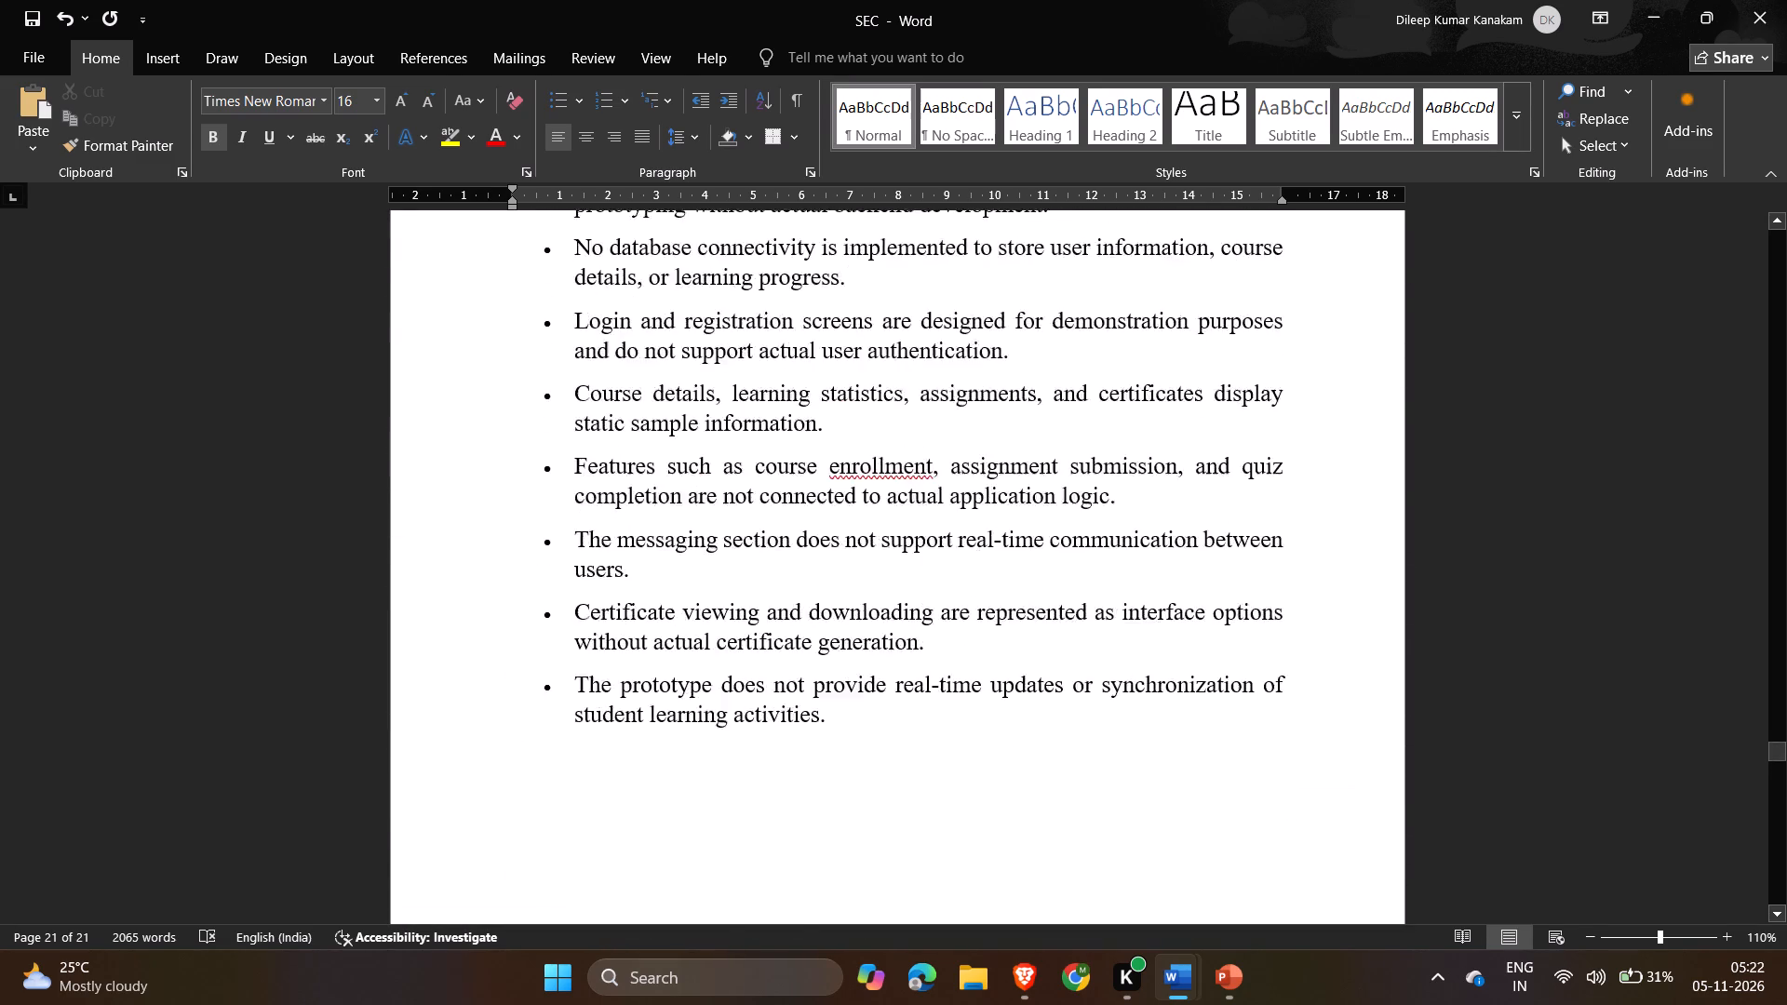
pyautogui.scroll(4, 1586, 649)
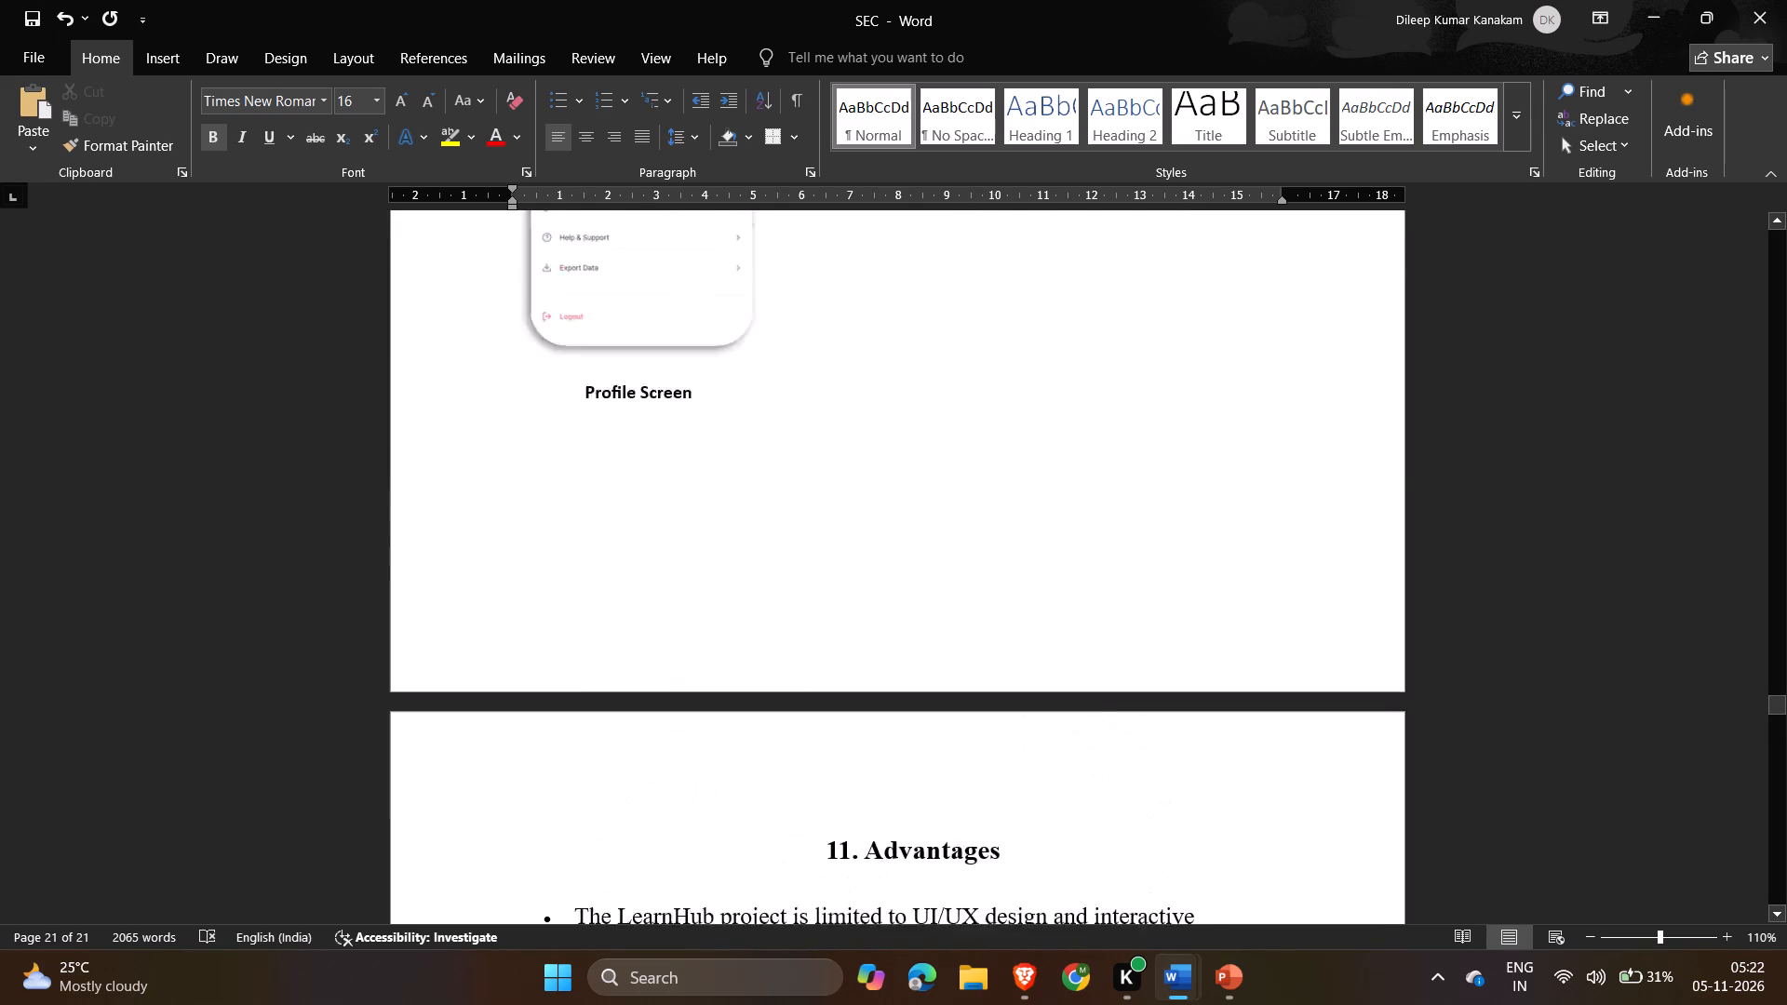
pyautogui.scroll(1, 1586, 649)
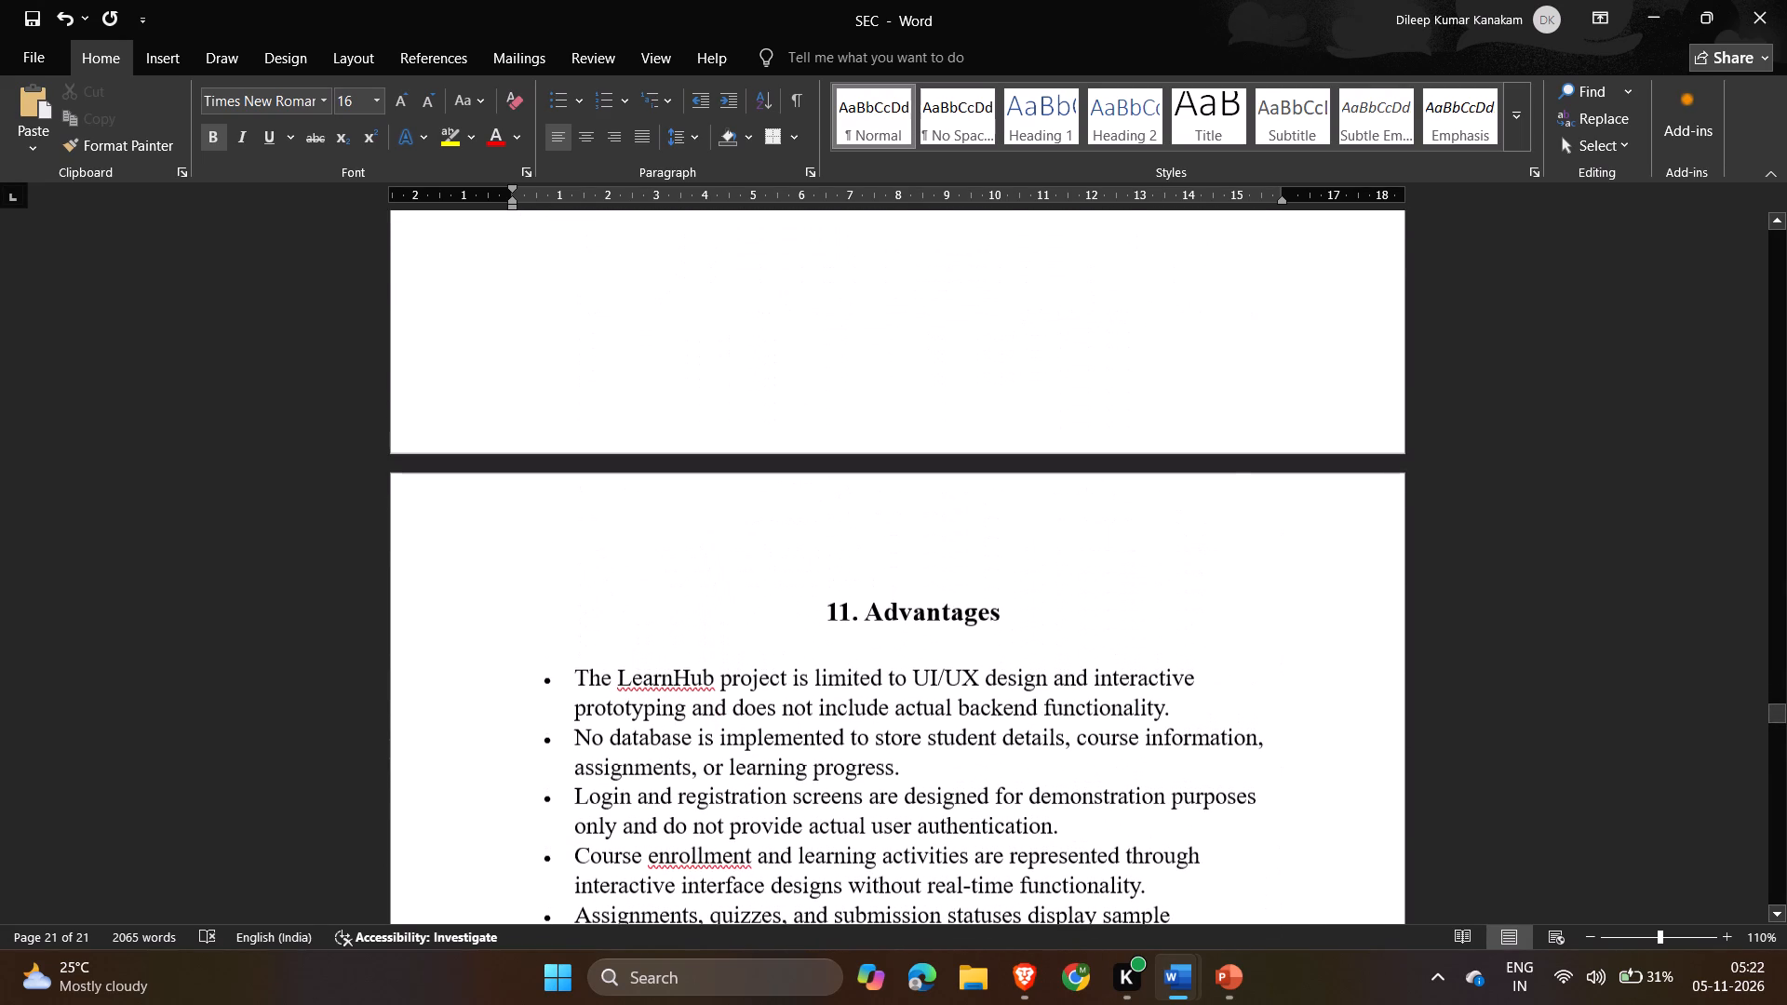
# Compare the blank lines under the headings "11. Advantages" and "12. Limitations" in SEC.
pyautogui.click(1032, 652)
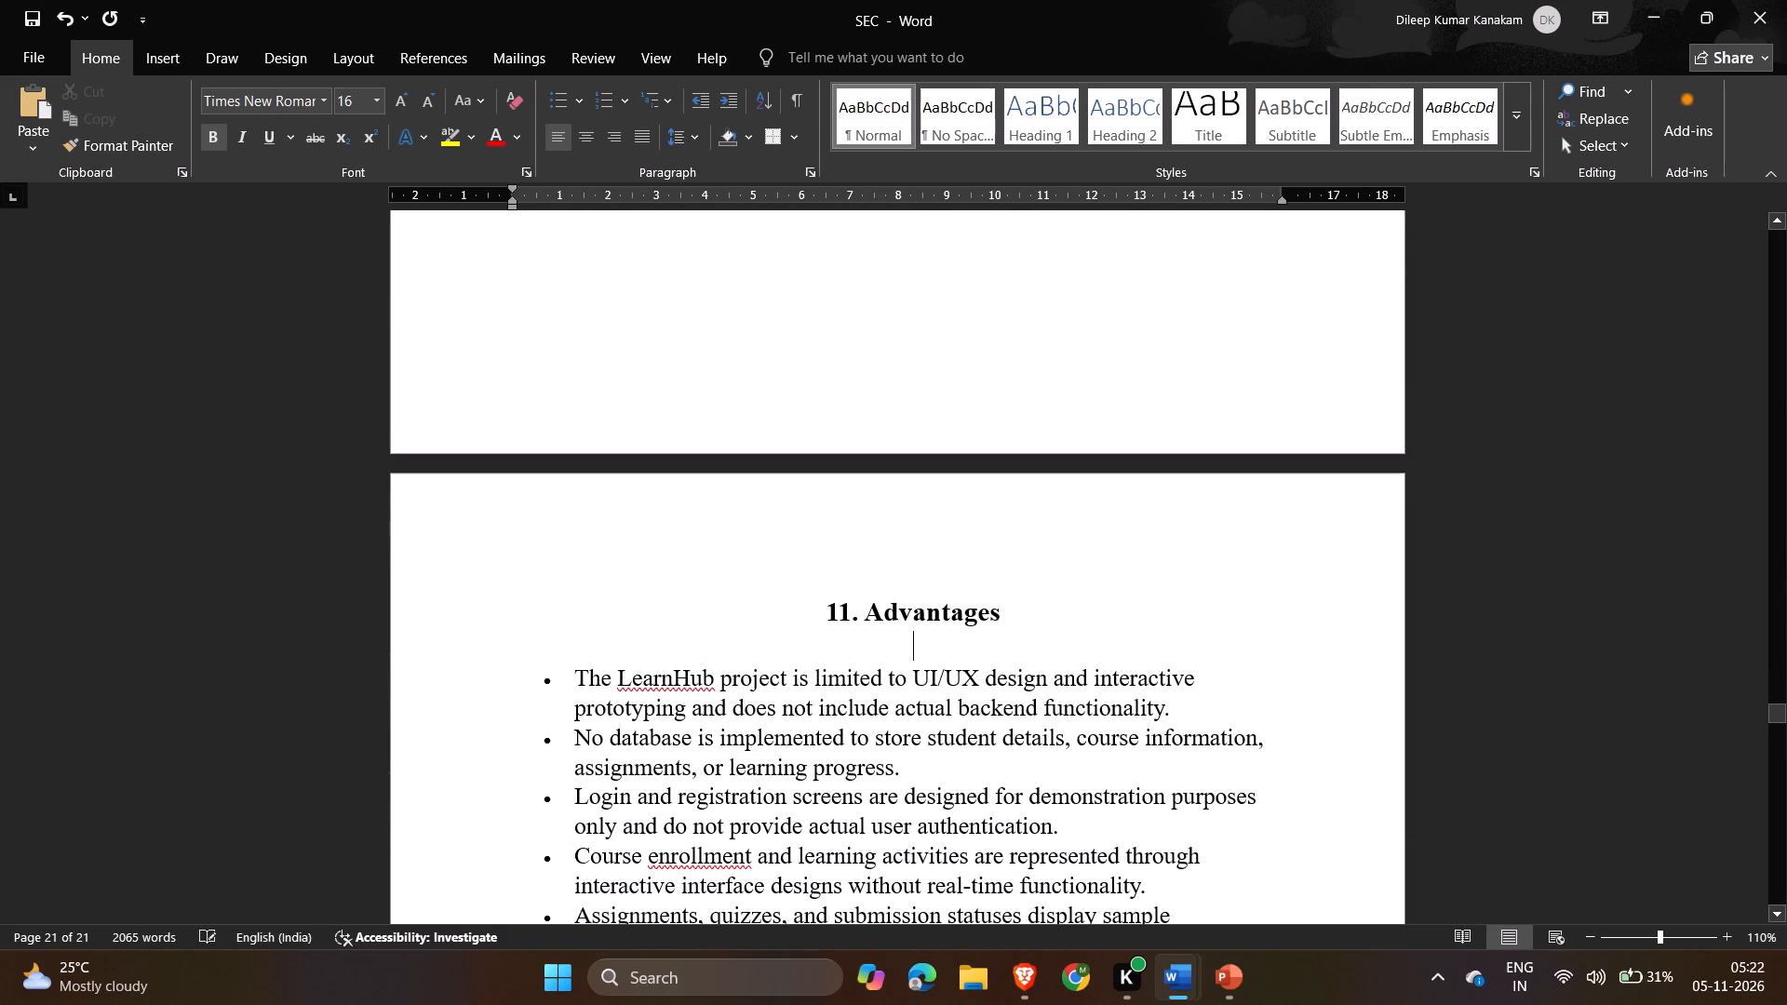
pyautogui.scroll(-7, 1032, 652)
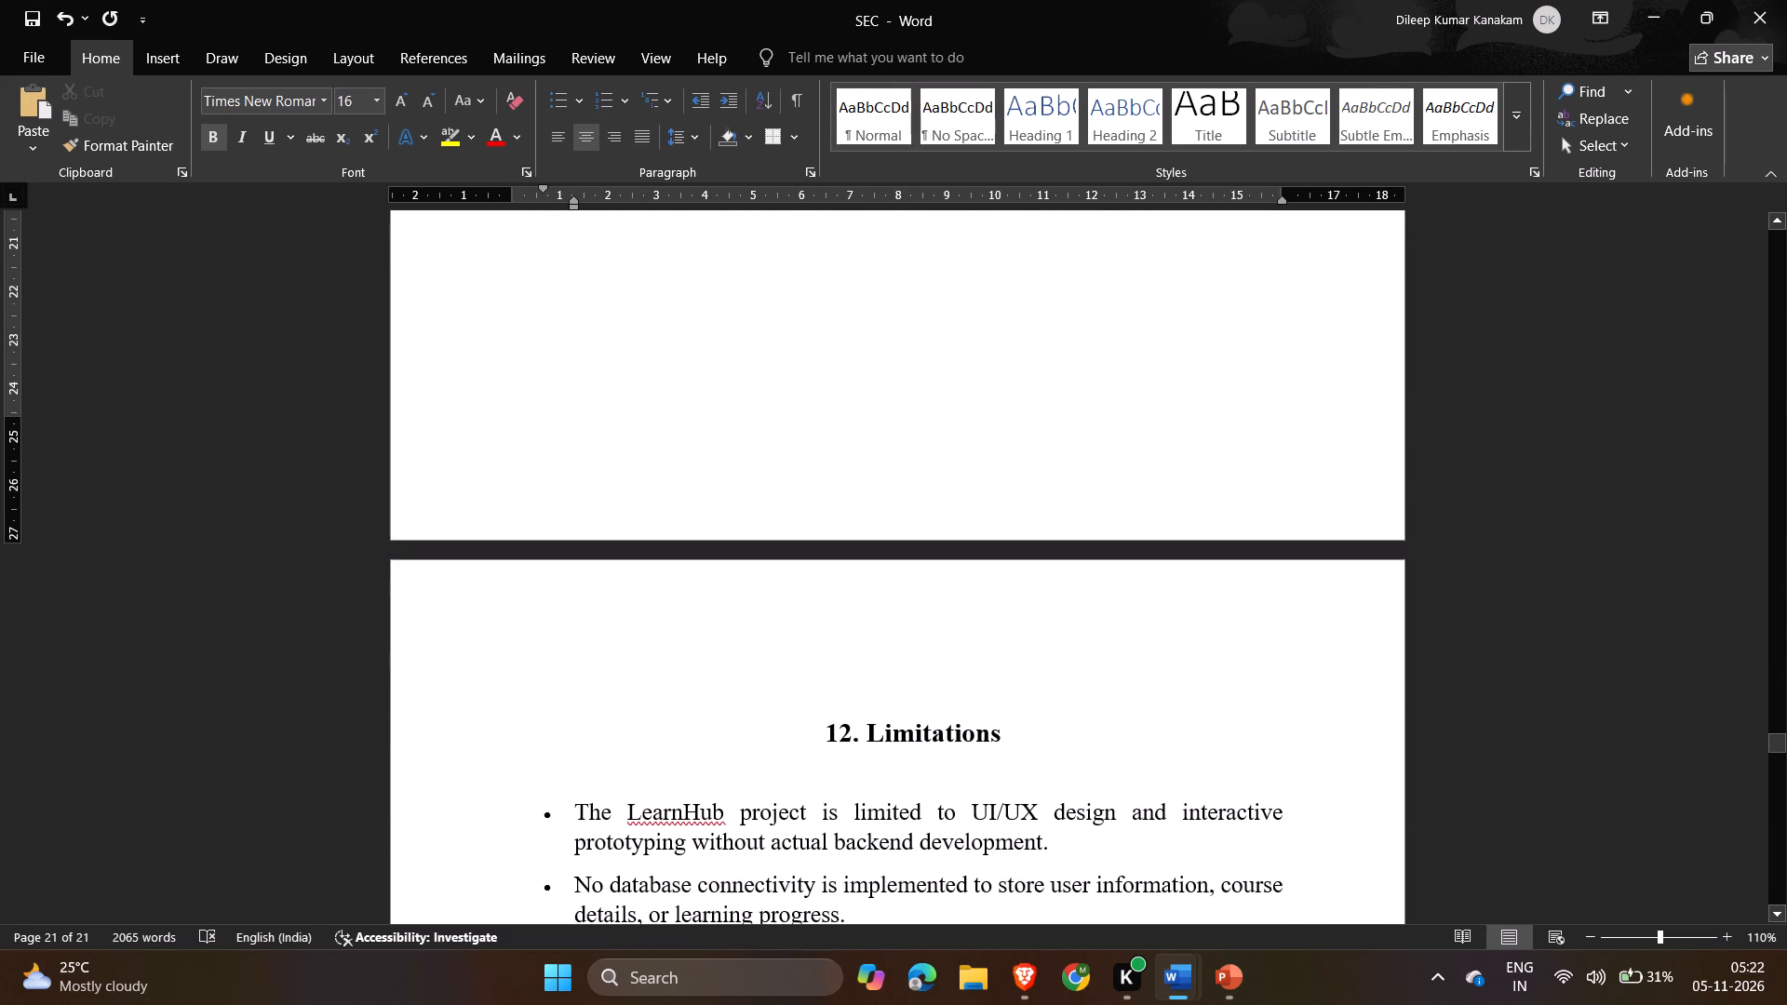
pyautogui.click(960, 774)
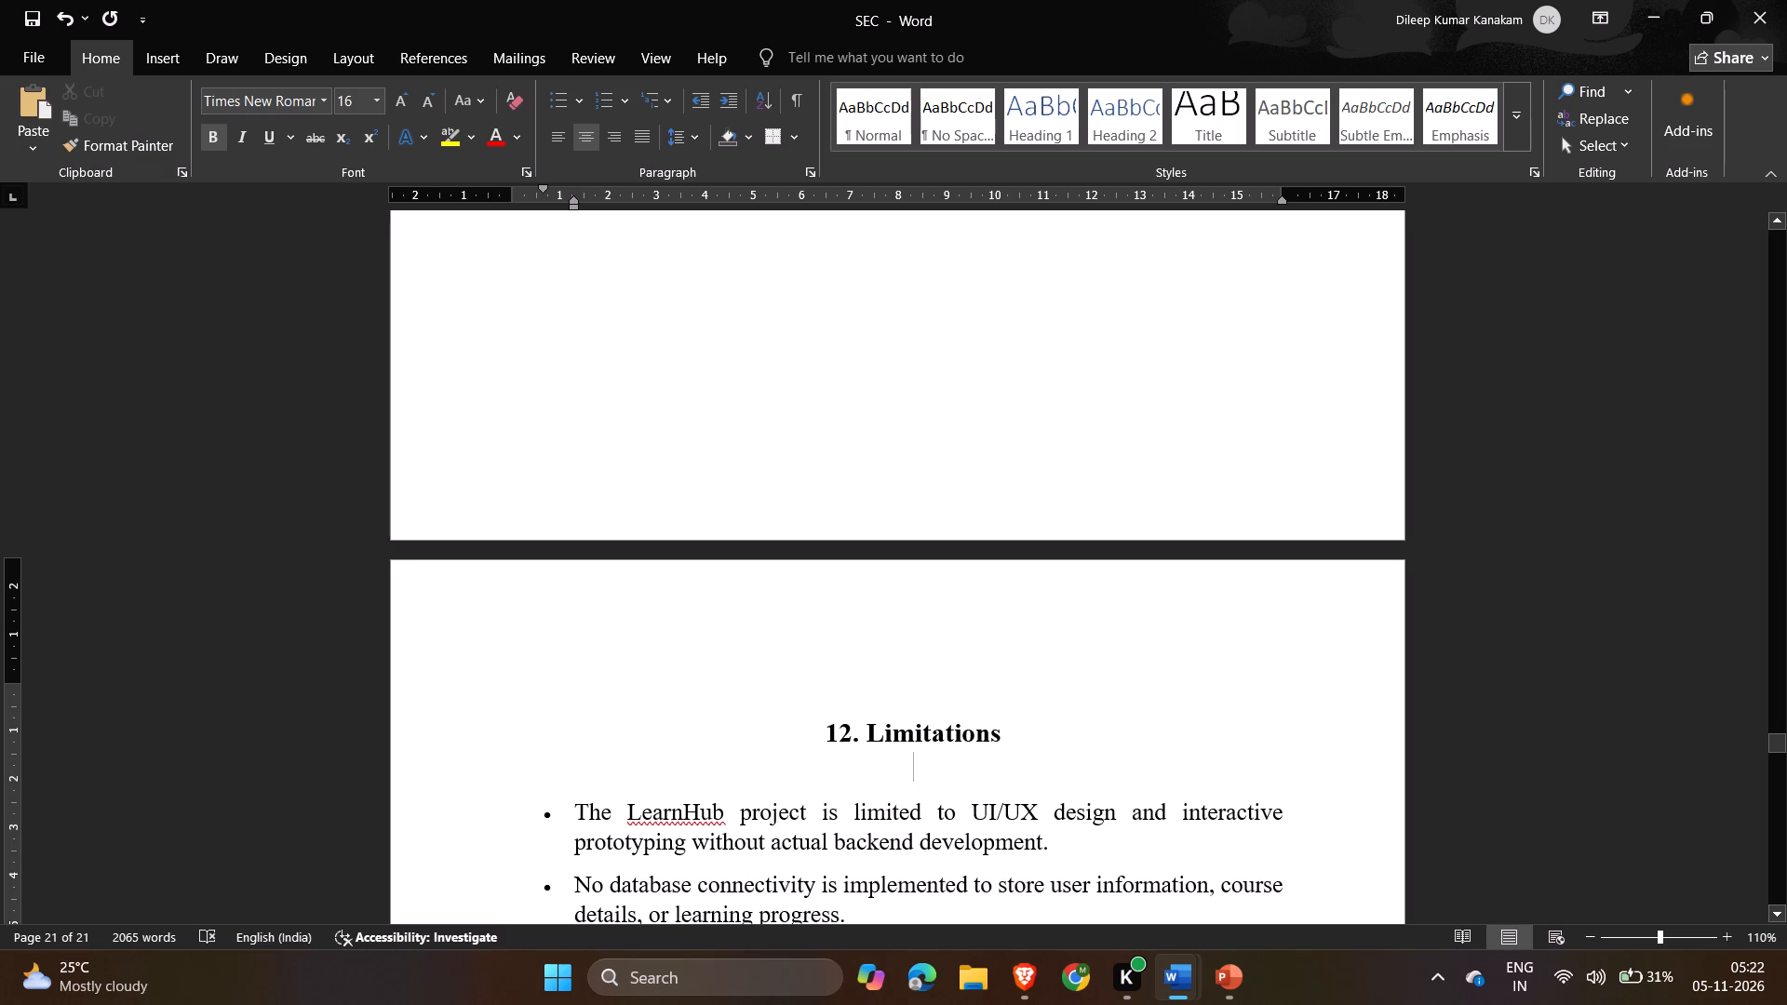
pyautogui.press('Down')
pyautogui.press('Up')
# Try to copy the formatting of the blank line under "11. Advantages" onto the blank line under "12. Limitations" with Format Painter.
pyautogui.scroll(4, 927, 465)
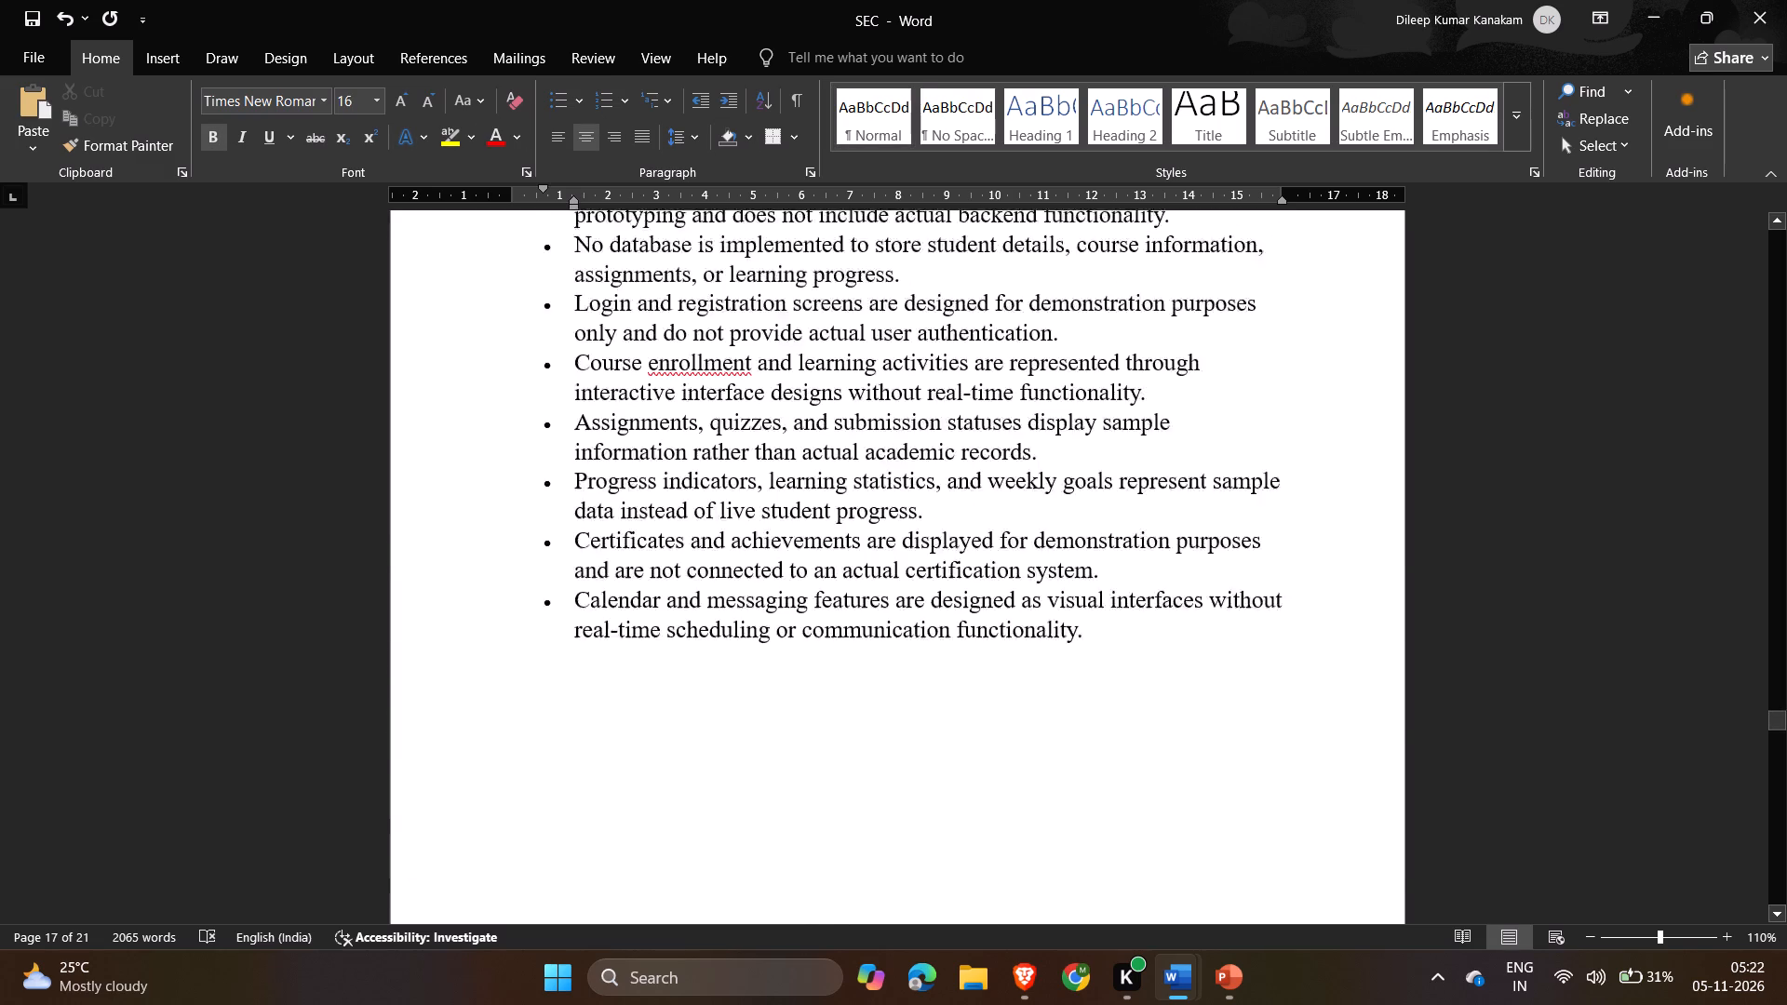
pyautogui.scroll(1, 927, 465)
pyautogui.click(884, 363)
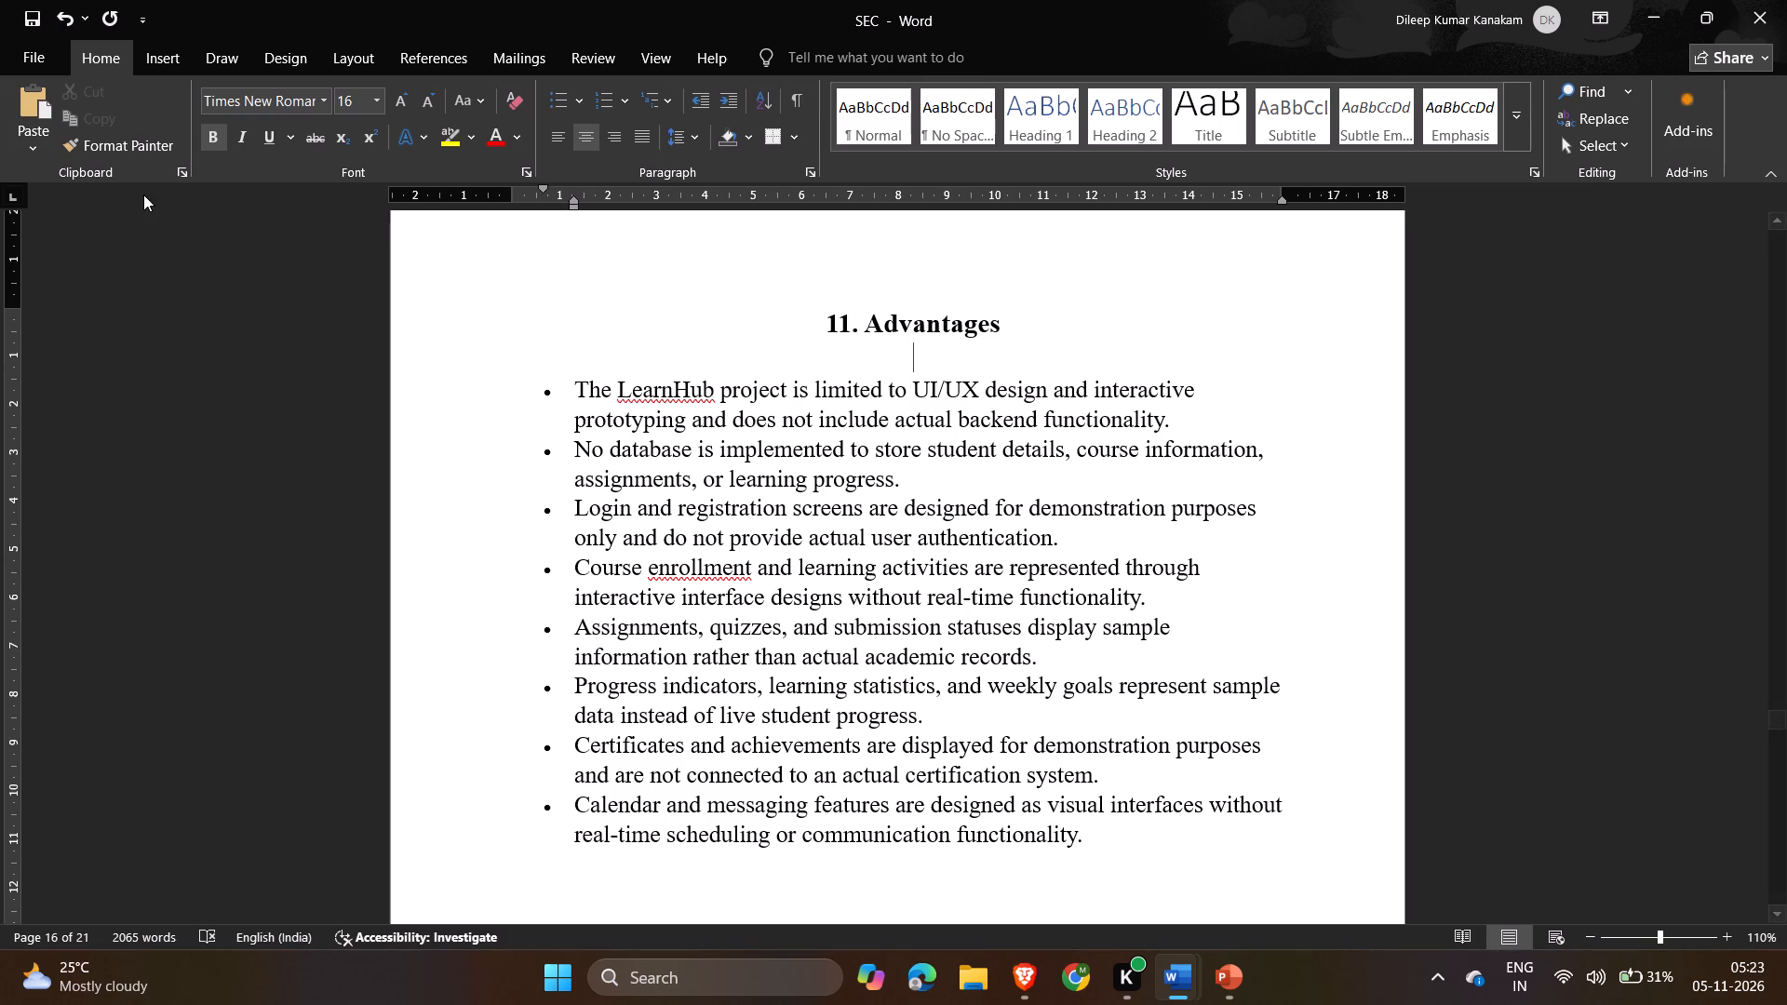
pyautogui.click(144, 147)
pyautogui.scroll(-2, 823, 526)
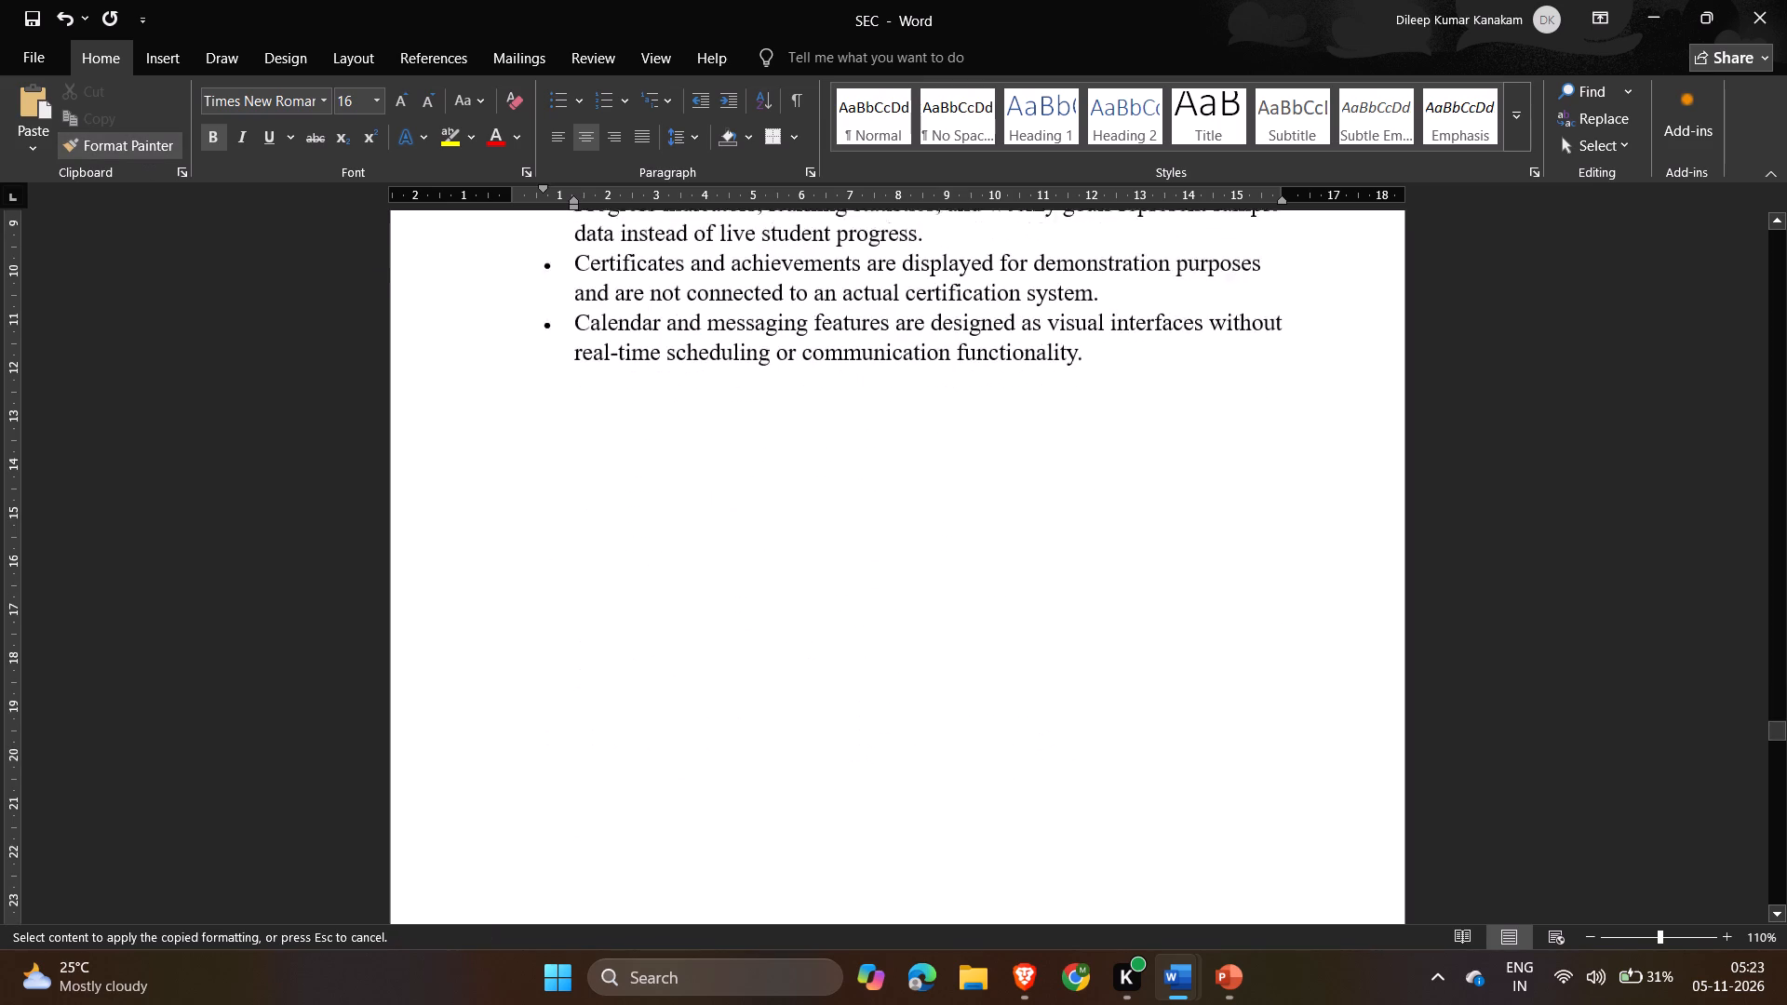
pyautogui.scroll(-2, 823, 526)
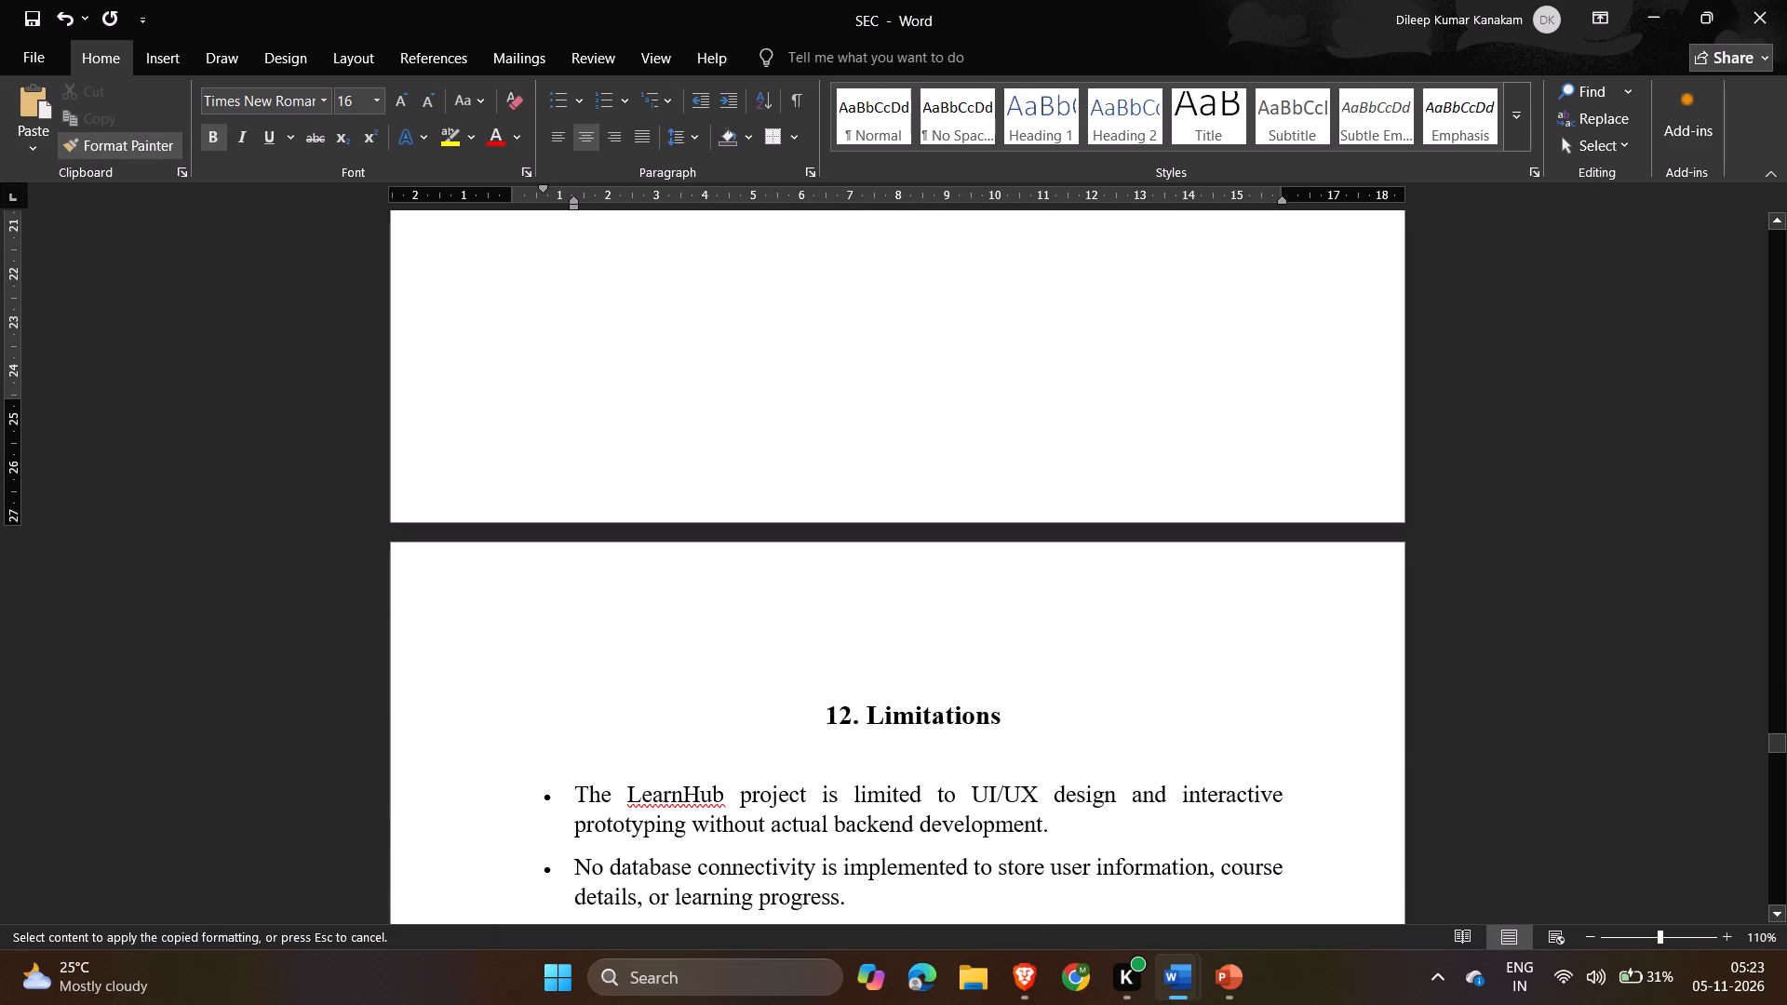
pyautogui.click(918, 747)
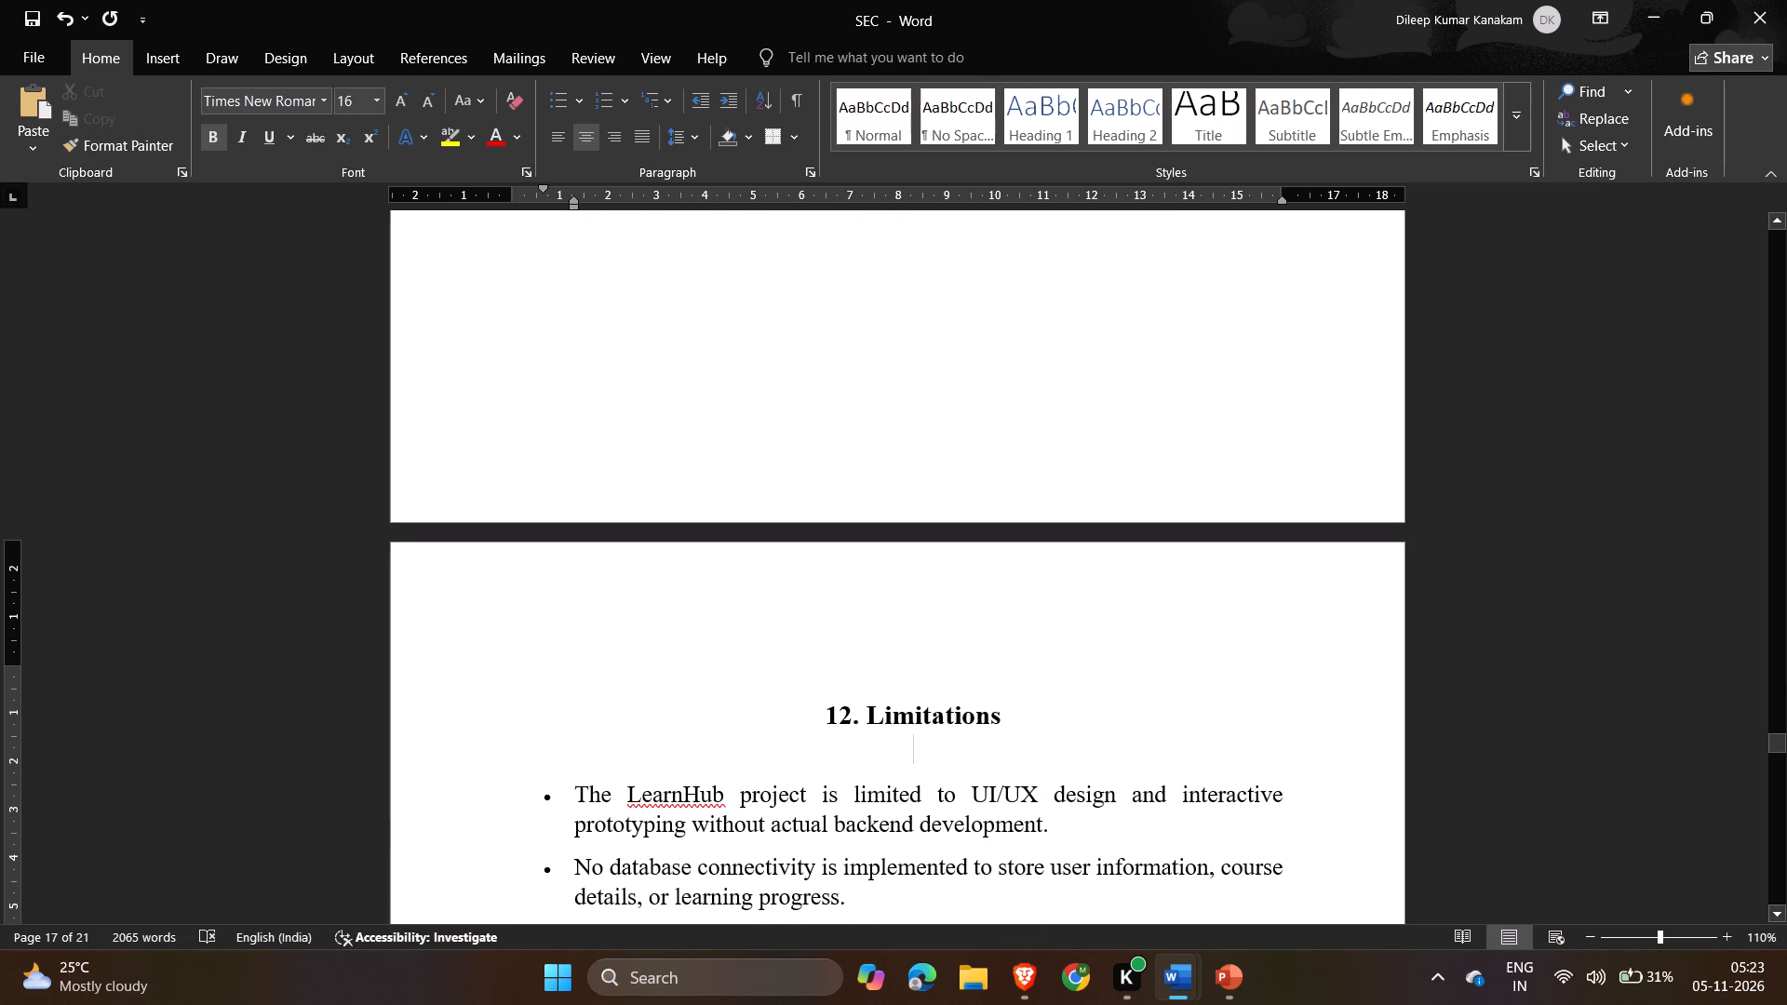
pyautogui.moveTo(1108, 818); pyautogui.dragTo(563, 716)
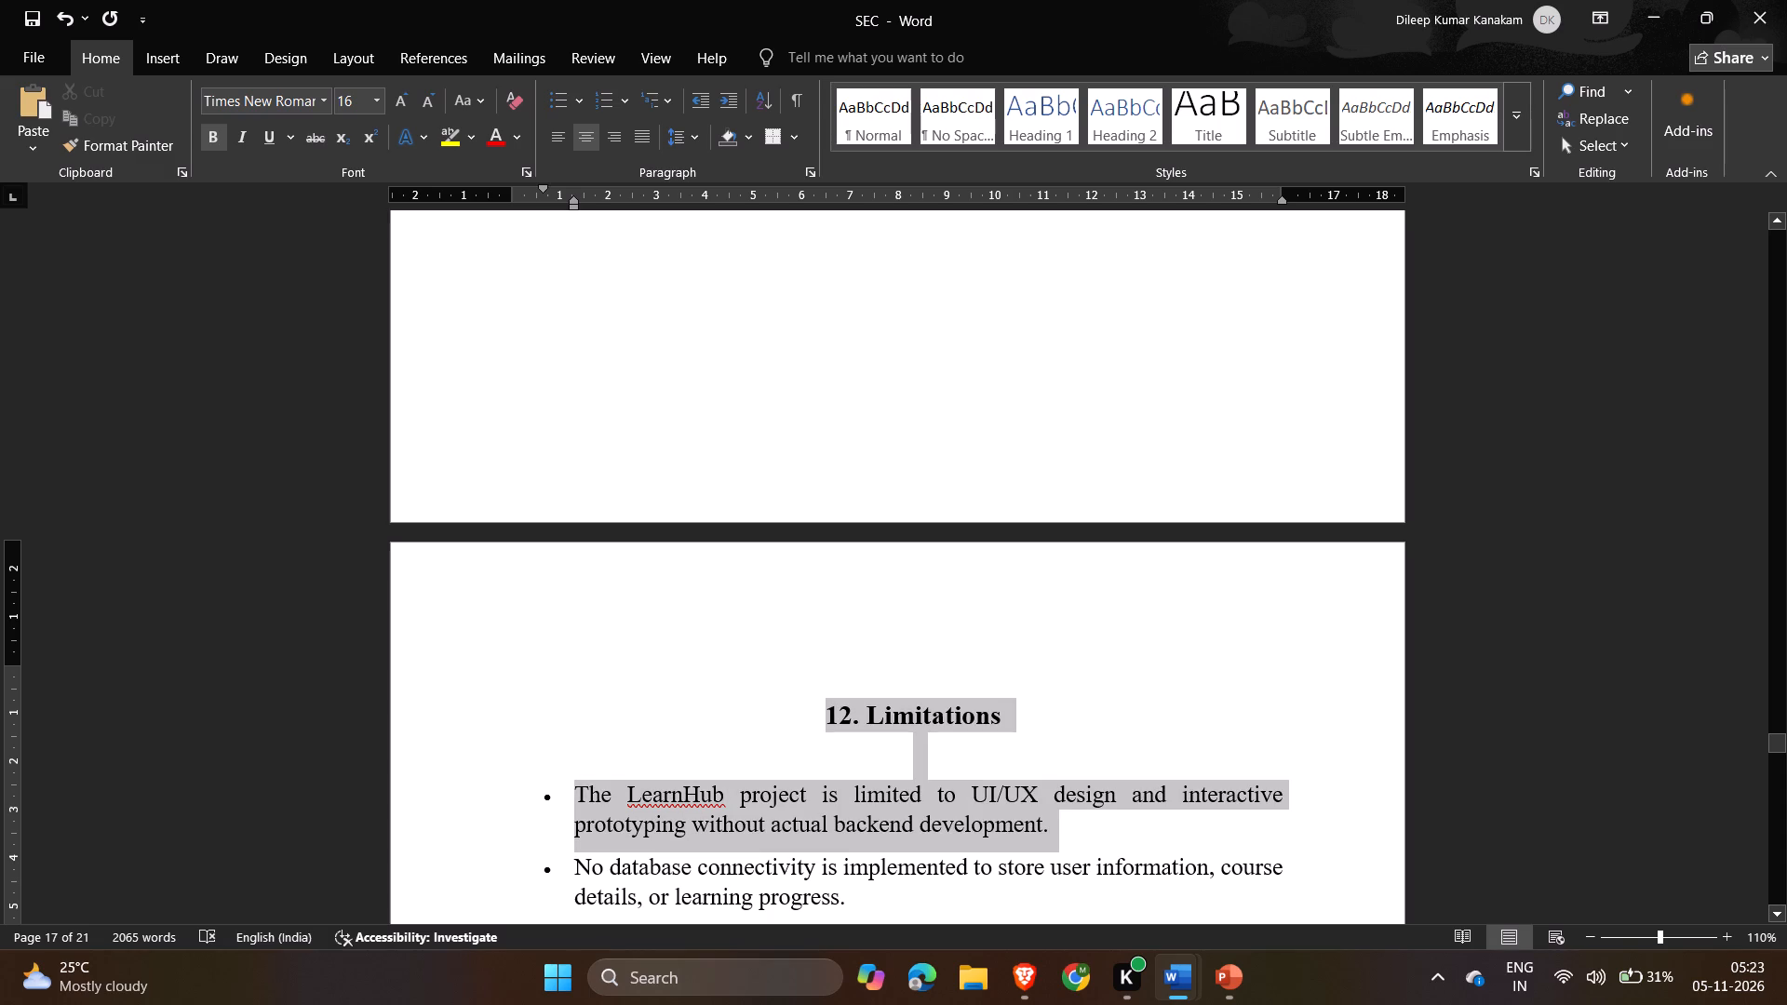
pyautogui.moveTo(563, 716); pyautogui.dragTo(553, 778)
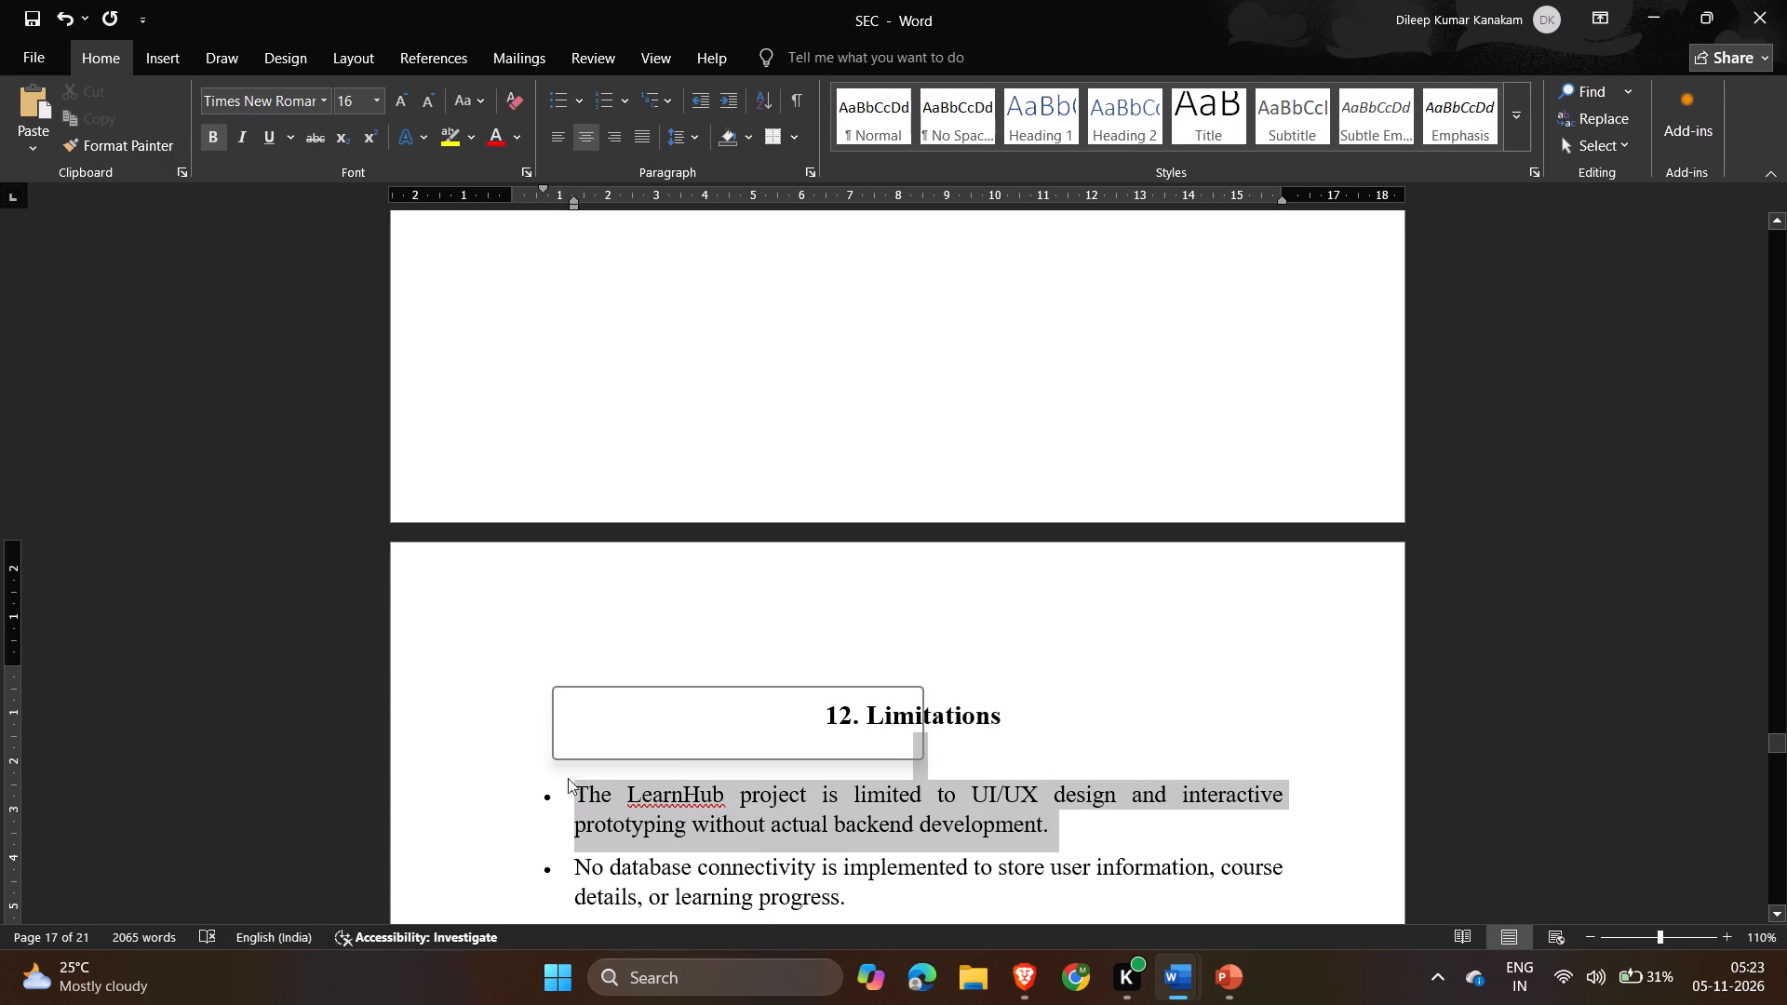
pyautogui.click(1406, 732)
pyautogui.scroll(-2, 1182, 713)
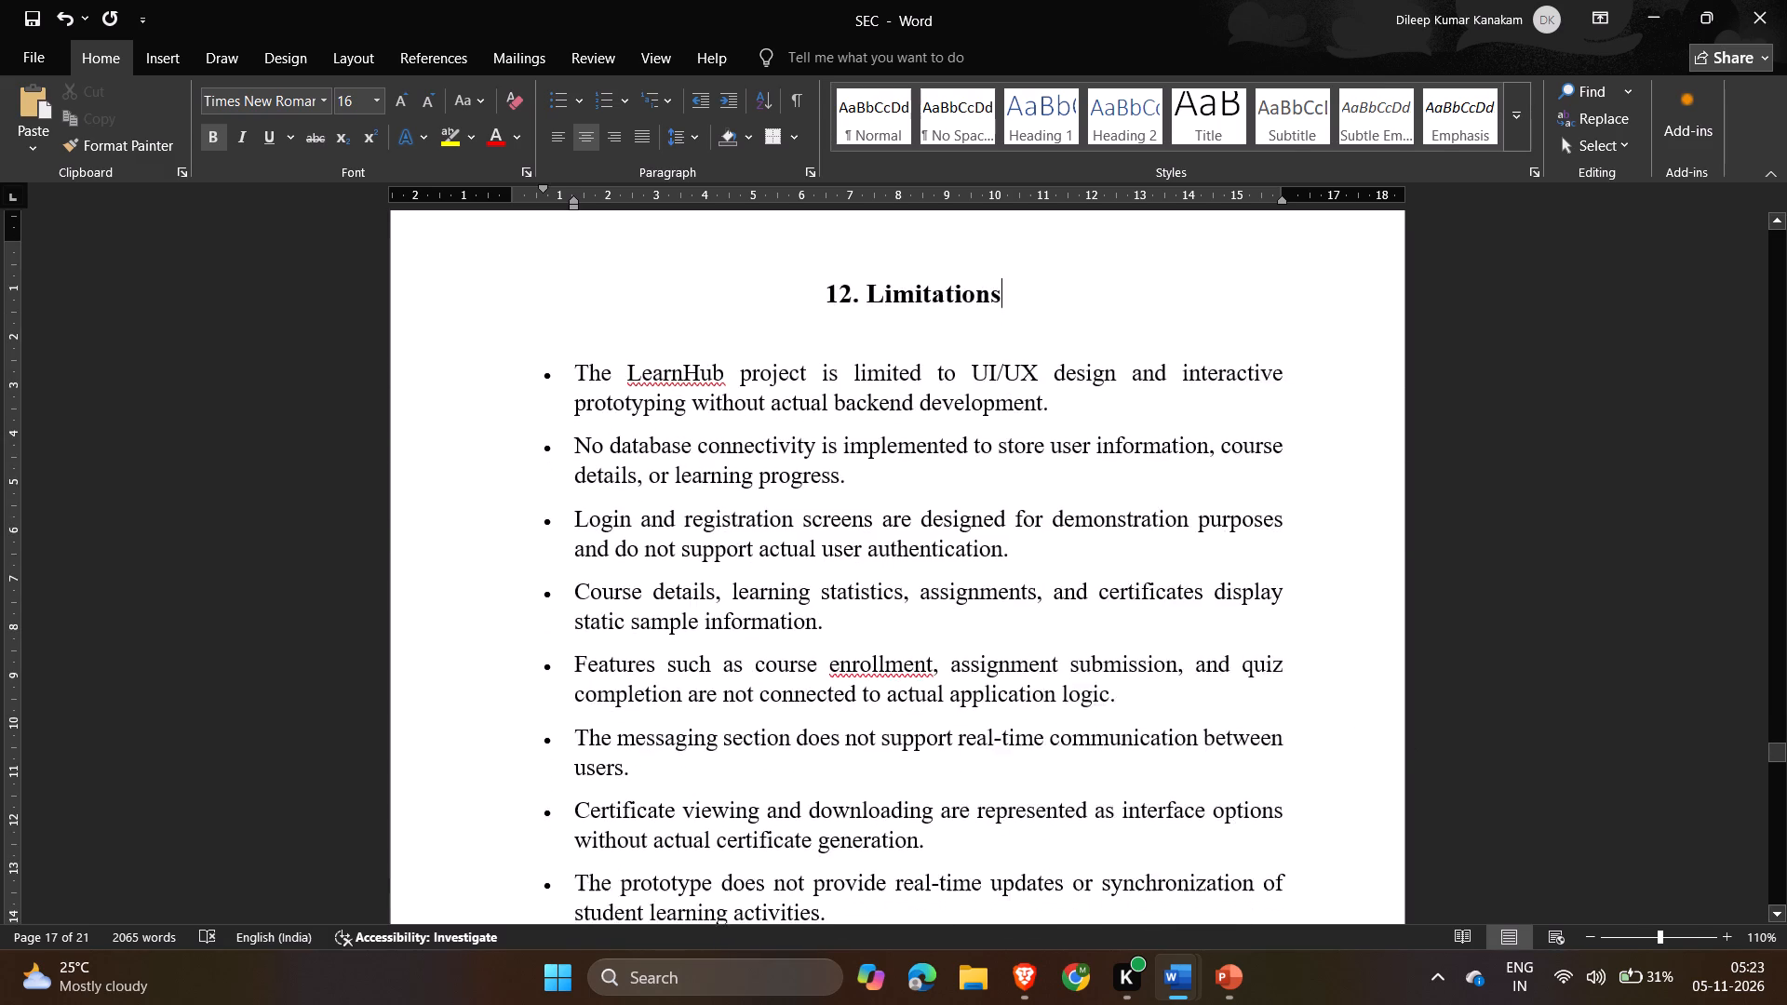
# Switch to SEC_Report and check the blank line under the "14. Future Scope" heading.
pyautogui.hotkey('alt', 'Tab')
pyautogui.scroll(1, 1182, 713)
pyautogui.keyDown('ctrl'); pyautogui.scroll(-1, 1182, 713); pyautogui.keyUp('ctrl')
pyautogui.keyDown('ctrl'); pyautogui.scroll(1, 1182, 713); pyautogui.keyUp('ctrl')
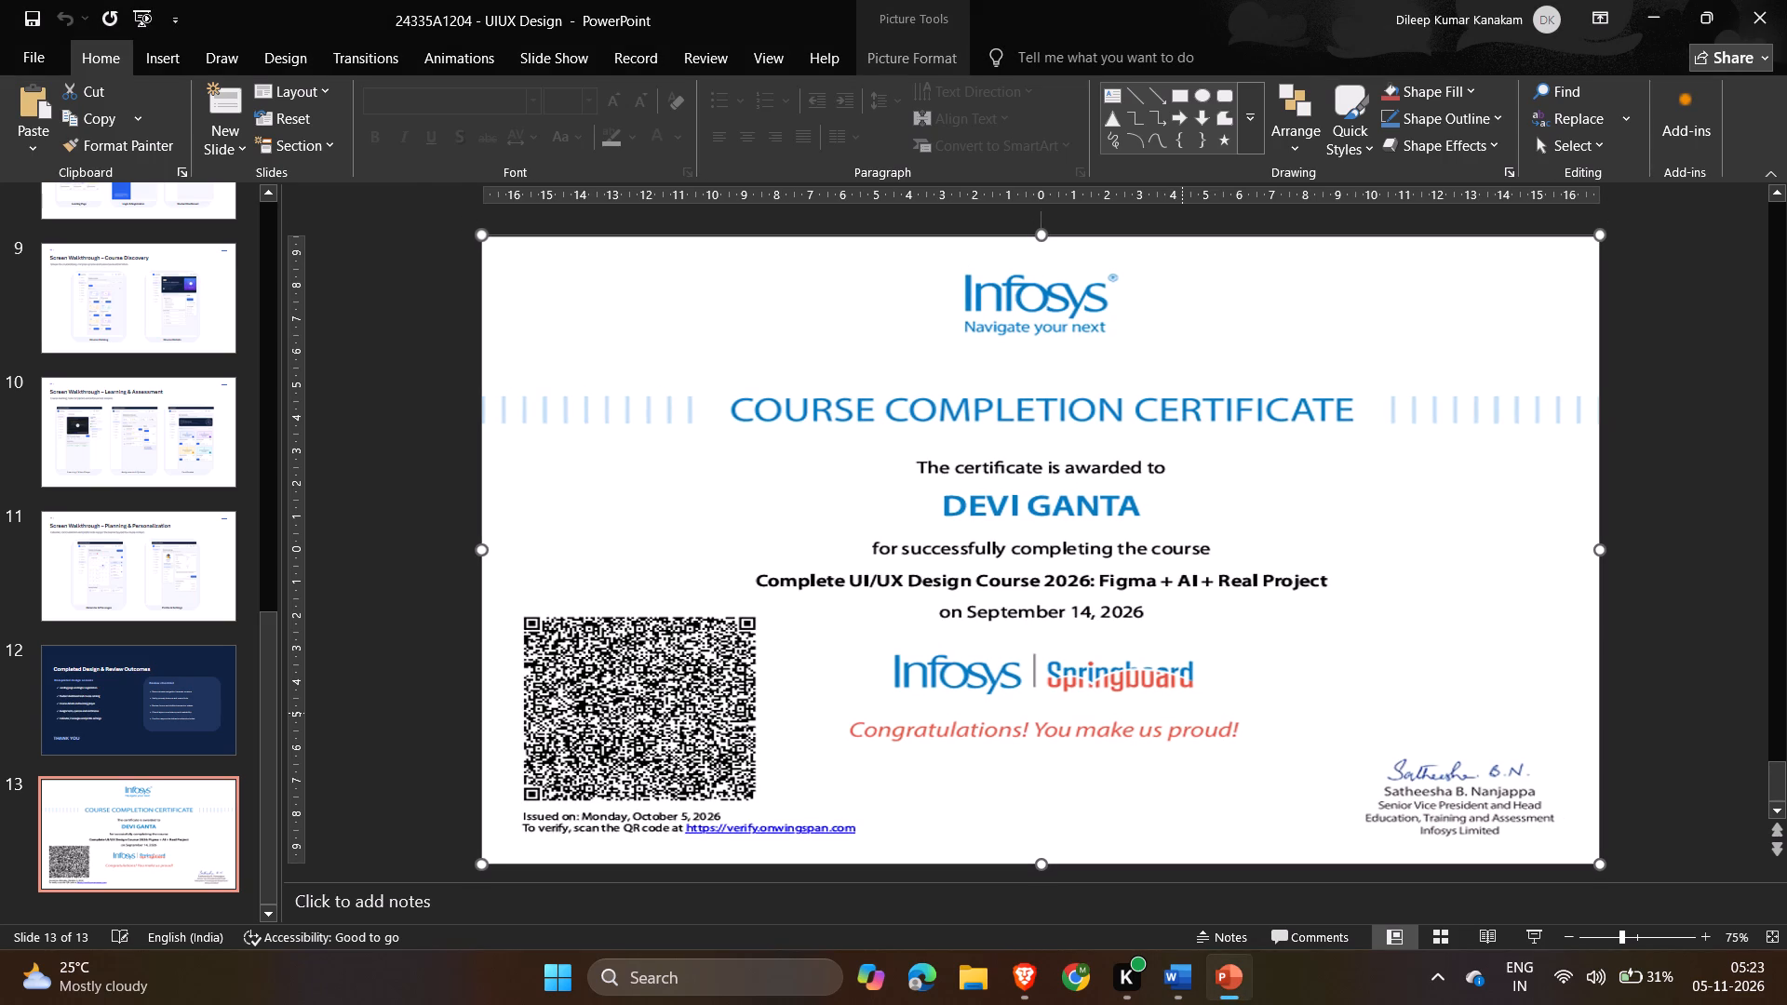
pyautogui.hotkey('alt', 'Tab')
pyautogui.scroll(1, 1182, 713)
pyautogui.hotkey('alt', 'Tab')
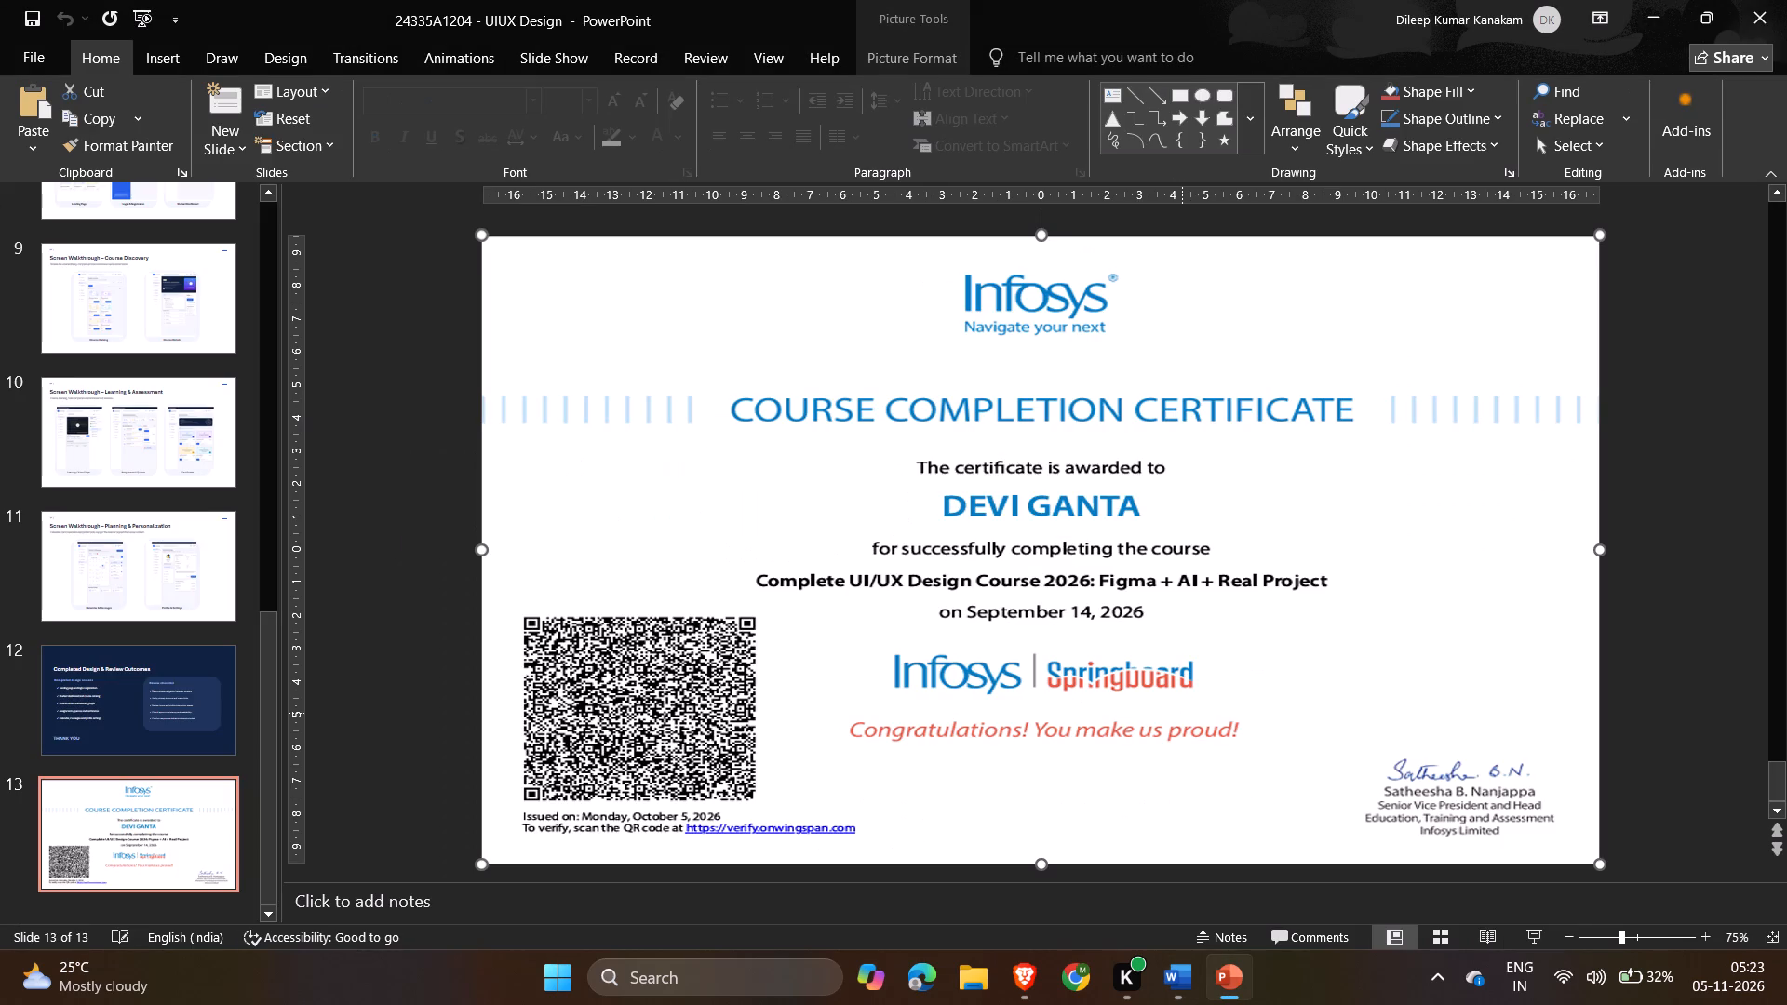
pyautogui.hotkey('alt', 'Tab')
pyautogui.hotkey('alt', 'Tab')
pyautogui.hotkey('alt', 'Tab')
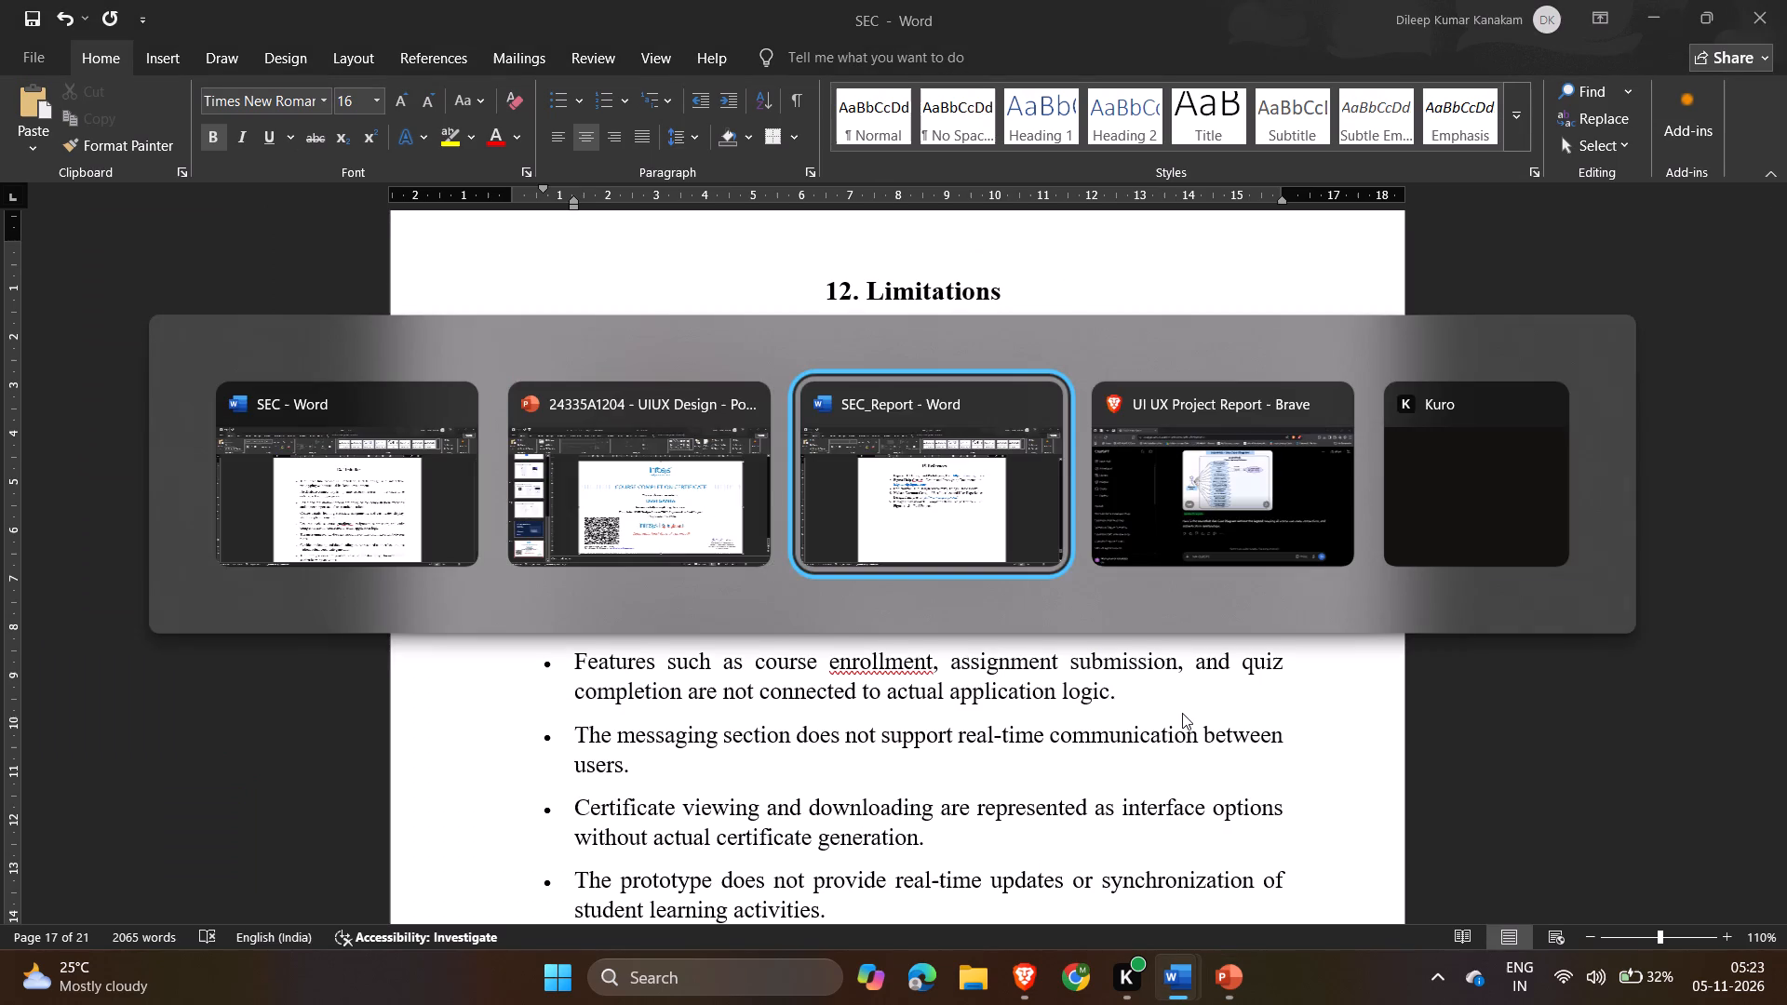
pyautogui.scroll(4, 1182, 713)
pyautogui.scroll(-2, 1182, 713)
pyautogui.scroll(2, 1182, 713)
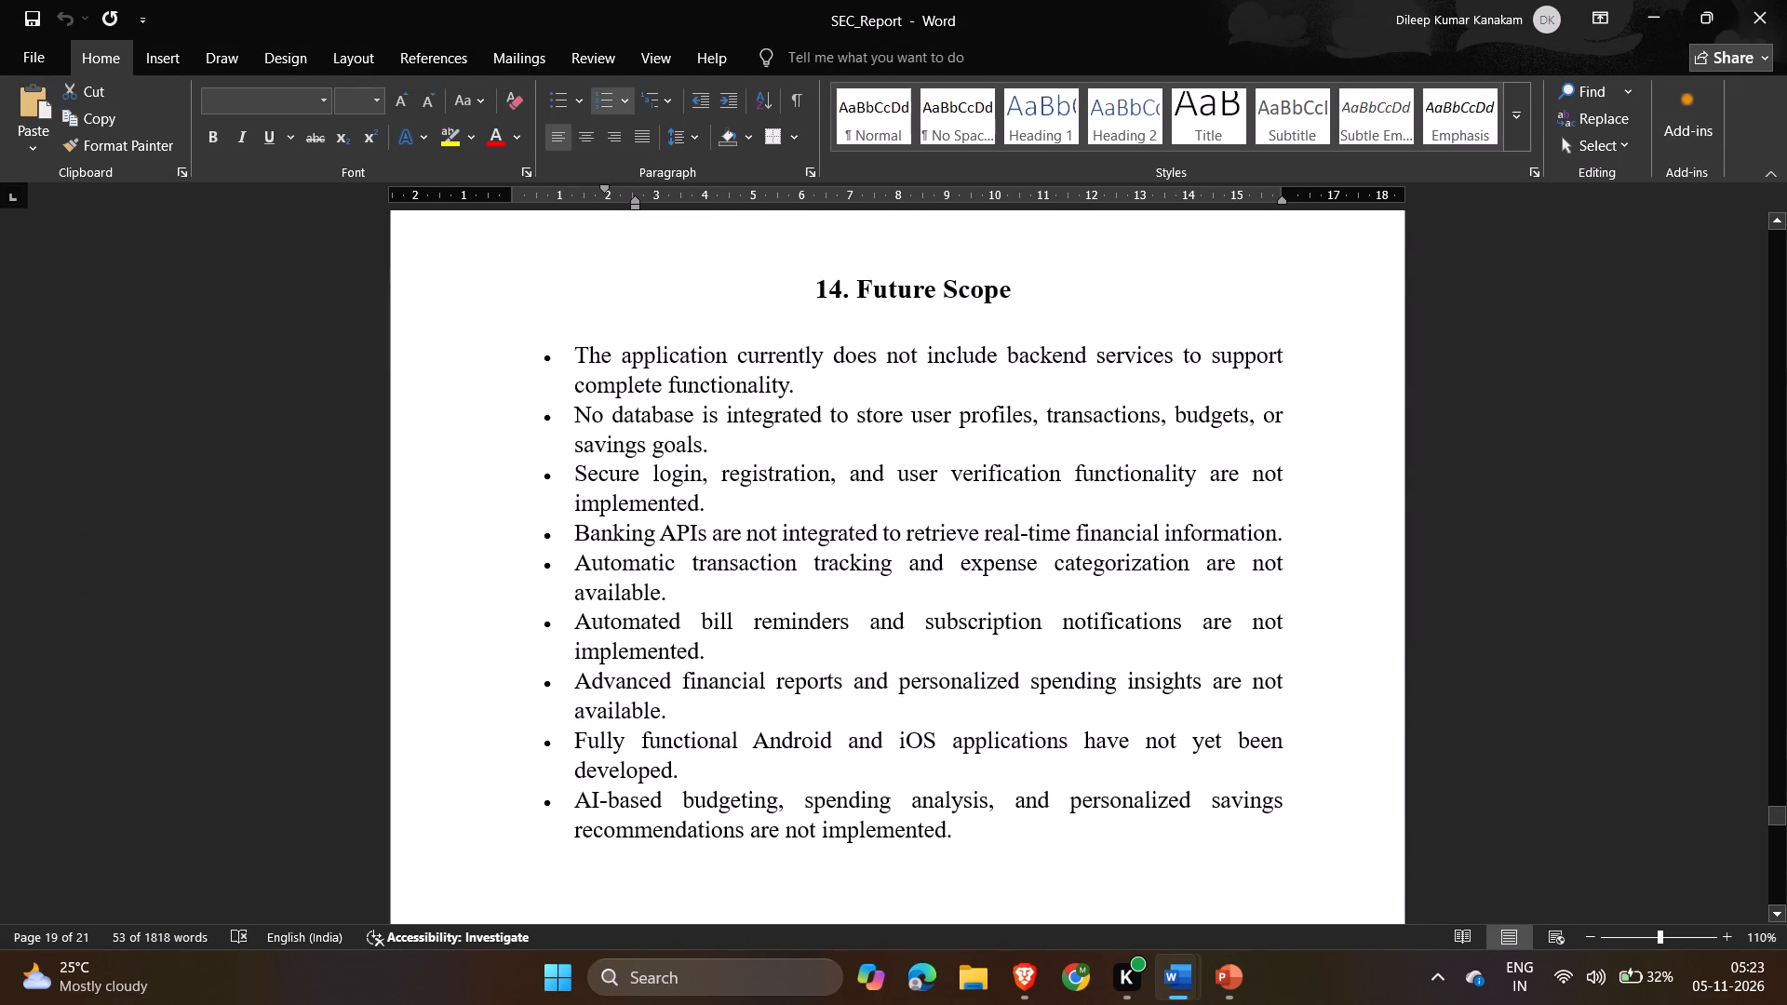
pyautogui.click(931, 300)
pyautogui.click(933, 315)
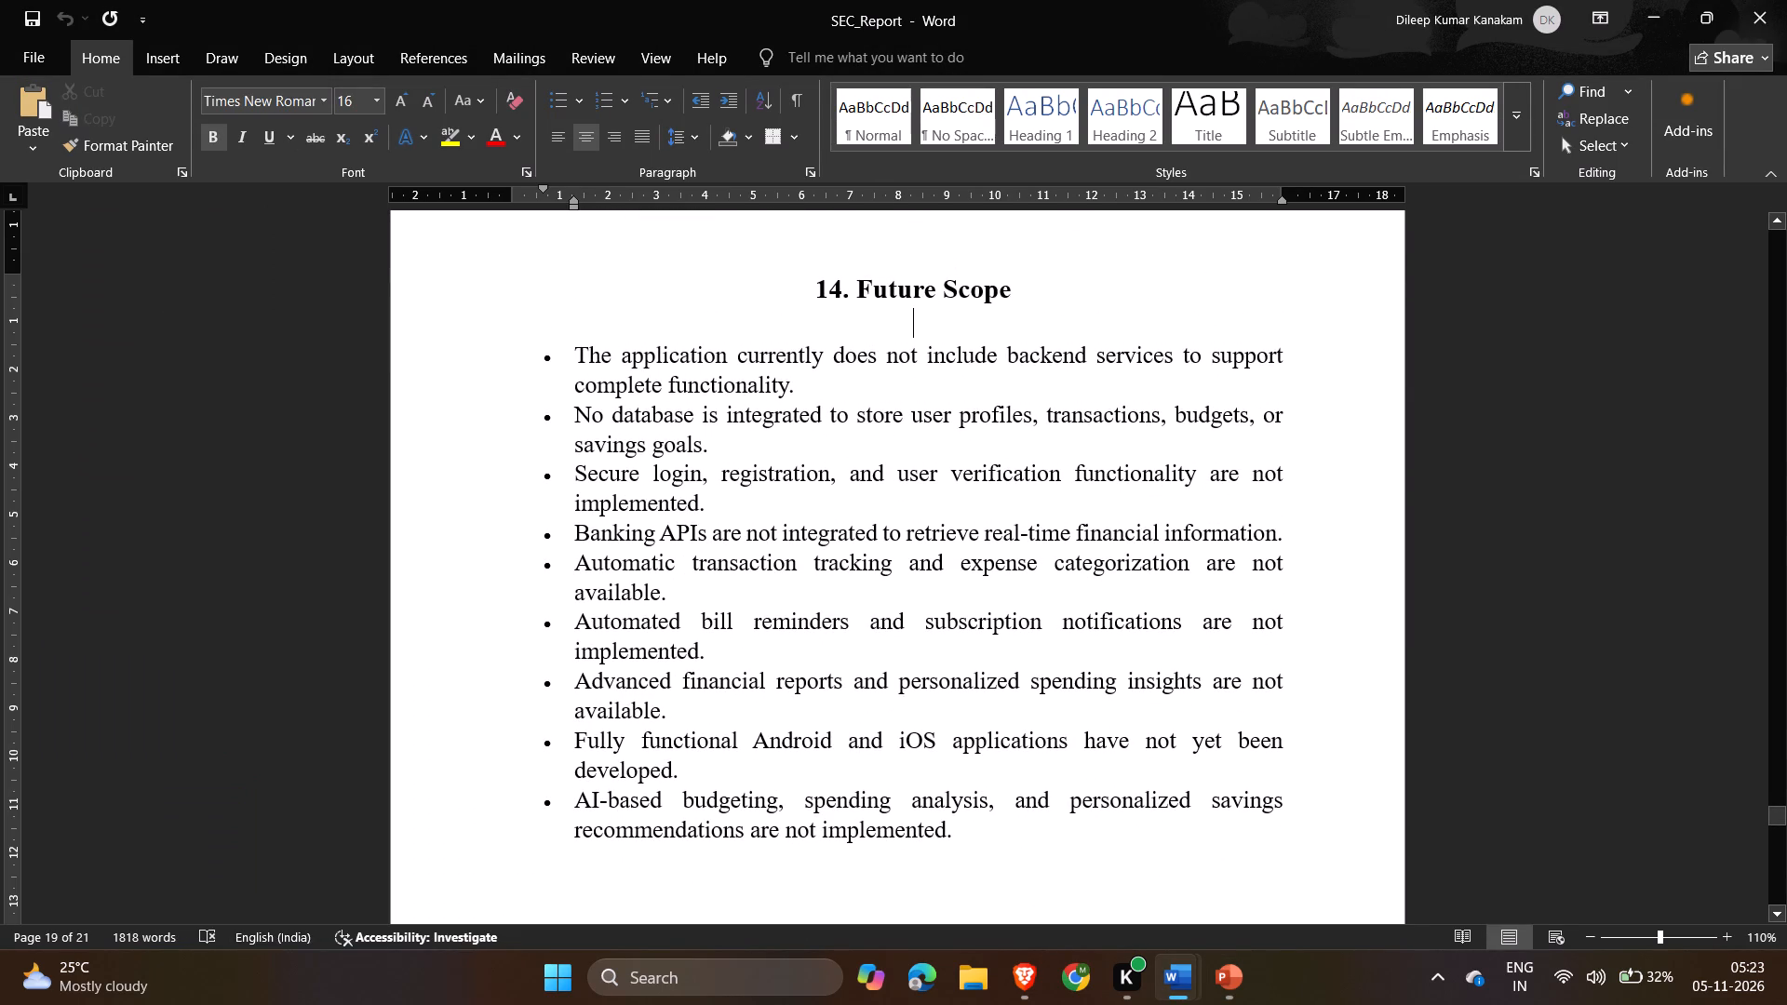
# Check the blank lines under the "13. Conclusion" and "12. Limitations" headings in SEC_Report.
pyautogui.scroll(6, 933, 315)
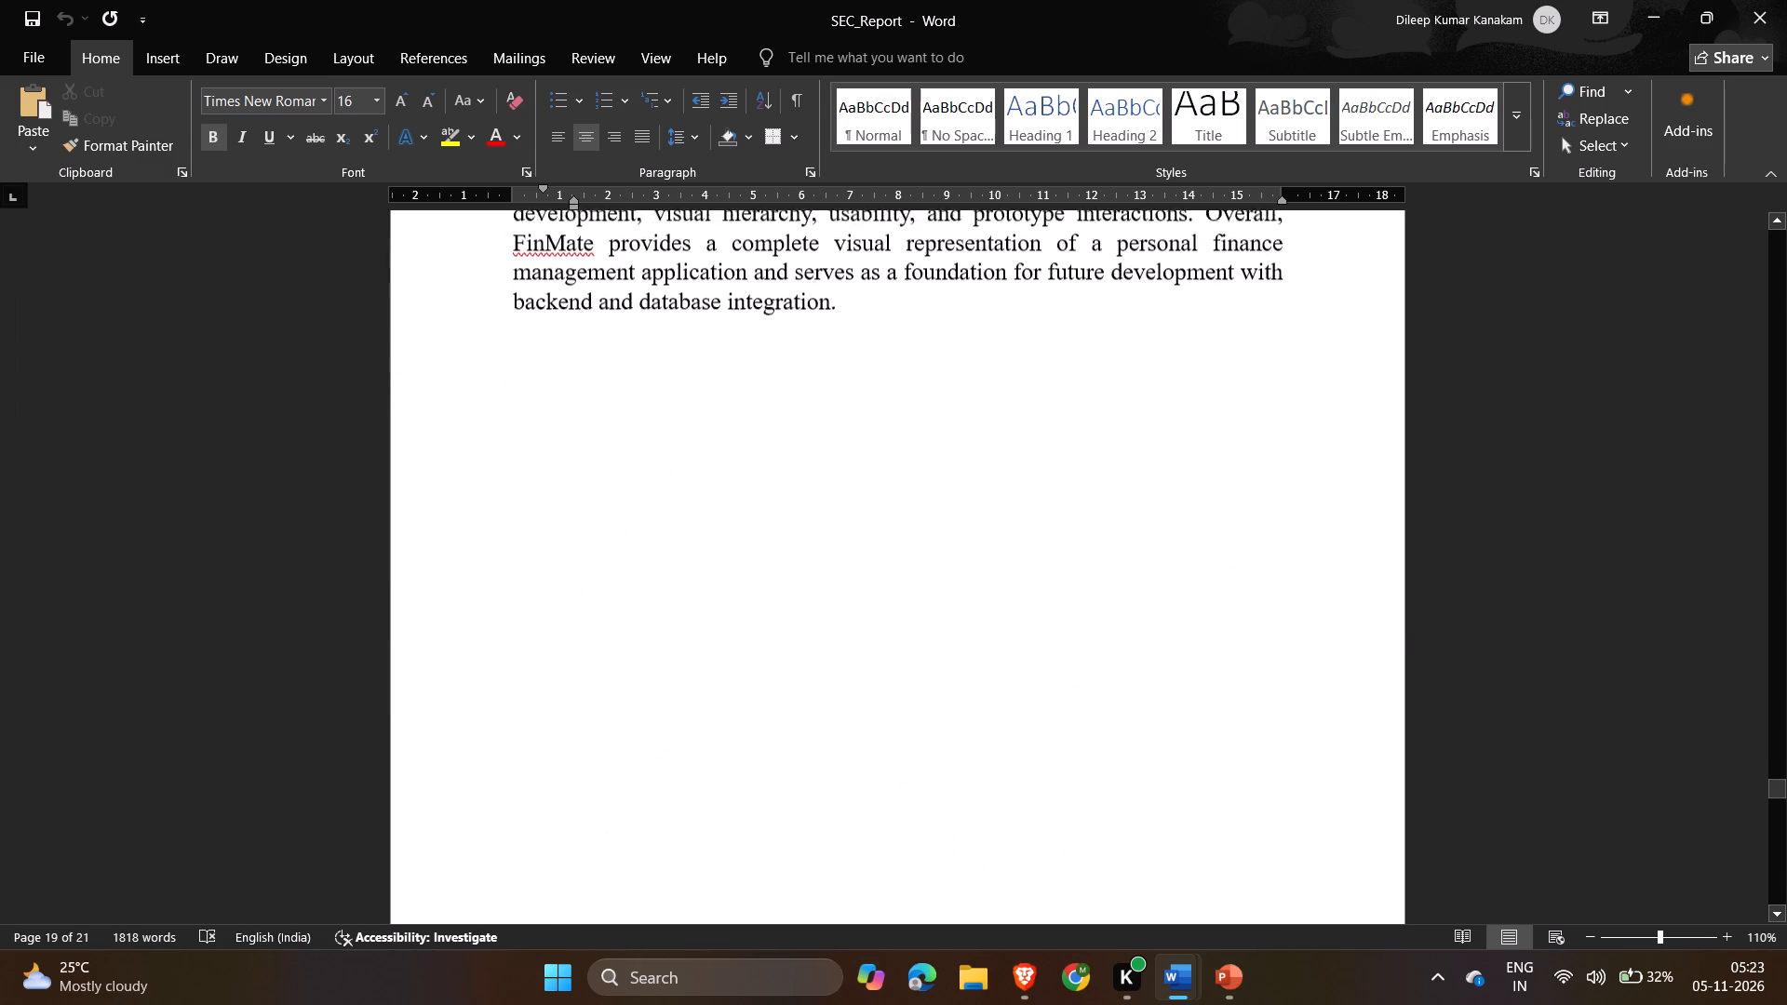
pyautogui.scroll(1, 933, 315)
pyautogui.click(930, 600)
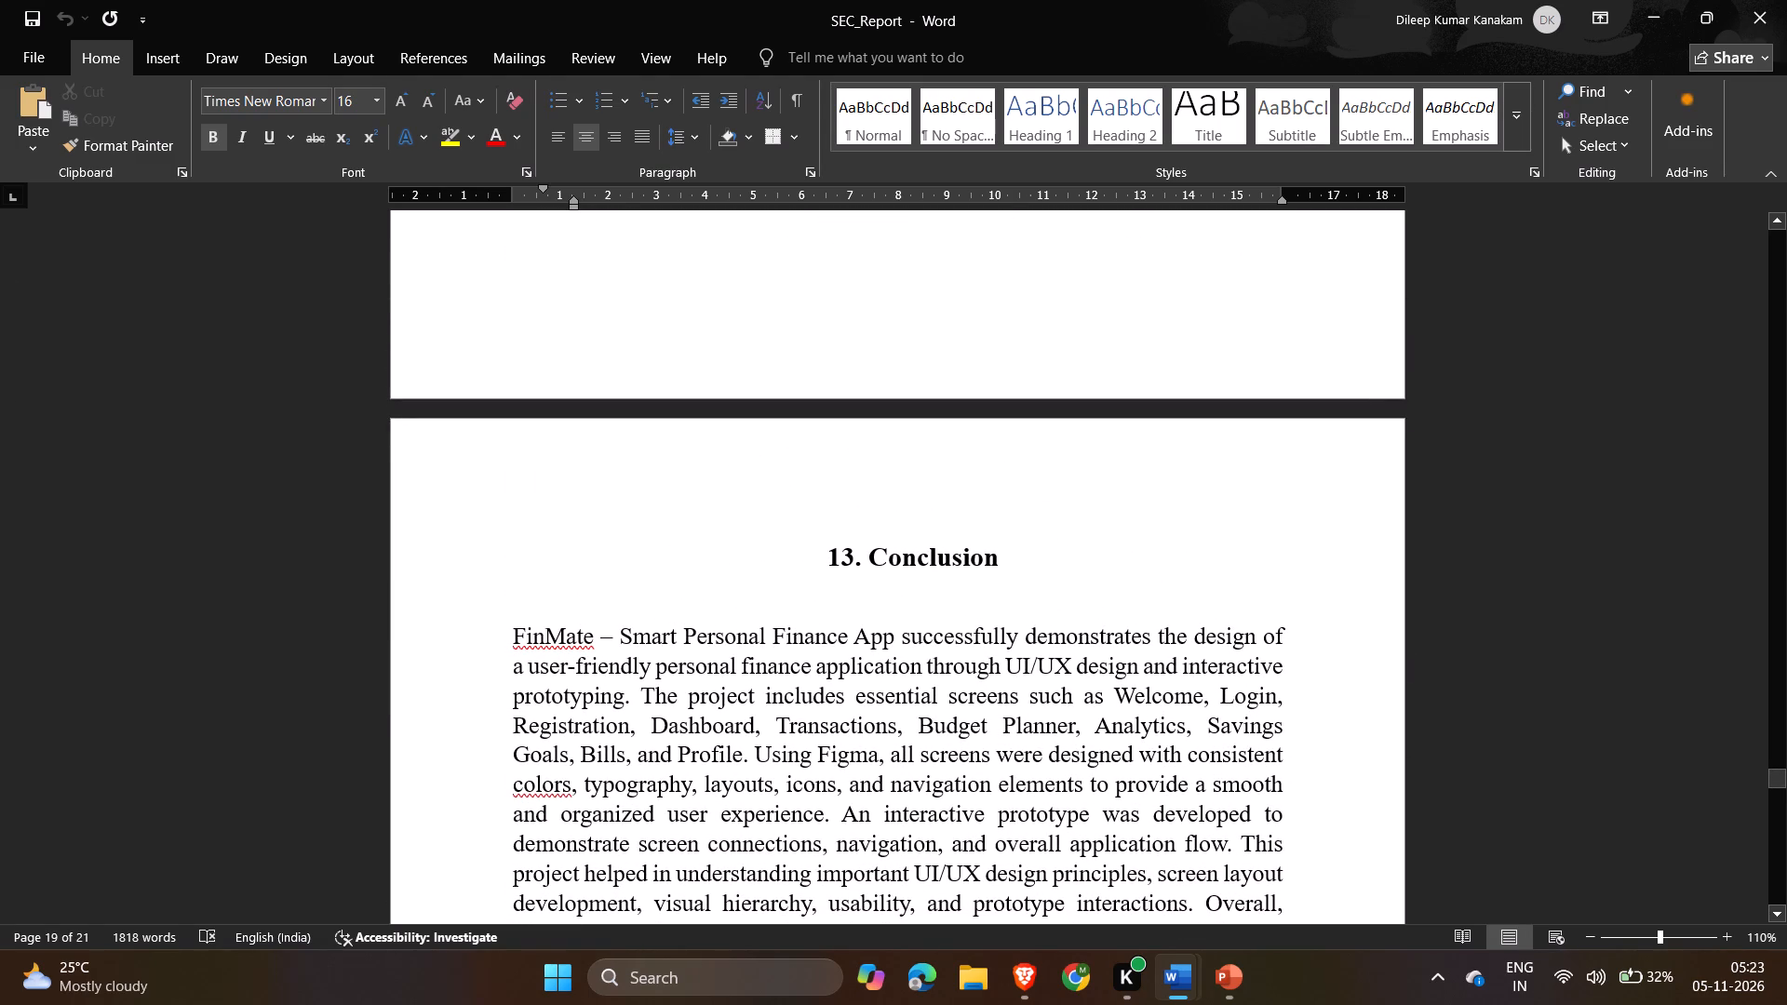
pyautogui.press('Down')
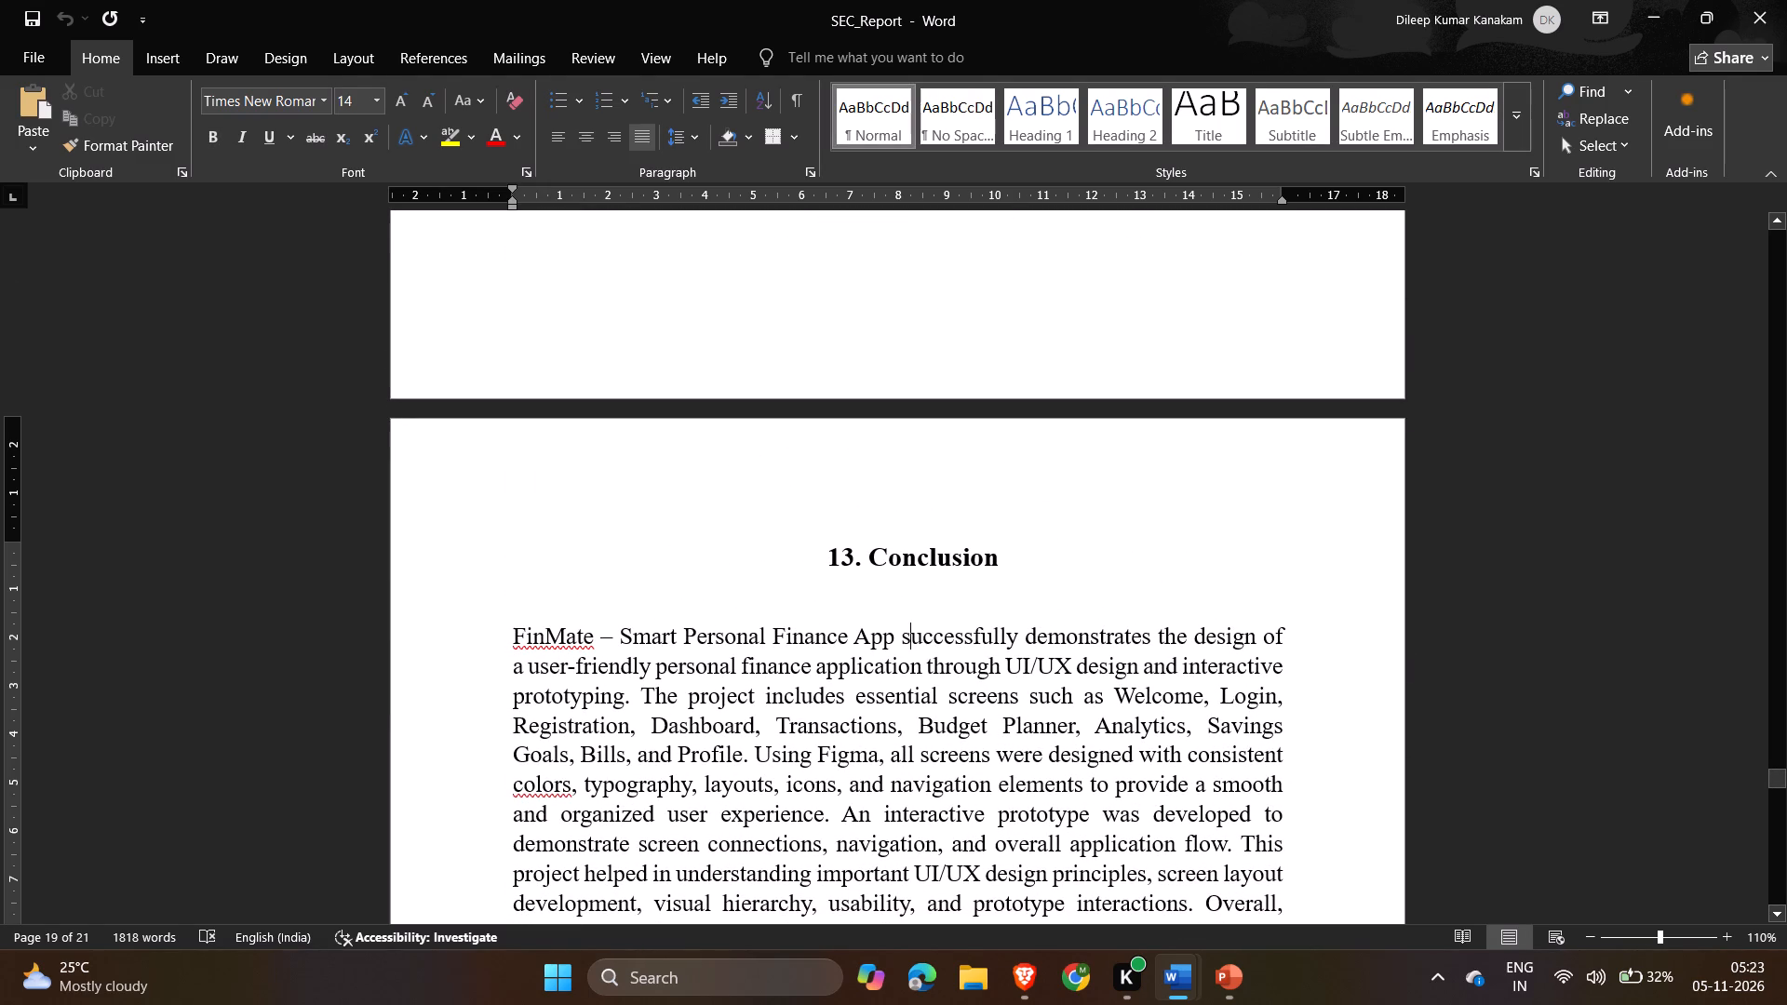
pyautogui.press('Up')
pyautogui.scroll(-1, 930, 600)
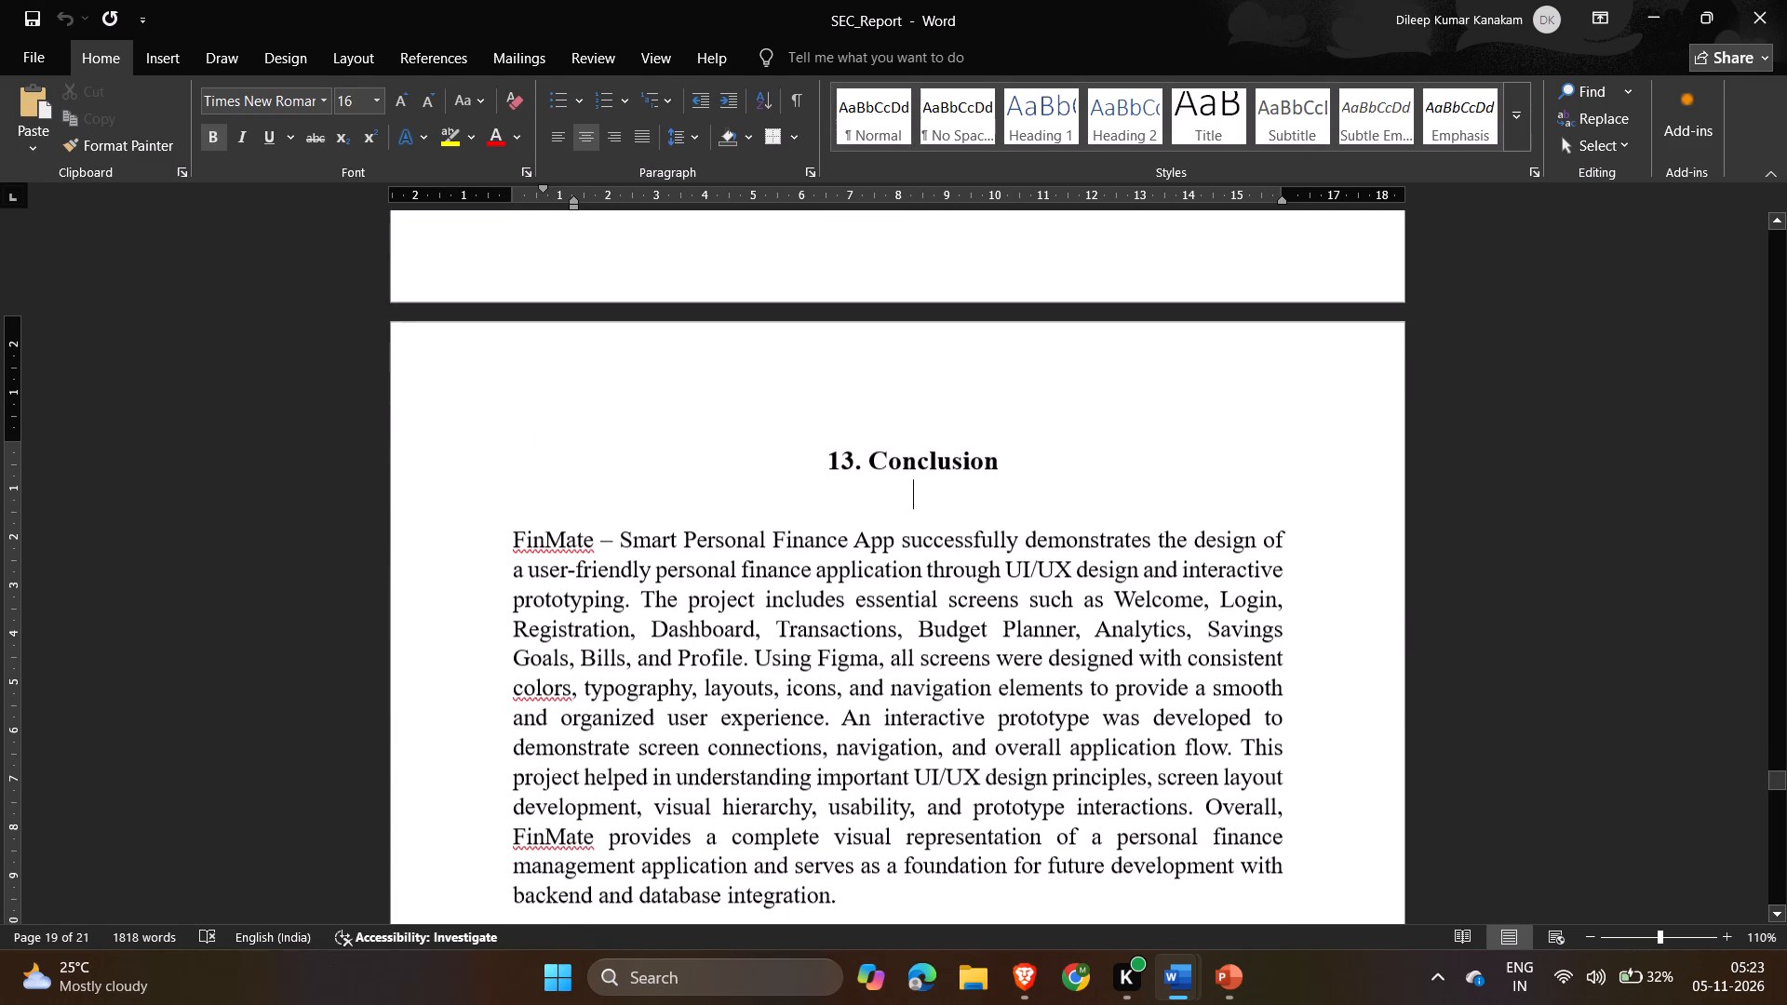
pyautogui.scroll(5, 792, 470)
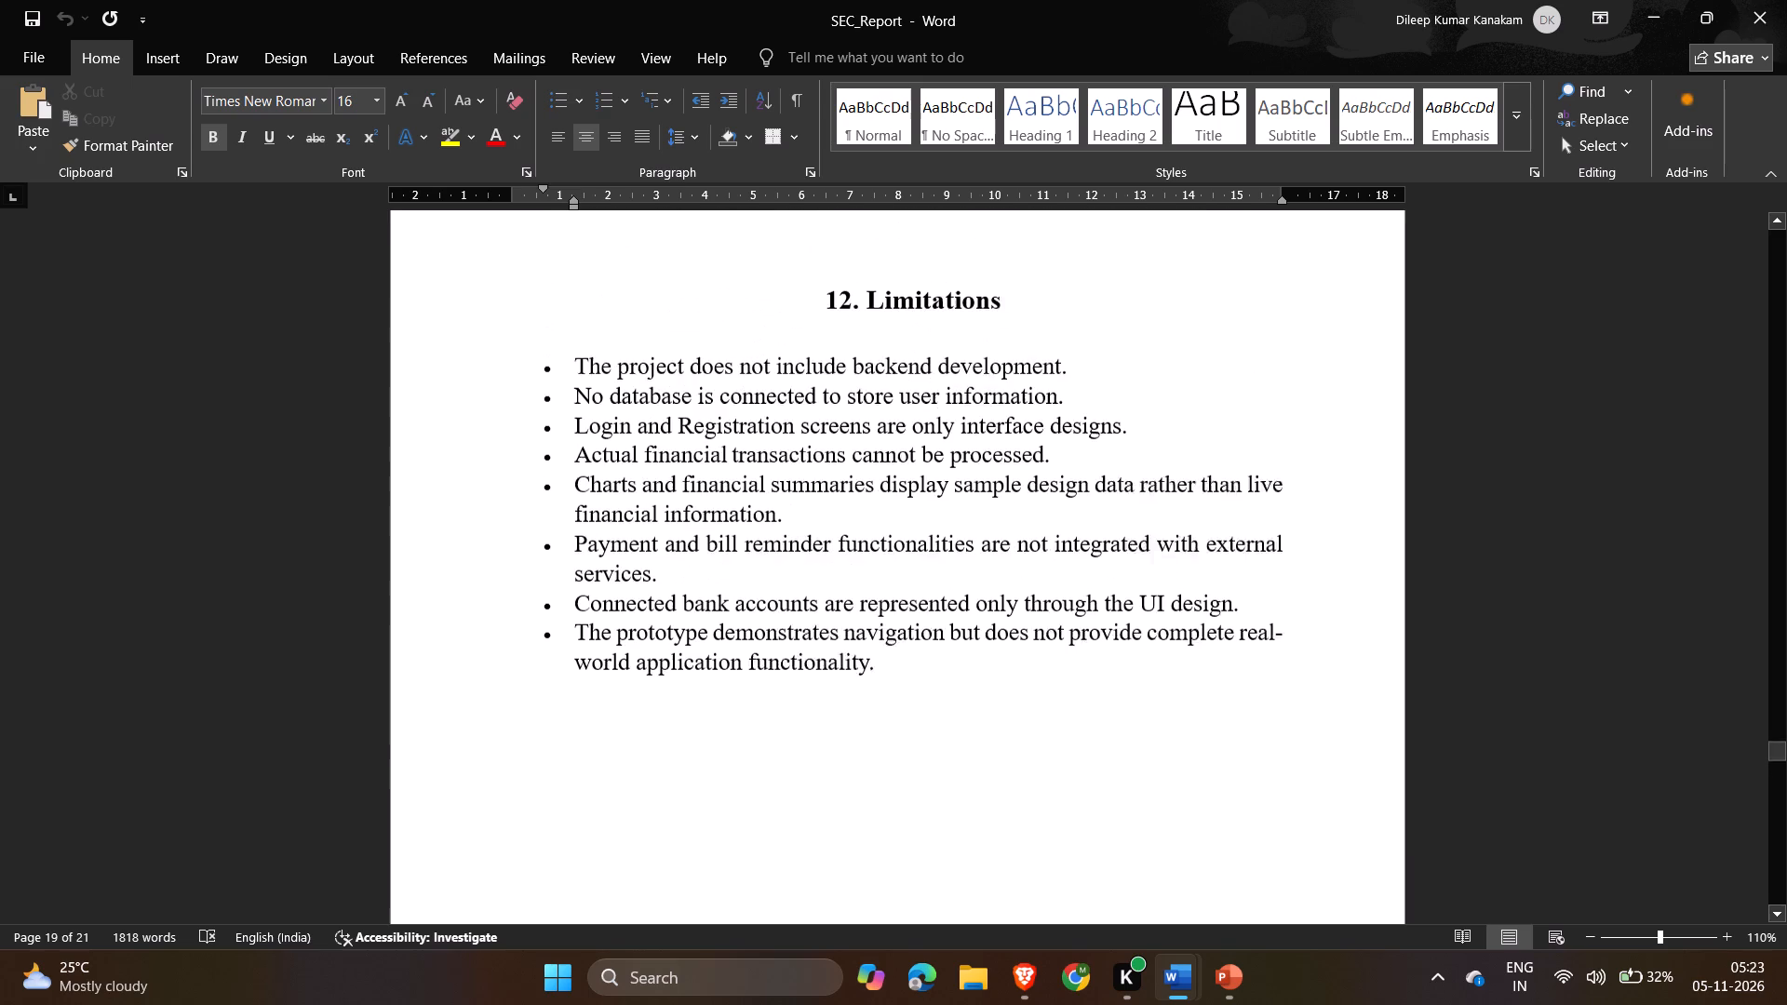
pyautogui.scroll(1, 792, 470)
pyautogui.click(899, 402)
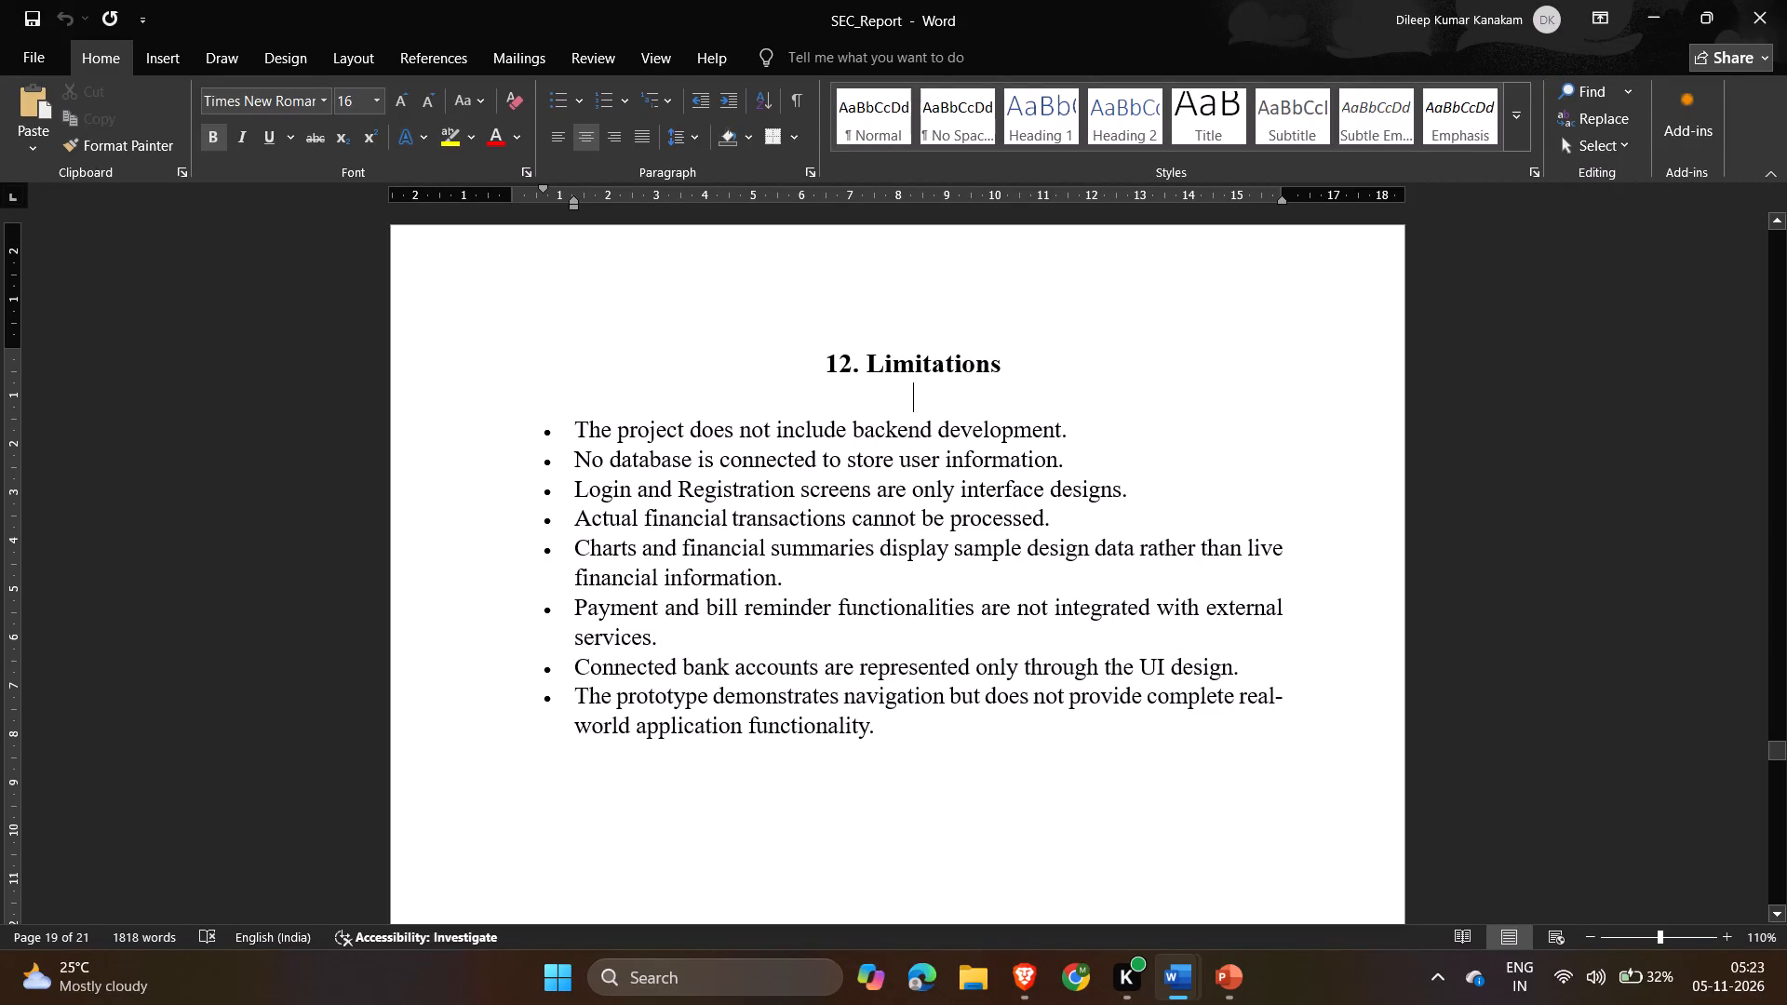
# Review the heading spacing and page layout in SEC_Report between "10. Output Screenshots" and "14. Future Scope".
pyautogui.scroll(-4, 899, 402)
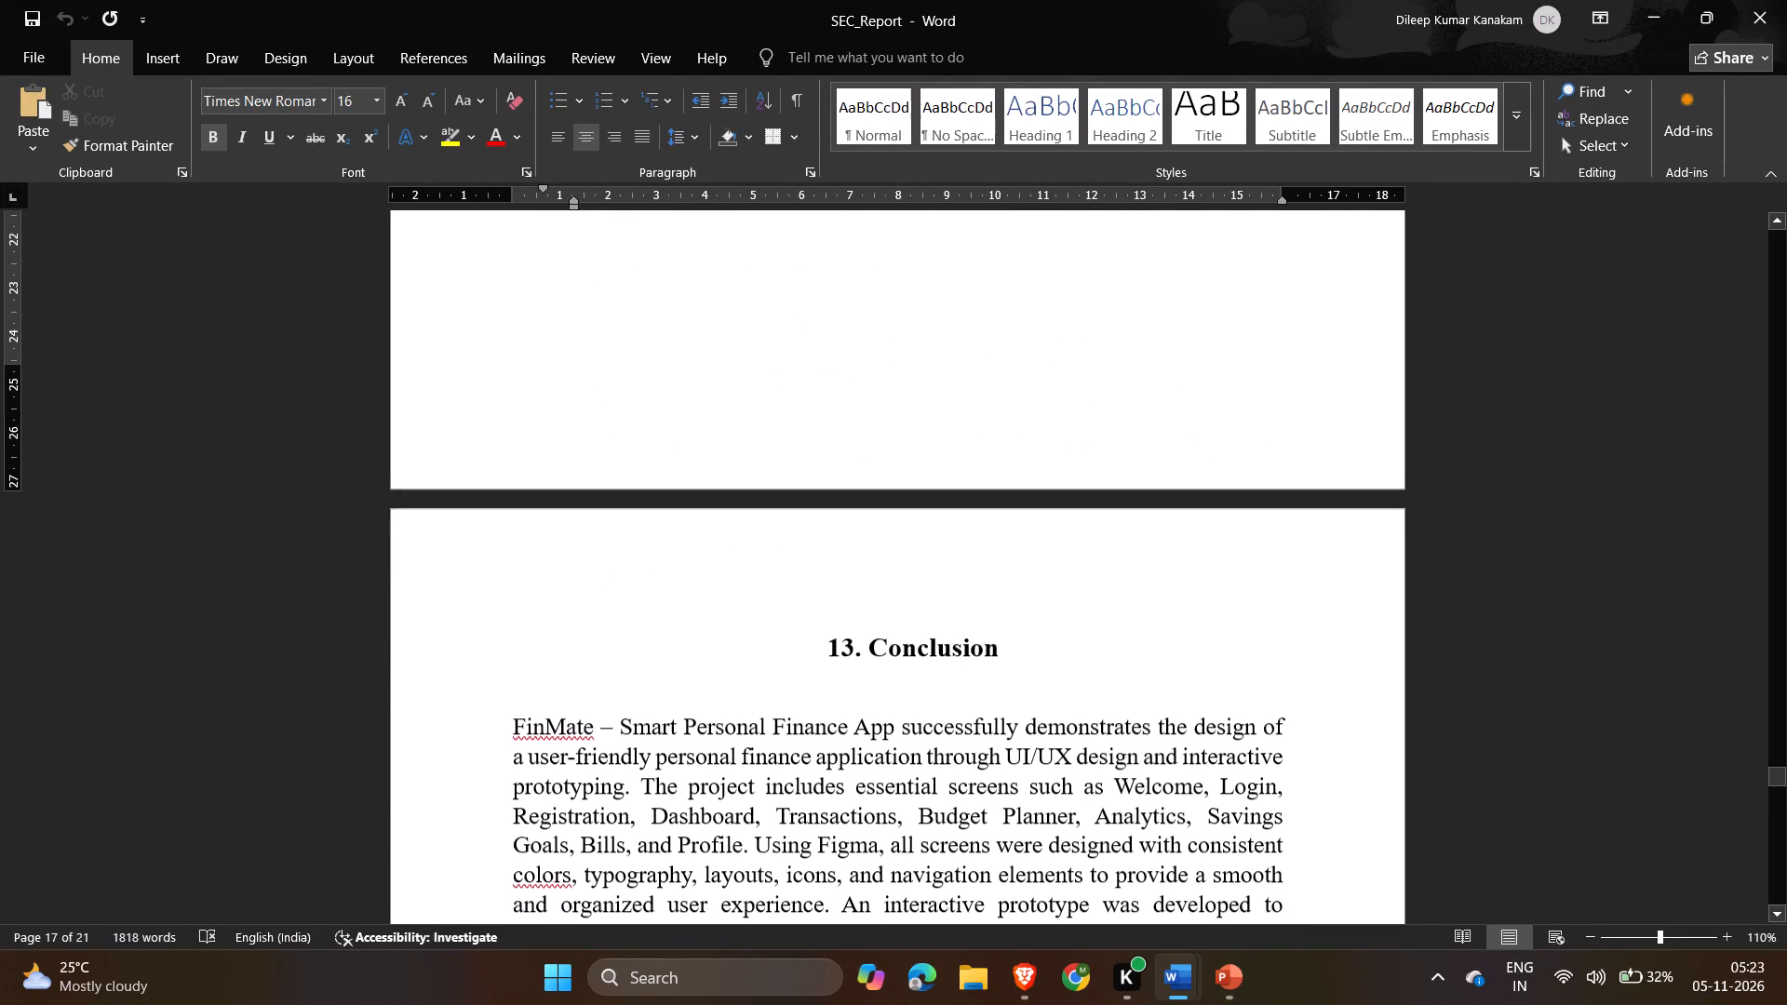
pyautogui.scroll(3, 995, 624)
pyautogui.scroll(-1, 985, 573)
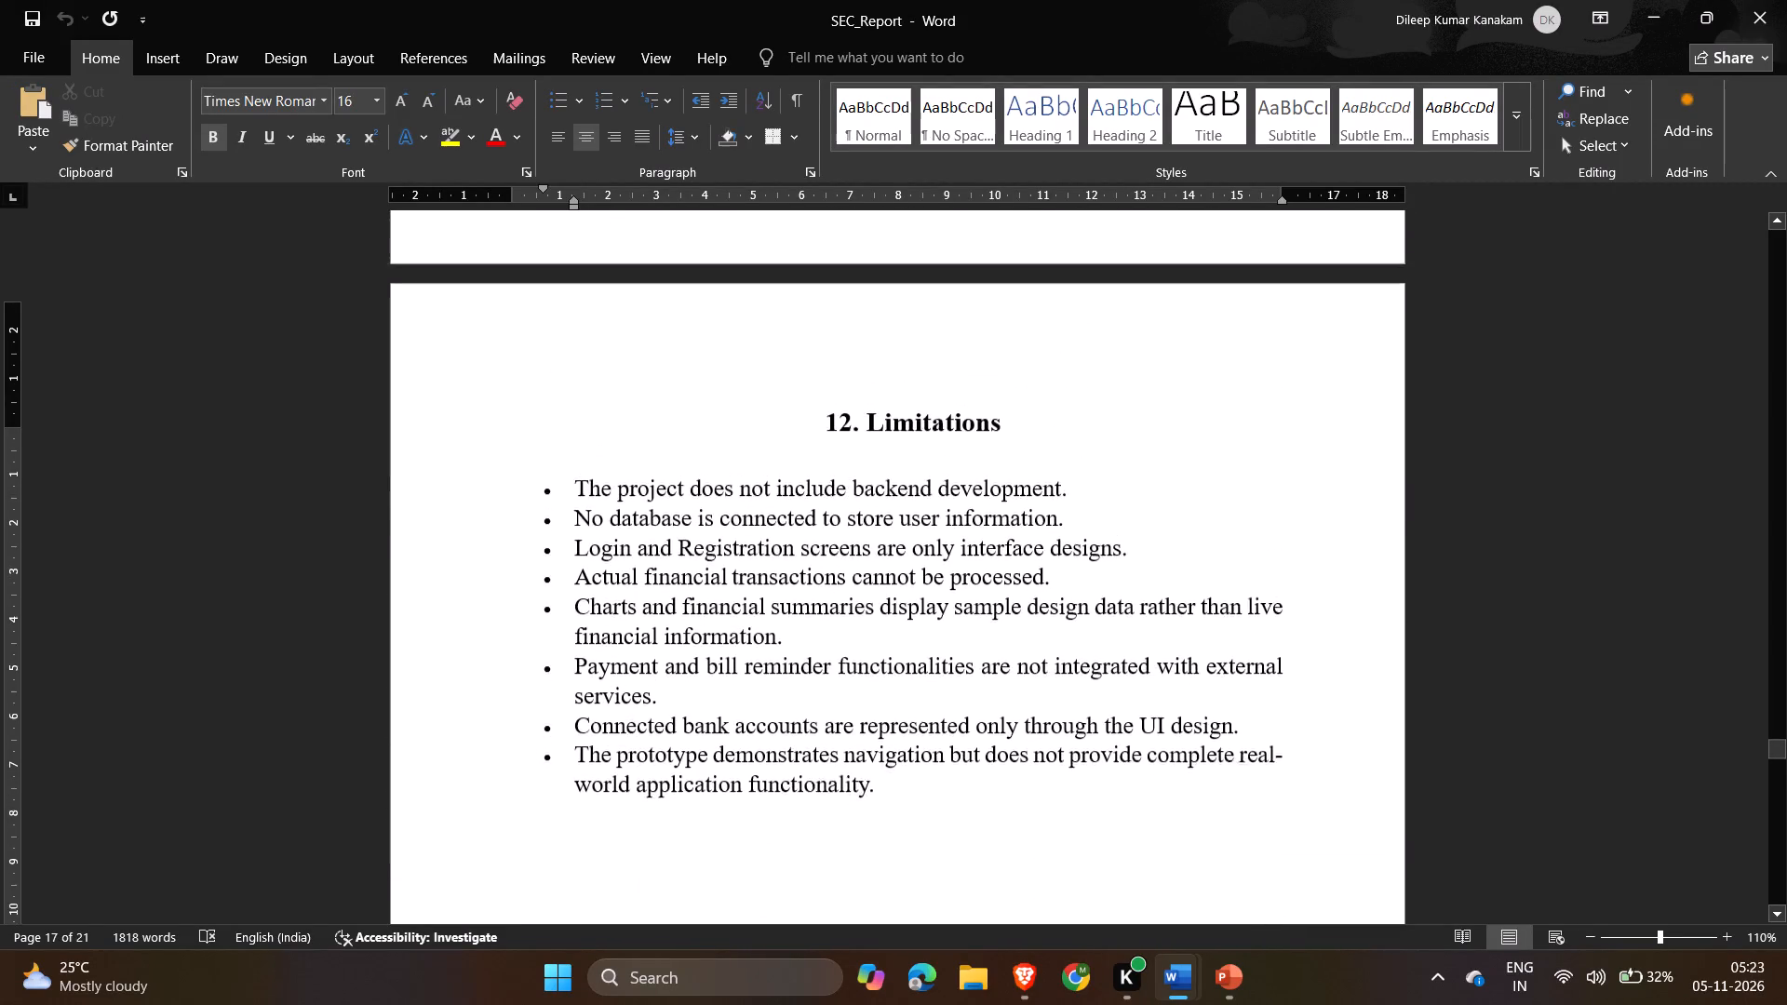
pyautogui.scroll(-3, 985, 573)
pyautogui.scroll(3, 985, 573)
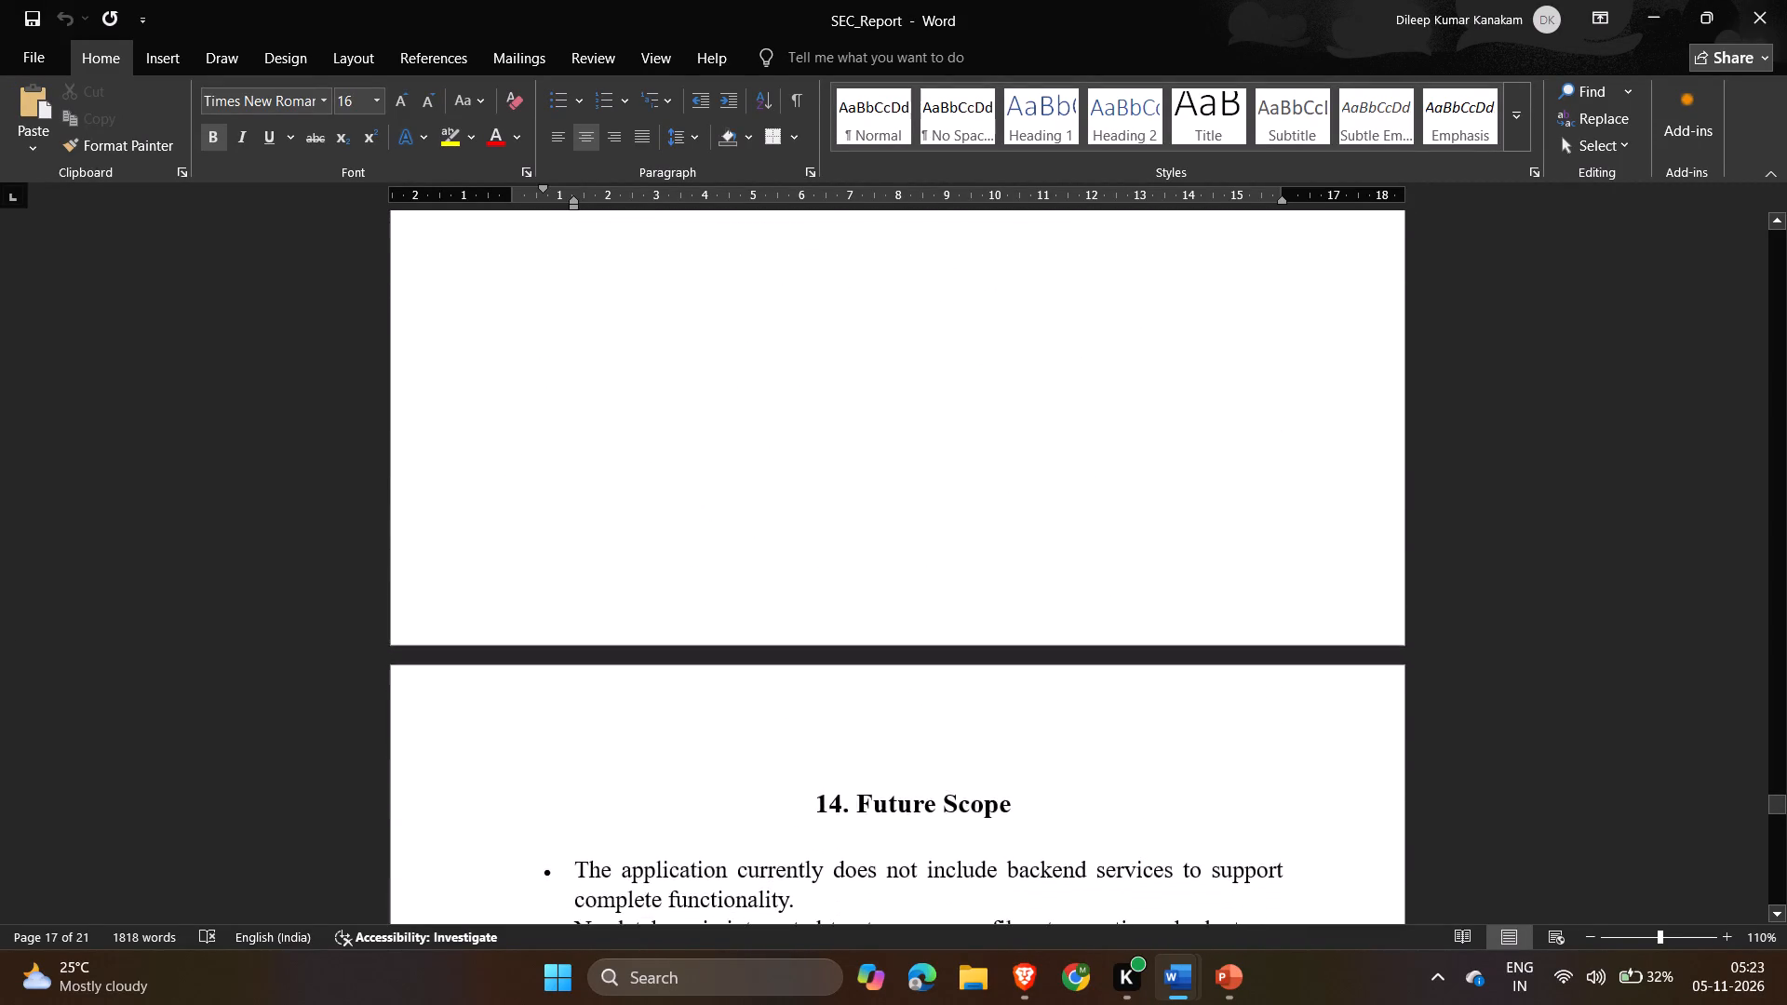
pyautogui.scroll(9, 985, 573)
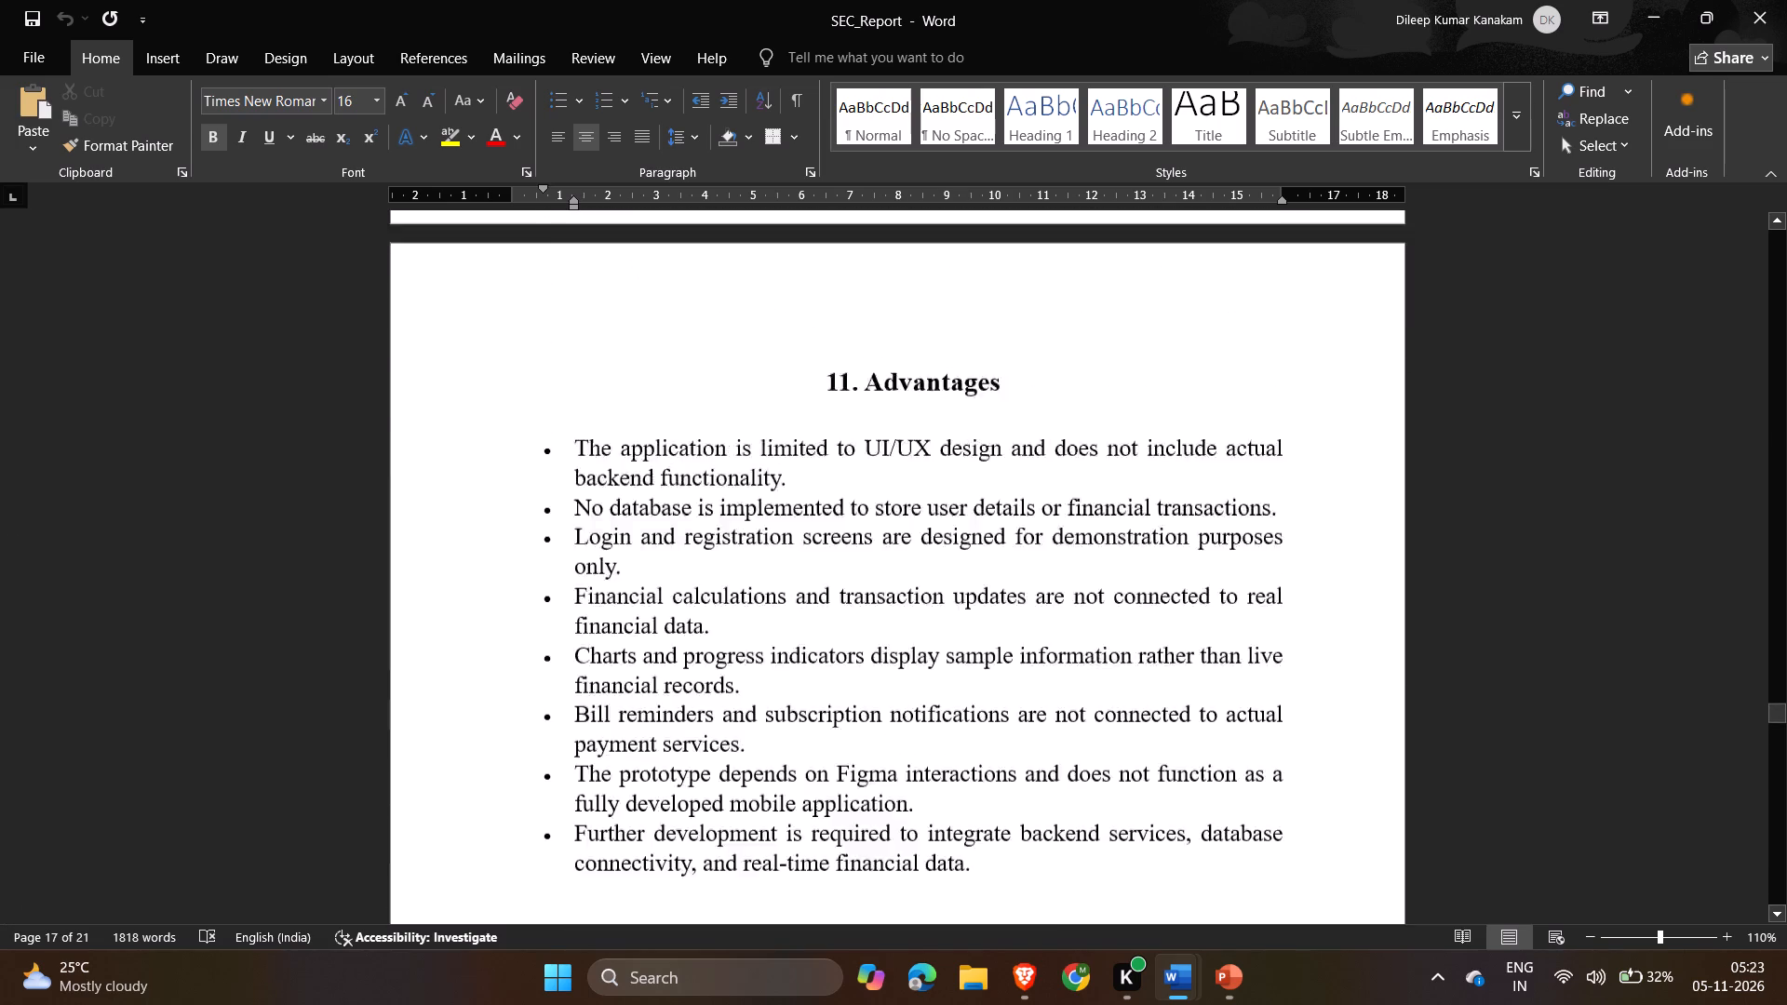
pyautogui.scroll(4, 983, 618)
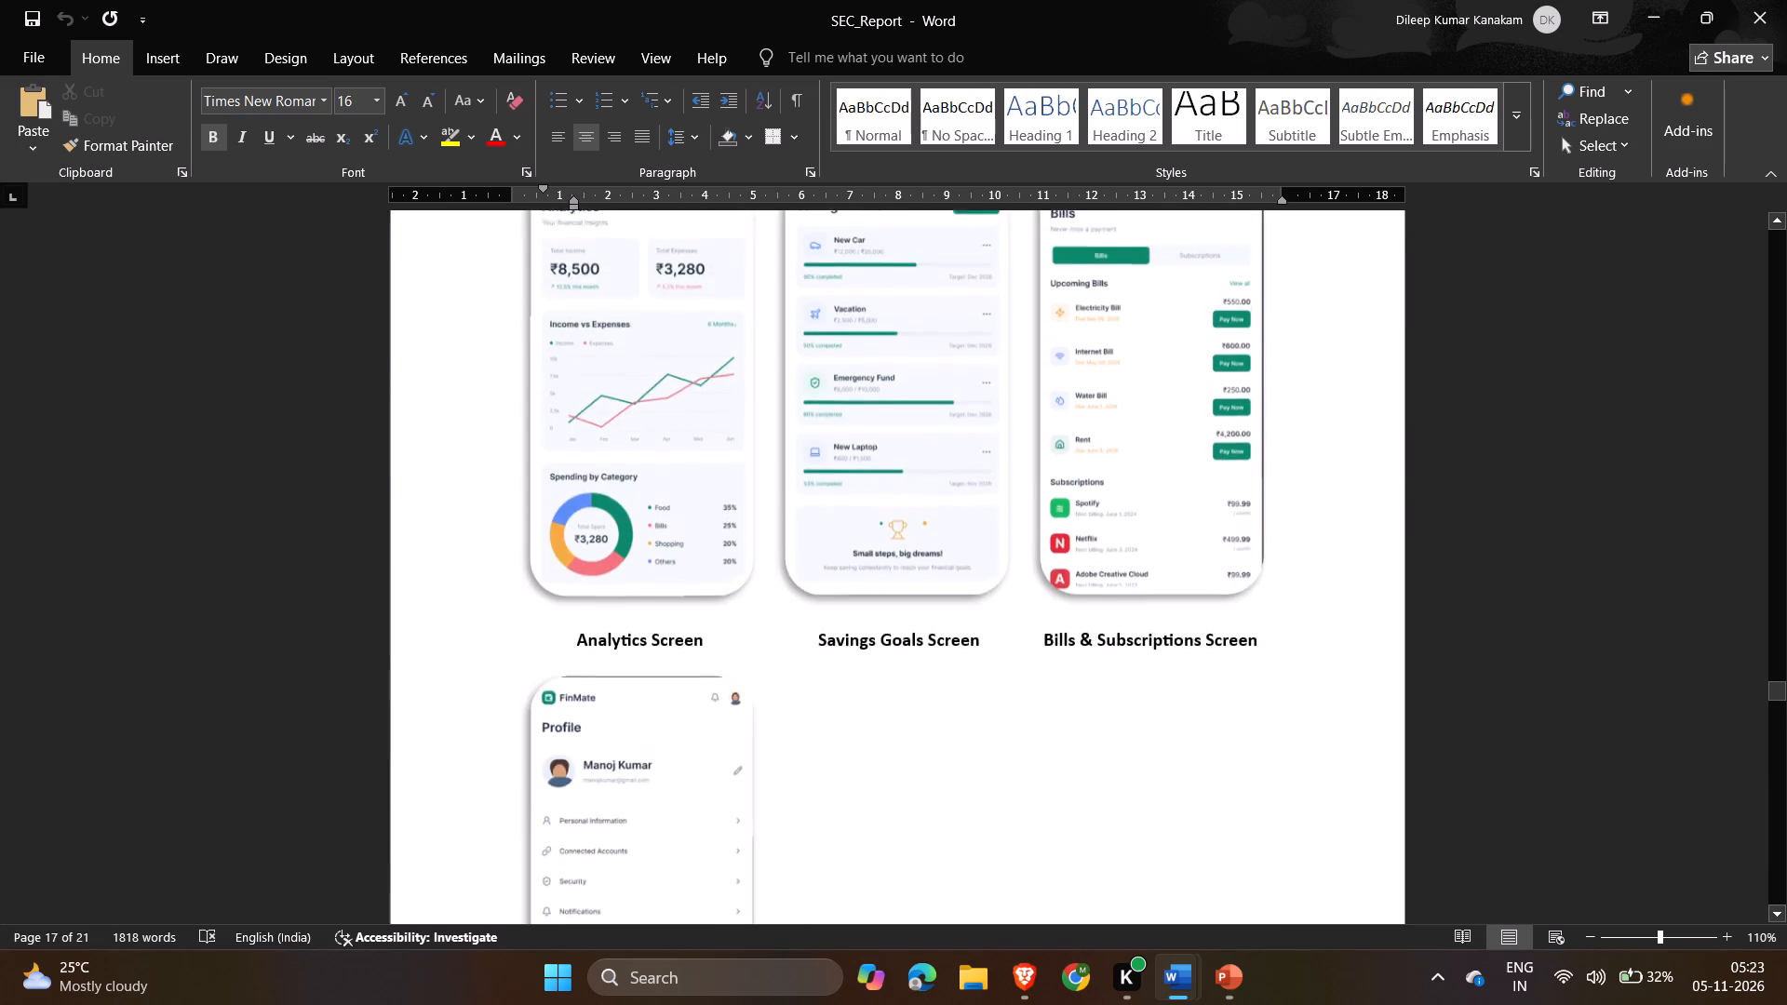
pyautogui.scroll(5, 983, 618)
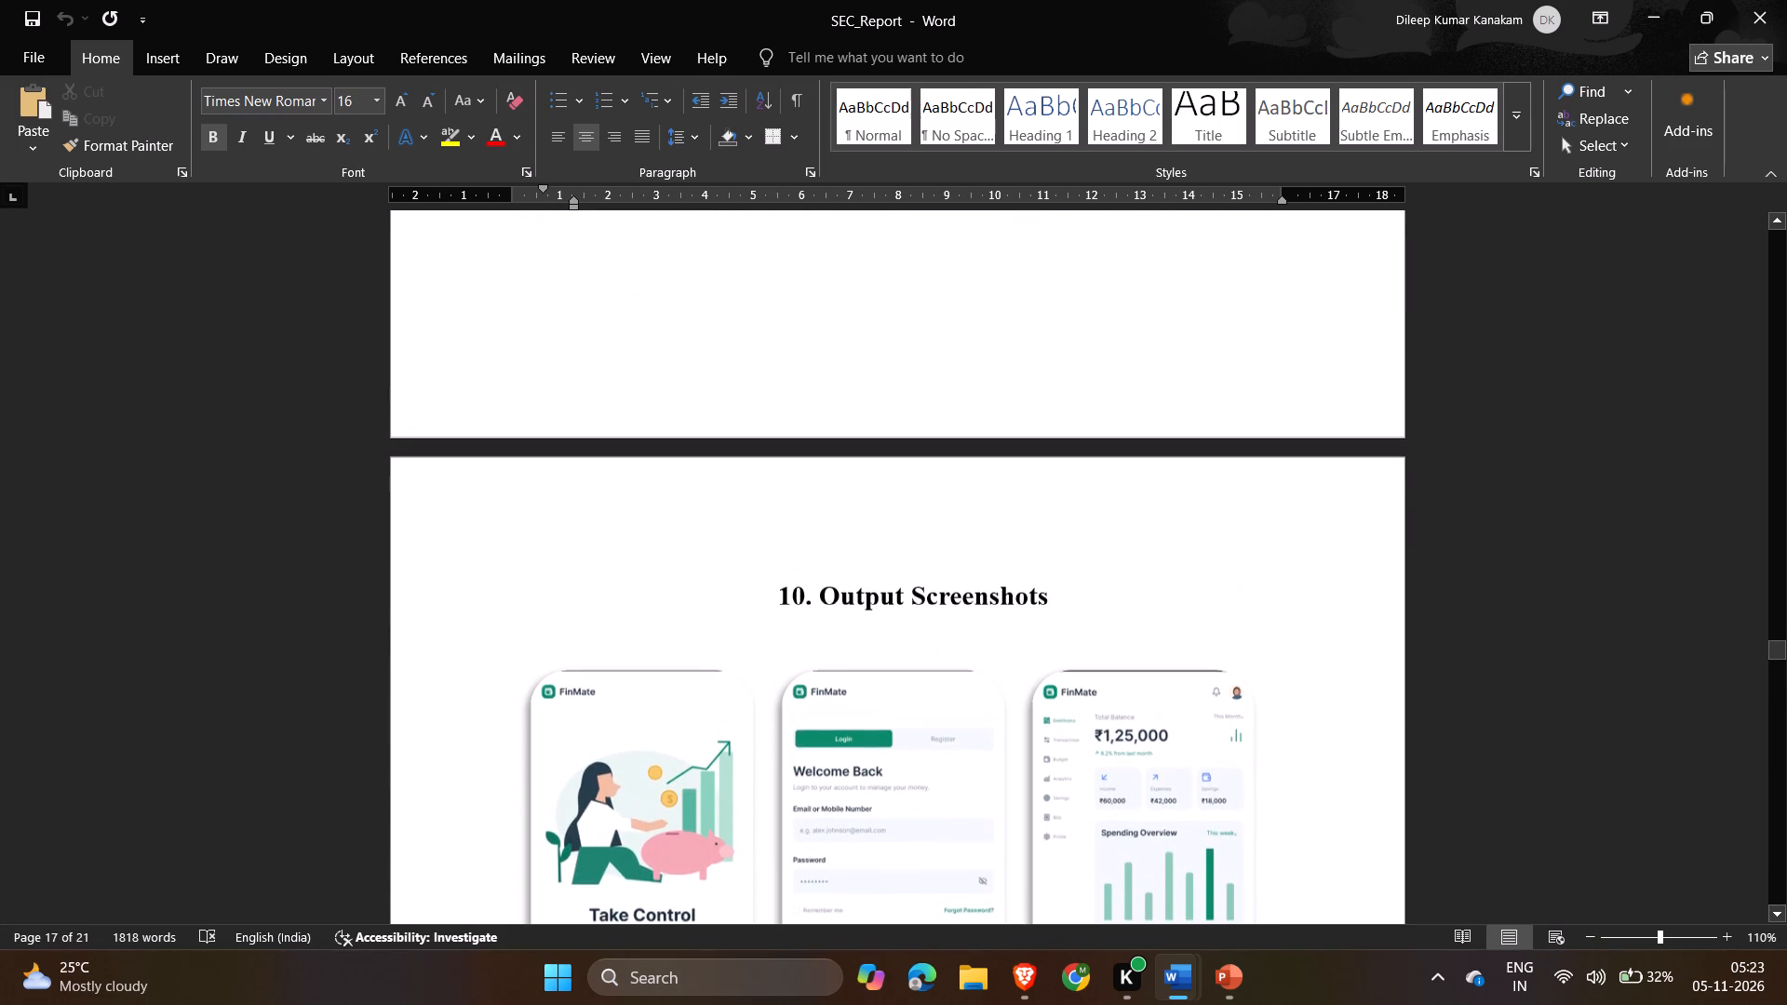
pyautogui.scroll(1, 983, 618)
pyautogui.scroll(-14, 983, 618)
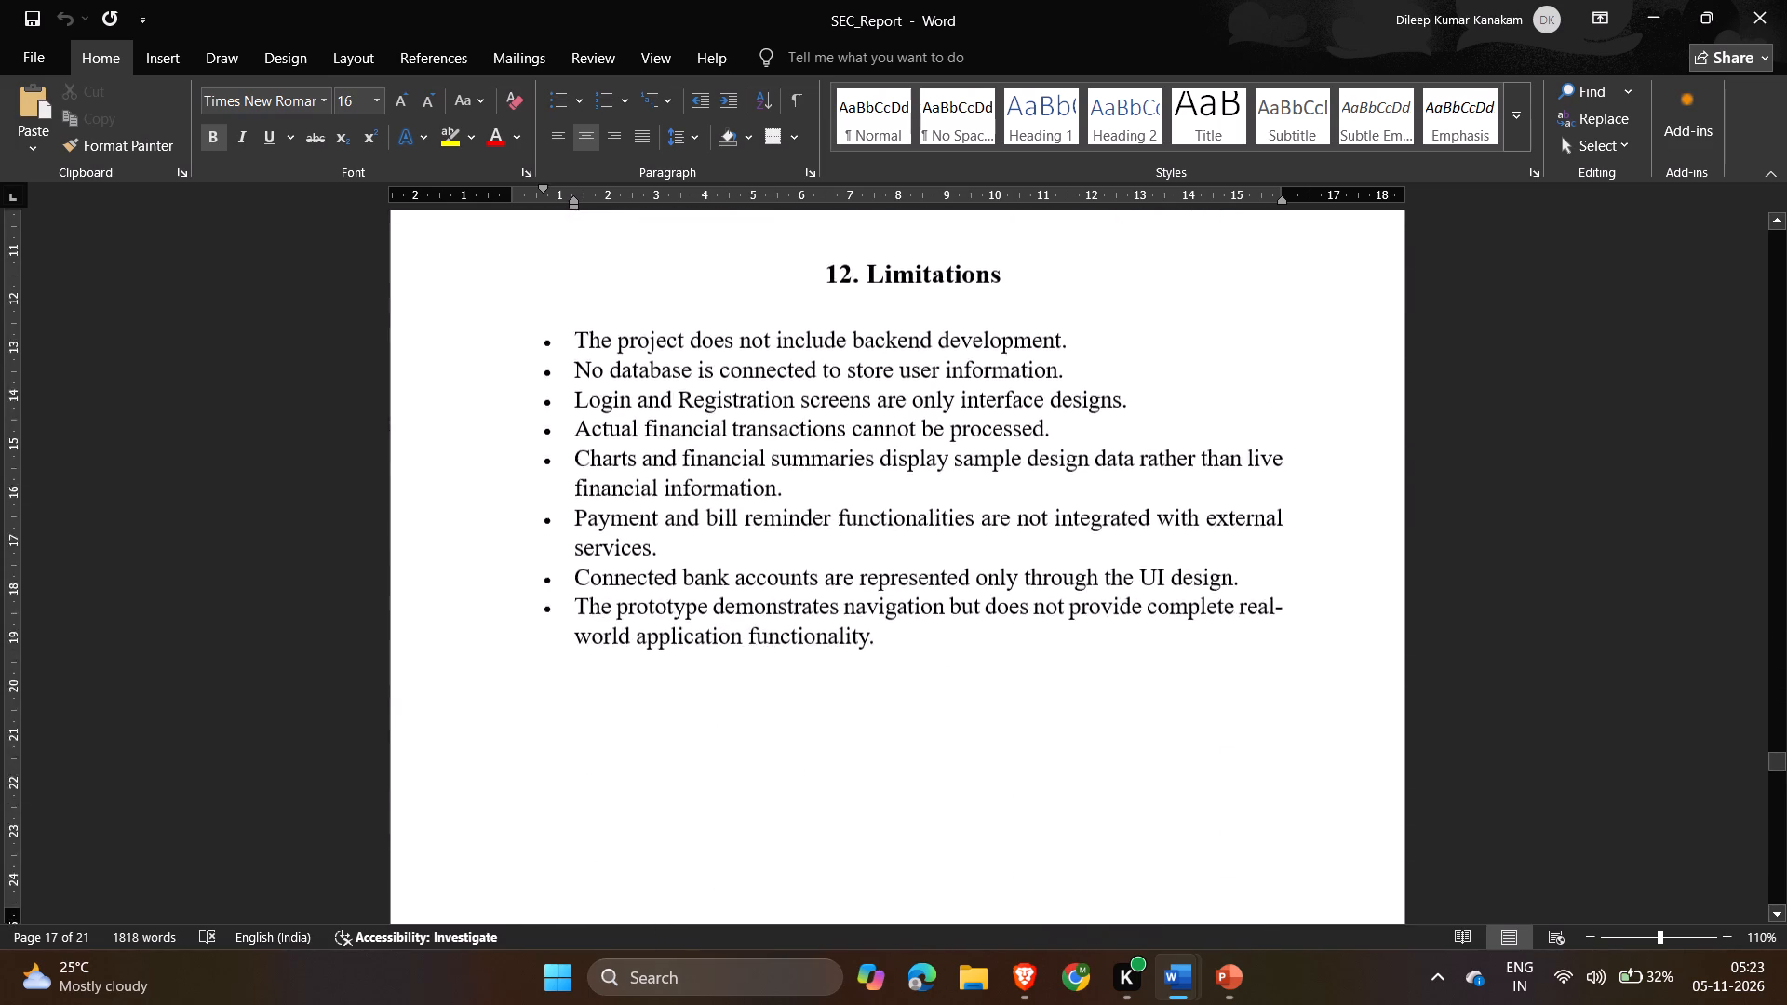
pyautogui.scroll(-6, 983, 618)
pyautogui.scroll(11, 983, 618)
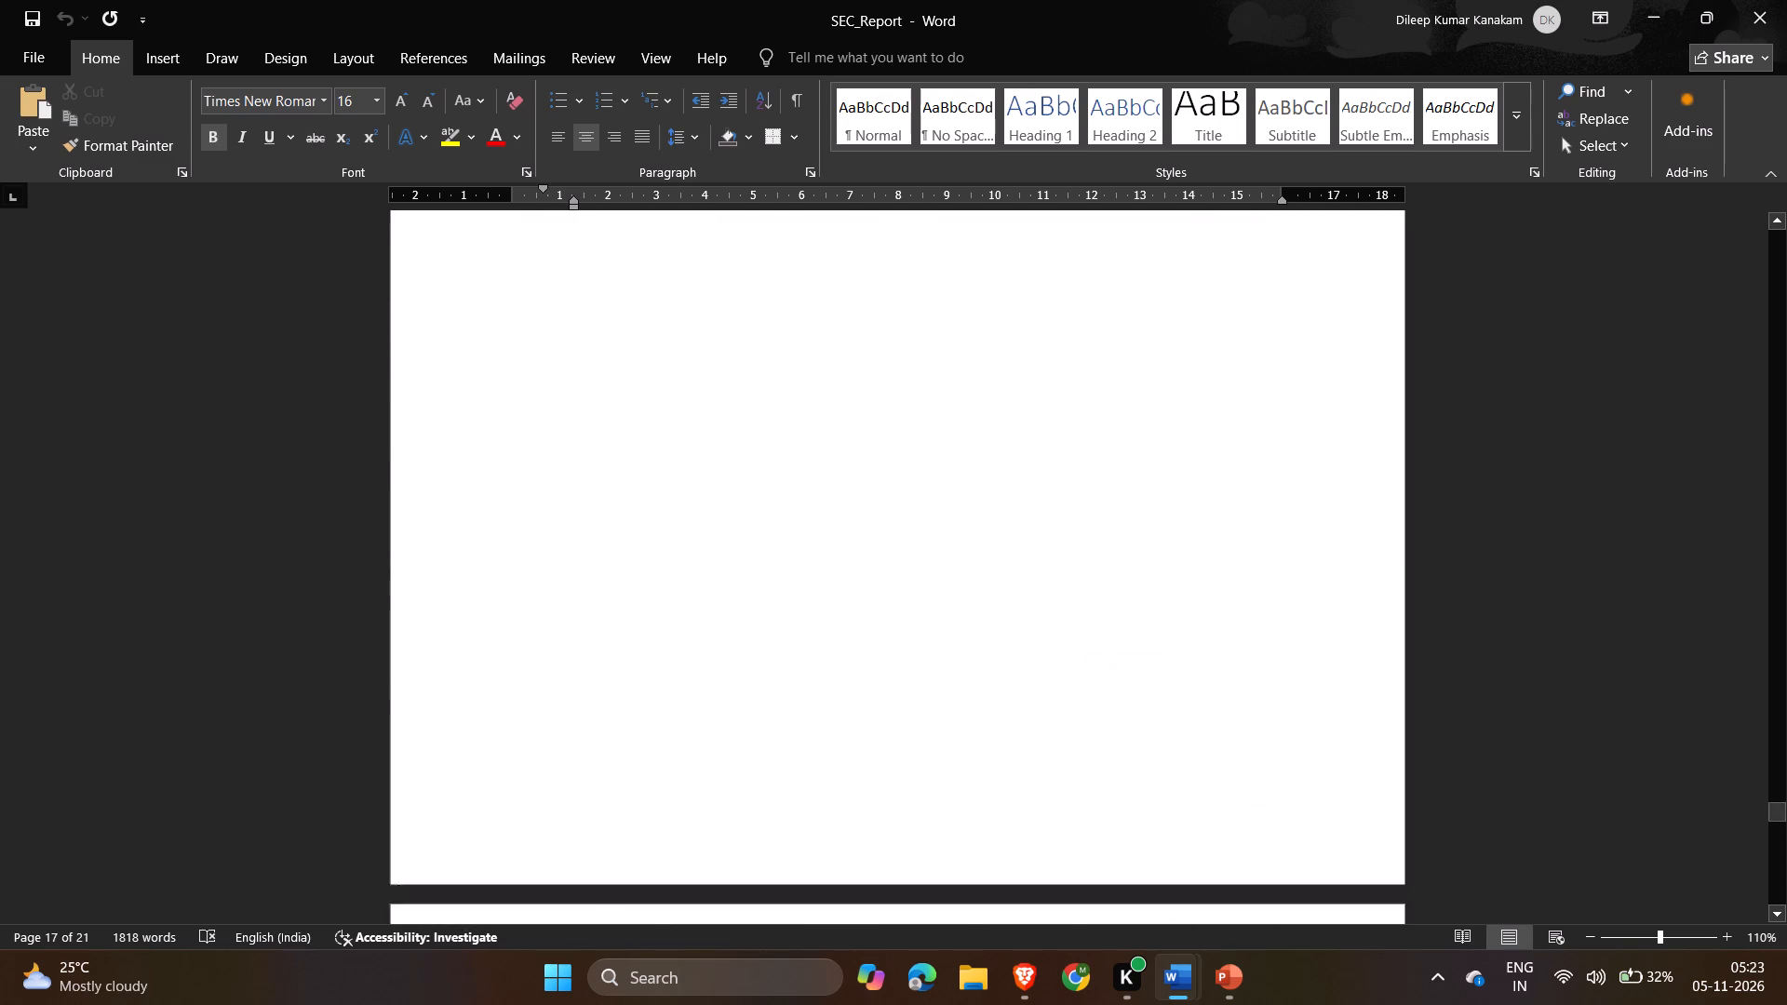
pyautogui.scroll(14, 983, 618)
pyautogui.scroll(20, 983, 618)
pyautogui.scroll(6, 983, 618)
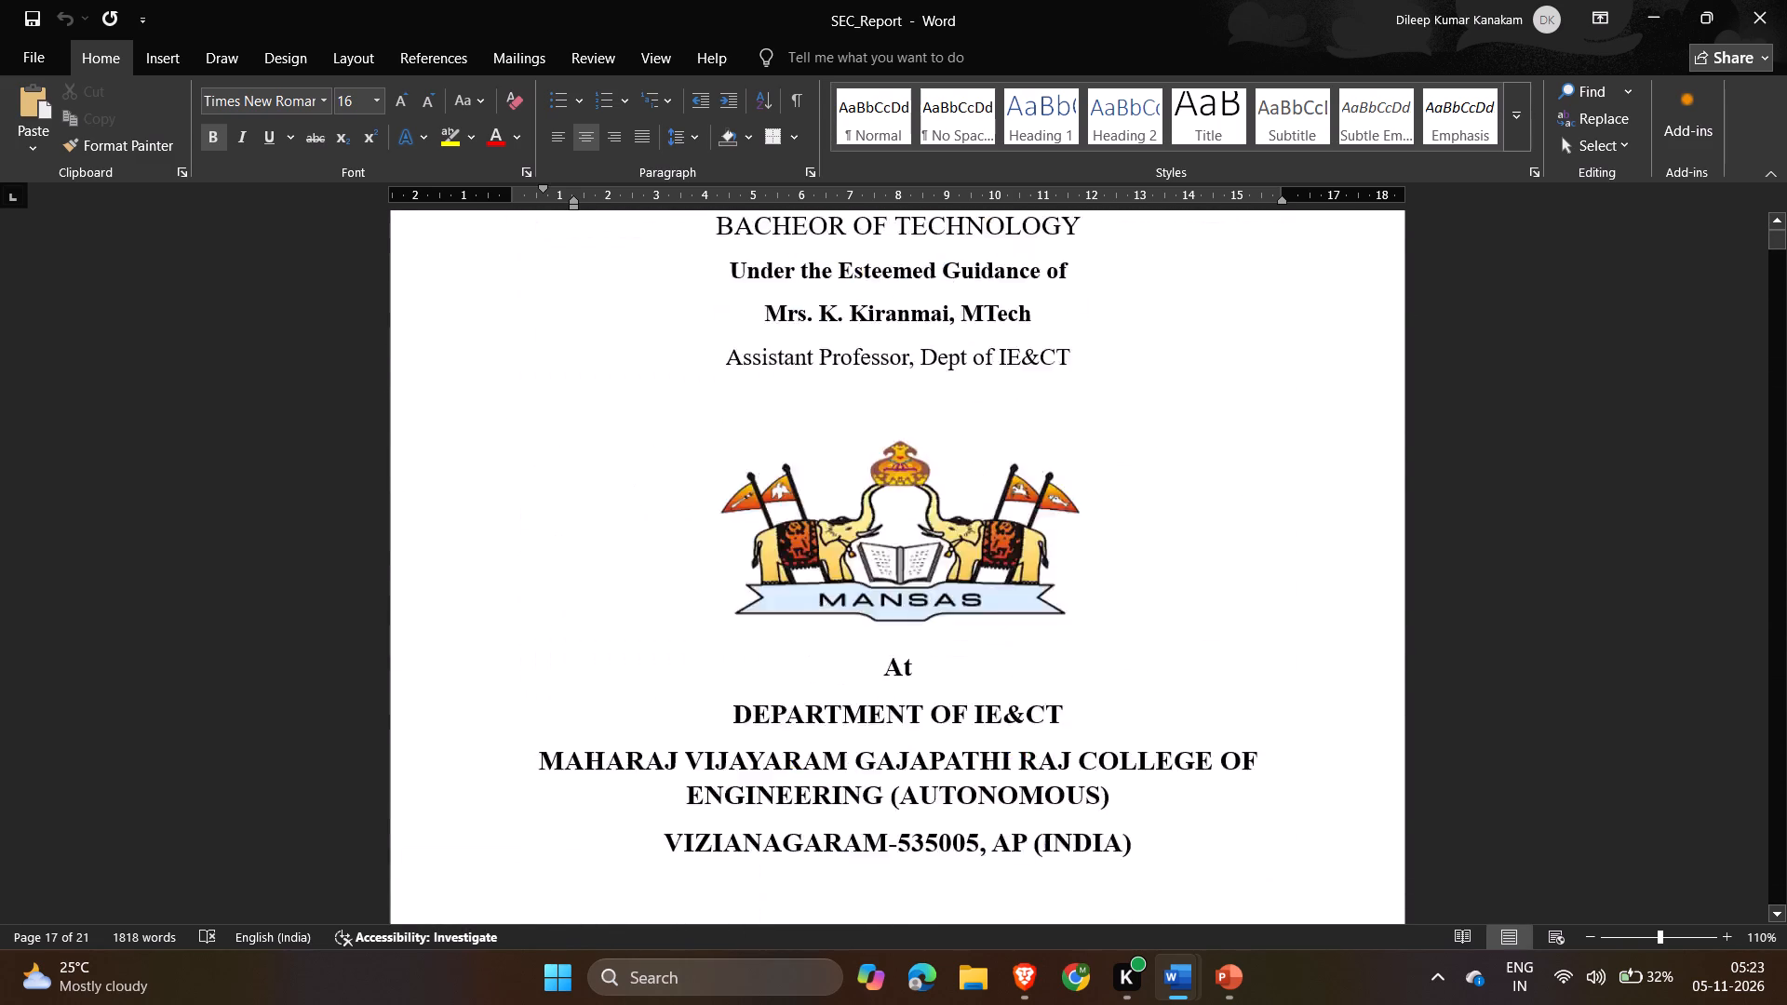
pyautogui.scroll(-4, 983, 618)
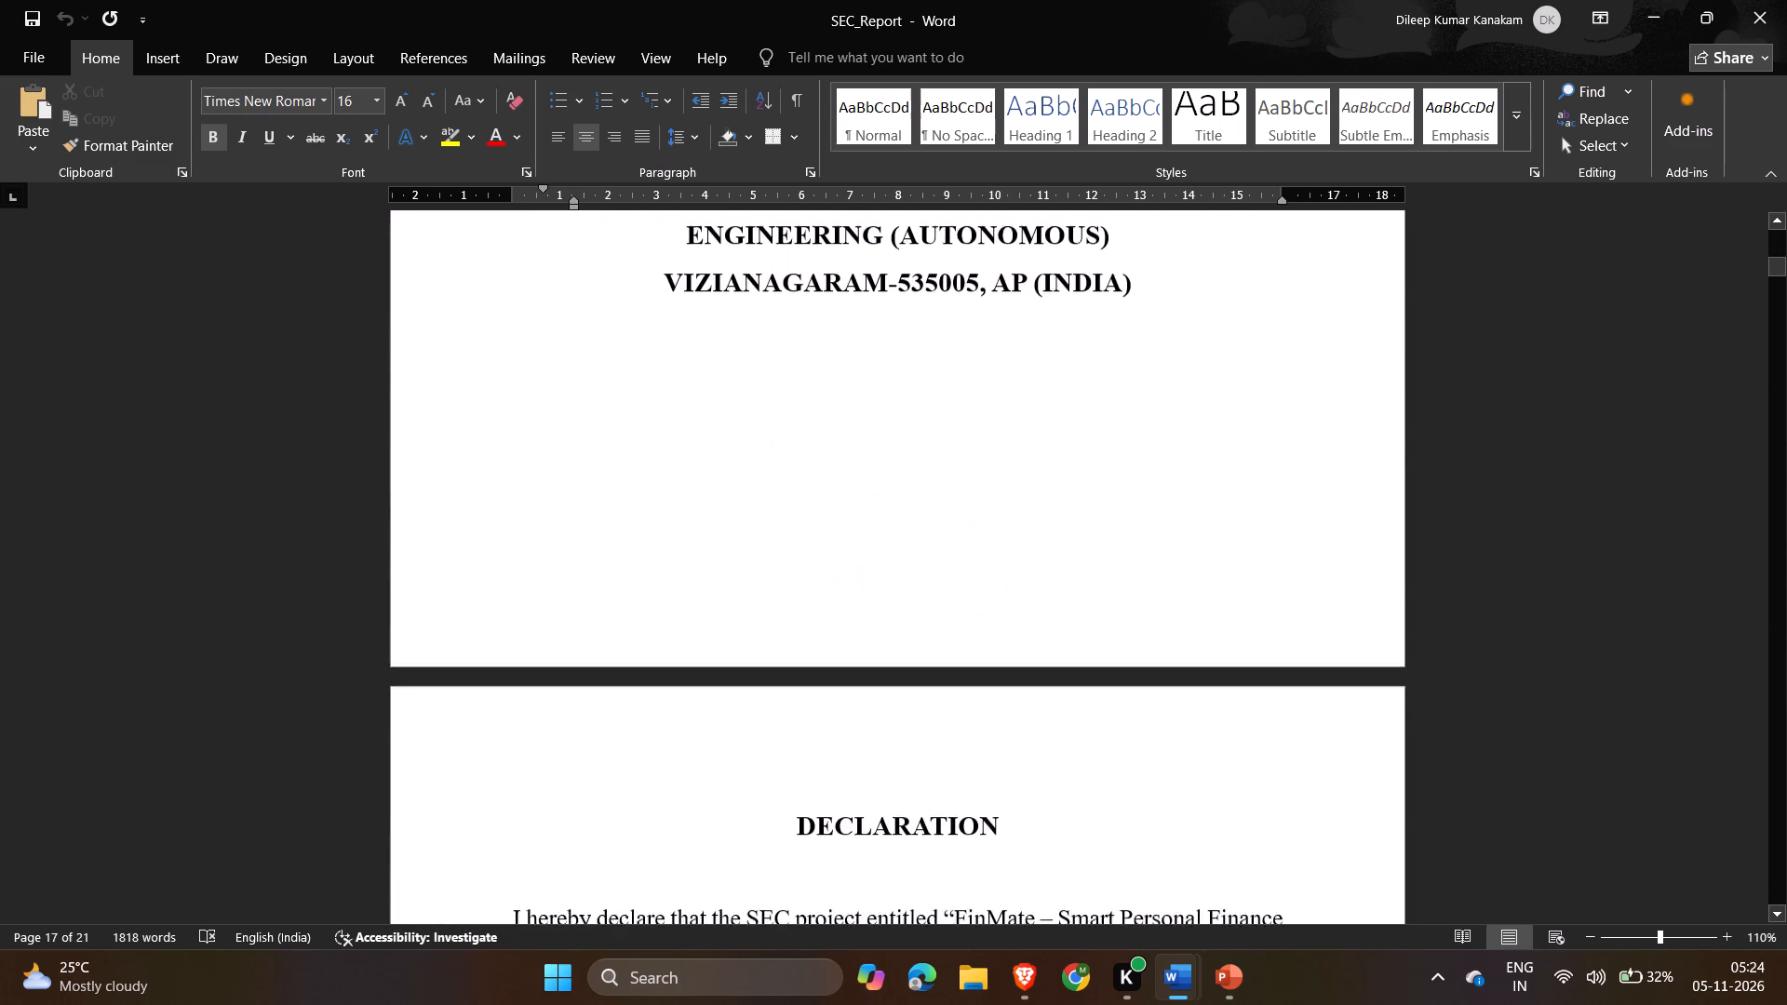
pyautogui.scroll(-1, 983, 618)
pyautogui.scroll(1, 983, 618)
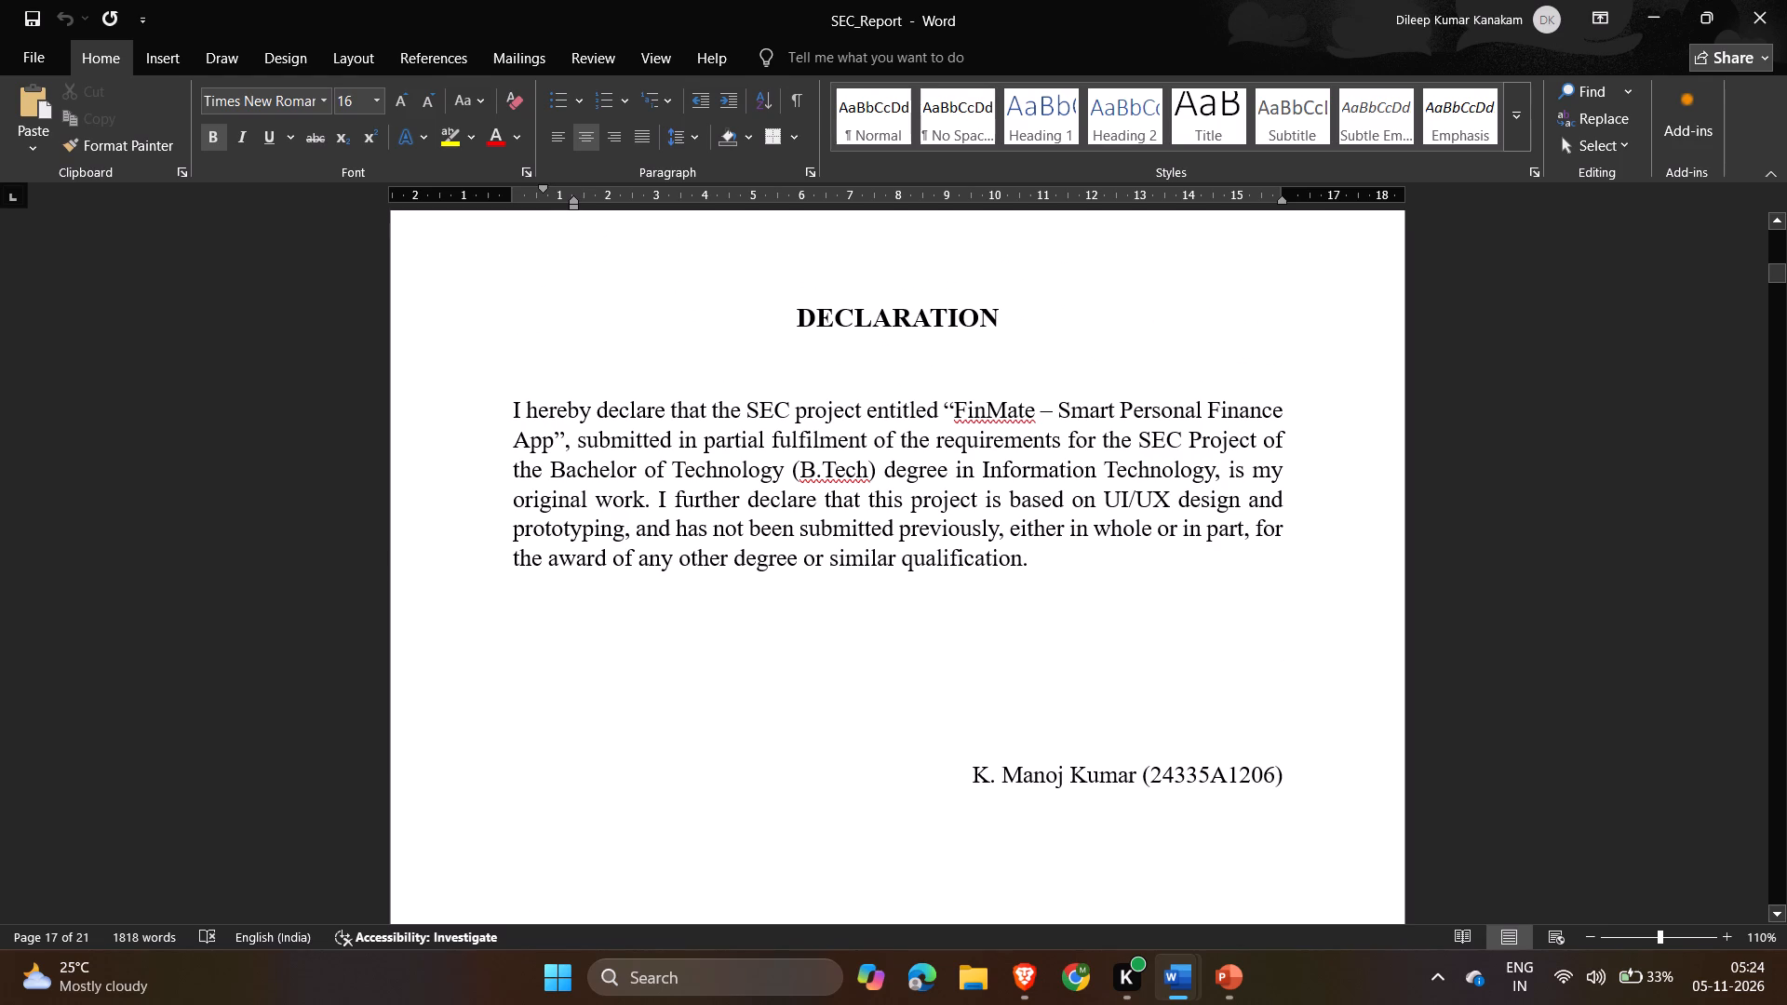
pyautogui.moveTo(1048, 557); pyautogui.dragTo(505, 409)
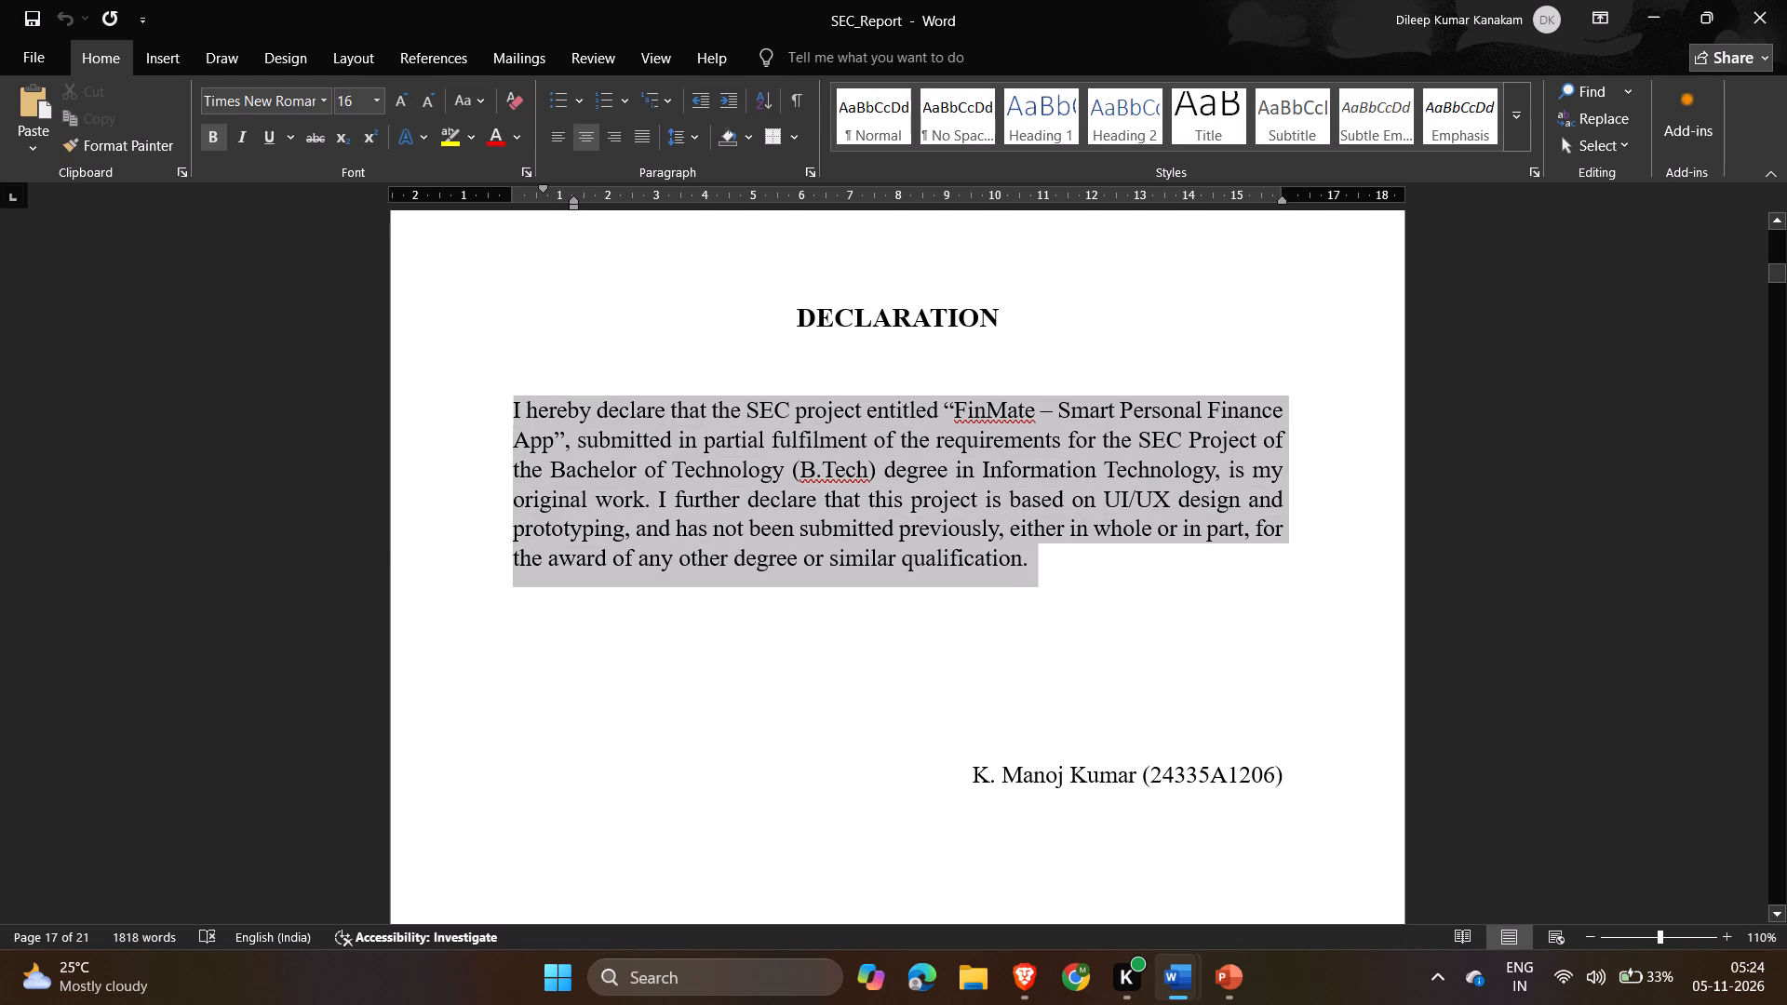
pyautogui.moveTo(505, 409); pyautogui.dragTo(505, 410)
pyautogui.hotkey('ctrl', 'c')
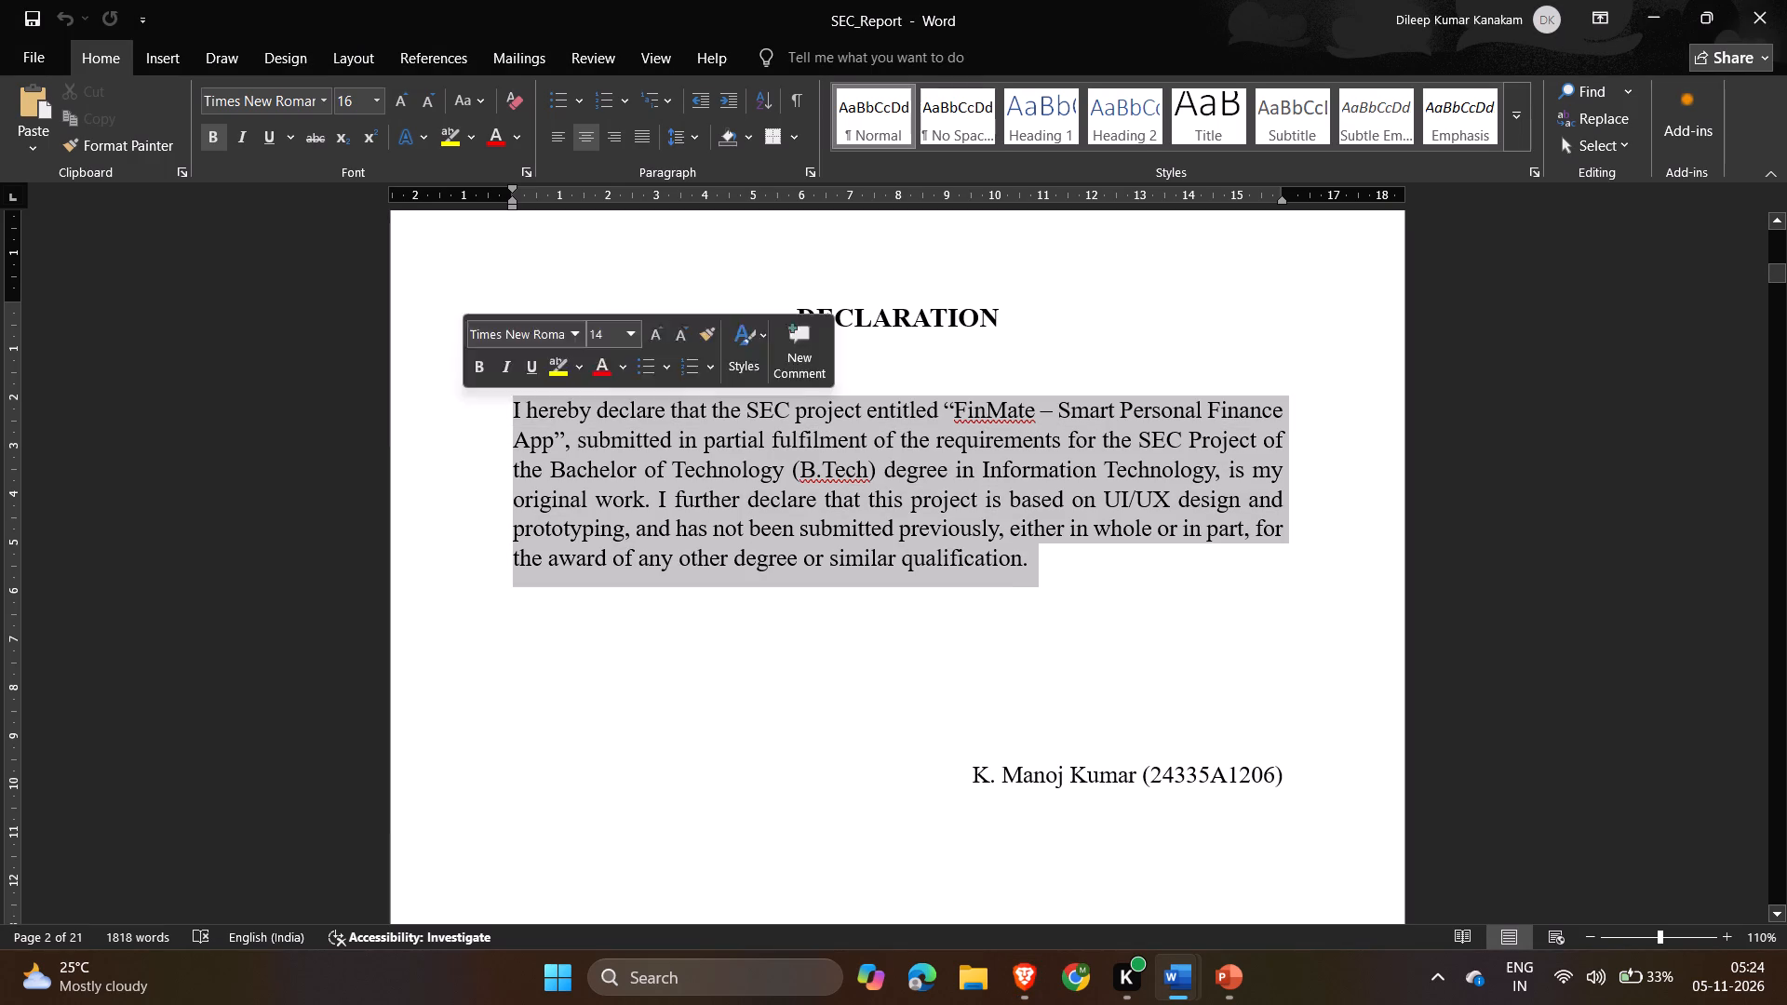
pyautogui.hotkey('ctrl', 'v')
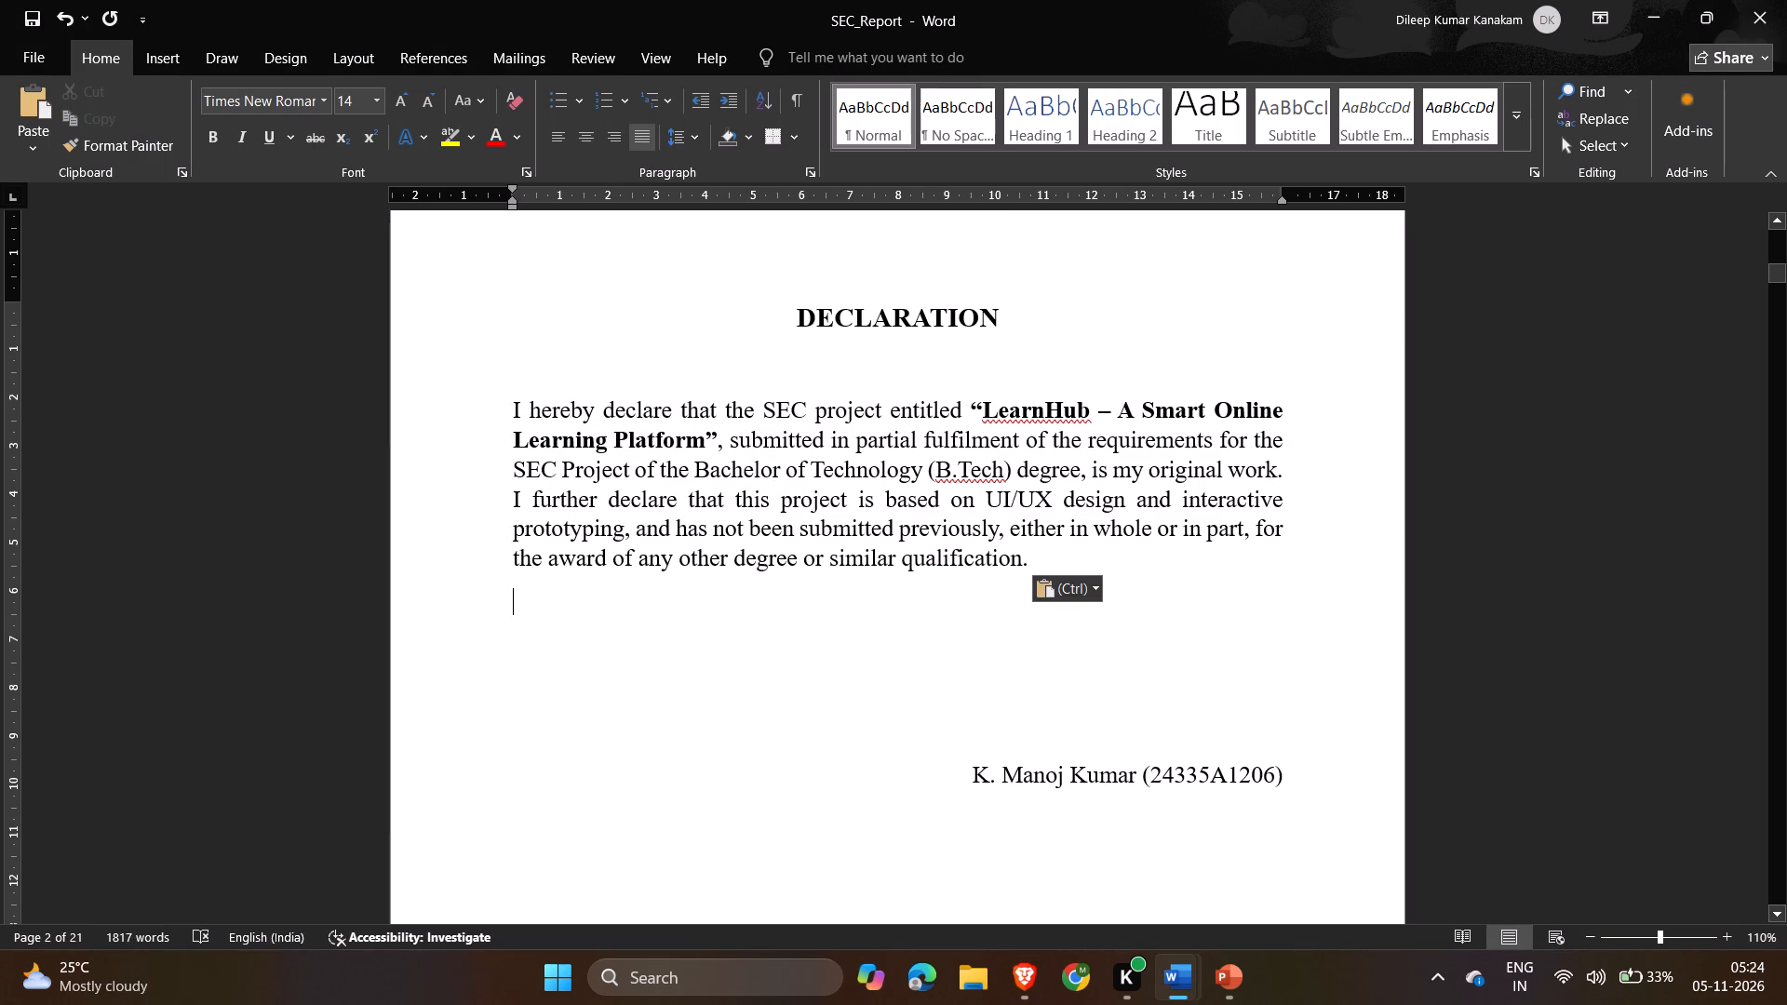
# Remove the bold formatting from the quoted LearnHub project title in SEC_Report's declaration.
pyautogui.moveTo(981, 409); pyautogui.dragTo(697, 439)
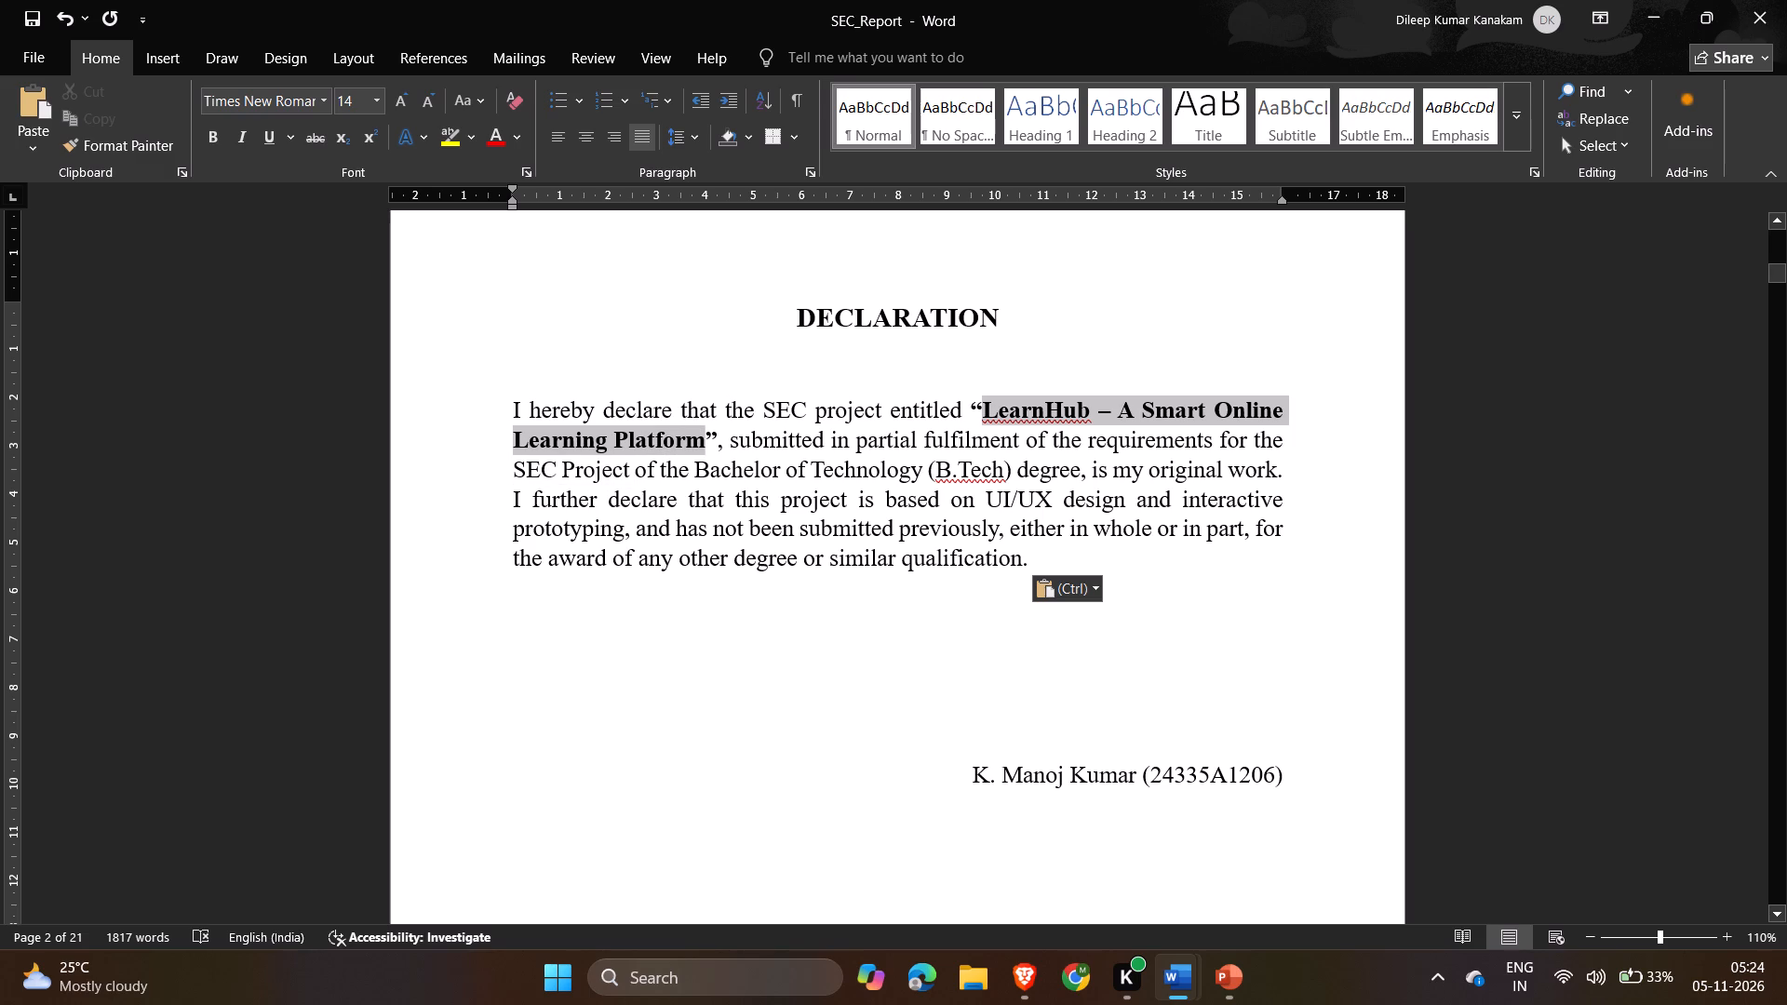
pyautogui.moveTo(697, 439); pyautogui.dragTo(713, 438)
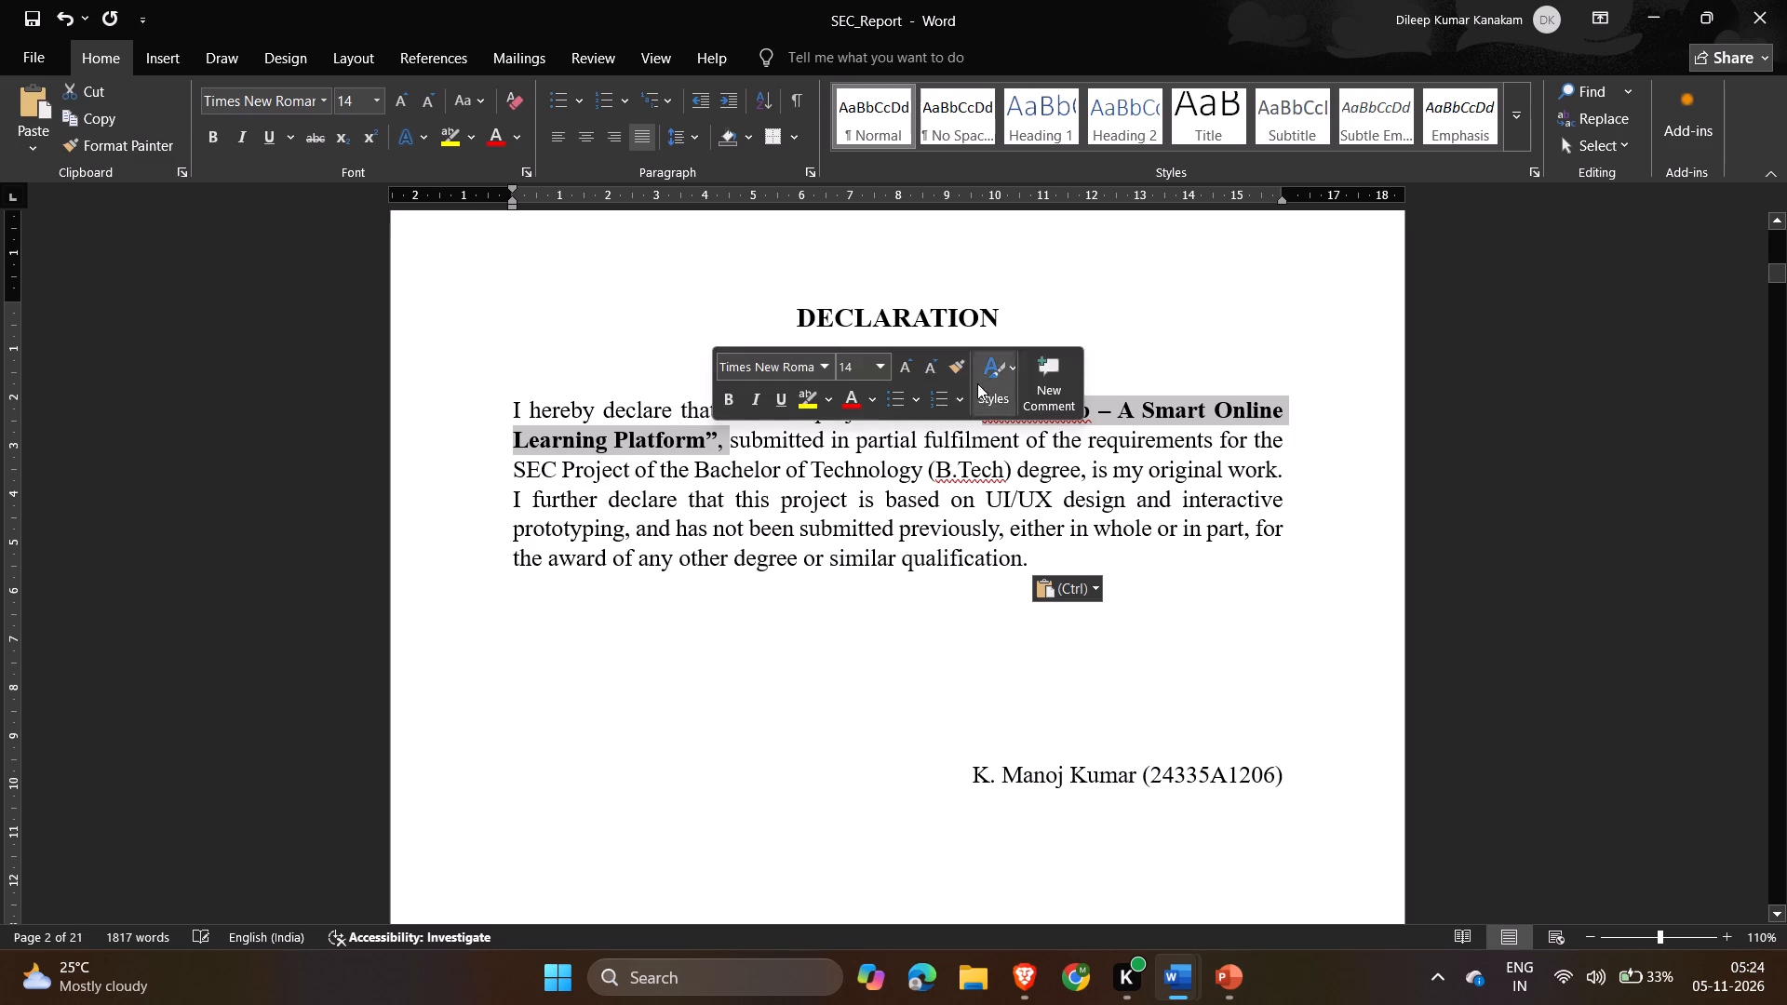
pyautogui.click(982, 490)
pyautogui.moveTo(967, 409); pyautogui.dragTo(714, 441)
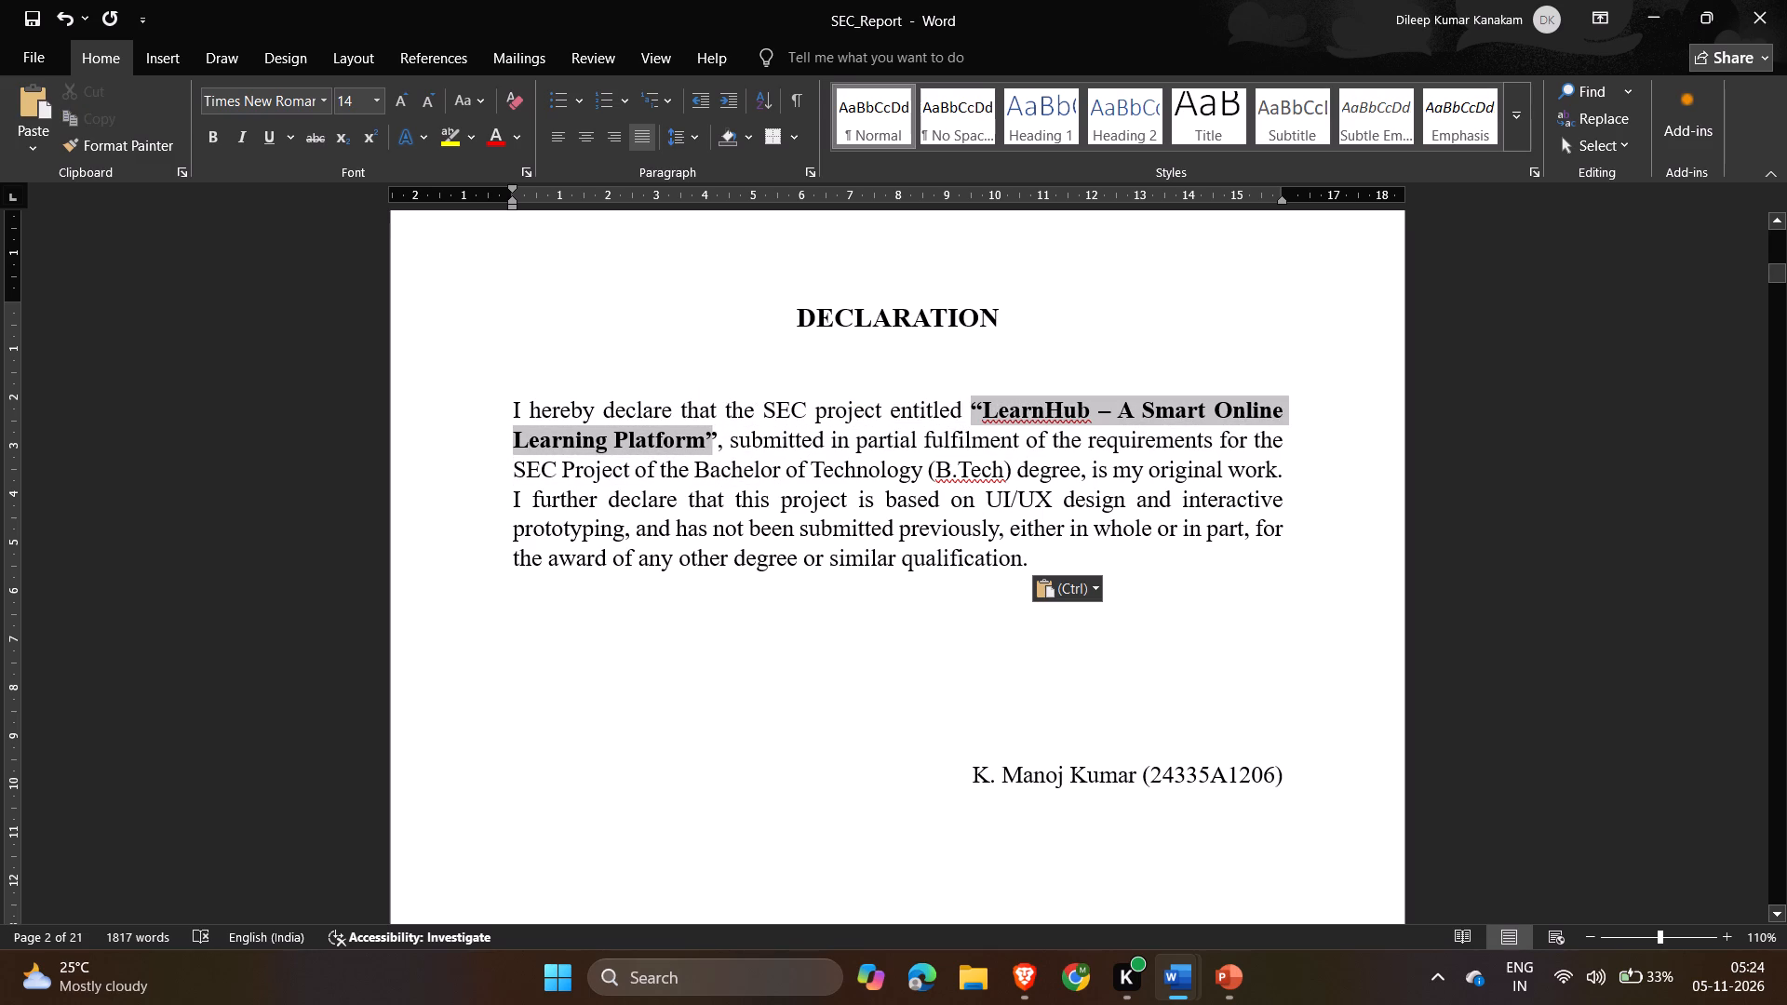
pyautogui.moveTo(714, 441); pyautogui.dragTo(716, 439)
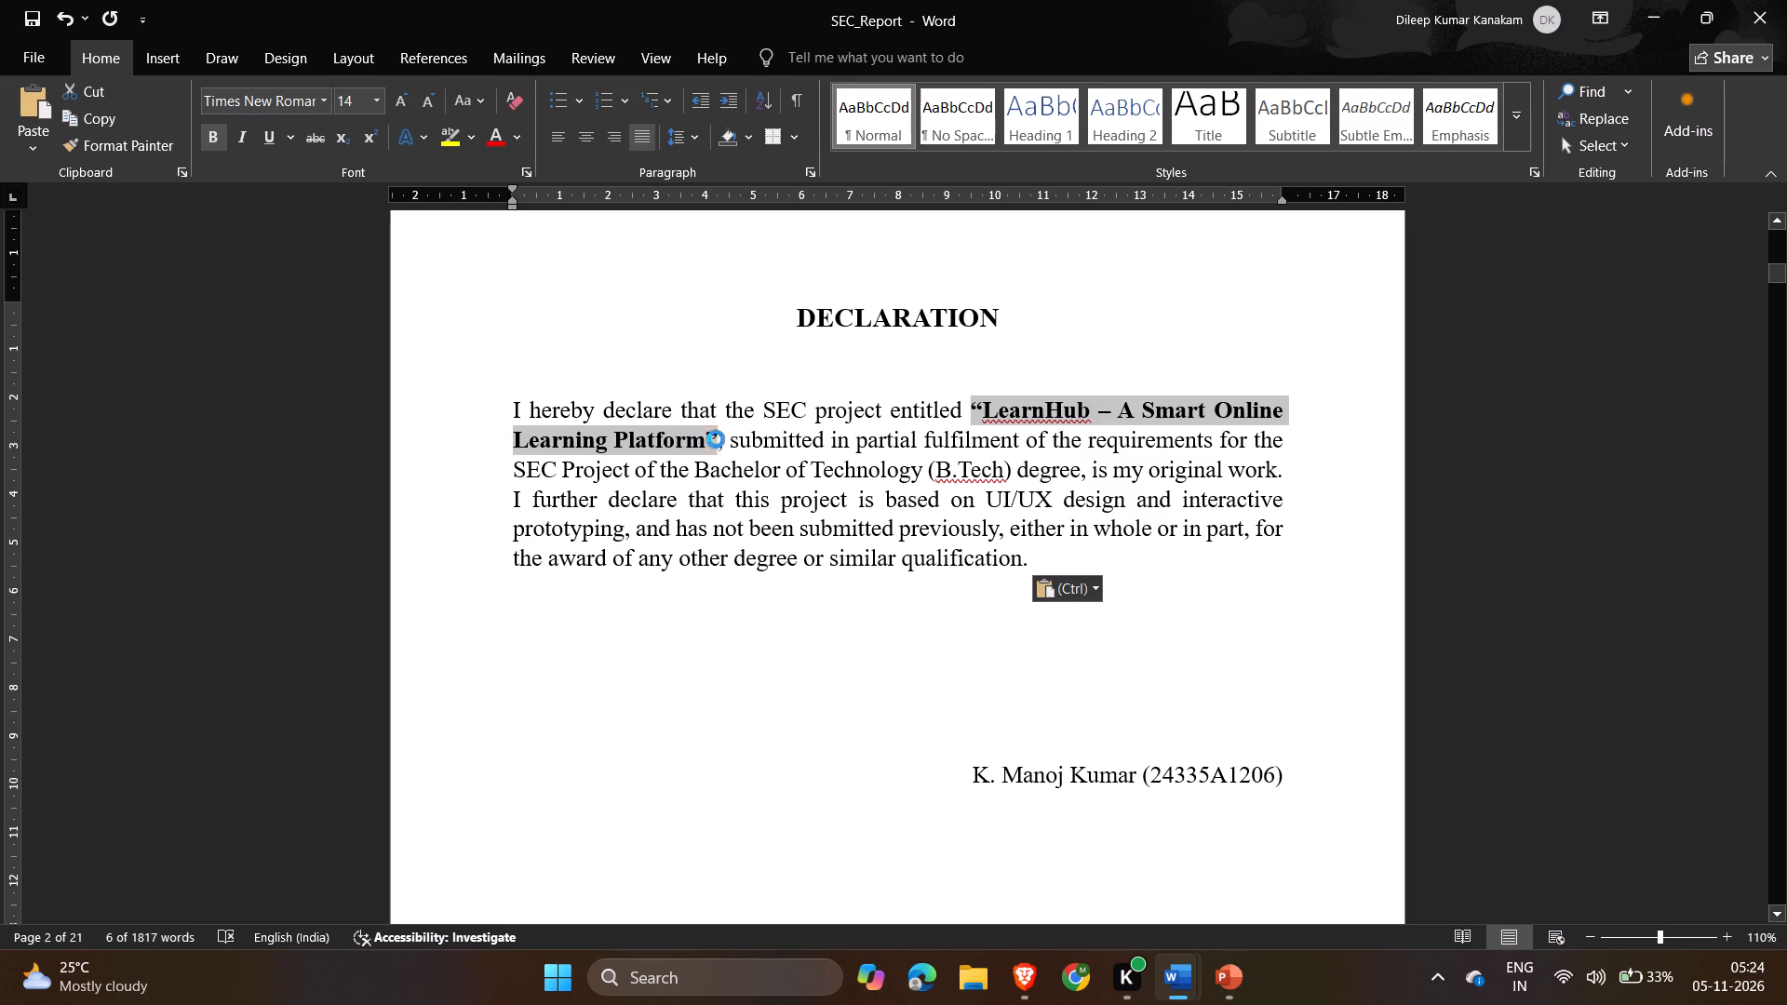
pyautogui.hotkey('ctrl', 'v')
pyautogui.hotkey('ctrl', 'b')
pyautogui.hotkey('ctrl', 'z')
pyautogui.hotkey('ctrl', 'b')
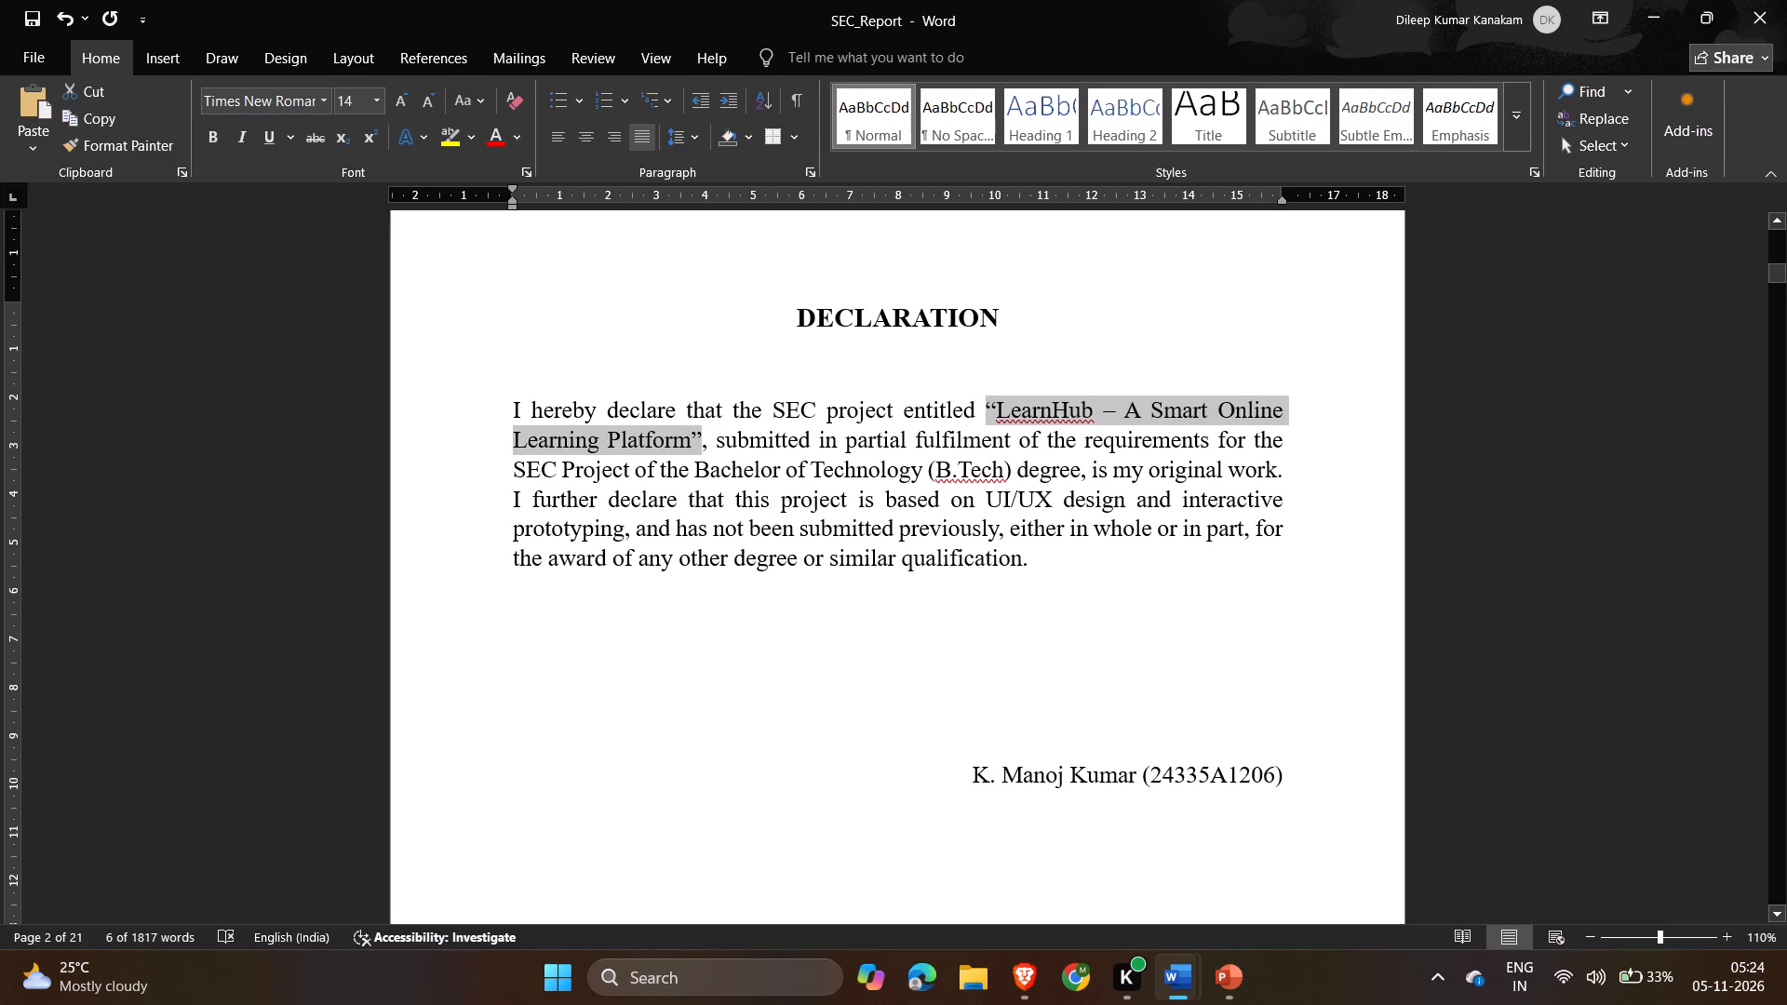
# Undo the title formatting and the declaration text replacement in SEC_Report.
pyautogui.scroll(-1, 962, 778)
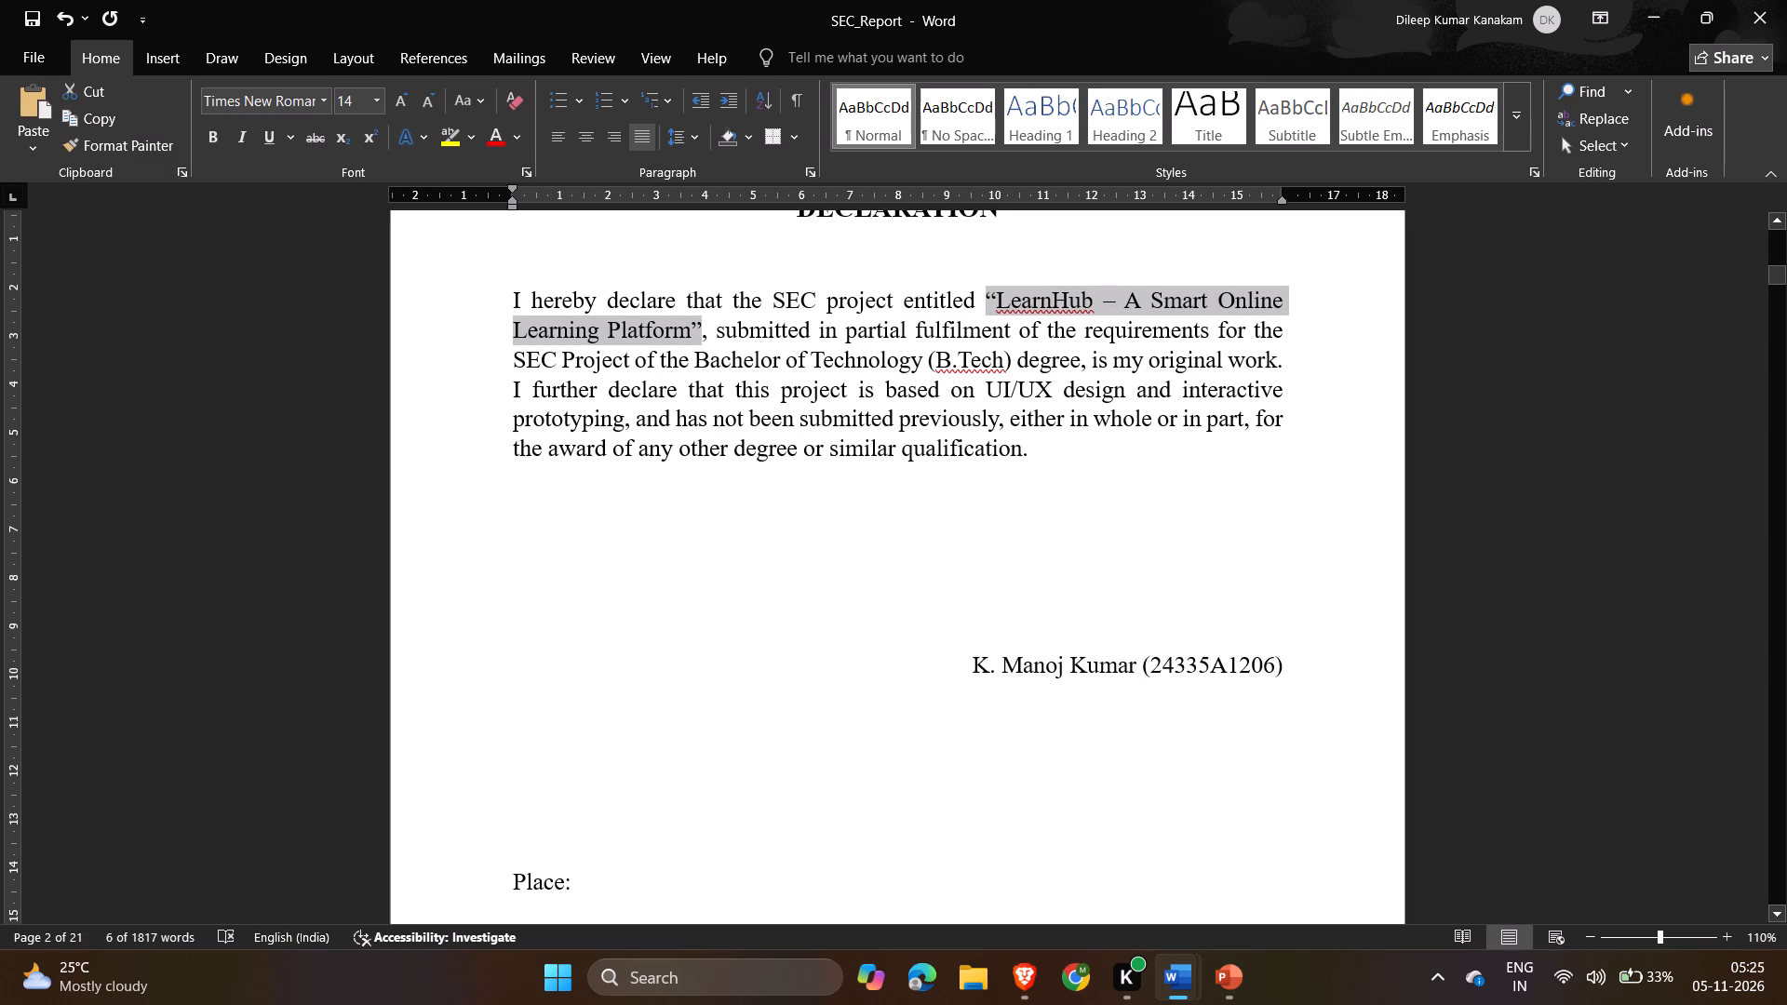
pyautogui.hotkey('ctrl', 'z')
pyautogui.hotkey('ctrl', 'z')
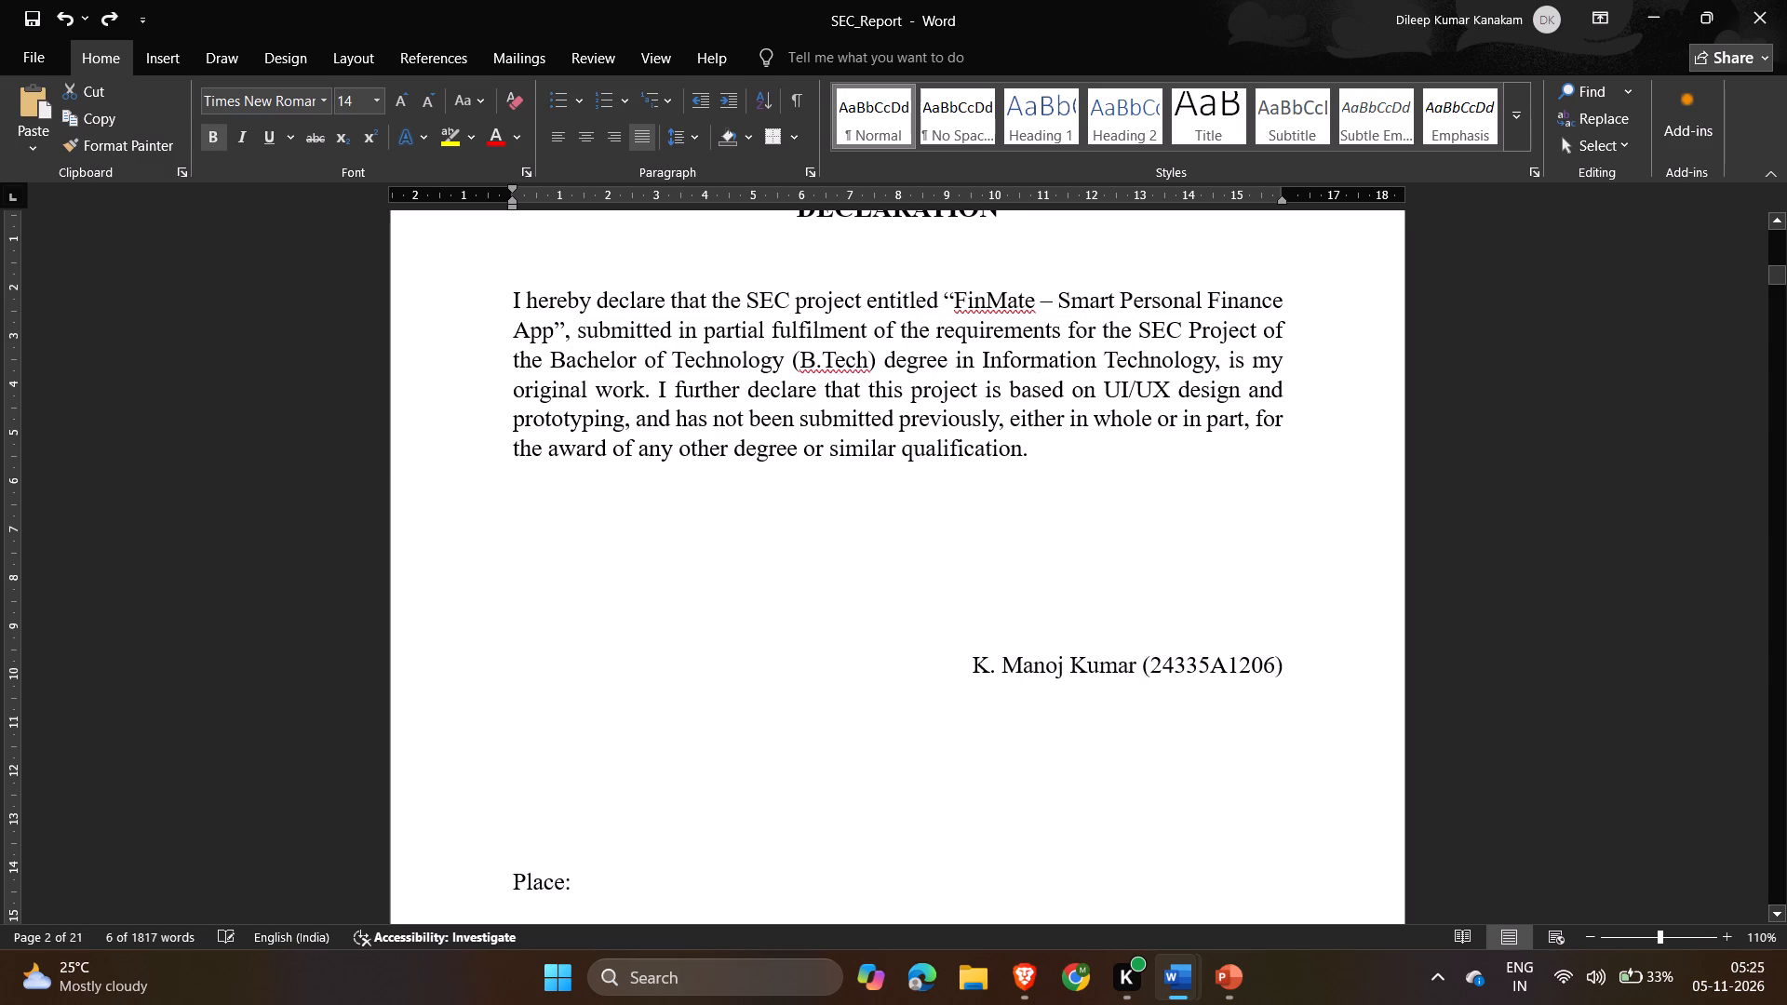
# Switch to the SEC document and replace the FinMate paragraph under DECLARATION with the copied LearnHub declaration.
pyautogui.hotkey('alt', 'Tab')
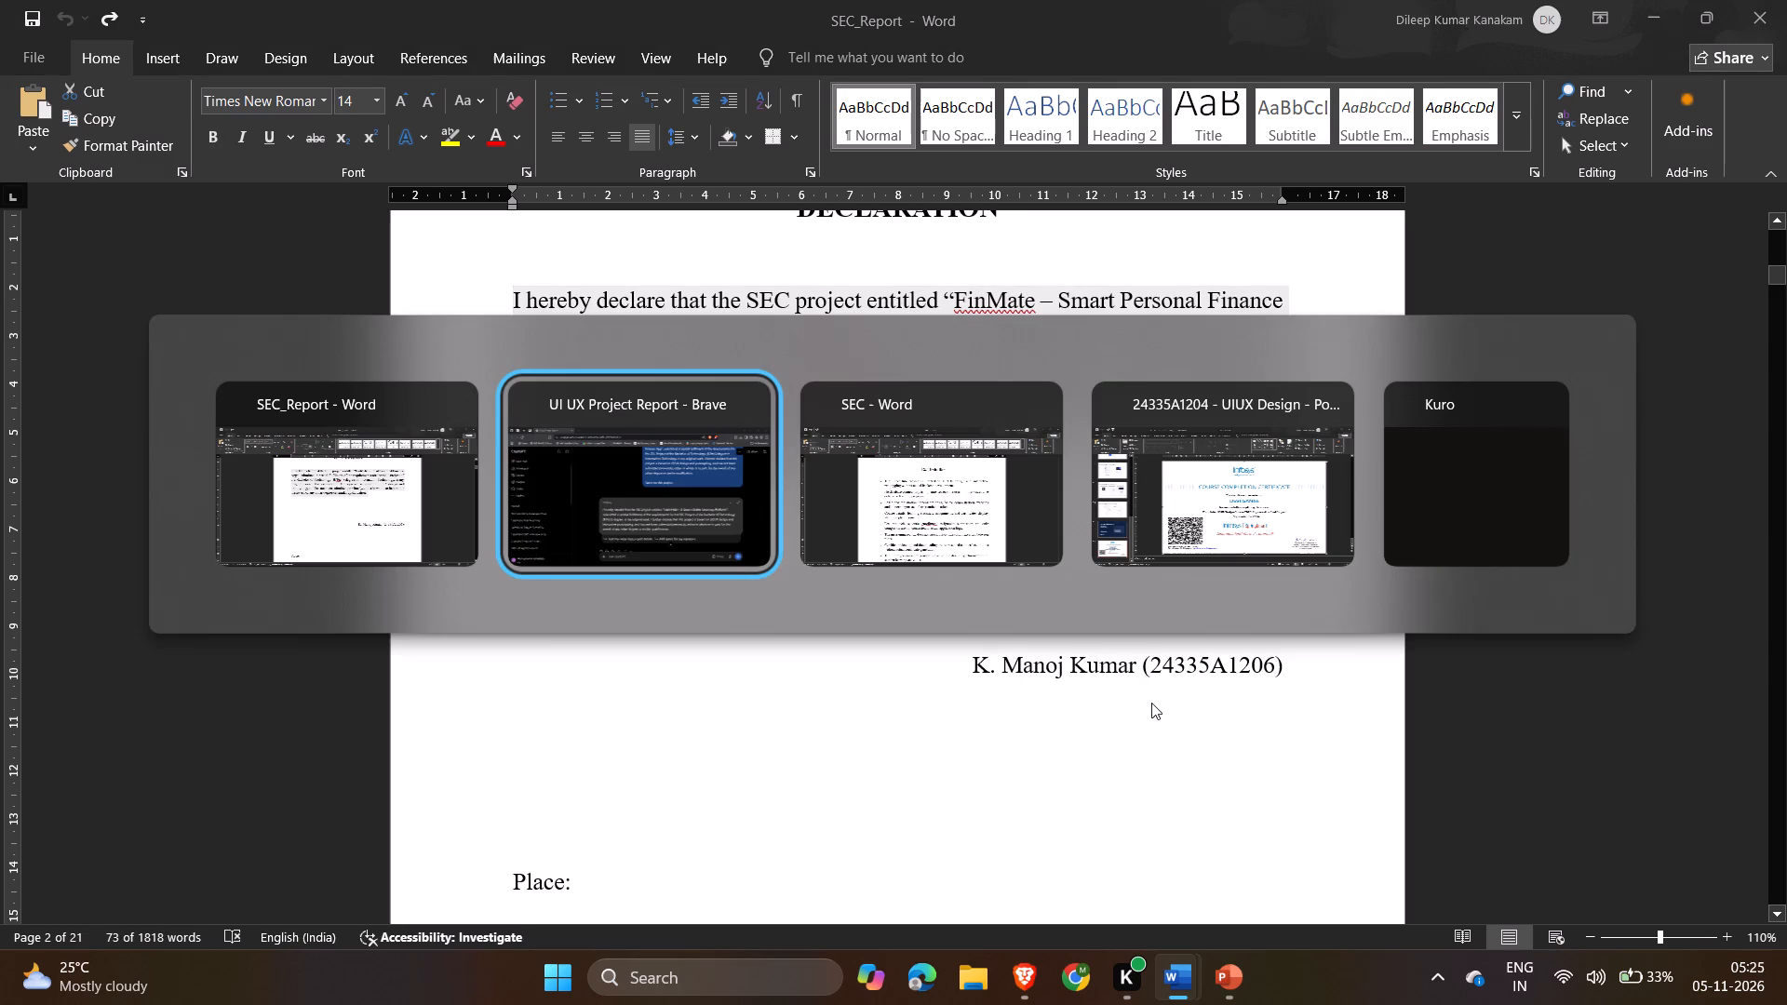
pyautogui.hotkey('alt', 'Tab')
pyautogui.scroll(10, 1151, 703)
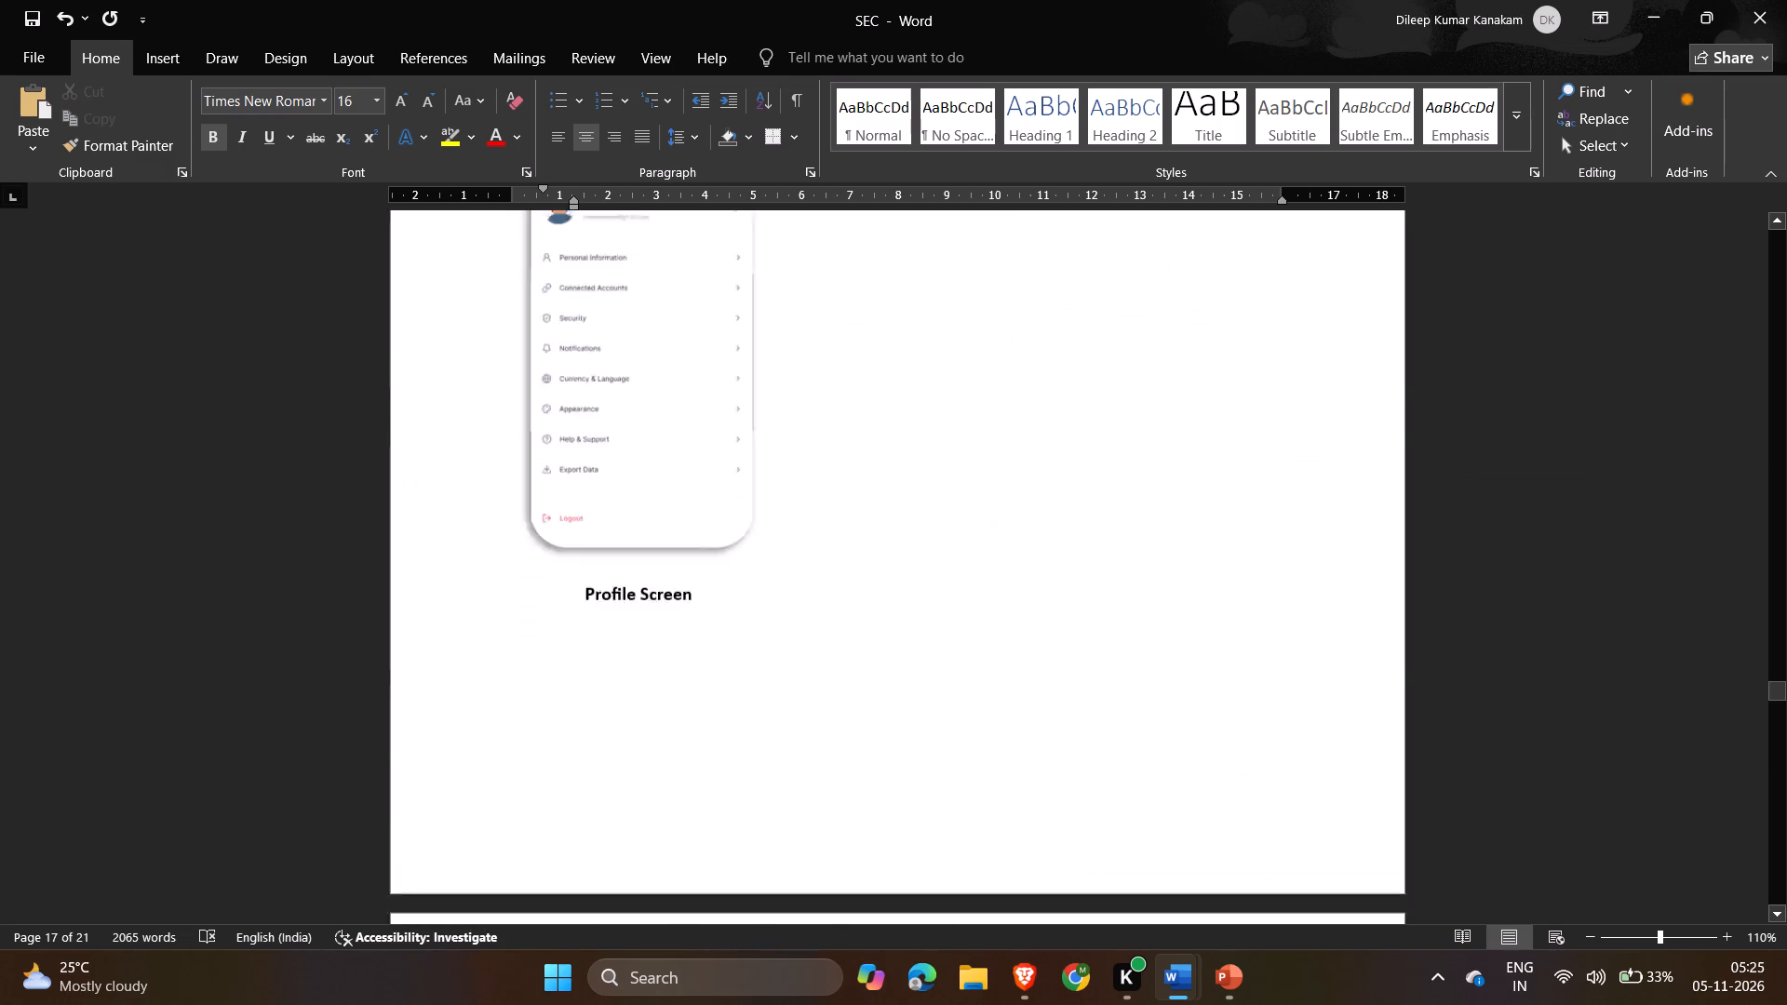
pyautogui.scroll(20, 1151, 703)
pyautogui.scroll(6, 1151, 703)
pyautogui.scroll(20, 1151, 703)
pyautogui.scroll(2, 1151, 703)
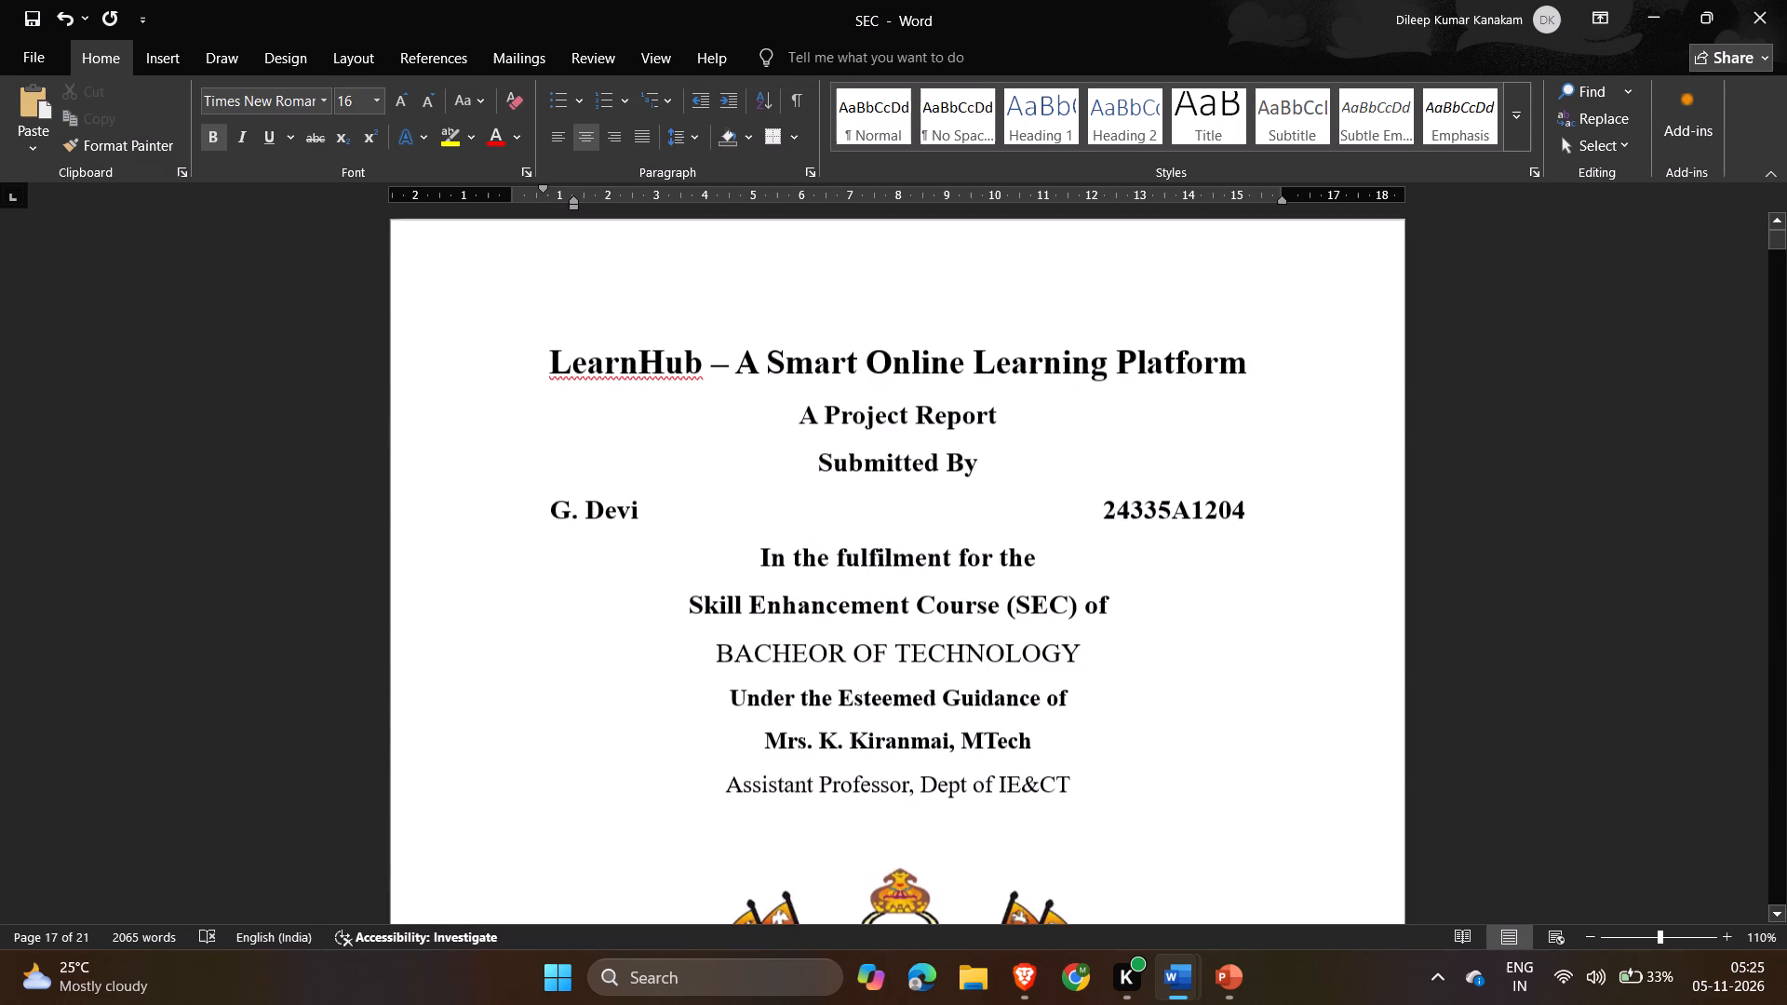
pyautogui.scroll(-6, 1151, 703)
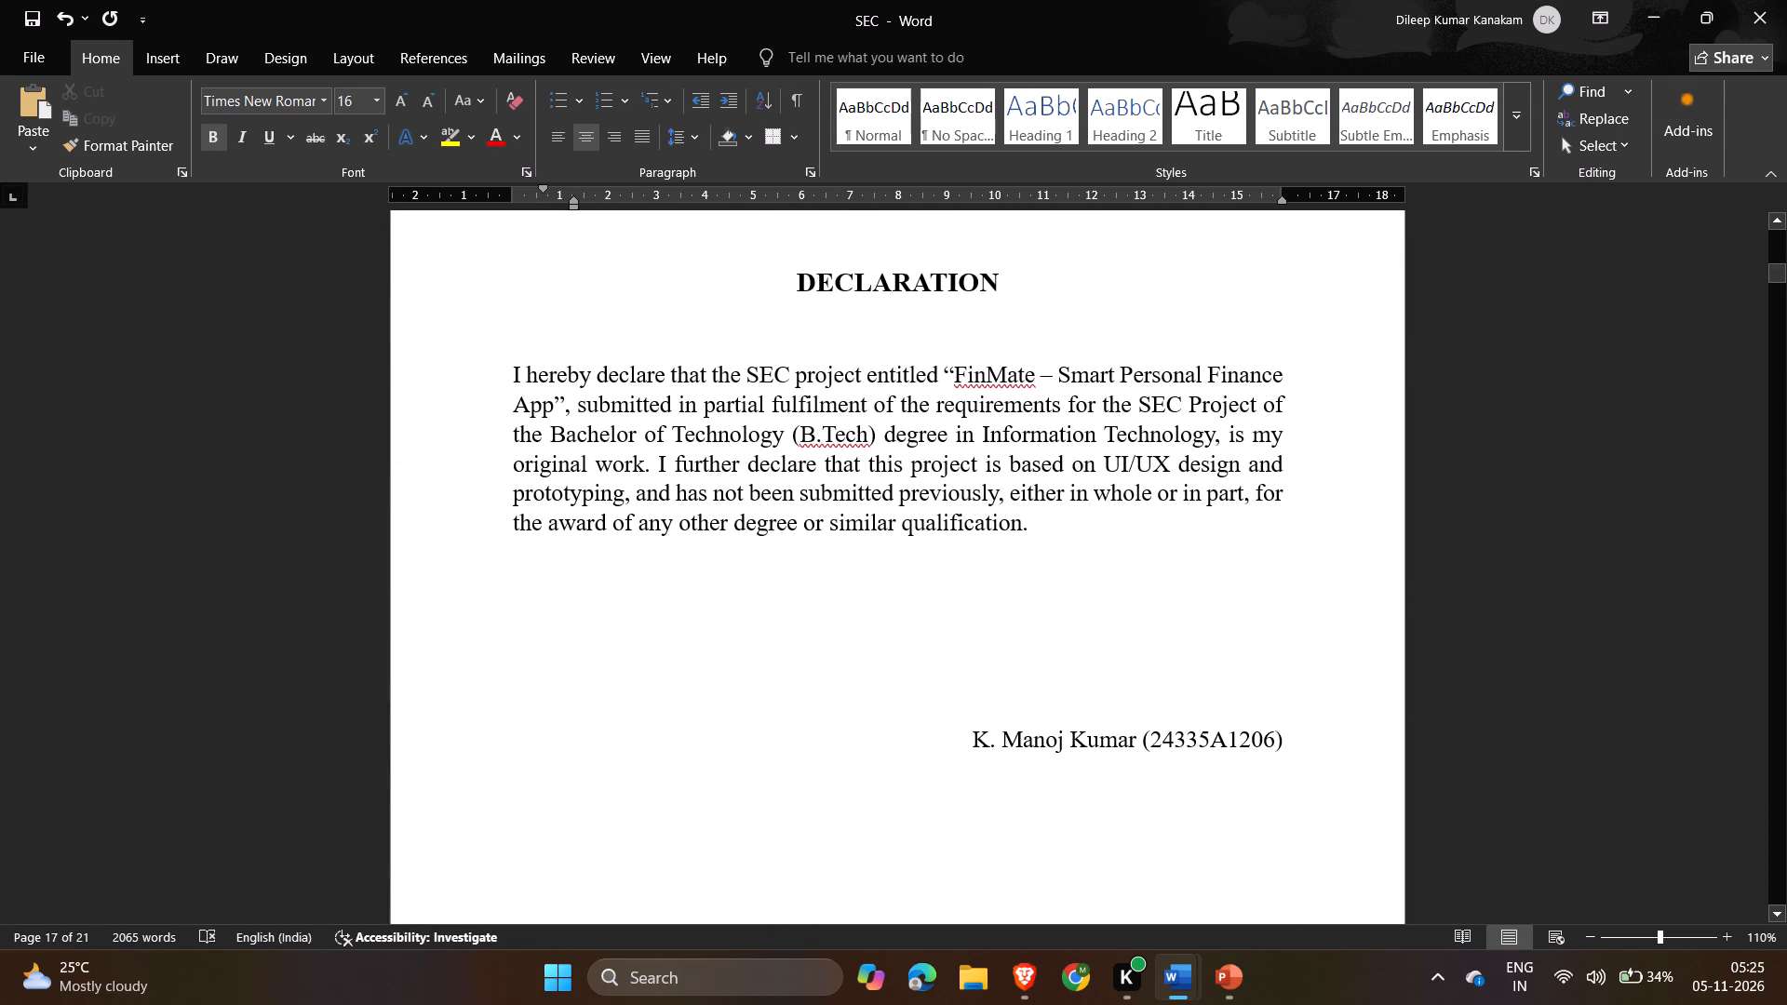
pyautogui.moveTo(1068, 530); pyautogui.dragTo(410, 382)
pyautogui.hotkey('ctrl', 'v')
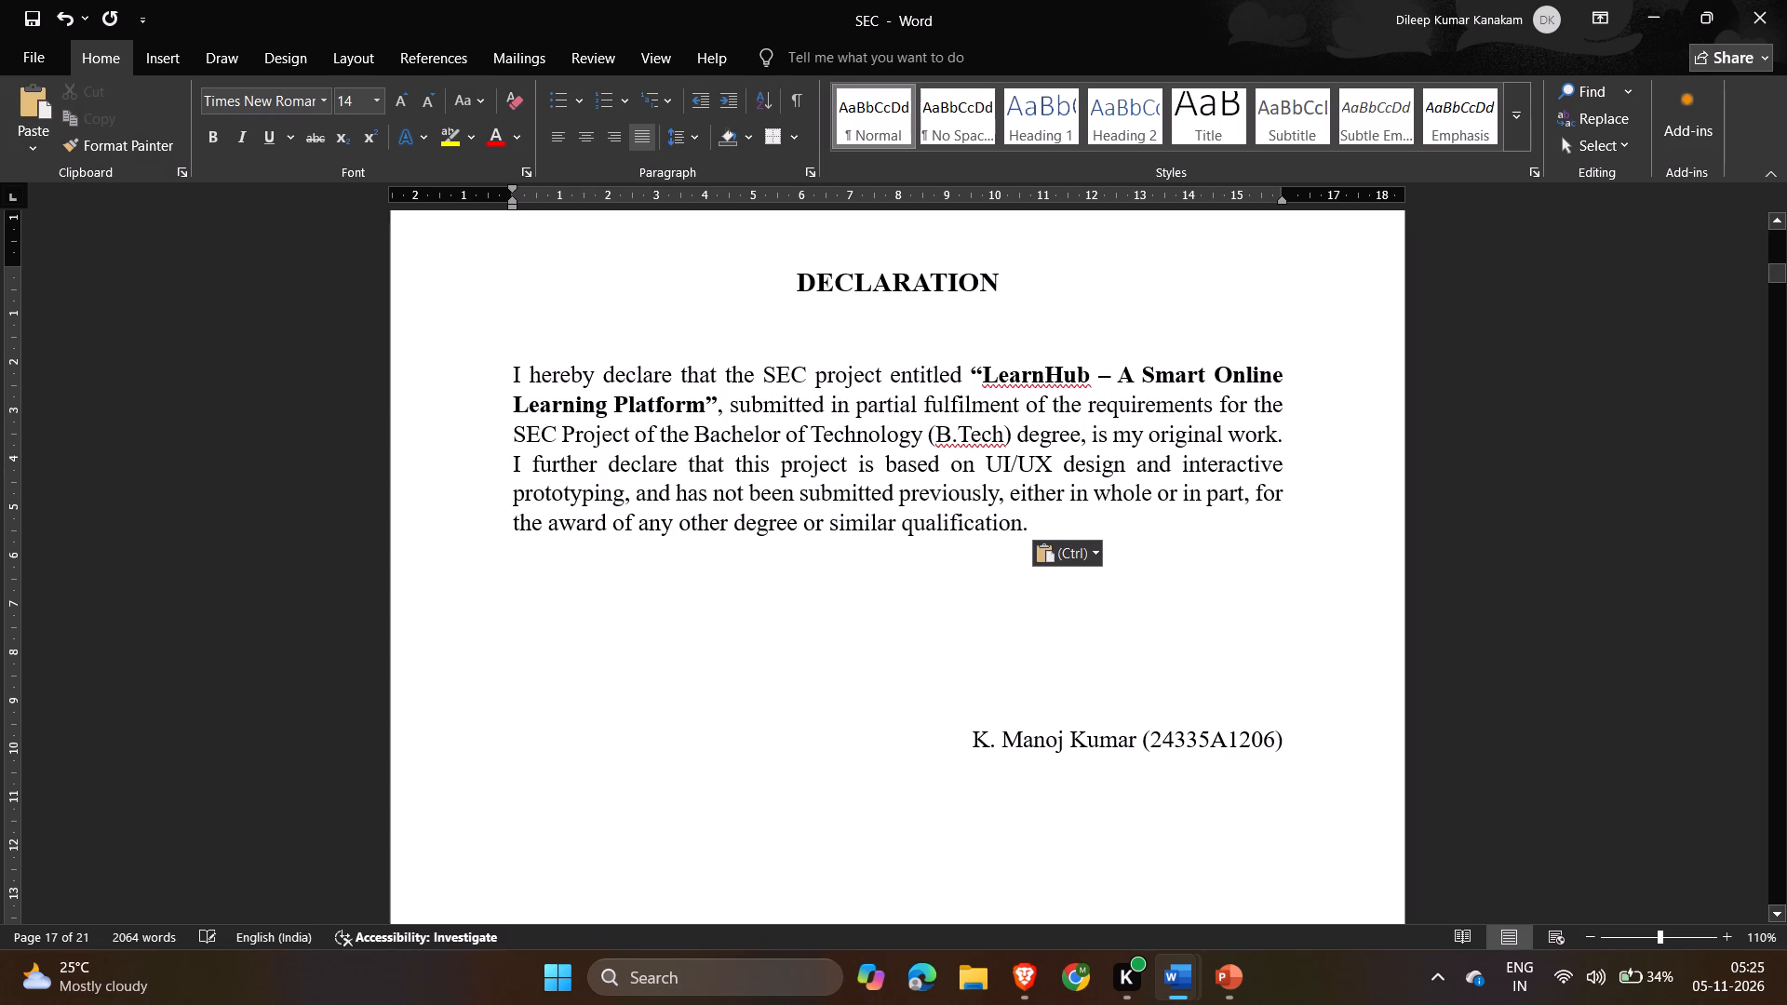
# Remove bold from the quoted title "LearnHub – A Smart Online Learning Platform" in the SEC declaration.
pyautogui.moveTo(968, 377); pyautogui.dragTo(638, 406)
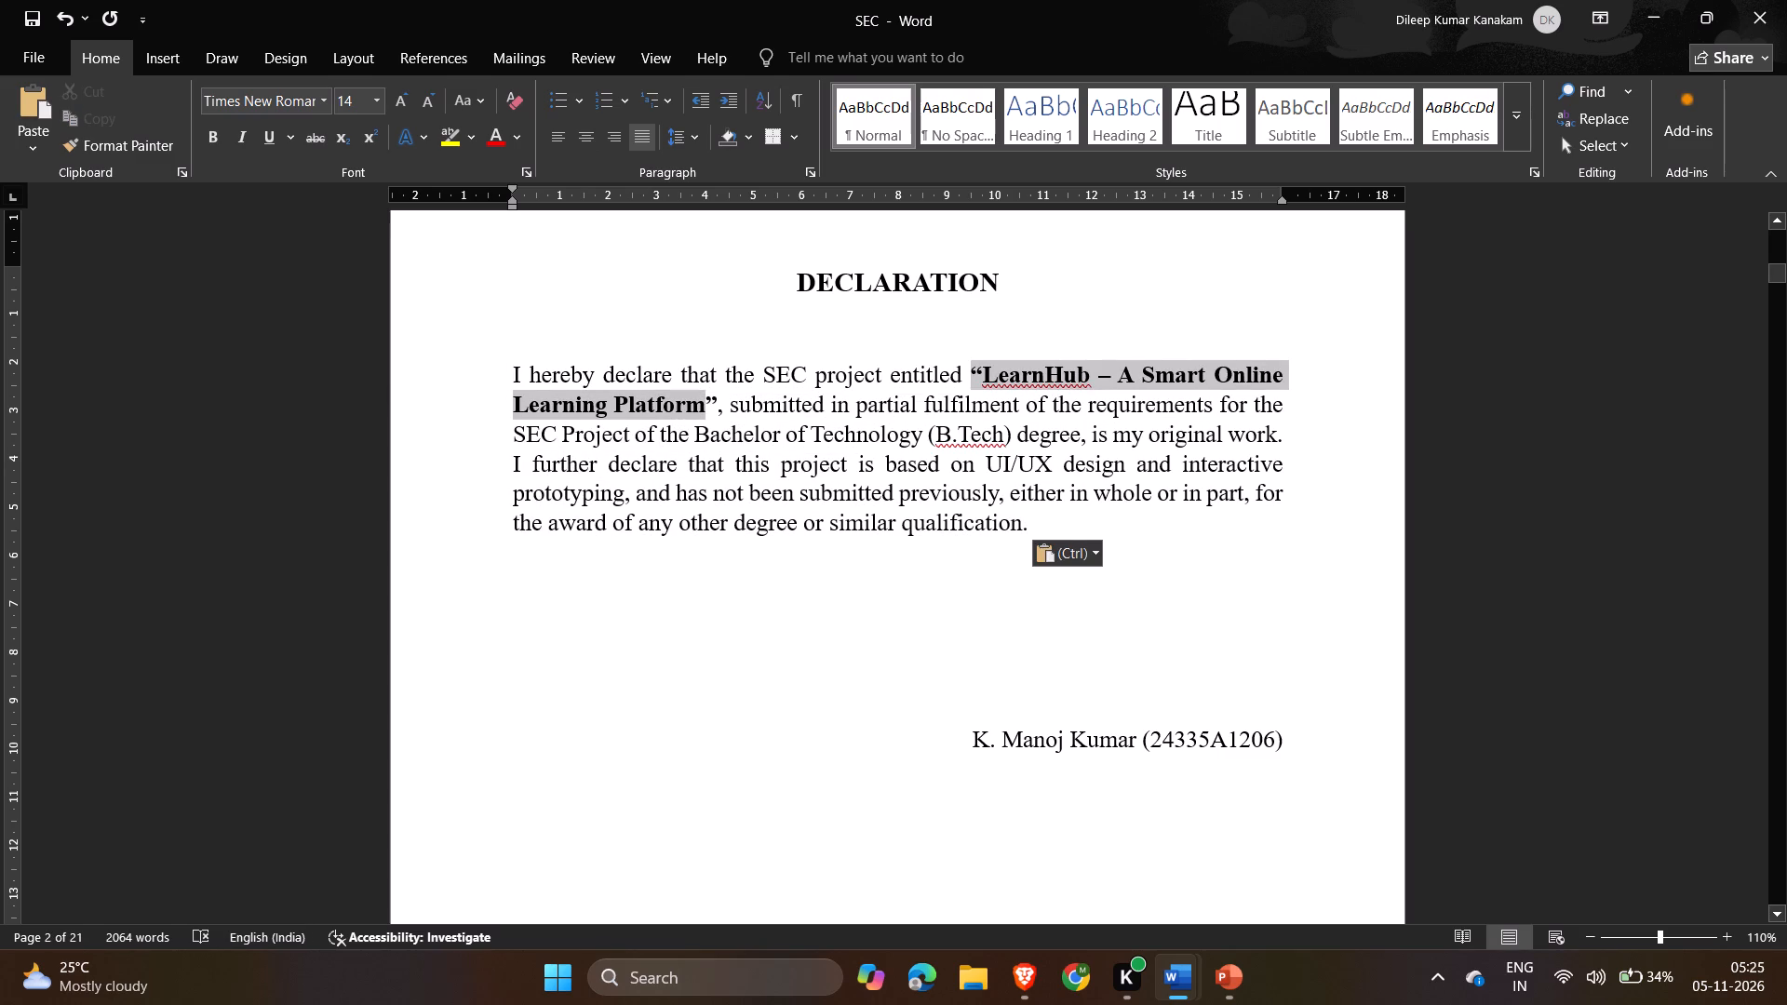
pyautogui.moveTo(638, 406); pyautogui.dragTo(712, 402)
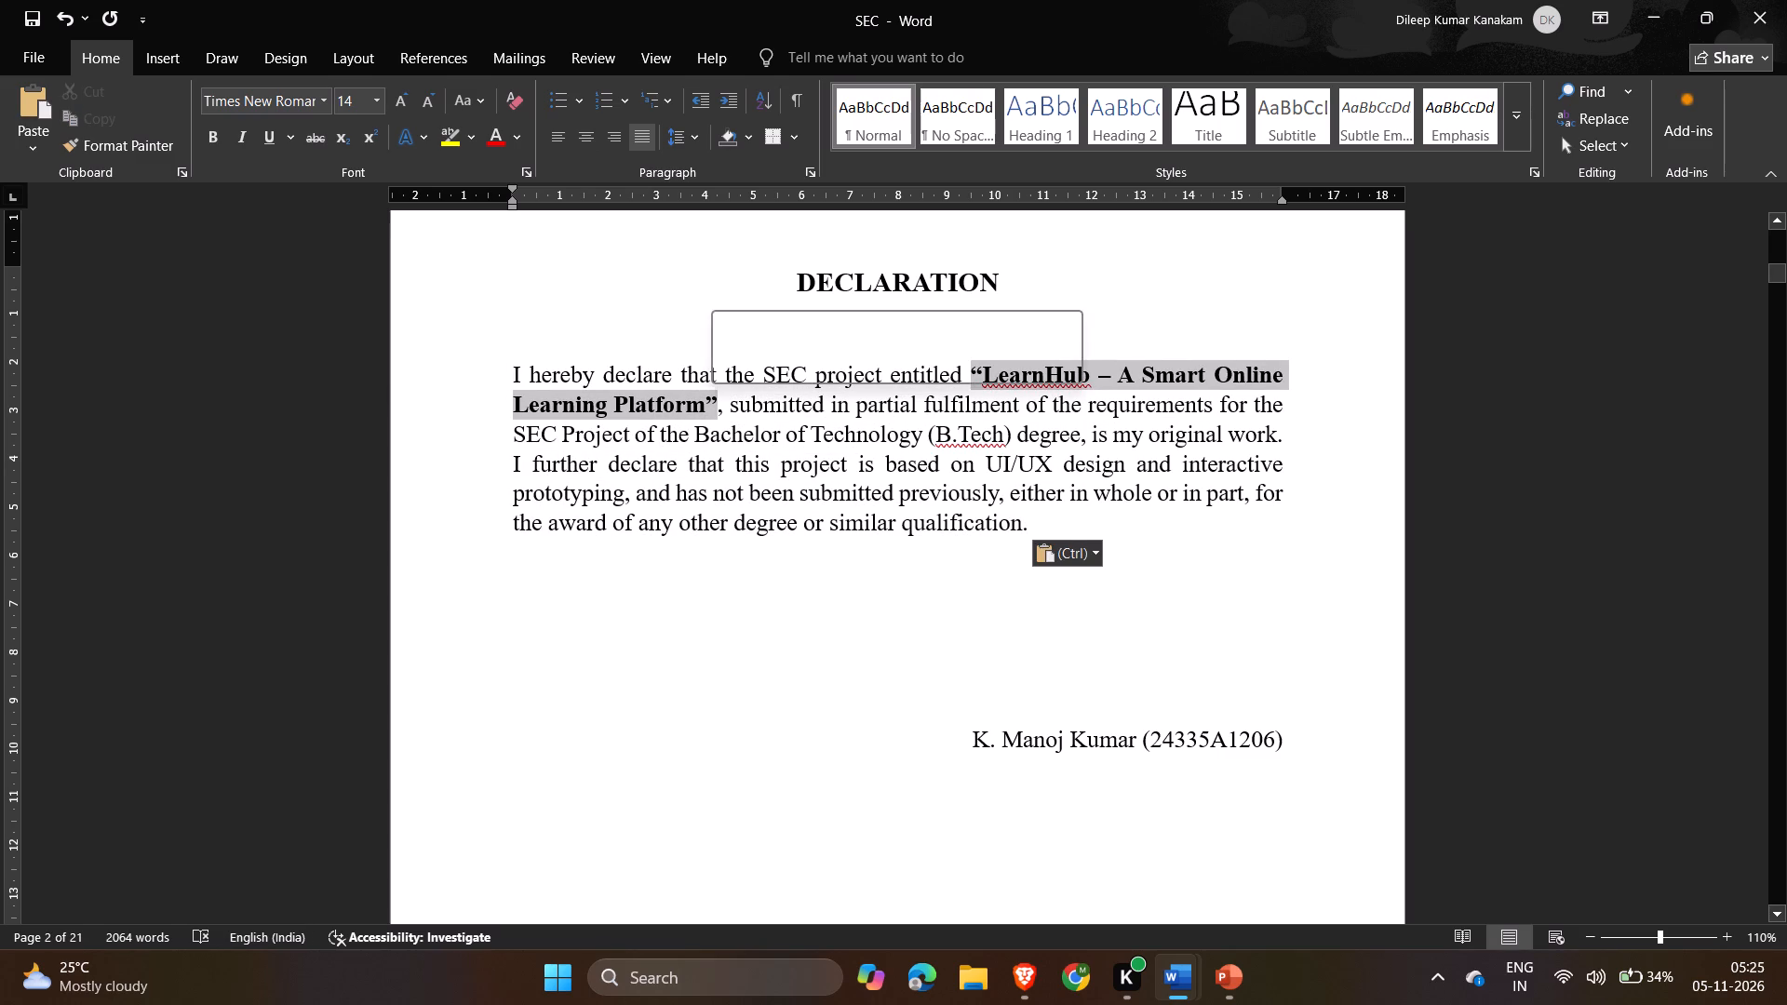
pyautogui.hotkey('ctrl', 'b')
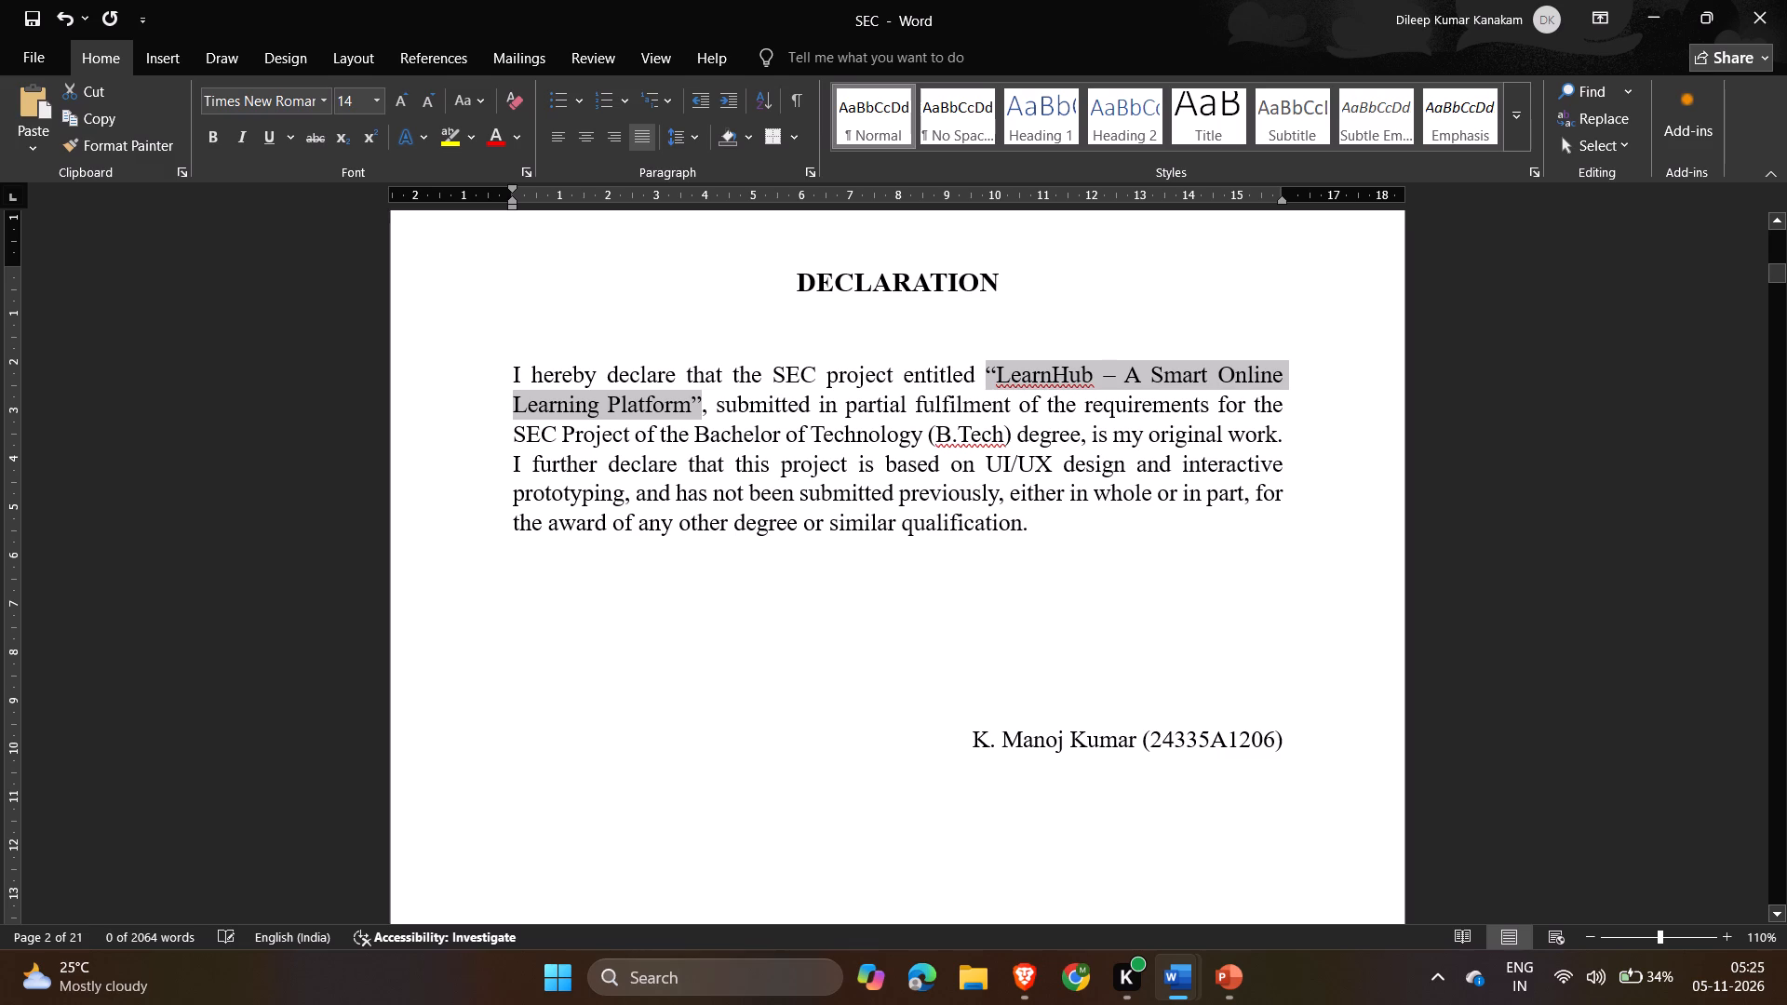
# Change the last digit of the roll number on the declaration's signature line to 4.
pyautogui.click(1272, 740)
pyautogui.press('BackSpace')
pyautogui.press('4')
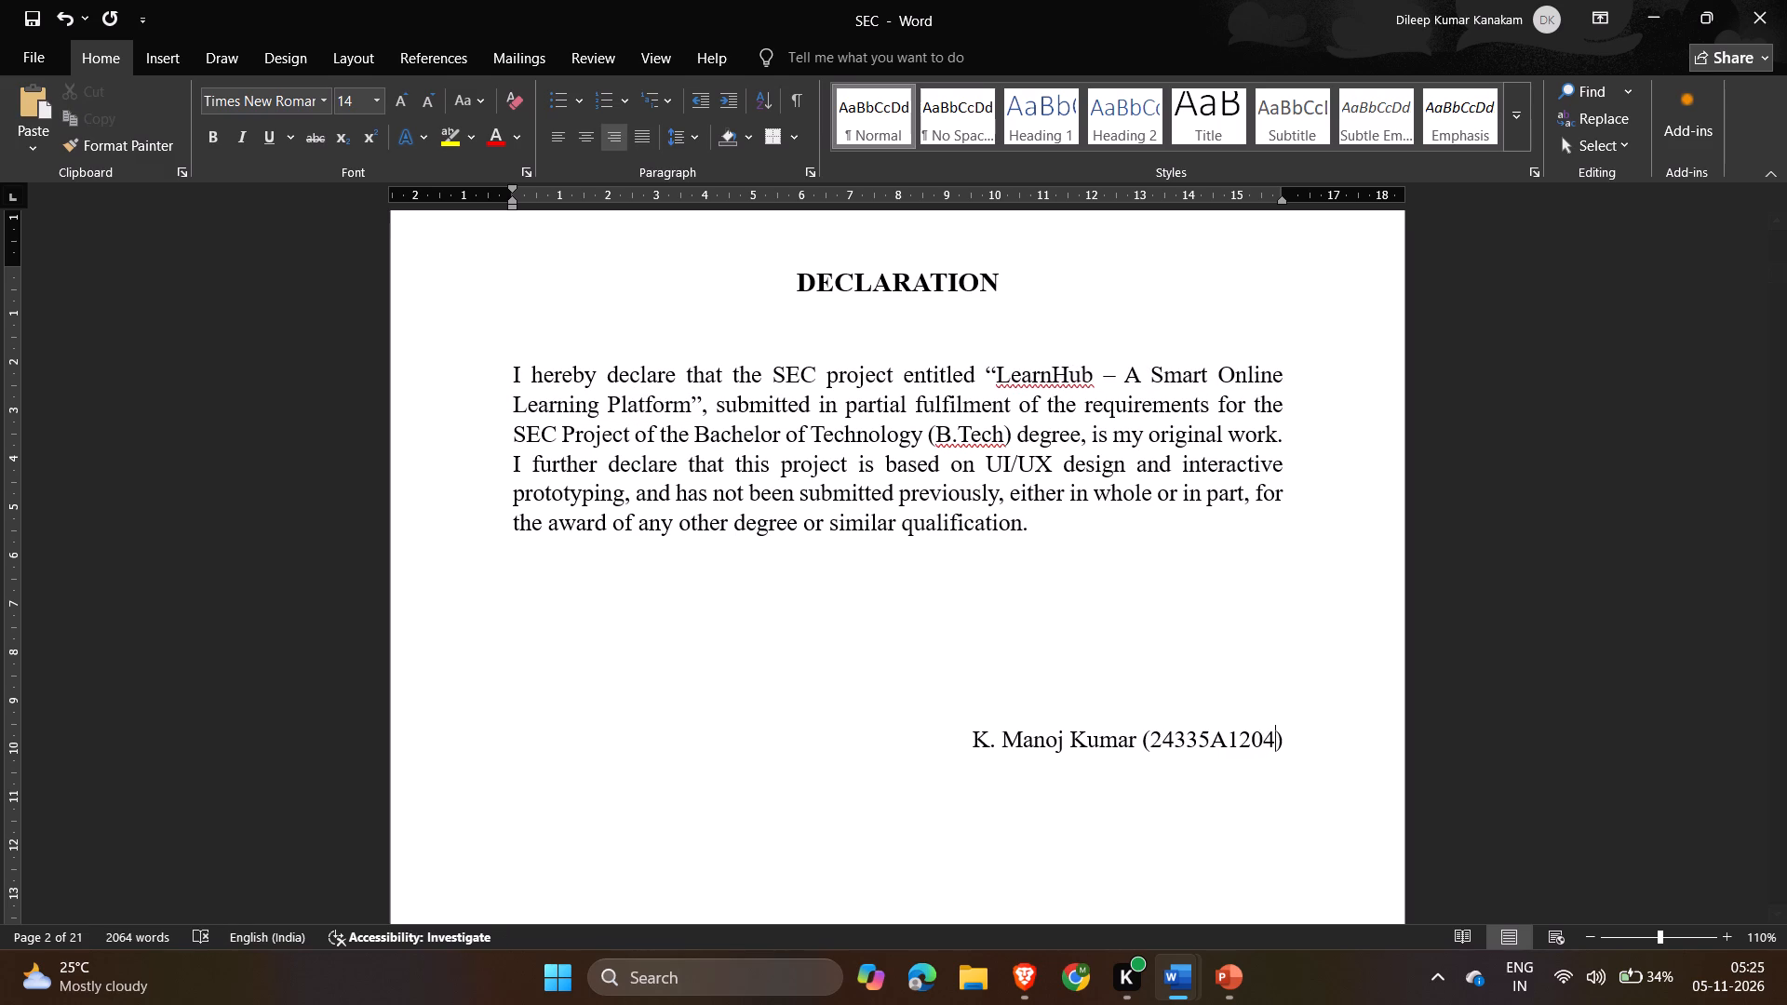
# Replace the name on the declaration's signature line with the LearnHub student's initial and name, keeping the bracketed roll number.
pyautogui.press('Left')
pyautogui.press('Left')
pyautogui.press('Left')
pyautogui.press('Left')
pyautogui.press('Left')
pyautogui.press('Left')
pyautogui.press('Left')
pyautogui.press('Left')
pyautogui.press('Left')
pyautogui.press('Left')
pyautogui.press('Left')
pyautogui.press('Left')
pyautogui.press('Left')
pyautogui.press('Right')
pyautogui.press('BackSpace')
pyautogui.press('BackSpace')
pyautogui.press('BackSpace')
pyautogui.press('BackSpace')
pyautogui.press('BackSpace')
pyautogui.press('BackSpace')
pyautogui.press('BackSpace')
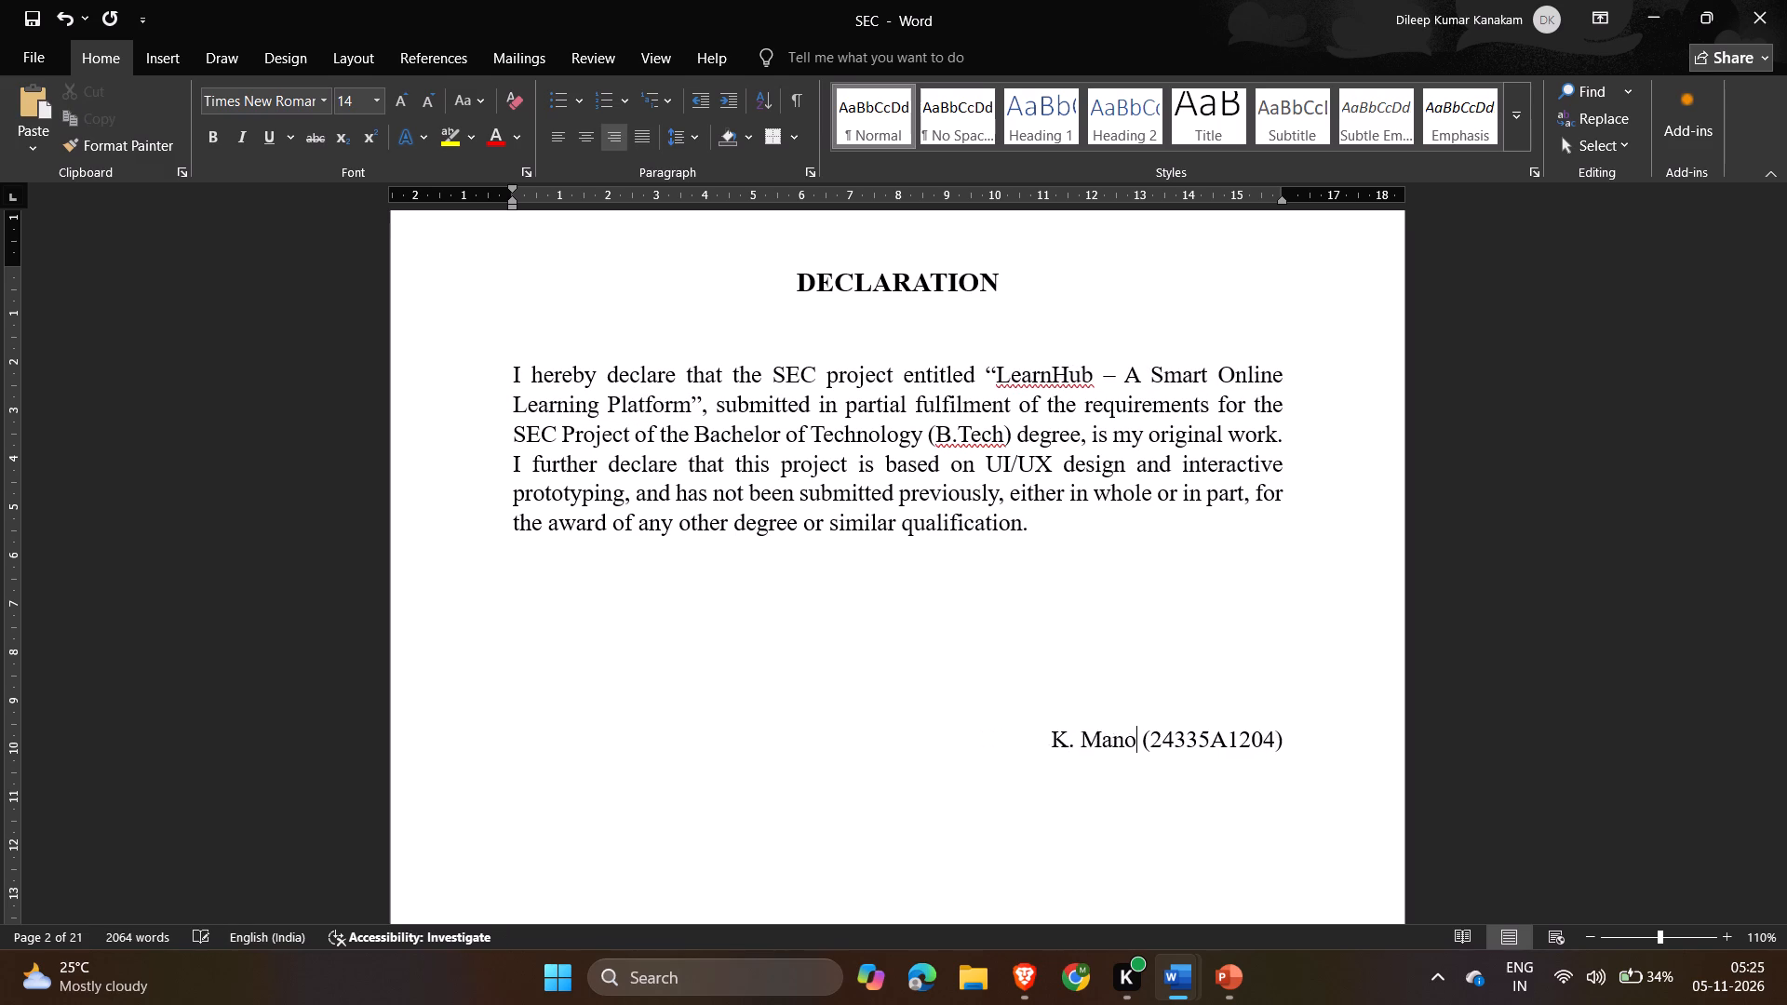
pyautogui.press('BackSpace')
pyautogui.press('BackSpace')
pyautogui.press('BackSpace')
pyautogui.press('BackSpace')
pyautogui.press('BackSpace')
pyautogui.press('BackSpace')
pyautogui.press('BackSpace')
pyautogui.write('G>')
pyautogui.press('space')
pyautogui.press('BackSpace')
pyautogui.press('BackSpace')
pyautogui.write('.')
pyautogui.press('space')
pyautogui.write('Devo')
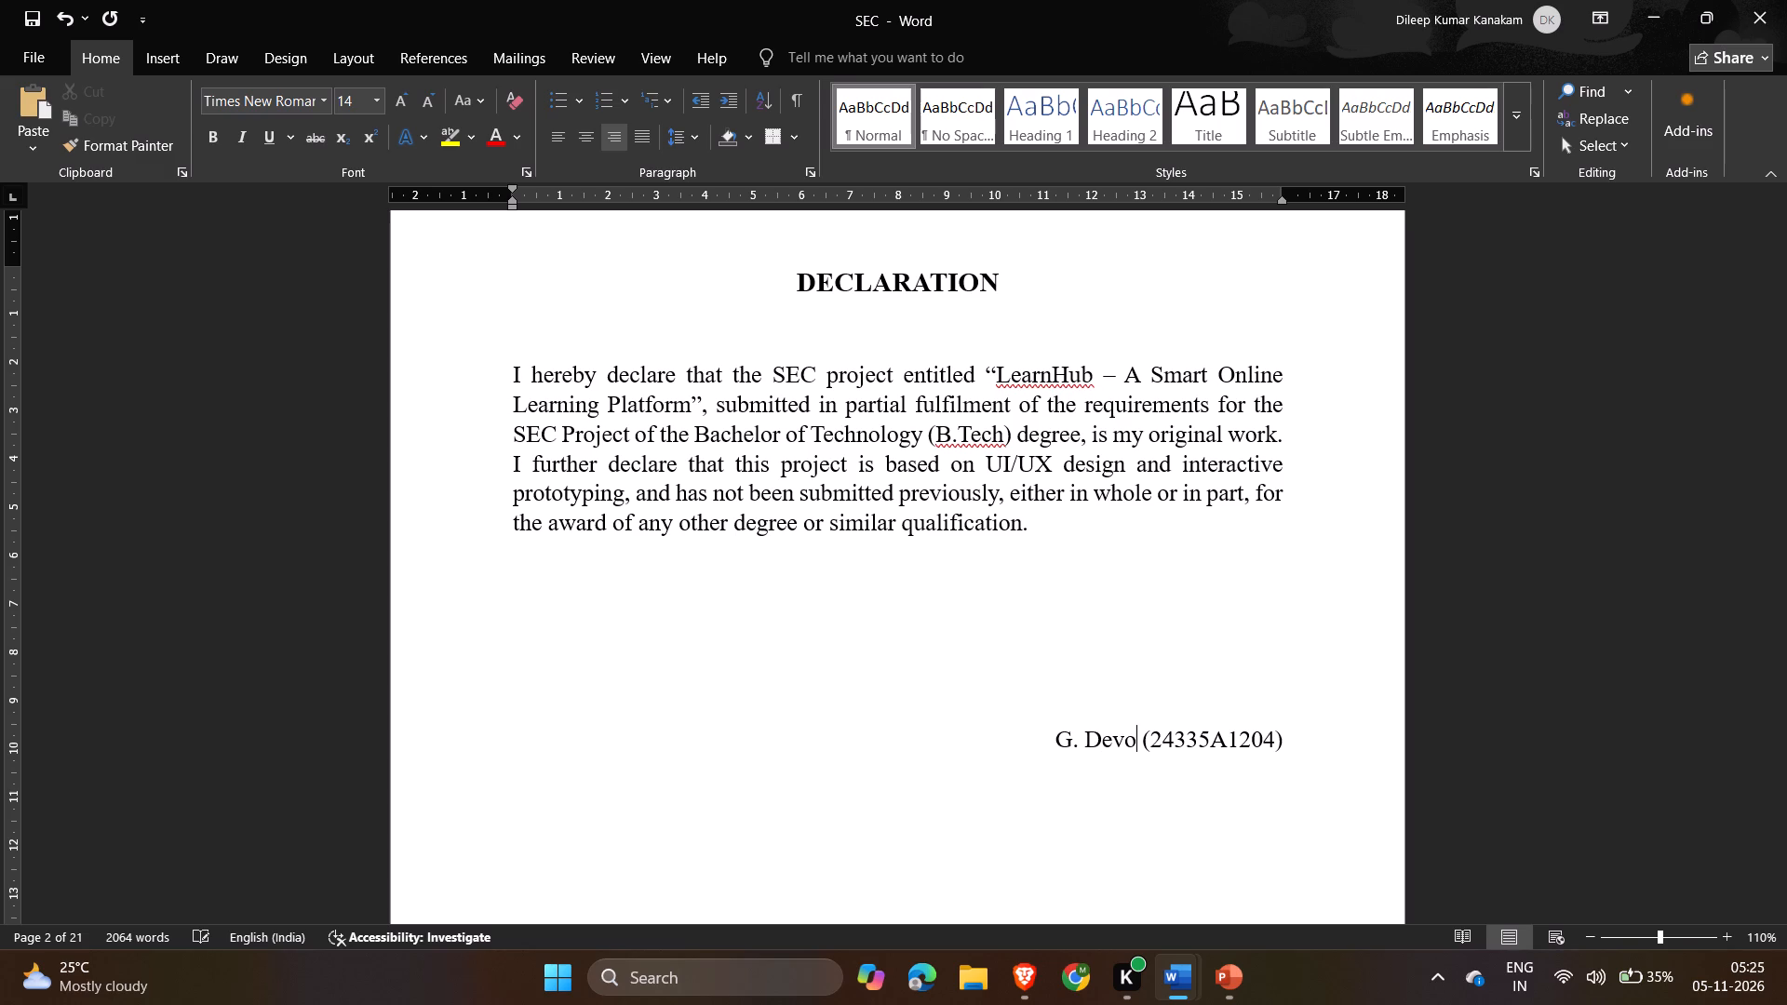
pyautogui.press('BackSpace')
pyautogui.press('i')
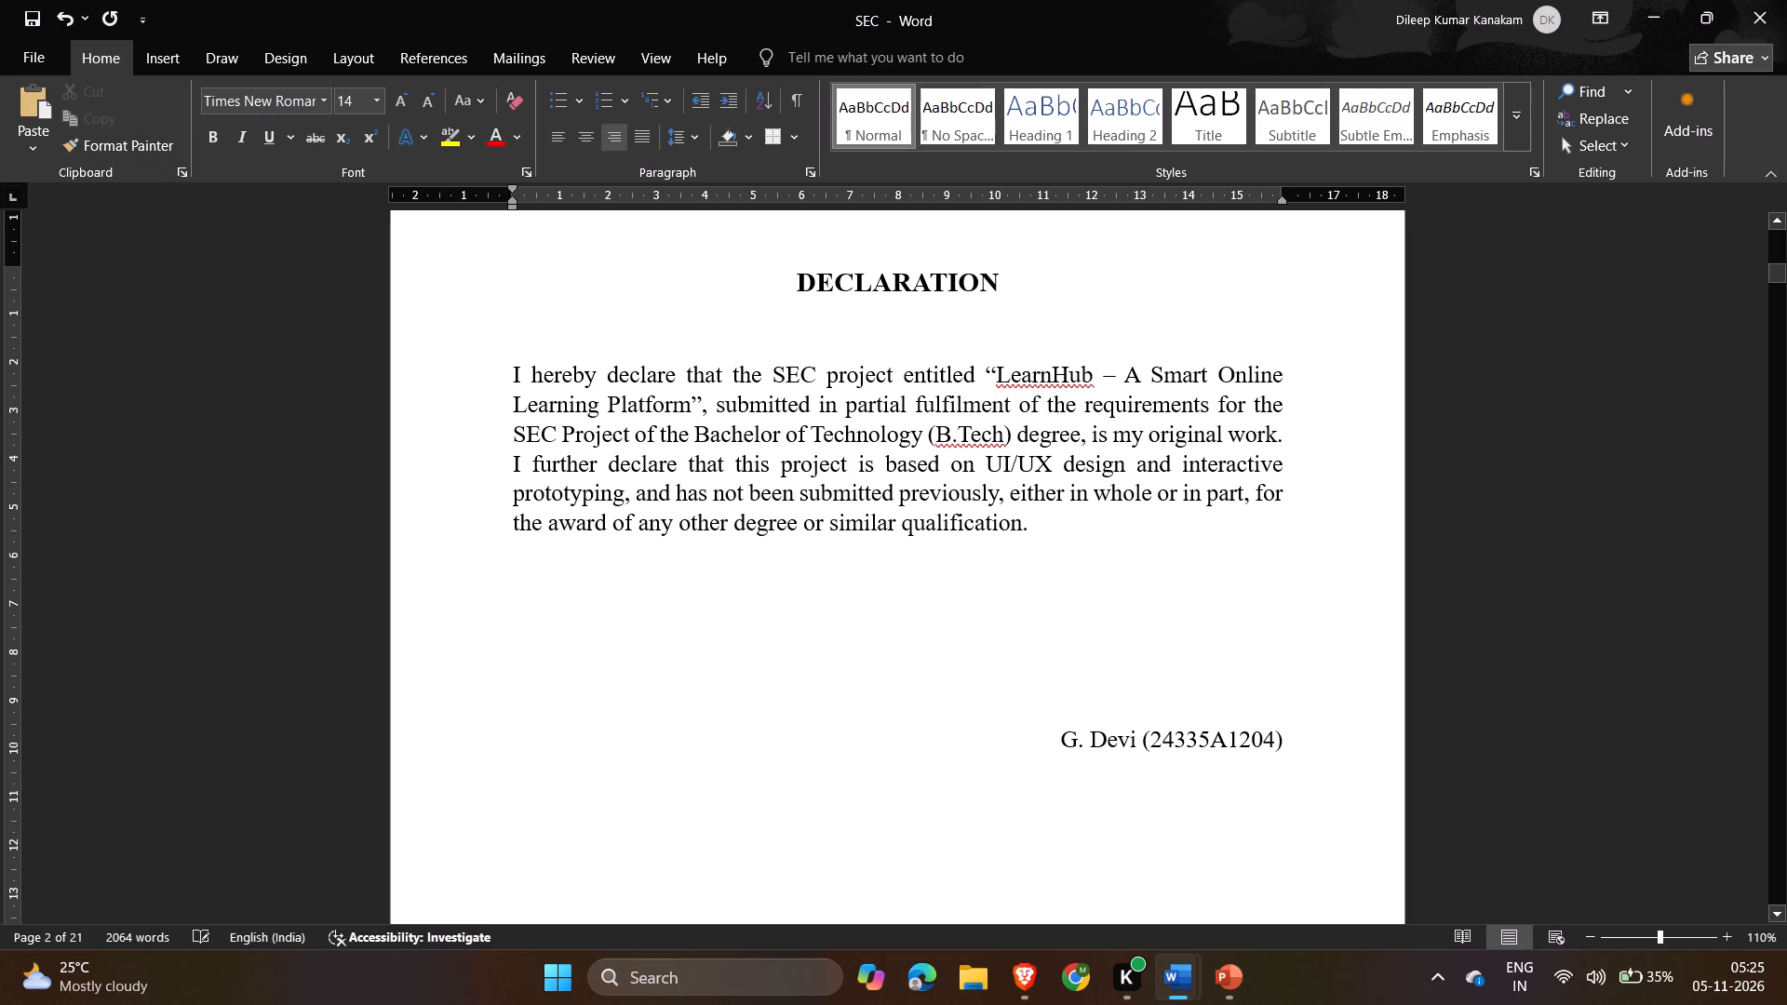
pyautogui.click(1603, 563)
# Insert a blank line above "Date:" on the declaration page.
pyautogui.scroll(-3, 1603, 563)
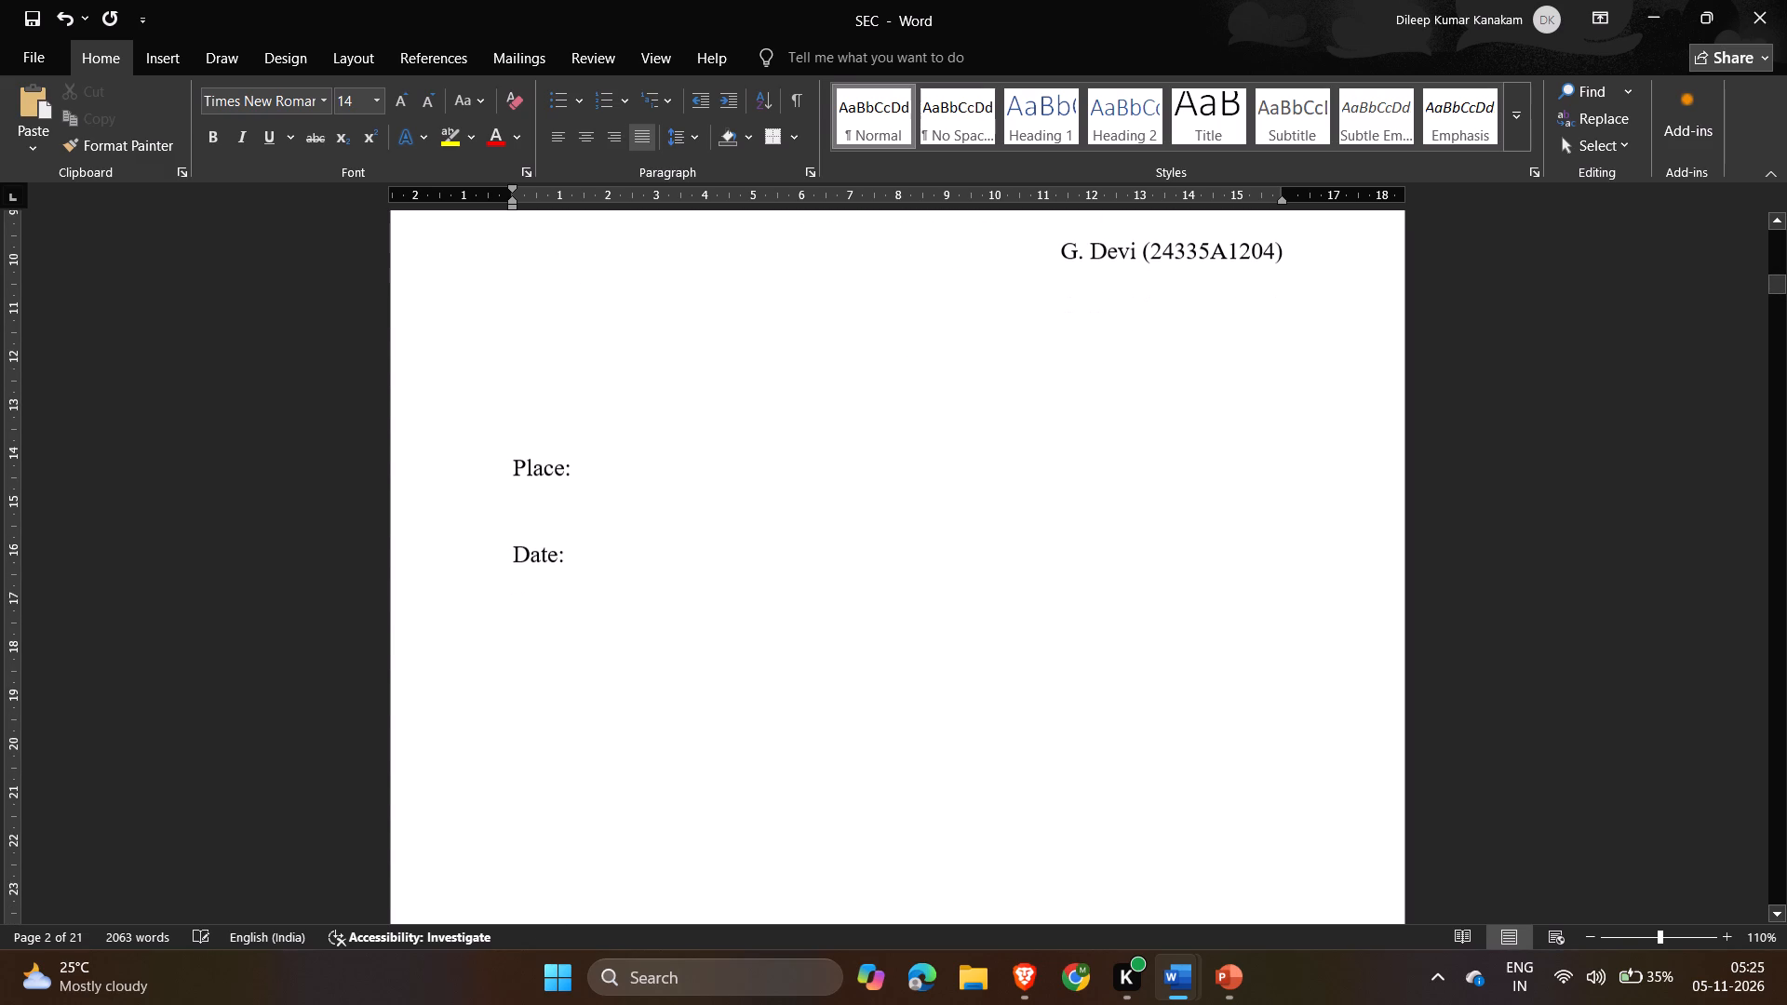
pyautogui.scroll(-1, 1007, 675)
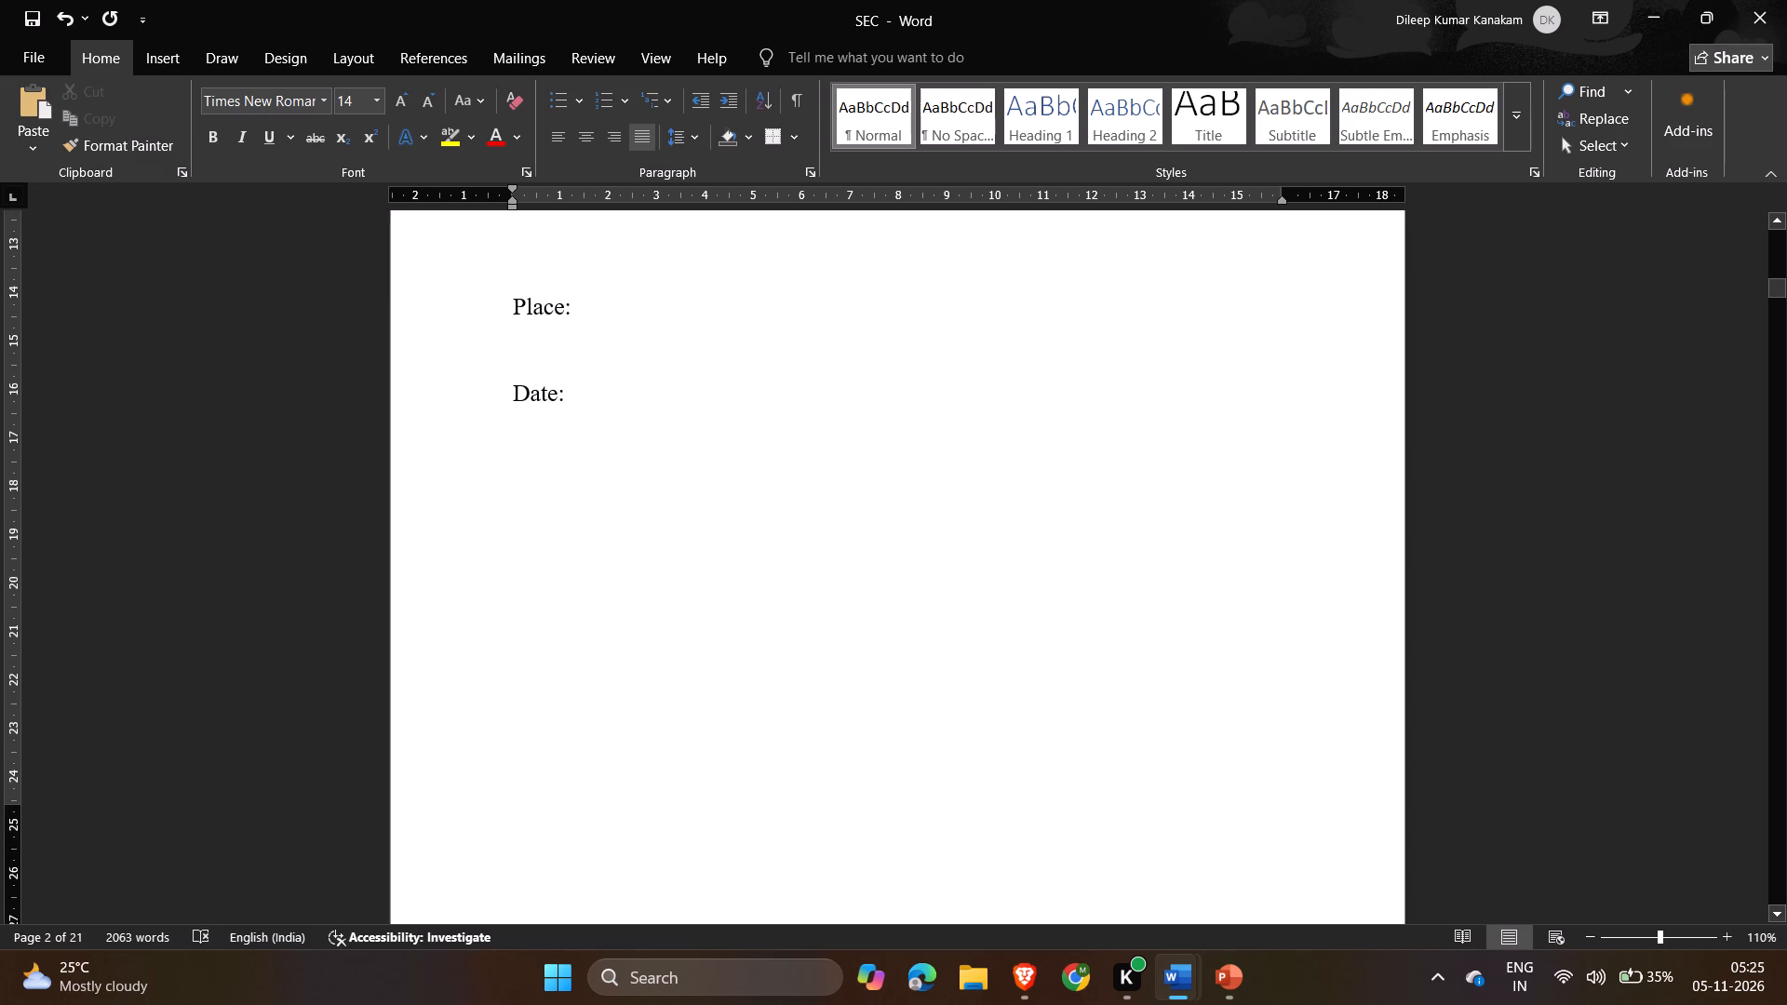
pyautogui.click(555, 368)
pyautogui.press('Return')
pyautogui.scroll(-2, 555, 368)
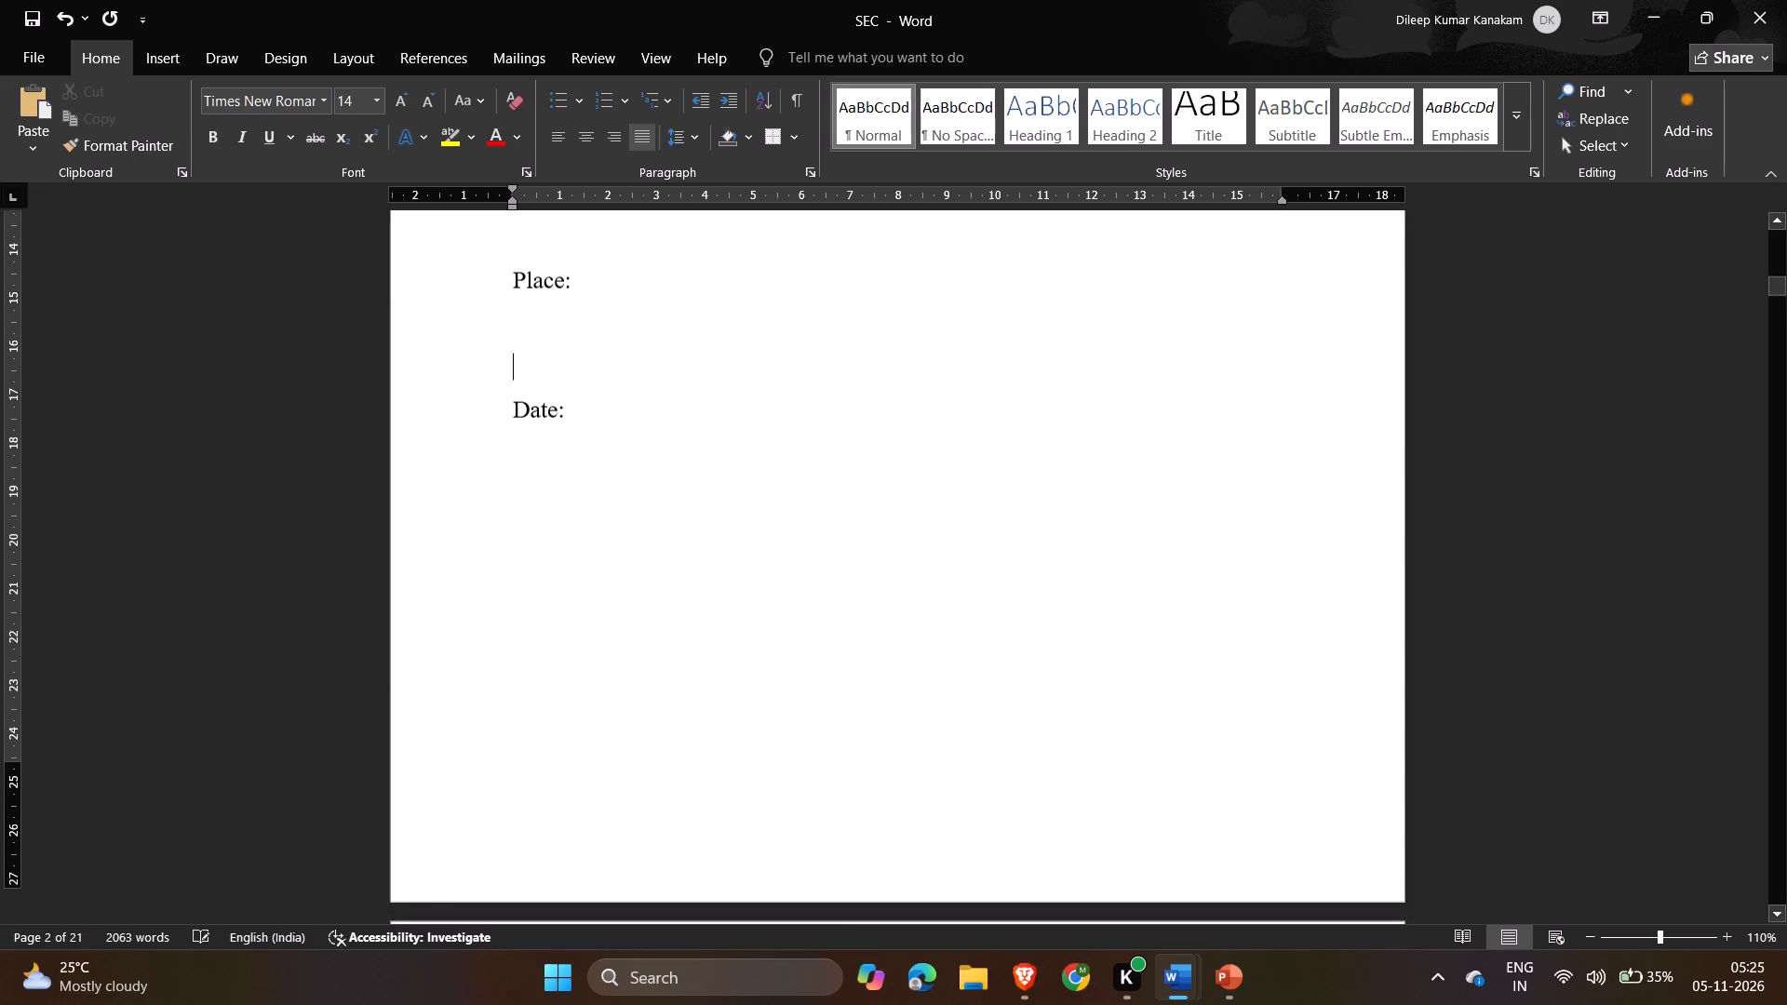
pyautogui.scroll(-4, 555, 368)
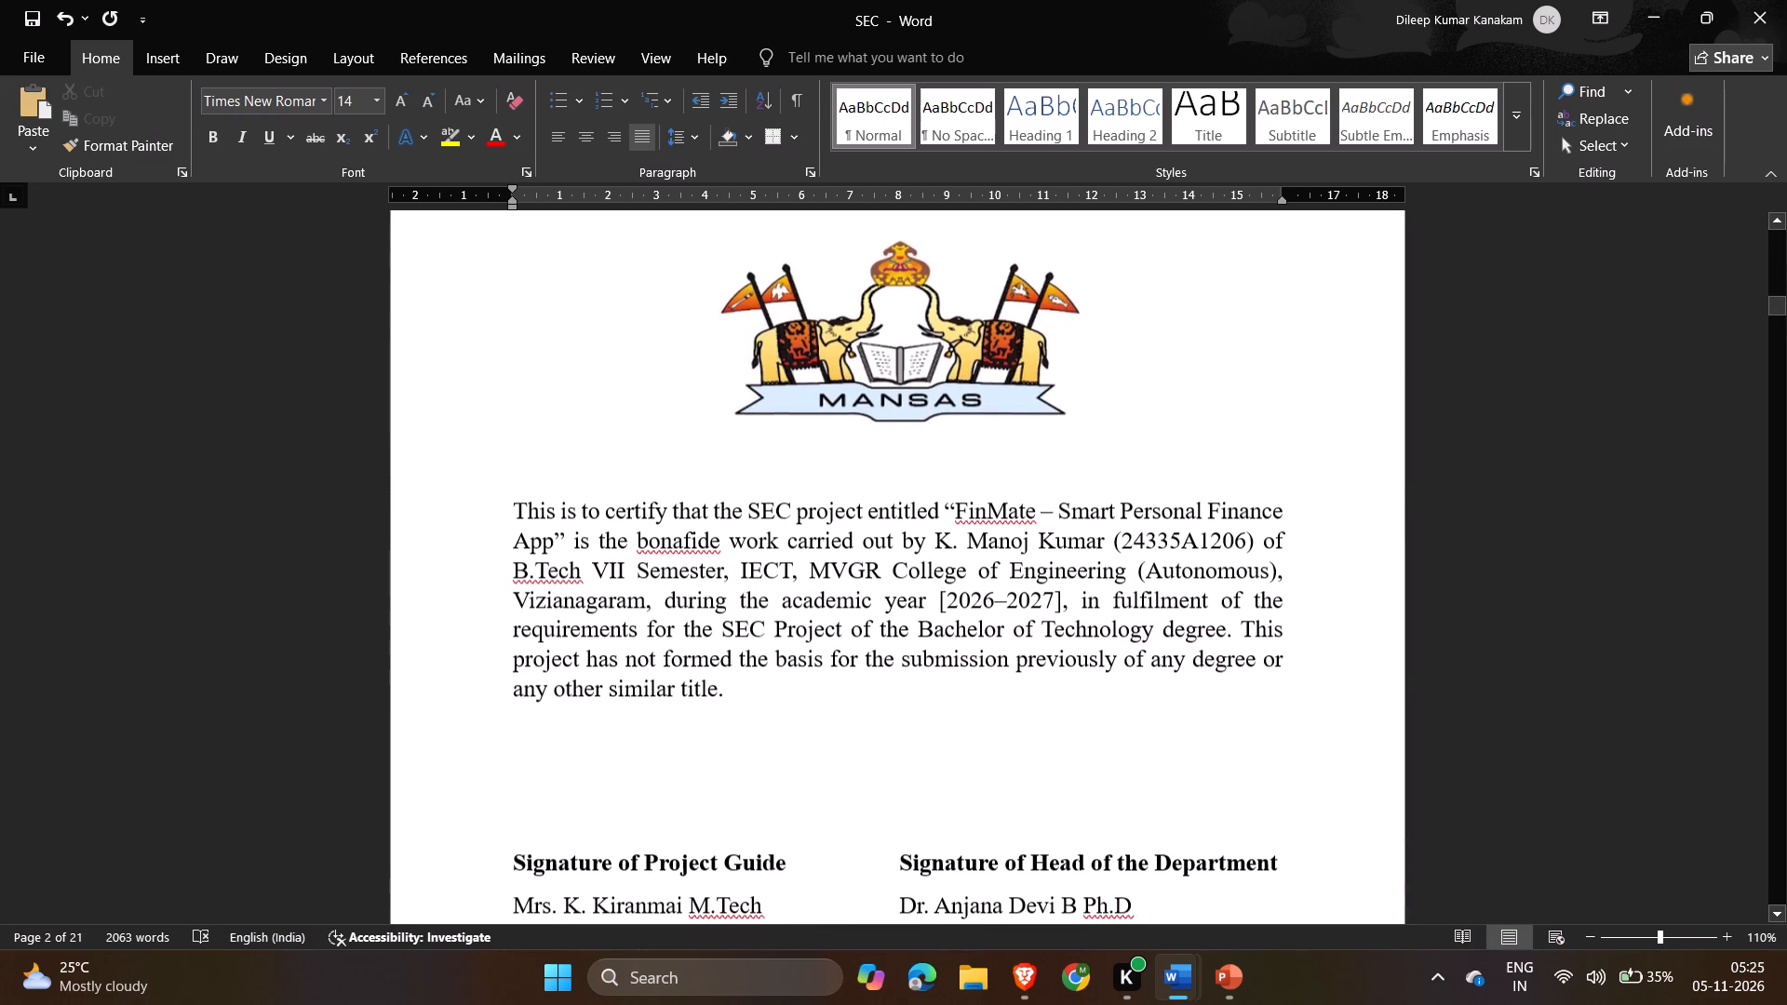
pyautogui.scroll(-1, 555, 368)
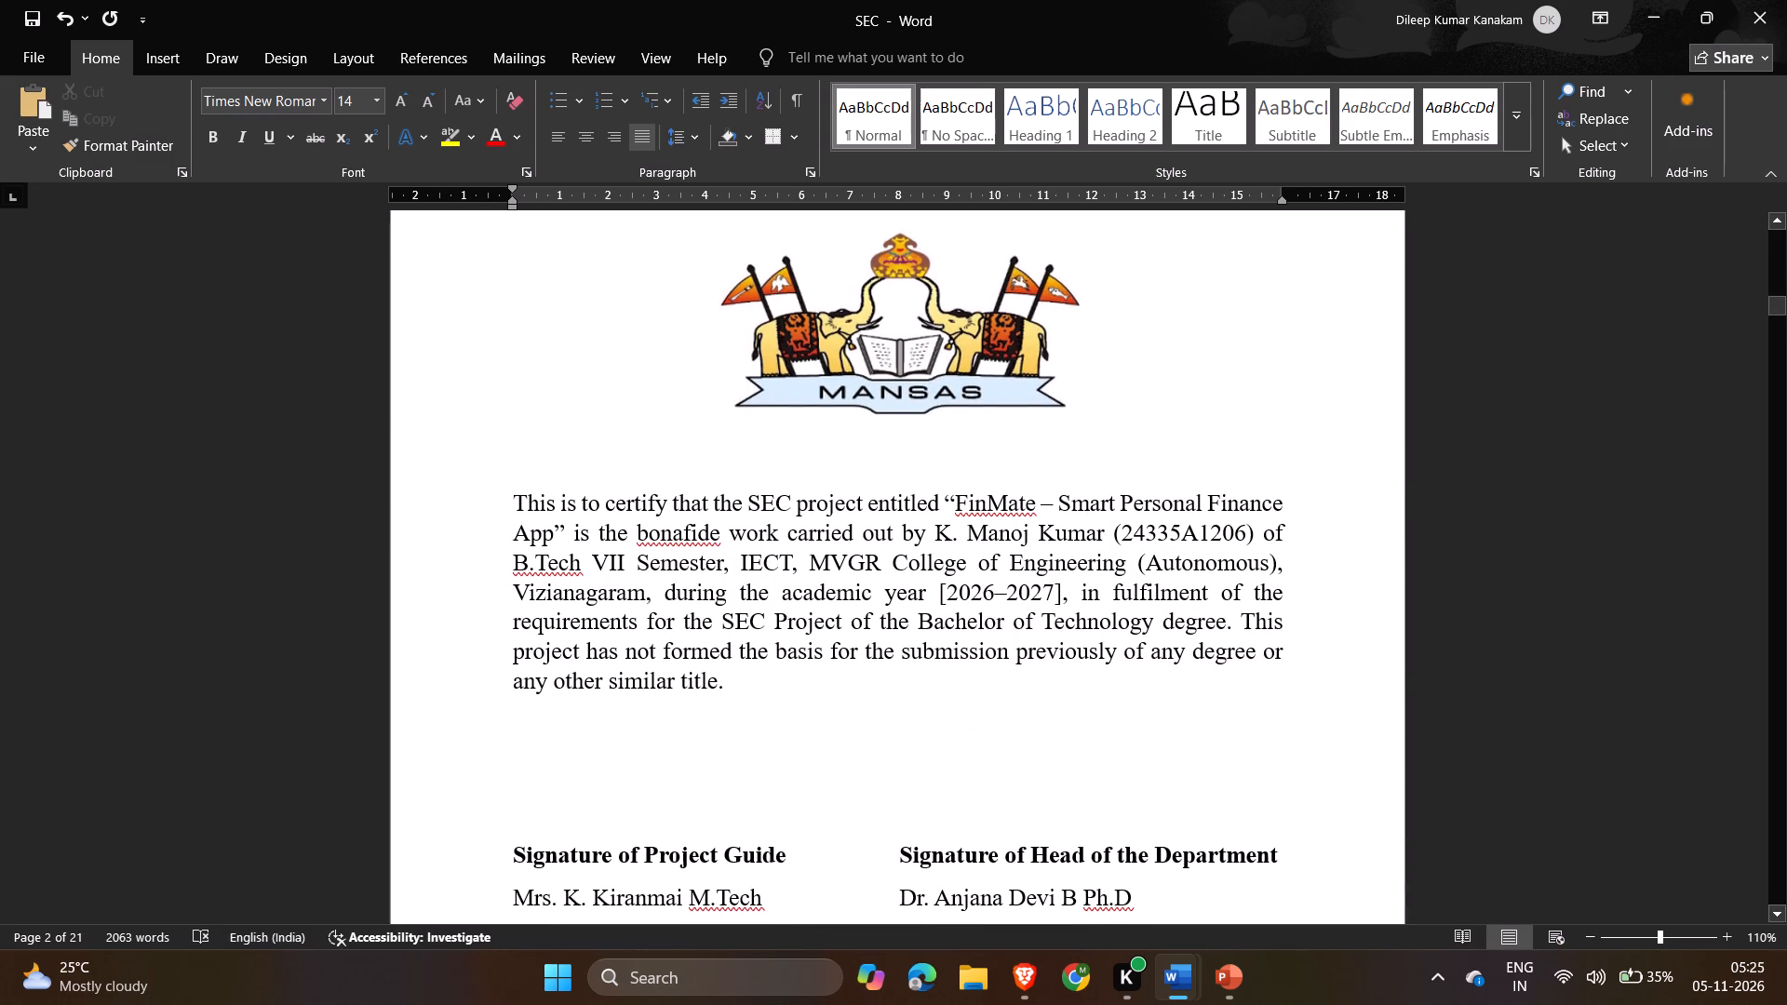
pyautogui.moveTo(774, 686); pyautogui.dragTo(511, 507)
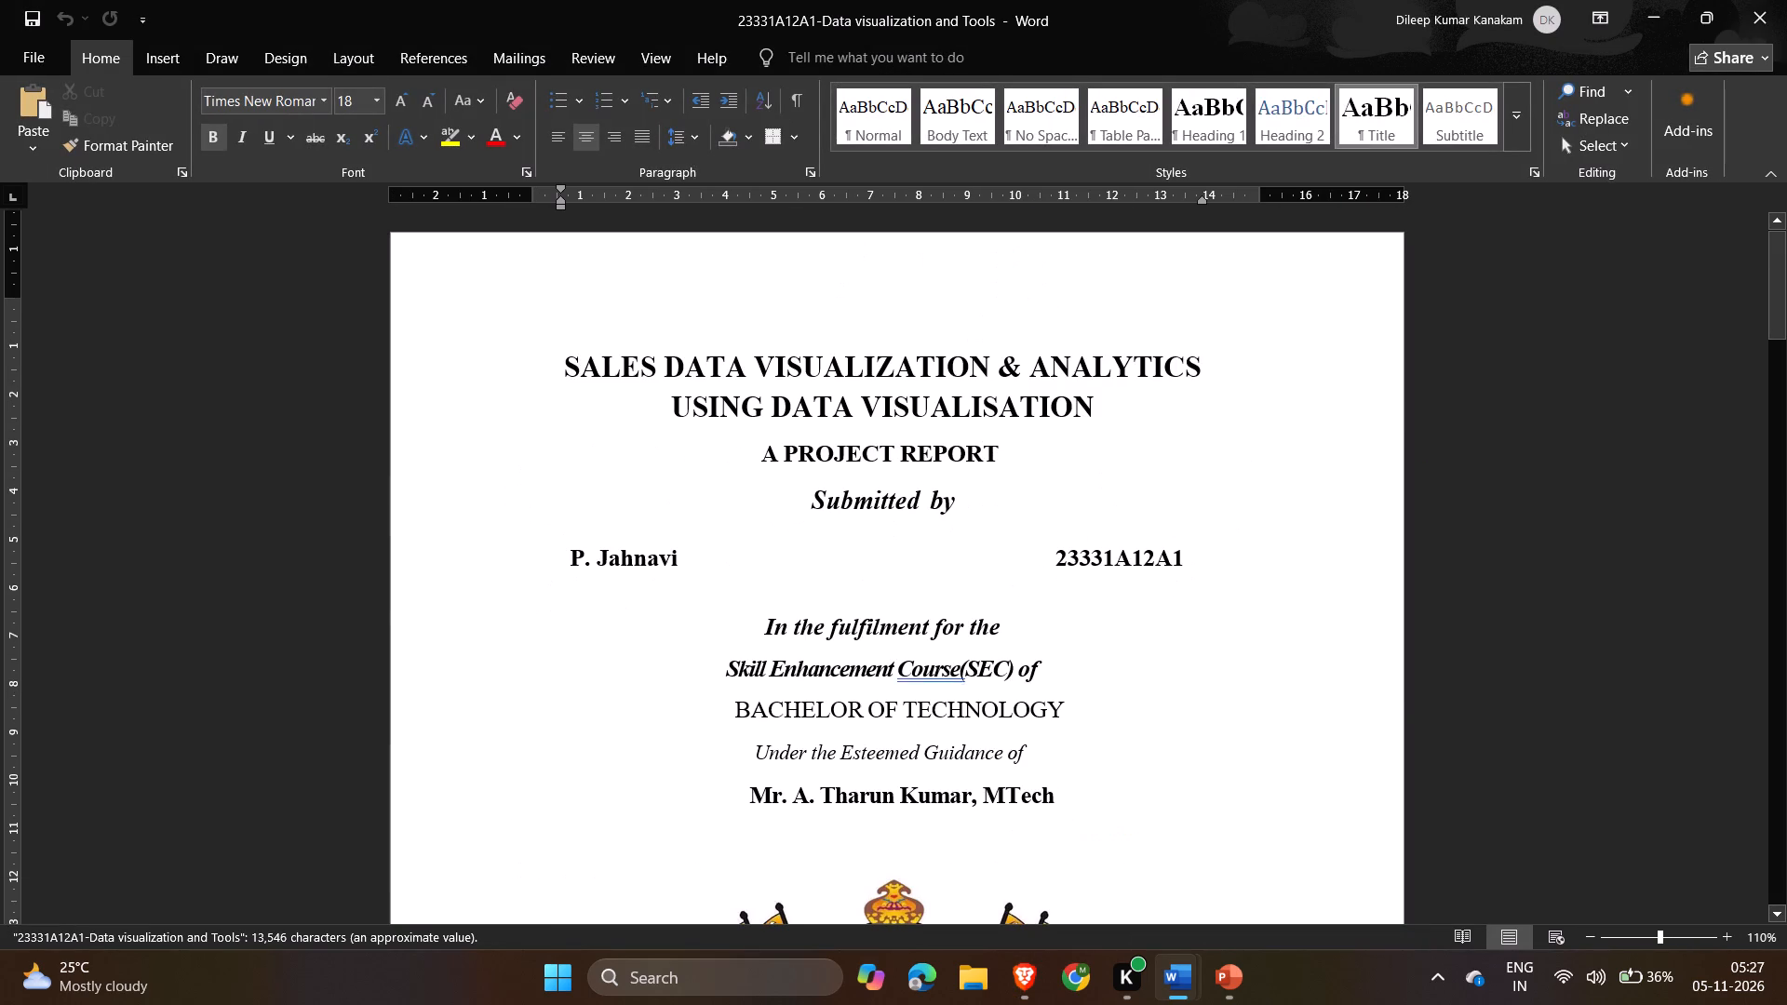
pyautogui.scroll(-4, 1423, 476)
pyautogui.scroll(1, 1423, 476)
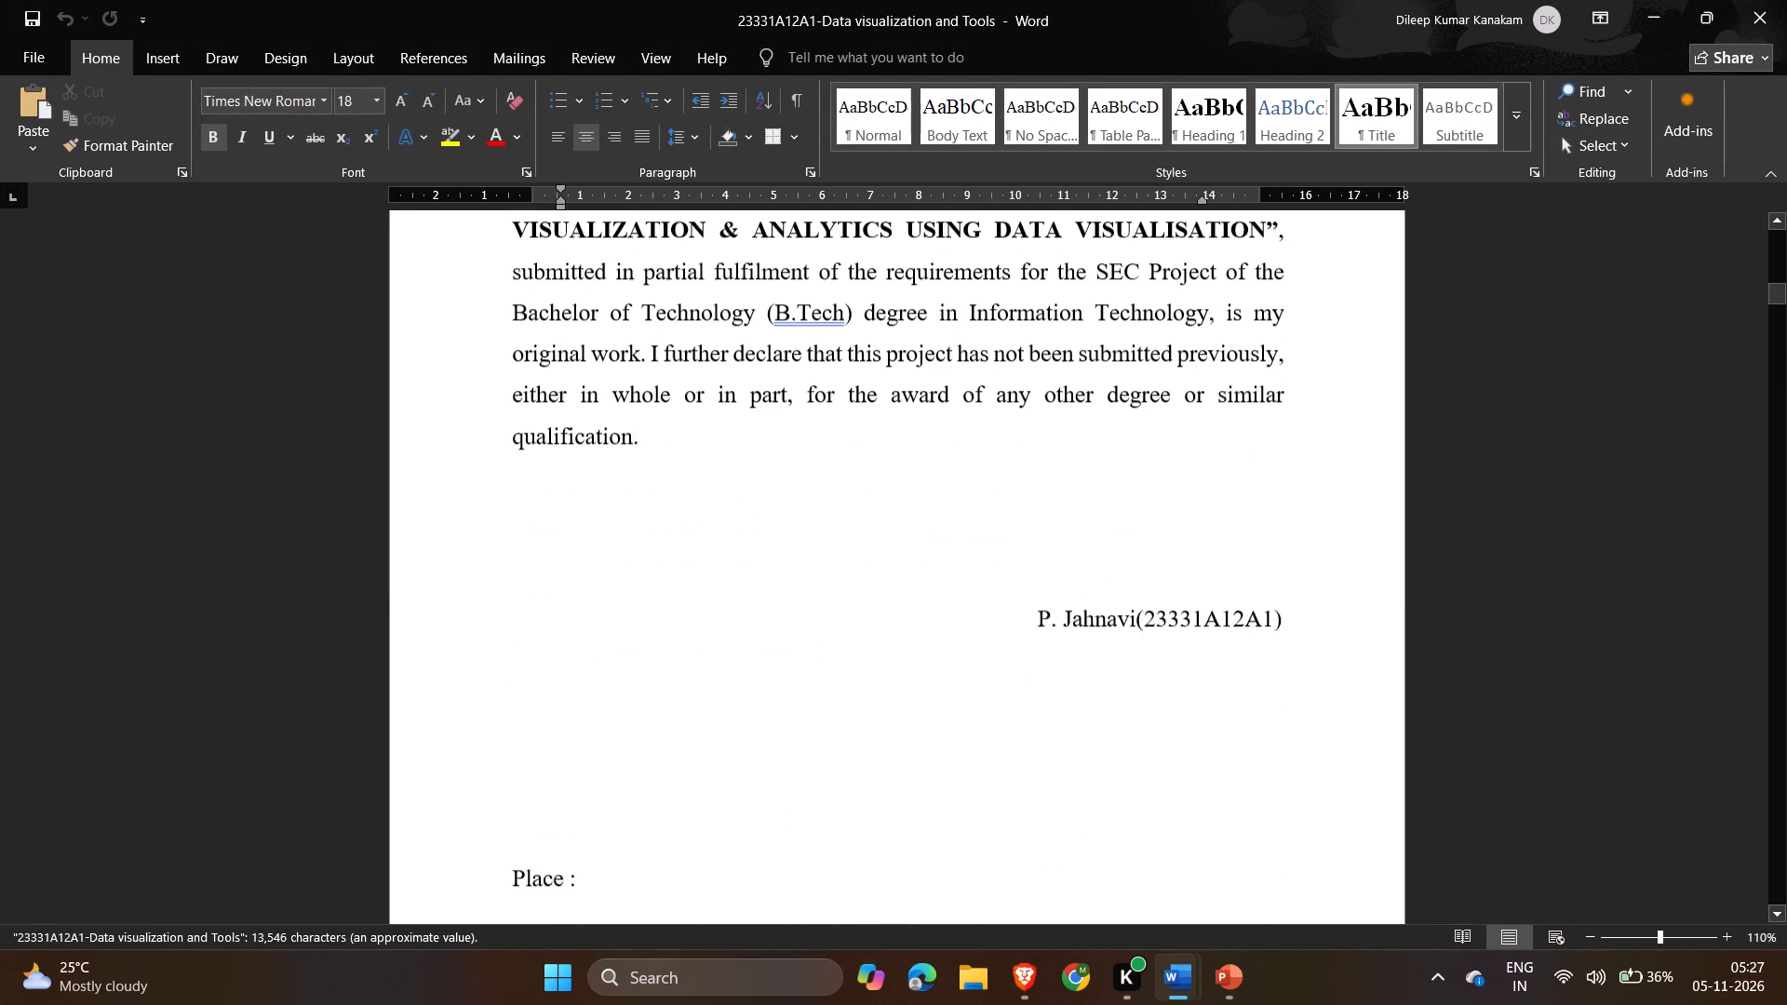
pyautogui.scroll(-6, 1423, 476)
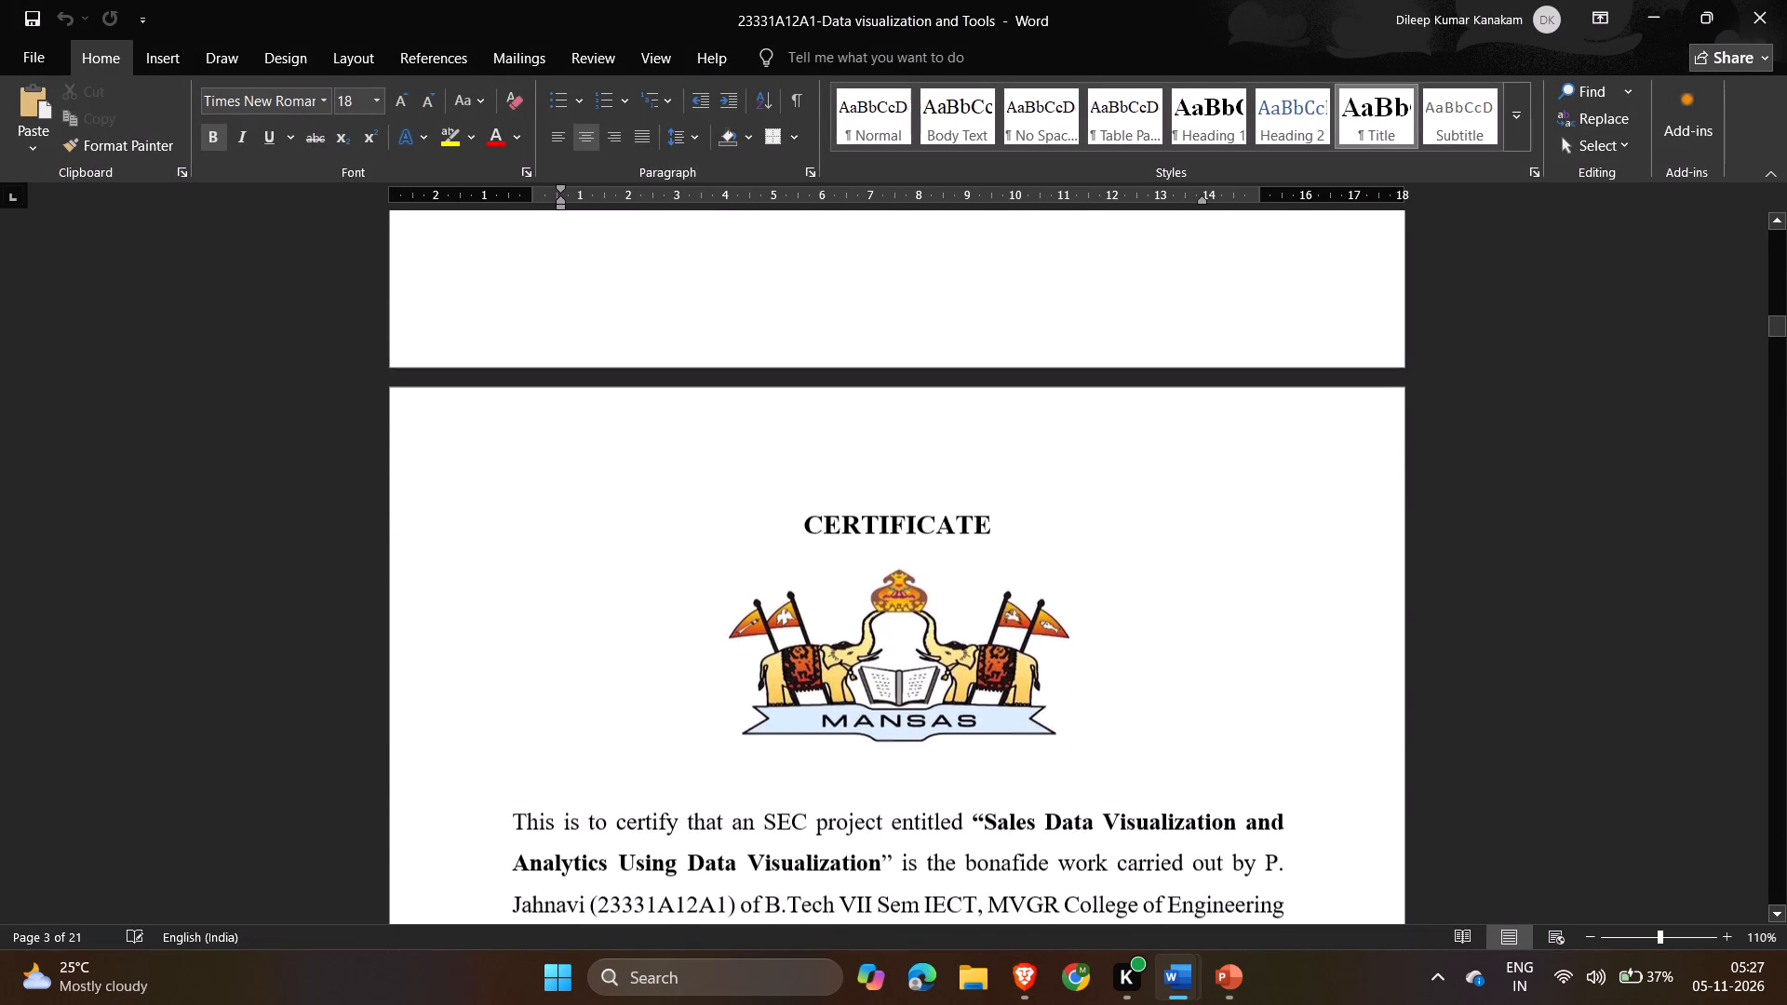
pyautogui.scroll(1, 1423, 476)
pyautogui.keyDown('ctrl'); pyautogui.scroll(-1, 1423, 476); pyautogui.keyUp('ctrl')
pyautogui.keyDown('ctrl'); pyautogui.scroll(1, 1423, 476); pyautogui.keyUp('ctrl')
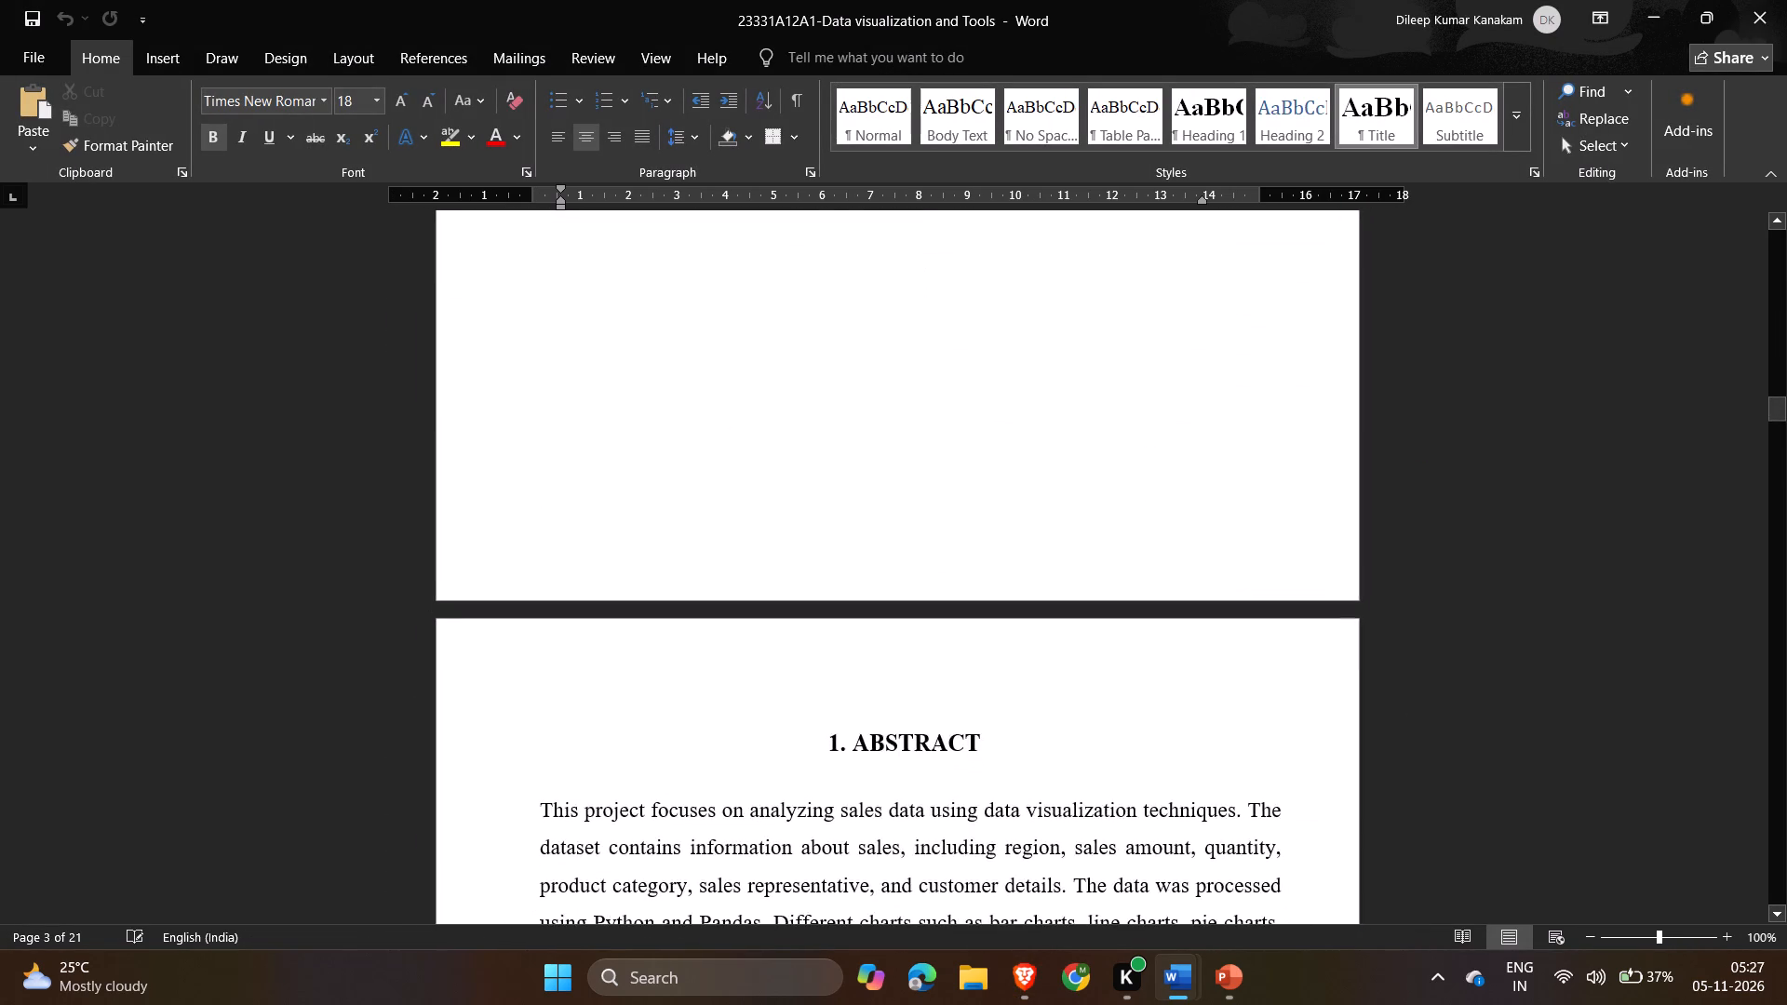
pyautogui.scroll(5, 1423, 476)
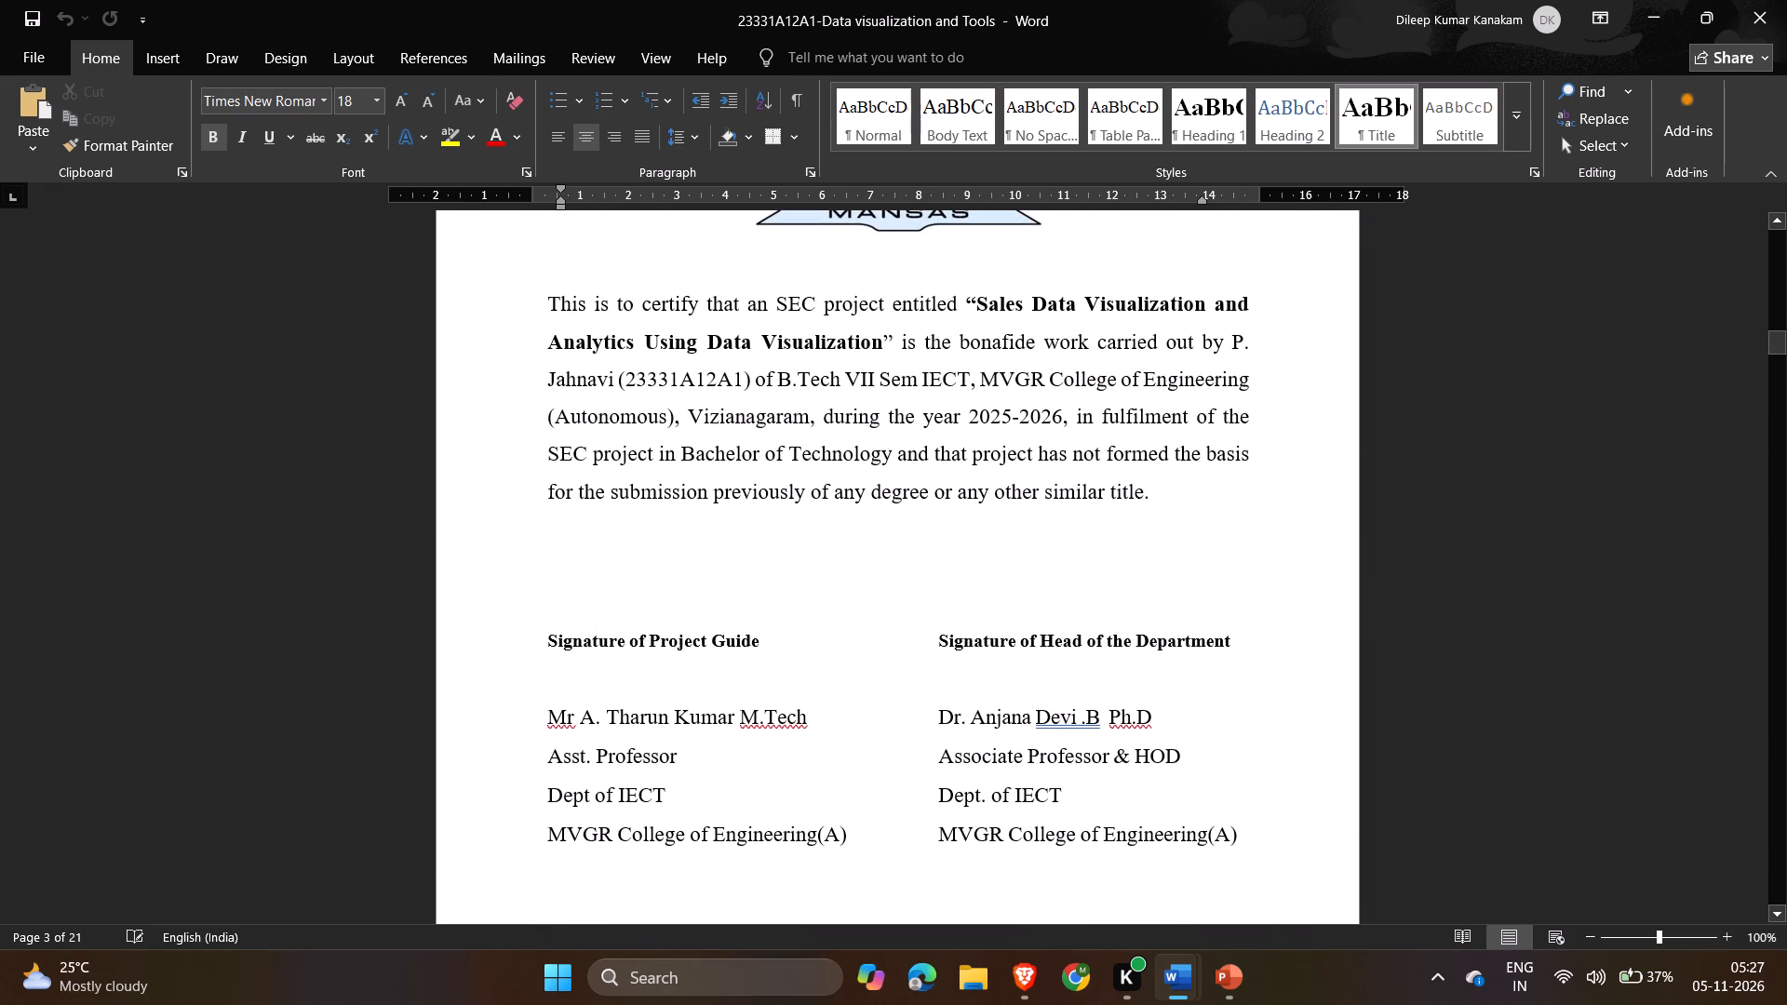
pyautogui.click(1786, 0)
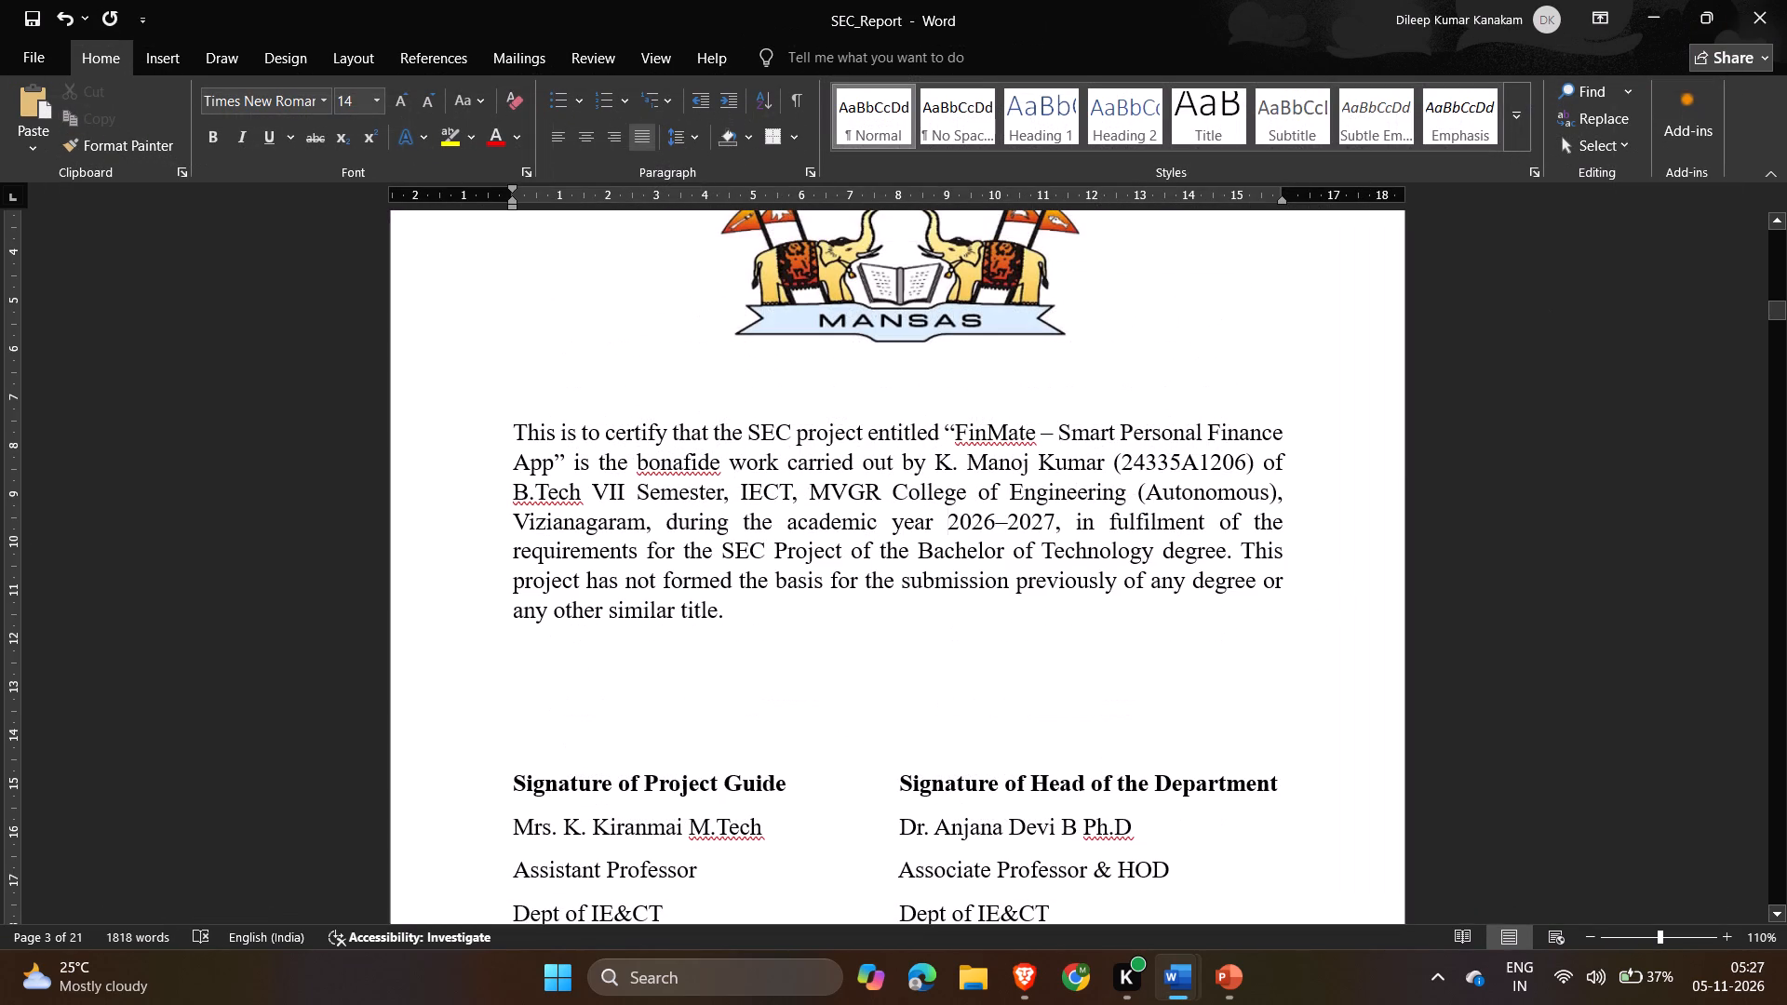
# Return to the SEC document and delete one blank line above the signature headings on the certificate page.
pyautogui.scroll(-4, 1317, 608)
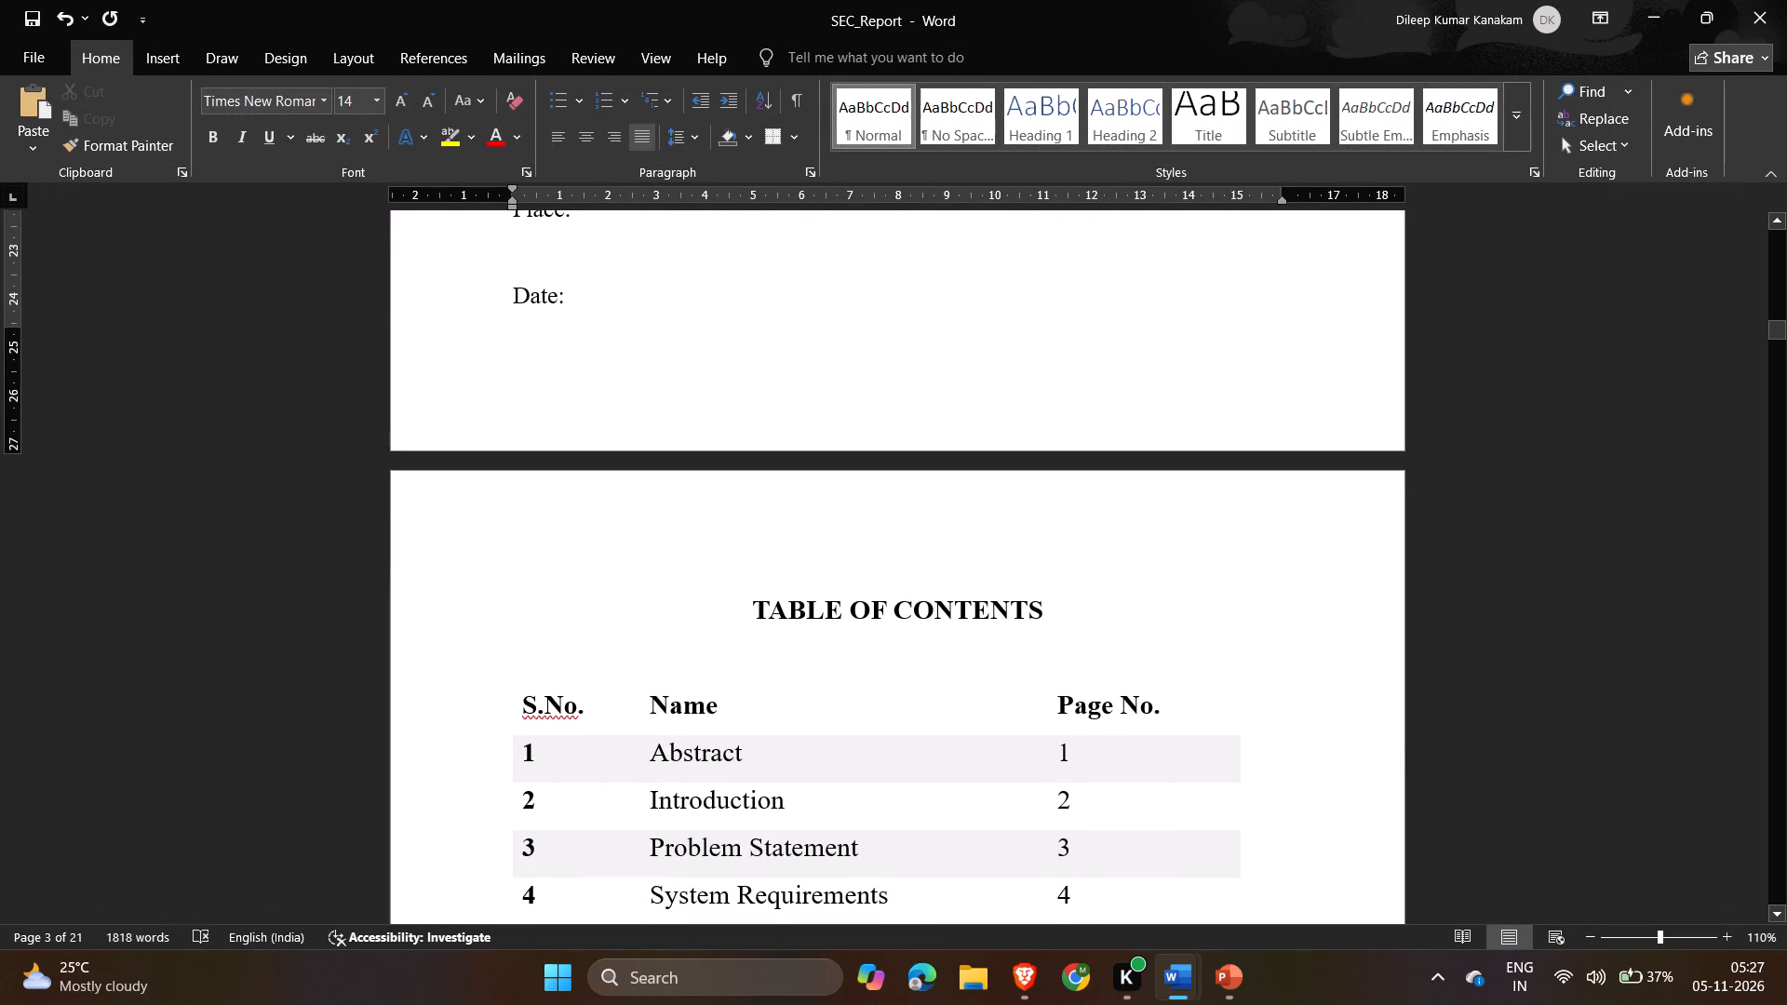
pyautogui.hotkey('alt', 'Tab')
pyautogui.hotkey('alt', 'Tab')
pyautogui.hotkey('alt', 'Tab')
pyautogui.hotkey('alt', 'Tab')
pyautogui.scroll(-3, 1317, 608)
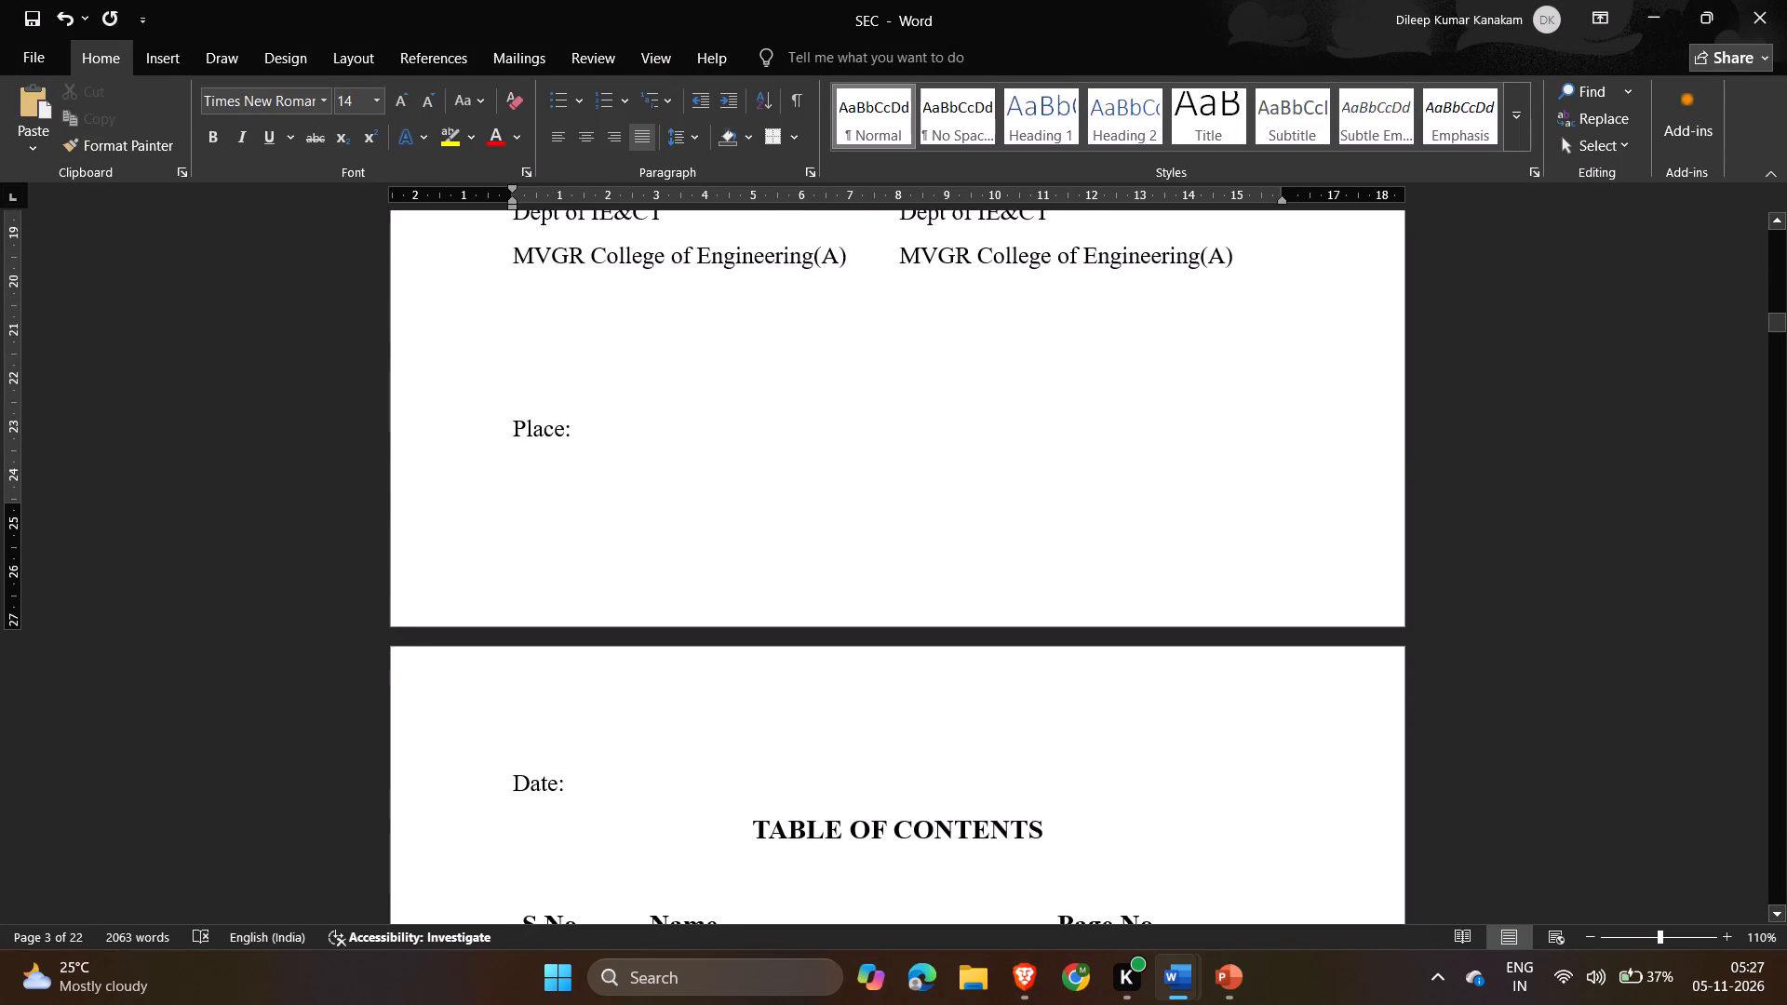
pyautogui.scroll(-1, 1317, 608)
pyautogui.scroll(4, 1317, 608)
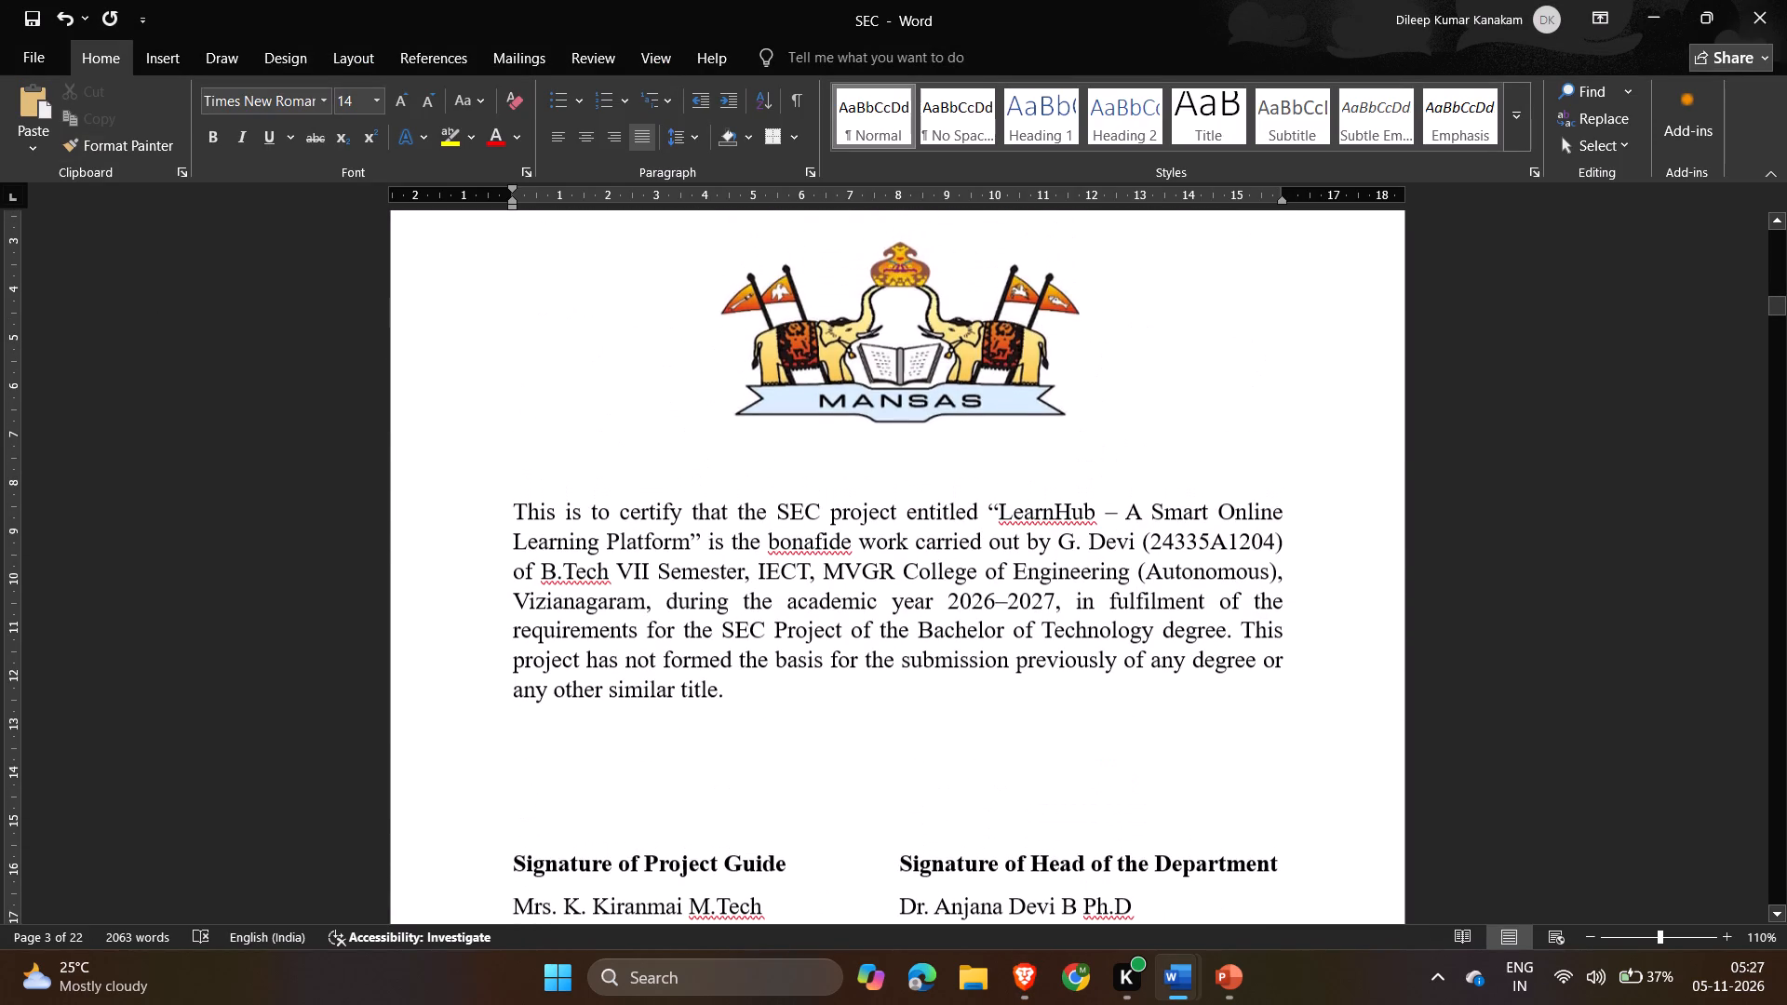
pyautogui.click(756, 807)
pyautogui.press('BackSpace')
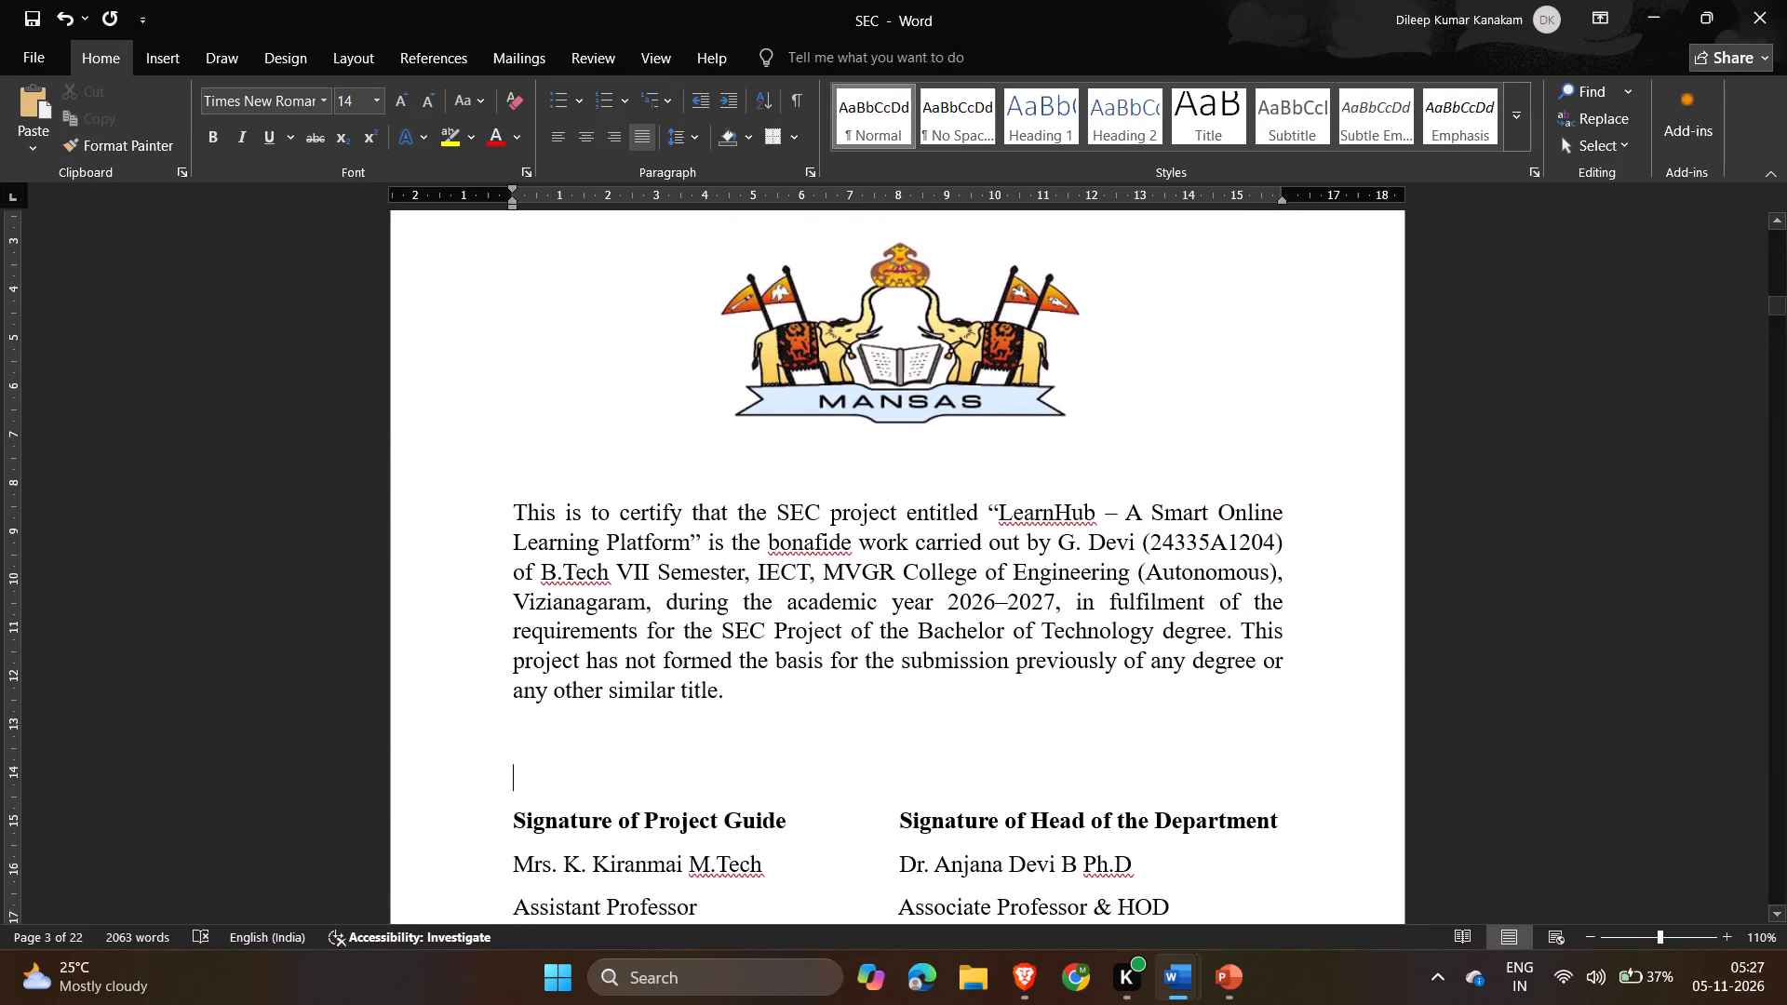
pyautogui.scroll(-4, 756, 807)
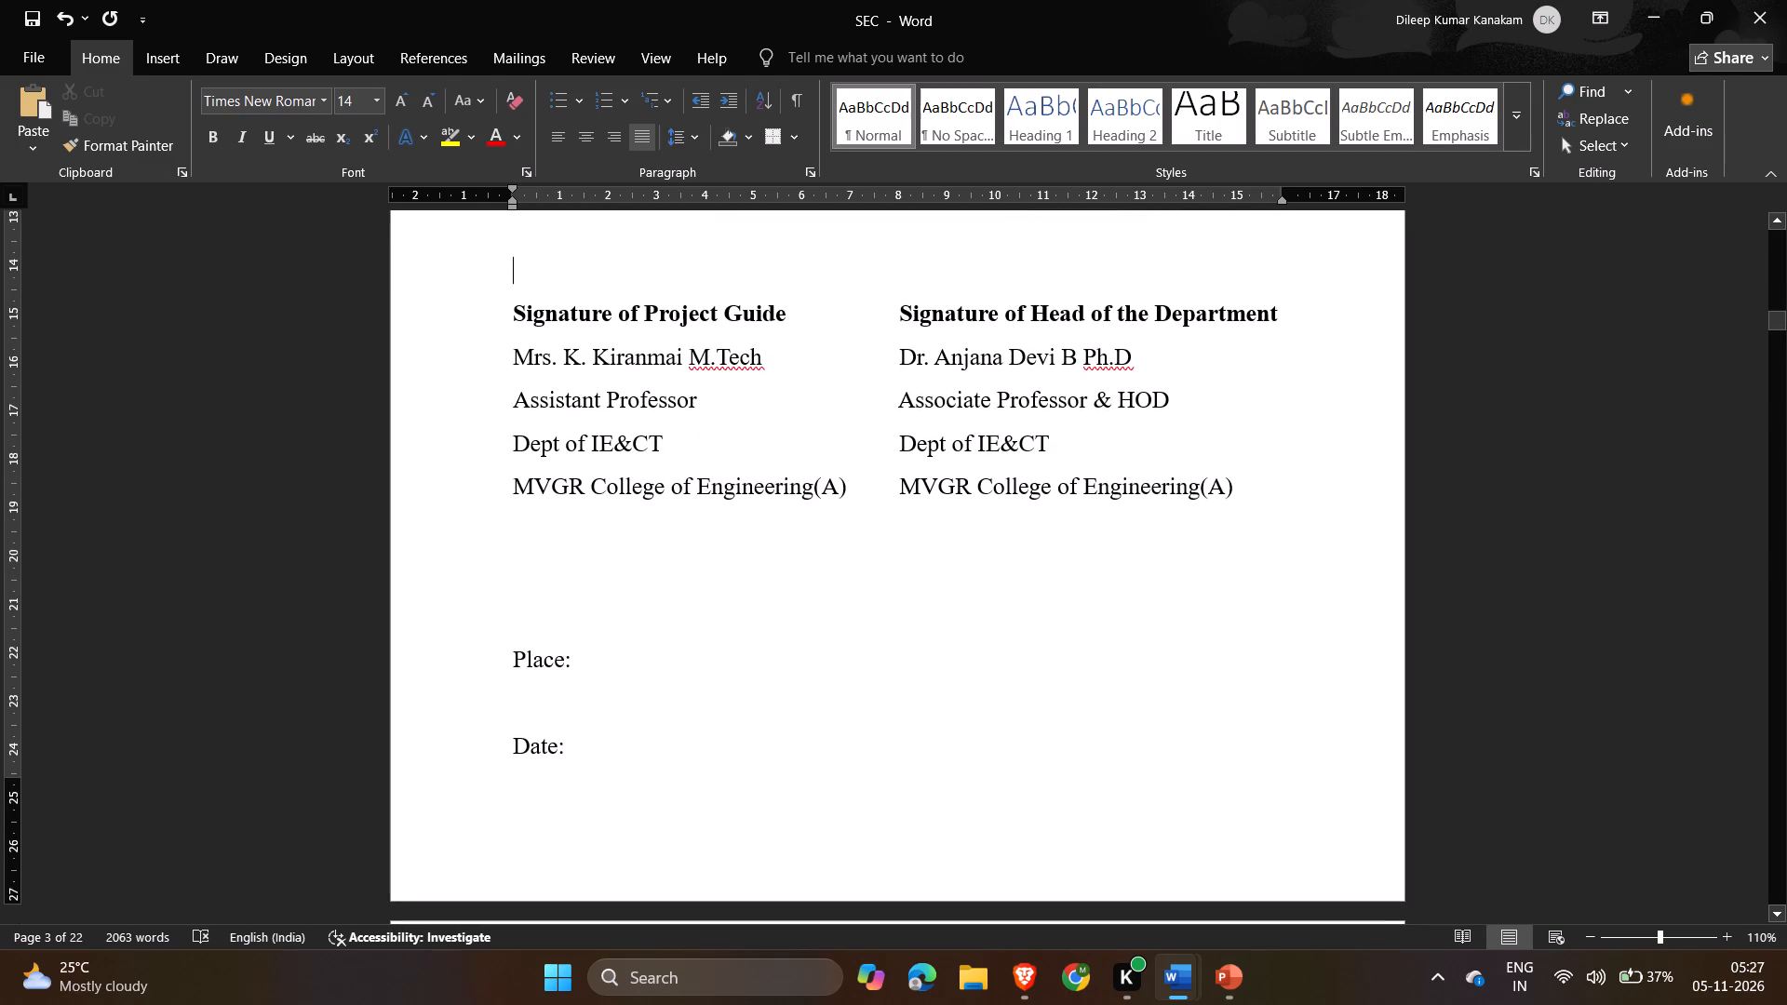
pyautogui.hscroll(-1, 756, 807)
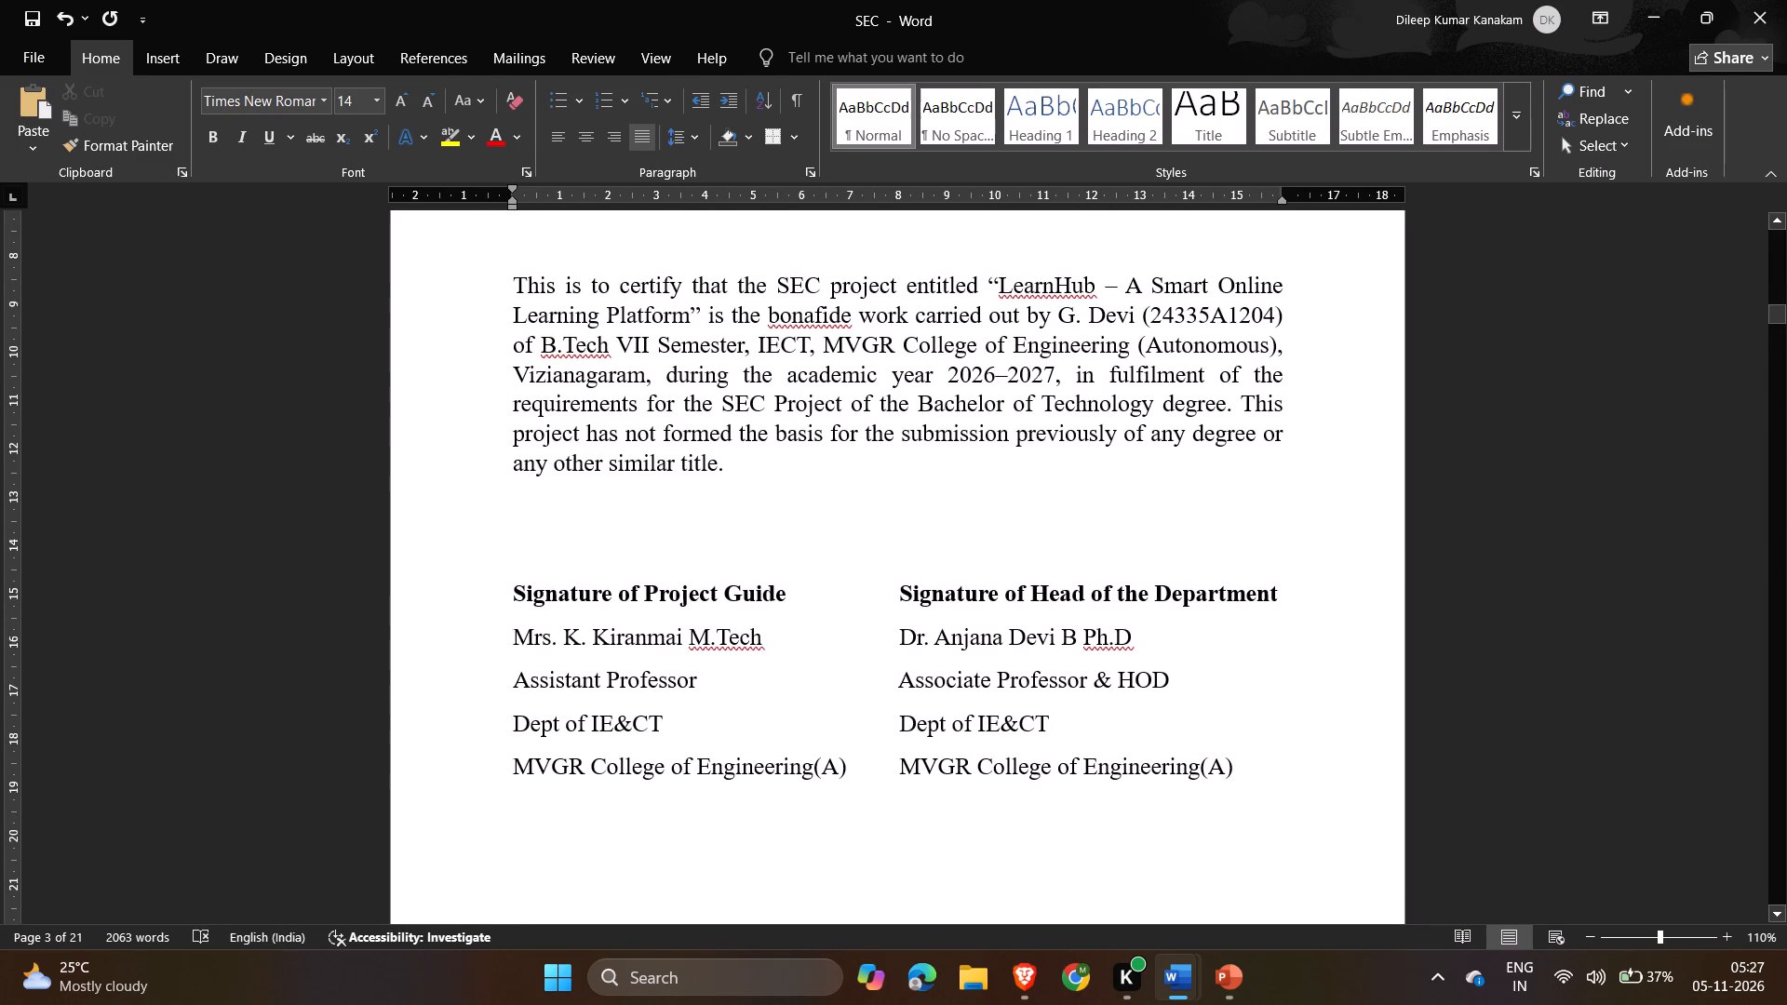
pyautogui.hscroll(-2, 756, 807)
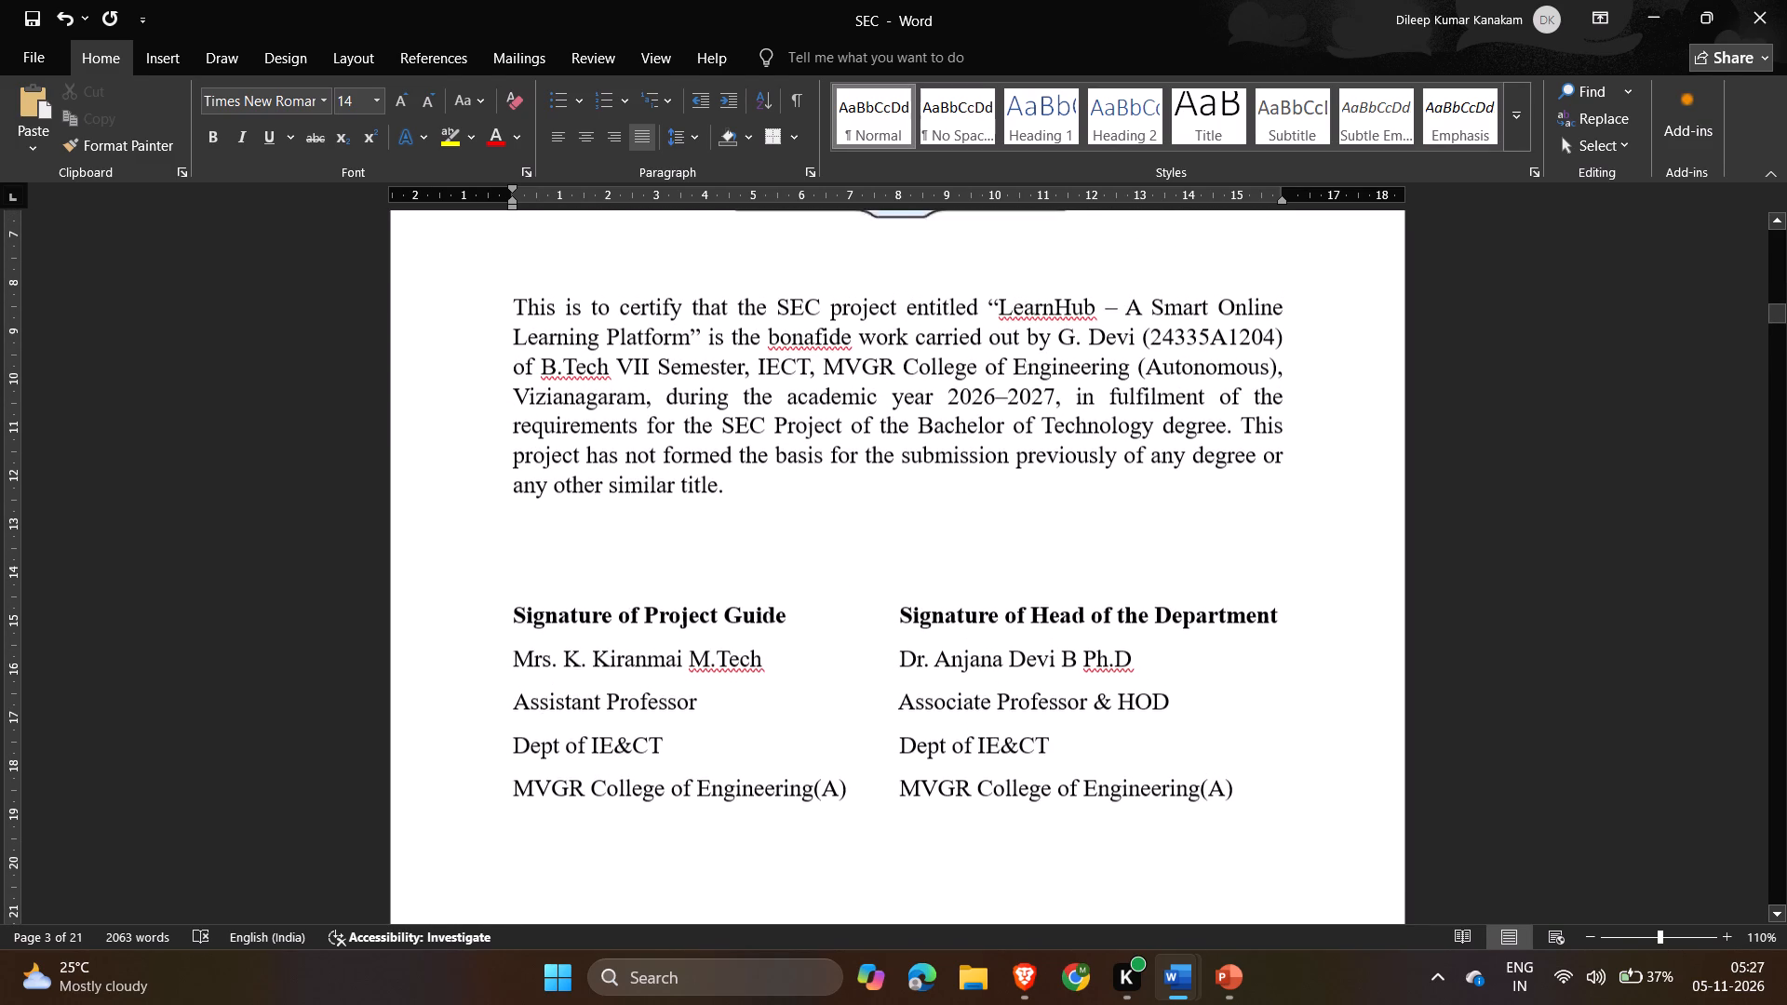
pyautogui.hscroll(-1, 756, 807)
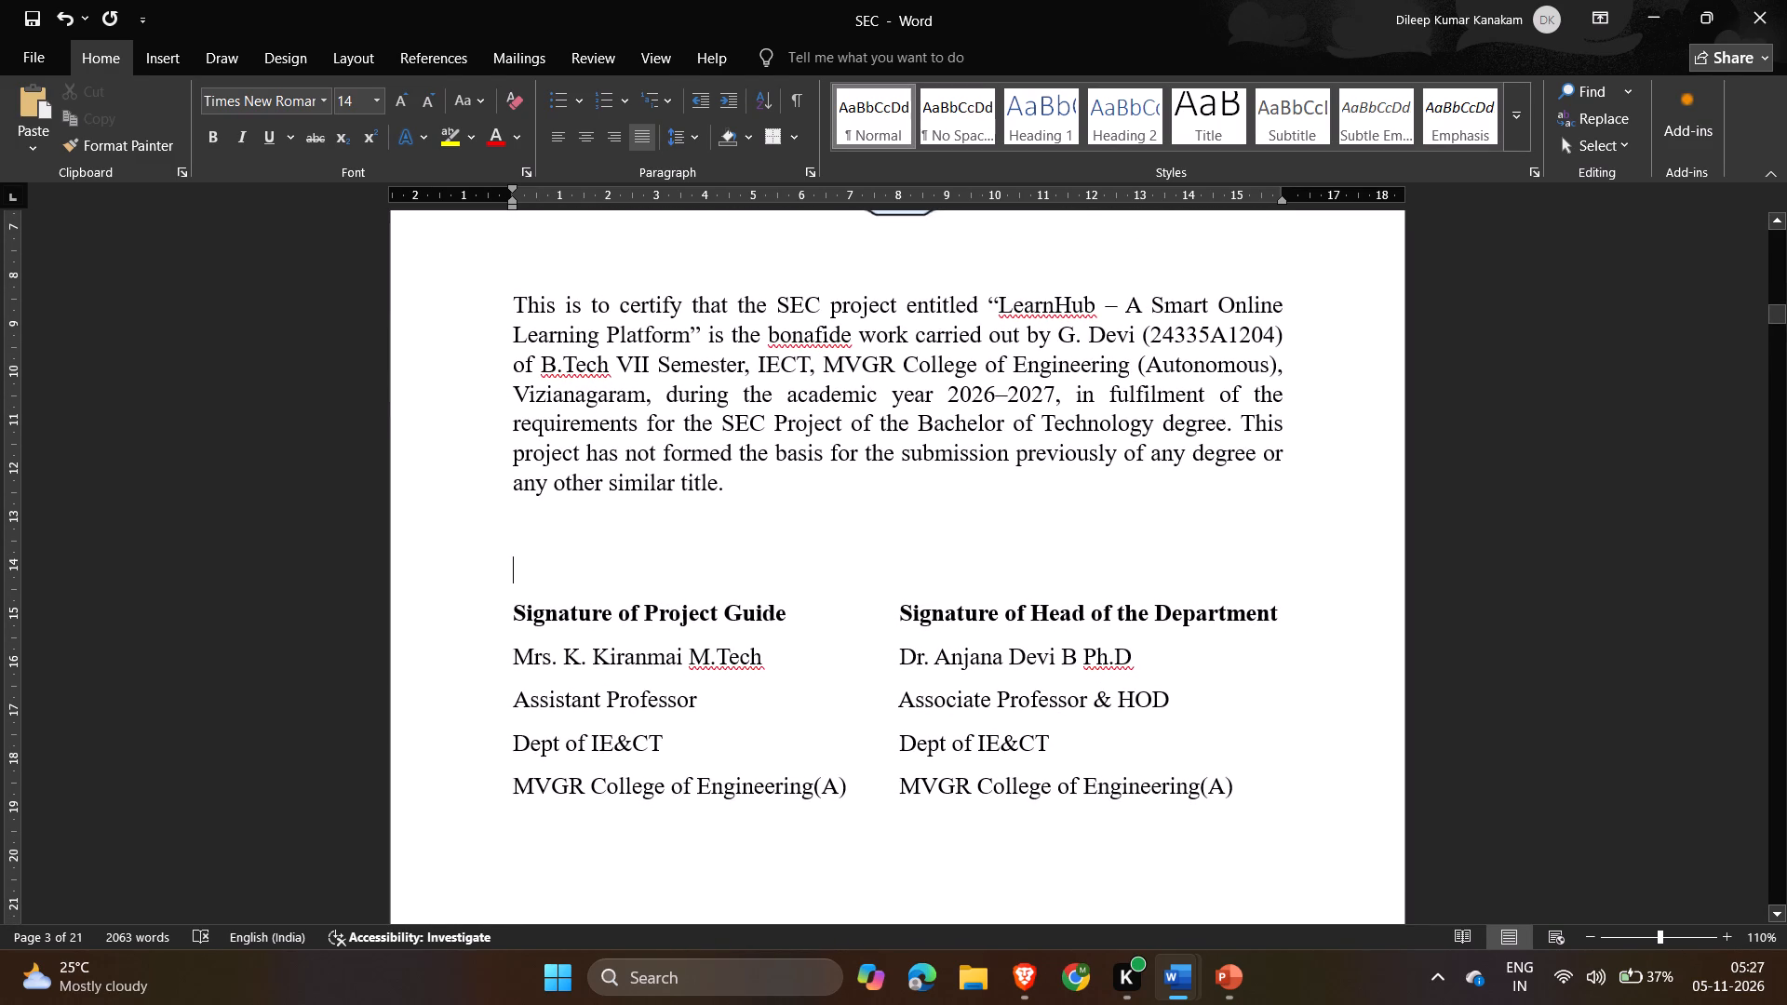
pyautogui.hscroll(-1, 756, 807)
# Delete the three blank lines above the "4. System Requirements" heading in the SEC document.
pyautogui.scroll(-3, 756, 807)
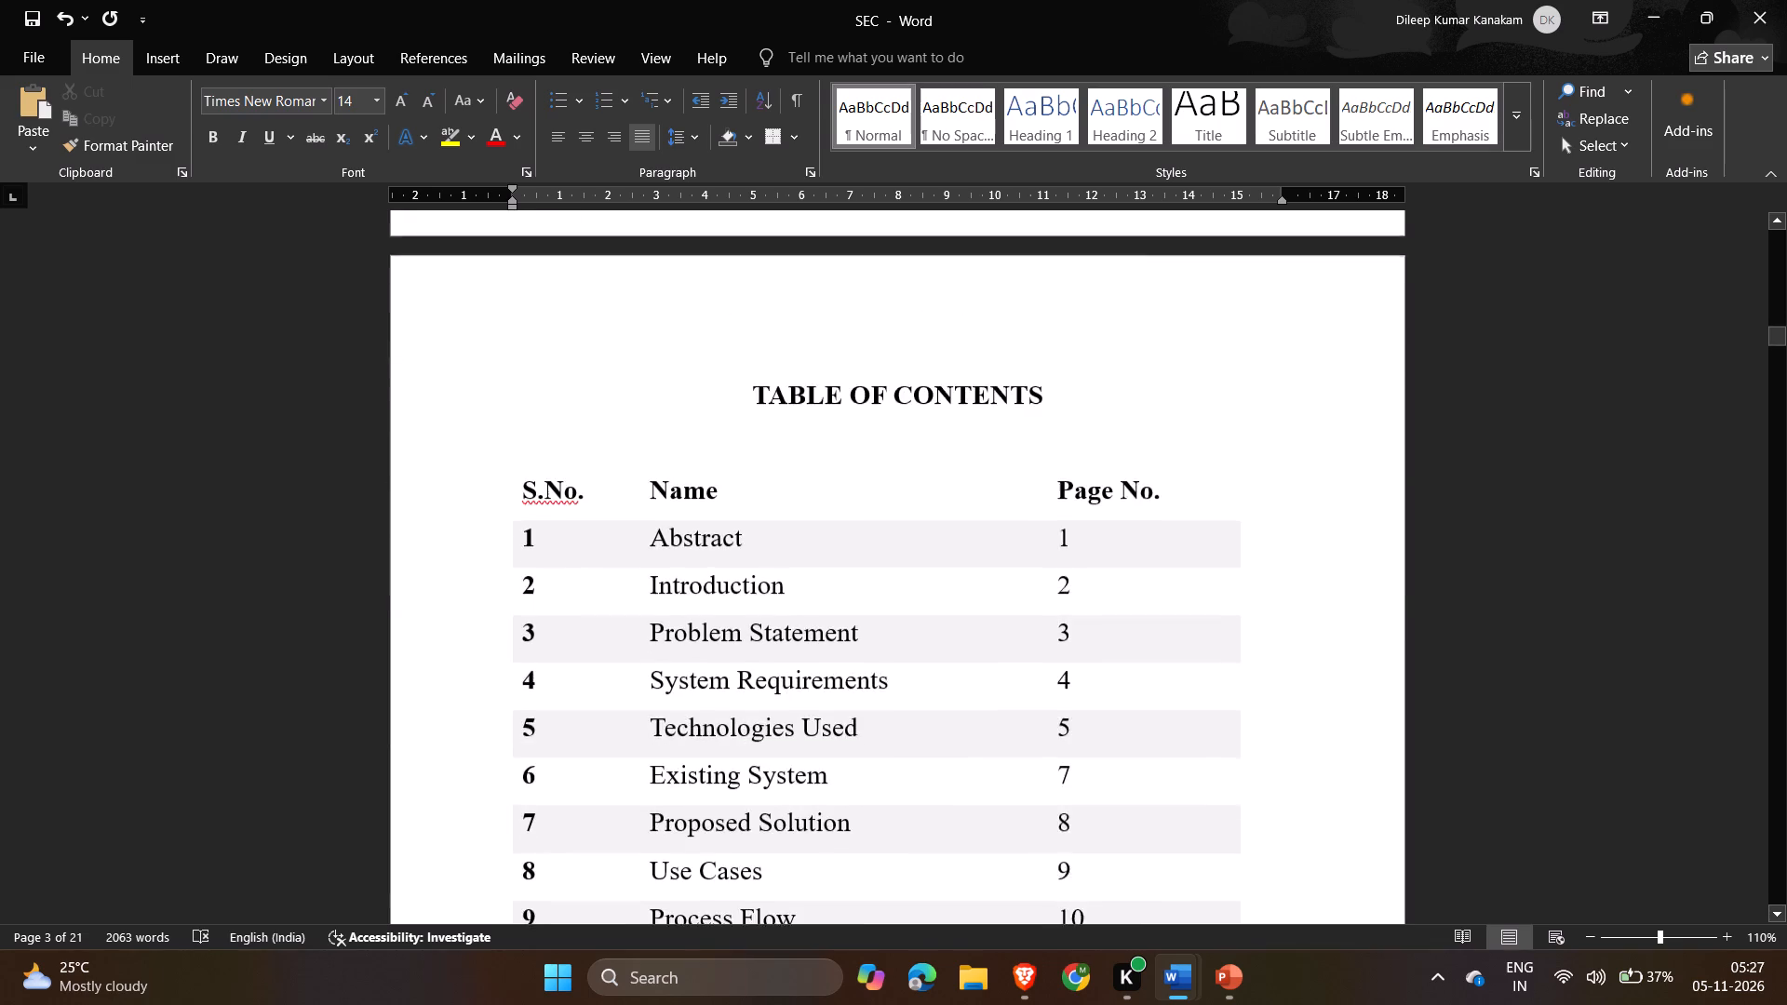
pyautogui.scroll(-4, 756, 807)
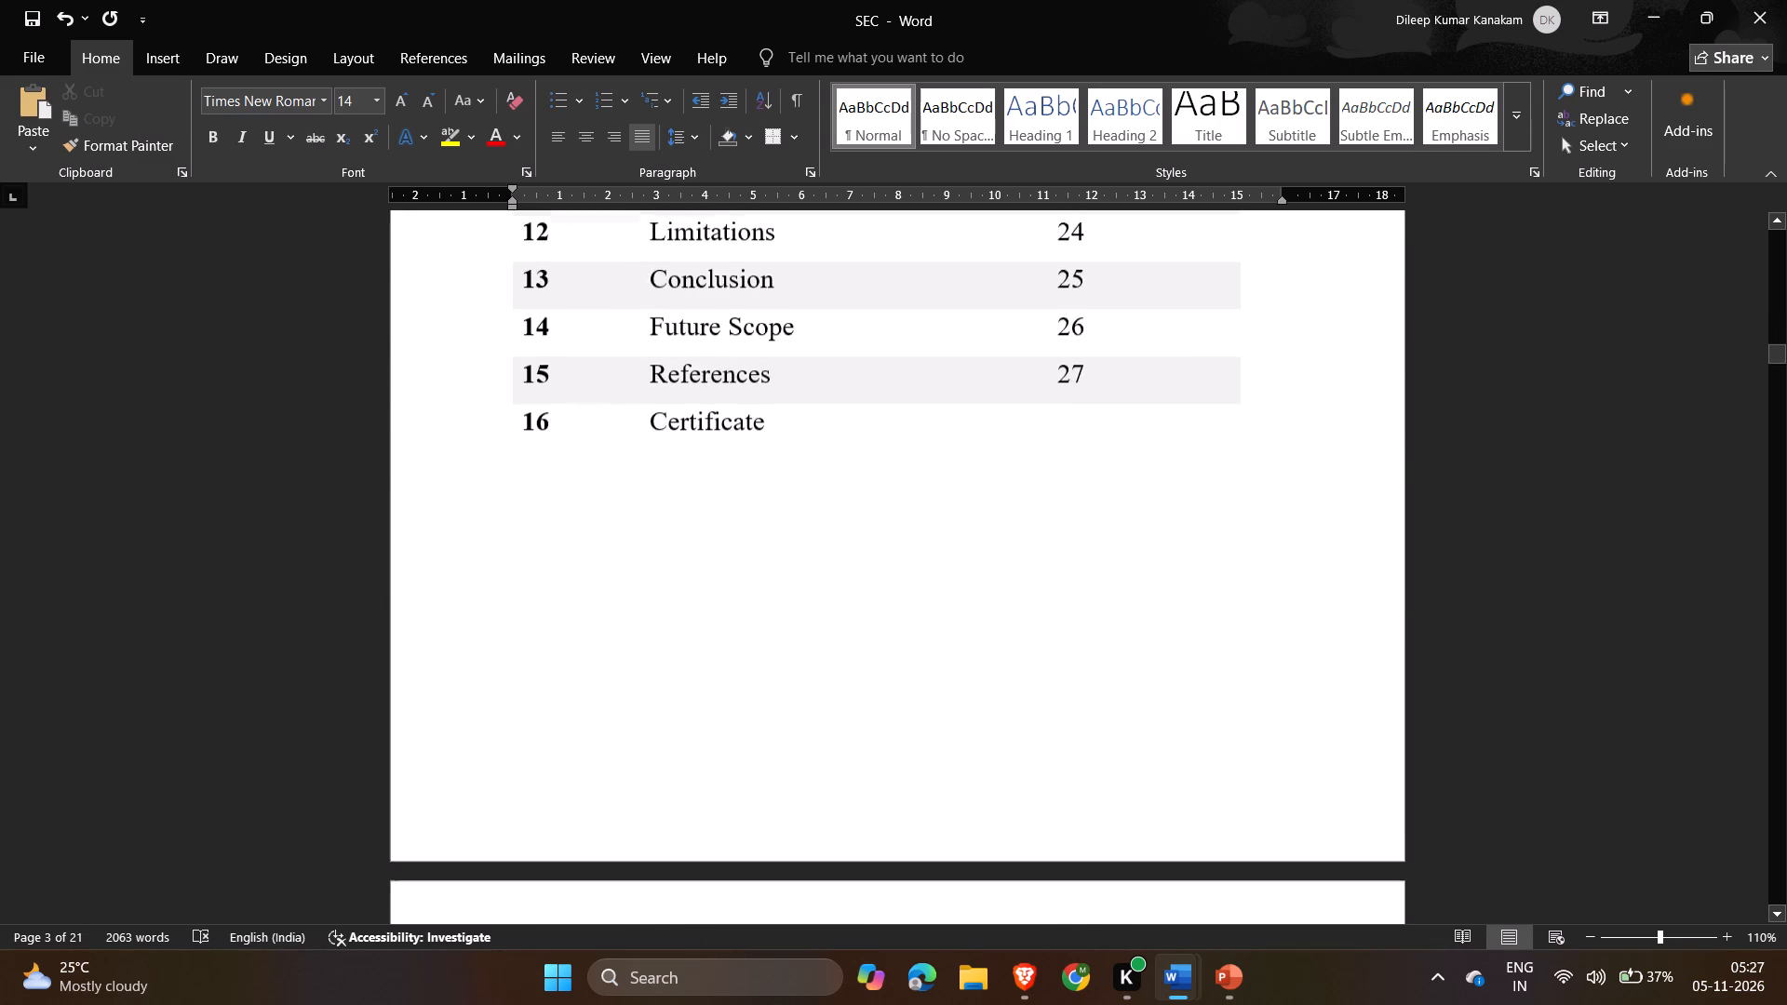
pyautogui.scroll(-4, 756, 807)
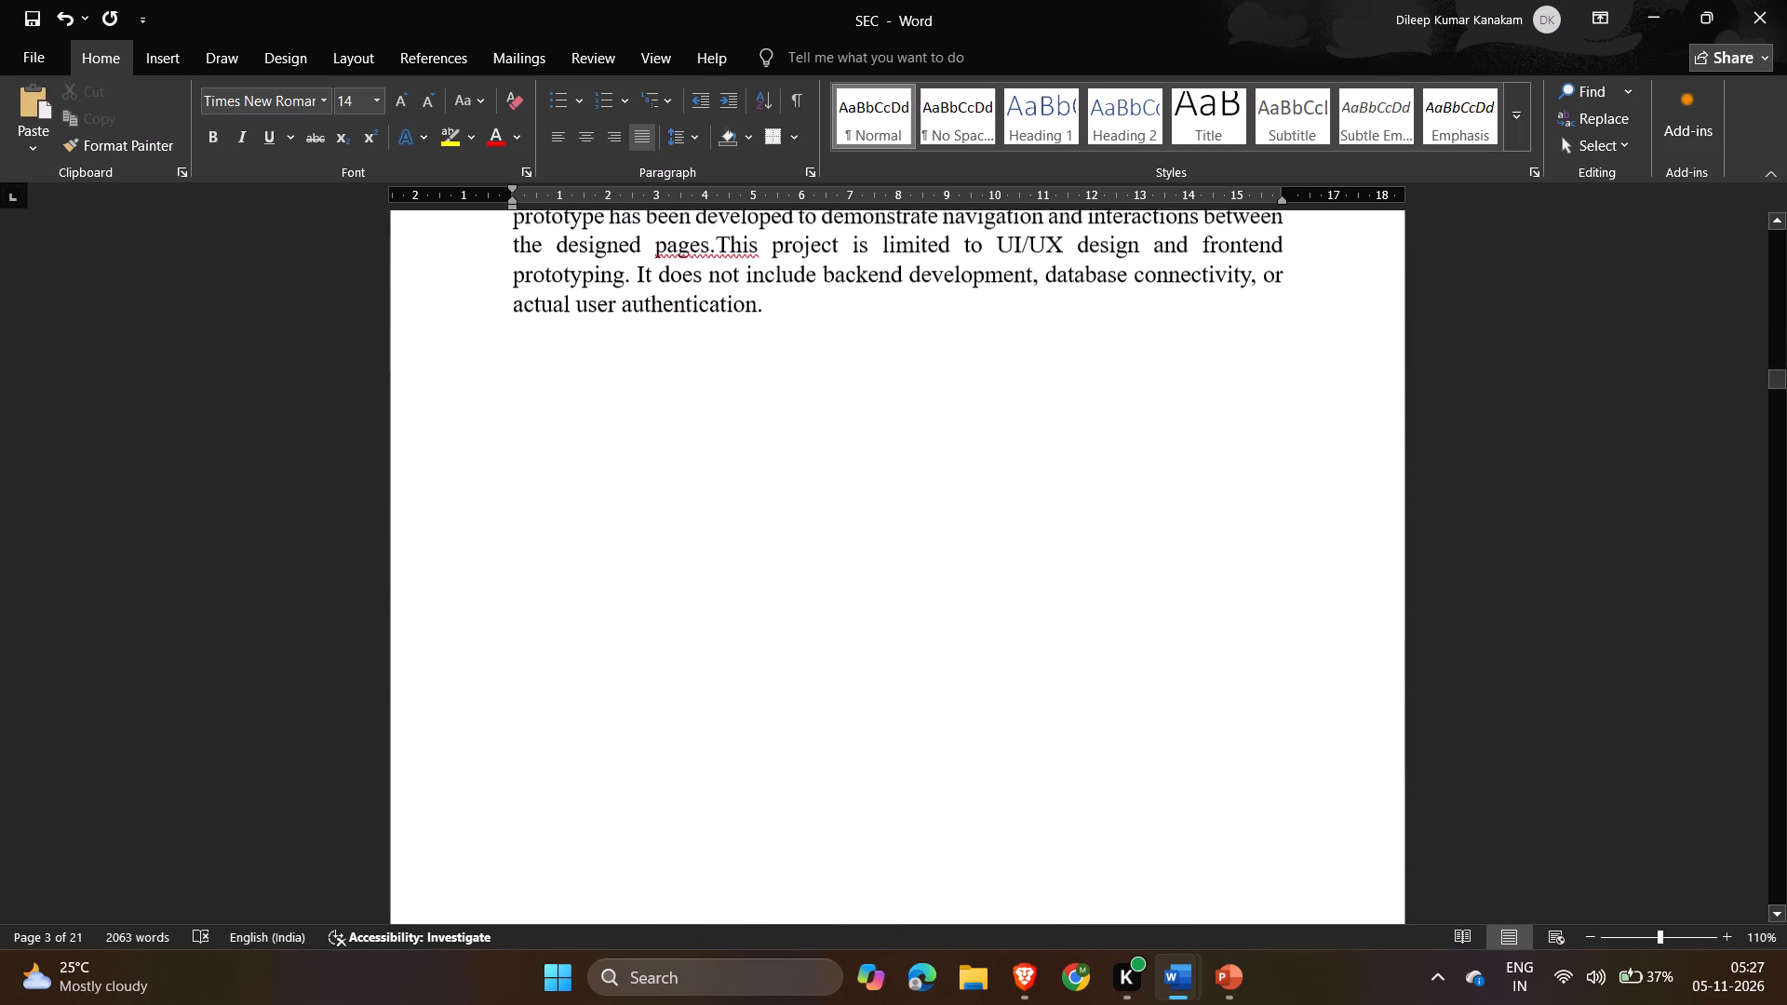
pyautogui.scroll(-5, 756, 807)
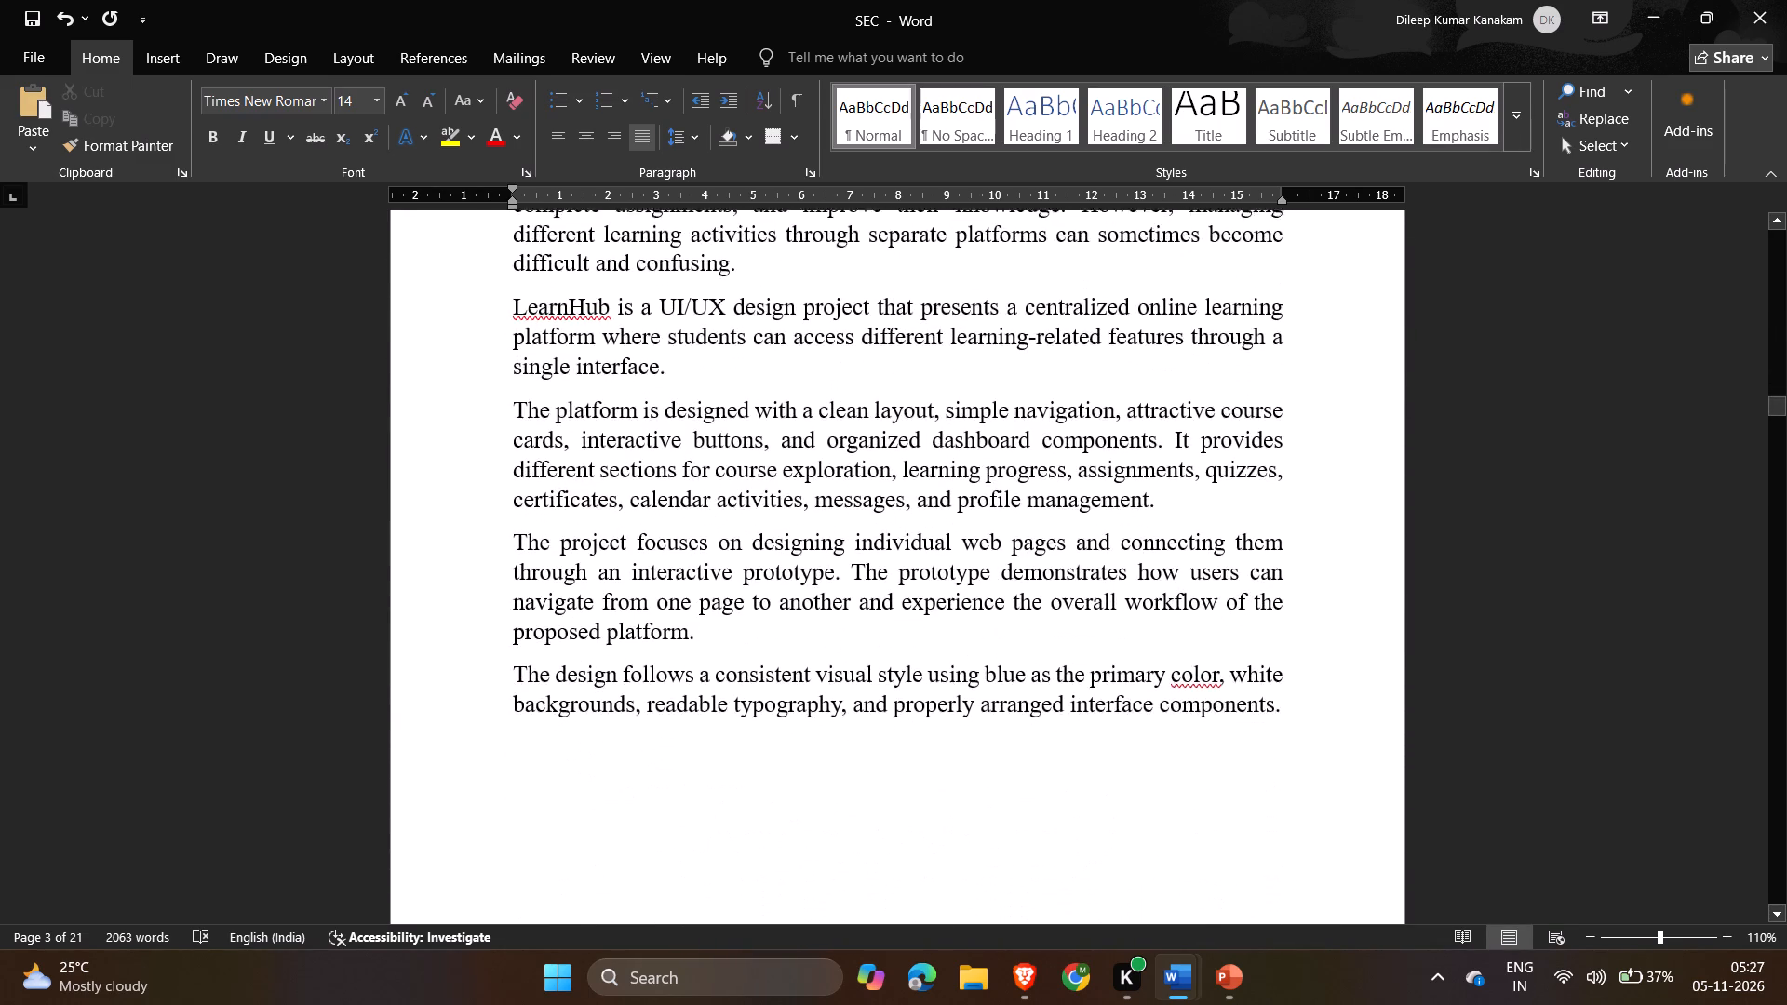
pyautogui.scroll(-6, 756, 807)
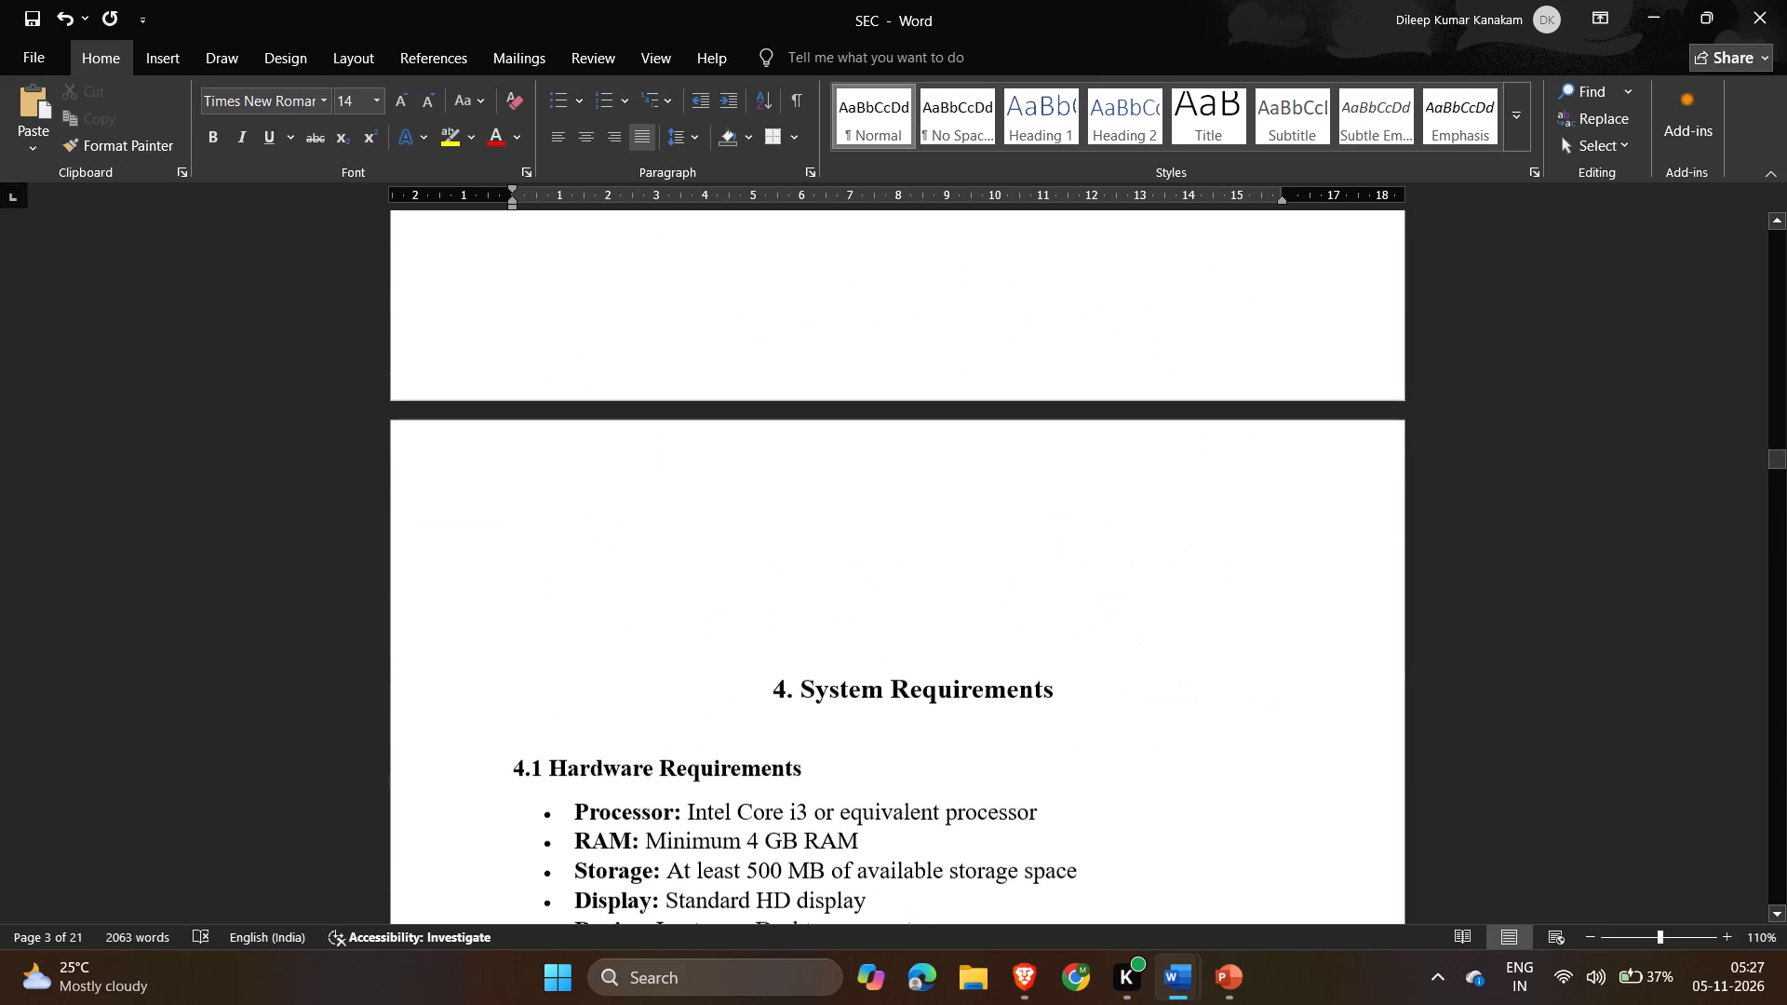
pyautogui.scroll(-2, 756, 807)
pyautogui.scroll(3, 756, 807)
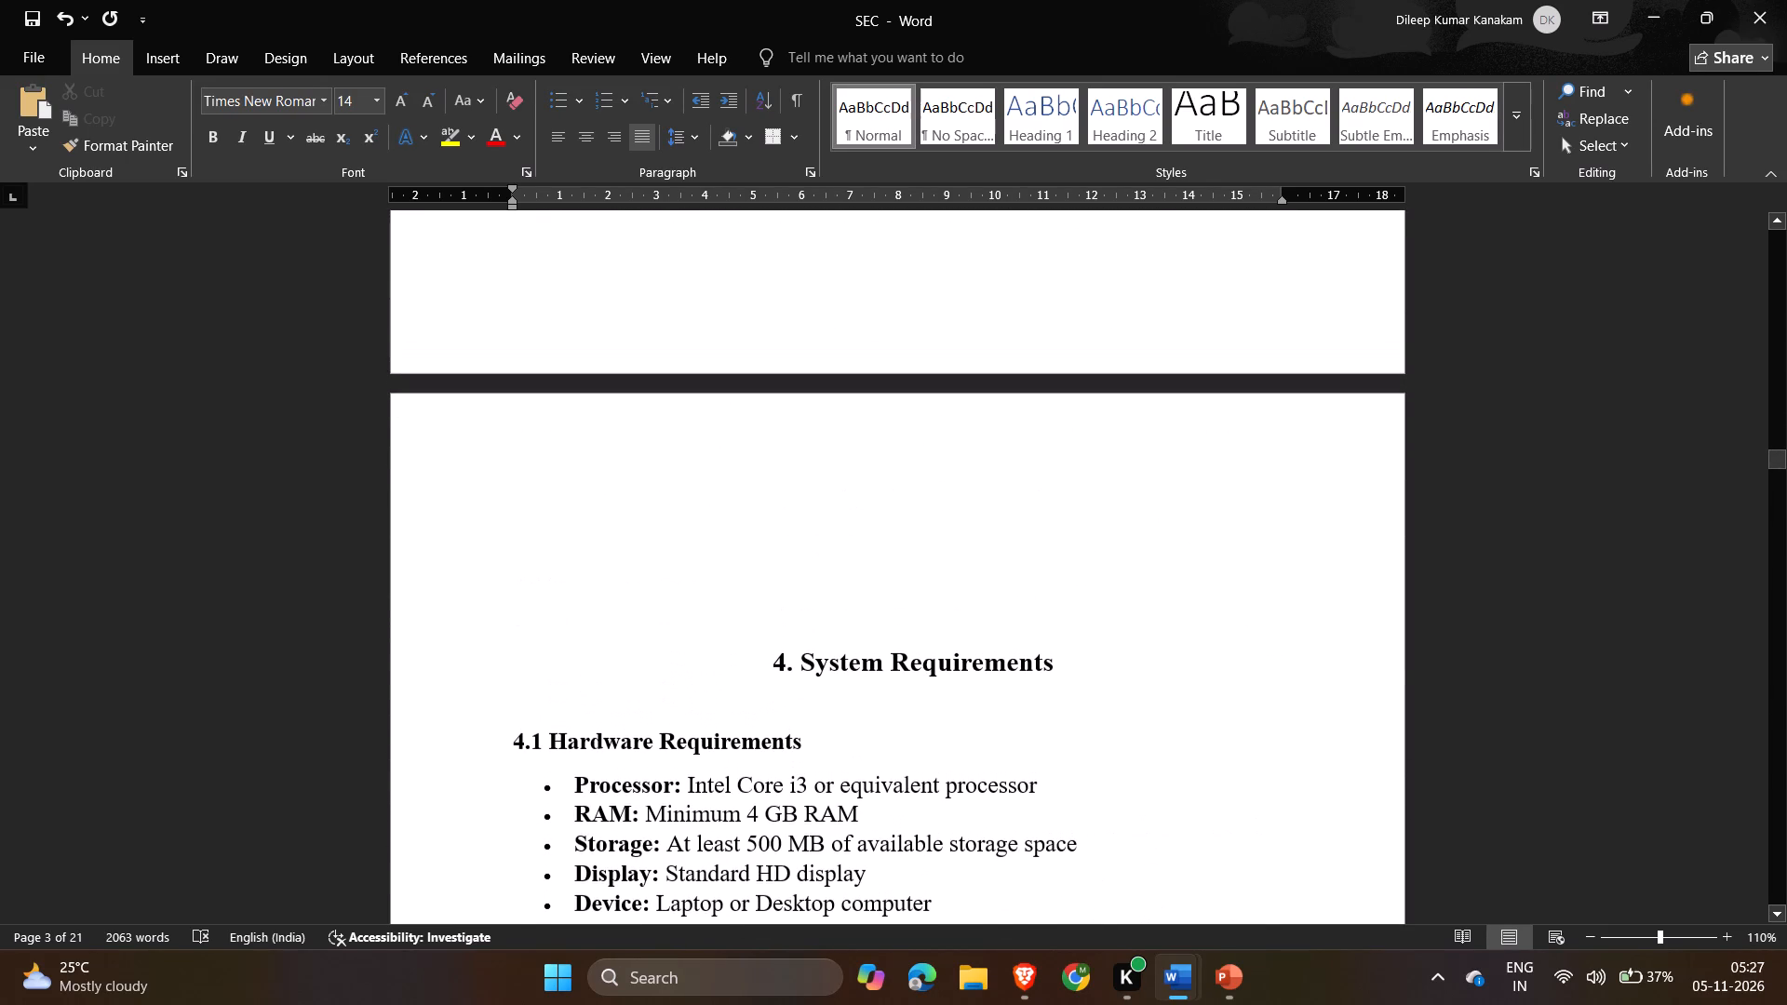
pyautogui.click(867, 472)
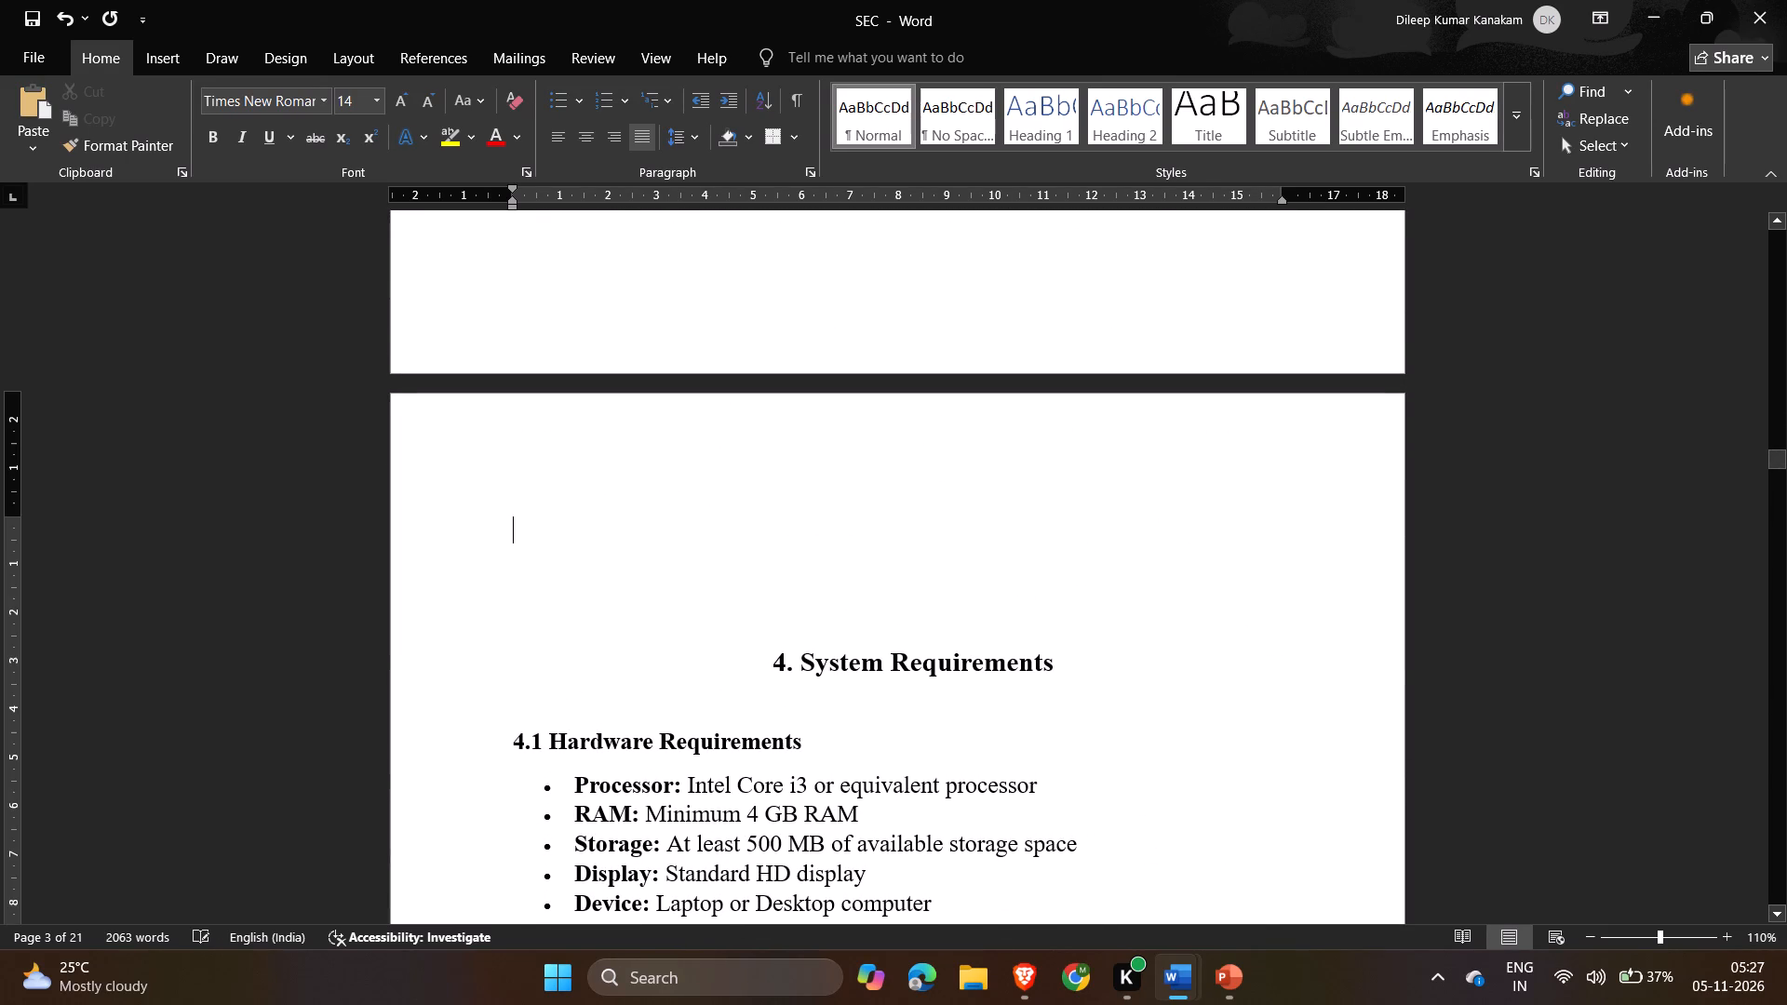
pyautogui.press('Delete')
pyautogui.press('Delete')
pyautogui.press('Delete')
# Insert three blank lines above the "6. Existing System" heading in the SEC document.
pyautogui.scroll(-13, 867, 472)
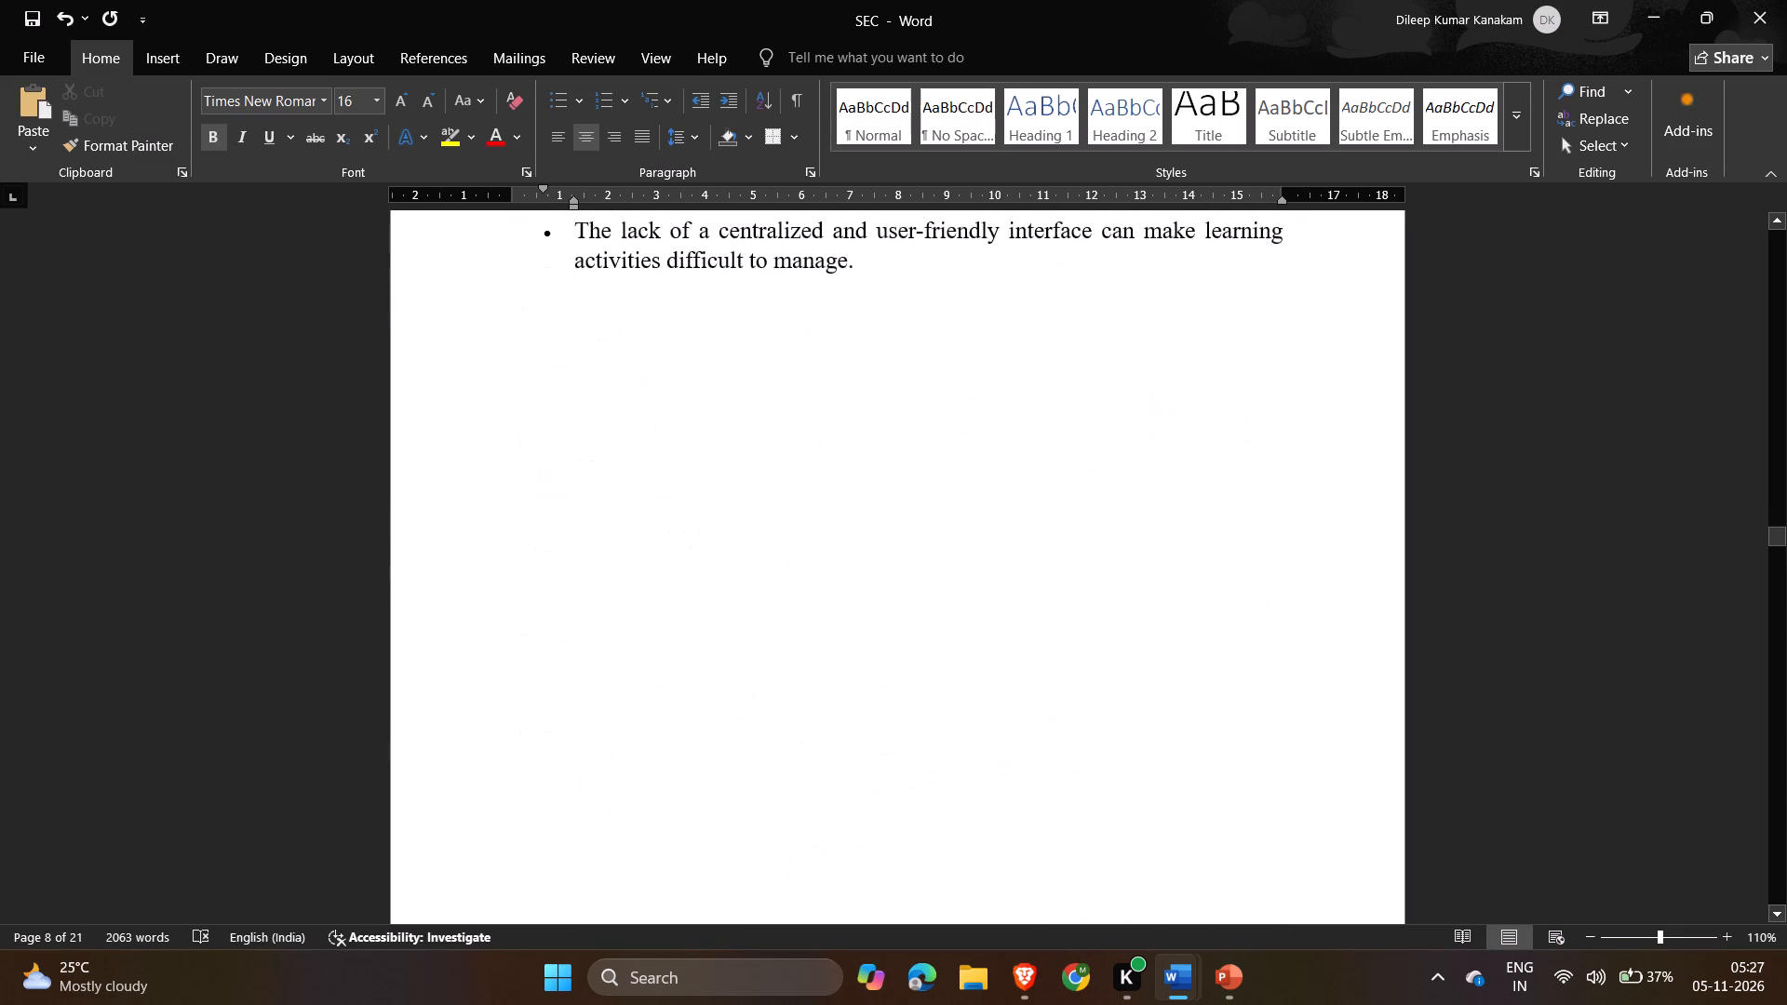
pyautogui.scroll(4, 867, 472)
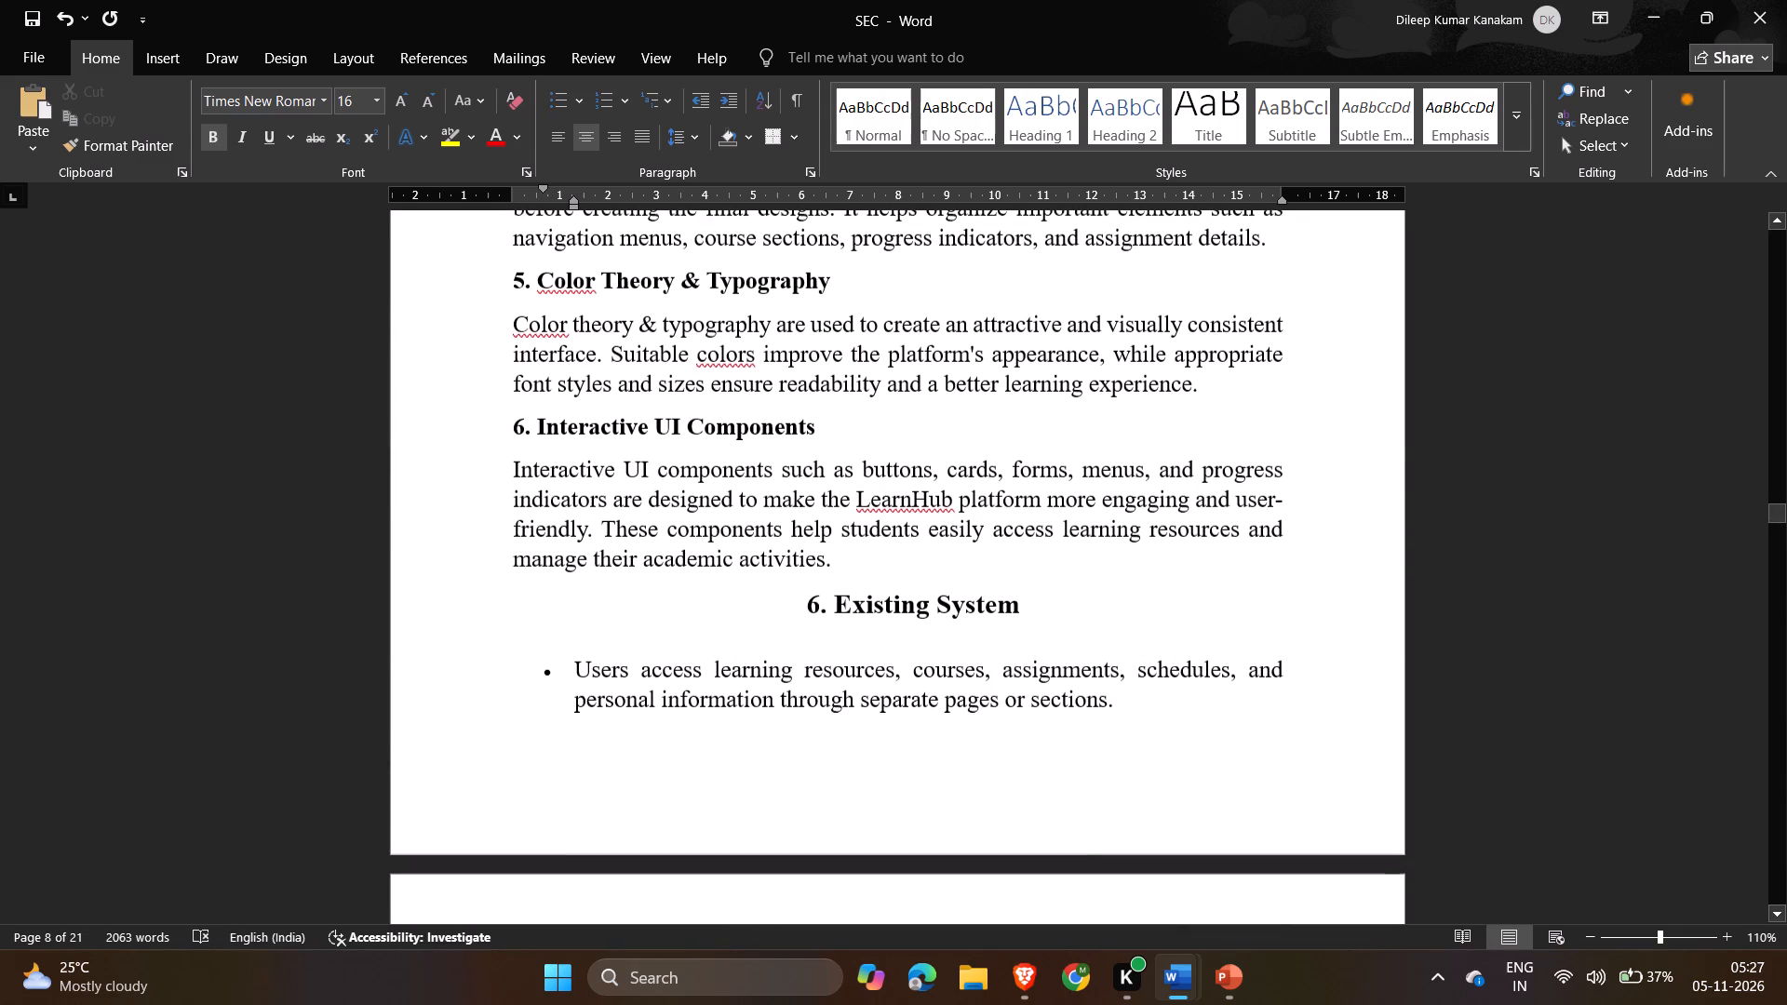
pyautogui.click(871, 574)
pyautogui.press('Return')
pyautogui.press('Return')
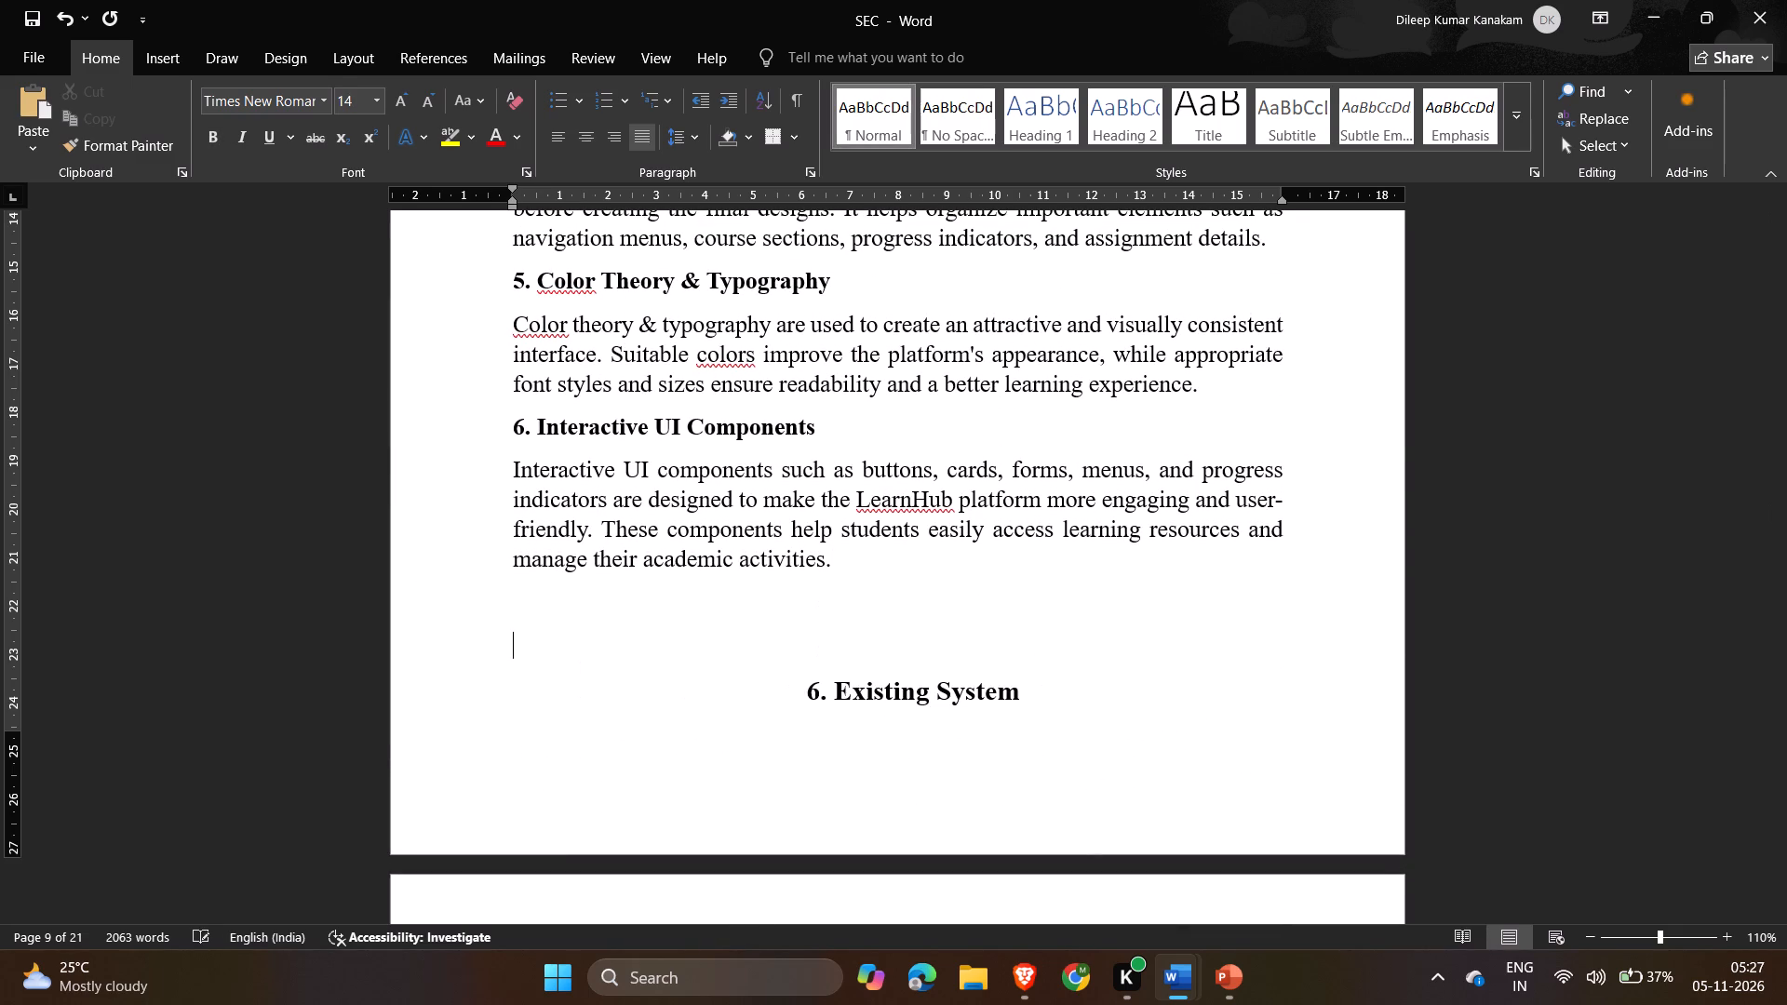
pyautogui.press('Return')
# Check the page starts and content of the SEC sections from "6. Existing System" through "11. Advantages", including the output screenshots.
pyautogui.scroll(-1, 871, 574)
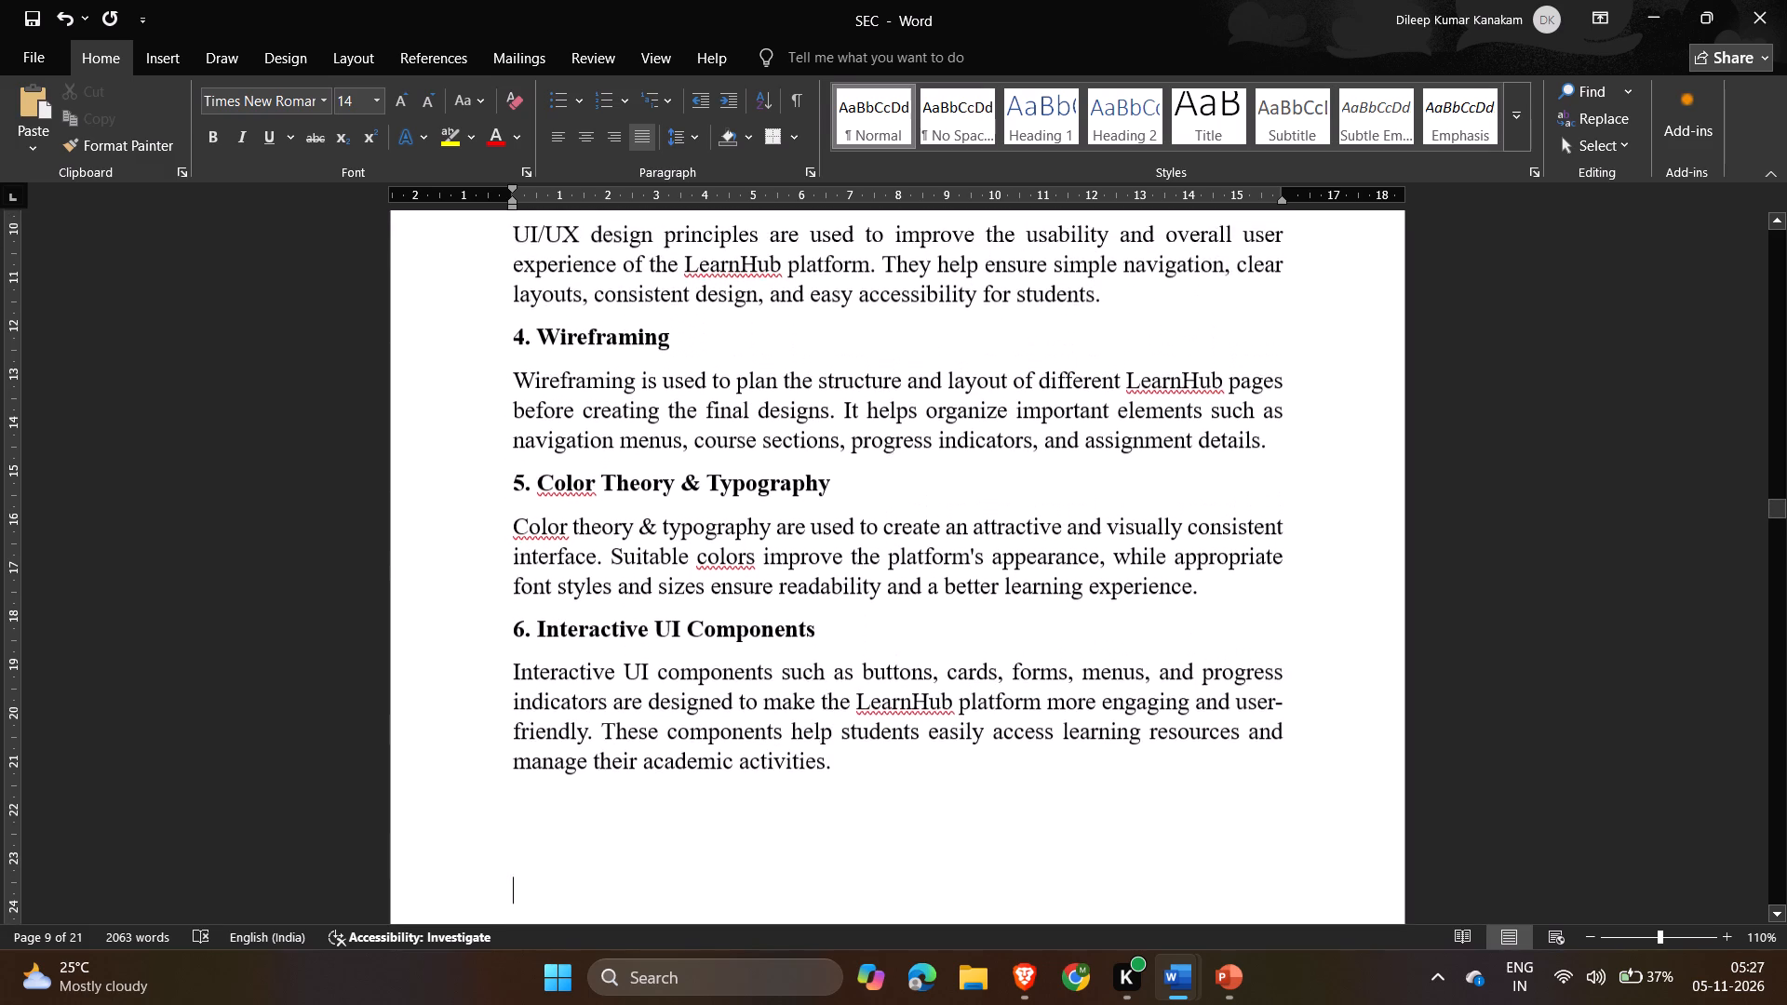
pyautogui.scroll(-4, 871, 574)
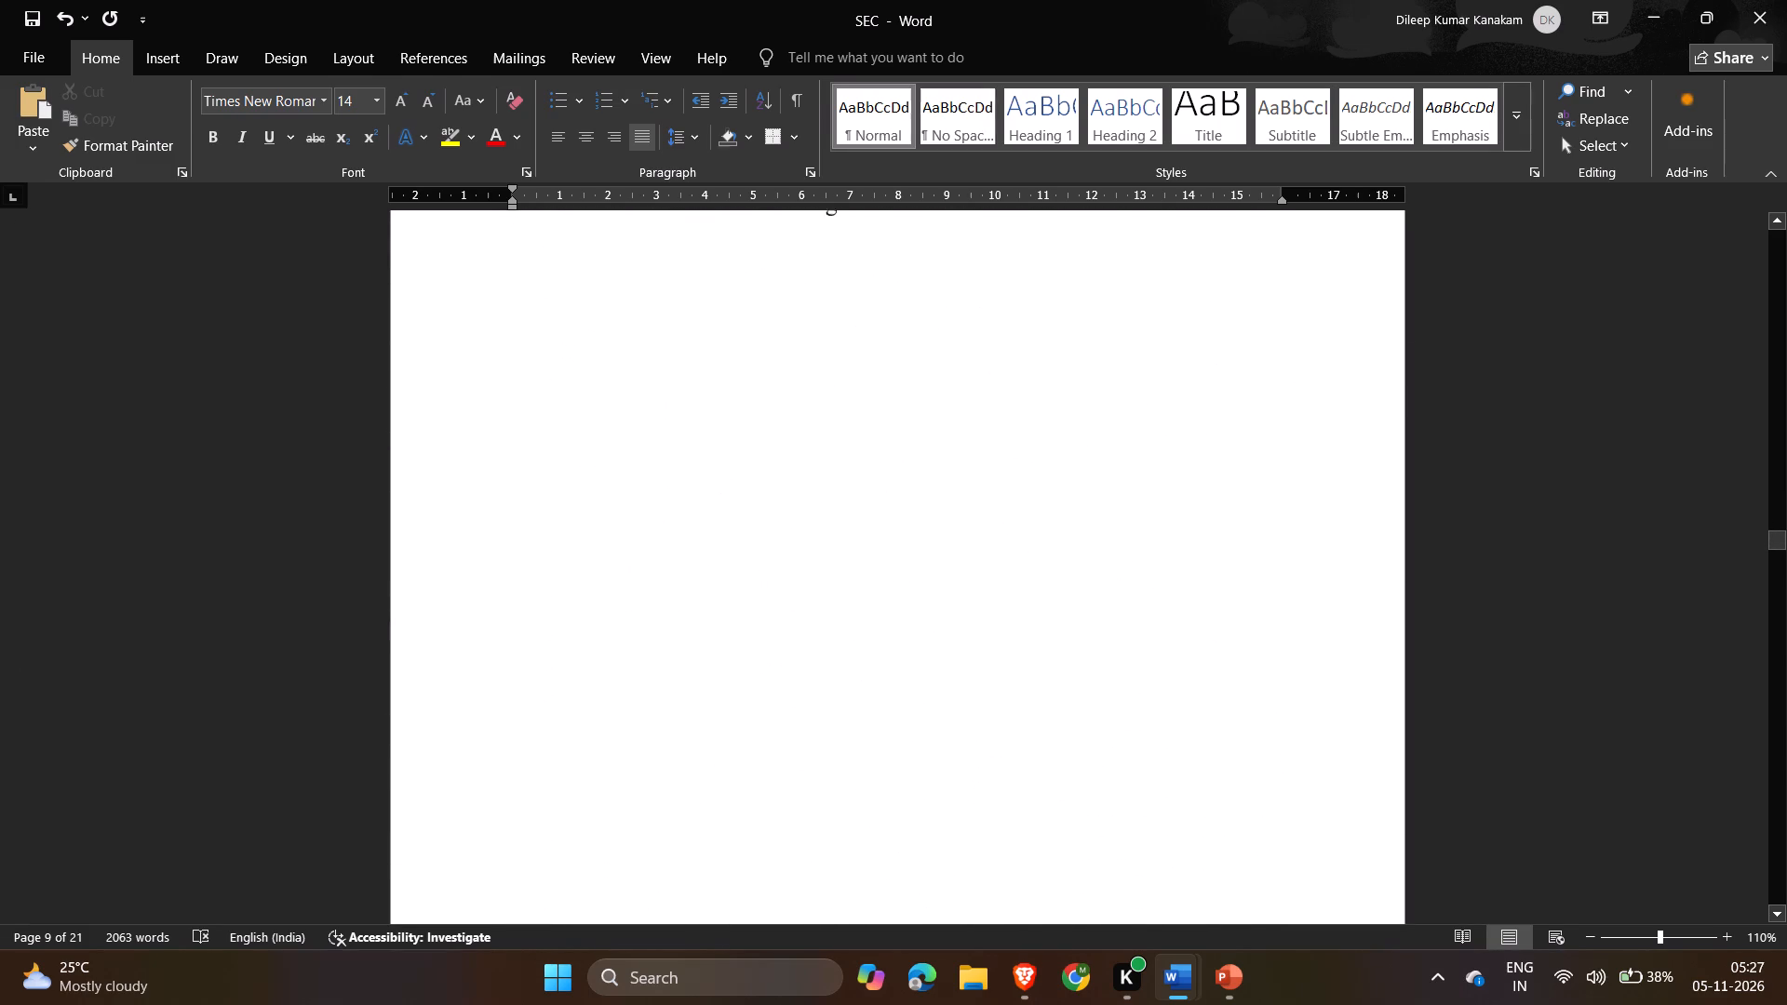
pyautogui.scroll(-3, 871, 574)
pyautogui.scroll(2, 871, 574)
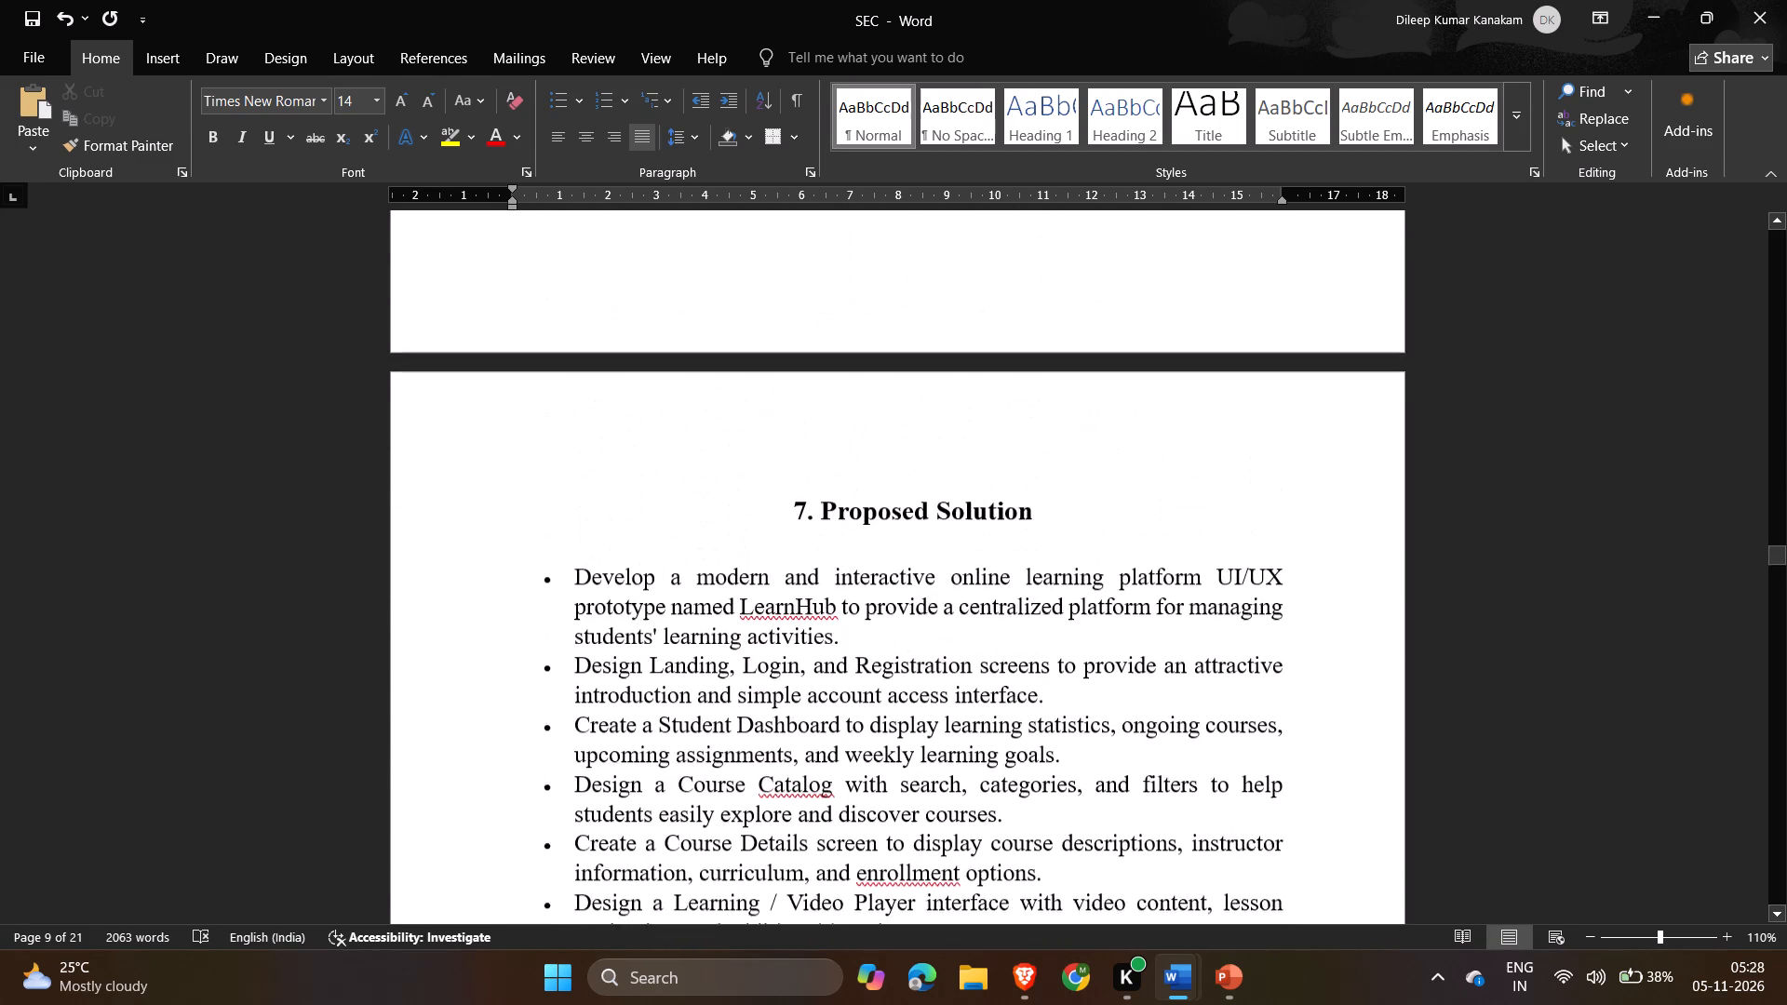
pyautogui.click(1015, 478)
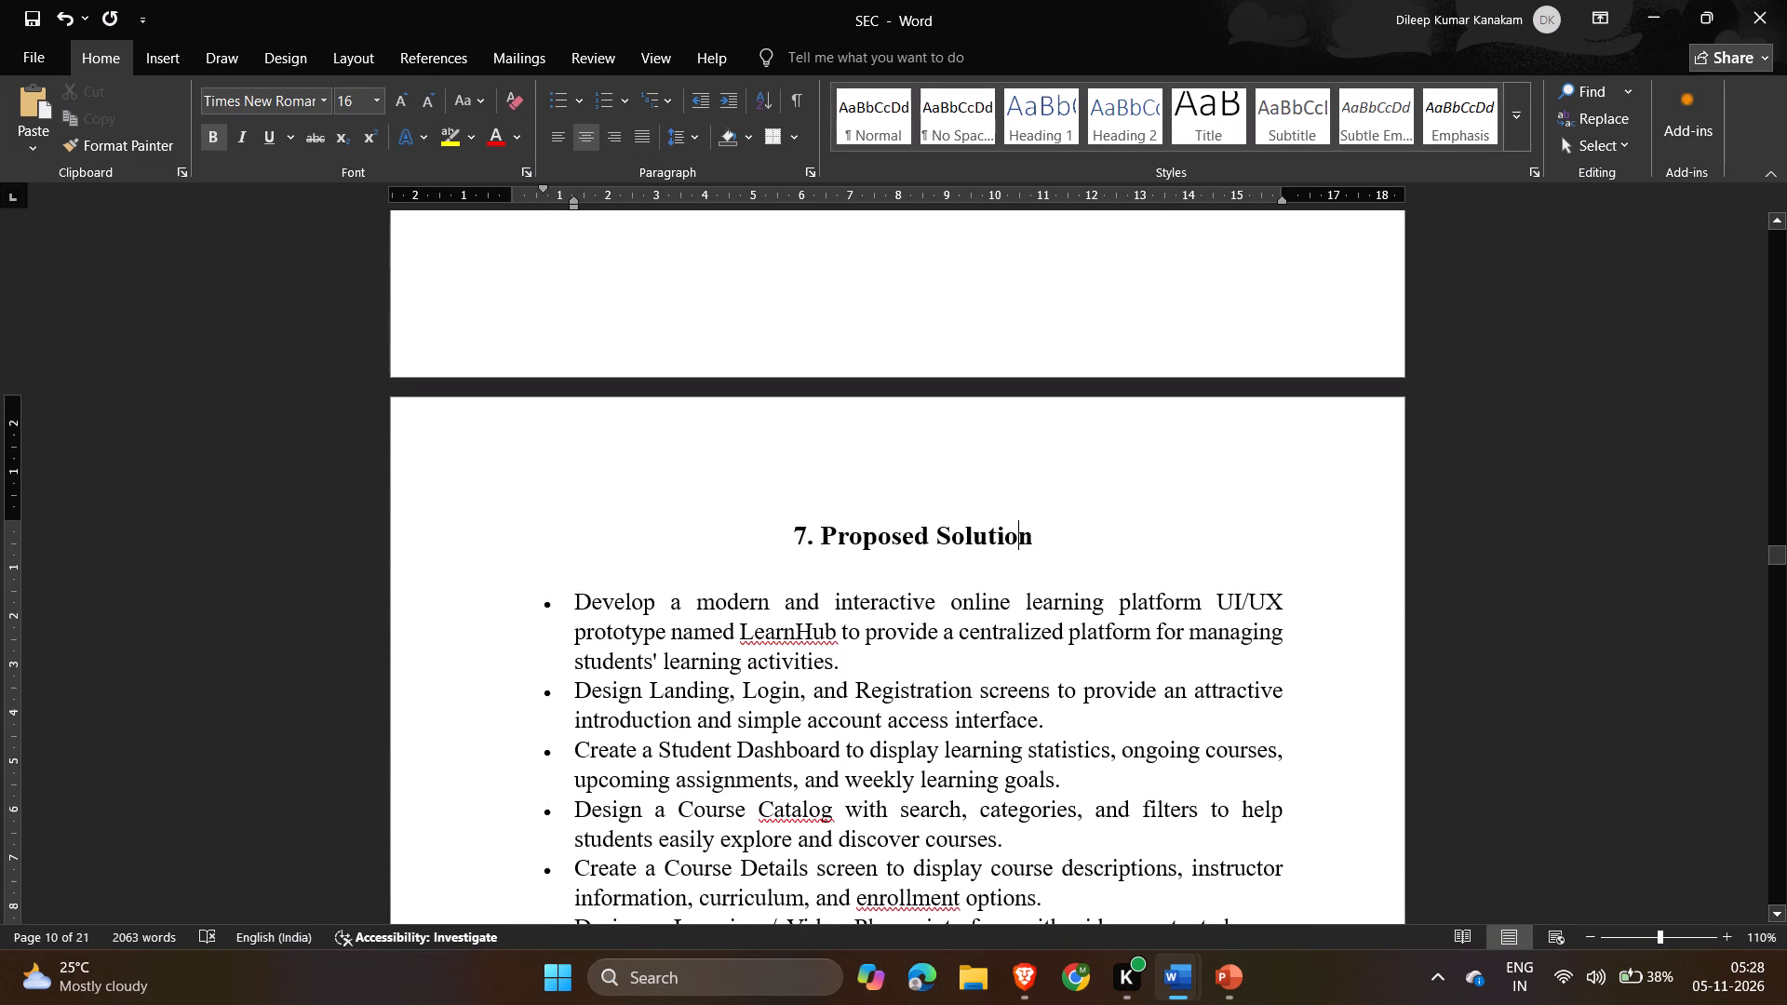
pyautogui.scroll(-5, 1015, 478)
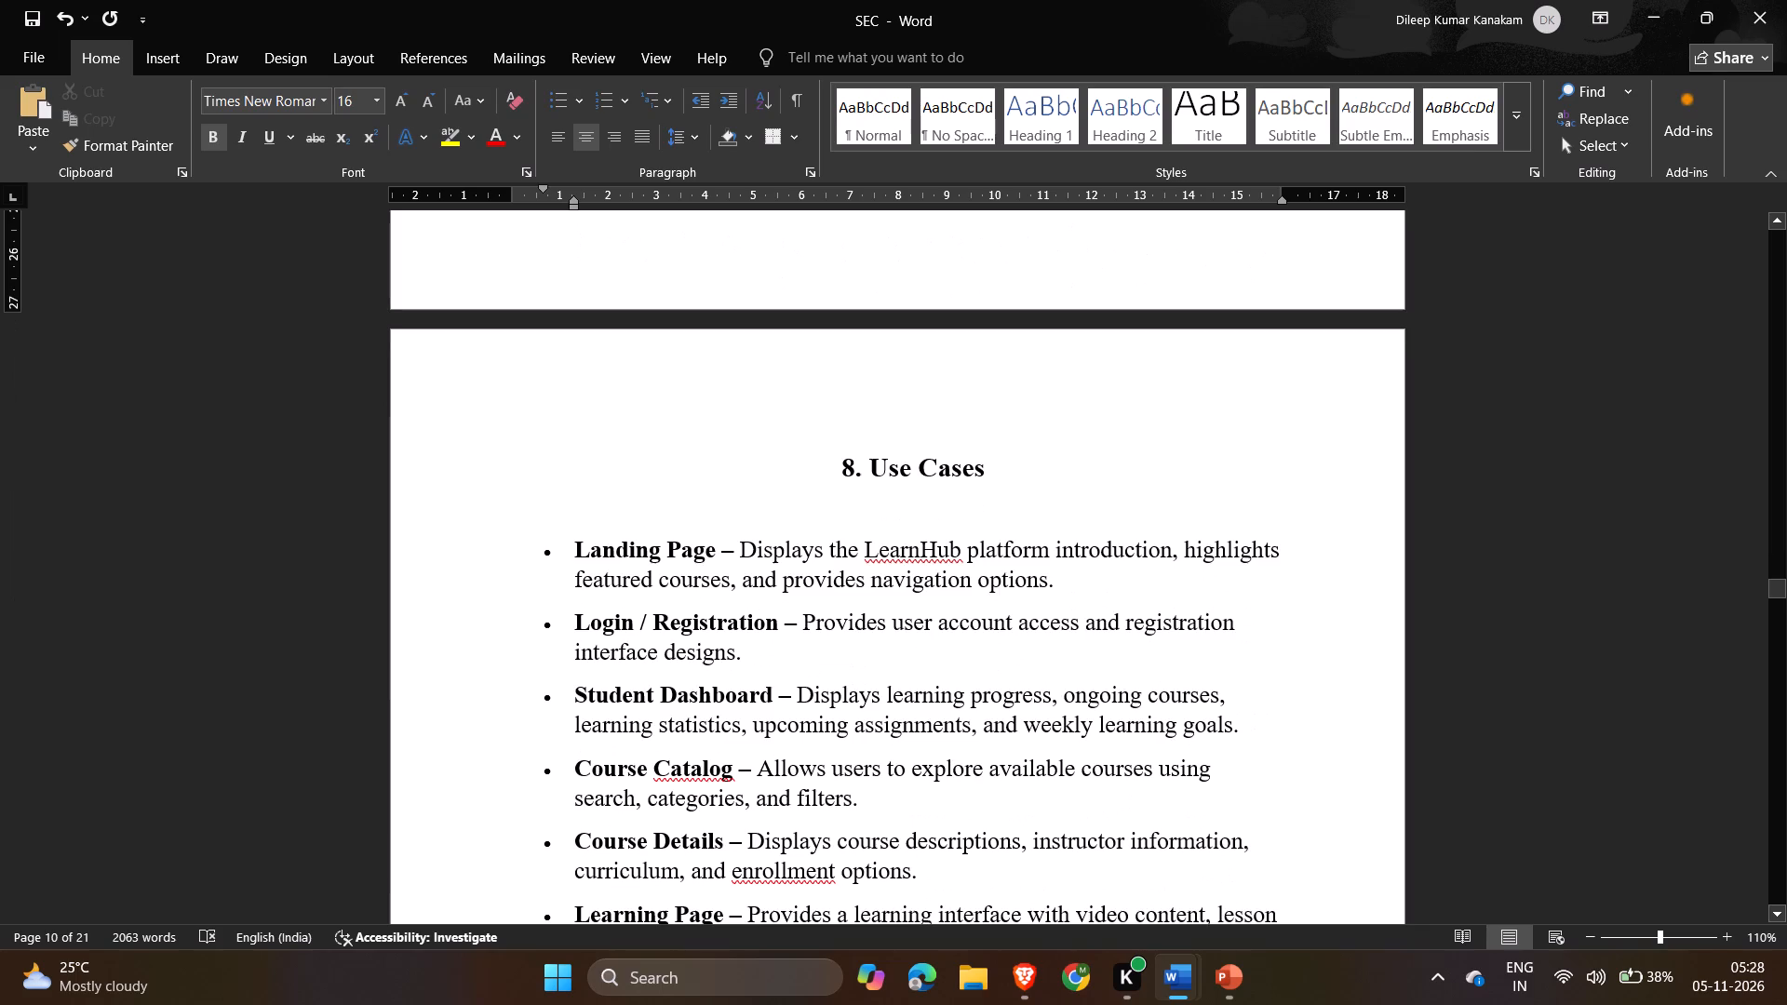
pyautogui.scroll(-7, 900, 448)
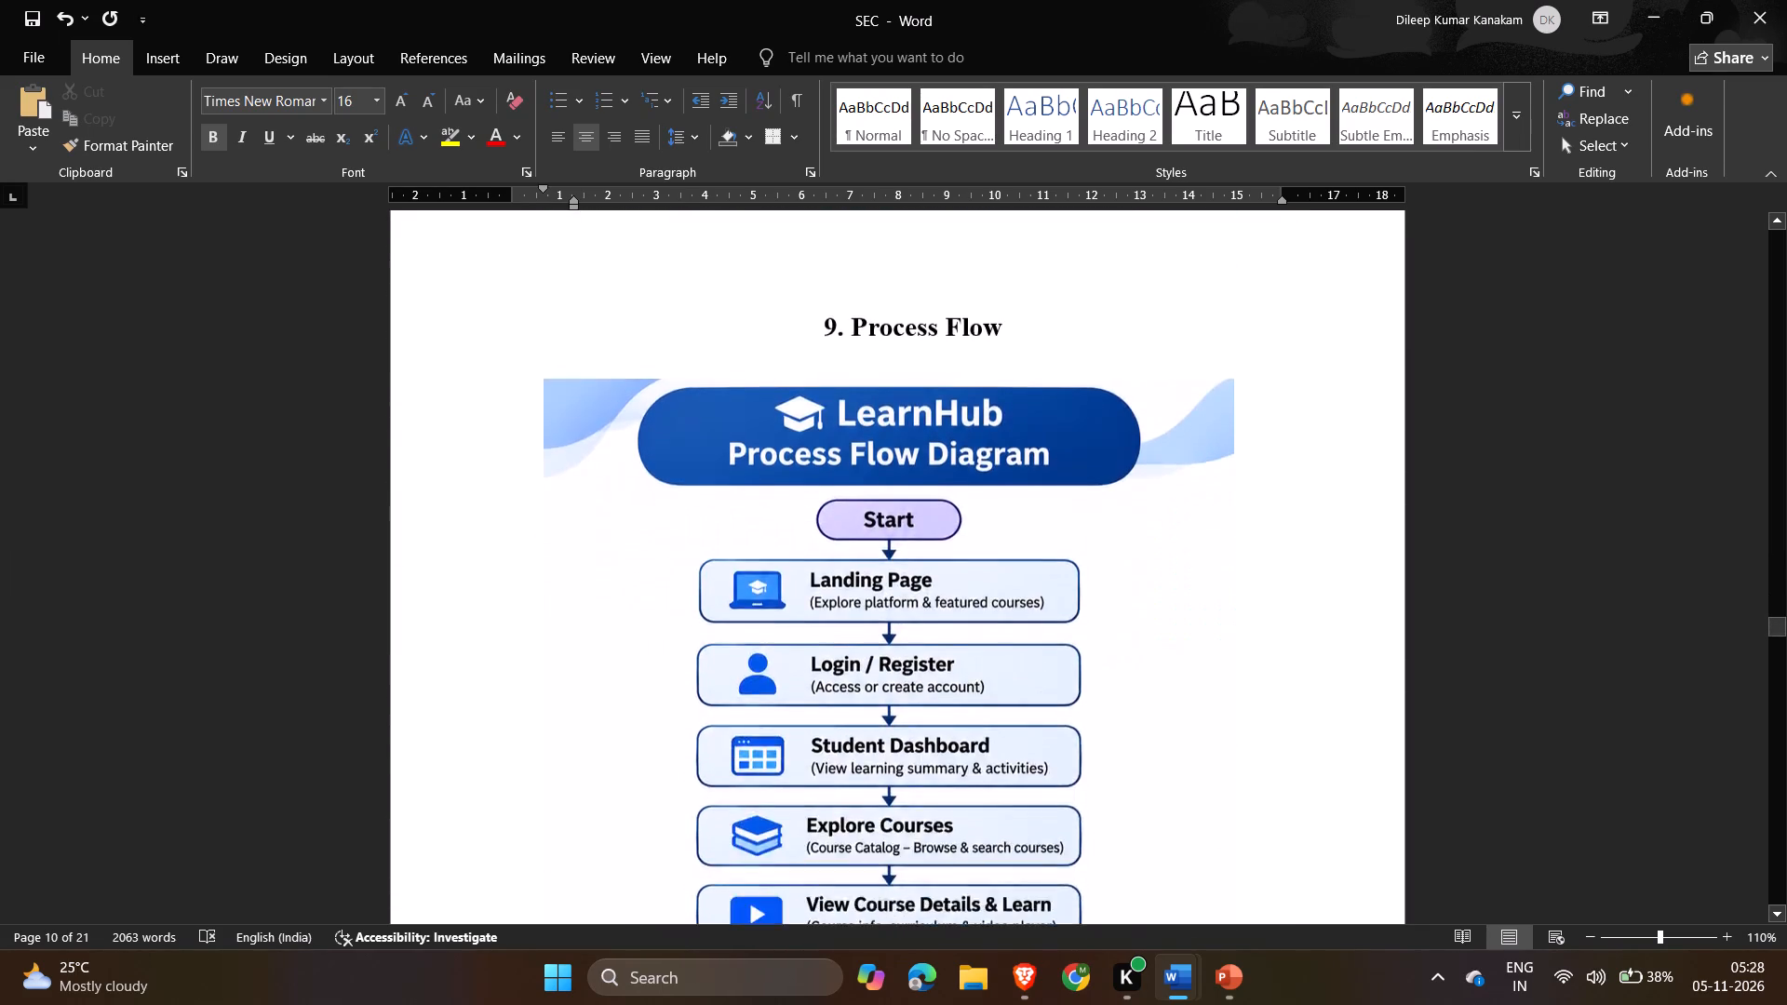
pyautogui.scroll(-7, 900, 448)
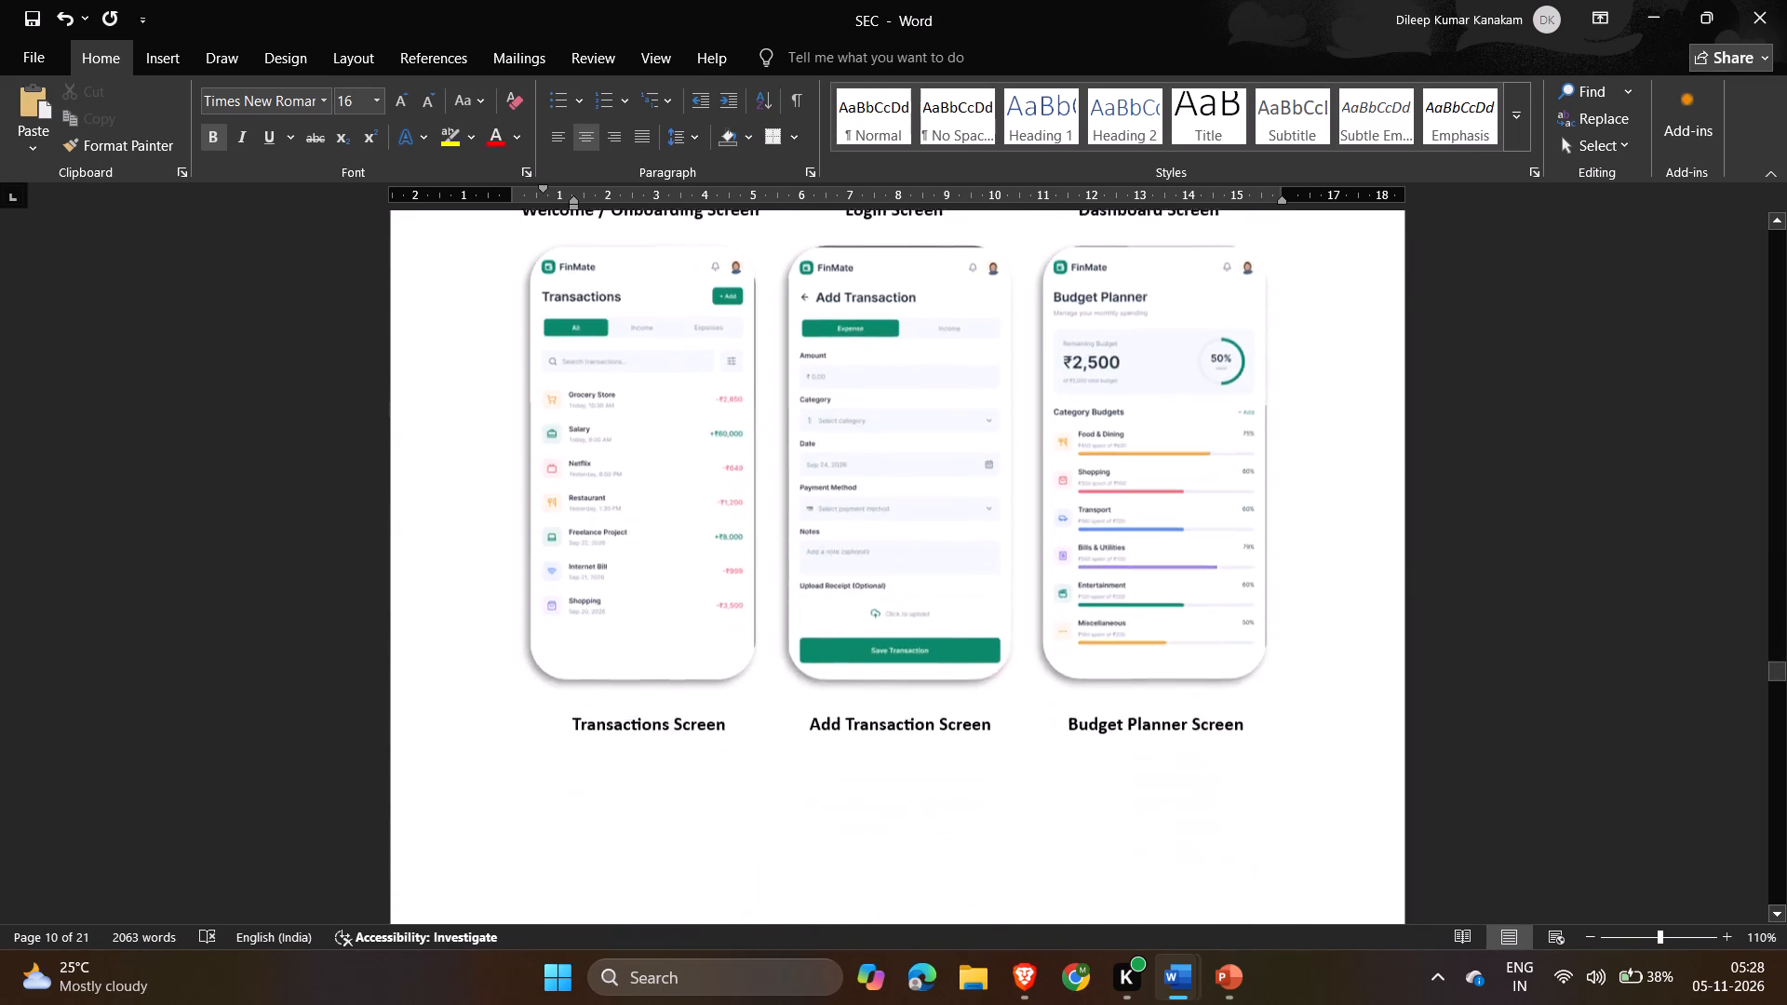
pyautogui.scroll(-4, 900, 448)
pyautogui.scroll(1, 900, 448)
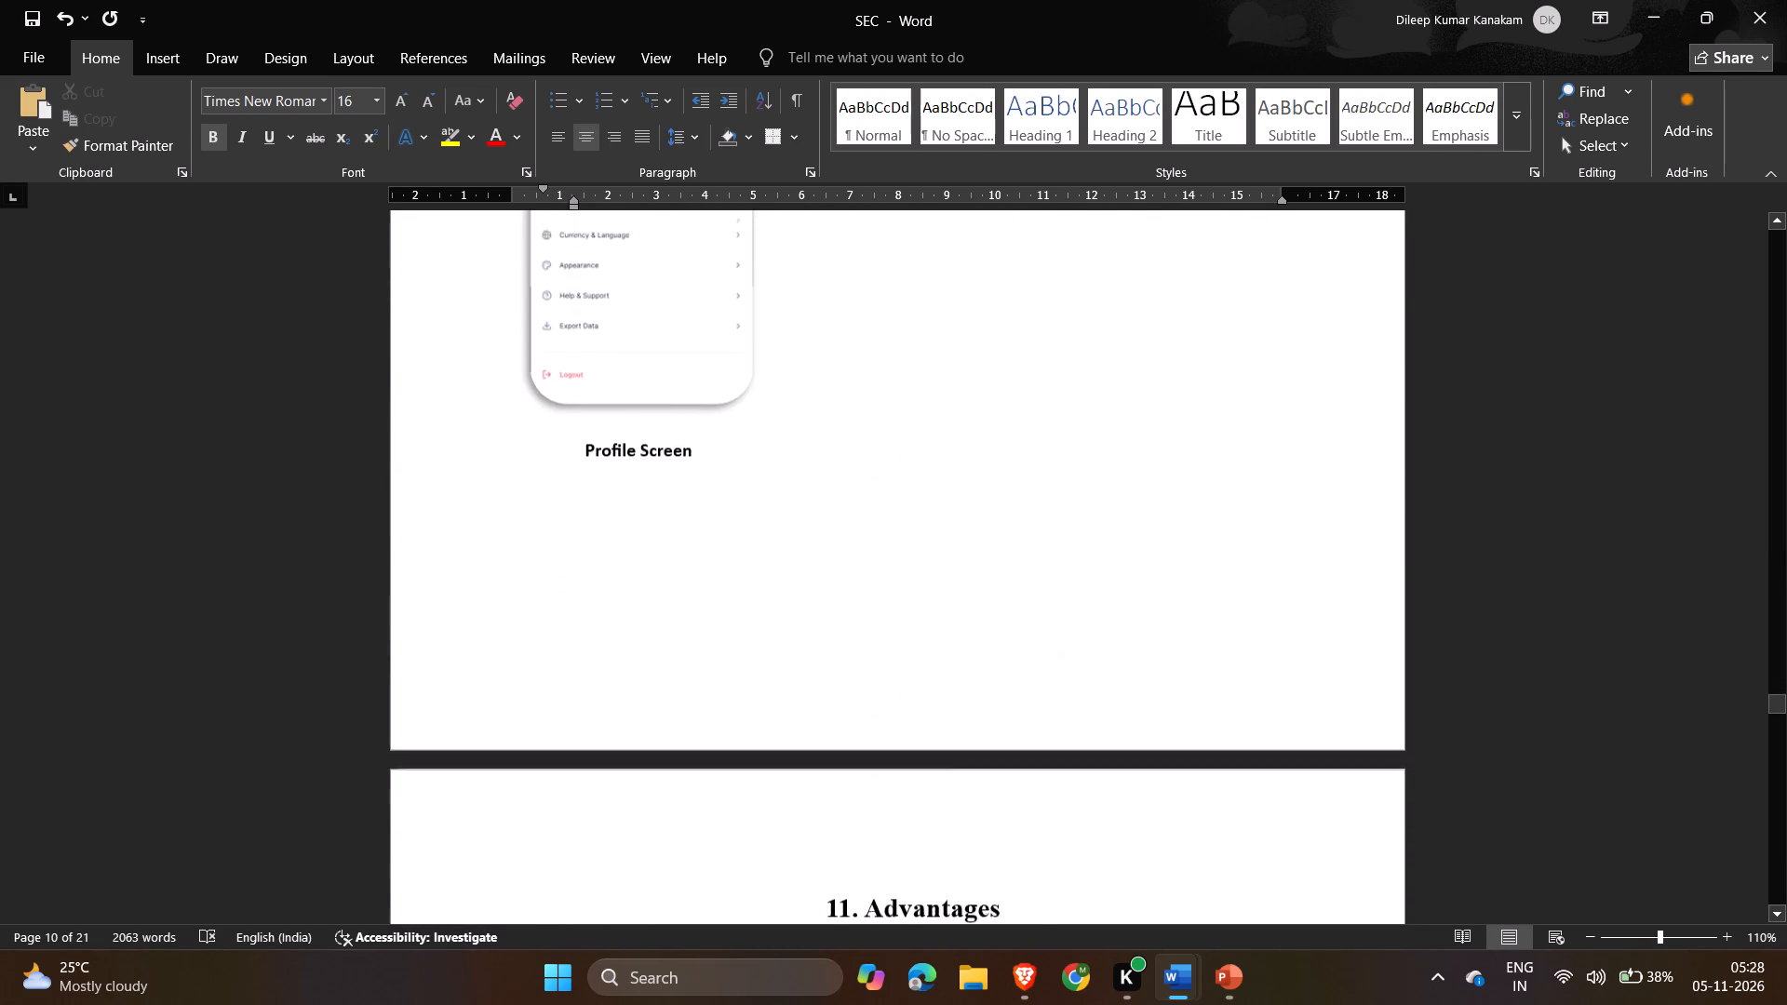
pyautogui.scroll(6, 900, 448)
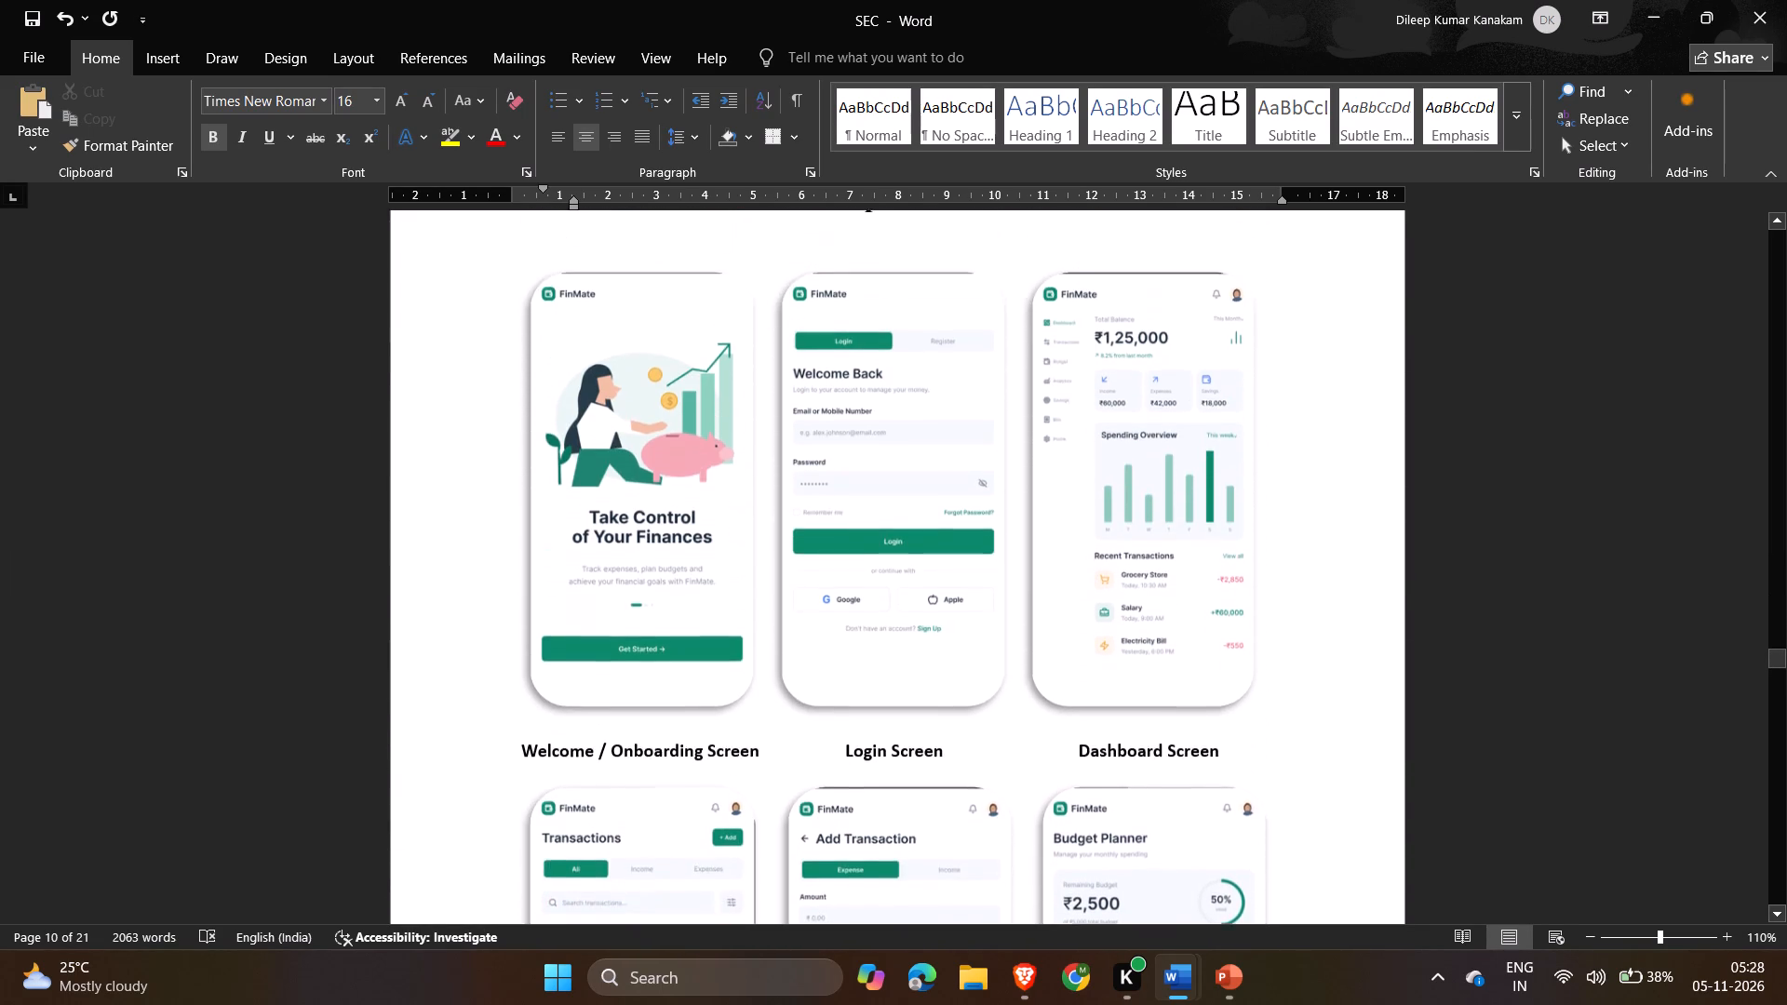
# Switch to the UIUX Design presentation and look back through its slides from the course certificate for the LearnHub screen pictures.
pyautogui.hotkey('alt', 'Tab')
pyautogui.hotkey('alt', 'Tab')
pyautogui.hotkey('alt', 'Tab')
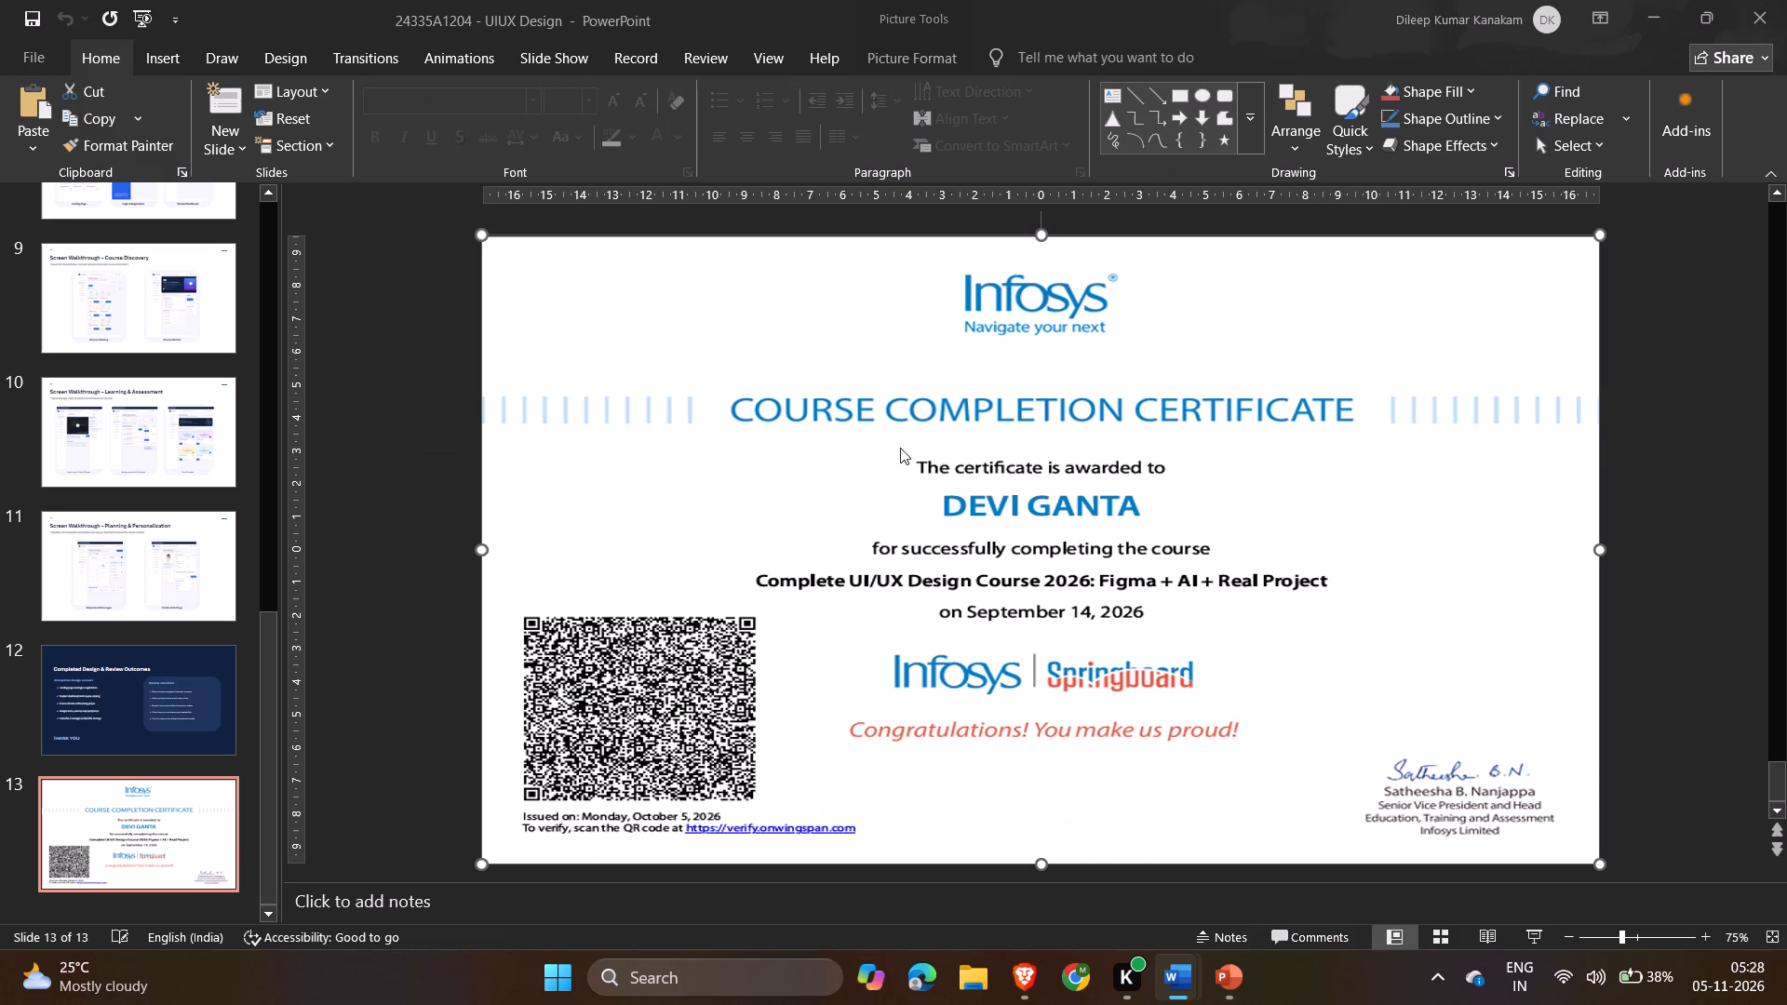
pyautogui.press('Left')
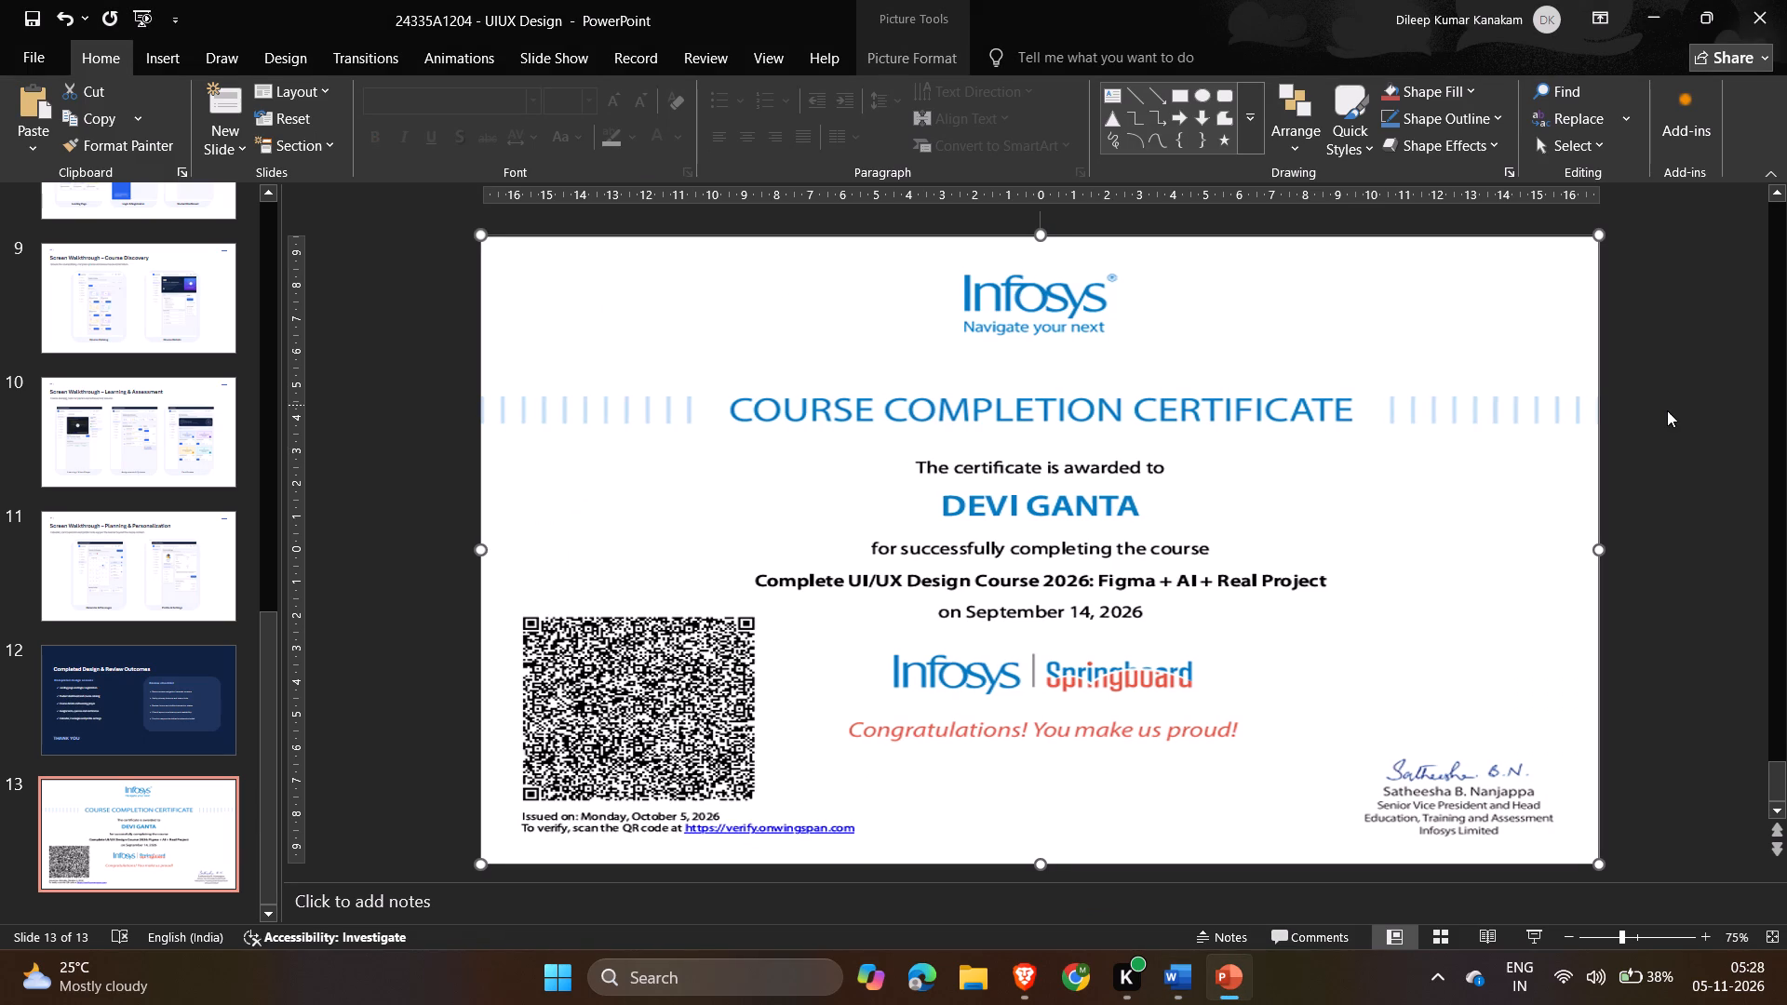
pyautogui.click(1667, 410)
pyautogui.press('Left')
pyautogui.press('Left')
pyautogui.press('Left')
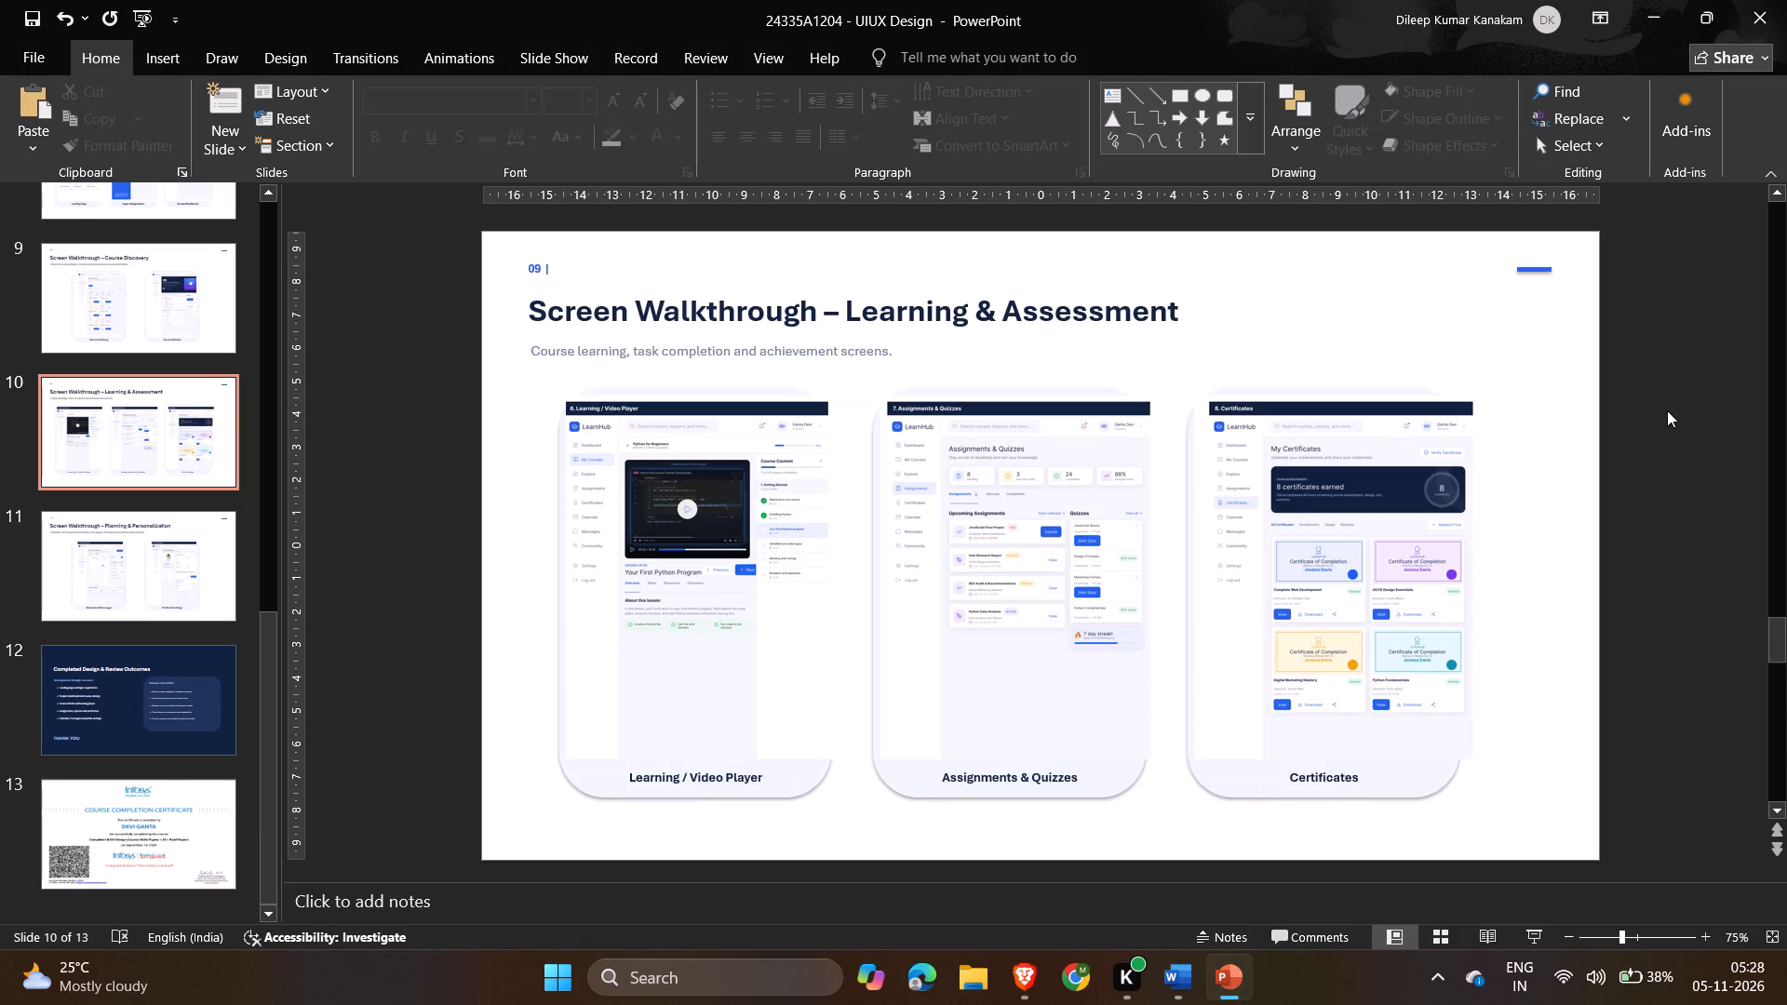
pyautogui.press('Left')
pyautogui.press('Left')
pyautogui.press('Left')
pyautogui.press('Right')
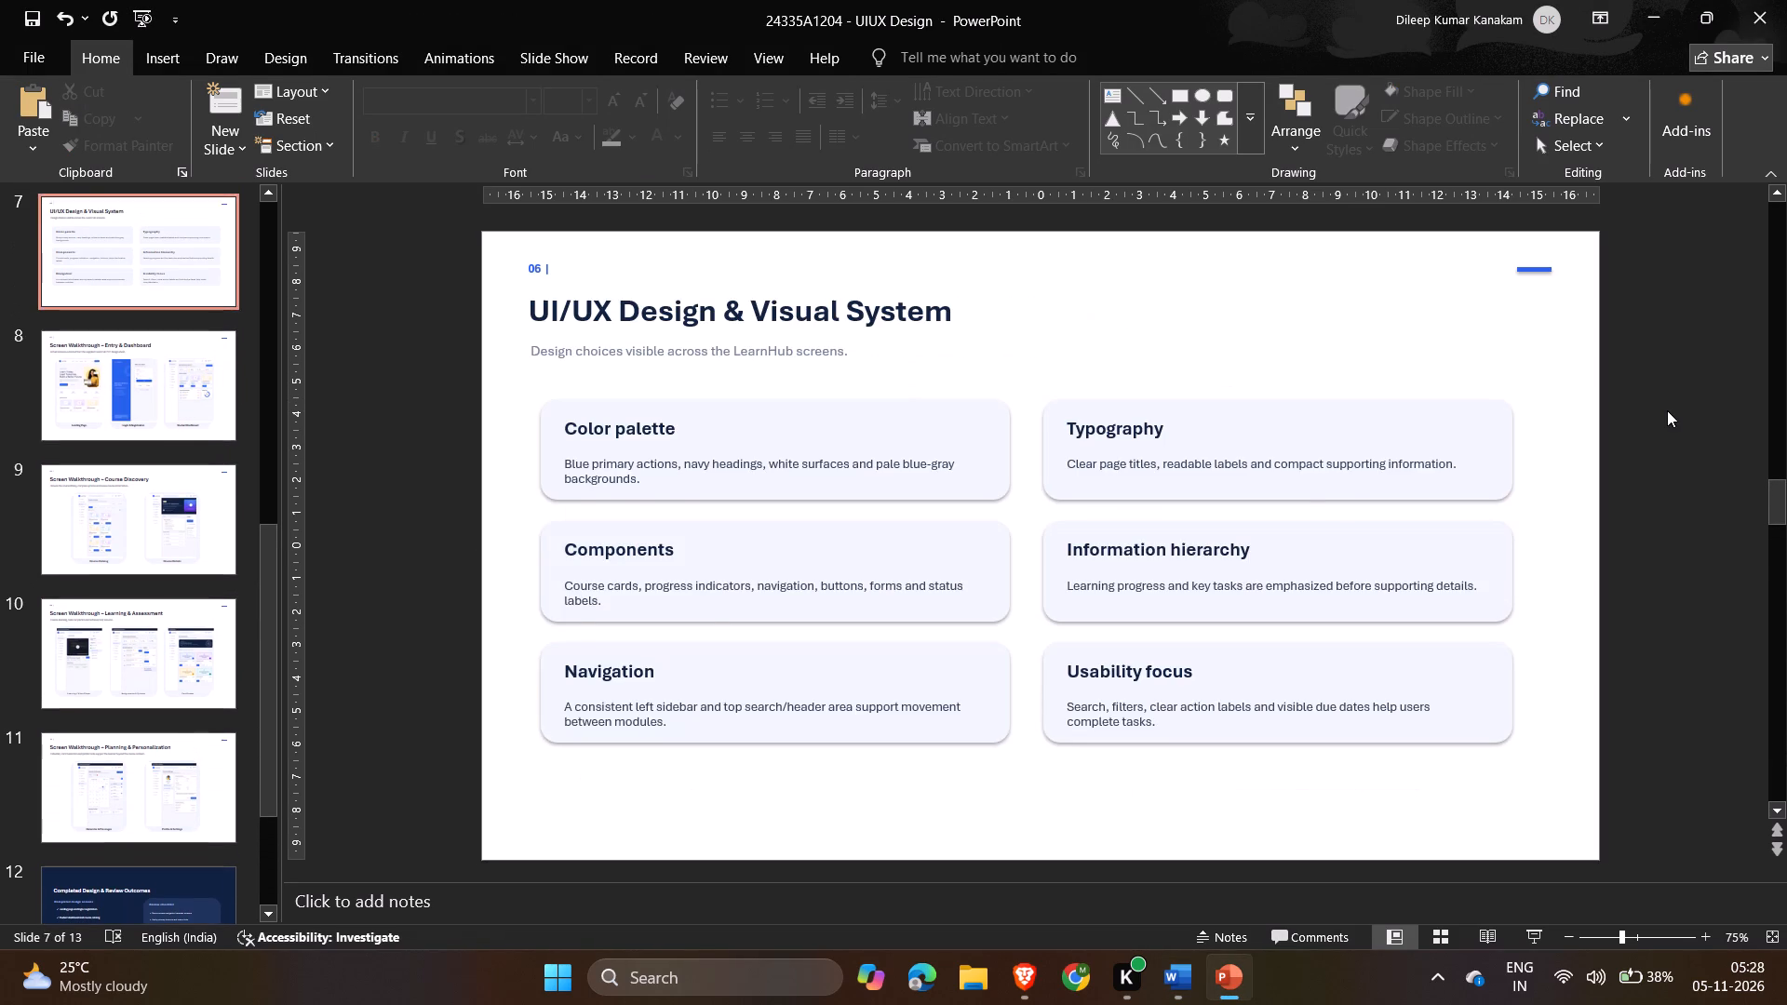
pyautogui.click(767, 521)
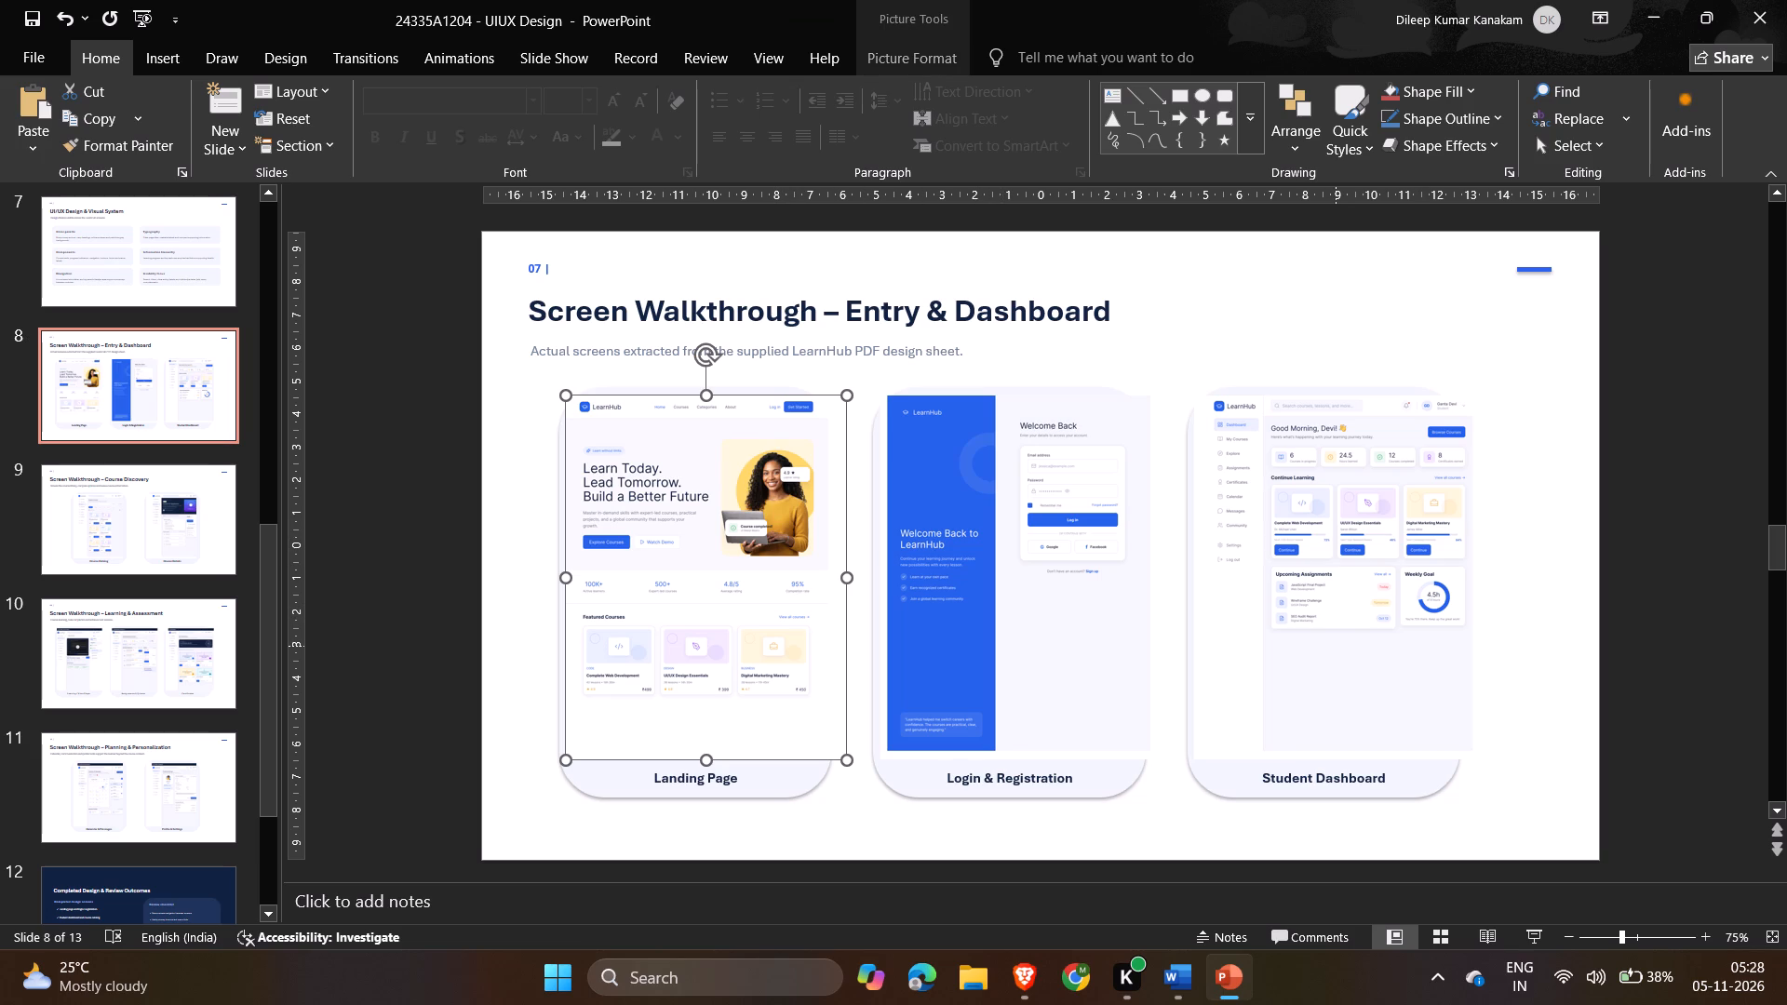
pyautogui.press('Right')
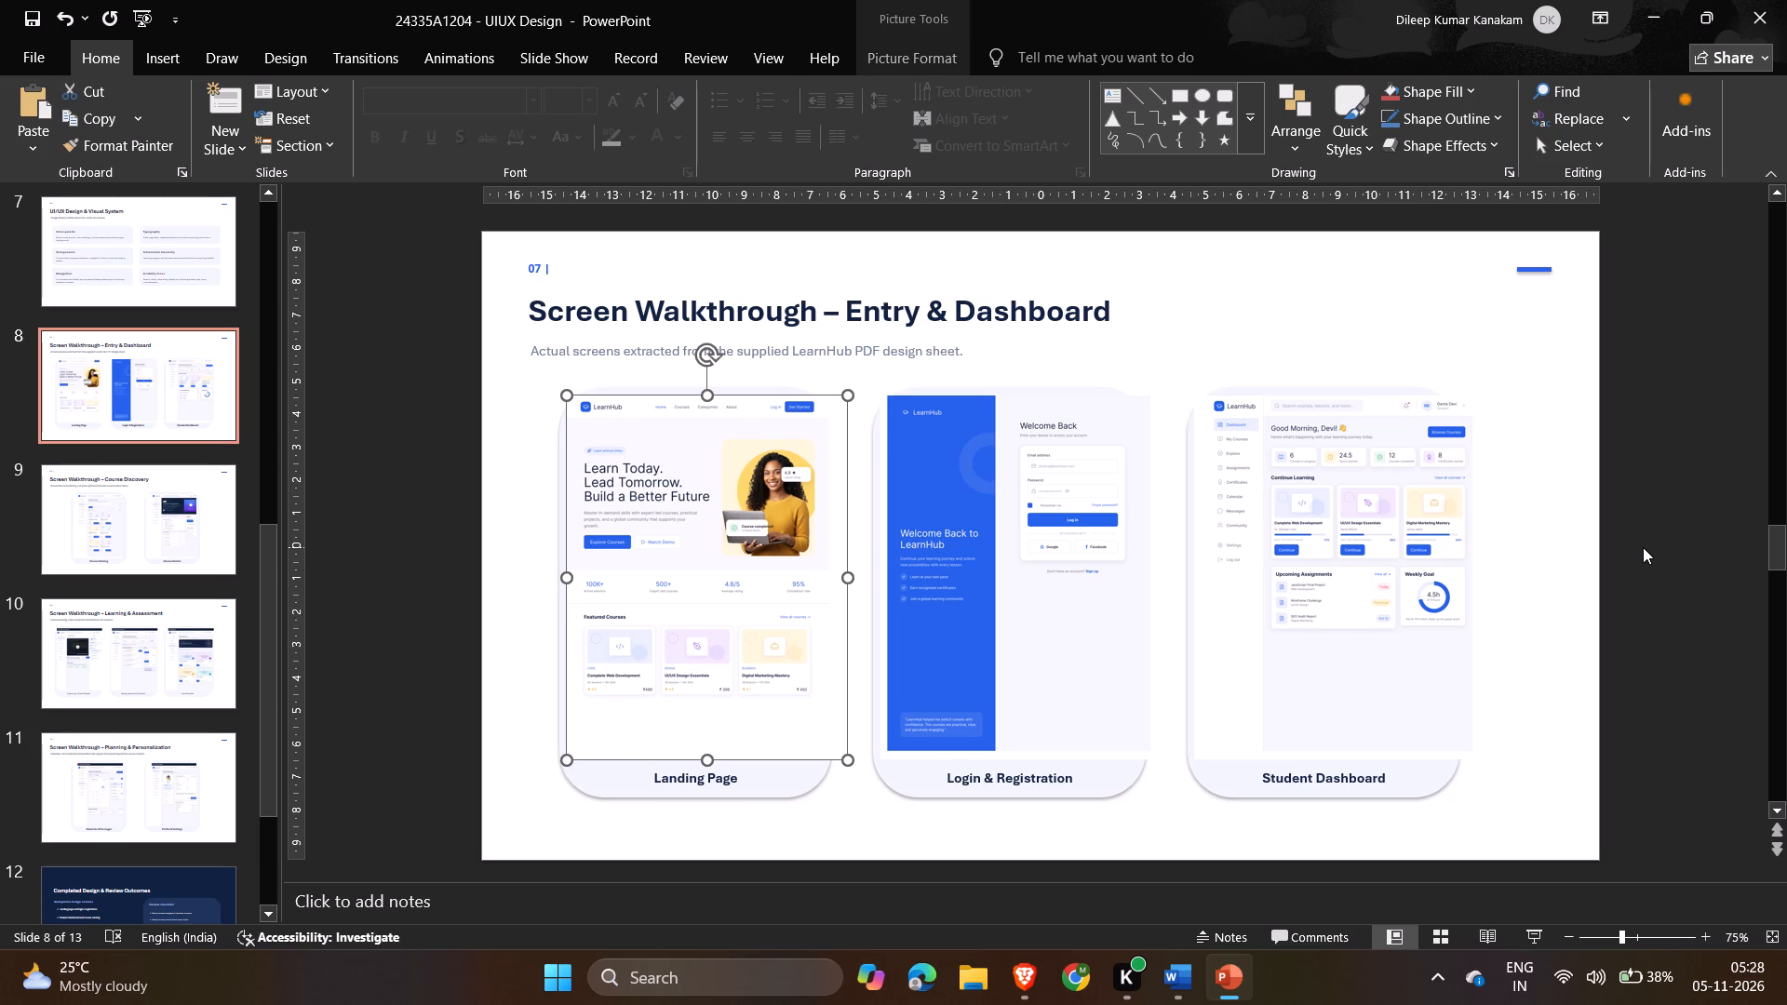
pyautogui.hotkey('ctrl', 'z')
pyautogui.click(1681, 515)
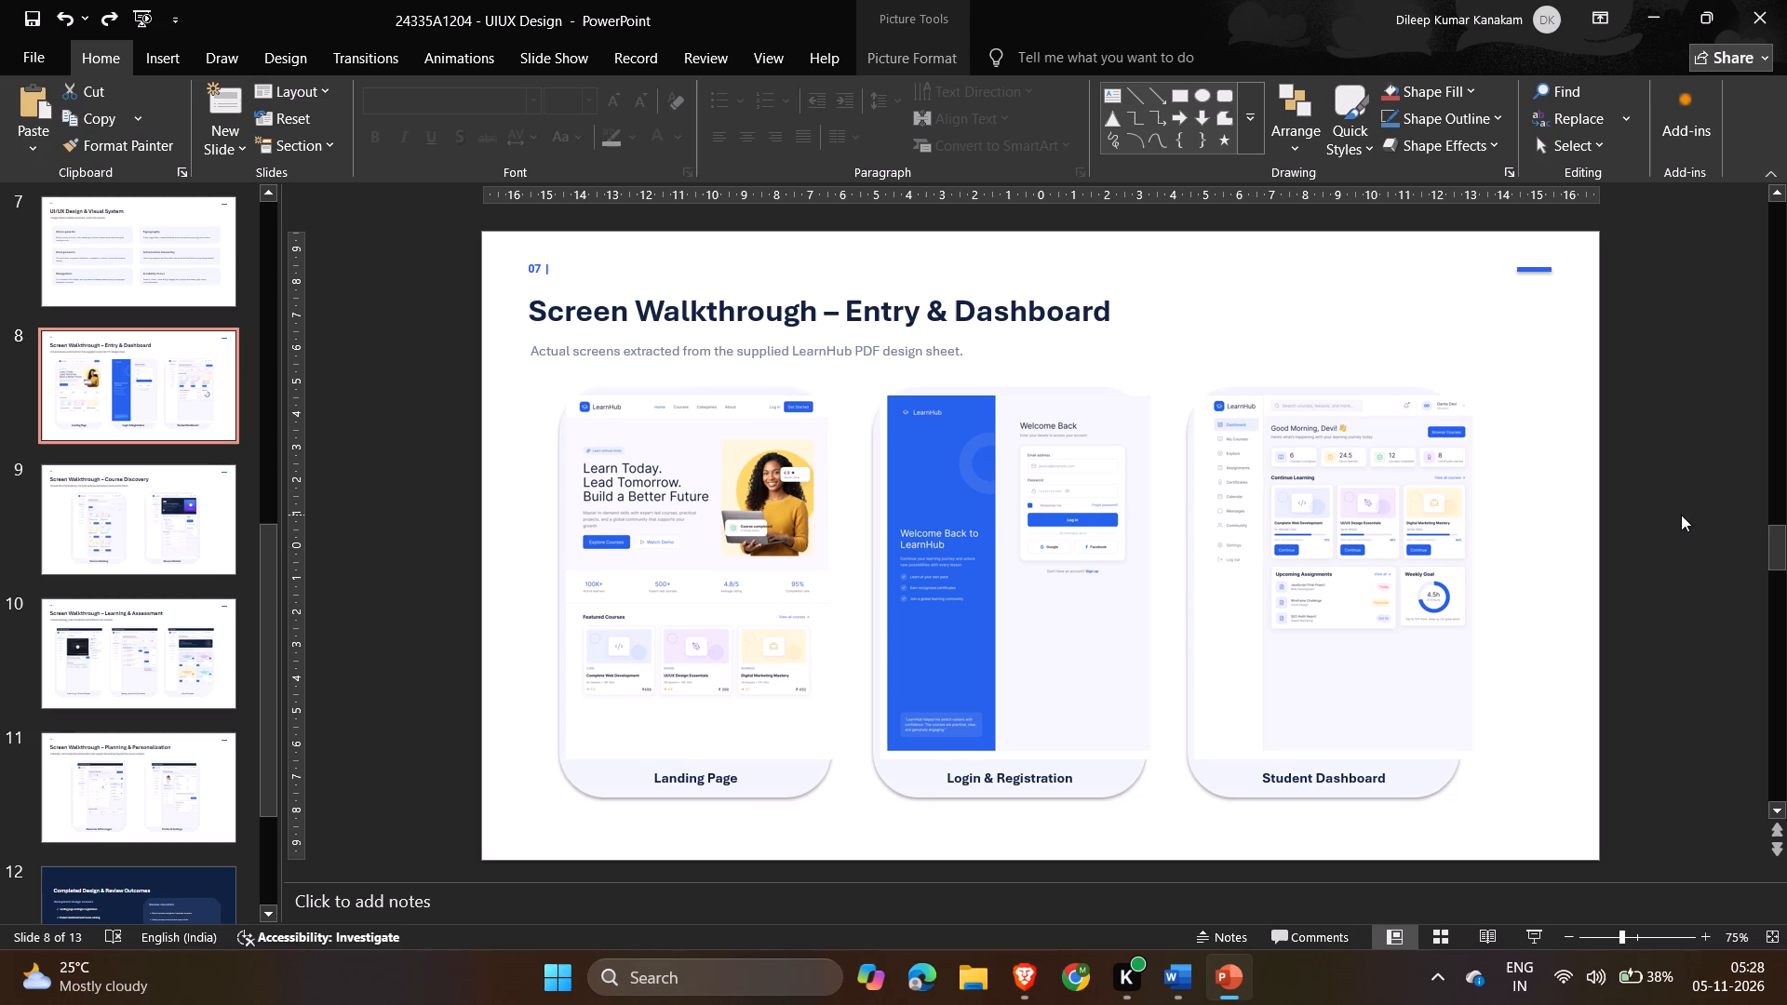
# Examine the LearnHub screen pictures on the Screen Walkthrough slides, from Entry & Dashboard through Planning & Personalization.
pyautogui.press('Right')
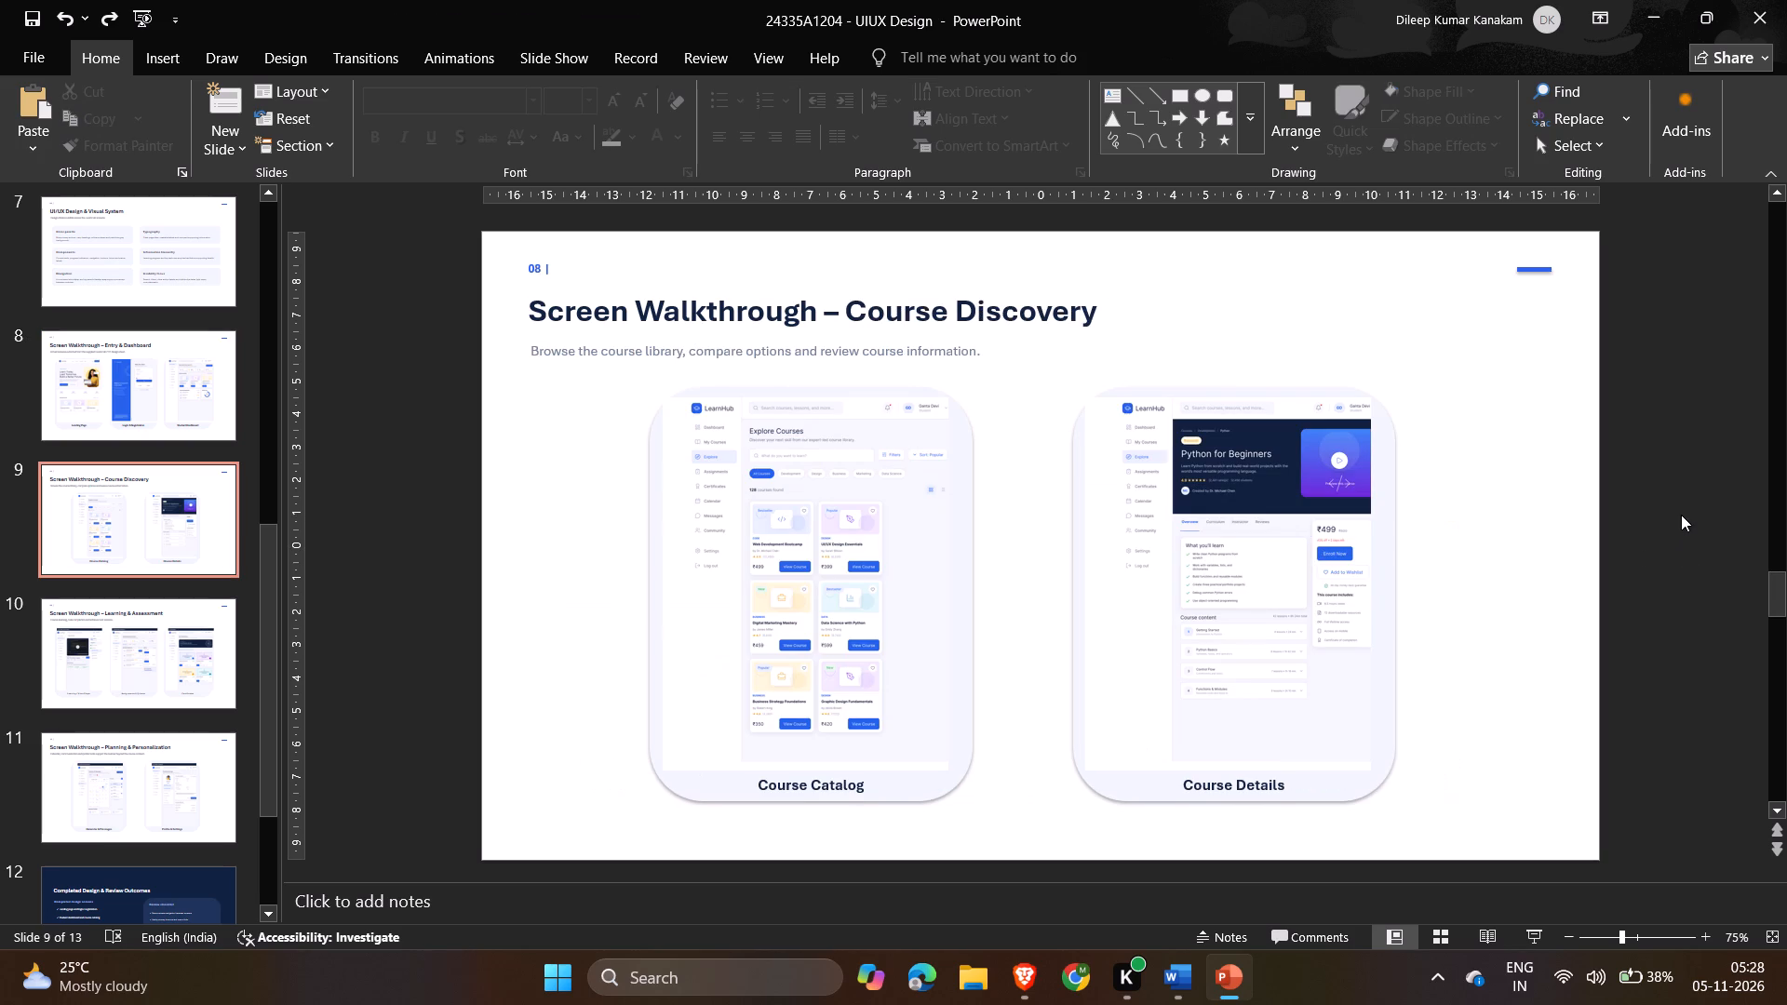
pyautogui.press('Right')
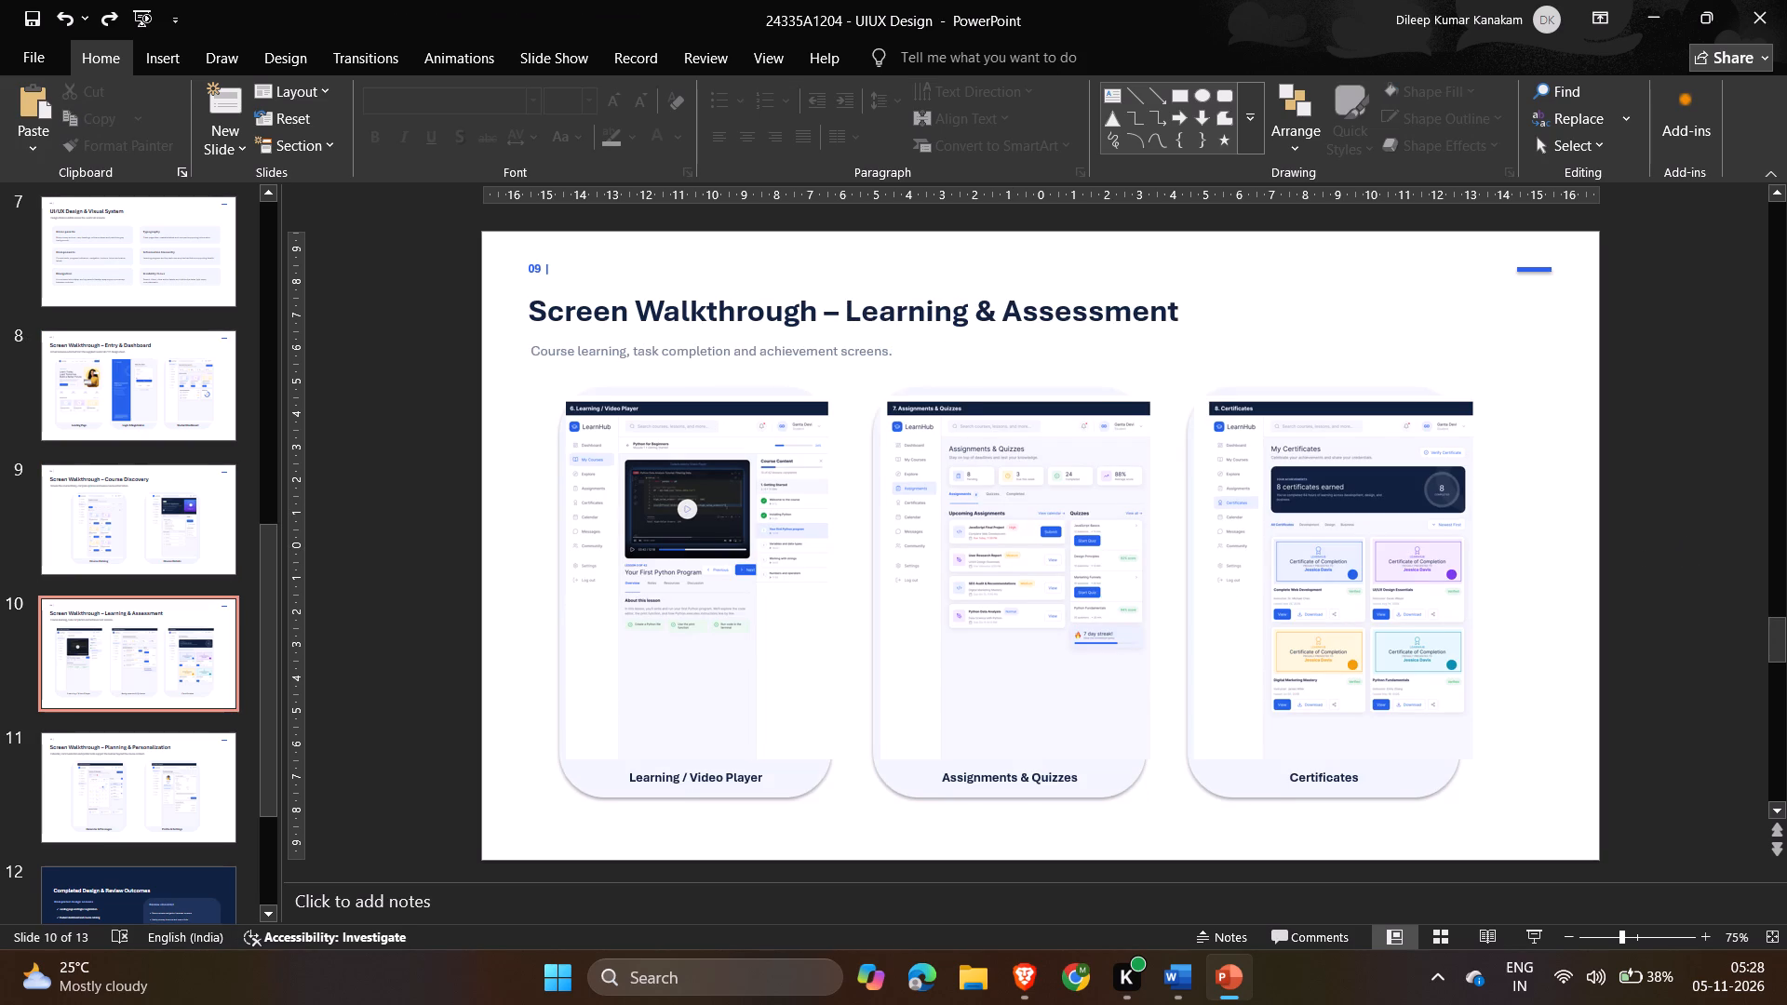
pyautogui.press('Right')
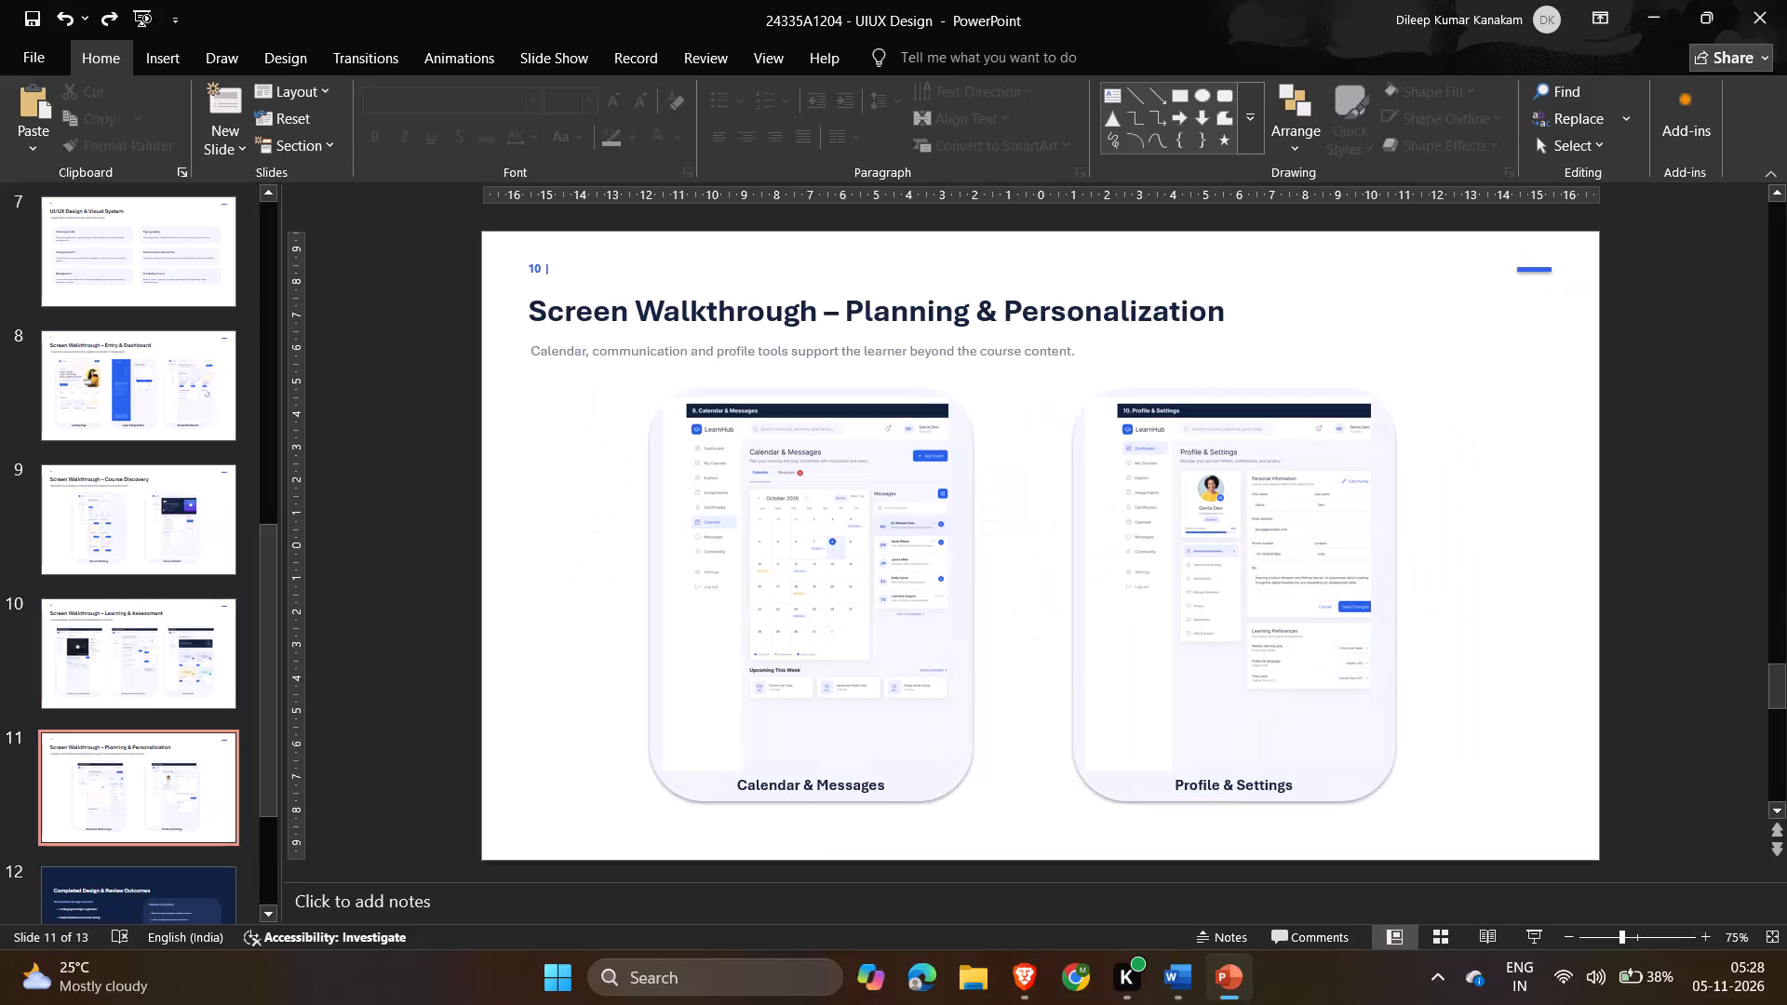
pyautogui.press('Left')
pyautogui.press('Left')
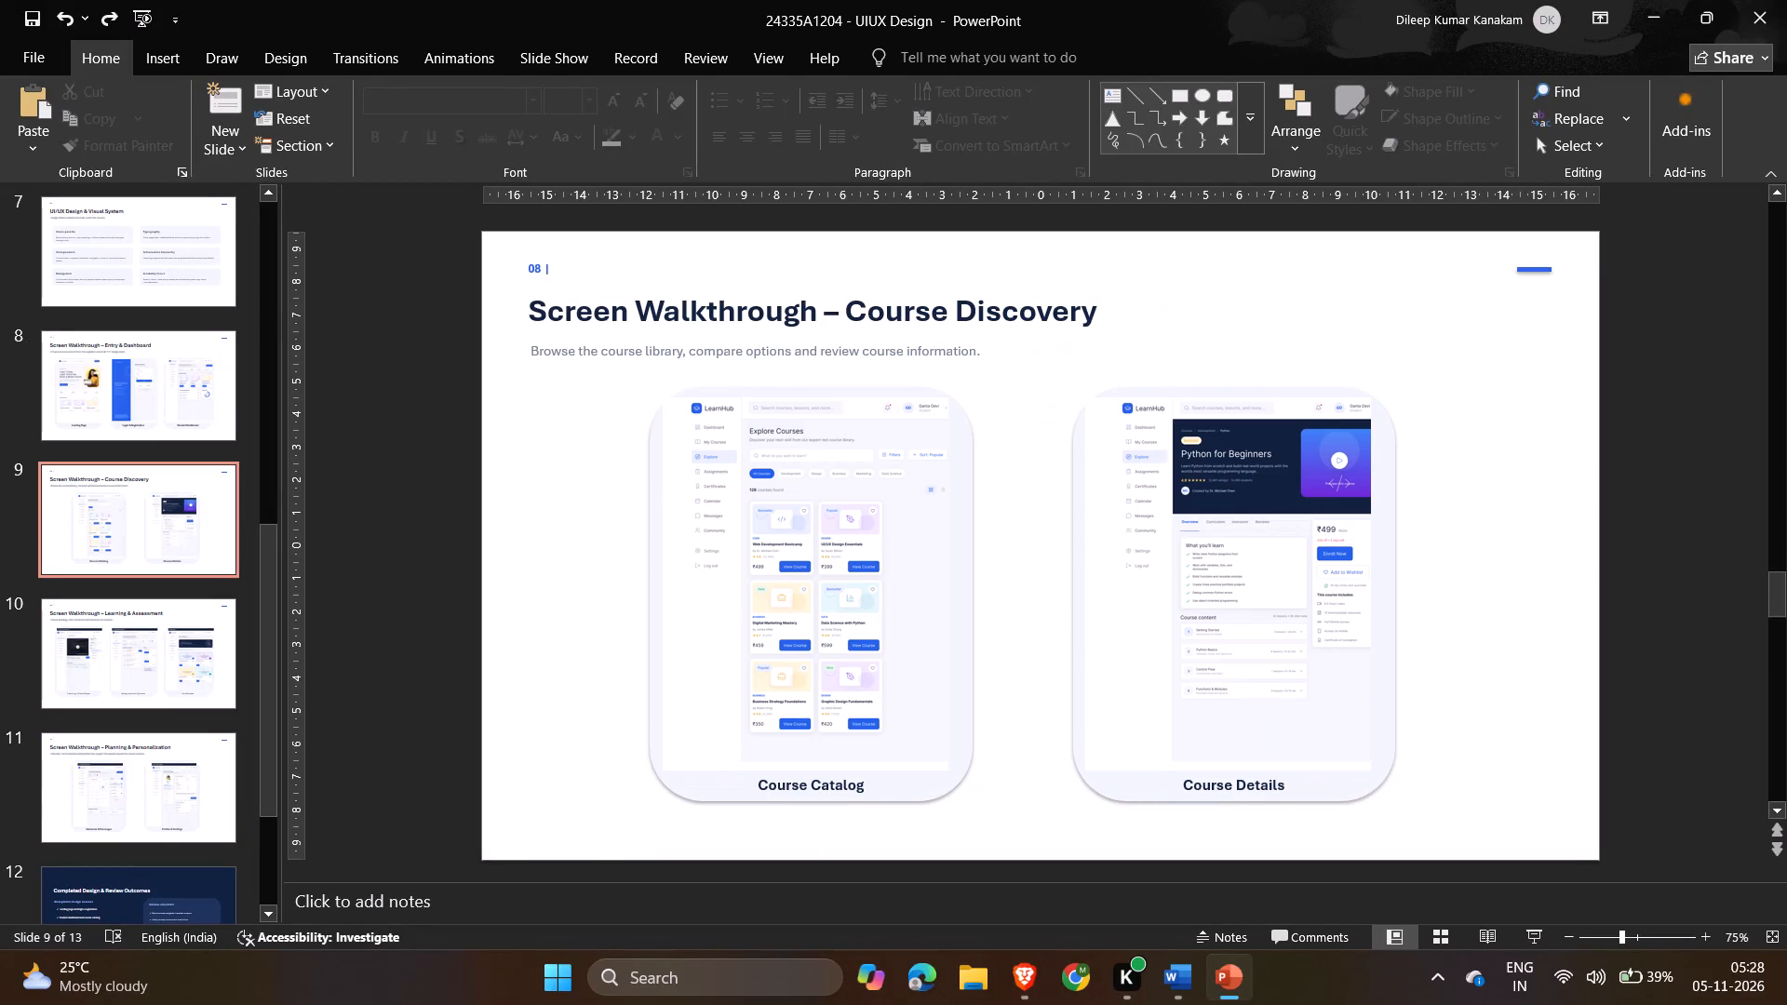
pyautogui.press('Left')
pyautogui.press('Right')
pyautogui.press('Right')
pyautogui.press('Right')
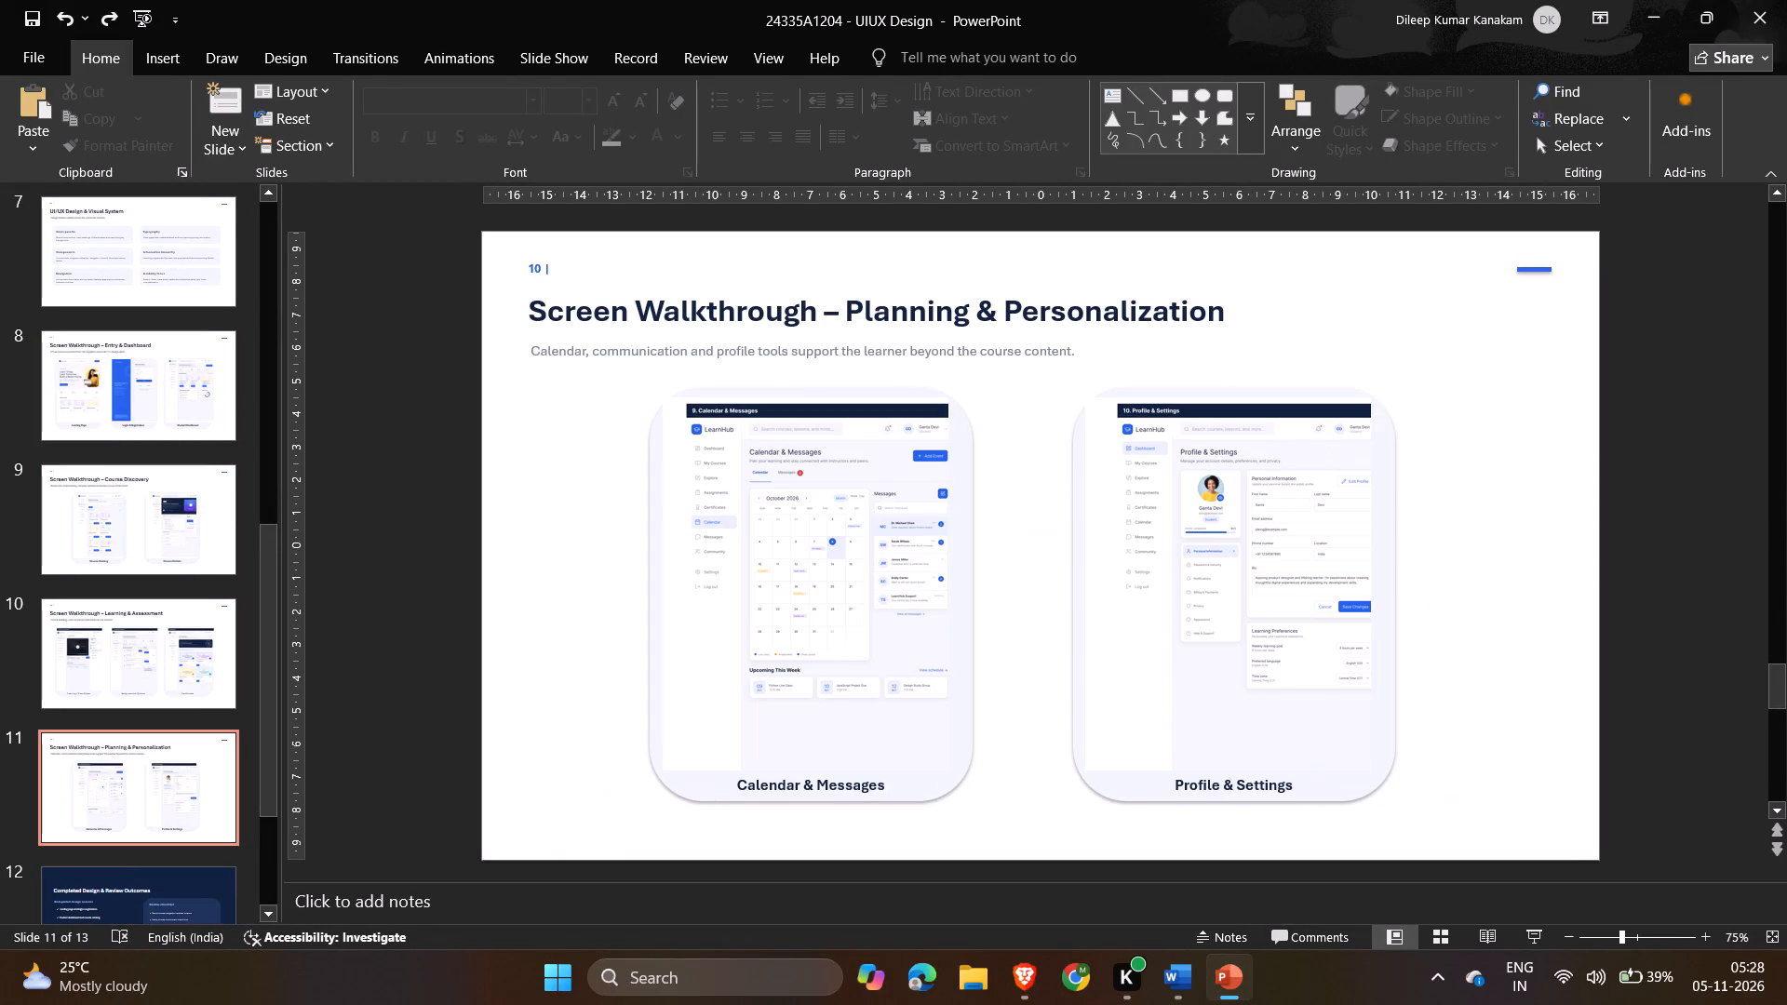
pyautogui.press('Left')
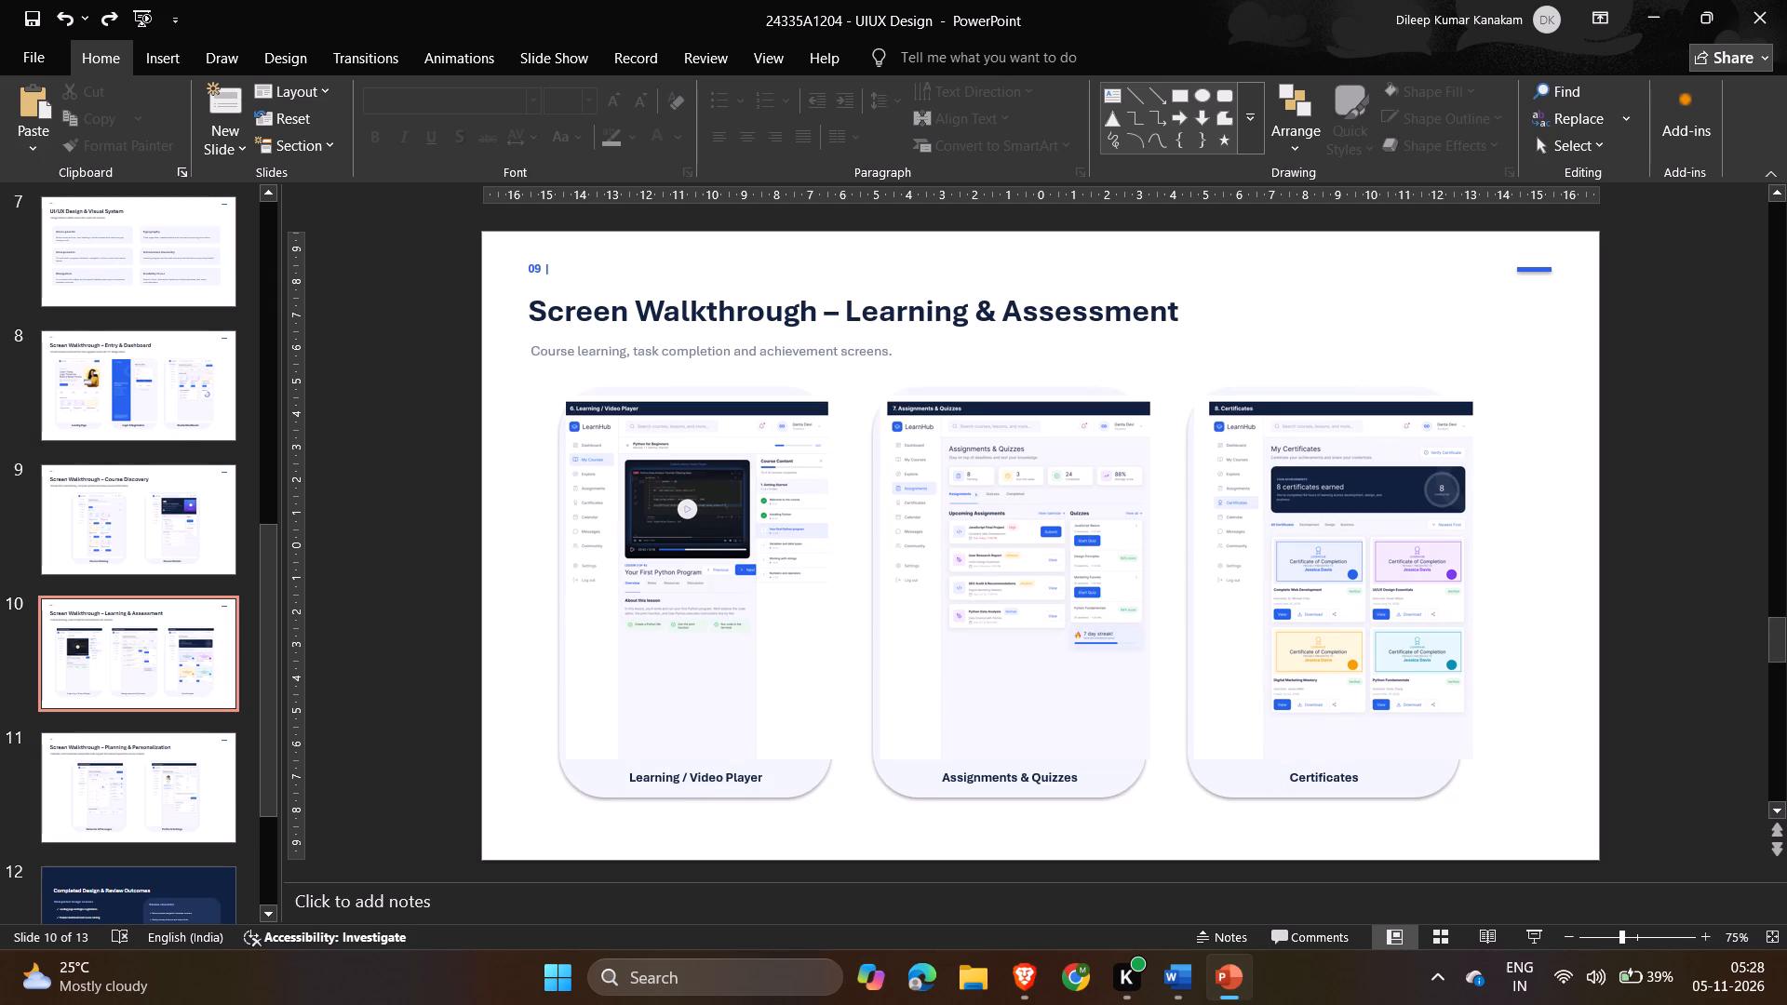
pyautogui.press('Left')
pyautogui.press('Left')
pyautogui.press('Right')
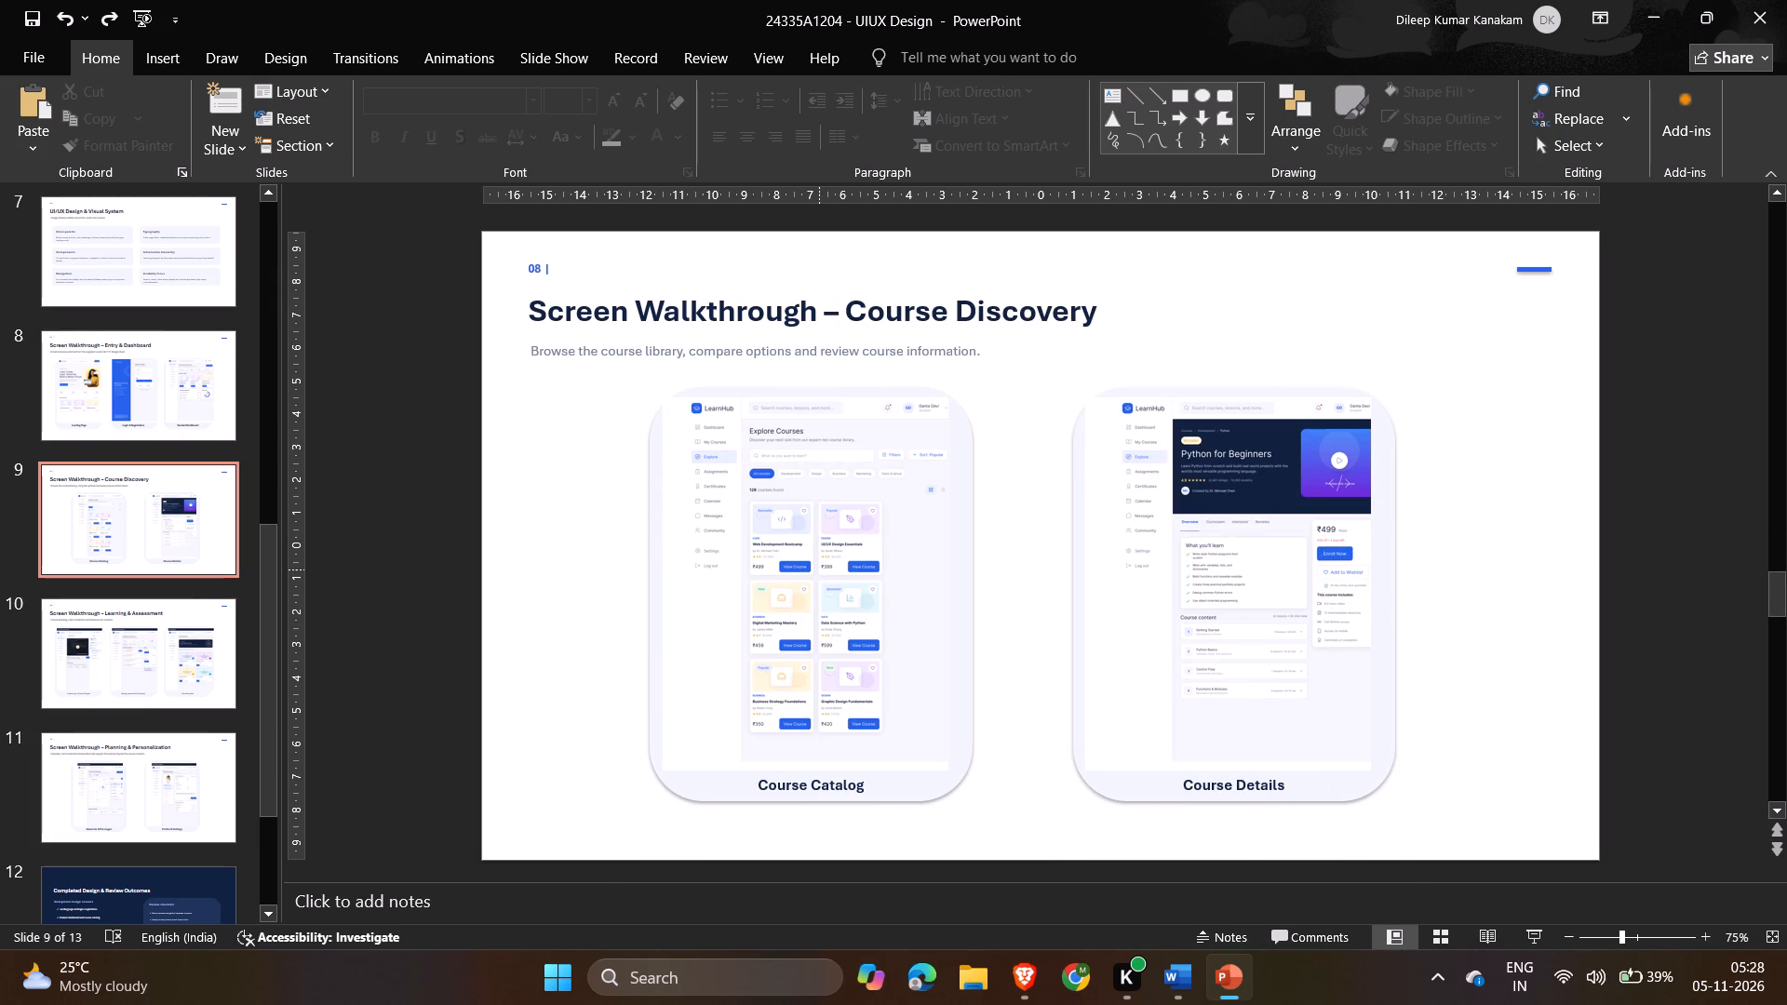
# Replace the FinMate onboarding picture under "10. Output Screenshots" in SEC with the Landing Page picture copied from the Entry & Dashboard slide.
pyautogui.press('Left')
pyautogui.click(695, 615)
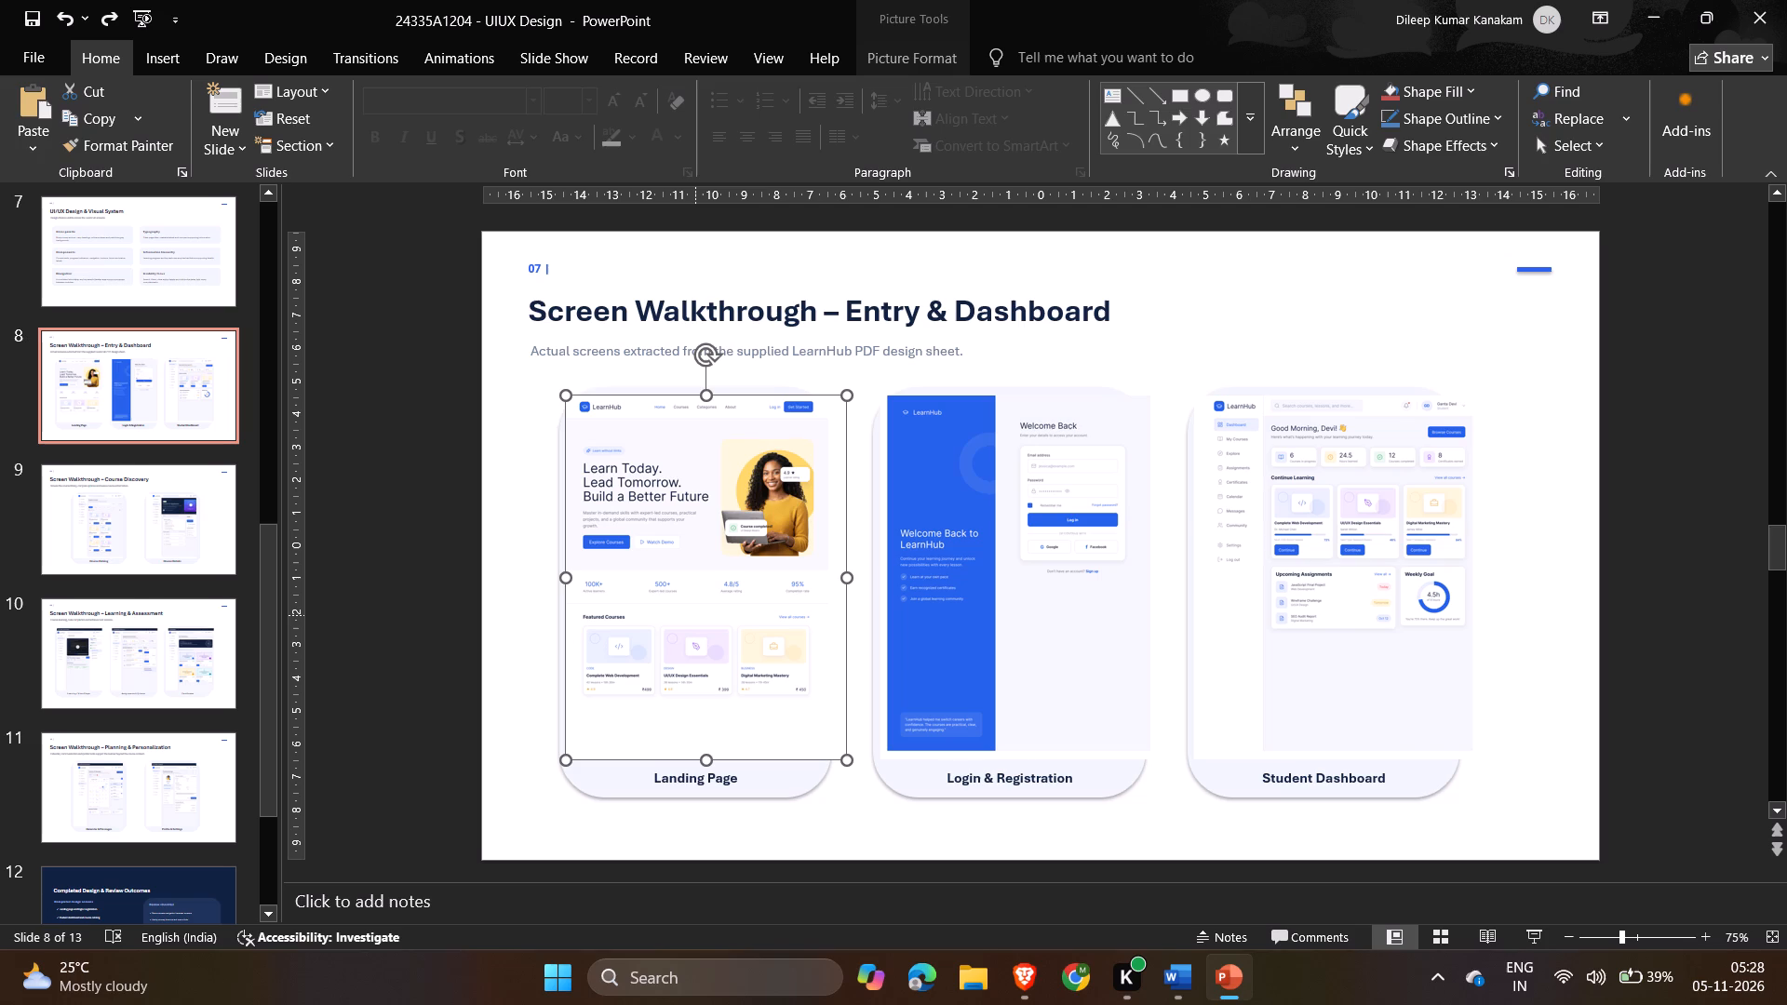
pyautogui.hotkey('ctrl', 'c')
pyautogui.hotkey('alt', 'Tab')
pyautogui.click(539, 423)
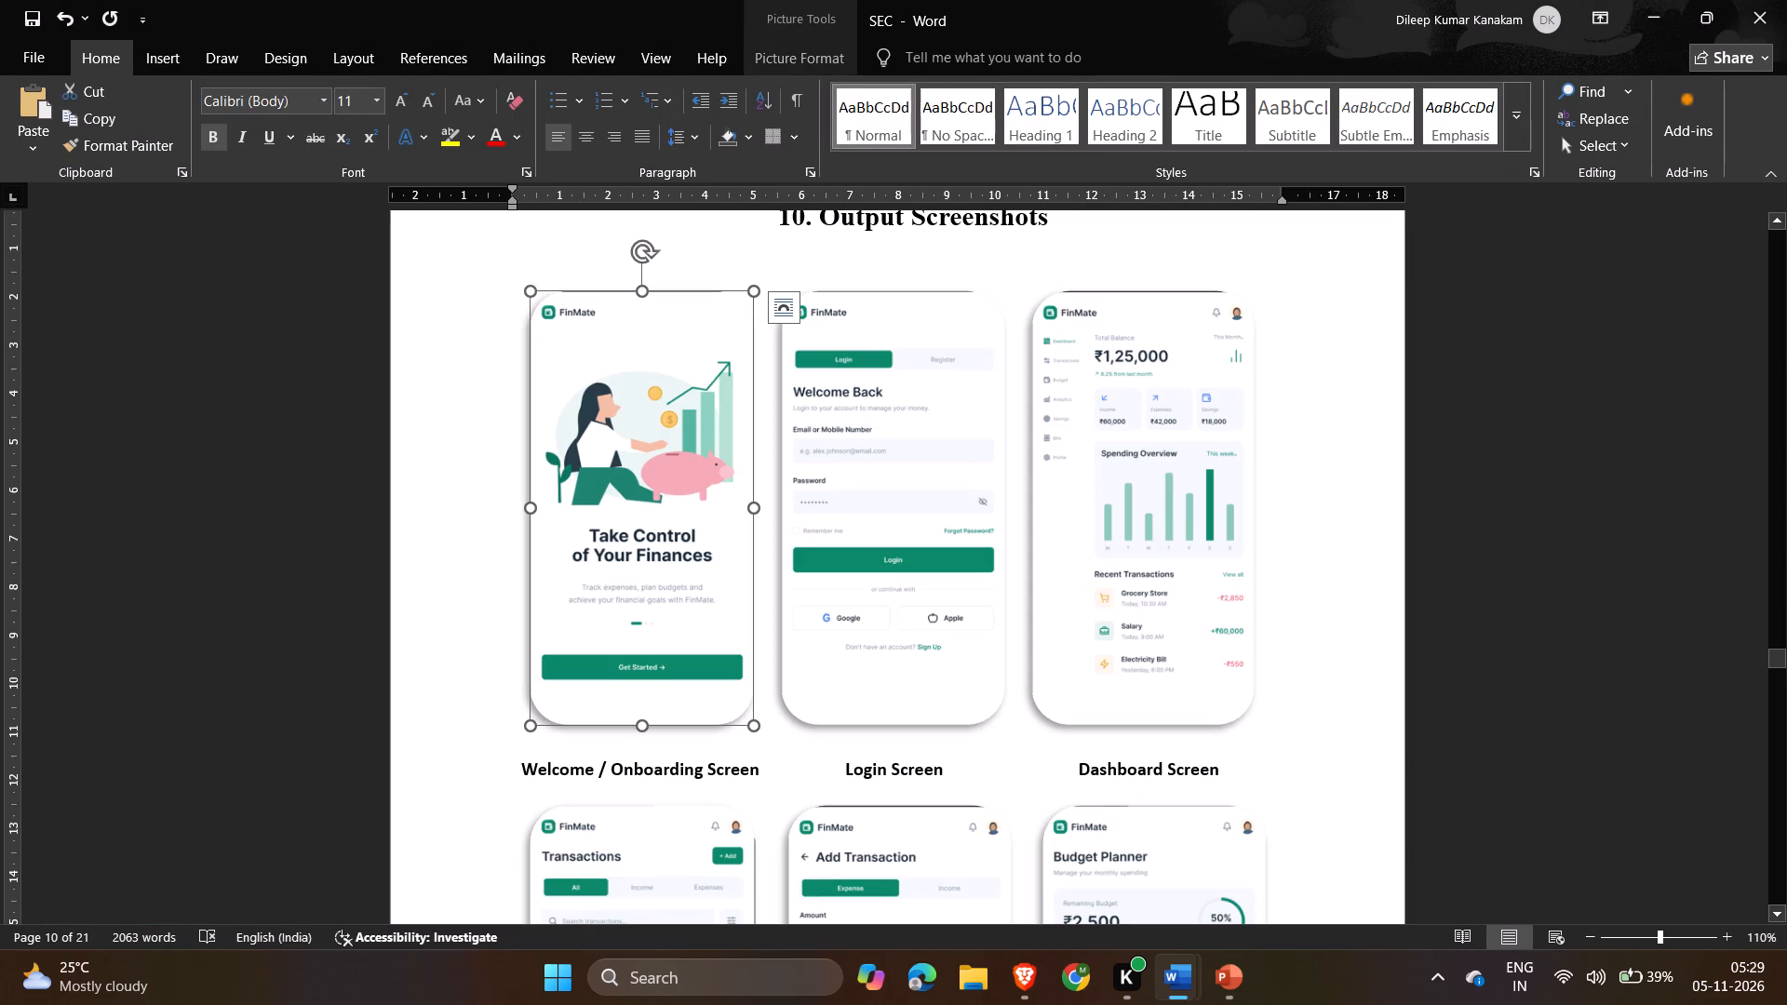
pyautogui.press('BackSpace')
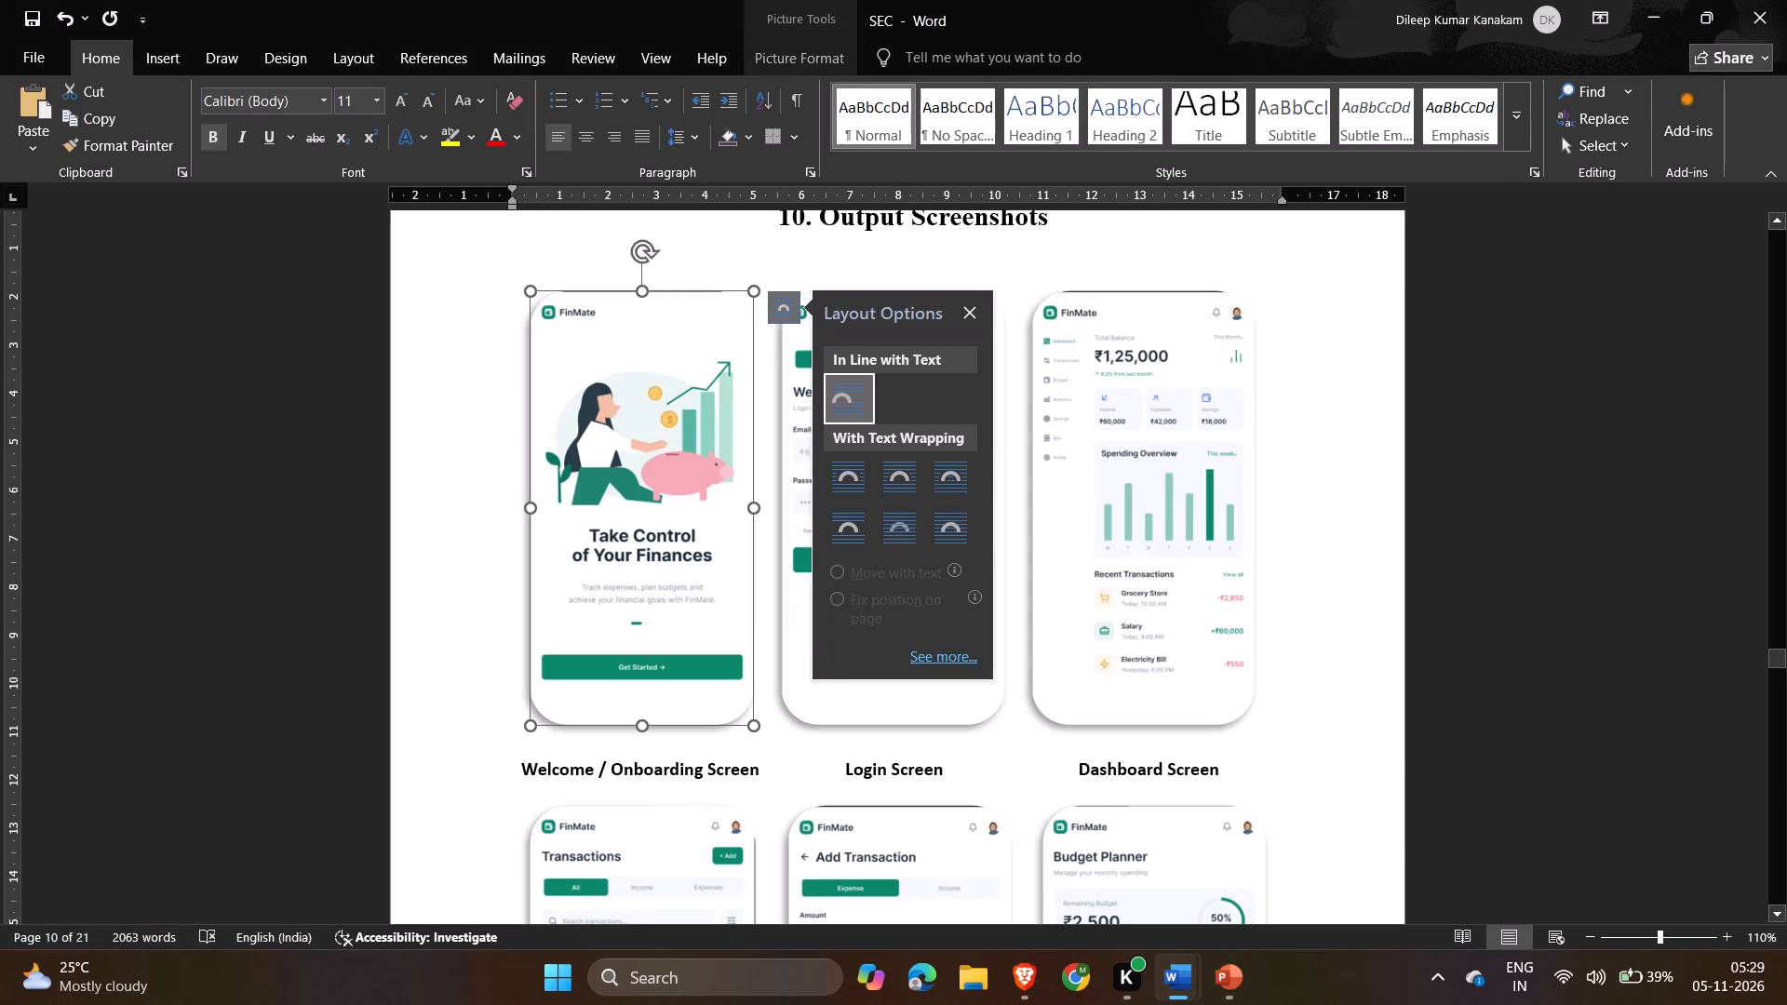
pyautogui.press('BackSpace')
pyautogui.click(962, 321)
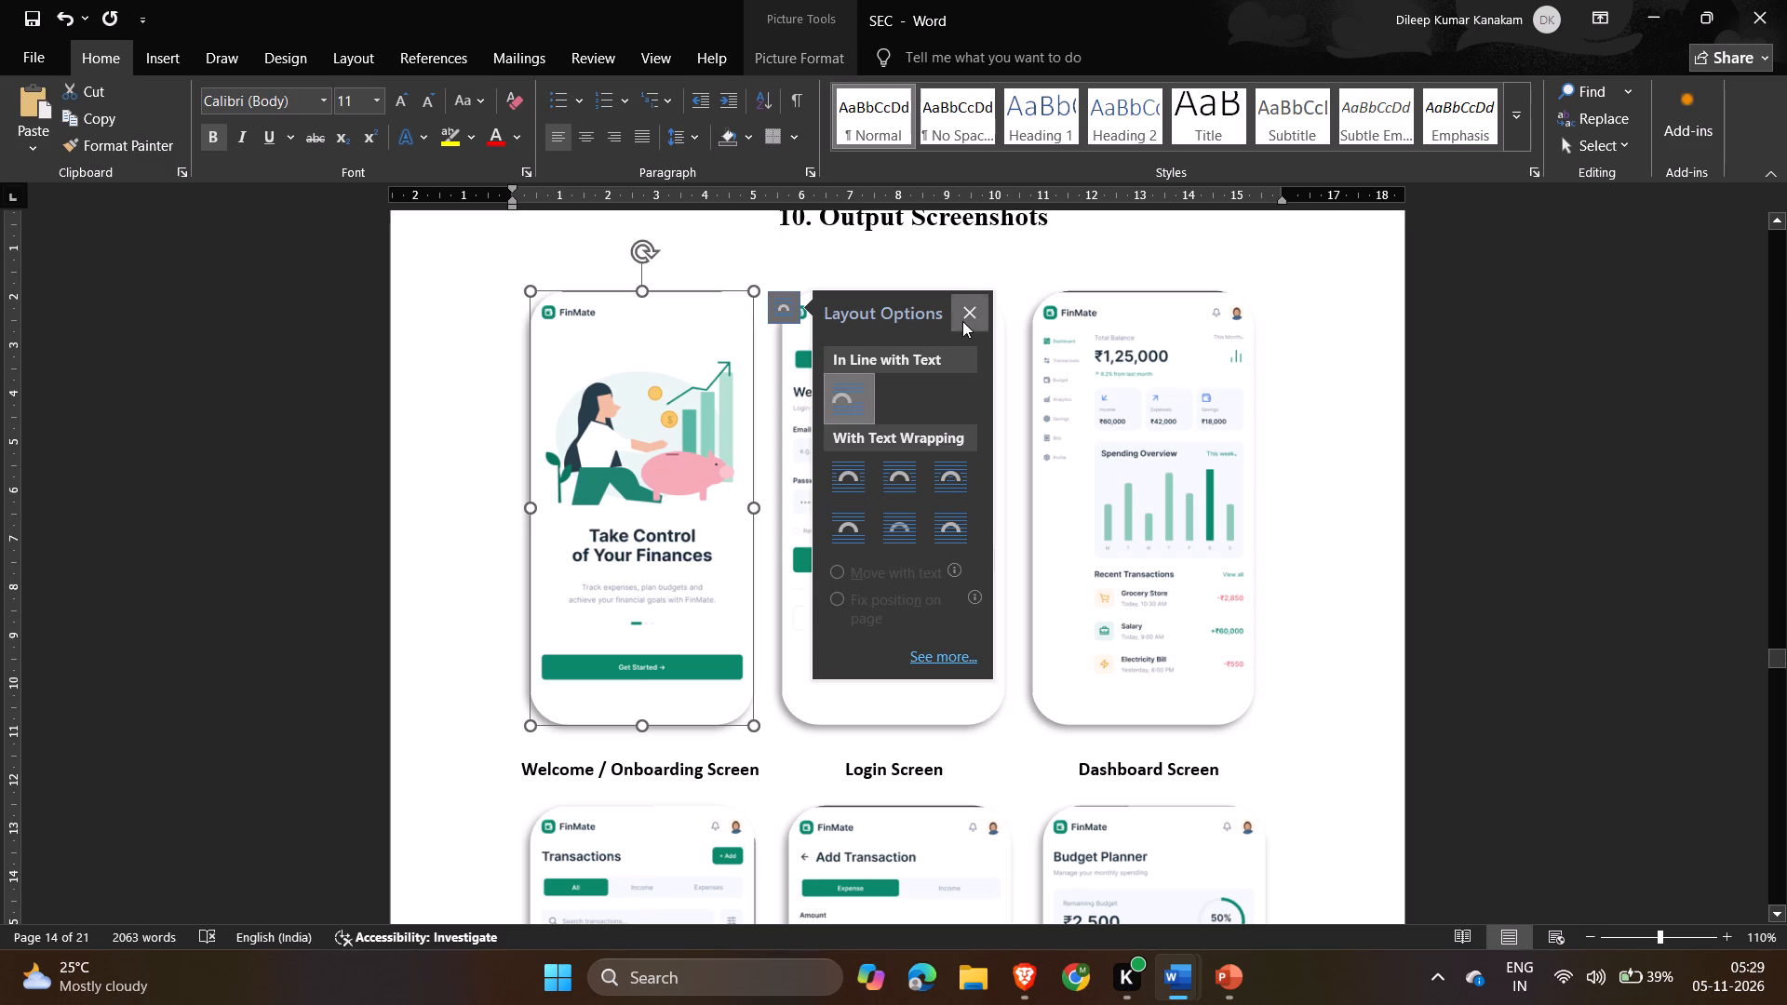
pyautogui.press('BackSpace')
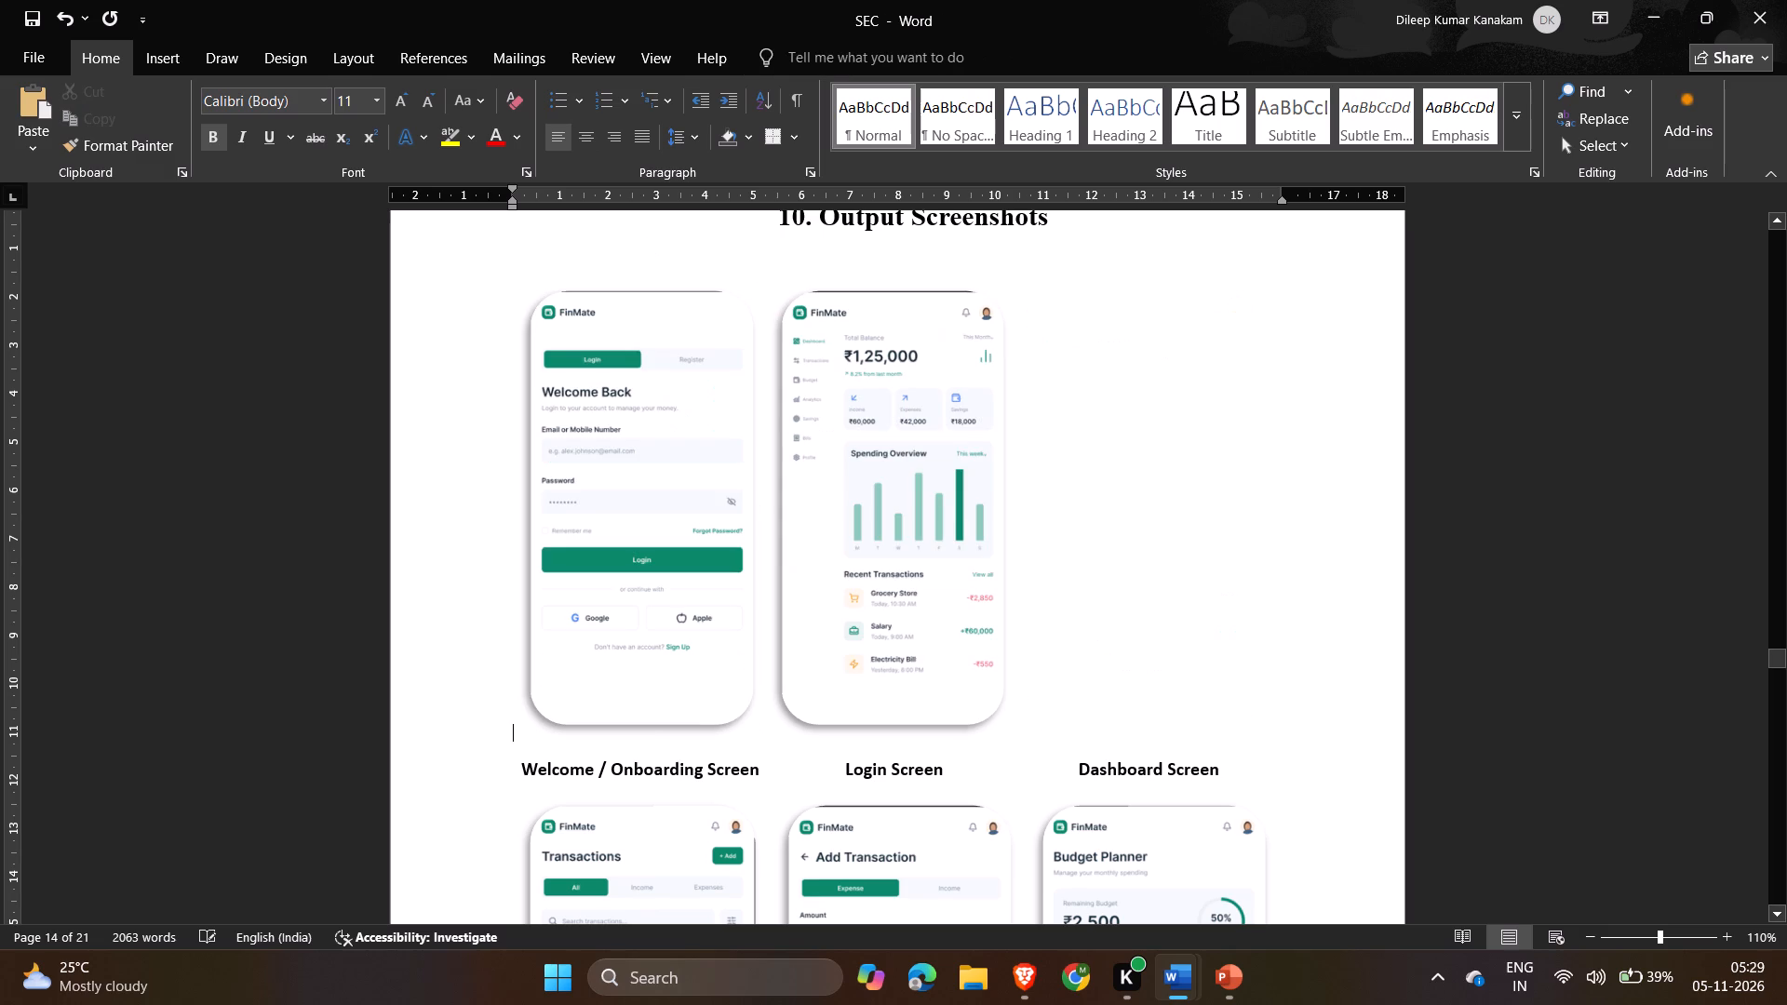
pyautogui.hotkey('ctrl', 'v')
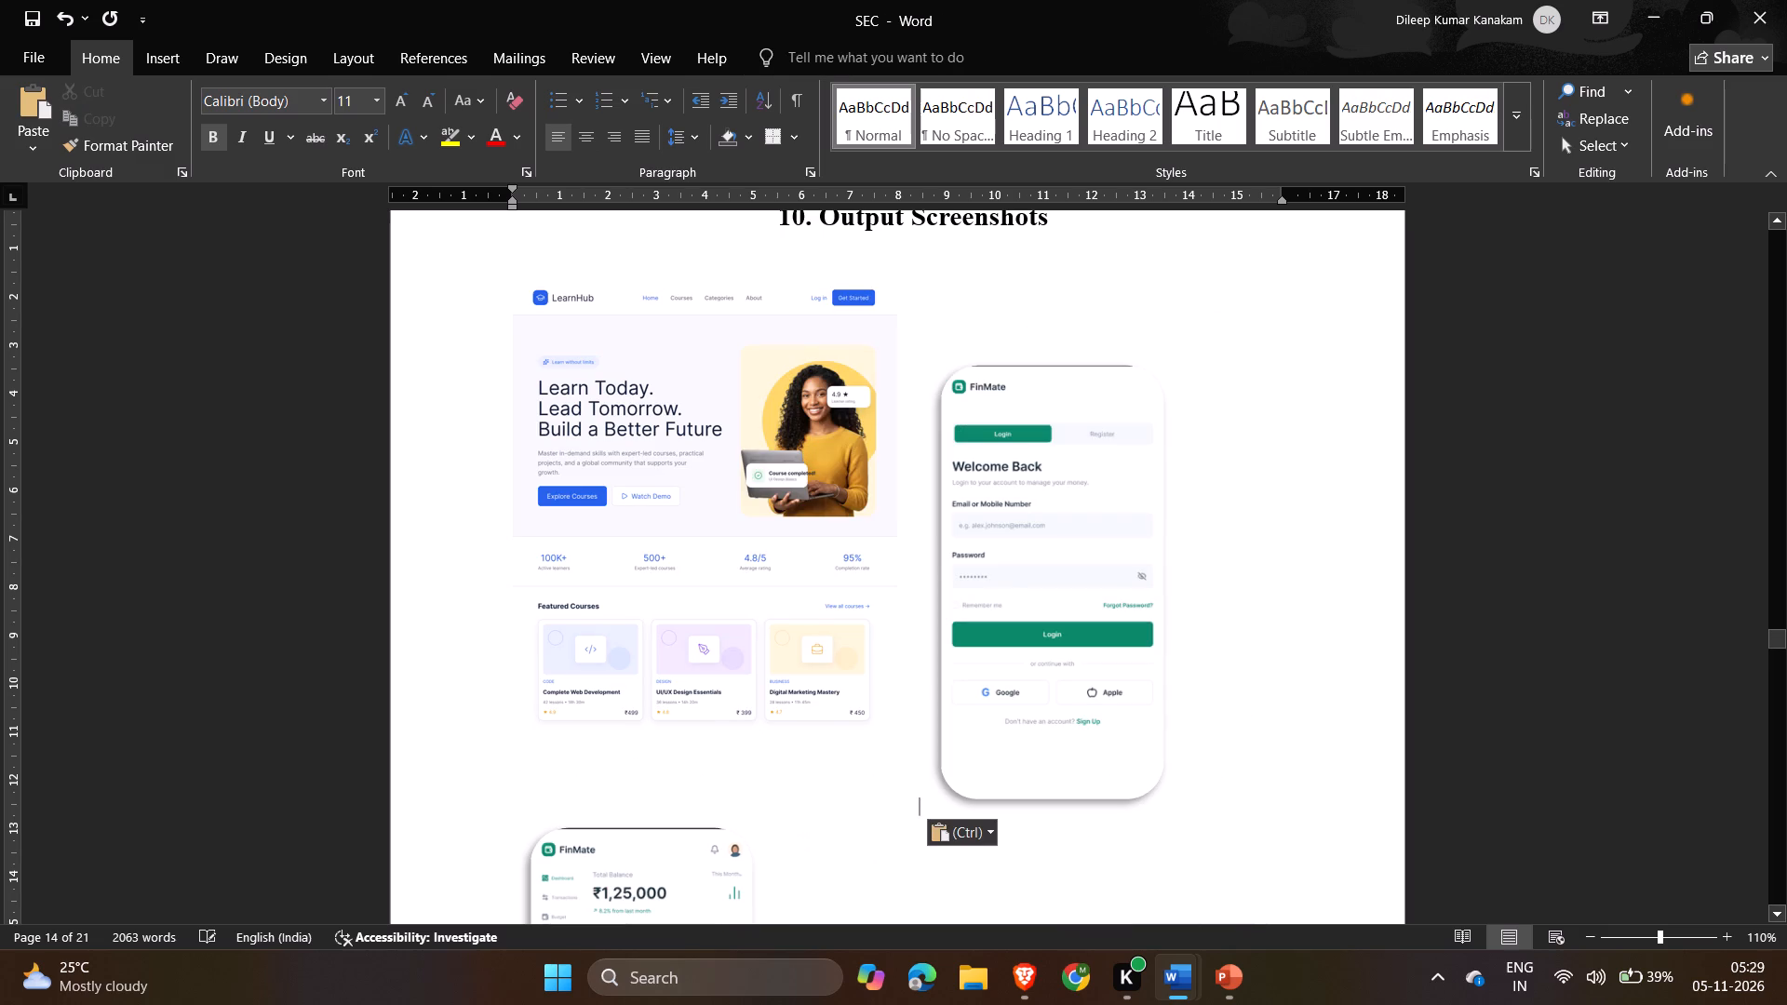
# Copy the rounded, shadowed picture formatting from the FinMate Login picture onto the LearnHub Landing Page picture with Format Painter.
pyautogui.click(988, 550)
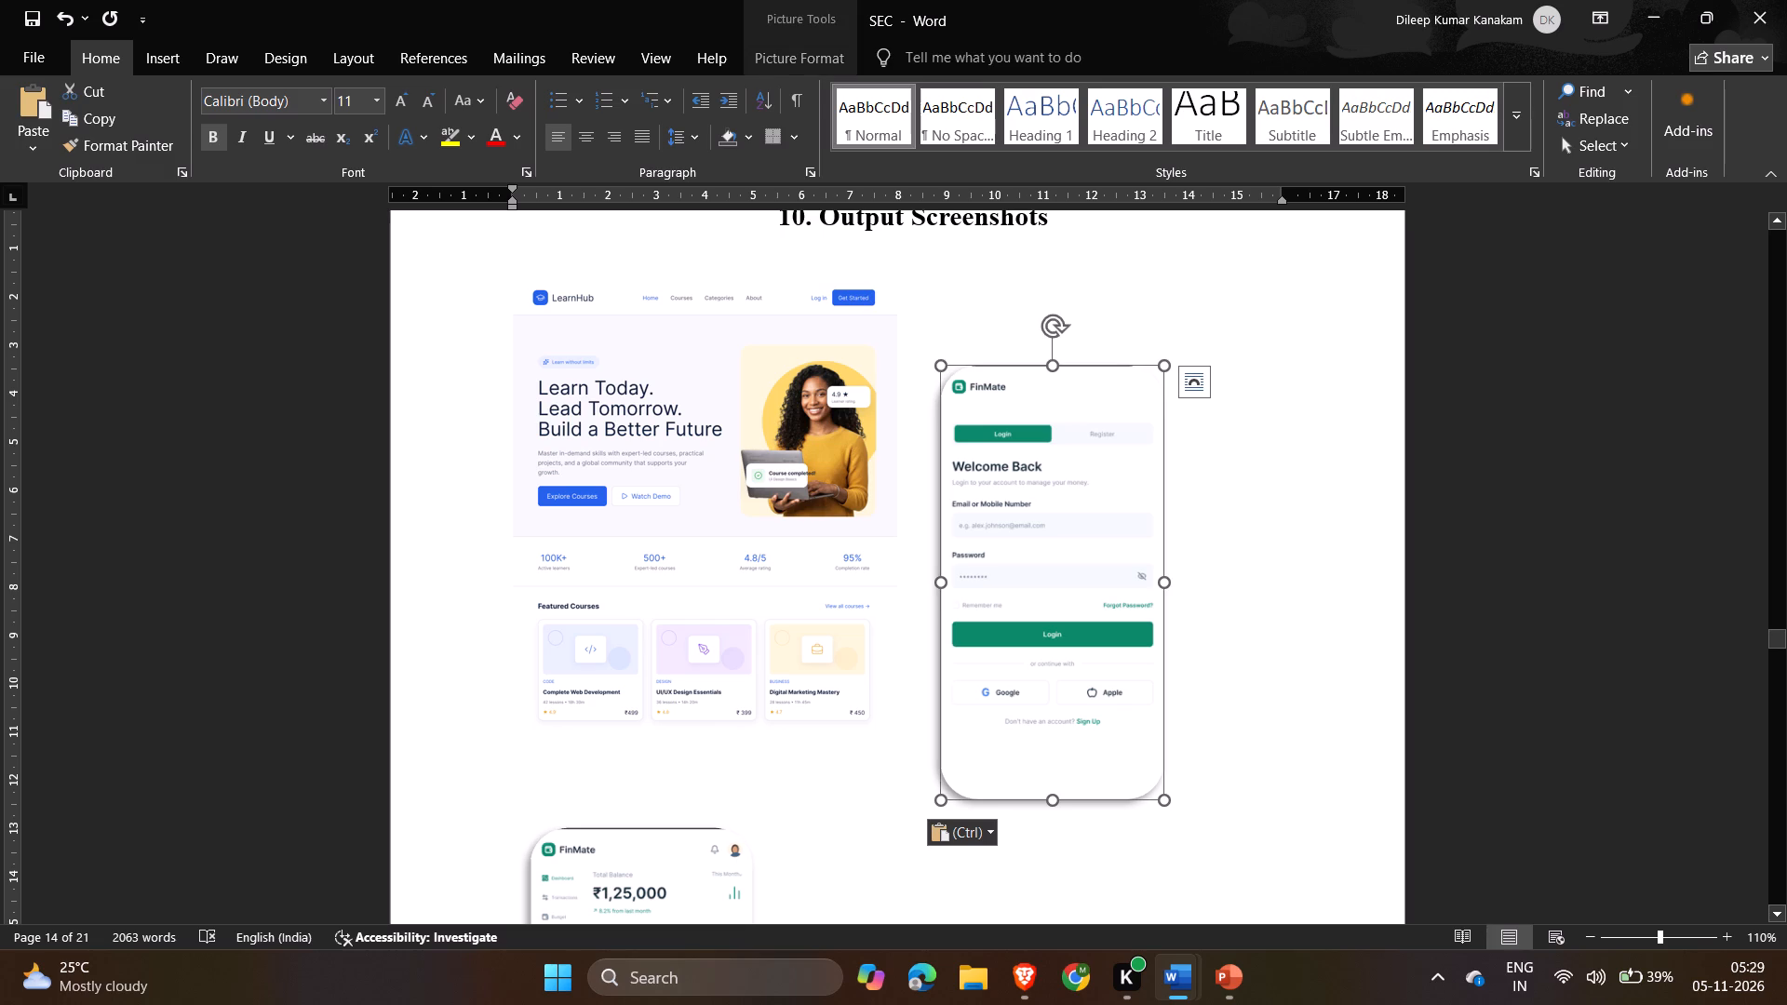
pyautogui.click(1089, 487)
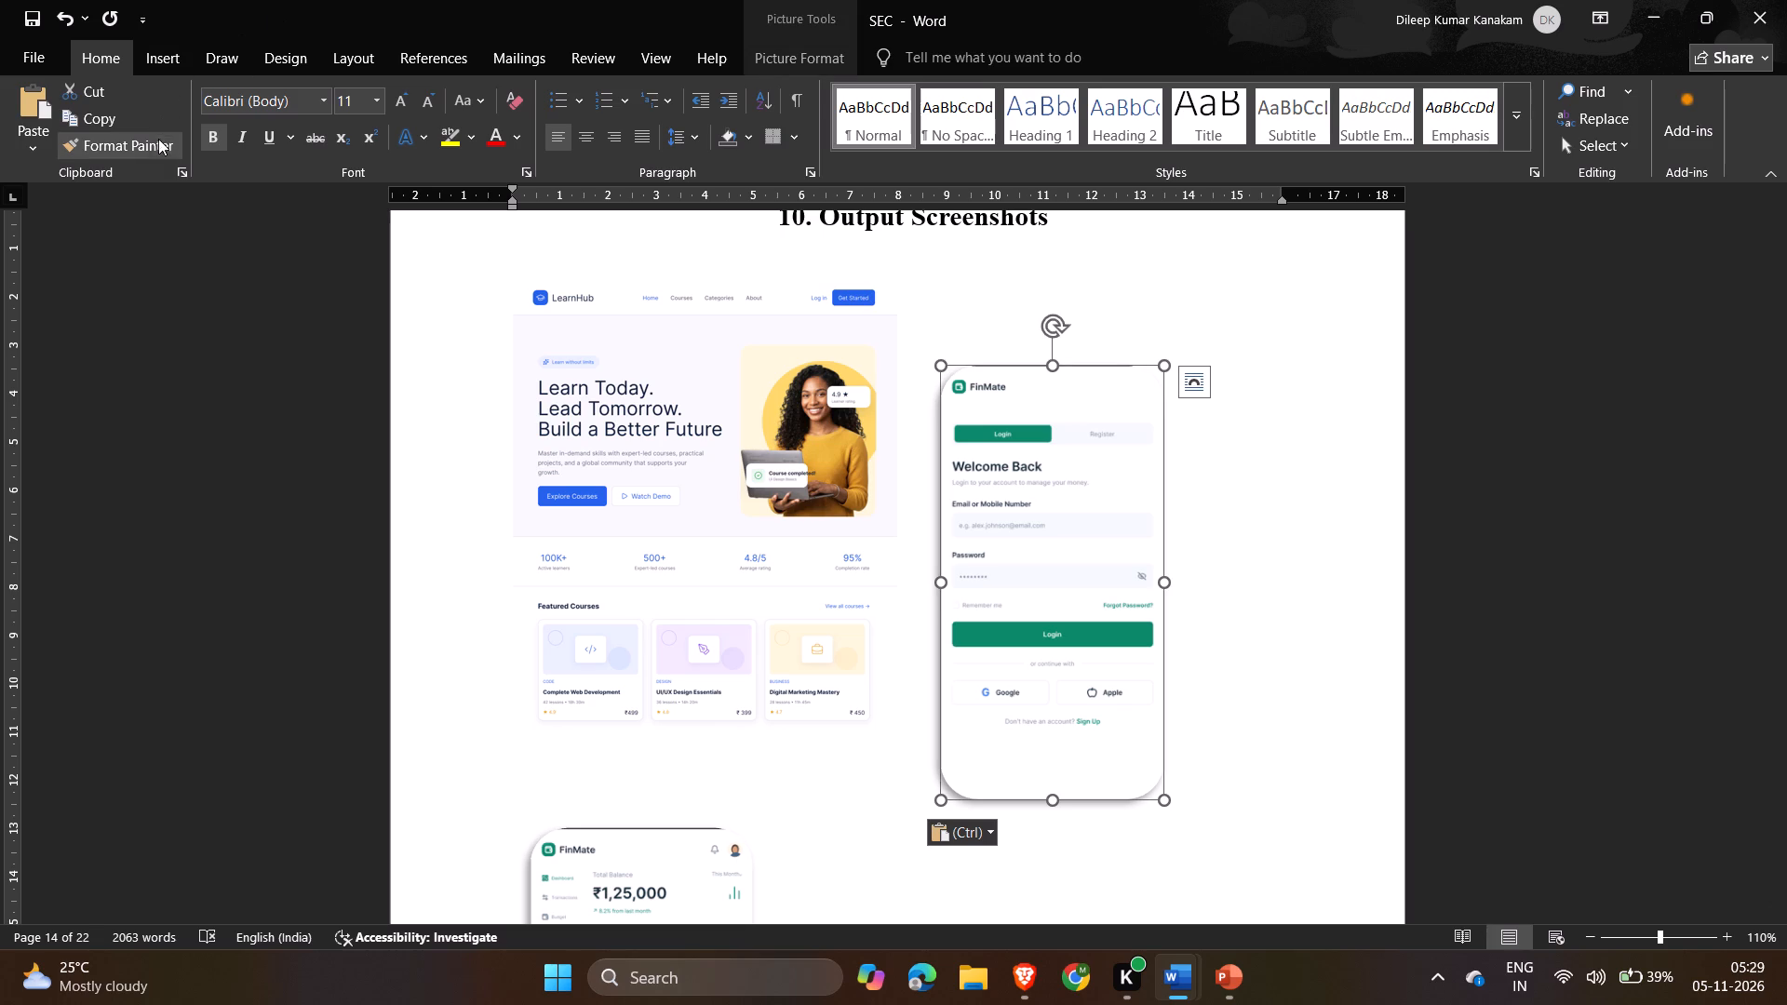
pyautogui.click(157, 140)
pyautogui.click(686, 463)
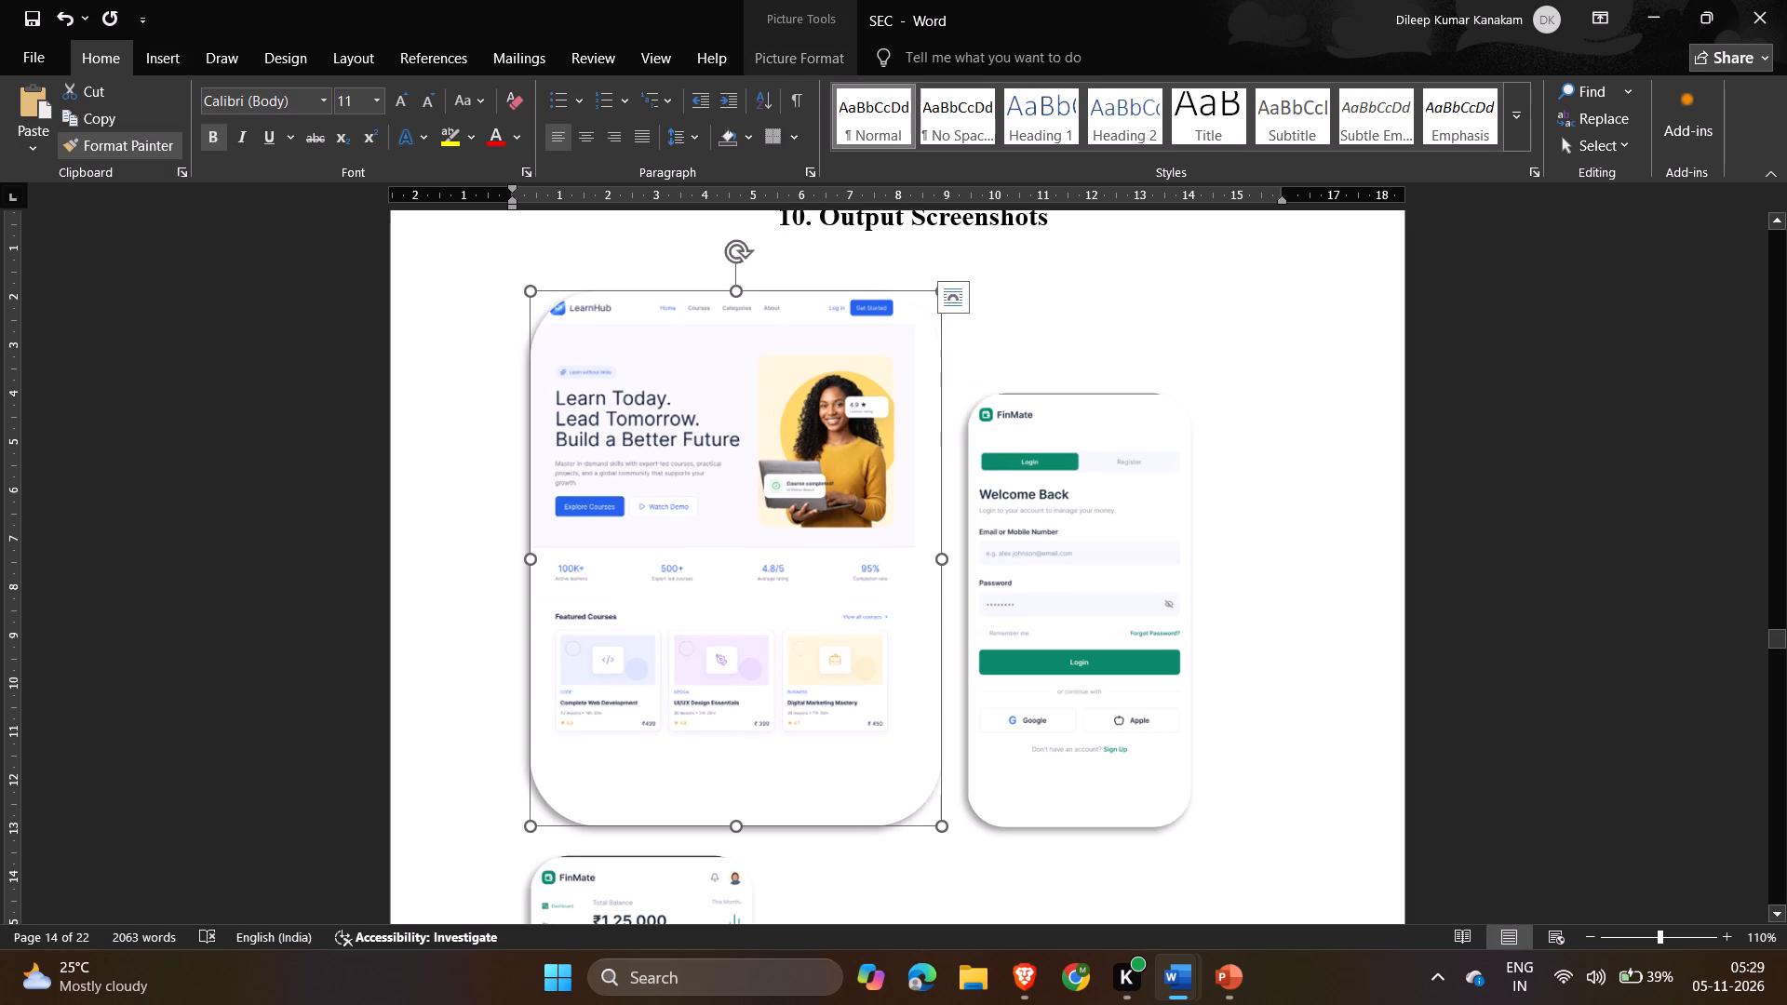
# Set the LearnHub Landing Page picture's width to 4.6 cm to match the FinMate Login picture.
pyautogui.click(1063, 603)
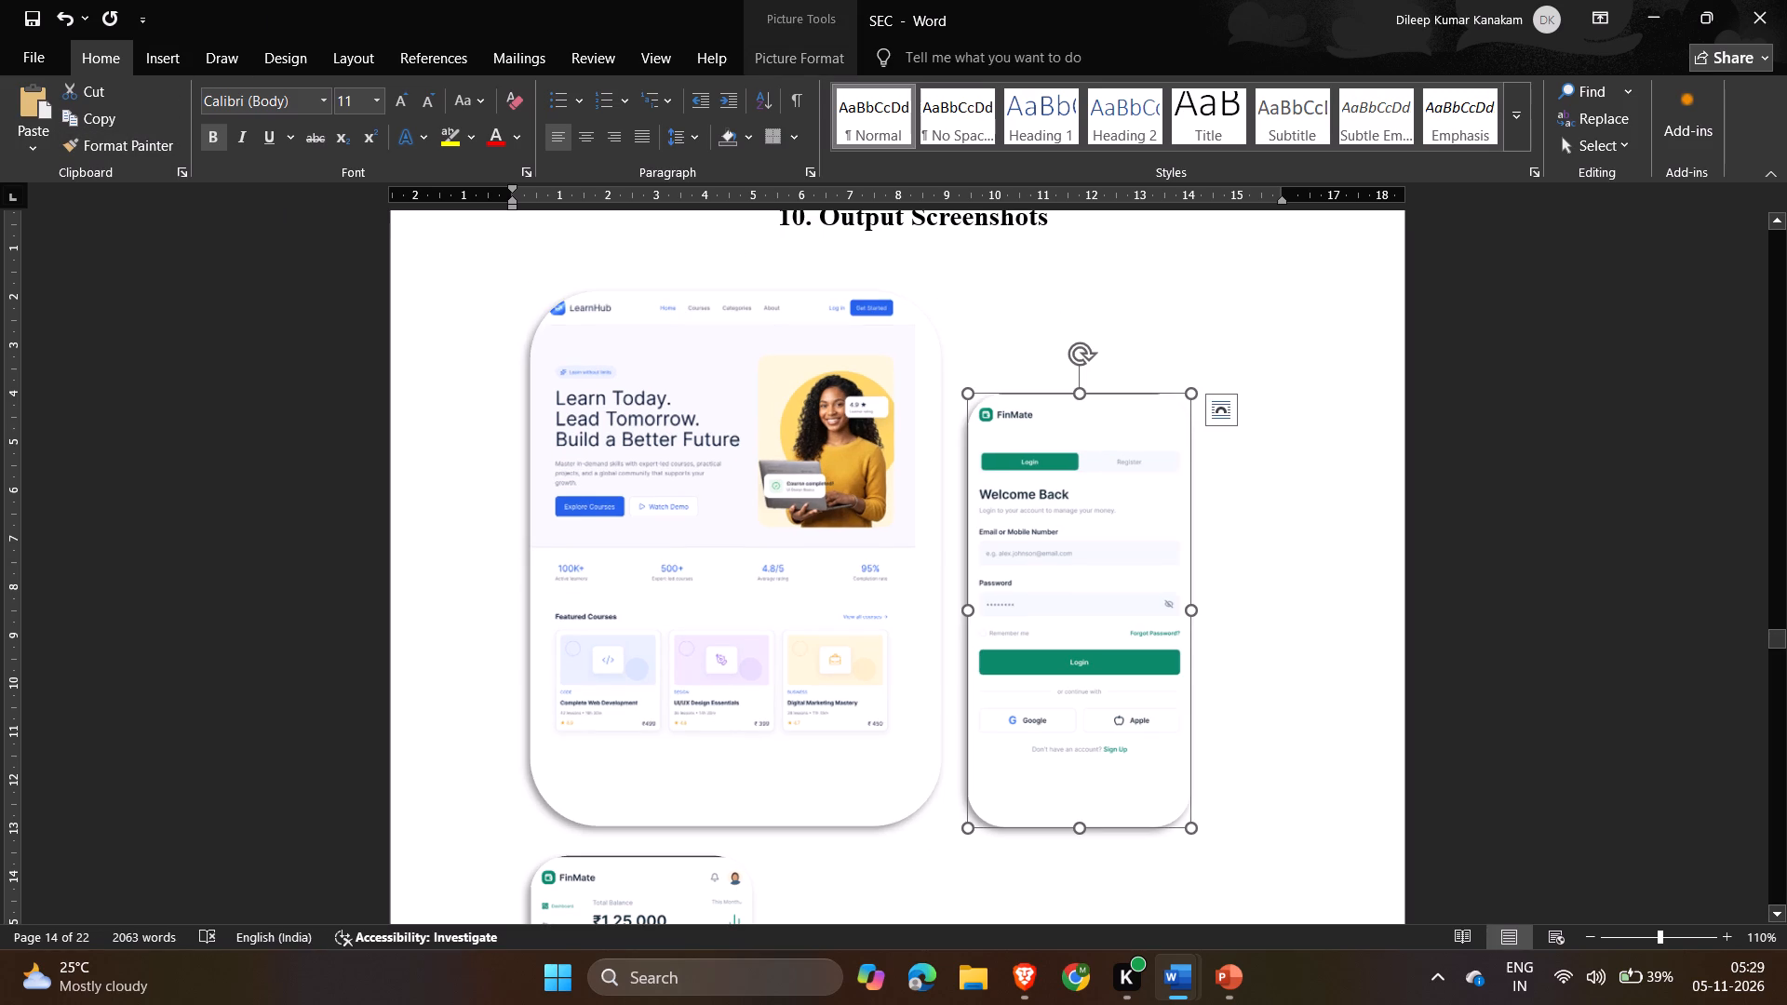
pyautogui.click(786, 48)
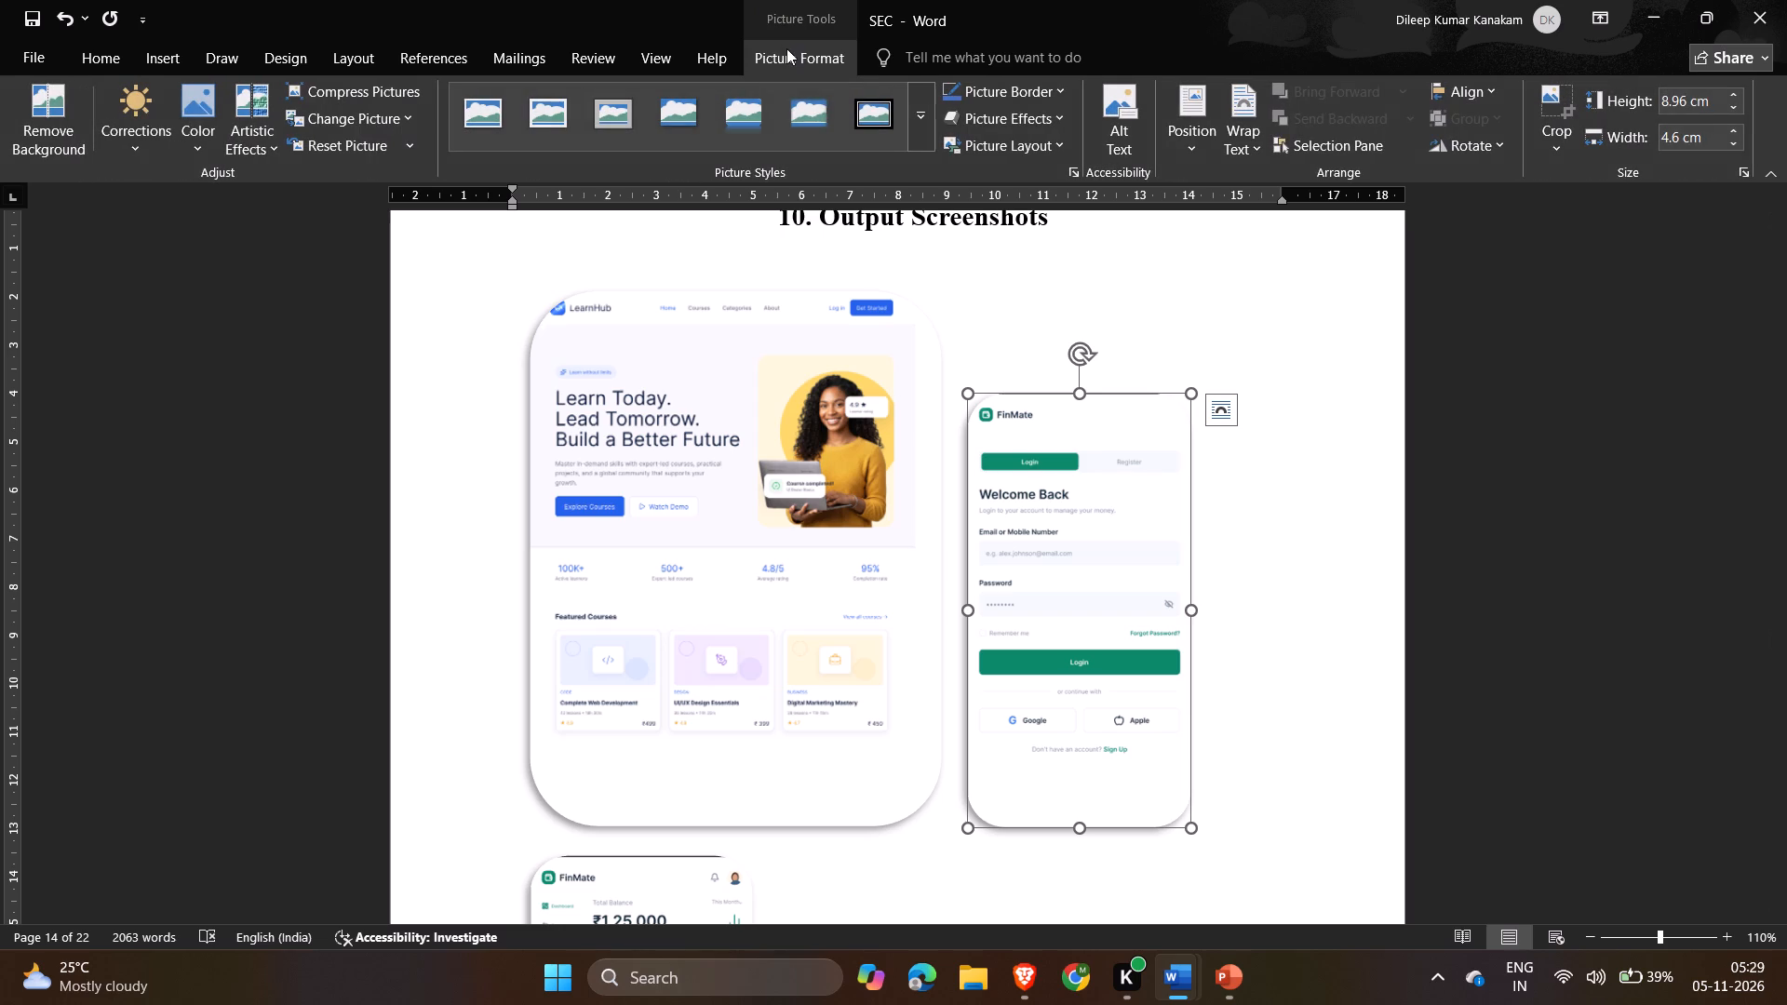
pyautogui.click(750, 383)
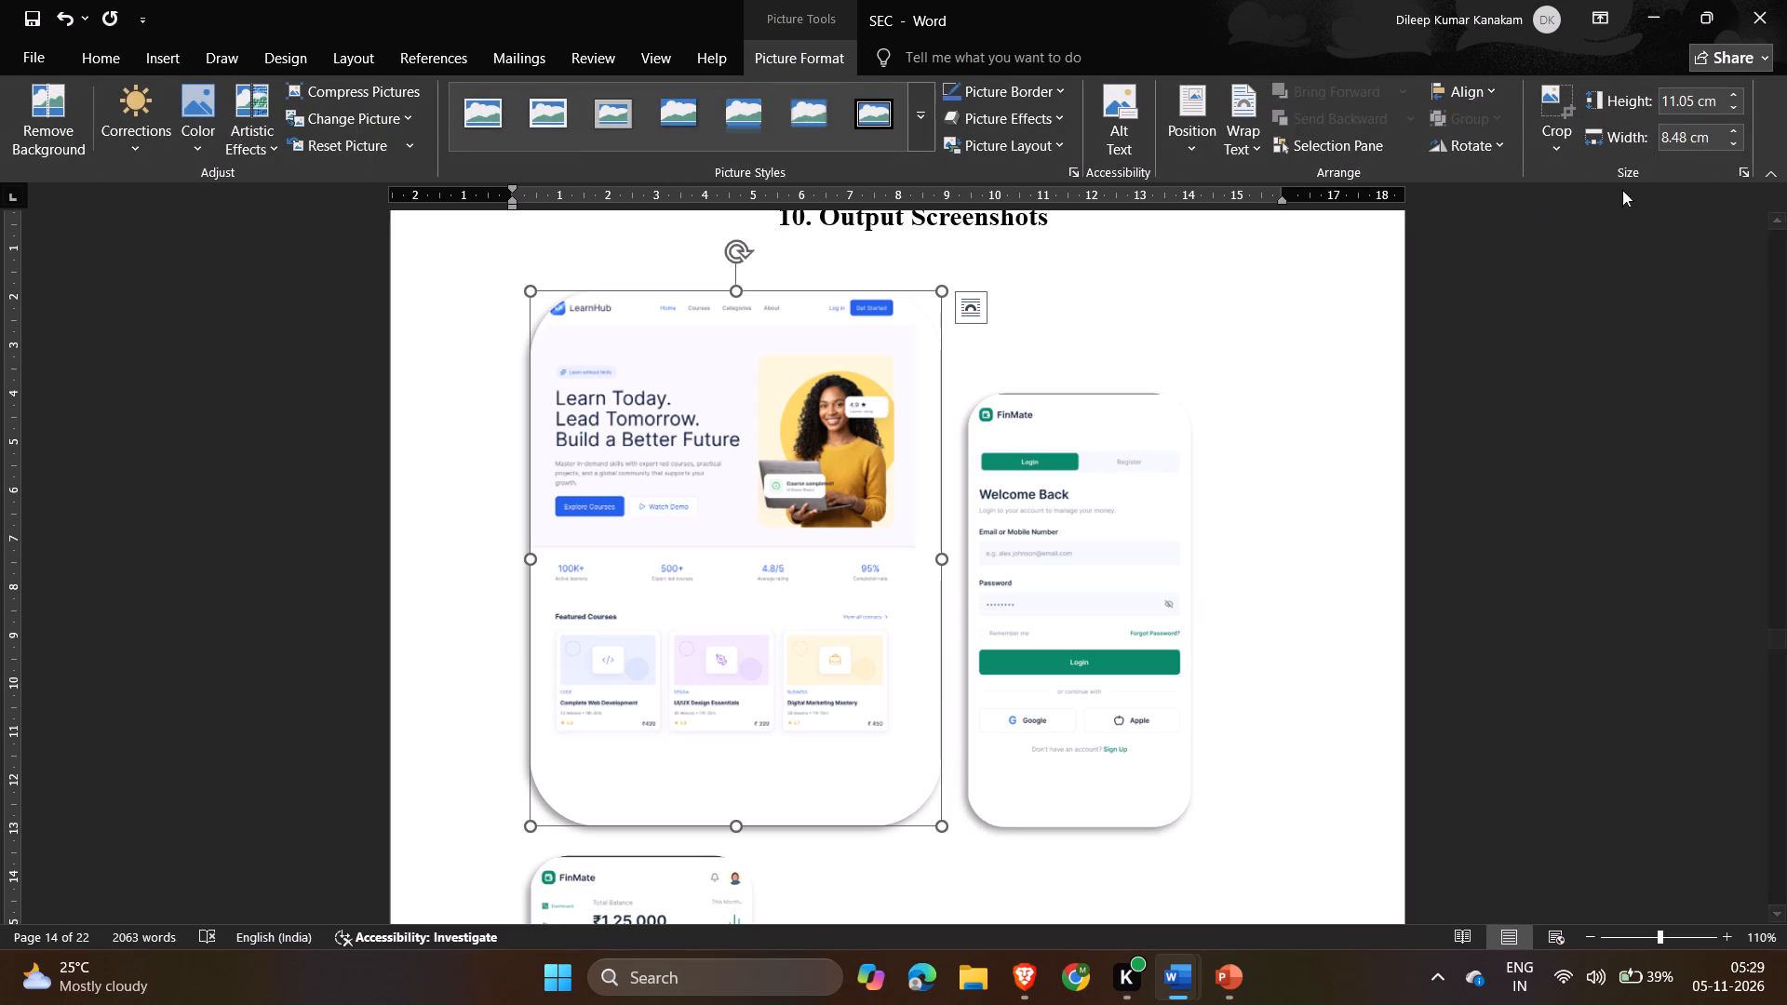
pyautogui.click(1686, 132)
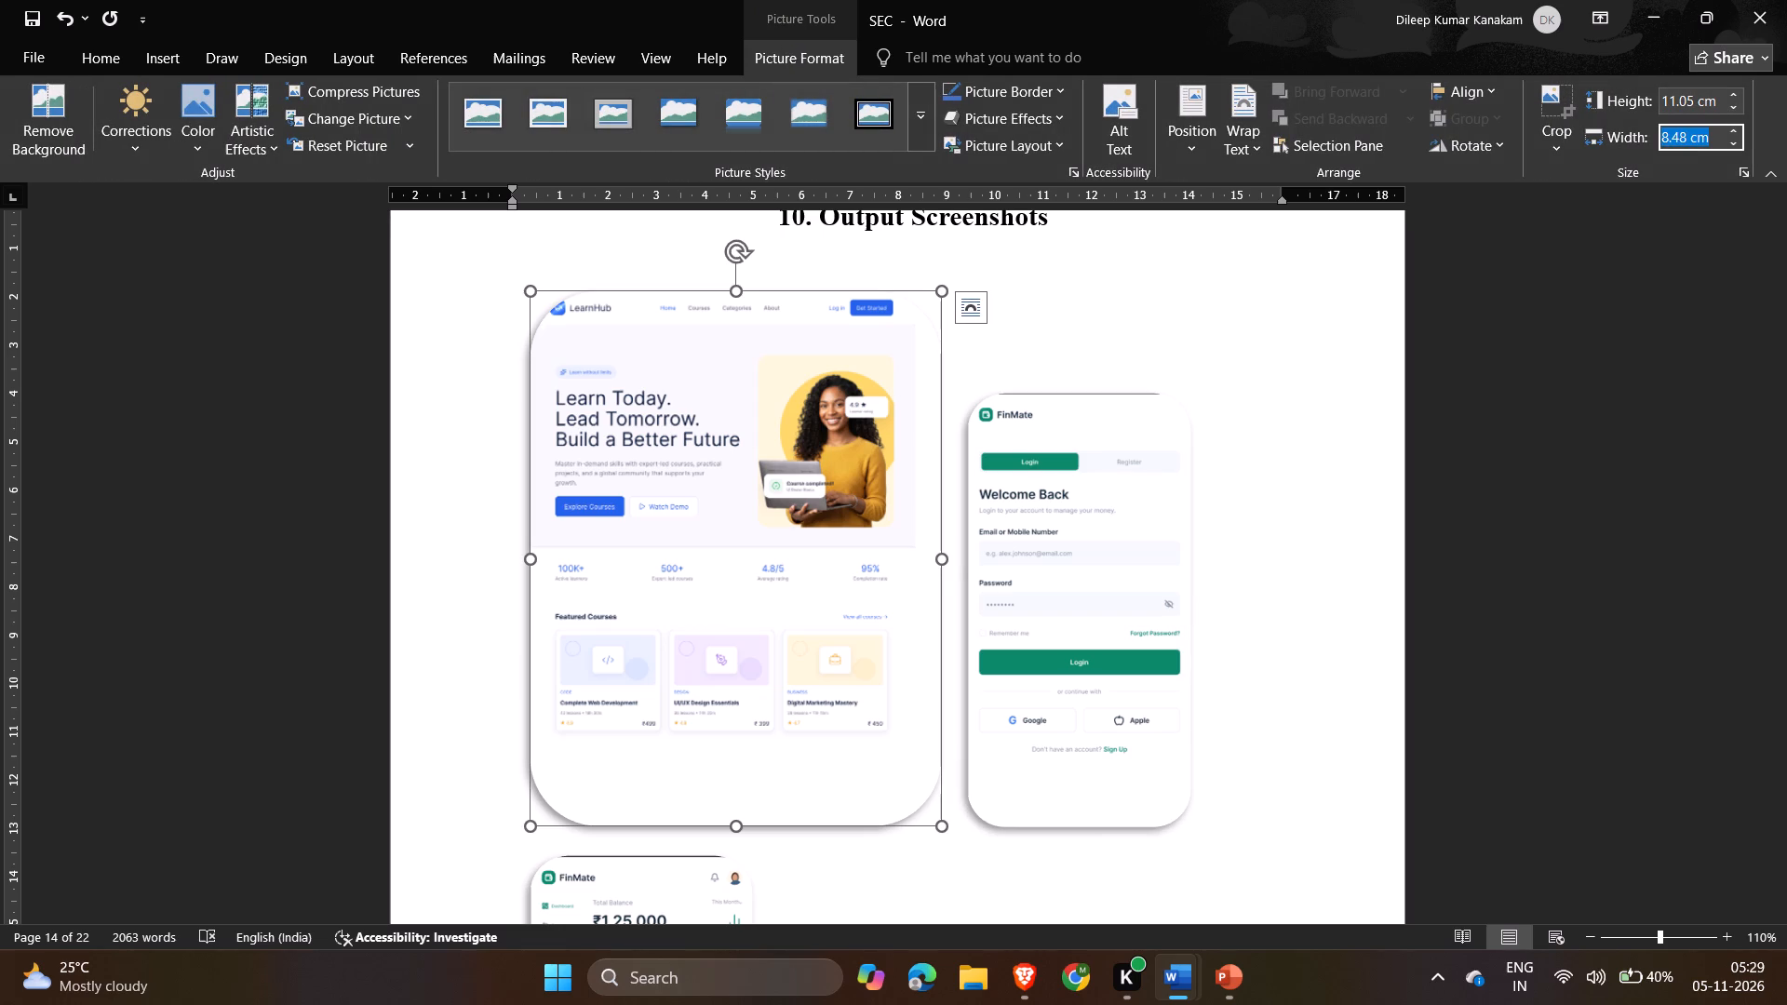
pyautogui.click(1686, 132)
pyautogui.press('BackSpace')
pyautogui.press('BackSpace')
pyautogui.press('BackSpace')
pyautogui.press('BackSpace')
pyautogui.write('4.6')
pyautogui.press('Return')
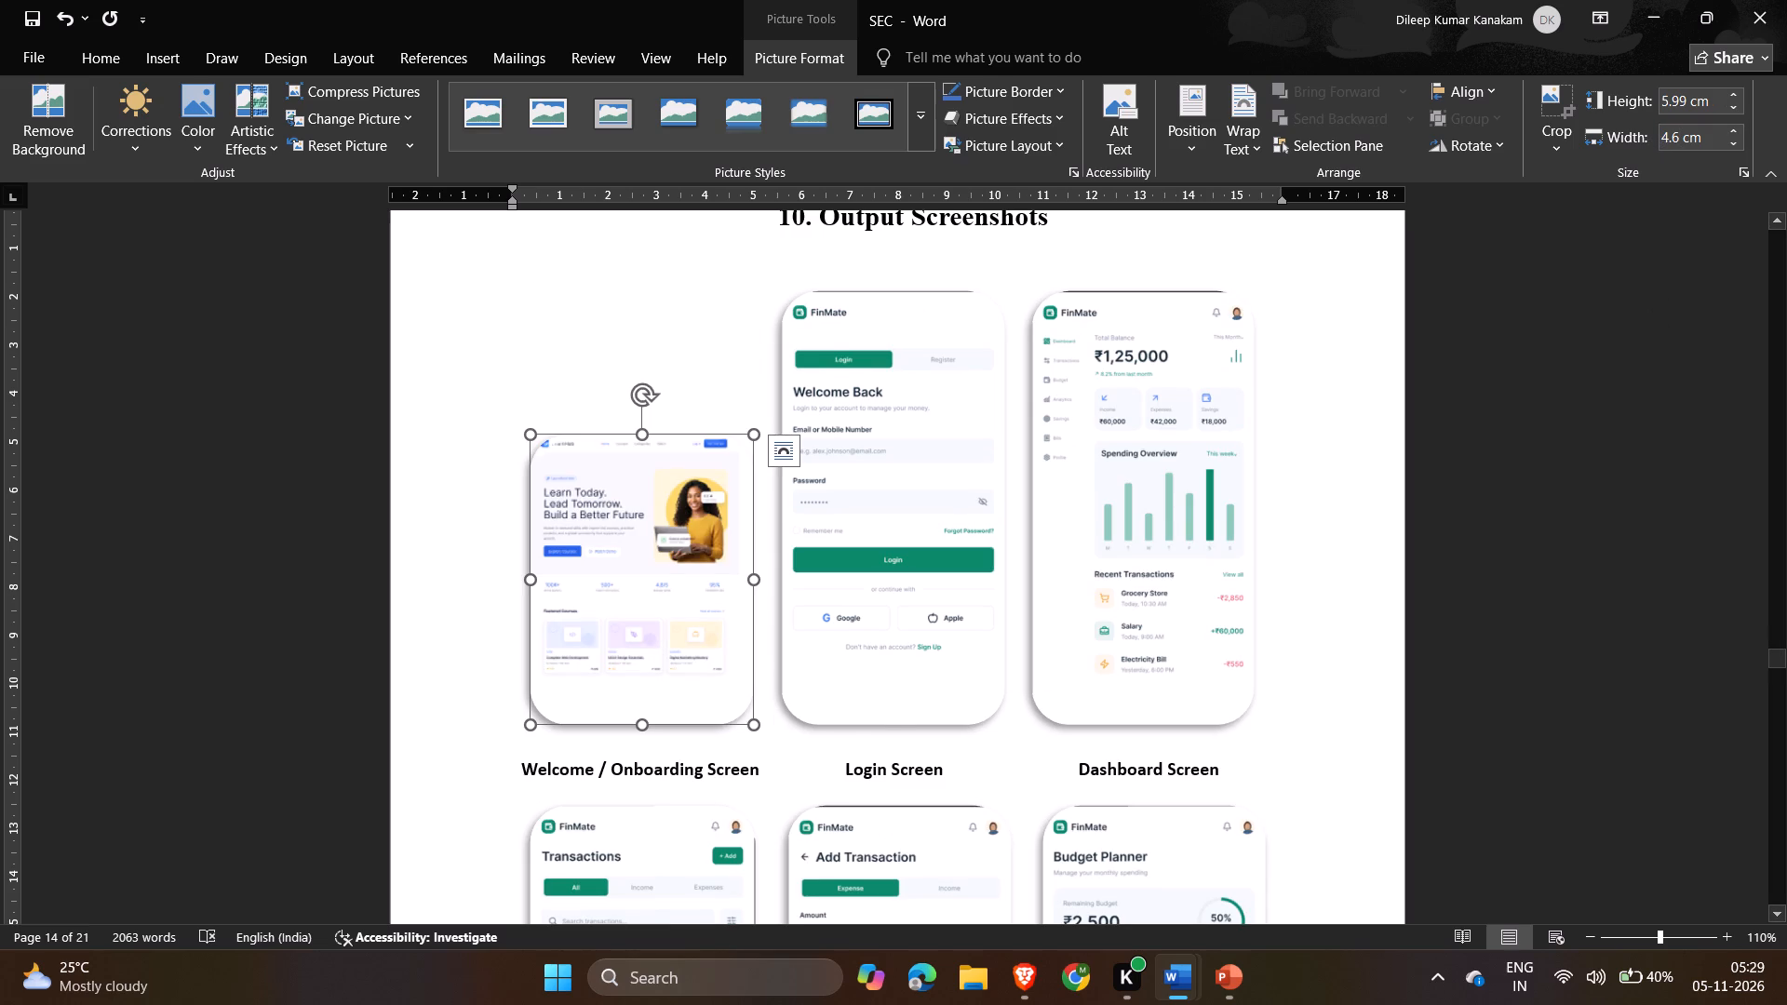
# Stretch the Landing Page picture vertically to about 8.9 cm high, roughly level with the neighbouring Login picture.
pyautogui.click(685, 264)
pyautogui.click(636, 654)
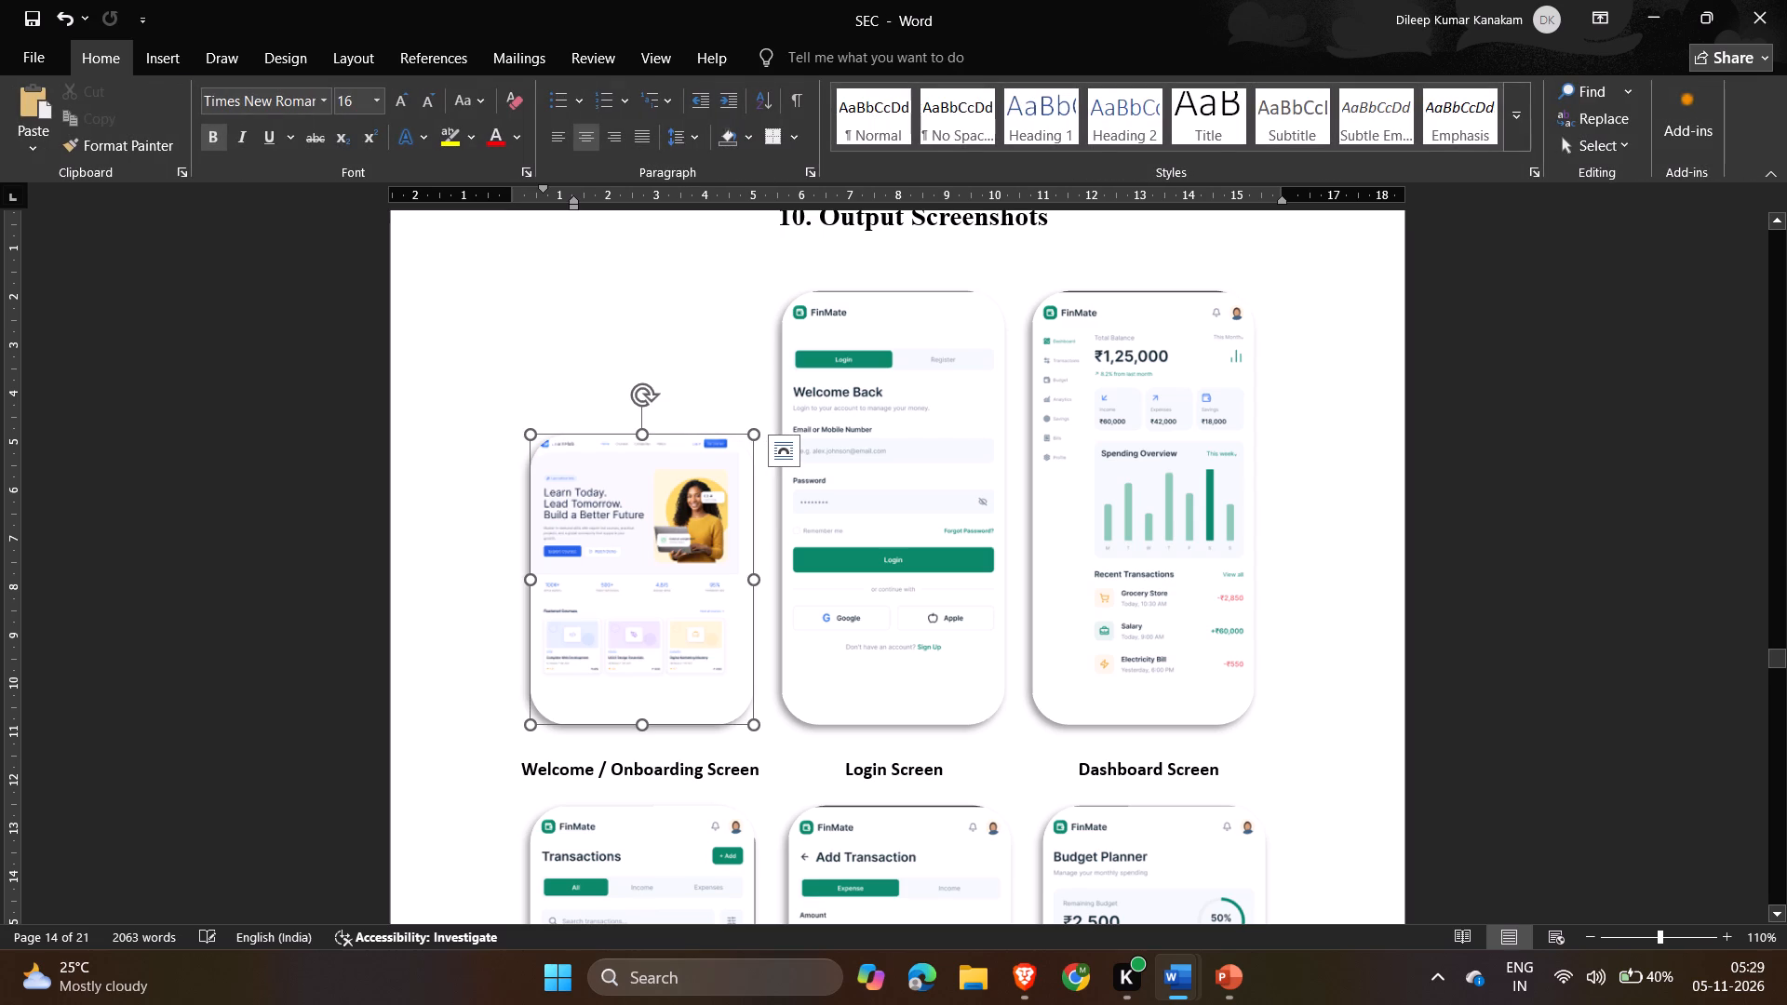
pyautogui.moveTo(642, 430); pyautogui.dragTo(642, 427)
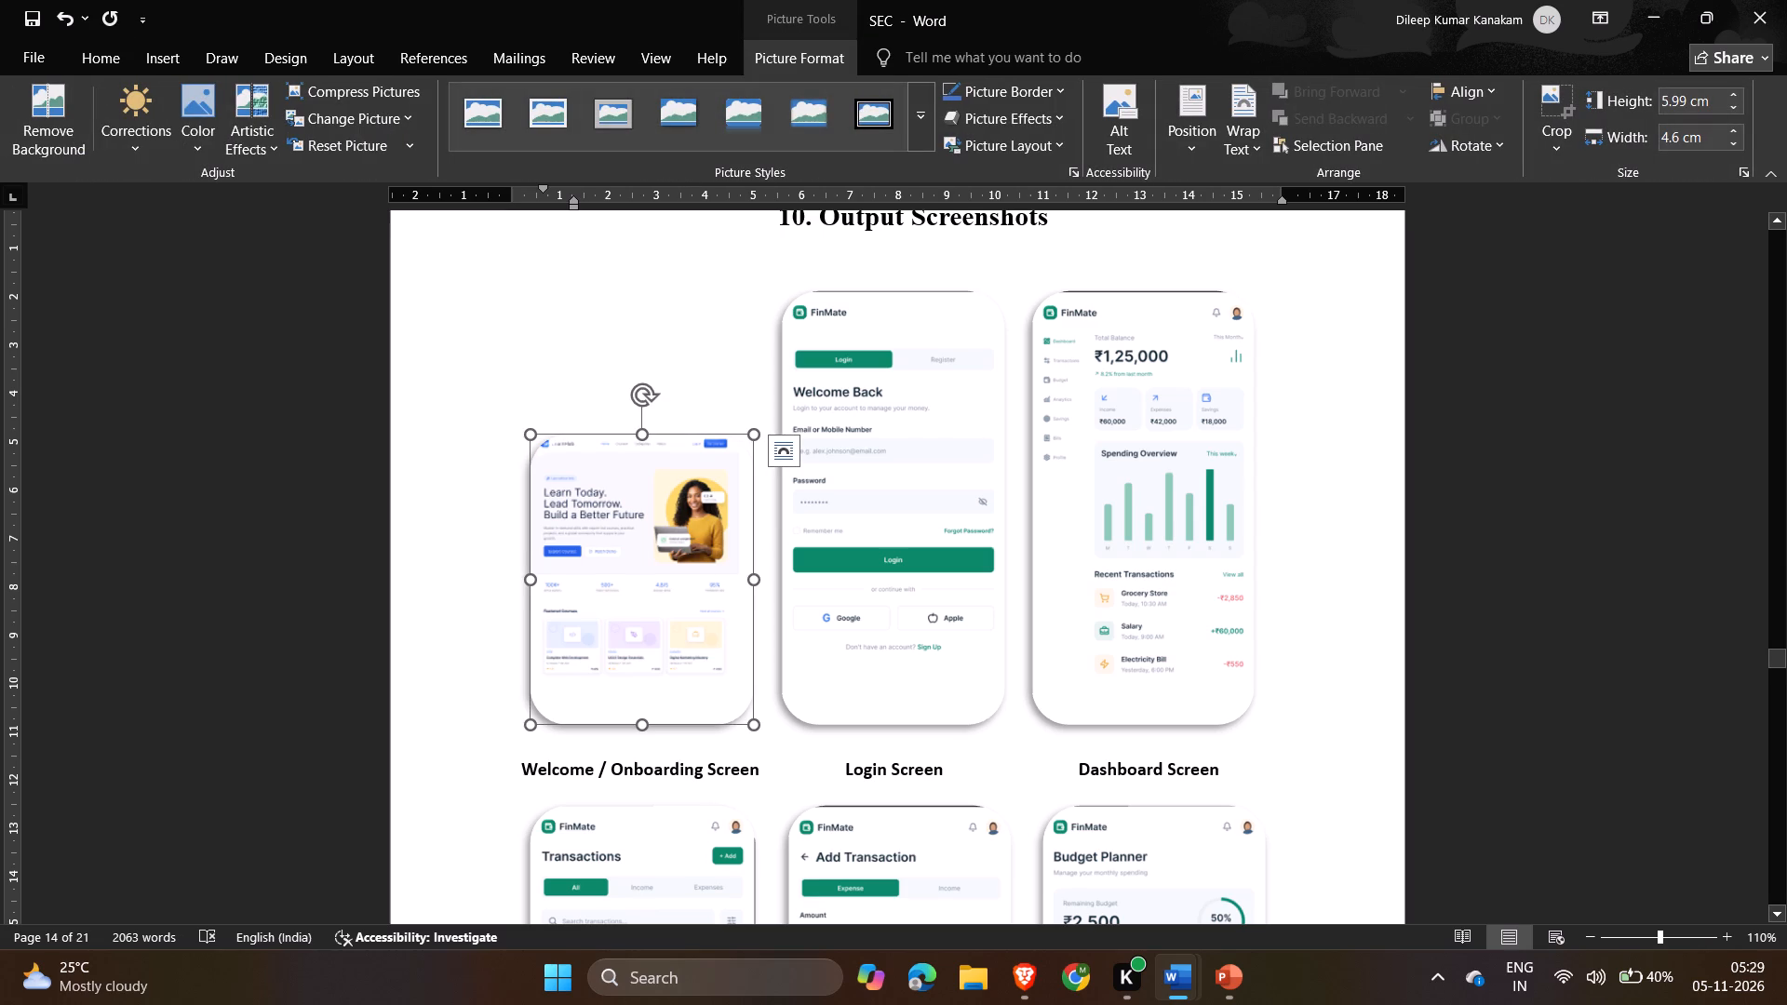
pyautogui.moveTo(642, 427); pyautogui.dragTo(649, 306)
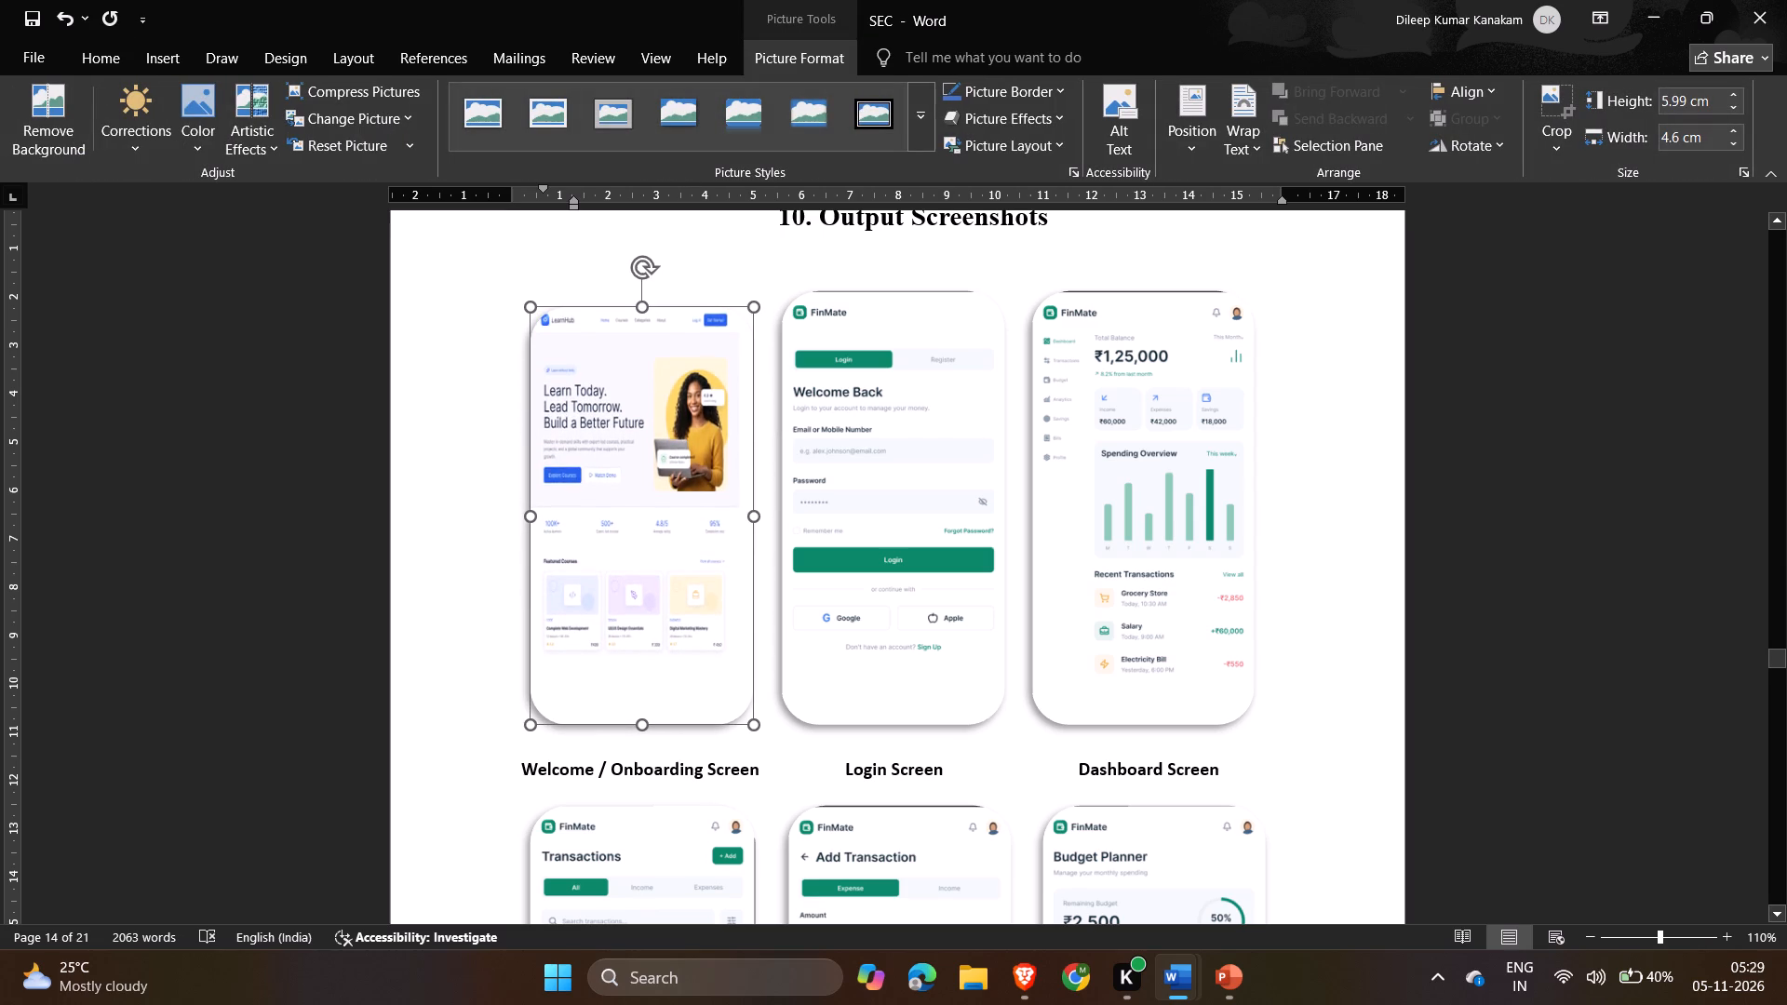
pyautogui.moveTo(649, 306); pyautogui.dragTo(652, 214)
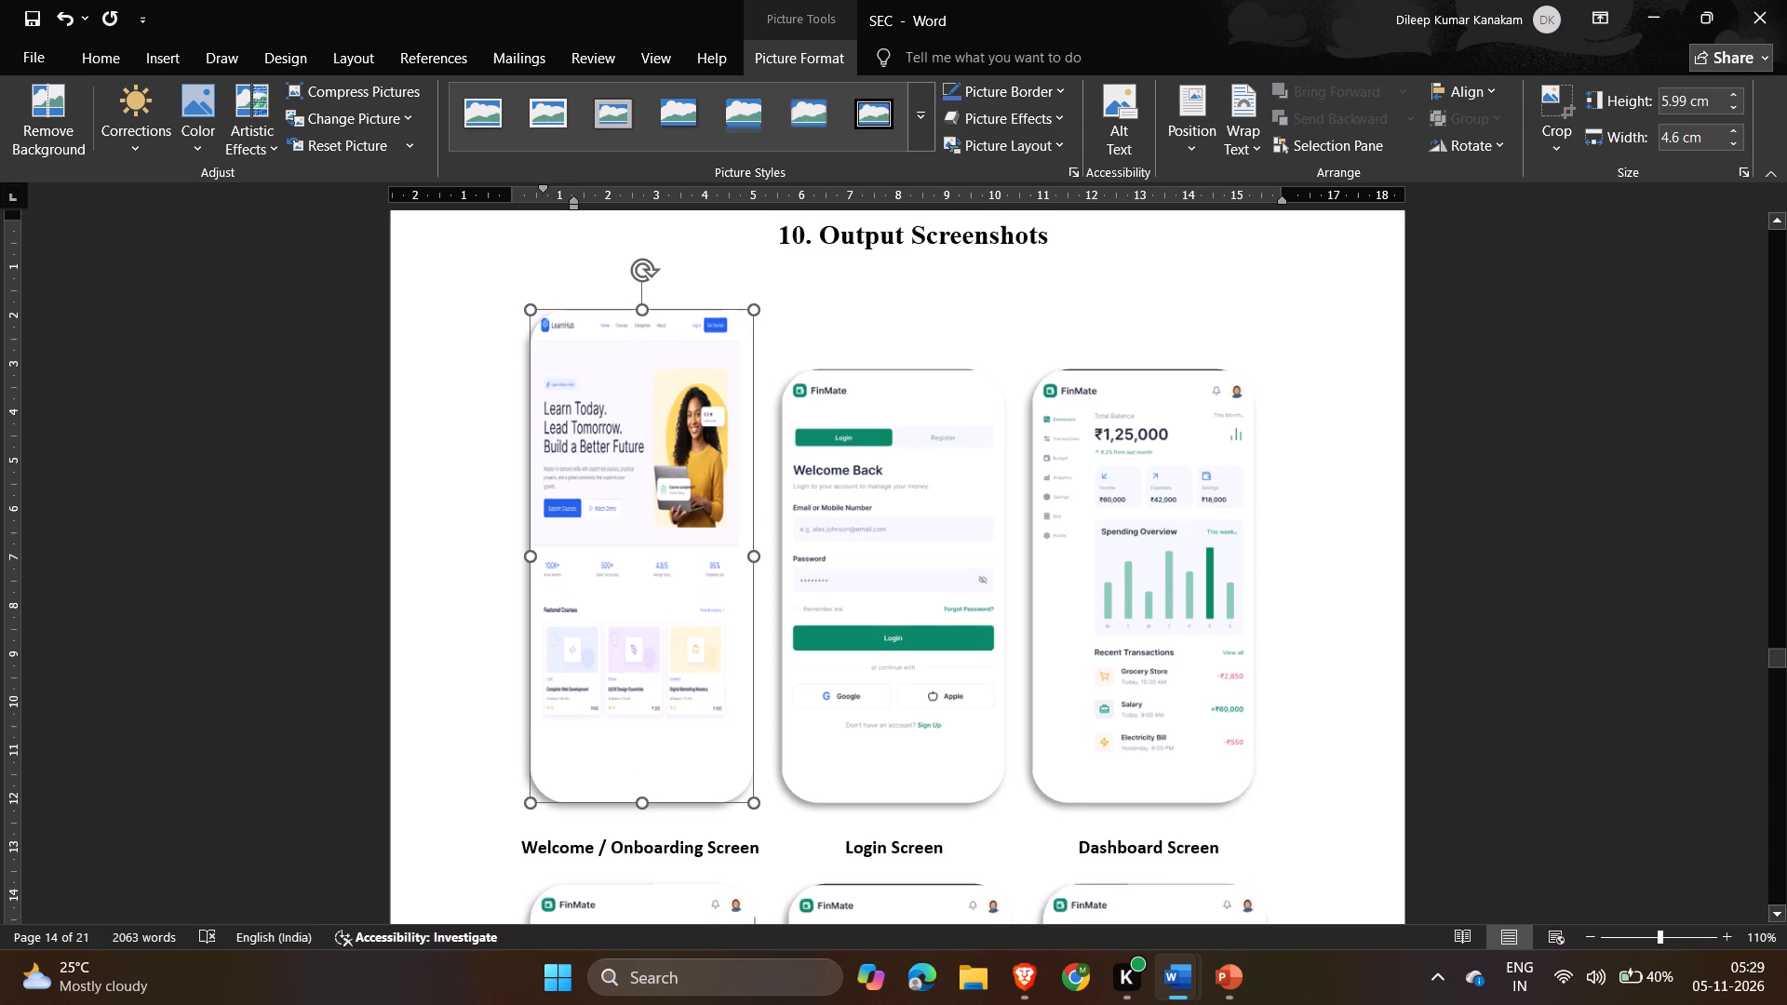
pyautogui.moveTo(652, 214); pyautogui.dragTo(663, 325)
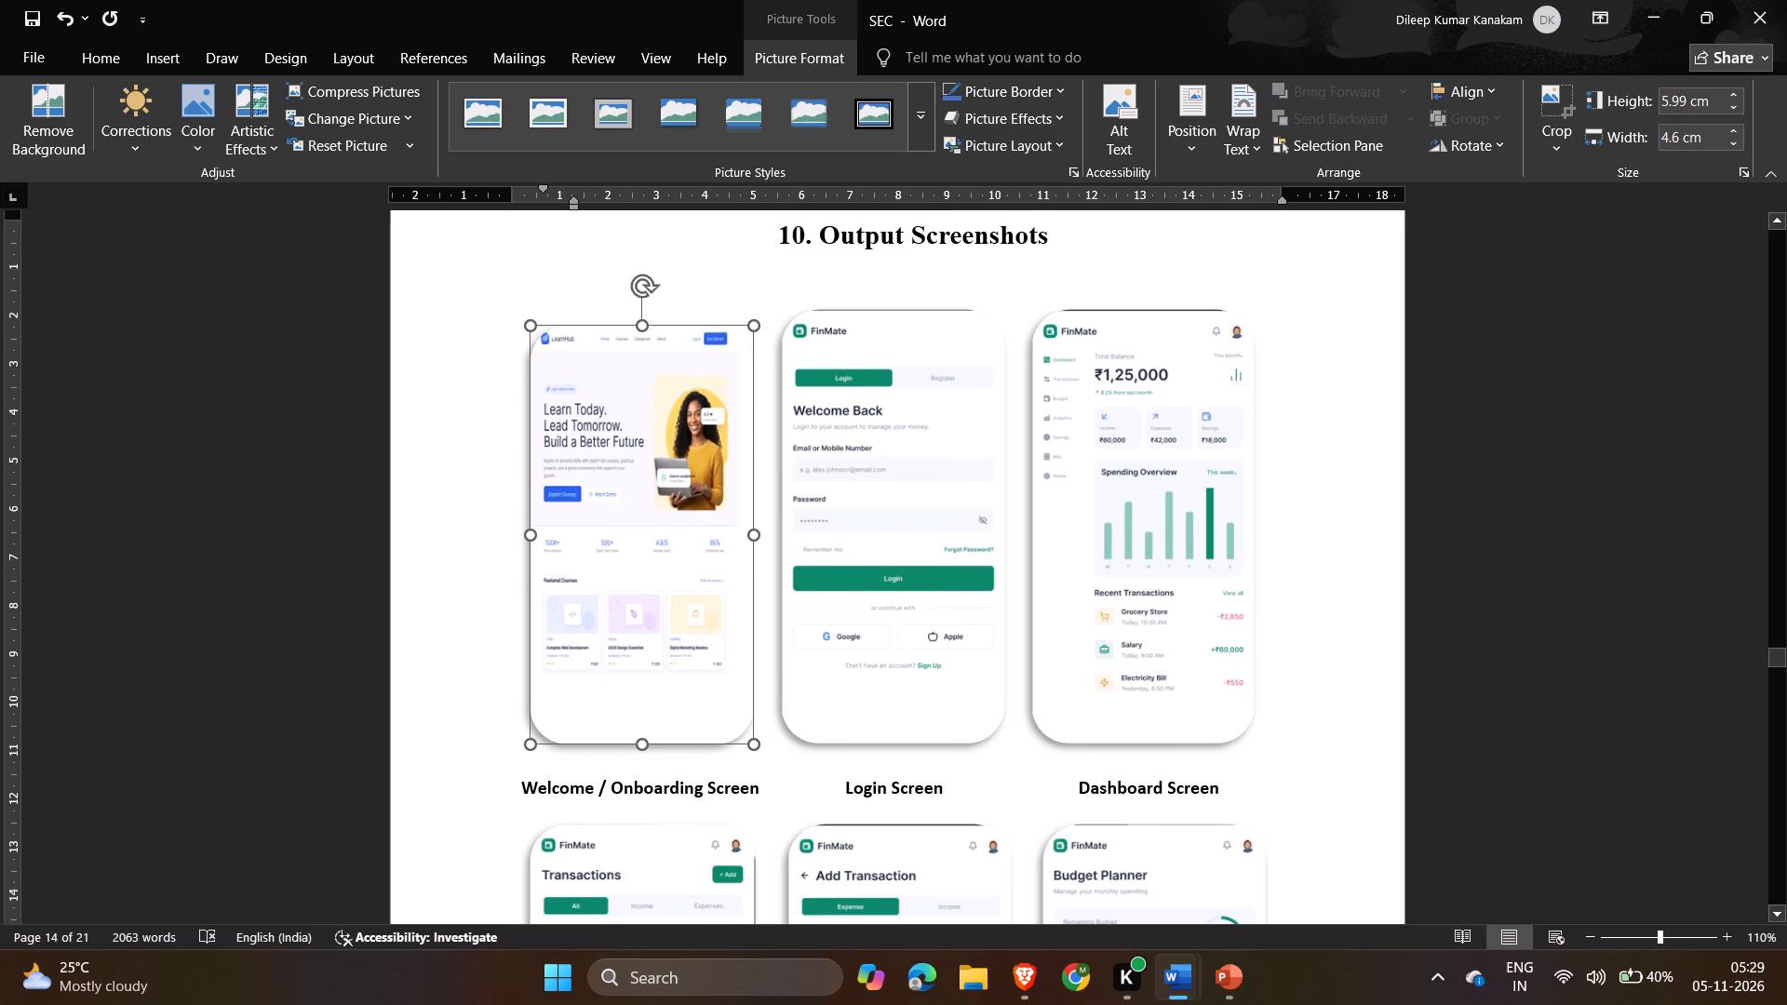
pyautogui.moveTo(663, 325); pyautogui.dragTo(663, 316)
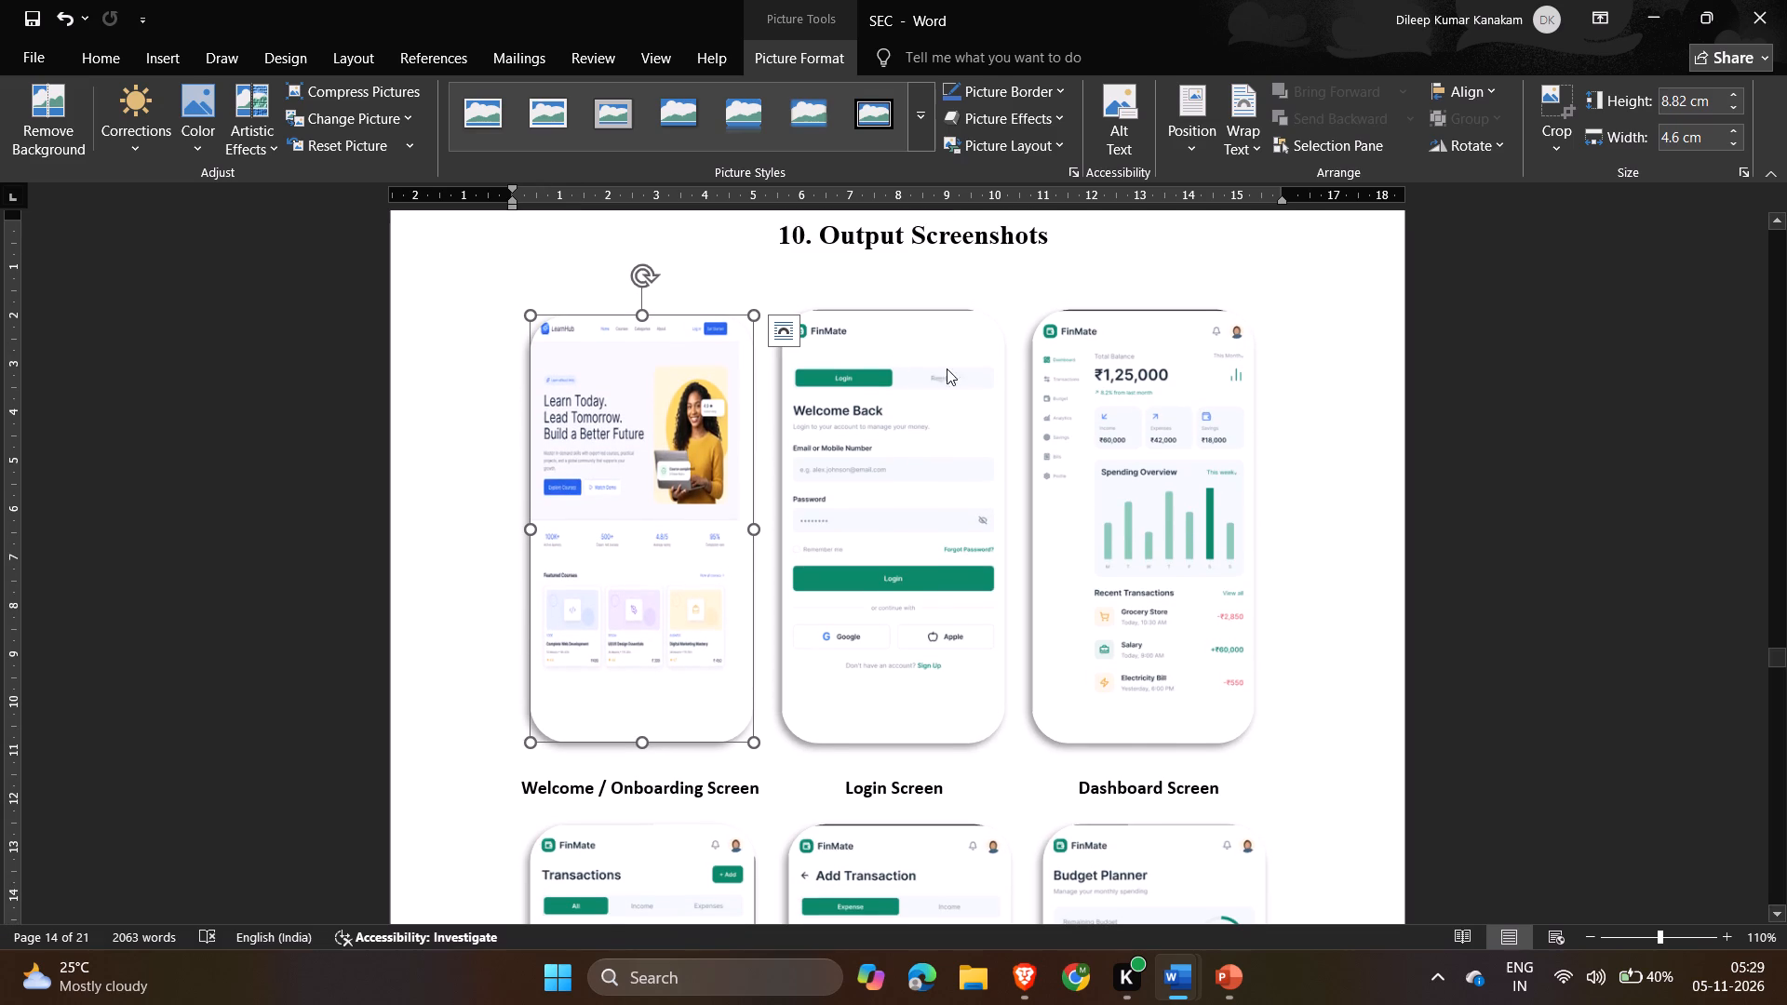
pyautogui.click(1277, 353)
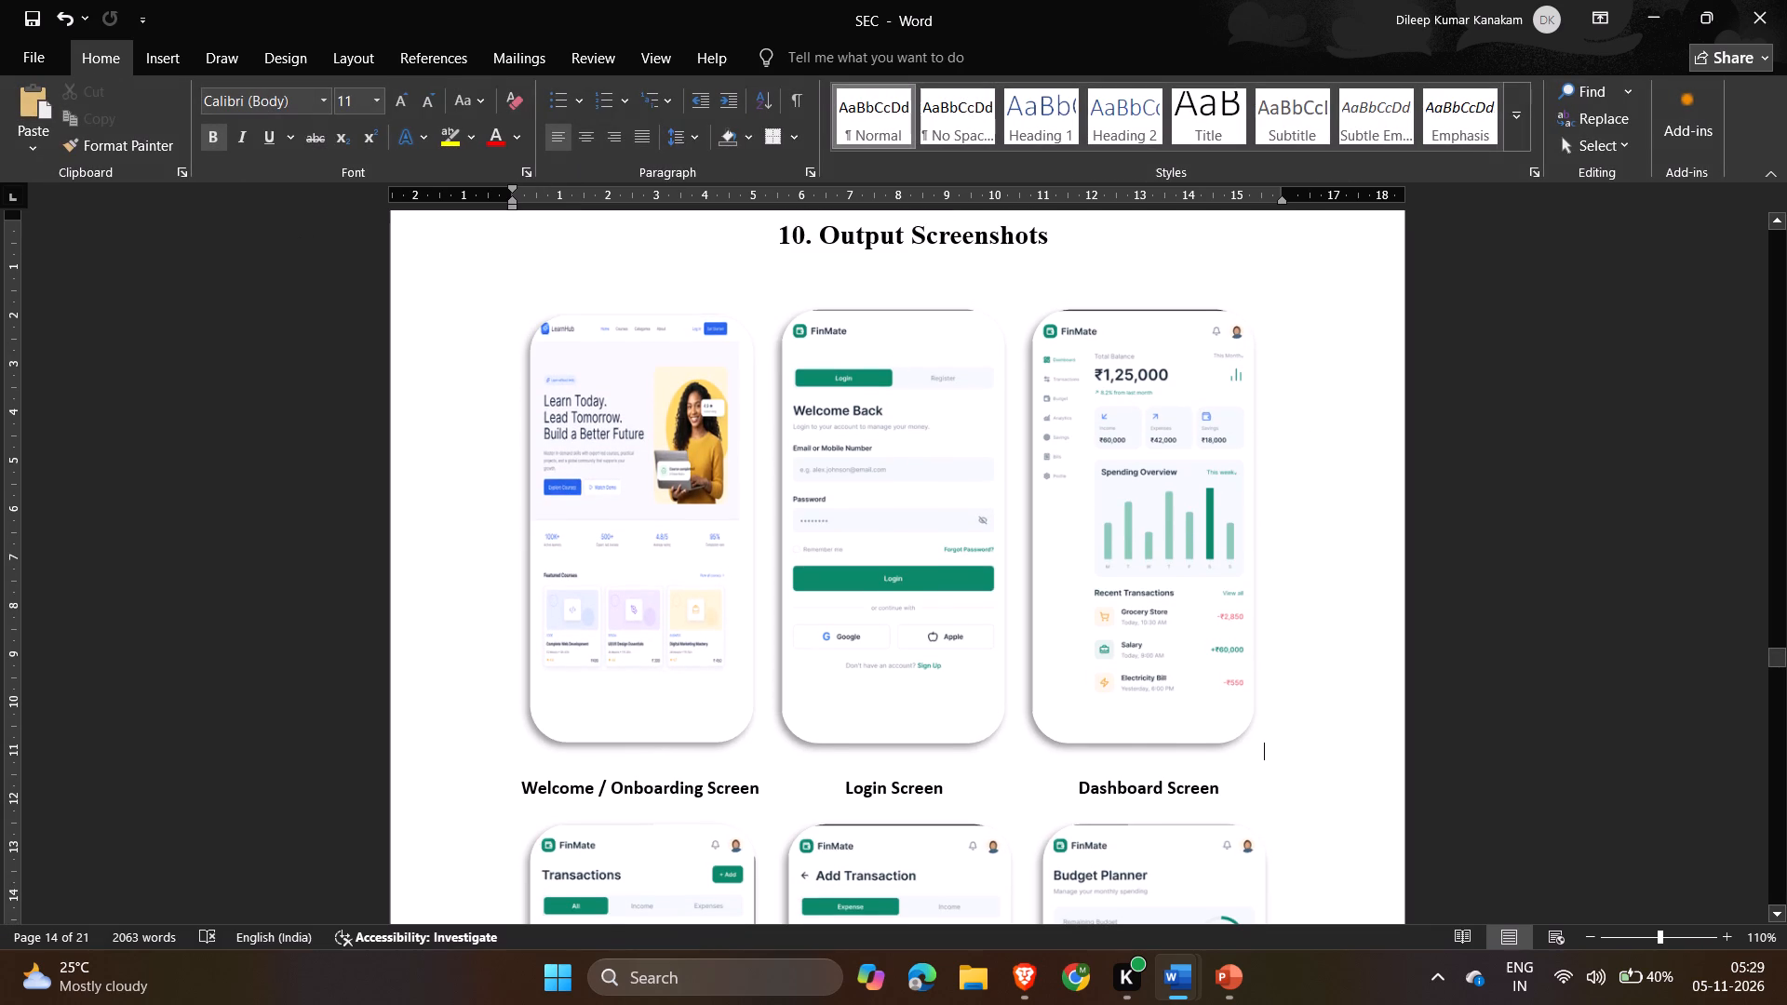
pyautogui.click(571, 322)
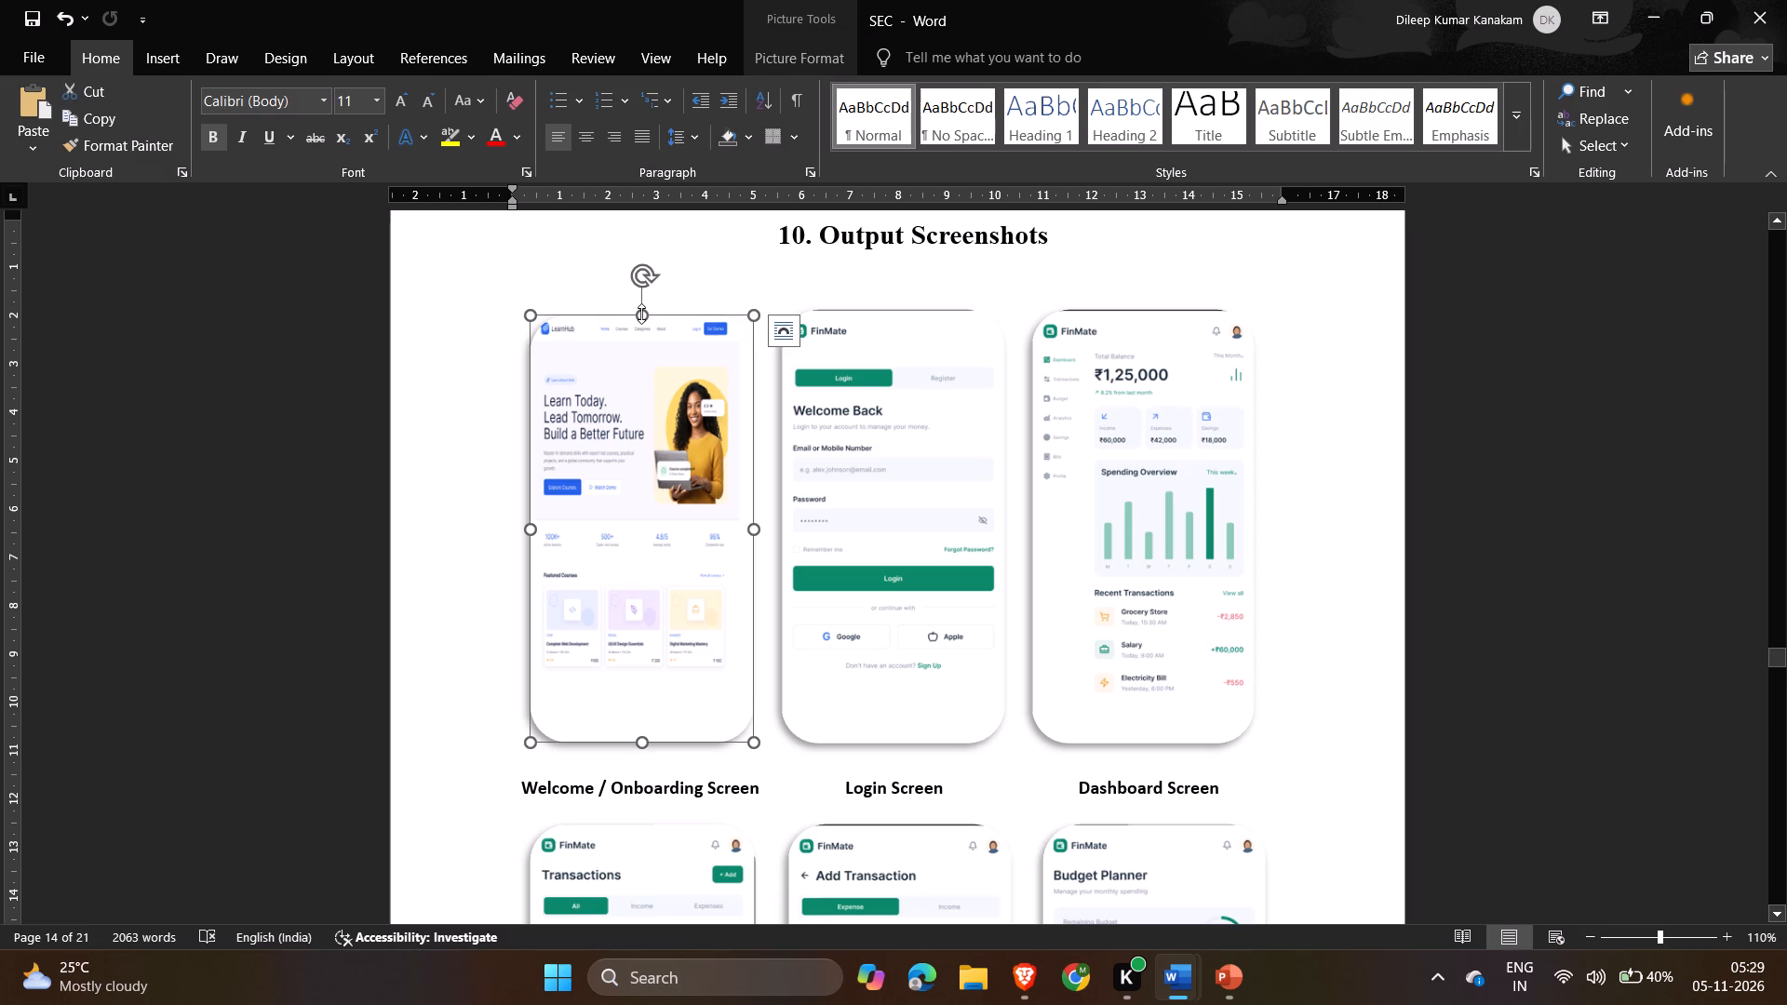
pyautogui.click(641, 314)
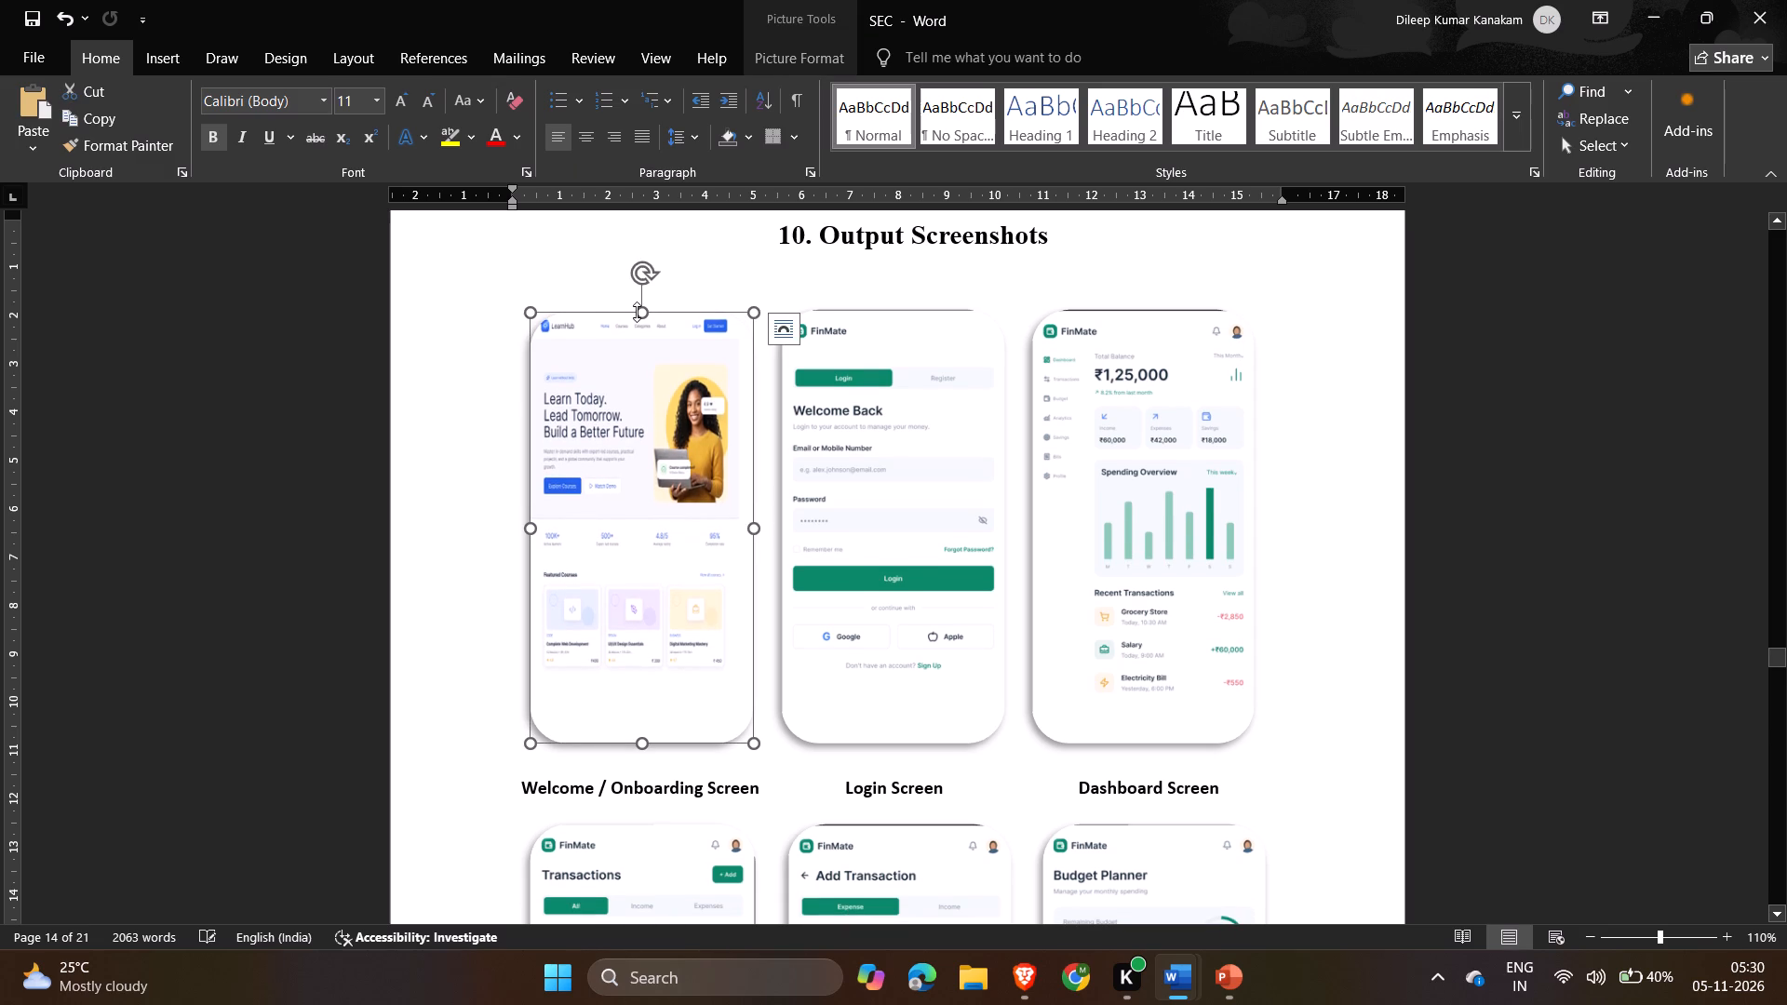
# Copy the Login picture's height value of 8.96 cm and apply it to the Landing Page picture.
pyautogui.click(870, 422)
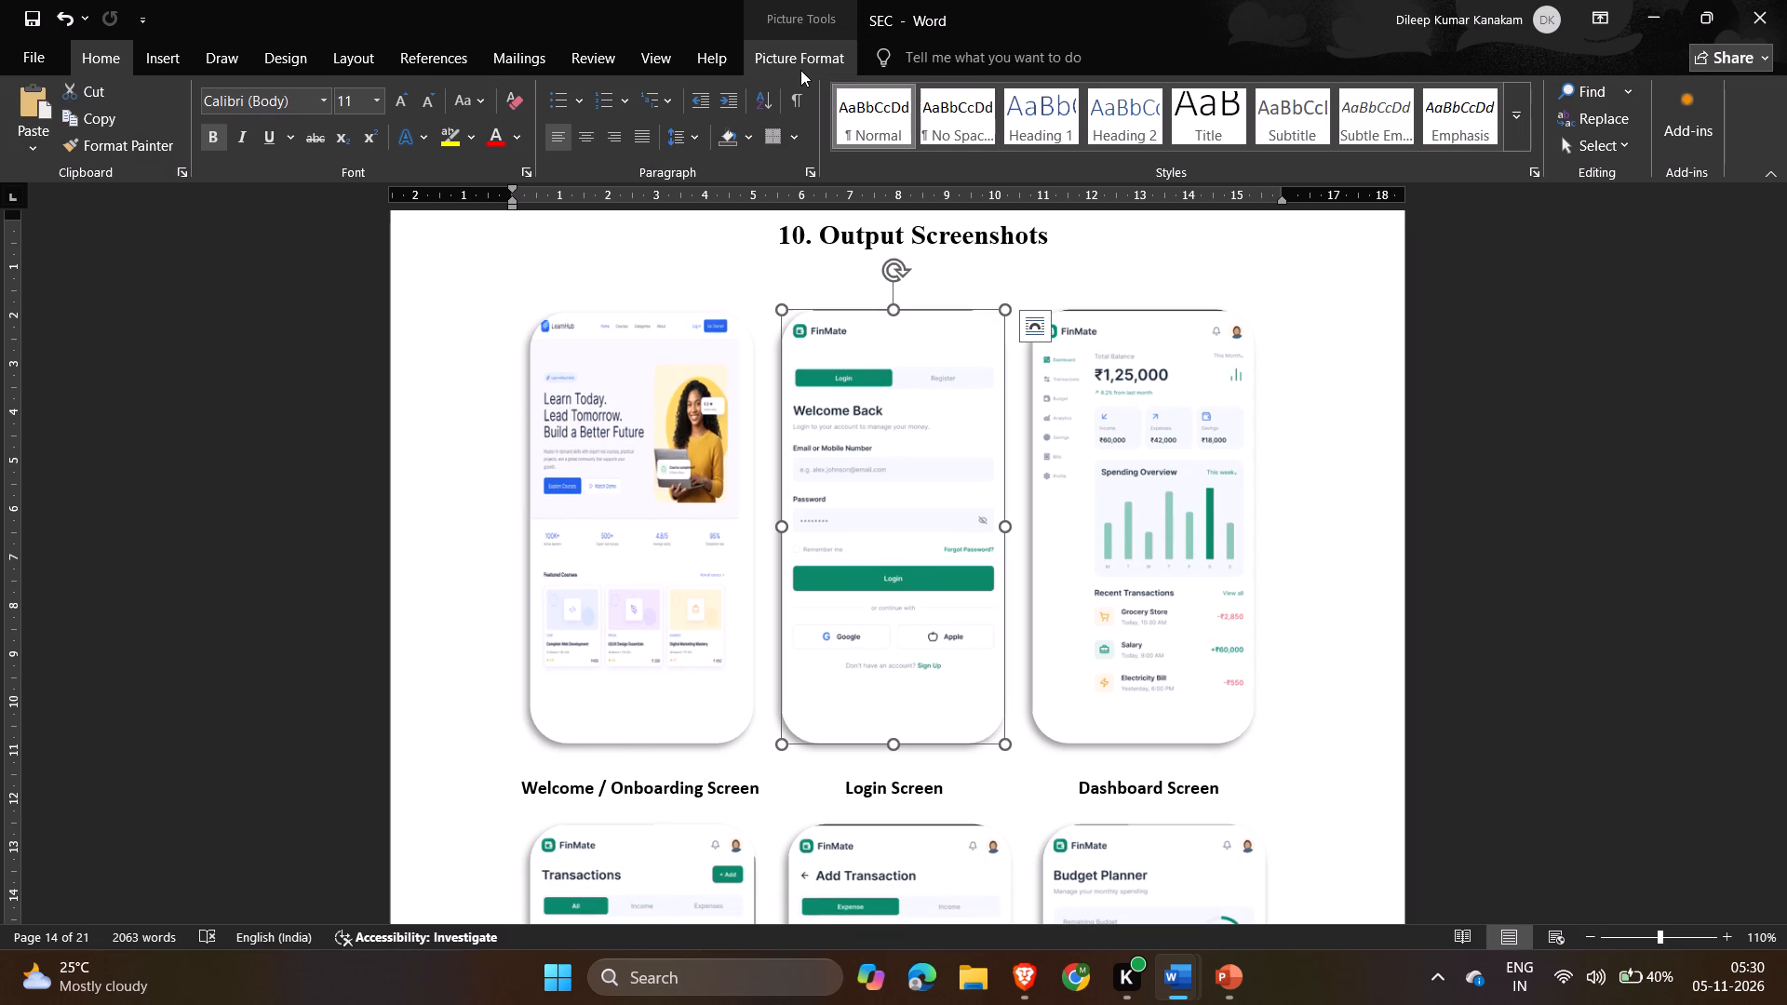
pyautogui.click(802, 70)
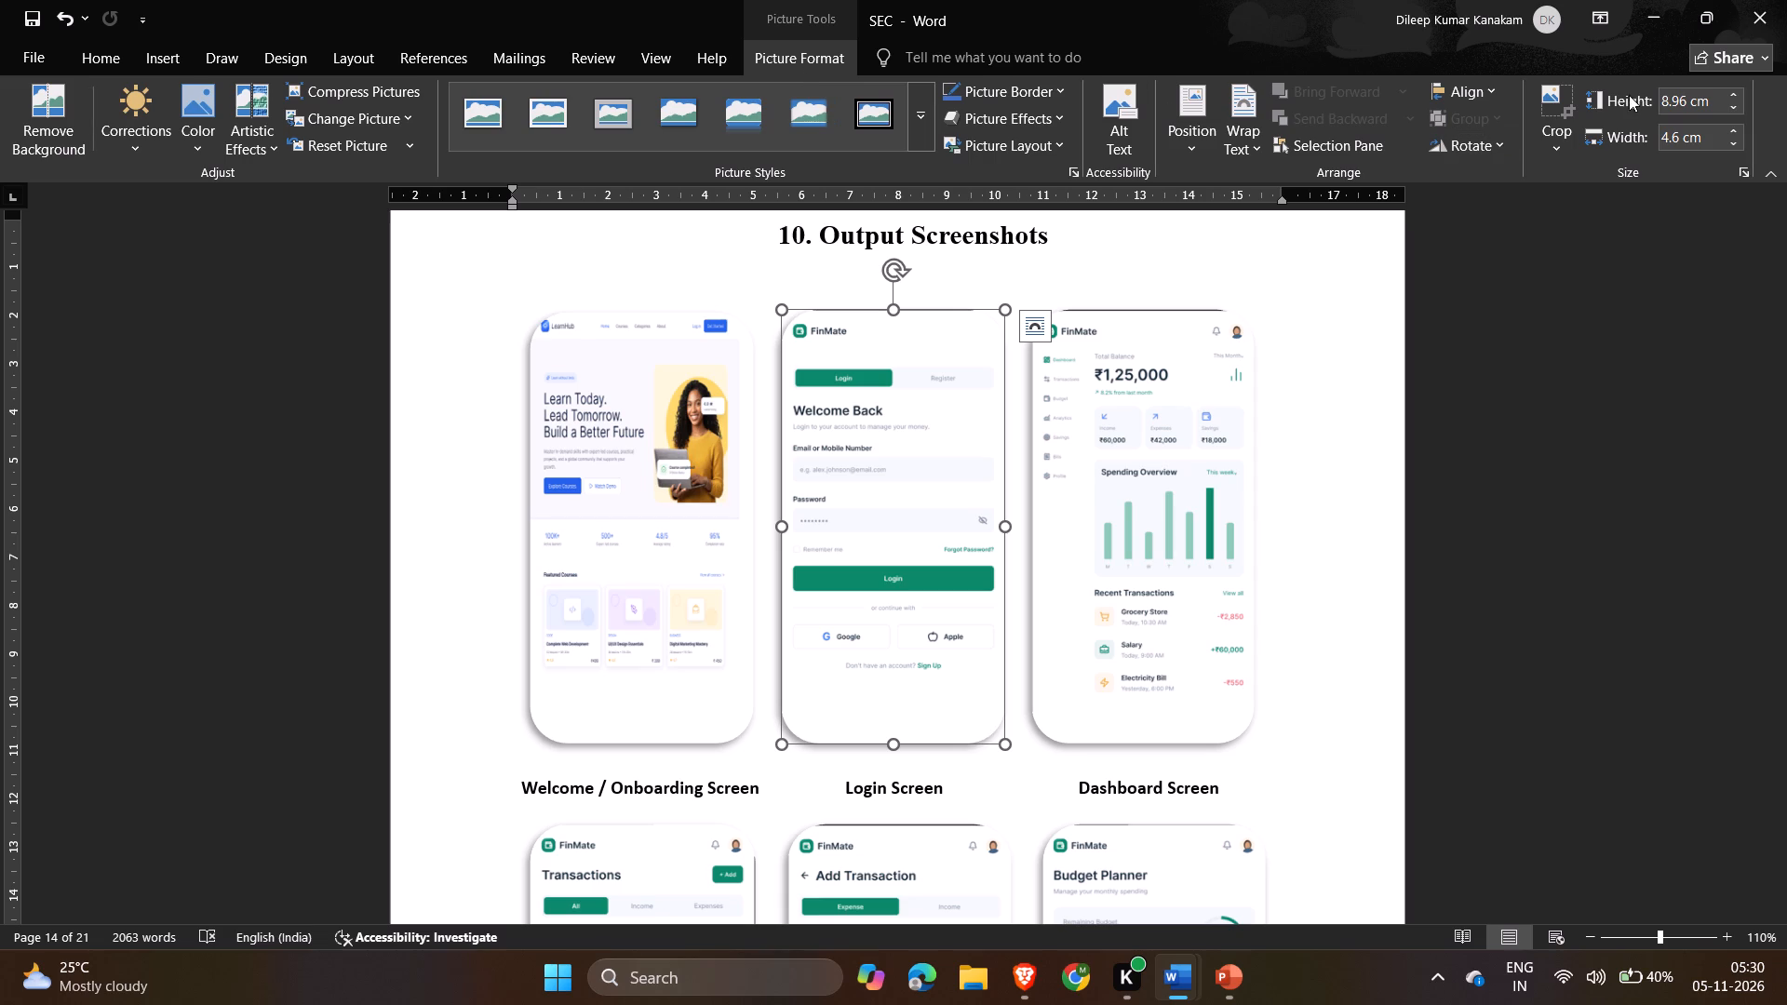
pyautogui.click(1684, 90)
pyautogui.click(1684, 104)
pyautogui.hotkey('ctrl', 'c')
pyautogui.click(665, 368)
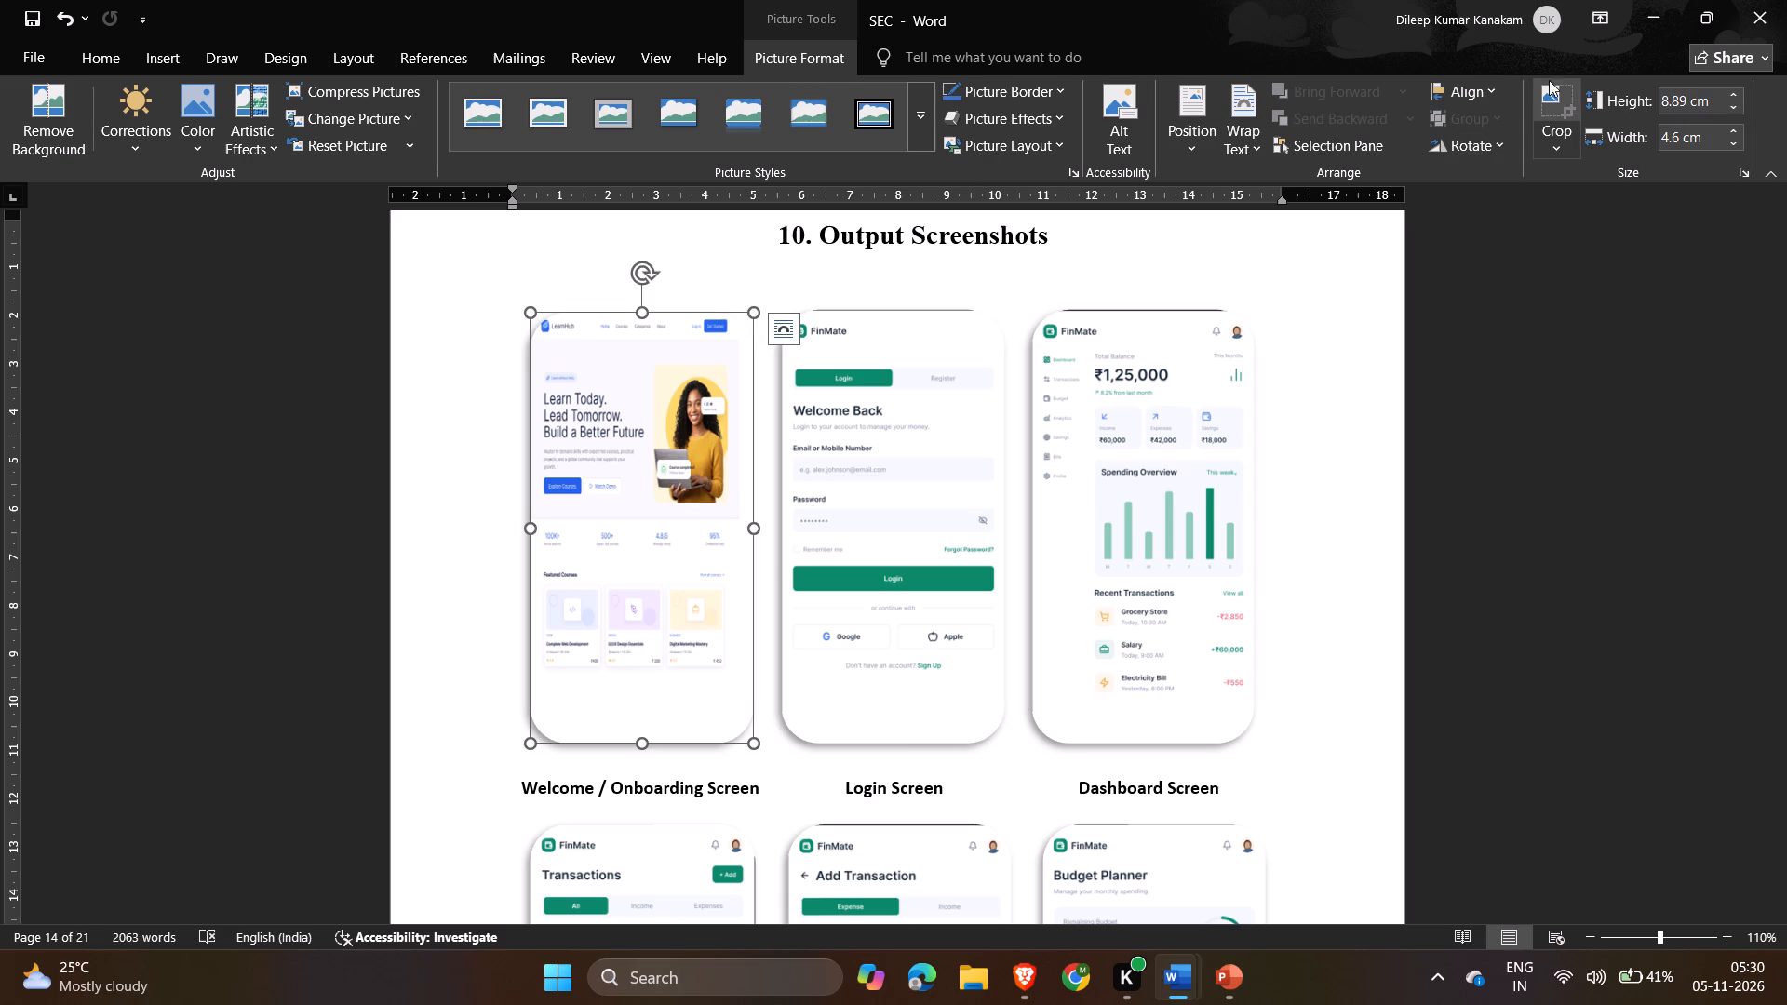
pyautogui.click(1691, 95)
pyautogui.hotkey('ctrl', 'v')
pyautogui.press('Return')
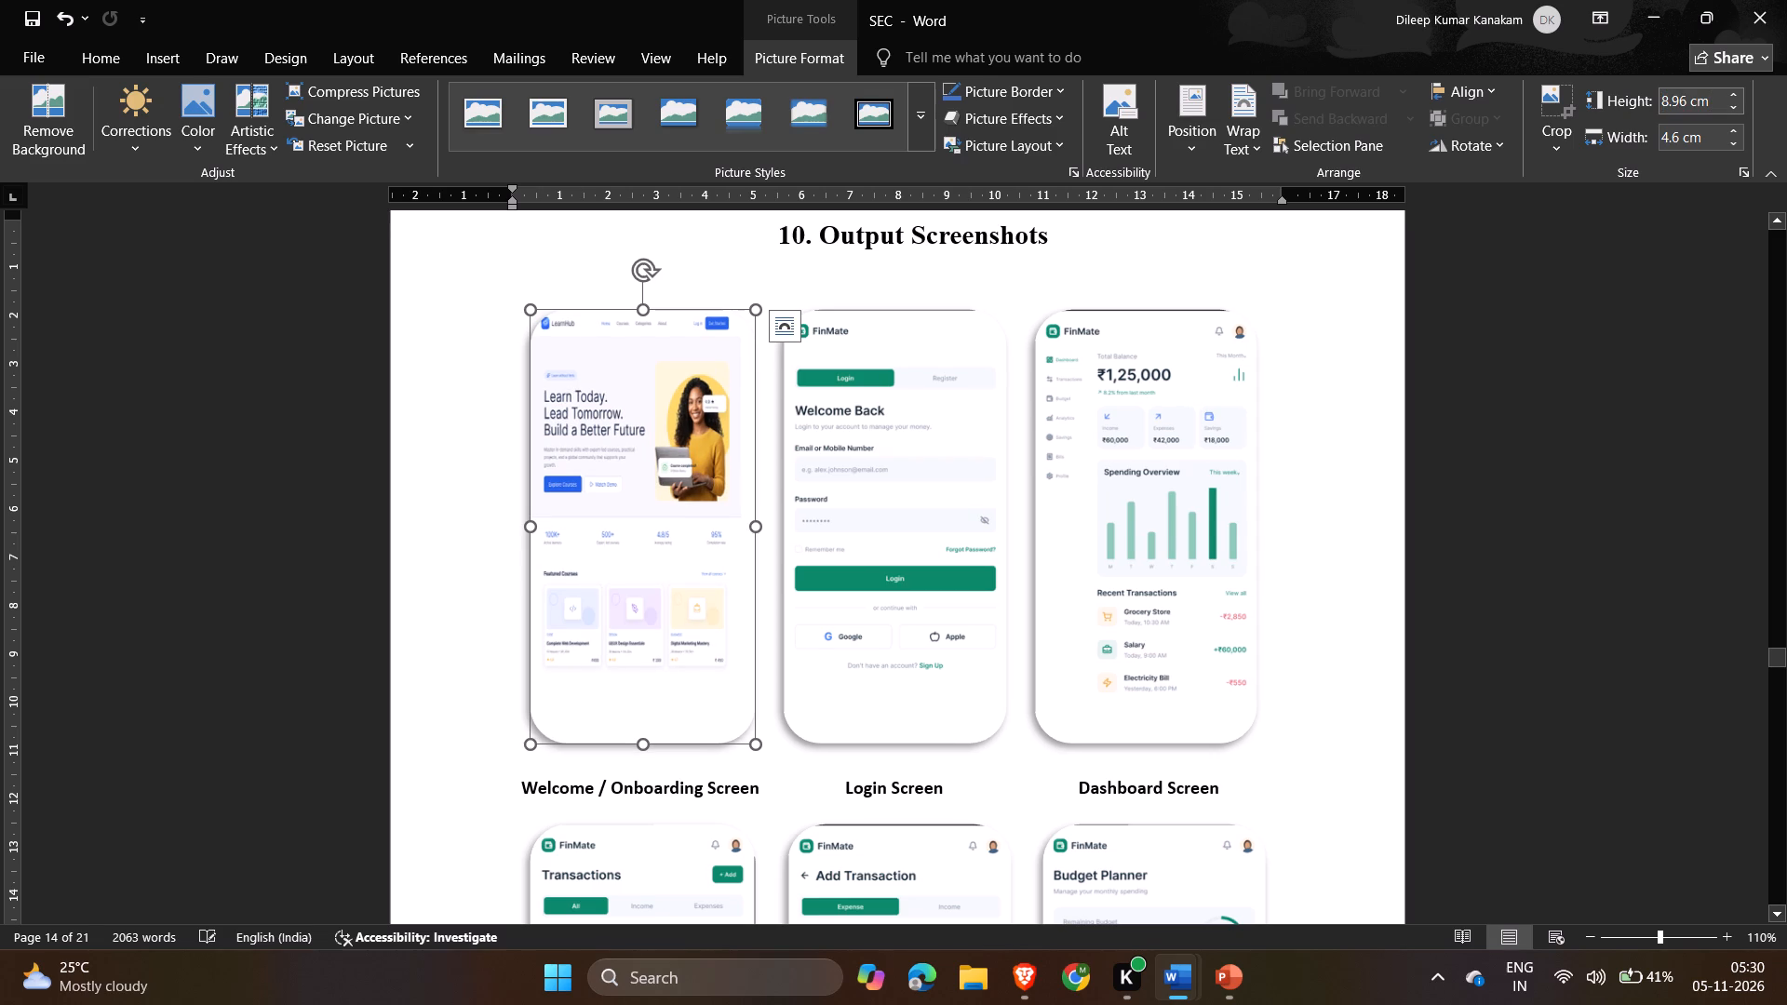
# Delete the FinMate Login and Dashboard pictures beside the Landing Page picture.
pyautogui.click(890, 457)
pyautogui.press('BackSpace')
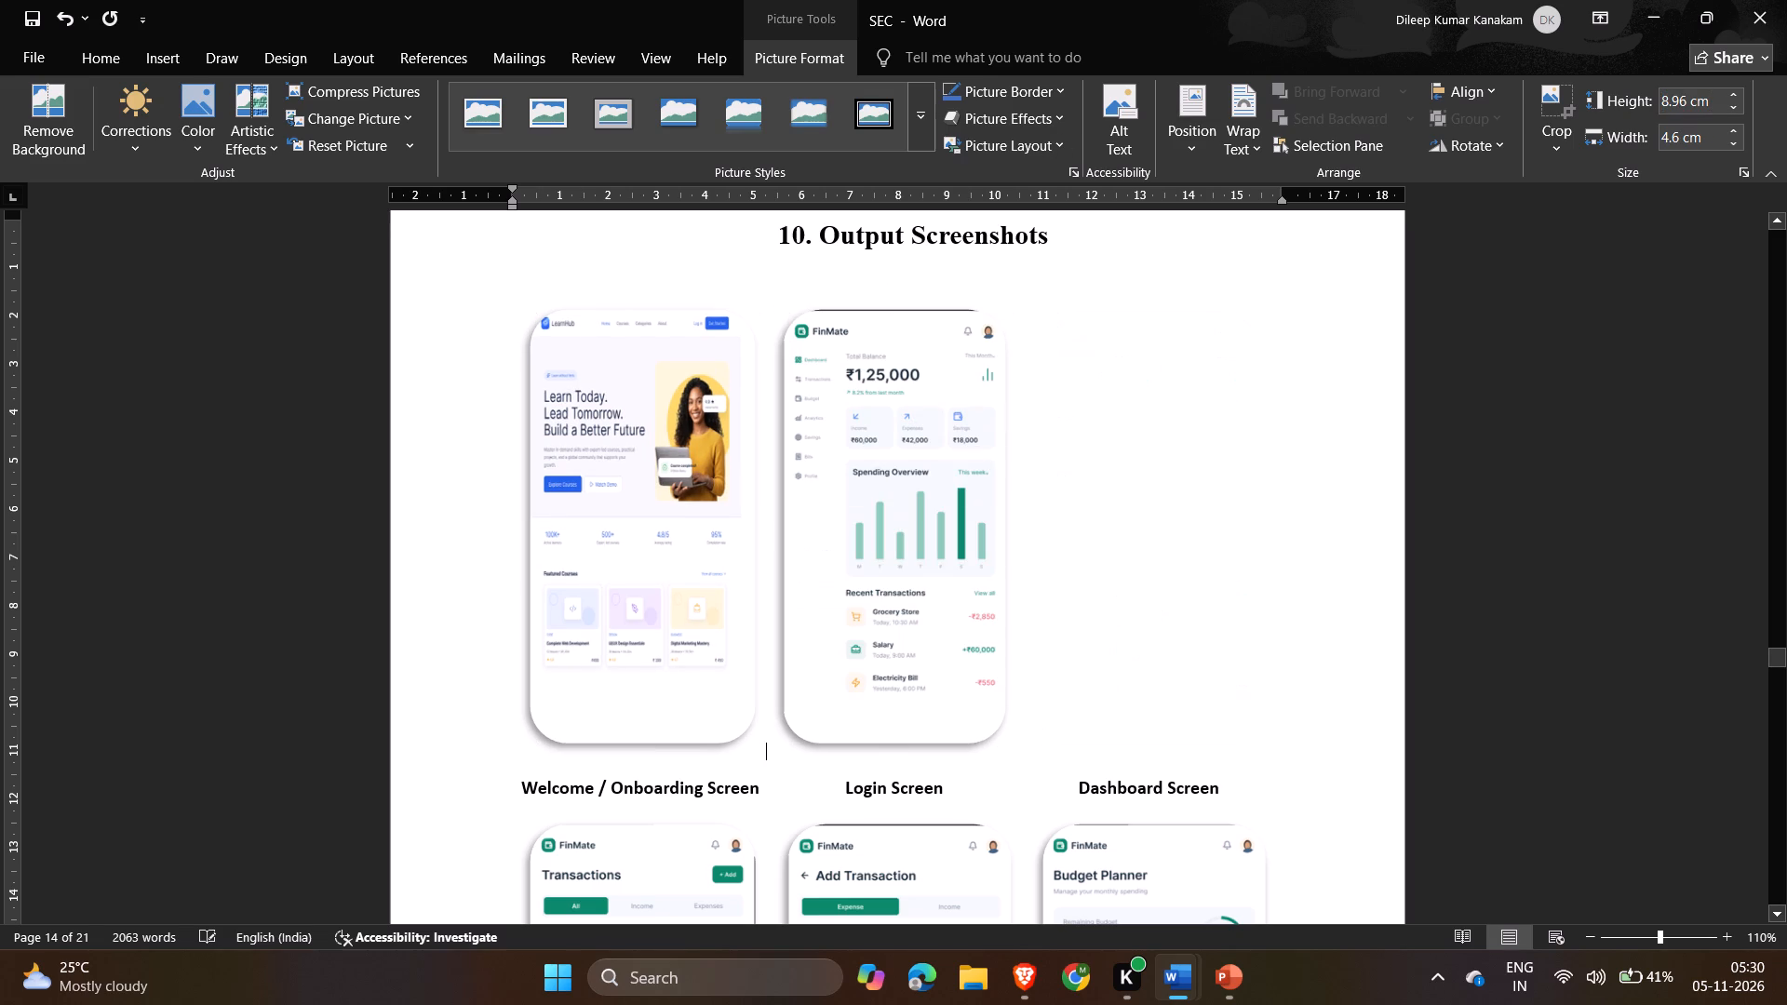
pyautogui.click(948, 453)
pyautogui.press('BackSpace')
# Delete the FinMate Transactions, Add Transaction and Budget Planner pictures from the second row of output screenshots.
pyautogui.scroll(-1, 910, 579)
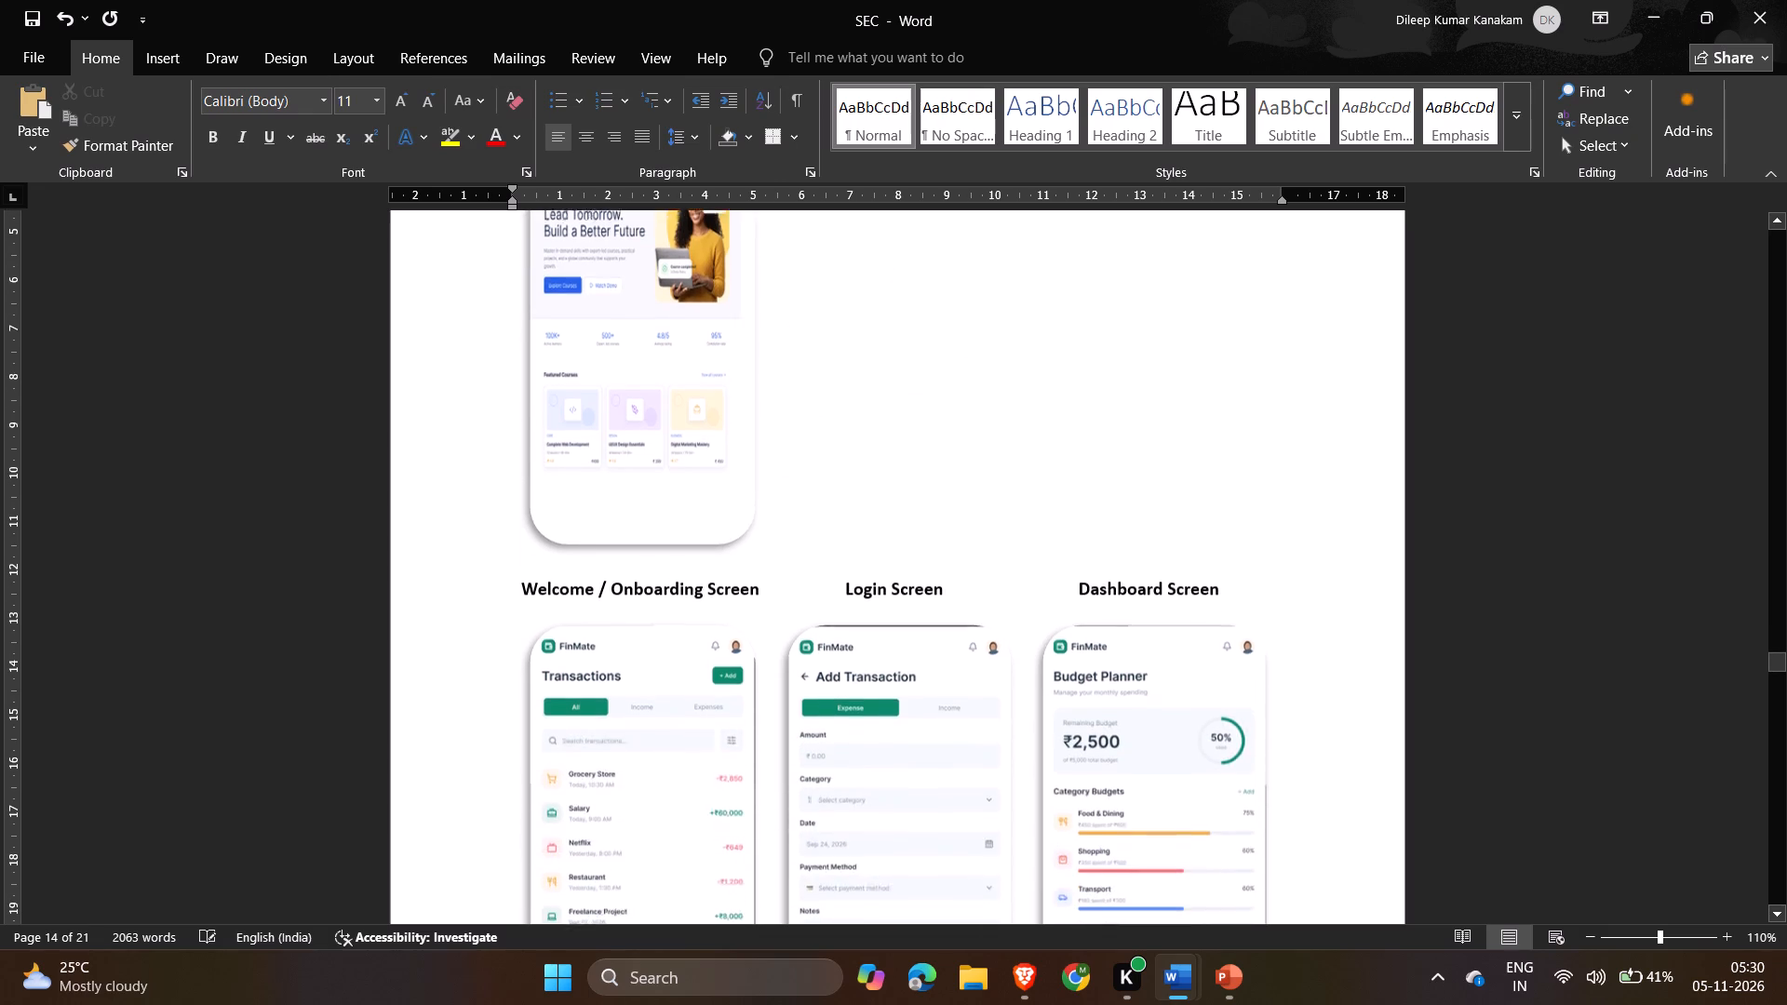
pyautogui.click(698, 694)
pyautogui.click(698, 694)
pyautogui.press('BackSpace')
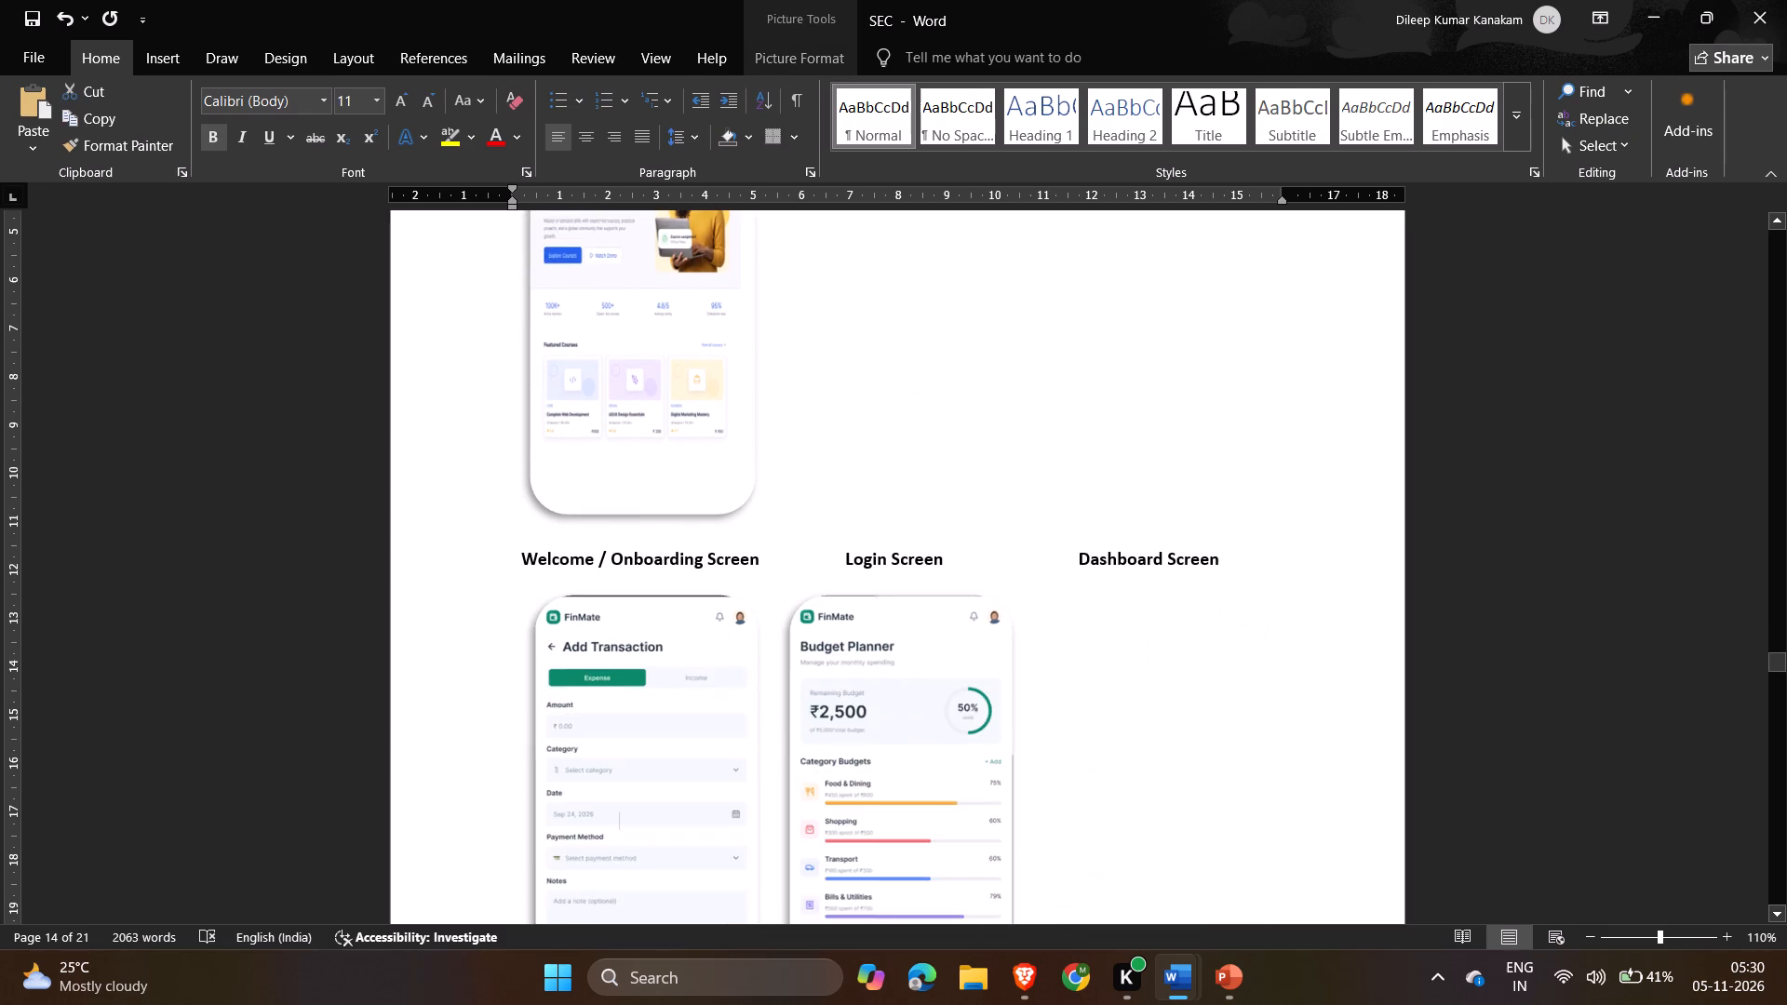
pyautogui.click(673, 667)
pyautogui.click(673, 667)
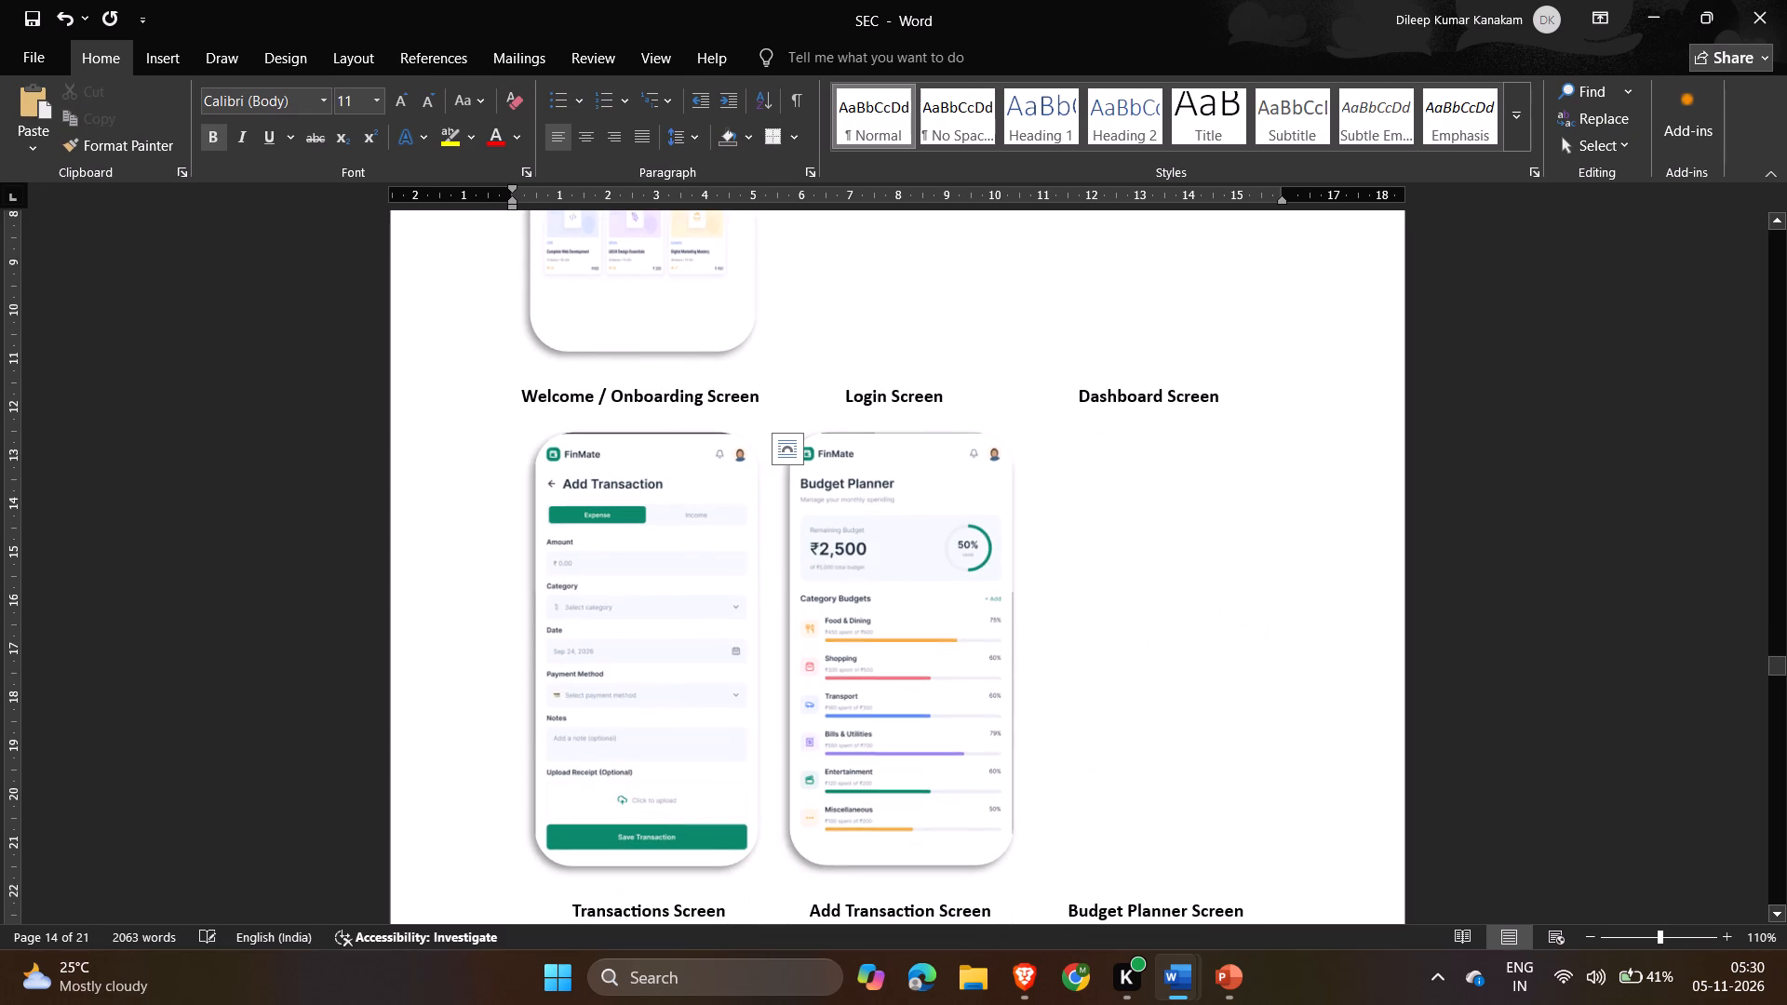
pyautogui.press('BackSpace')
pyautogui.click(687, 650)
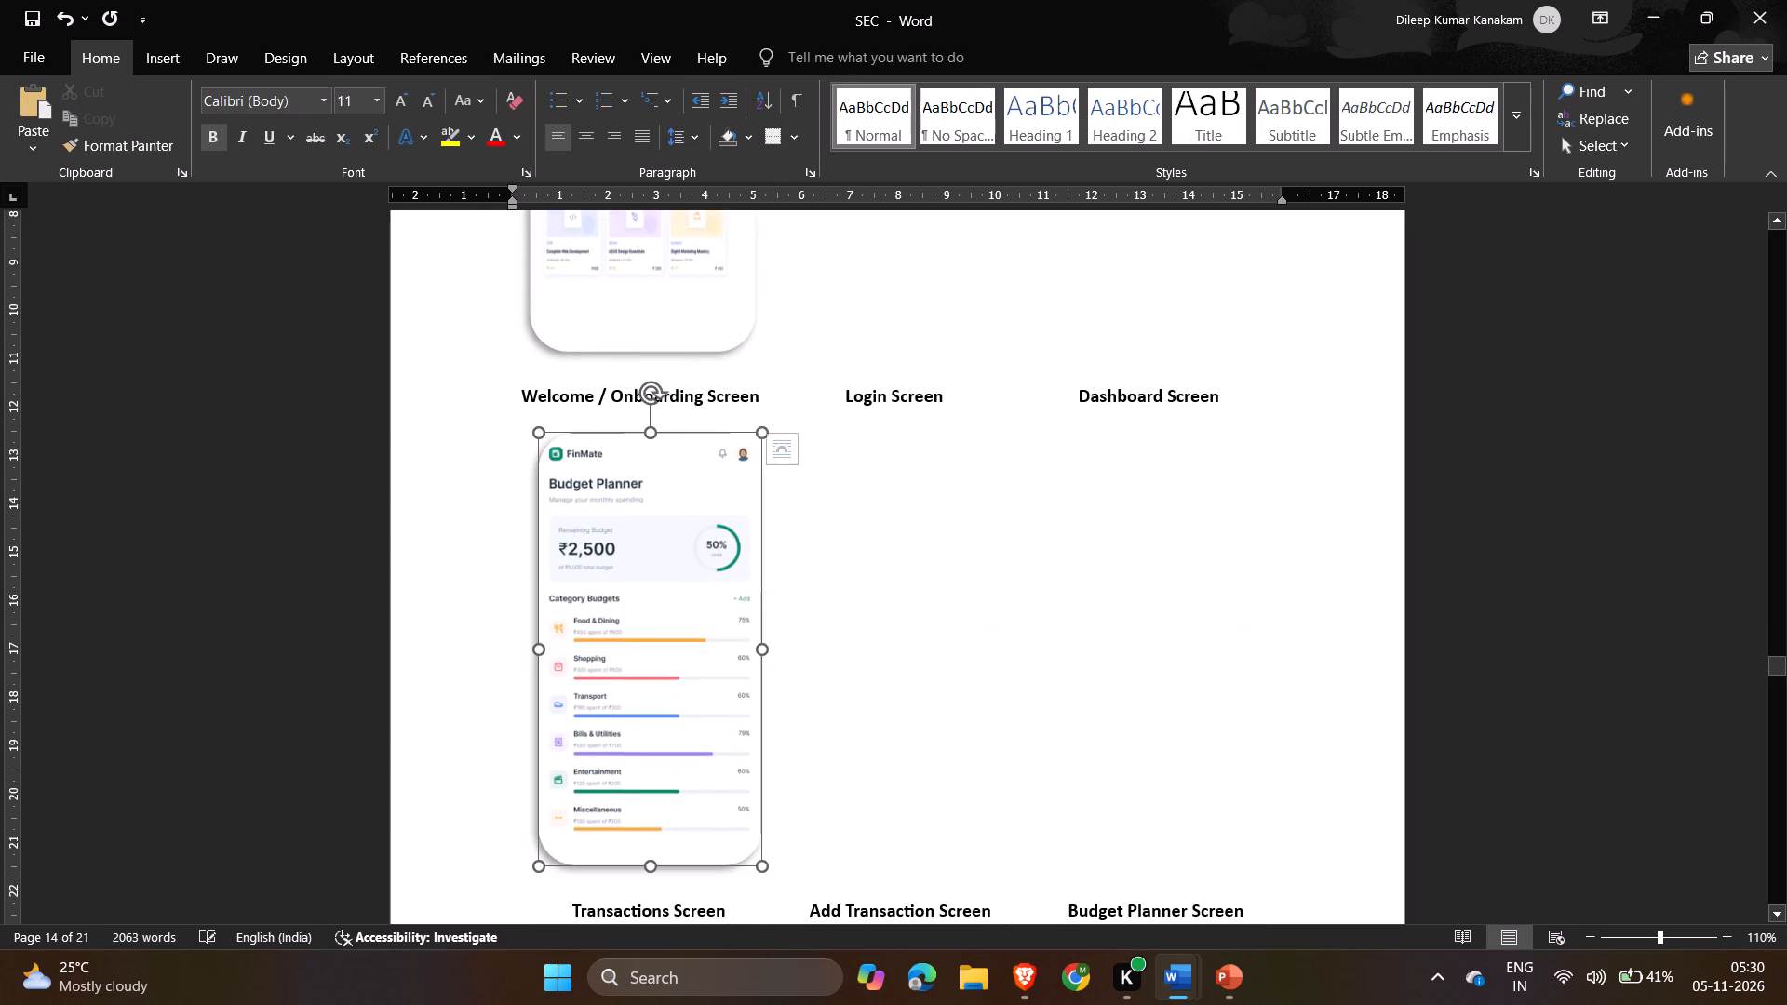
pyautogui.press('BackSpace')
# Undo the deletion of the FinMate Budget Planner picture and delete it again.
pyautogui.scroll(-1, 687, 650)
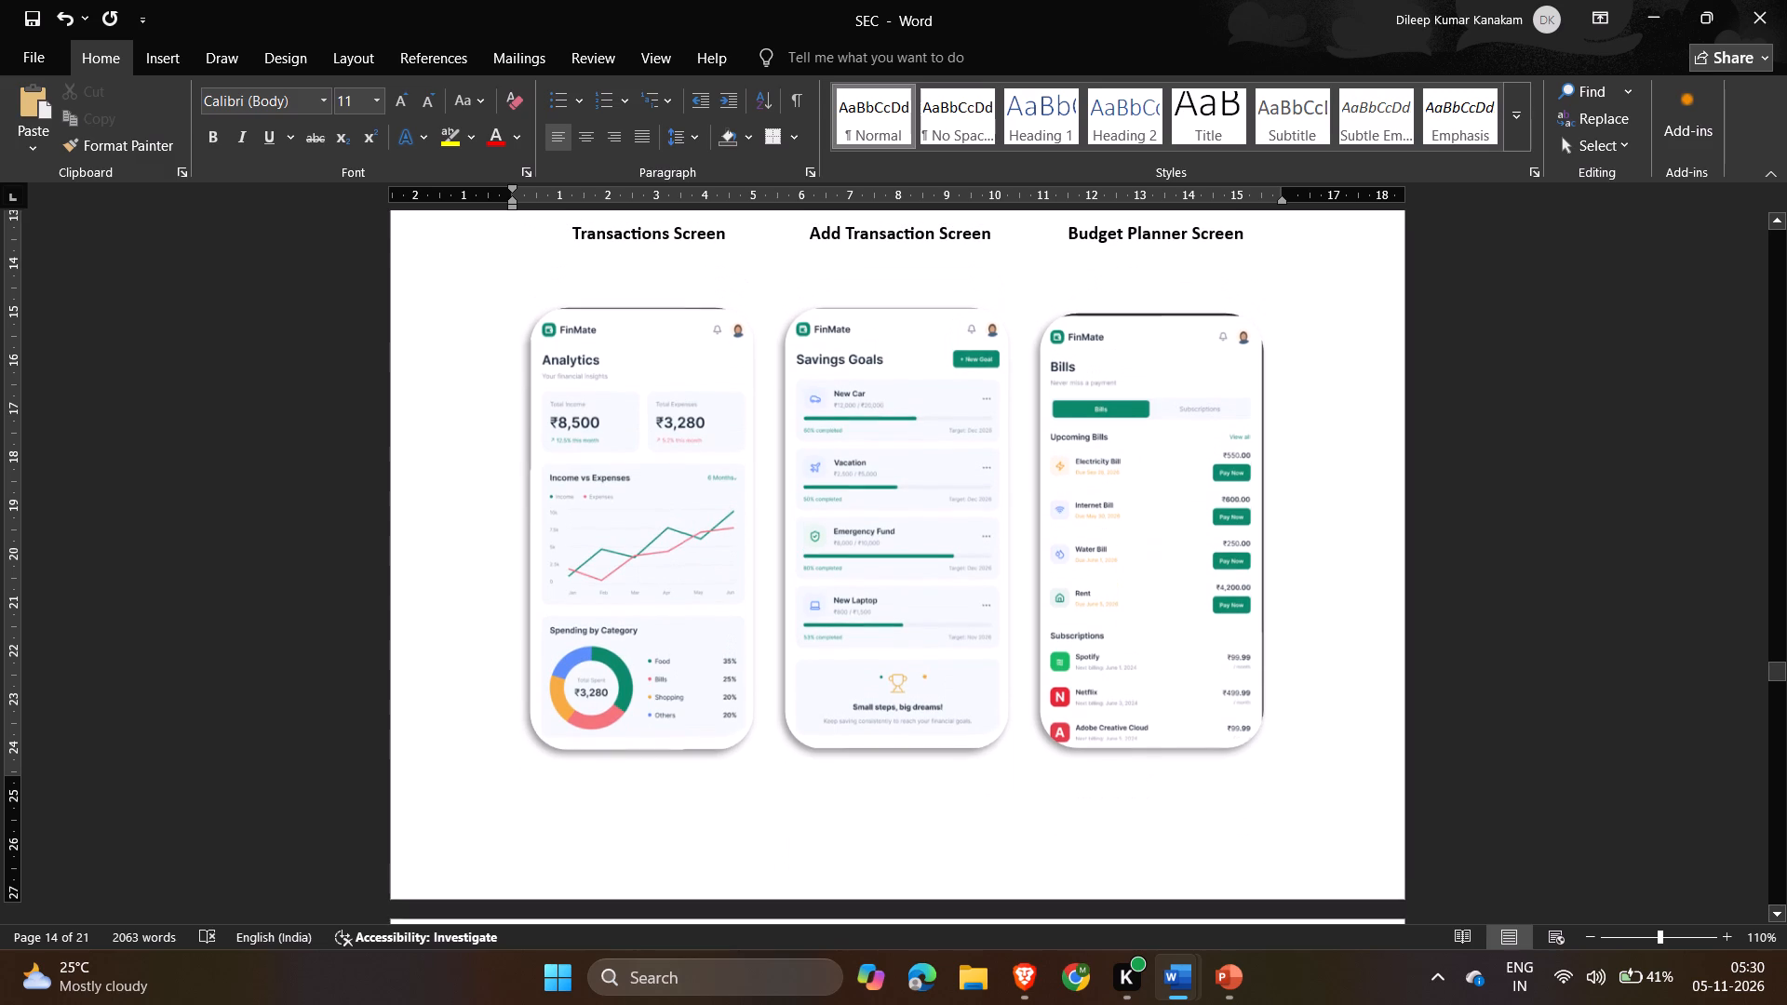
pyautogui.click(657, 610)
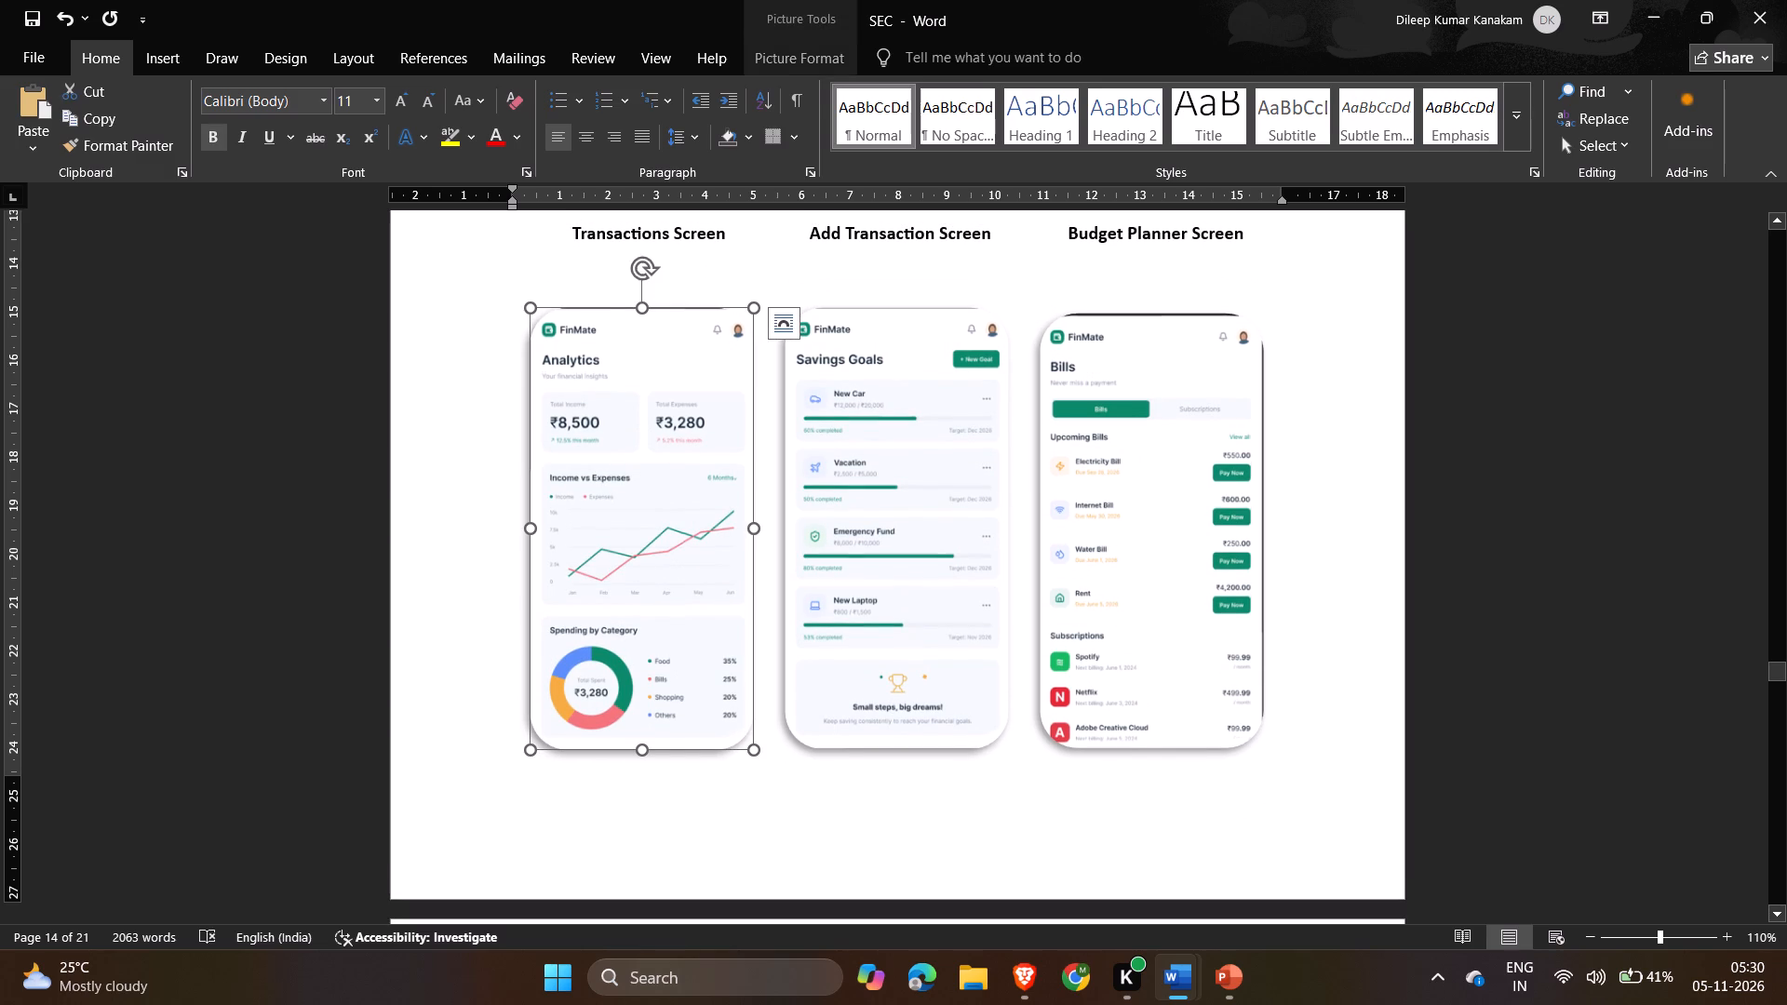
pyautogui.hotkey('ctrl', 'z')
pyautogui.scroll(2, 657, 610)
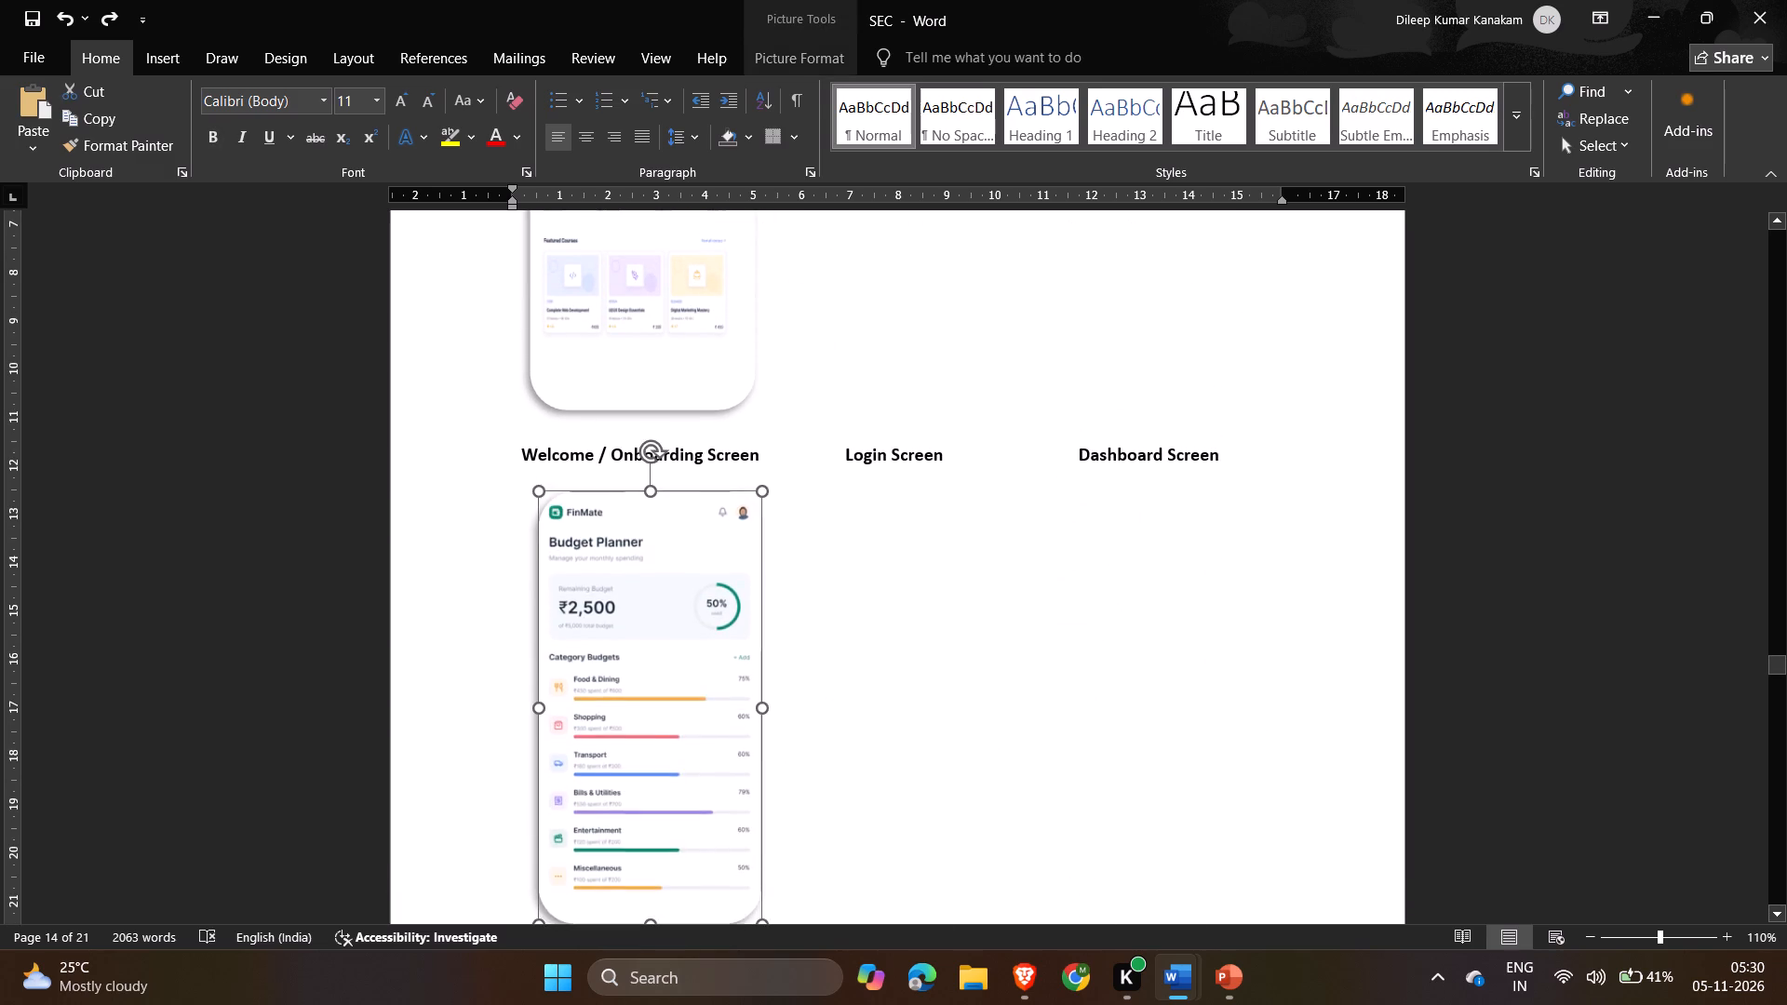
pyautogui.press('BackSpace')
# Delete the remaining FinMate Analytics, Savings Goals, Bills and Profile pictures from the output screenshots.
pyautogui.scroll(-1, 657, 610)
pyautogui.click(657, 610)
pyautogui.click(657, 610)
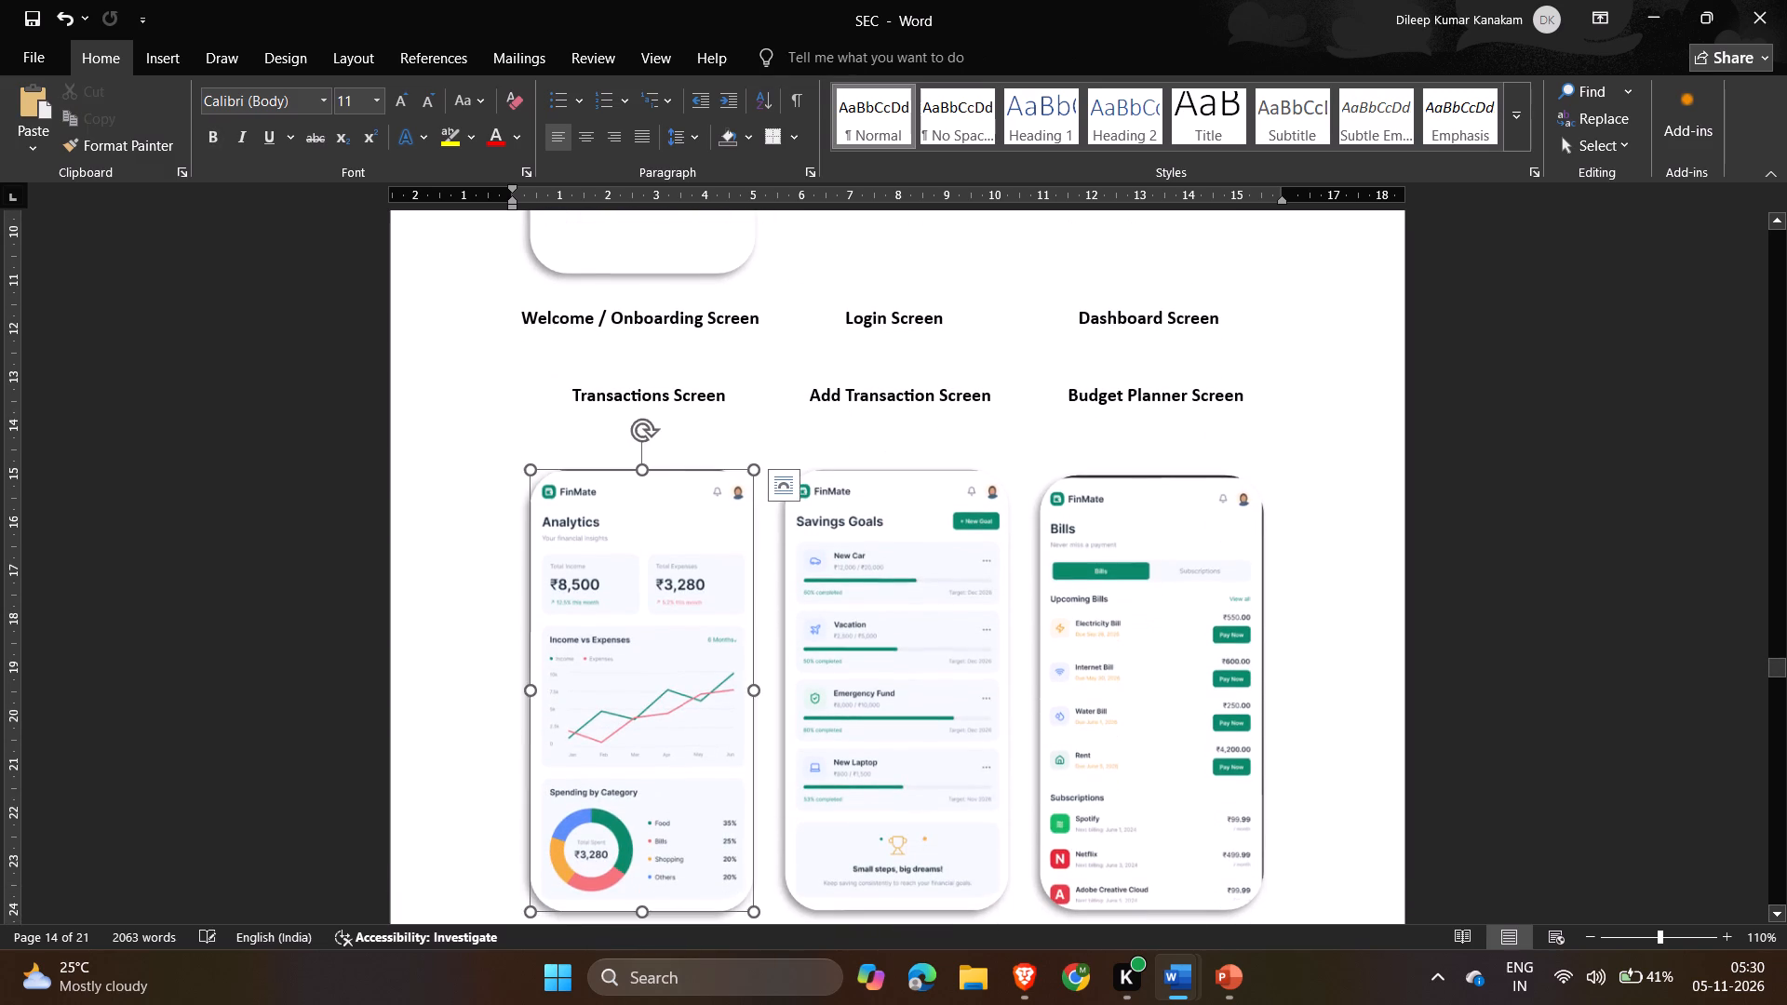
pyautogui.press('BackSpace')
pyautogui.click(692, 618)
pyautogui.press('BackSpace')
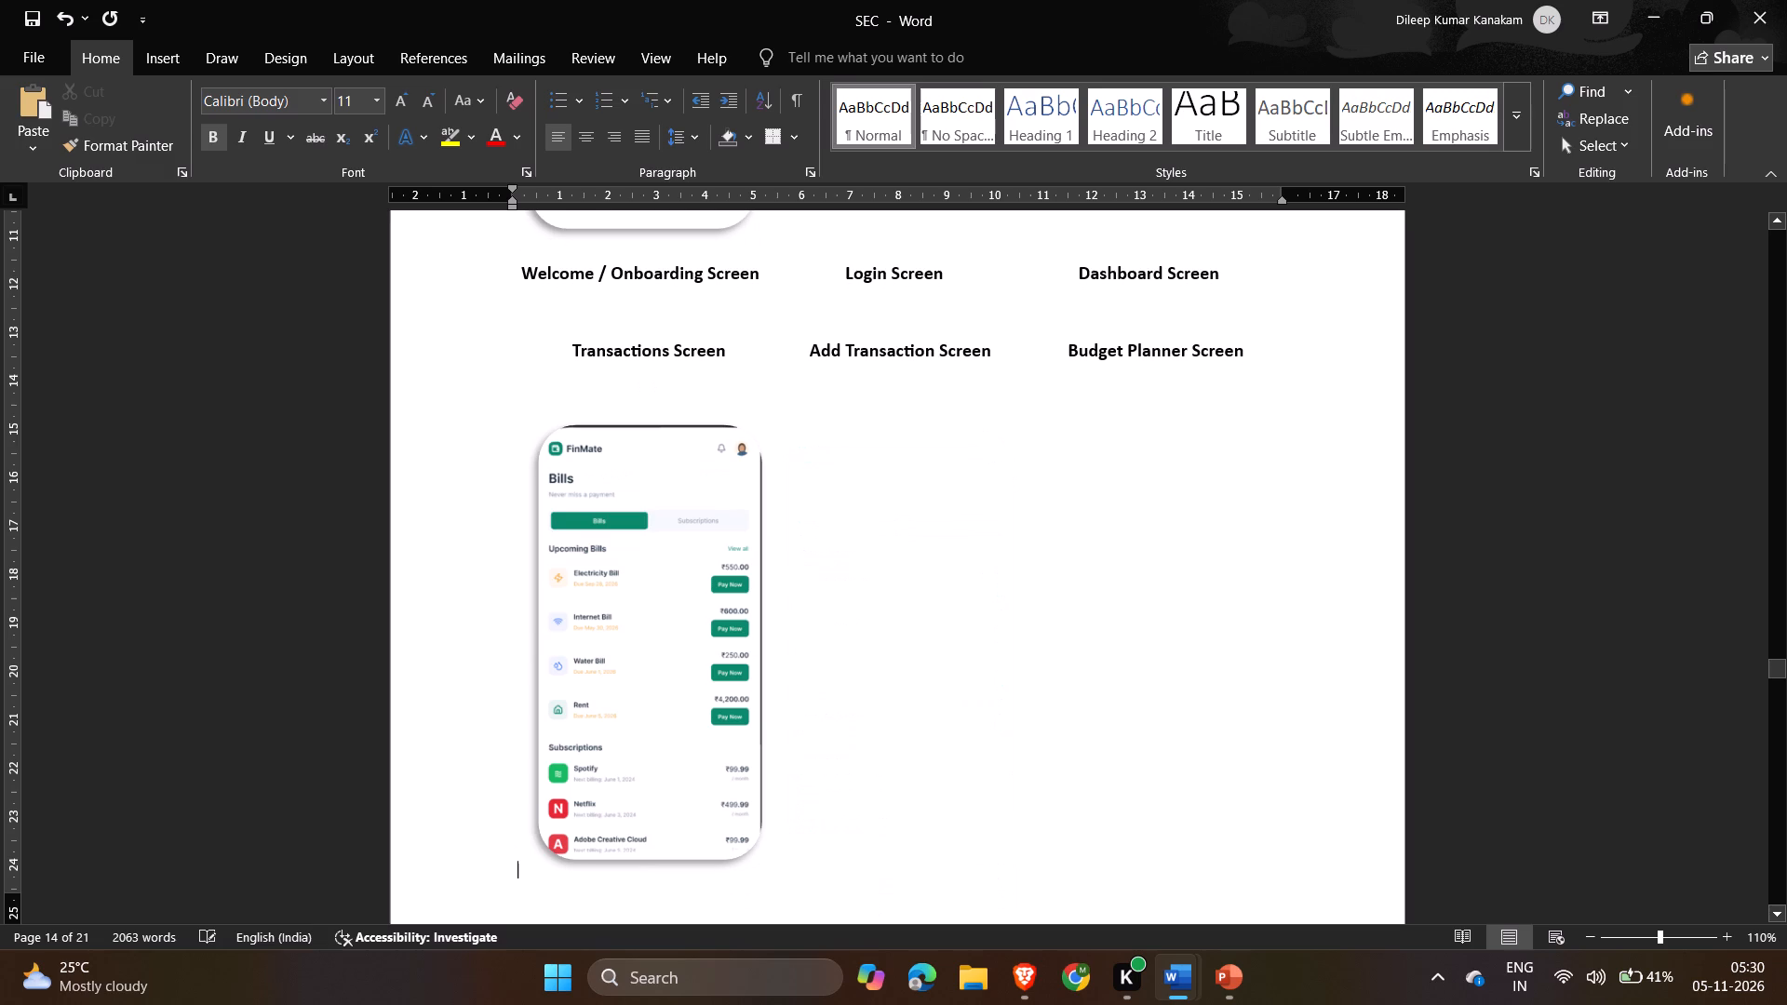
pyautogui.click(692, 617)
pyautogui.click(692, 617)
pyautogui.press('BackSpace')
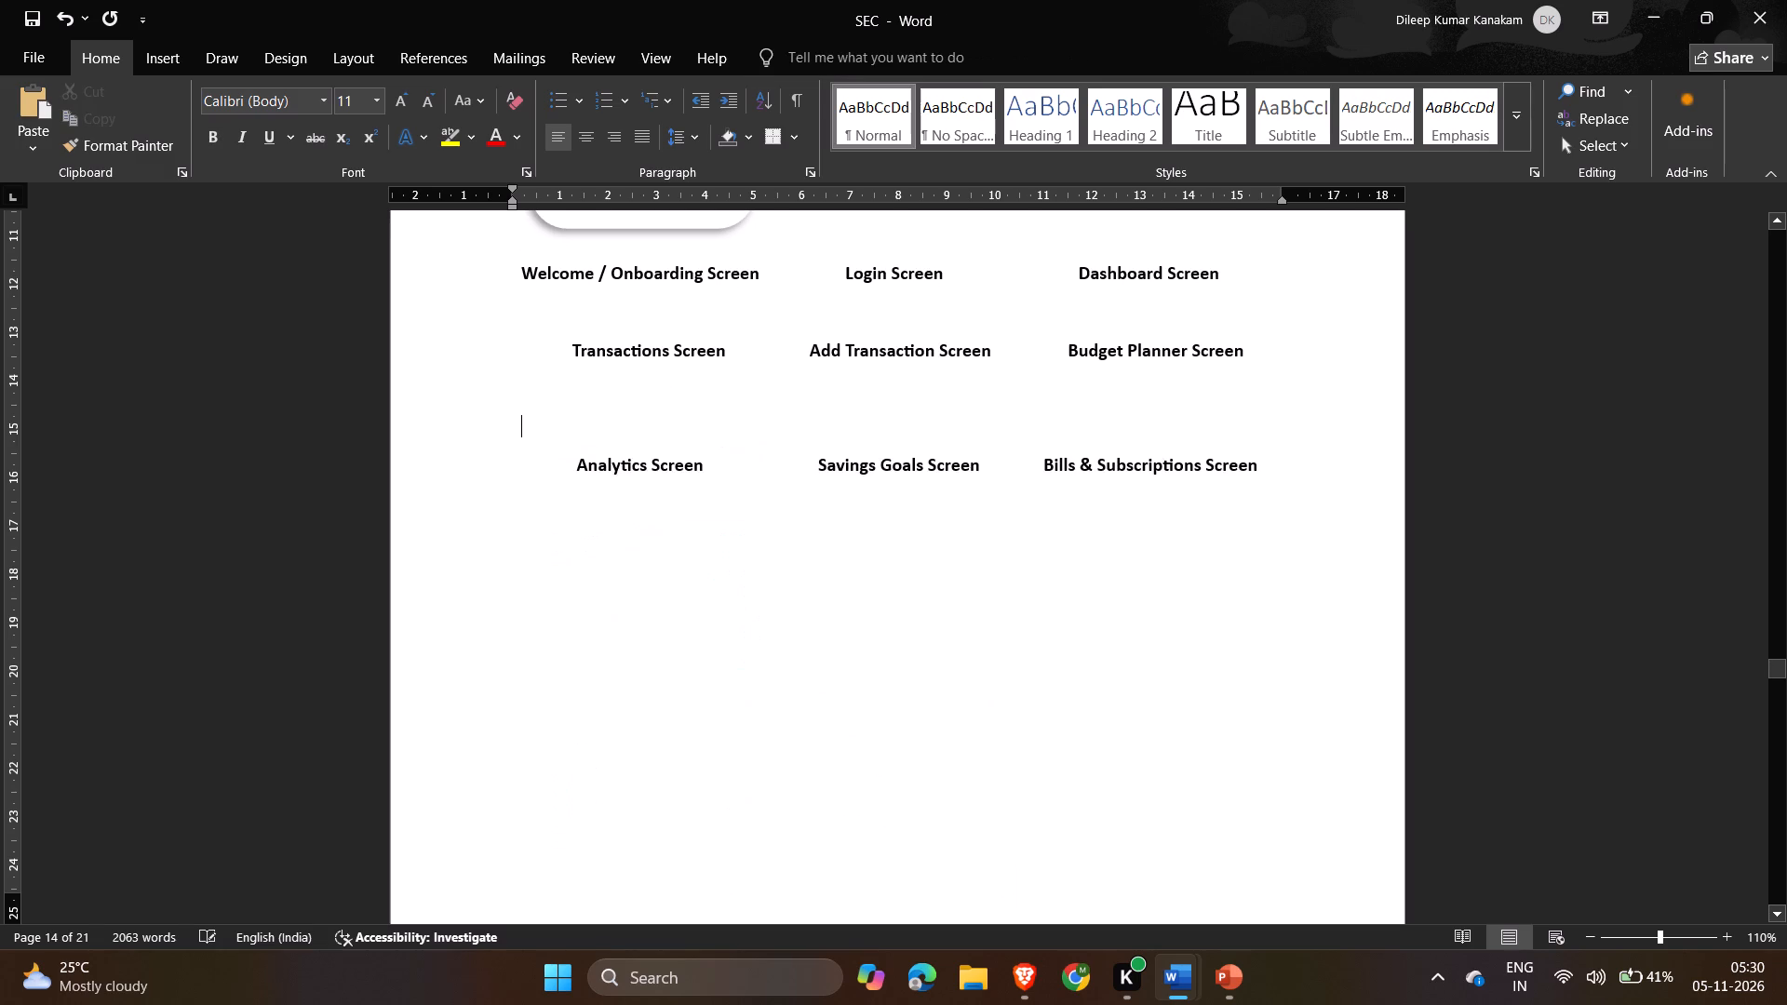
pyautogui.scroll(-3, 692, 617)
pyautogui.click(682, 661)
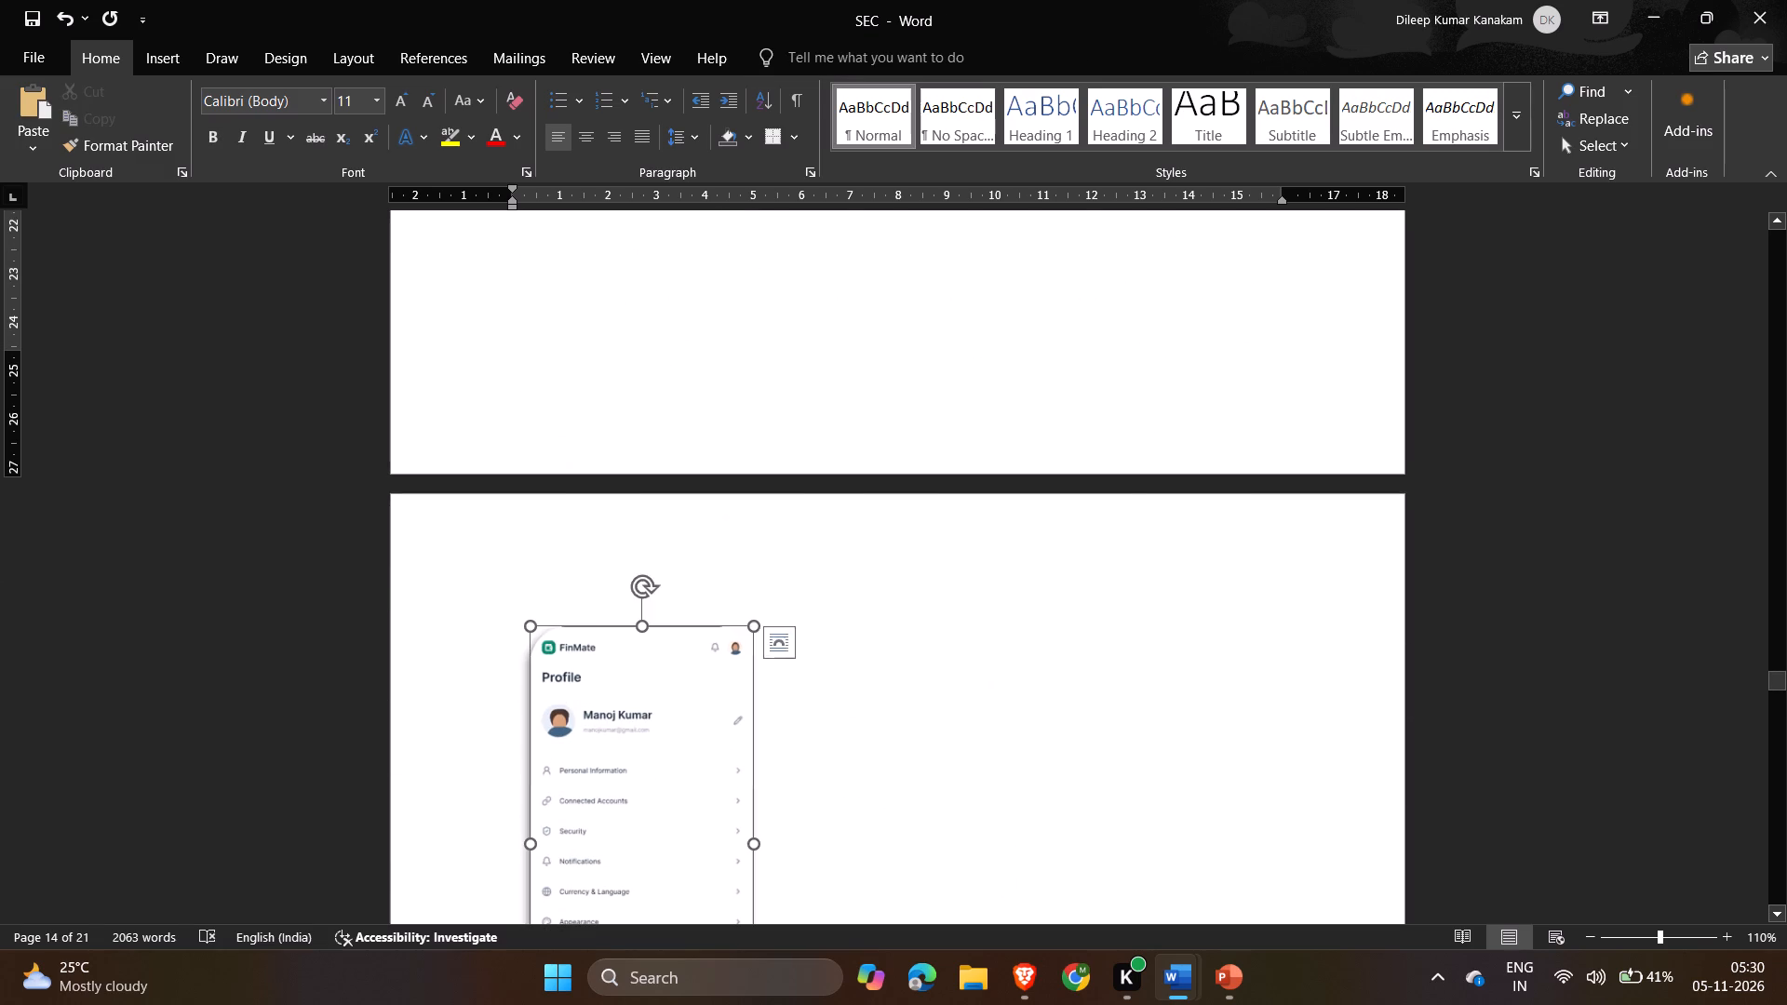
pyautogui.press('BackSpace')
# Copy the Login & Registration picture from slide 8 of the presentation and paste it beside the Landing Page picture in SEC.
pyautogui.scroll(2, 682, 661)
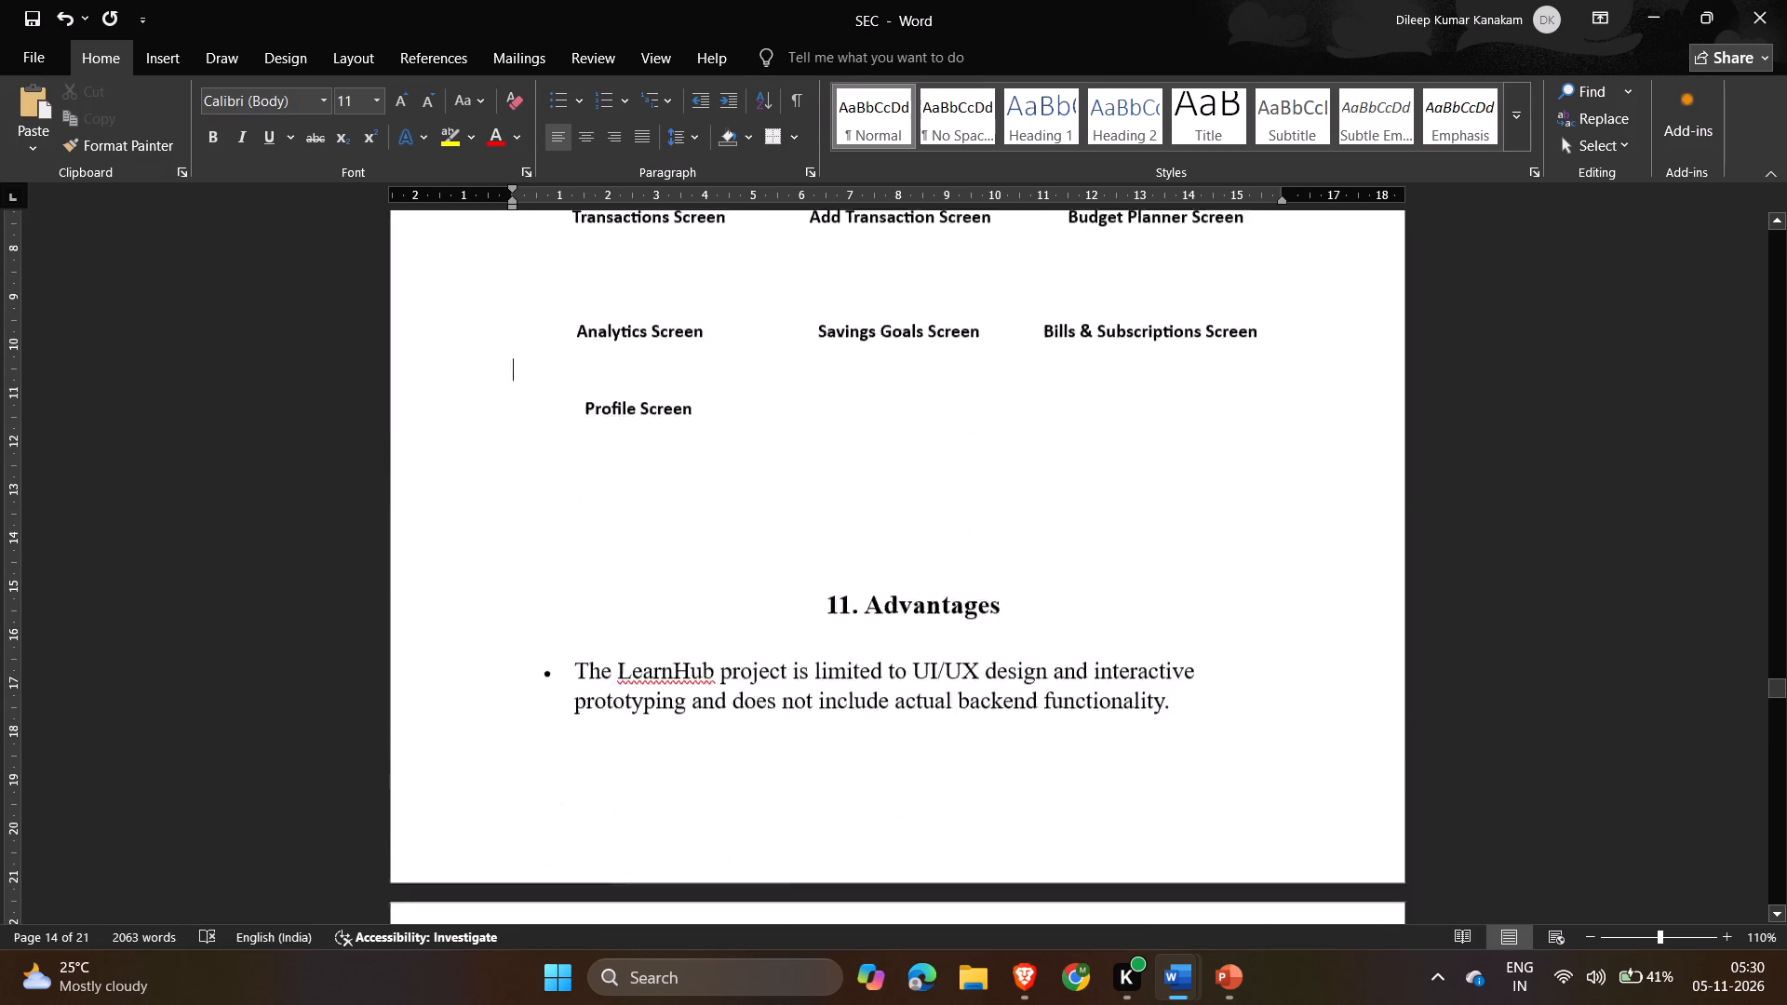
pyautogui.hotkey('alt', 'Tab')
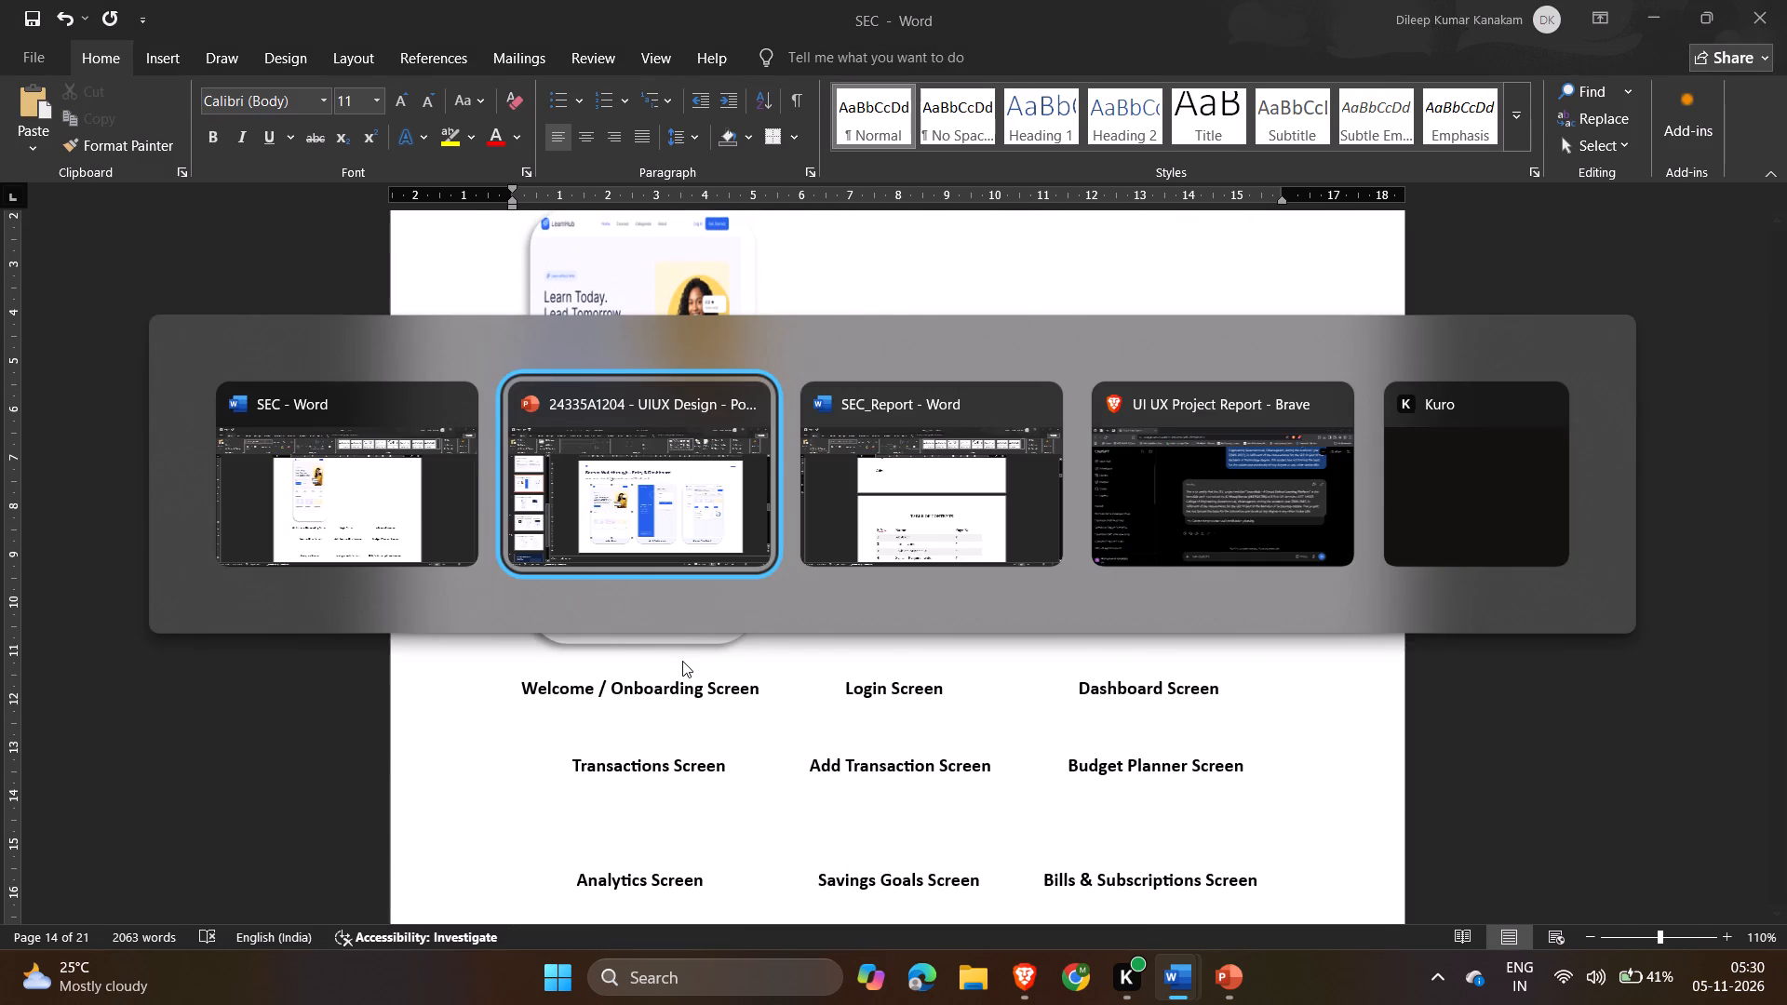
pyautogui.click(954, 723)
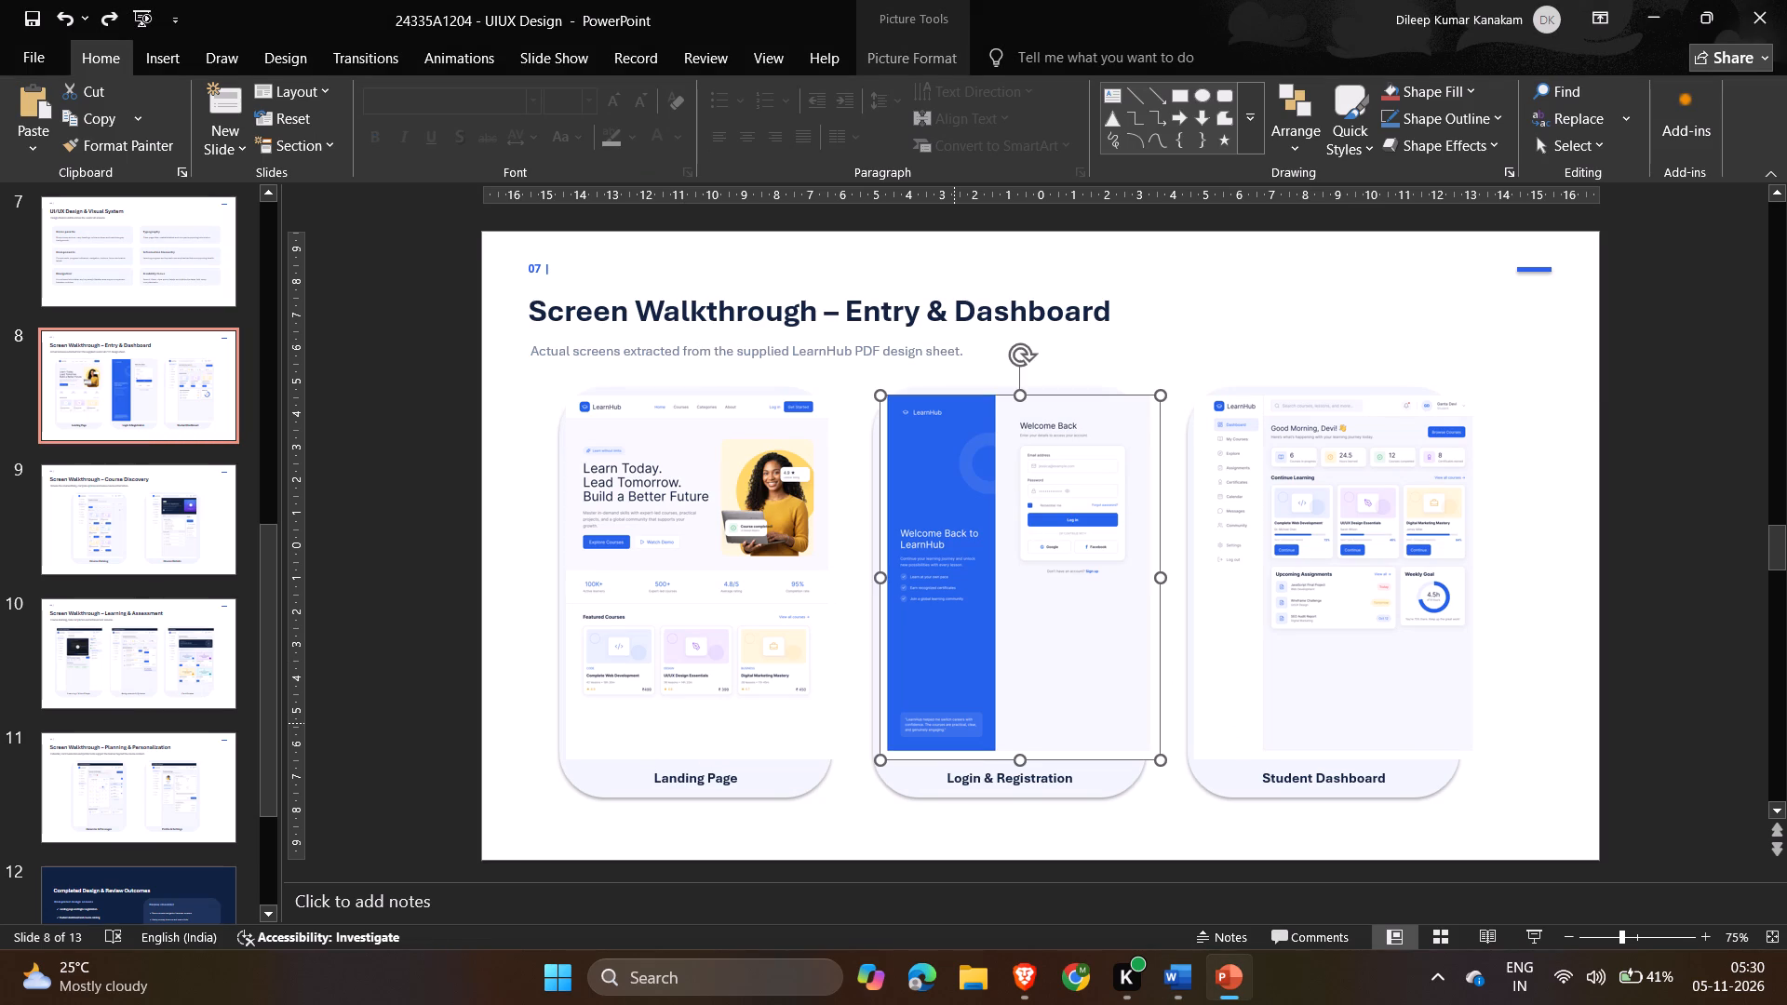
pyautogui.hotkey('ctrl', 'c')
pyautogui.hotkey('alt', 'Tab')
pyautogui.click(853, 547)
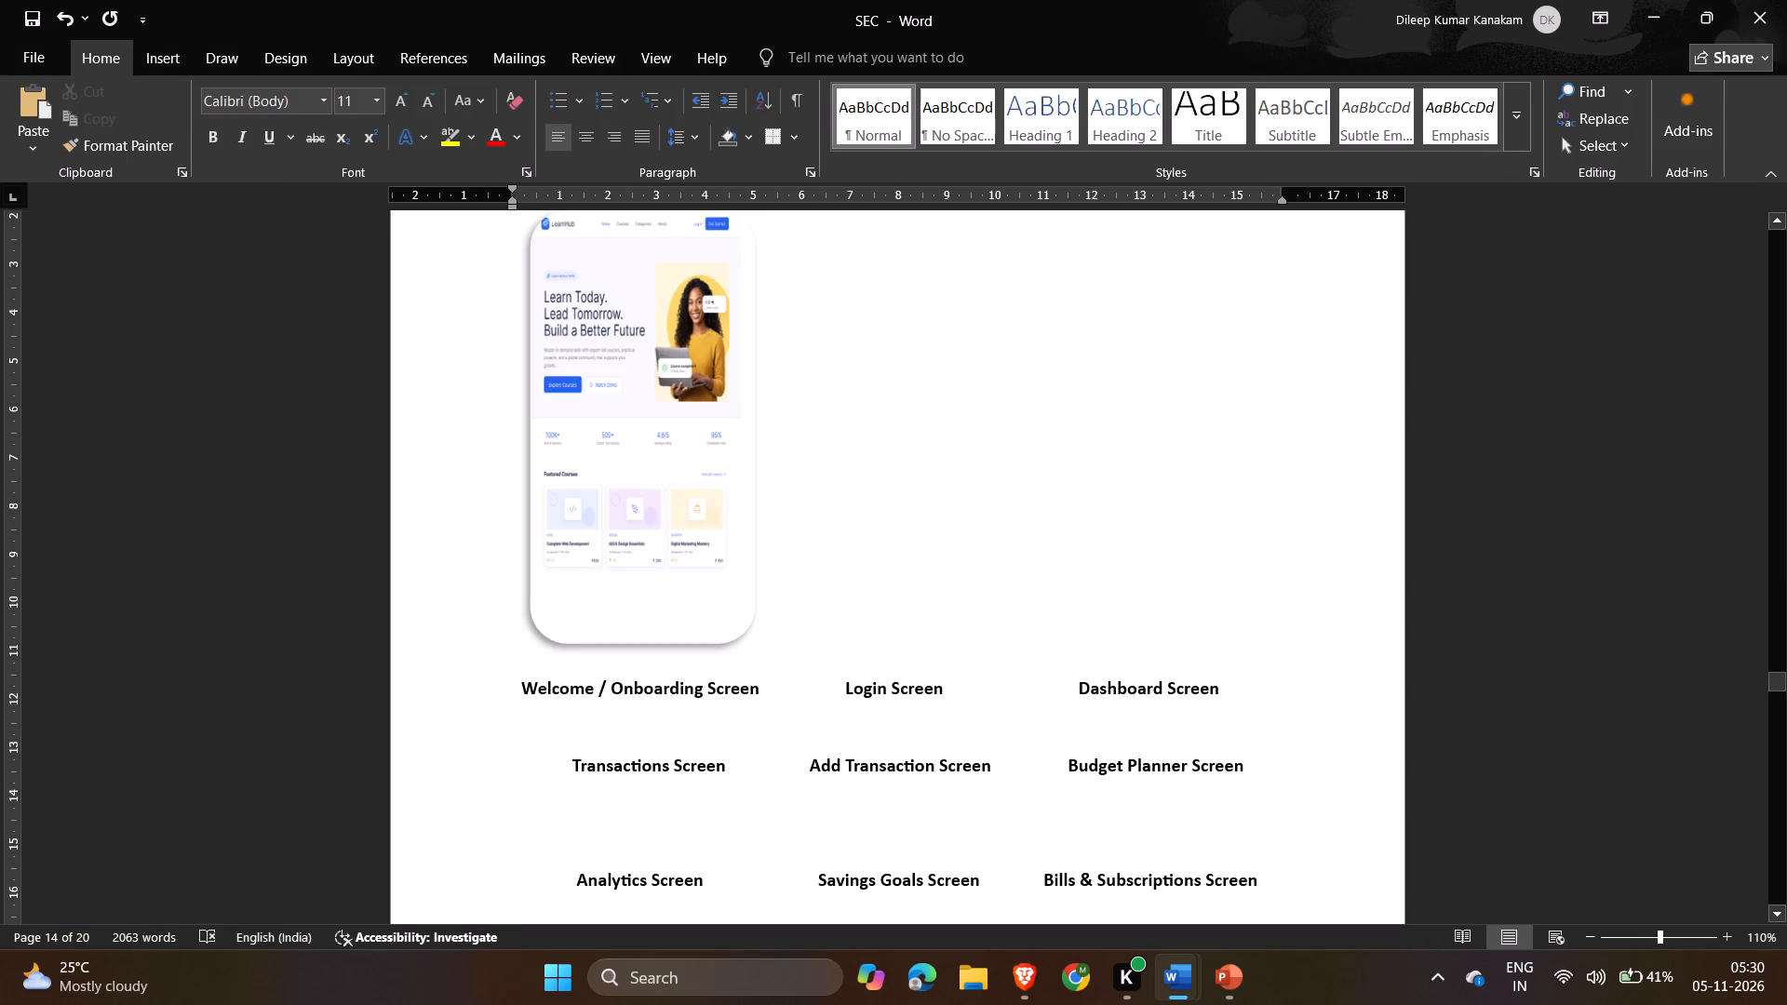
pyautogui.hotkey('ctrl', 'c')
pyautogui.hotkey('ctrl', 'v')
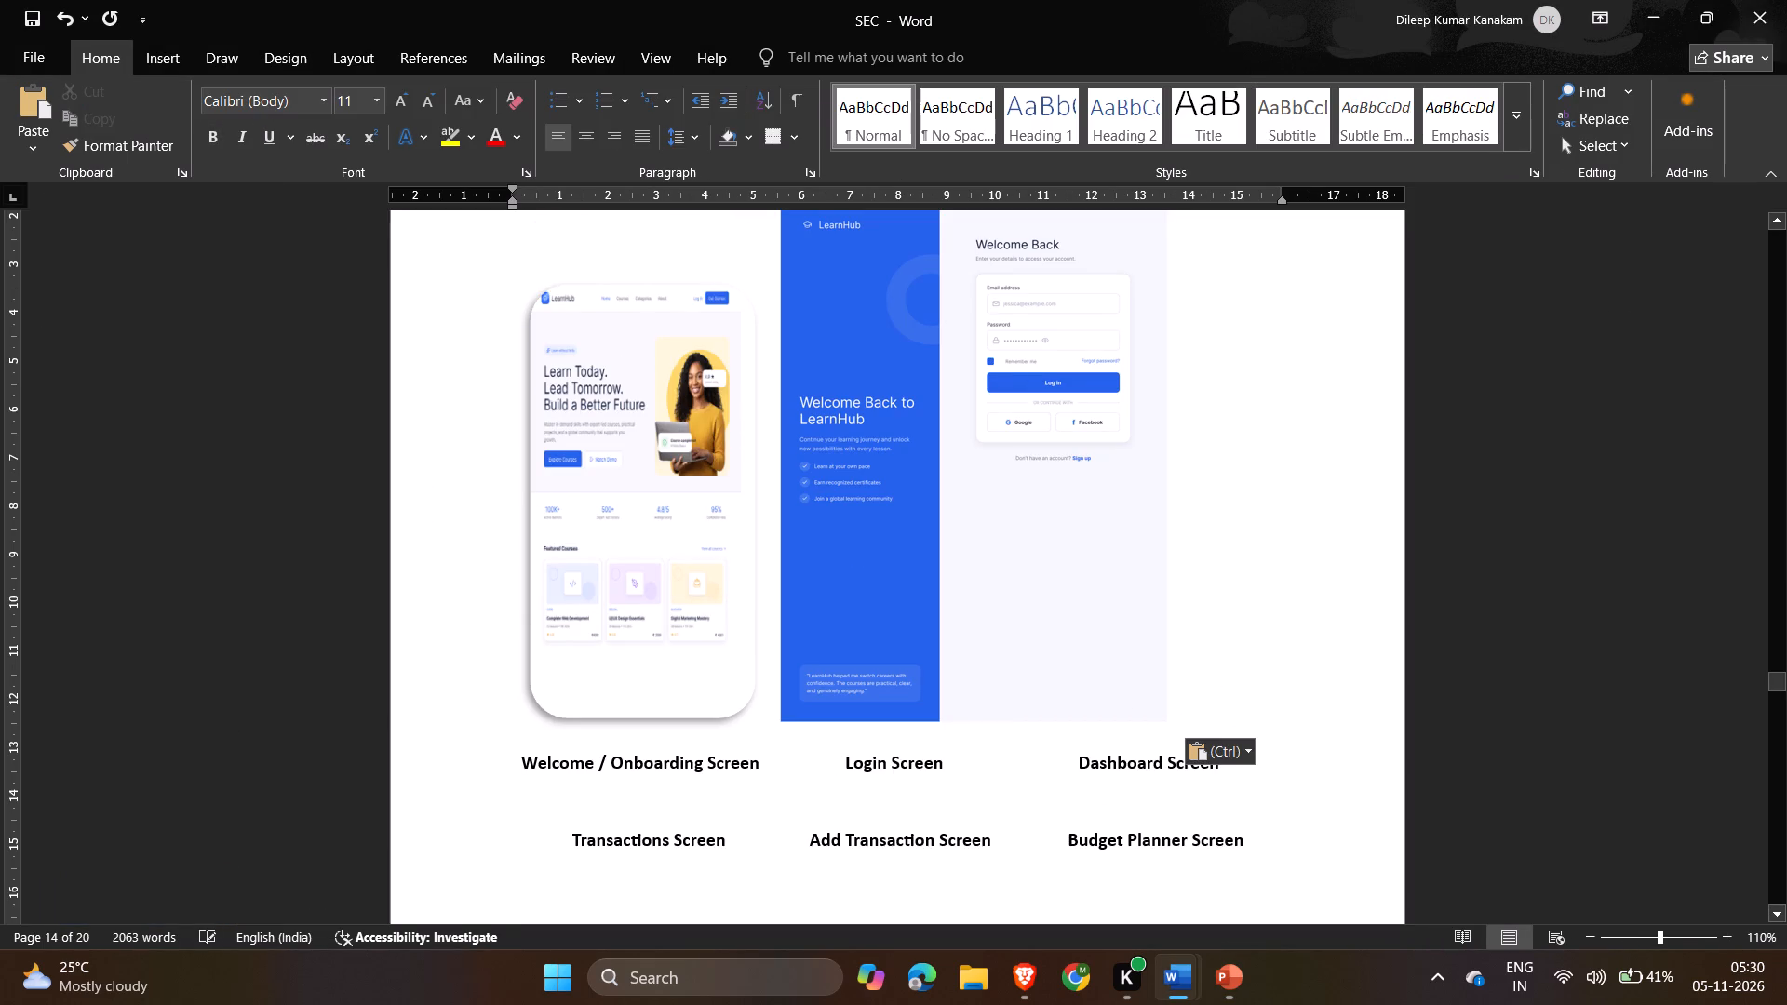
# Copy the Landing Page picture's formatting onto the pasted Login picture with Format Painter.
pyautogui.click(685, 506)
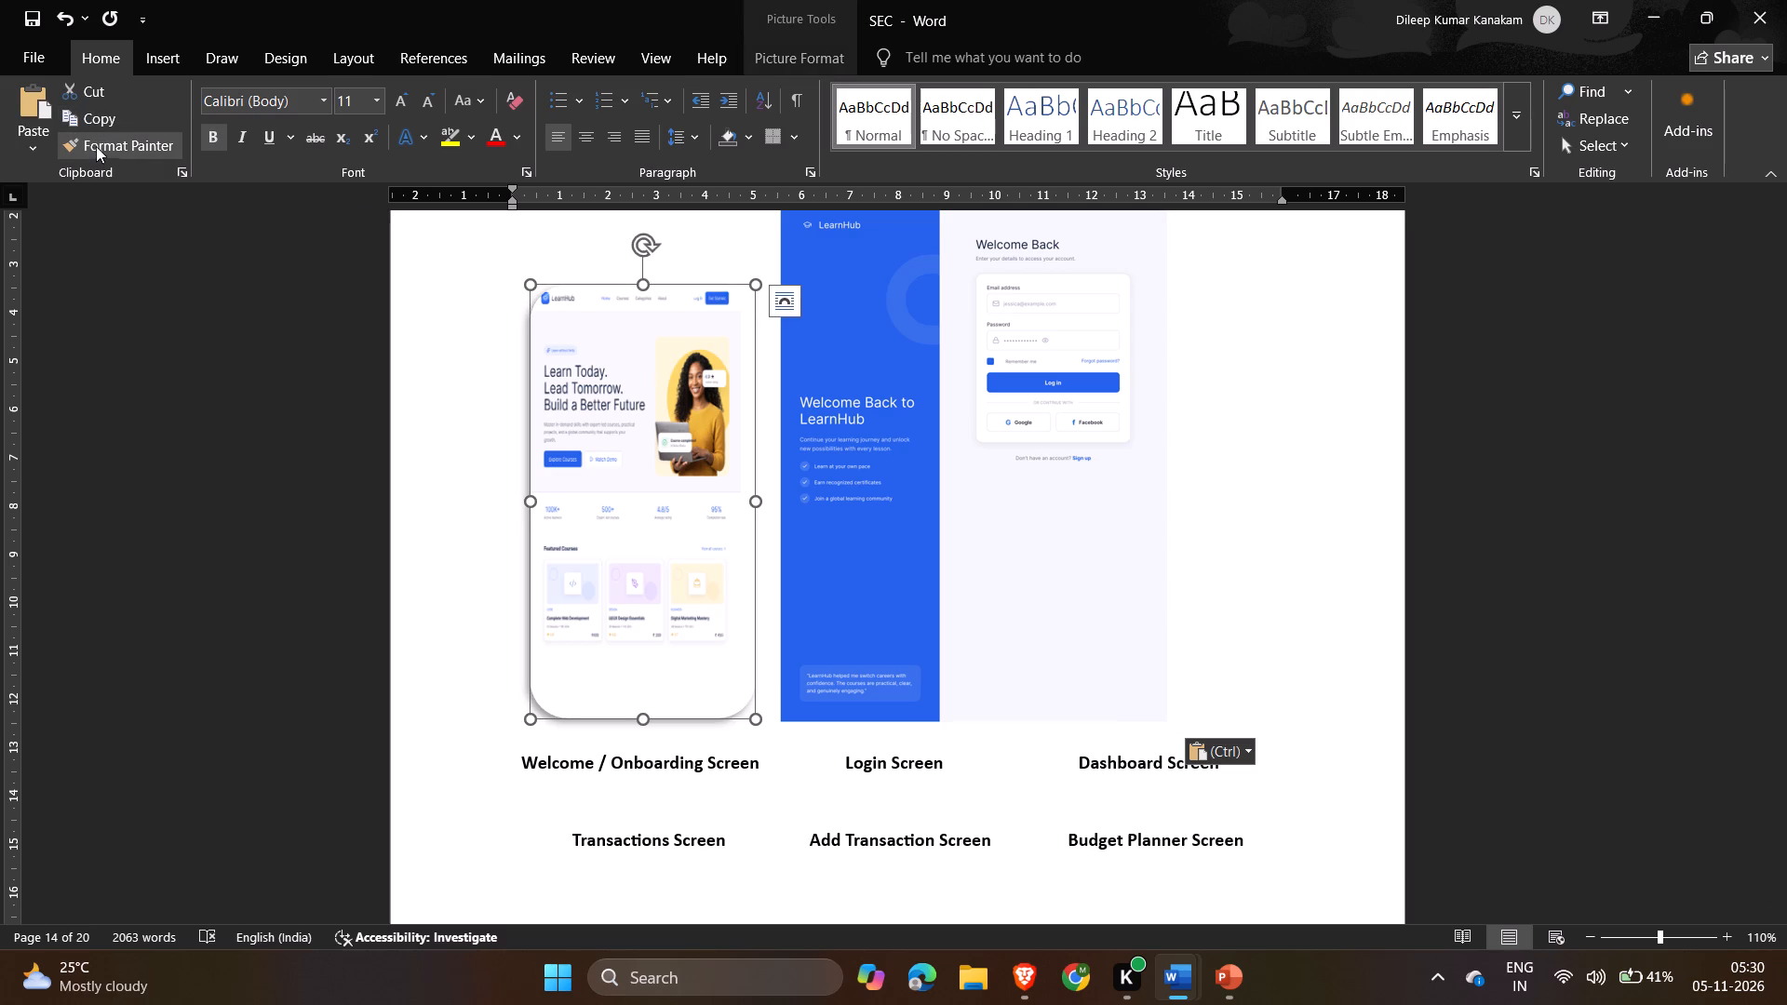
pyautogui.click(97, 147)
pyautogui.click(887, 410)
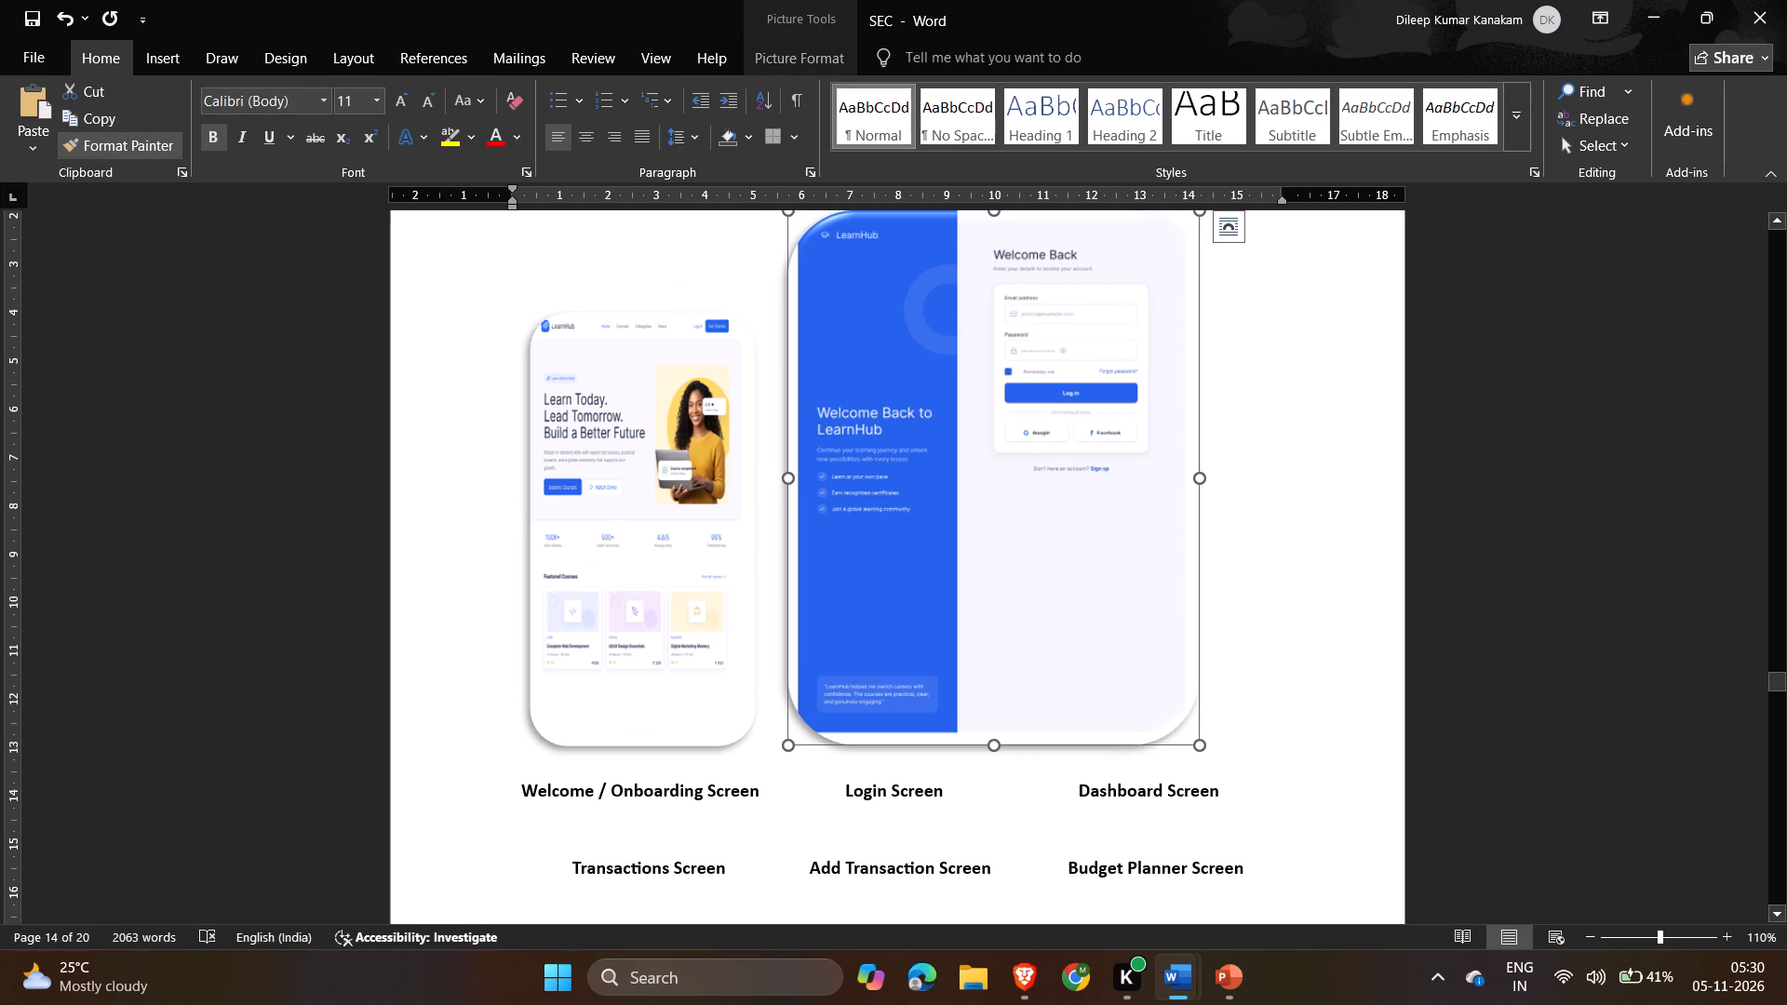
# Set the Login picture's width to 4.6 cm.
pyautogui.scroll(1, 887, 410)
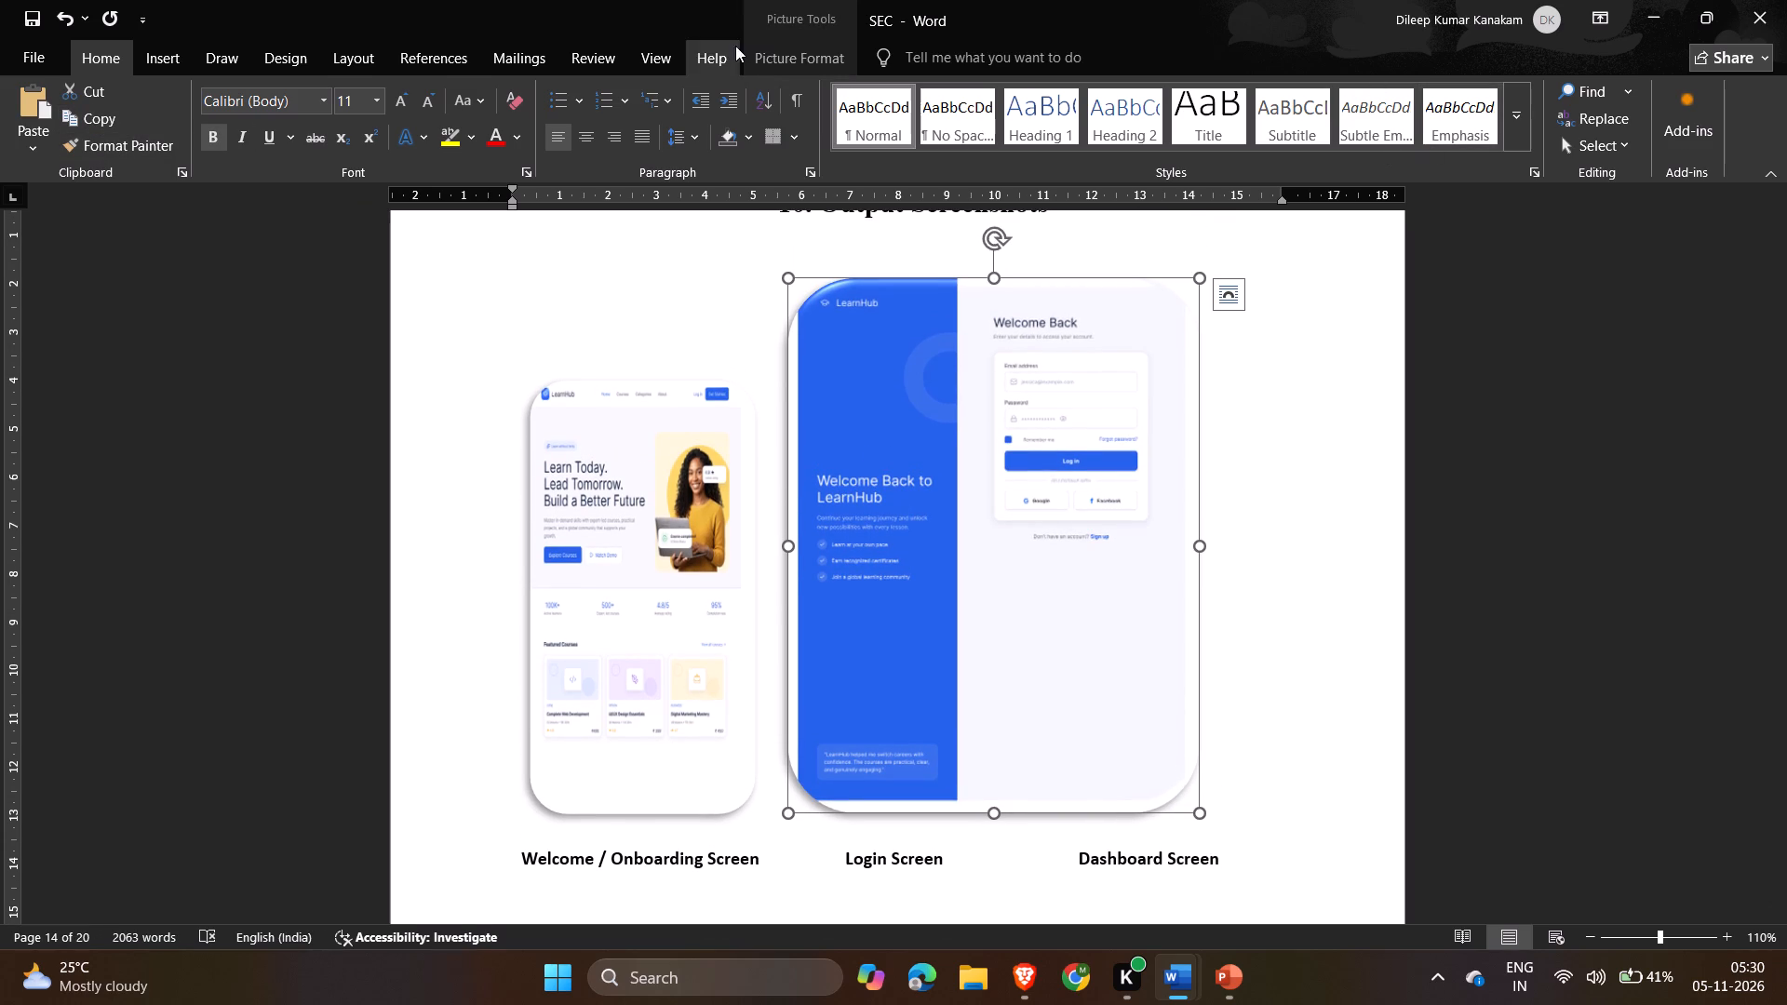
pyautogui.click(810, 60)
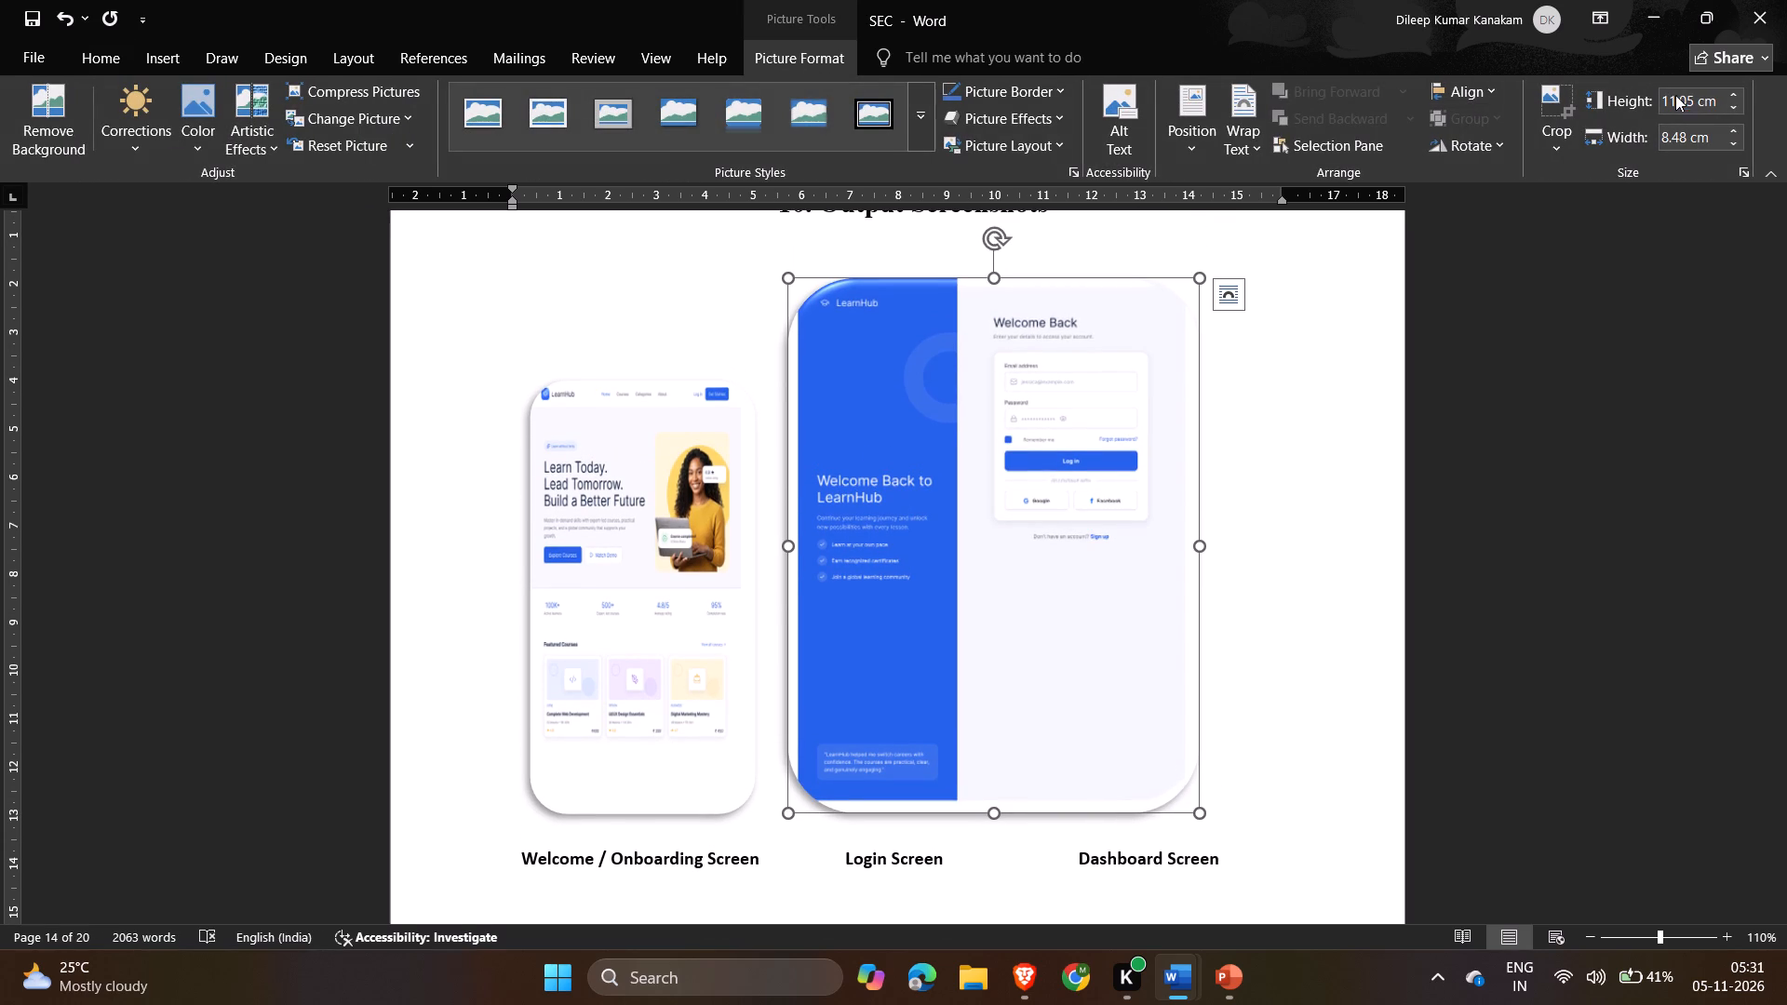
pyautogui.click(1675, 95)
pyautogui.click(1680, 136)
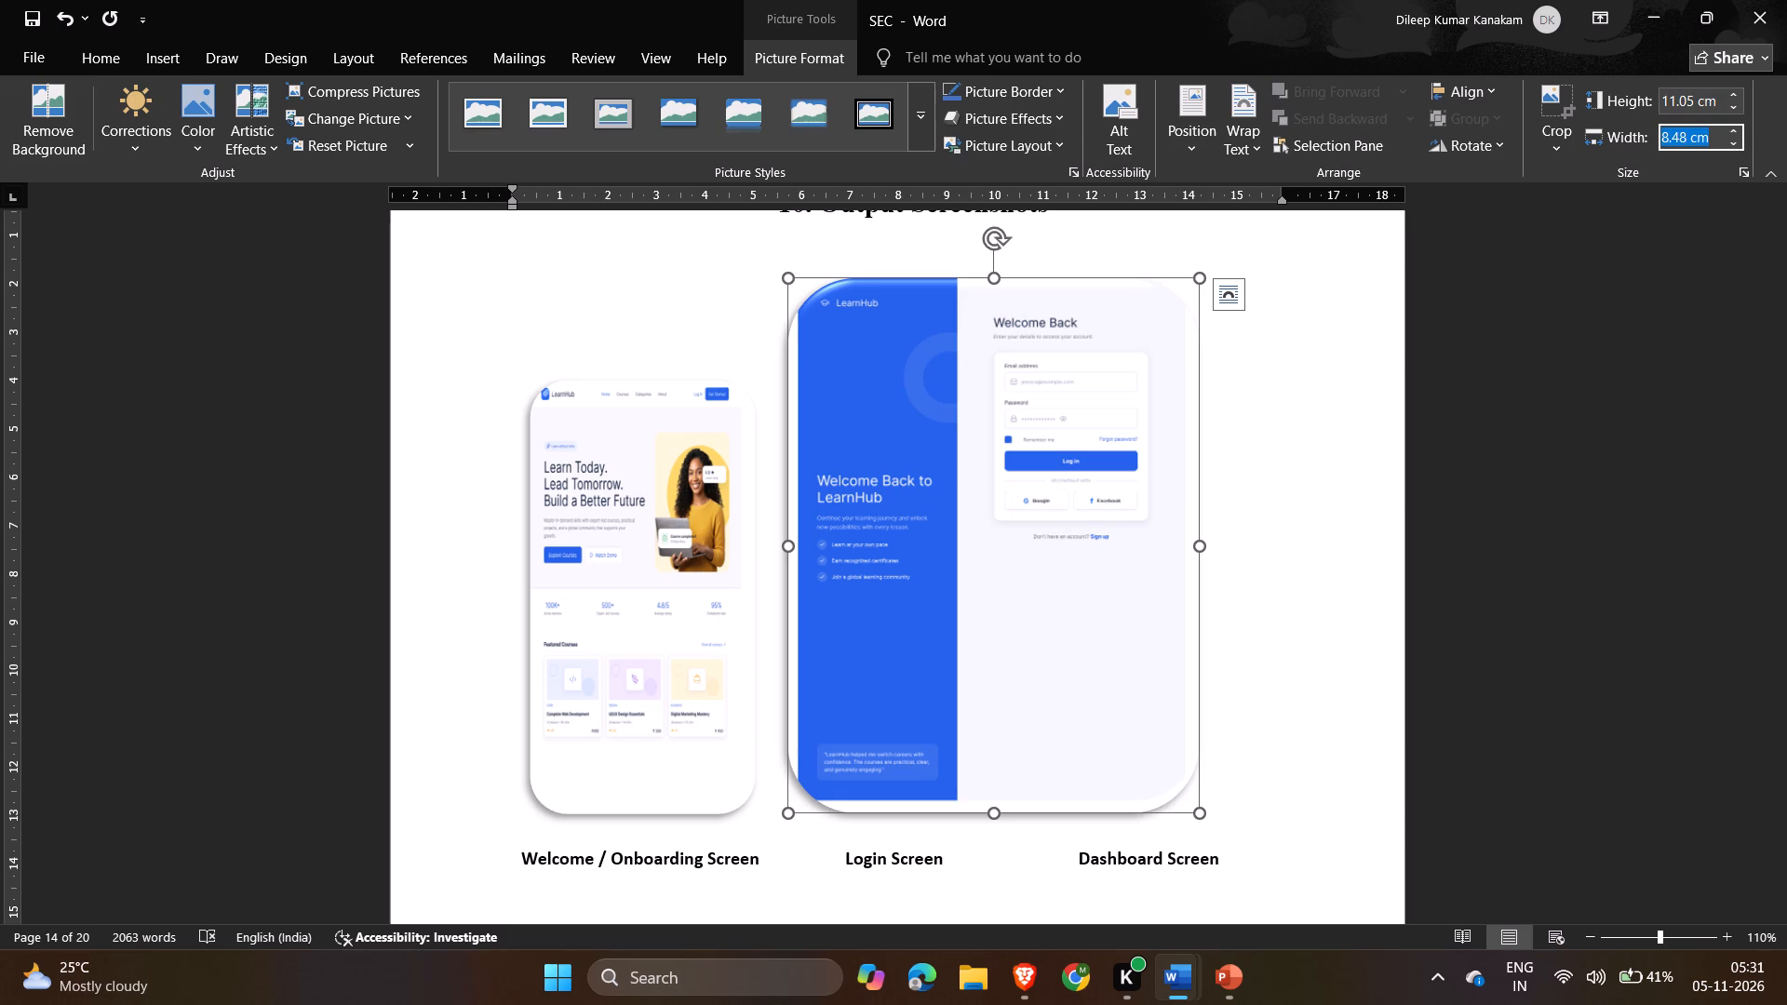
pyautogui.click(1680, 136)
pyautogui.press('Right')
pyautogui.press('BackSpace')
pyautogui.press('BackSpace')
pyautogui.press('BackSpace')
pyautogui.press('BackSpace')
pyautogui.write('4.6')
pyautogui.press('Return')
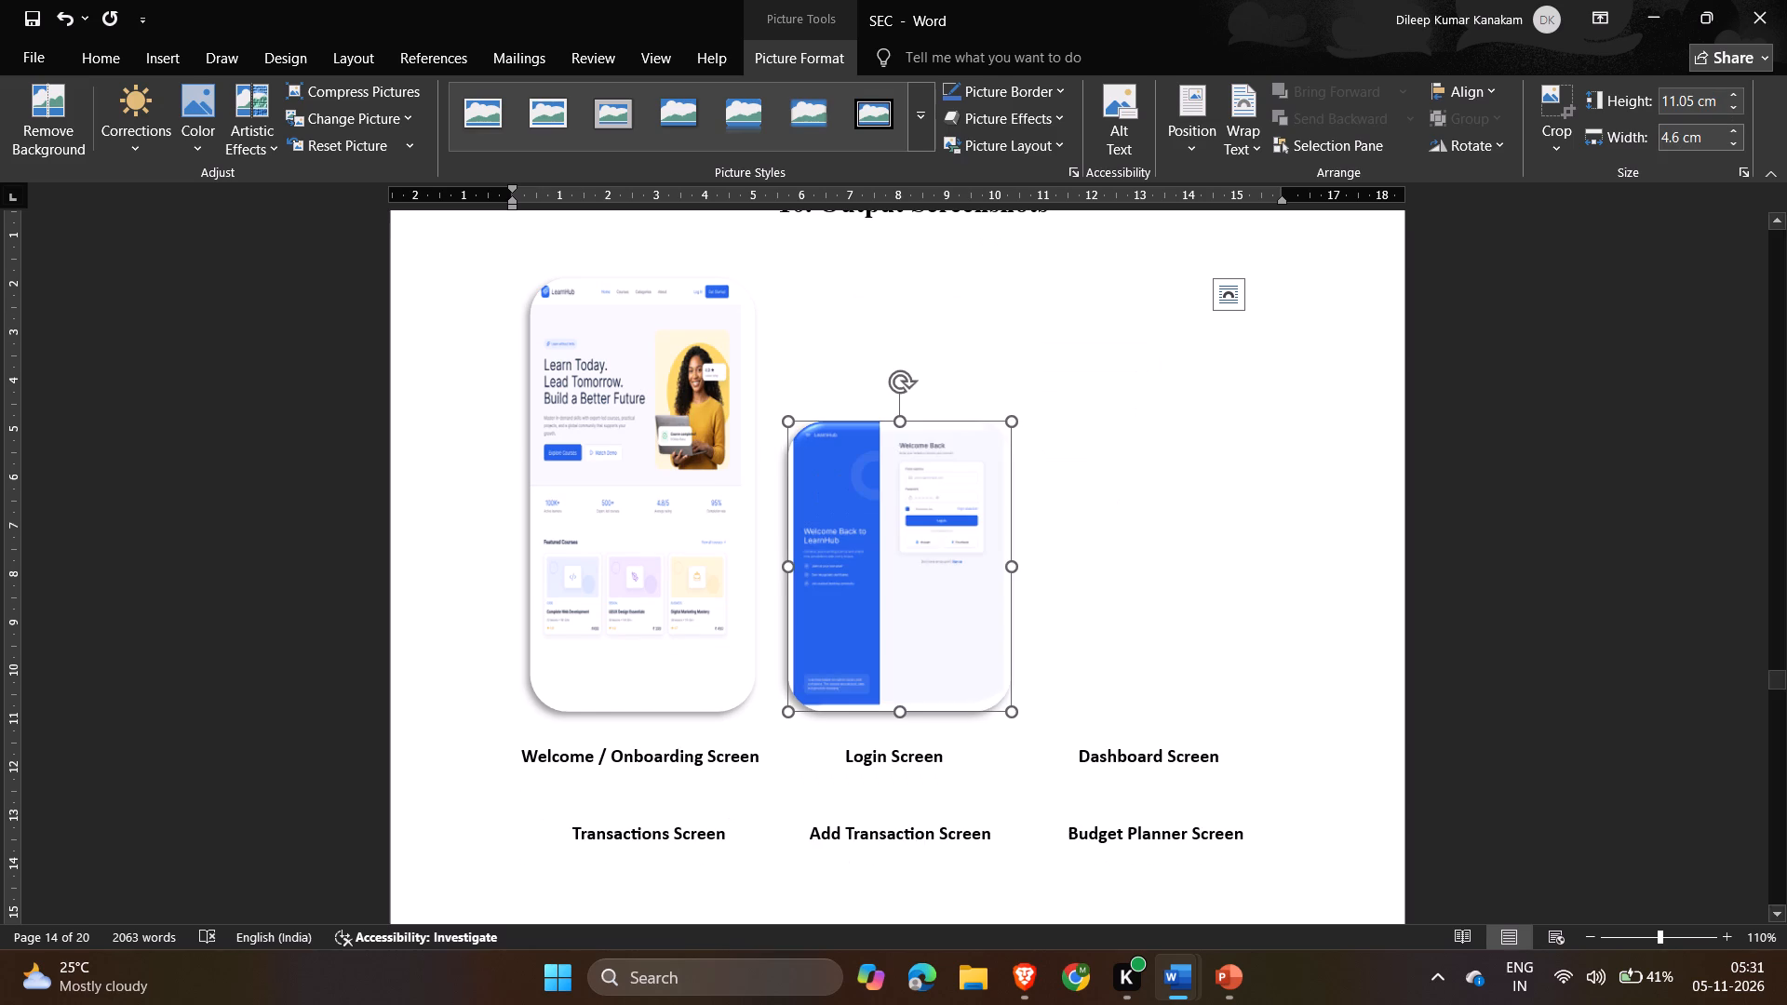
# Copy the Landing Page picture's height value of 8.96 cm and apply it to the Login picture.
pyautogui.click(641, 357)
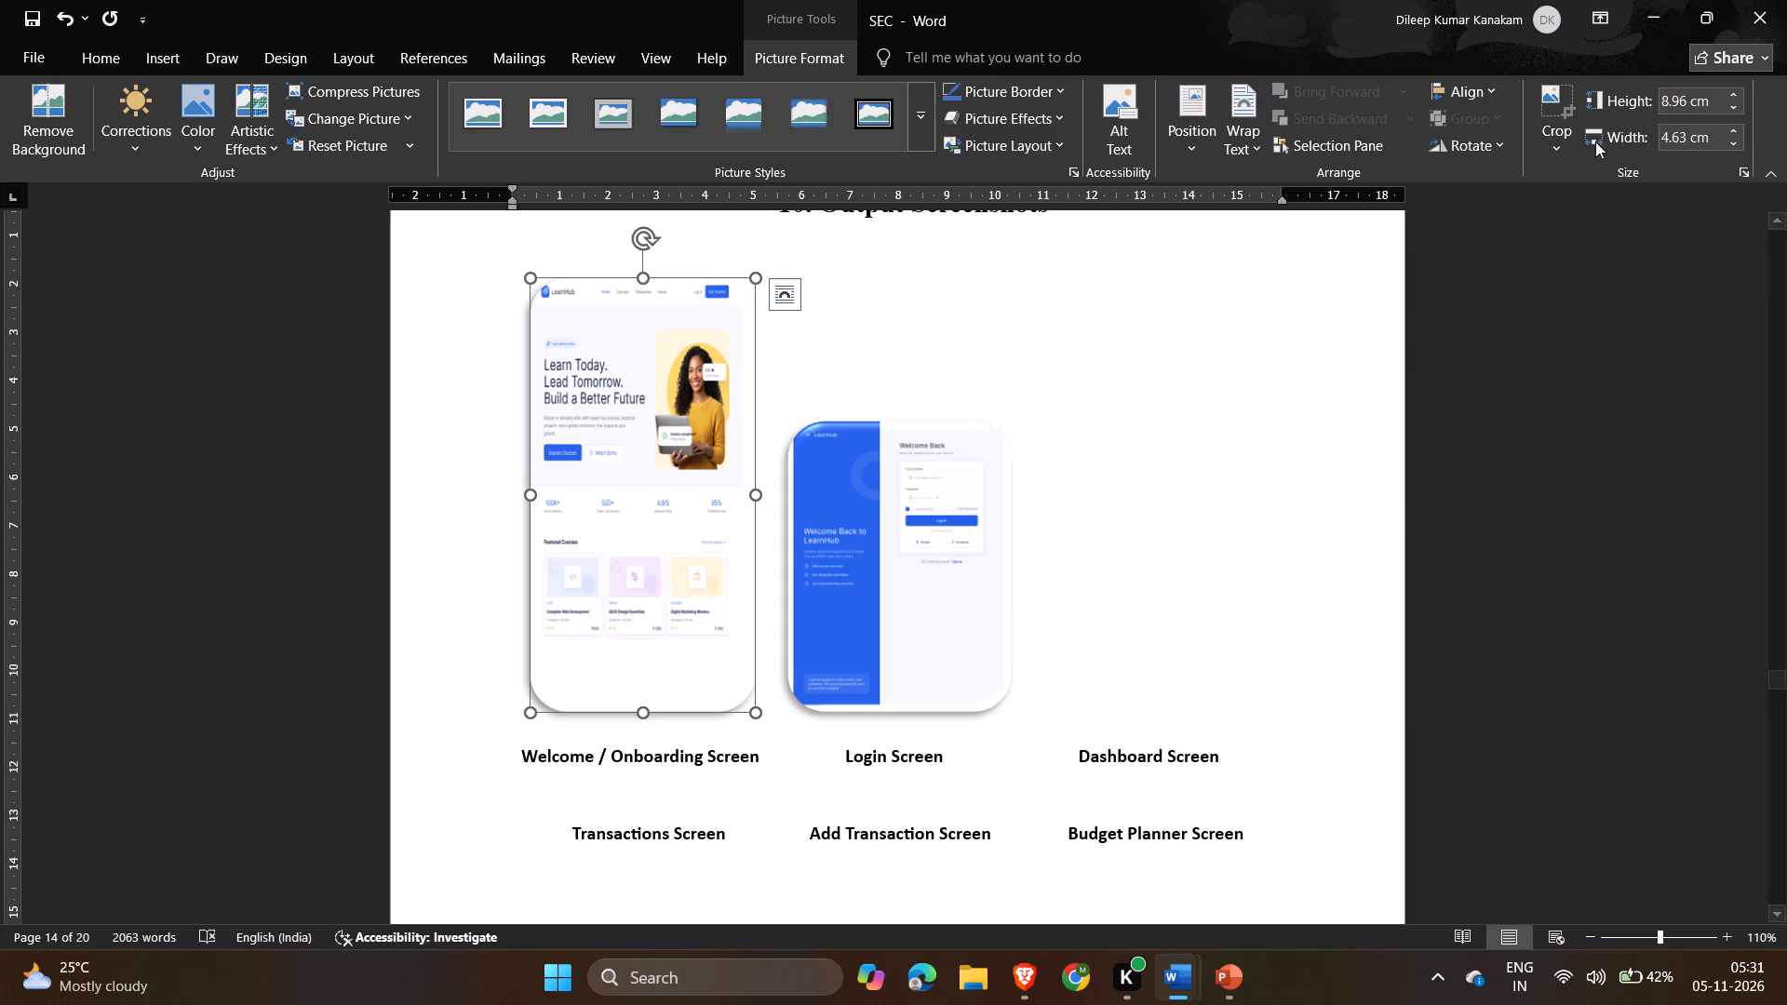
pyautogui.click(1676, 93)
pyautogui.hotkey('ctrl', 'c')
pyautogui.click(939, 625)
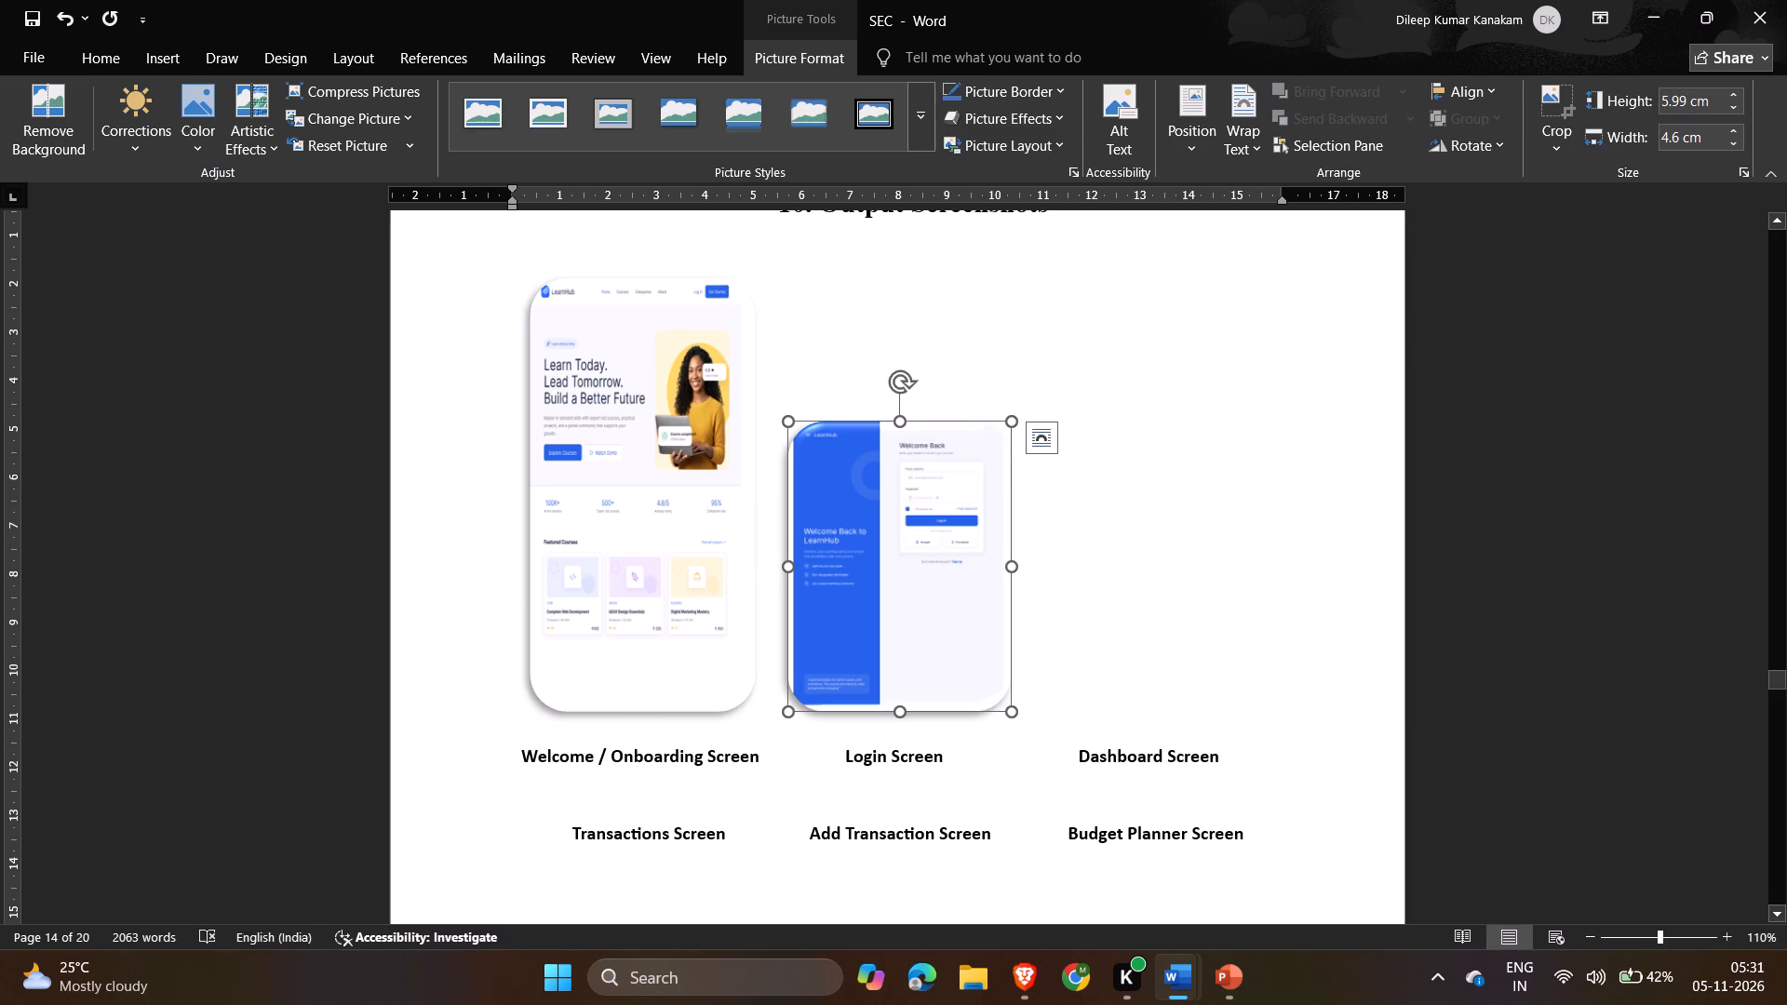
pyautogui.click(1681, 100)
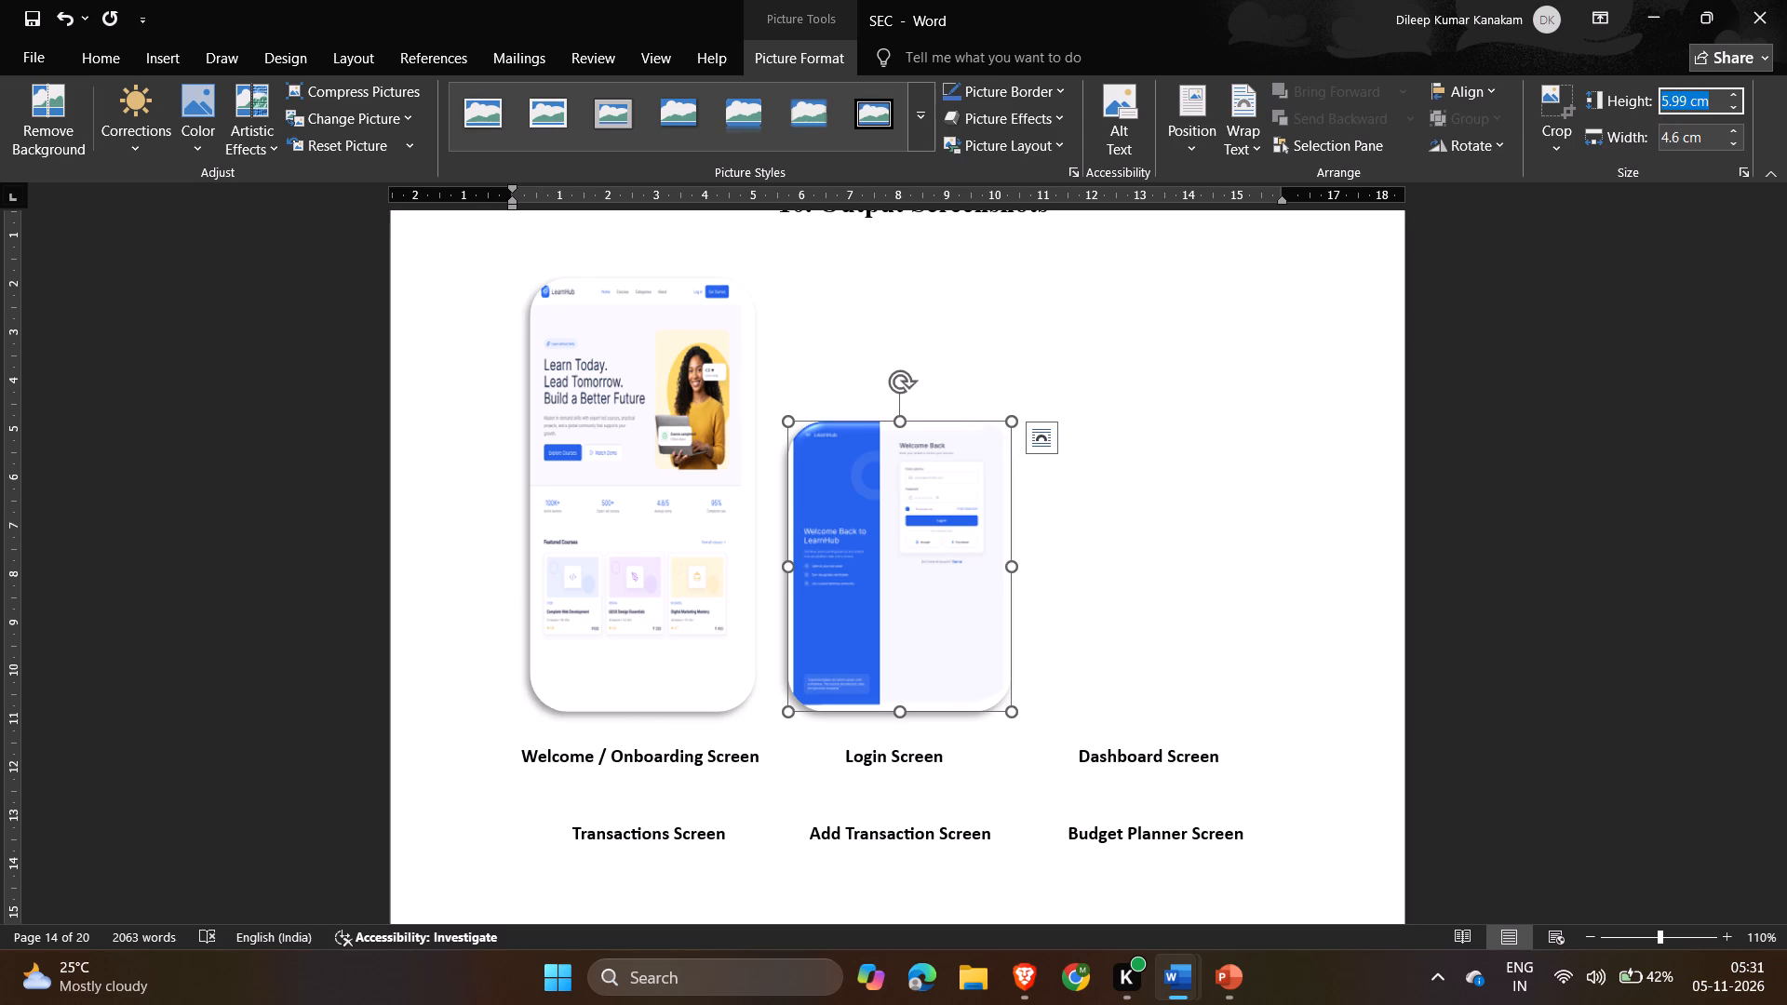
pyautogui.hotkey('ctrl', 'v')
pyautogui.press('Return')
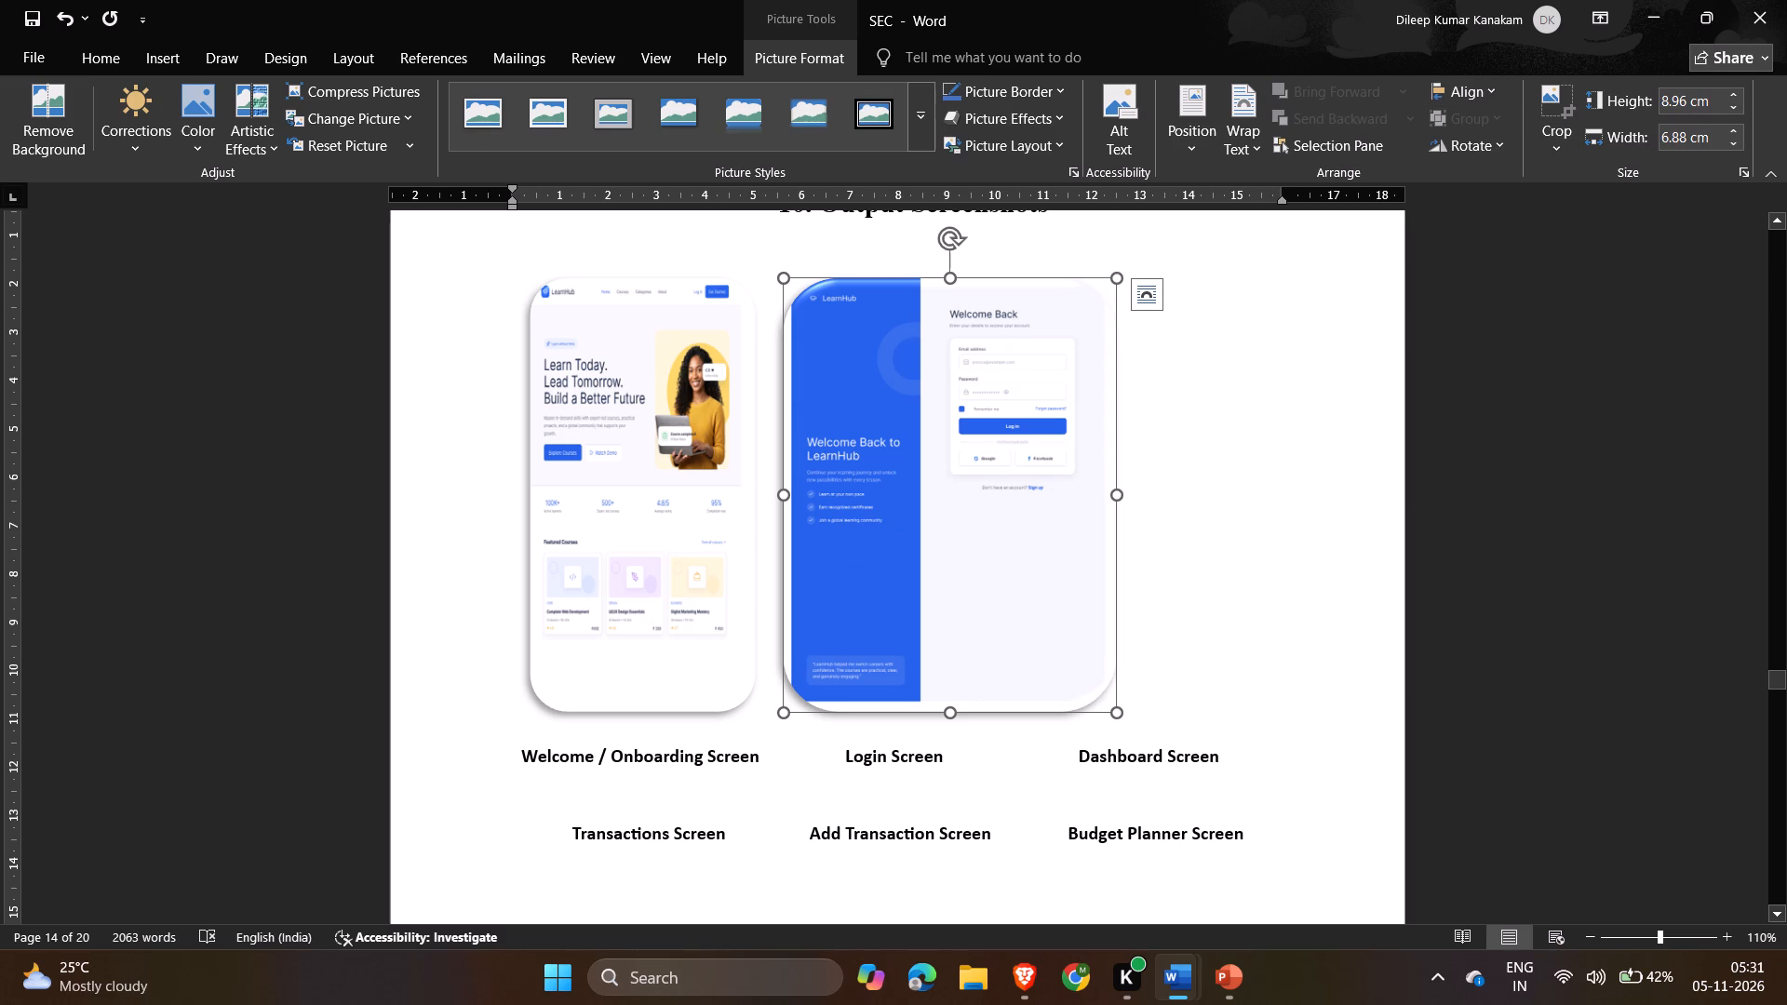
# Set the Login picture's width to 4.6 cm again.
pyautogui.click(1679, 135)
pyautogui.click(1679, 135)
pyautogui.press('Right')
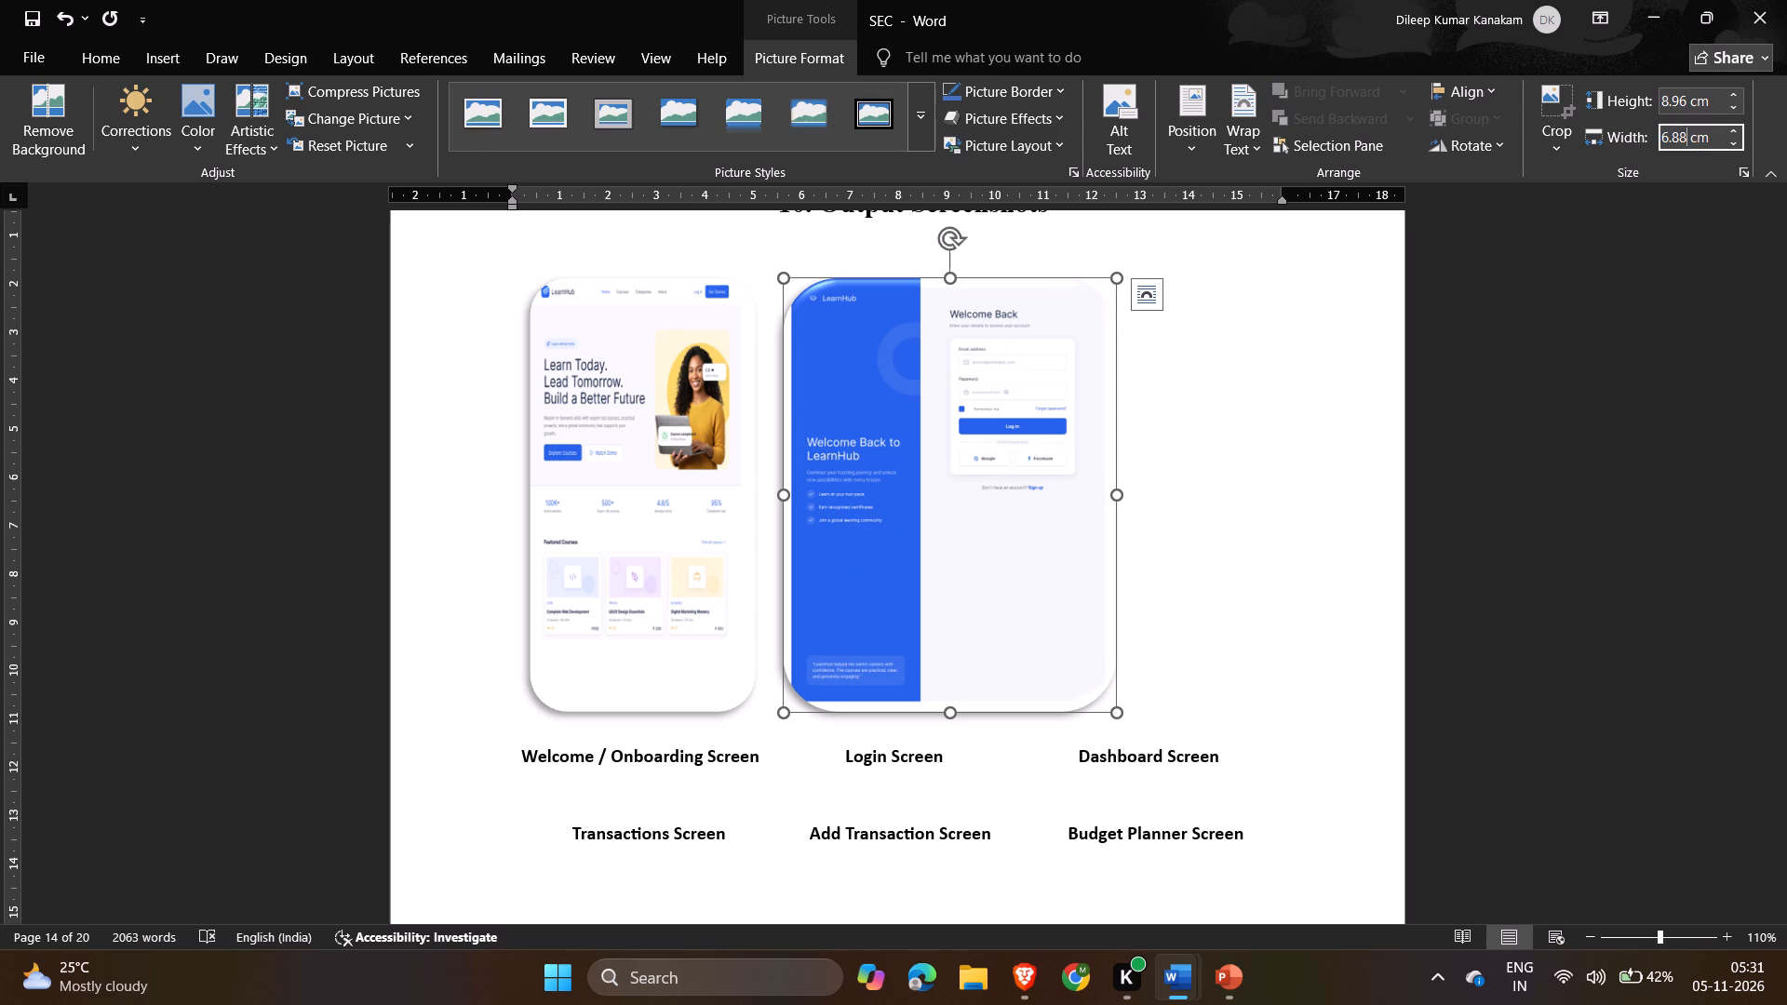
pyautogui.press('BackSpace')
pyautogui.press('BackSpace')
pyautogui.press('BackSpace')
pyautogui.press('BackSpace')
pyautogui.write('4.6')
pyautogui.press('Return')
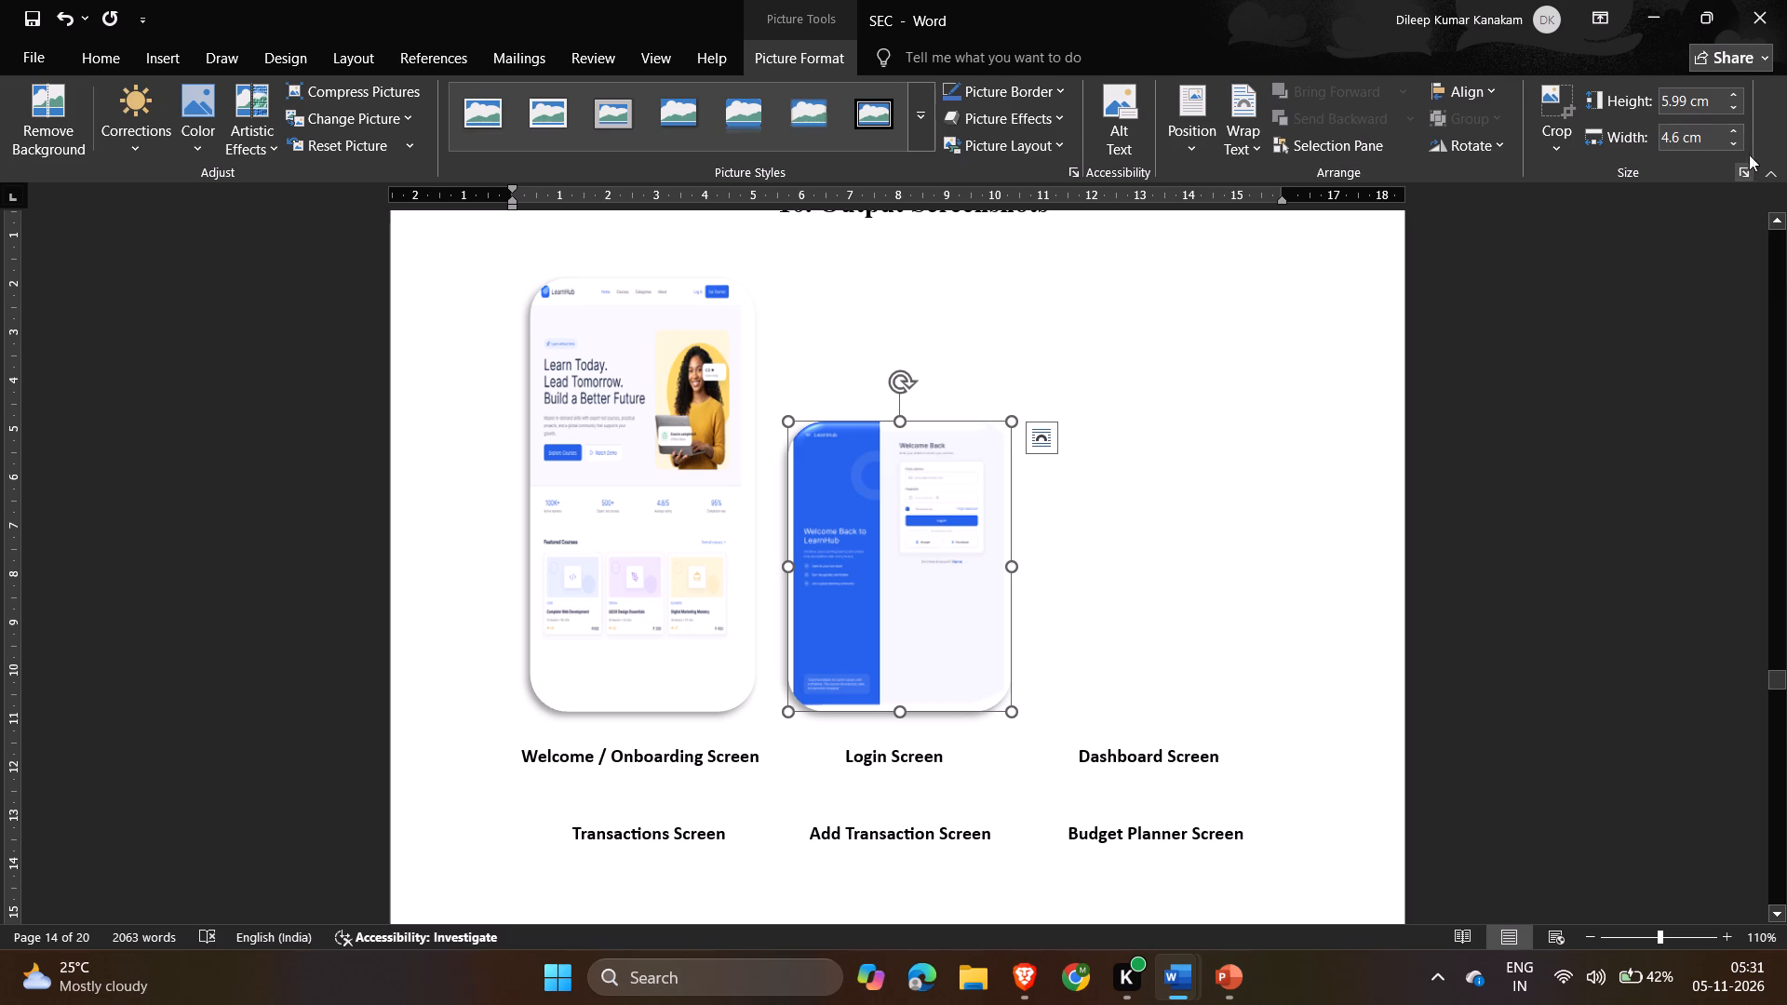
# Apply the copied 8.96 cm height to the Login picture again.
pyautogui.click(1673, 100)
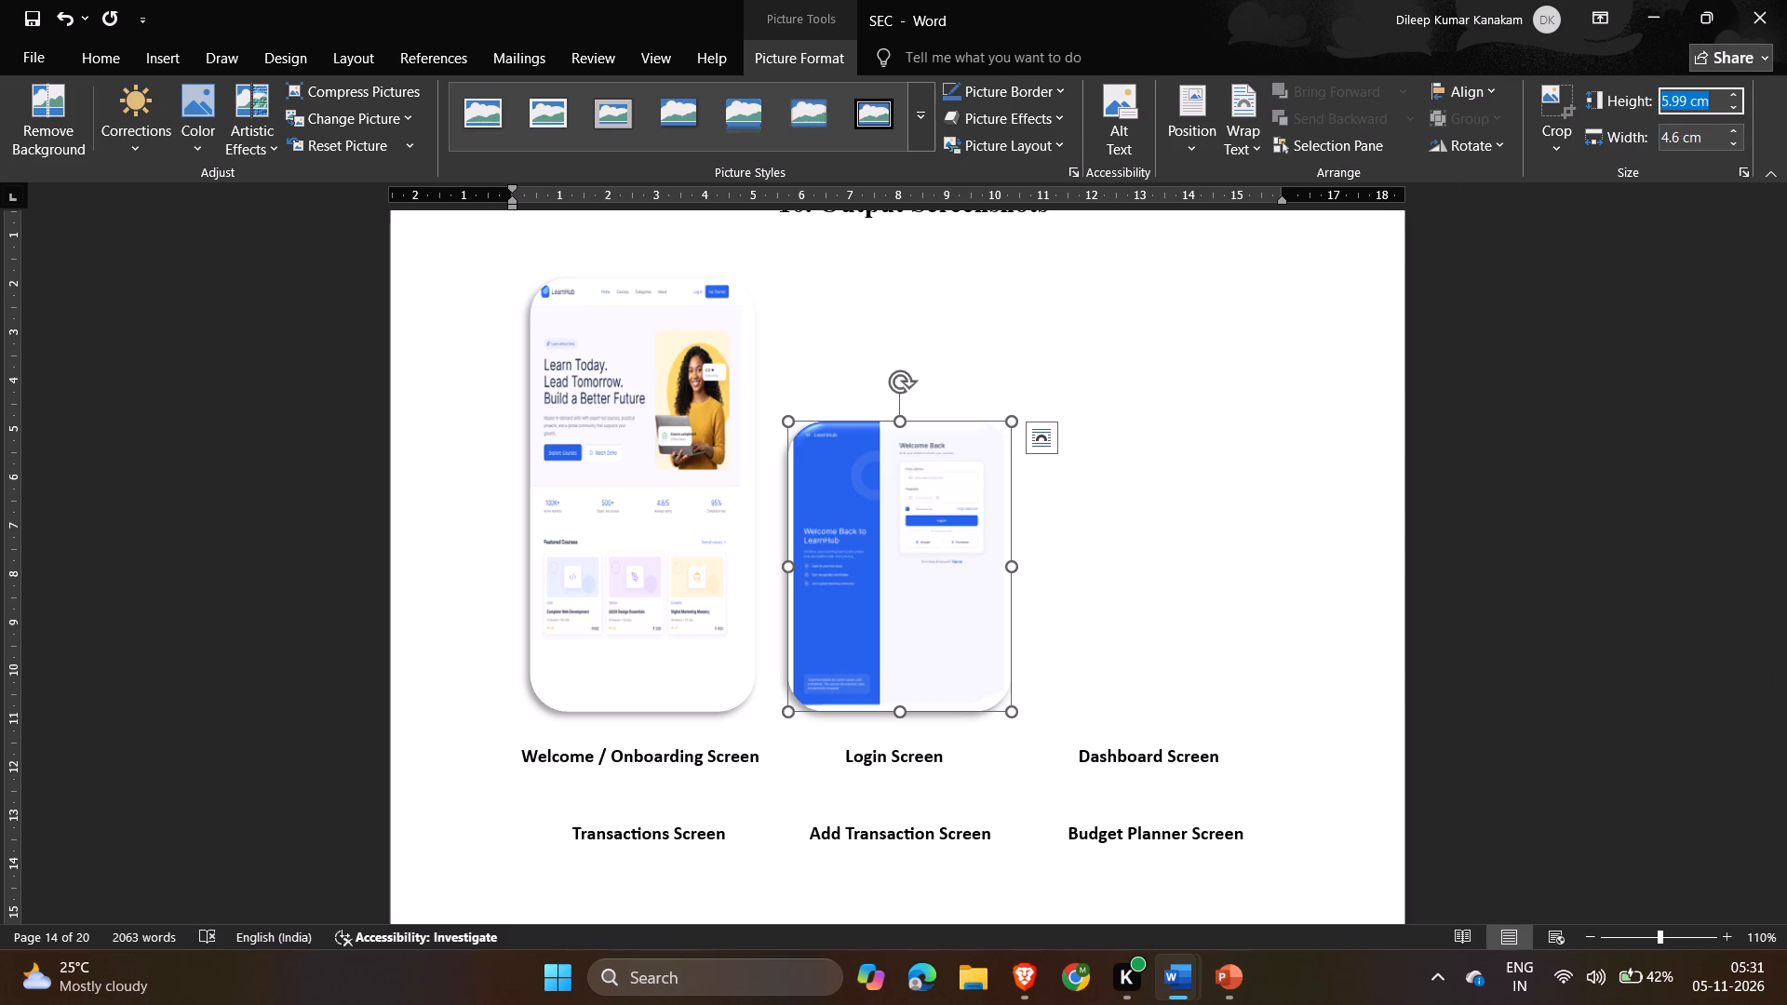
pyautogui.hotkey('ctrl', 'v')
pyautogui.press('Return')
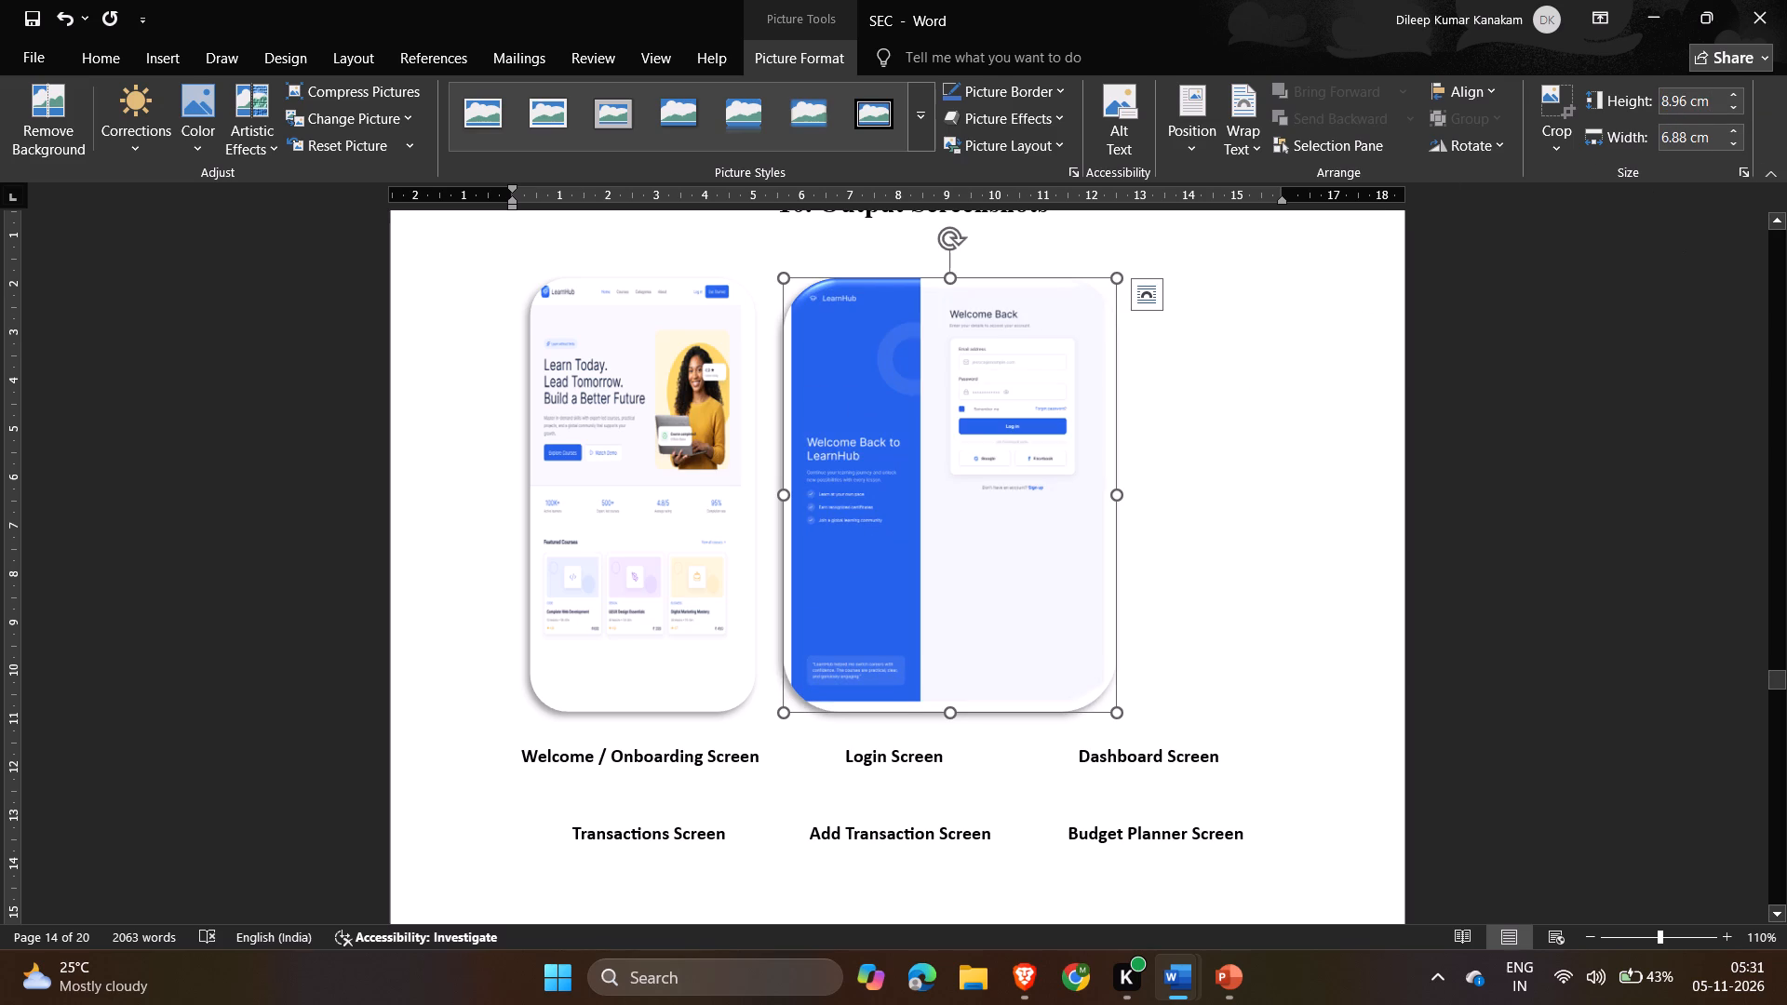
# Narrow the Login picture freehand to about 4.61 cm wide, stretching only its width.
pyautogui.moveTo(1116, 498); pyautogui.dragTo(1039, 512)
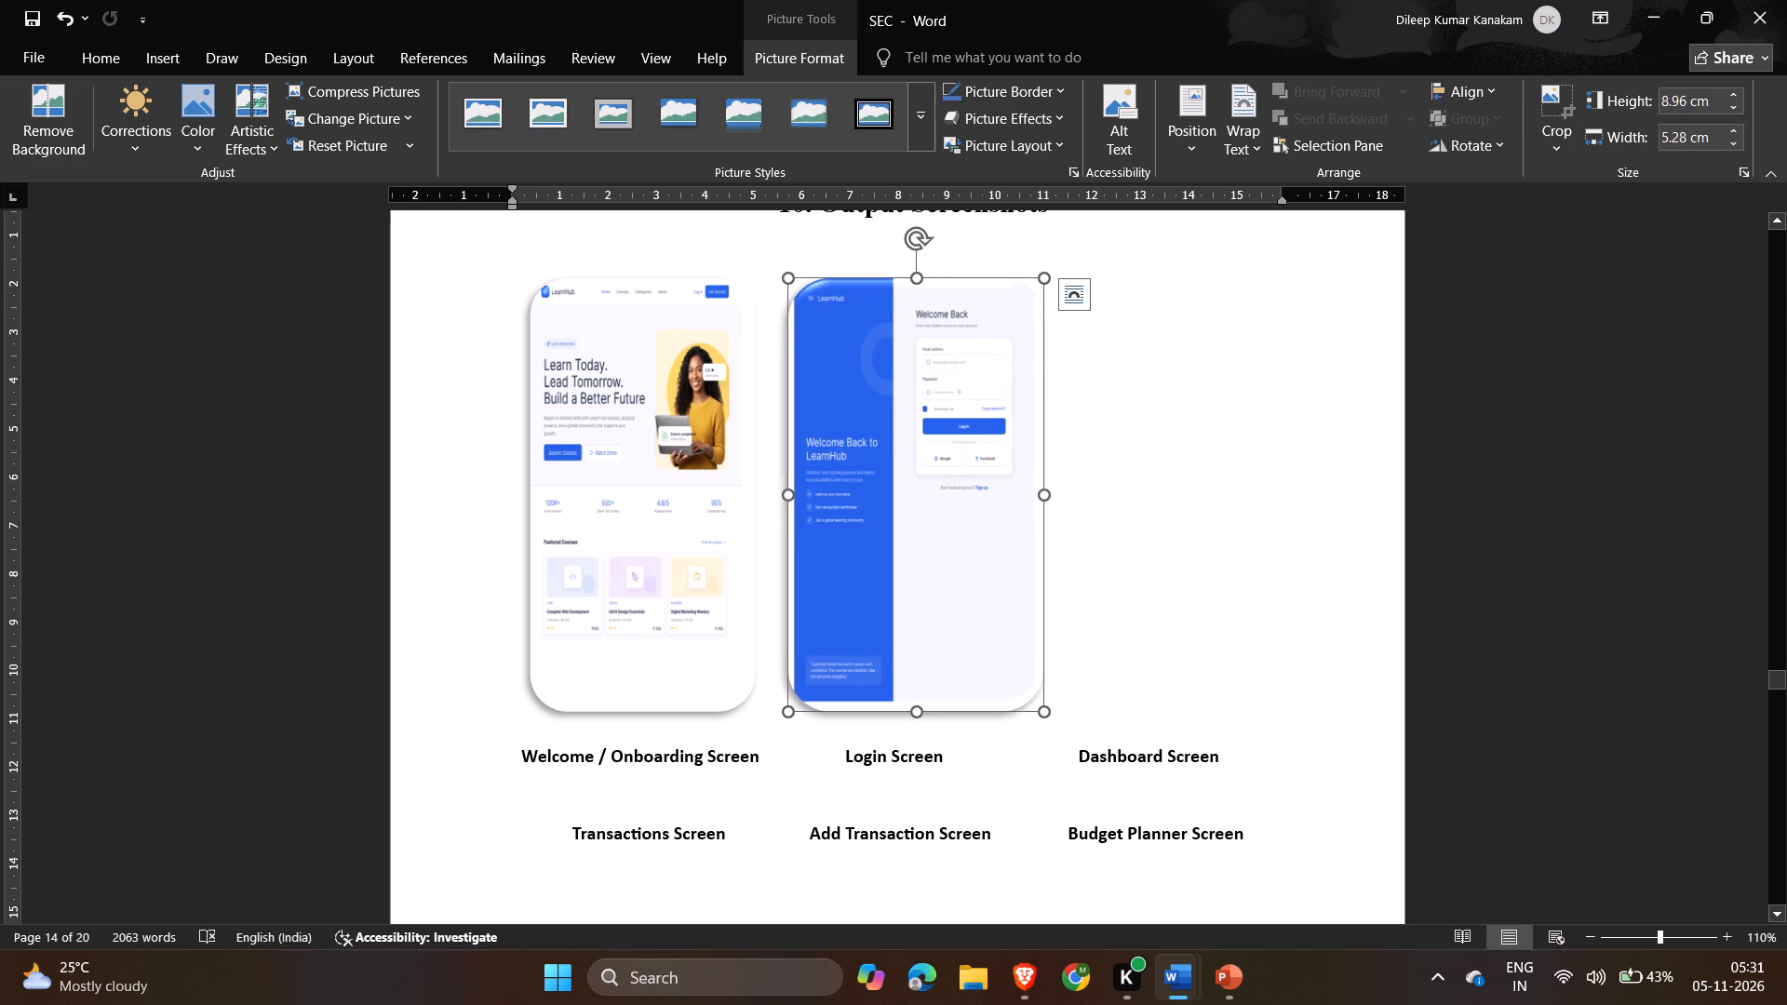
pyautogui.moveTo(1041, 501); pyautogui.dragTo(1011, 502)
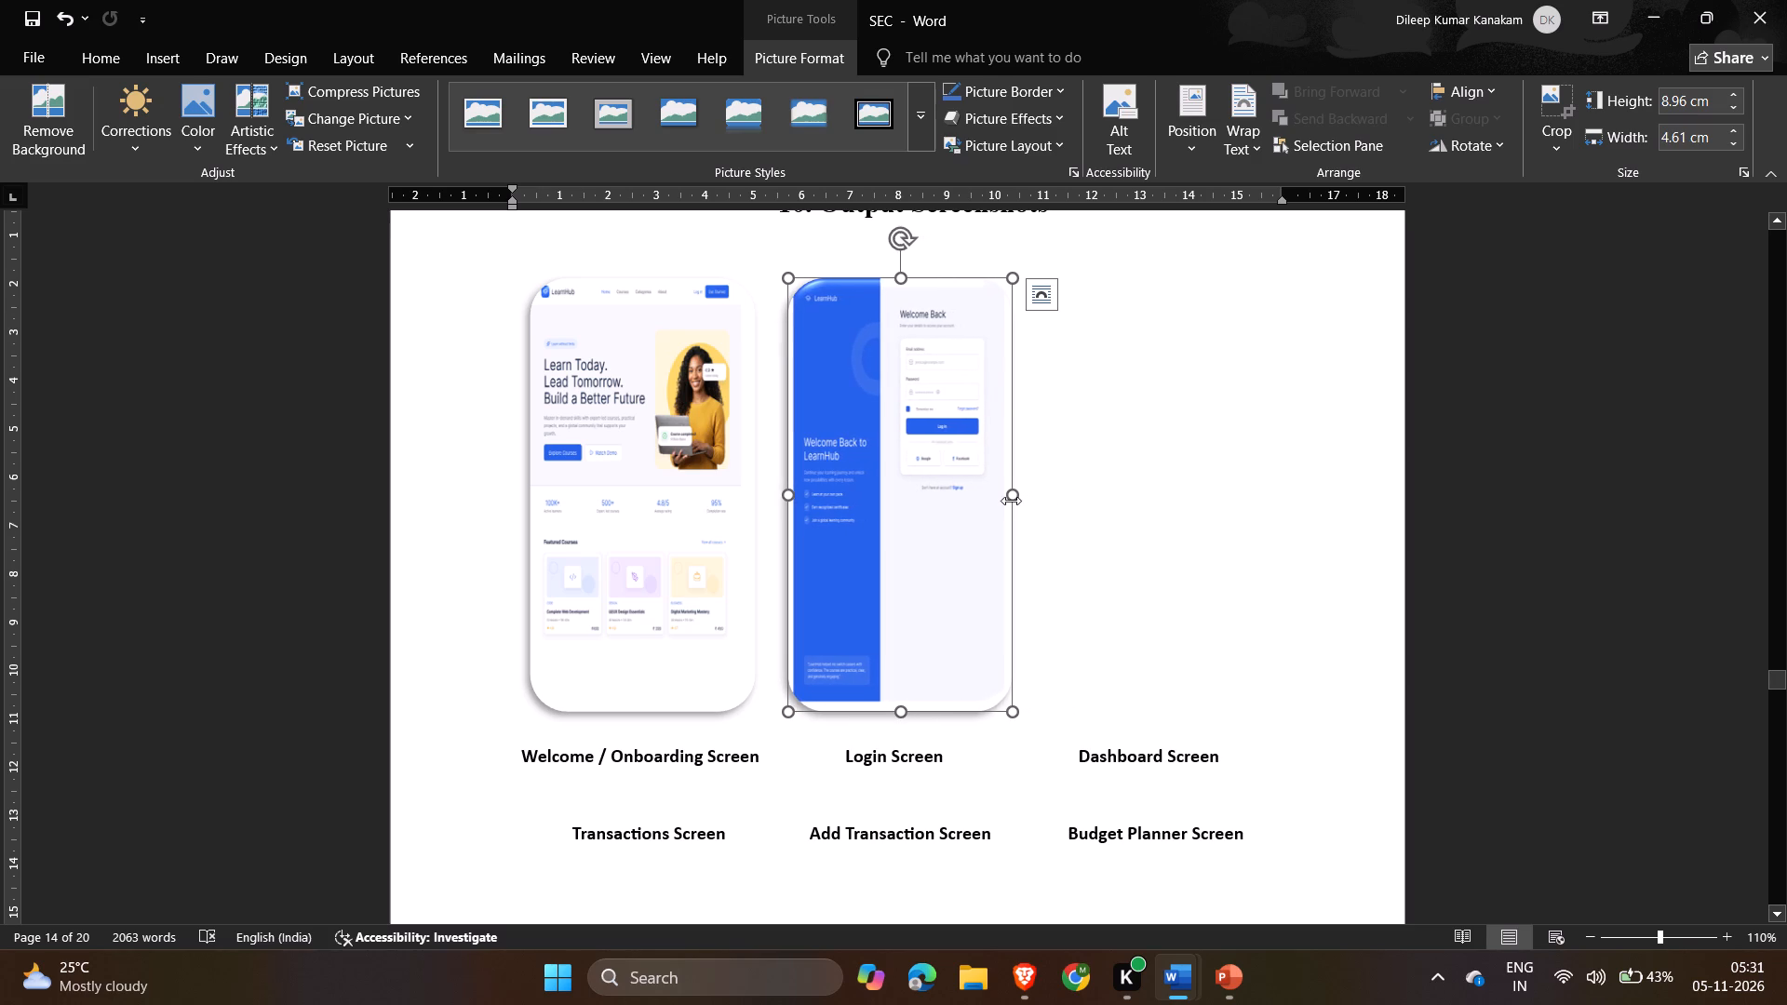
# Readjust the Login picture's width freehand to about 5.27 cm.
pyautogui.moveTo(1011, 499); pyautogui.dragTo(1243, 499)
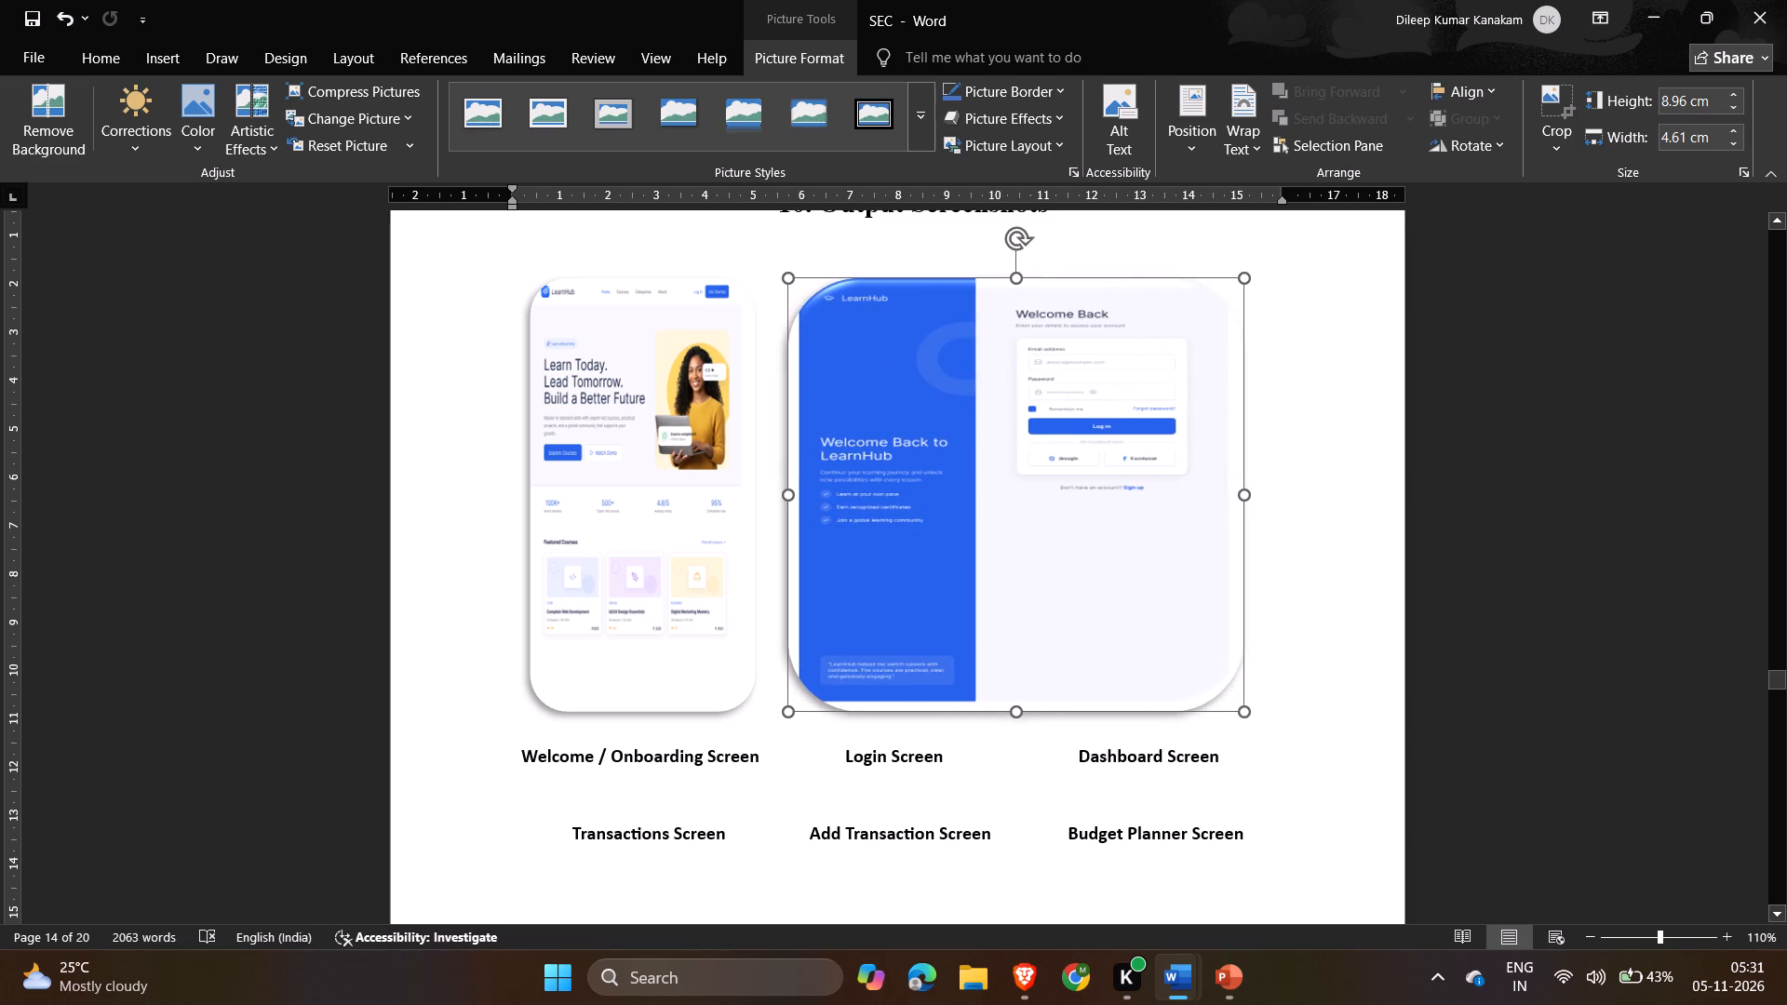
pyautogui.moveTo(1243, 499); pyautogui.dragTo(1110, 477)
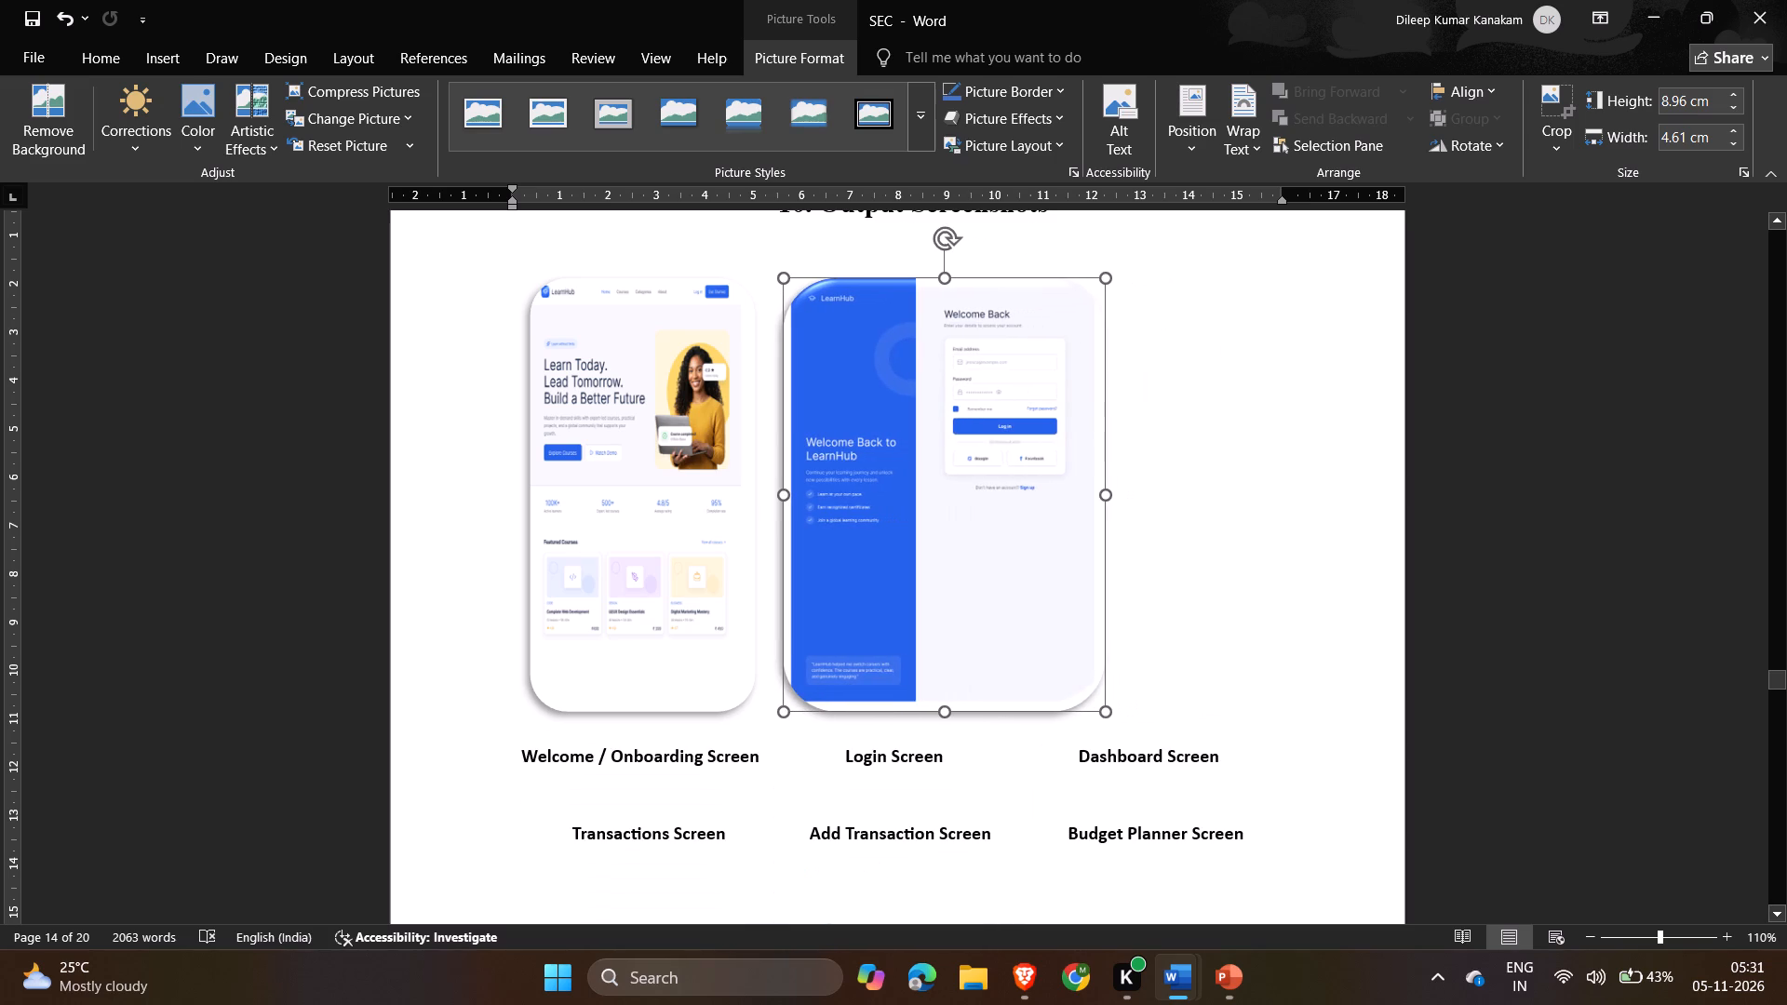
pyautogui.moveTo(1110, 477); pyautogui.dragTo(1045, 462)
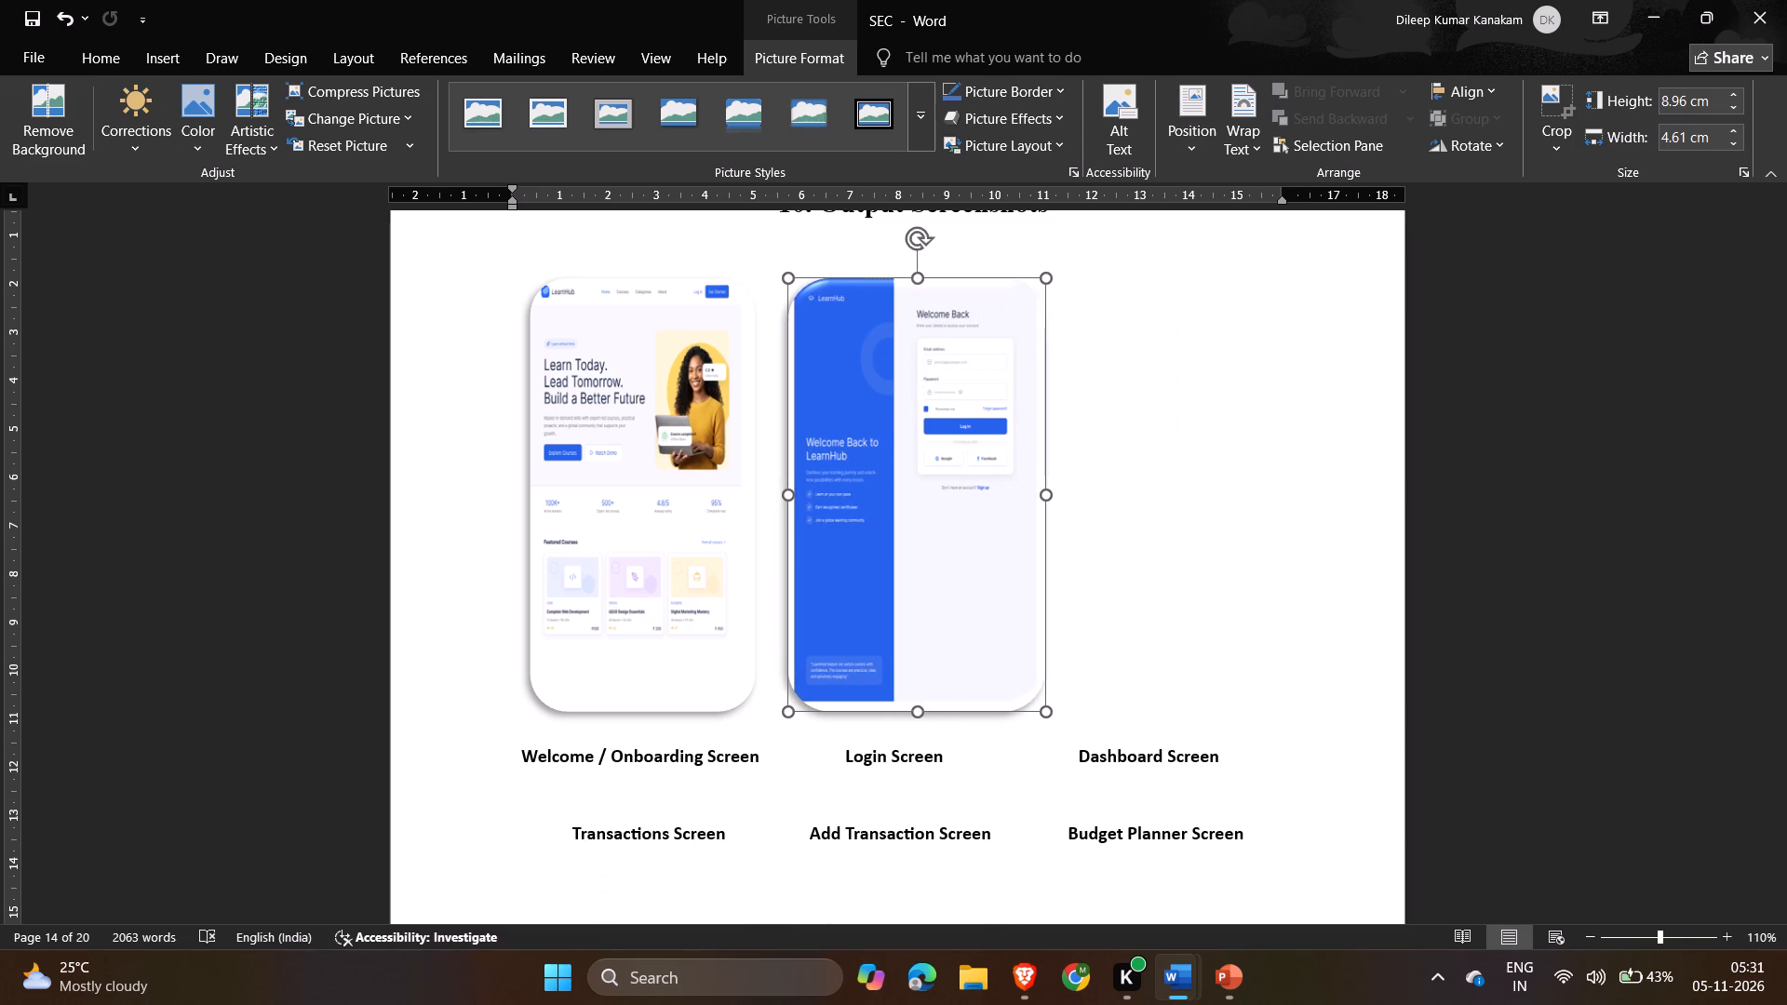
pyautogui.moveTo(1045, 462); pyautogui.dragTo(1043, 462)
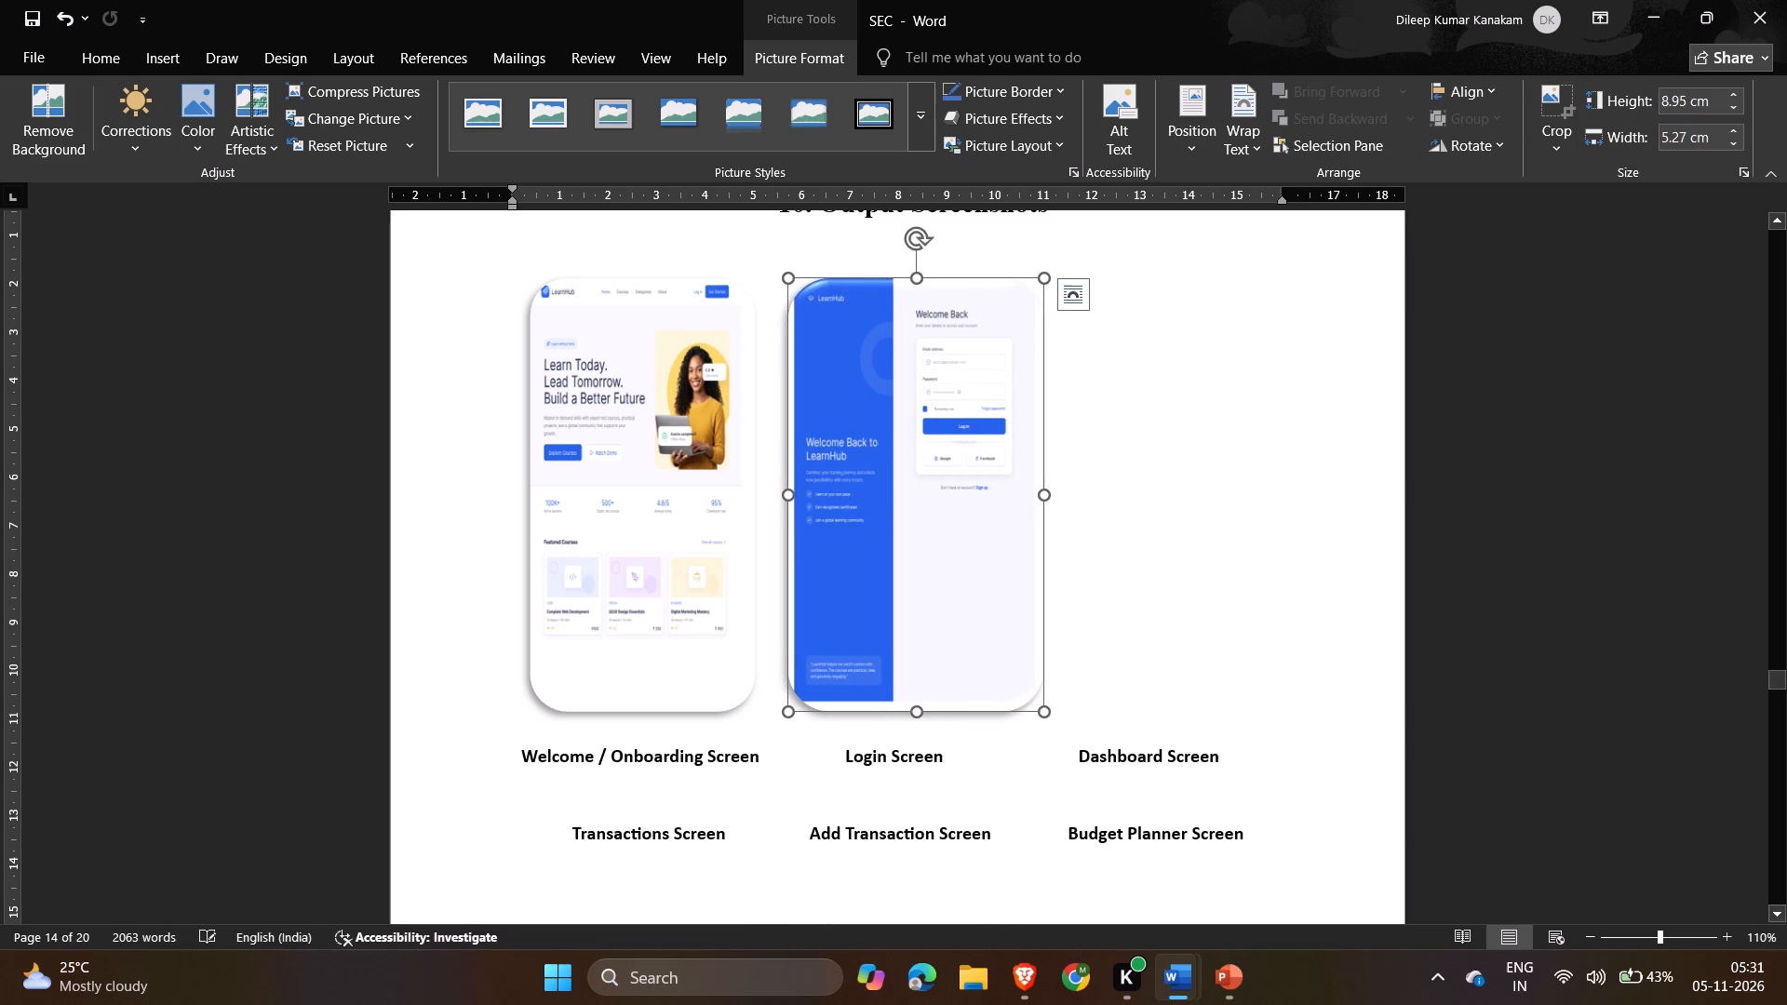
# Set the Login picture's width to exactly 4.6 cm.
pyautogui.click(1682, 140)
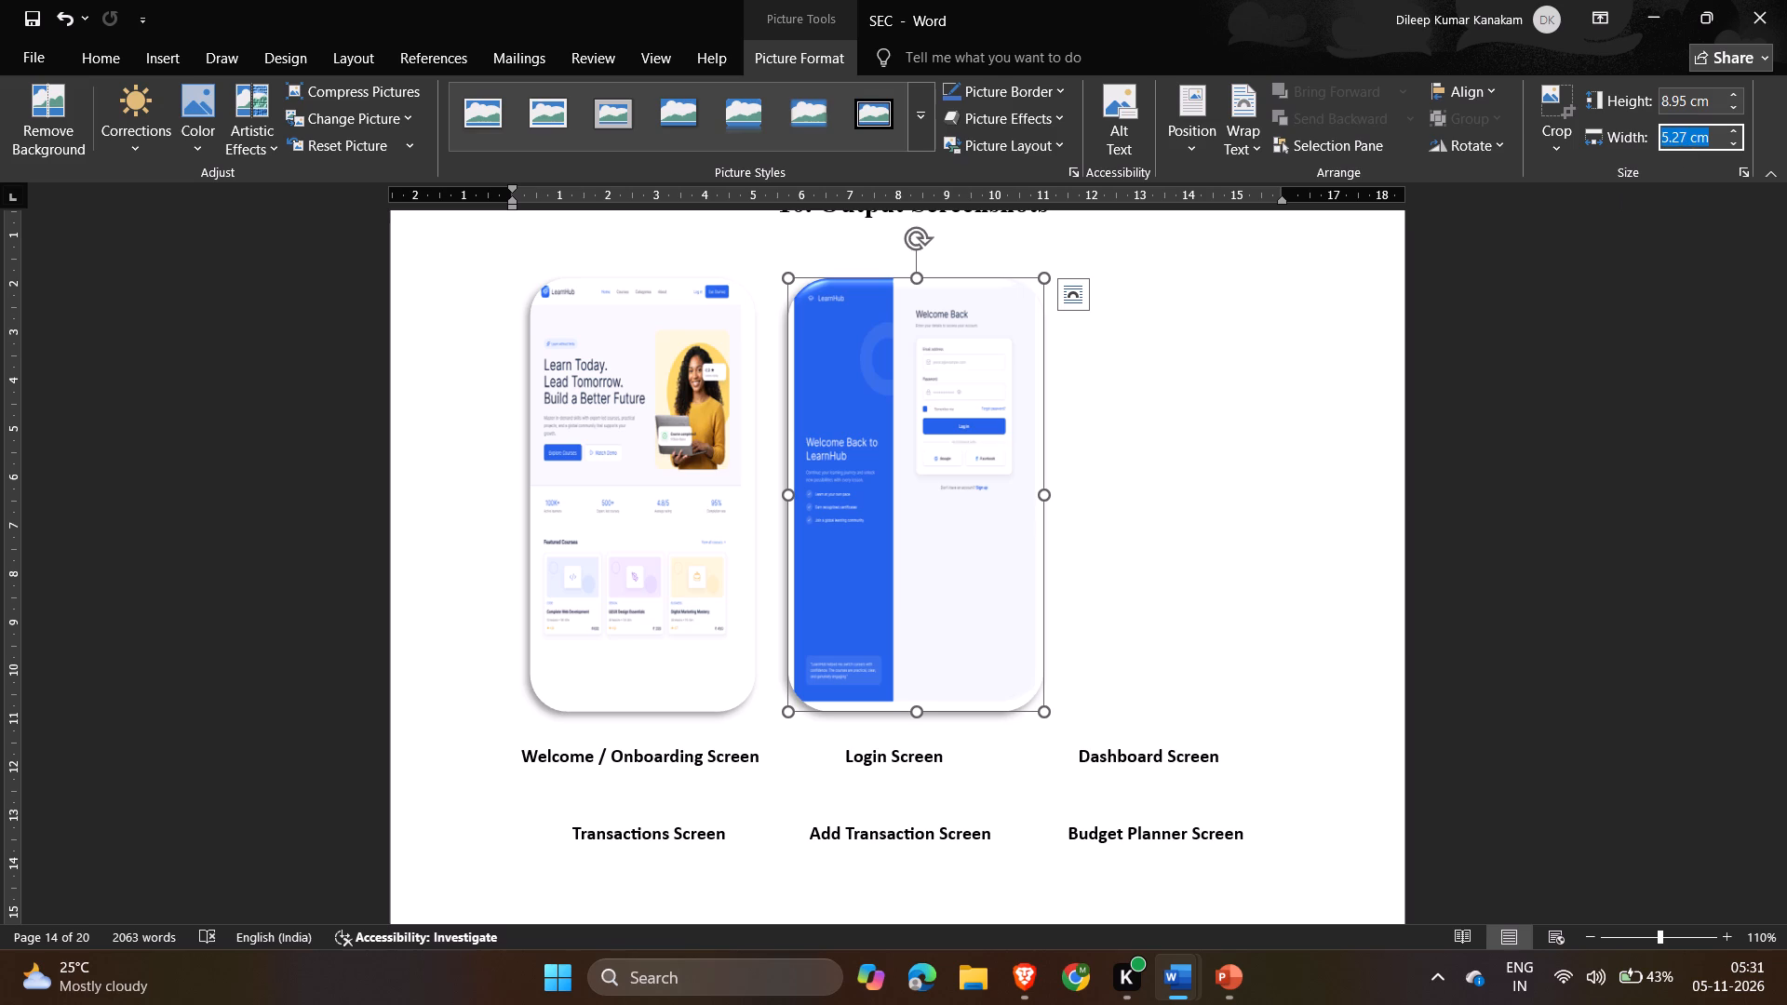
pyautogui.write('4.6')
pyautogui.press('space')
pyautogui.write('cm')
pyautogui.press('Return')
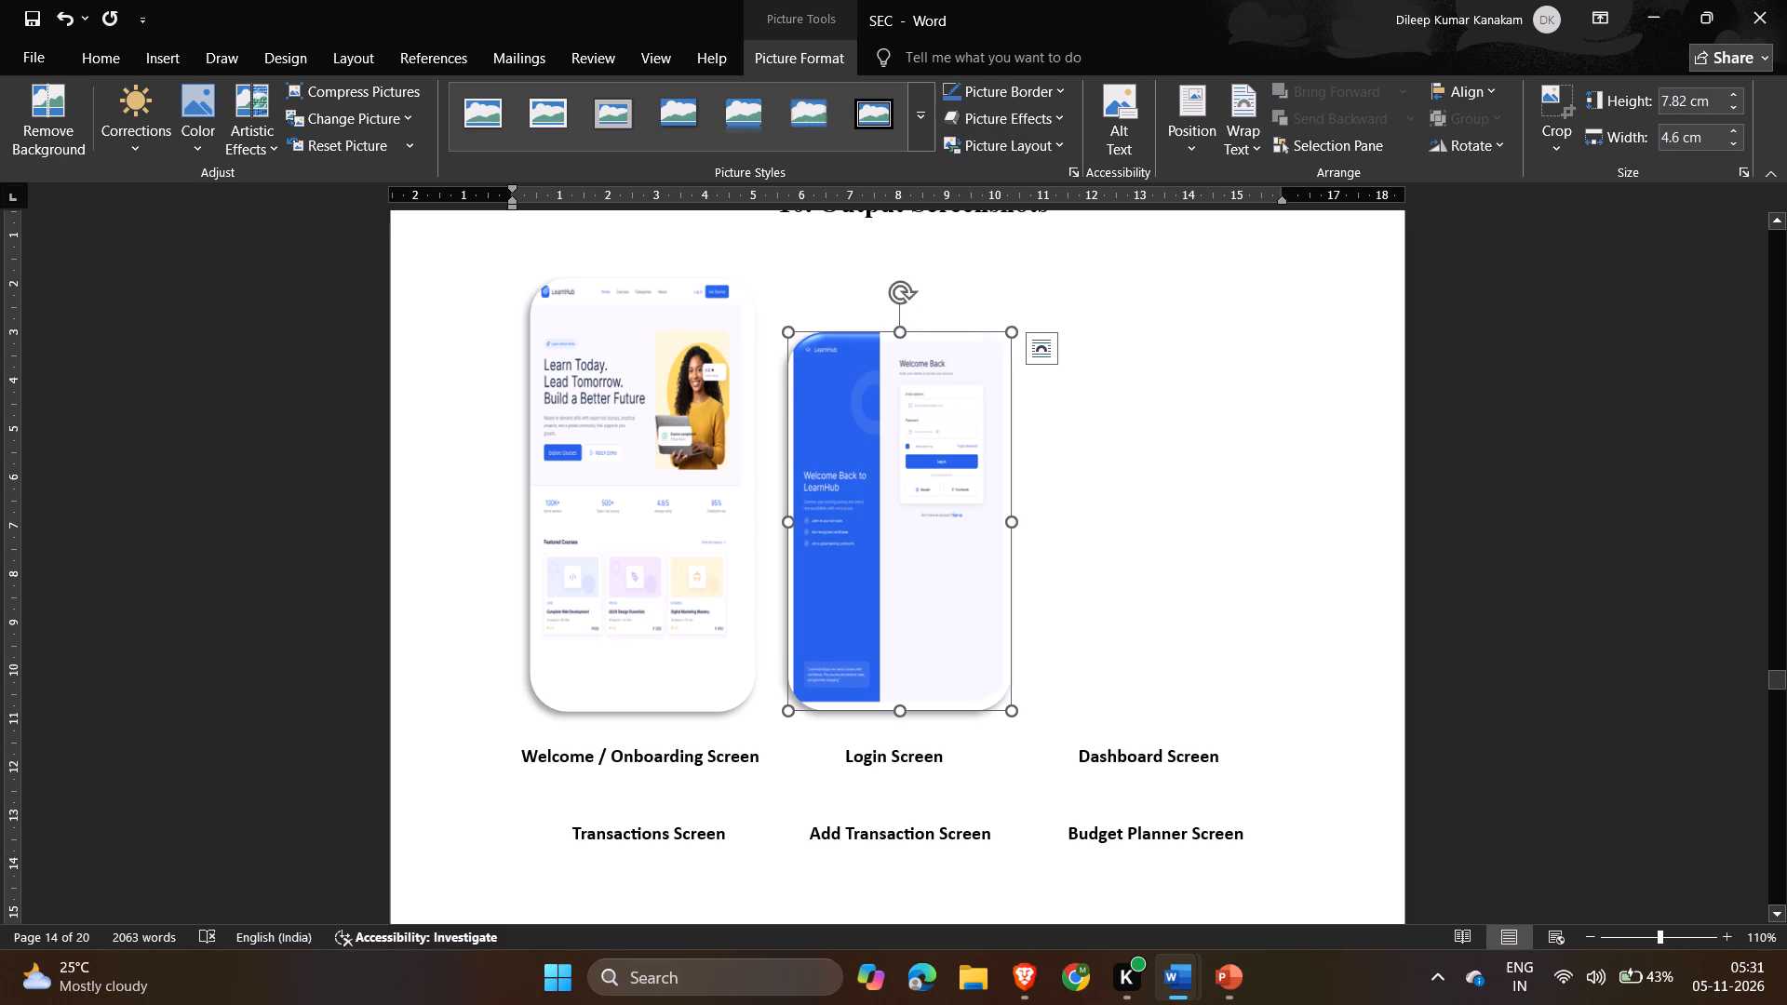
# Set the Login picture's height to 8.96 cm to match the Welcome picture.
pyautogui.click(744, 422)
pyautogui.click(708, 411)
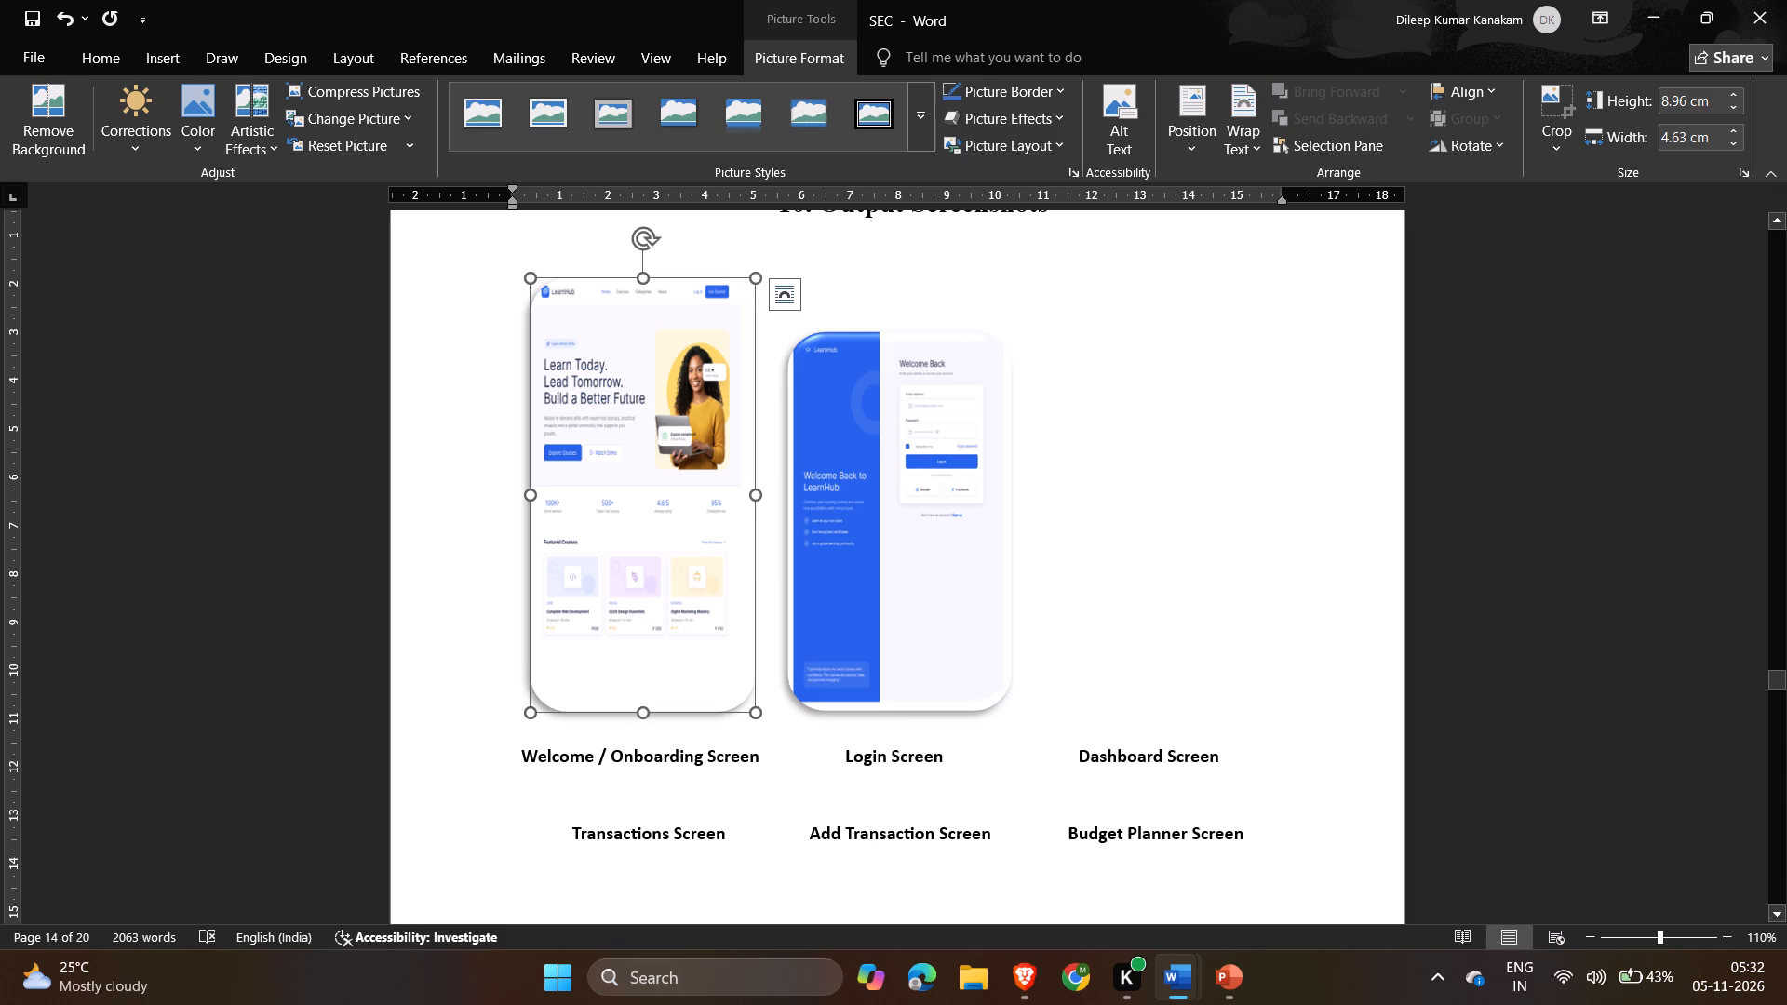
pyautogui.click(858, 439)
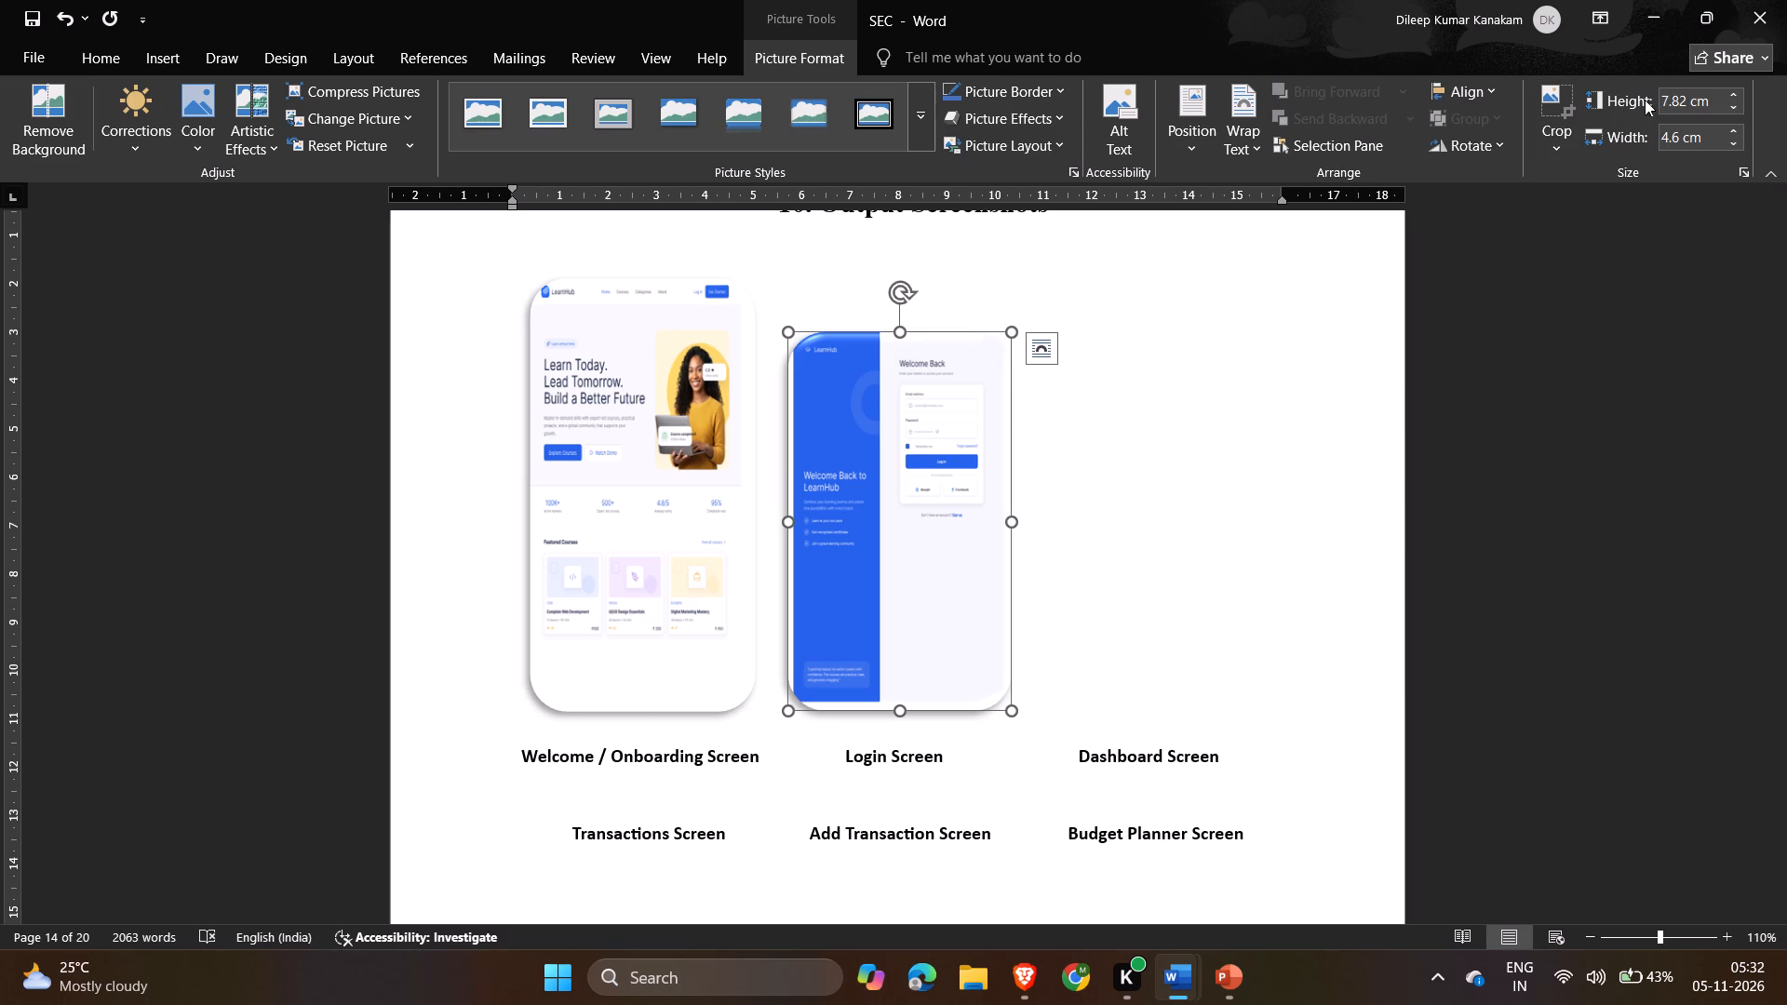
pyautogui.click(1666, 96)
pyautogui.click(1666, 96)
pyautogui.press('BackSpace')
pyautogui.press('8')
pyautogui.press('Right')
pyautogui.press('Right')
pyautogui.press('Right')
pyautogui.press('BackSpace')
pyautogui.press('BackSpace')
pyautogui.write('96')
pyautogui.press('Return')
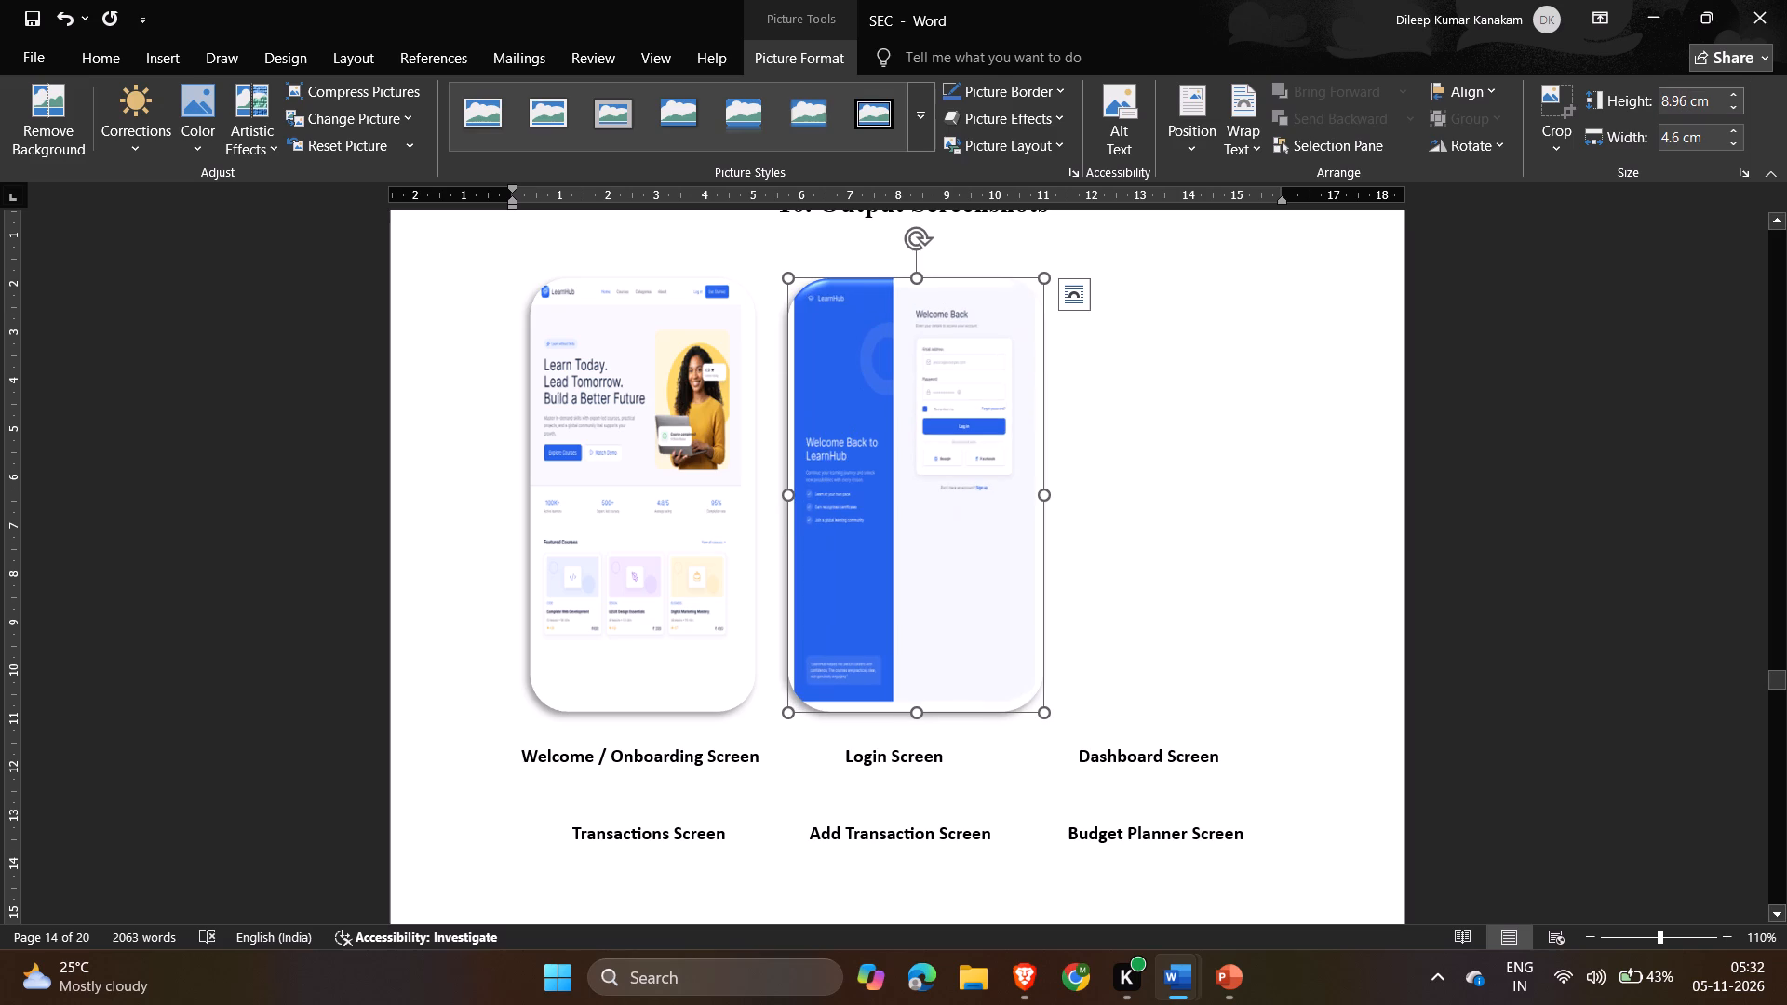
# Copy the Student Dashboard picture from slide 8 of the PowerPoint presentation and paste it after the Login picture in the SEC Word document.
pyautogui.click(1619, 351)
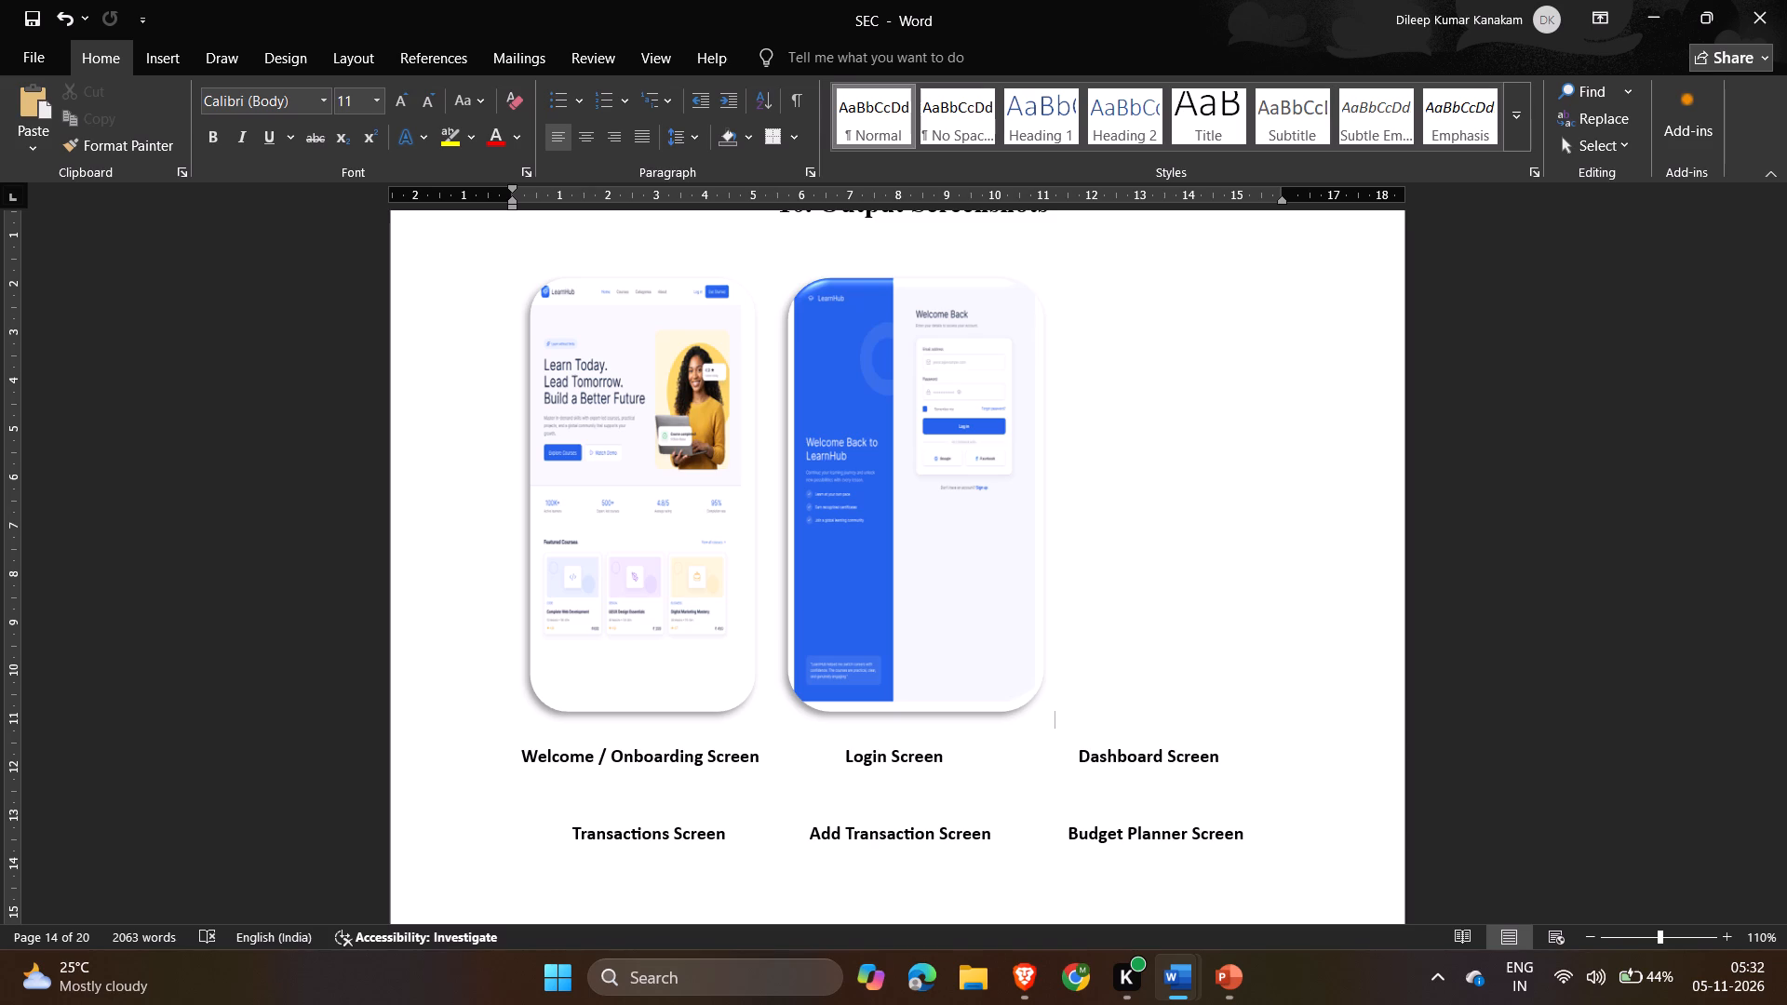
pyautogui.hotkey('alt', 'Tab')
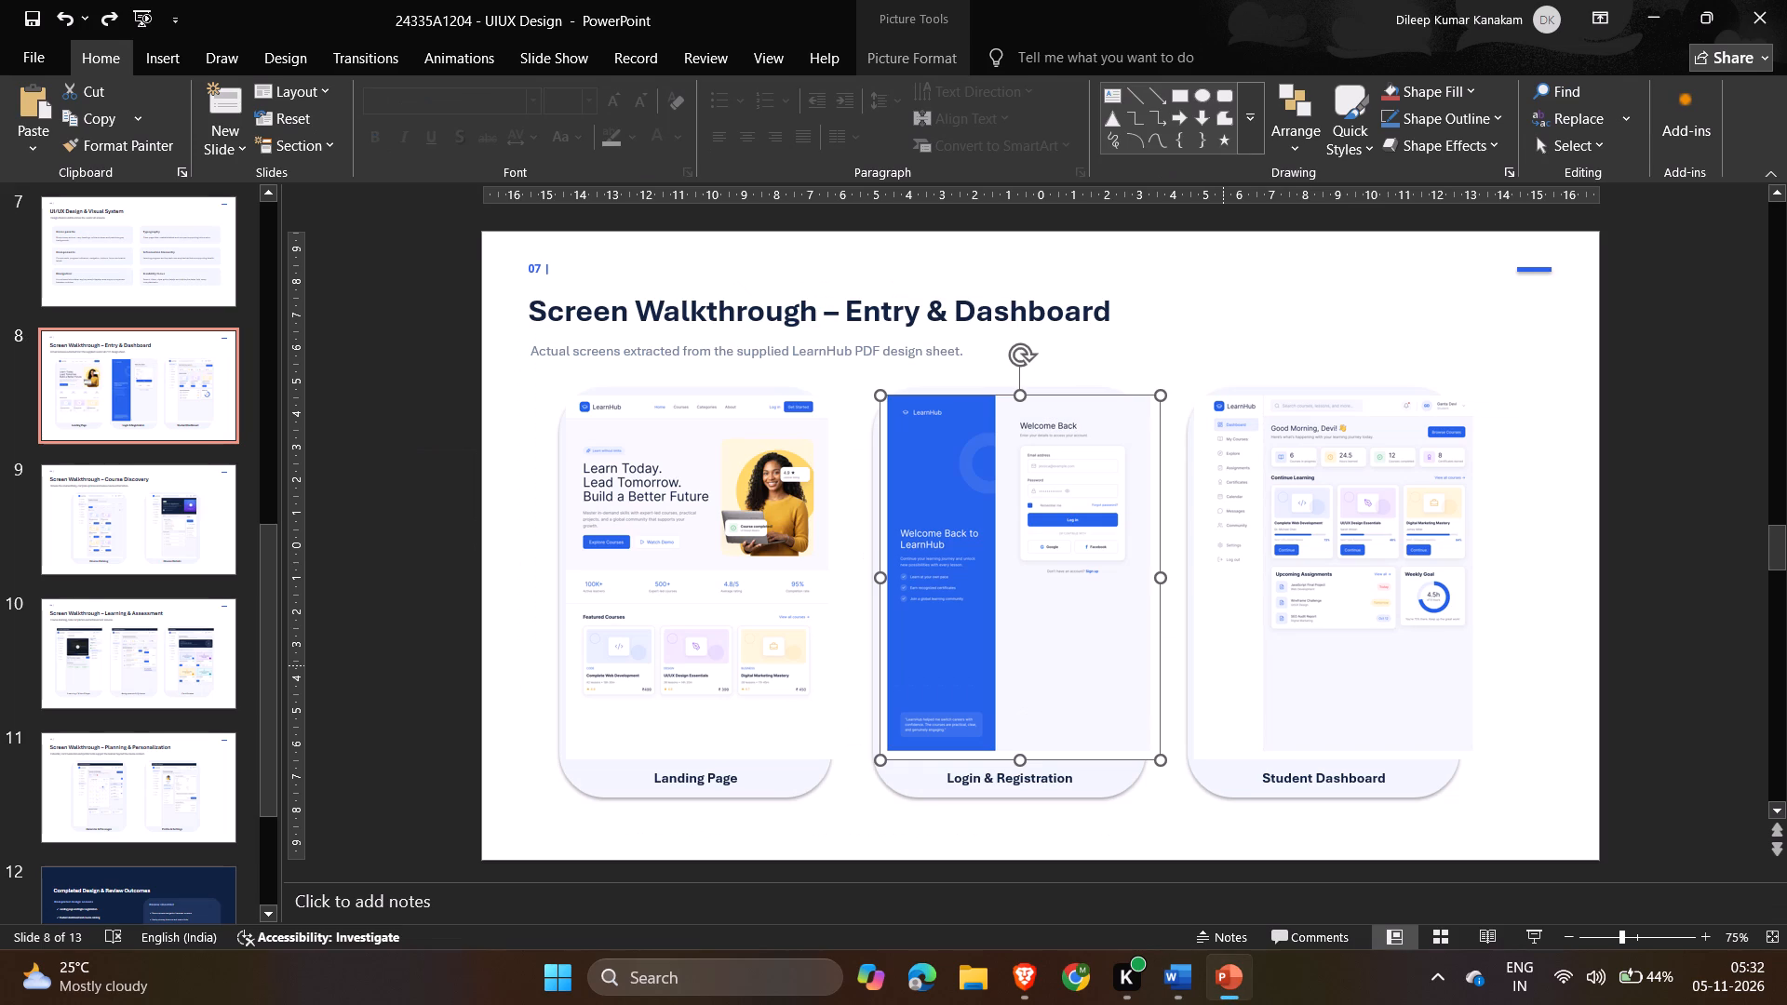
pyautogui.click(1250, 603)
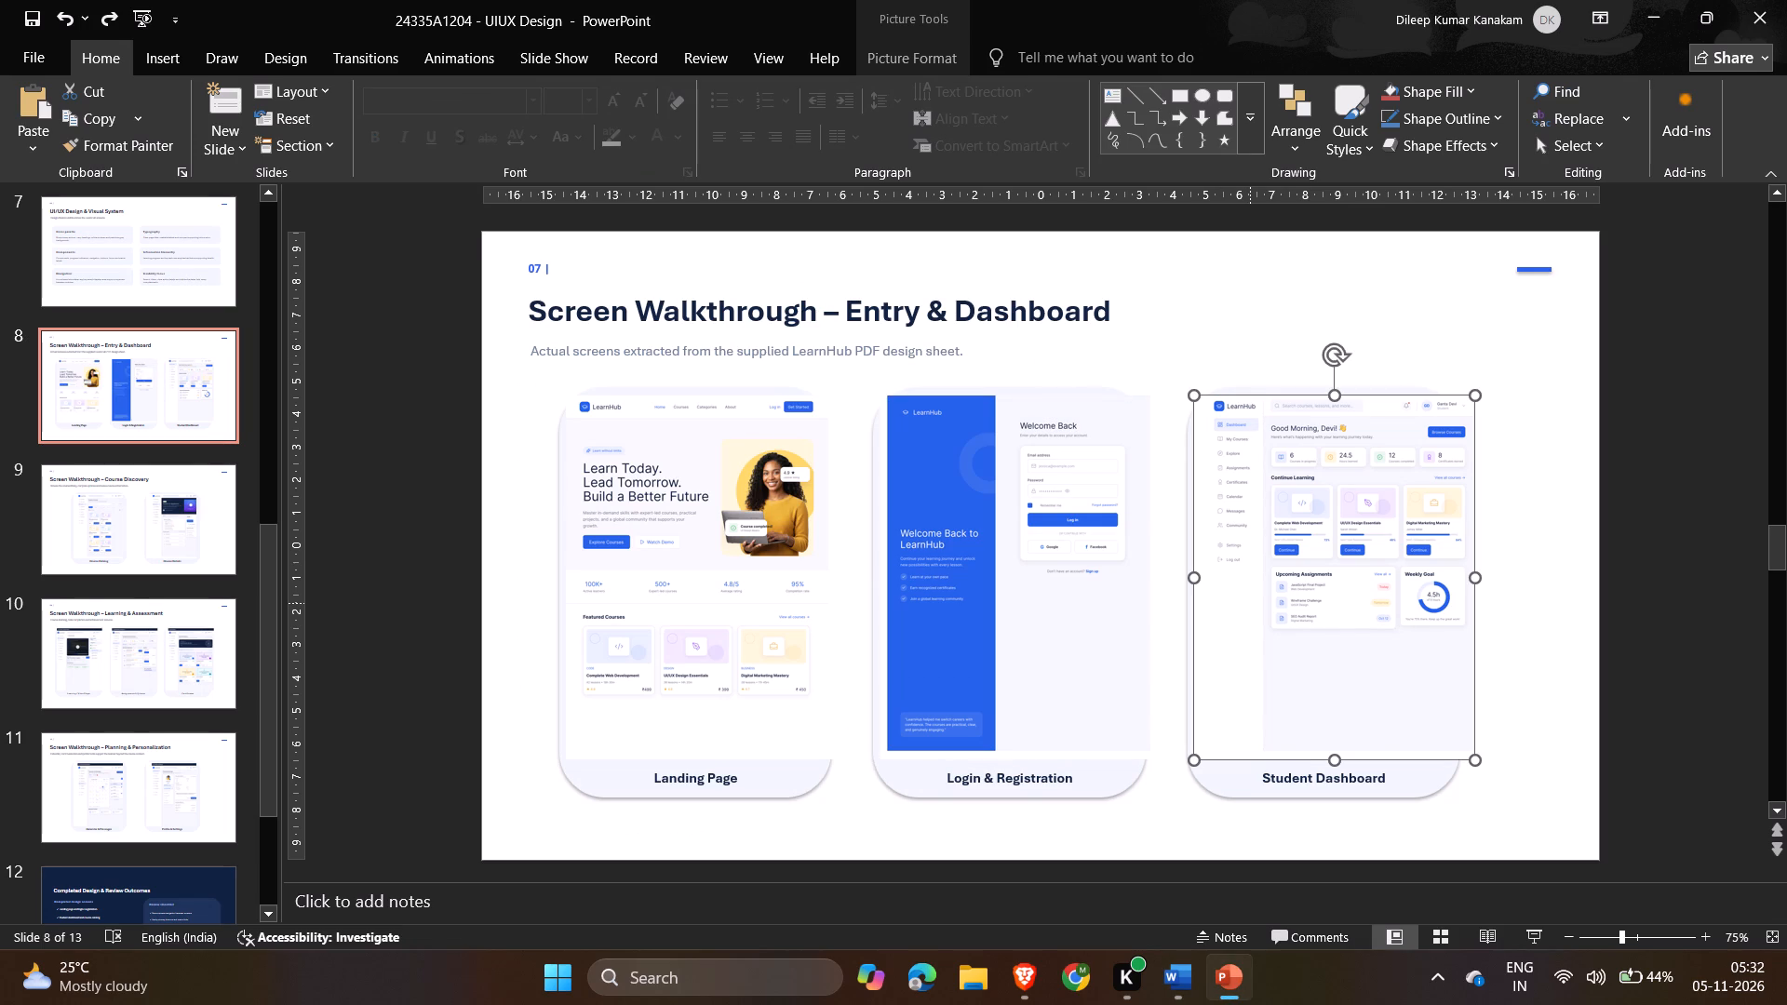
pyautogui.hotkey('ctrl', 'c')
pyautogui.hotkey('alt', 'Tab')
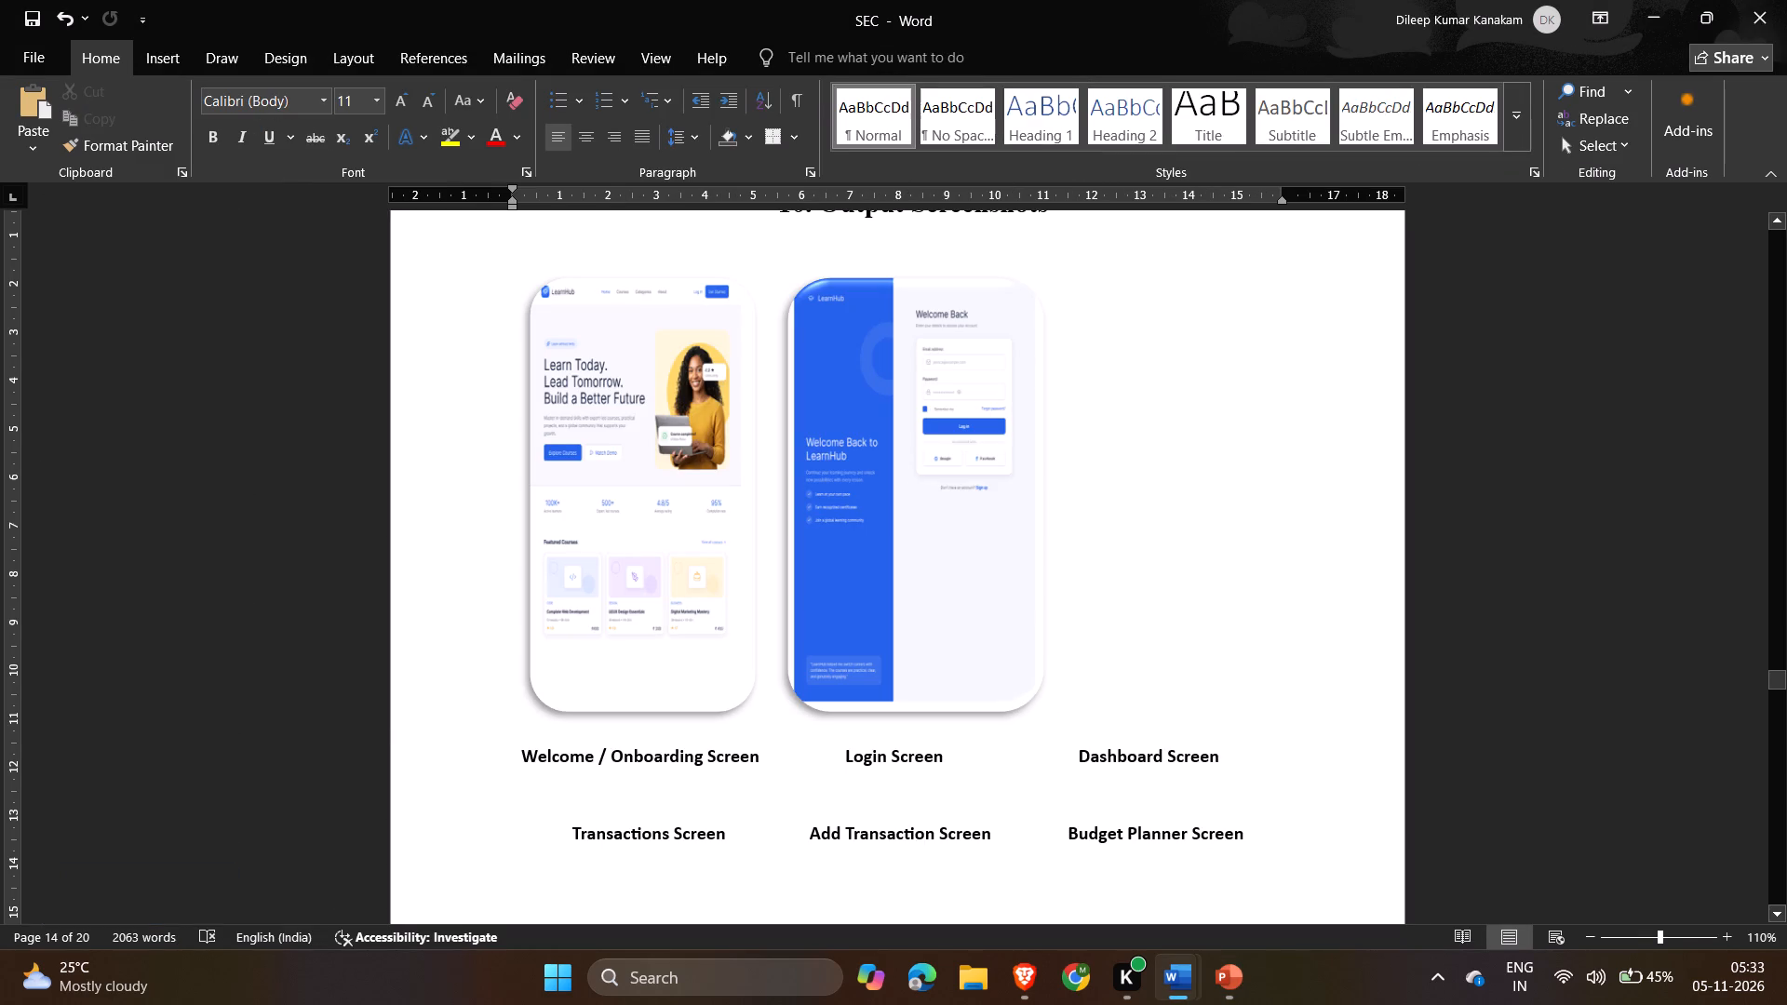
pyautogui.hotkey('ctrl', 'v')
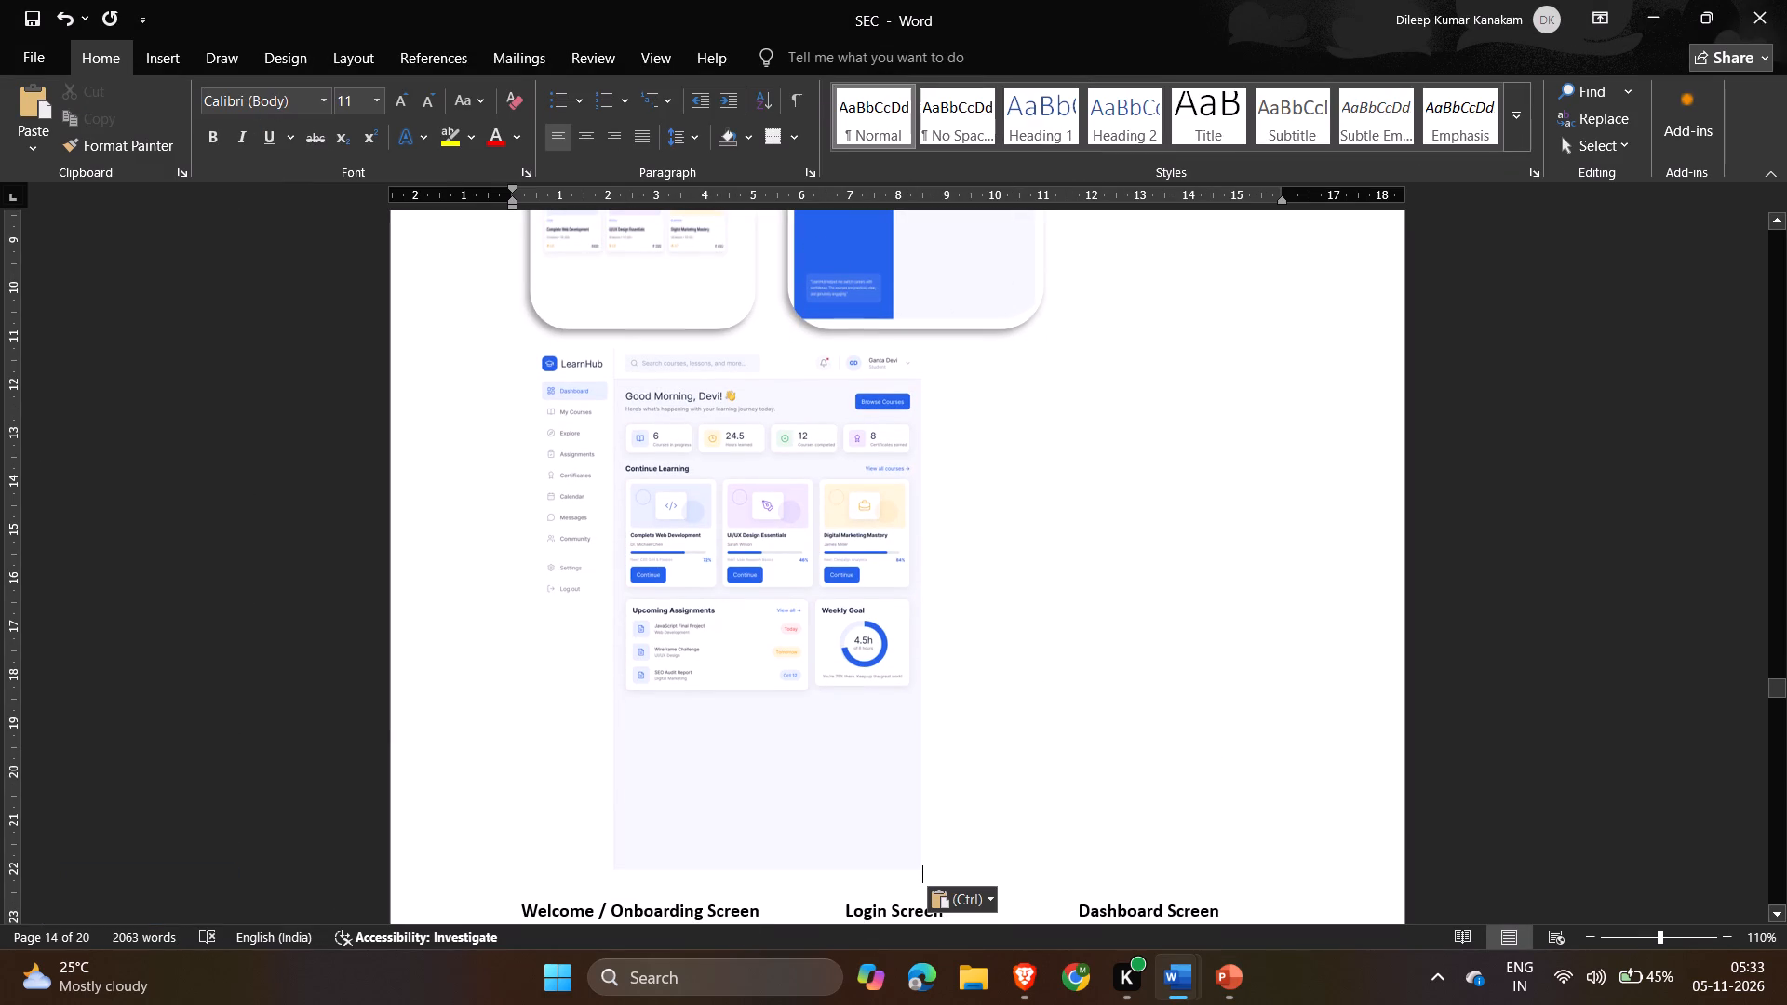
# Copy the Login picture's formatting onto the pasted Dashboard picture with Format Painter.
pyautogui.scroll(3, 965, 717)
pyautogui.click(939, 522)
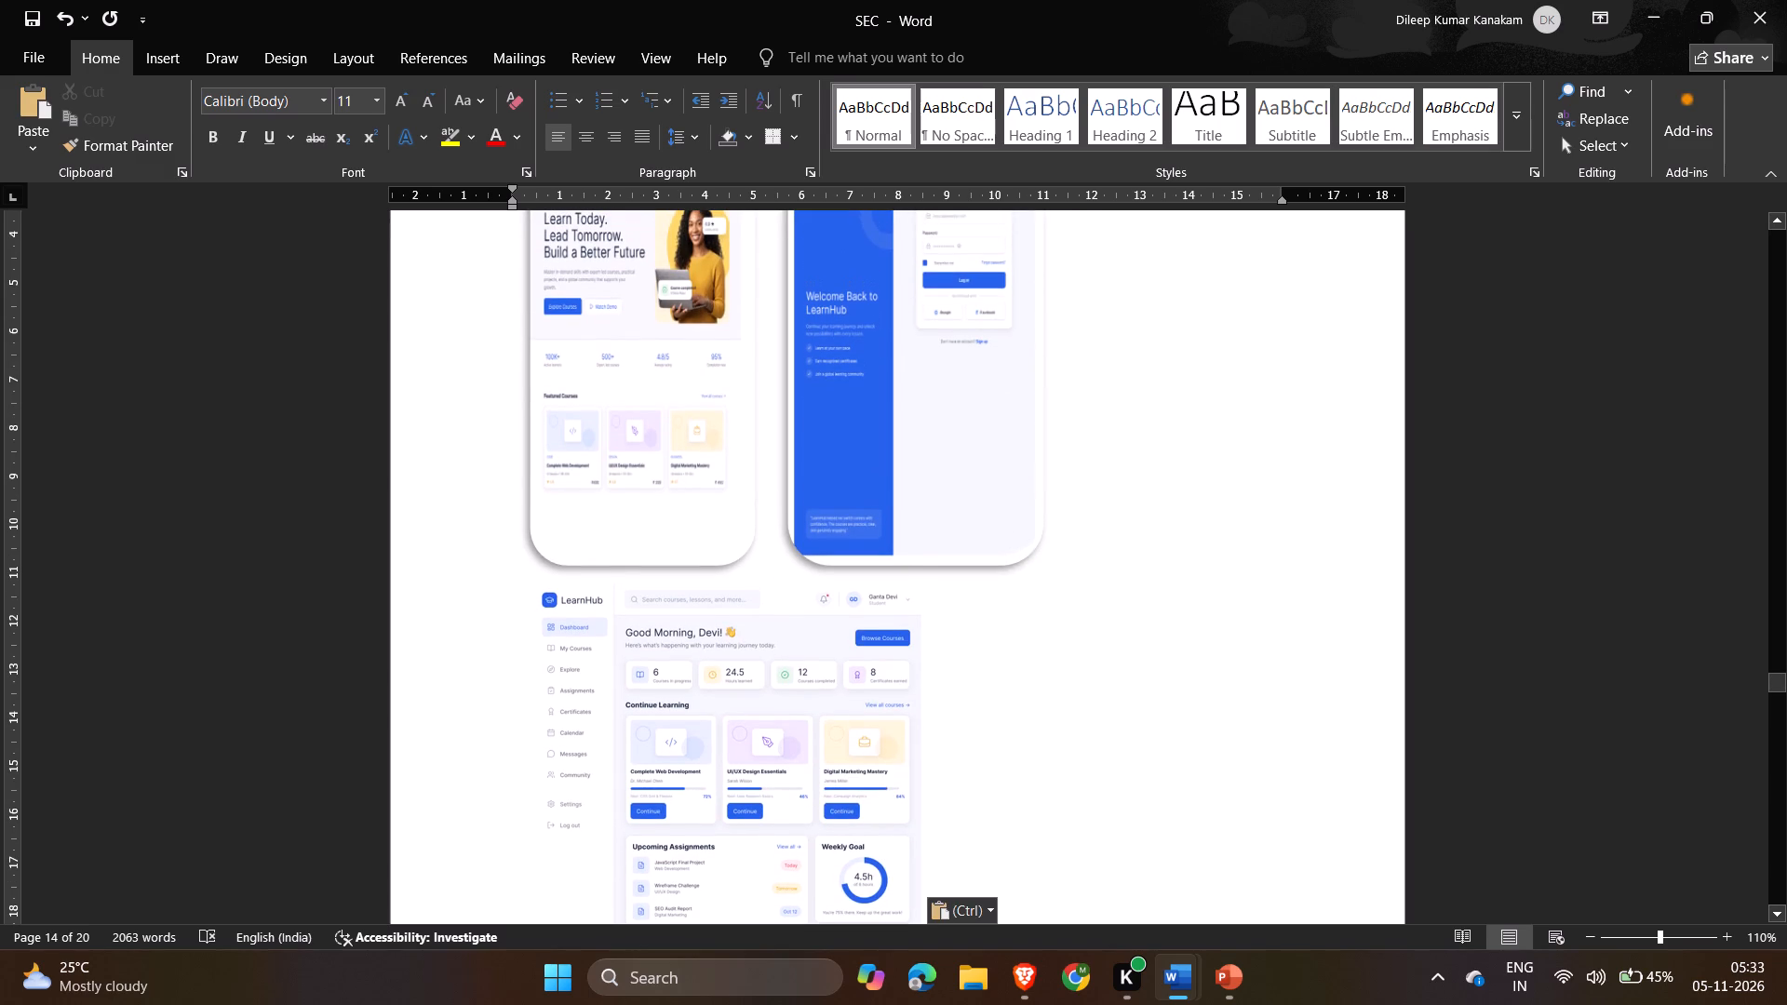
pyautogui.click(152, 157)
pyautogui.click(666, 693)
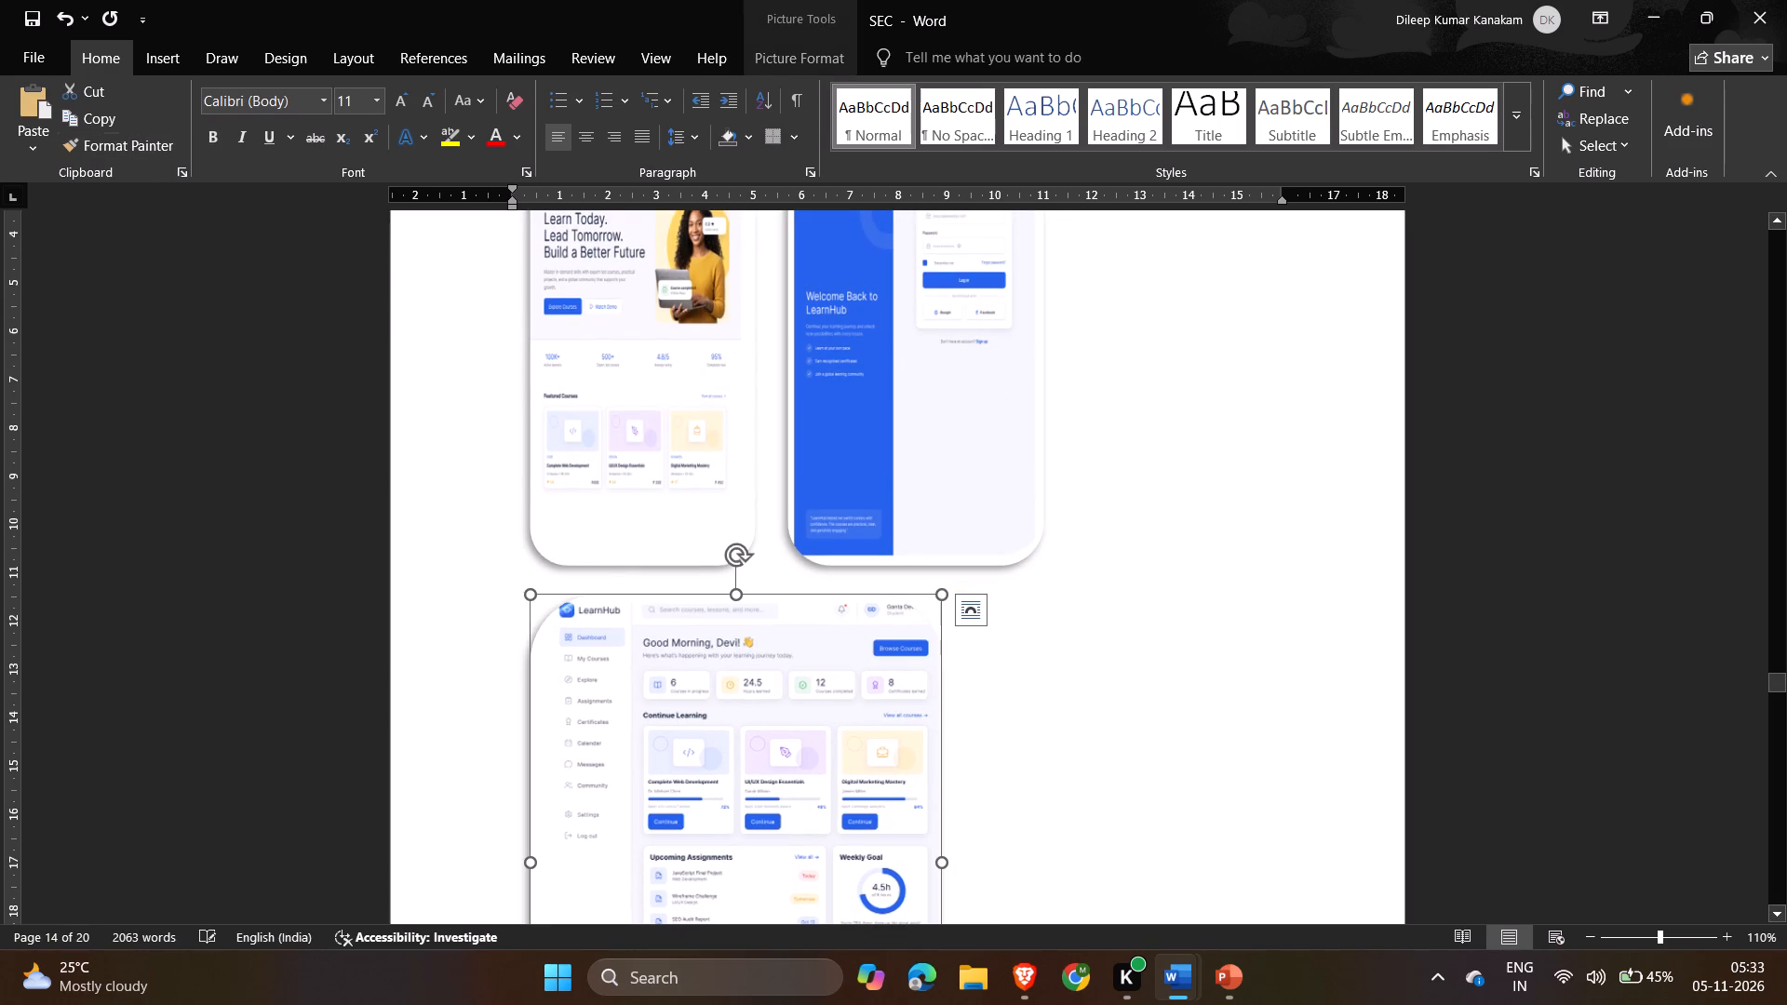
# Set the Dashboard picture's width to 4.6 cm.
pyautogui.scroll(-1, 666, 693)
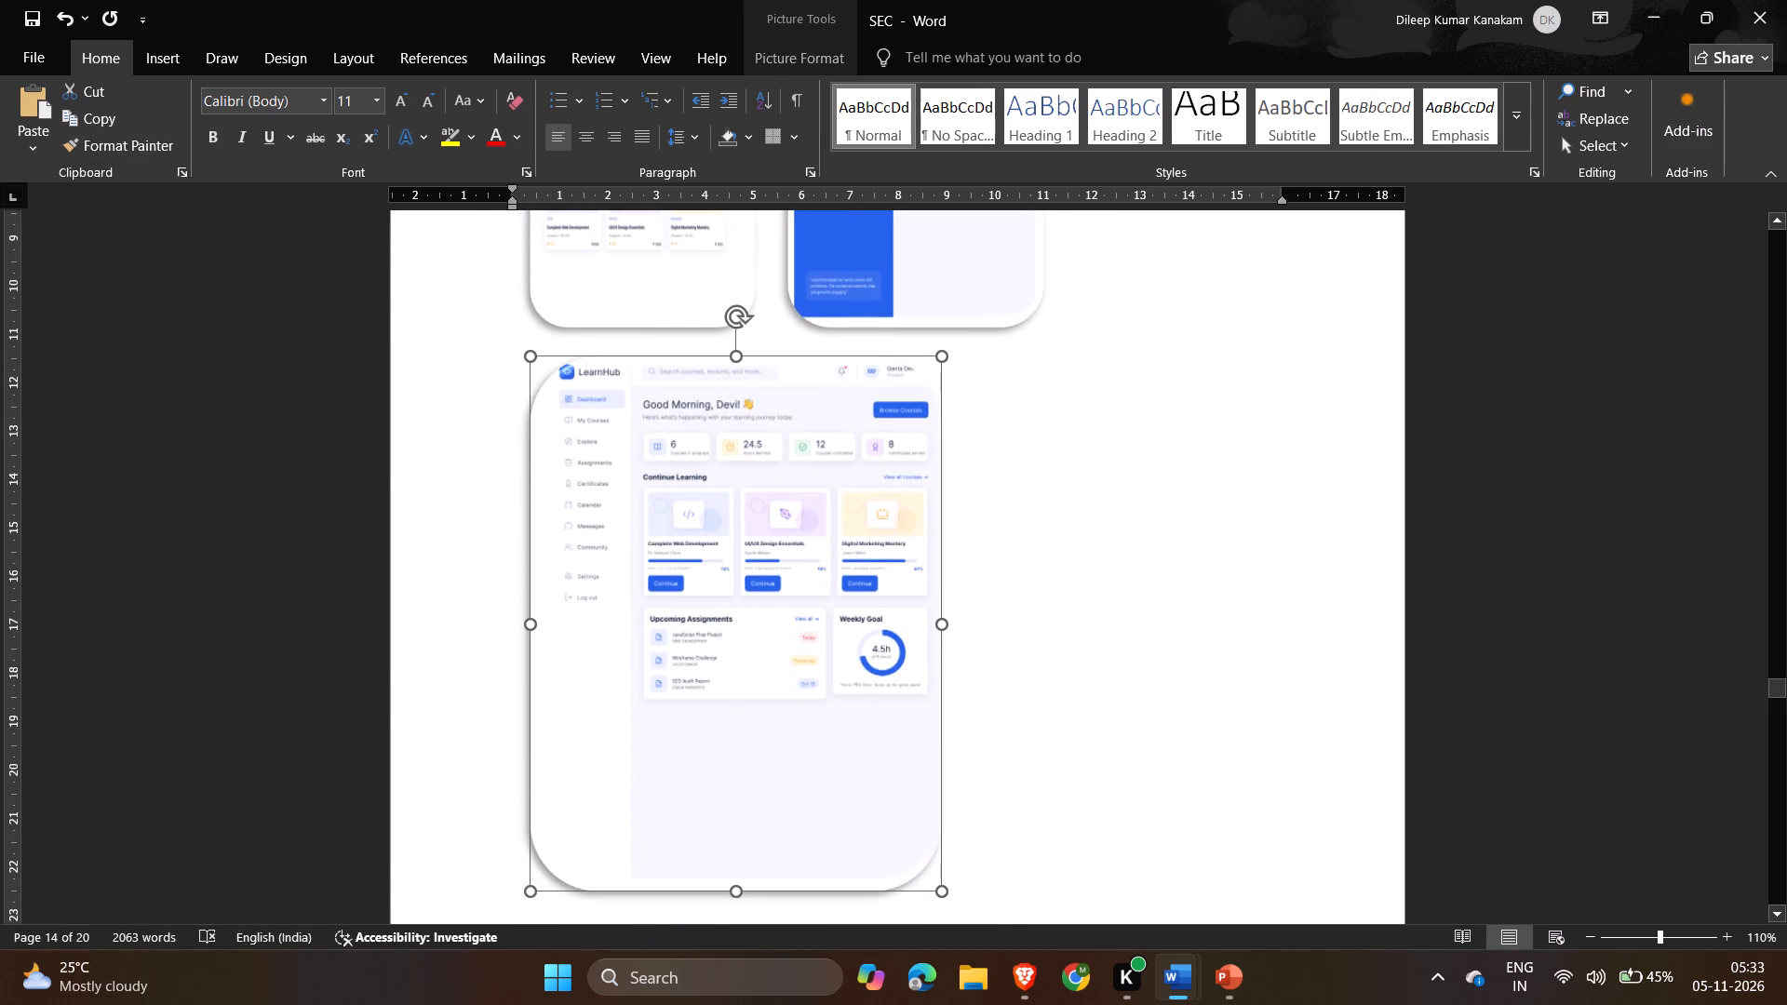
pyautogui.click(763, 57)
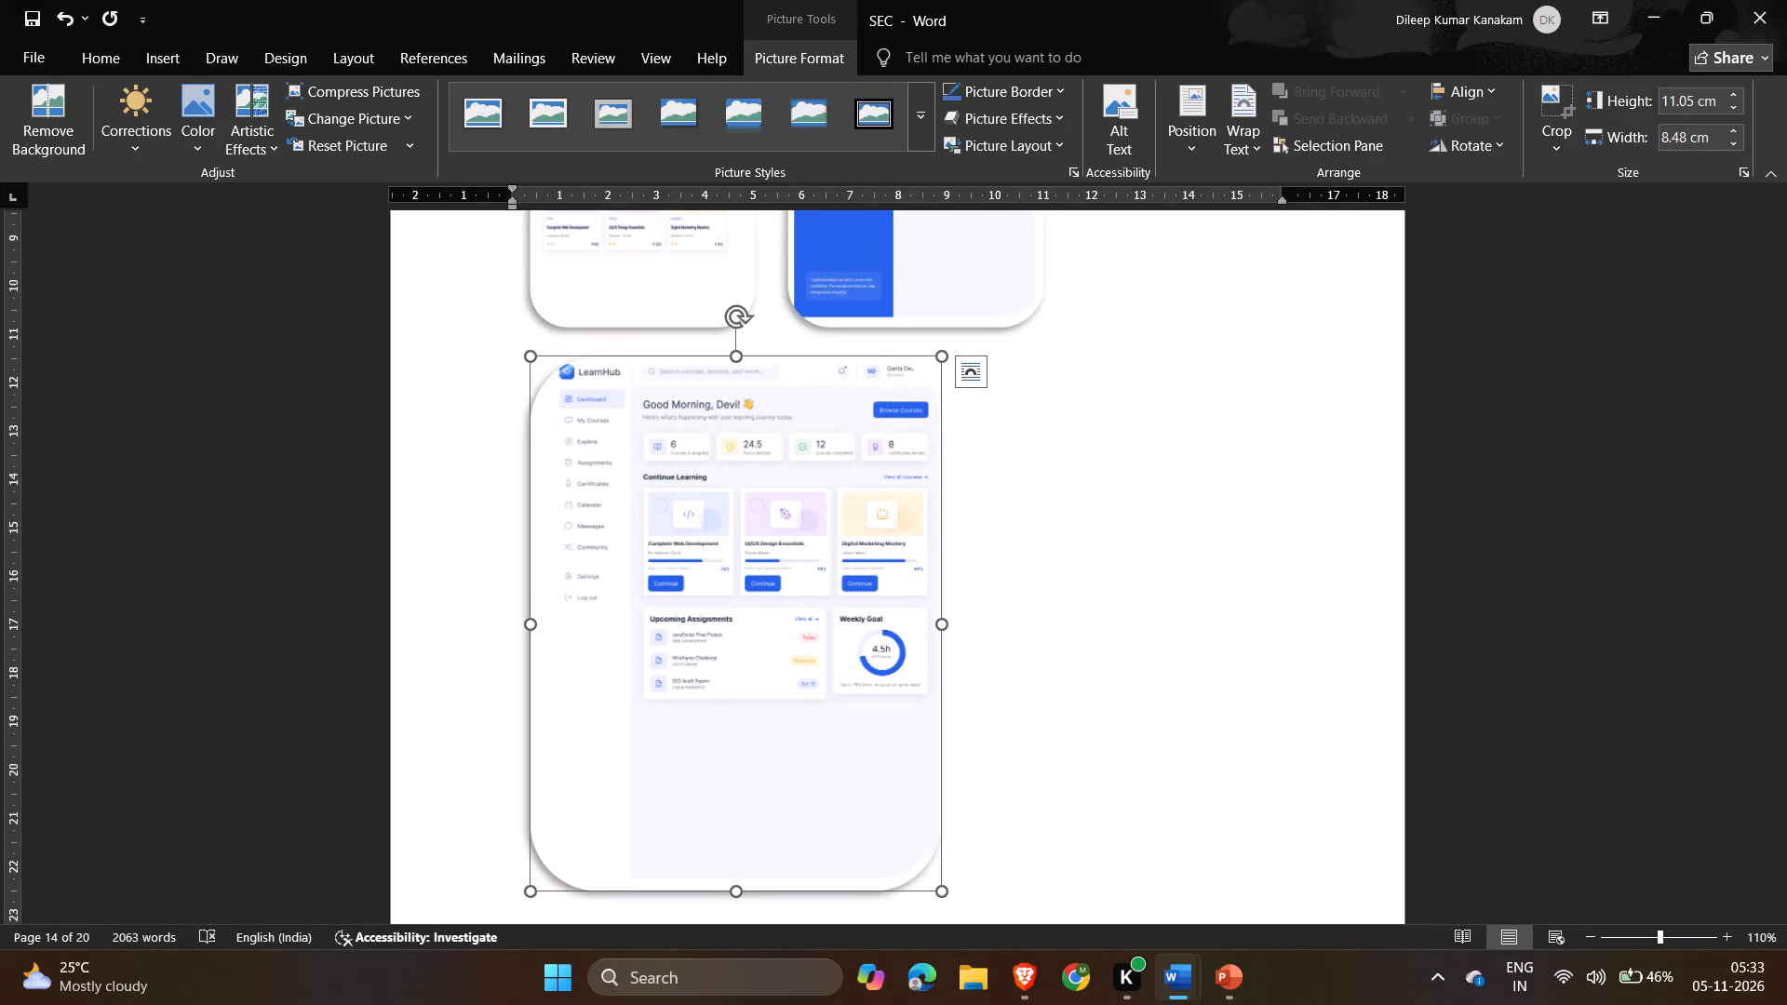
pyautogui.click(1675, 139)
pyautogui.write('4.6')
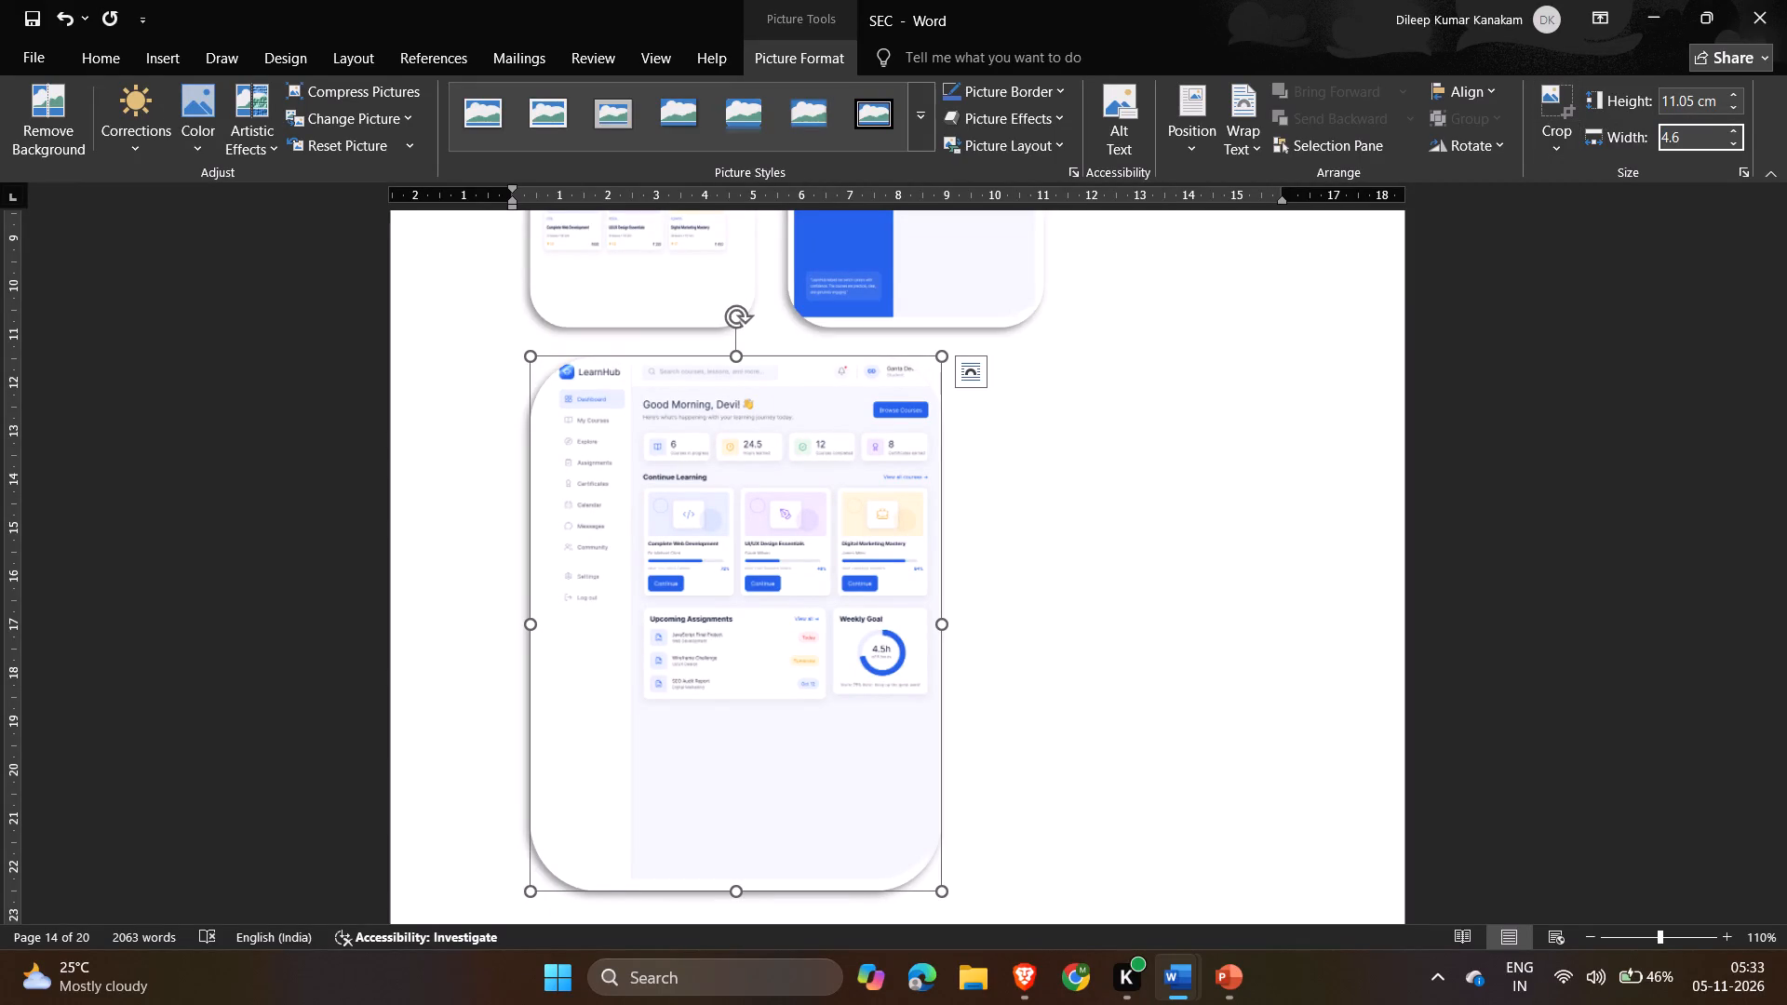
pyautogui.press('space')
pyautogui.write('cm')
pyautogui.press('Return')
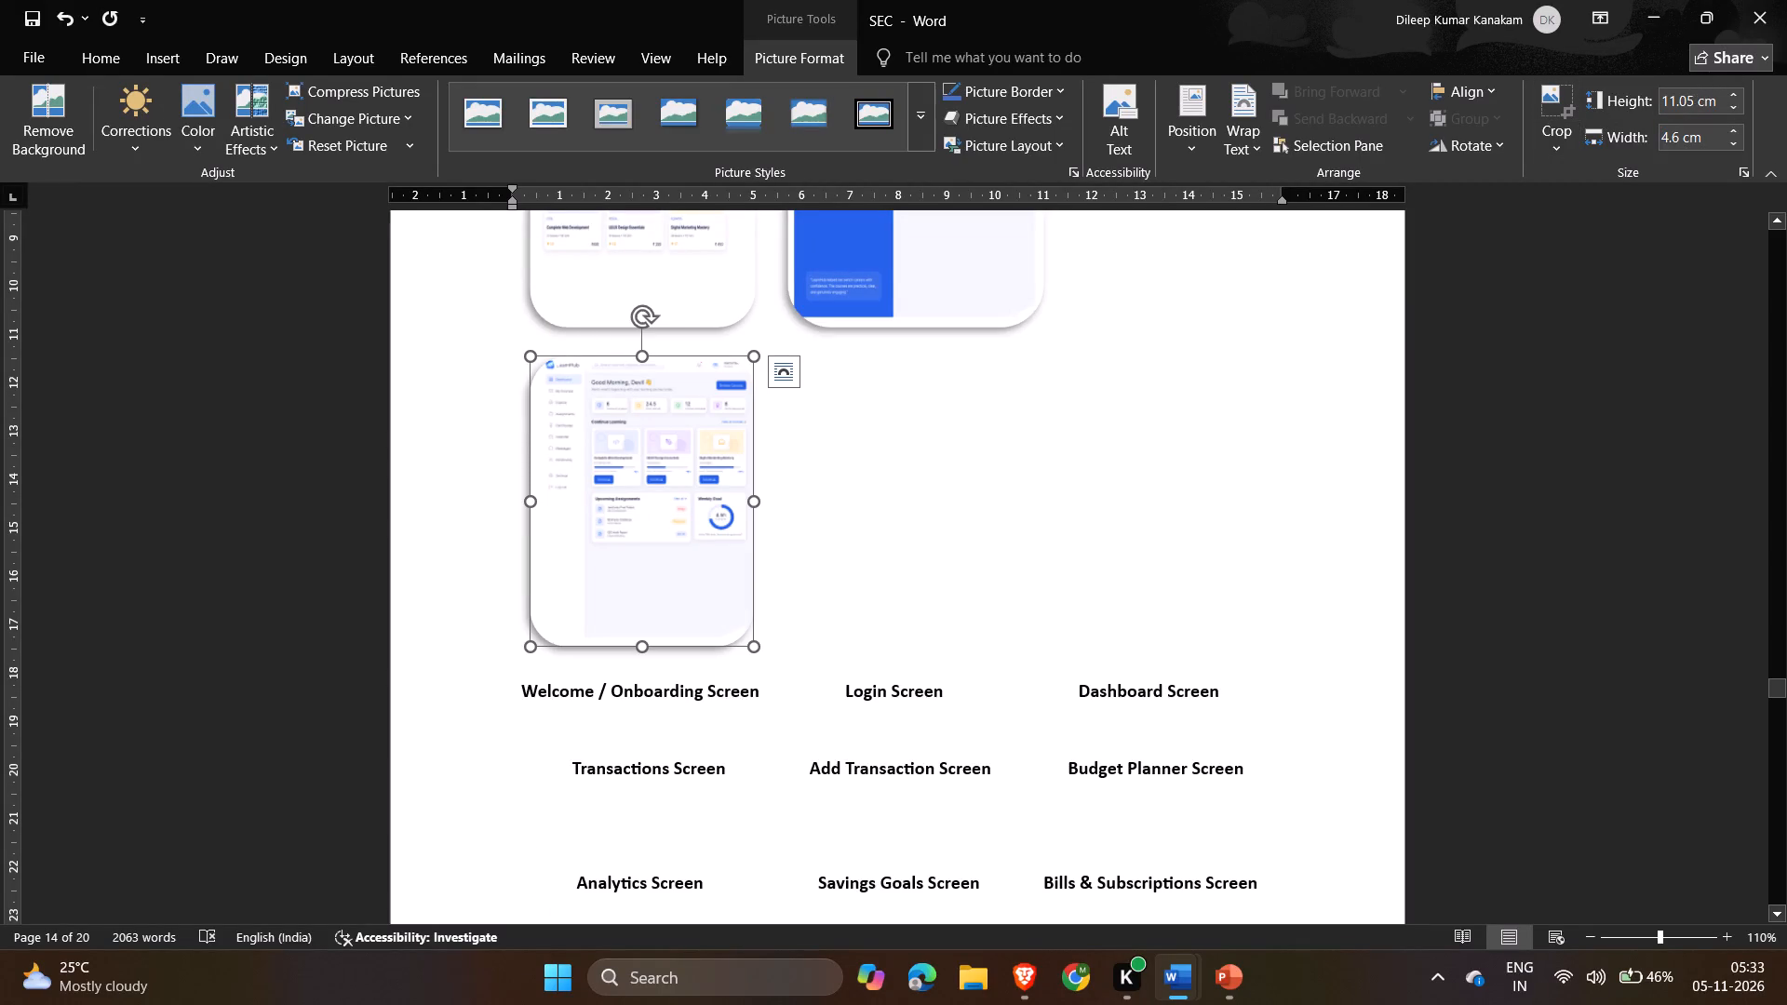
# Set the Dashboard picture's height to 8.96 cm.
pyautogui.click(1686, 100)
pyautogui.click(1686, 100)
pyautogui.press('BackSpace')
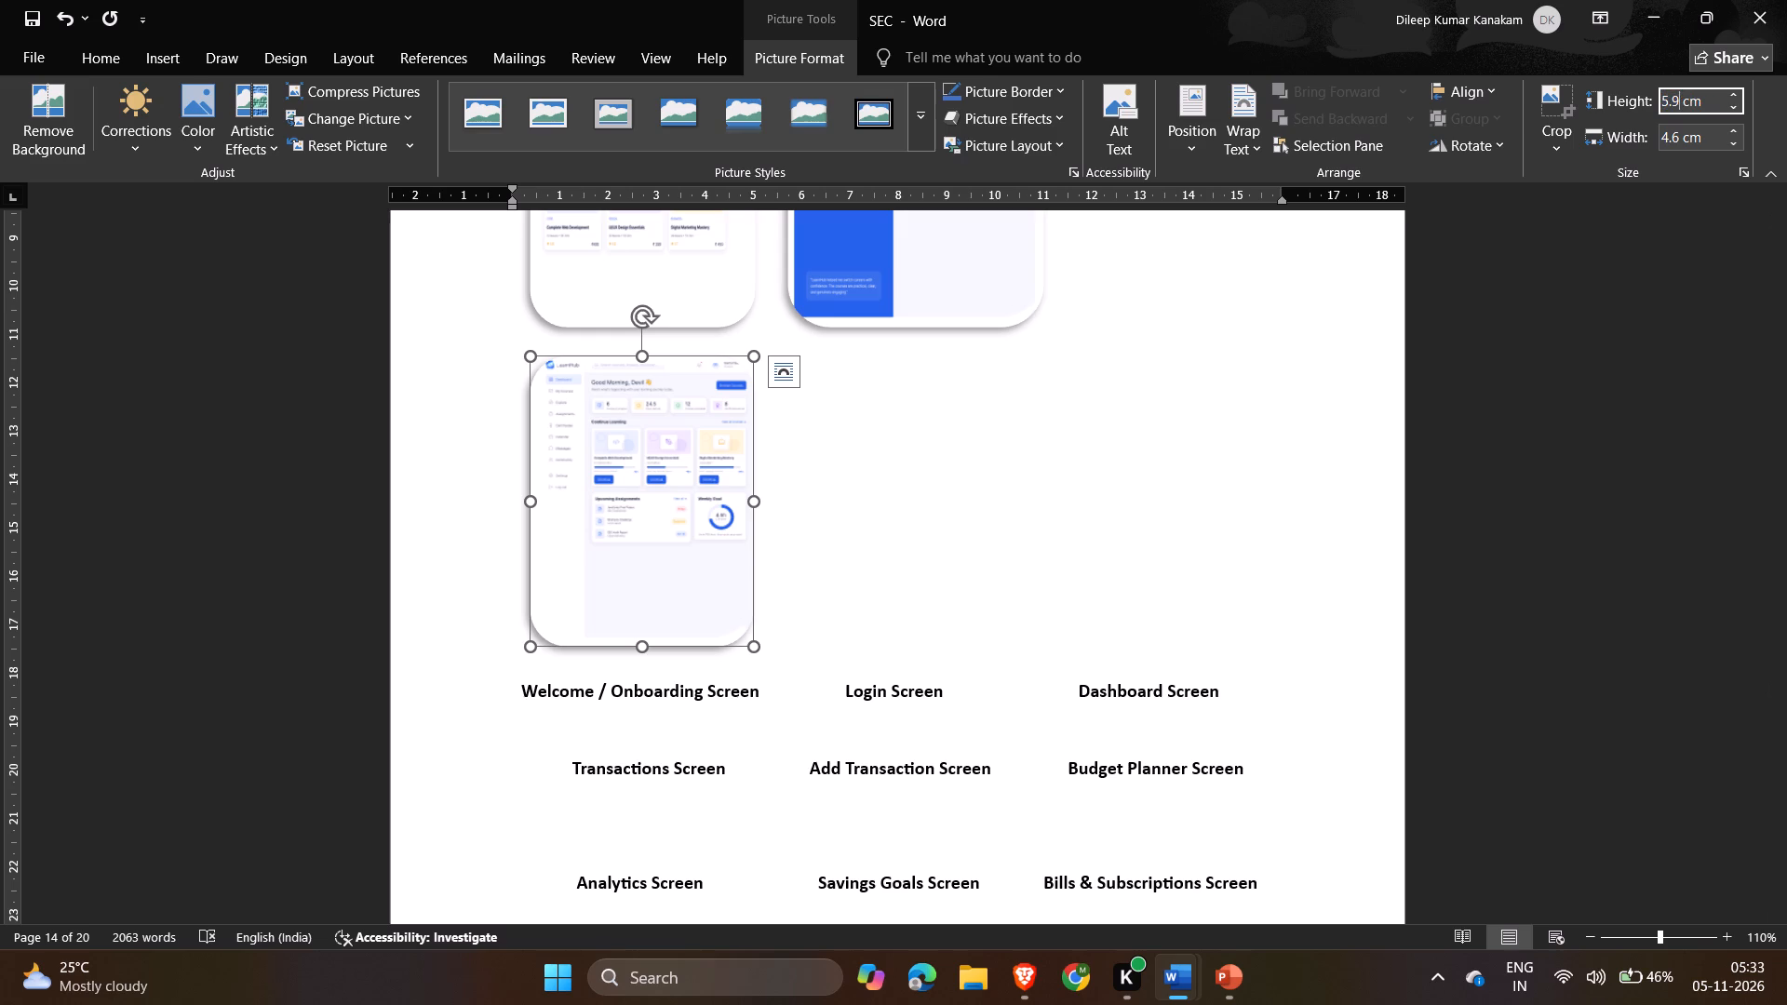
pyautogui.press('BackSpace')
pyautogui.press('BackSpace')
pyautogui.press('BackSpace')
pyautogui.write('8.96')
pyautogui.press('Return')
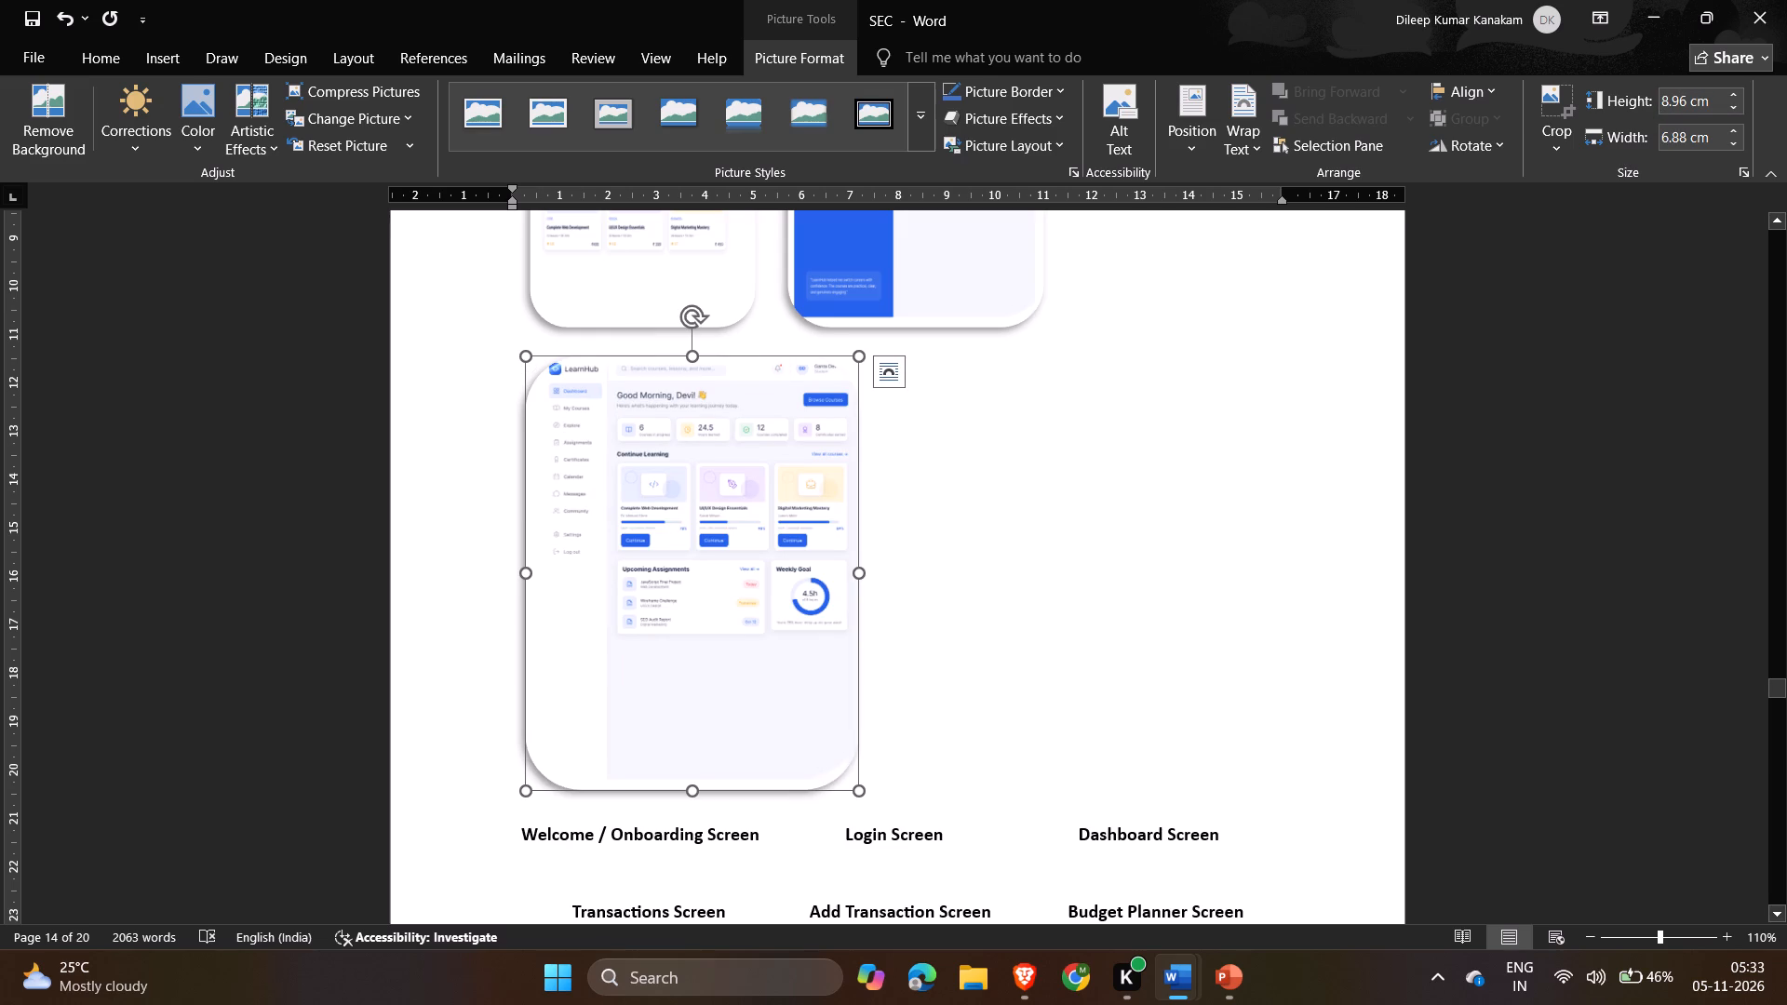
# Set the Dashboard picture's width to 4.6 cm again.
pyautogui.click(1673, 135)
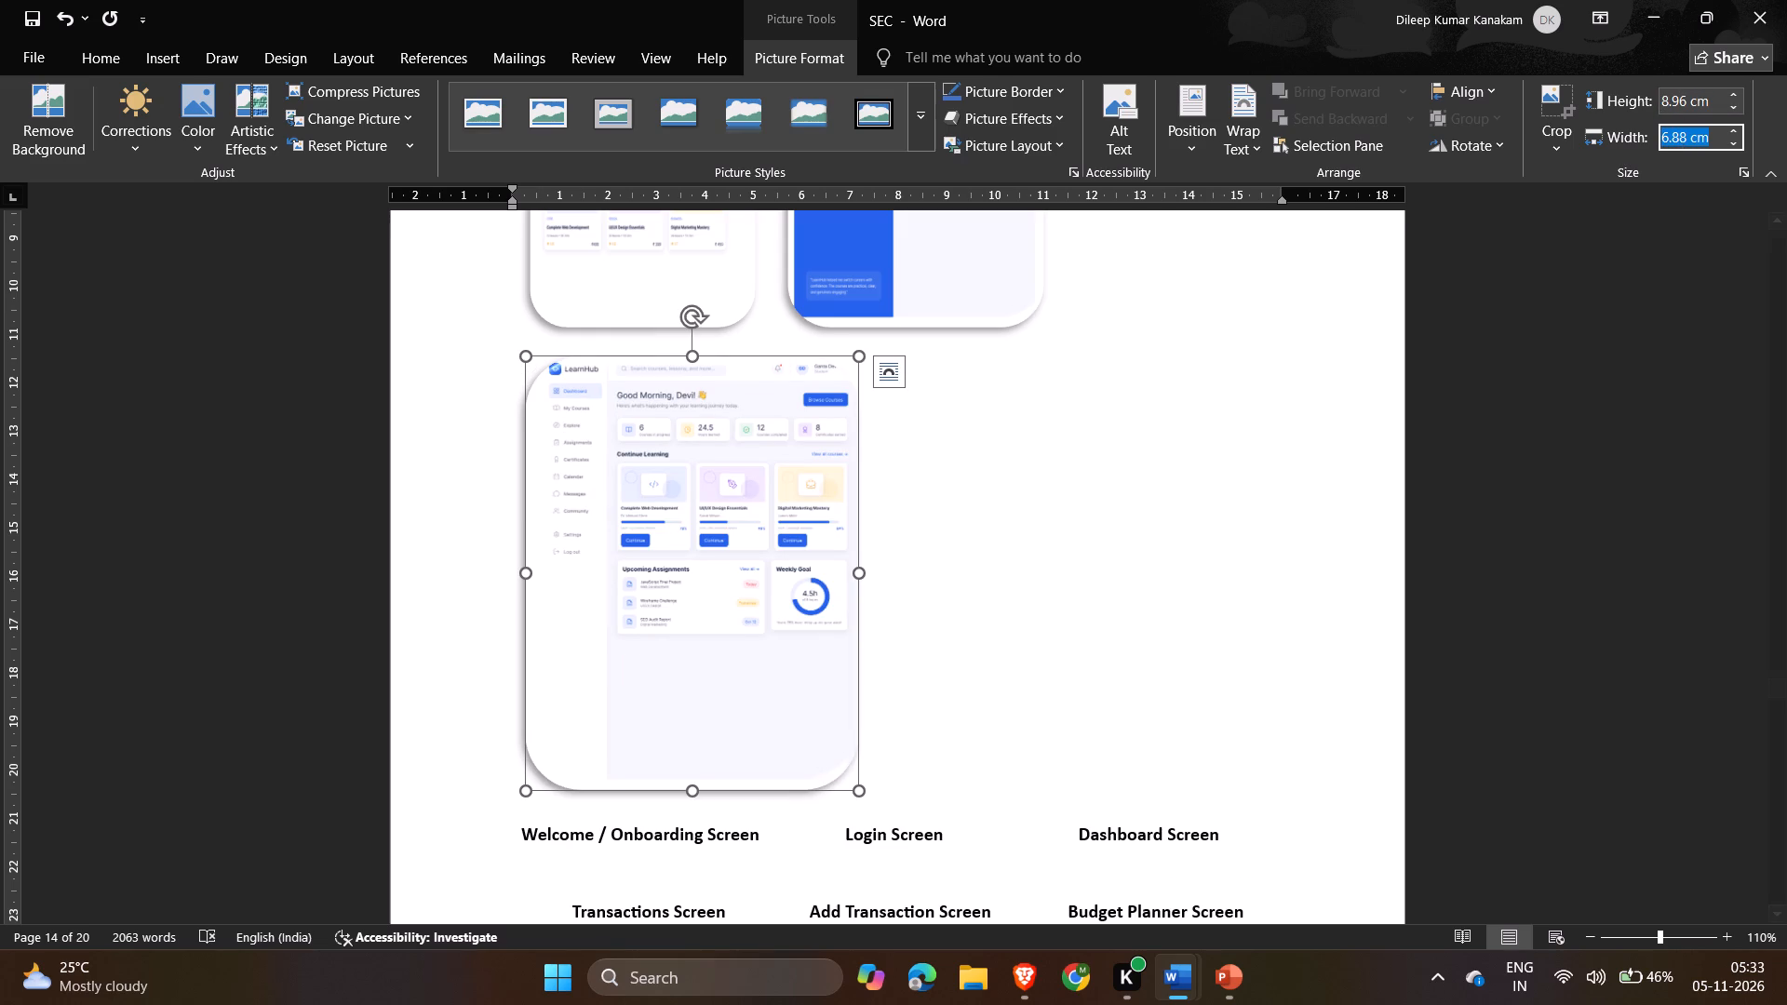
pyautogui.click(1673, 135)
pyautogui.press('Left')
pyautogui.press('BackSpace')
pyautogui.press('4')
pyautogui.press('Right')
pyautogui.press('Right')
pyautogui.press('Right')
pyautogui.press('BackSpace')
pyautogui.press('BackSpace')
pyautogui.press('6')
pyautogui.press('Return')
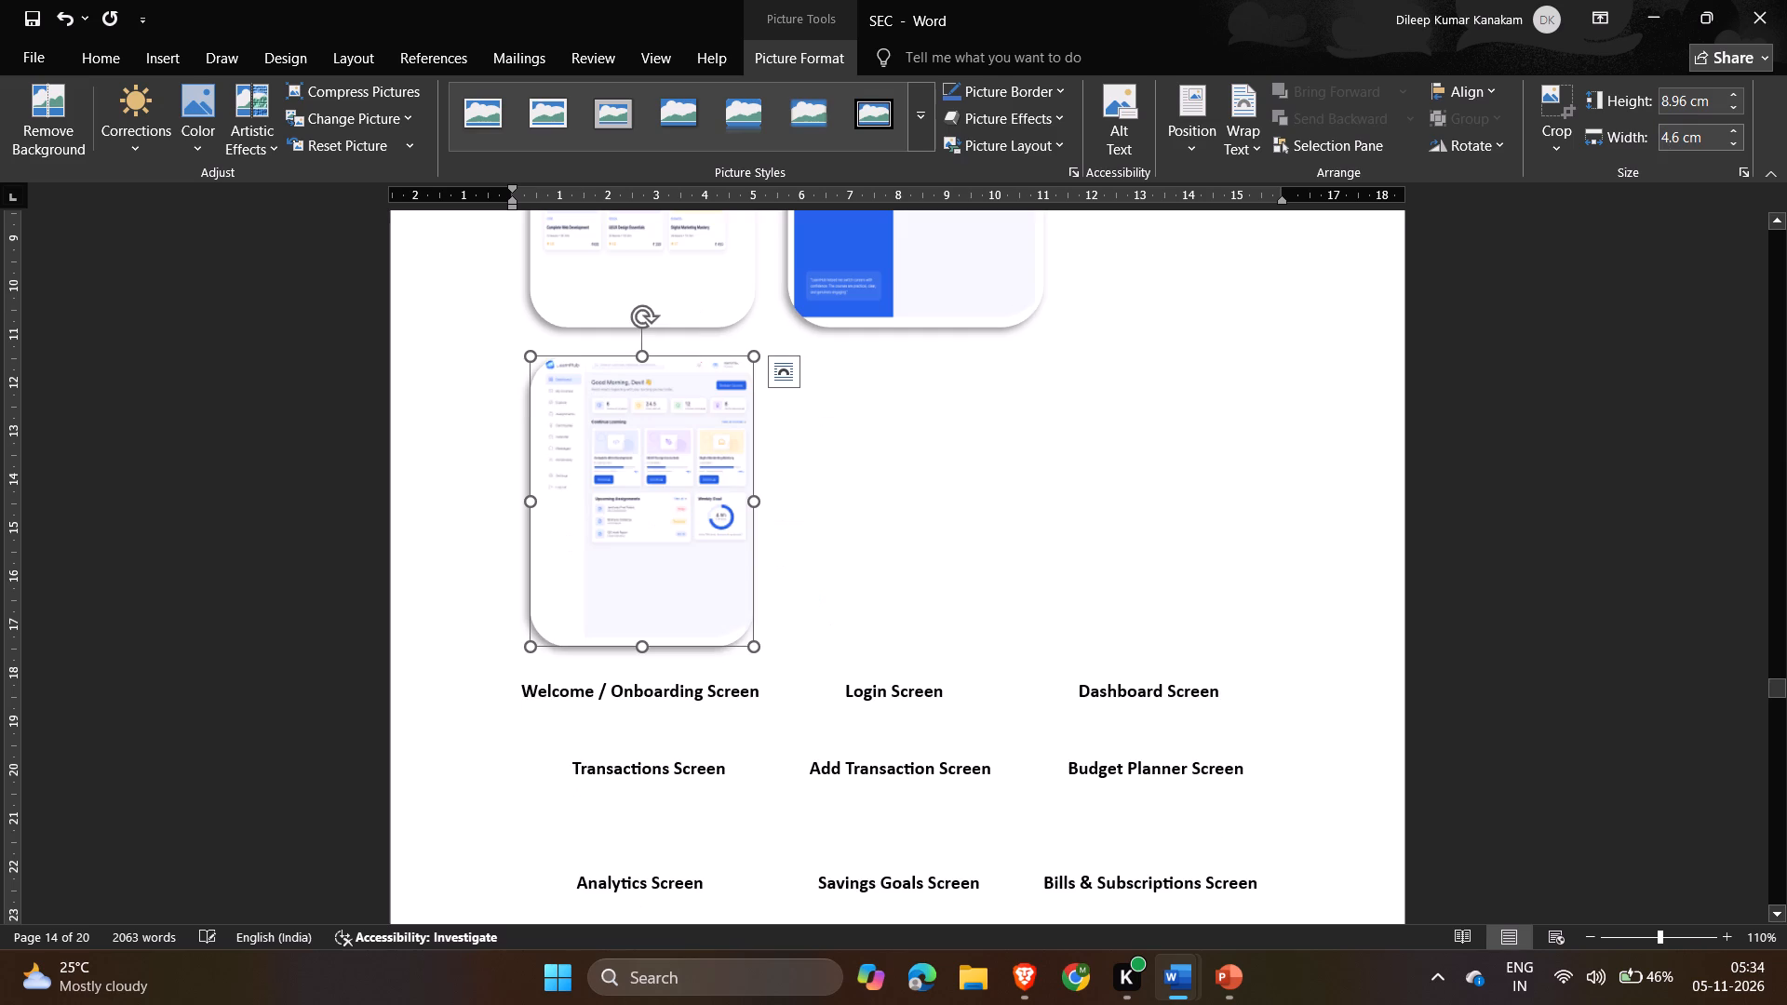
# Deselect the Dashboard picture and place the text cursor directly after the Login picture.
pyautogui.scroll(2, 1463, 347)
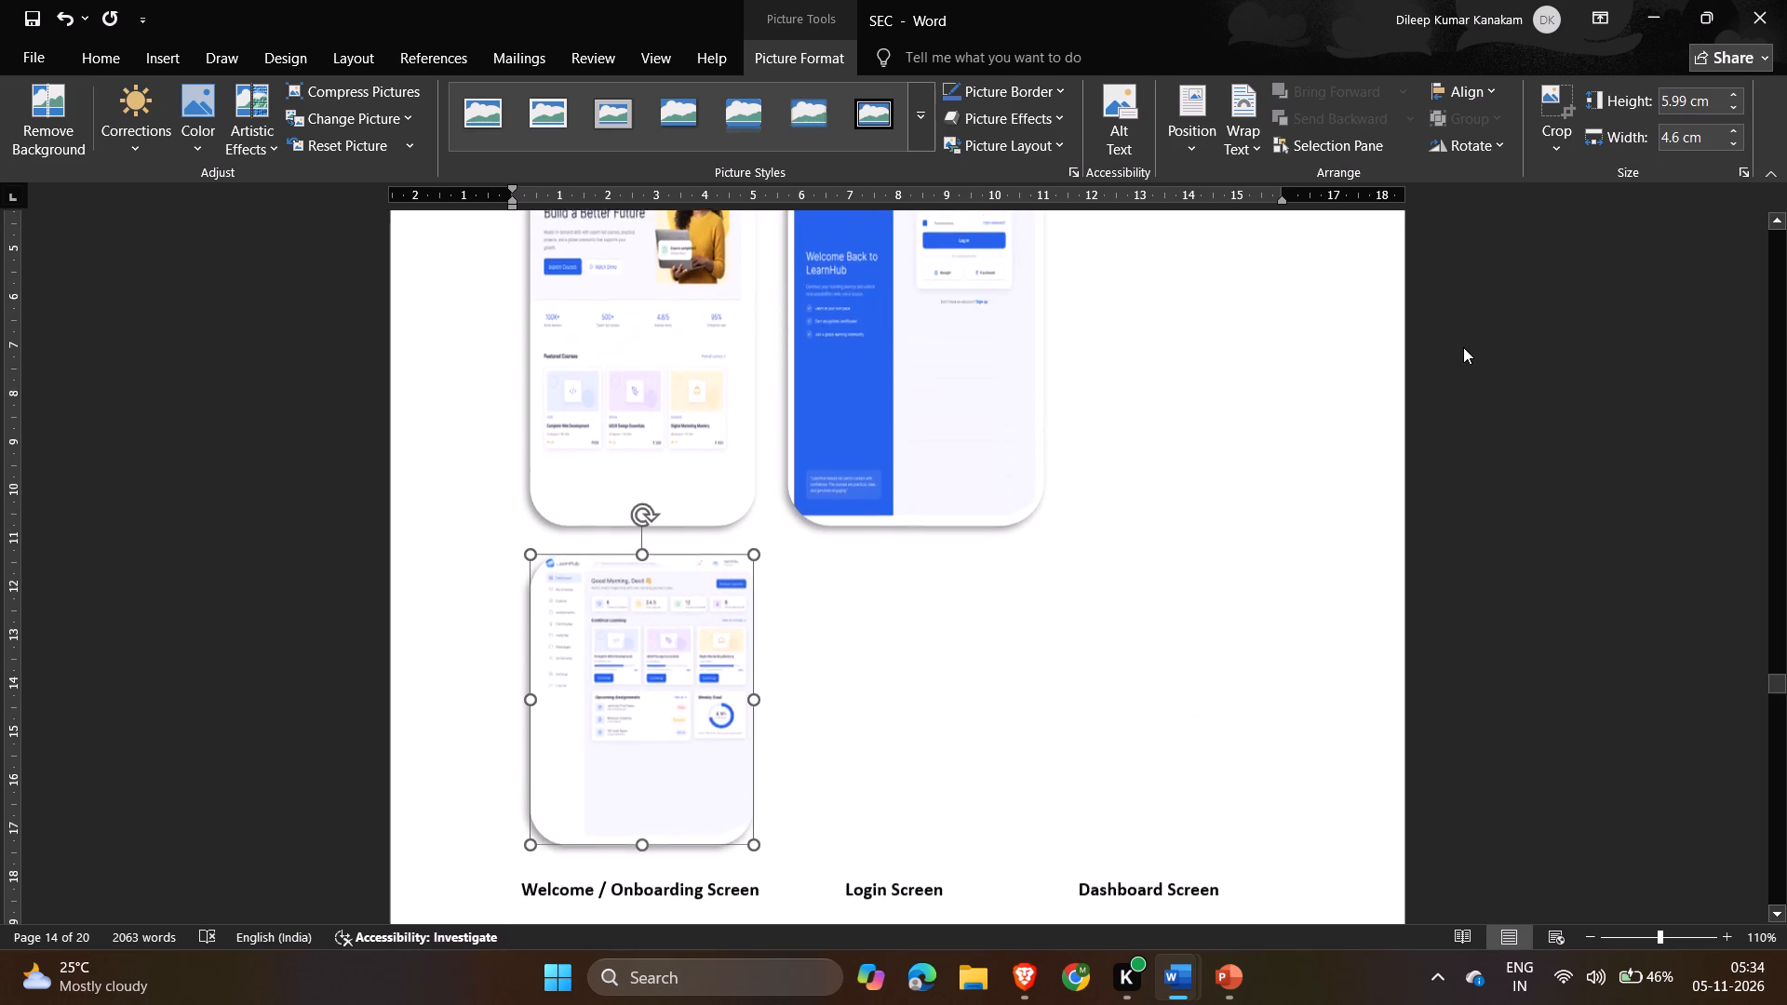
pyautogui.keyDown('ctrl'); pyautogui.scroll(1, 1343, 492); pyautogui.keyUp('ctrl')
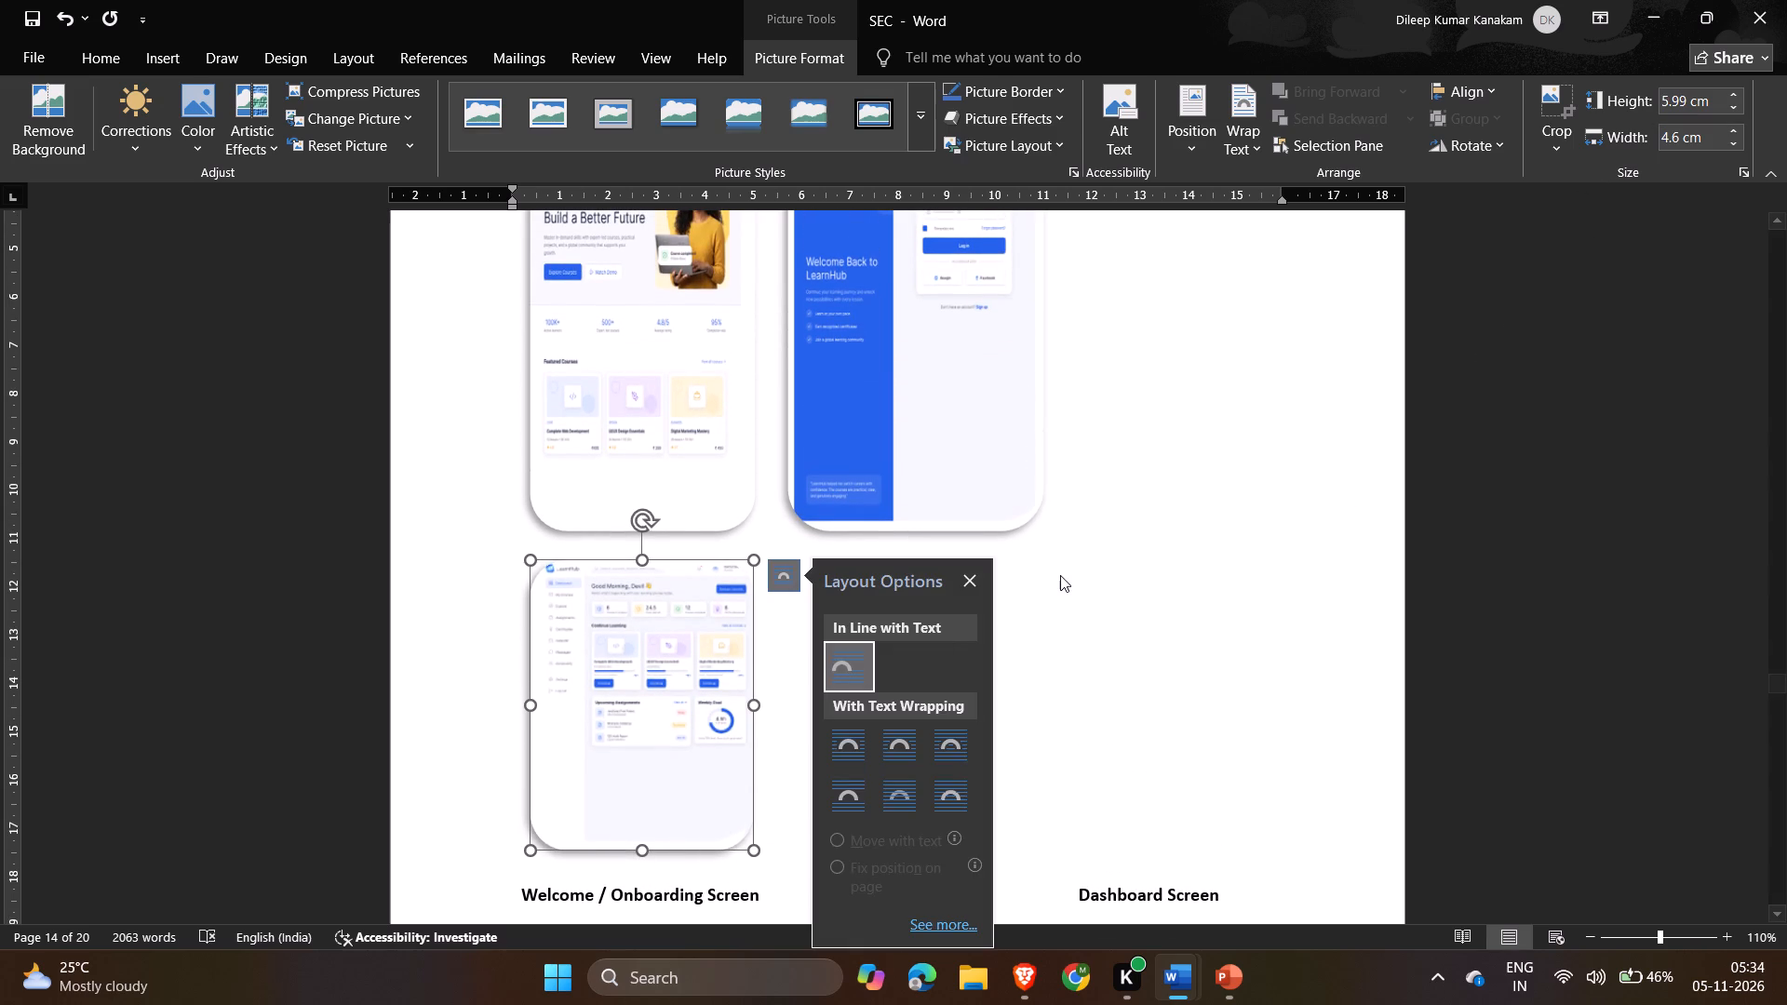
pyautogui.scroll(1, 1060, 575)
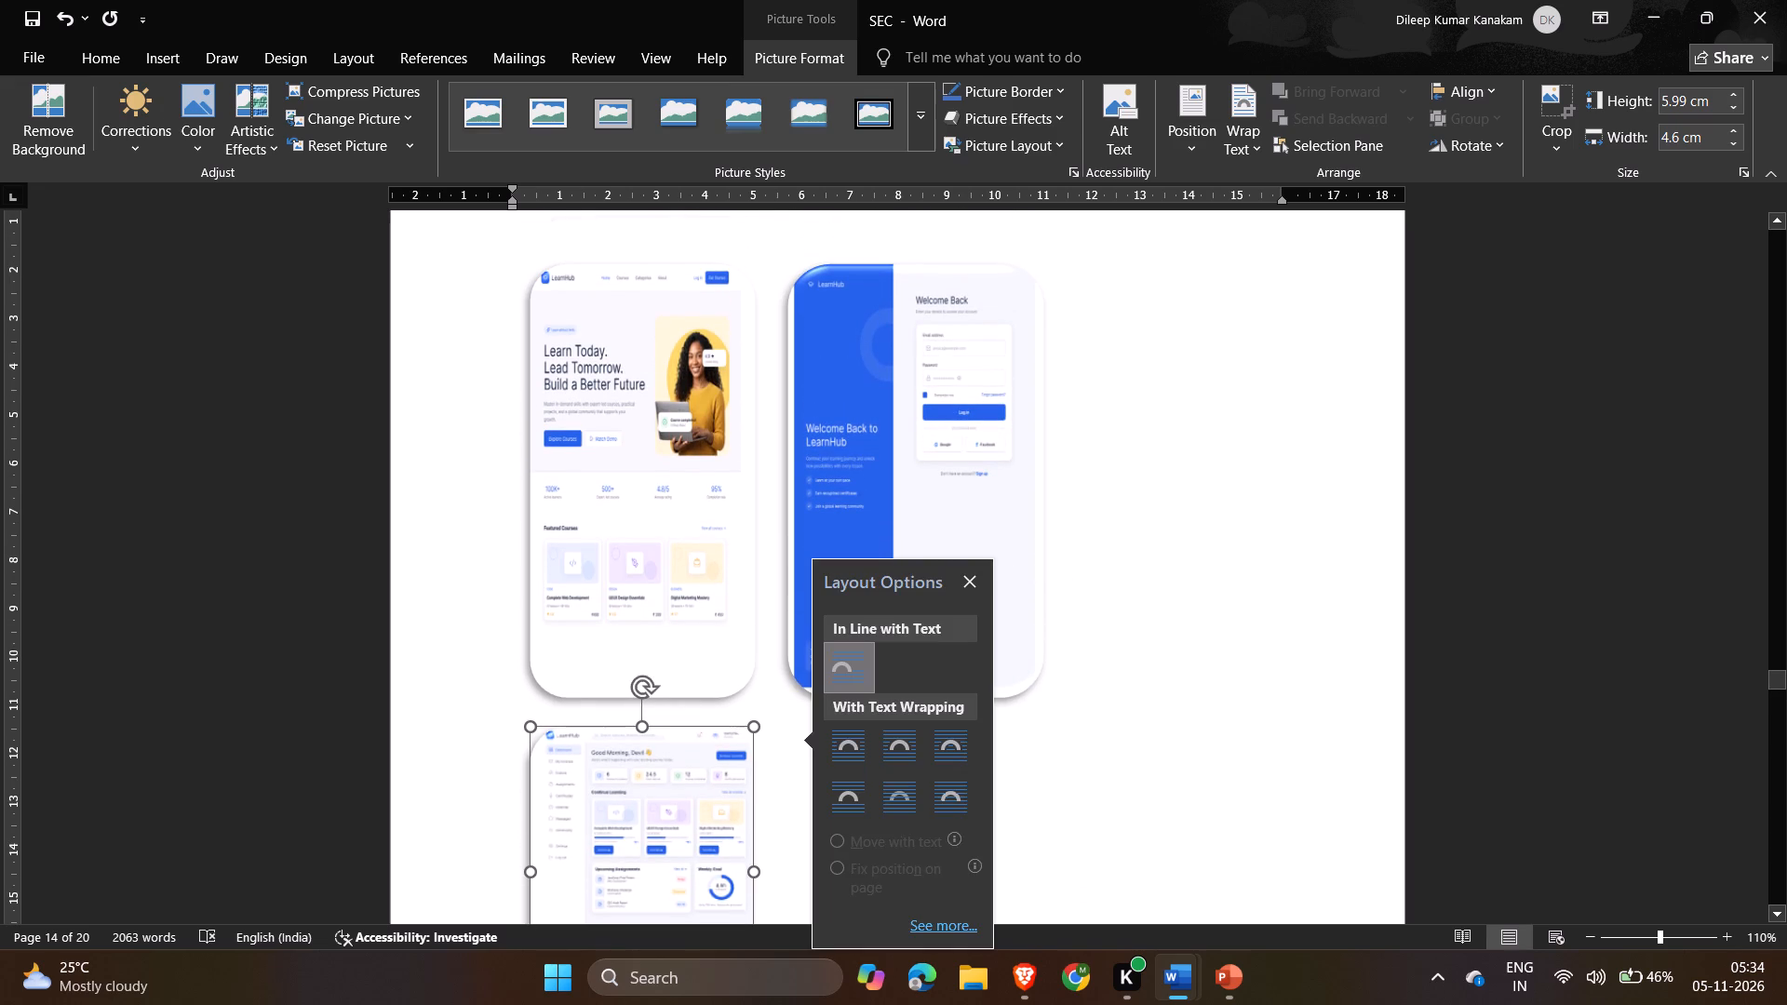
pyautogui.click(1183, 510)
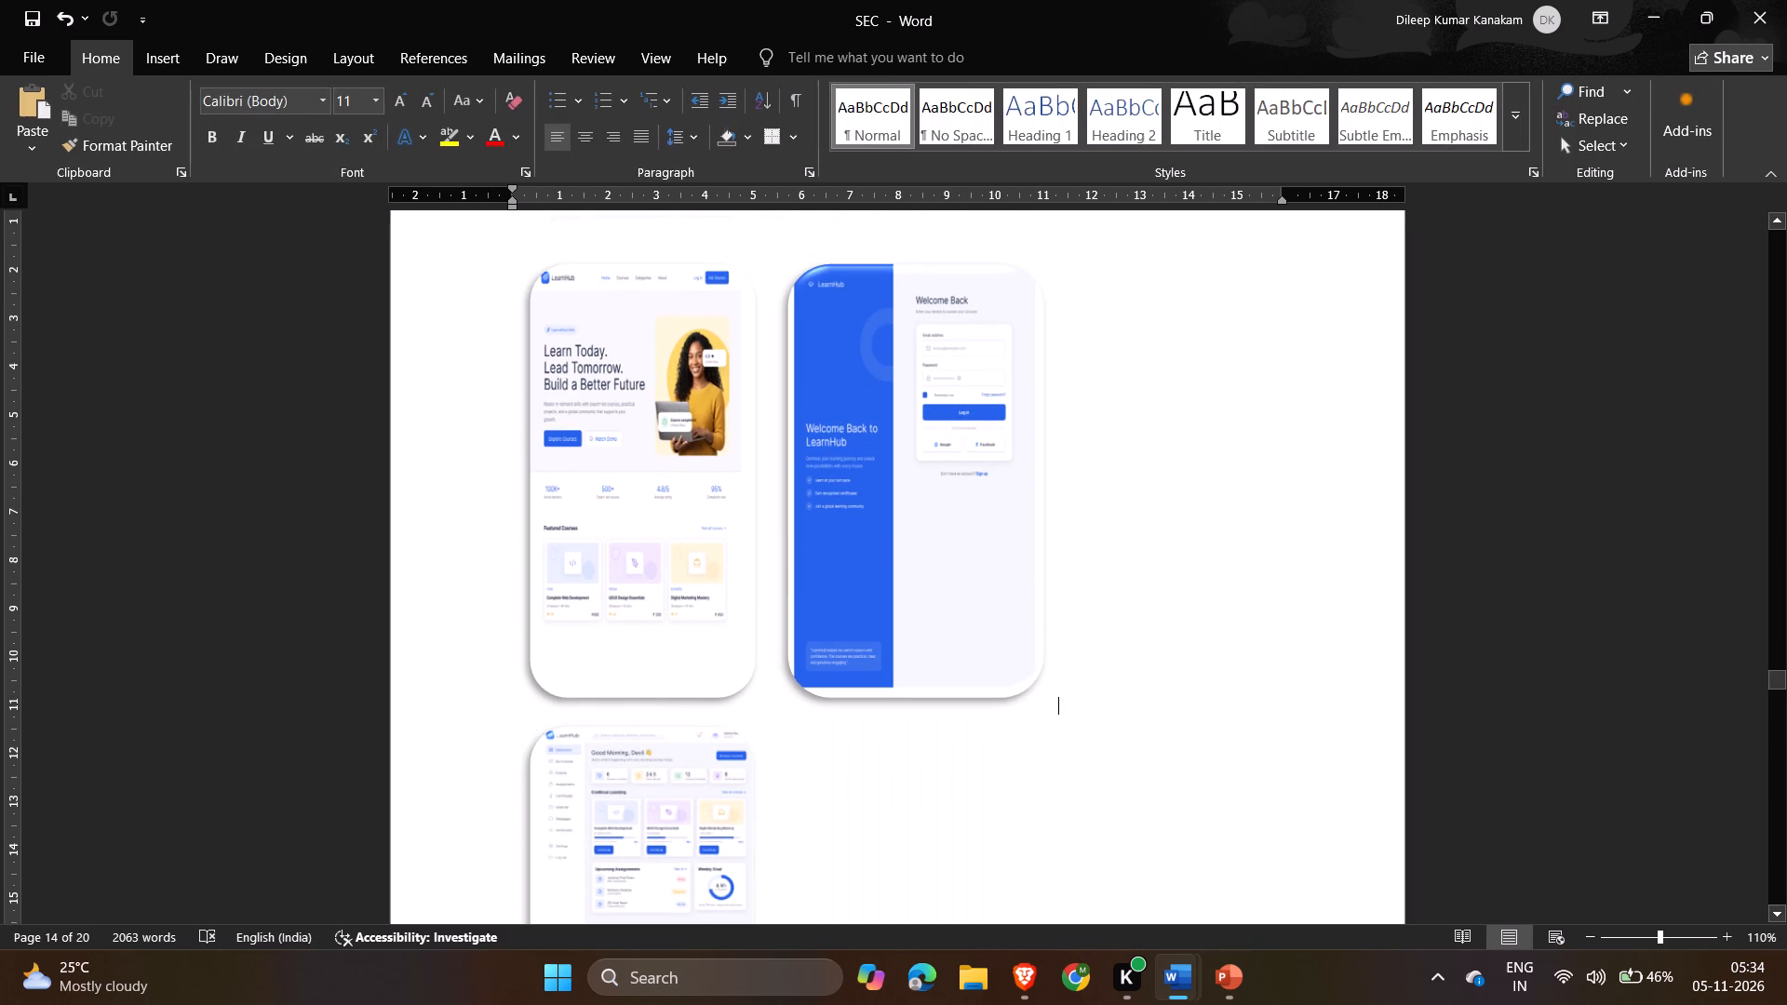
pyautogui.scroll(-1, 785, 766)
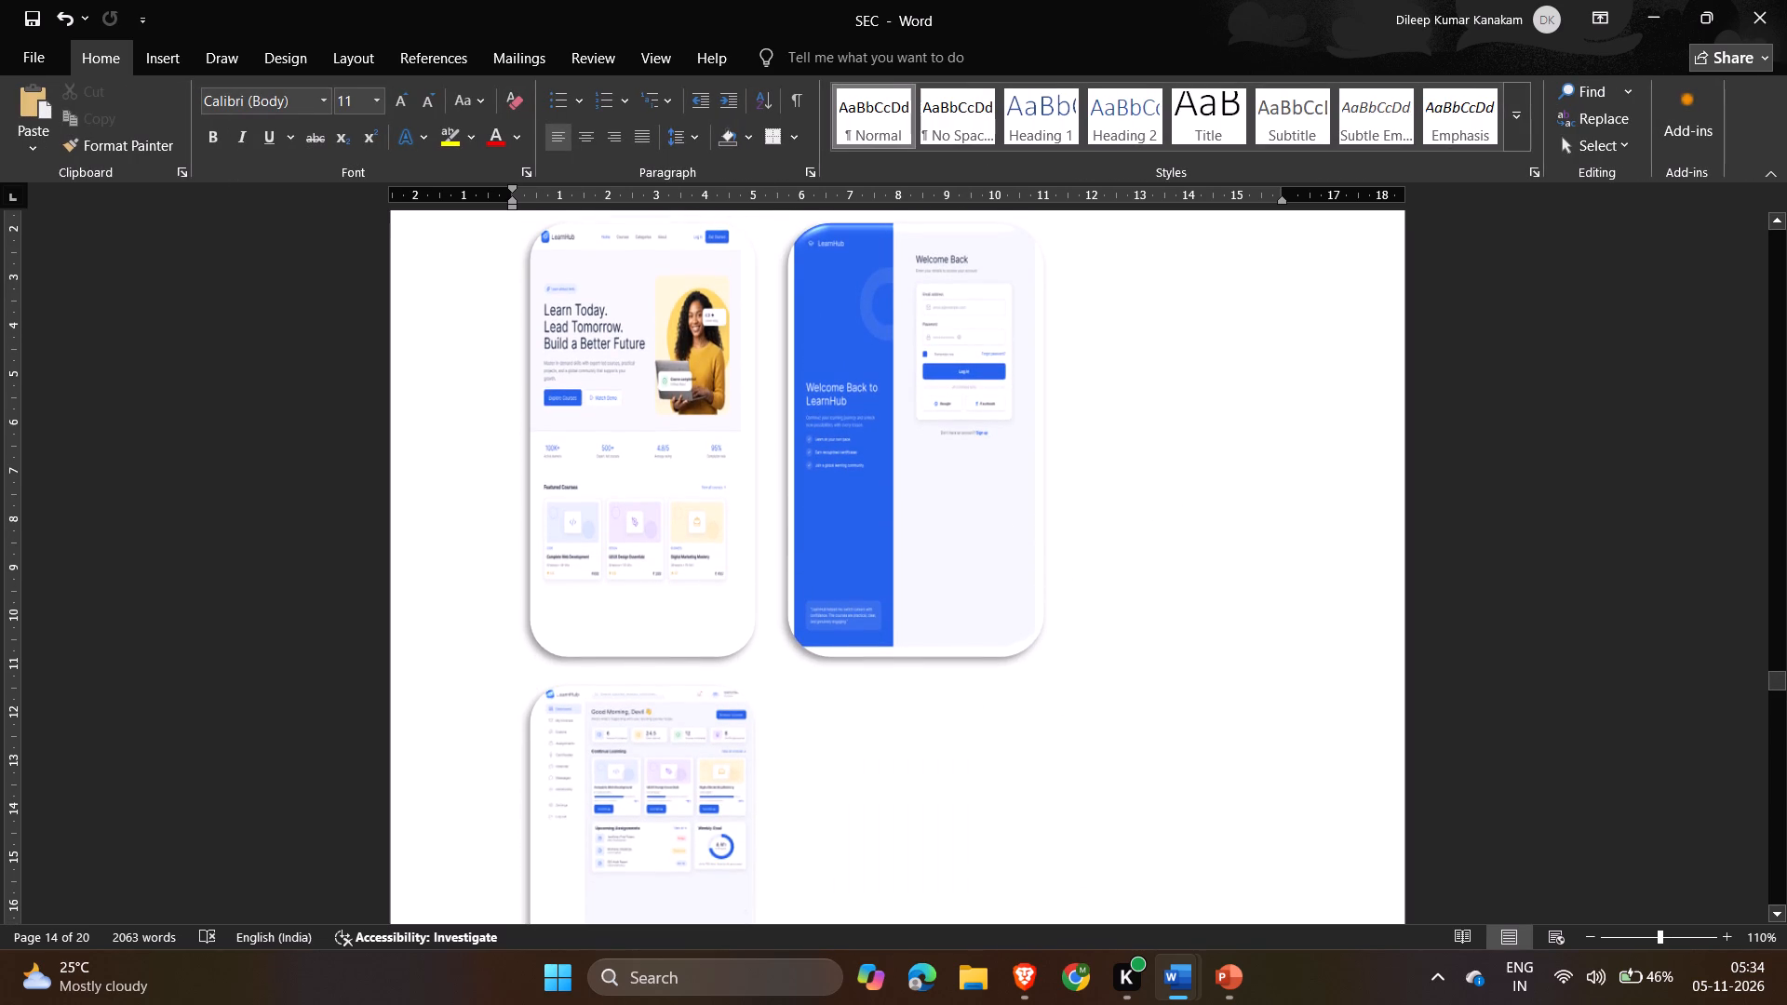
# Delete the break directly after the Login picture so the Dashboard picture follows it in the same paragraph.
pyautogui.press('Delete')
pyautogui.click(856, 781)
# Check the height and width of the Dashboard, Login and home page pictures under Output Screenshots.
pyautogui.scroll(-1, 856, 781)
pyautogui.keyDown('ctrl'); pyautogui.scroll(1, 856, 781); pyautogui.keyUp('ctrl')
pyautogui.keyDown('ctrl'); pyautogui.scroll(-1, 856, 781); pyautogui.keyUp('ctrl')
pyautogui.click(617, 724)
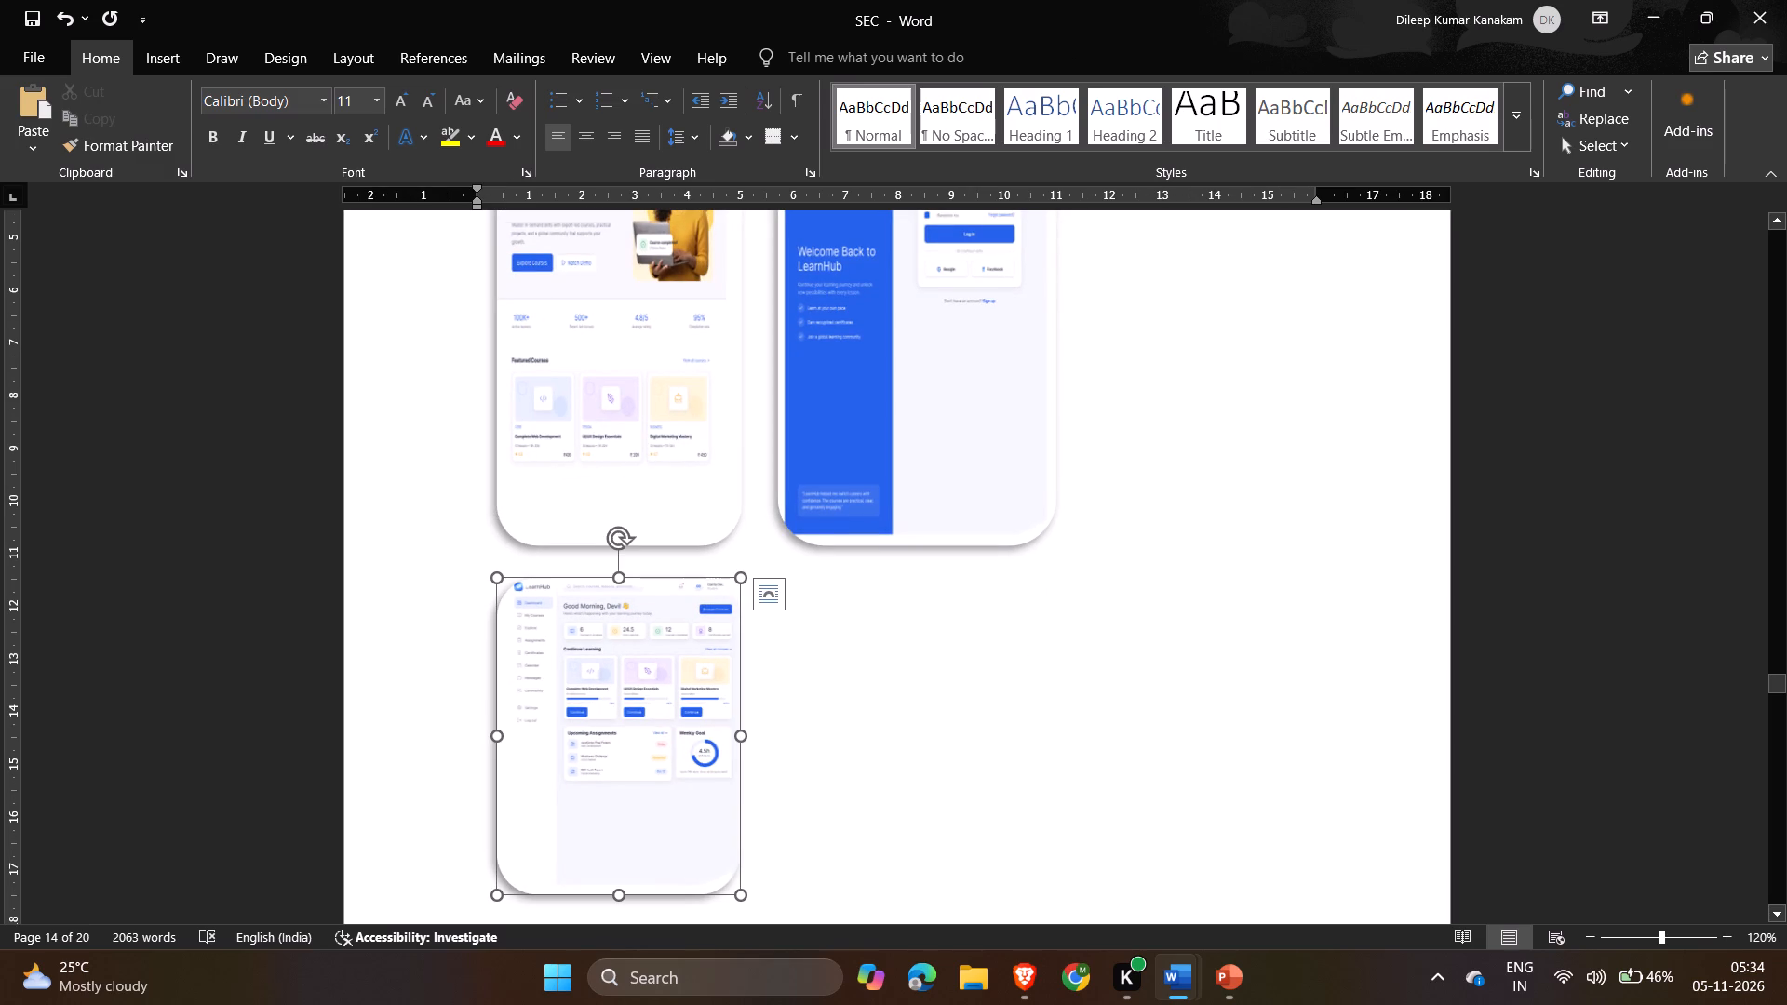
pyautogui.click(617, 724)
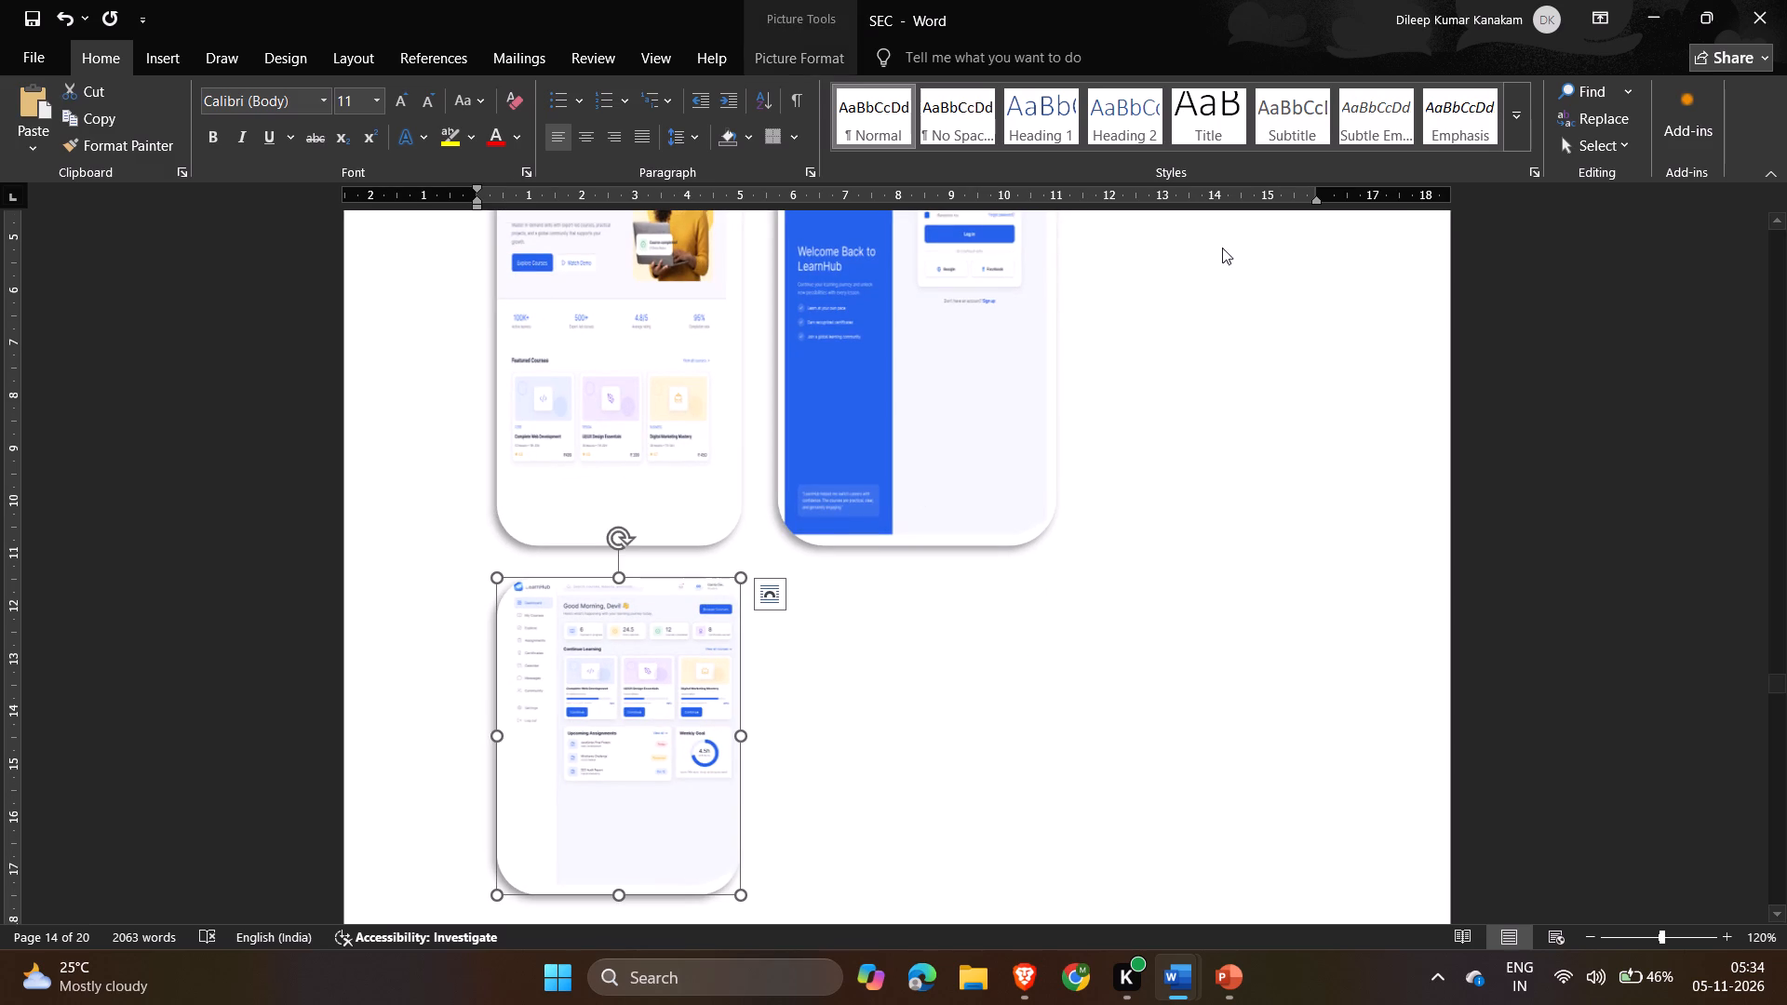
pyautogui.click(780, 55)
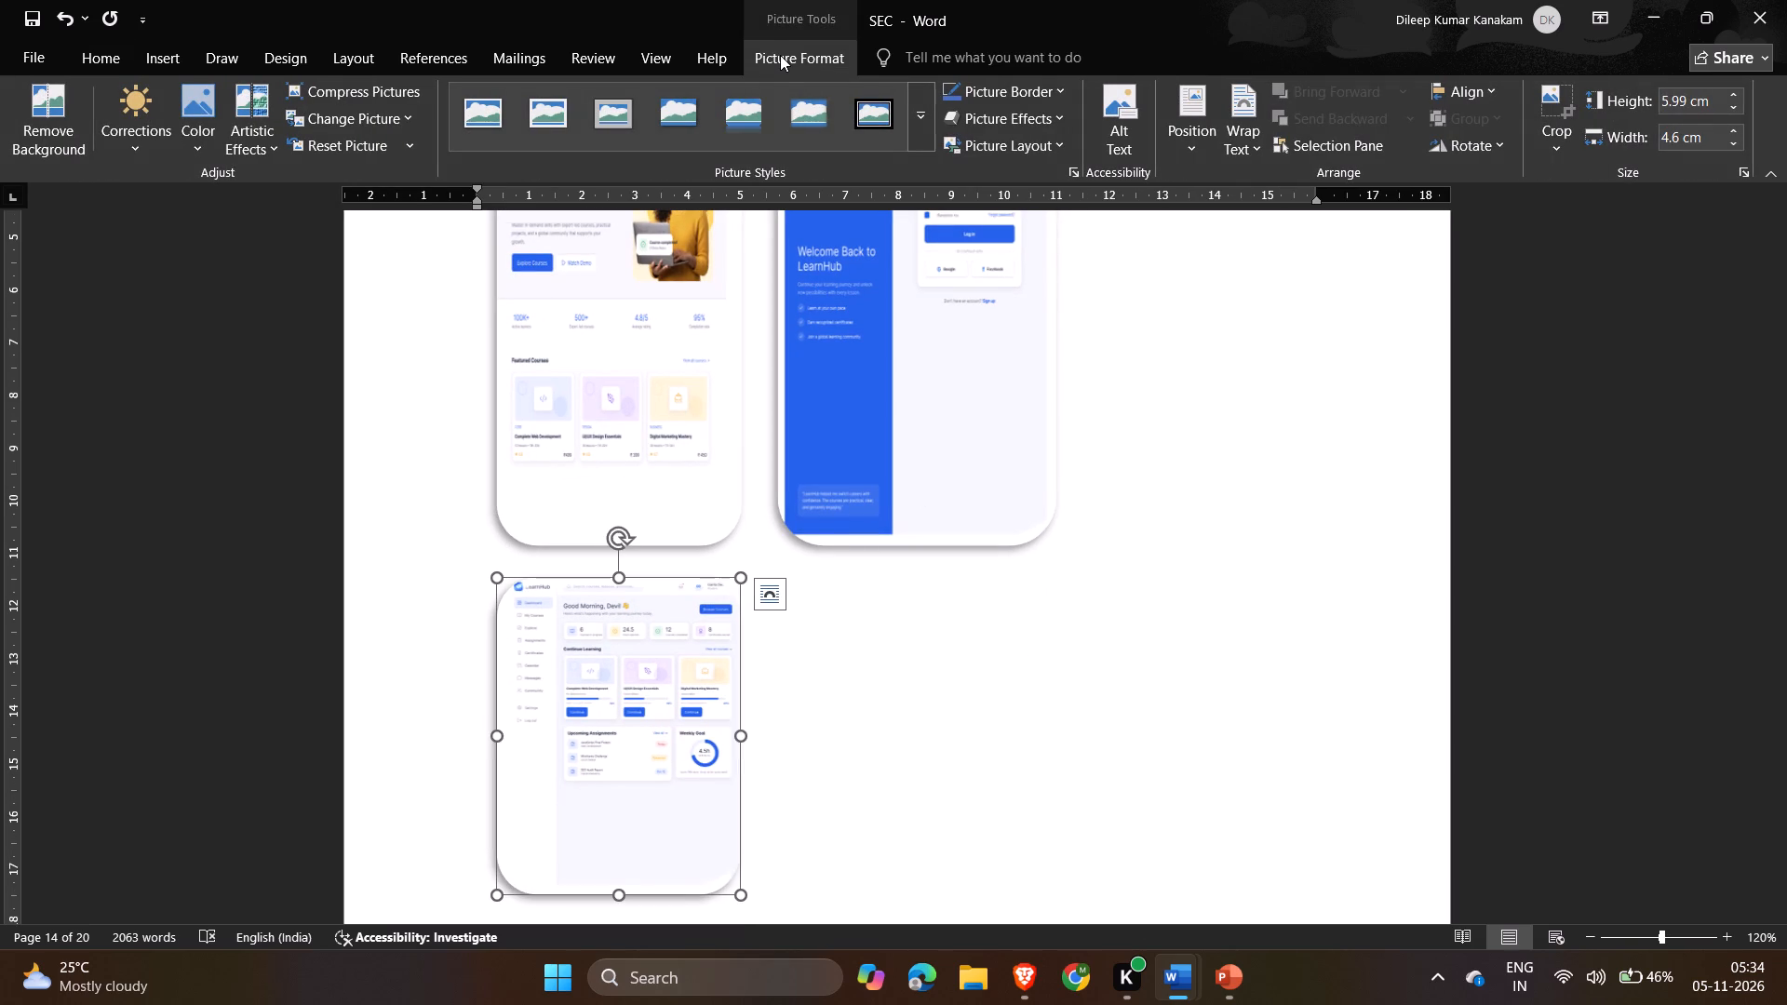
pyautogui.scroll(2, 1207, 502)
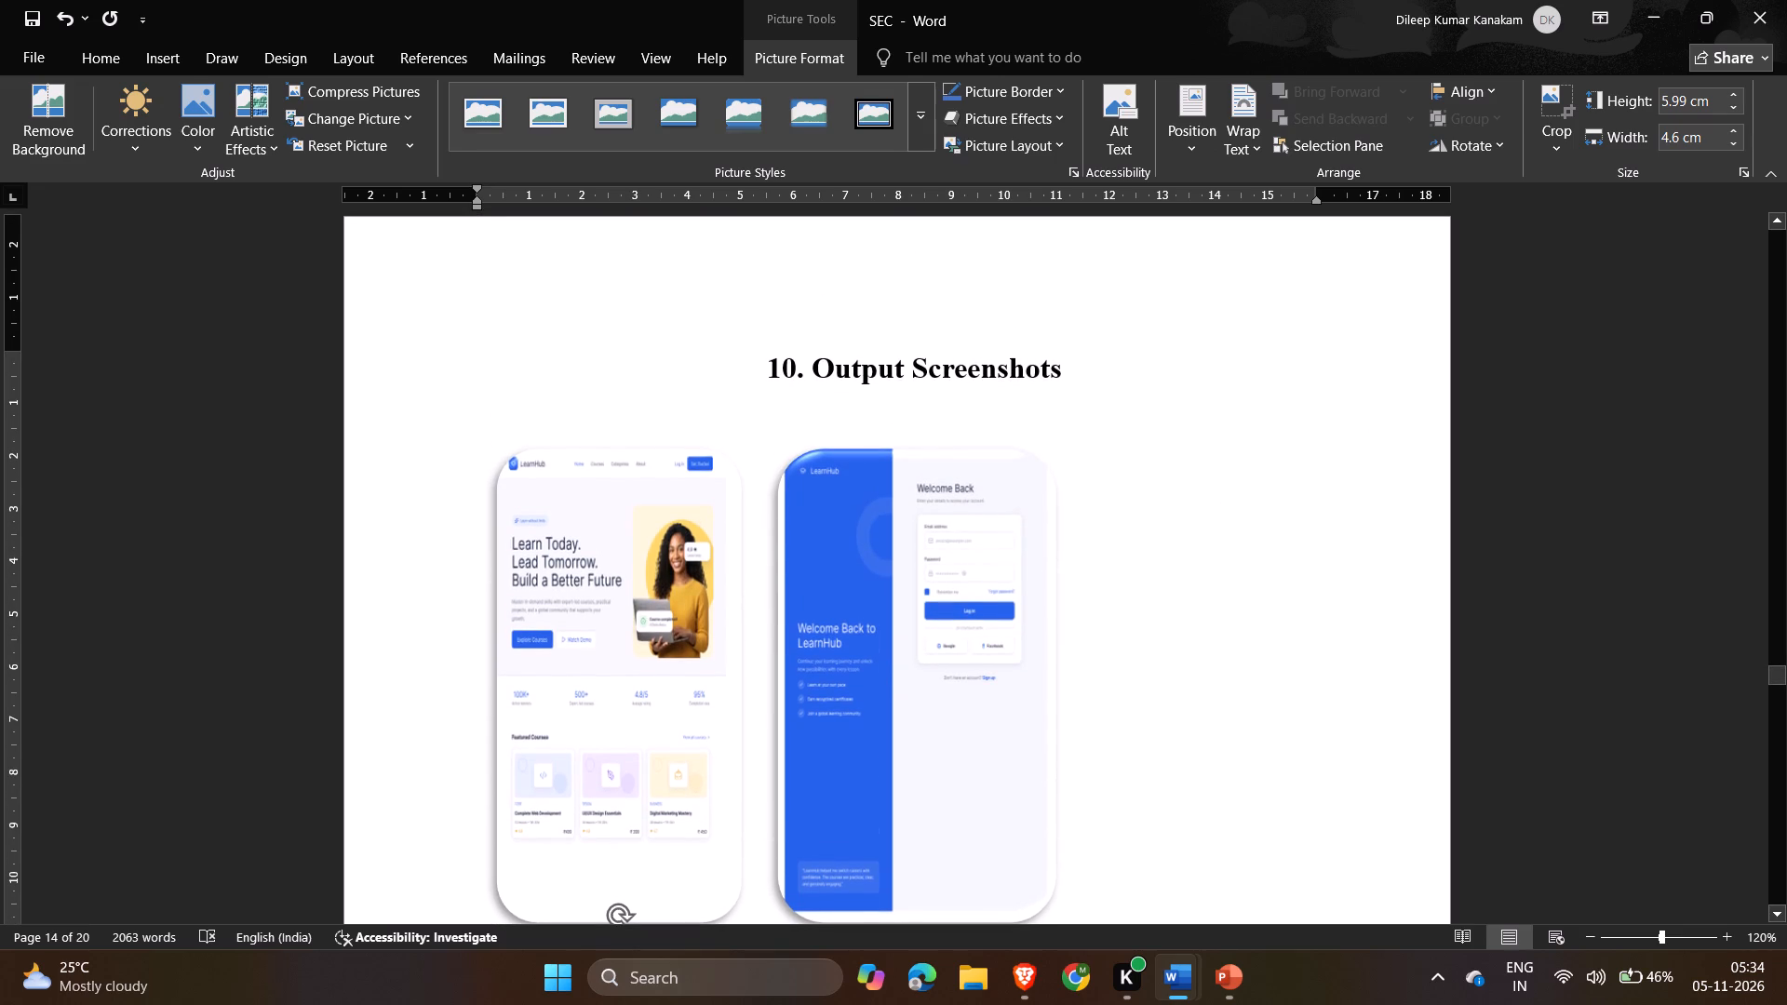
pyautogui.click(840, 623)
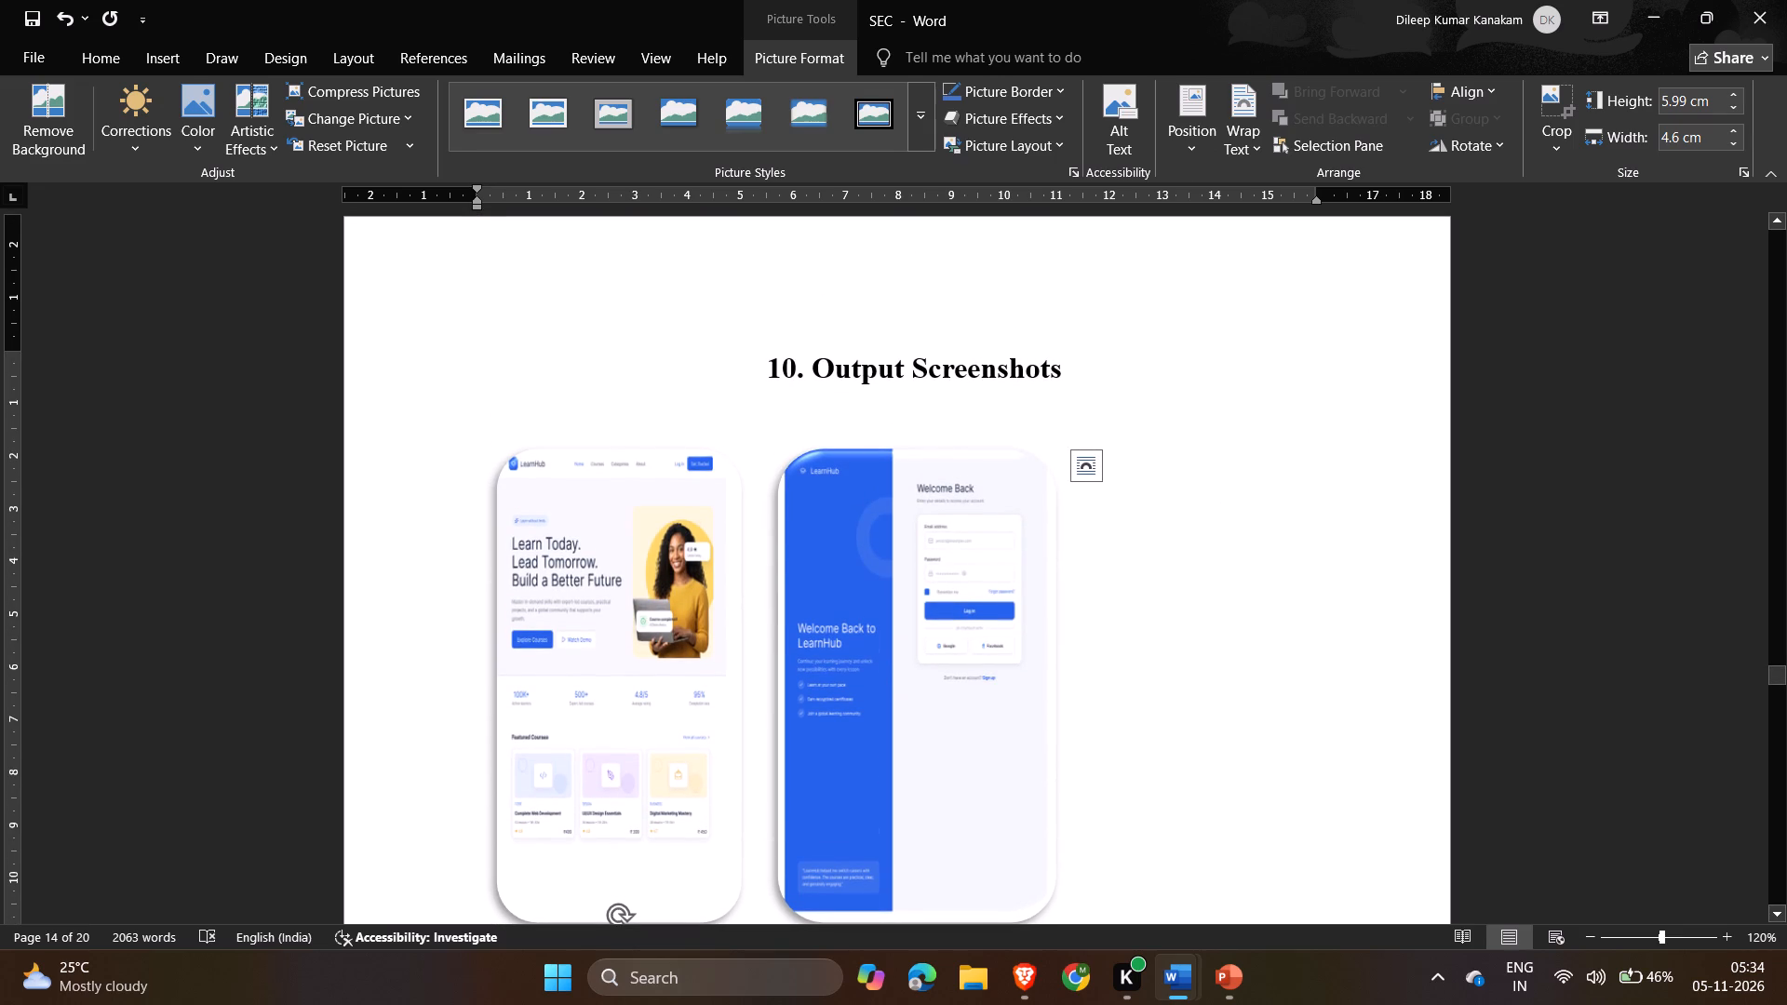
pyautogui.click(840, 623)
pyautogui.click(647, 630)
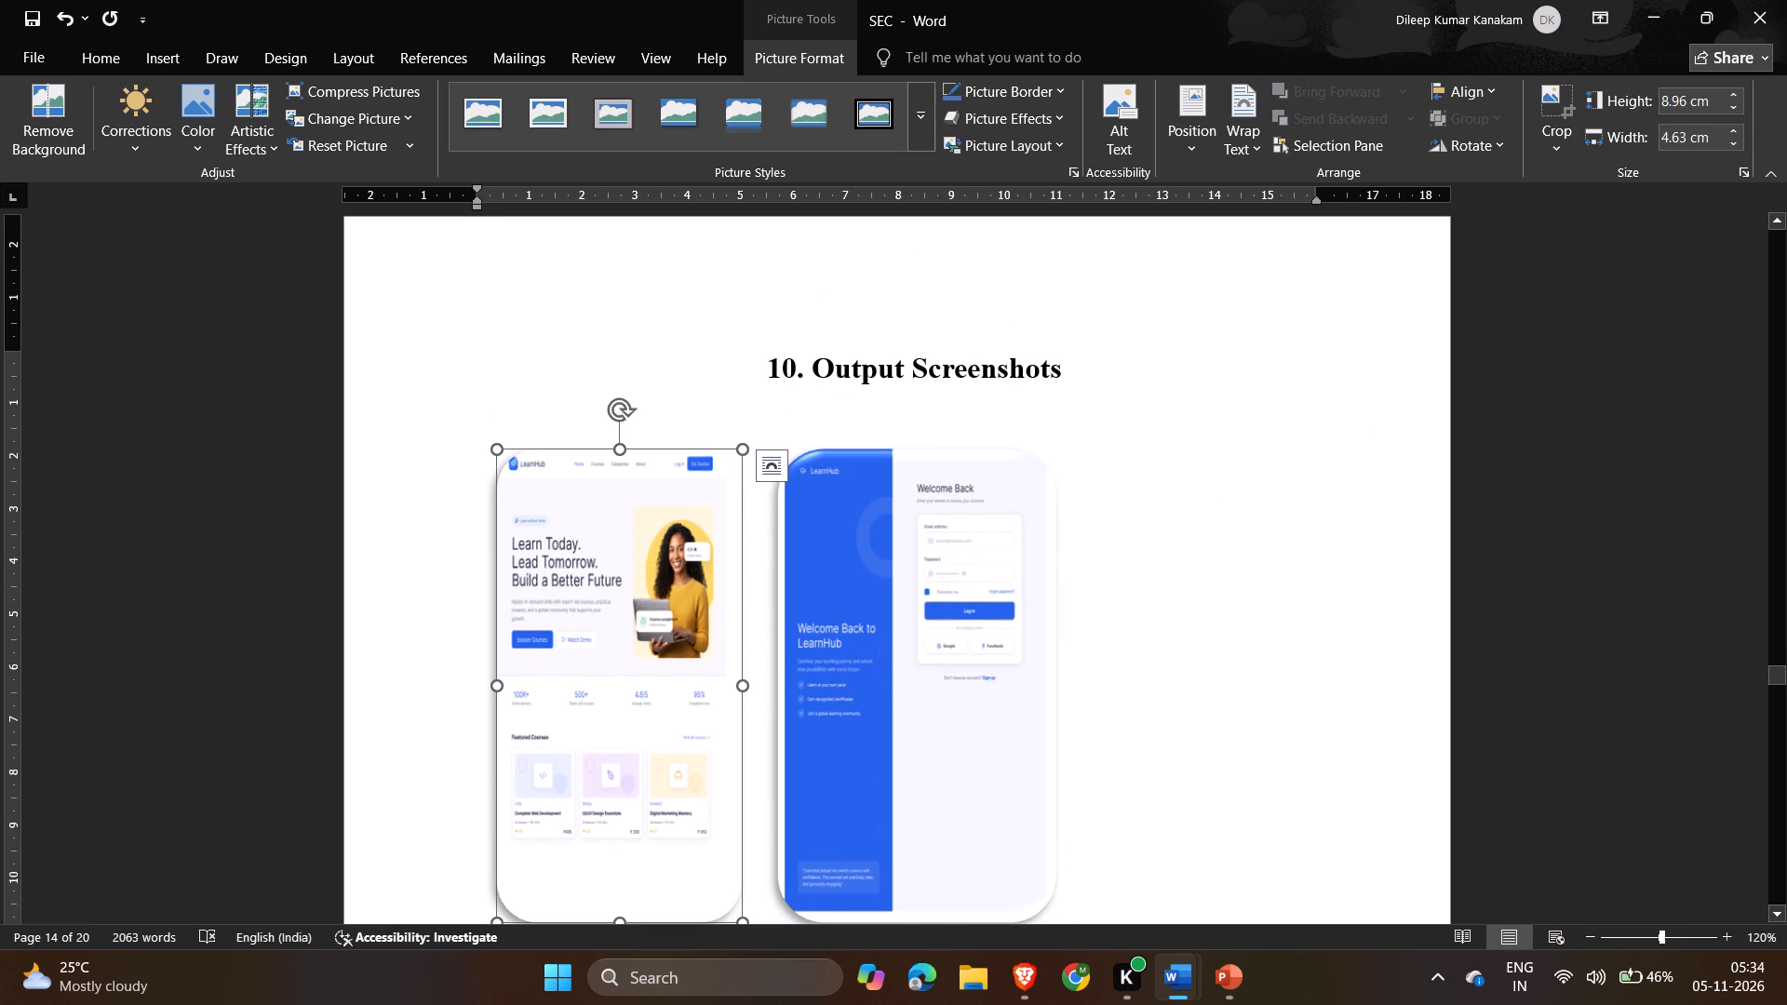
# Set the Login picture's width to 4.6 cm.
pyautogui.click(903, 611)
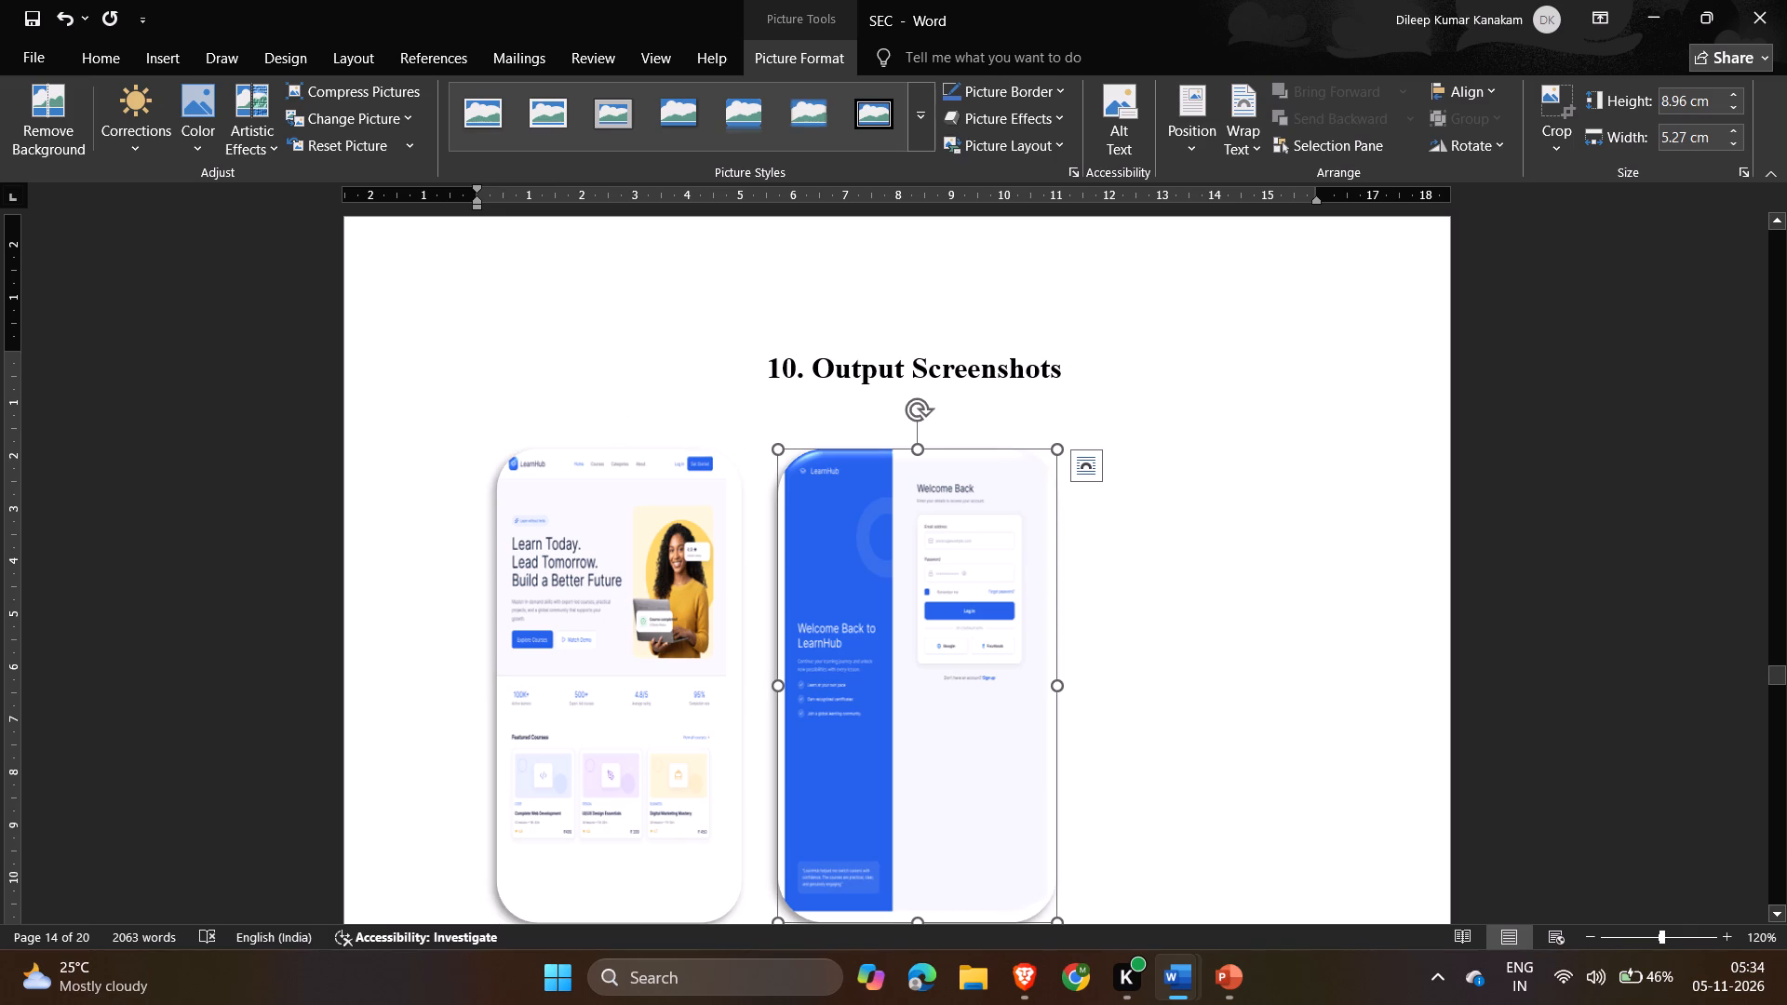
pyautogui.click(1666, 134)
pyautogui.write('4.6')
pyautogui.press('space')
pyautogui.write('cm')
pyautogui.press('Return')
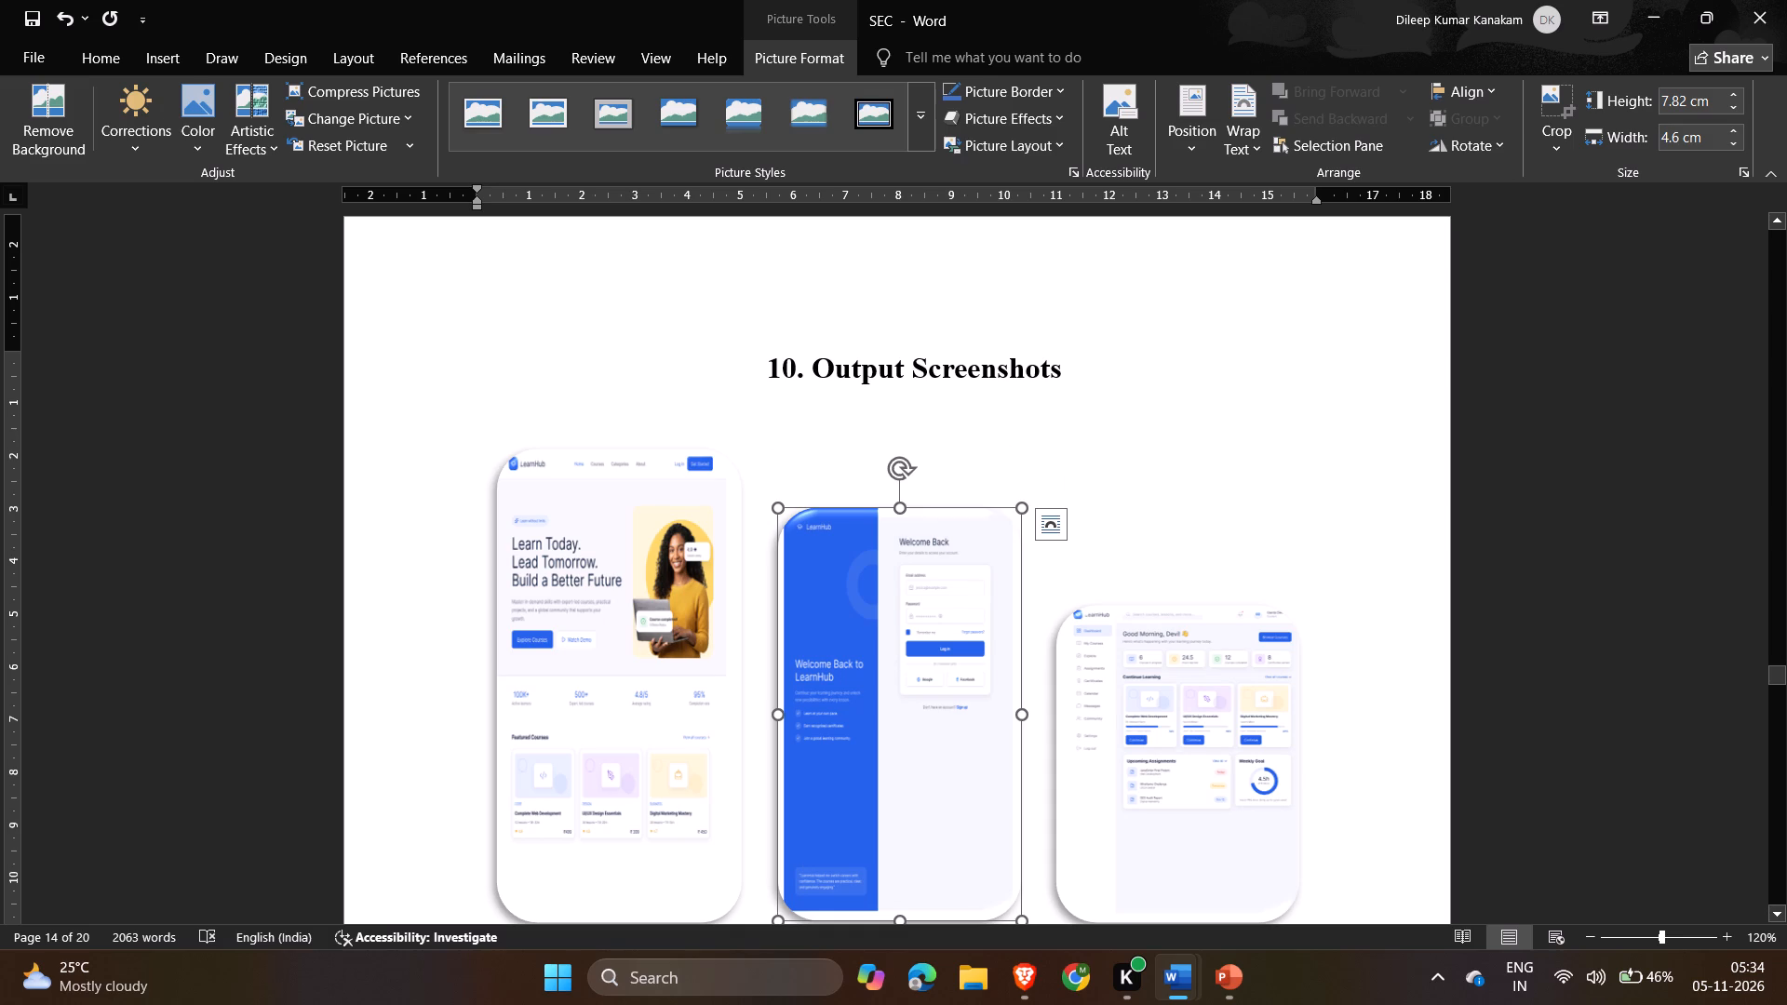
# Stretch the Login picture upward by its top edge to a height of about 8.91 cm, near the home page picture's top.
pyautogui.moveTo(897, 508); pyautogui.dragTo(894, 501)
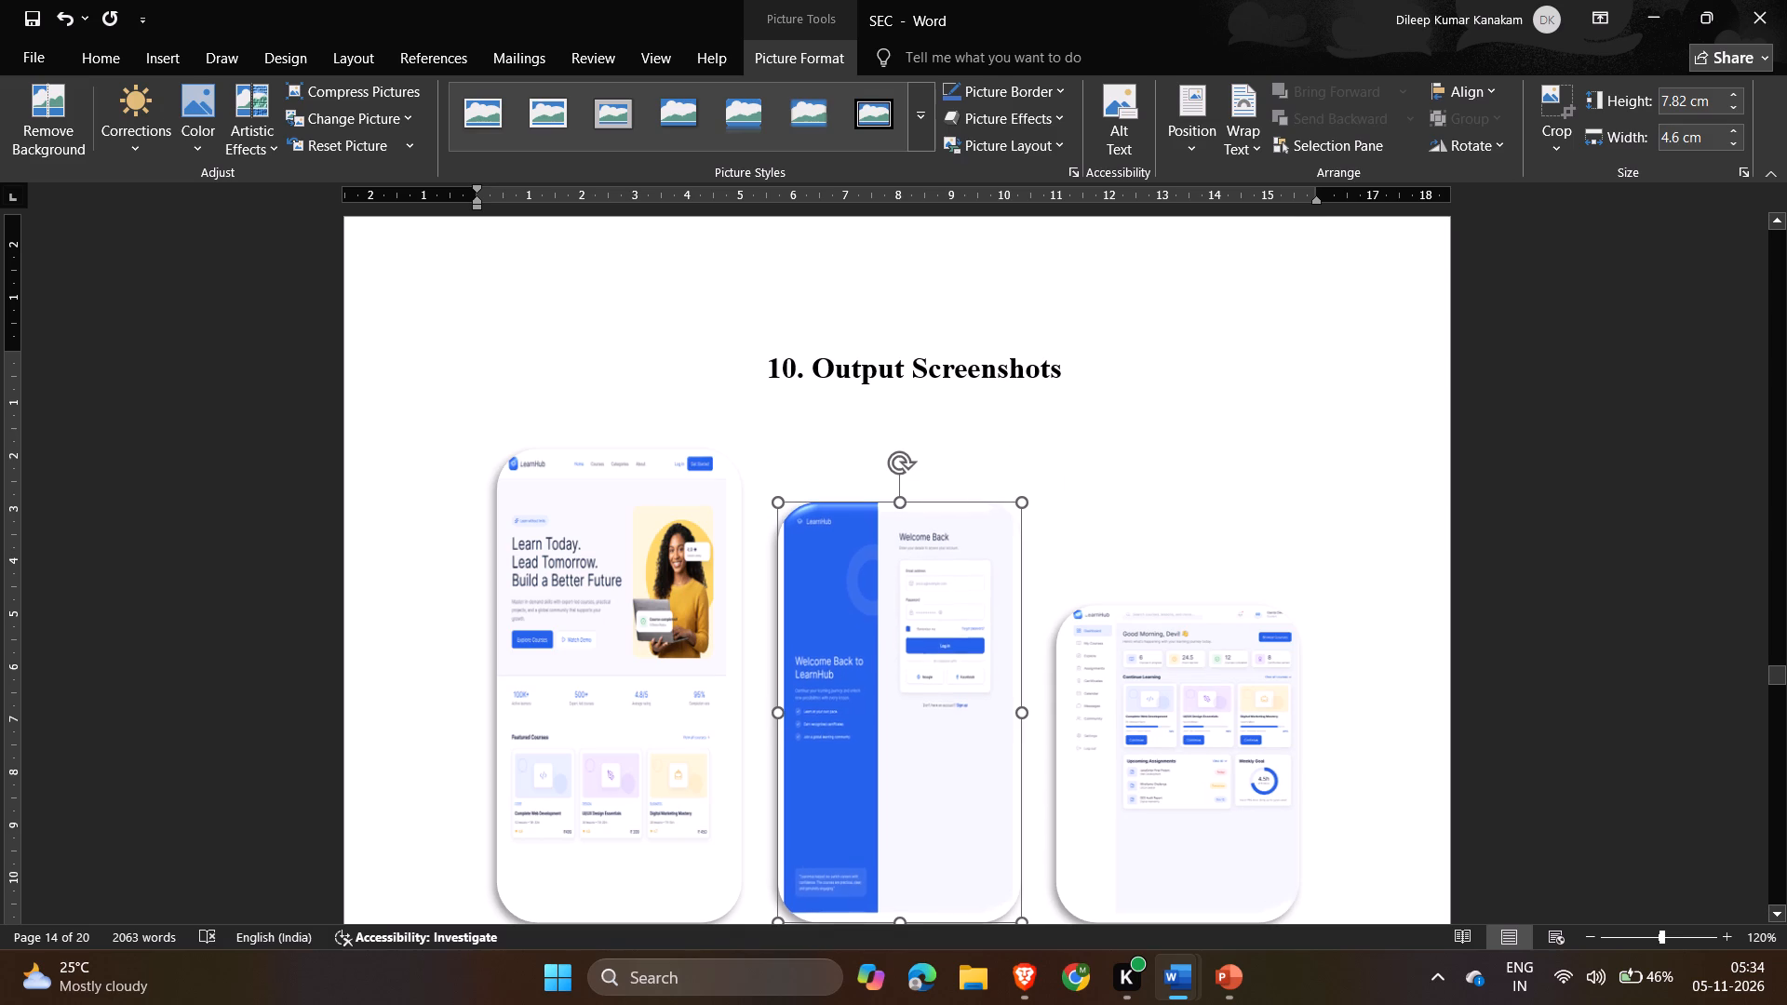
pyautogui.moveTo(894, 501); pyautogui.dragTo(904, 459)
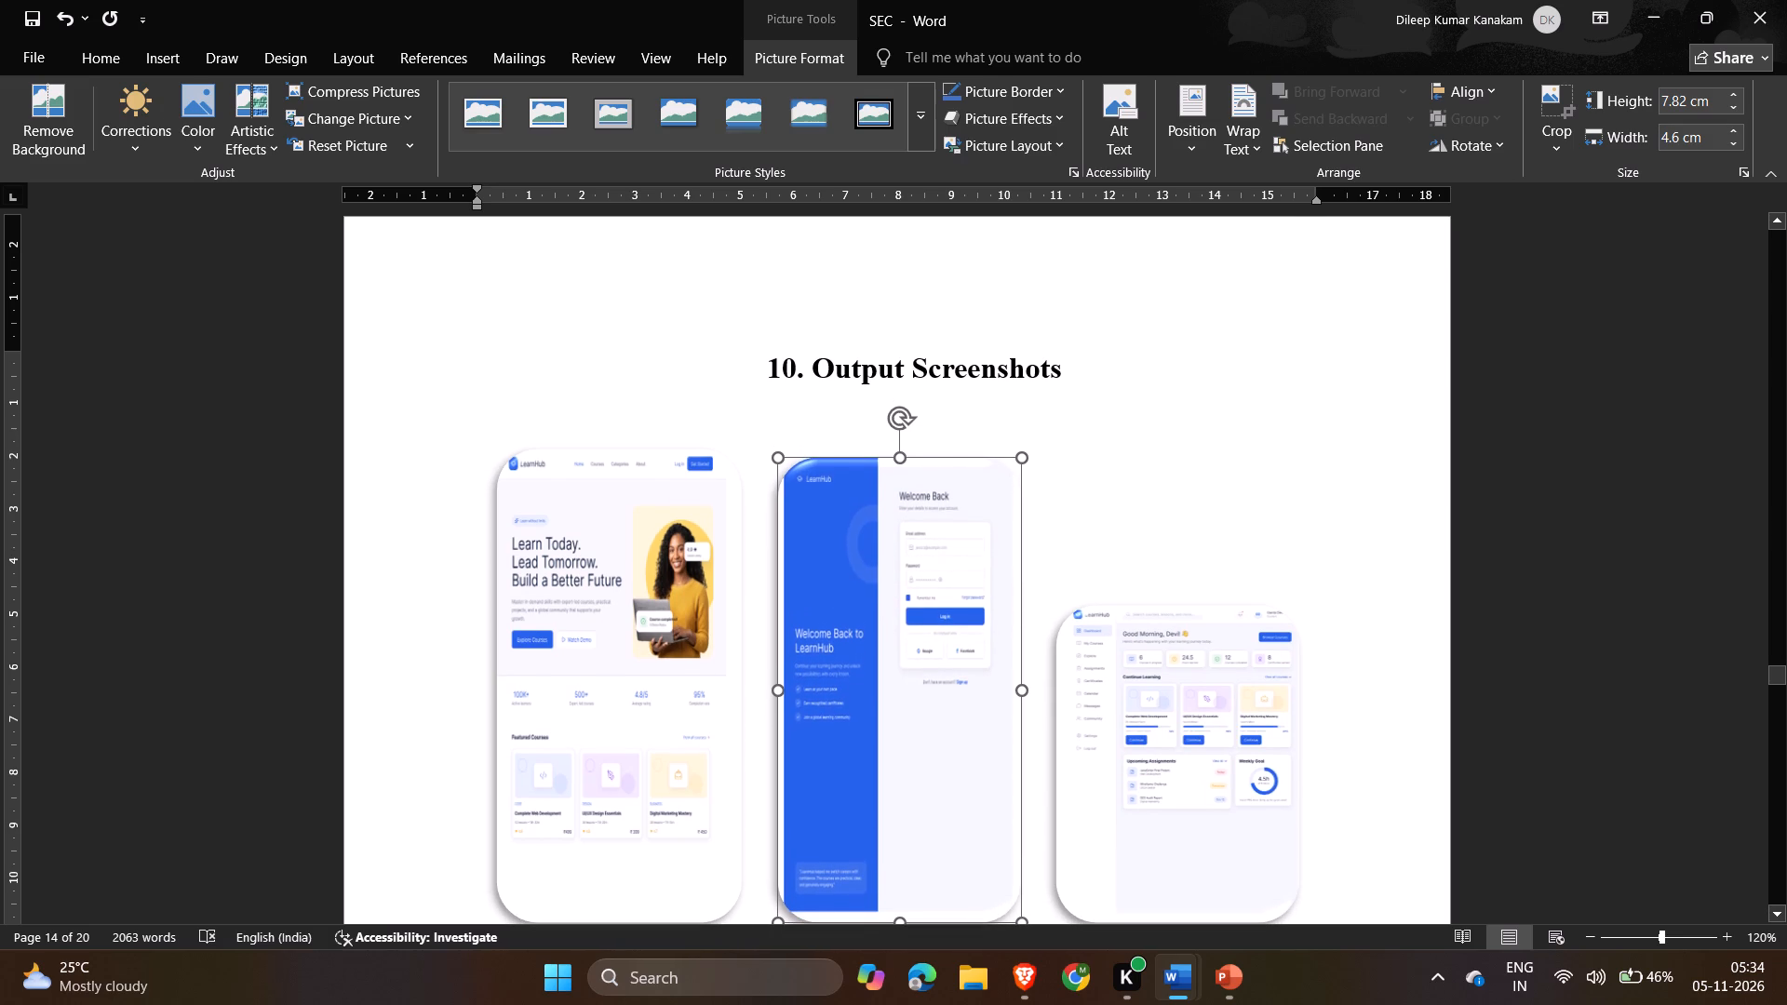
pyautogui.moveTo(904, 459); pyautogui.dragTo(904, 458)
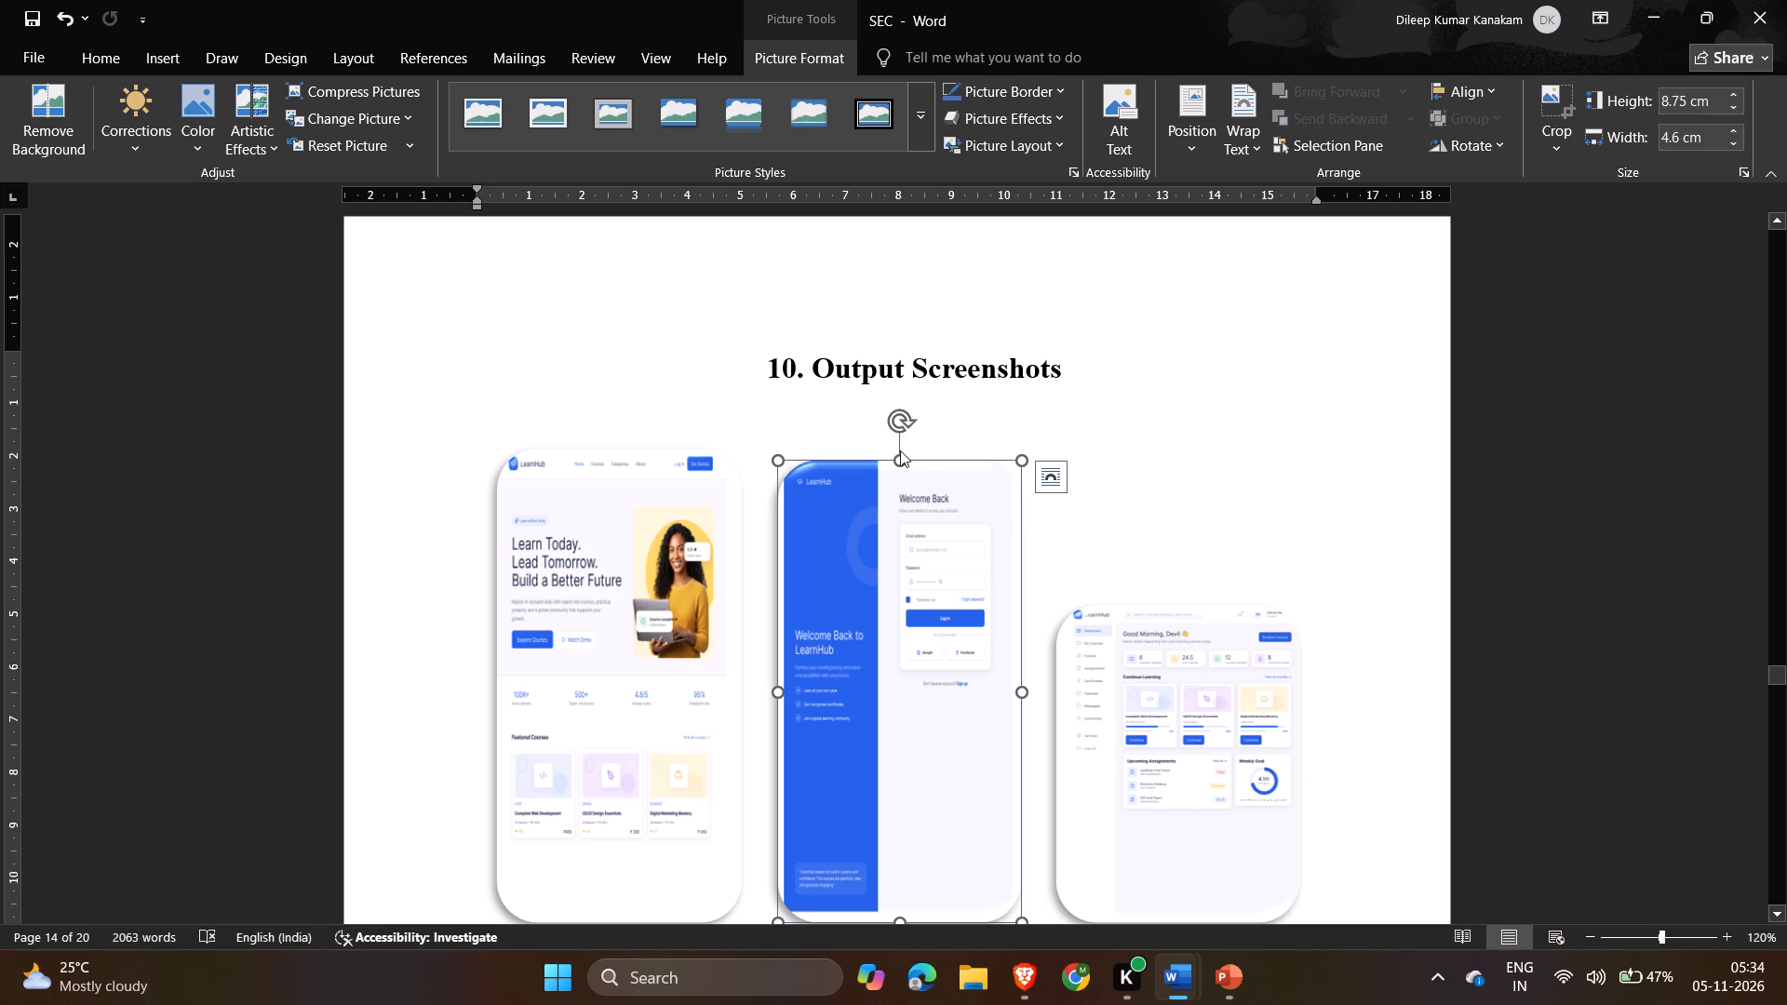
pyautogui.click(898, 457)
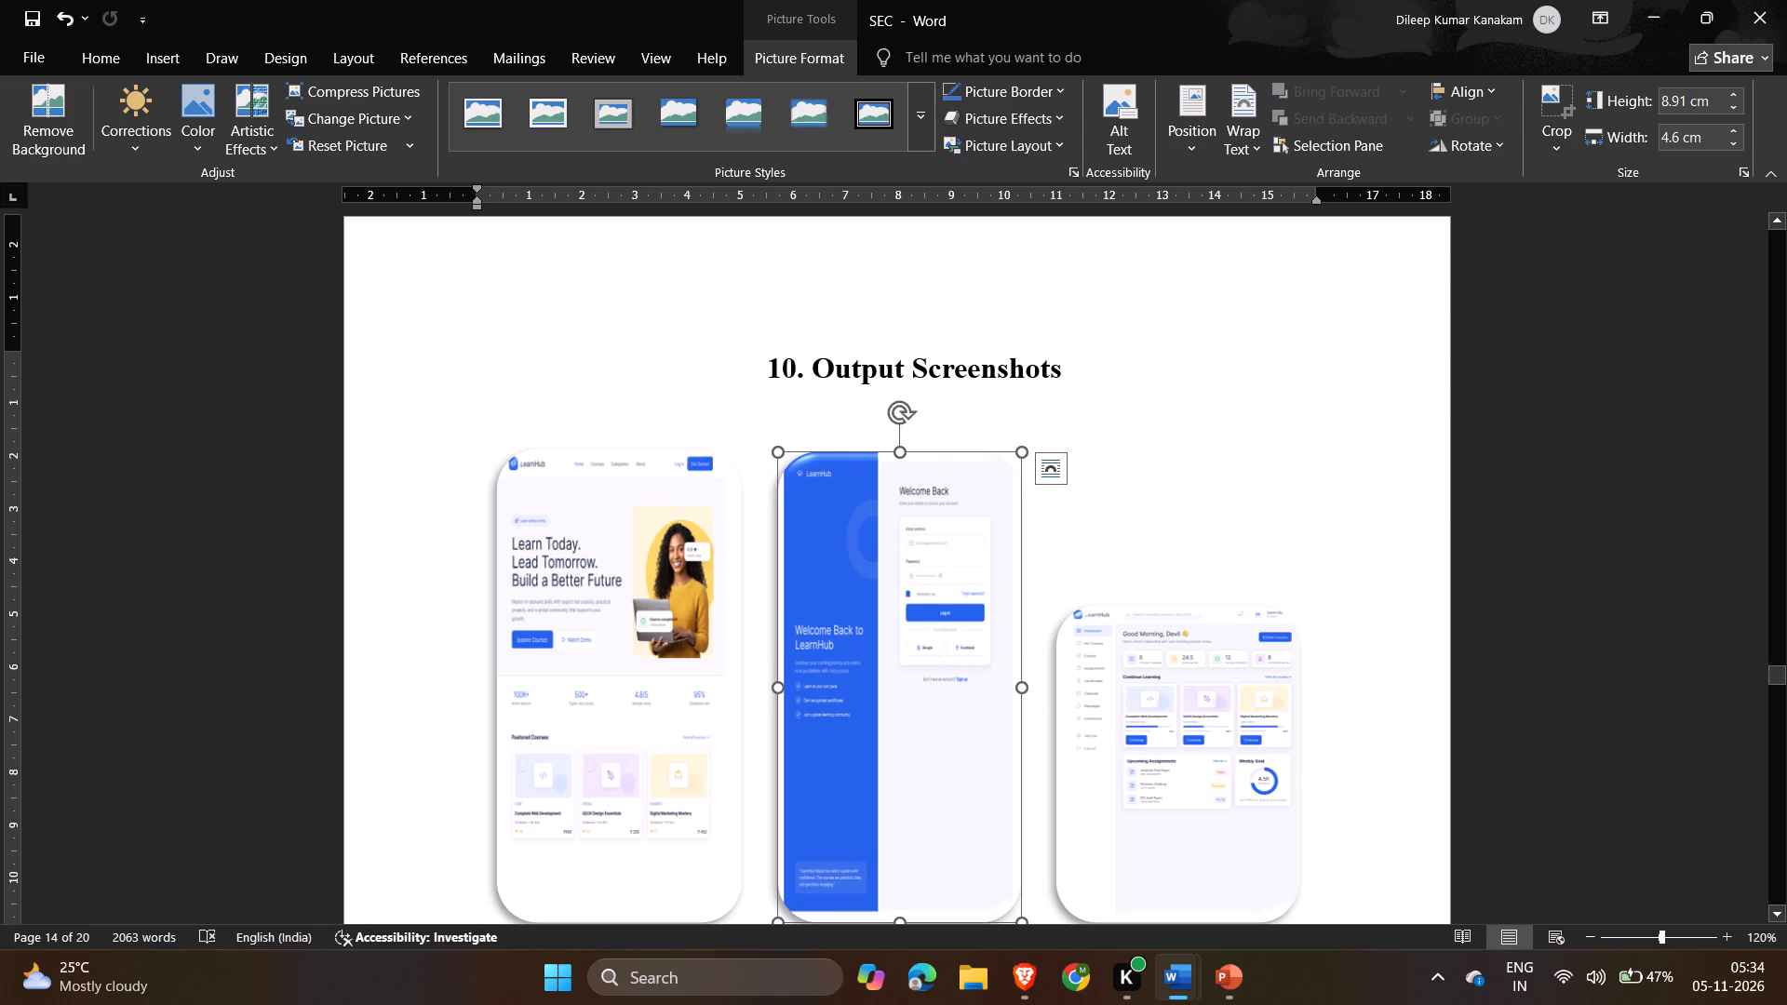
# Fine-tune the Login picture's height and set it to 8.96 cm.
pyautogui.click(1735, 91)
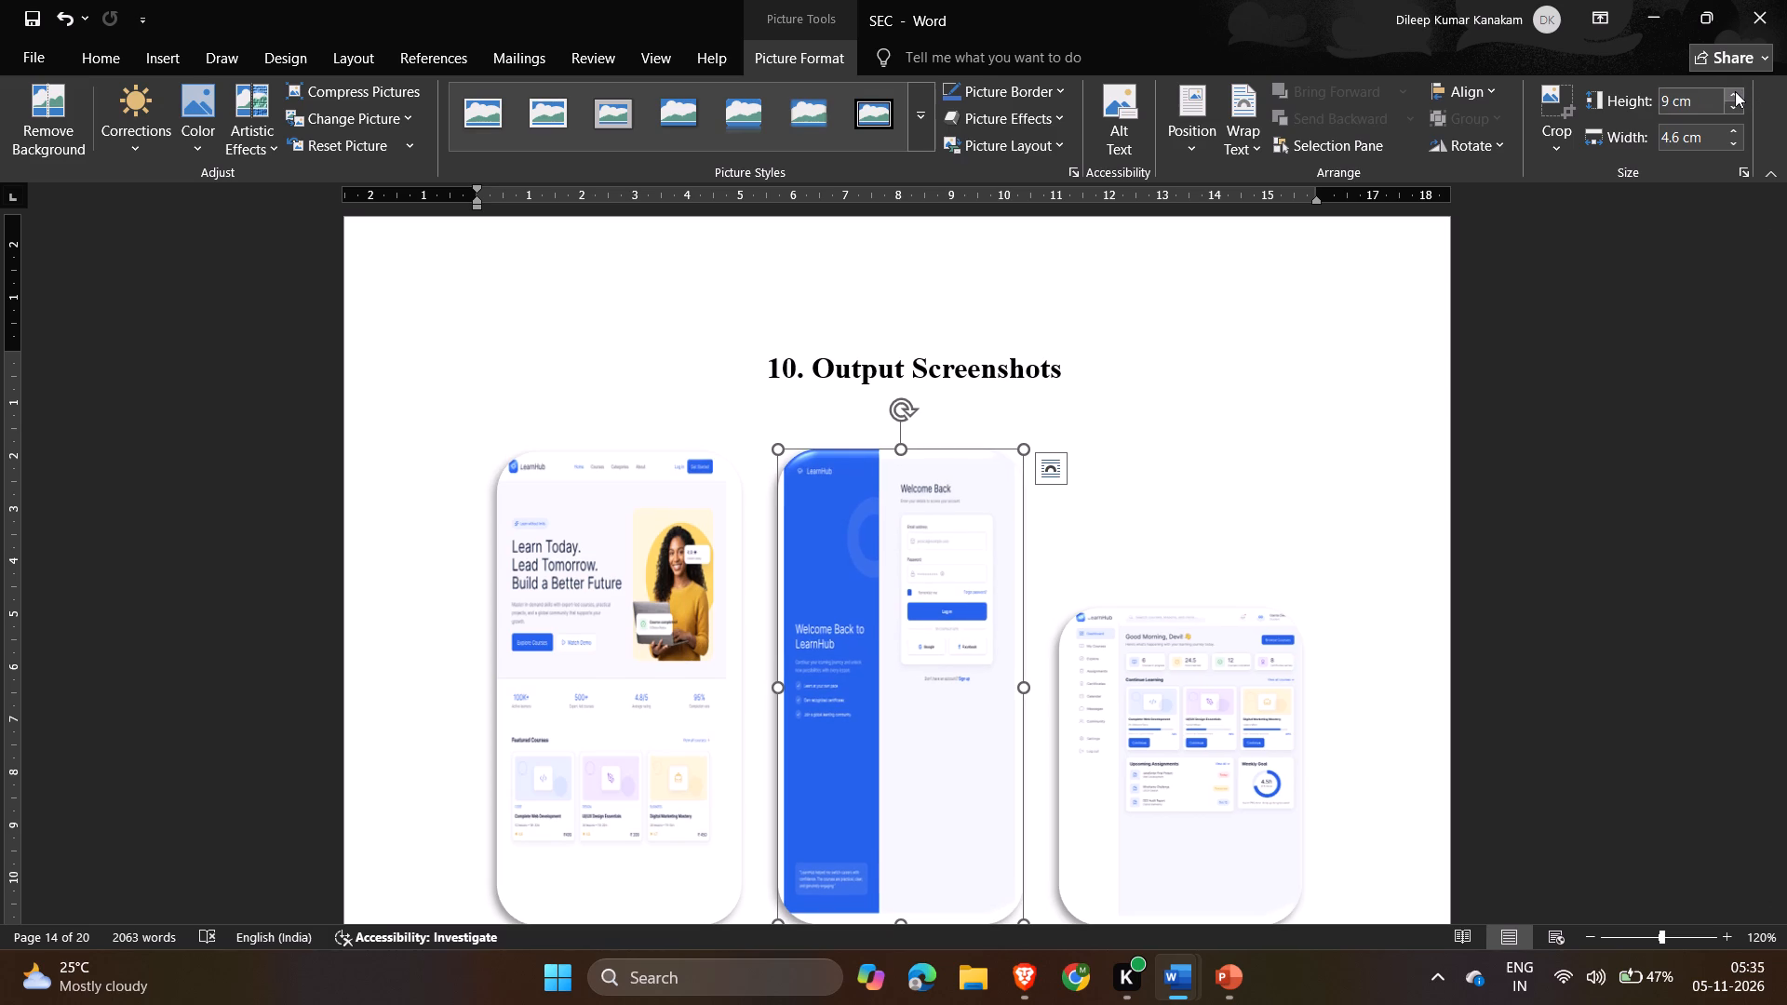
pyautogui.click(1735, 107)
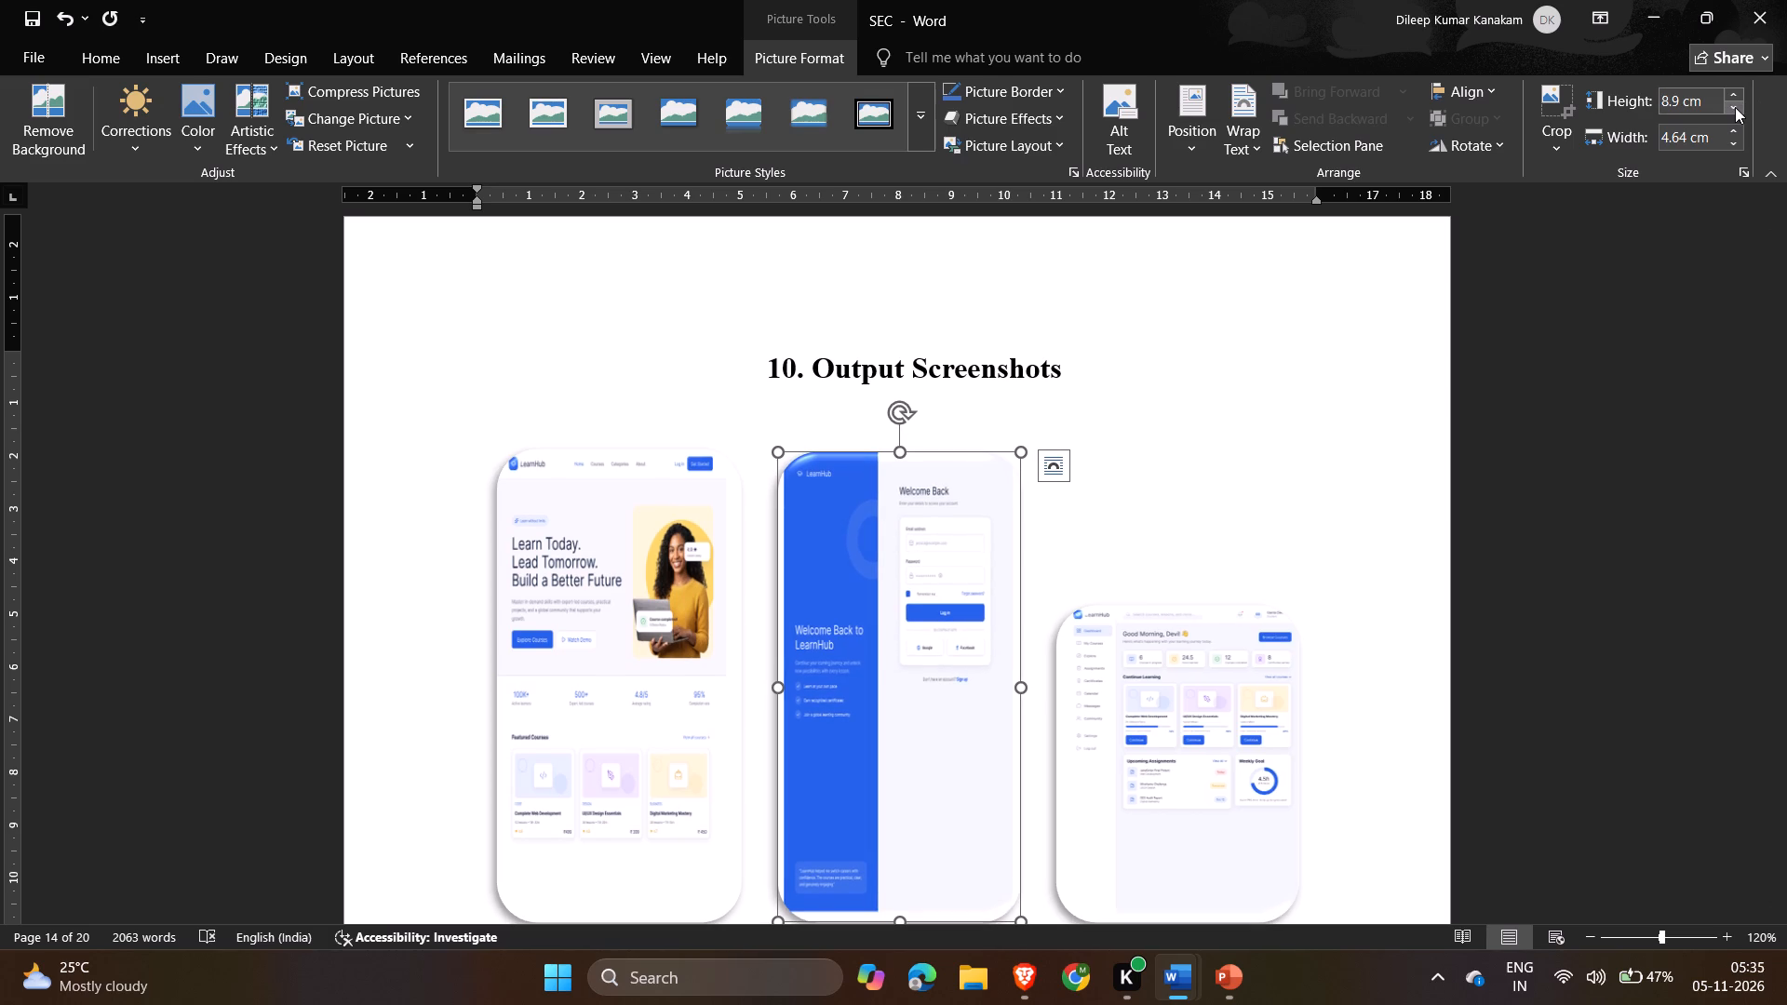
pyautogui.click(1735, 107)
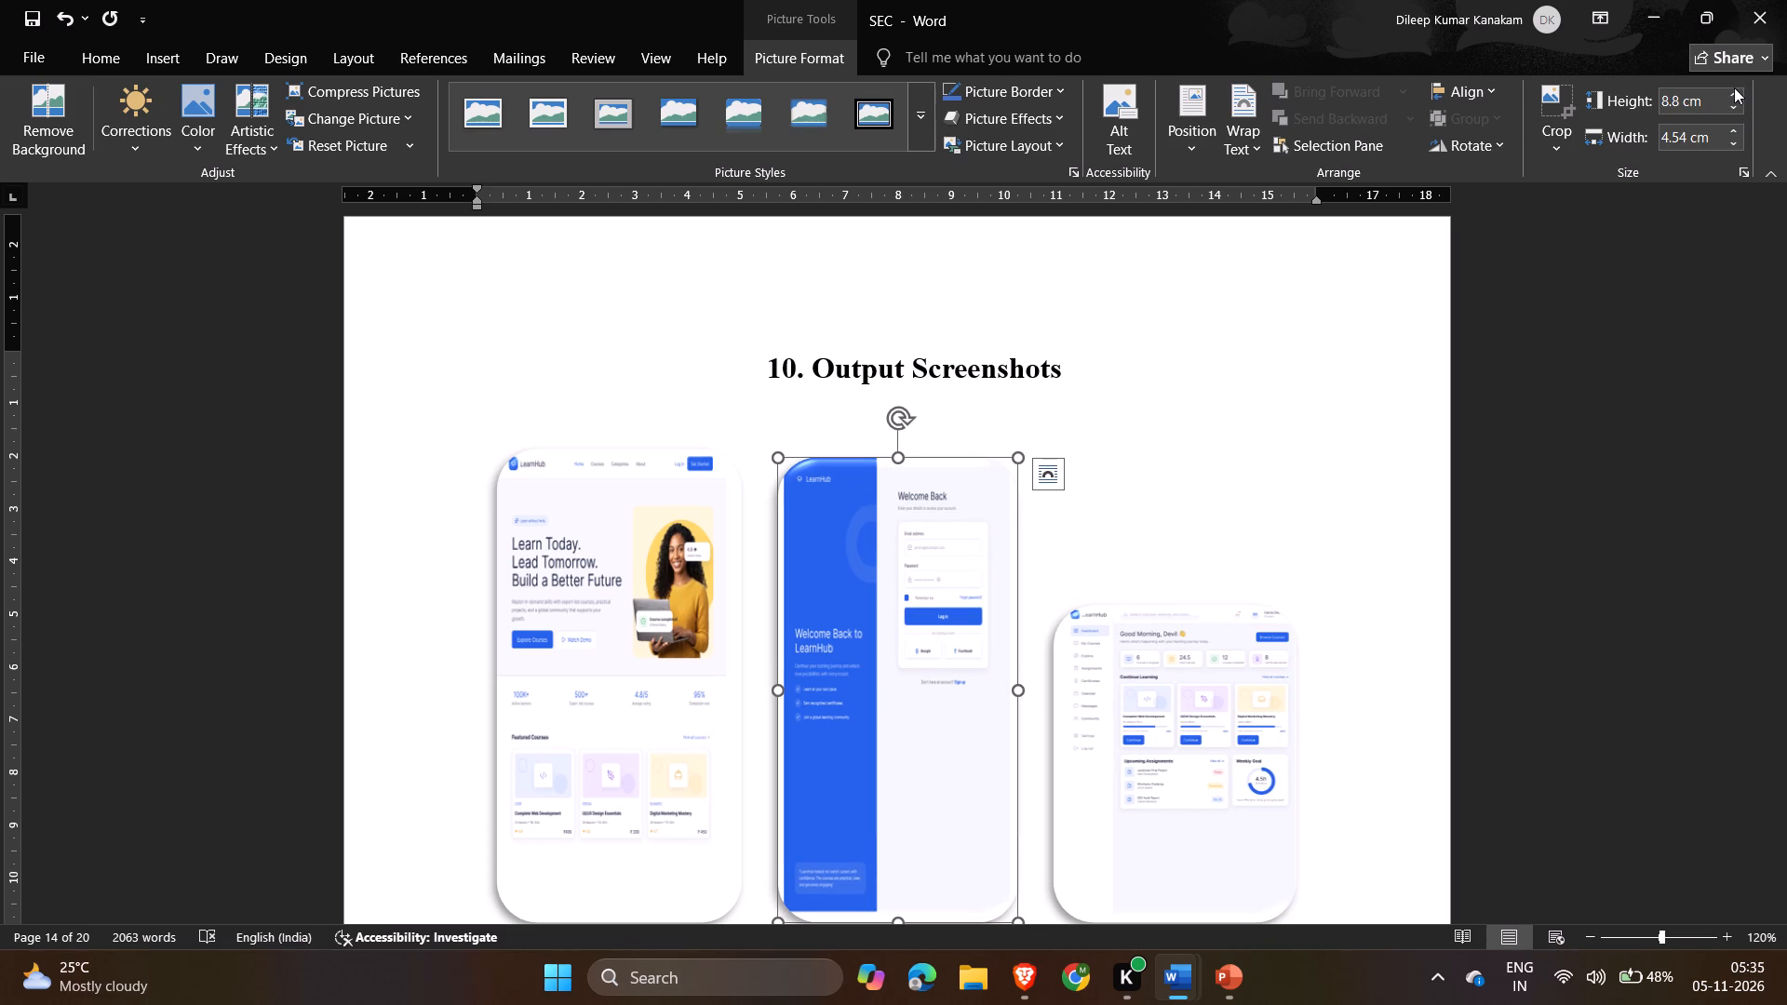
pyautogui.click(1734, 92)
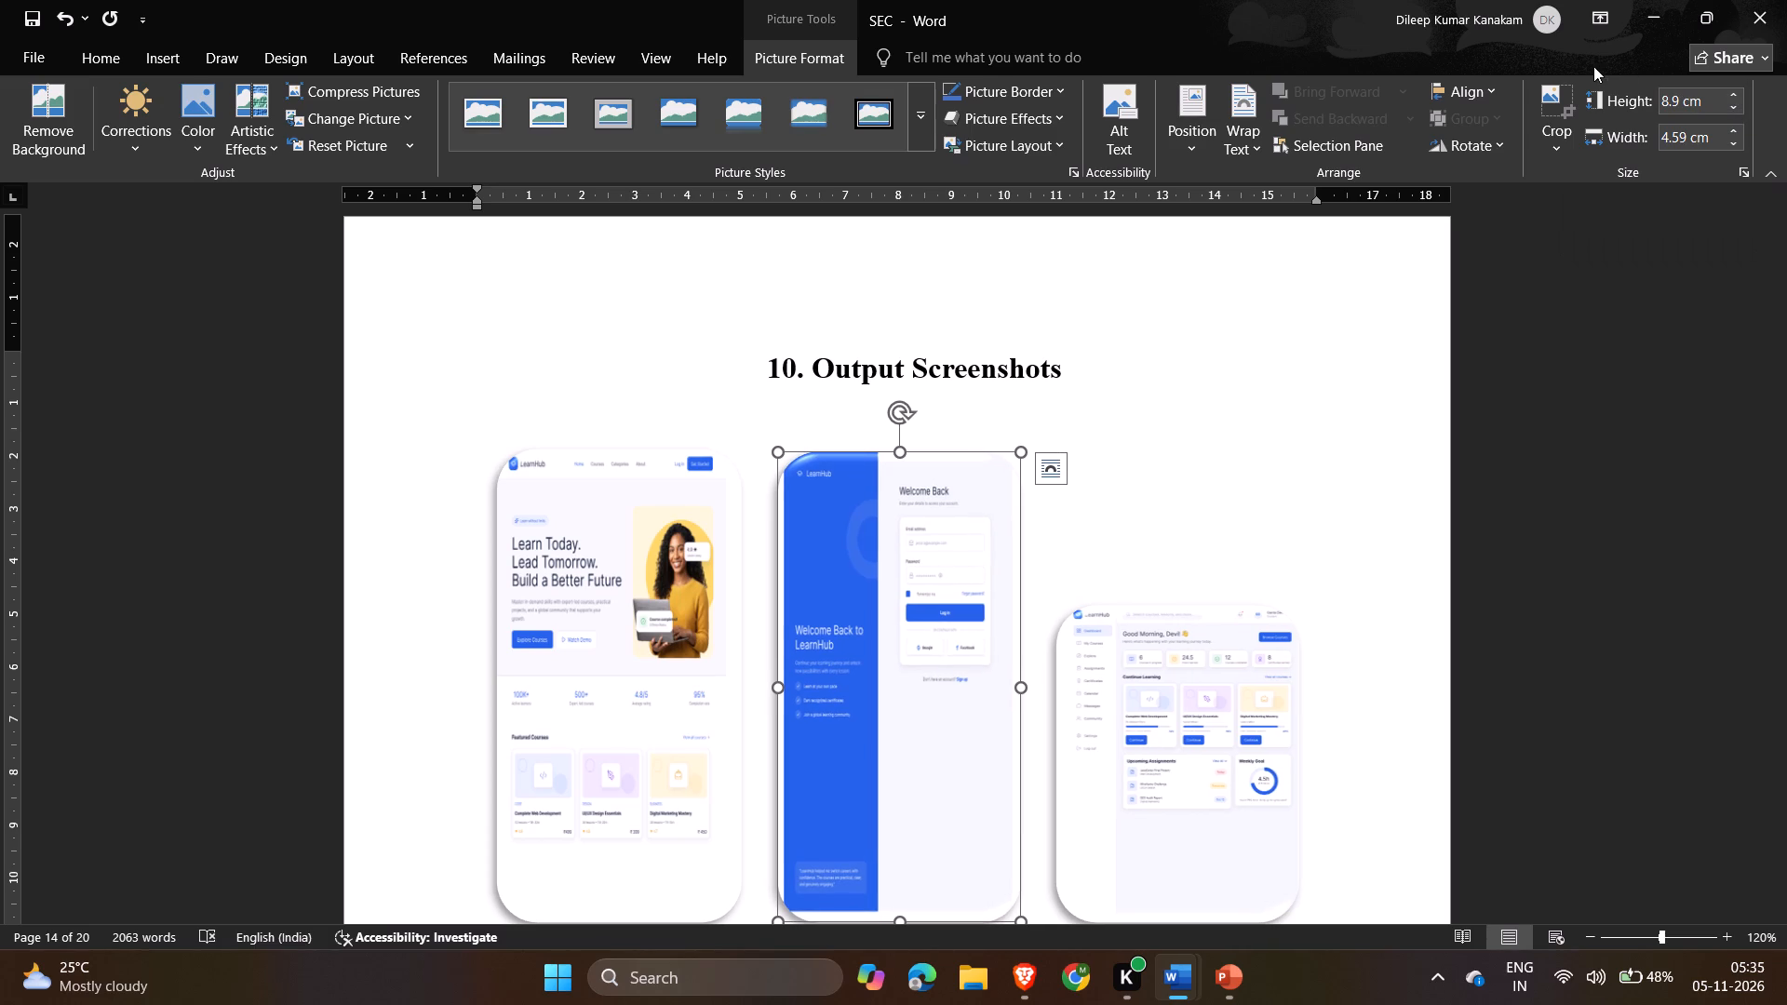
pyautogui.click(1674, 98)
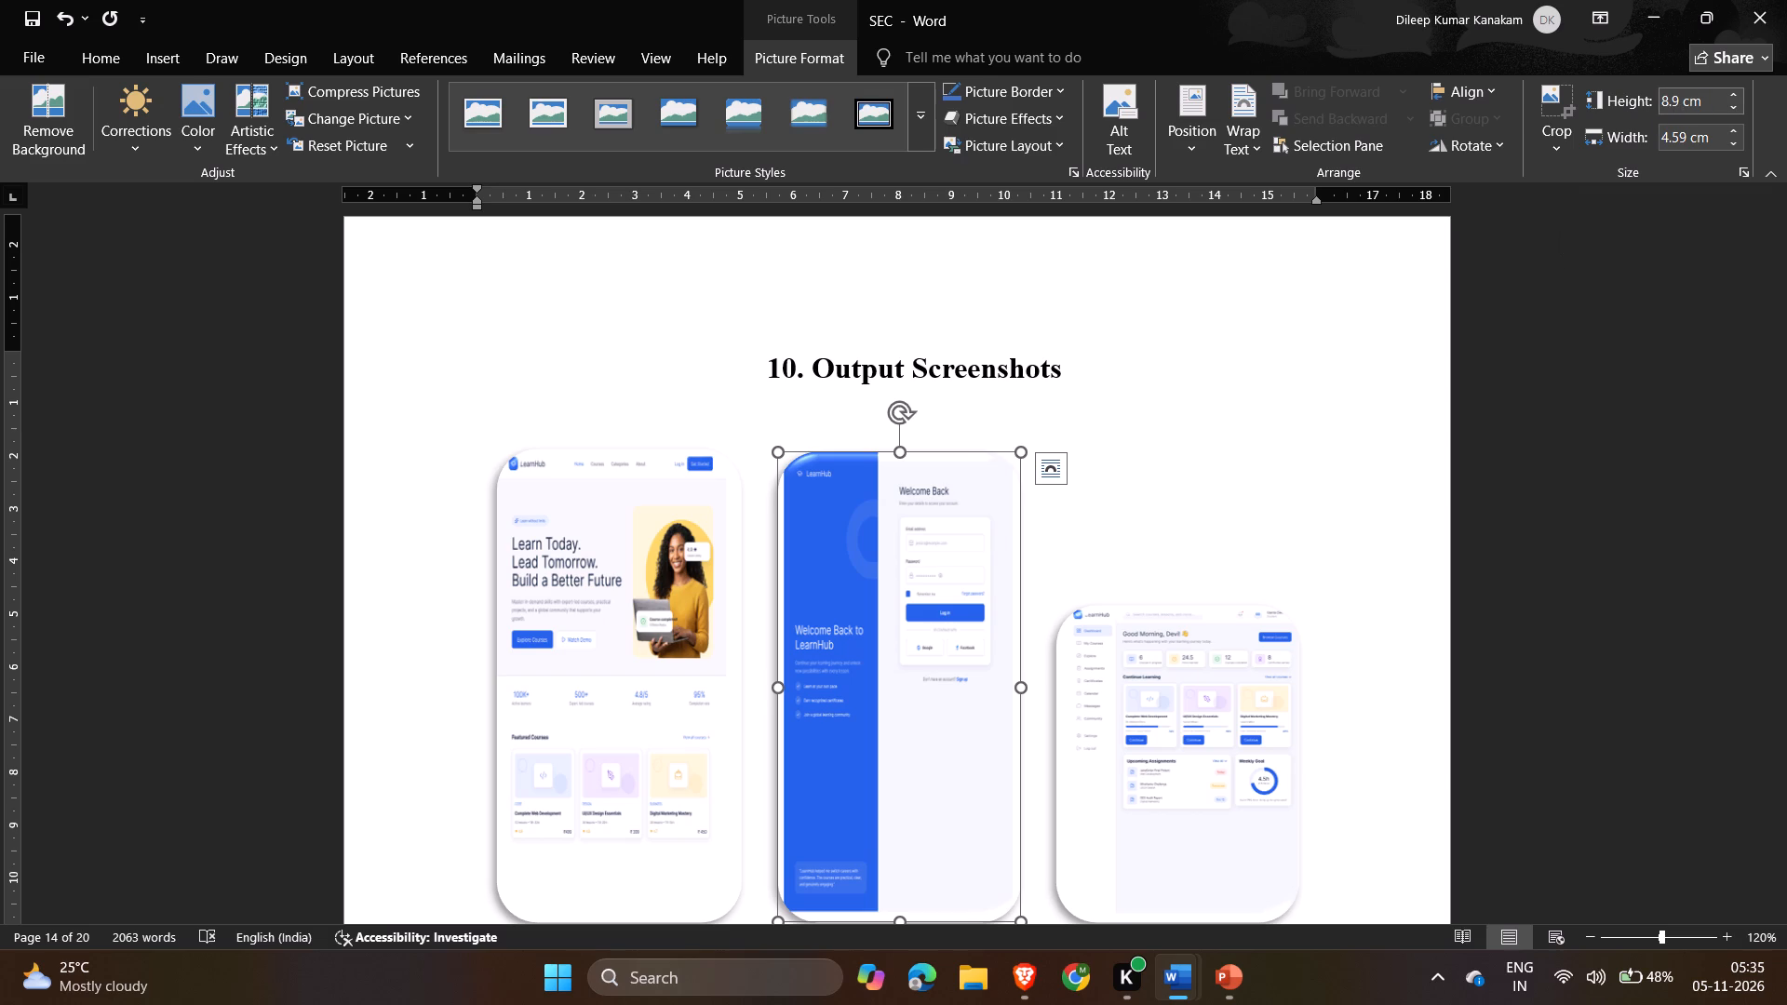
pyautogui.click(1674, 98)
pyautogui.press('Right')
pyautogui.press('6')
pyautogui.press('Return')
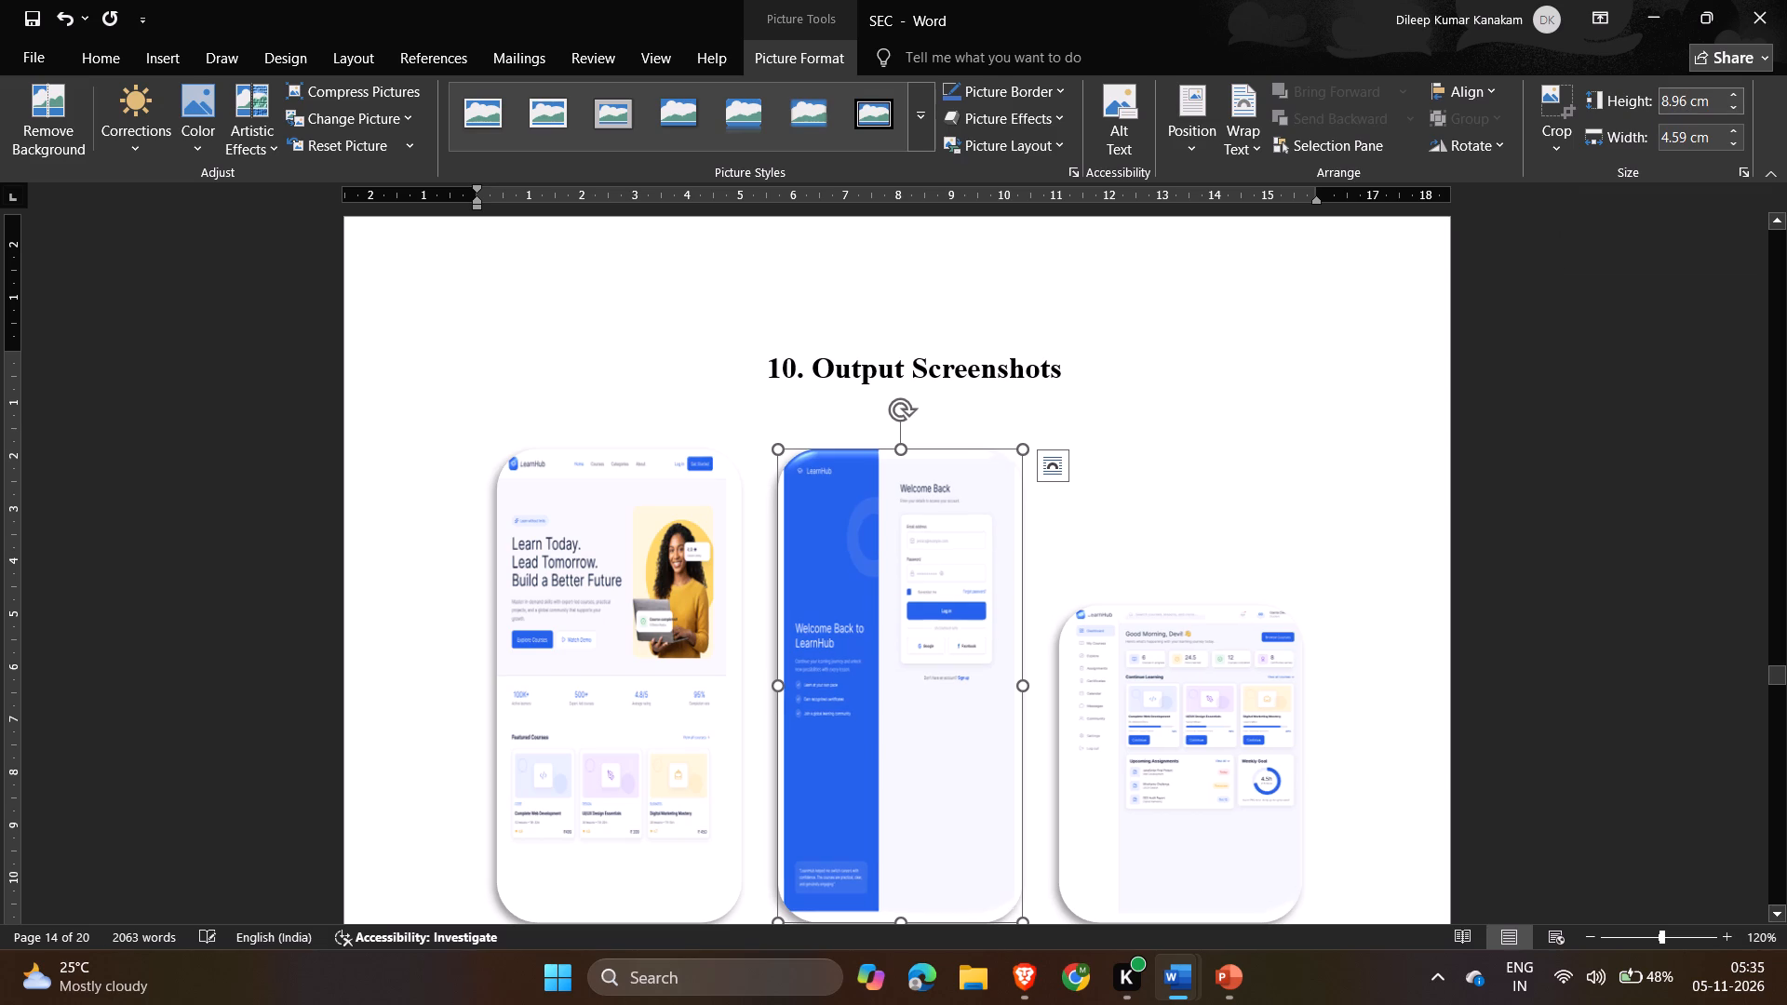
# Compare the home page and Login picture sizes and set the home page picture's width to 4.62 cm.
pyautogui.click(634, 574)
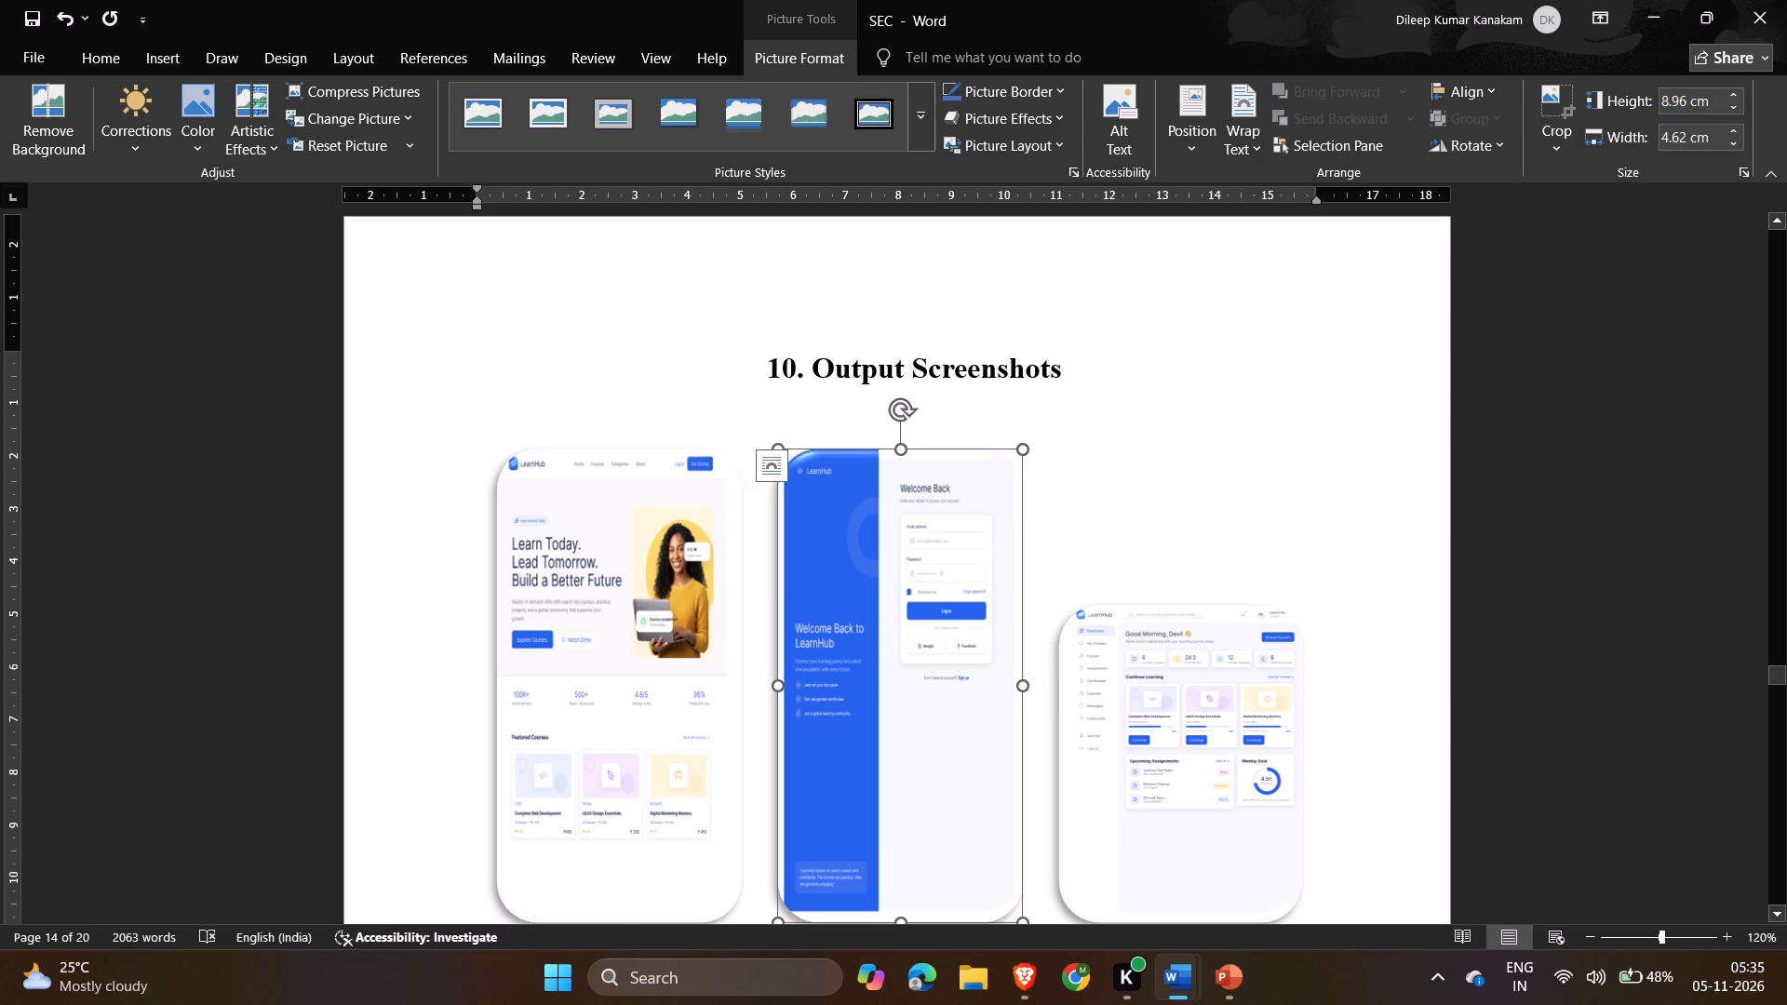
pyautogui.click(919, 599)
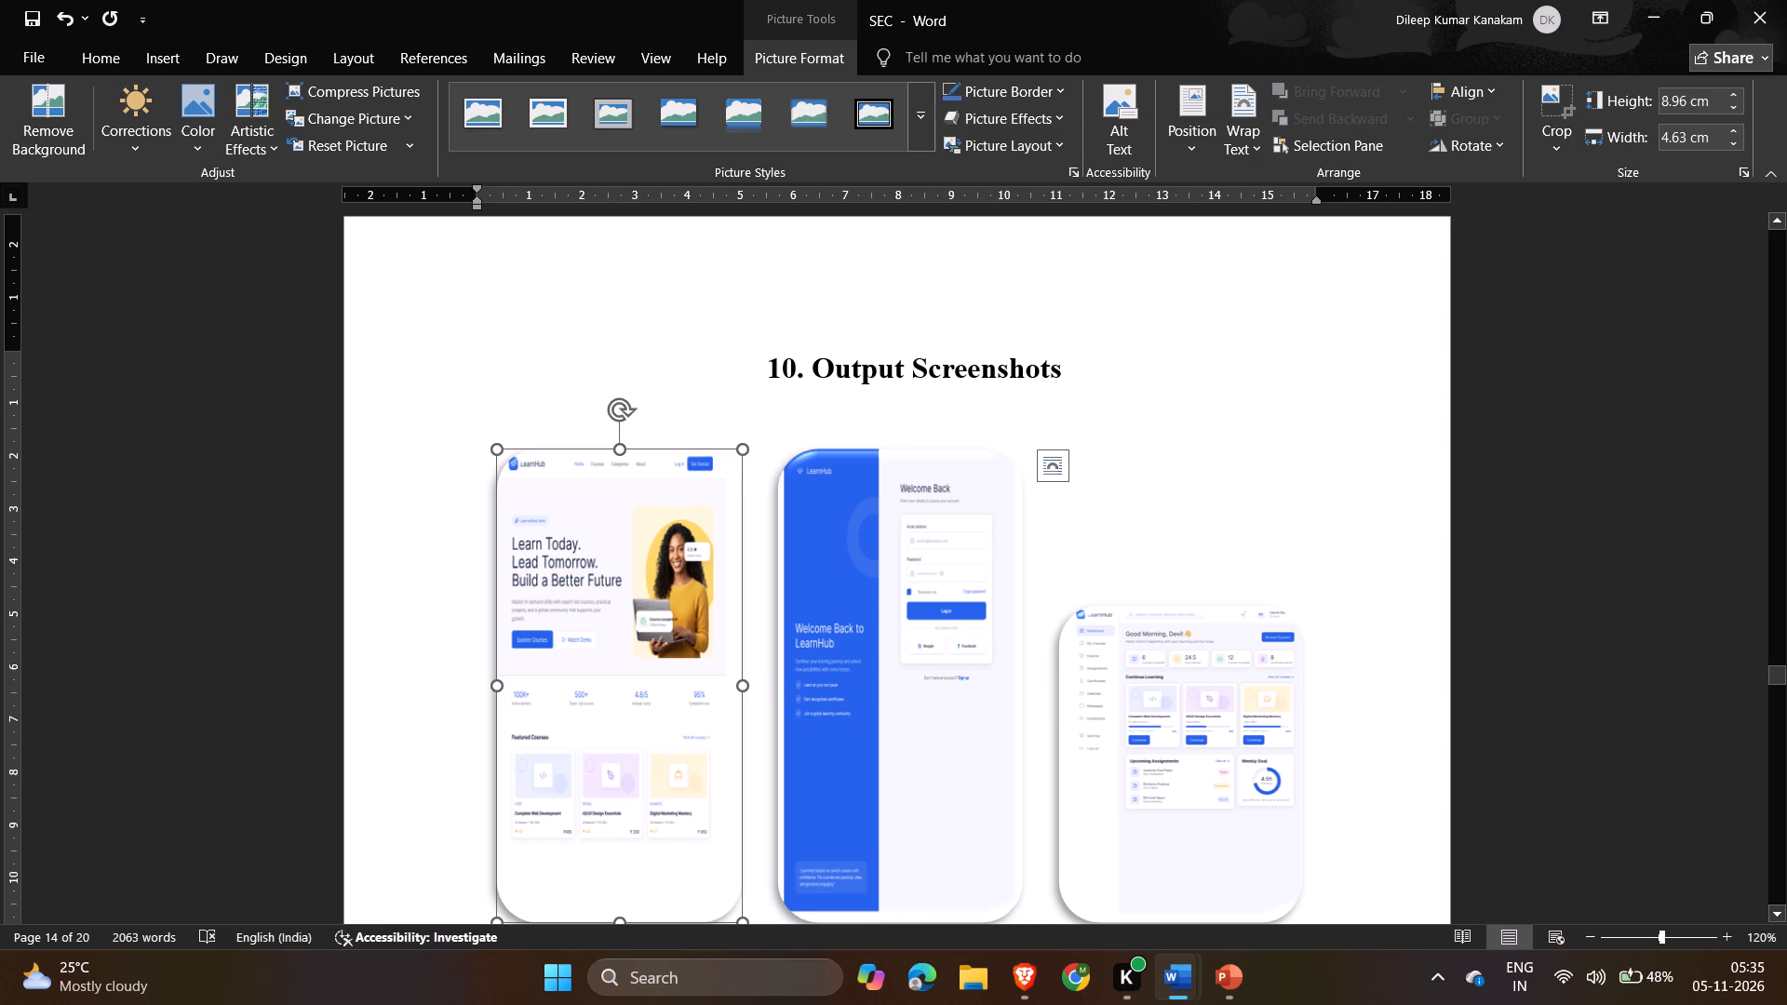
pyautogui.click(639, 631)
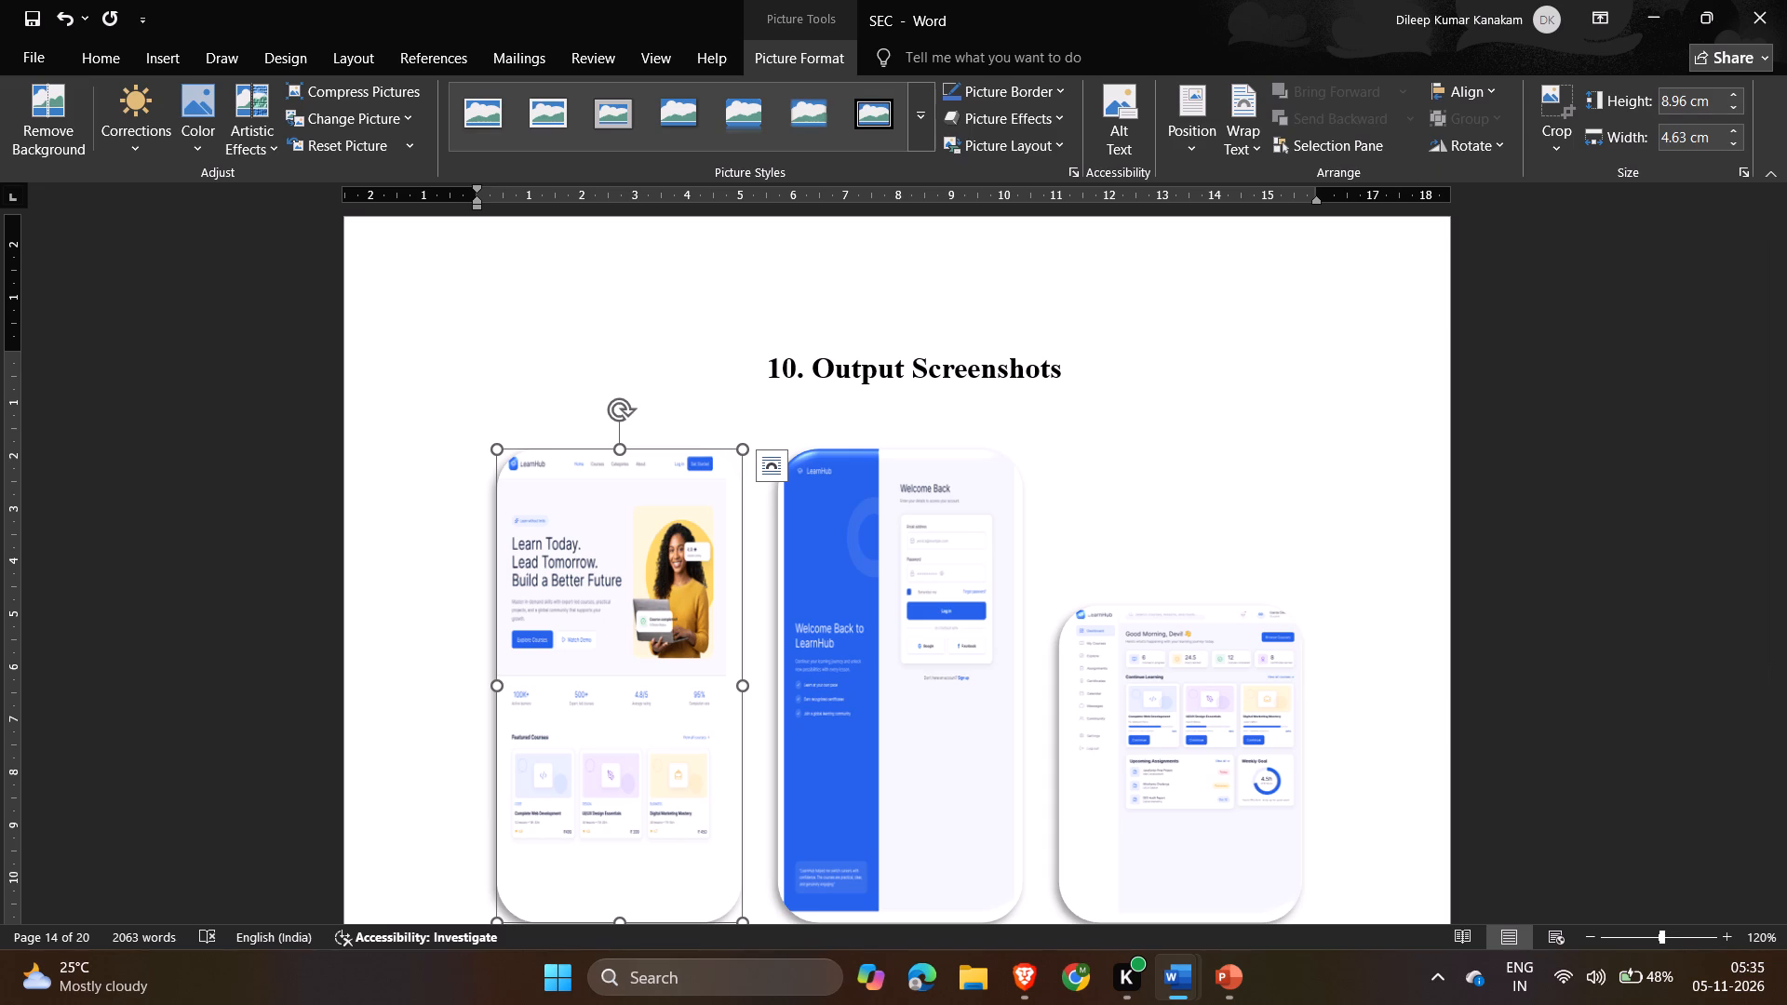
pyautogui.click(1682, 138)
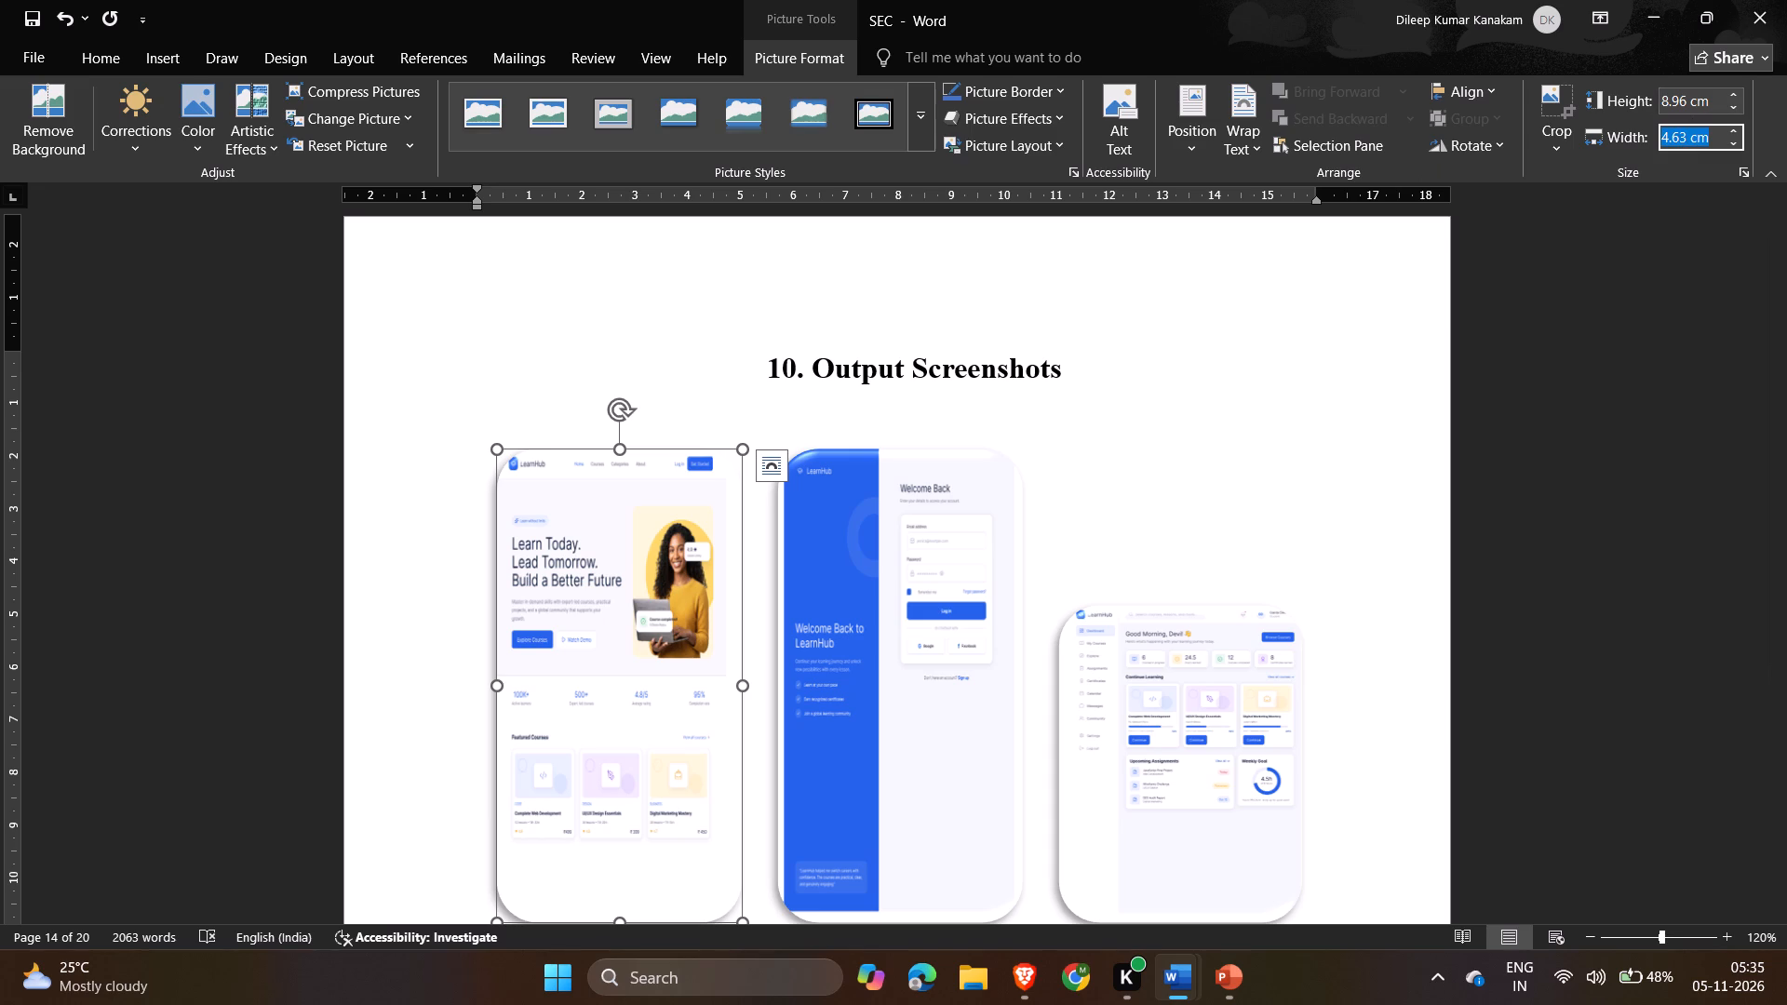
pyautogui.click(1682, 138)
pyautogui.press('Right')
pyautogui.press('BackSpace')
pyautogui.press('2')
pyautogui.press('Return')
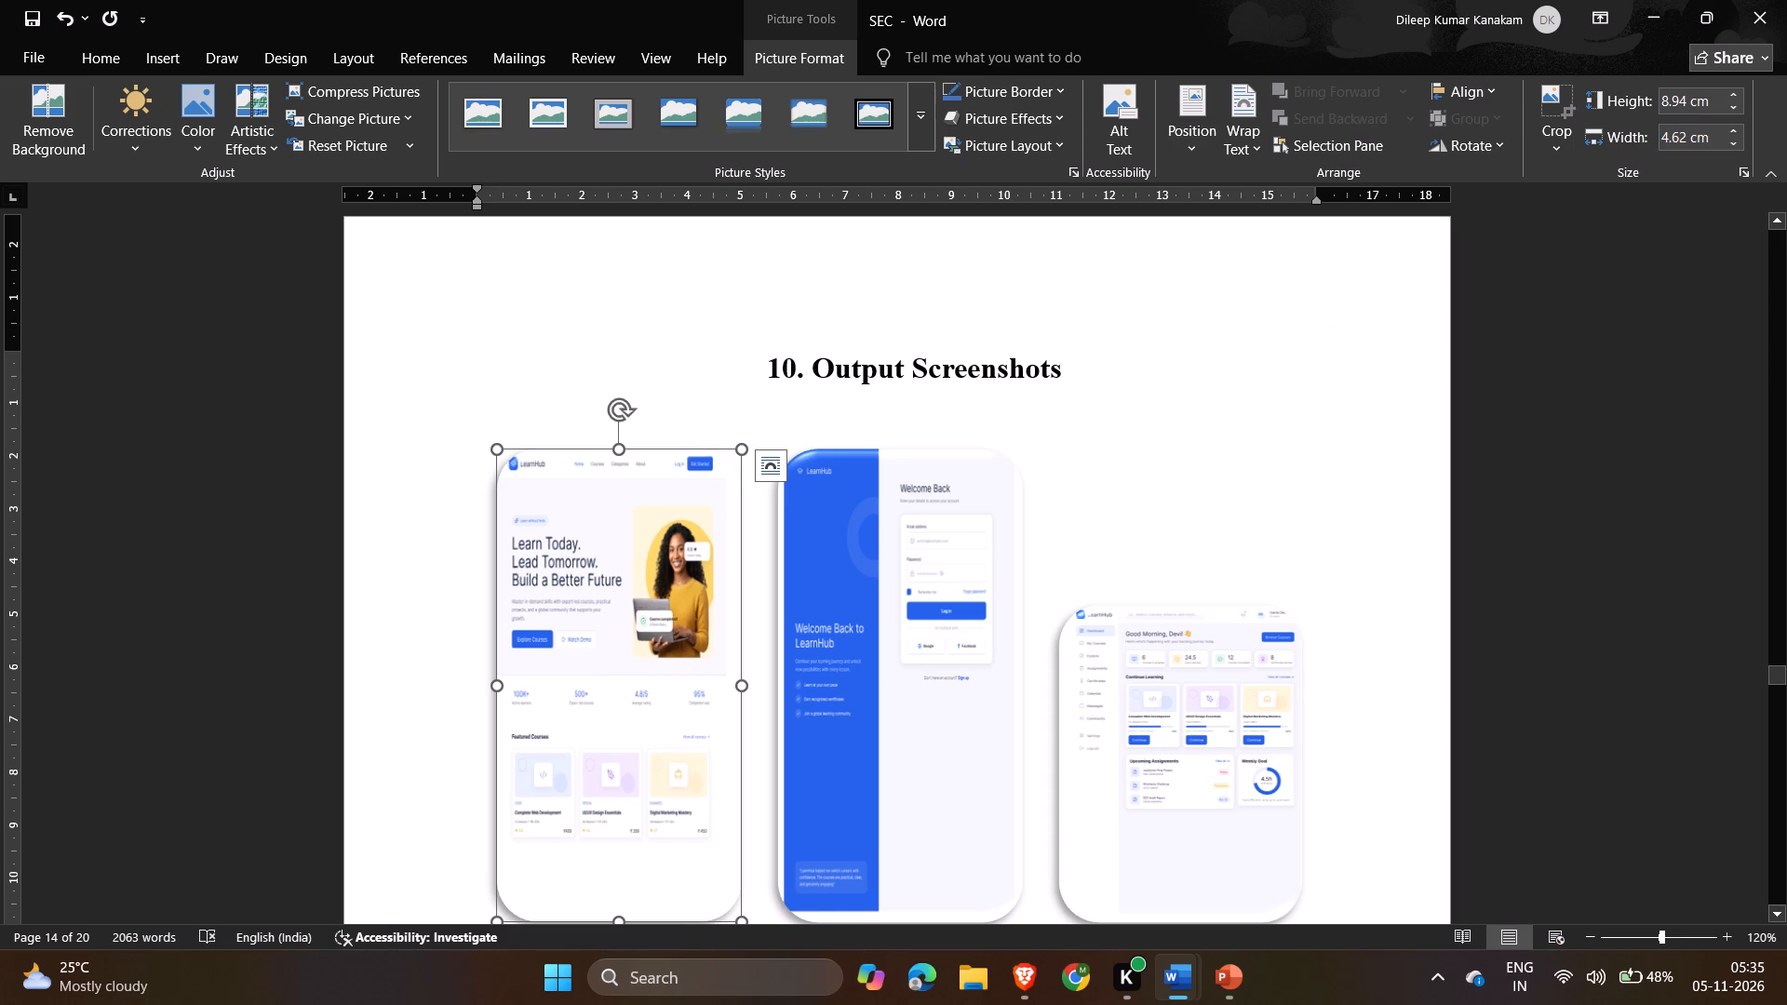
# Set the Dashboard picture's width to 4.62 cm to match the Login picture.
pyautogui.click(911, 586)
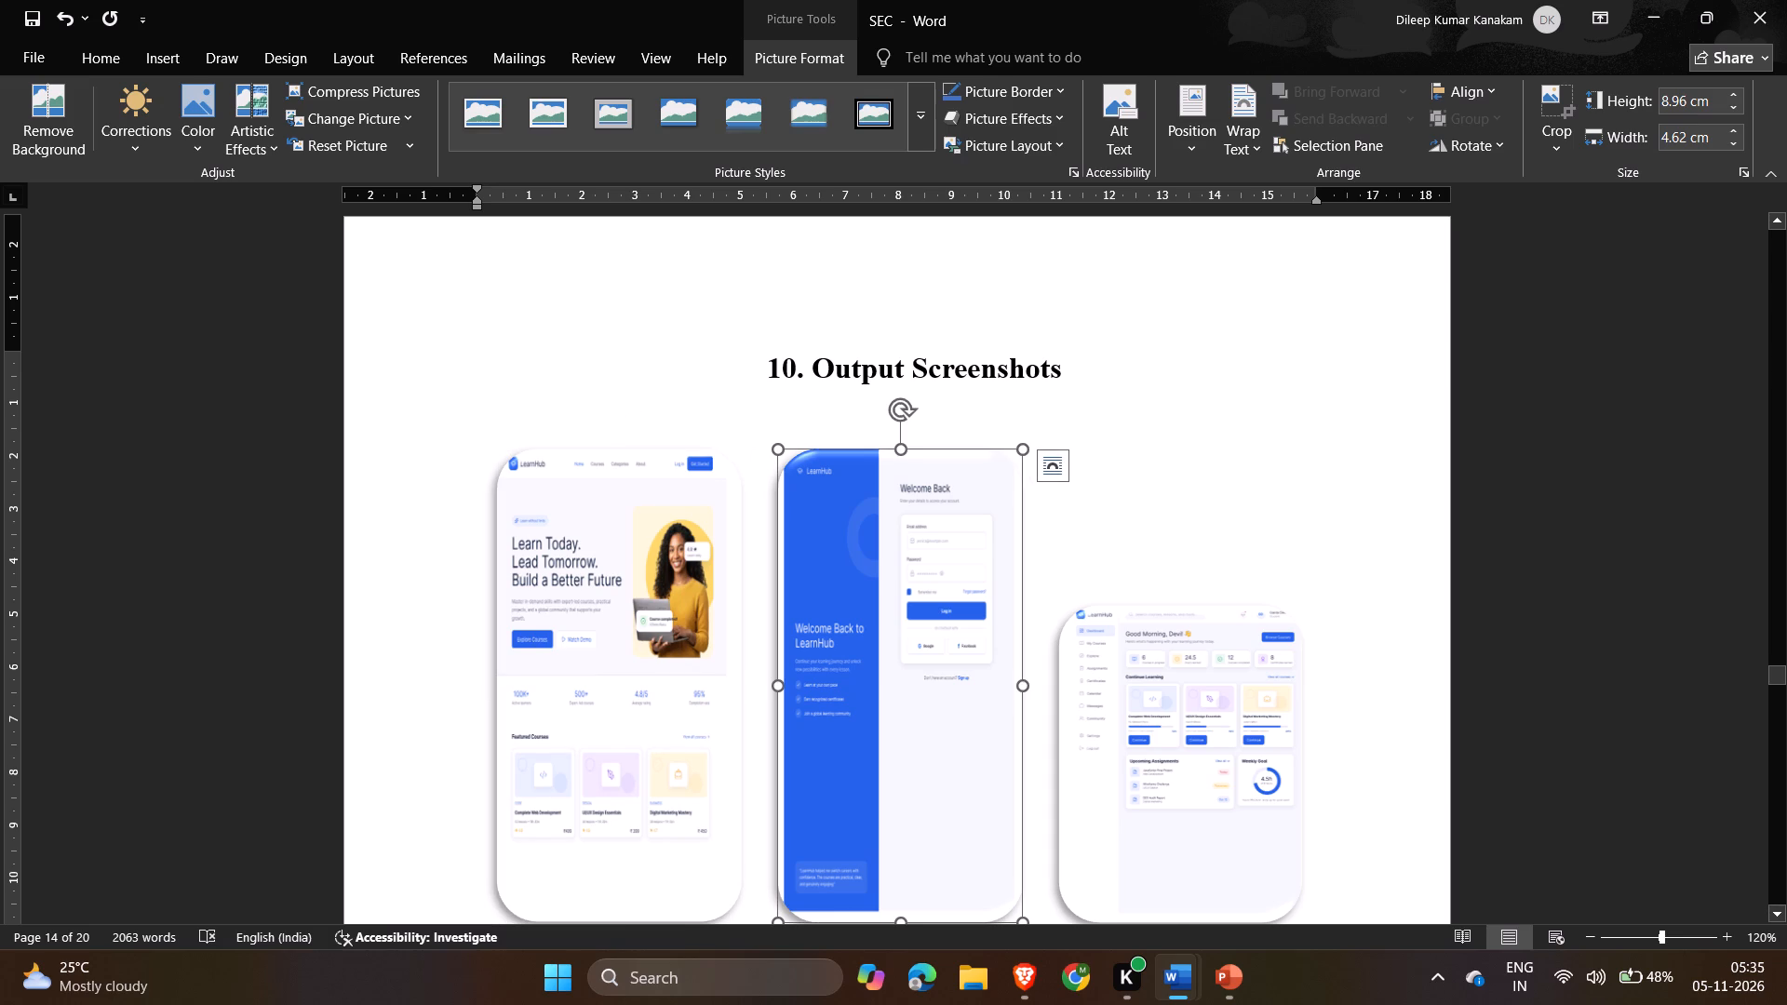
pyautogui.click(1139, 690)
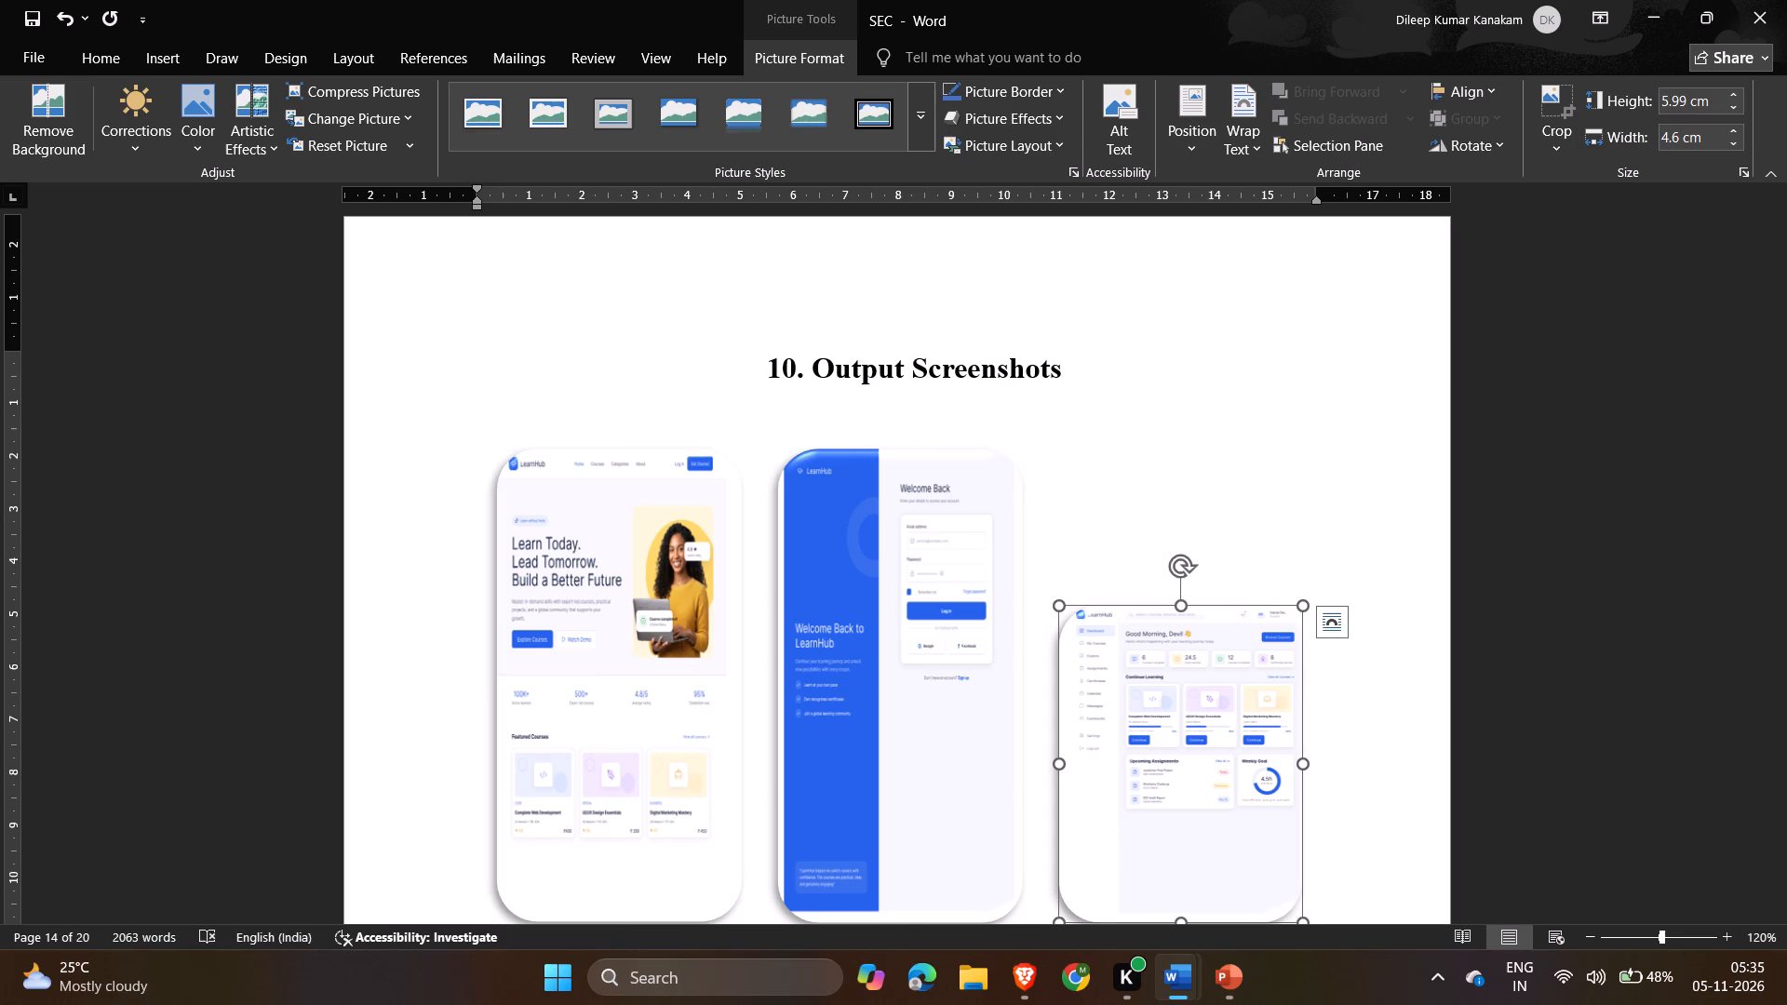
pyautogui.click(1673, 133)
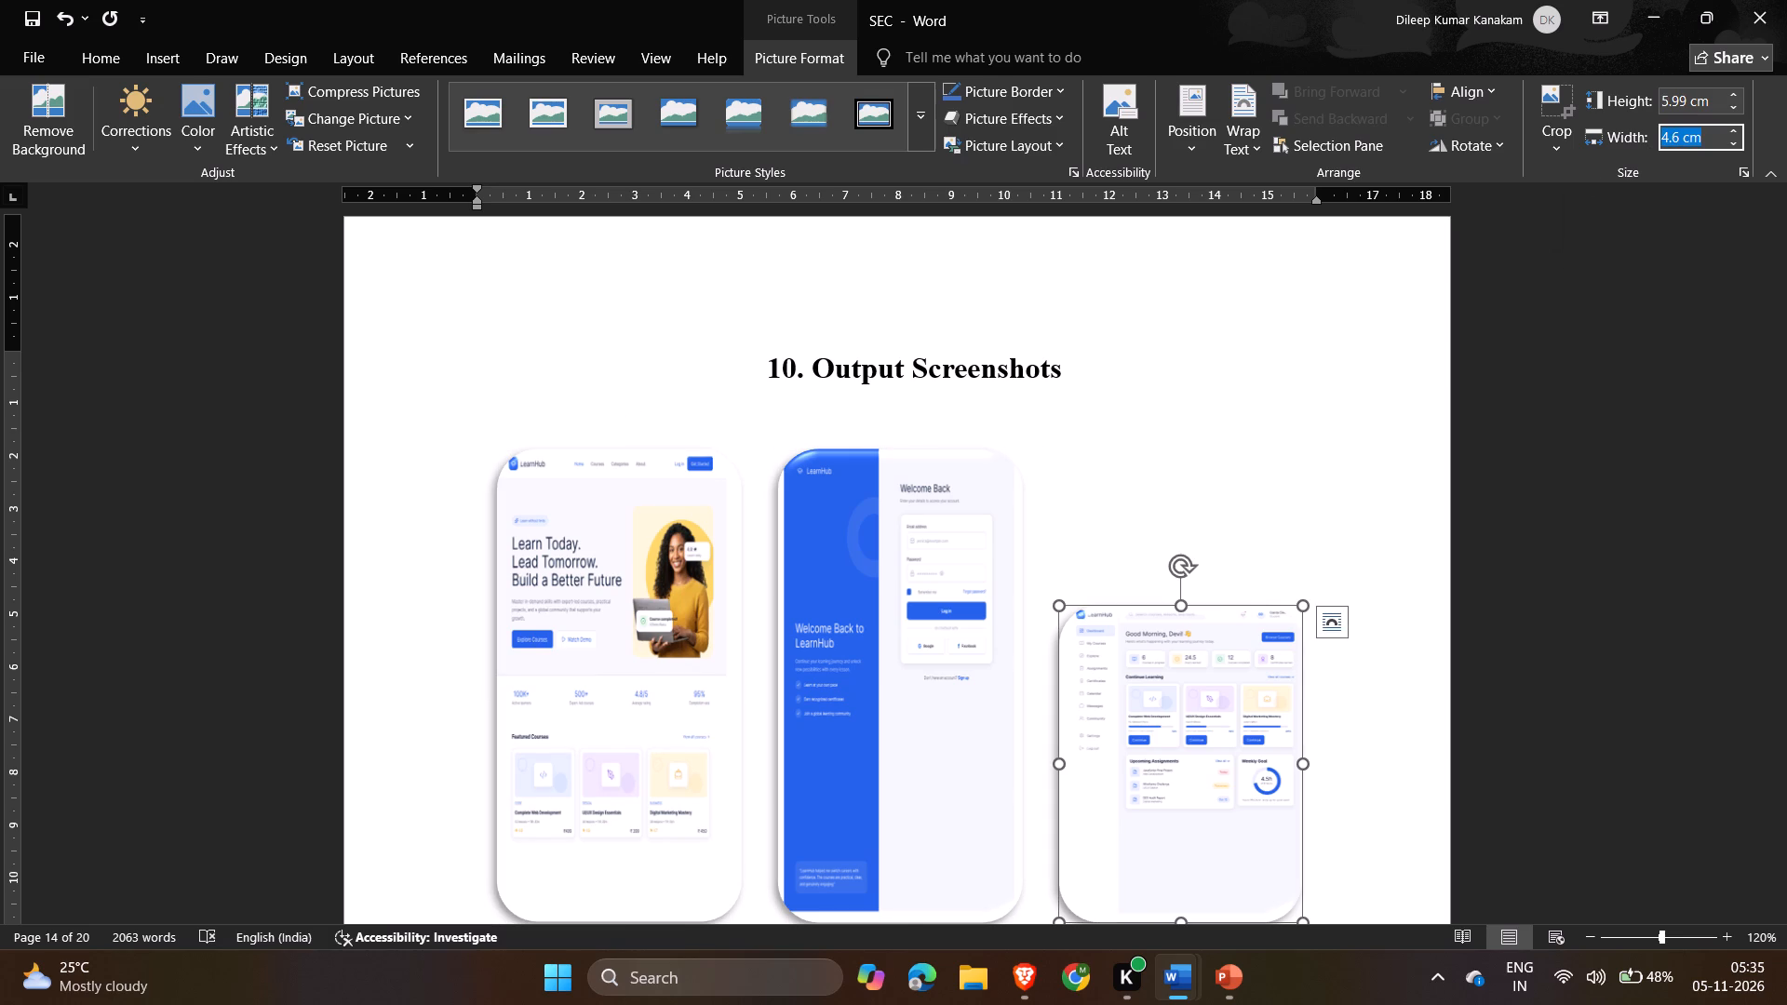
pyautogui.click(1673, 138)
pyautogui.press('Right')
pyautogui.press('Right')
pyautogui.press('Left')
pyautogui.press('2')
pyautogui.press('Return')
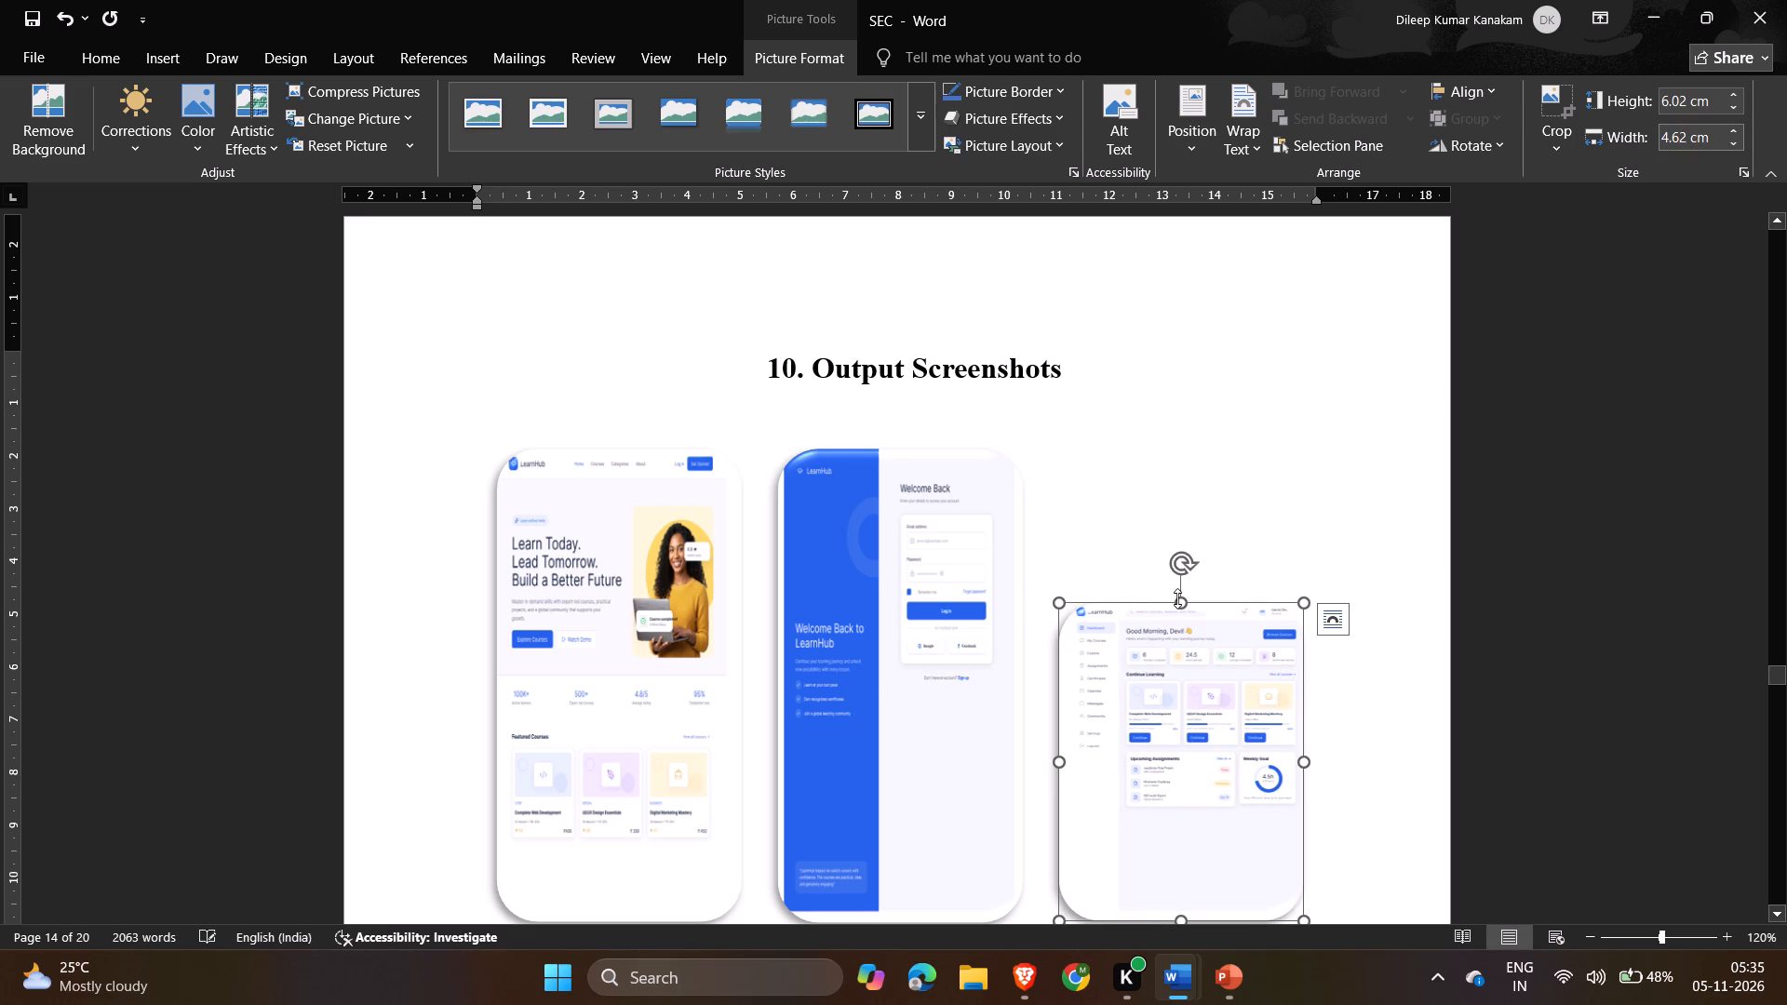
# Stretch the Dashboard picture upward by its top edge to a height of about 8.89 cm.
pyautogui.moveTo(1184, 604); pyautogui.dragTo(1193, 476)
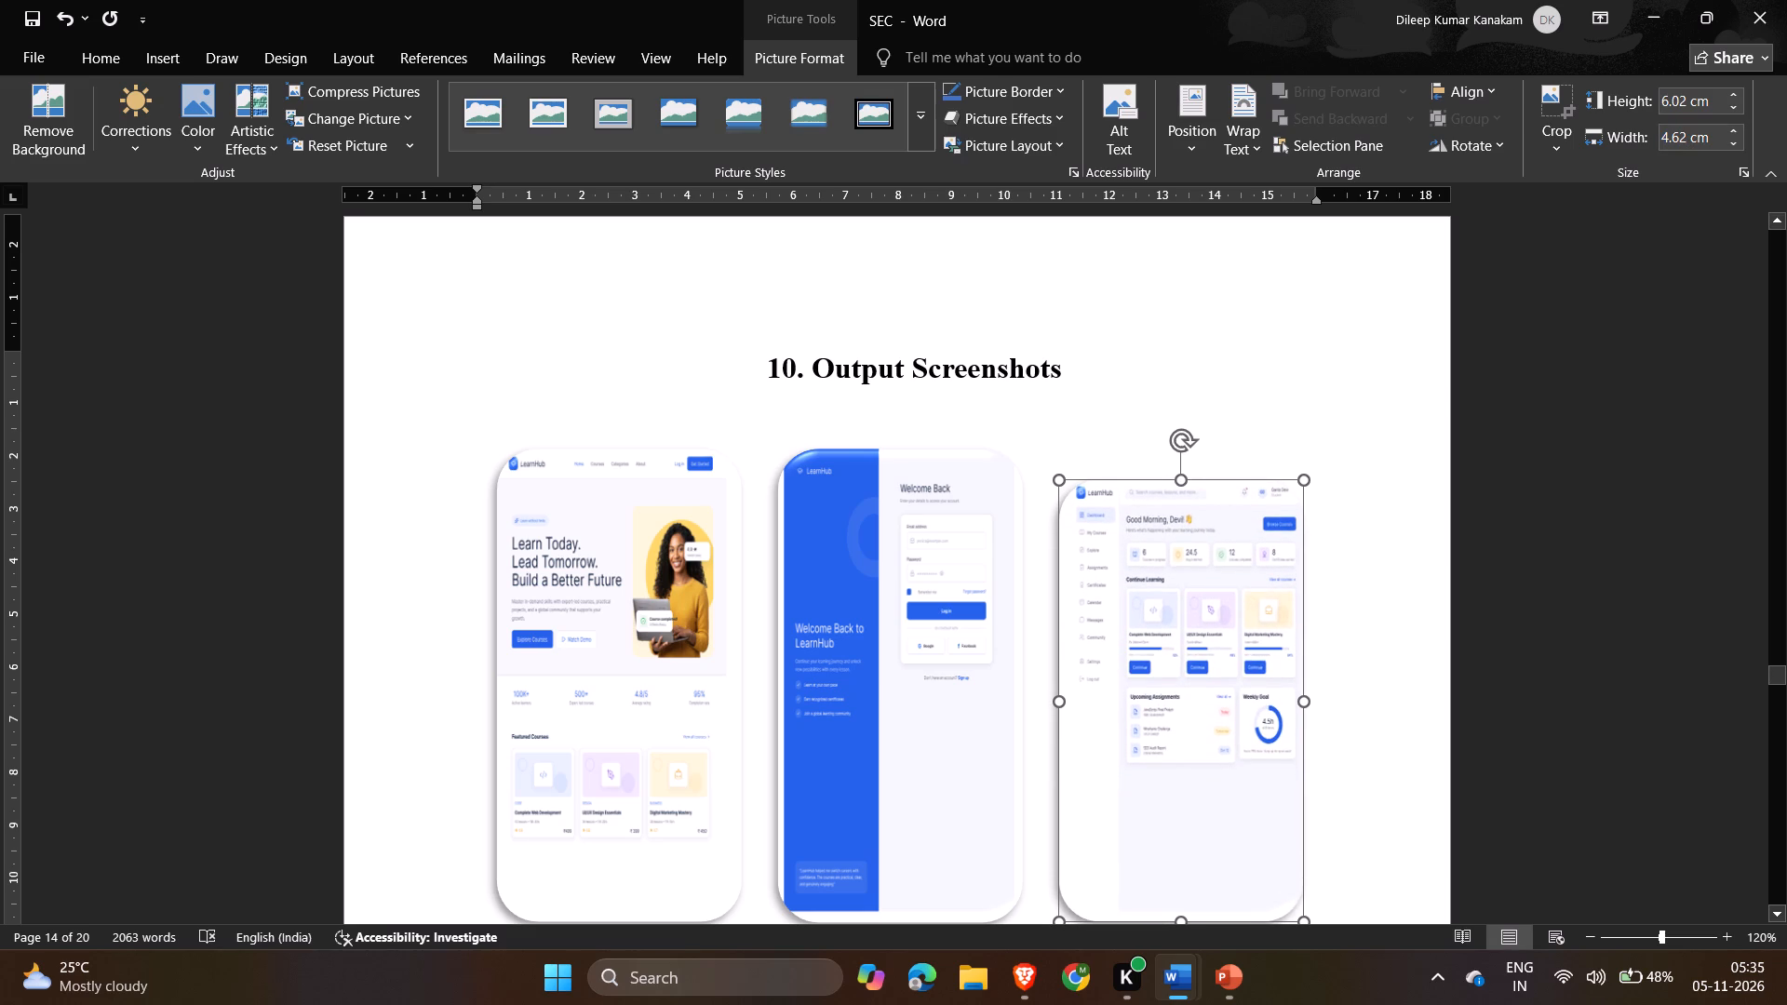
pyautogui.moveTo(1193, 476); pyautogui.dragTo(1191, 464)
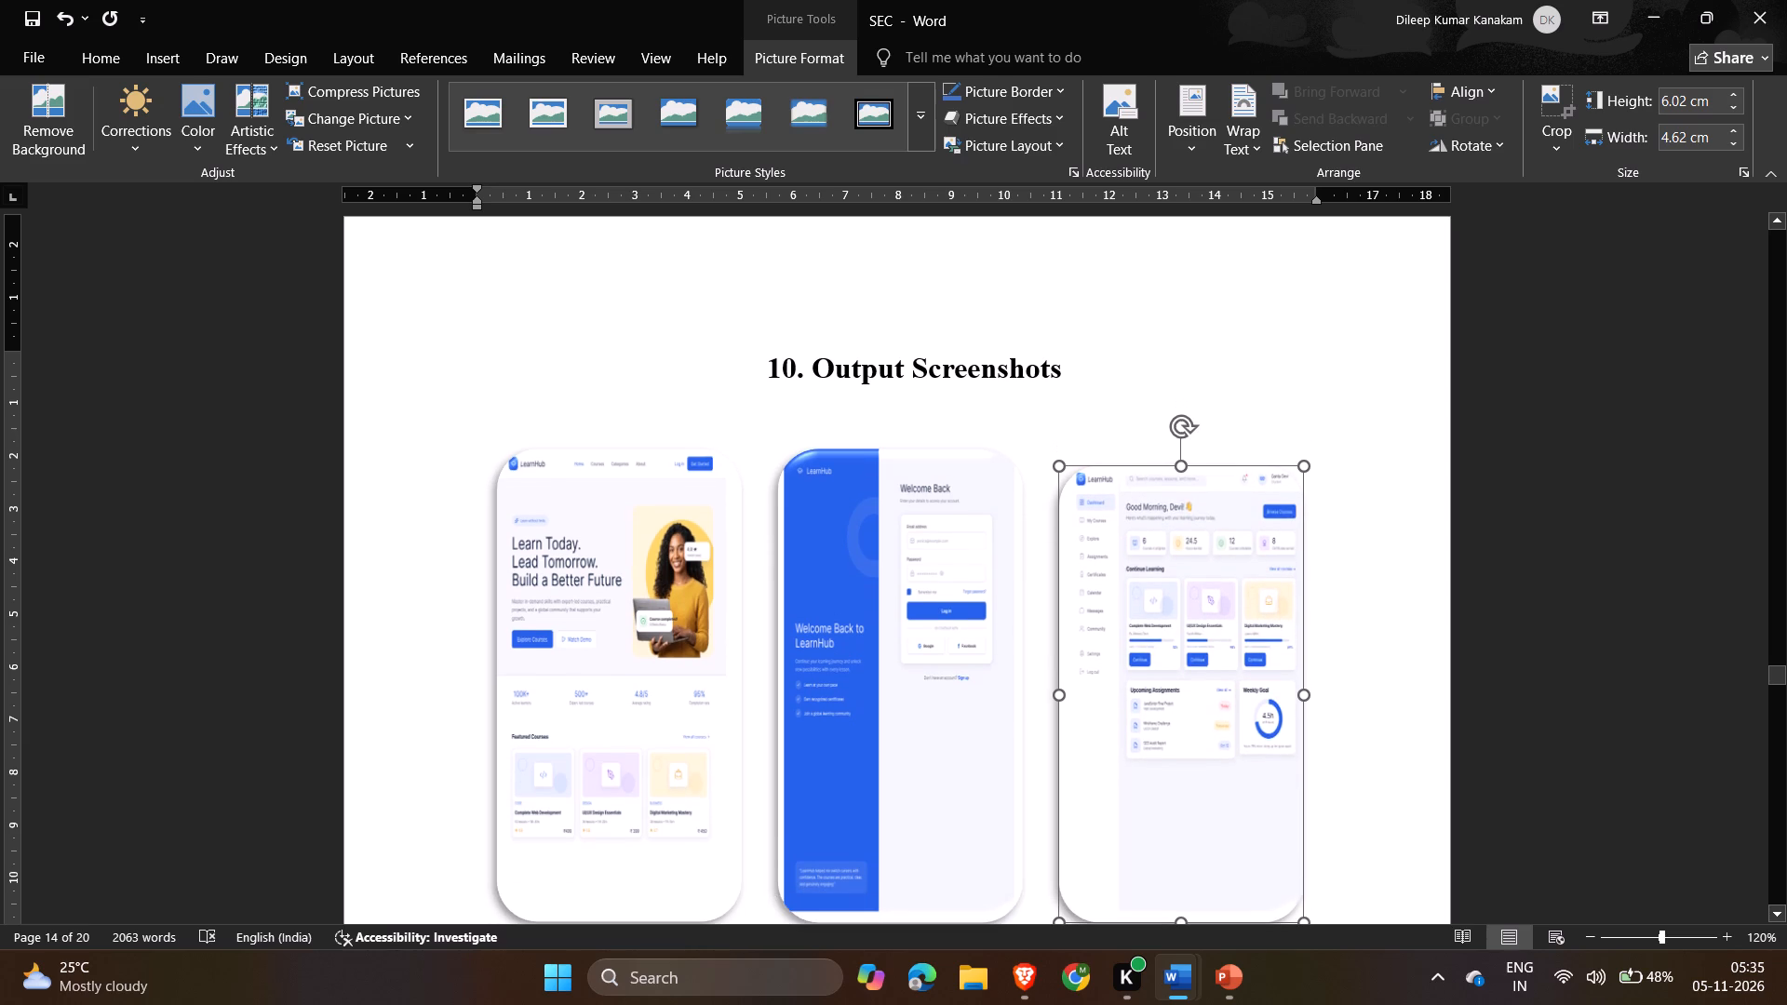
pyautogui.moveTo(1191, 464); pyautogui.dragTo(1190, 451)
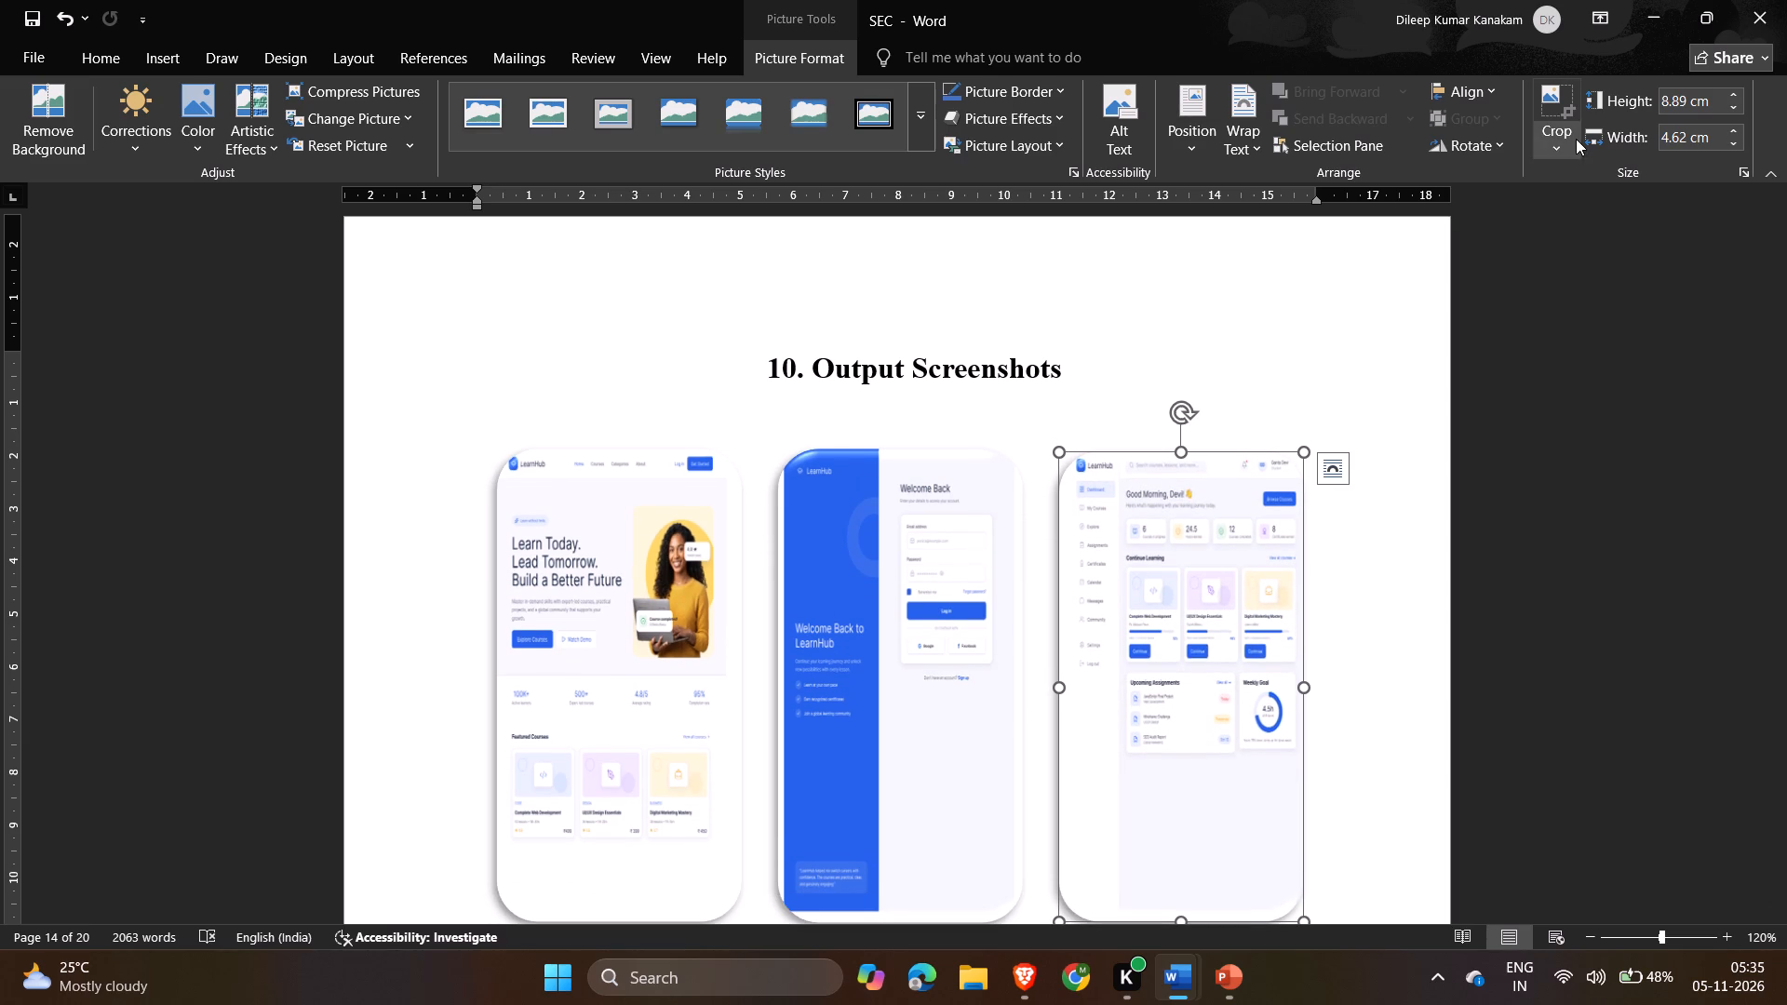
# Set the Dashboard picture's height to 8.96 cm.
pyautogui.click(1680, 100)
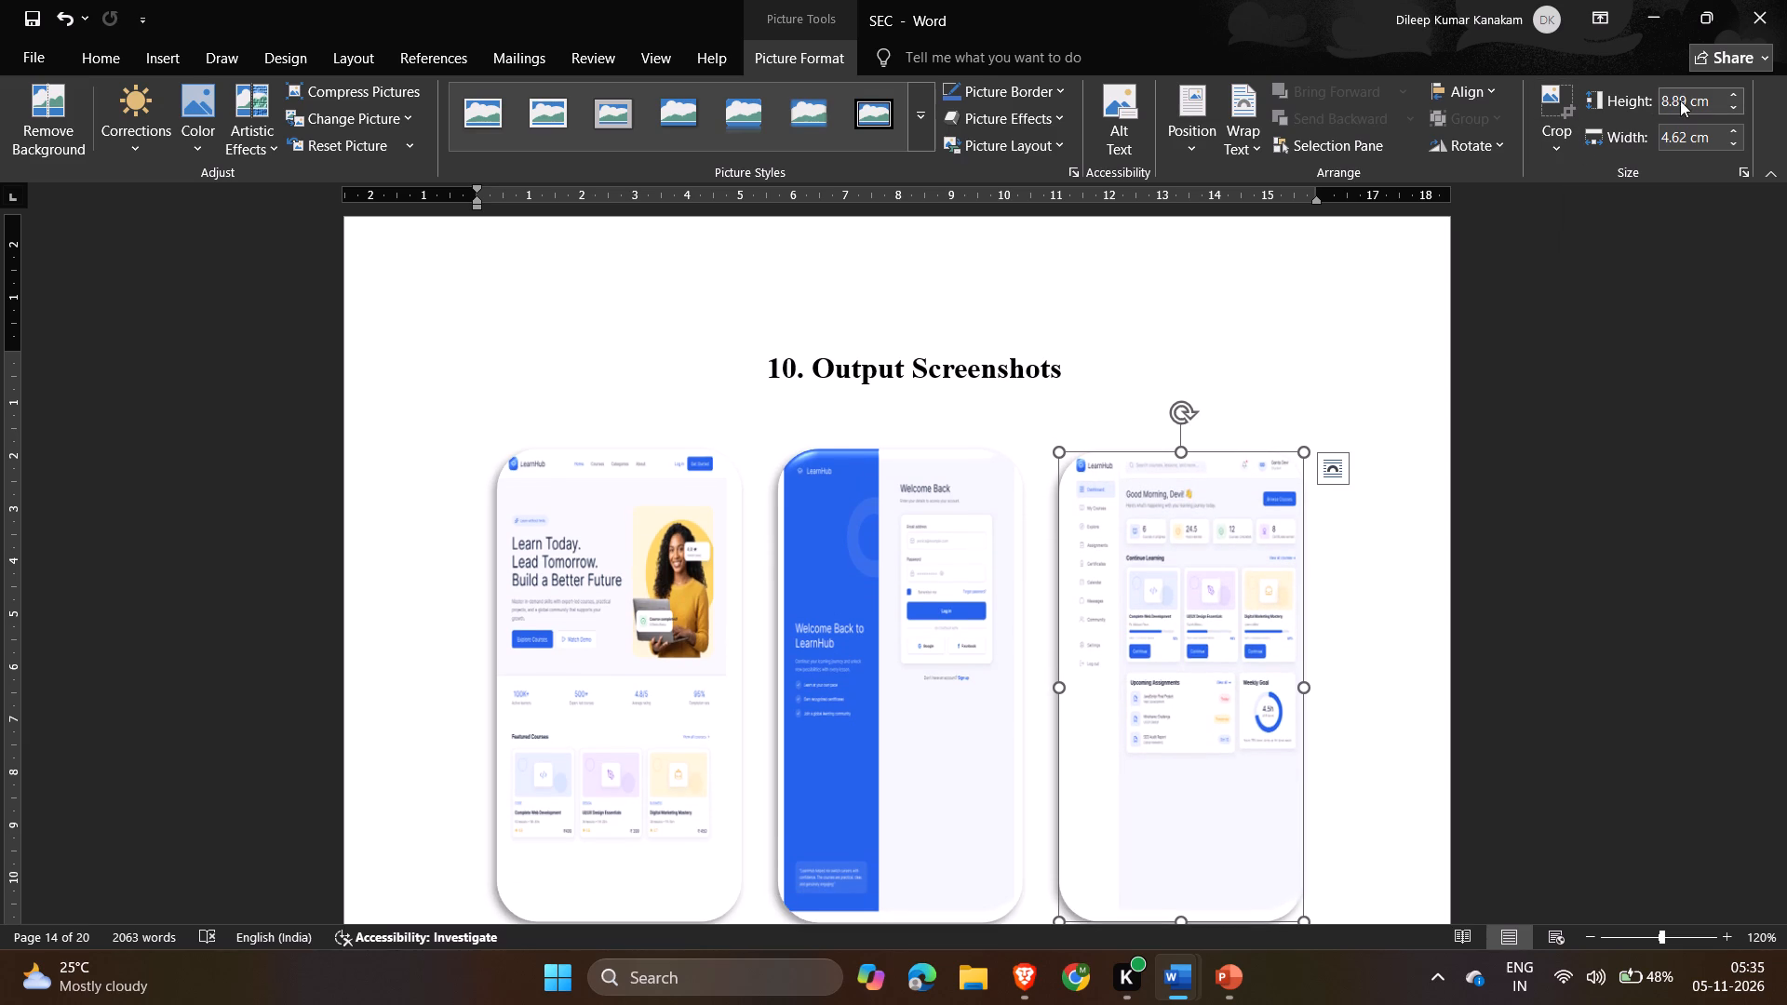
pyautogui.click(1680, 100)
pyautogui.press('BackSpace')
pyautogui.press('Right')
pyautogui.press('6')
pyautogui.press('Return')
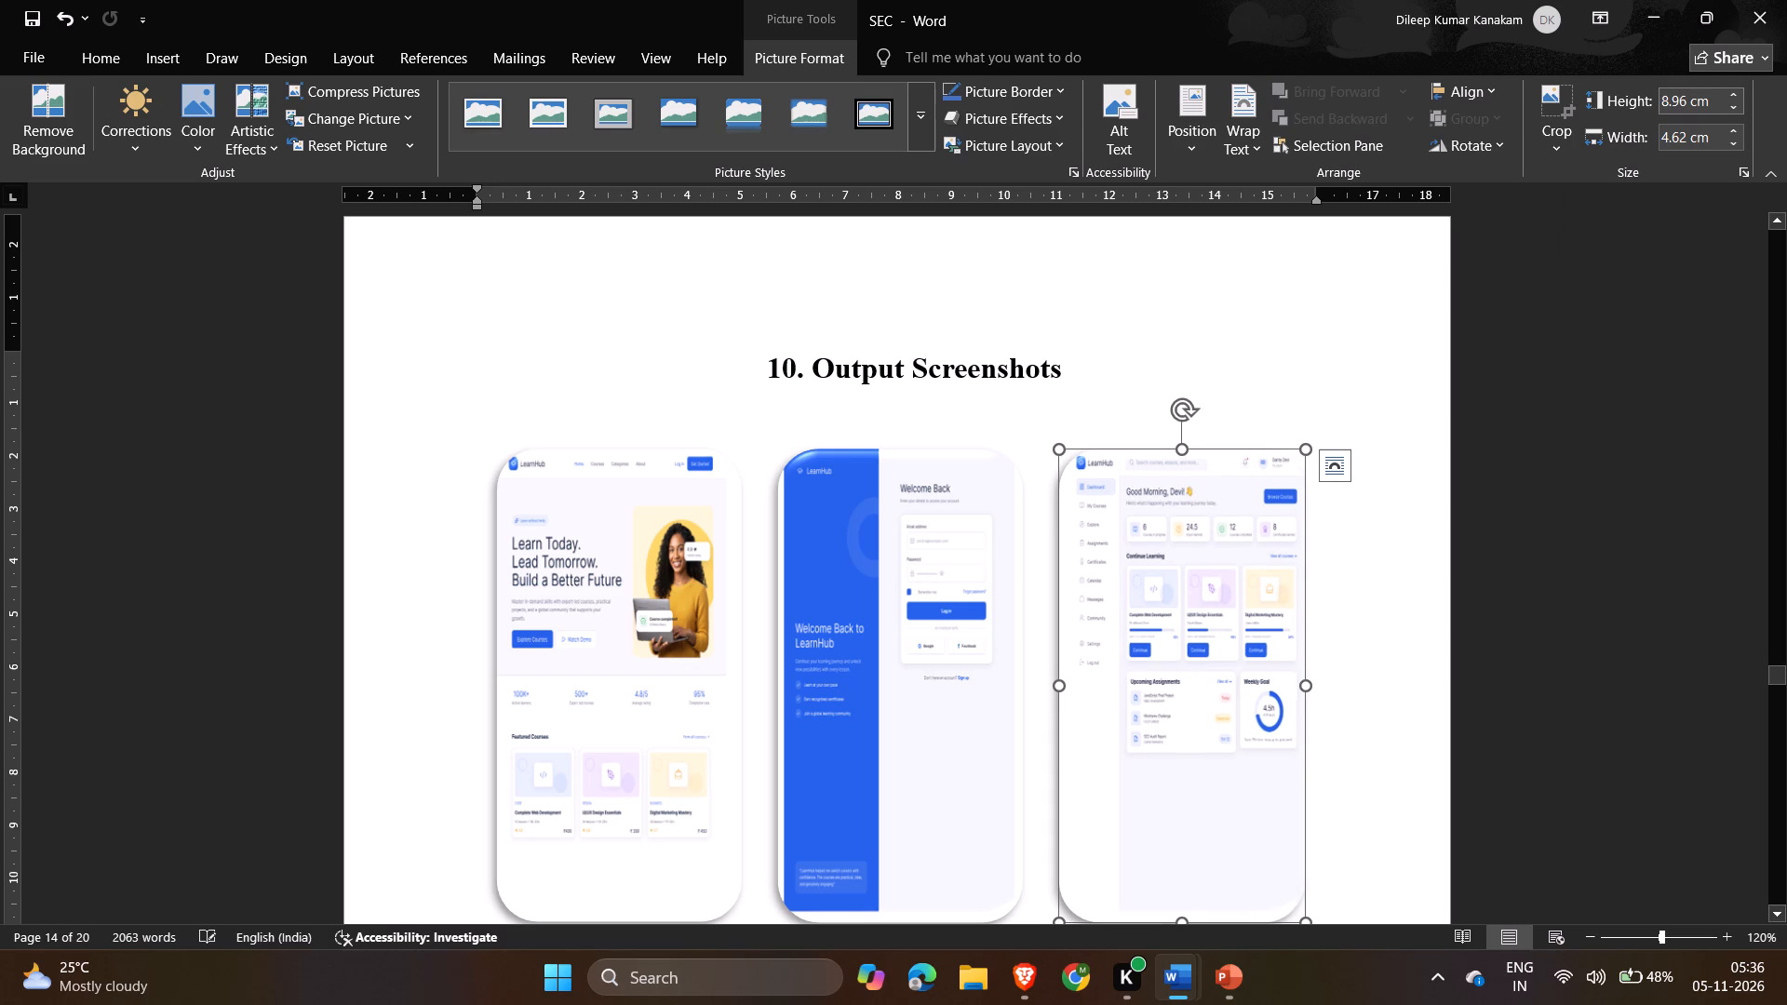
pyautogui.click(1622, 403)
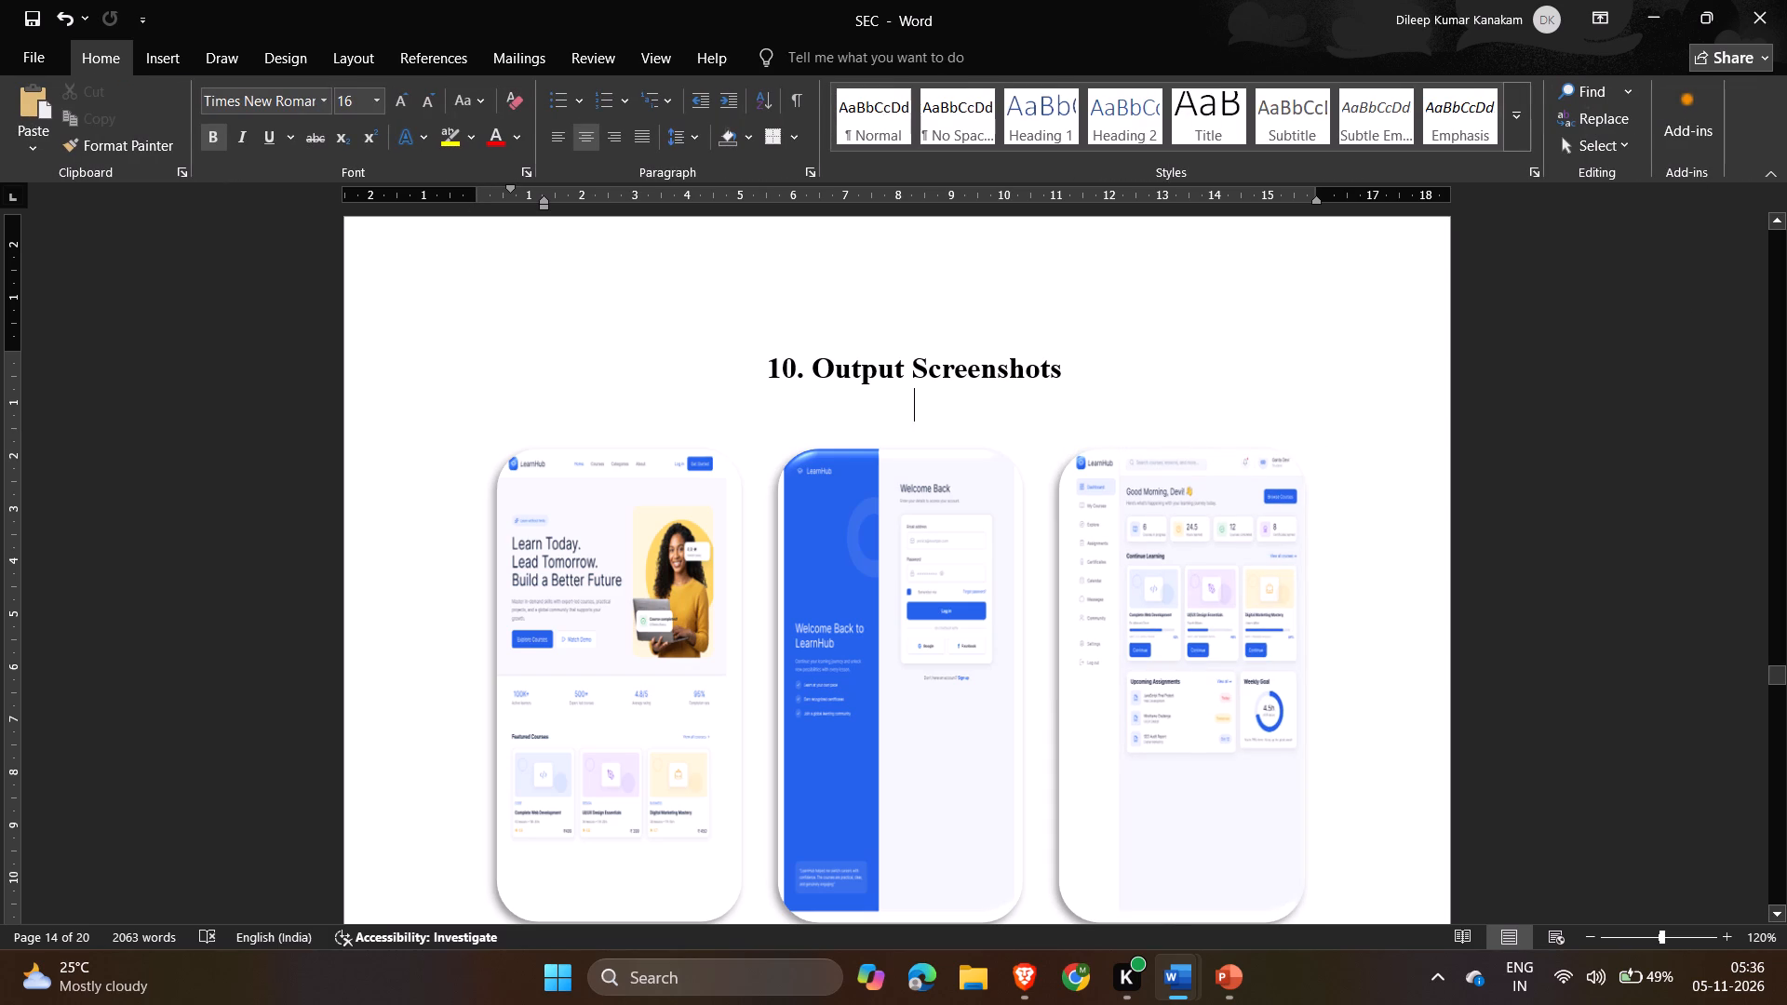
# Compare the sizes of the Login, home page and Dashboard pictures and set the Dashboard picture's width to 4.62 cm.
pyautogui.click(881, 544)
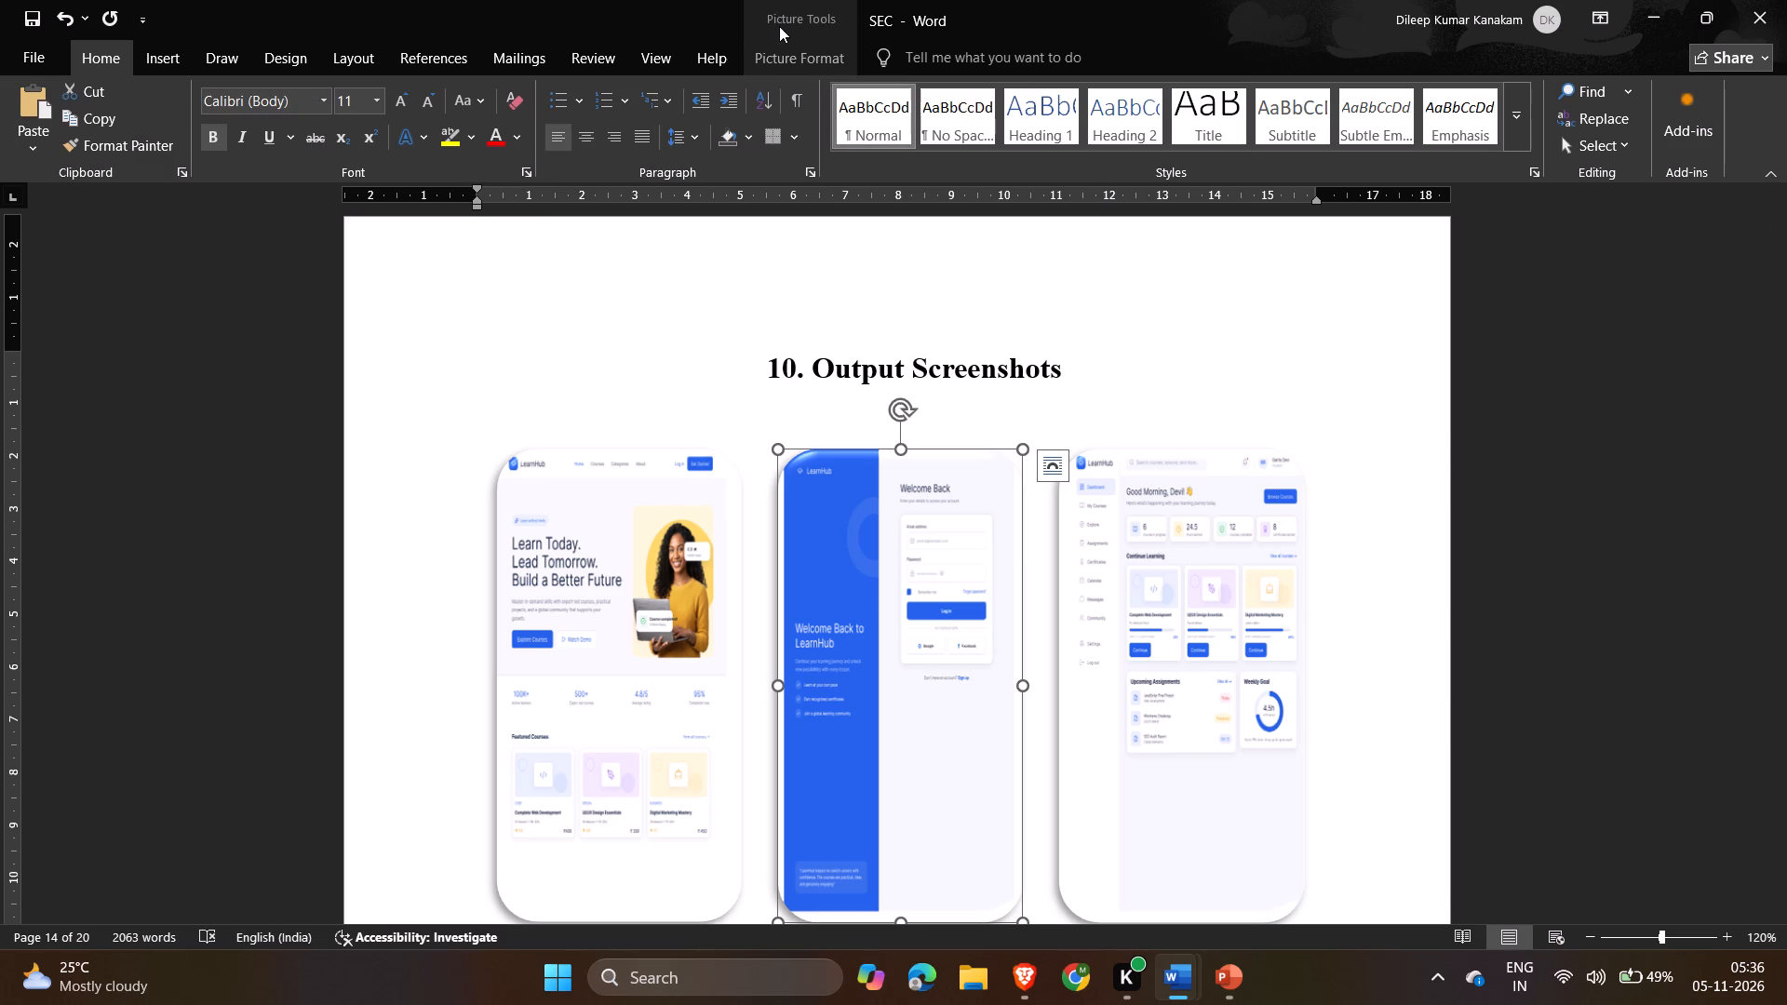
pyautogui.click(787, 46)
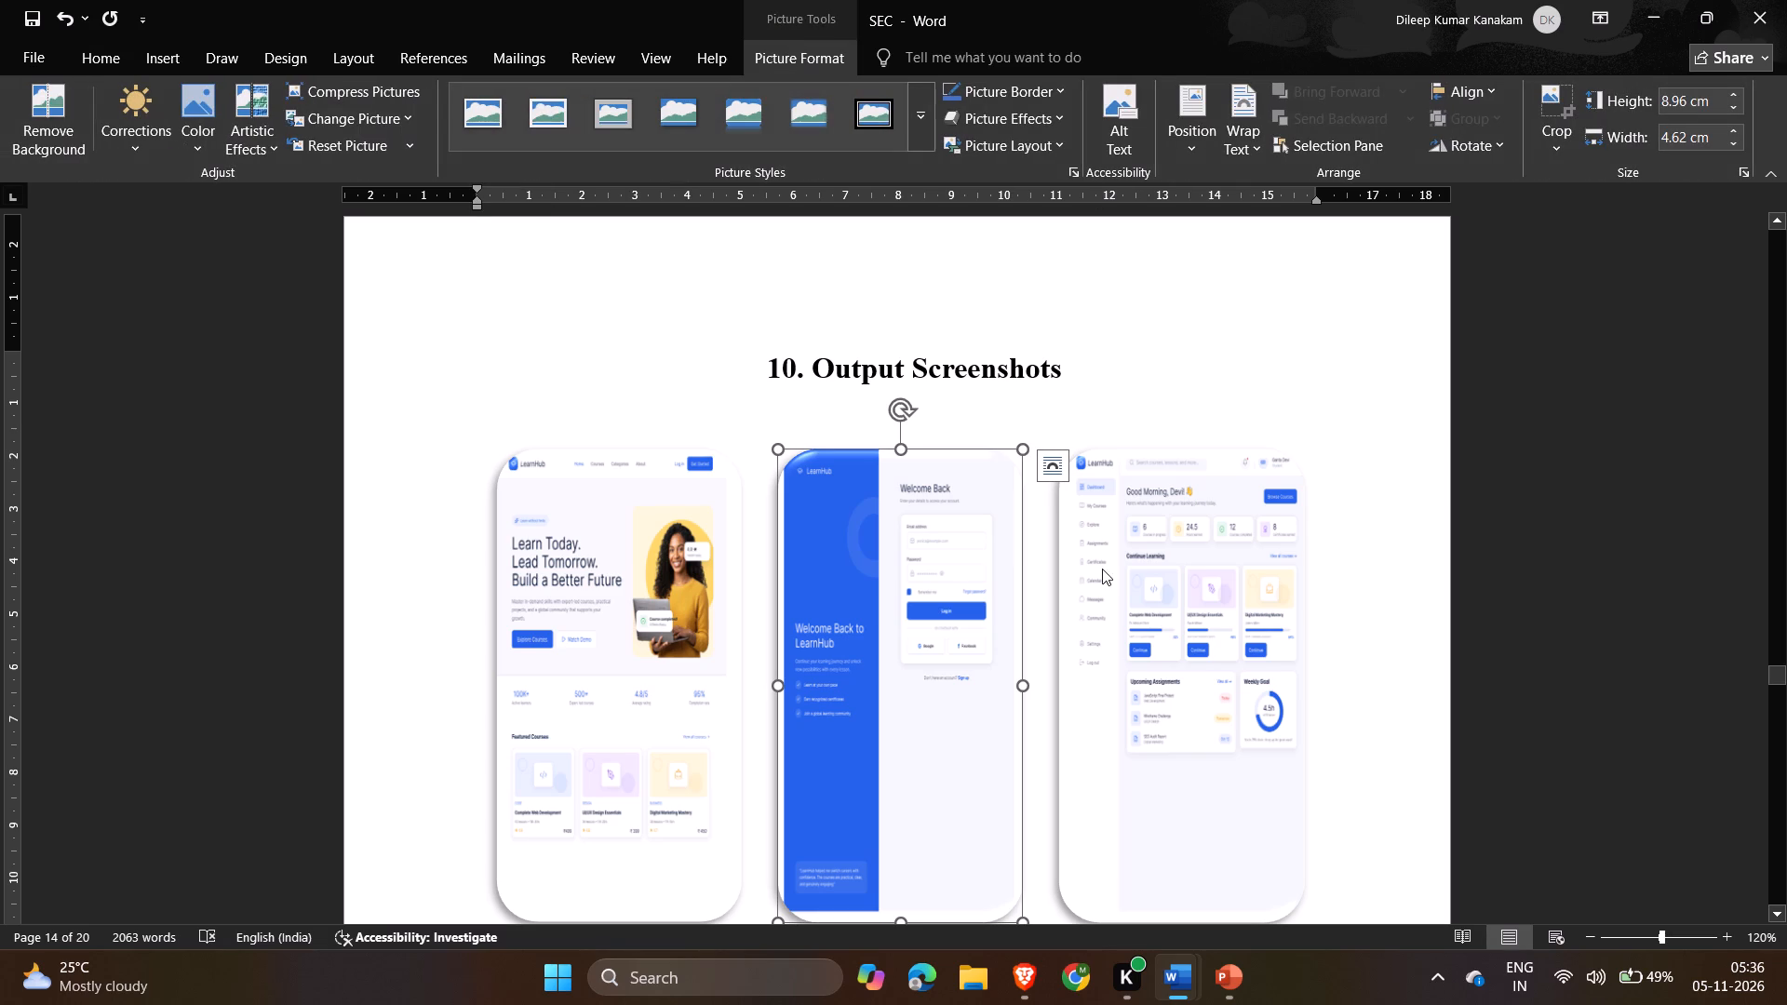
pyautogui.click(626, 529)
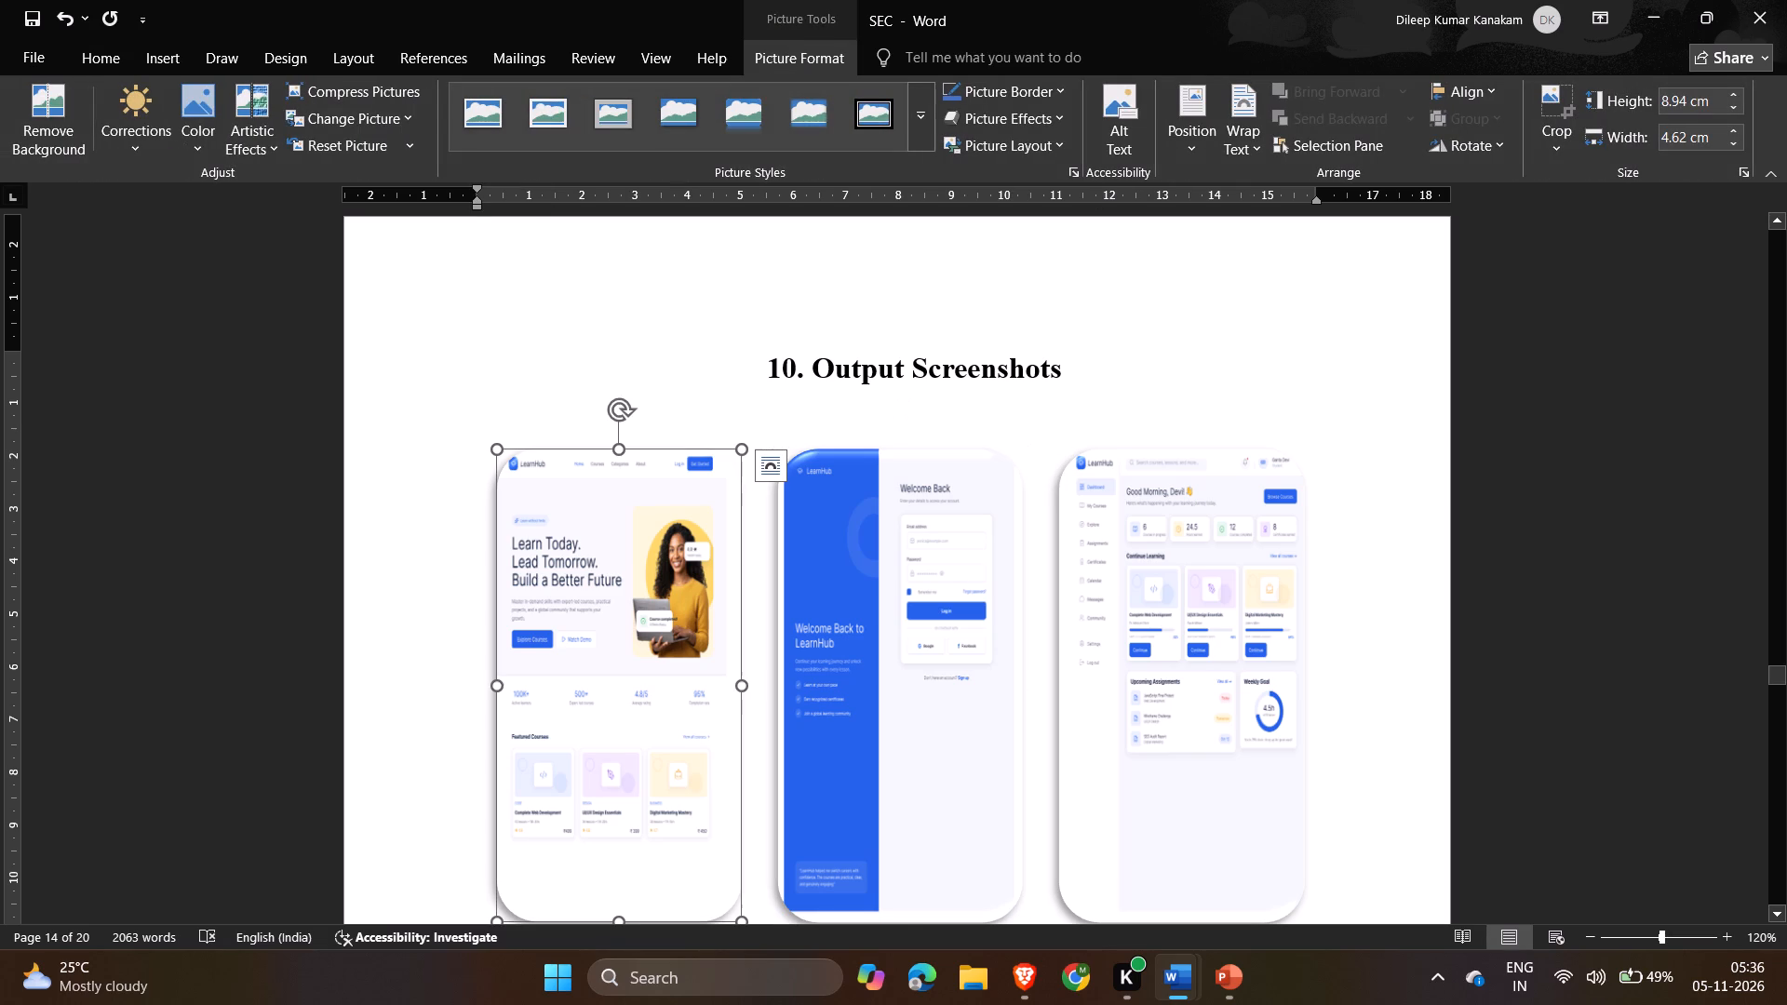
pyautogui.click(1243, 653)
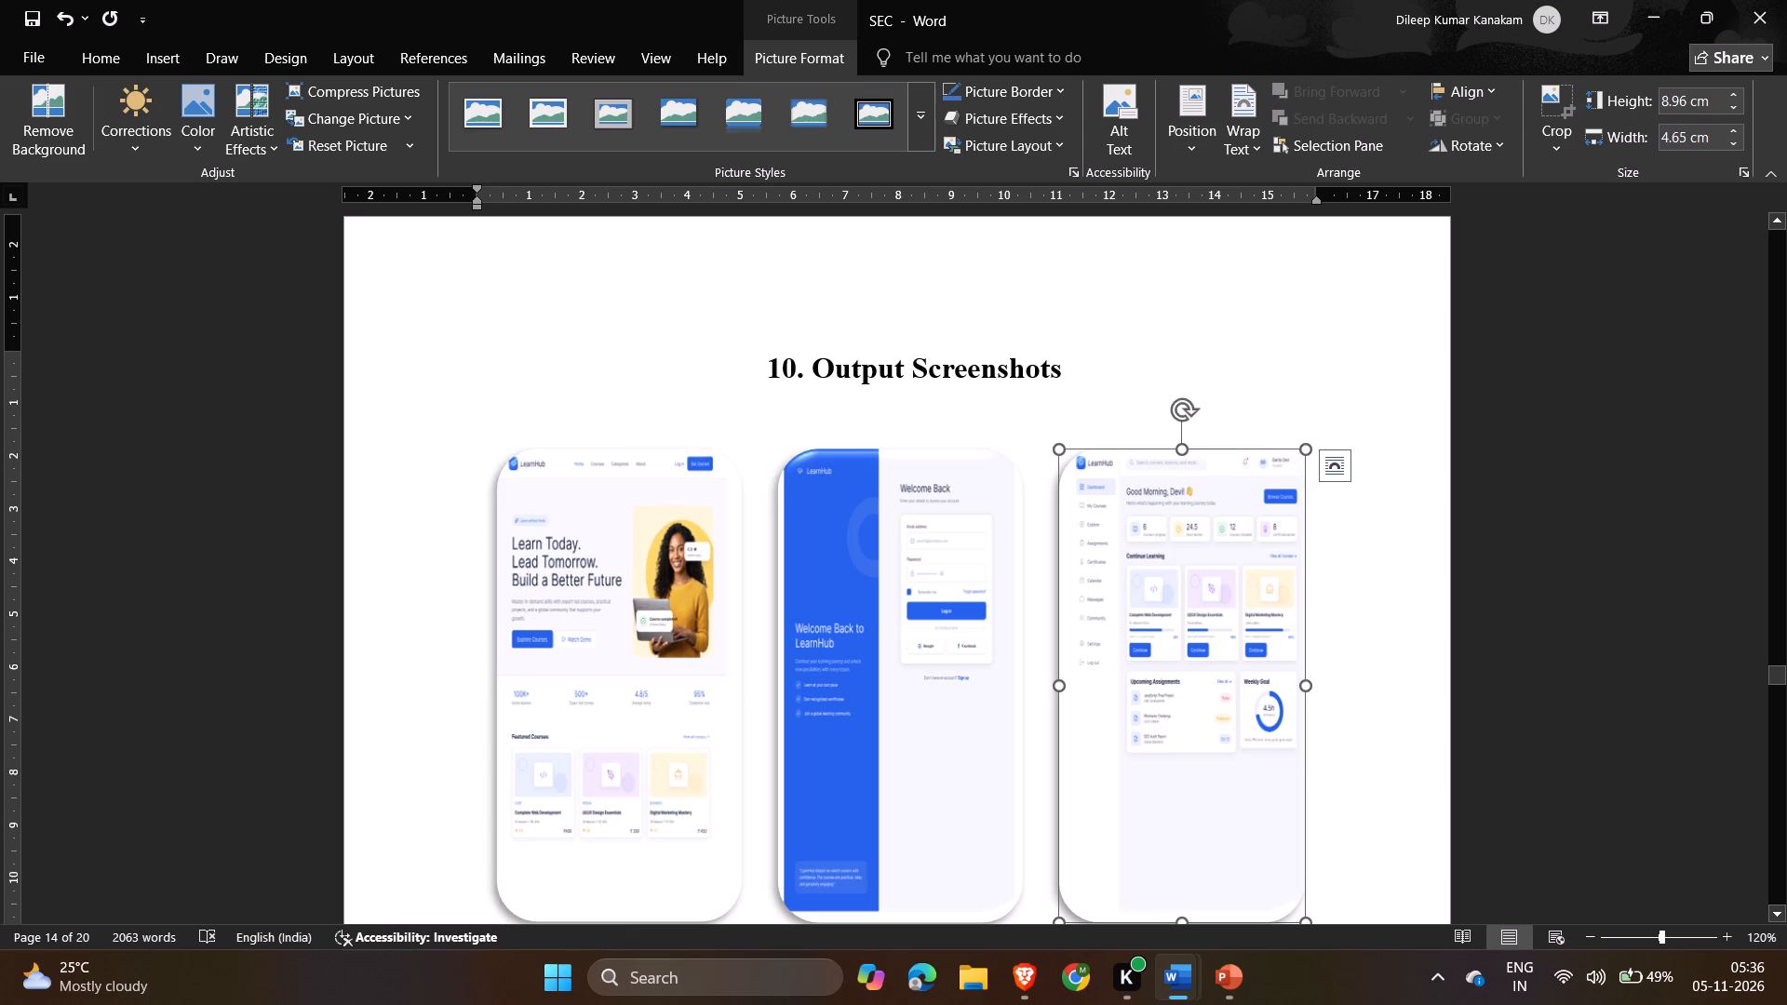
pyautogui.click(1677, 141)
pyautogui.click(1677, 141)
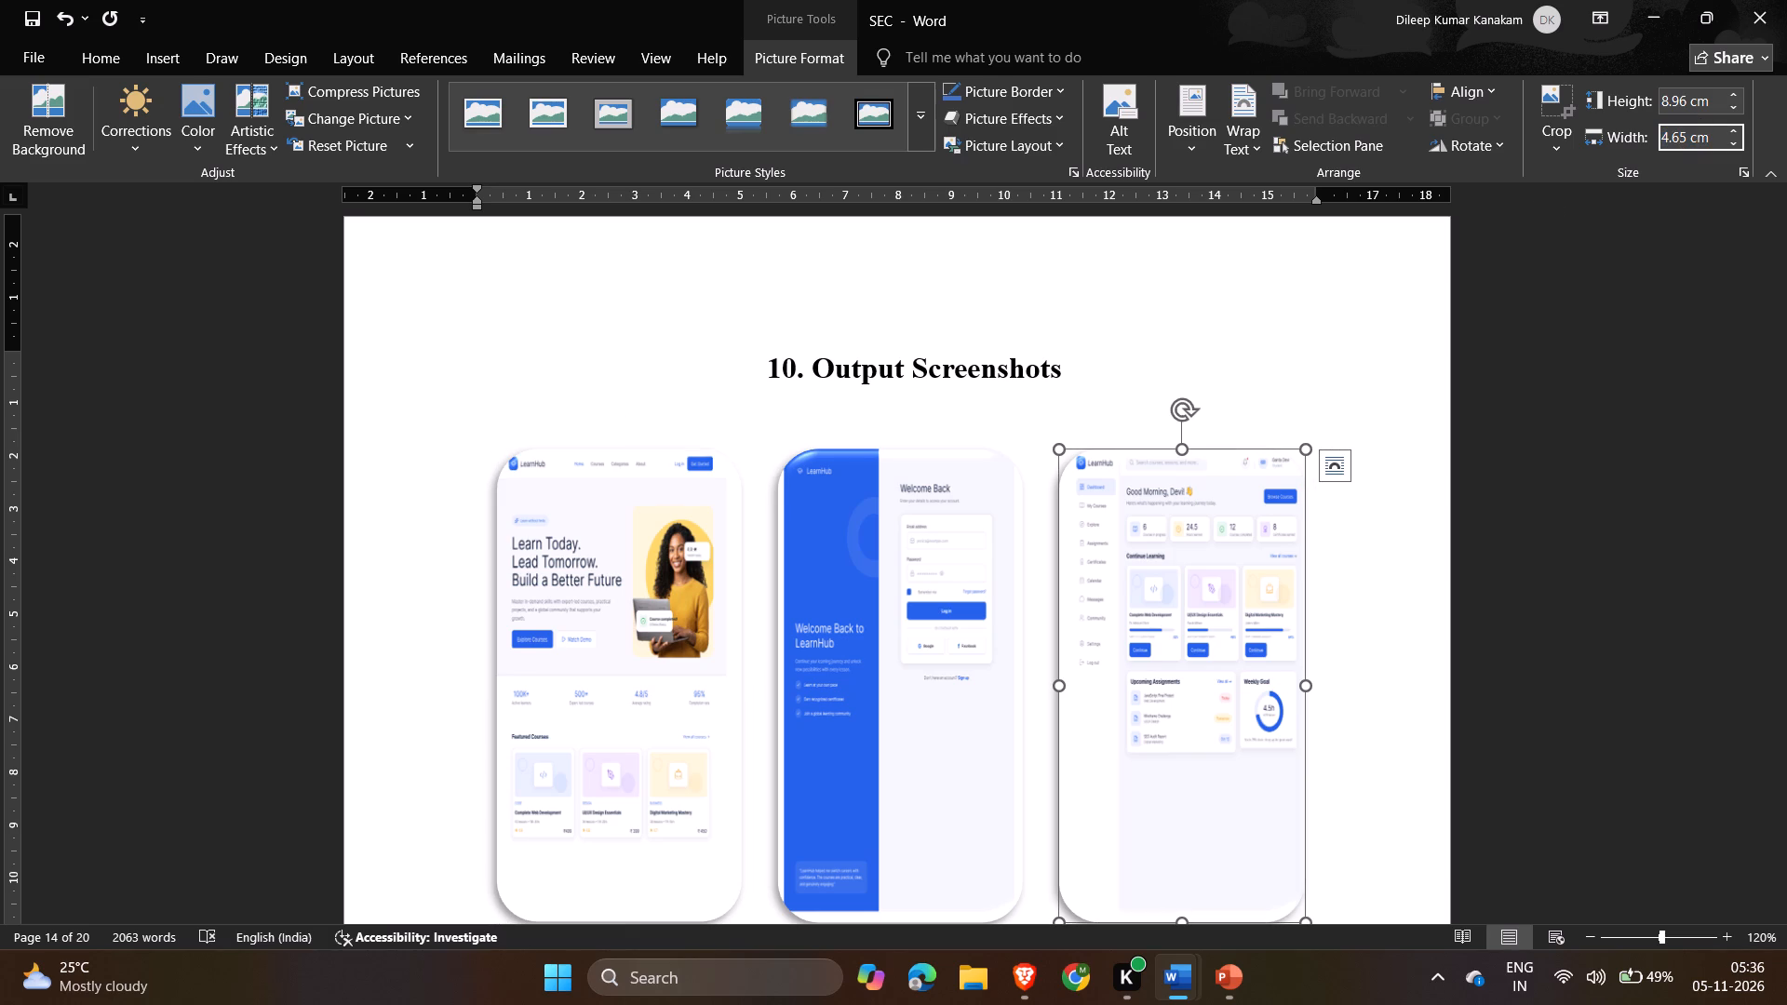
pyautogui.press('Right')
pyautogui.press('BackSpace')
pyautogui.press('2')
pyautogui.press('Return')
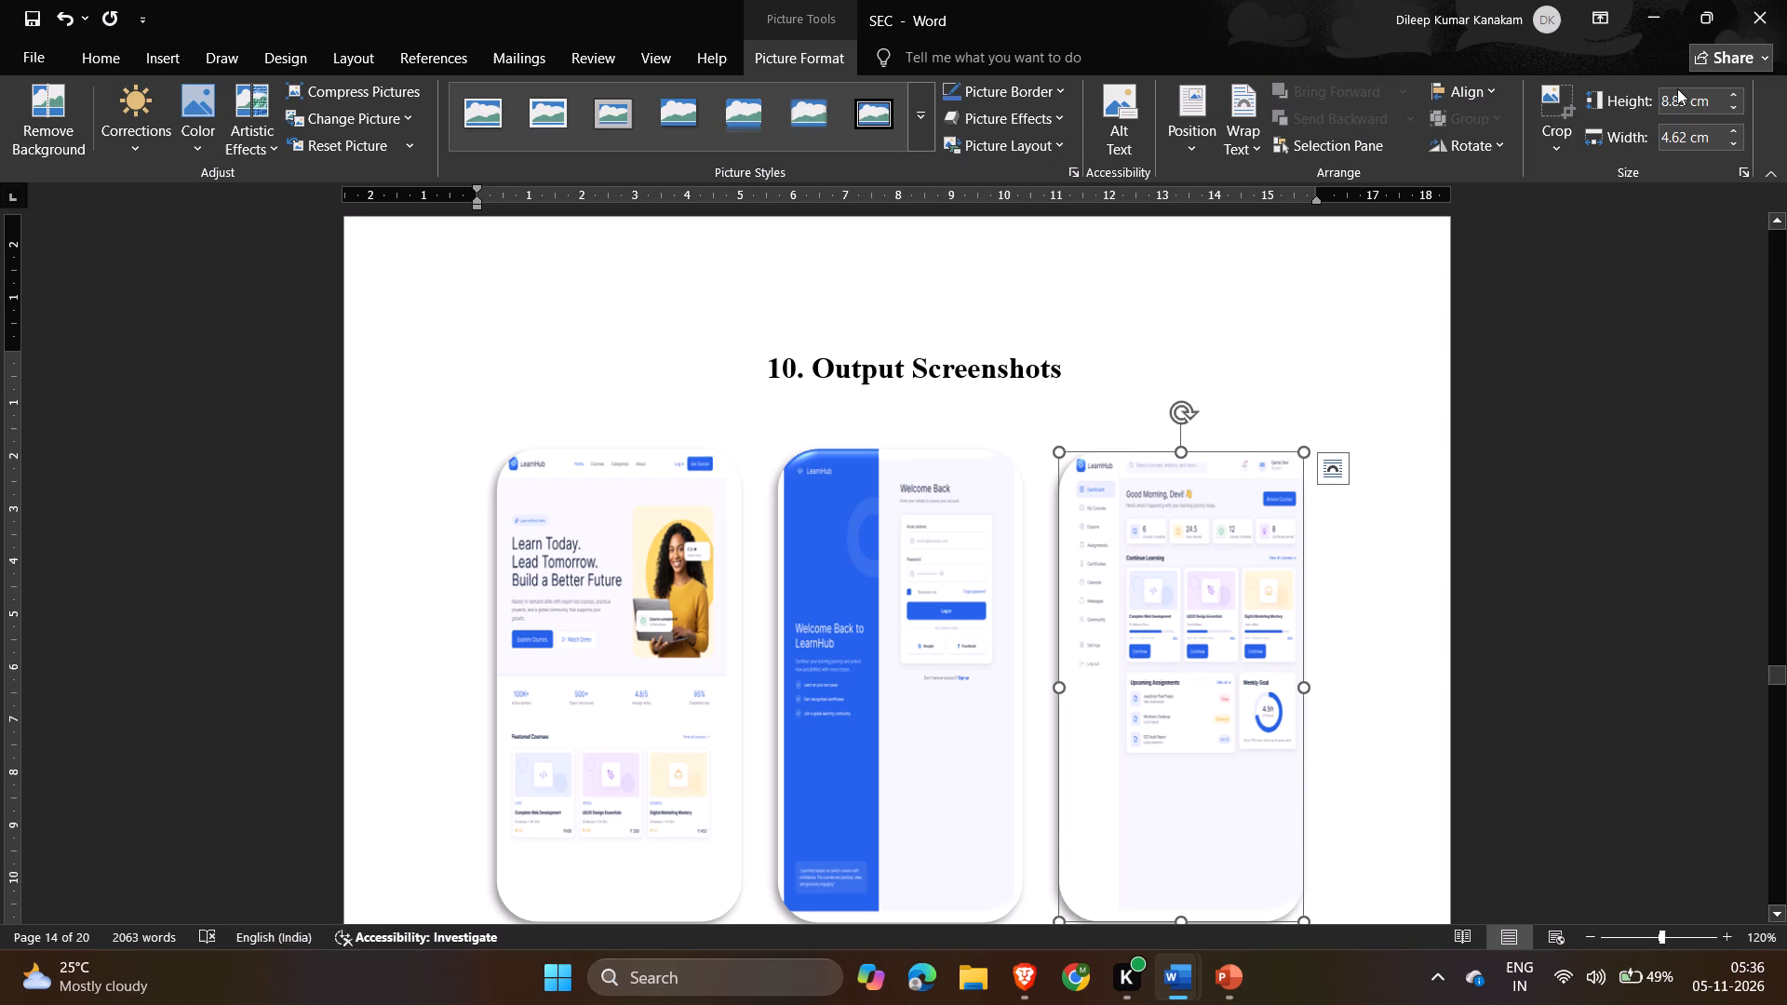
# Set the Dashboard picture's height to 8.96 cm and compare its size with the Login picture.
pyautogui.click(1679, 94)
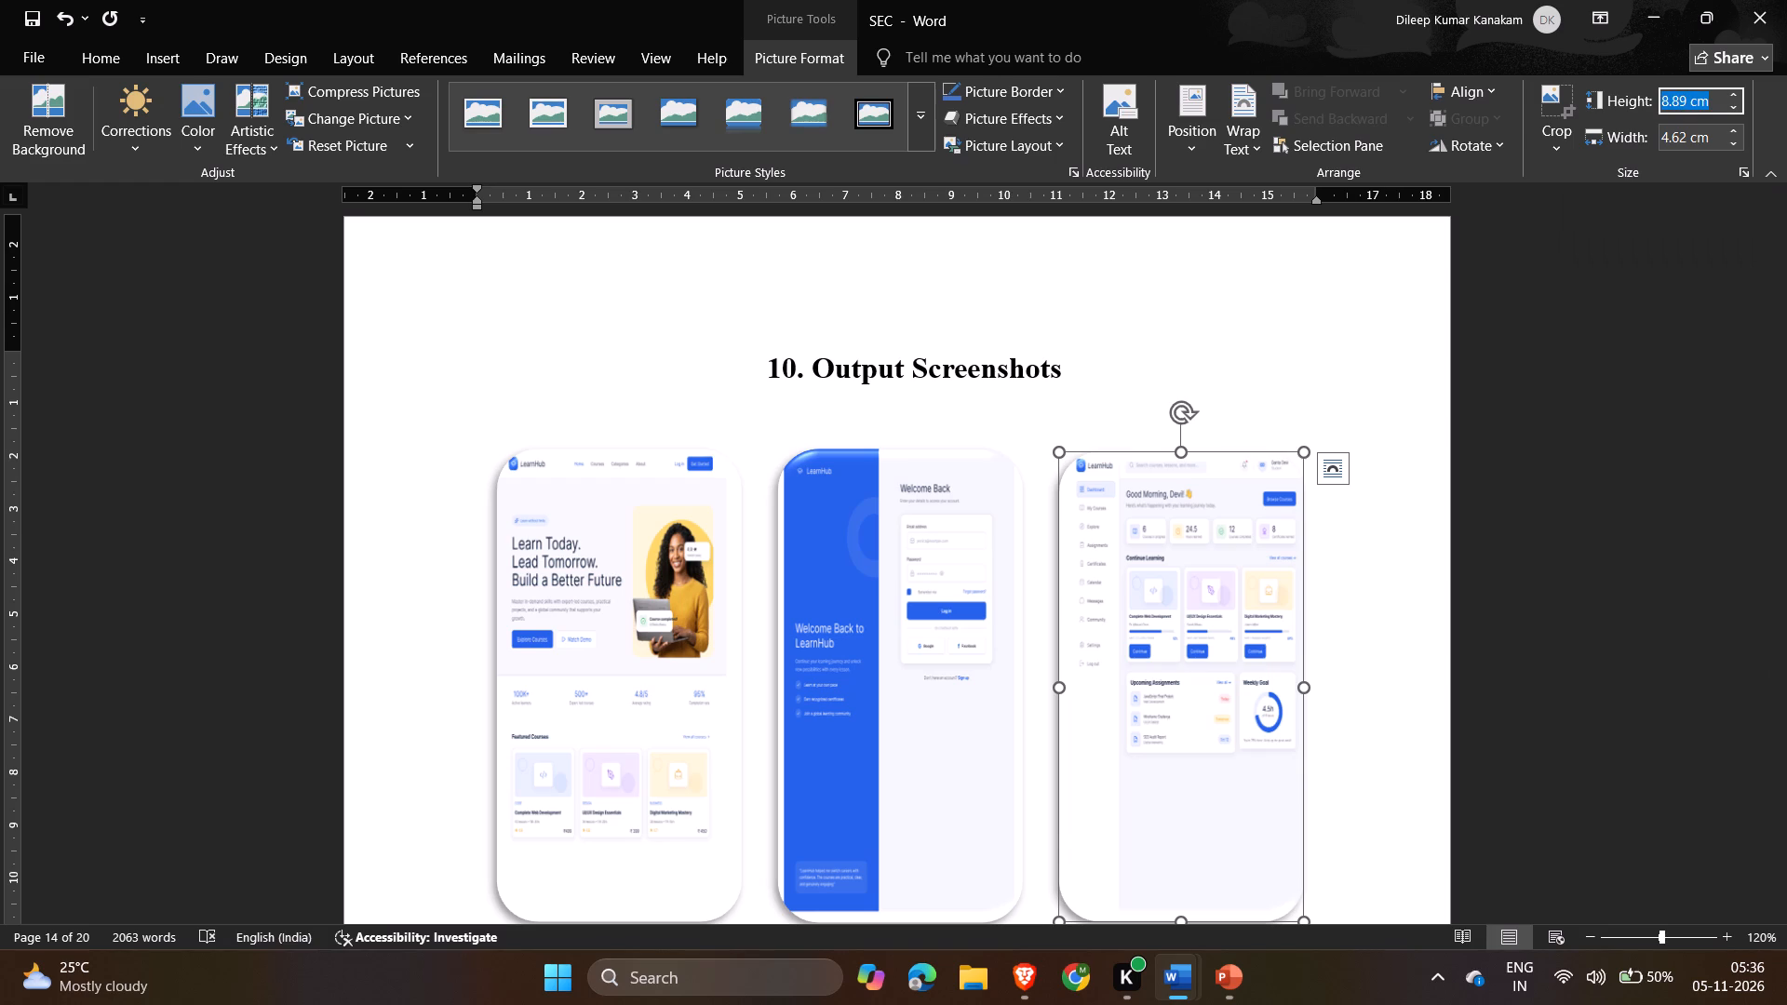
pyautogui.click(1679, 95)
pyautogui.press('Right')
pyautogui.press('BackSpace')
pyautogui.press('BackSpace')
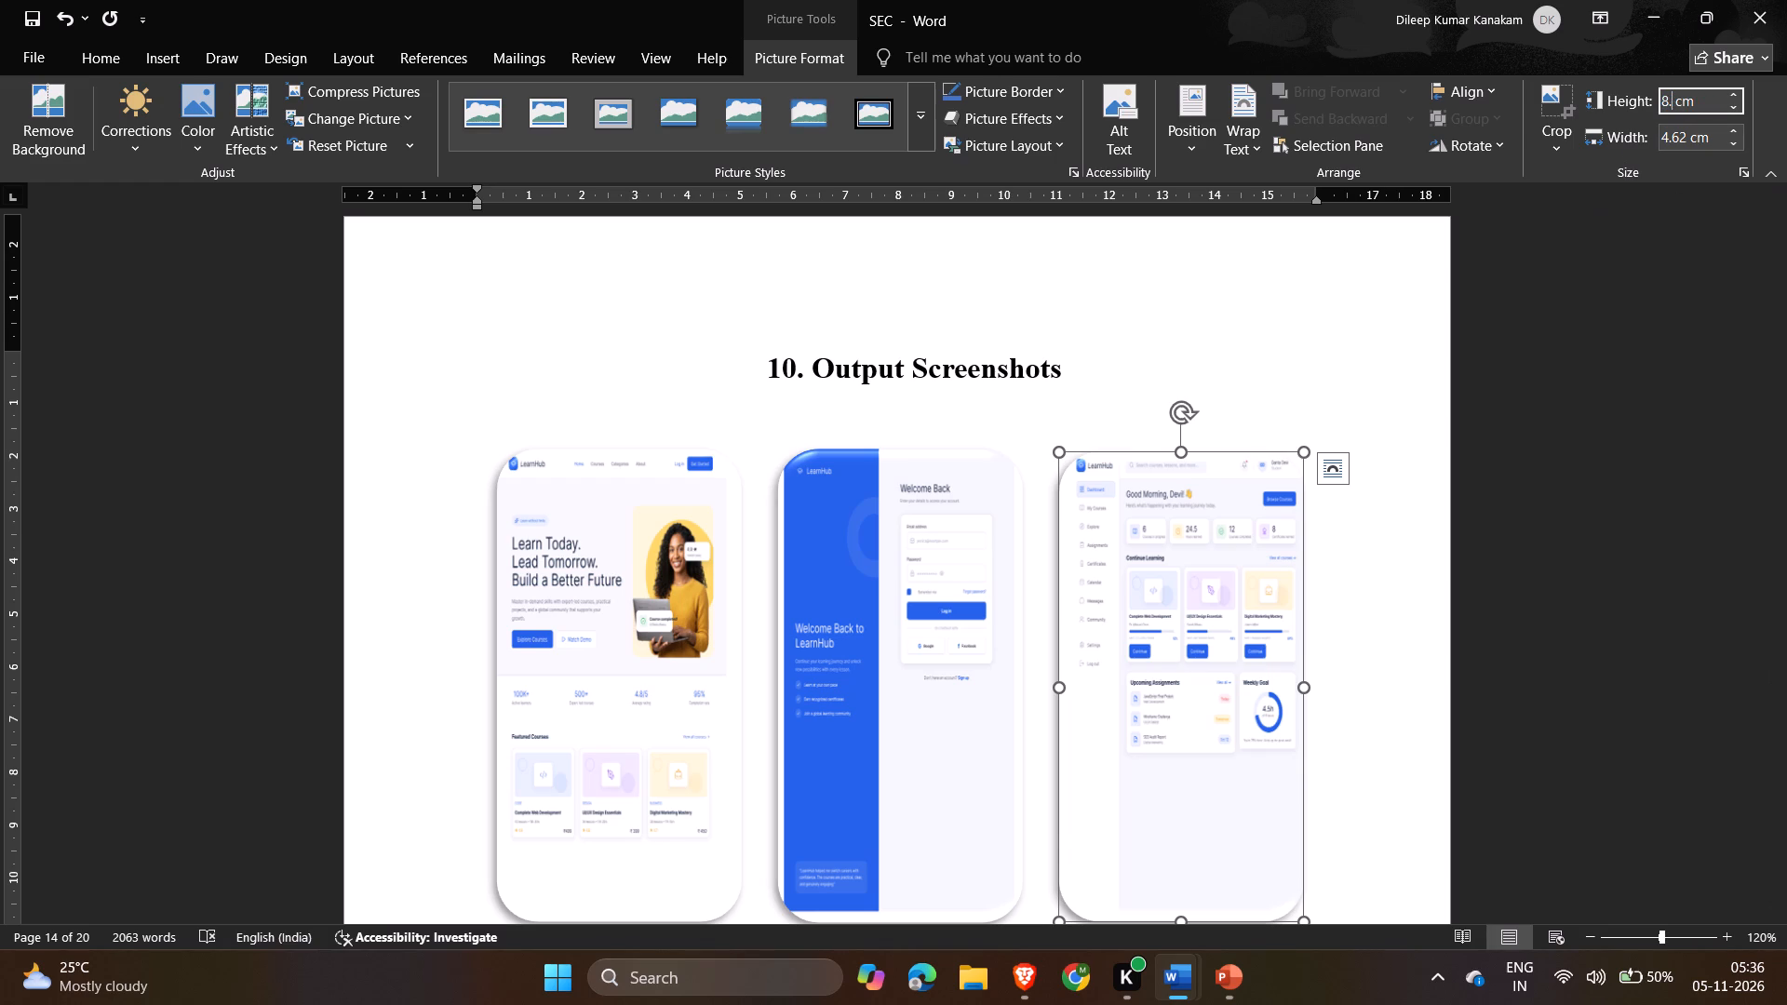
pyautogui.write('96')
pyautogui.press('Return')
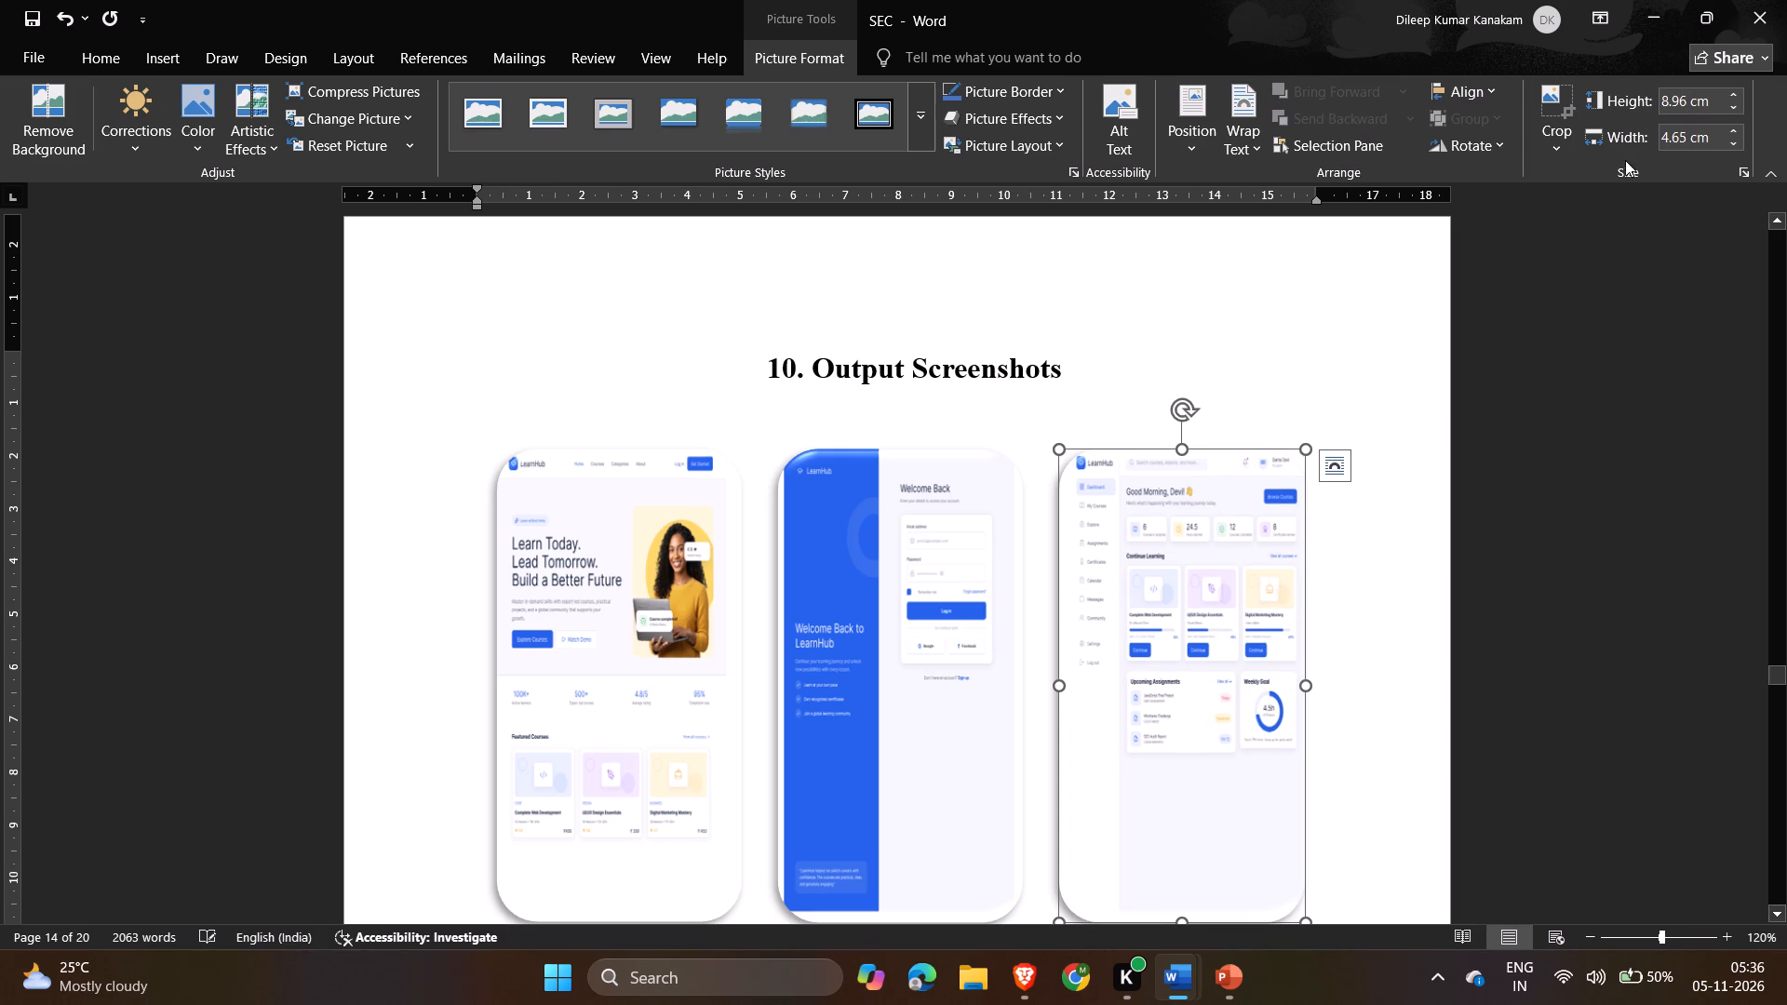
pyautogui.click(839, 556)
pyautogui.click(1684, 101)
pyautogui.click(1684, 101)
pyautogui.press('Return')
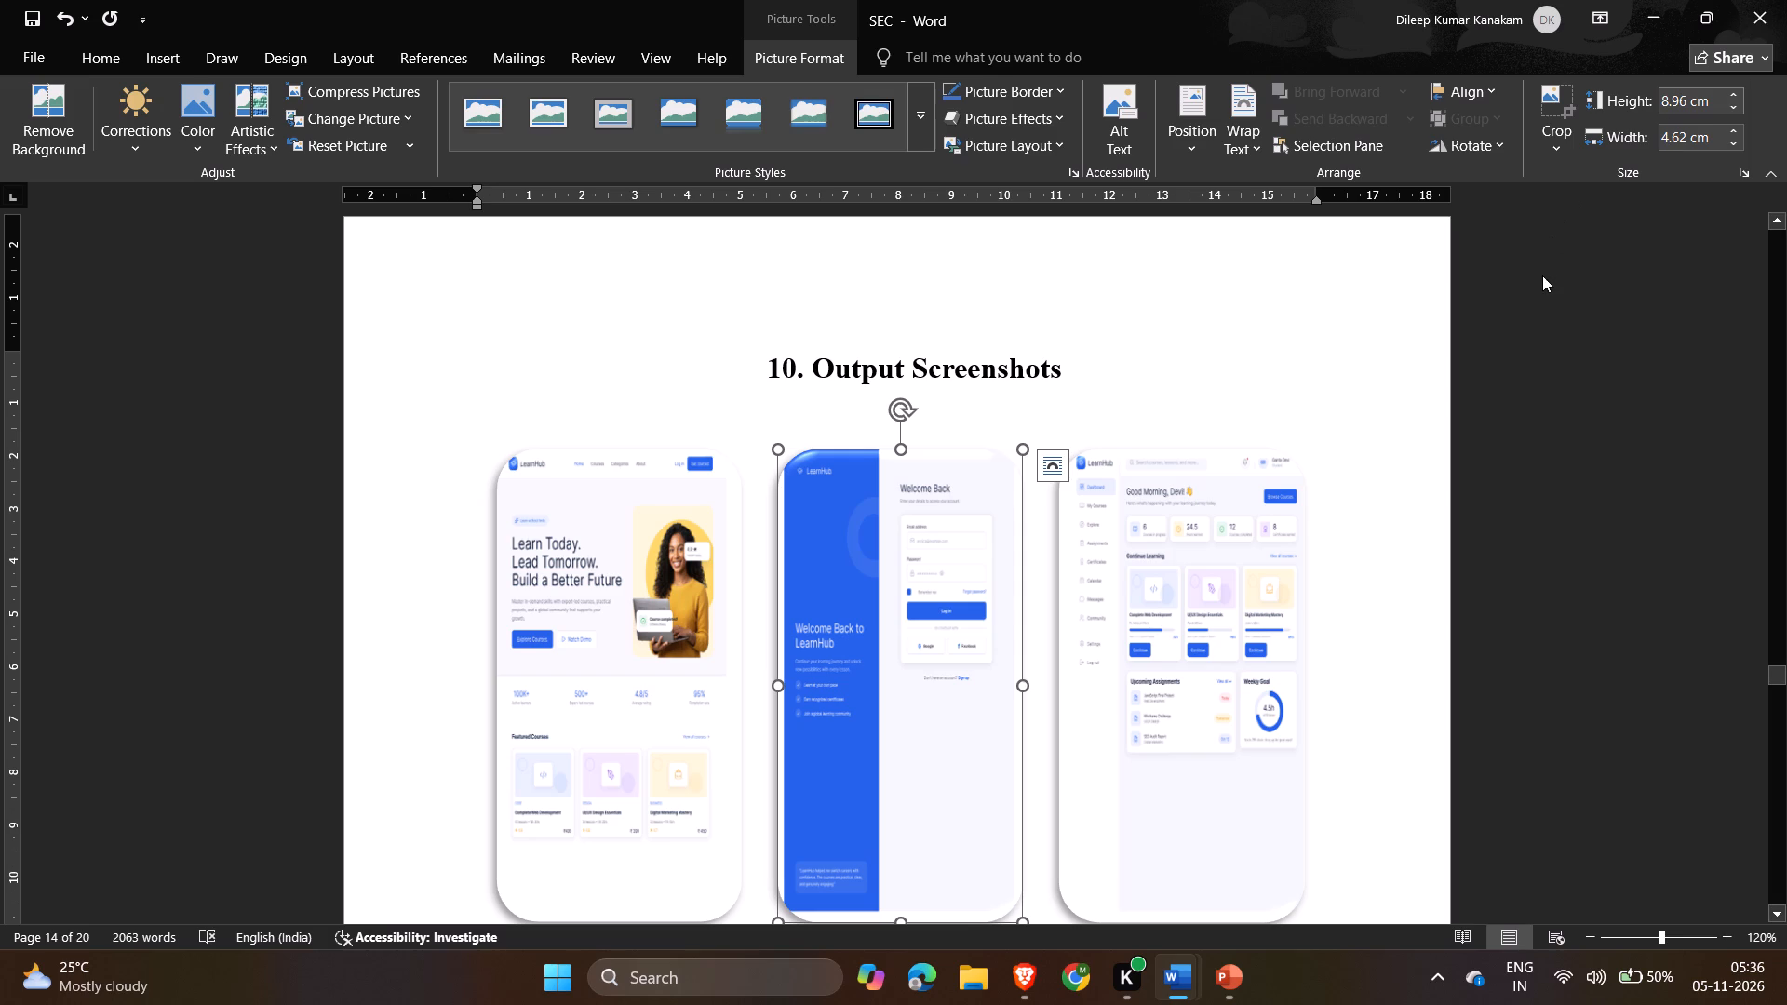
pyautogui.click(1157, 517)
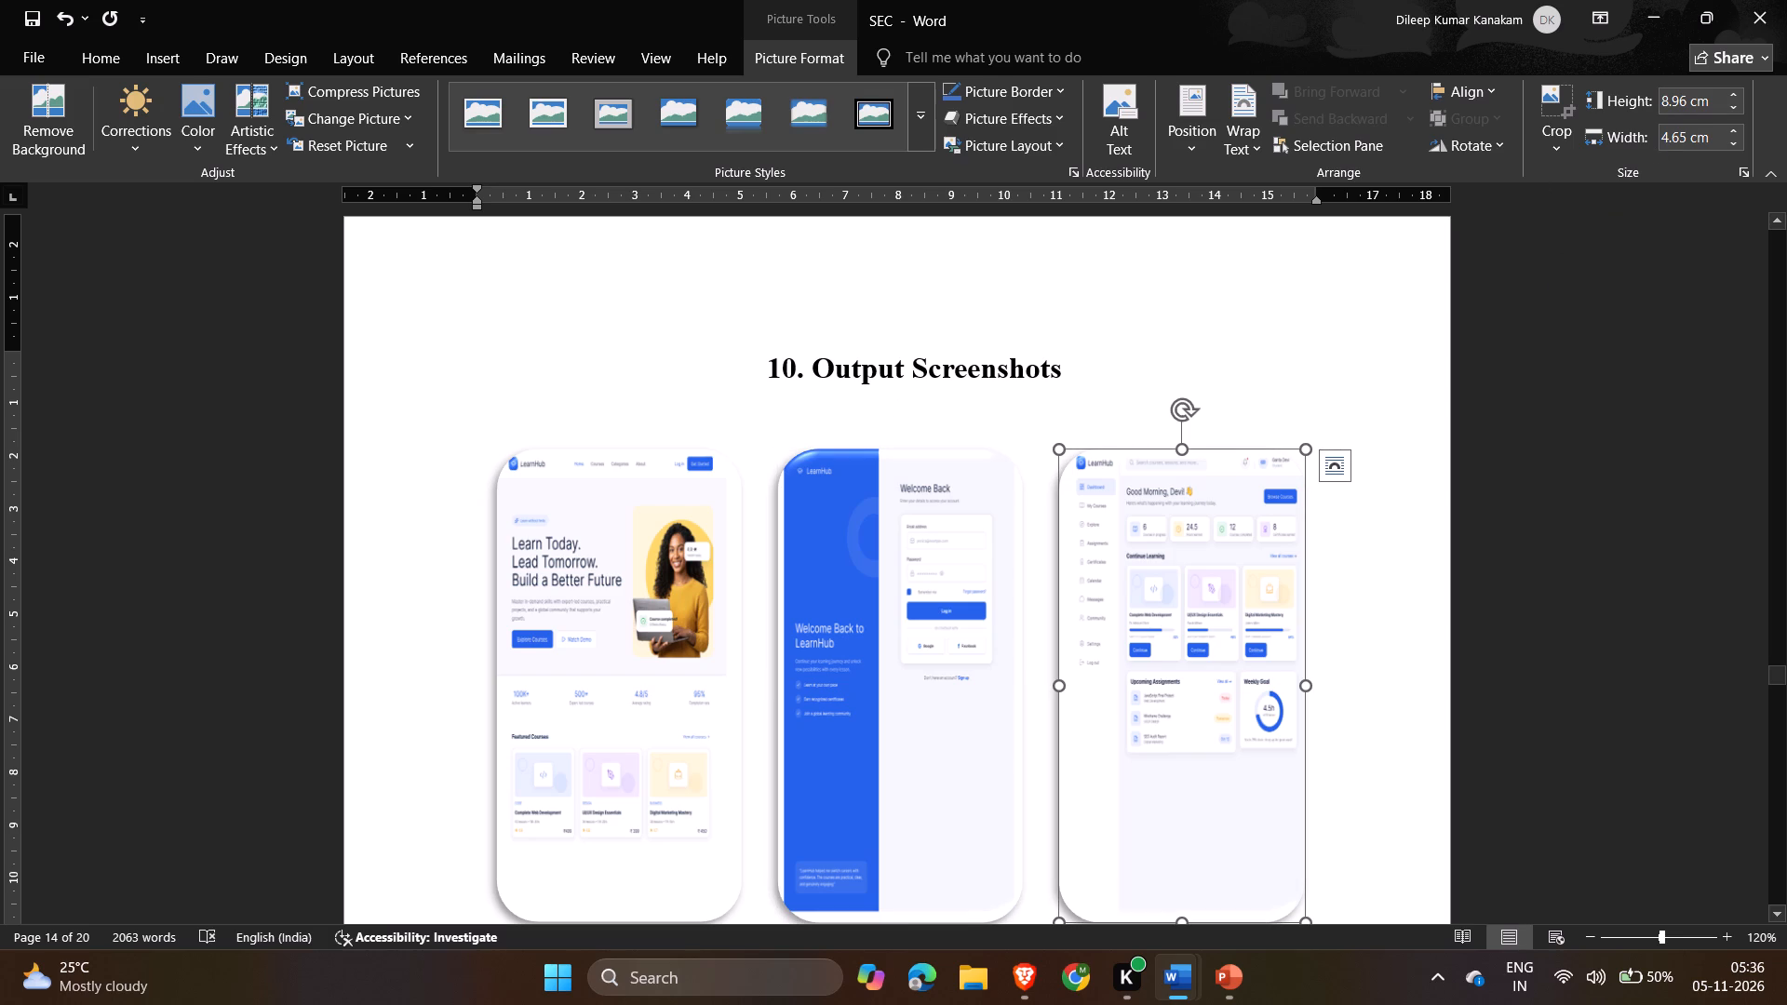
# Copy the Course Catalog picture from slide 9 of the UIUX Design presentation into SEC, above the Transactions Screen caption.
pyautogui.scroll(-4, 719, 603)
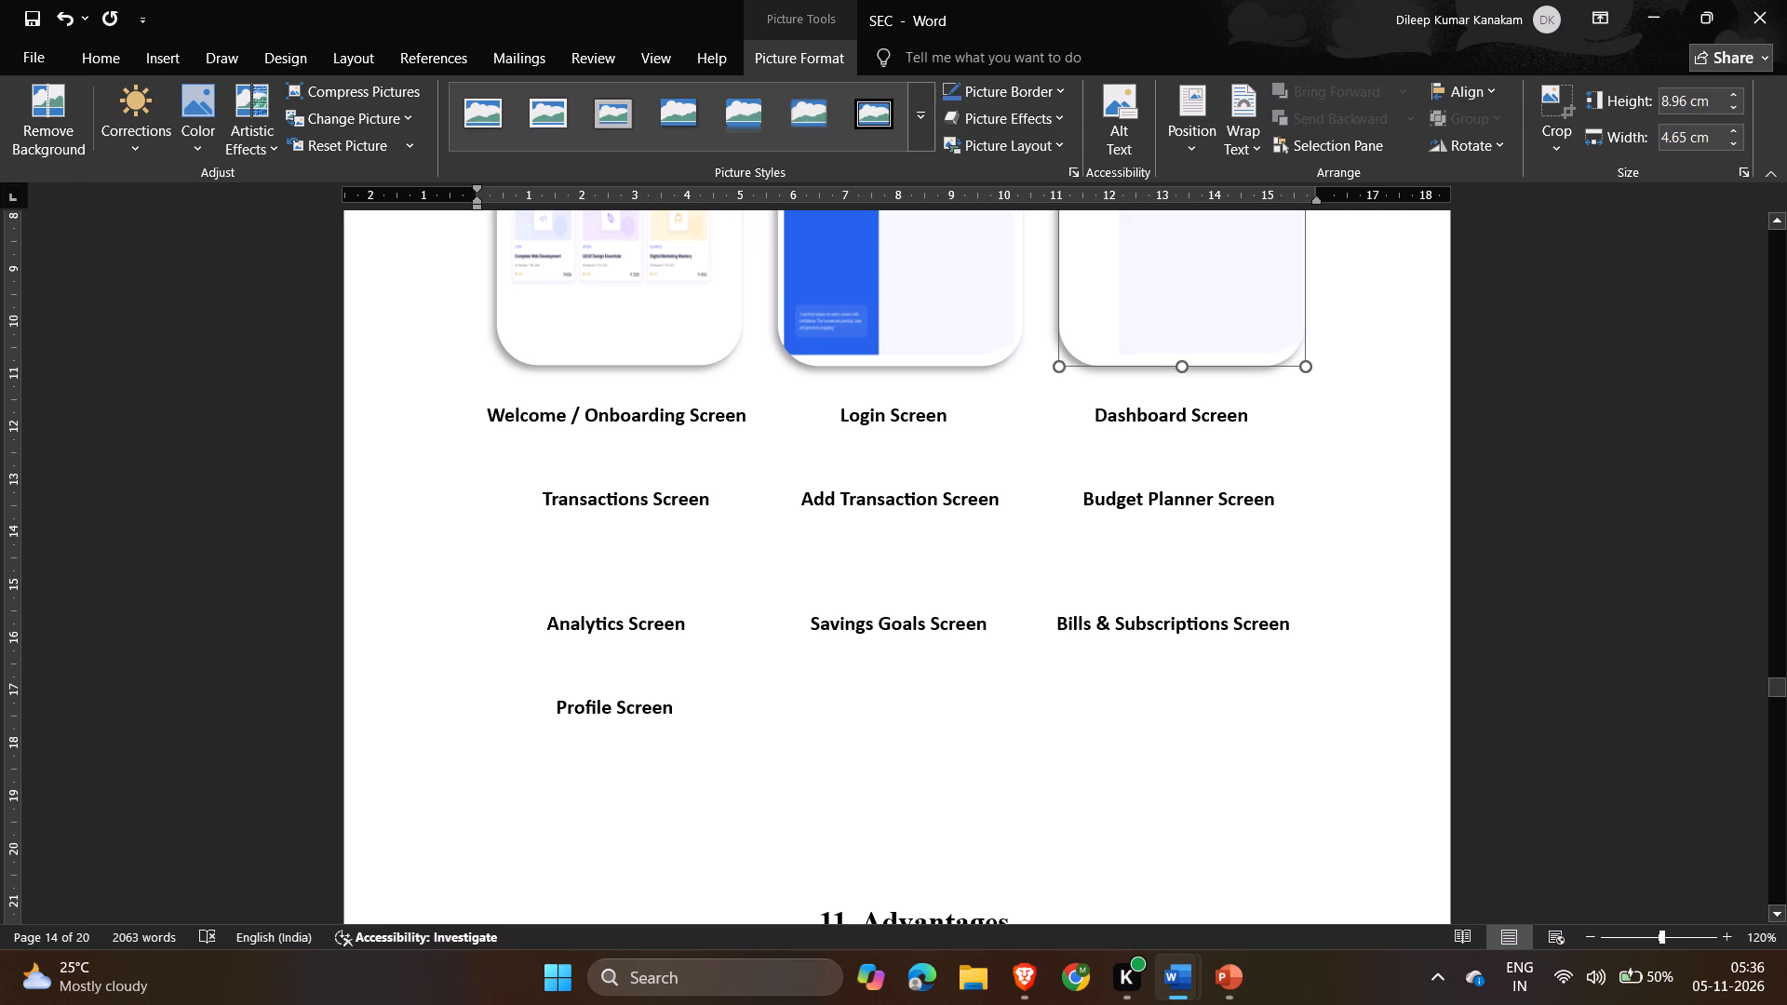
pyautogui.hotkey('alt', 'Tab')
pyautogui.scroll(-2, 719, 603)
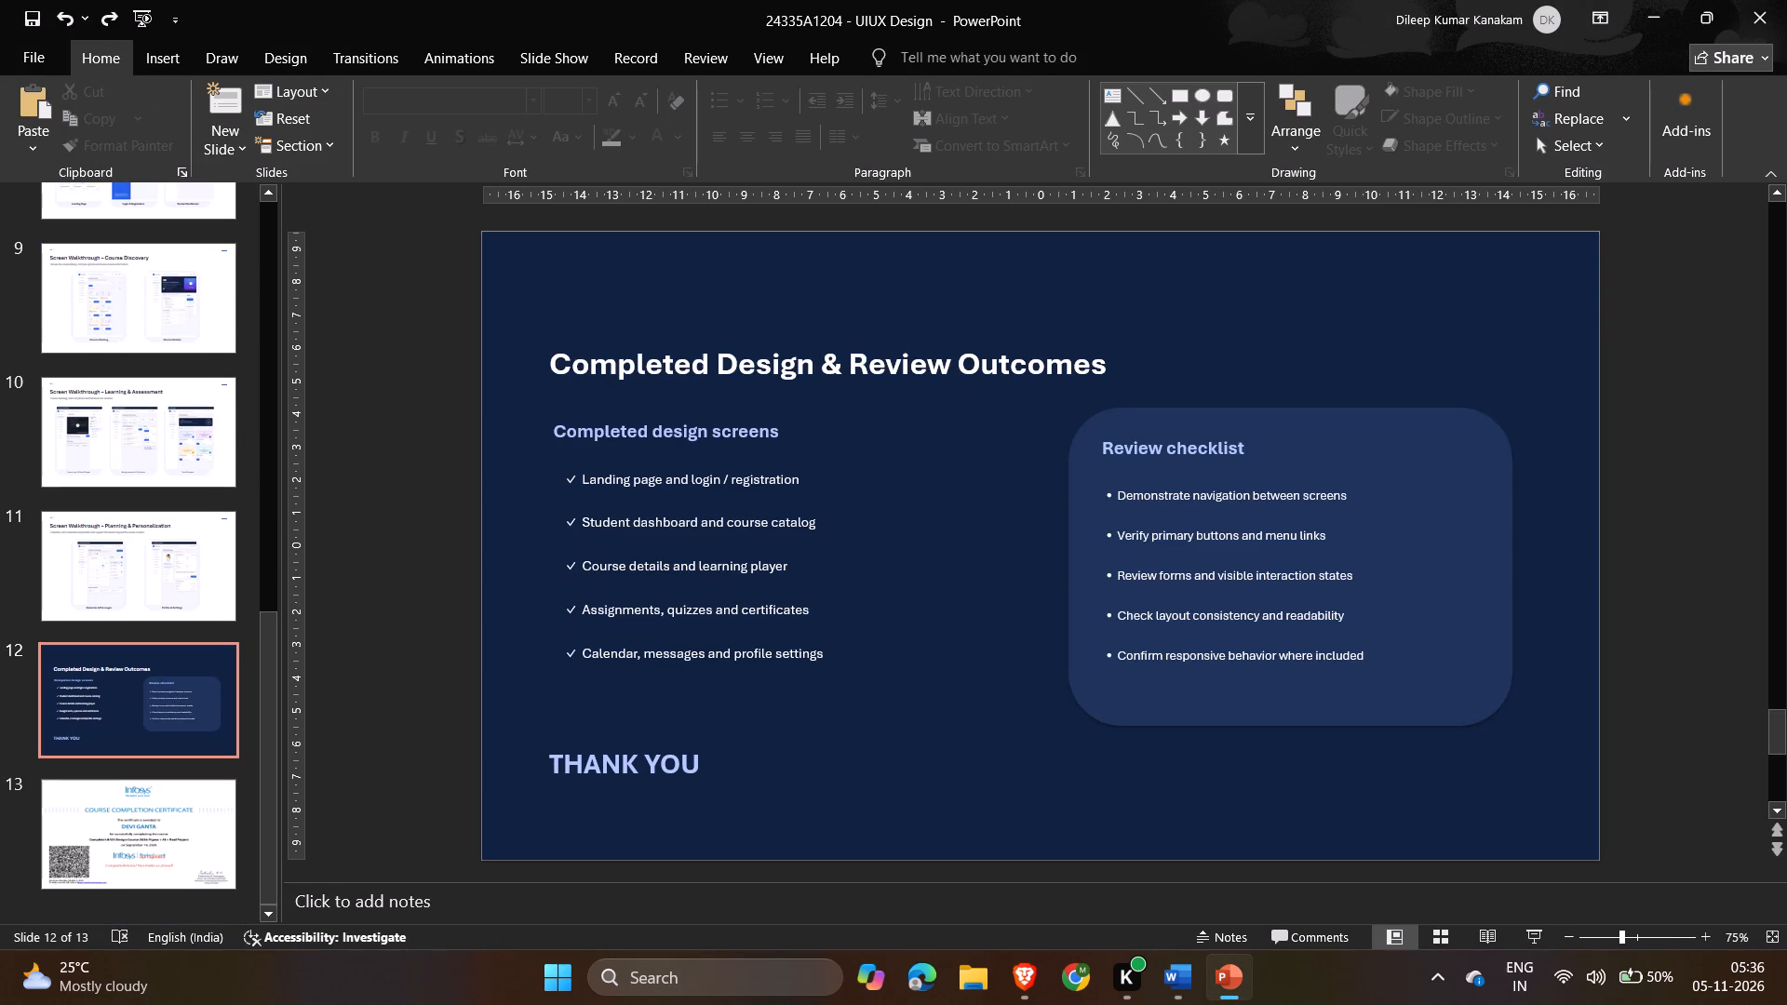
pyautogui.press('Left')
pyautogui.press('Left')
pyautogui.press('Left')
pyautogui.press('Left')
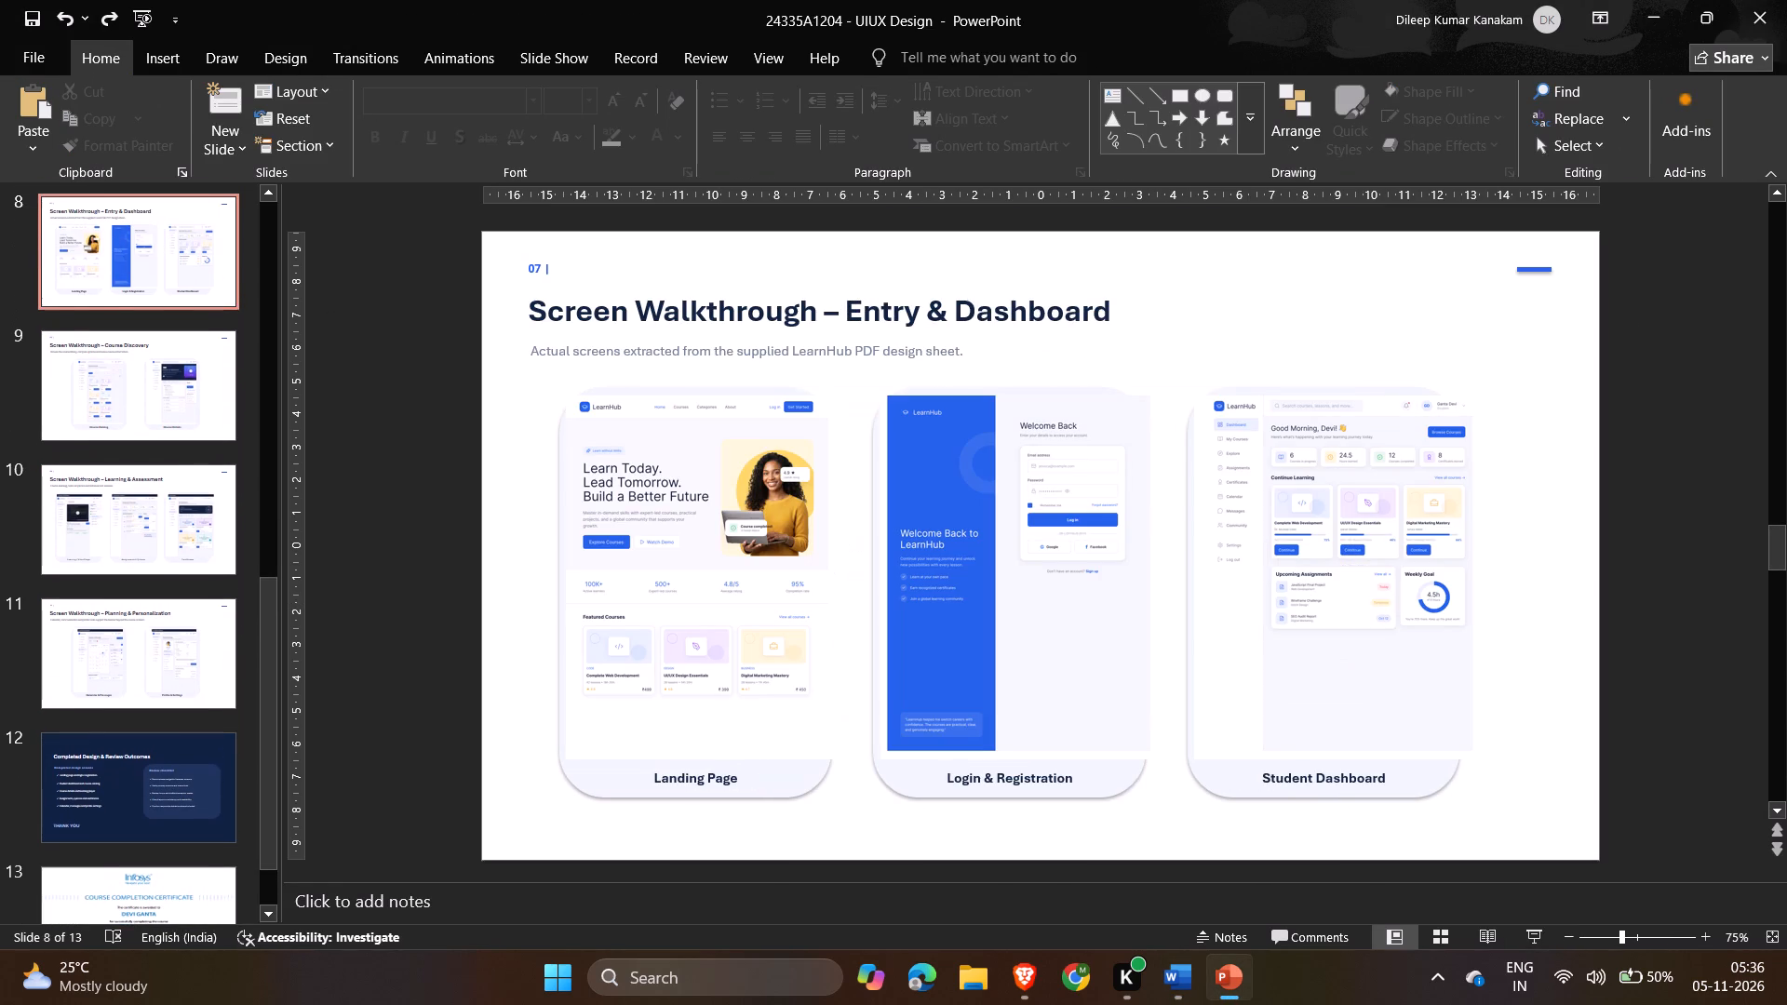
pyautogui.press('Right')
pyautogui.click(748, 588)
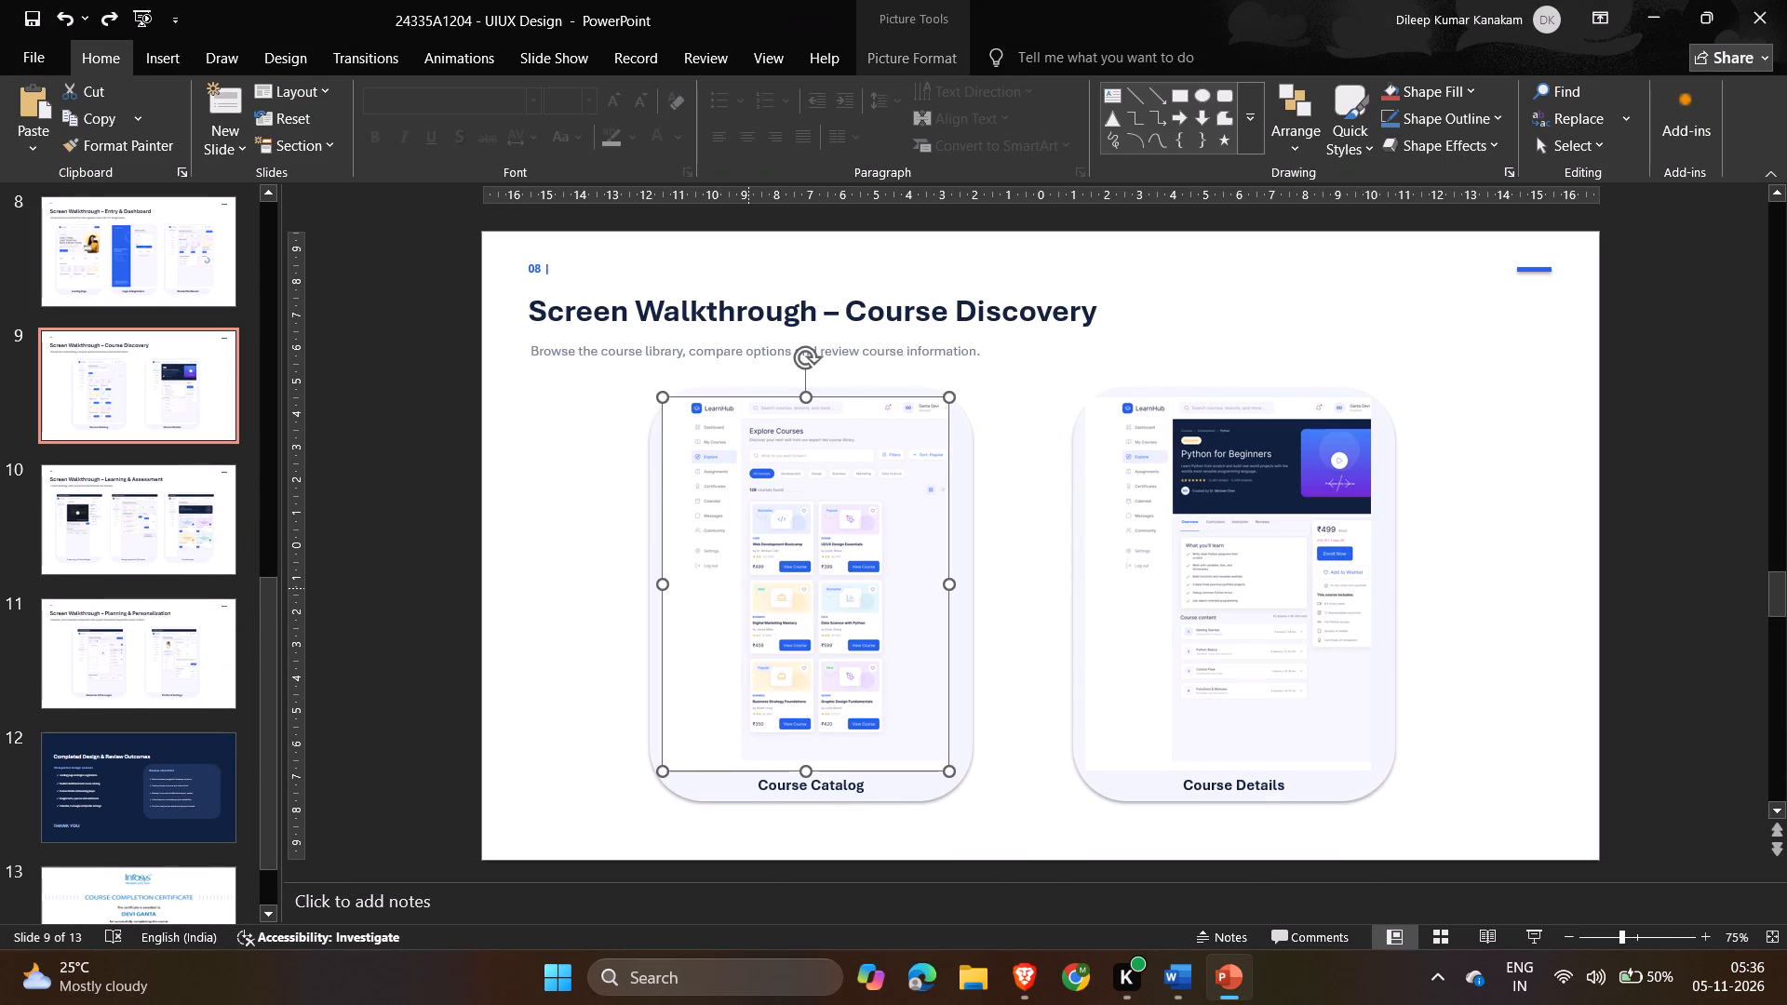
pyautogui.hotkey('ctrl', 'c')
pyautogui.hotkey('alt', 'Tab')
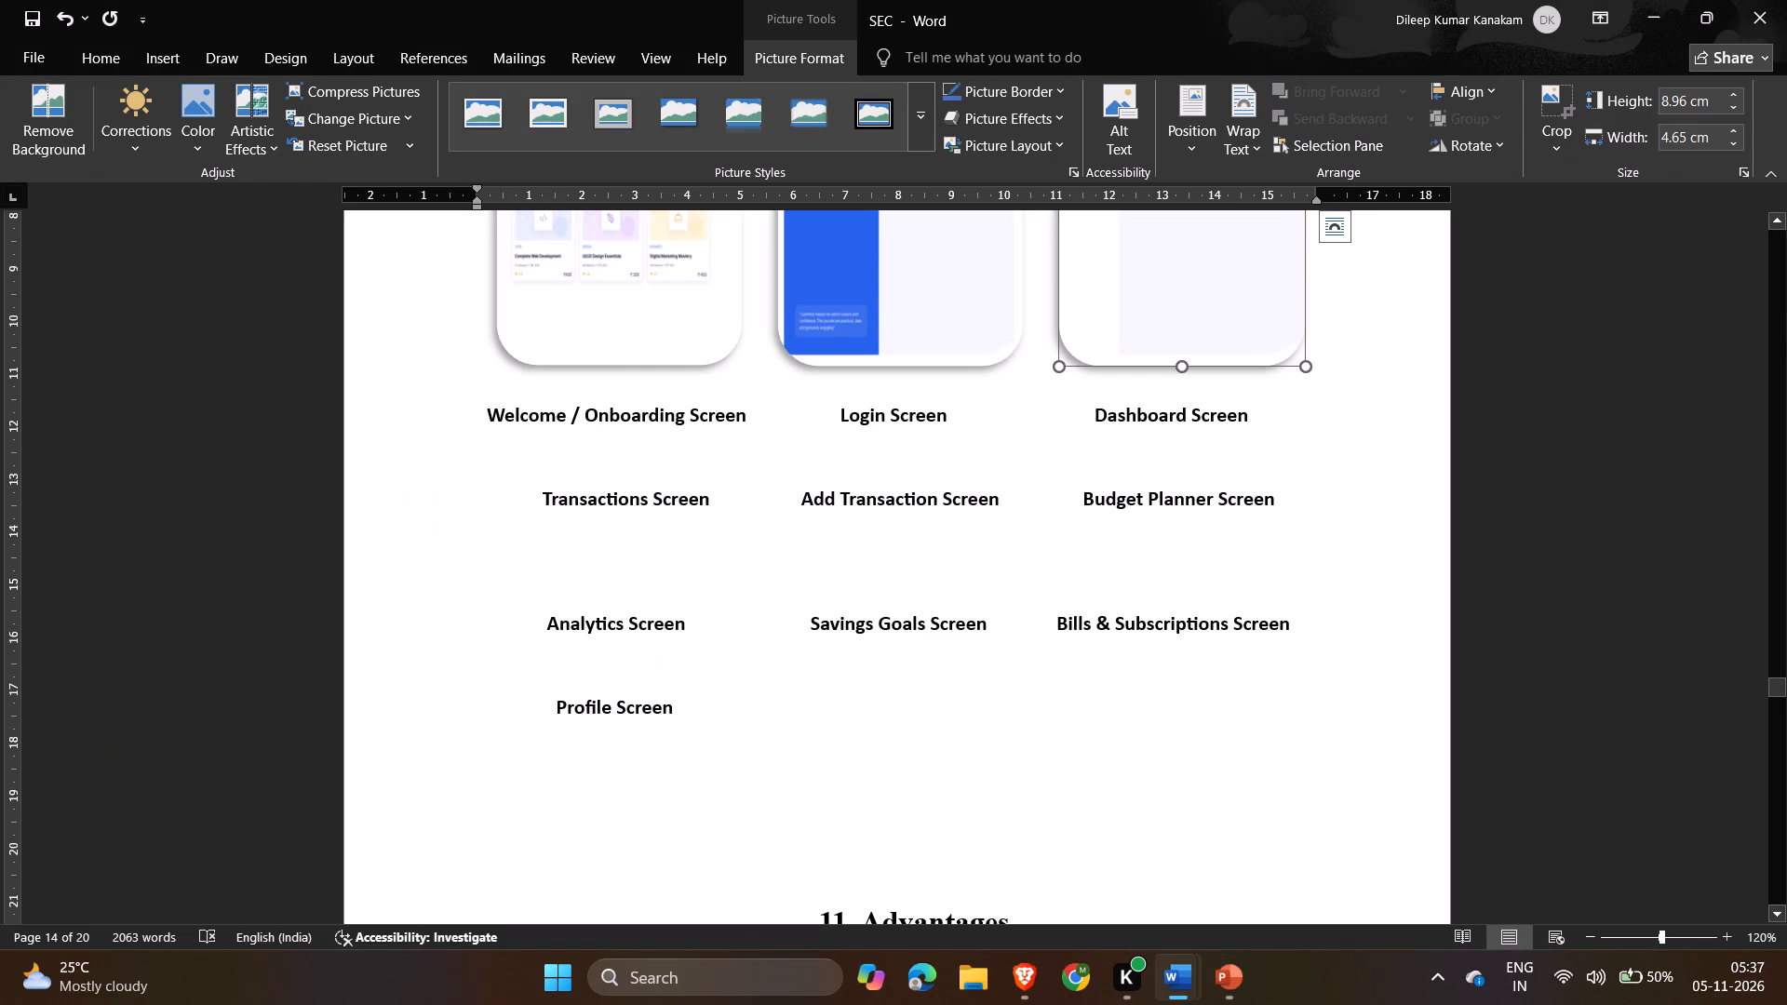
pyautogui.click(617, 473)
pyautogui.hotkey('ctrl', 'v')
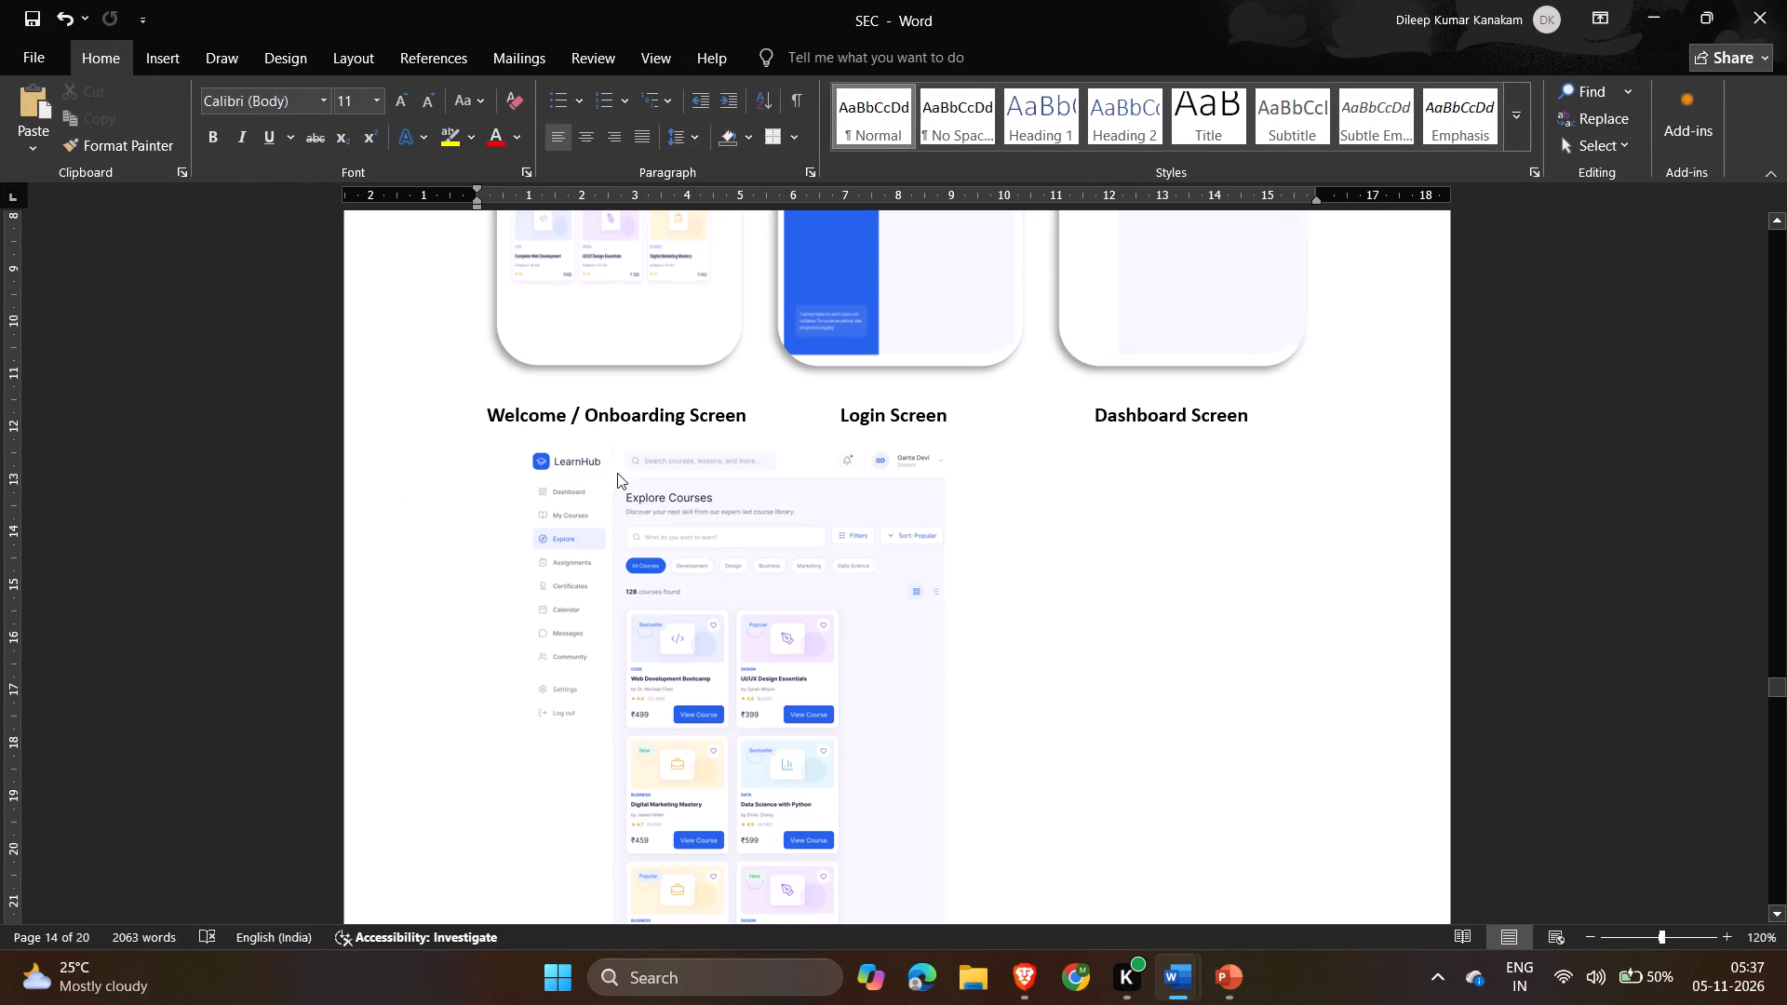
# Copy the Course Details picture from slide 9 of the presentation into SEC, directly after the Course Catalog picture.
pyautogui.hotkey('alt', 'Tab')
pyautogui.click(1136, 516)
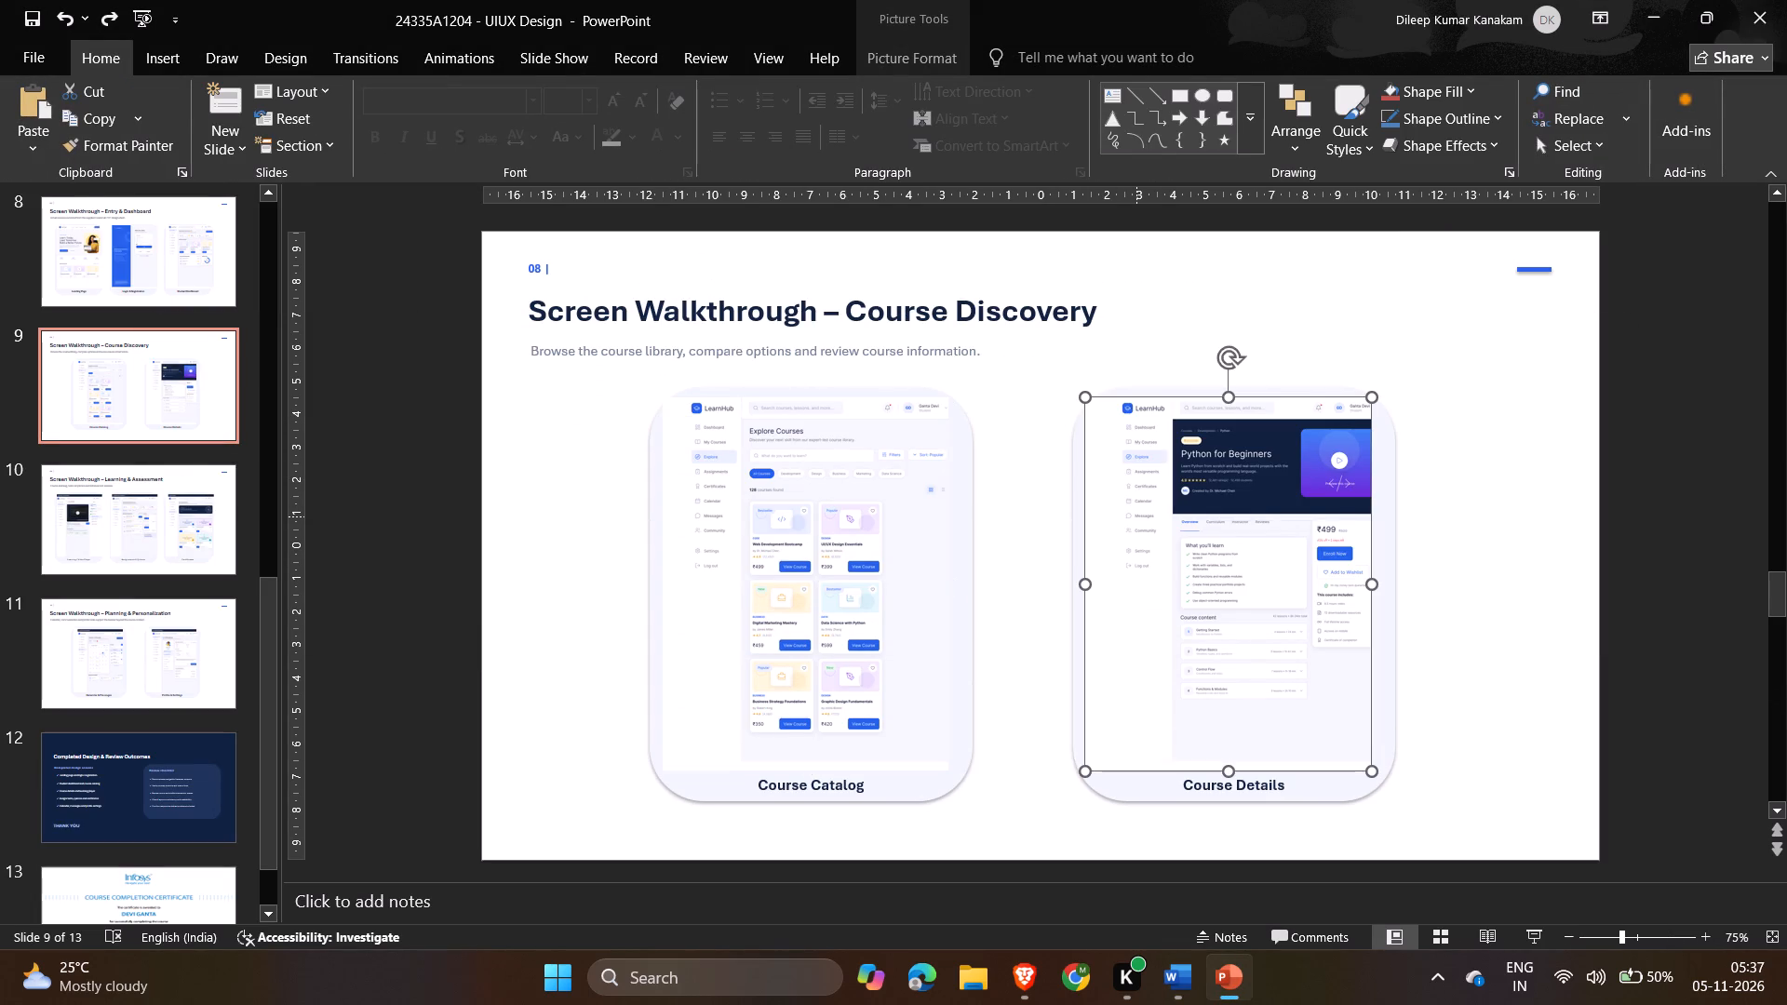
pyautogui.hotkey('ctrl', 'v')
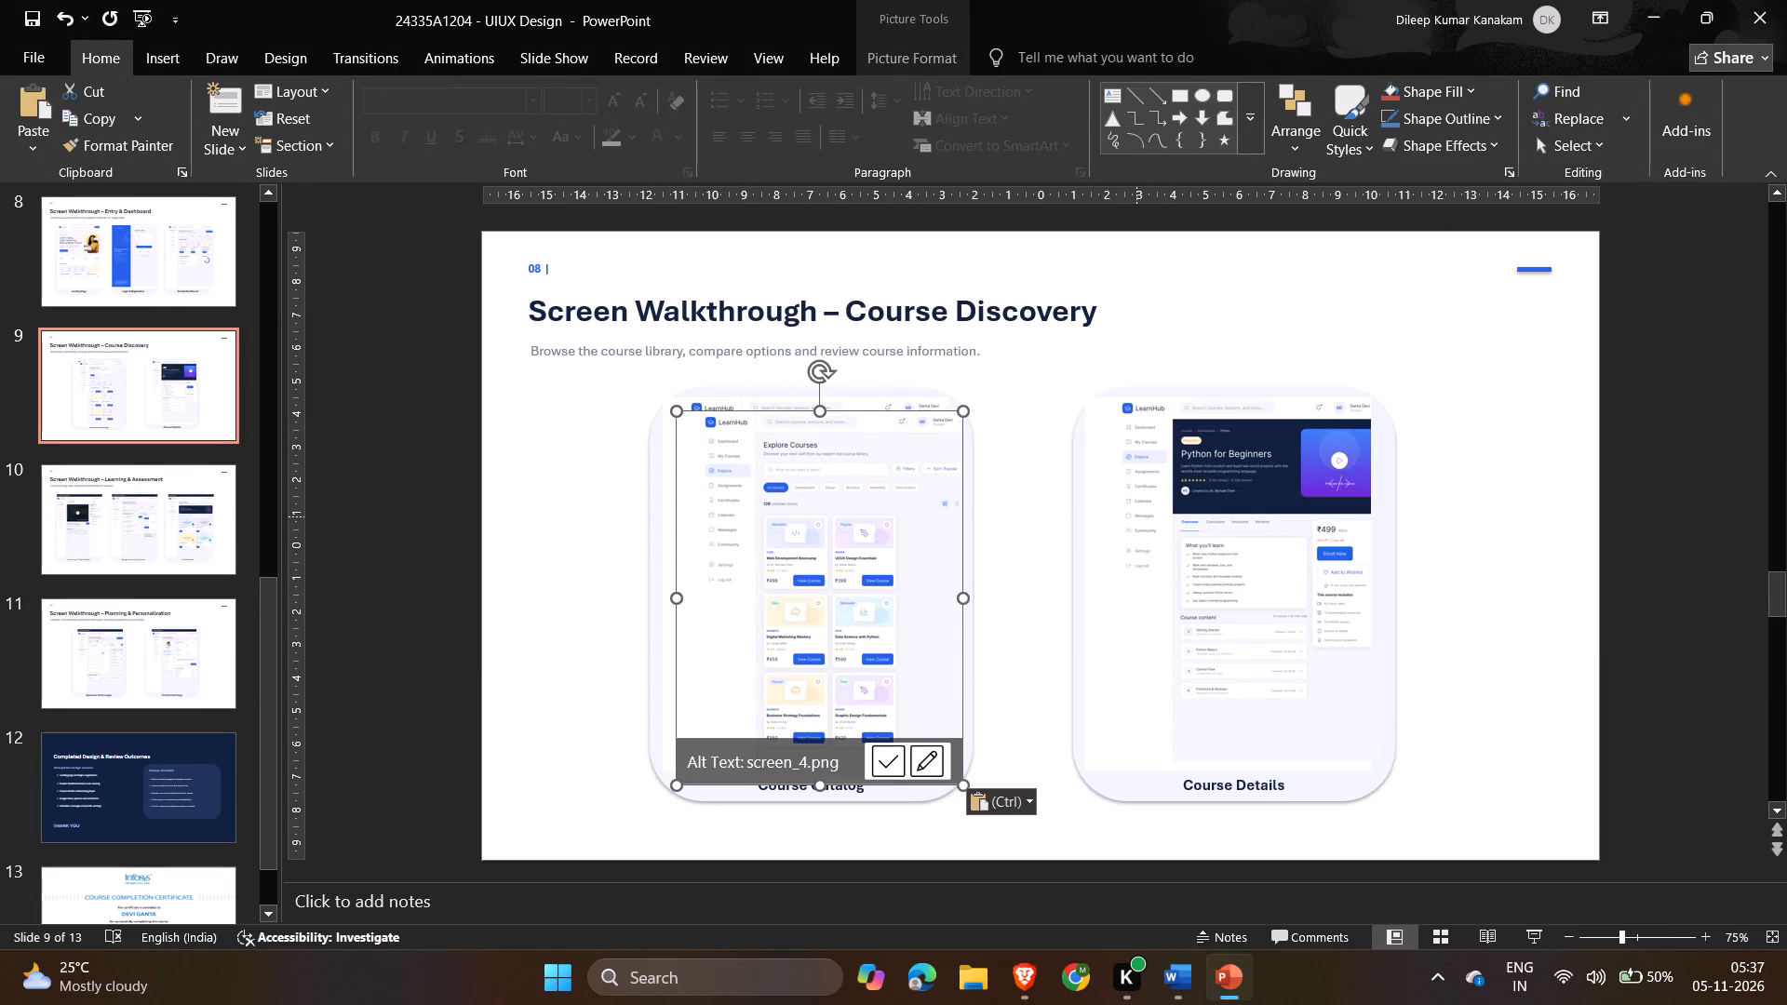
pyautogui.hotkey('ctrl', 'z')
pyautogui.hotkey('ctrl', 'c')
pyautogui.hotkey('alt', 'Tab')
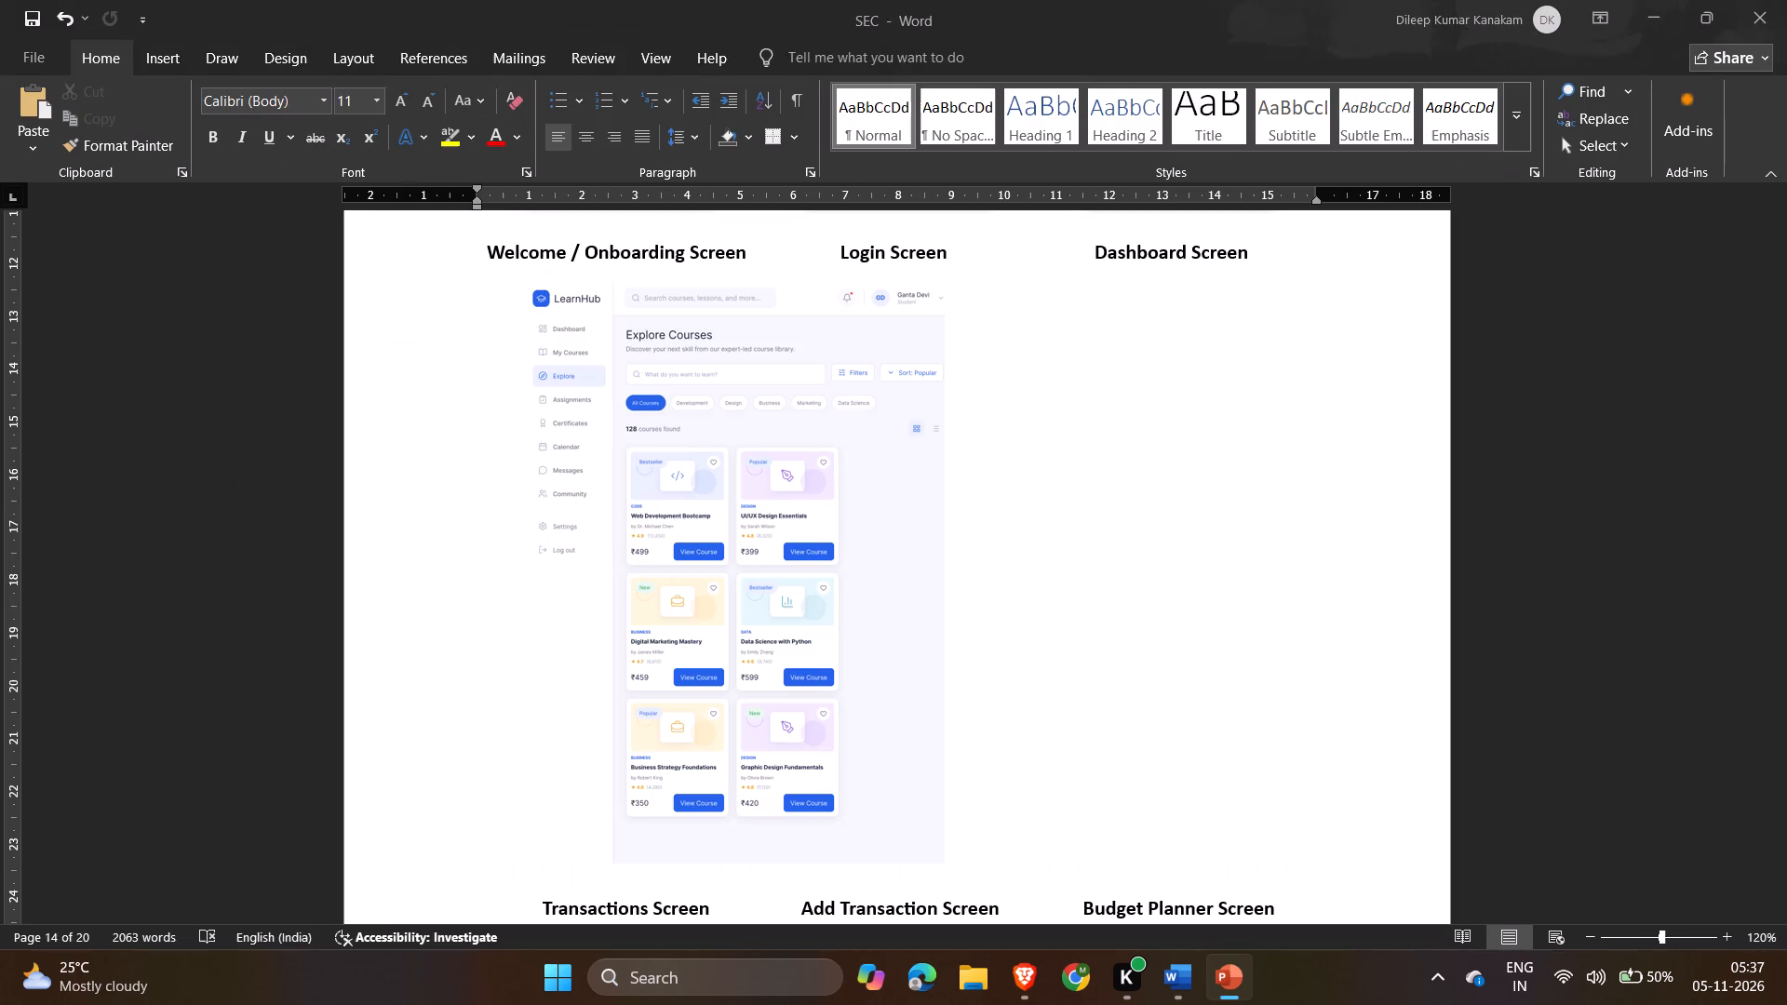
pyautogui.hotkey('ctrl', 'v')
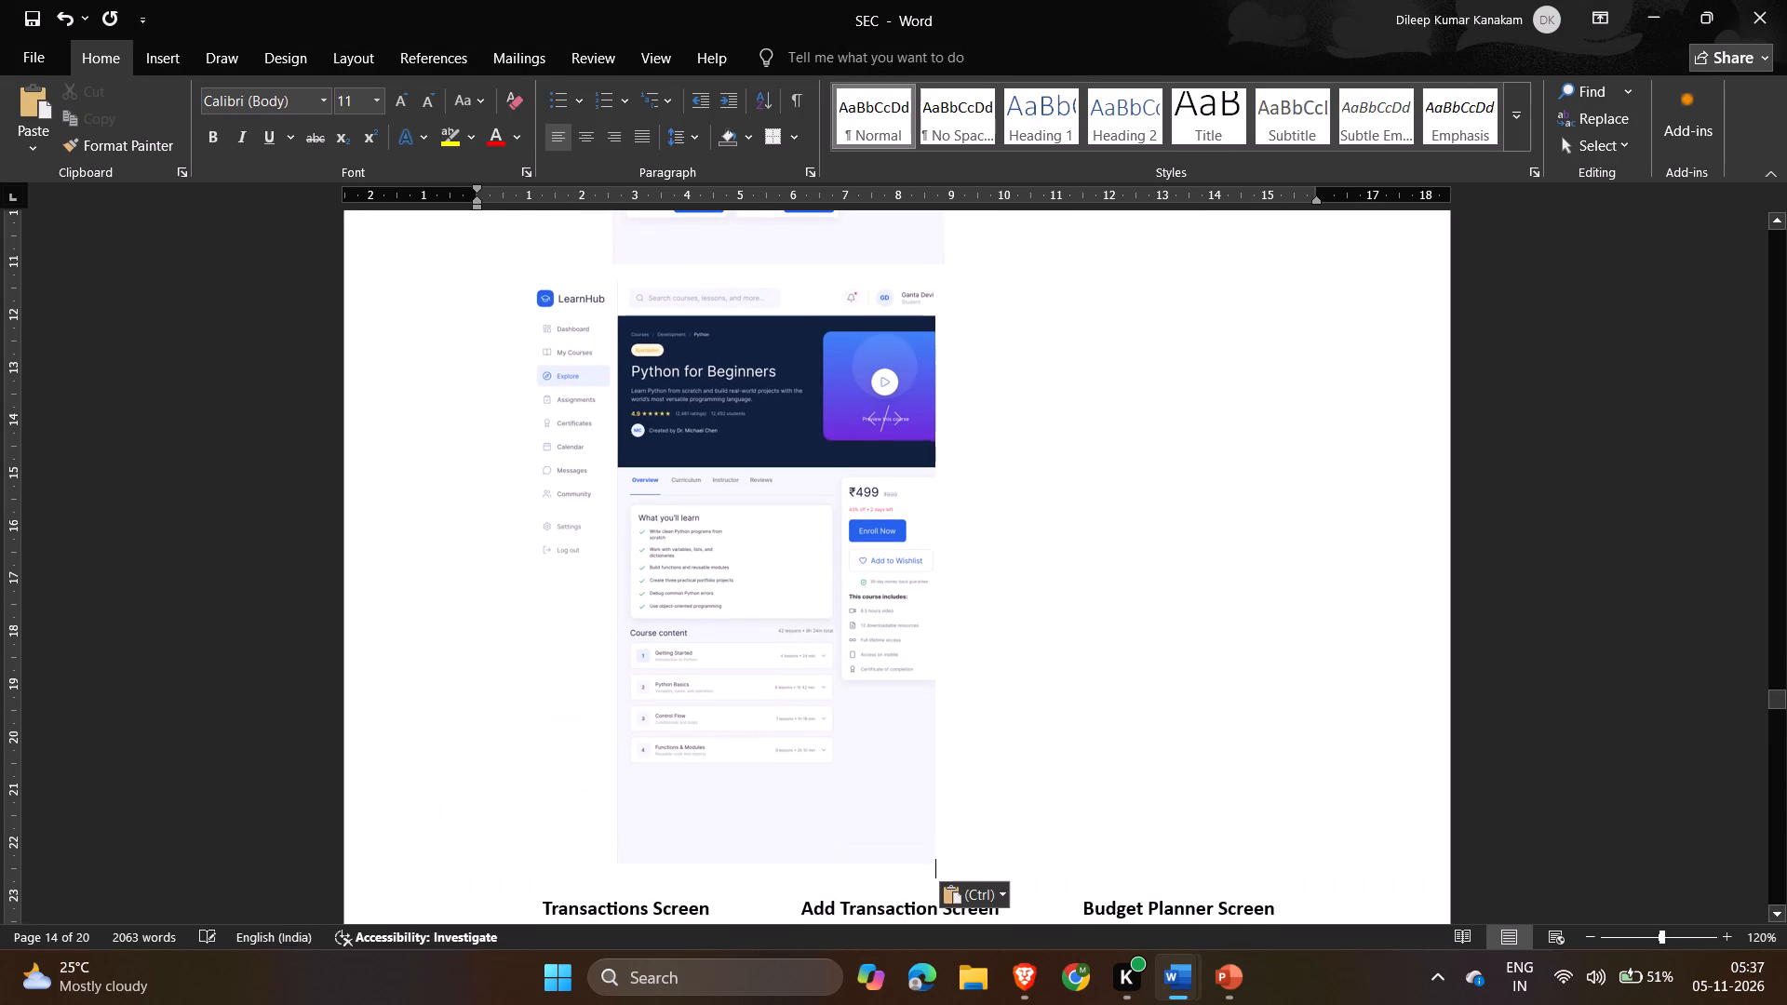
# Review the placement of the two pasted course pictures and the screen captions that follow them.
pyautogui.scroll(2, 1136, 516)
pyautogui.keyDown('ctrl'); pyautogui.scroll(2, 1136, 516); pyautogui.keyUp('ctrl')
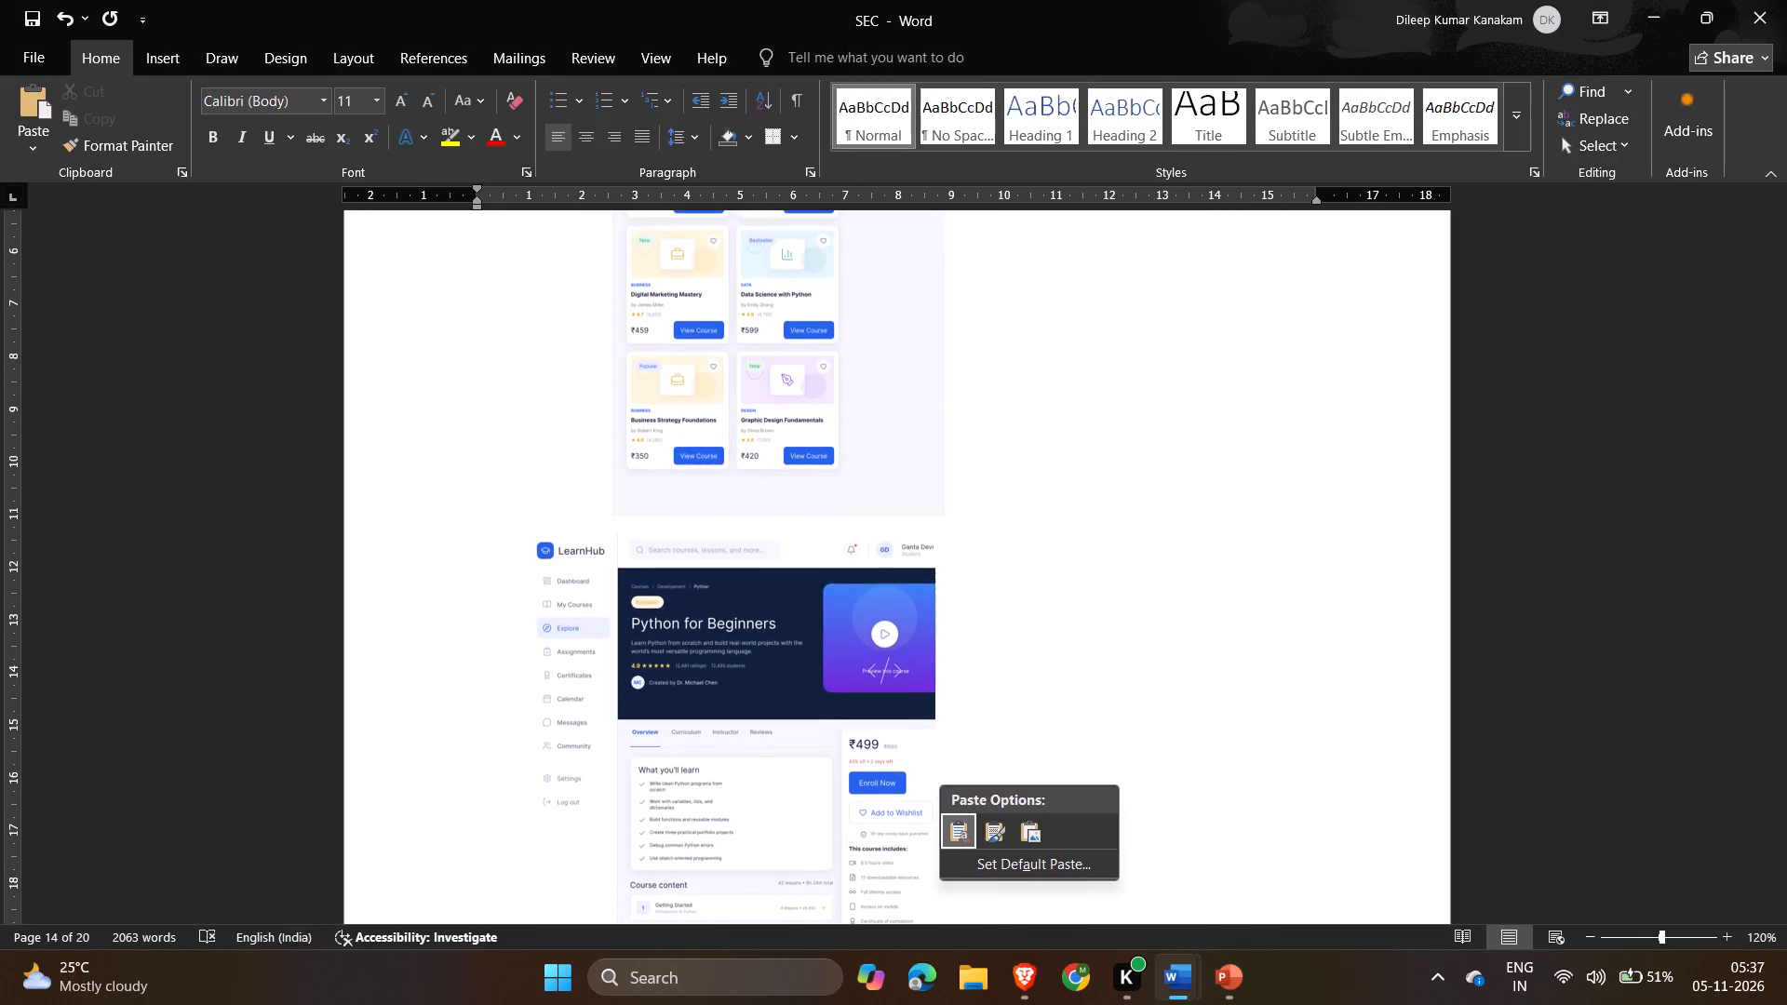
pyautogui.scroll(2, 1136, 516)
pyautogui.keyDown('ctrl'); pyautogui.scroll(-20, 1136, 516); pyautogui.keyUp('ctrl')
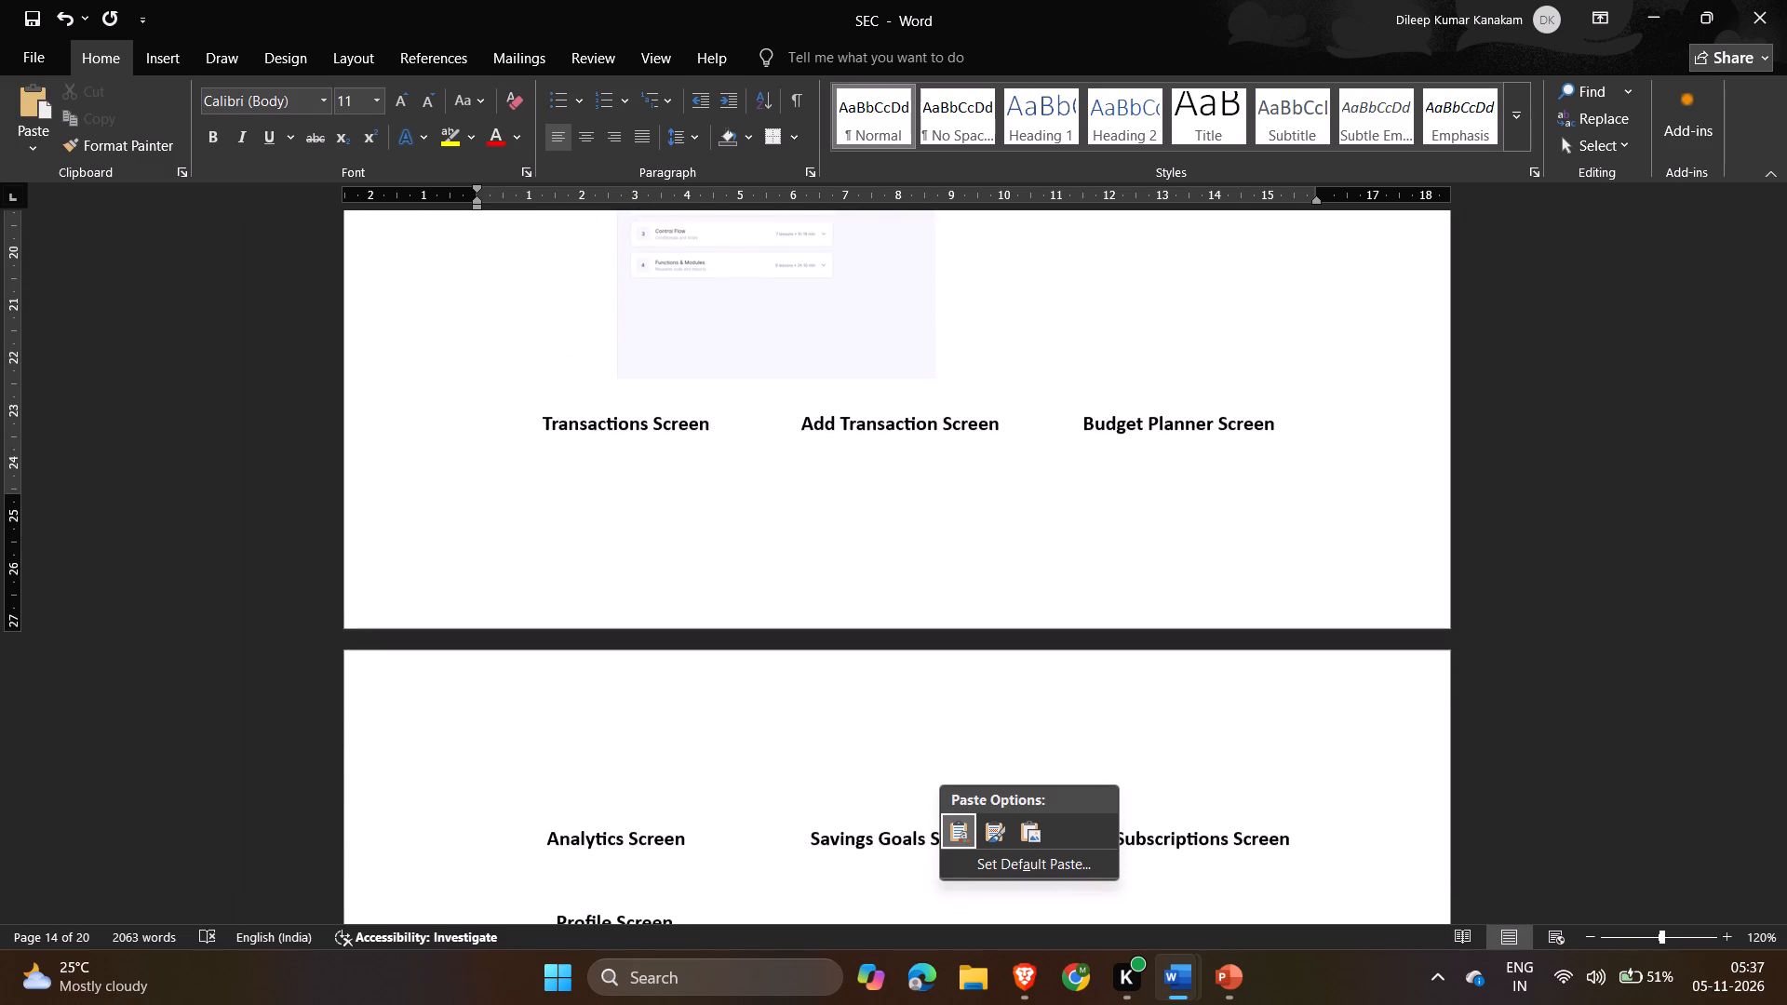
# Copy the Welcome / Onboarding picture's formatting onto the Course Catalog picture using Format Painter.
pyautogui.keyDown('ctrl'); pyautogui.scroll(-6, 1136, 516); pyautogui.keyUp('ctrl')
pyautogui.scroll(3, 1136, 516)
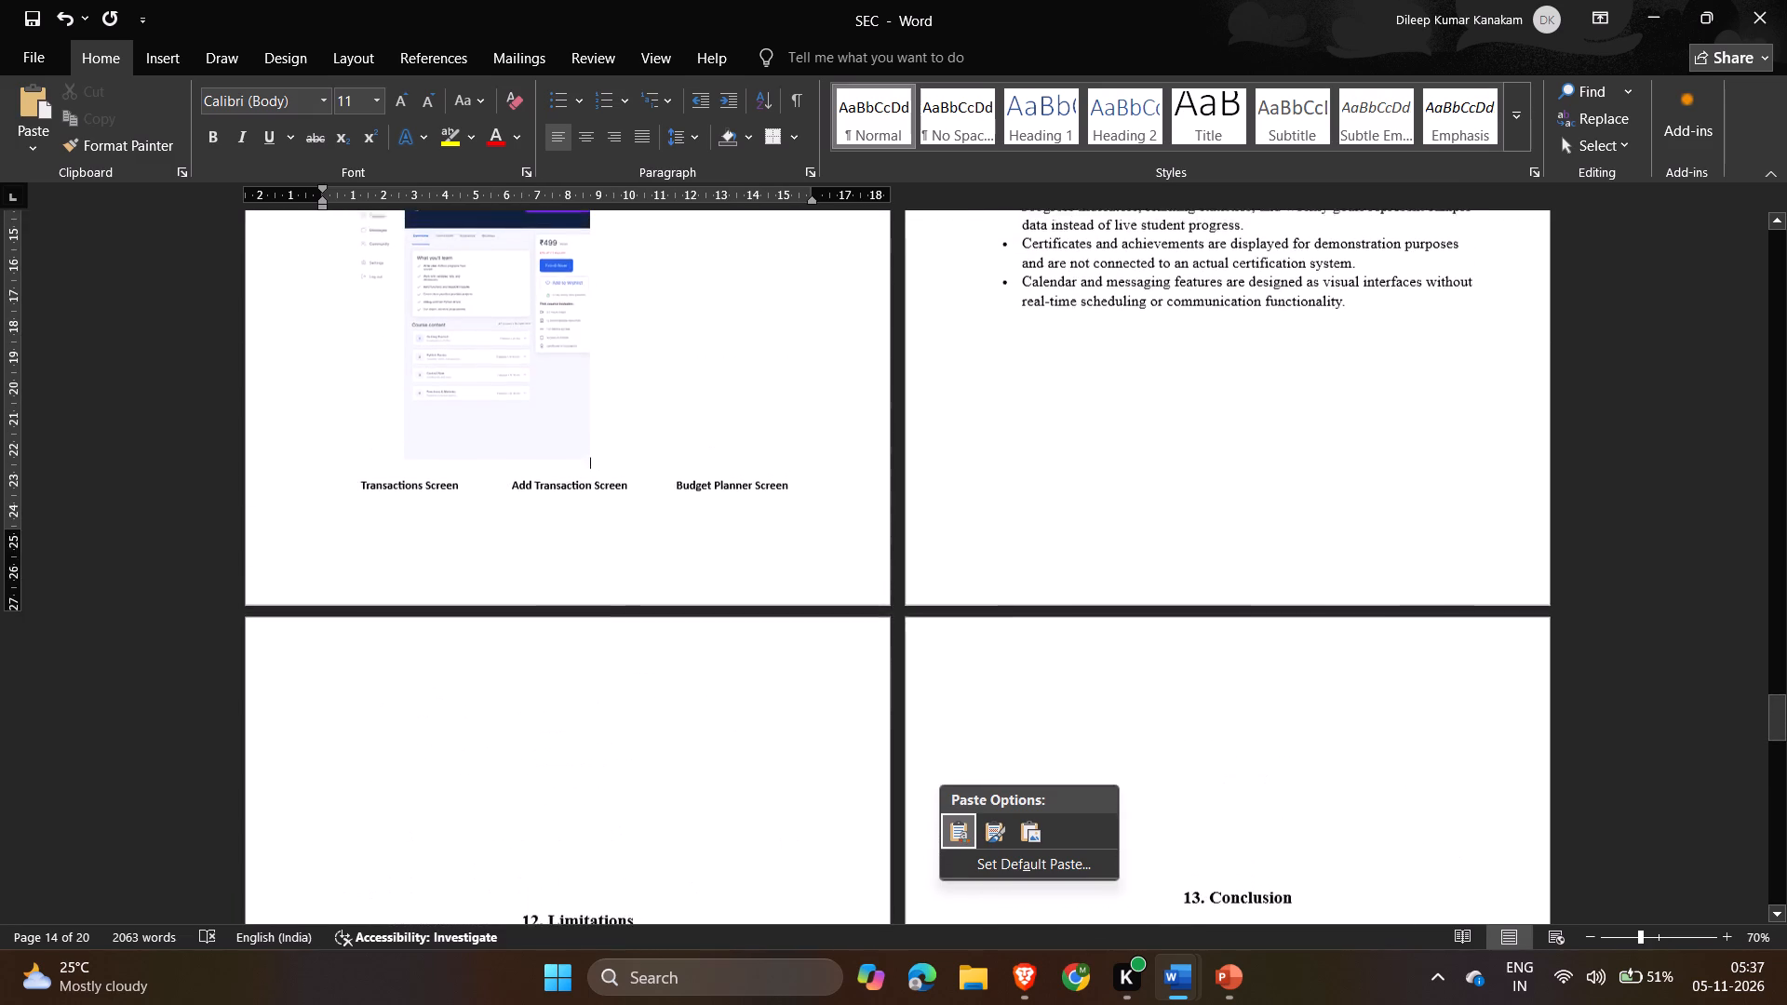
pyautogui.scroll(7, 1136, 516)
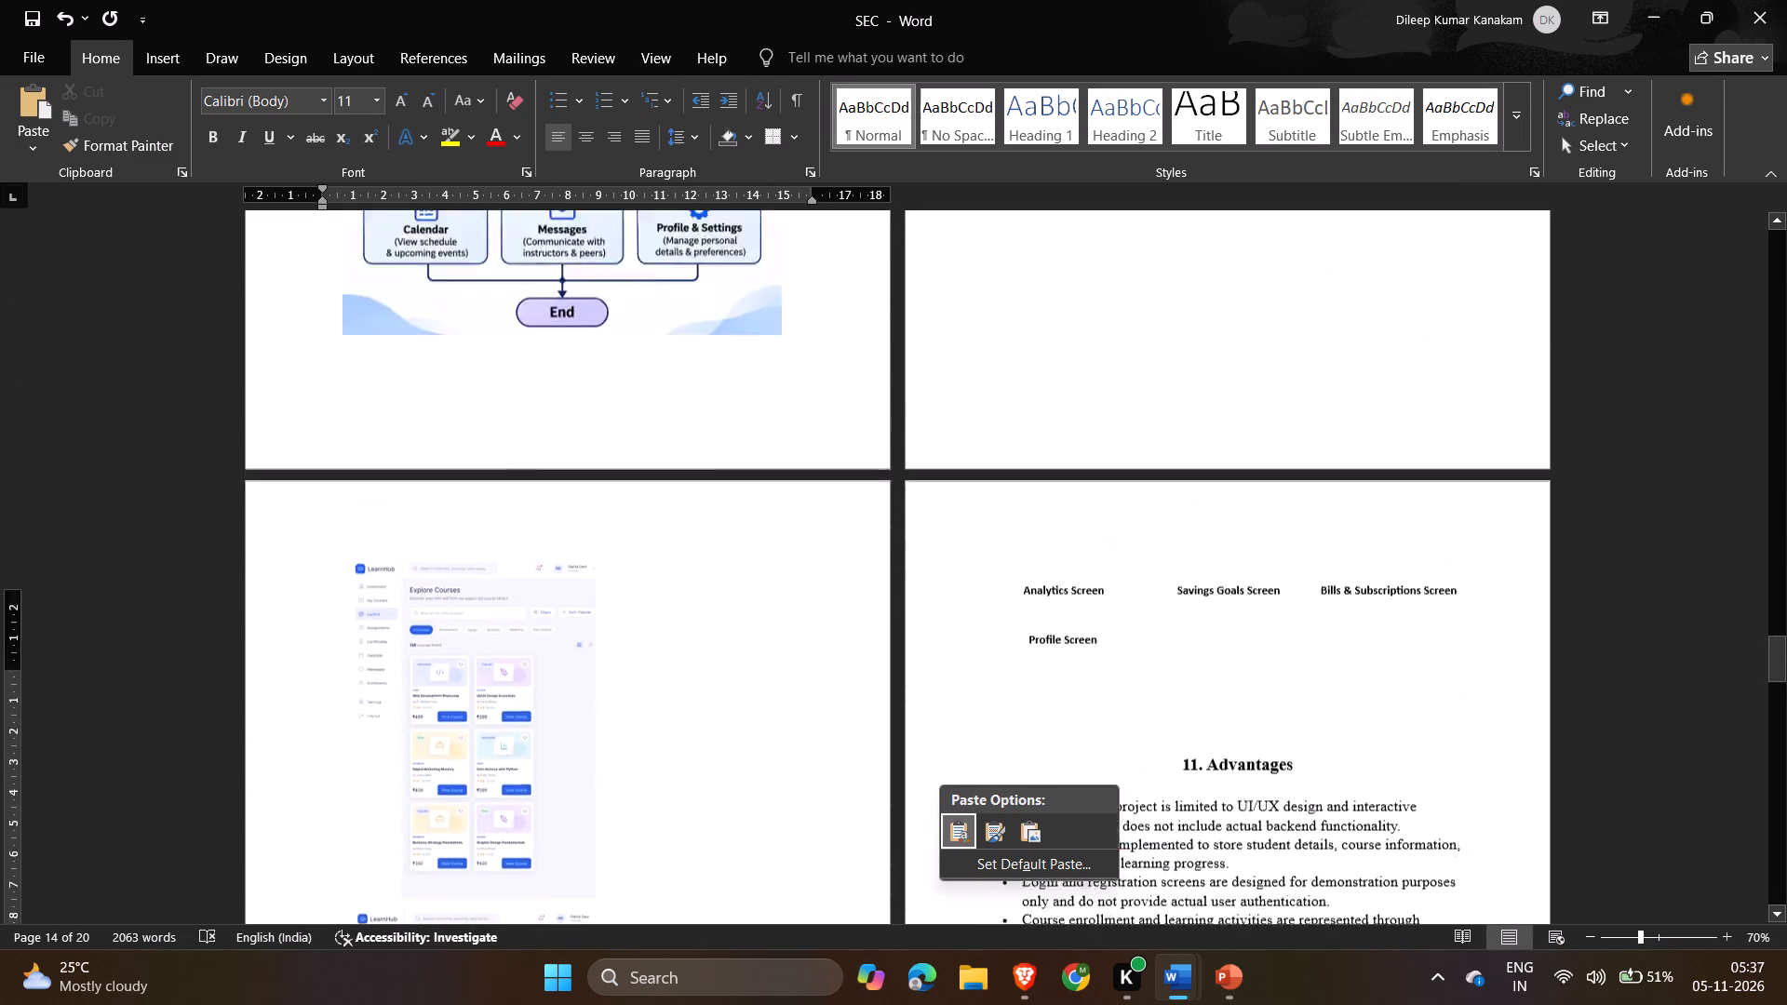
pyautogui.scroll(5, 1136, 516)
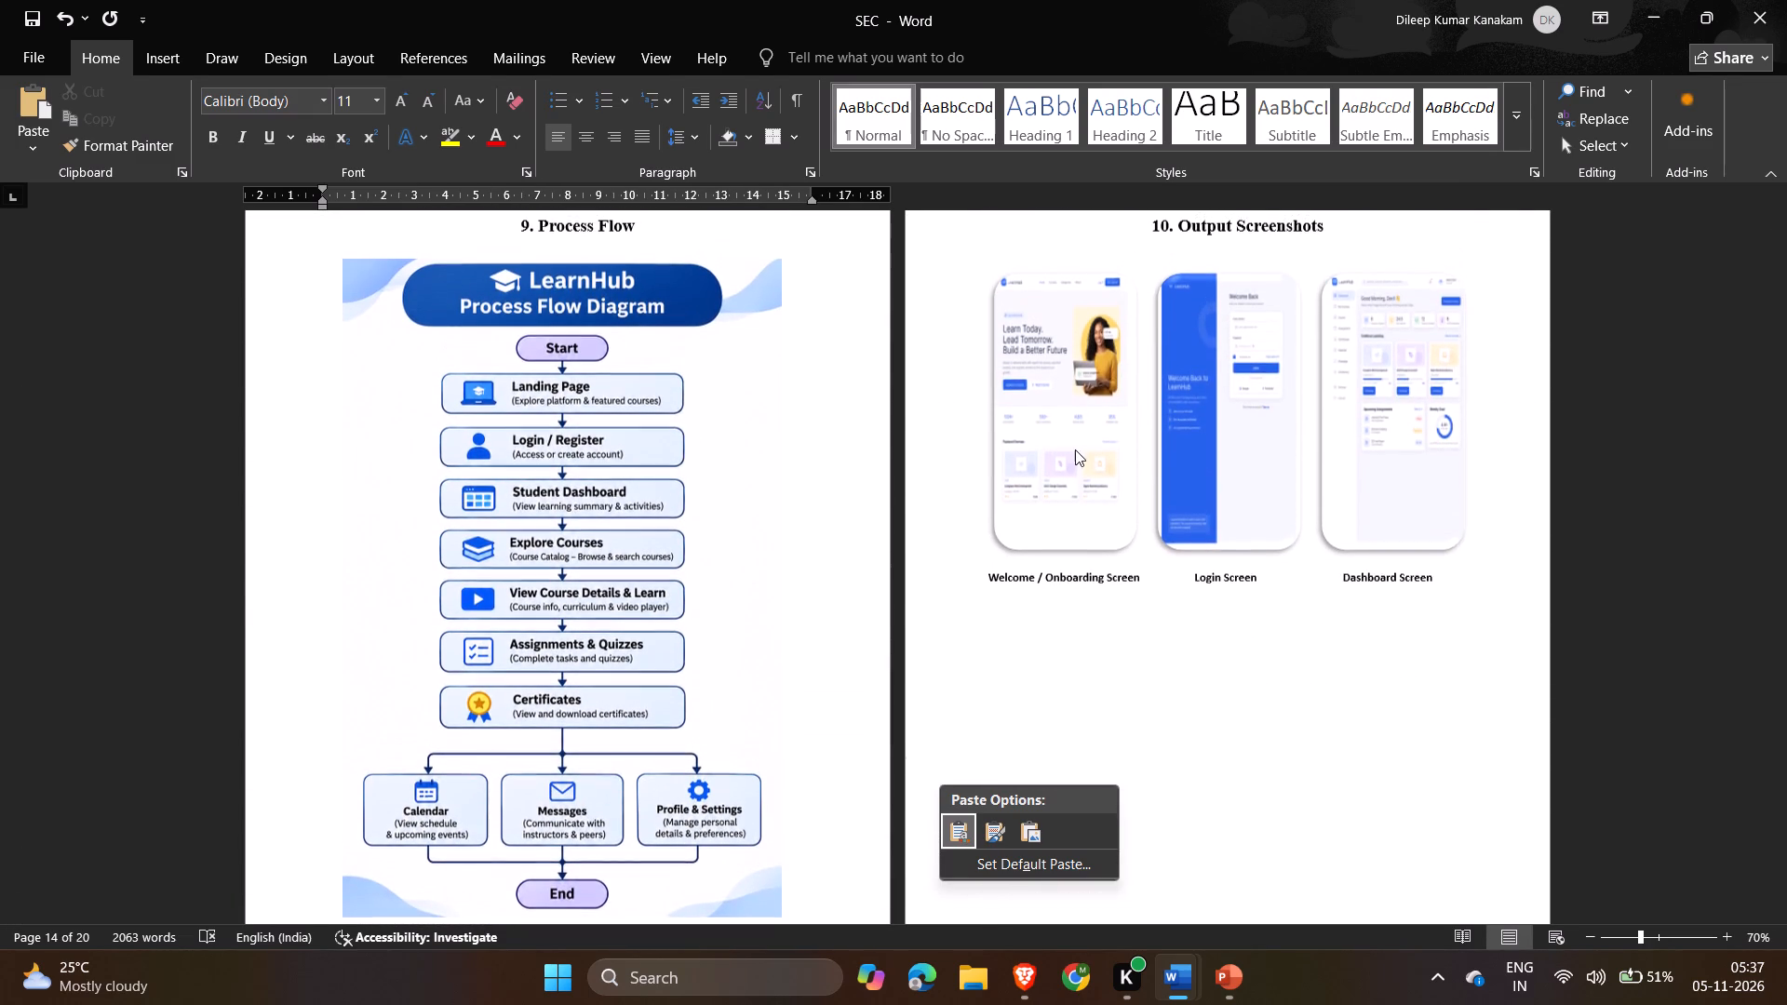
pyautogui.click(1074, 449)
pyautogui.click(1053, 442)
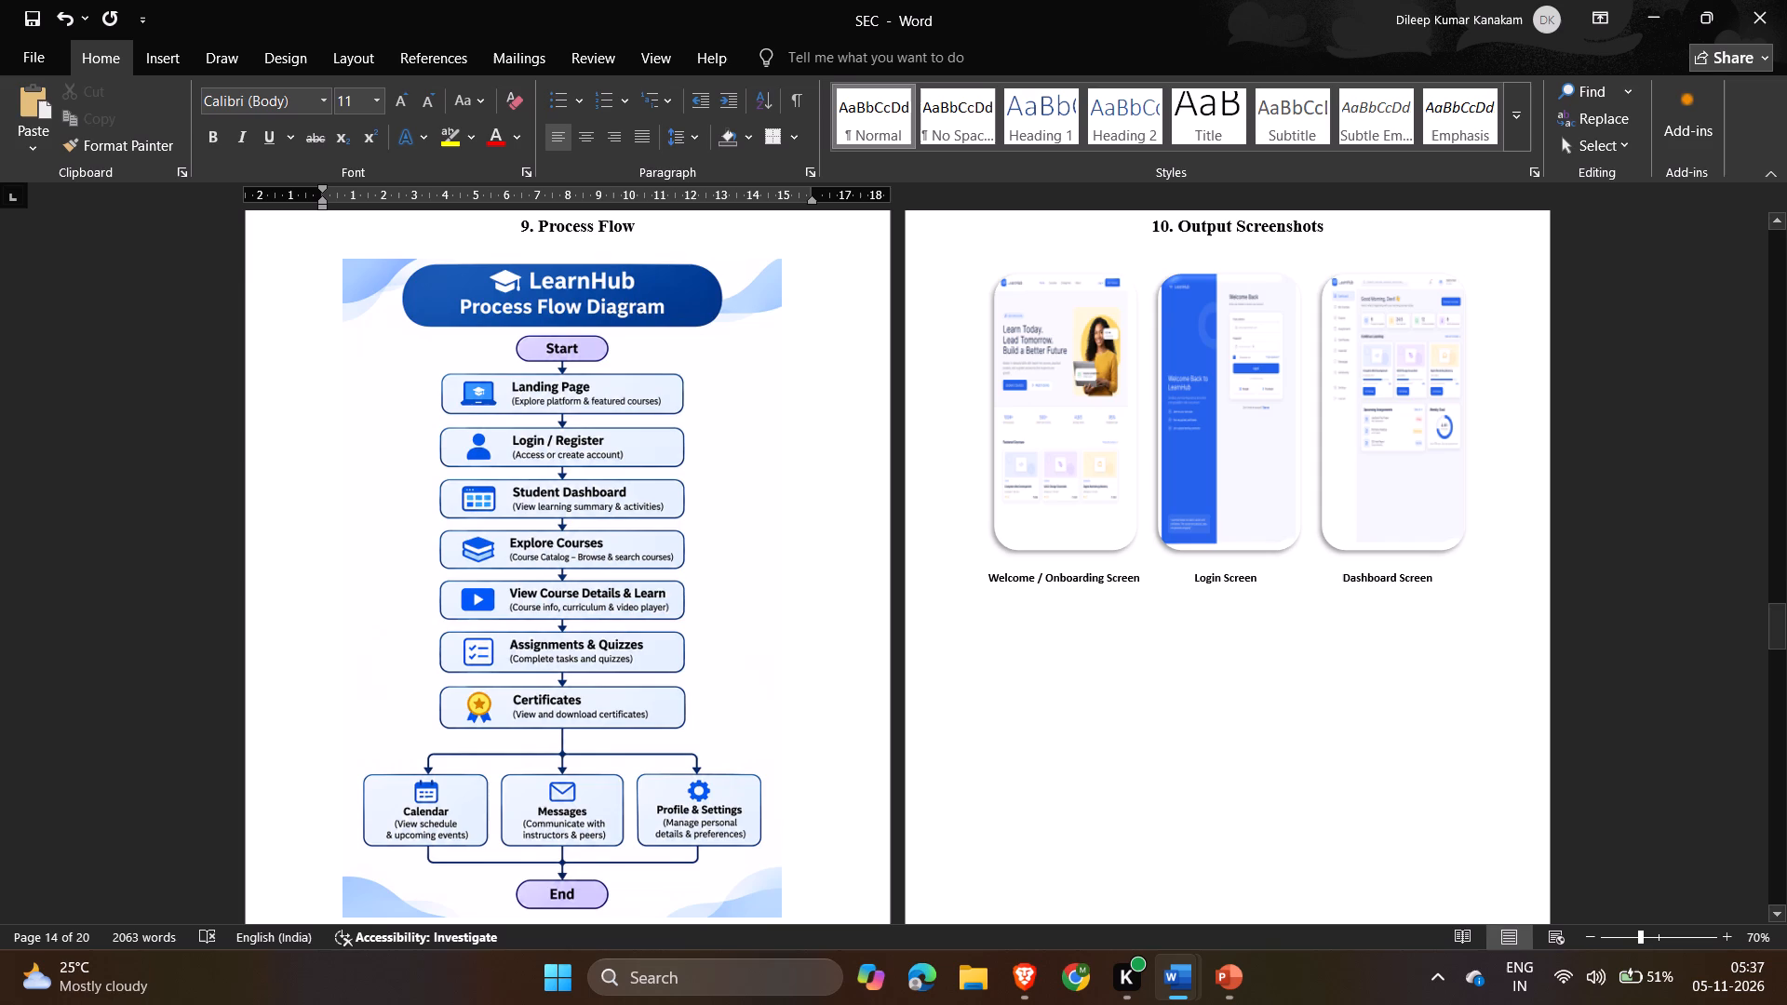
pyautogui.click(1053, 442)
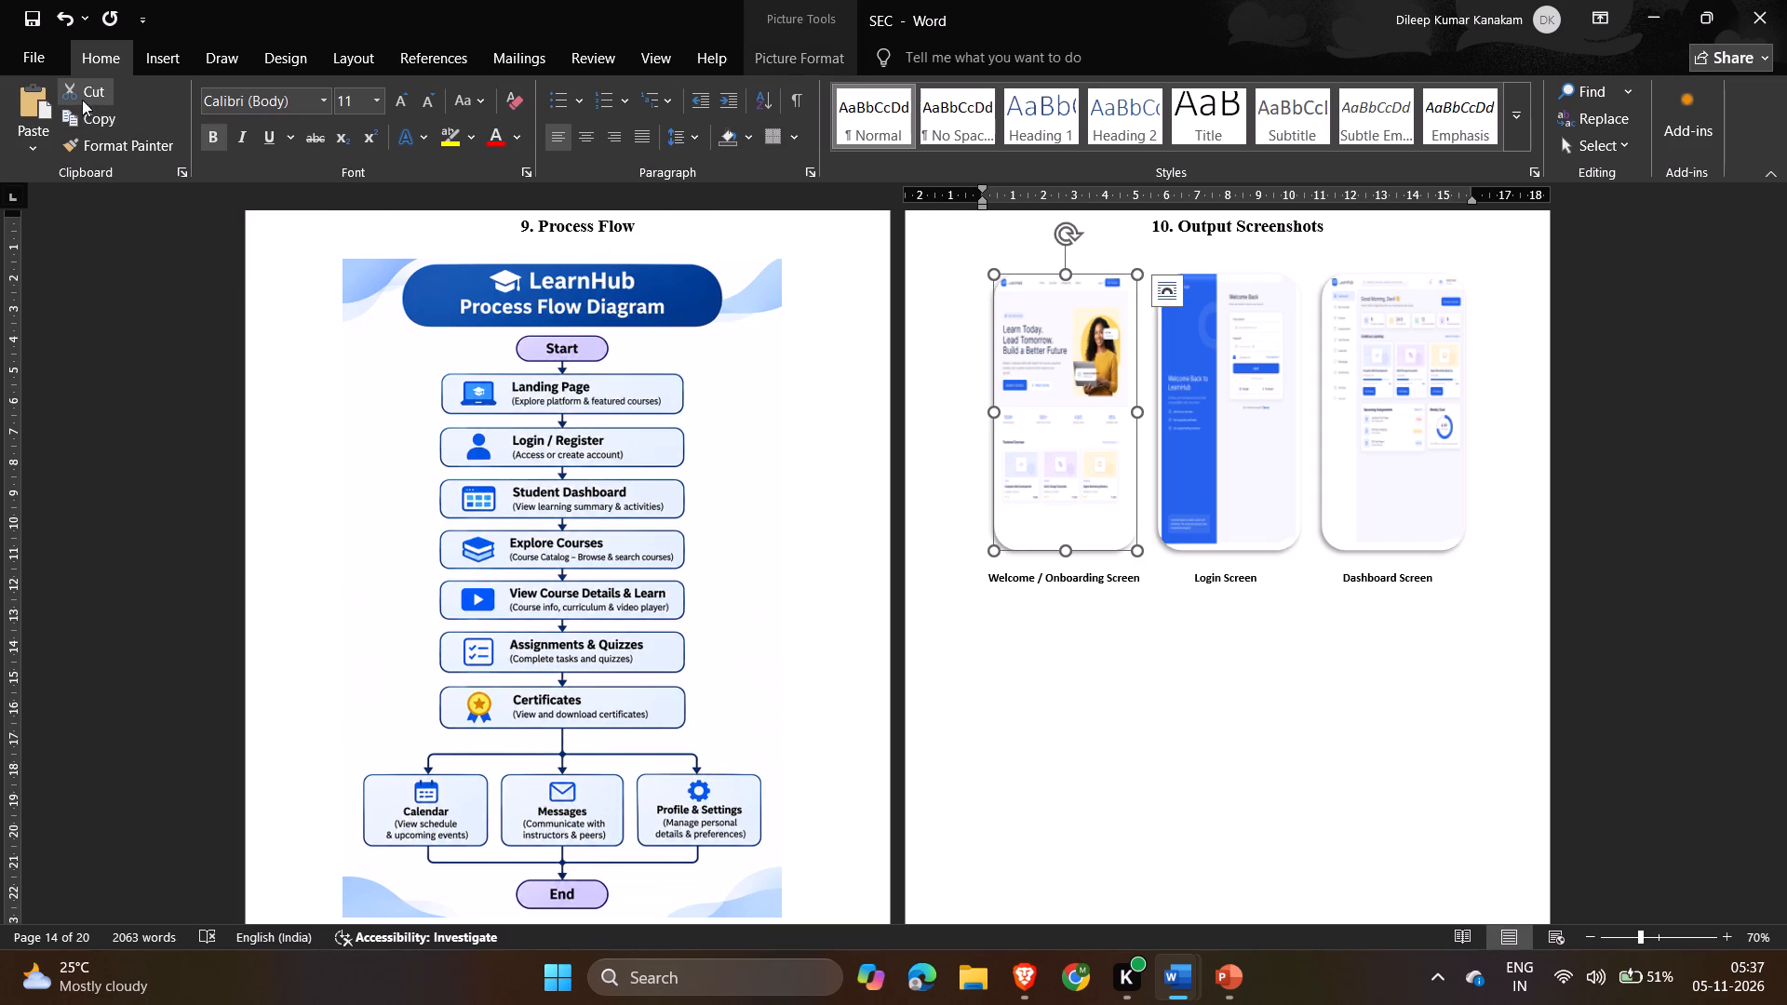
pyautogui.click(118, 158)
pyautogui.scroll(-4, 429, 457)
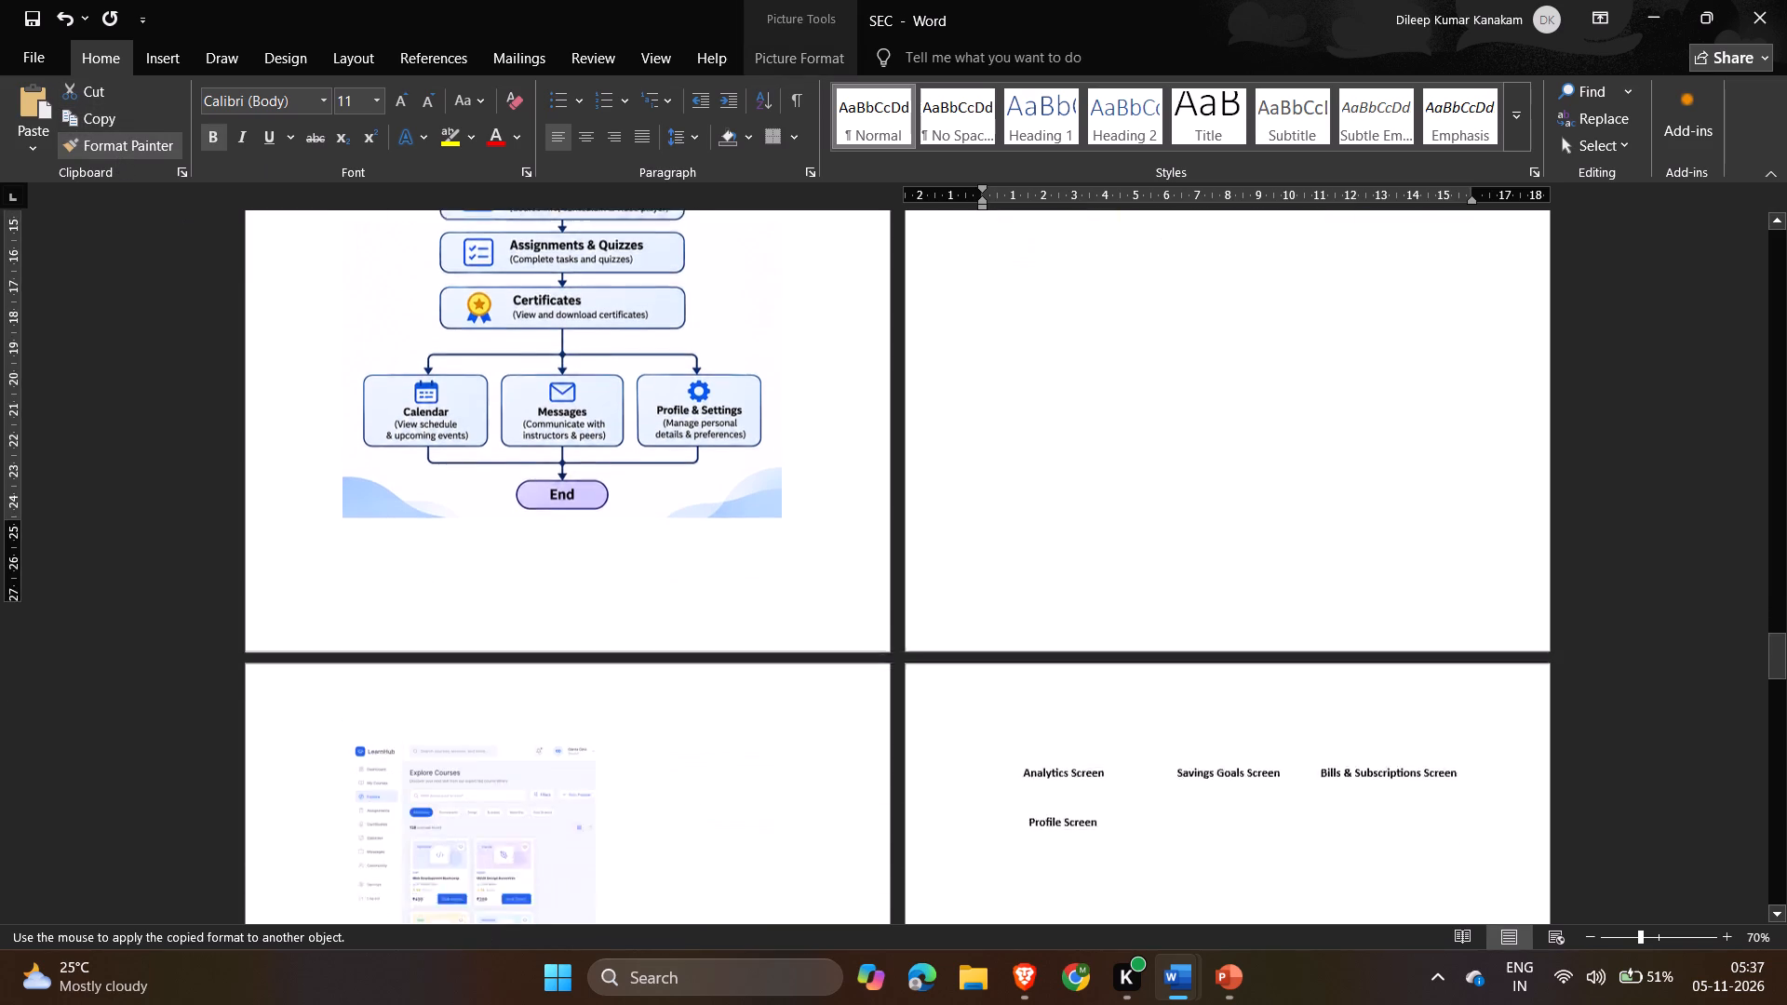
pyautogui.scroll(-1, 429, 457)
pyautogui.click(447, 543)
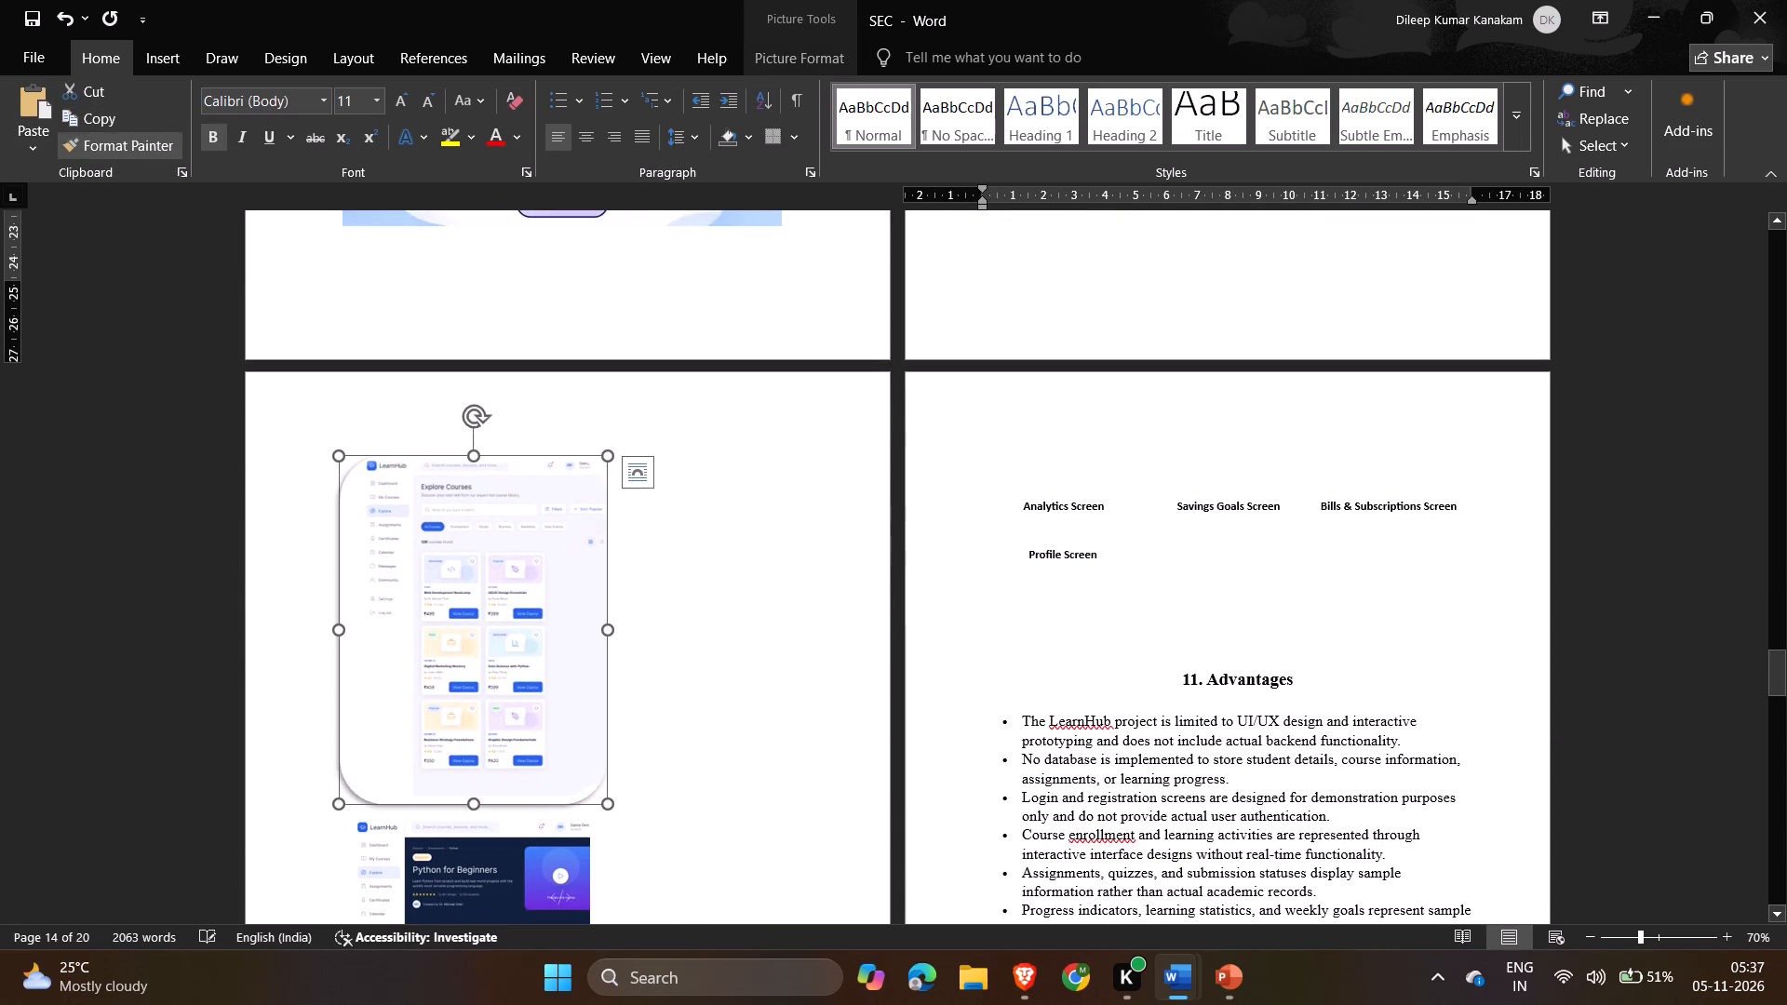
# Apply the Course Catalog picture's formatting to the Course Details picture below it using Format Painter.
pyautogui.click(151, 136)
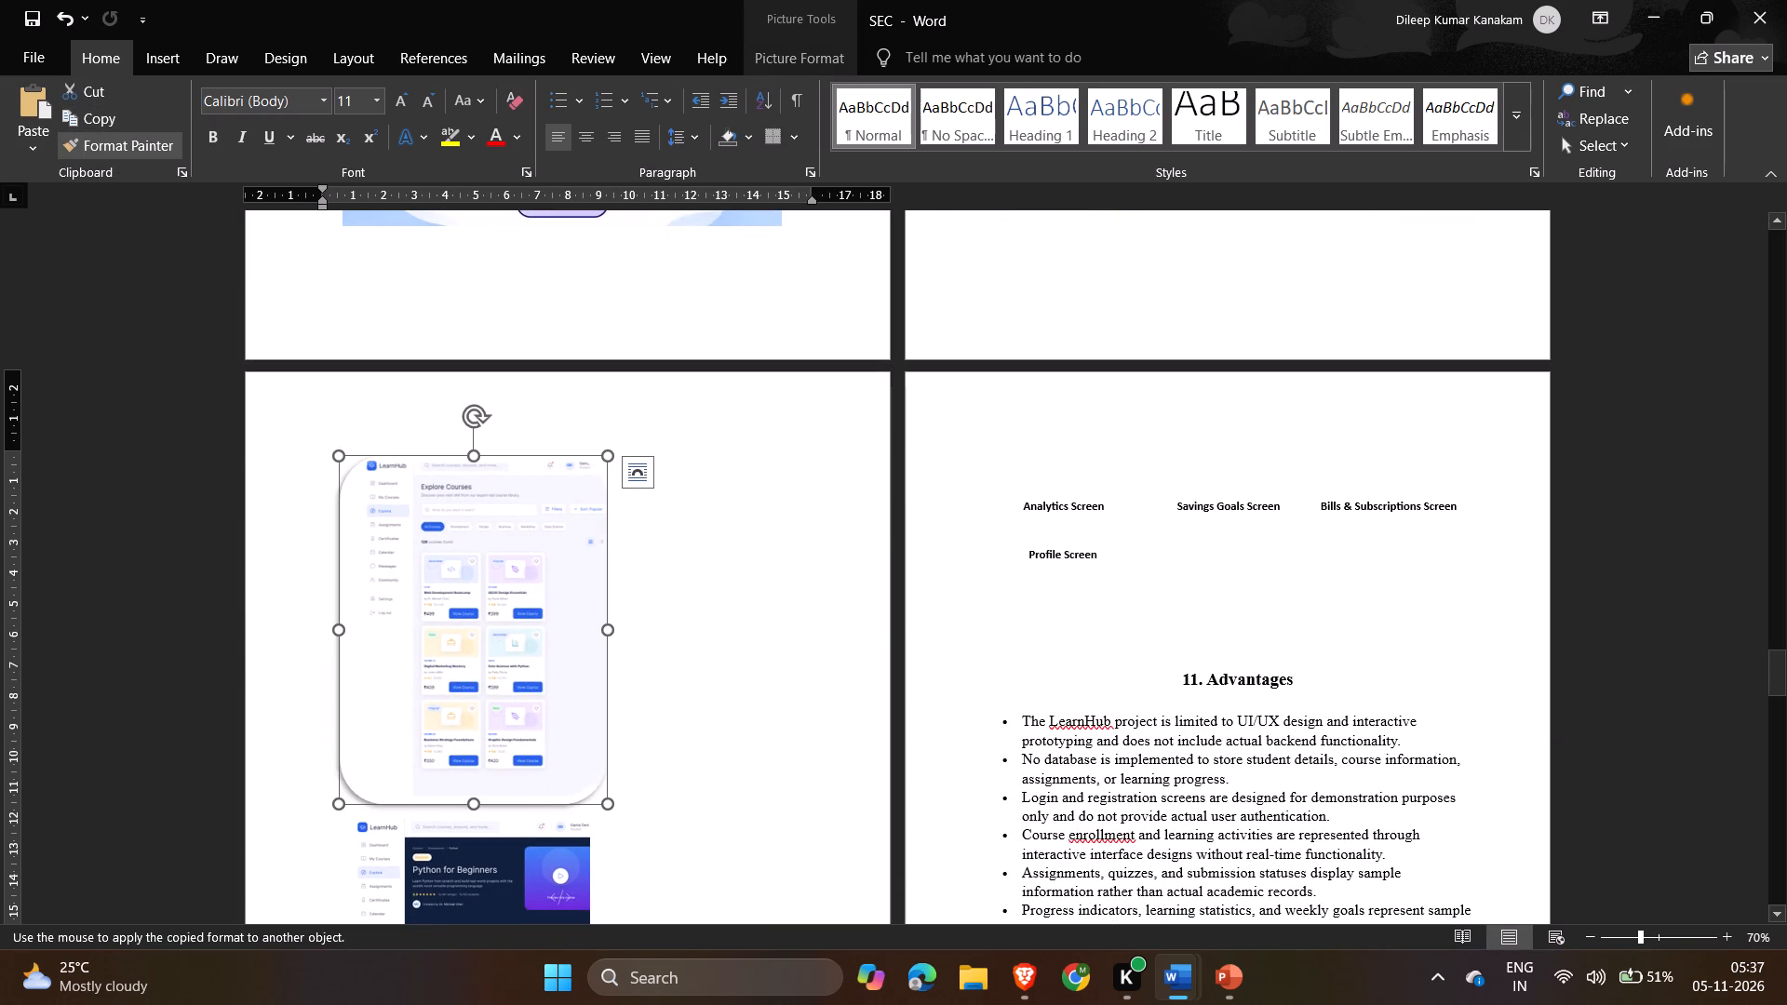
pyautogui.click(437, 858)
# Compare the Course Catalog picture's height and width with those of the Welcome, Login and Dashboard pictures.
pyautogui.click(459, 649)
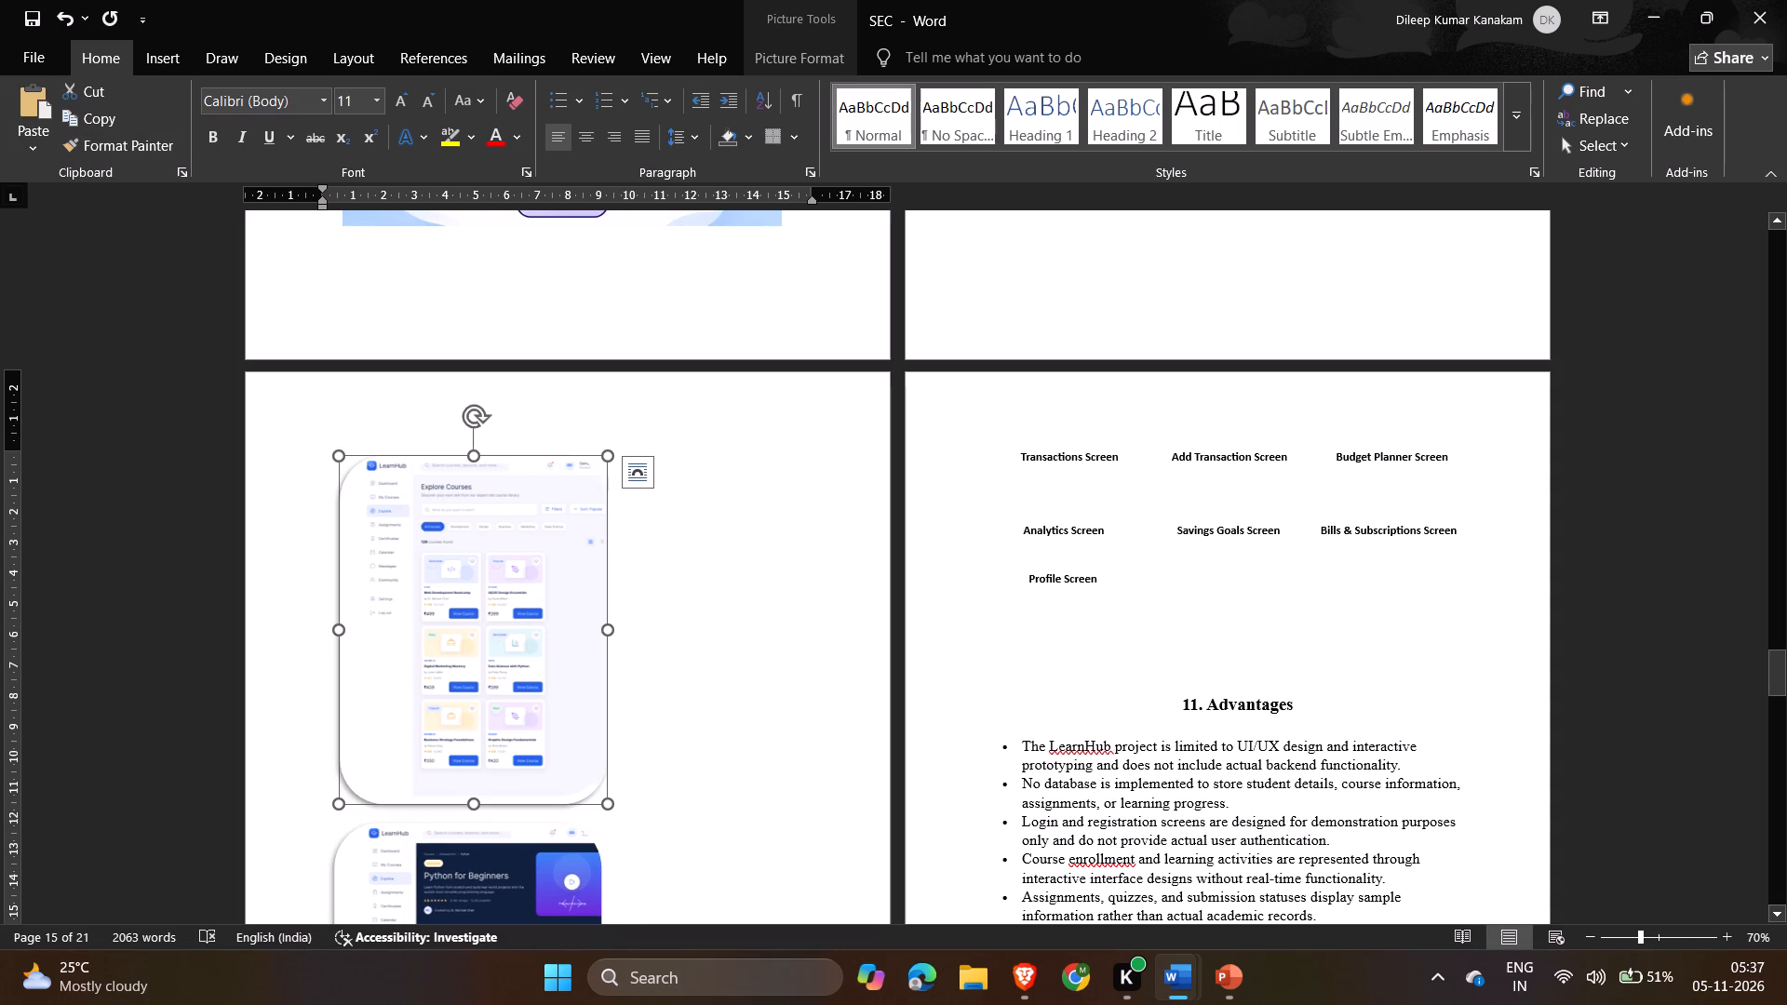
pyautogui.click(817, 54)
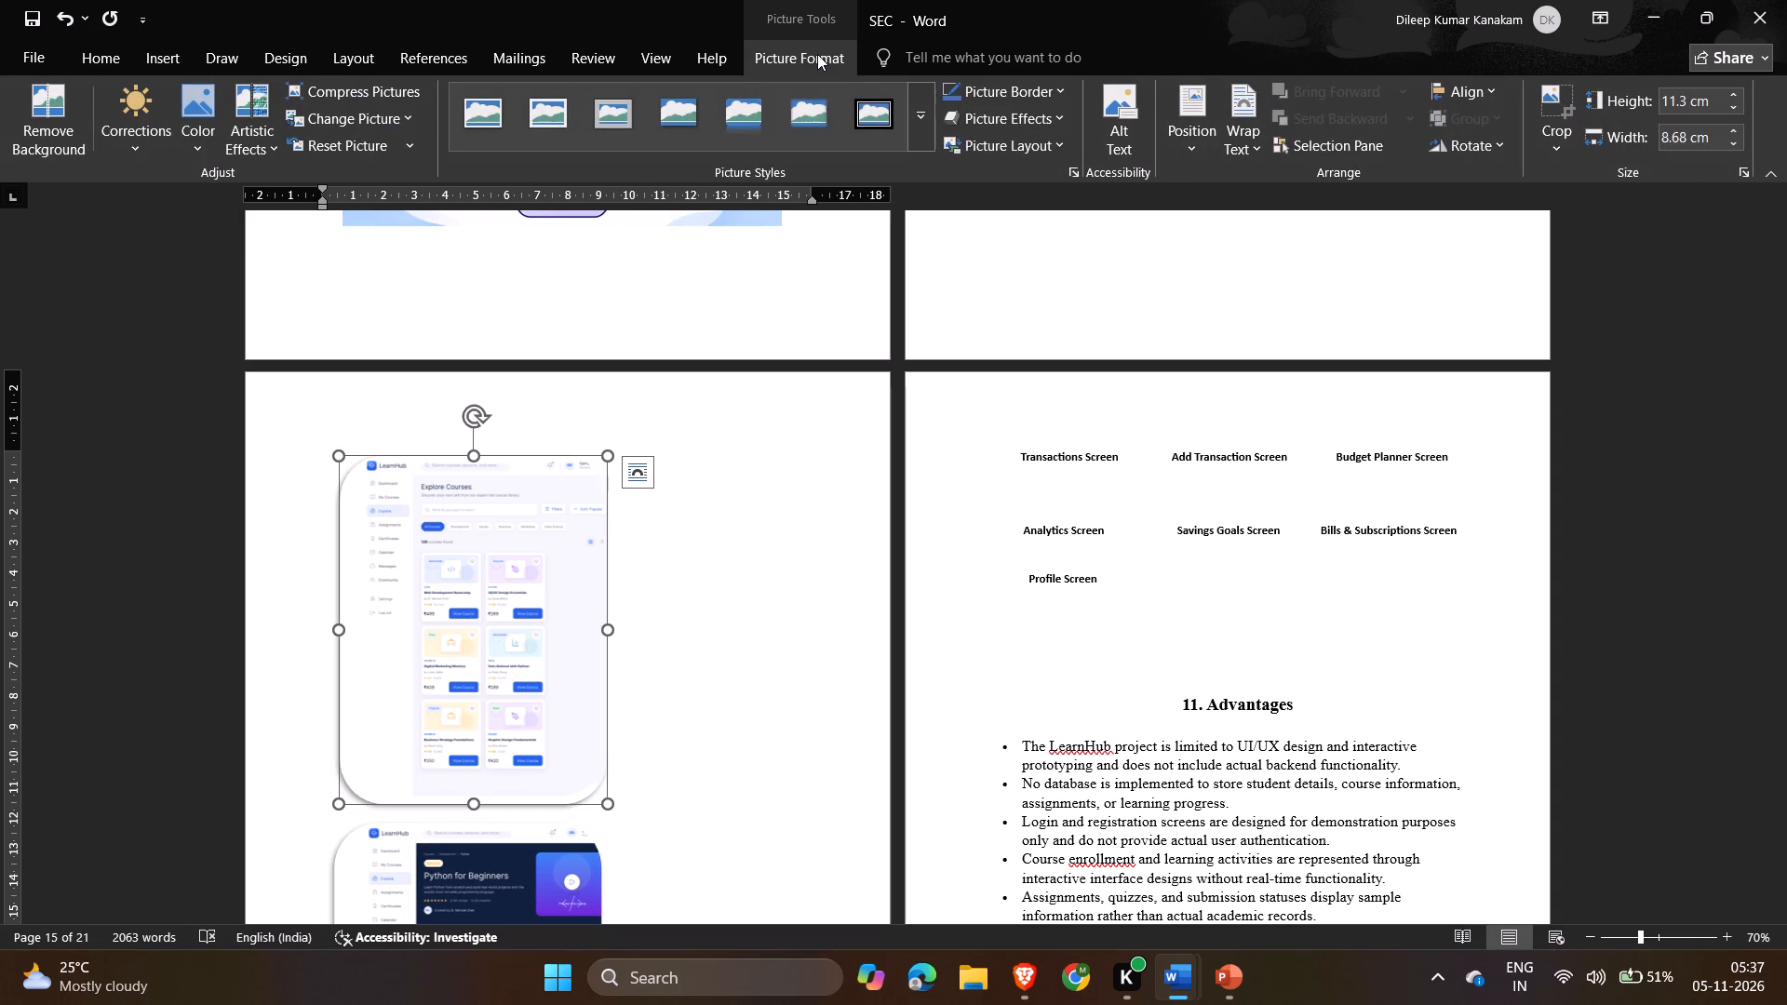
pyautogui.click(1684, 134)
pyautogui.scroll(4, 1098, 417)
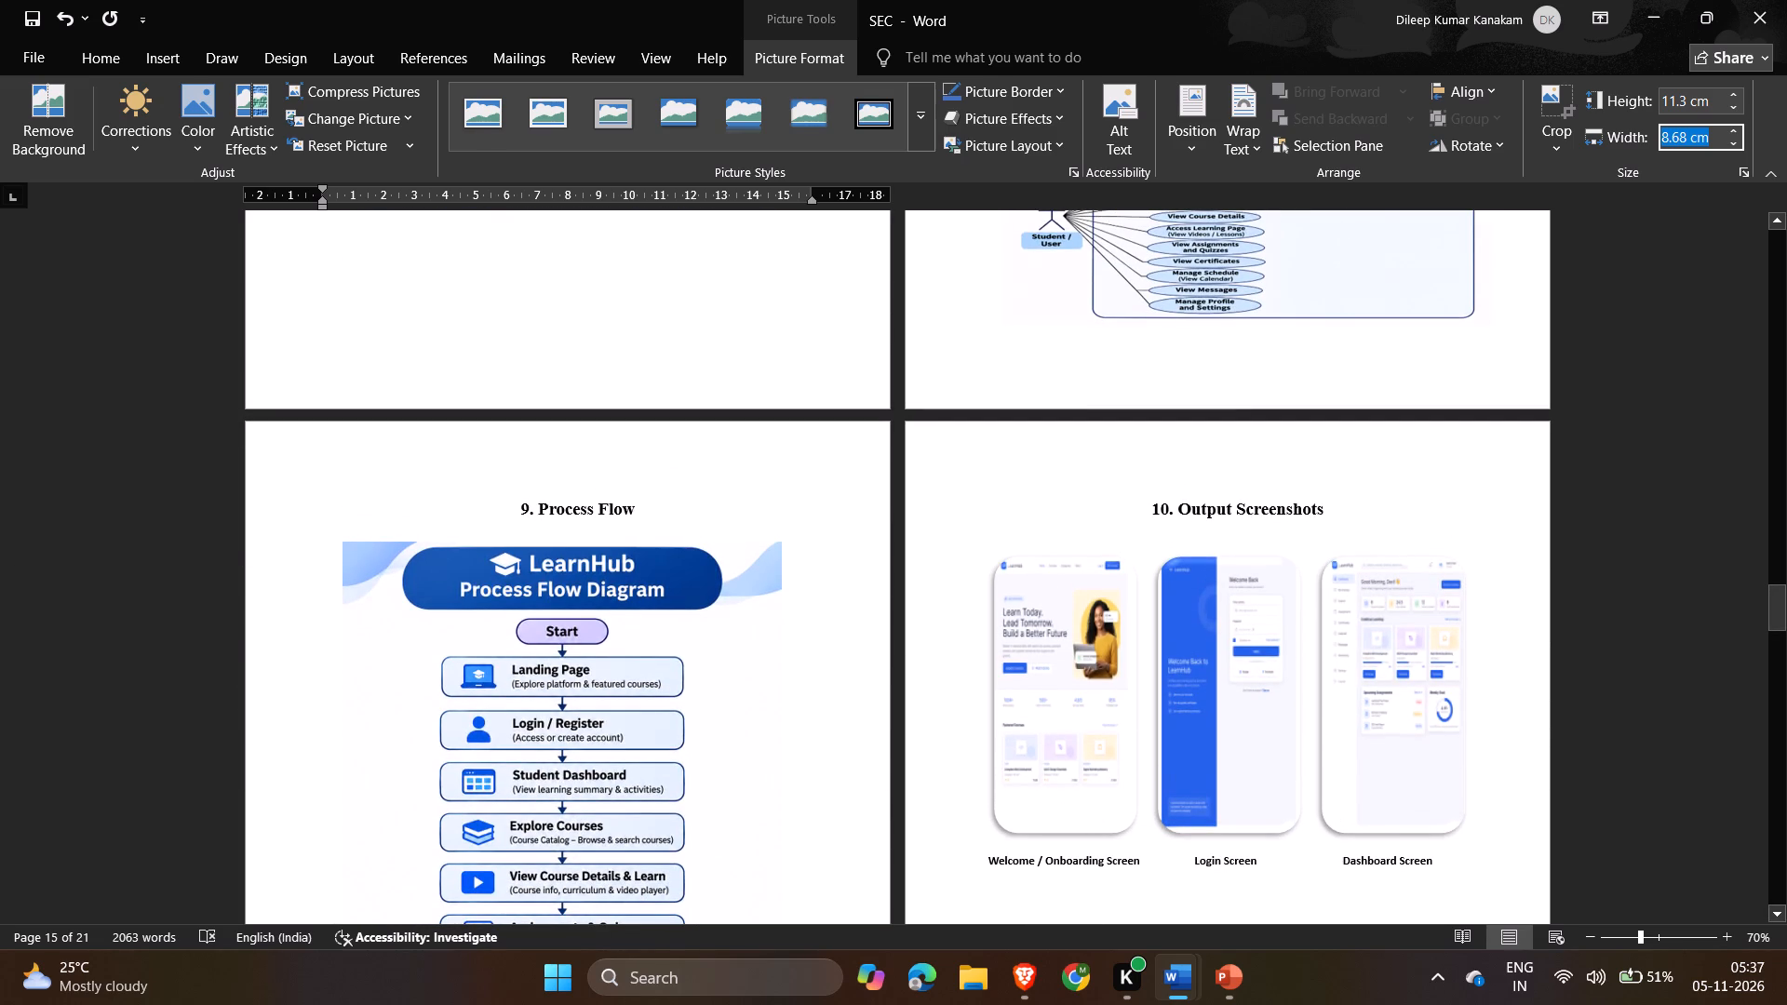
pyautogui.click(1045, 659)
pyautogui.scroll(-1, 1040, 650)
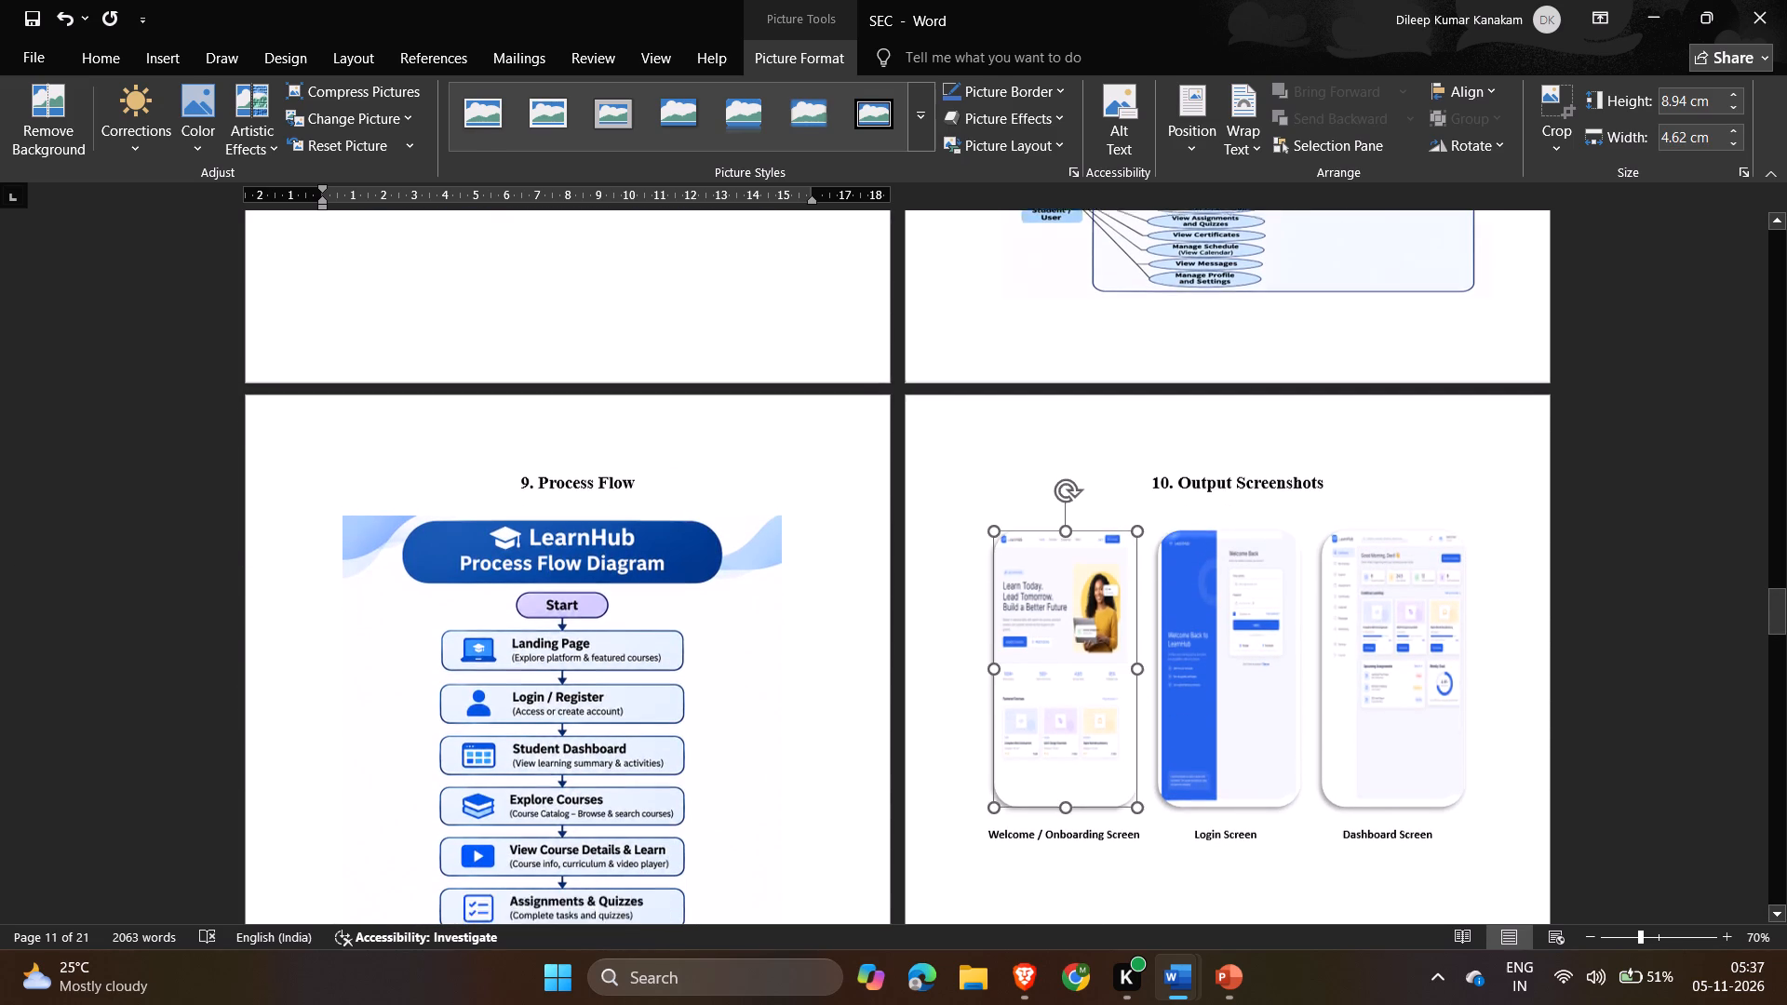
pyautogui.scroll(-4, 1040, 650)
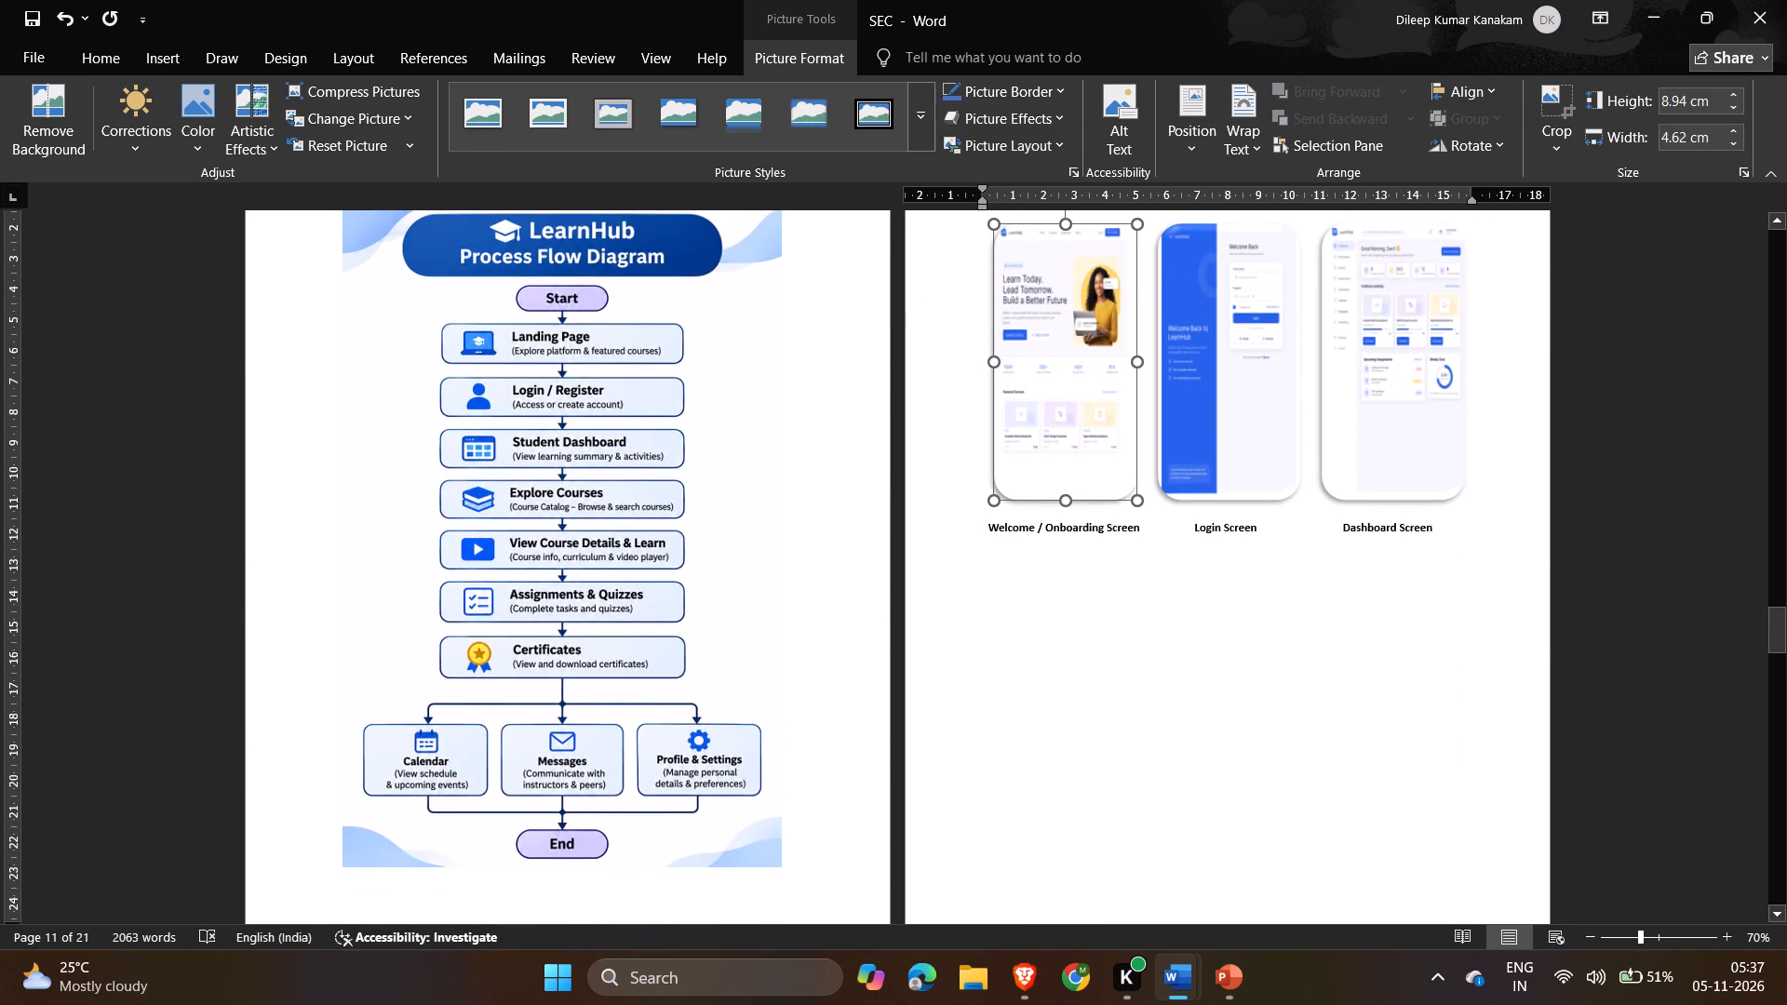
pyautogui.click(1256, 397)
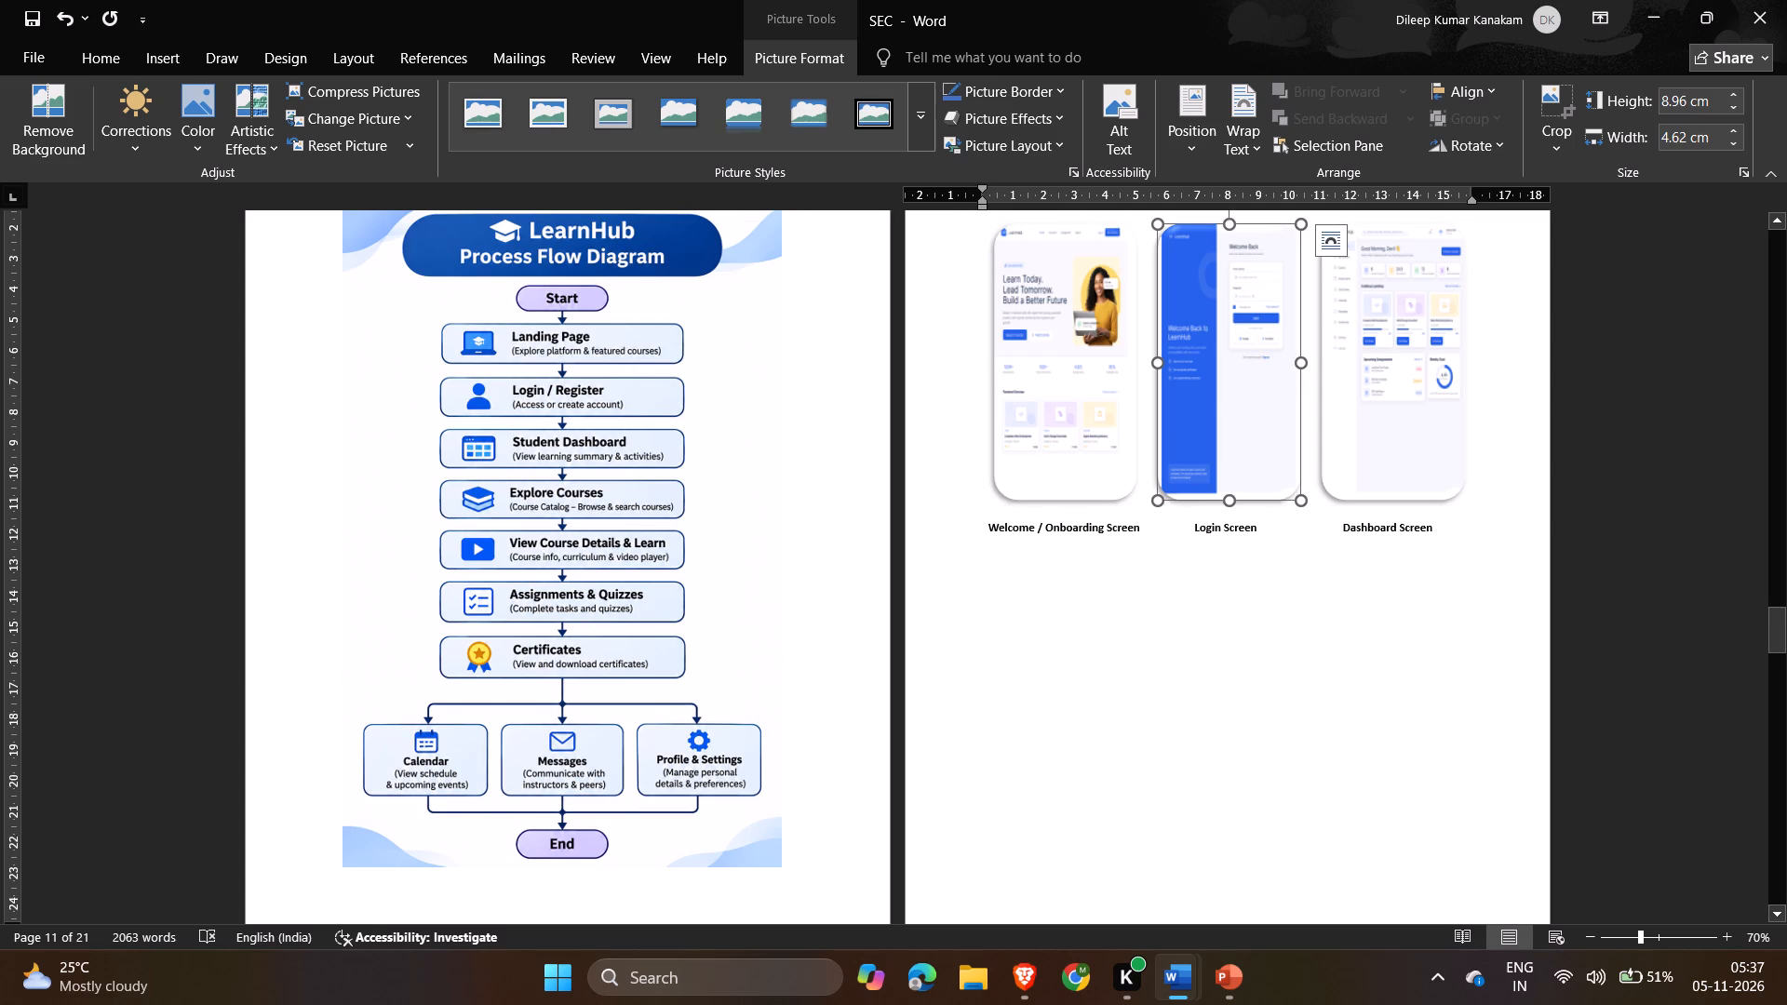
pyautogui.click(1418, 359)
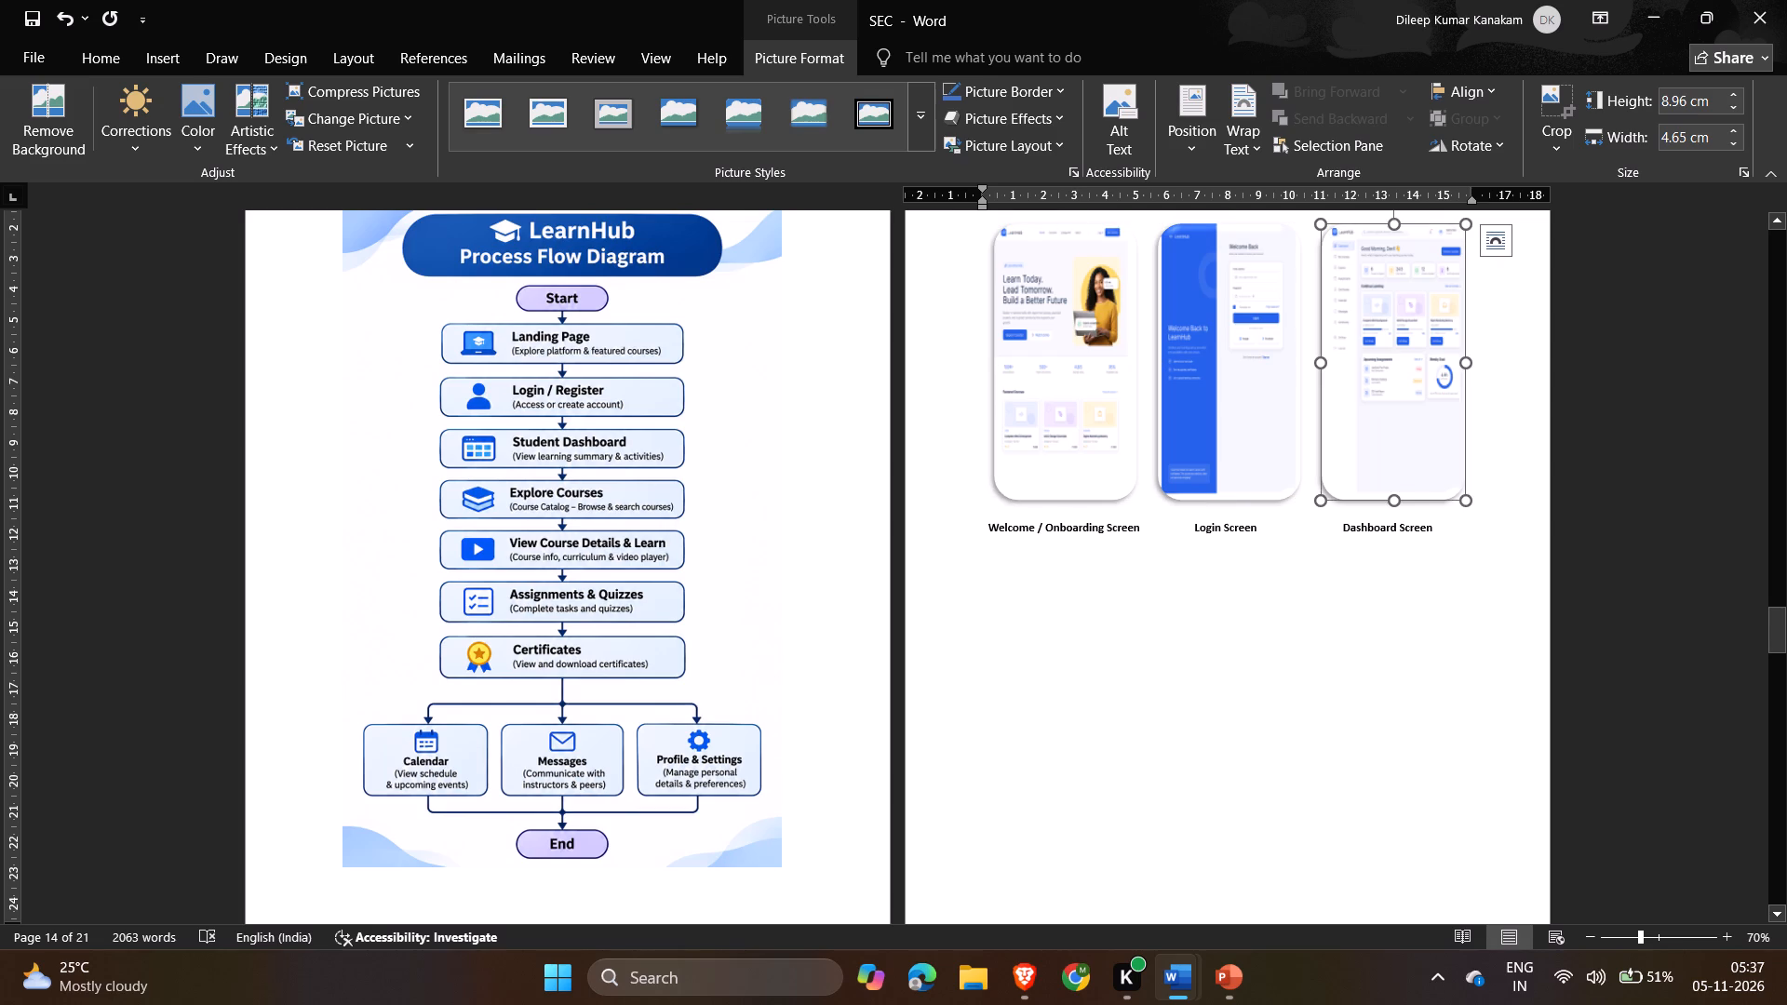
pyautogui.click(1234, 360)
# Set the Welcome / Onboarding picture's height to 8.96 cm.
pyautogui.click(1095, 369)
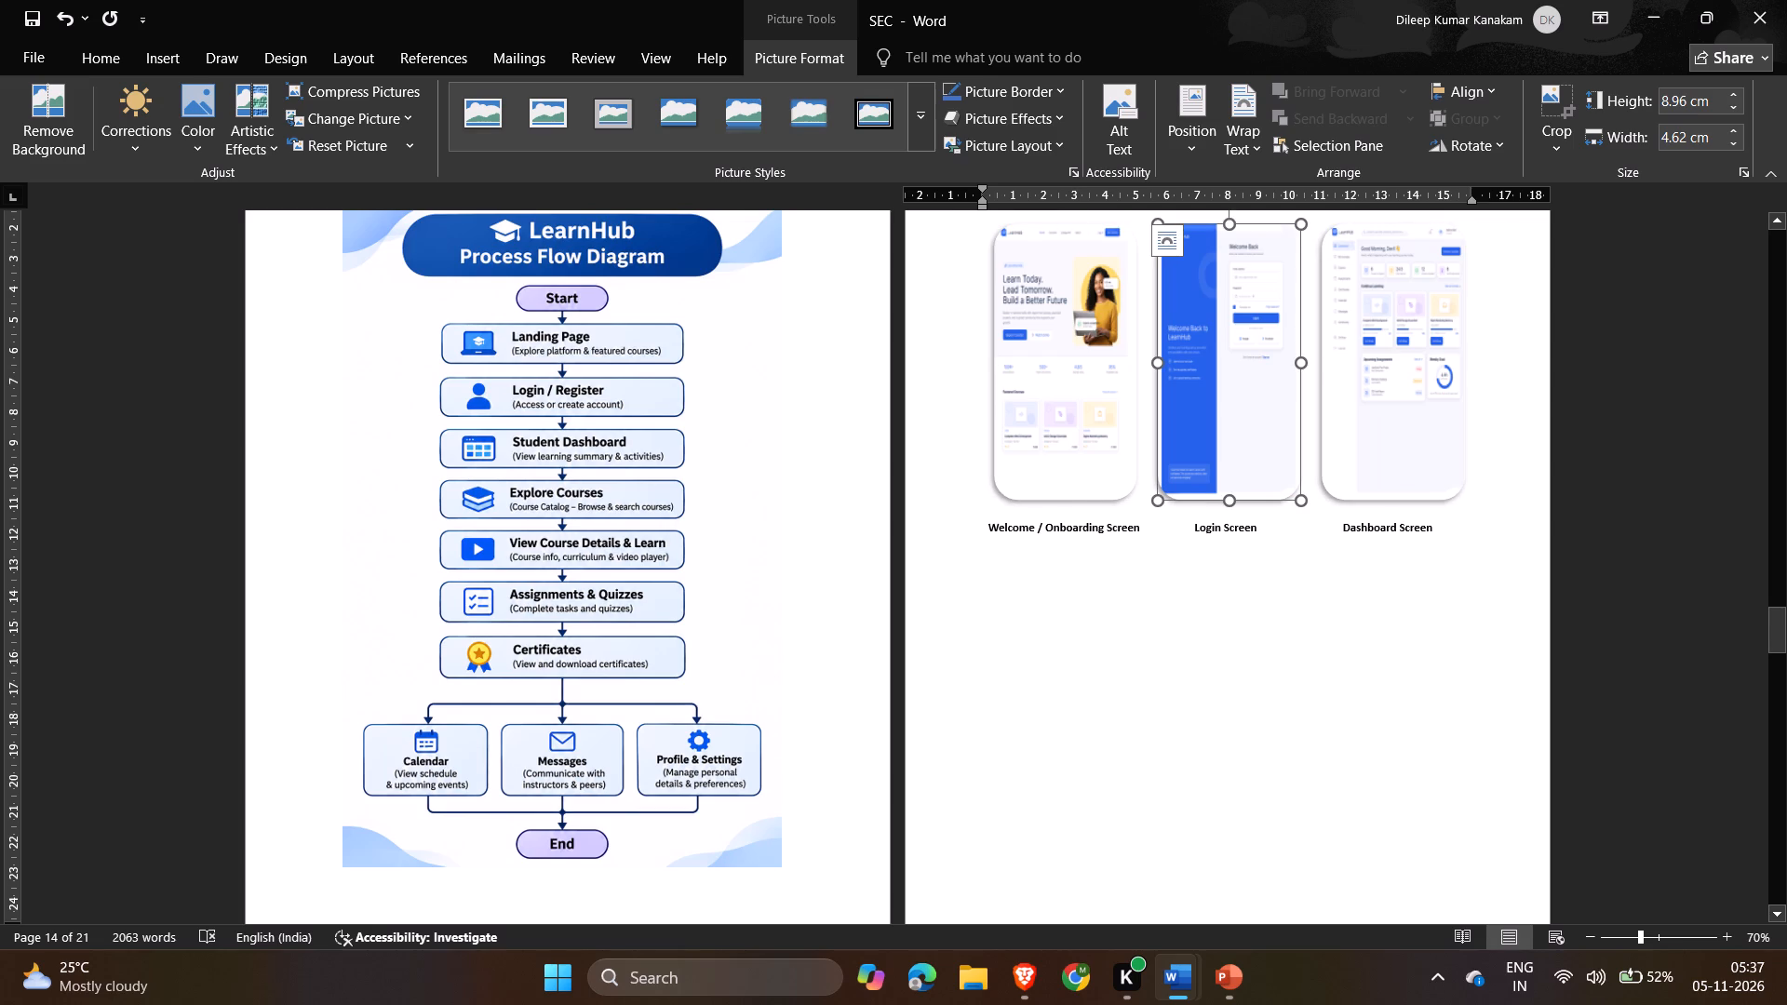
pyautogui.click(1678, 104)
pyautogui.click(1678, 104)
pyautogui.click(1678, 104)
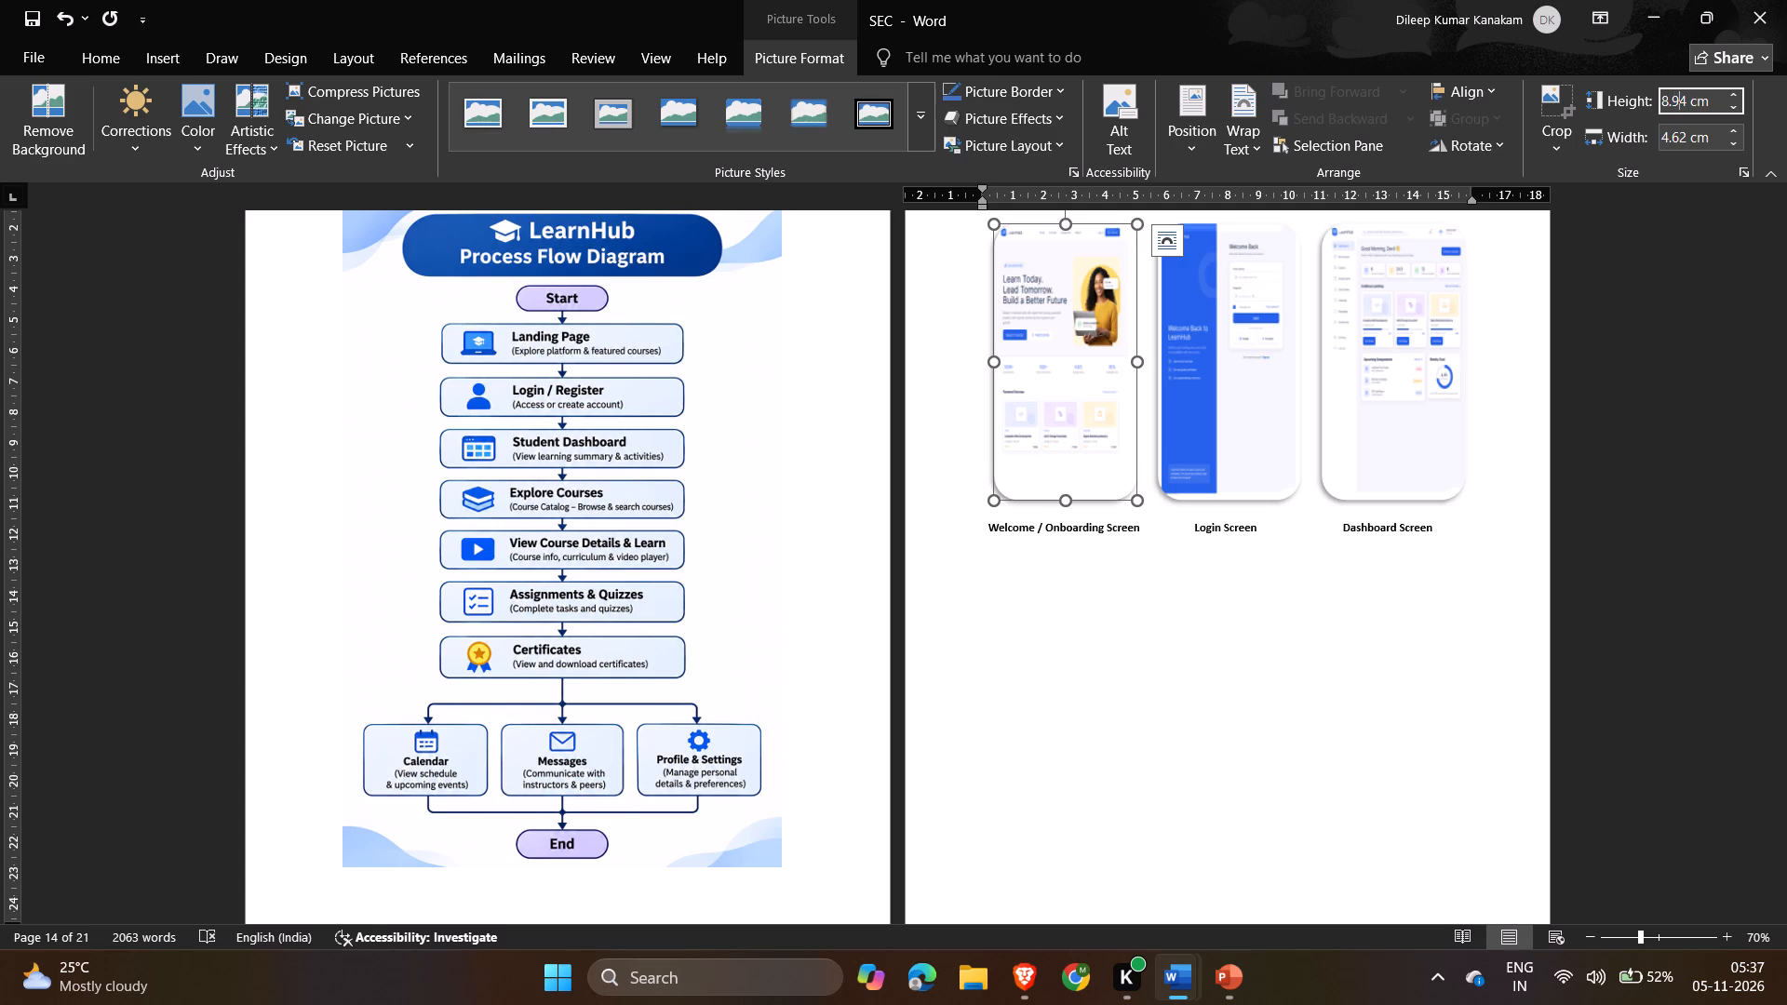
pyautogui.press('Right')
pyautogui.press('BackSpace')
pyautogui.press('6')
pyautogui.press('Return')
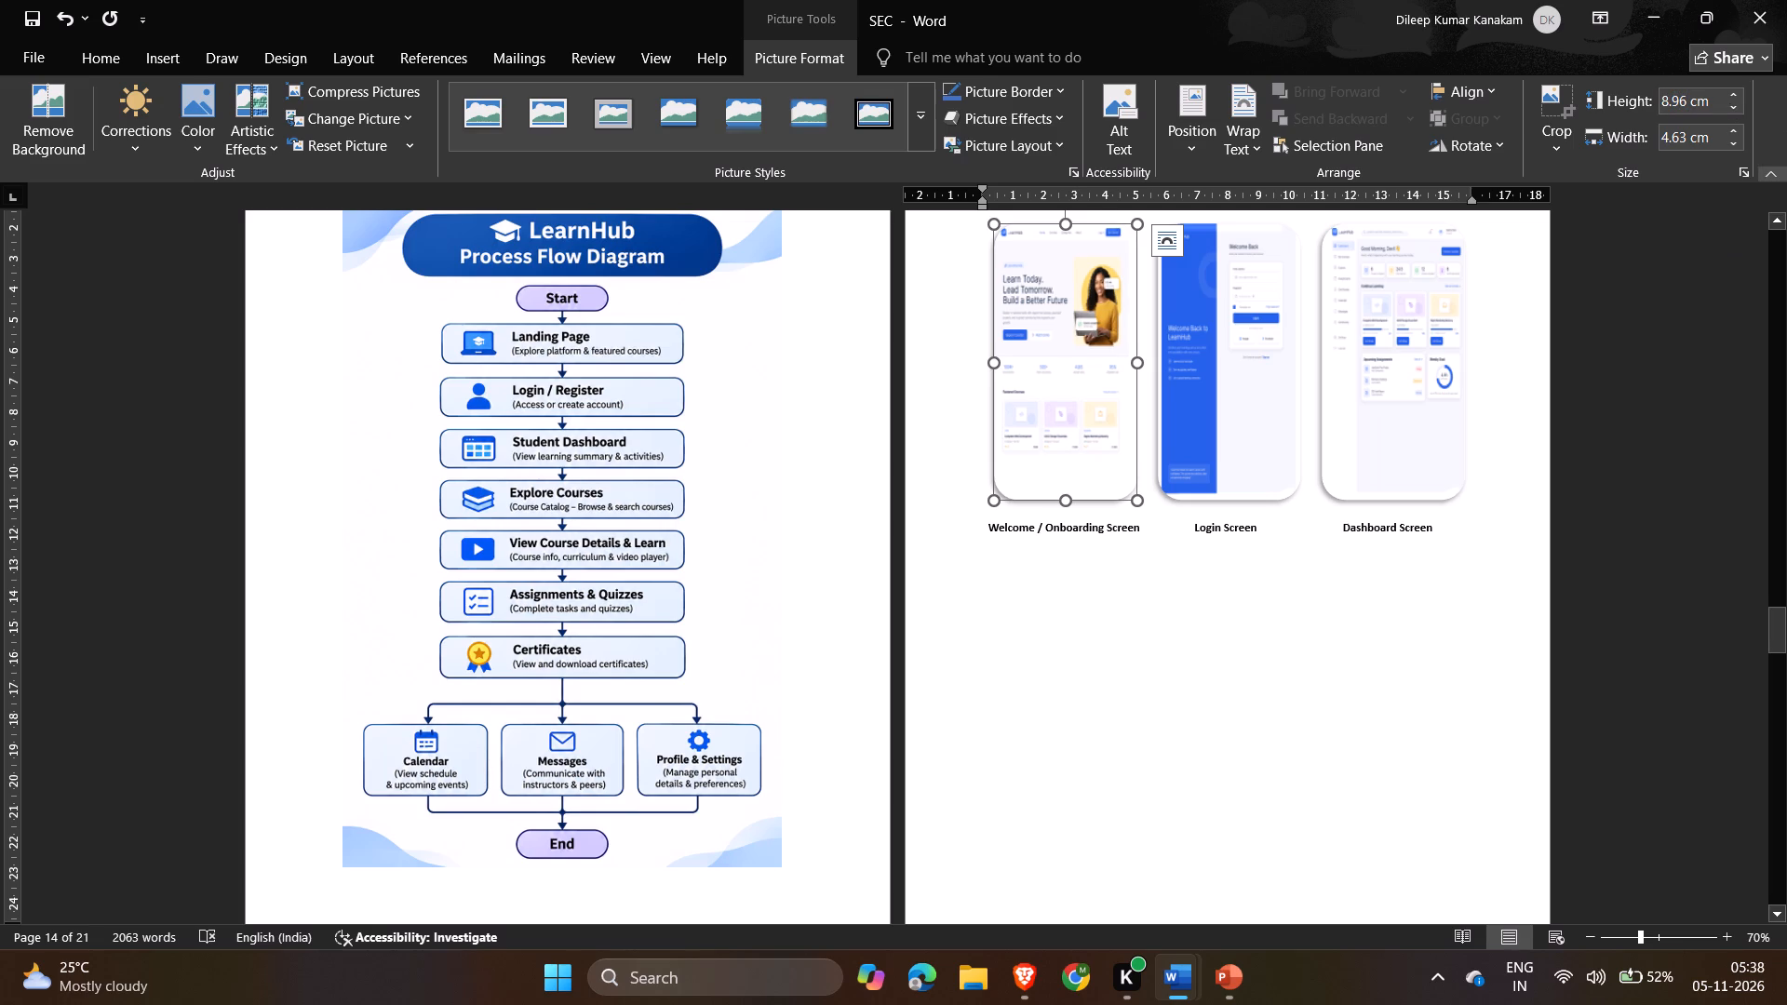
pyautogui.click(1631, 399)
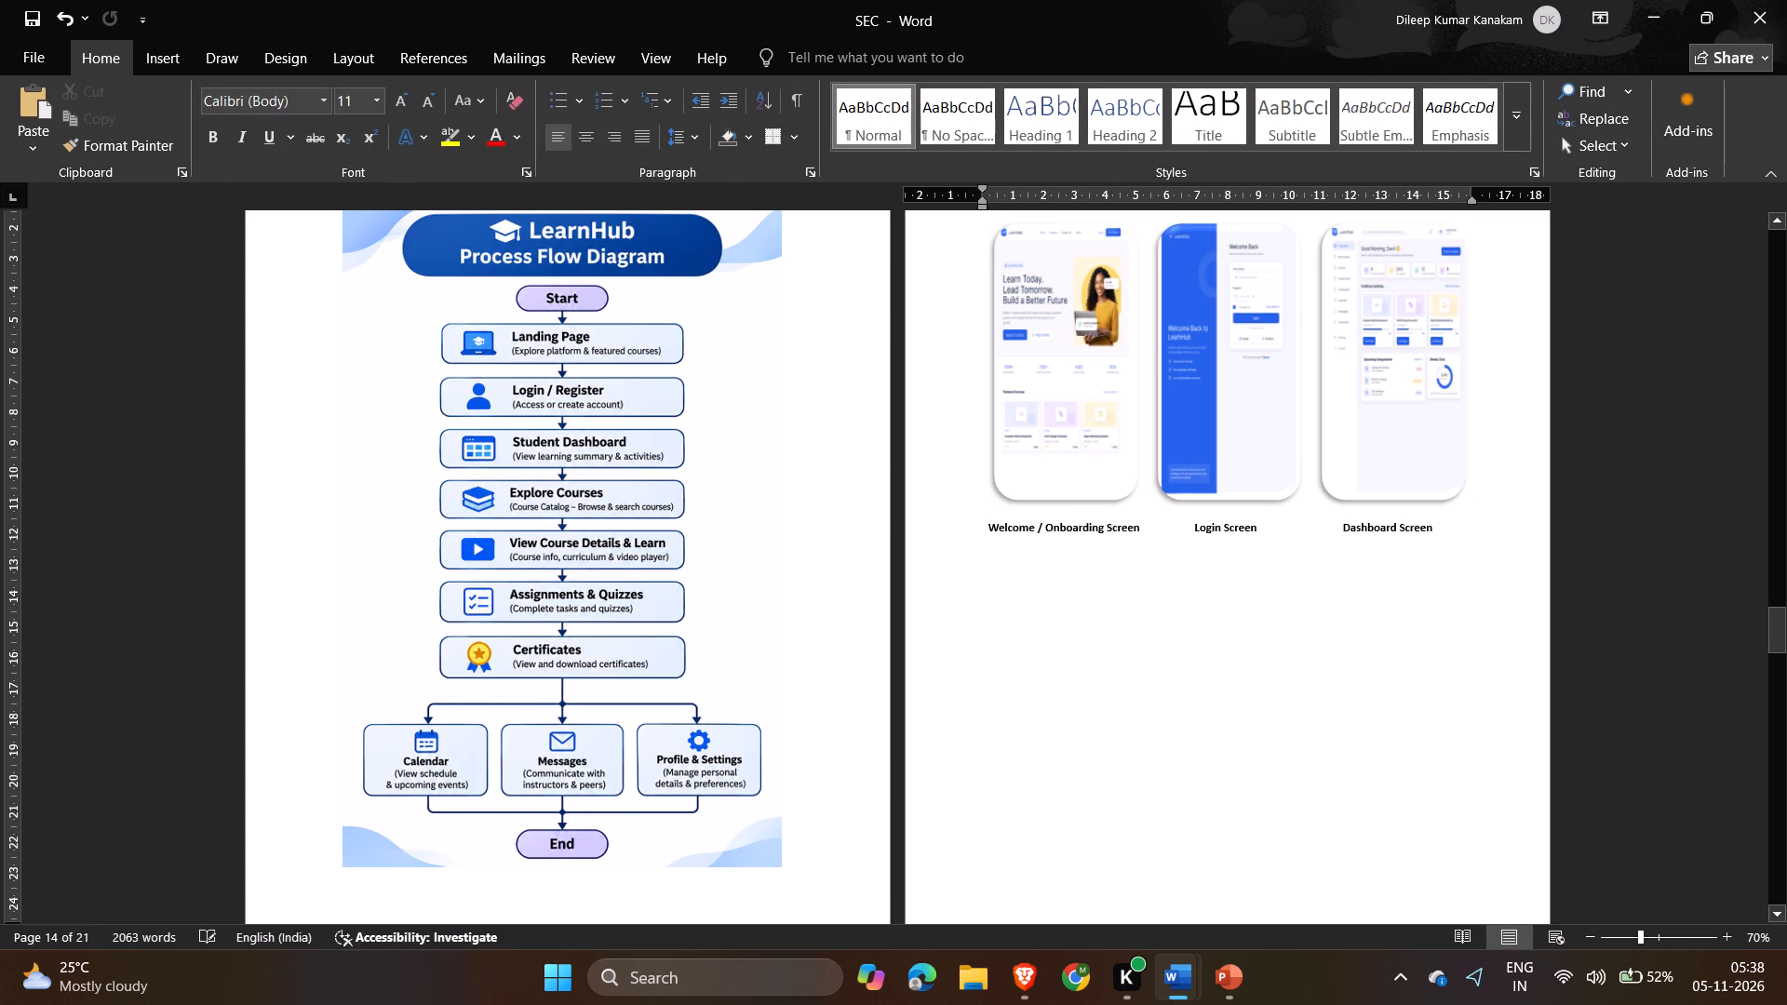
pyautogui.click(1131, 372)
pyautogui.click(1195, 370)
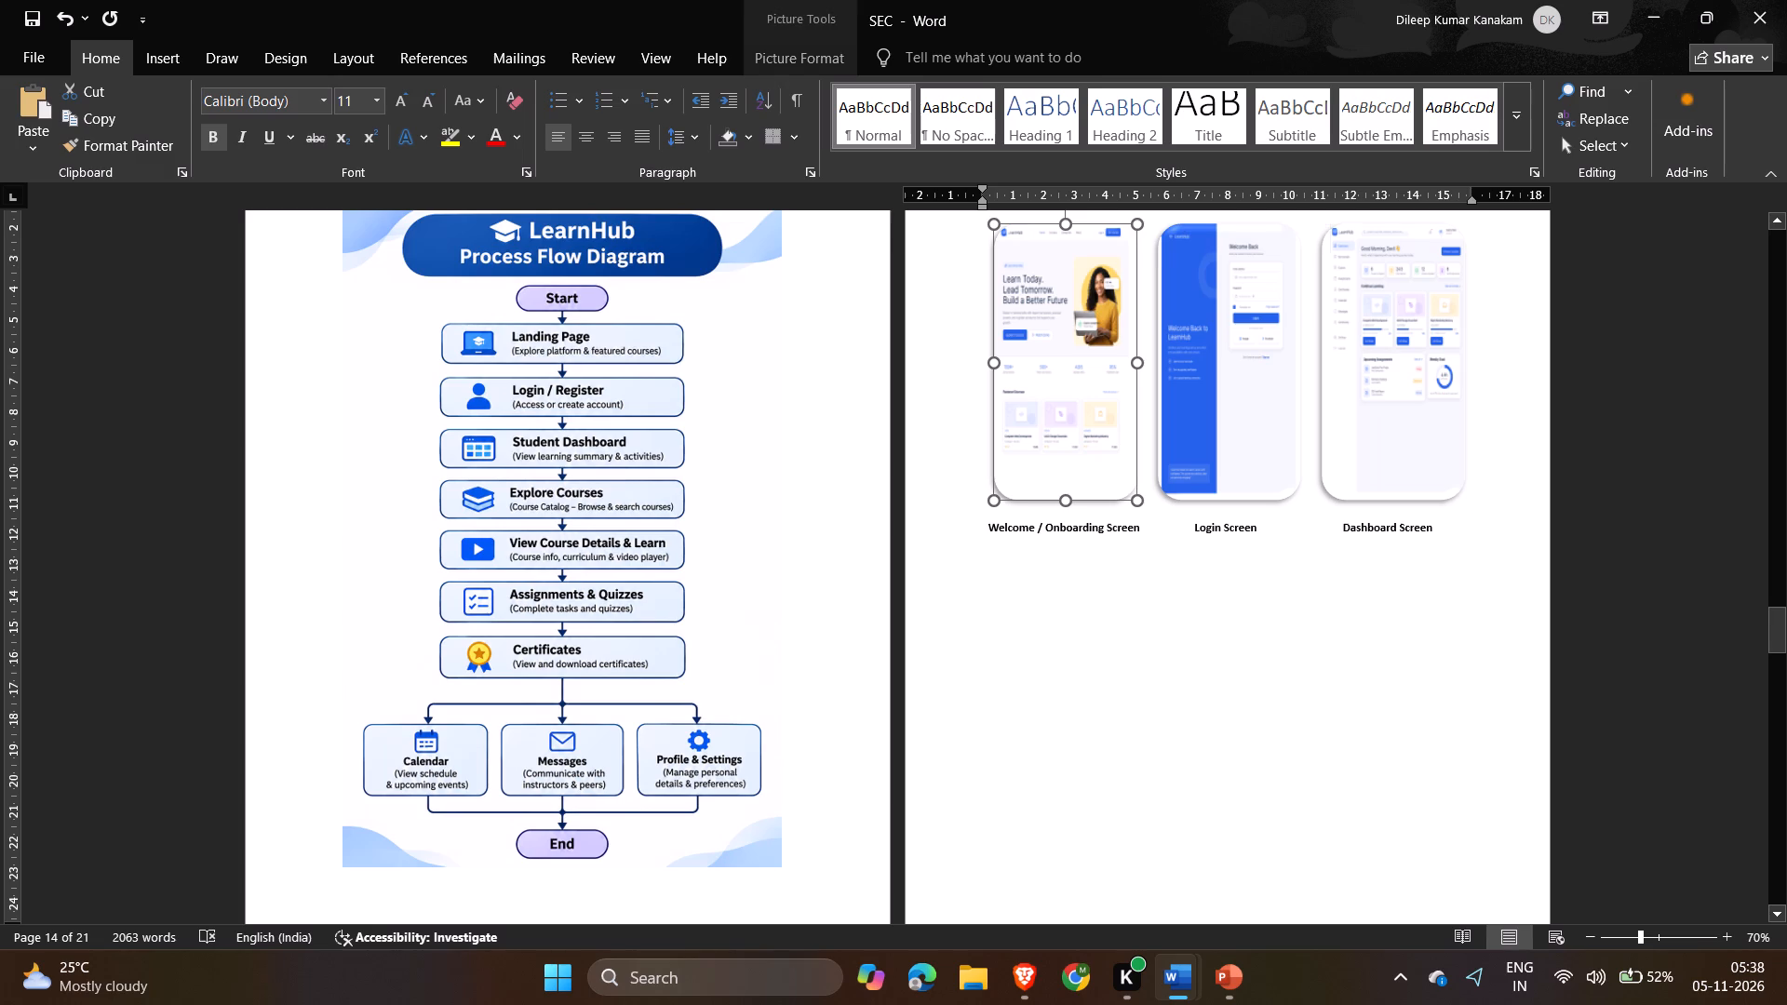
# Set the Course Catalog picture's height to 9 cm, keeping its proportions.
pyautogui.scroll(-4, 795, 608)
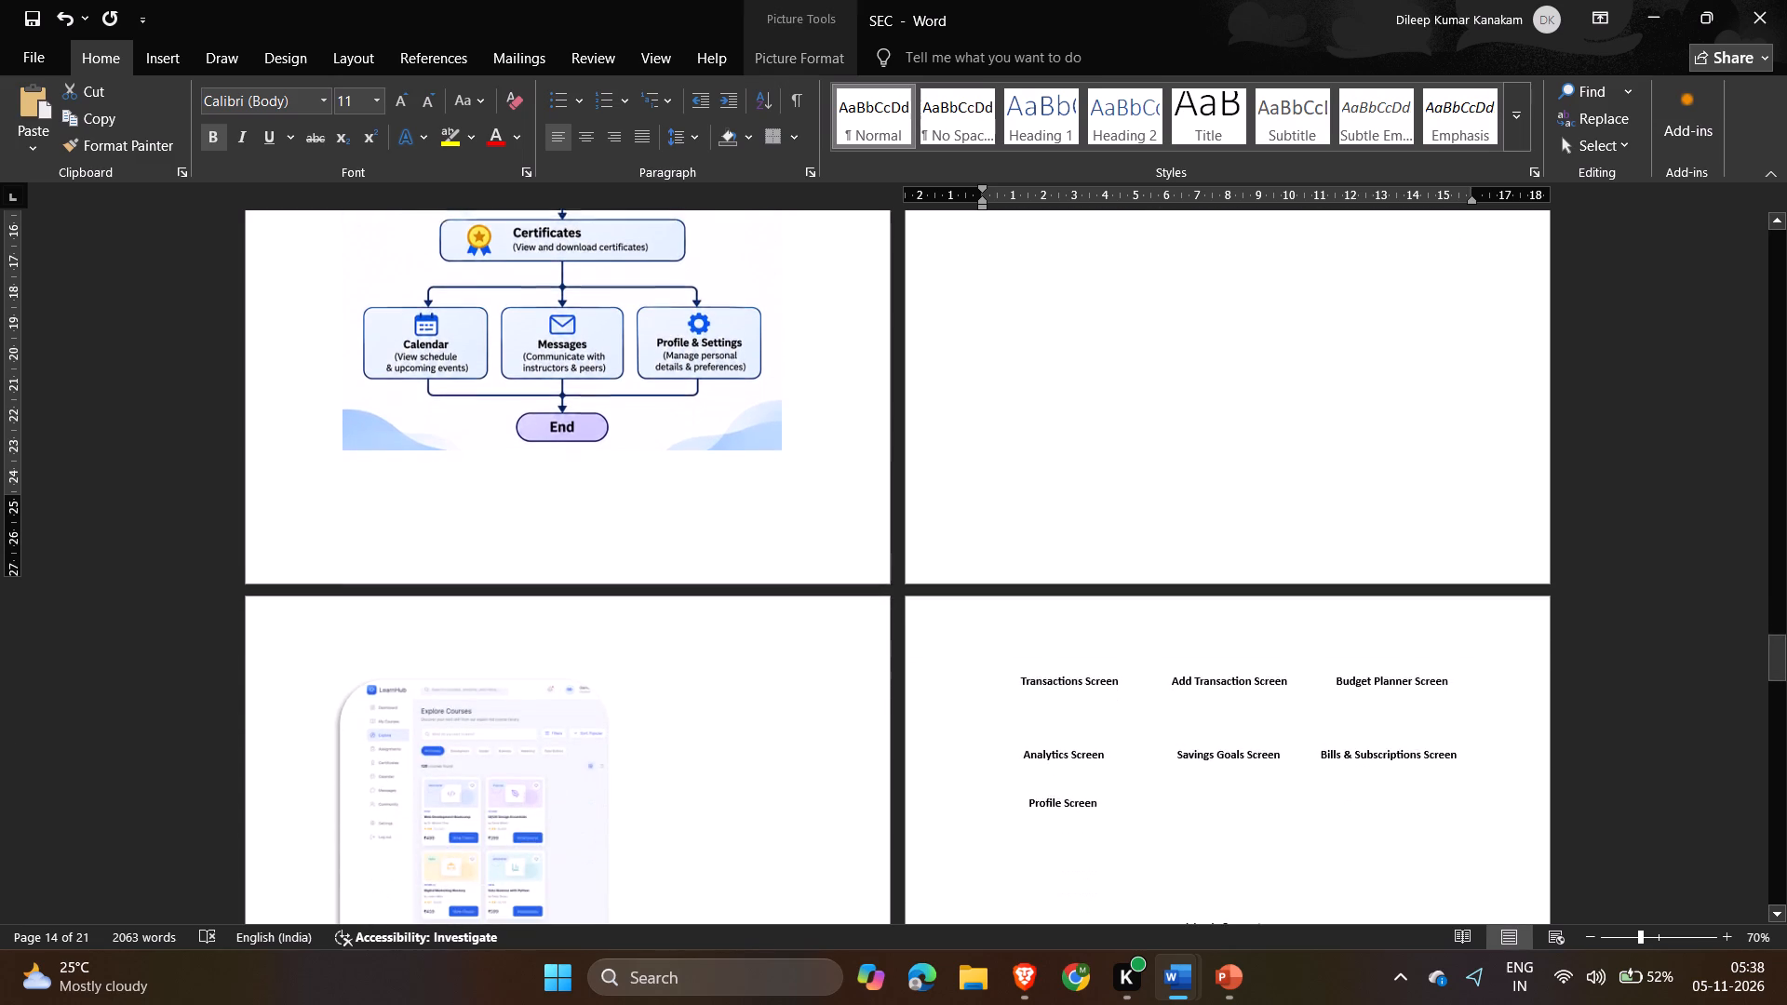
pyautogui.click(410, 747)
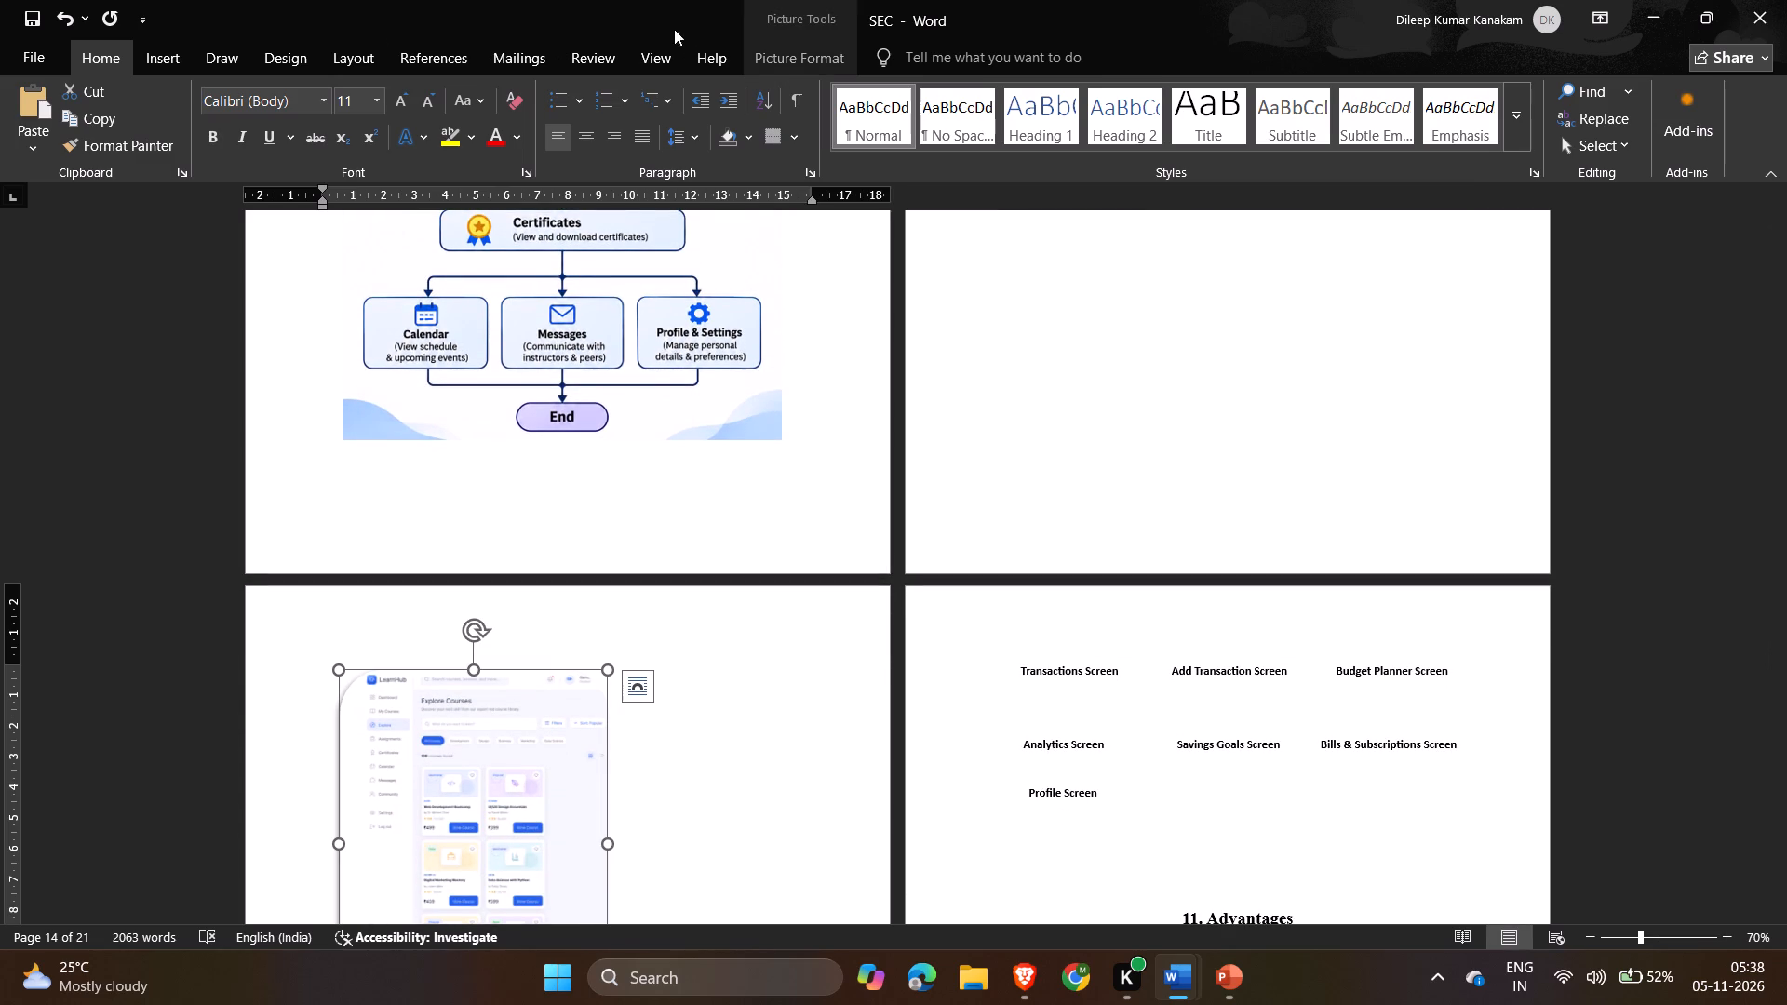
pyautogui.click(803, 59)
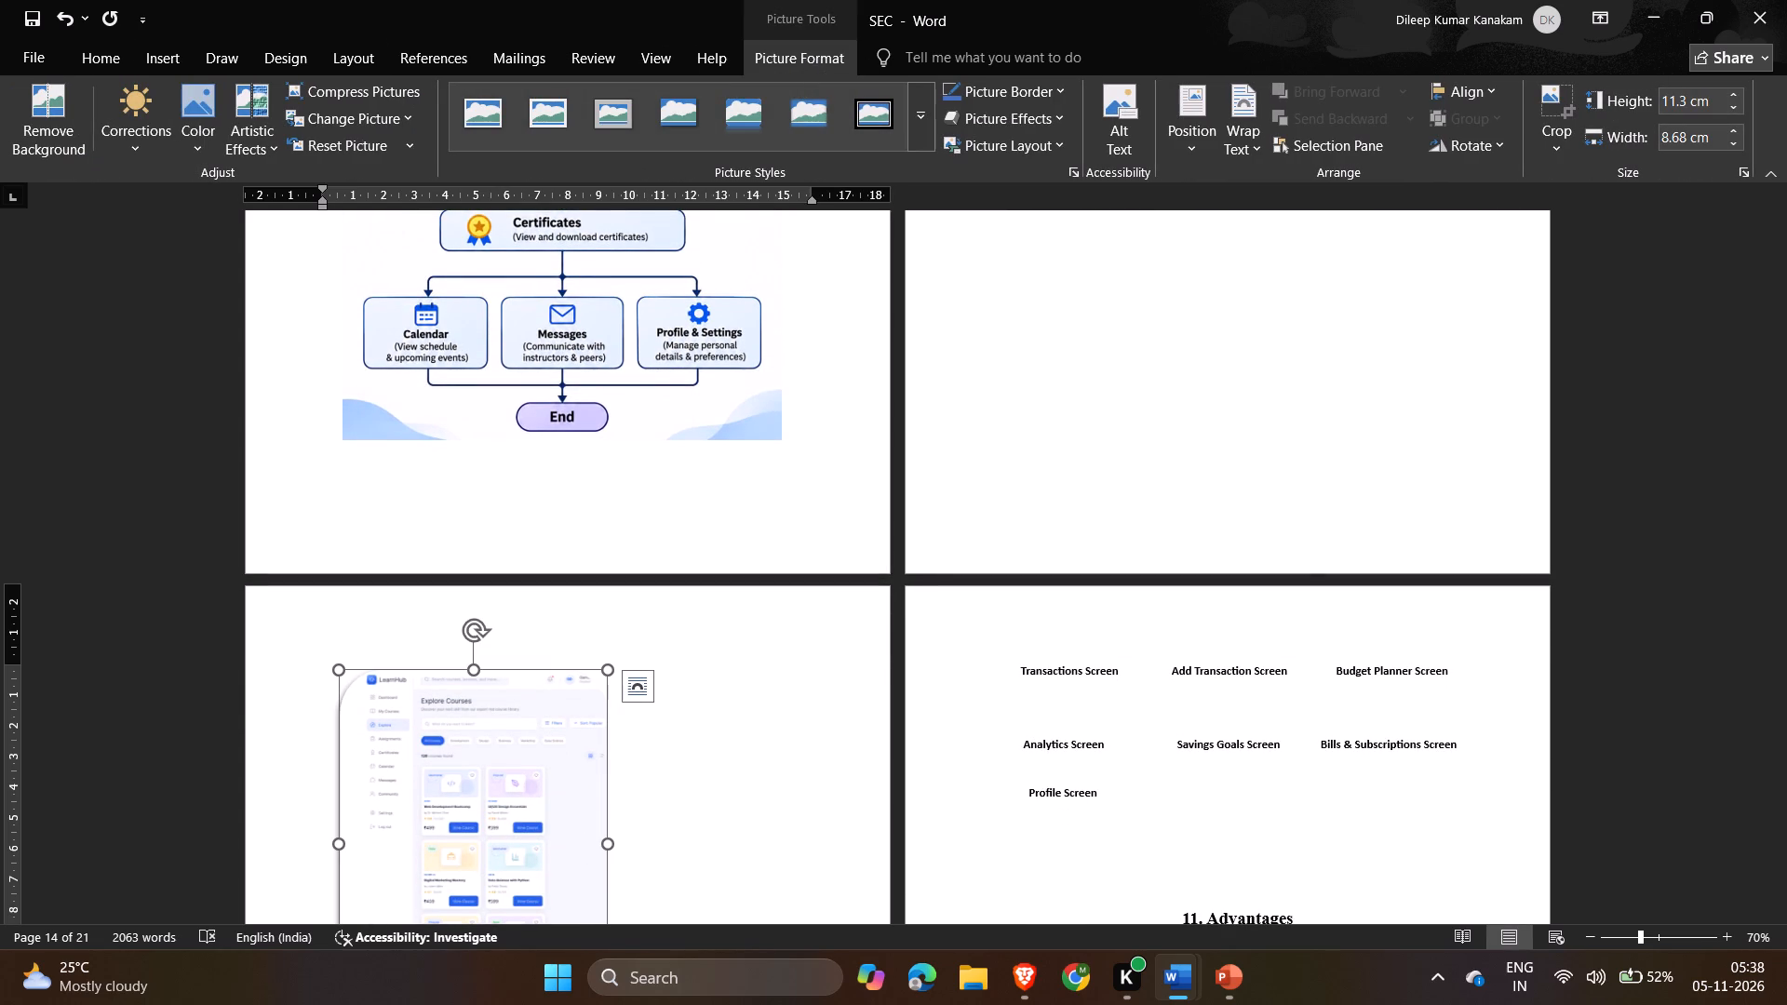
pyautogui.click(1688, 99)
pyautogui.click(1688, 99)
pyautogui.press('BackSpace')
pyautogui.press('BackSpace')
pyautogui.press('BackSpace')
pyautogui.press('BackSpace')
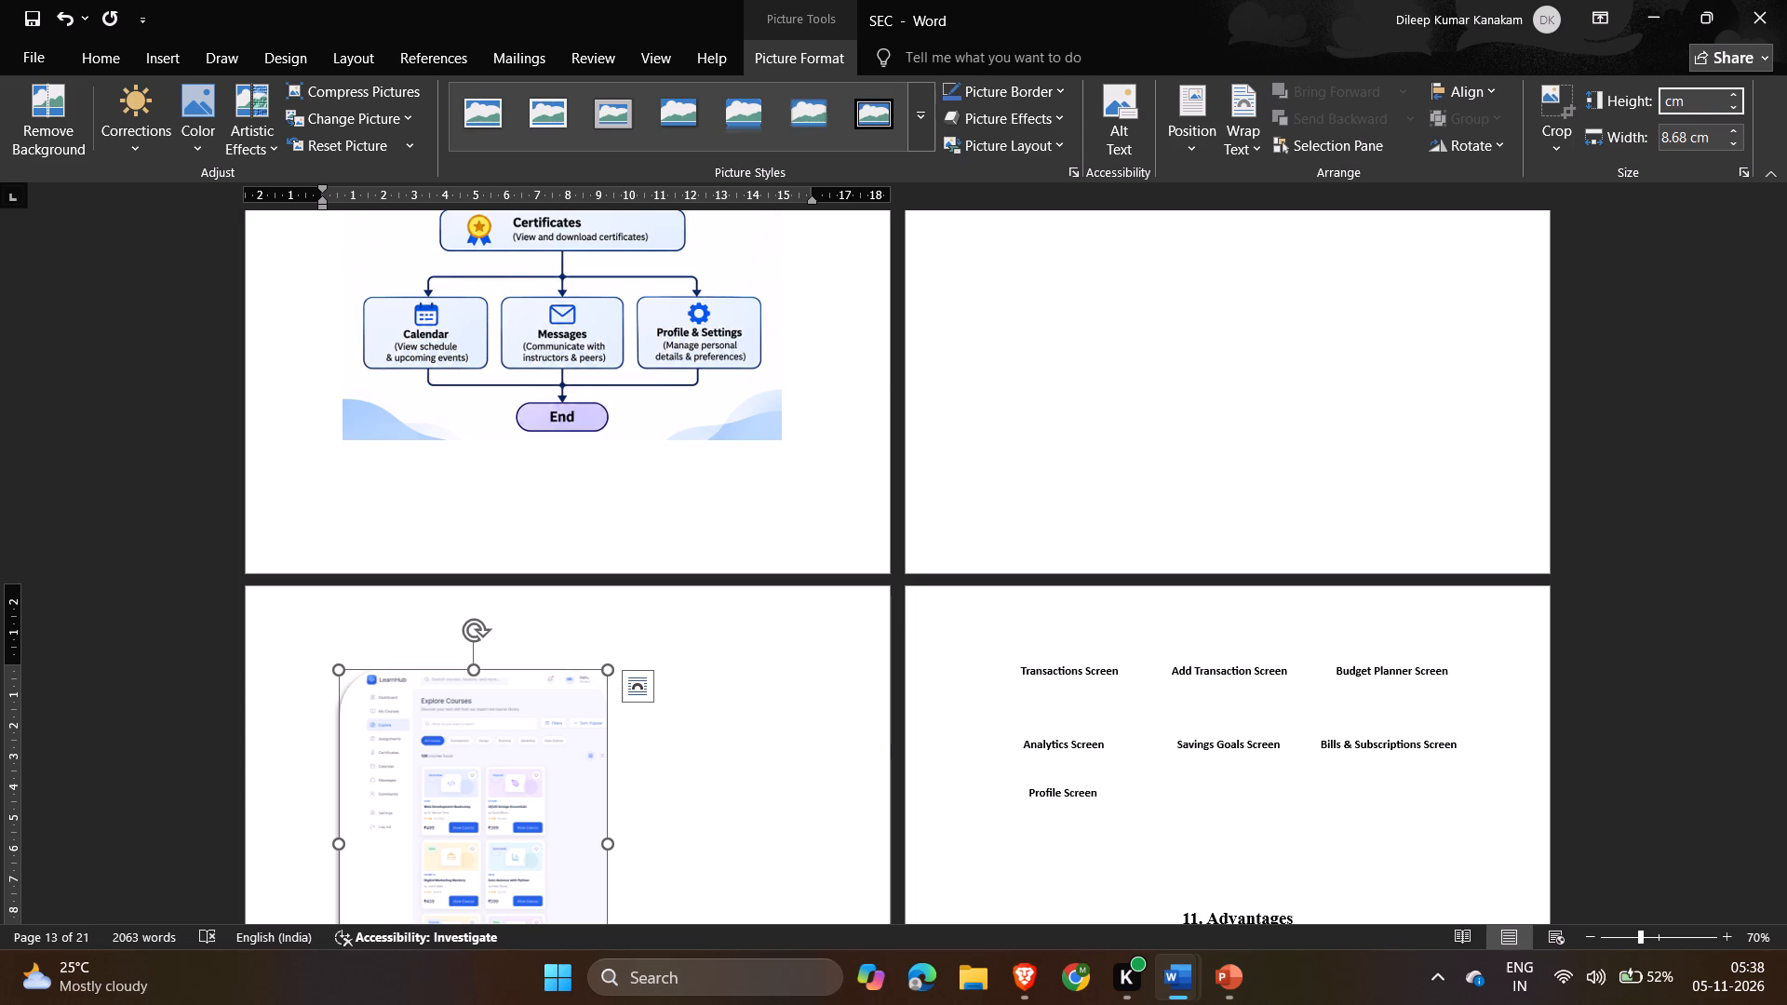
pyautogui.press('9')
pyautogui.press('Return')
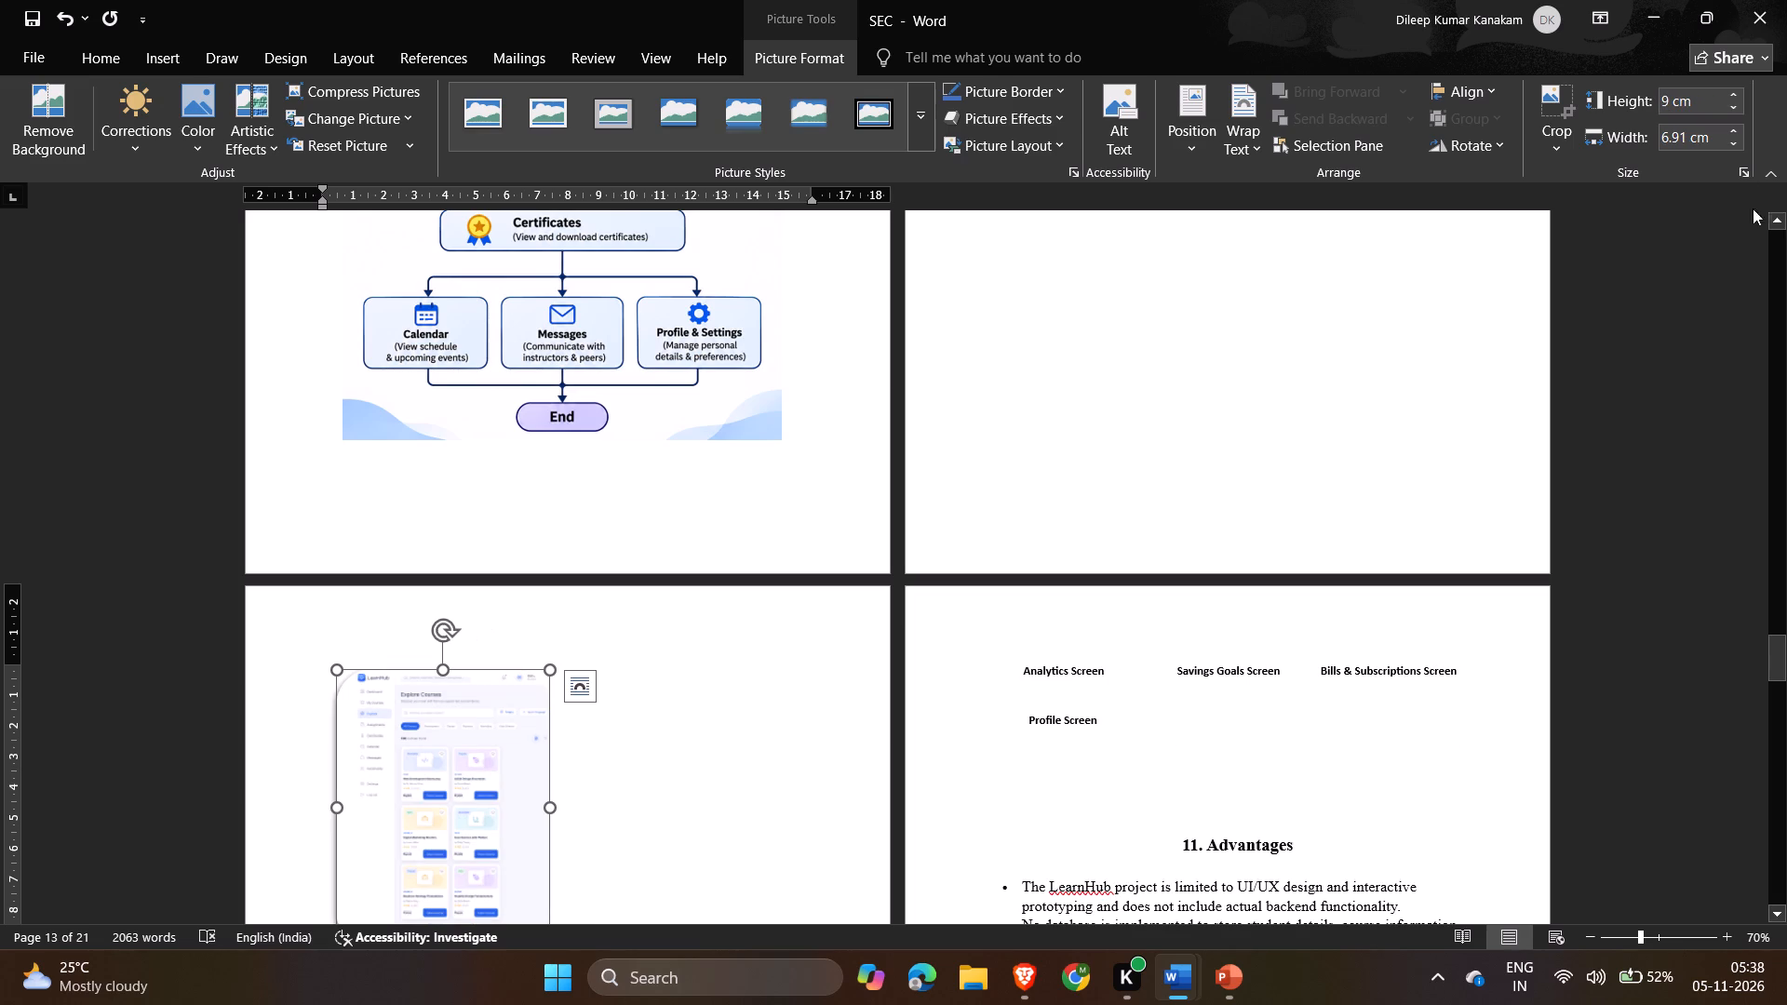
# Set the Welcome / Onboarding picture's height in Output Screenshots to 9 cm, the same as the Course Catalog picture.
pyautogui.scroll(3, 1612, 372)
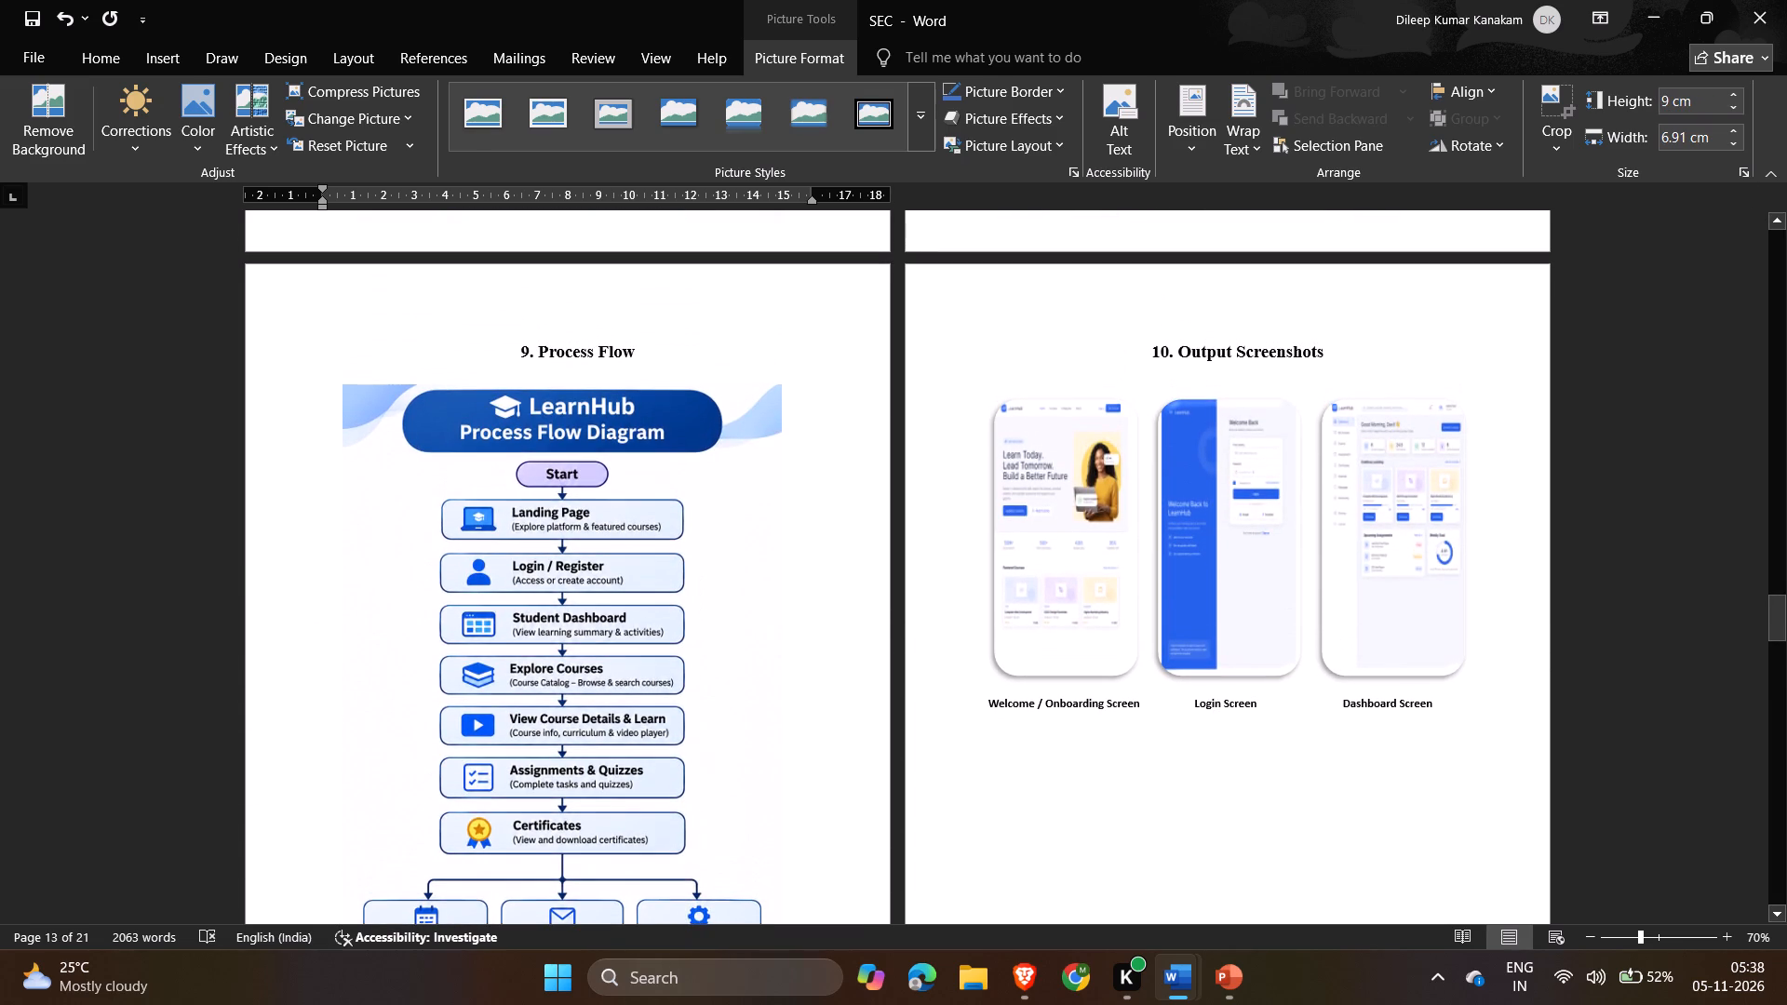
pyautogui.click(1064, 486)
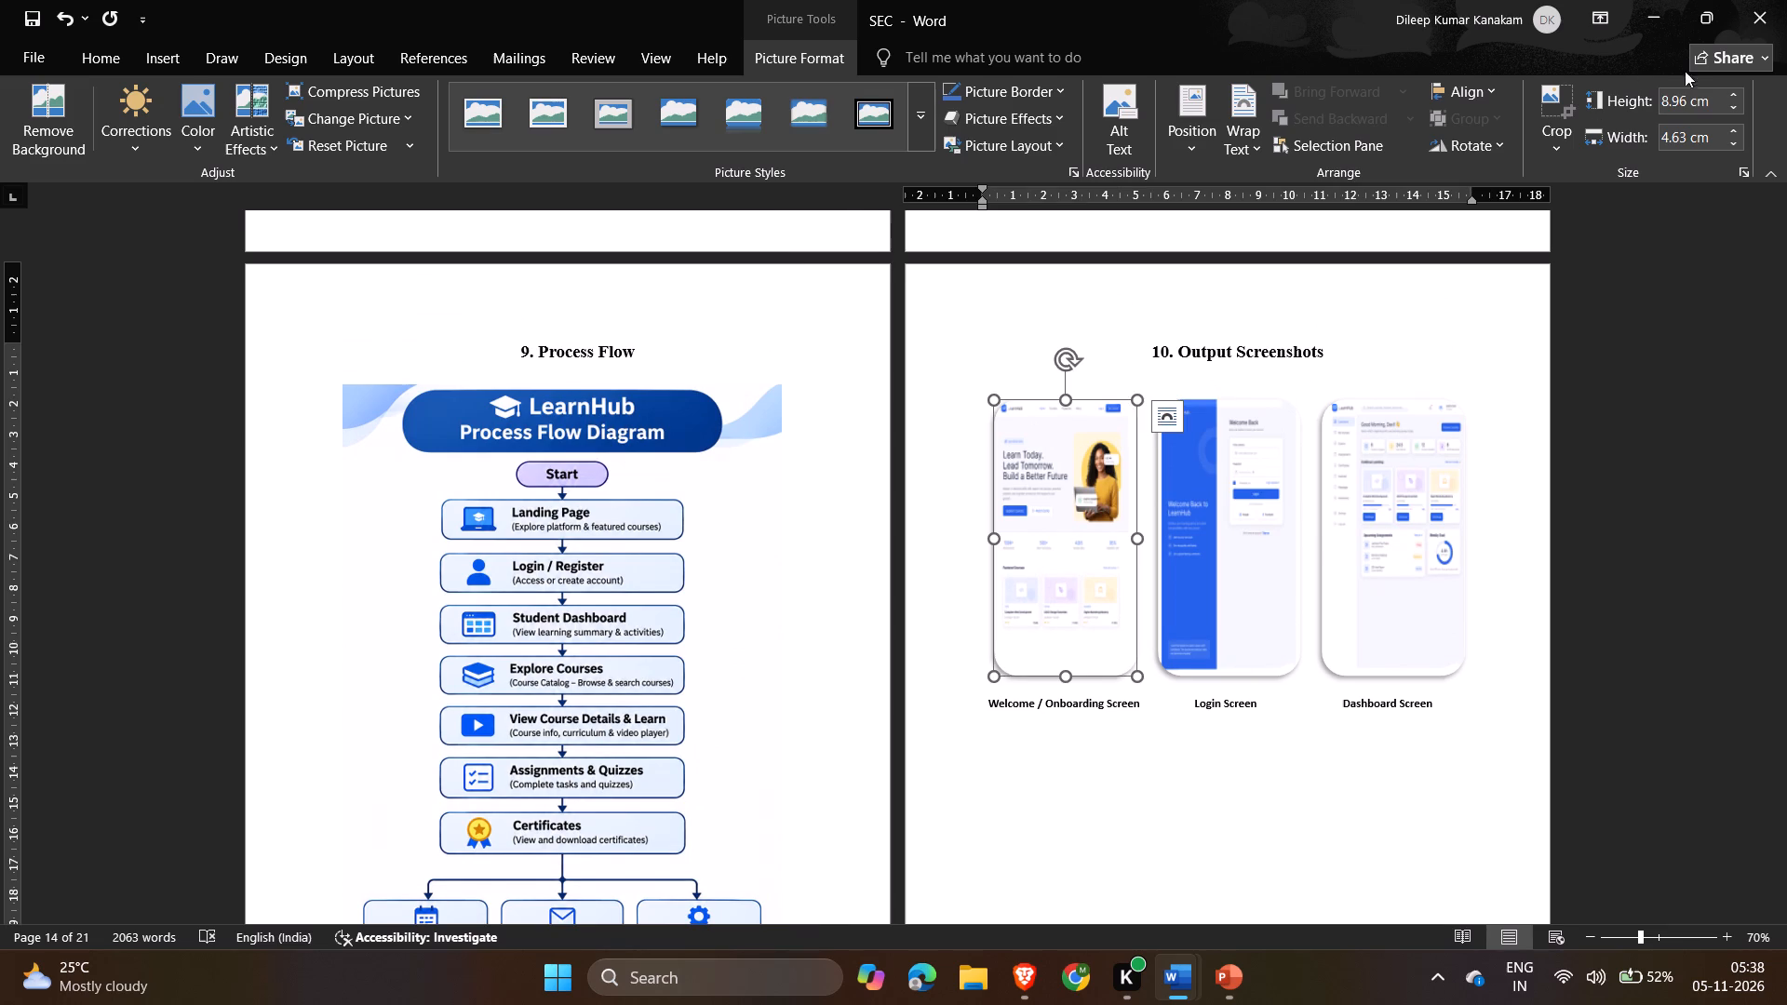
pyautogui.click(1672, 97)
pyautogui.click(1672, 97)
pyautogui.press('Right')
pyautogui.press('Right')
pyautogui.press('Right')
pyautogui.press('Left')
pyautogui.press('BackSpace')
pyautogui.press('BackSpace')
pyautogui.press('BackSpace')
pyautogui.press('BackSpace')
pyautogui.press('BackSpace')
pyautogui.press('BackSpace')
pyautogui.press('BackSpace')
pyautogui.press('9')
pyautogui.press('Return')
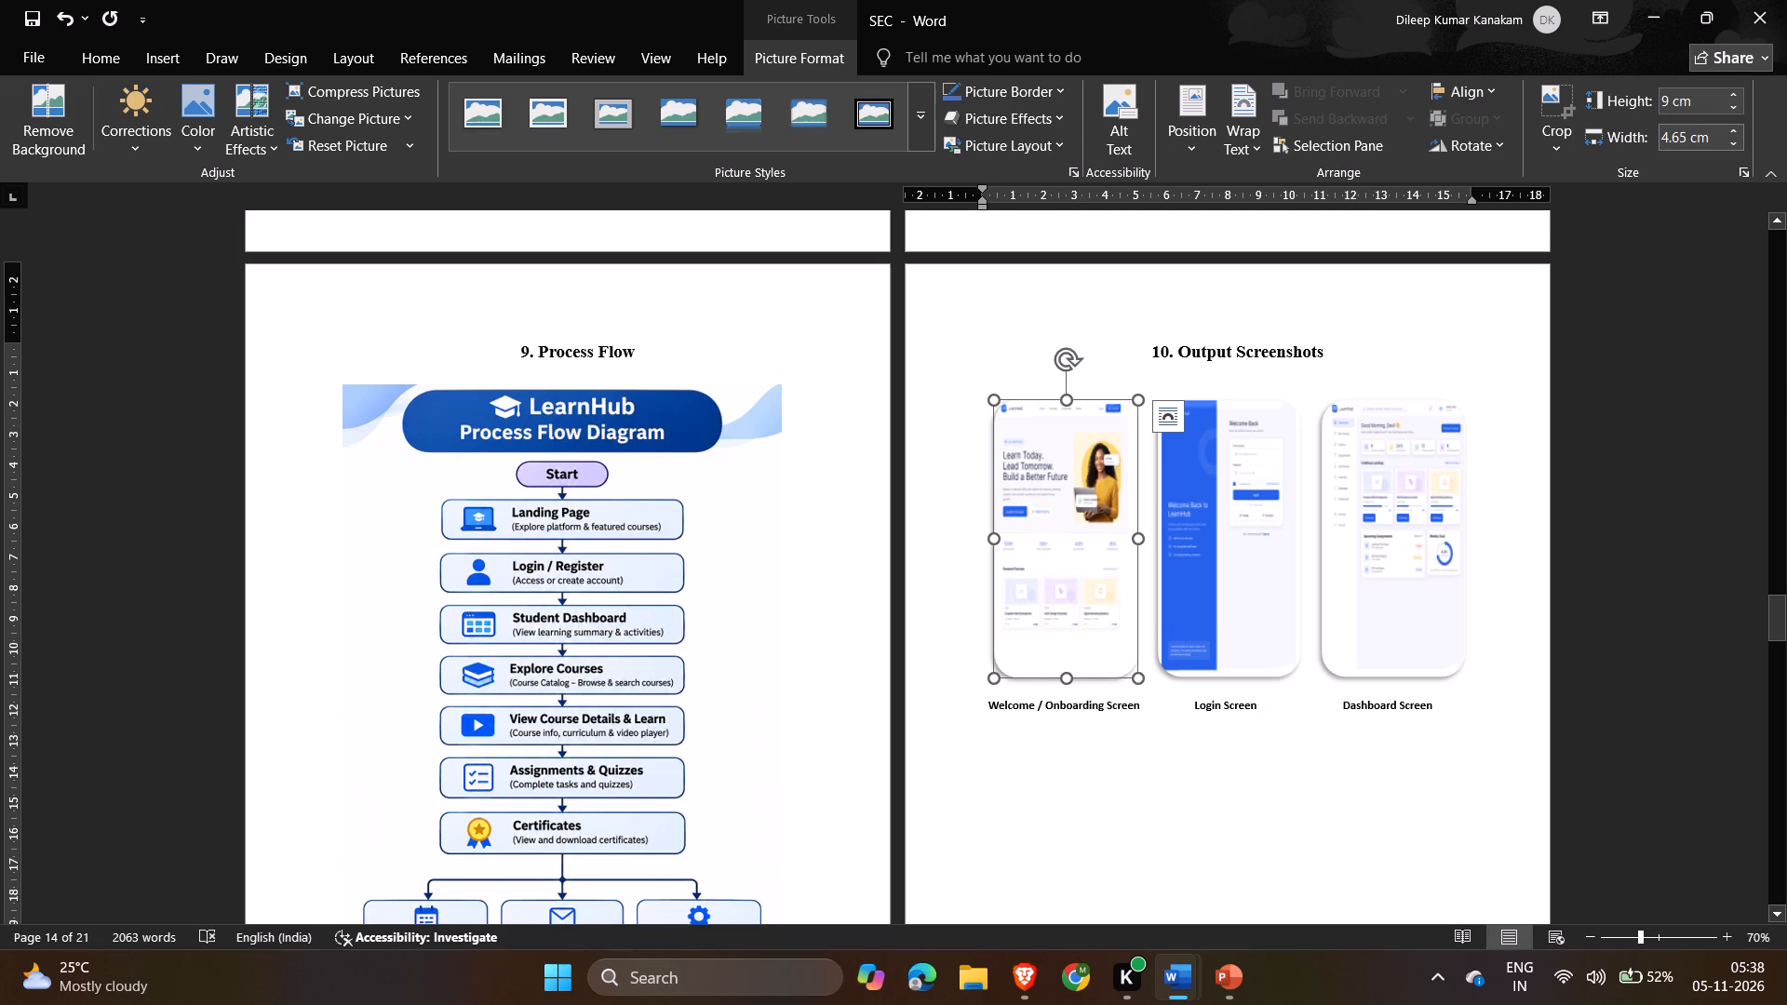
pyautogui.click(1236, 480)
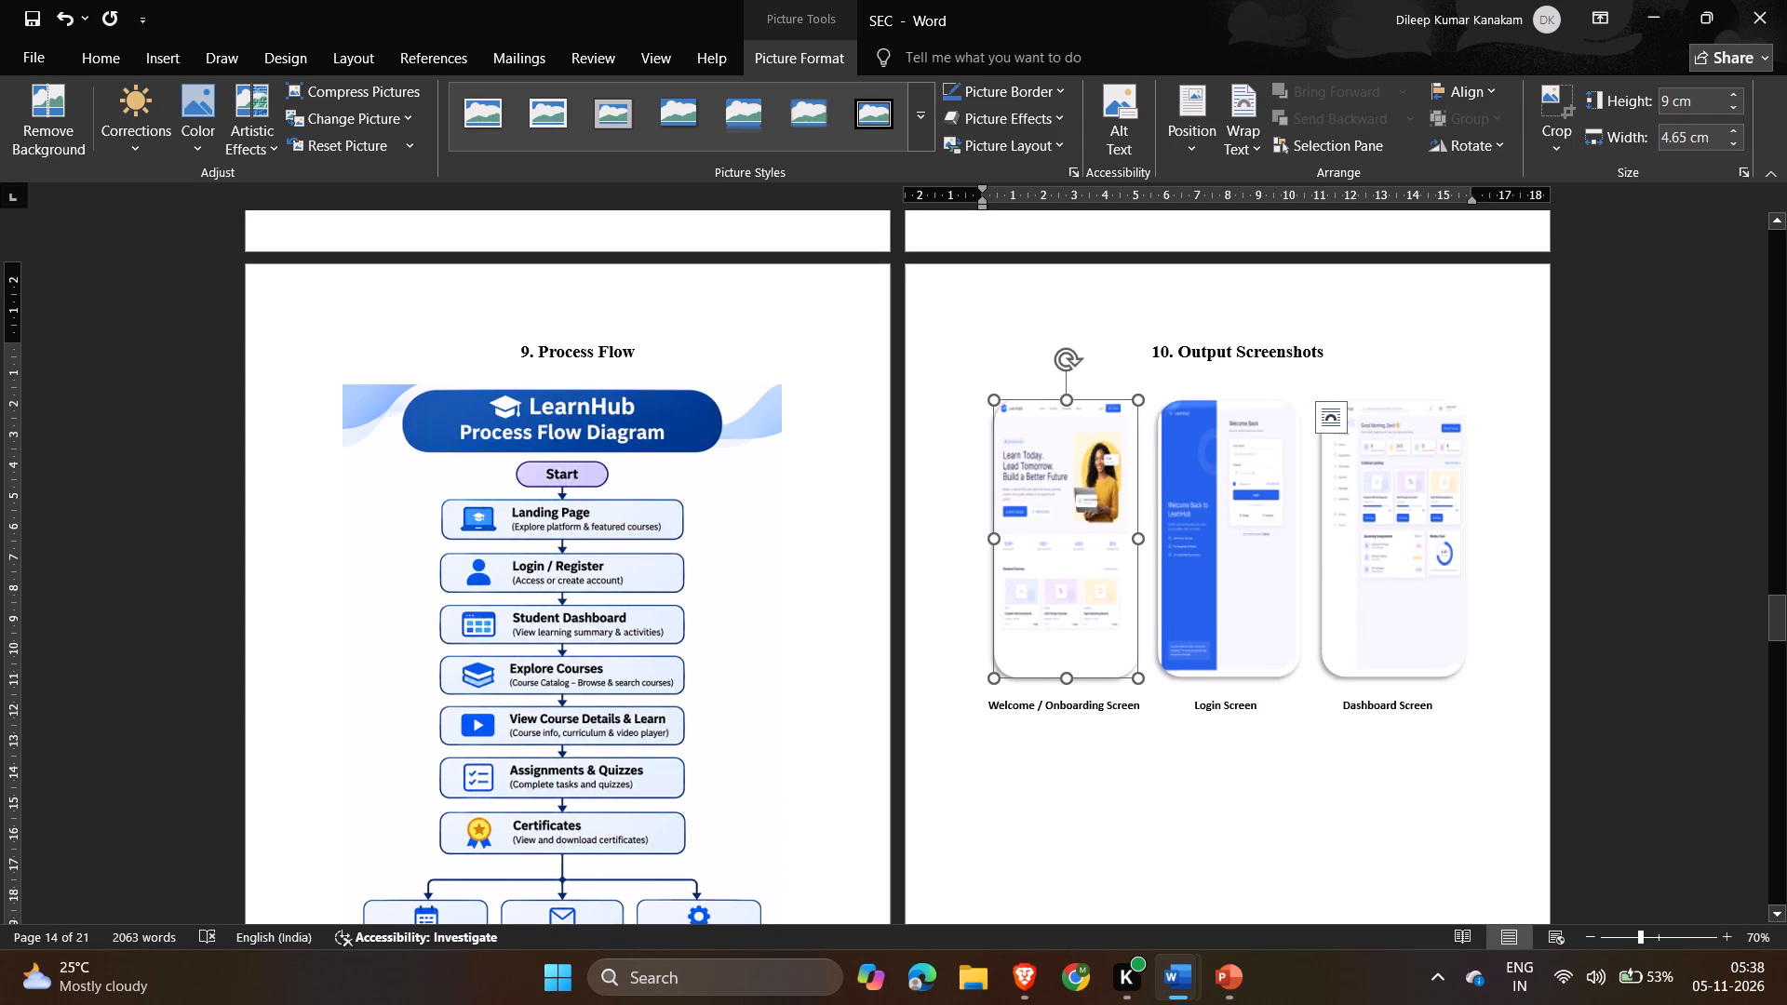
pyautogui.click(1105, 479)
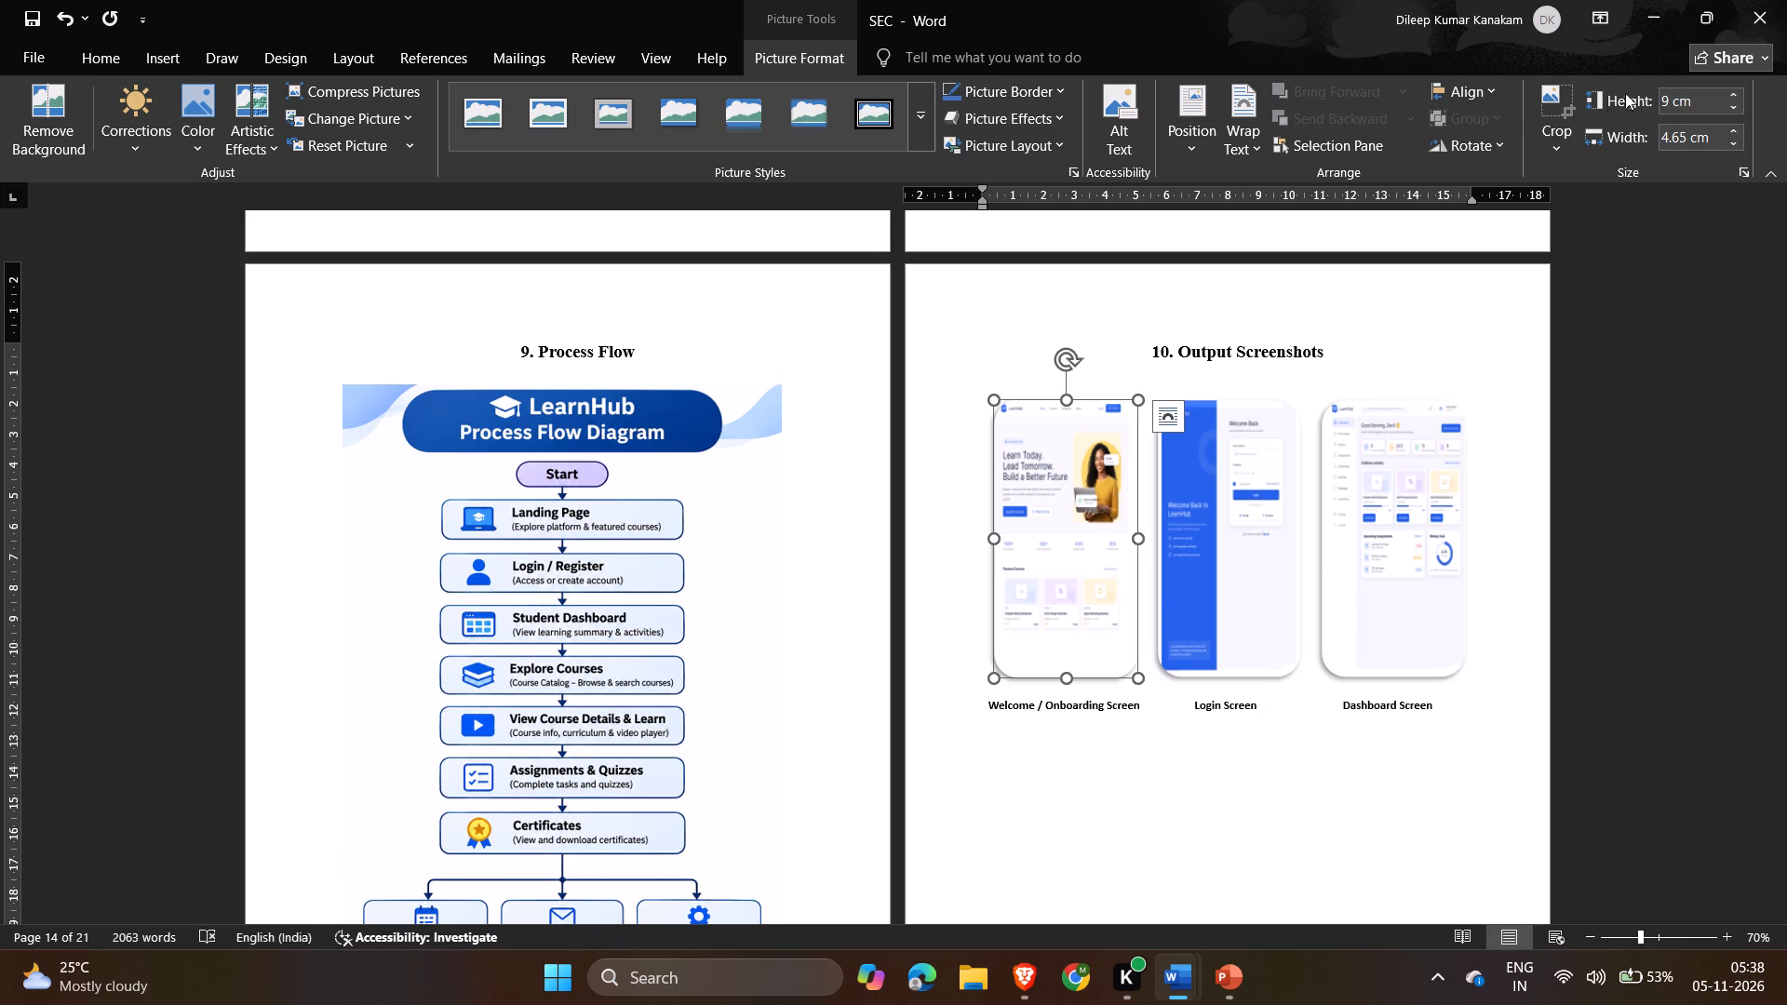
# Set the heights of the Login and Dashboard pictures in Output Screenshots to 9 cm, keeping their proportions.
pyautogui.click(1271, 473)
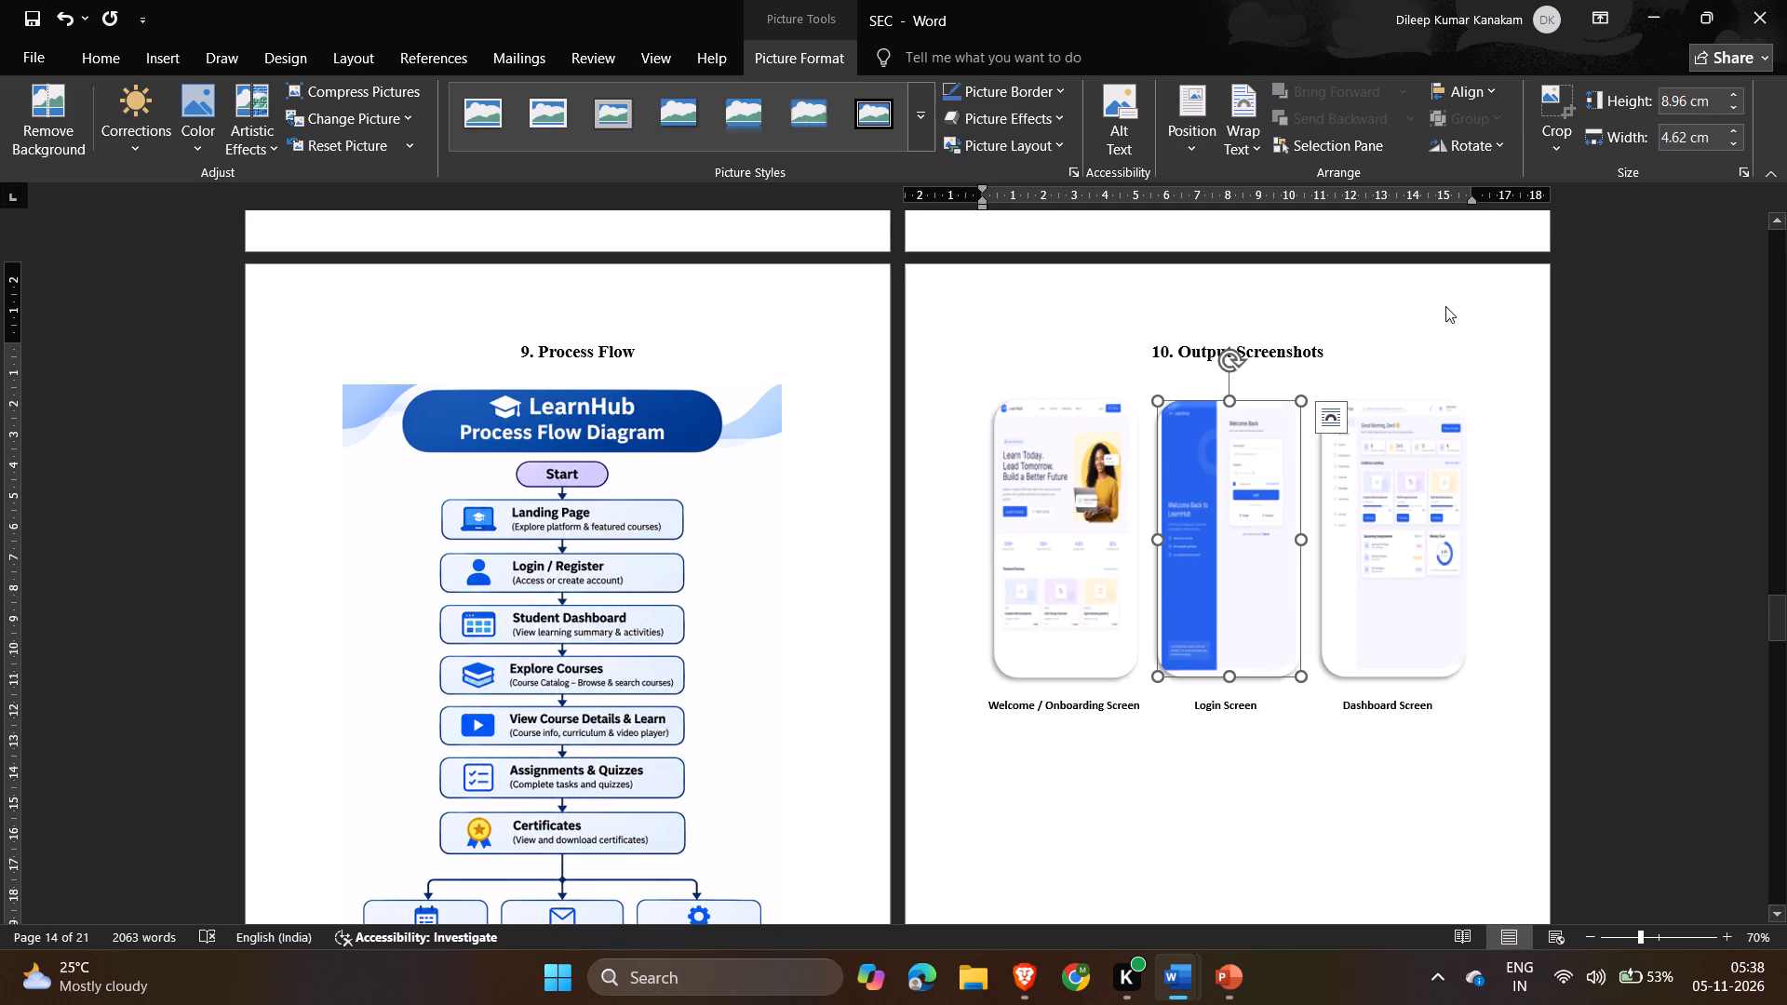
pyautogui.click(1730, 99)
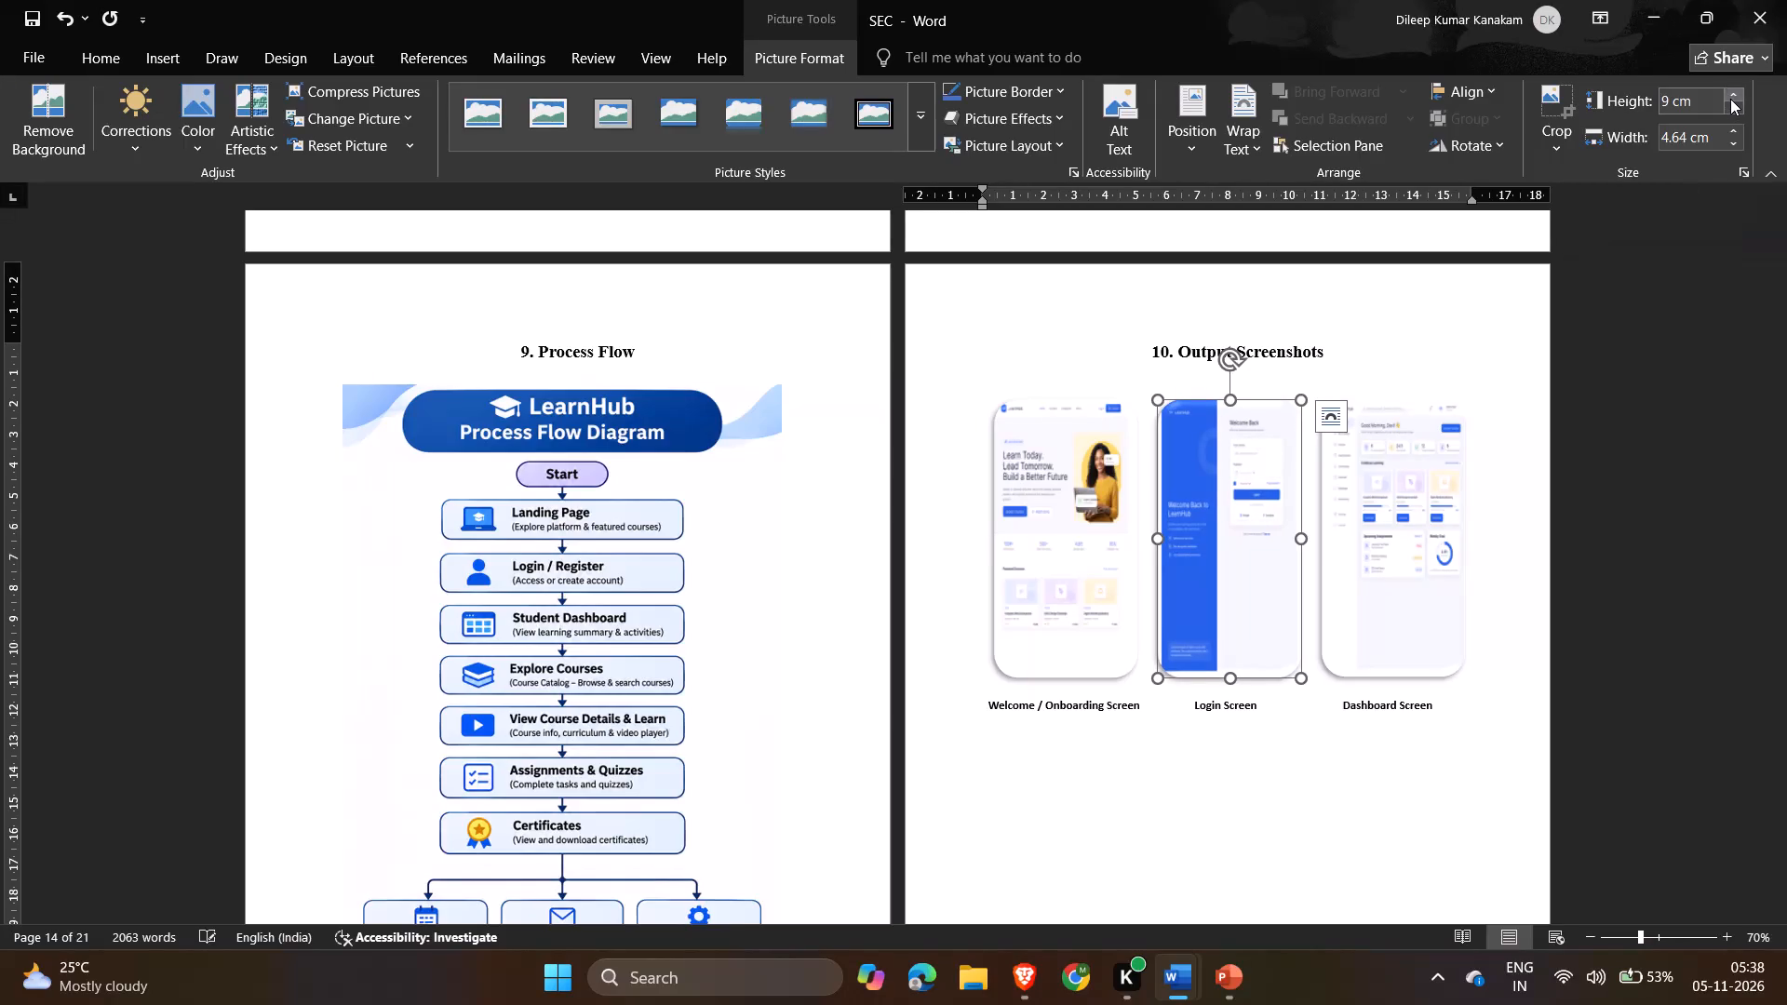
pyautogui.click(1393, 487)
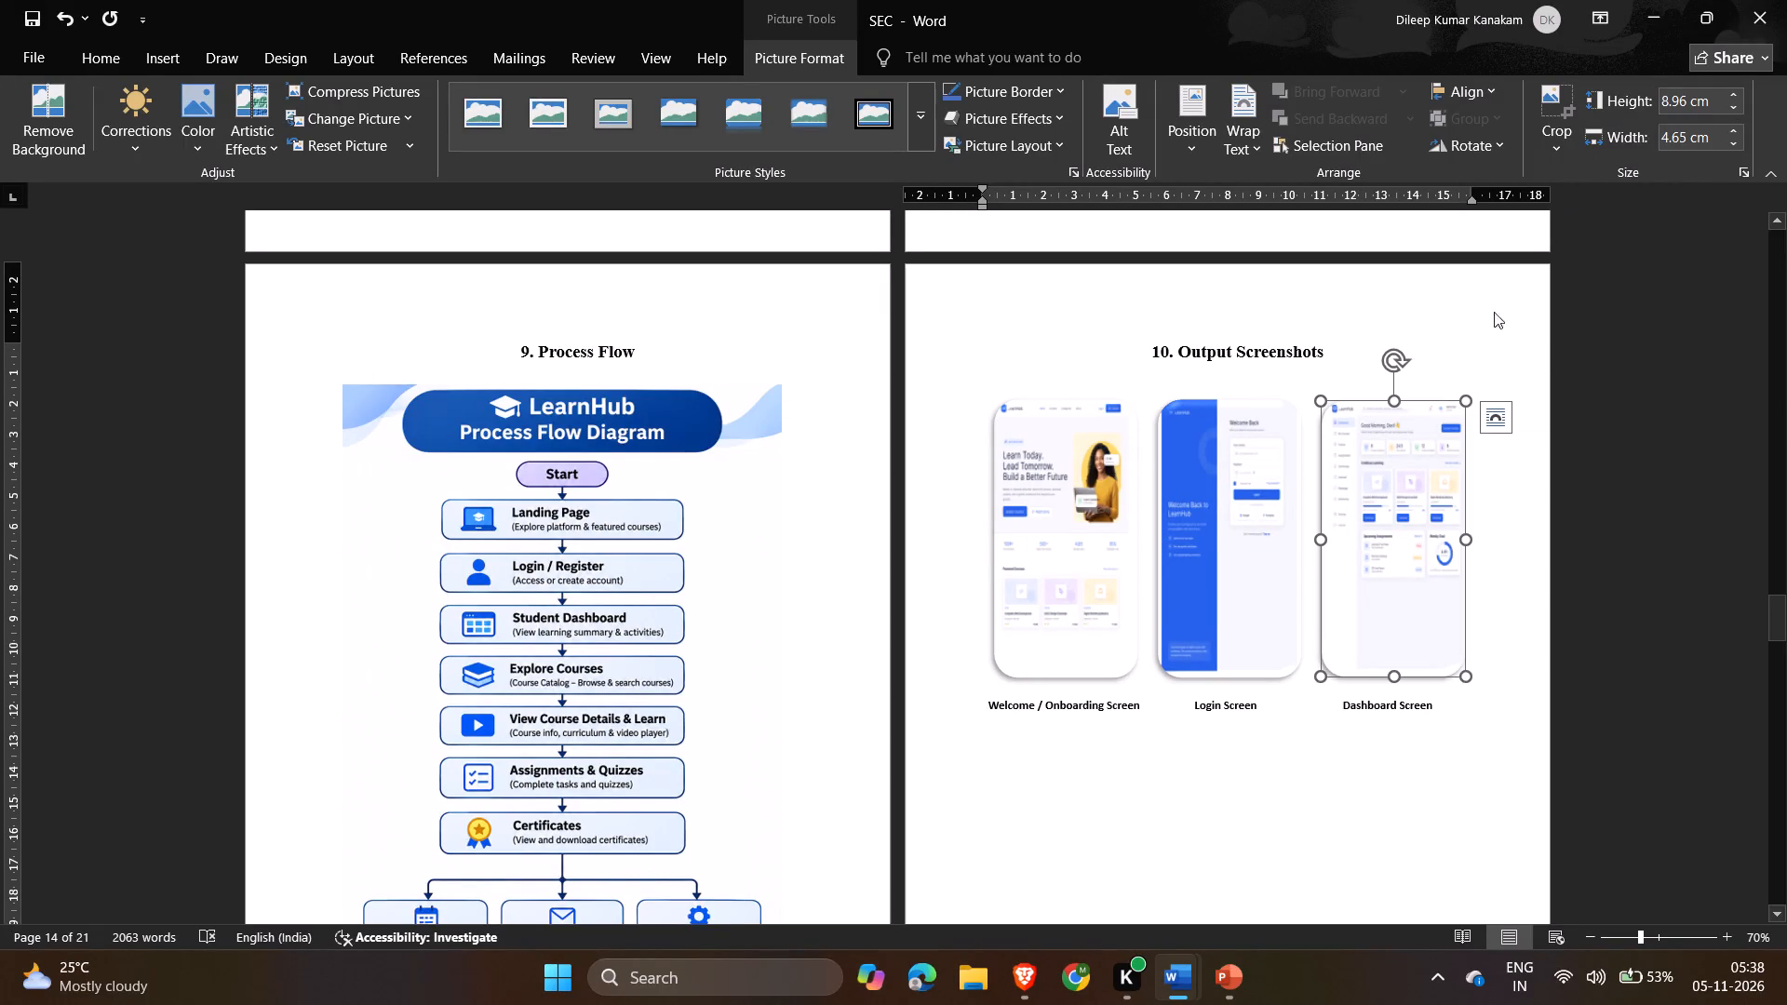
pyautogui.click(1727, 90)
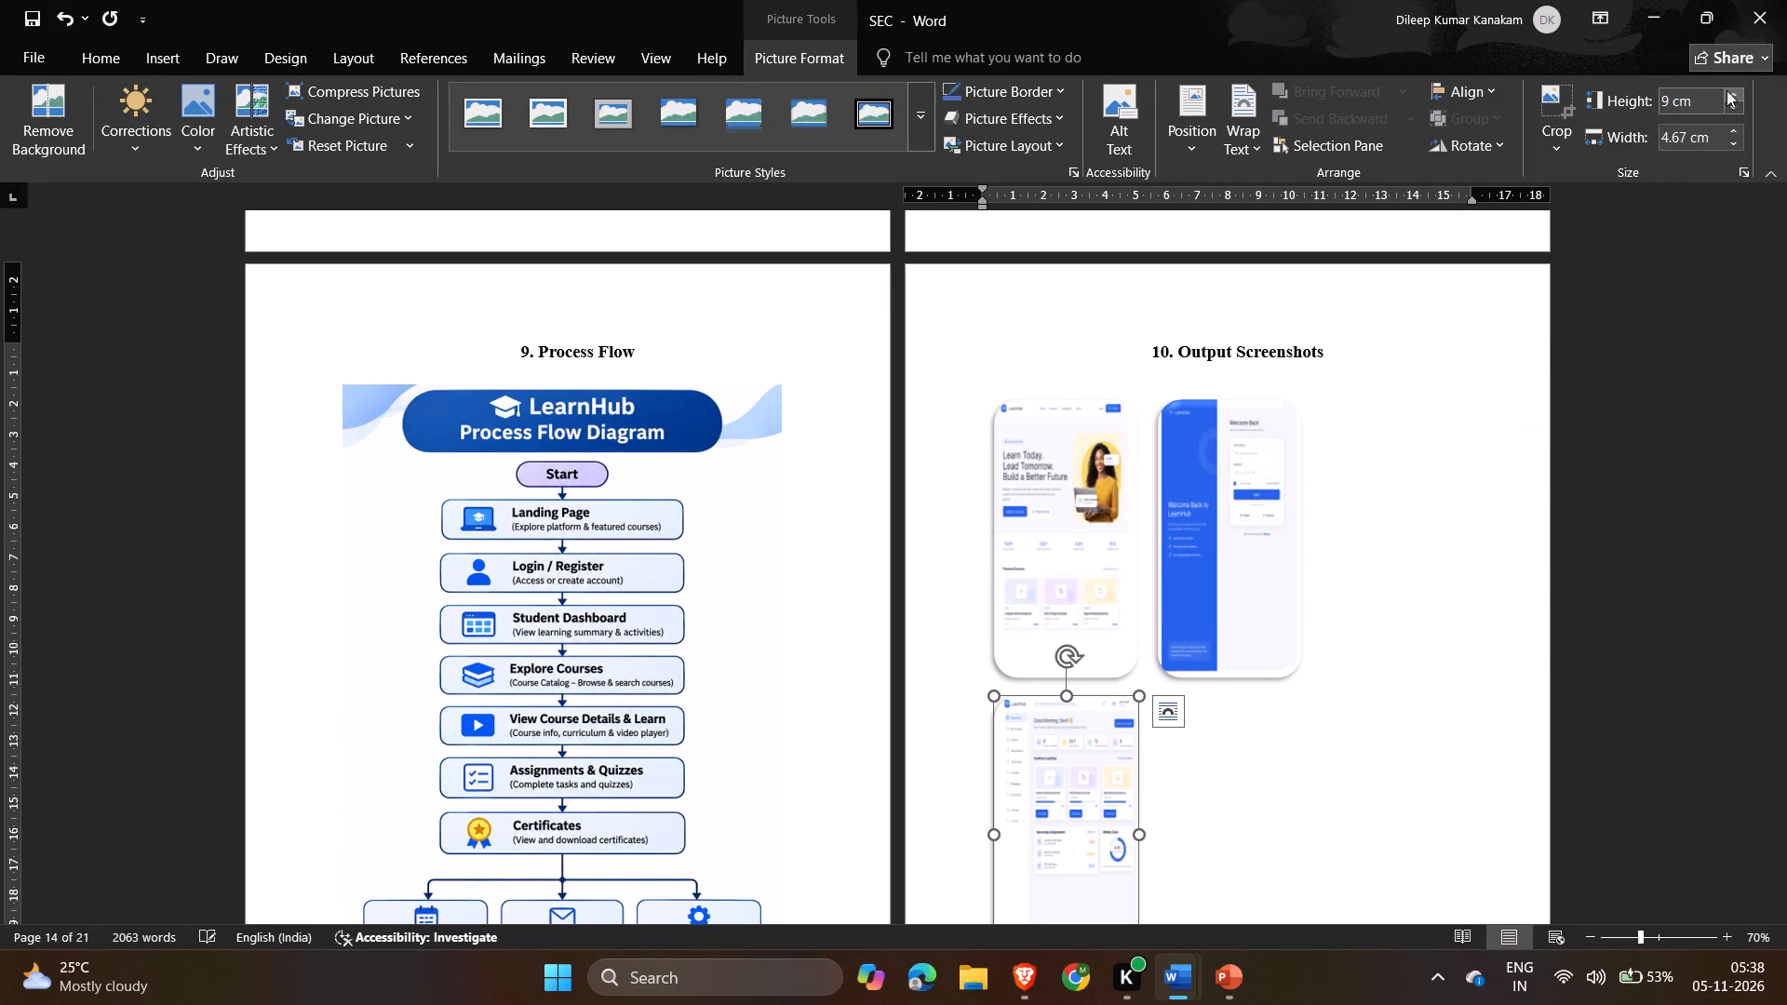
# Set the Dashboard picture's width to 4.65 cm to match the Welcome / Onboarding picture.
pyautogui.click(1062, 568)
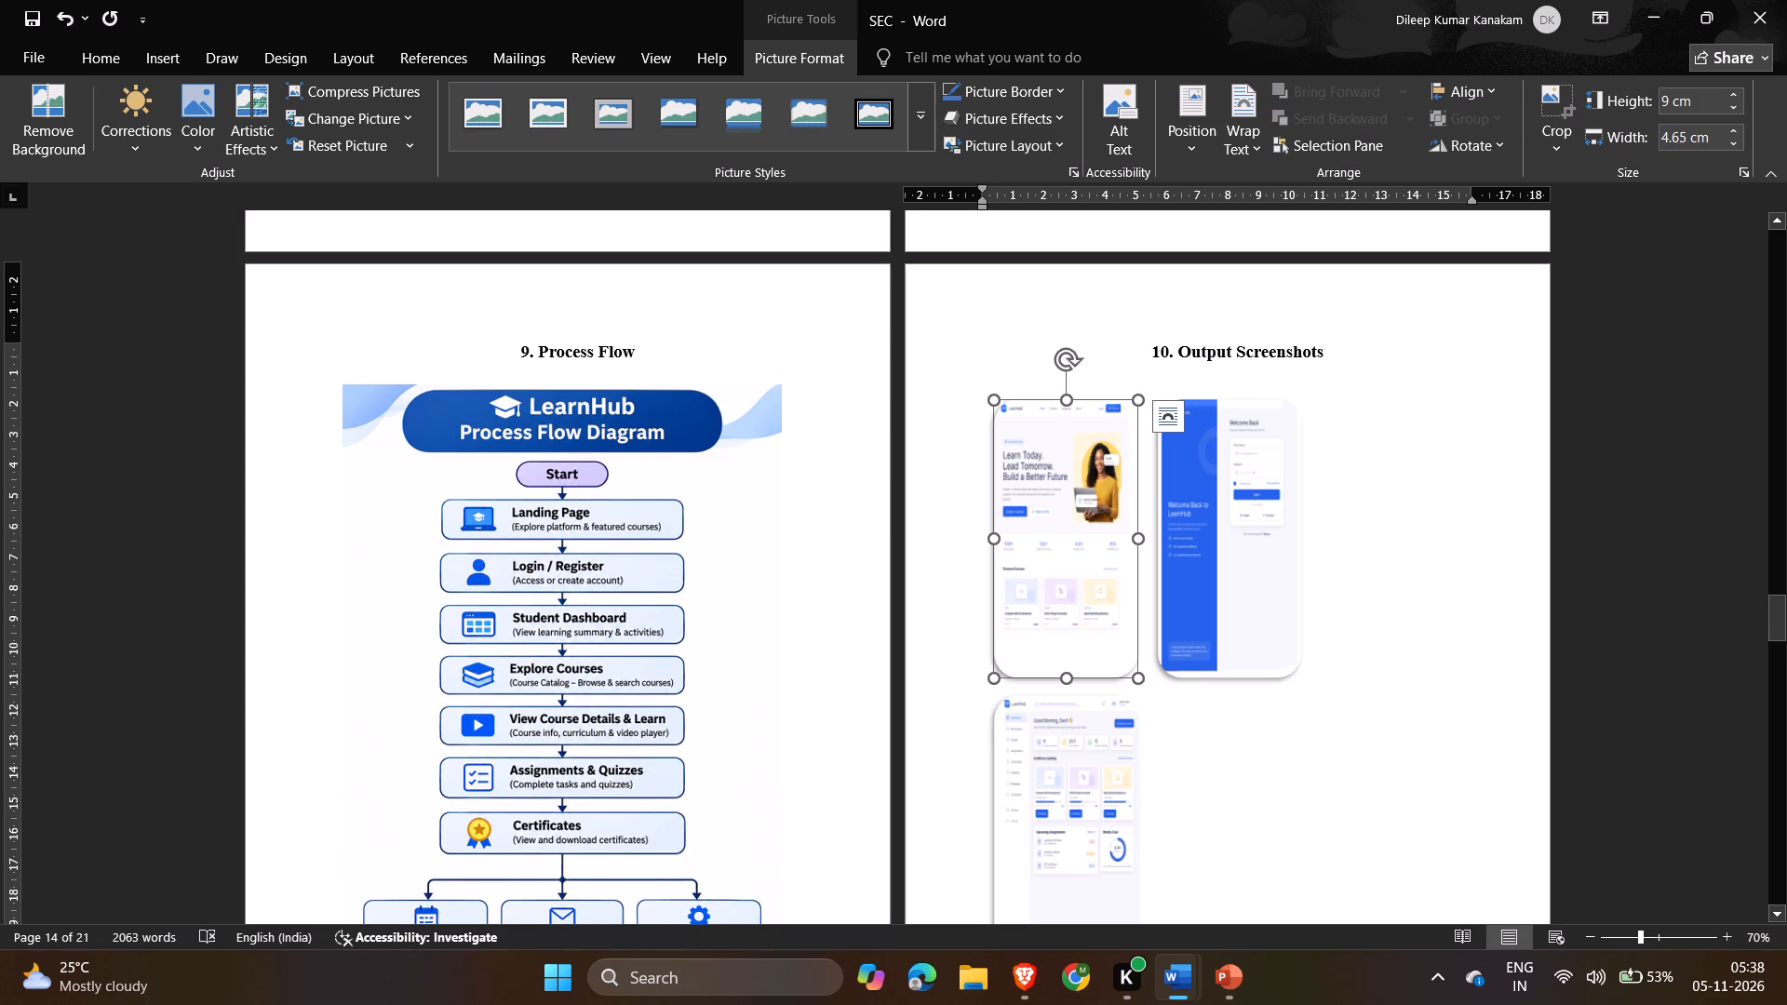
pyautogui.click(1195, 540)
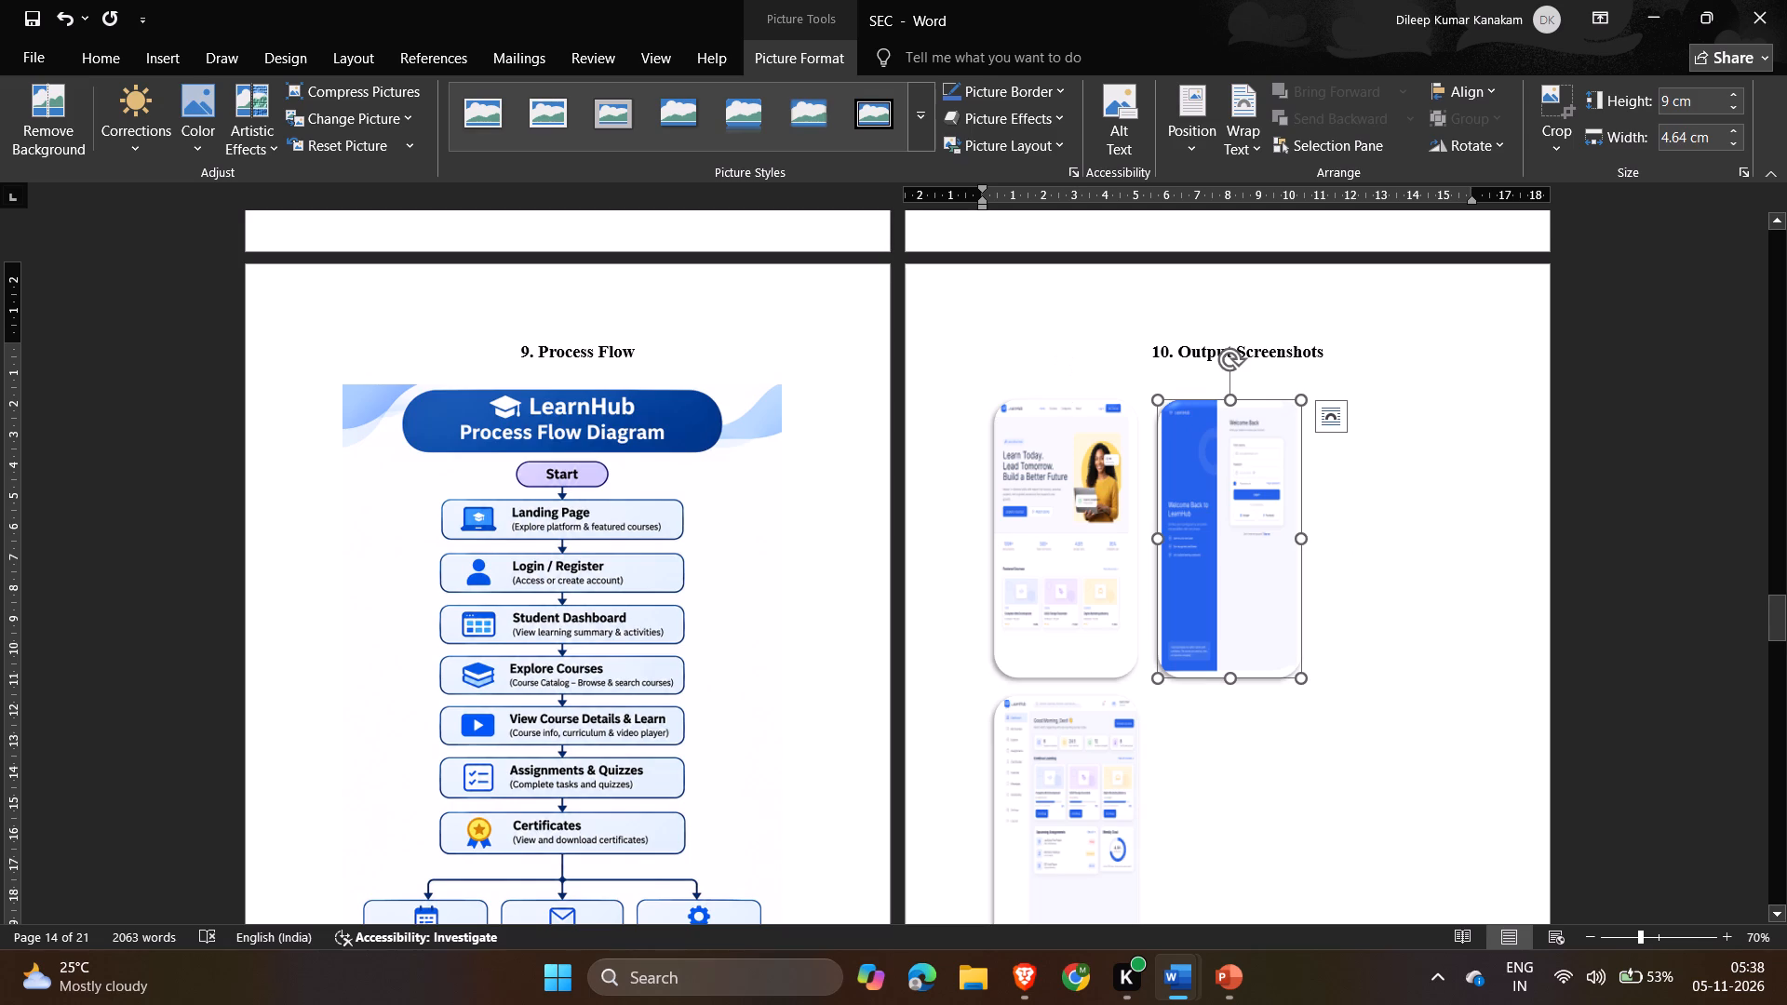
pyautogui.click(1085, 597)
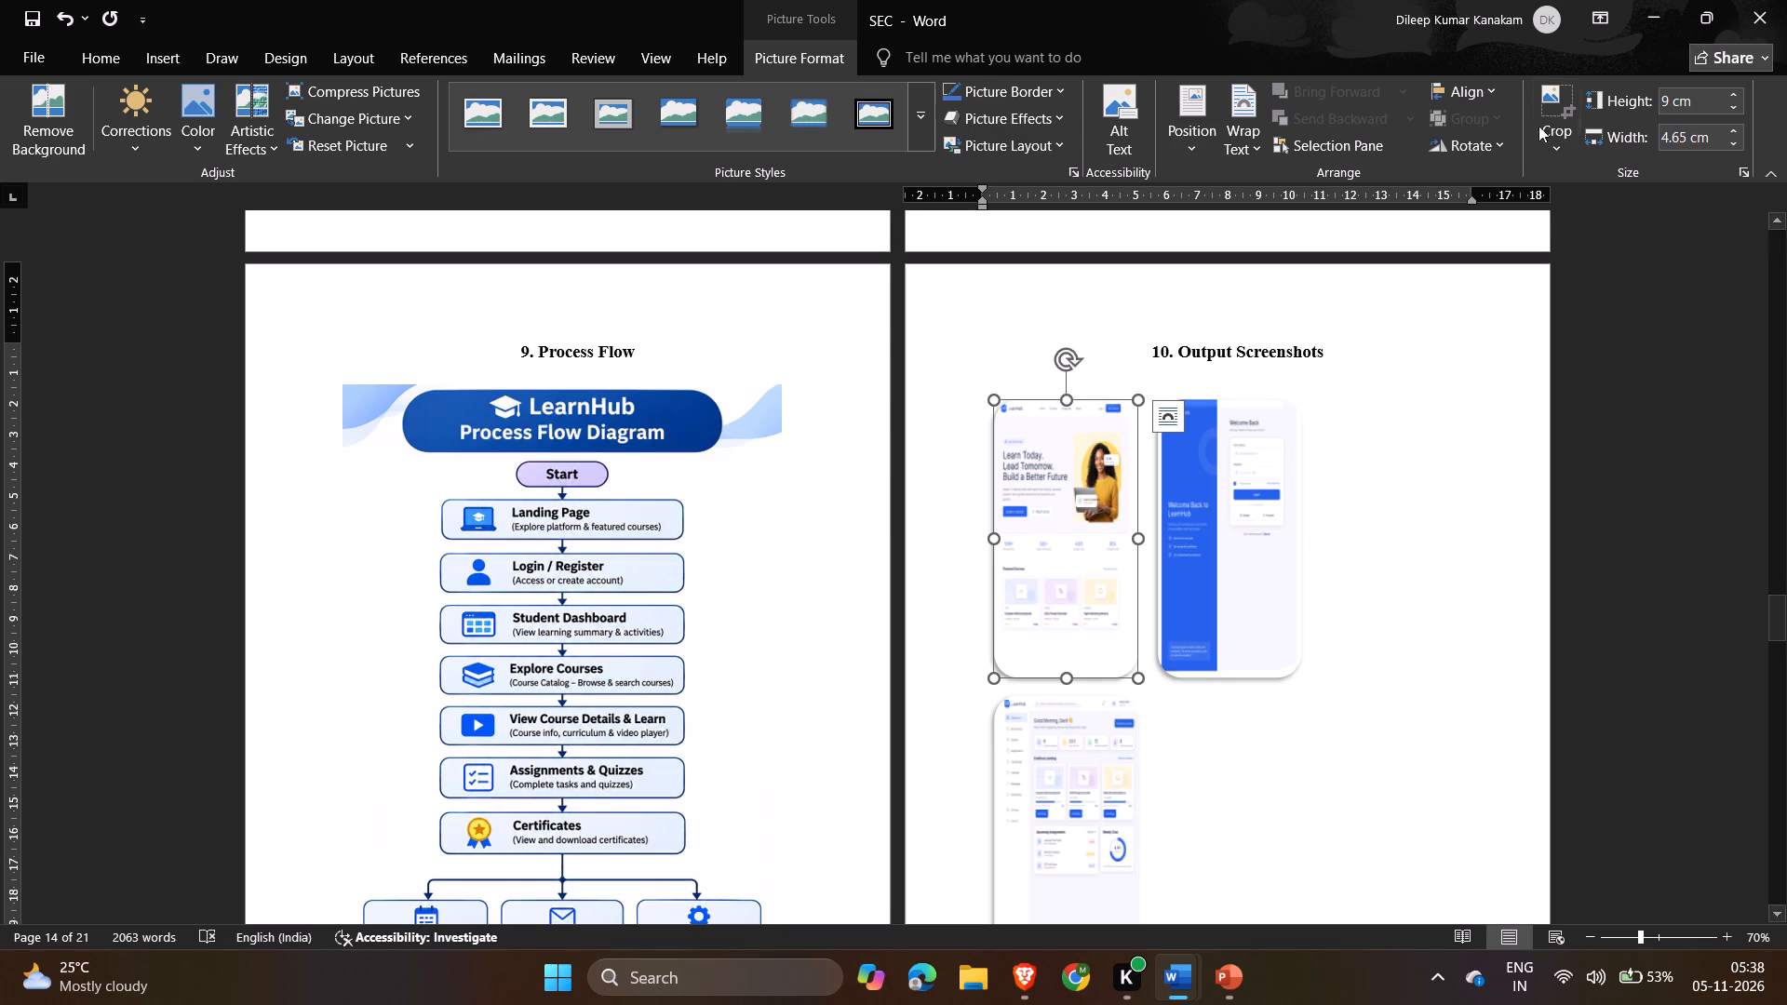
pyautogui.click(1088, 770)
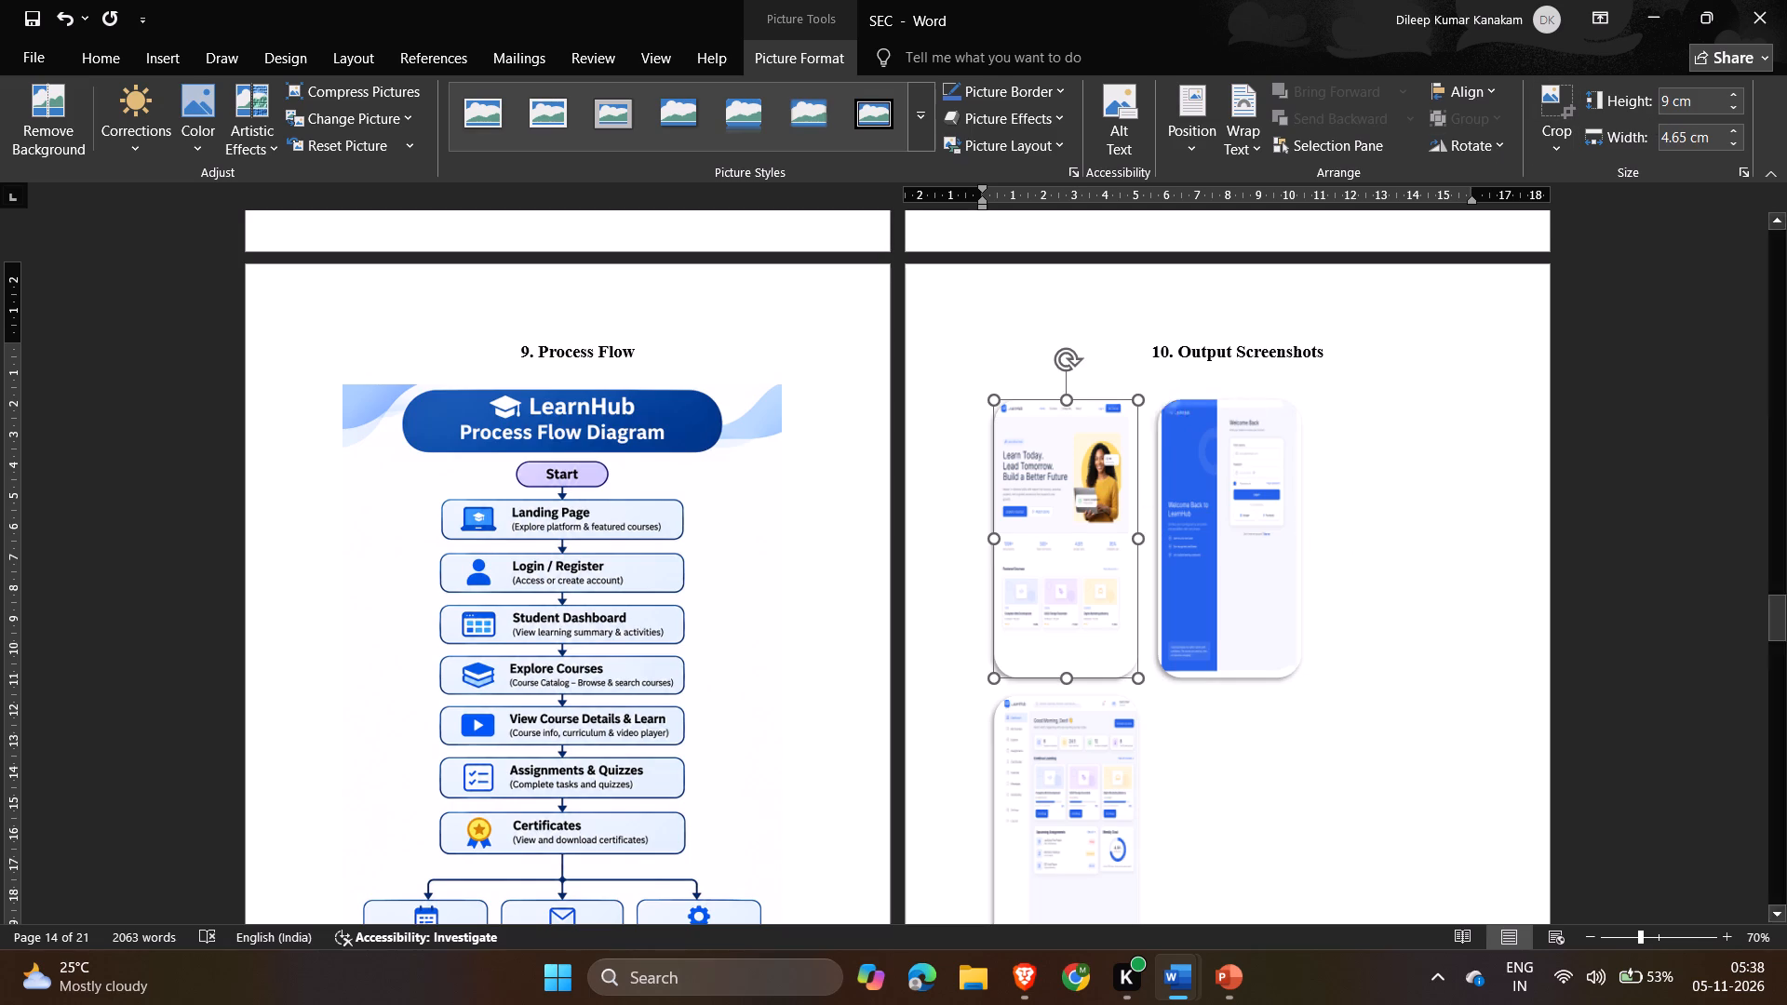
pyautogui.click(1686, 141)
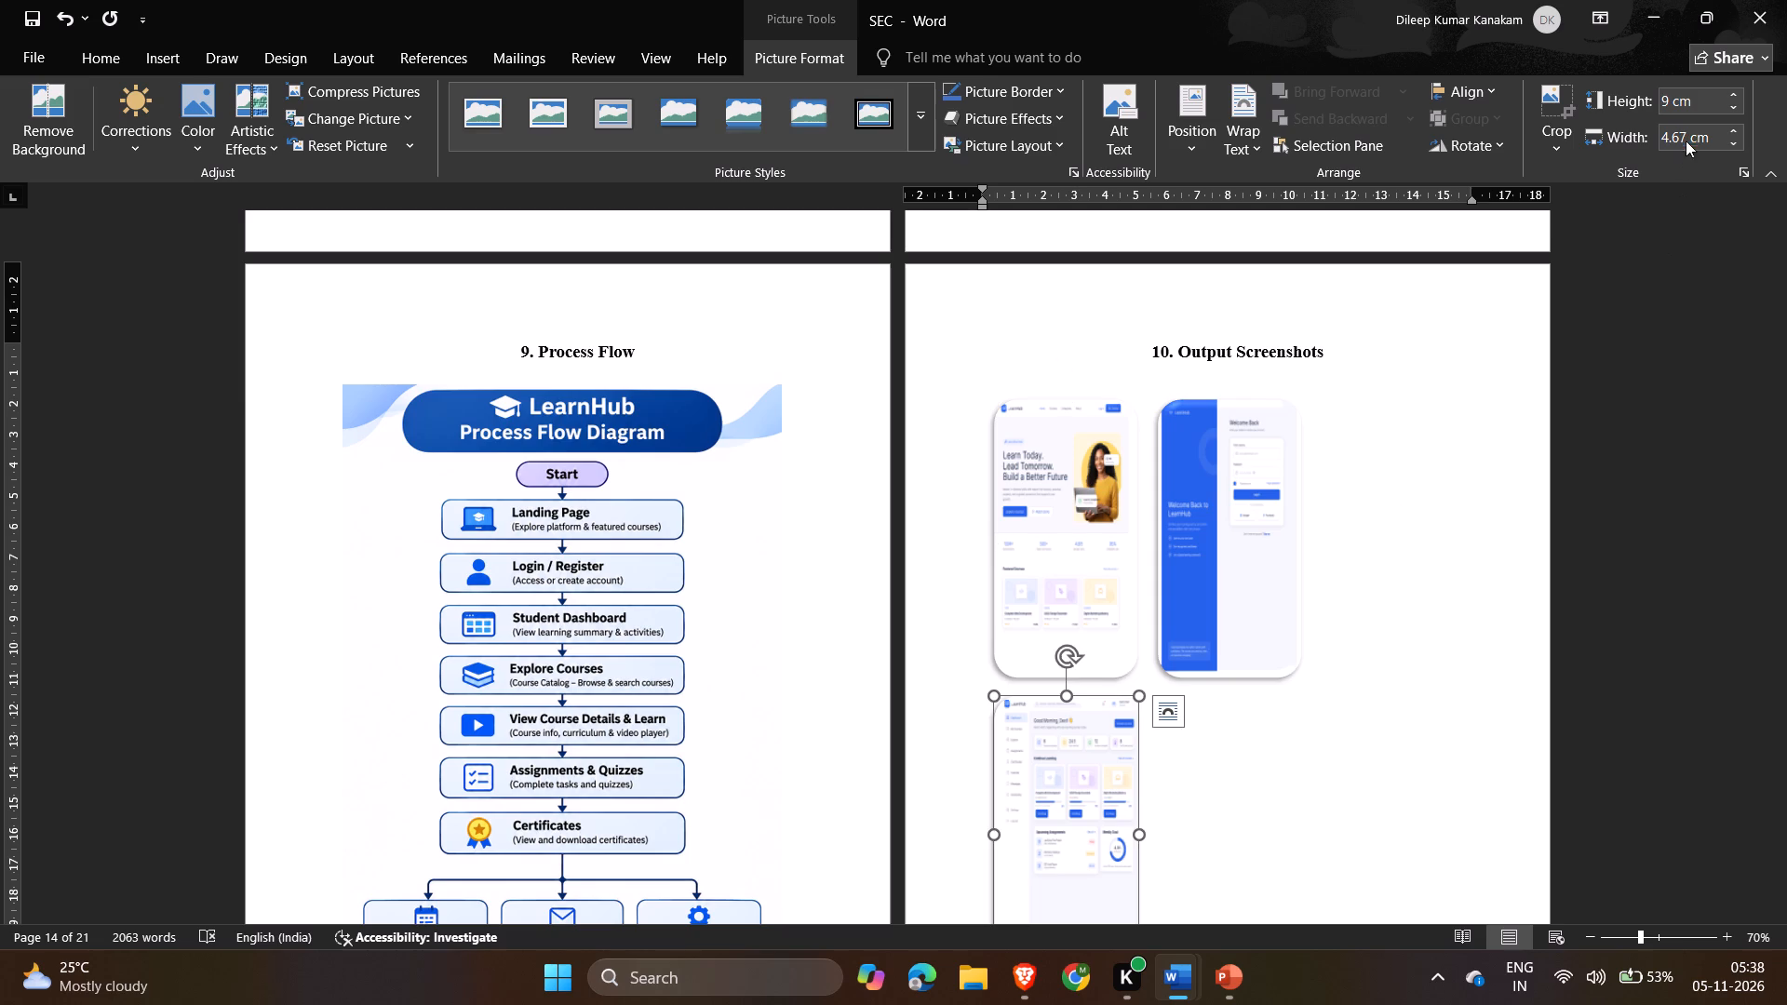
pyautogui.click(1686, 141)
pyautogui.press('BackSpace')
pyautogui.press('5')
pyautogui.press('Return')
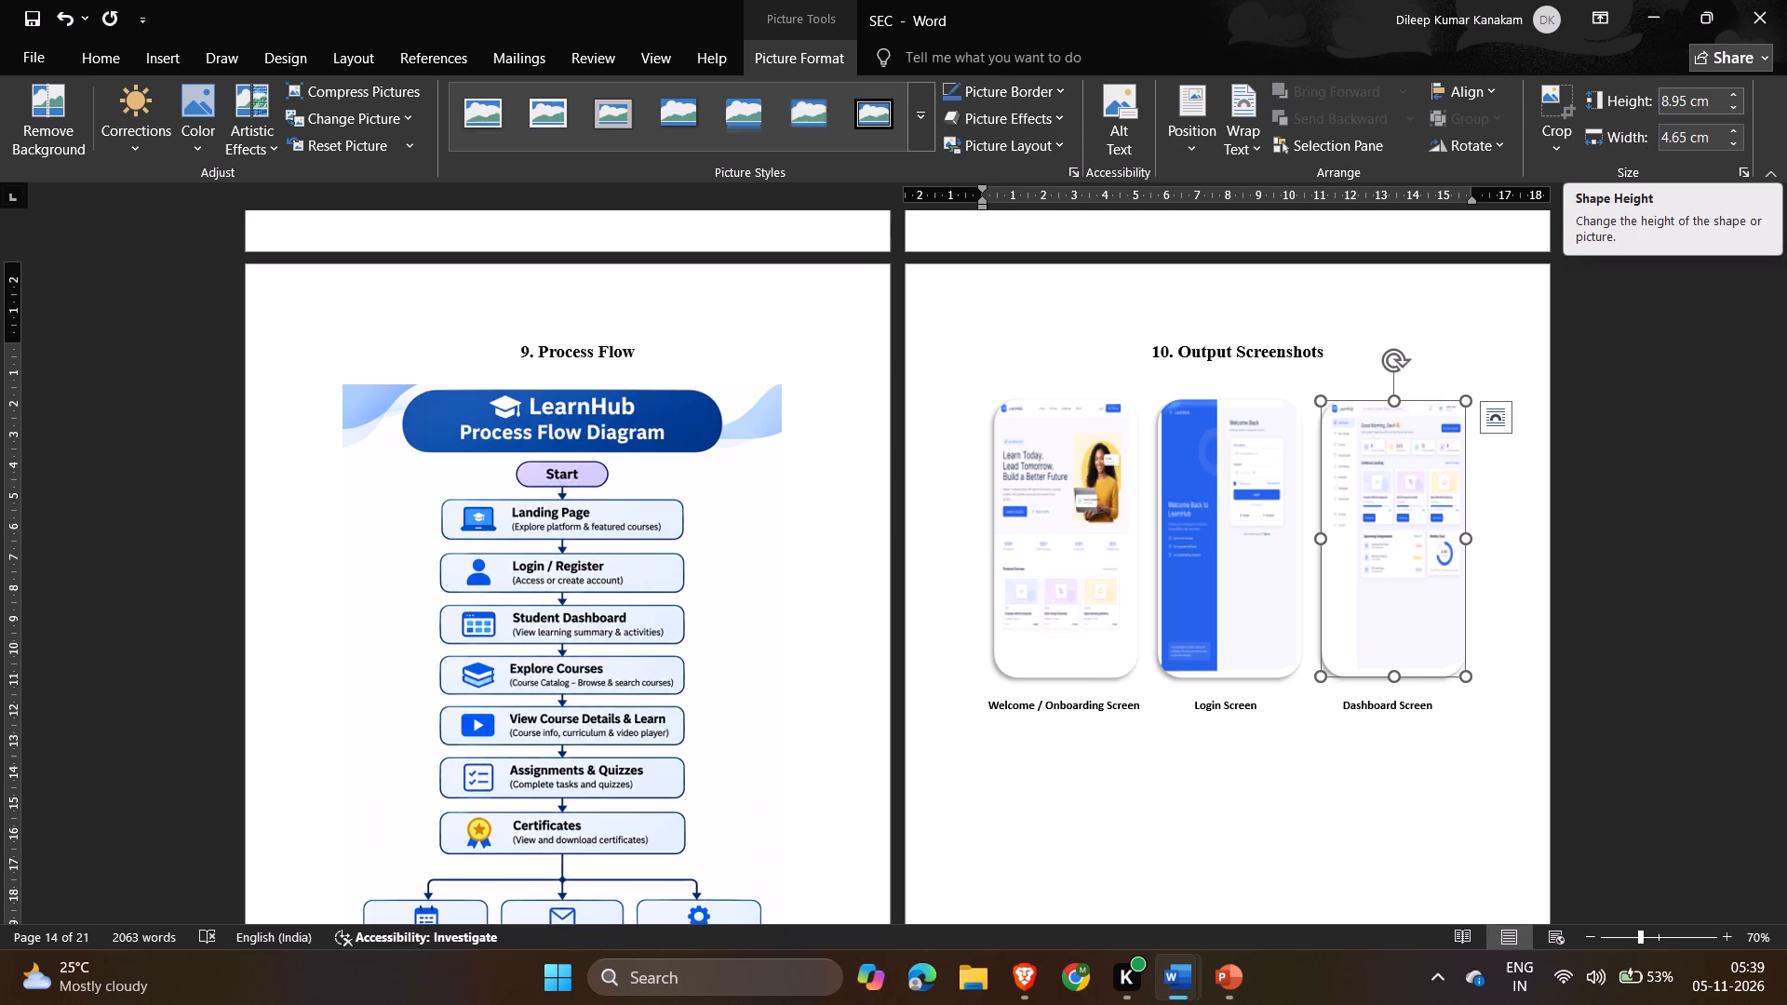
# Set the Login picture's width to 4.65 cm to match the pictures beside it.
pyautogui.click(1248, 495)
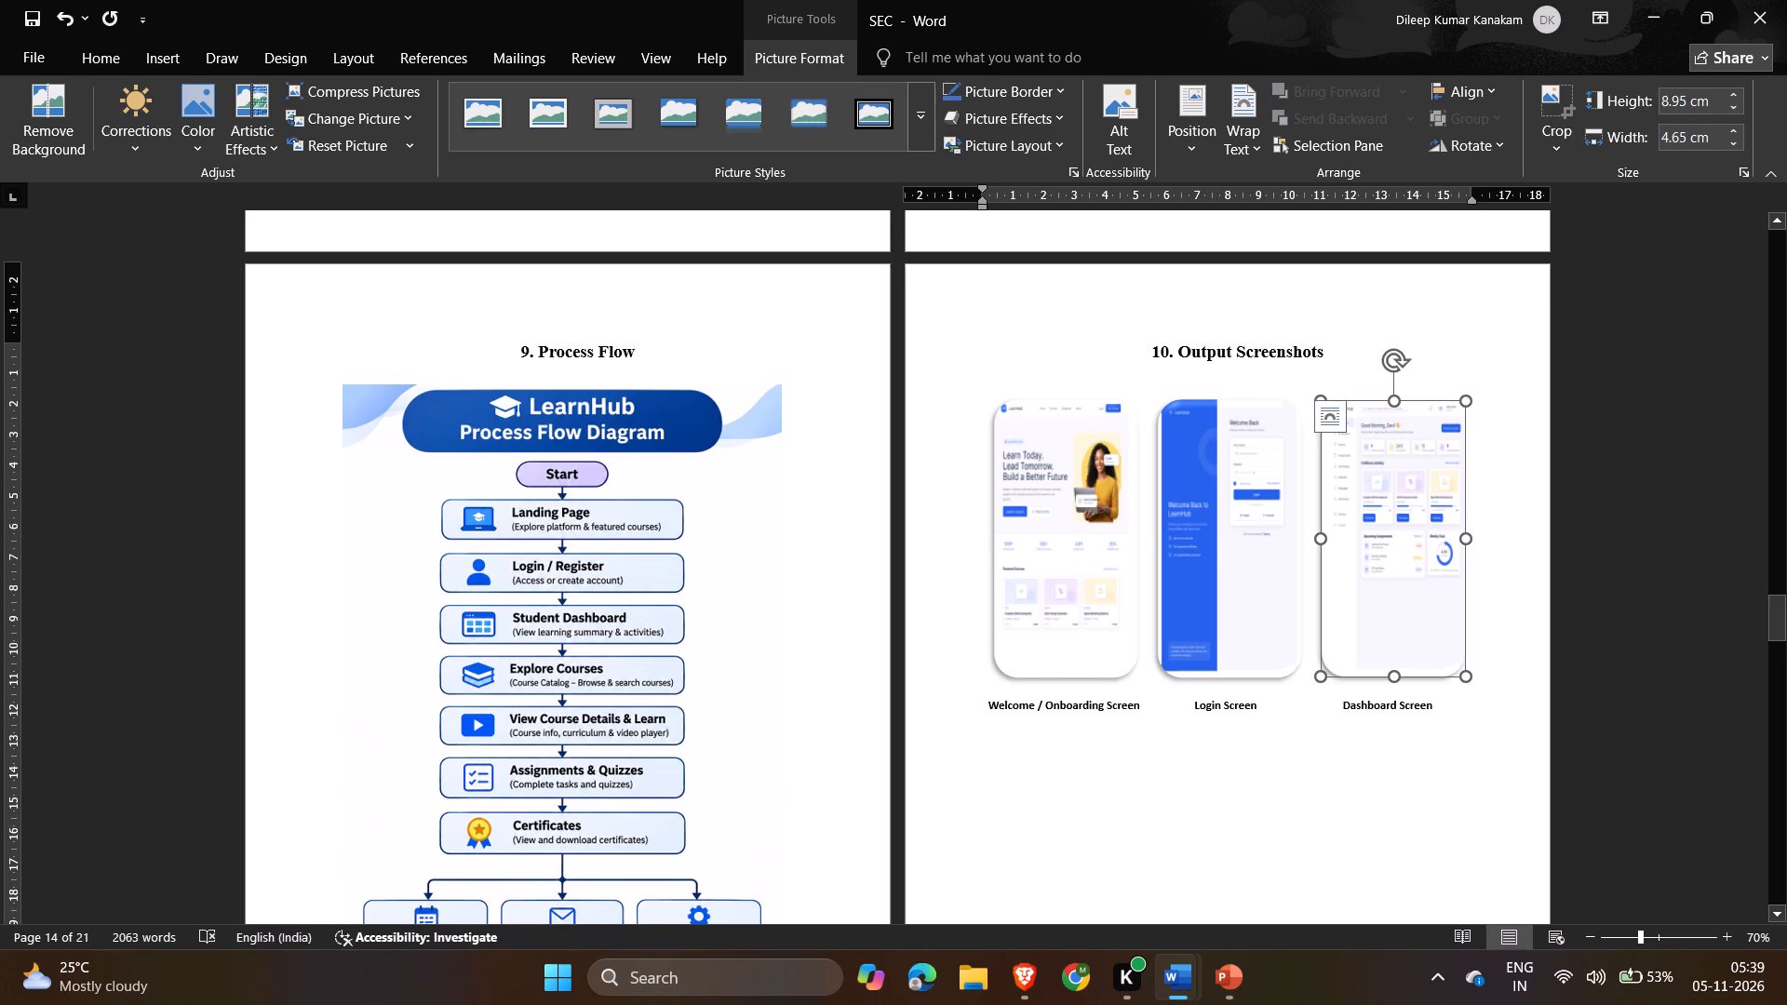
pyautogui.click(1684, 138)
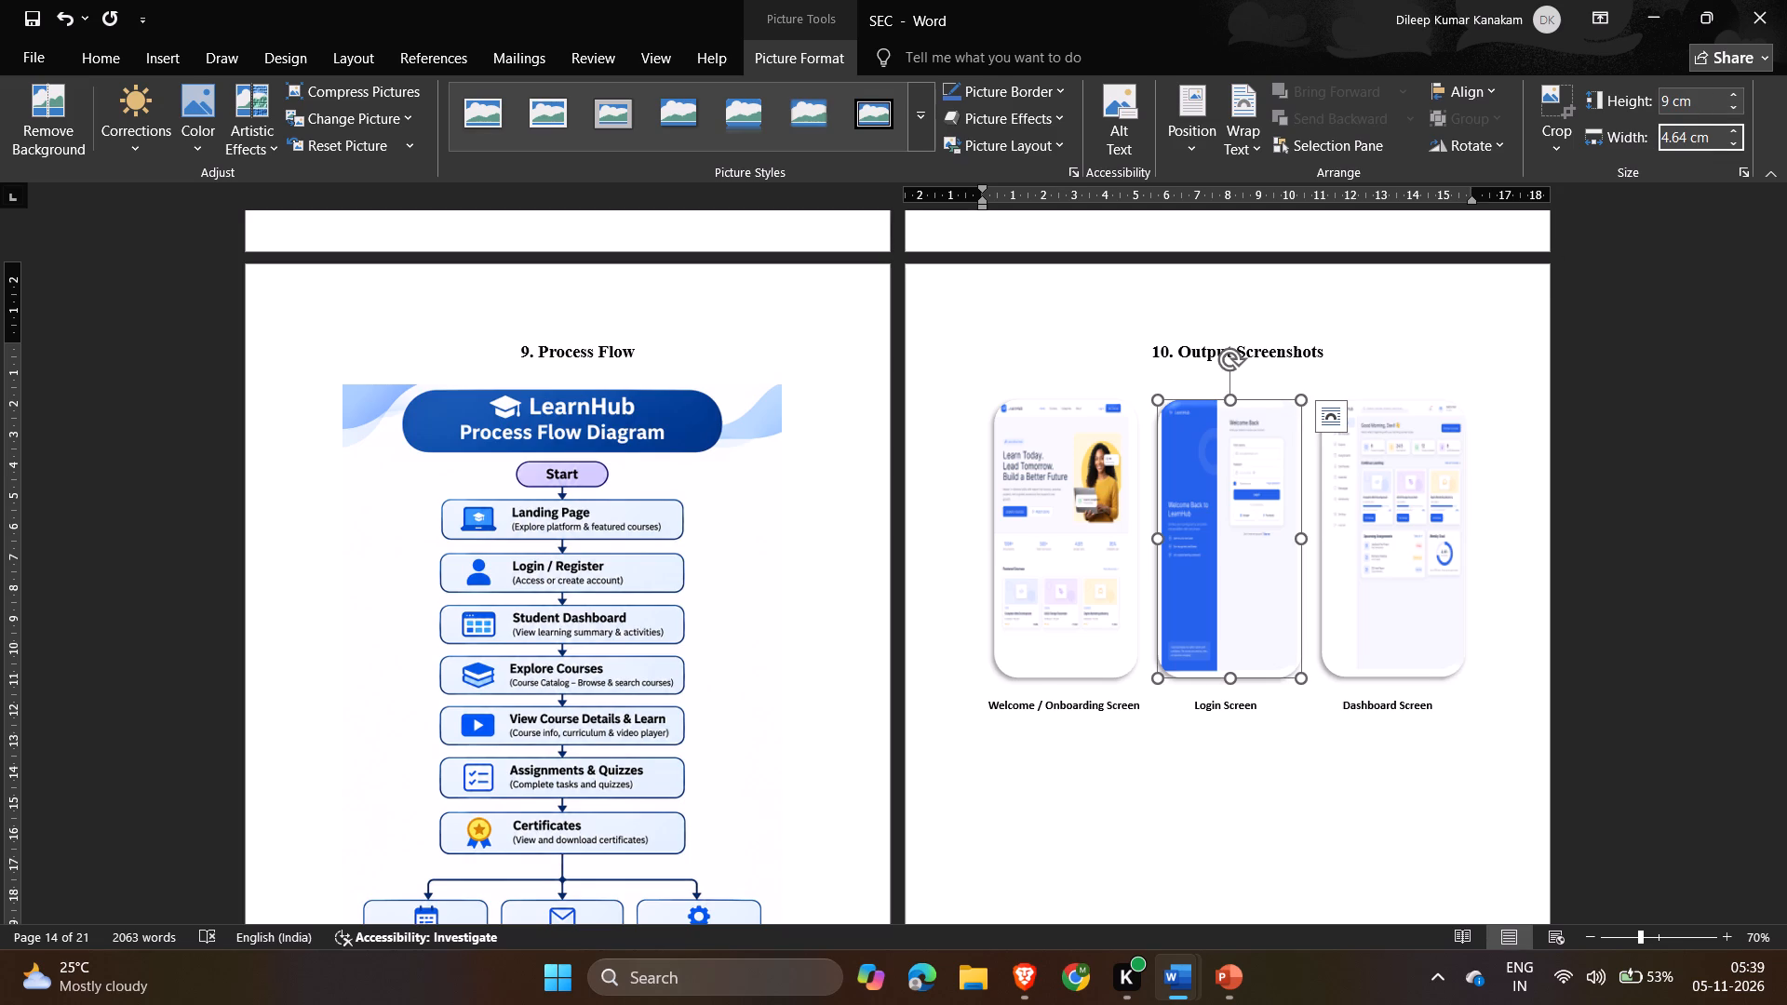
pyautogui.click(1684, 138)
pyautogui.press('BackSpace')
pyautogui.press('5')
pyautogui.press('Return')
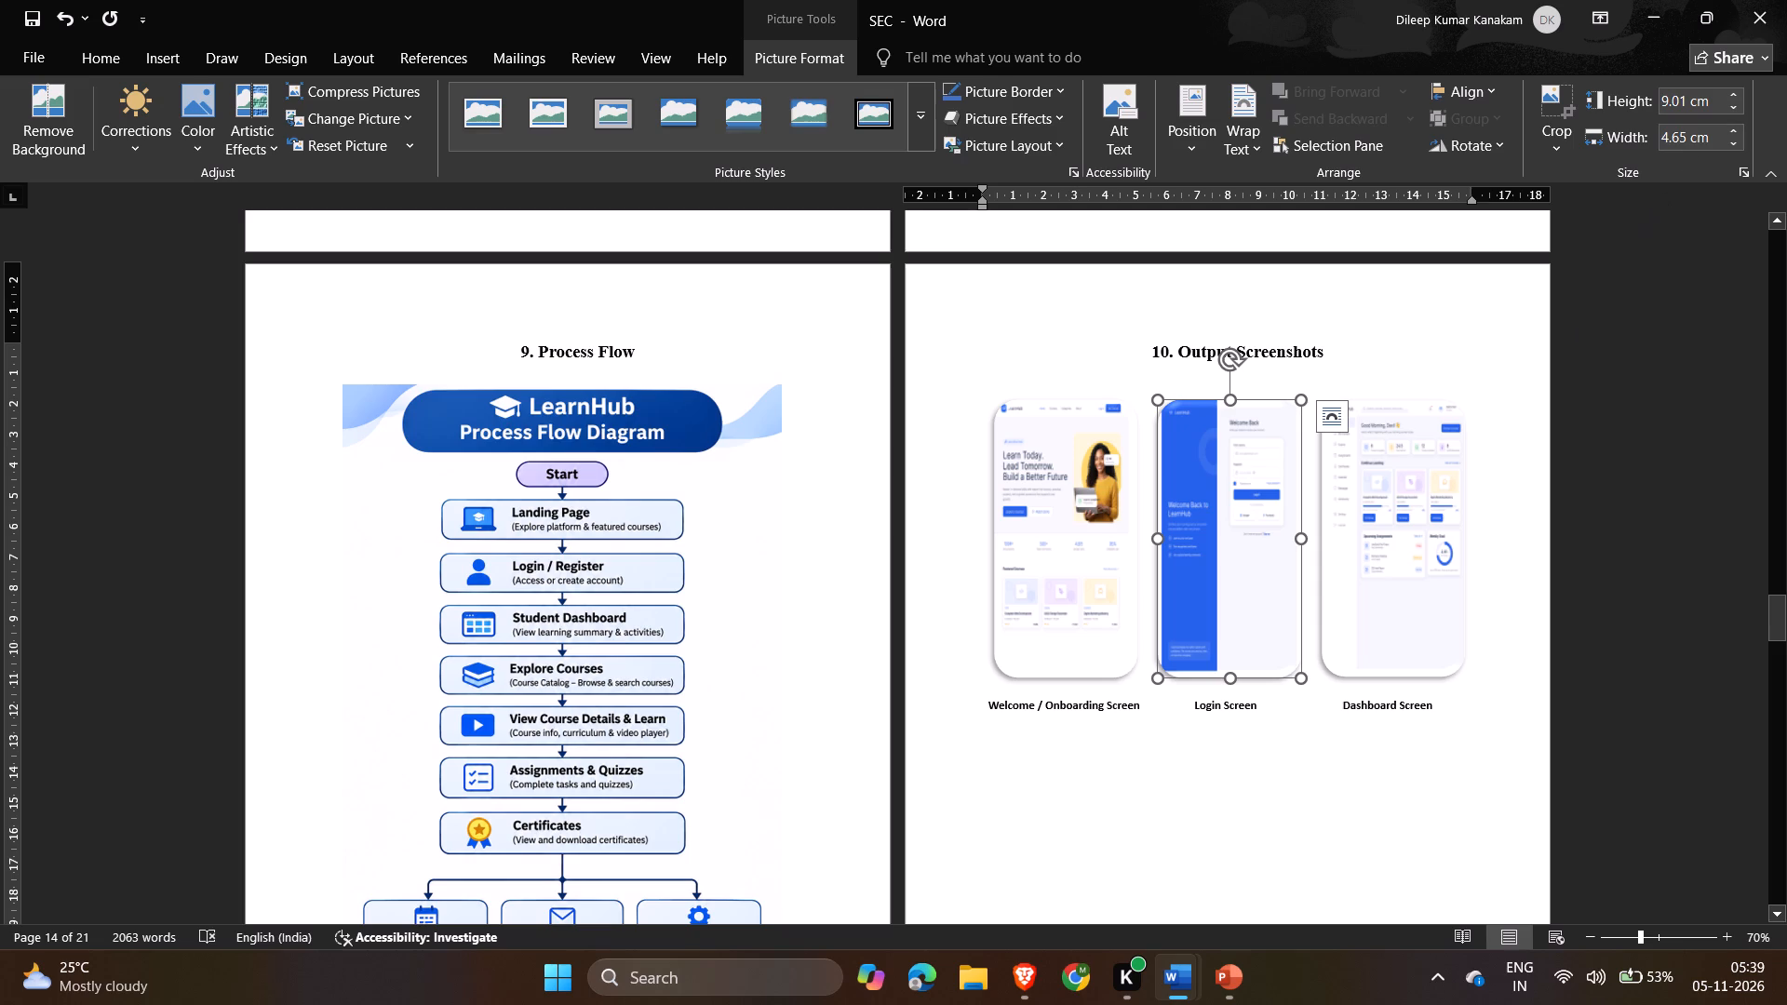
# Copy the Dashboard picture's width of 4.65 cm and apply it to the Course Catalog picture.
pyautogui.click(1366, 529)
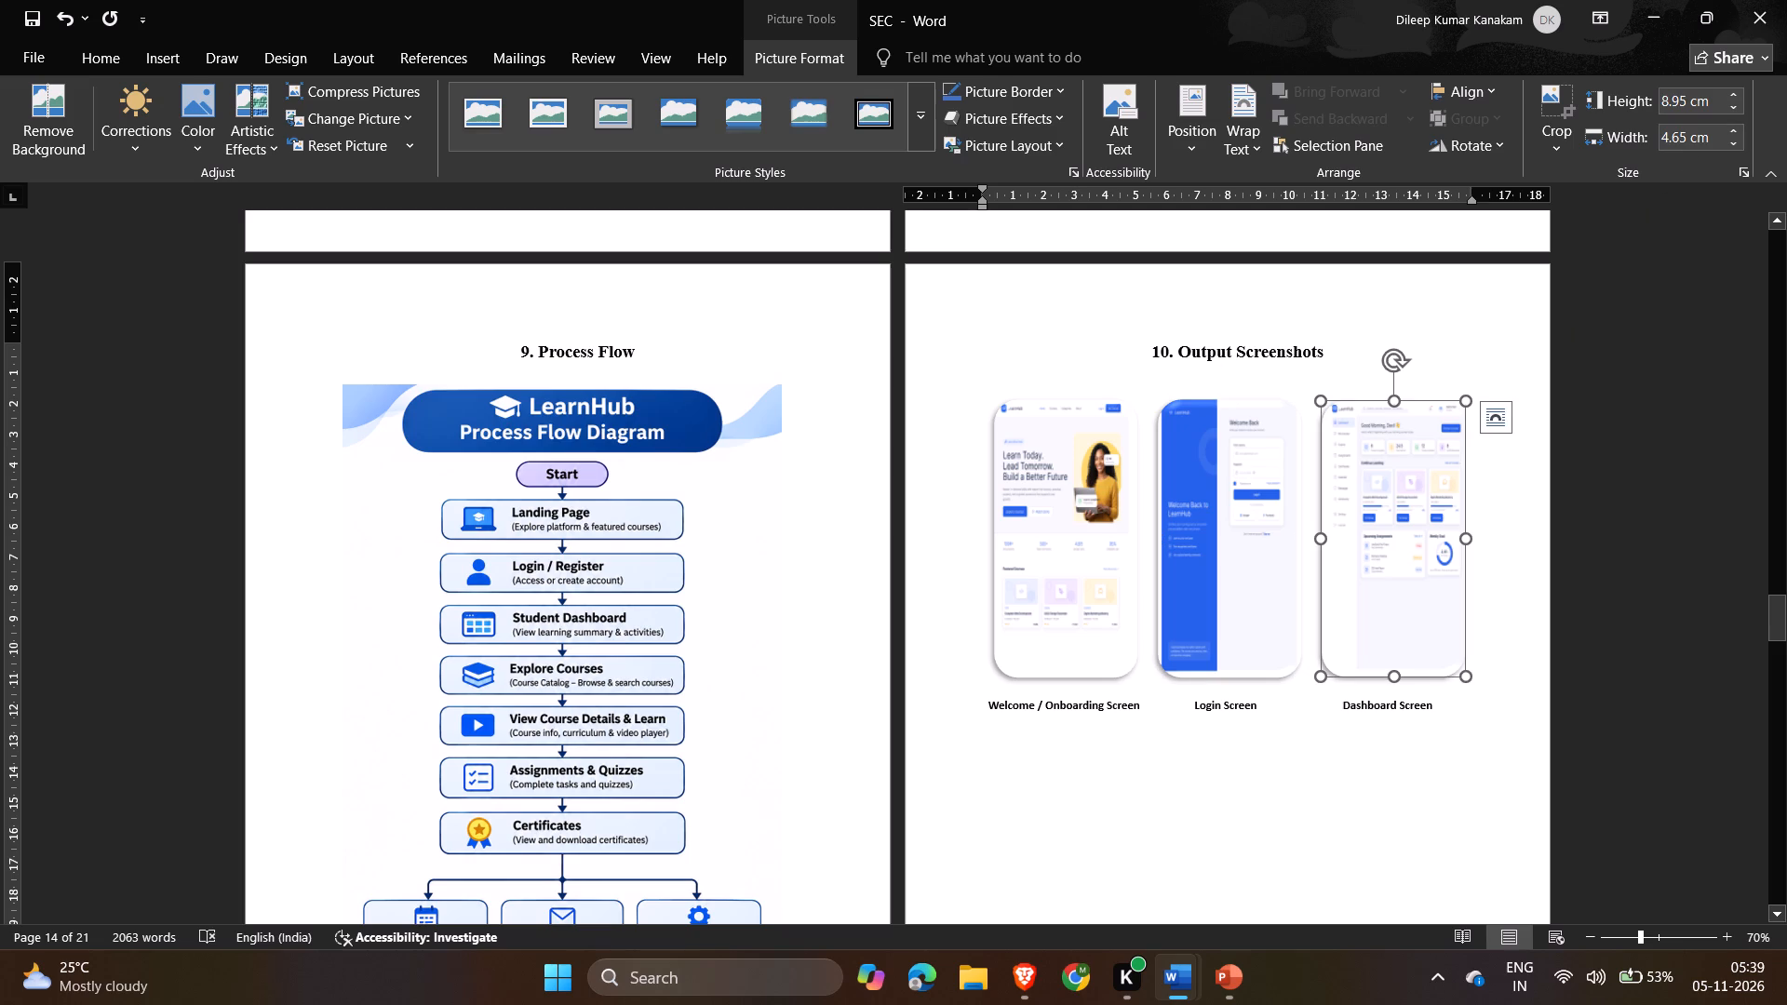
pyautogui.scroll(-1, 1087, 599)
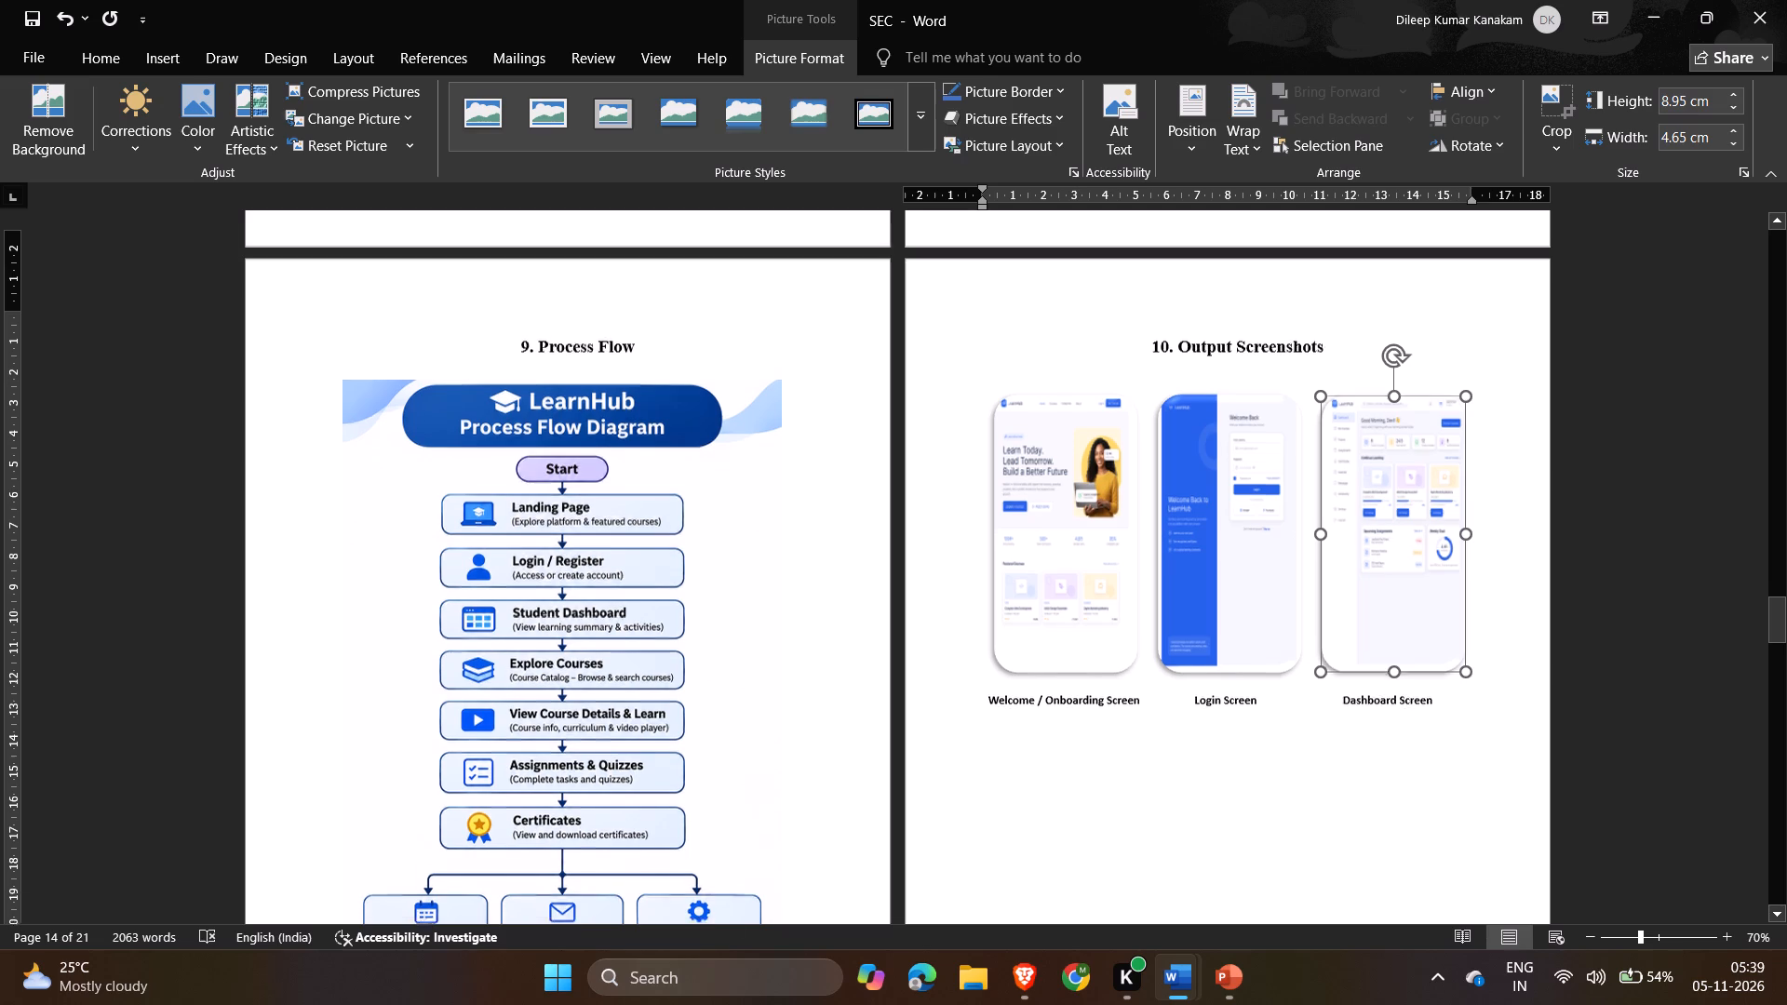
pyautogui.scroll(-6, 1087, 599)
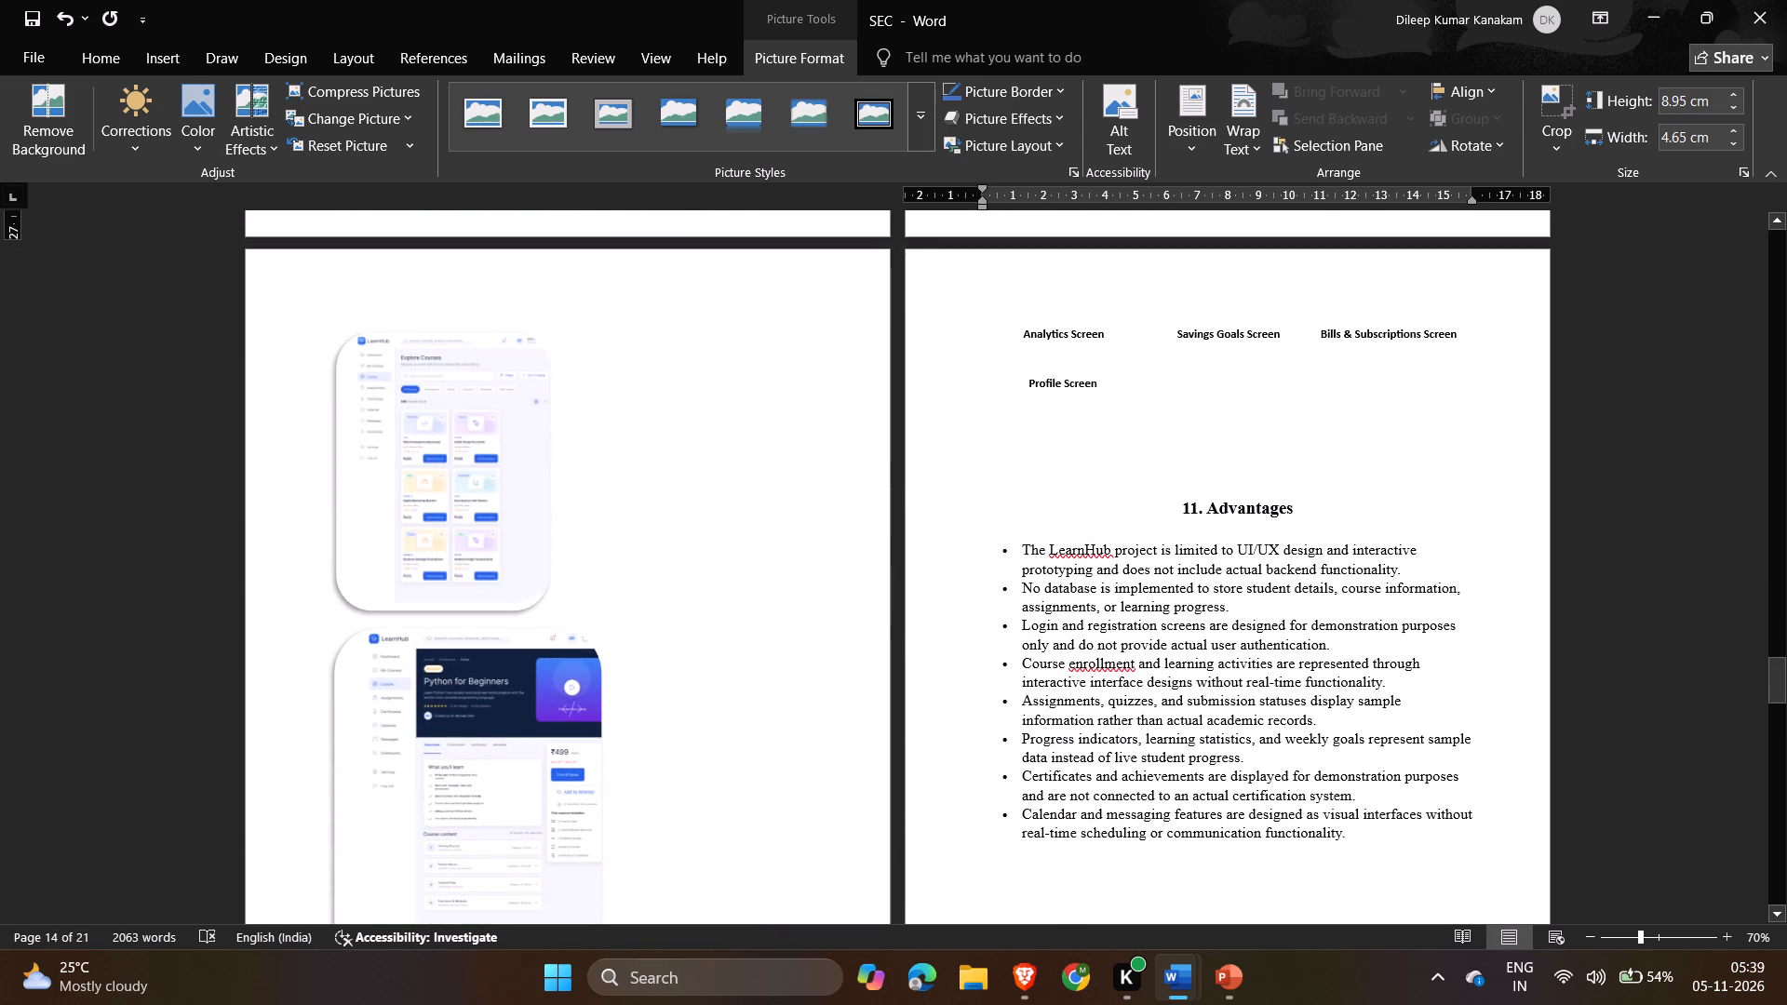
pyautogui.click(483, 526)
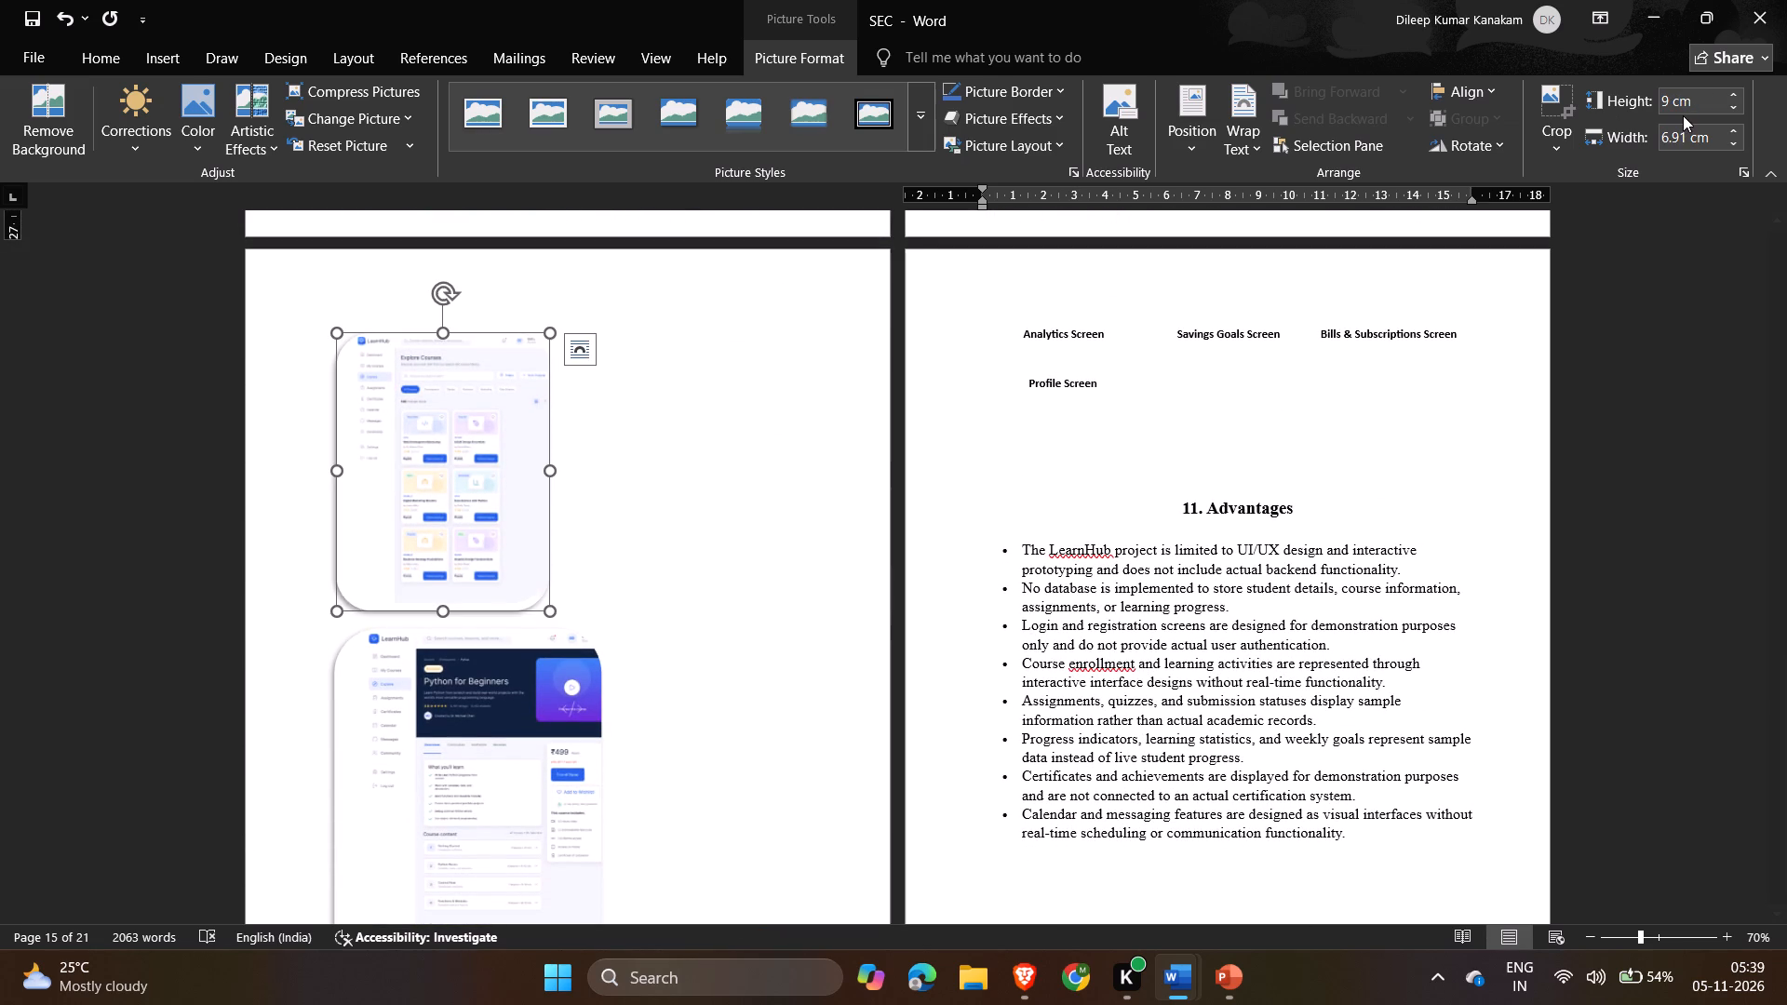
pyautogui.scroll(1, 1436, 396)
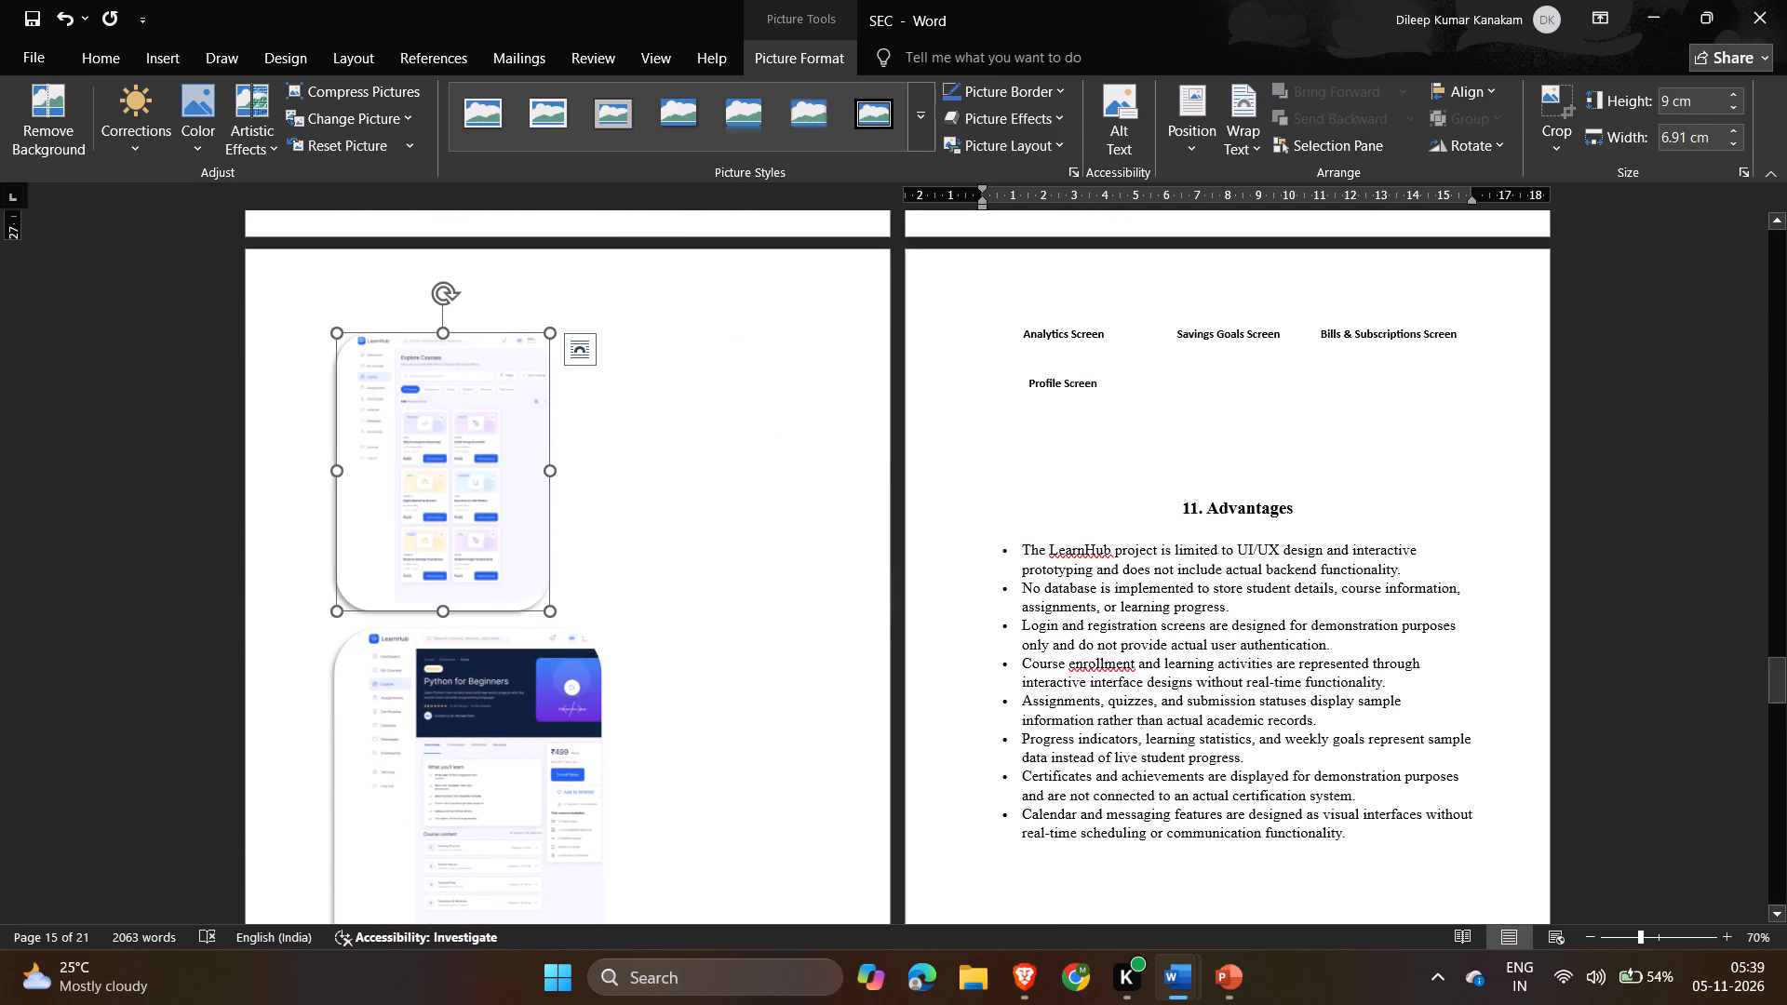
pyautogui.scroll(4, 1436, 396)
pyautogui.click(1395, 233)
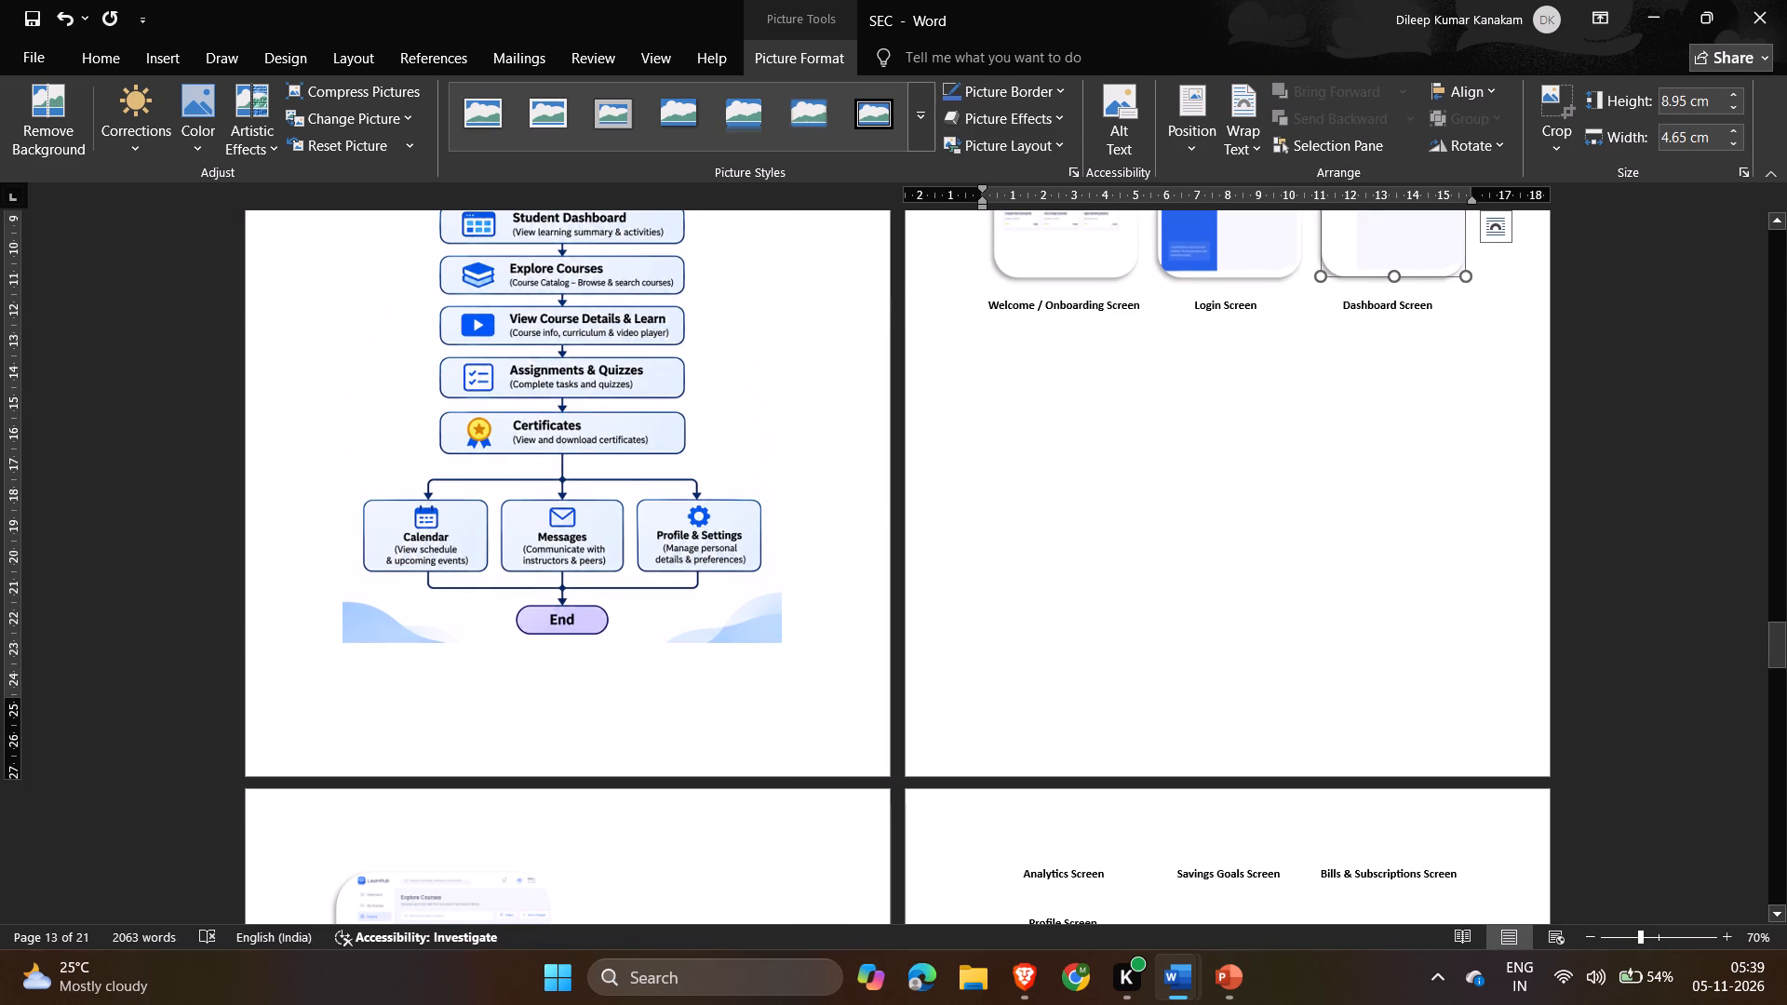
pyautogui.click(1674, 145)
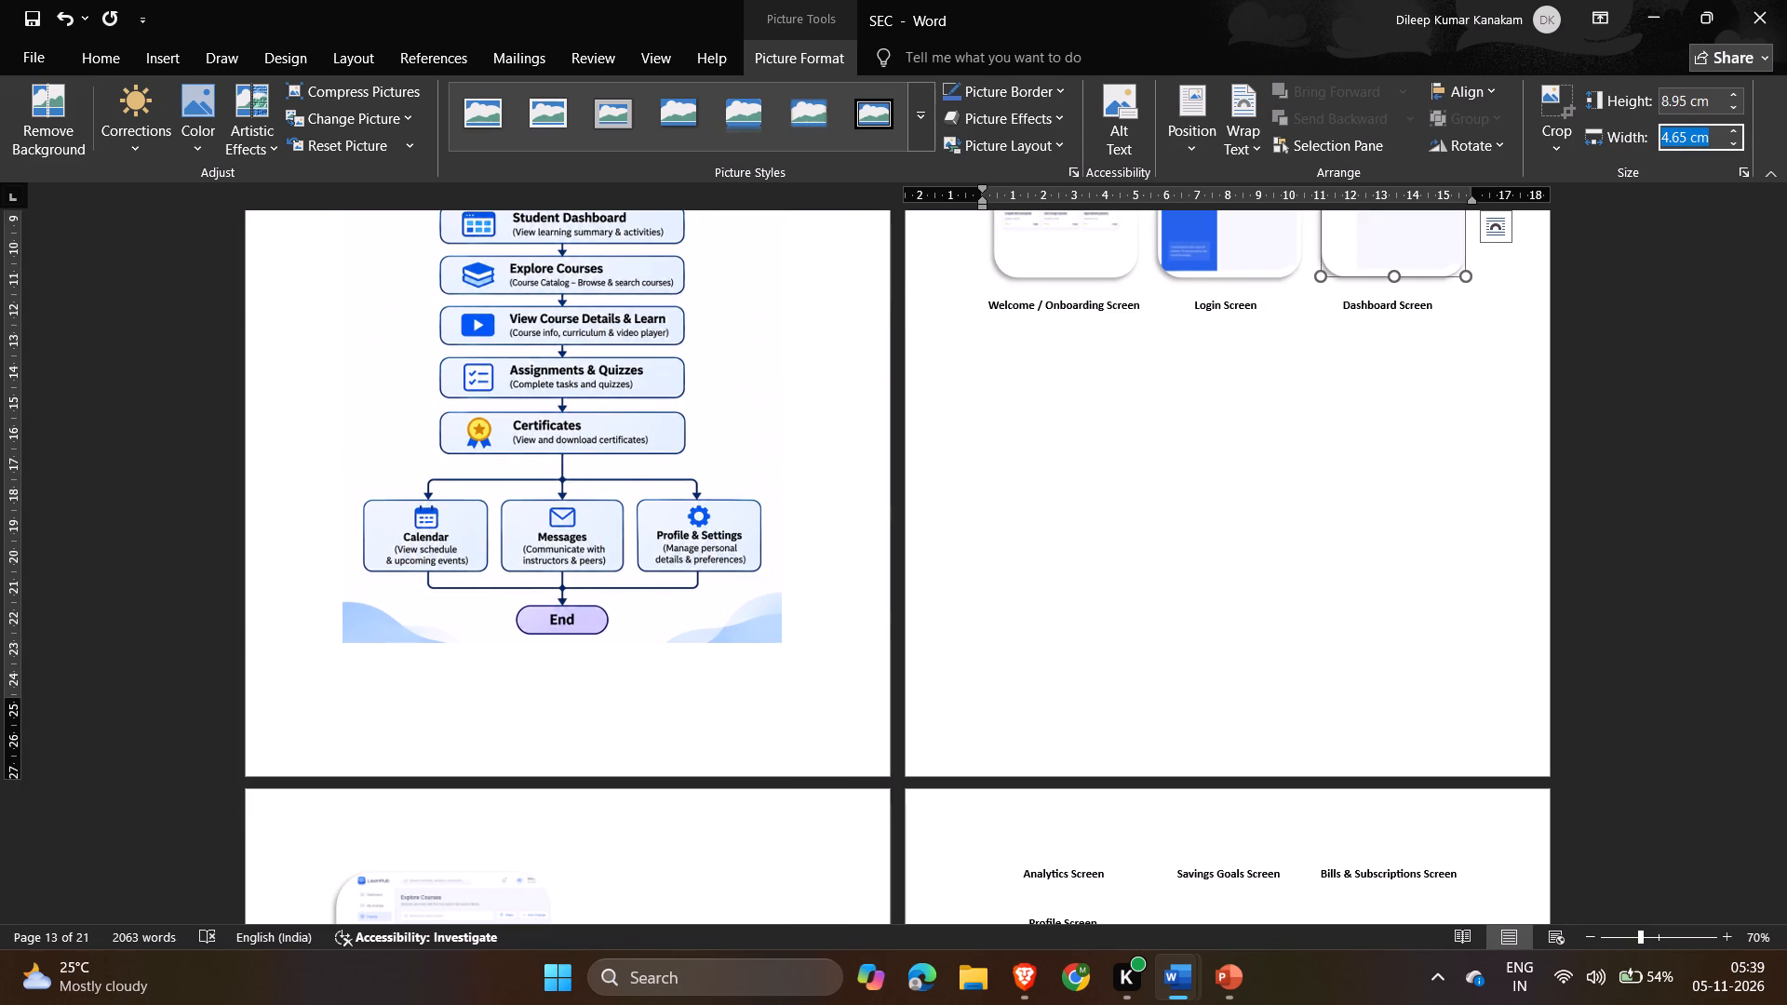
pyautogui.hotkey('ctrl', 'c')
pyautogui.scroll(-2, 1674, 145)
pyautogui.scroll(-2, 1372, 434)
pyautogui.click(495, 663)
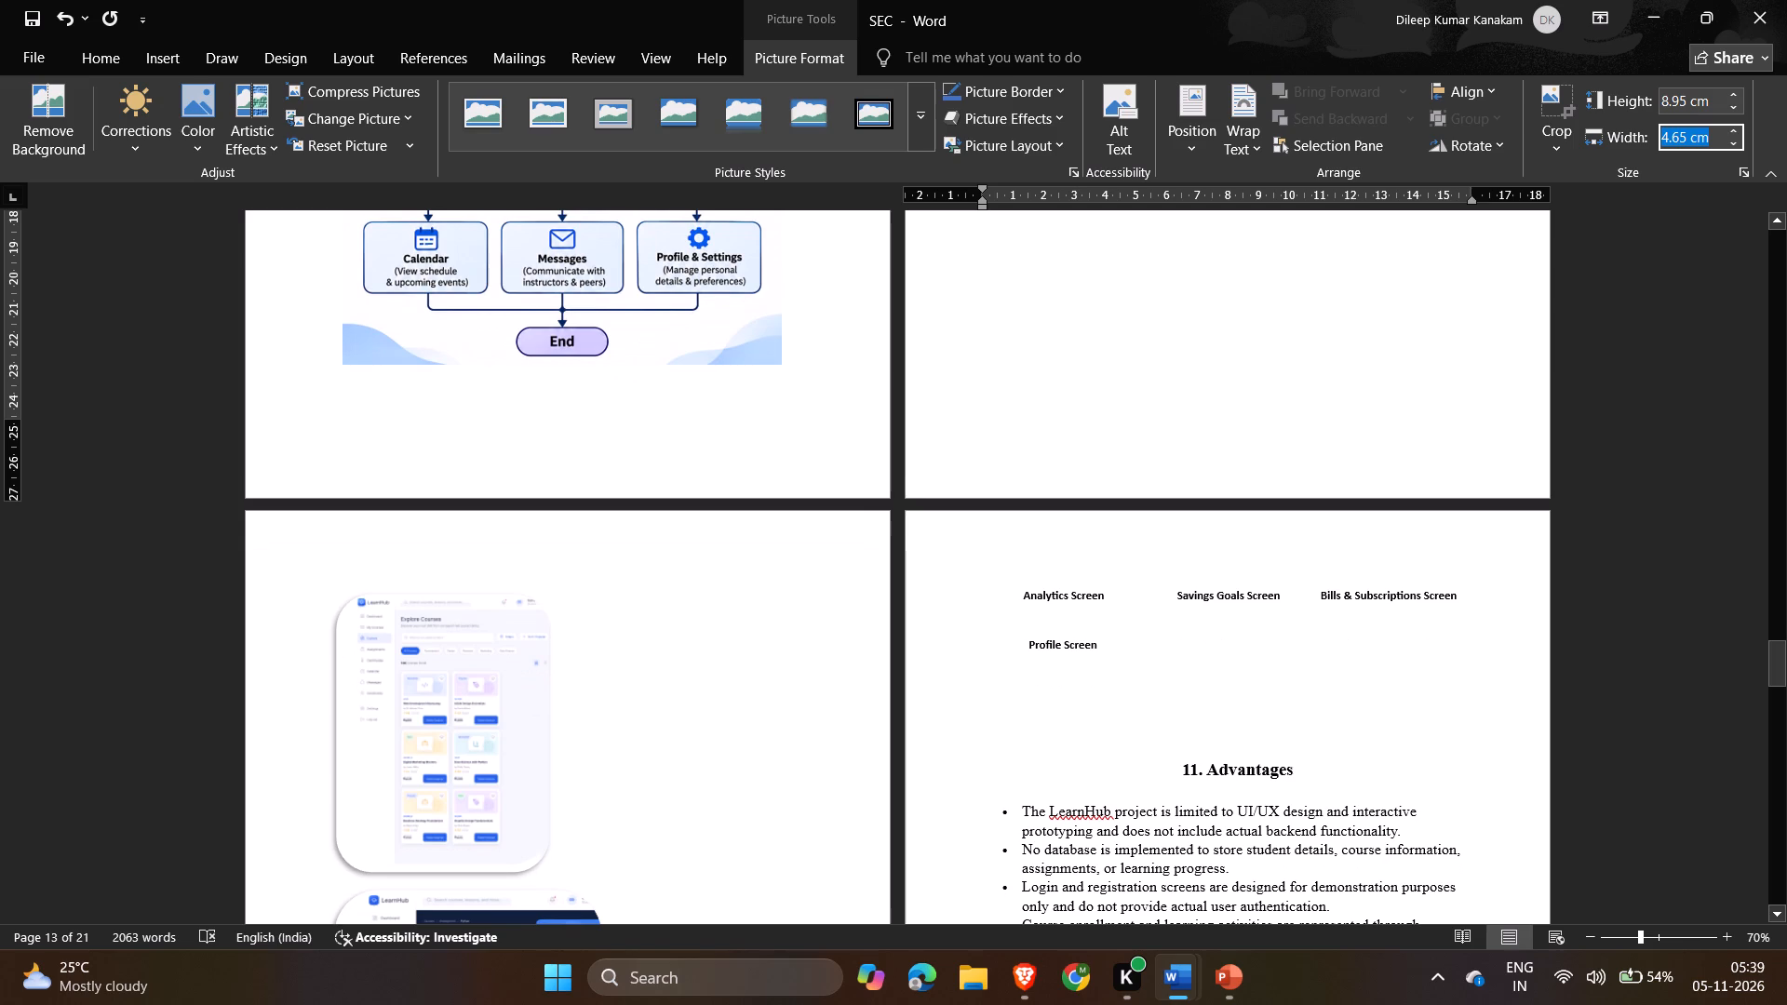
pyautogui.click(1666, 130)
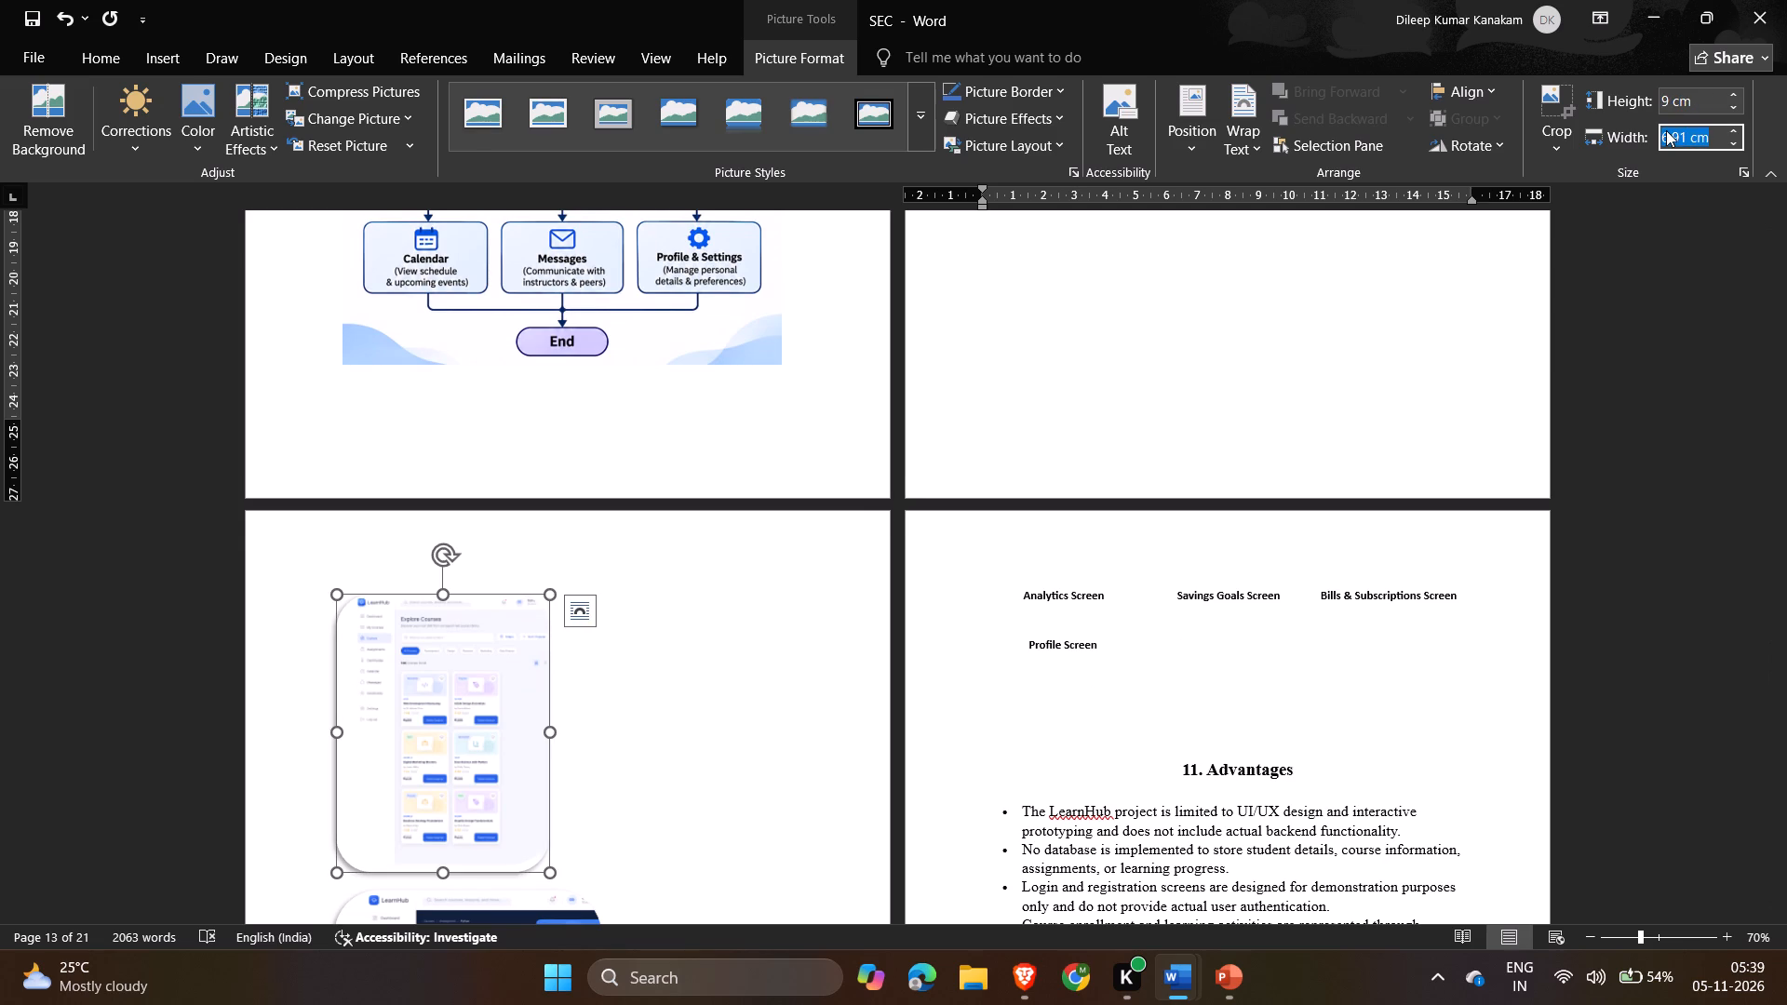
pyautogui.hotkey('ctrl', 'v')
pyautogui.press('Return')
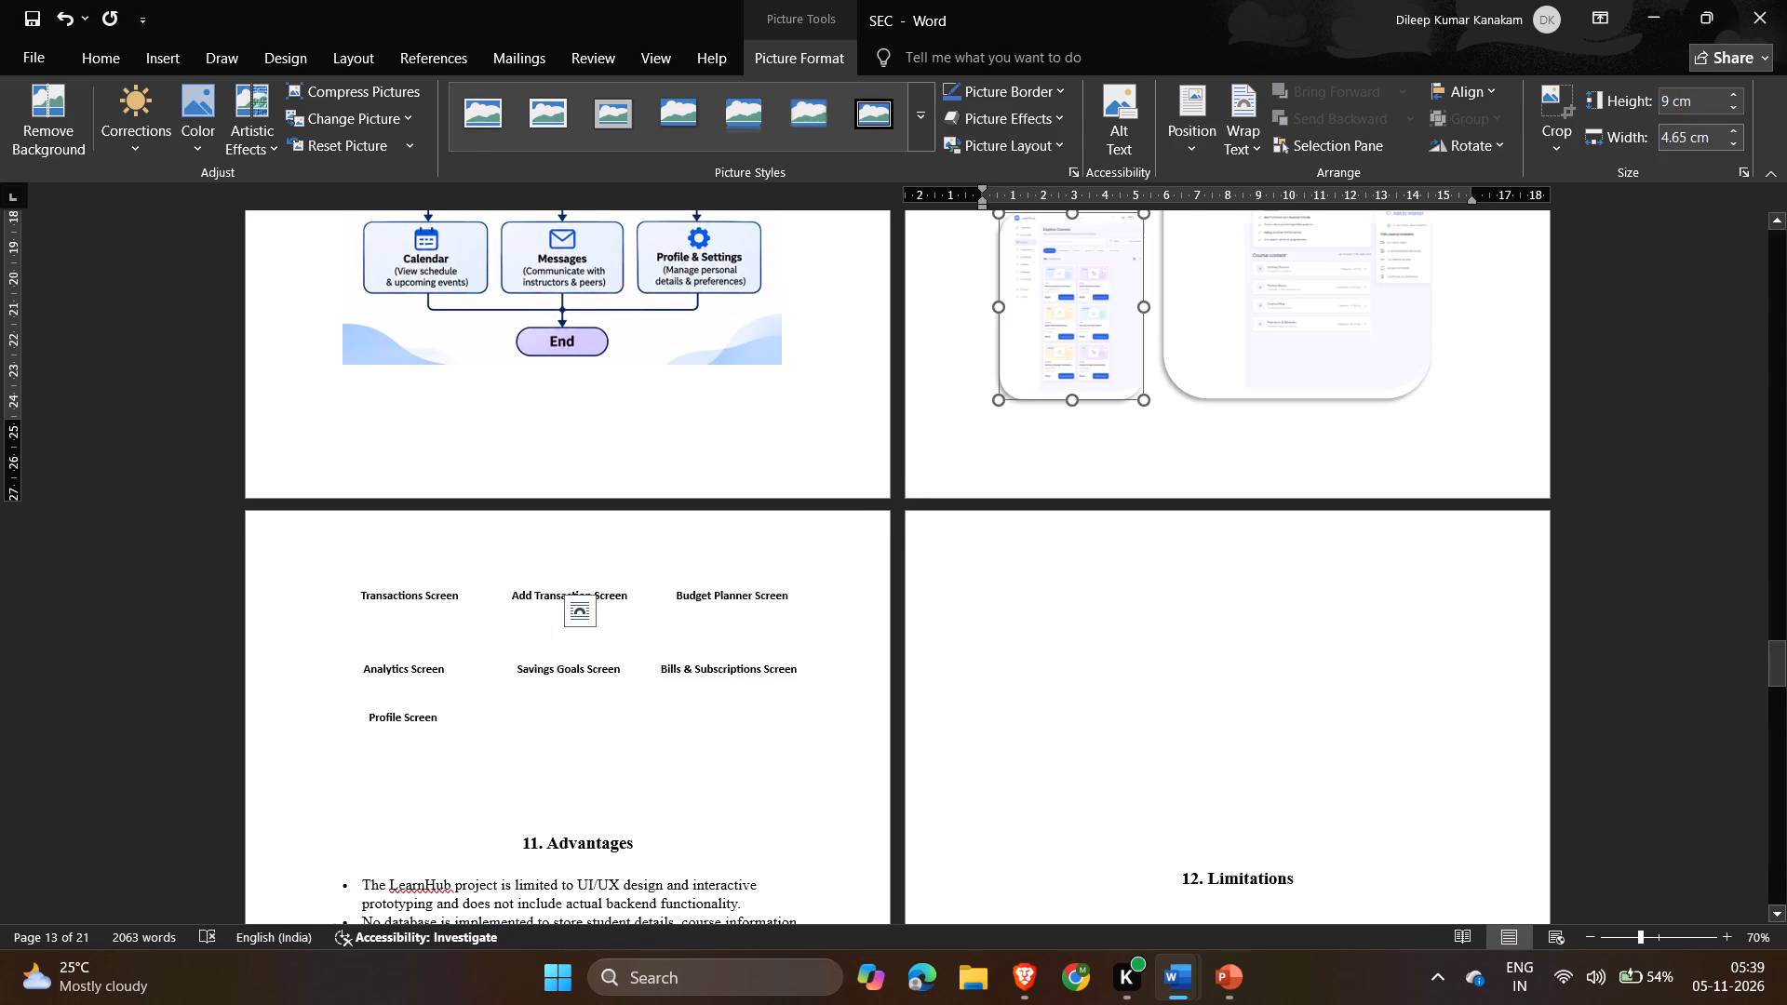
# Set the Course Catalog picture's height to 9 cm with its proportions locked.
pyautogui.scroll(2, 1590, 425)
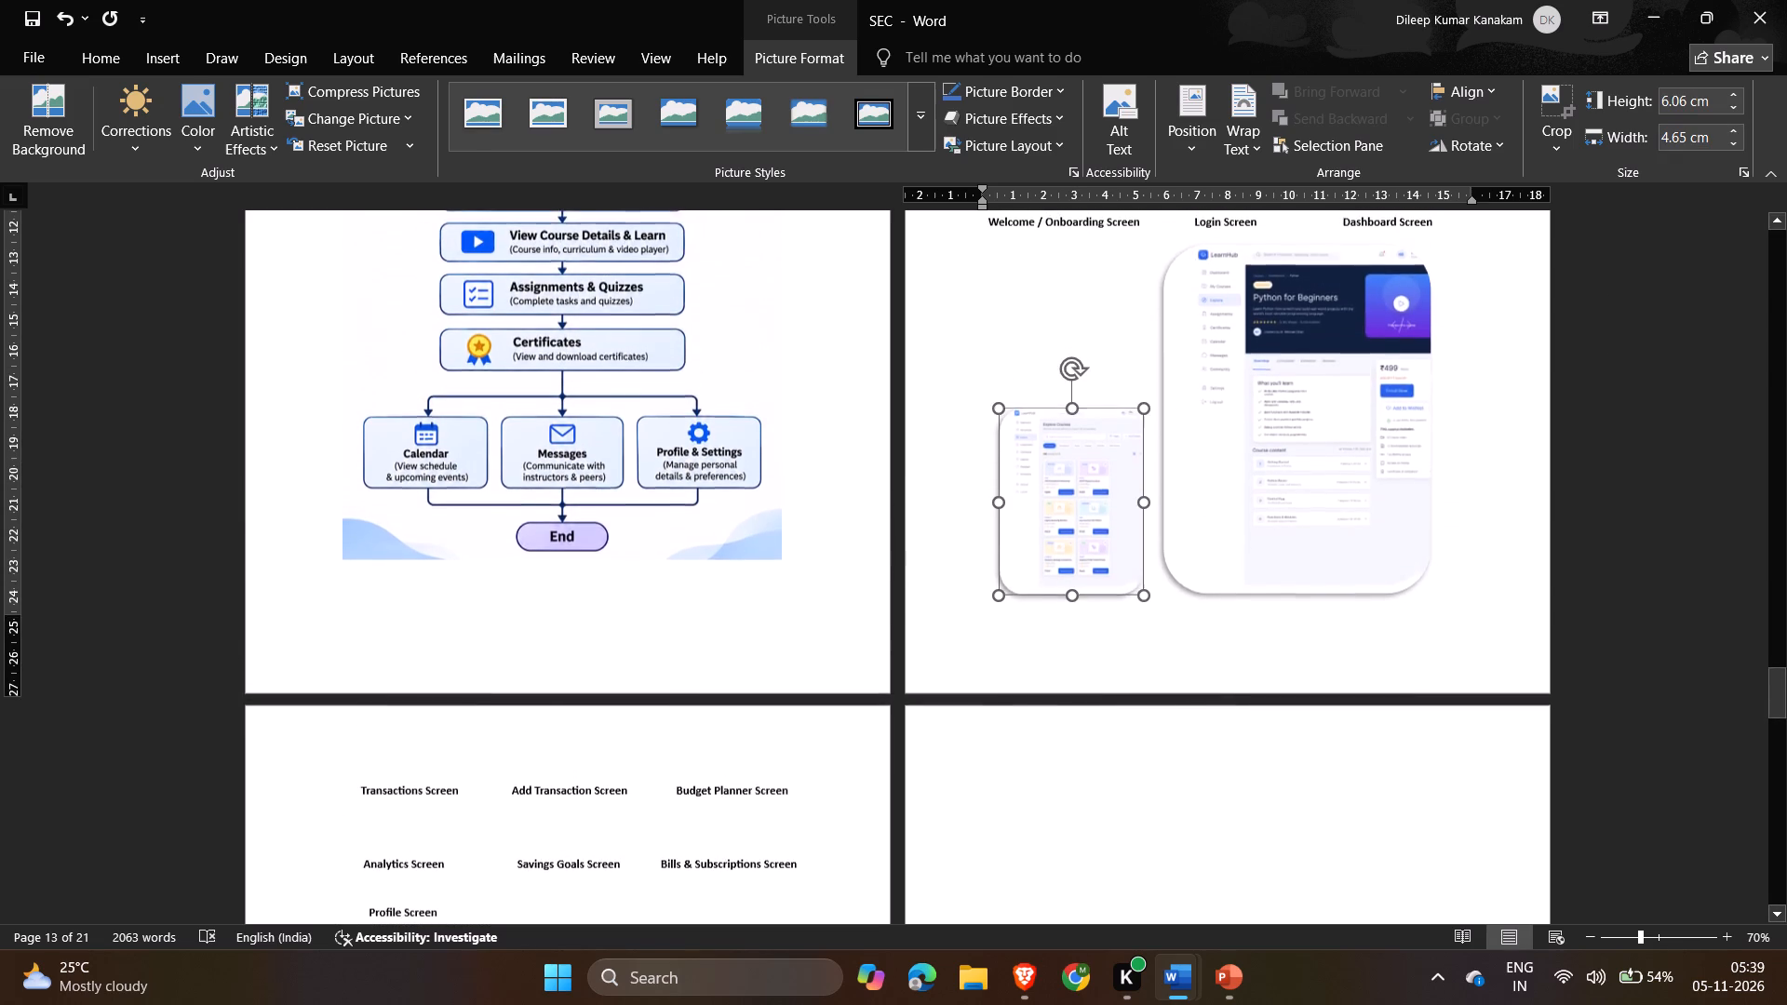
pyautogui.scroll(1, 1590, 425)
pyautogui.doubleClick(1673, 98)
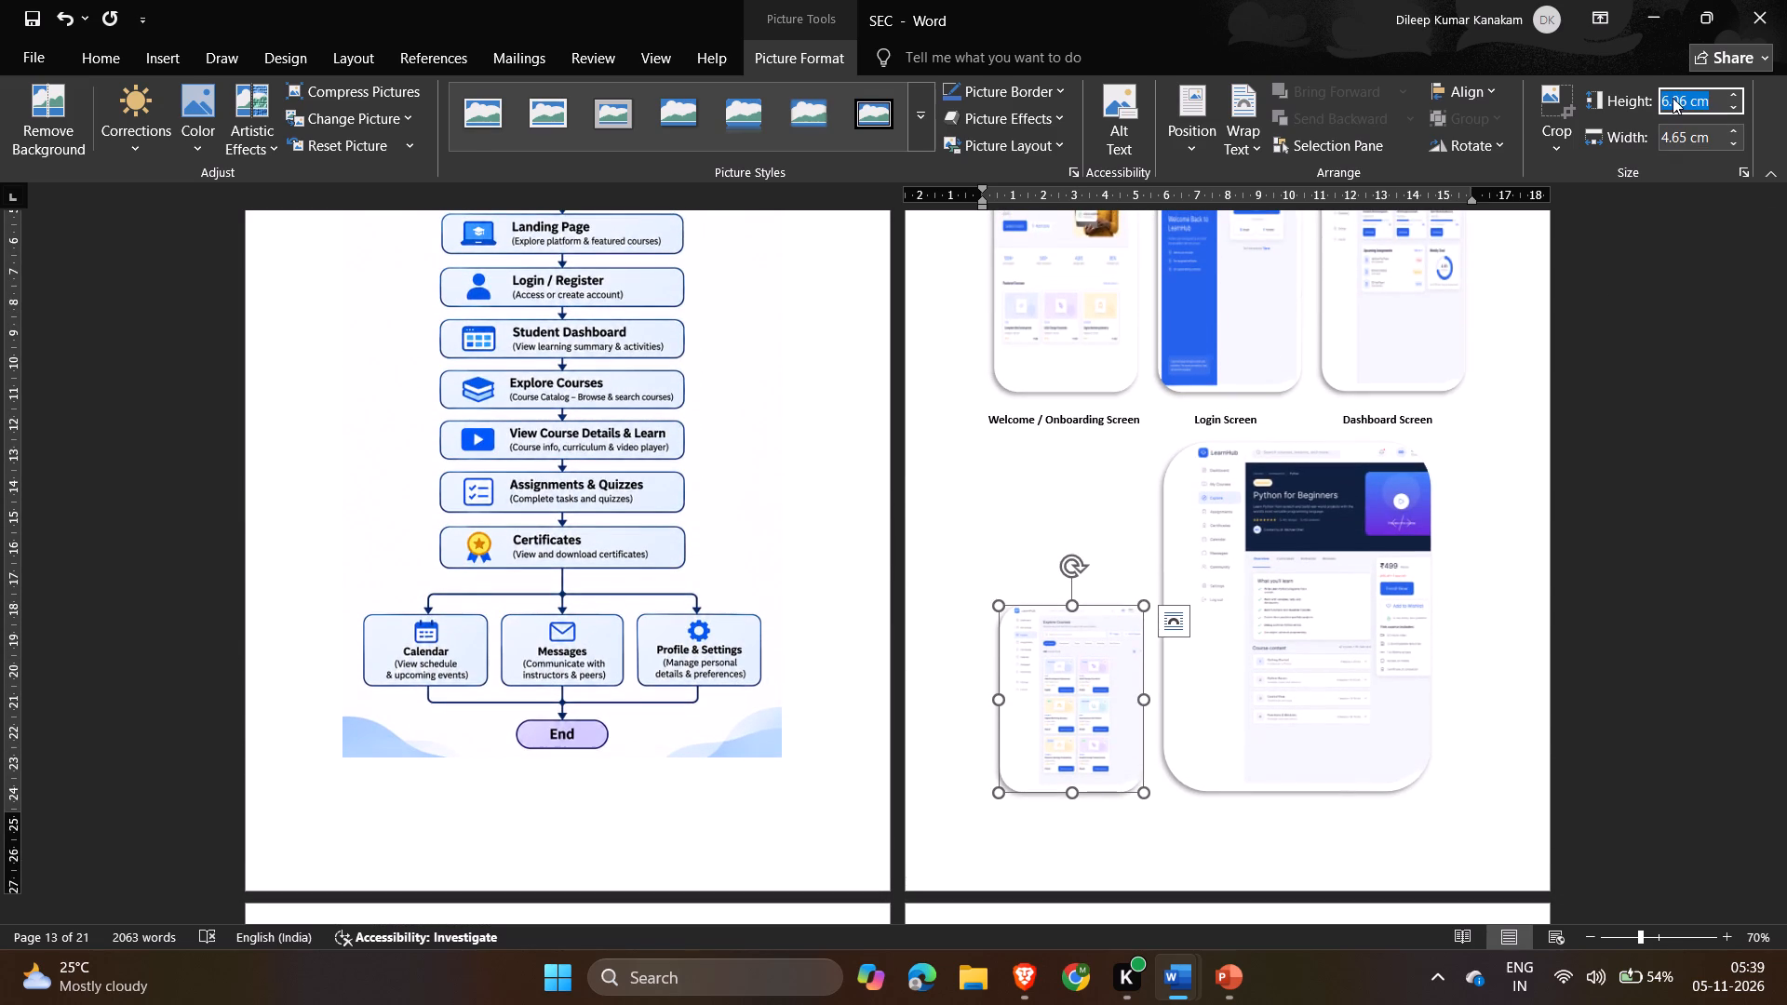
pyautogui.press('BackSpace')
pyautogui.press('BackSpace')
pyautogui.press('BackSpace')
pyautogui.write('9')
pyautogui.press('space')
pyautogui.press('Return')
# Narrow the Course Catalog picture freehand to about 5 cm wide, keeping its height at 9 cm.
pyautogui.scroll(-1, 1673, 98)
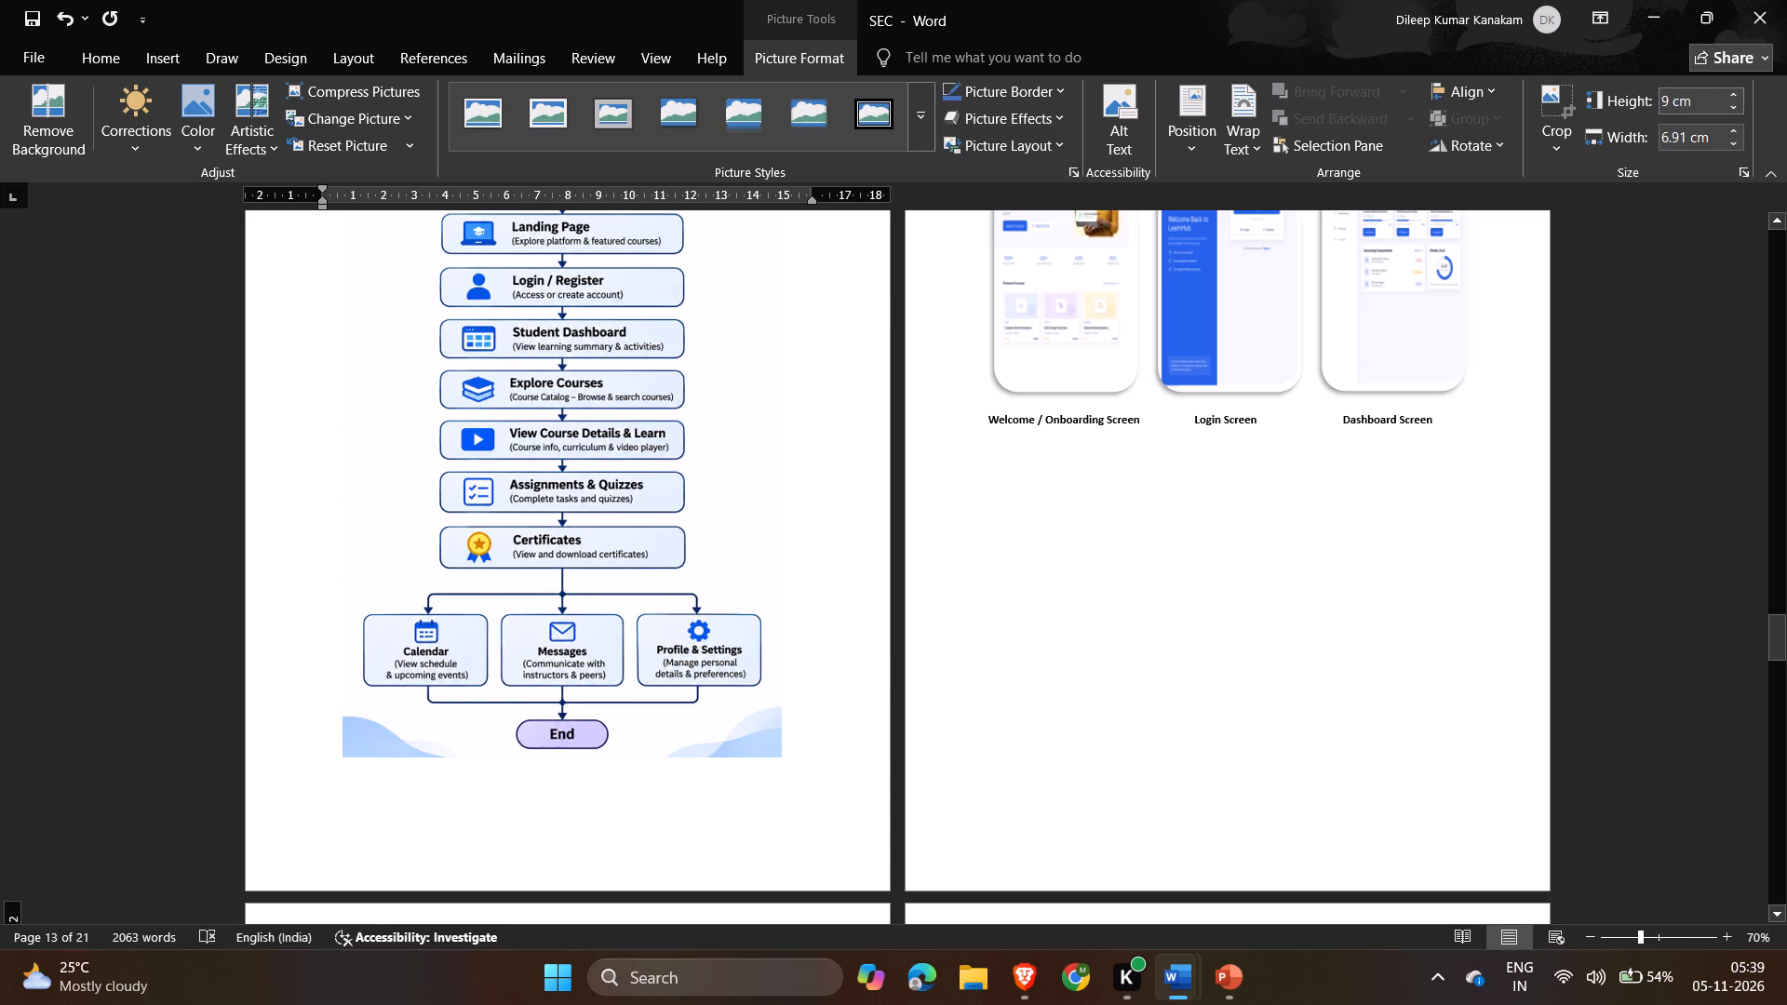
pyautogui.scroll(-1, 1673, 98)
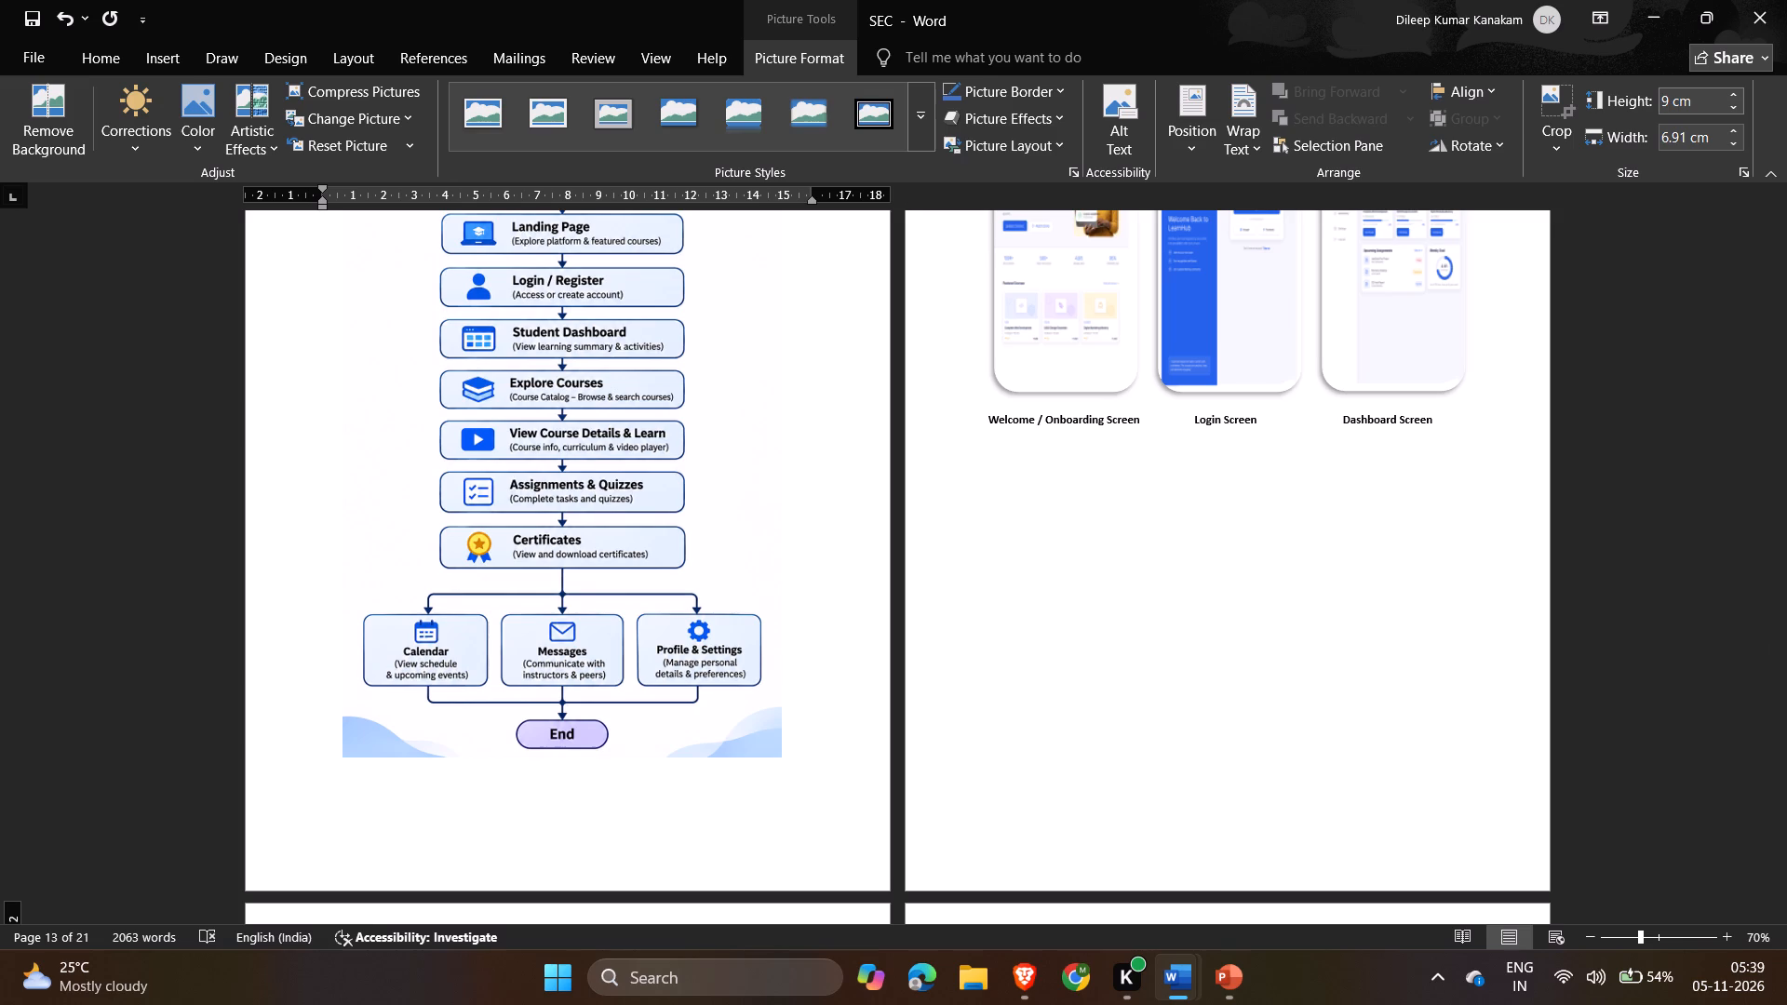
pyautogui.scroll(-2, 1673, 98)
pyautogui.scroll(-4, 1404, 567)
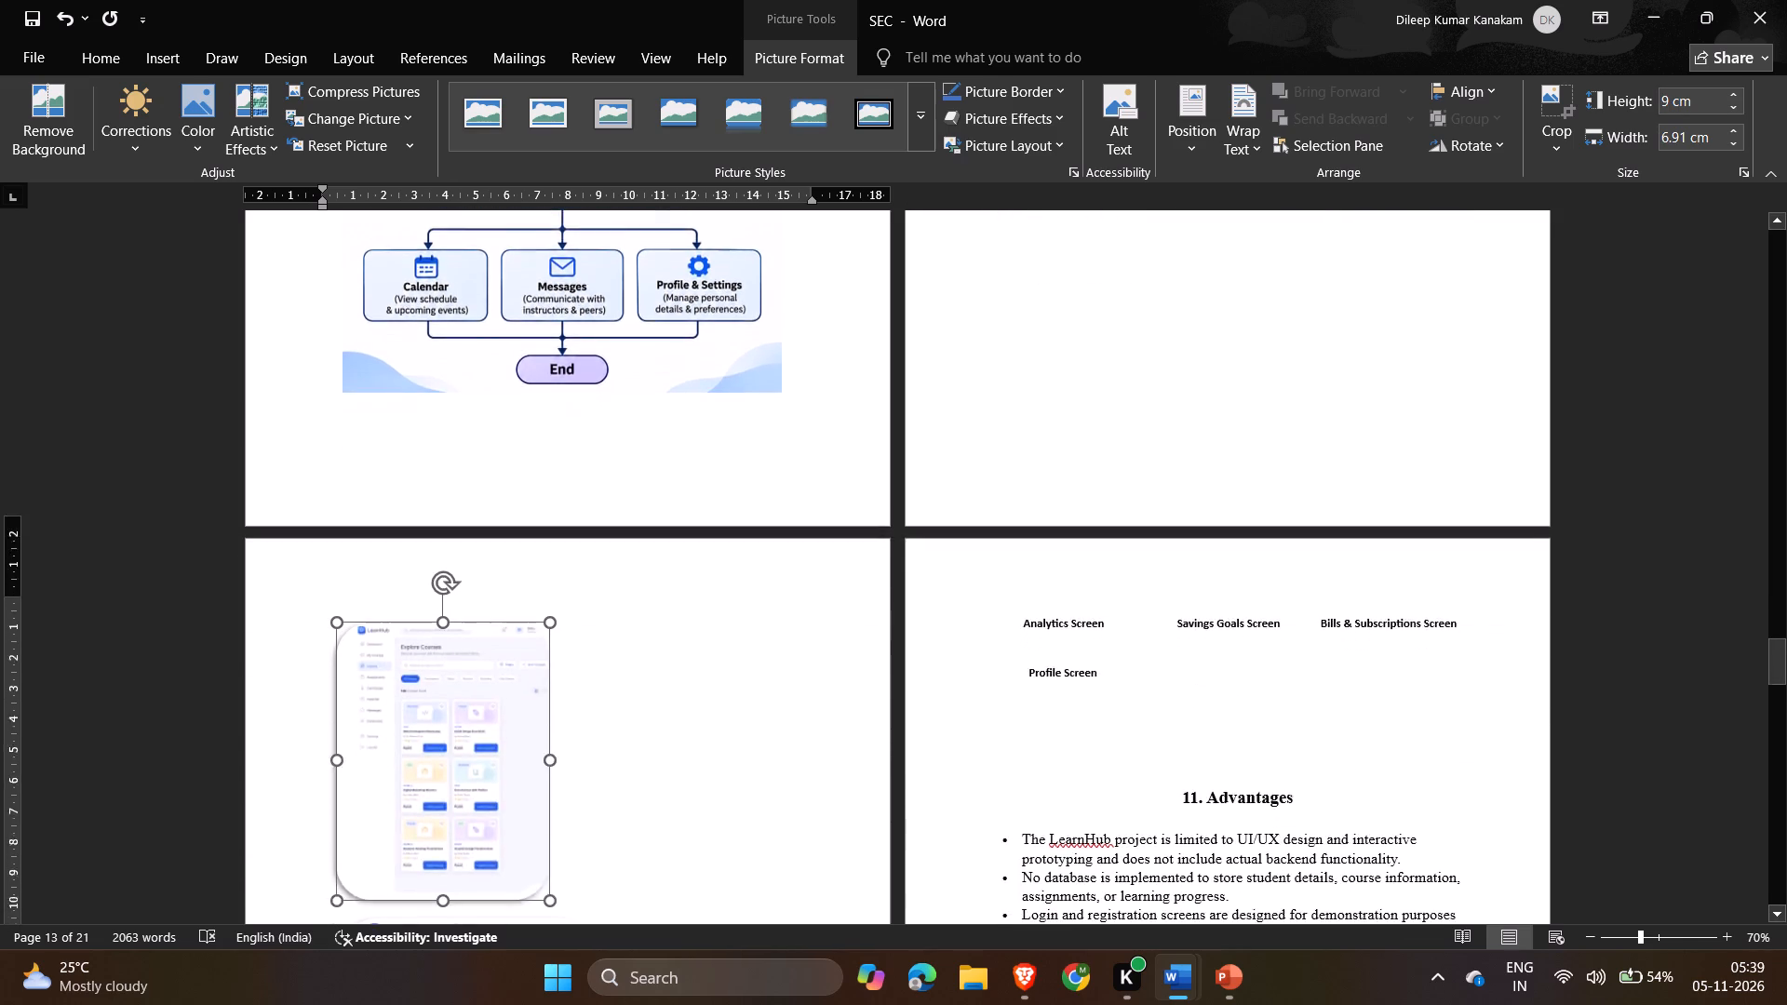
pyautogui.scroll(-1, 1404, 567)
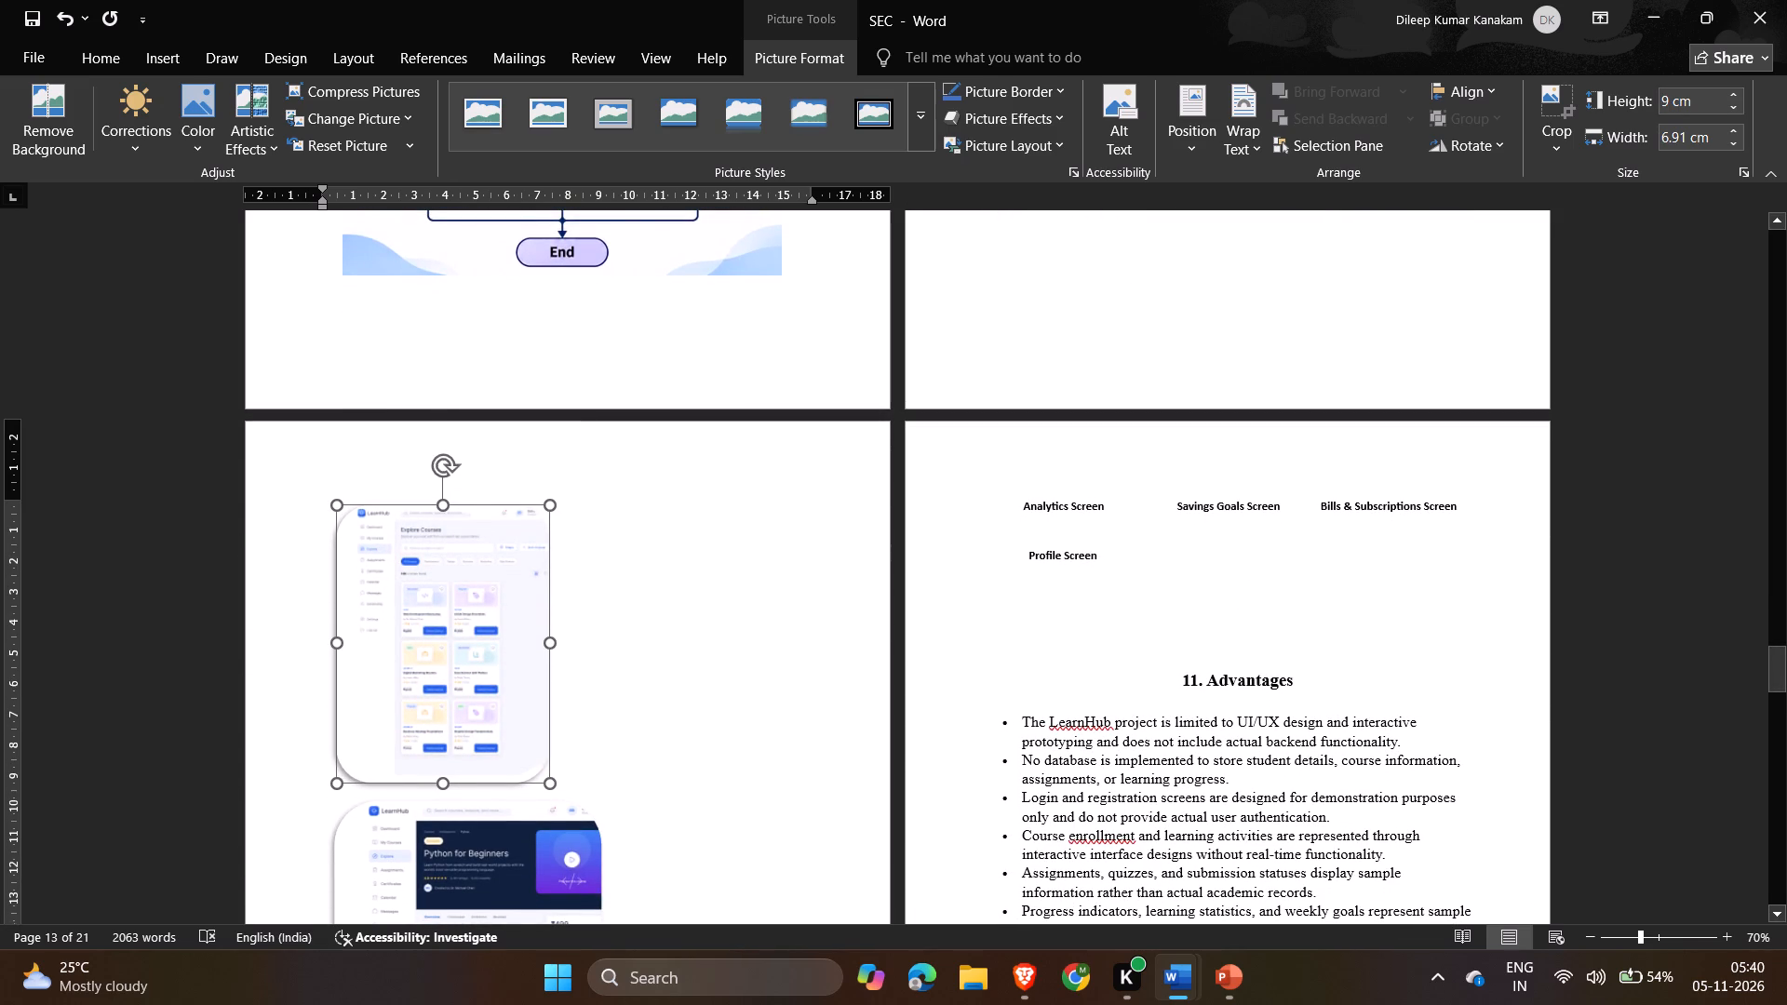
pyautogui.moveTo(545, 641); pyautogui.dragTo(492, 639)
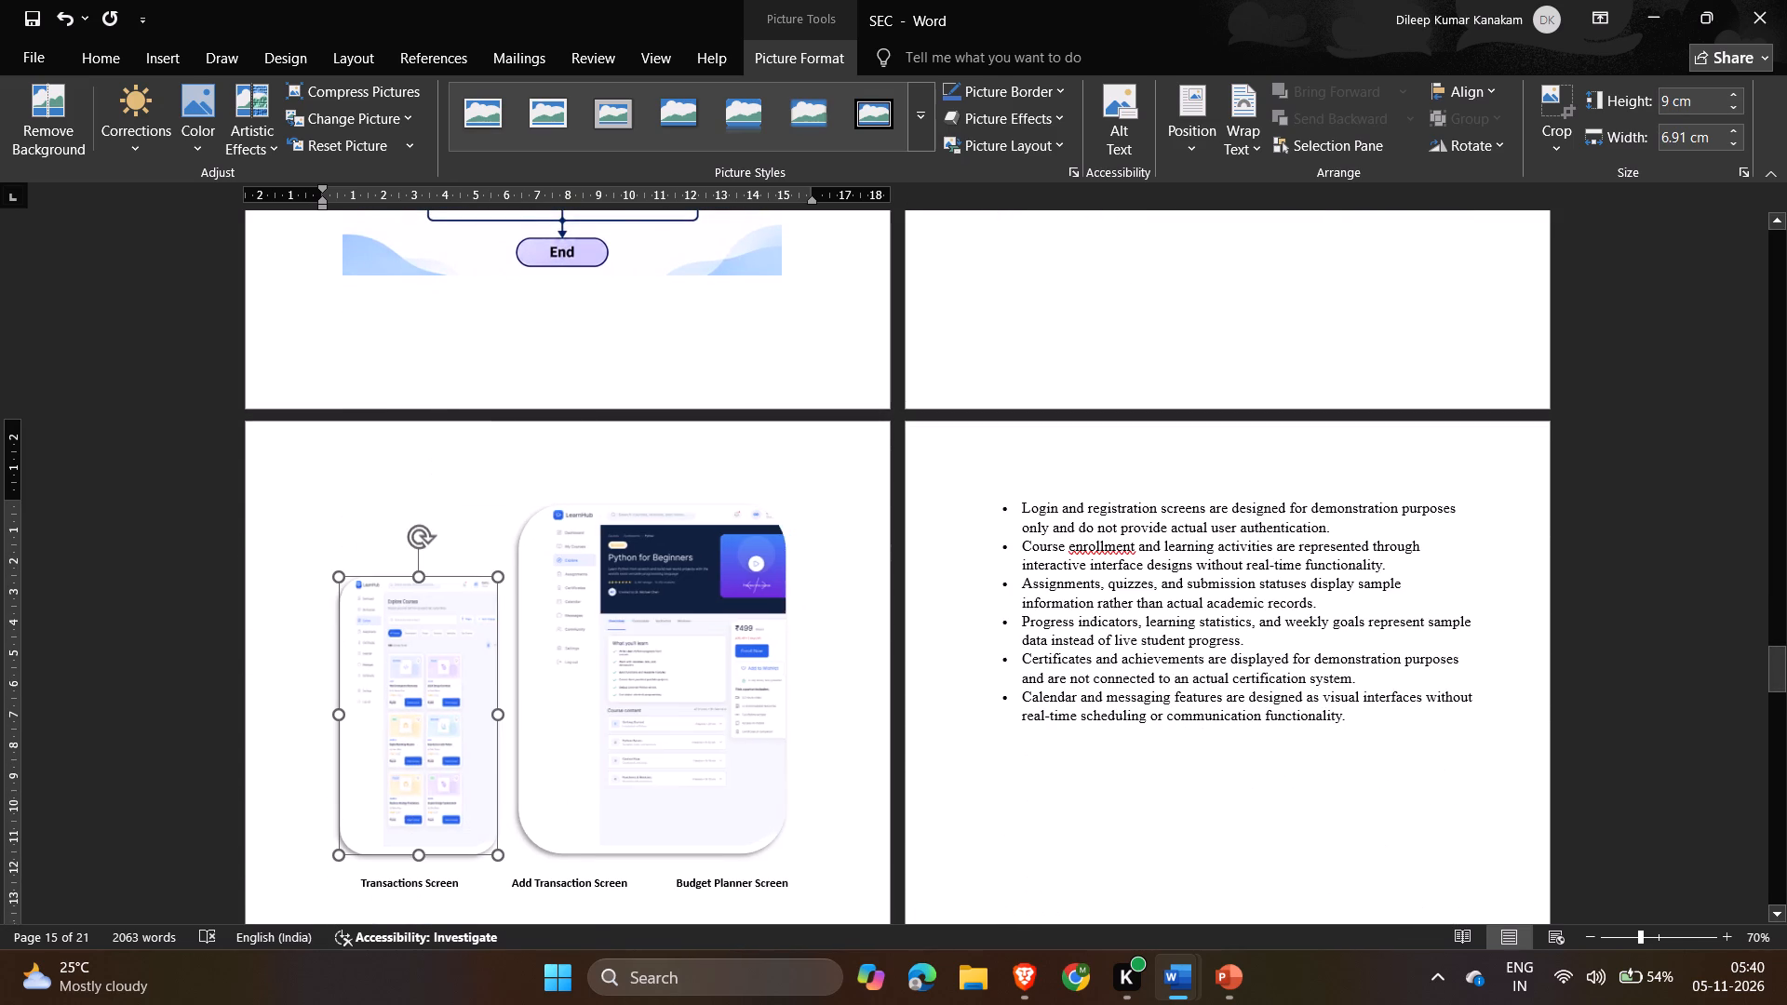
pyautogui.moveTo(492, 639); pyautogui.dragTo(490, 639)
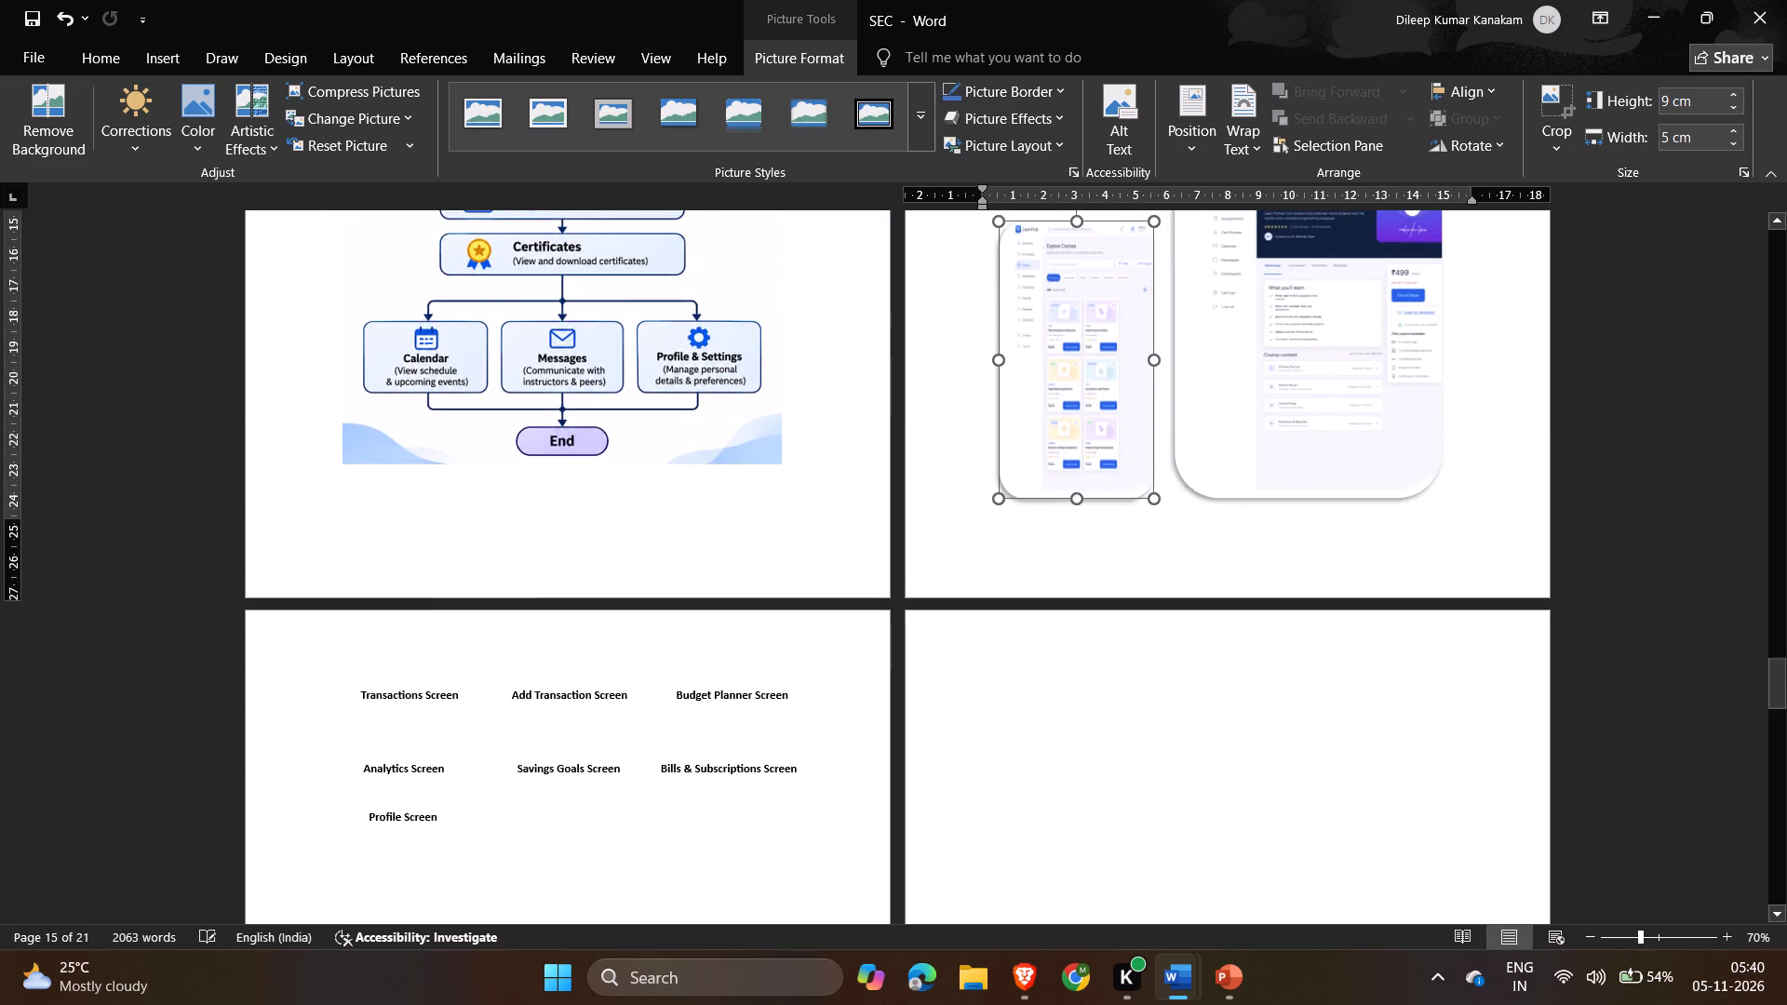
# Set the height of the Course Details picture, beside the Course Catalog picture, to 9 cm with its proportions locked.
pyautogui.scroll(3, 955, 657)
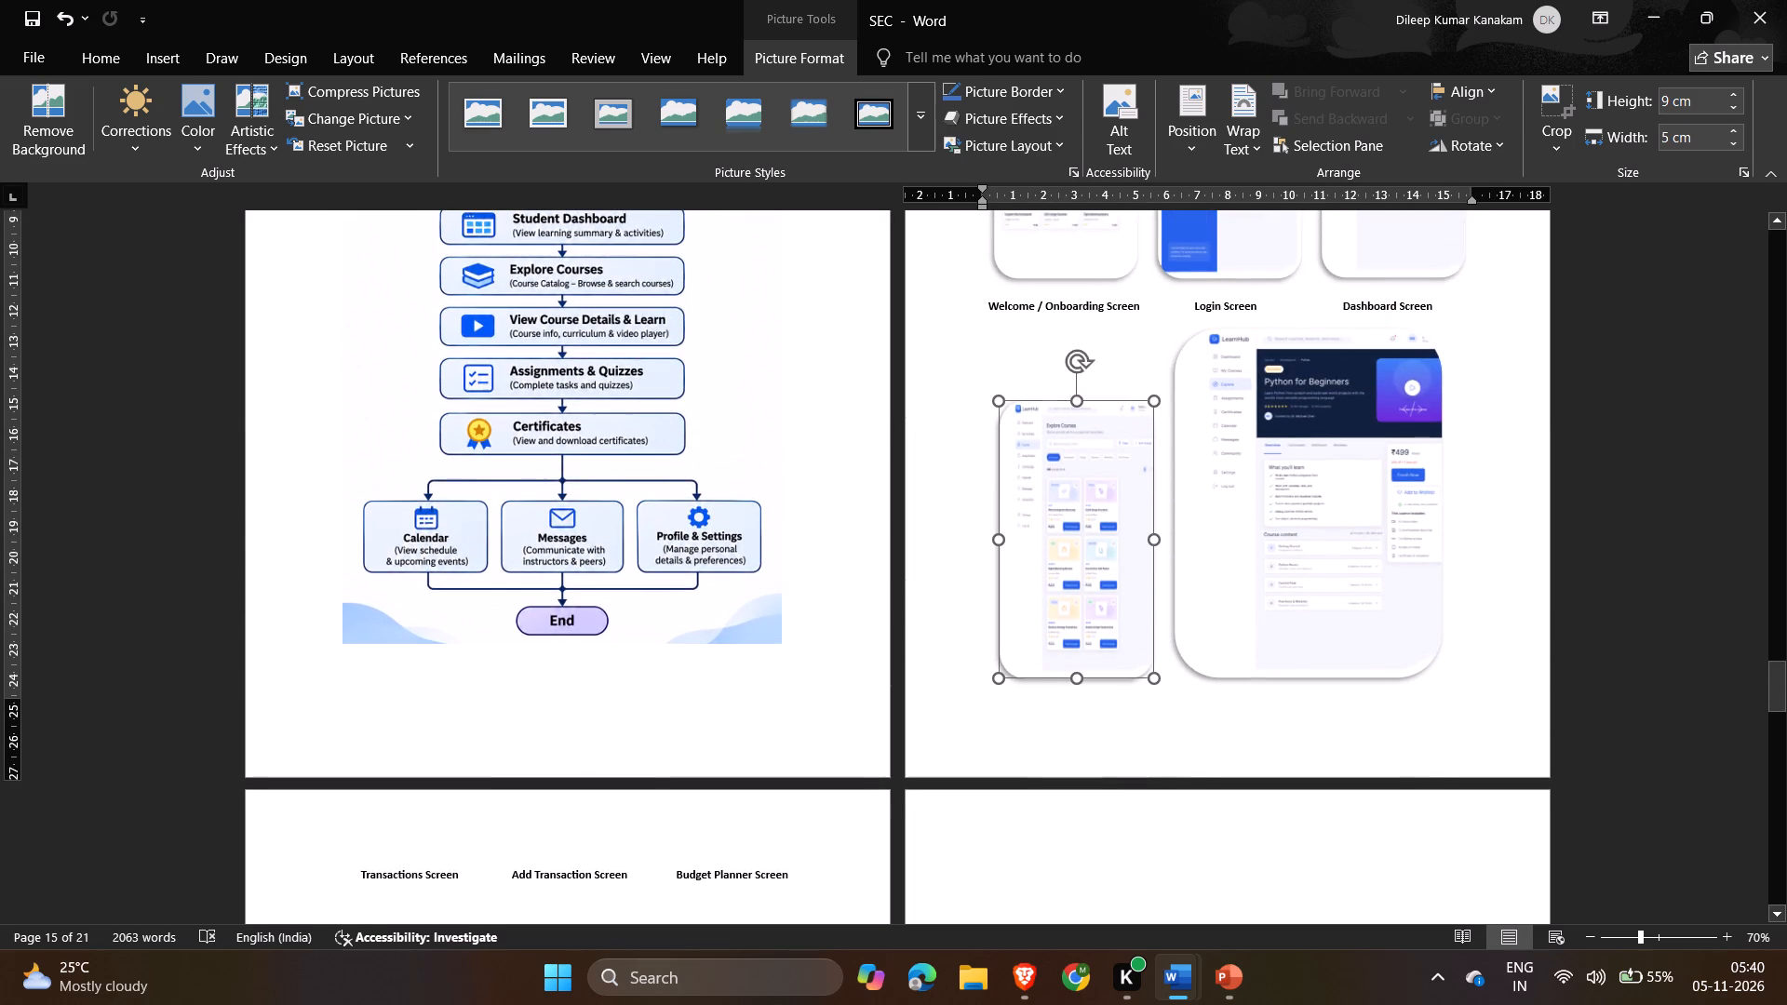
pyautogui.scroll(2, 1089, 489)
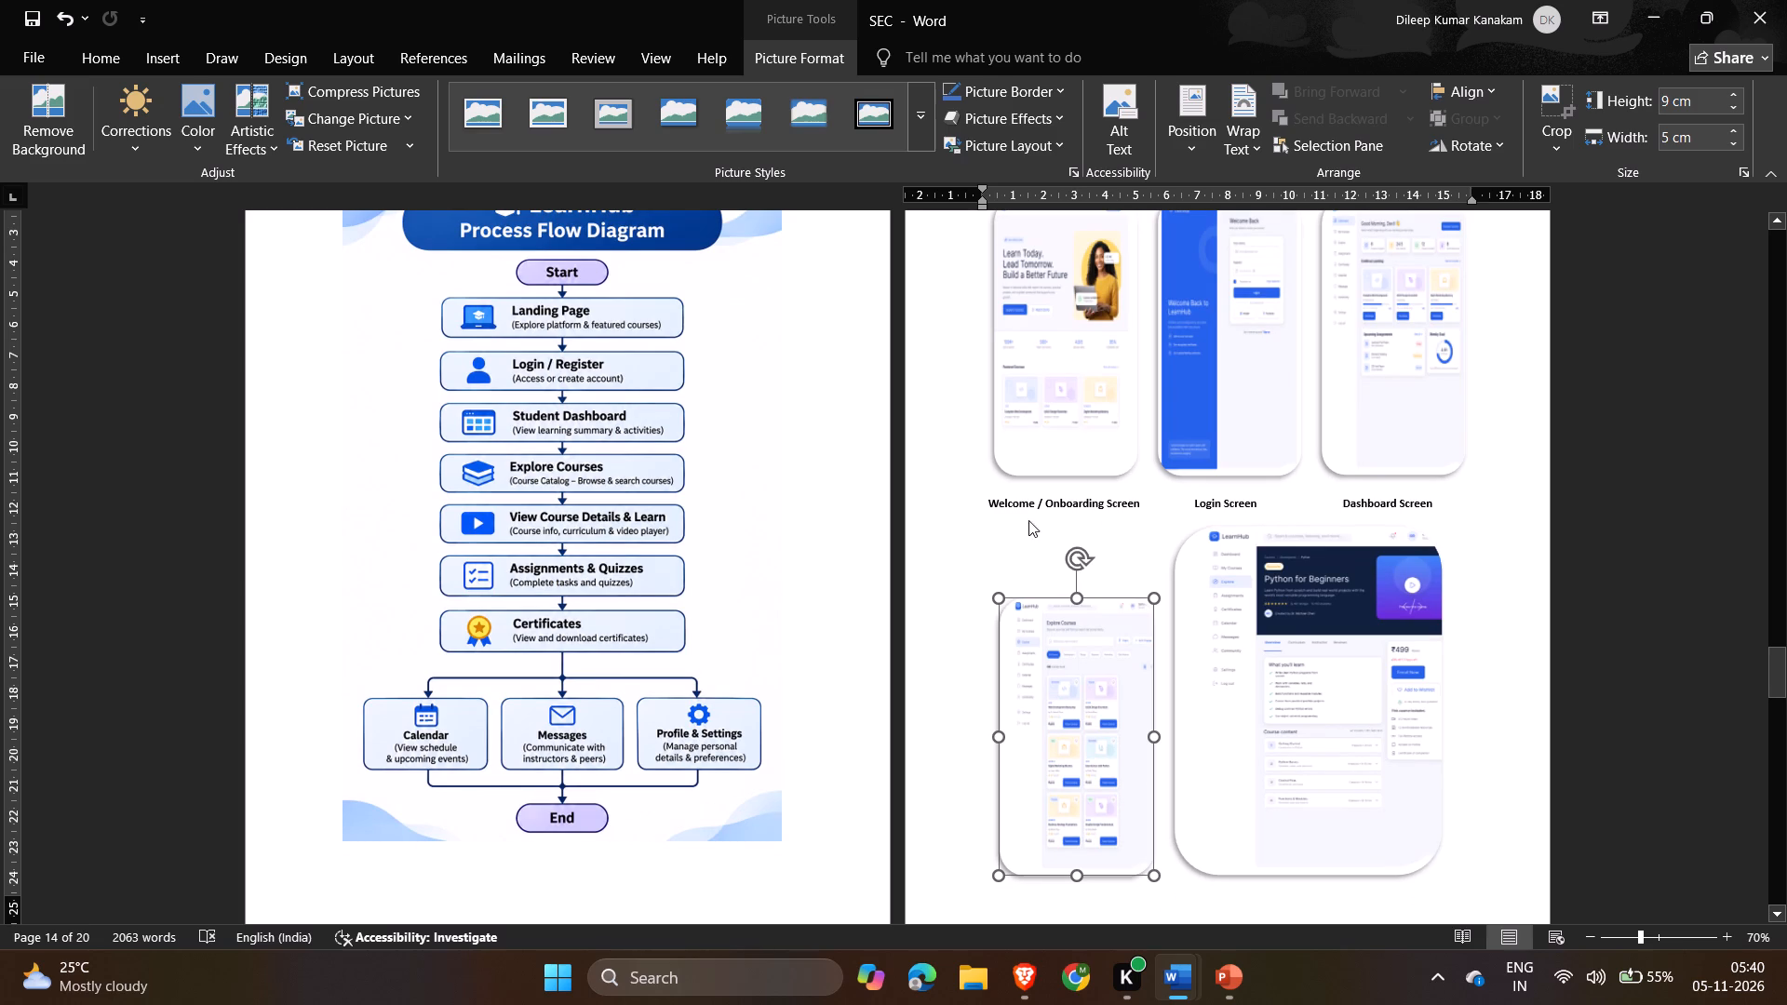
pyautogui.click(1295, 615)
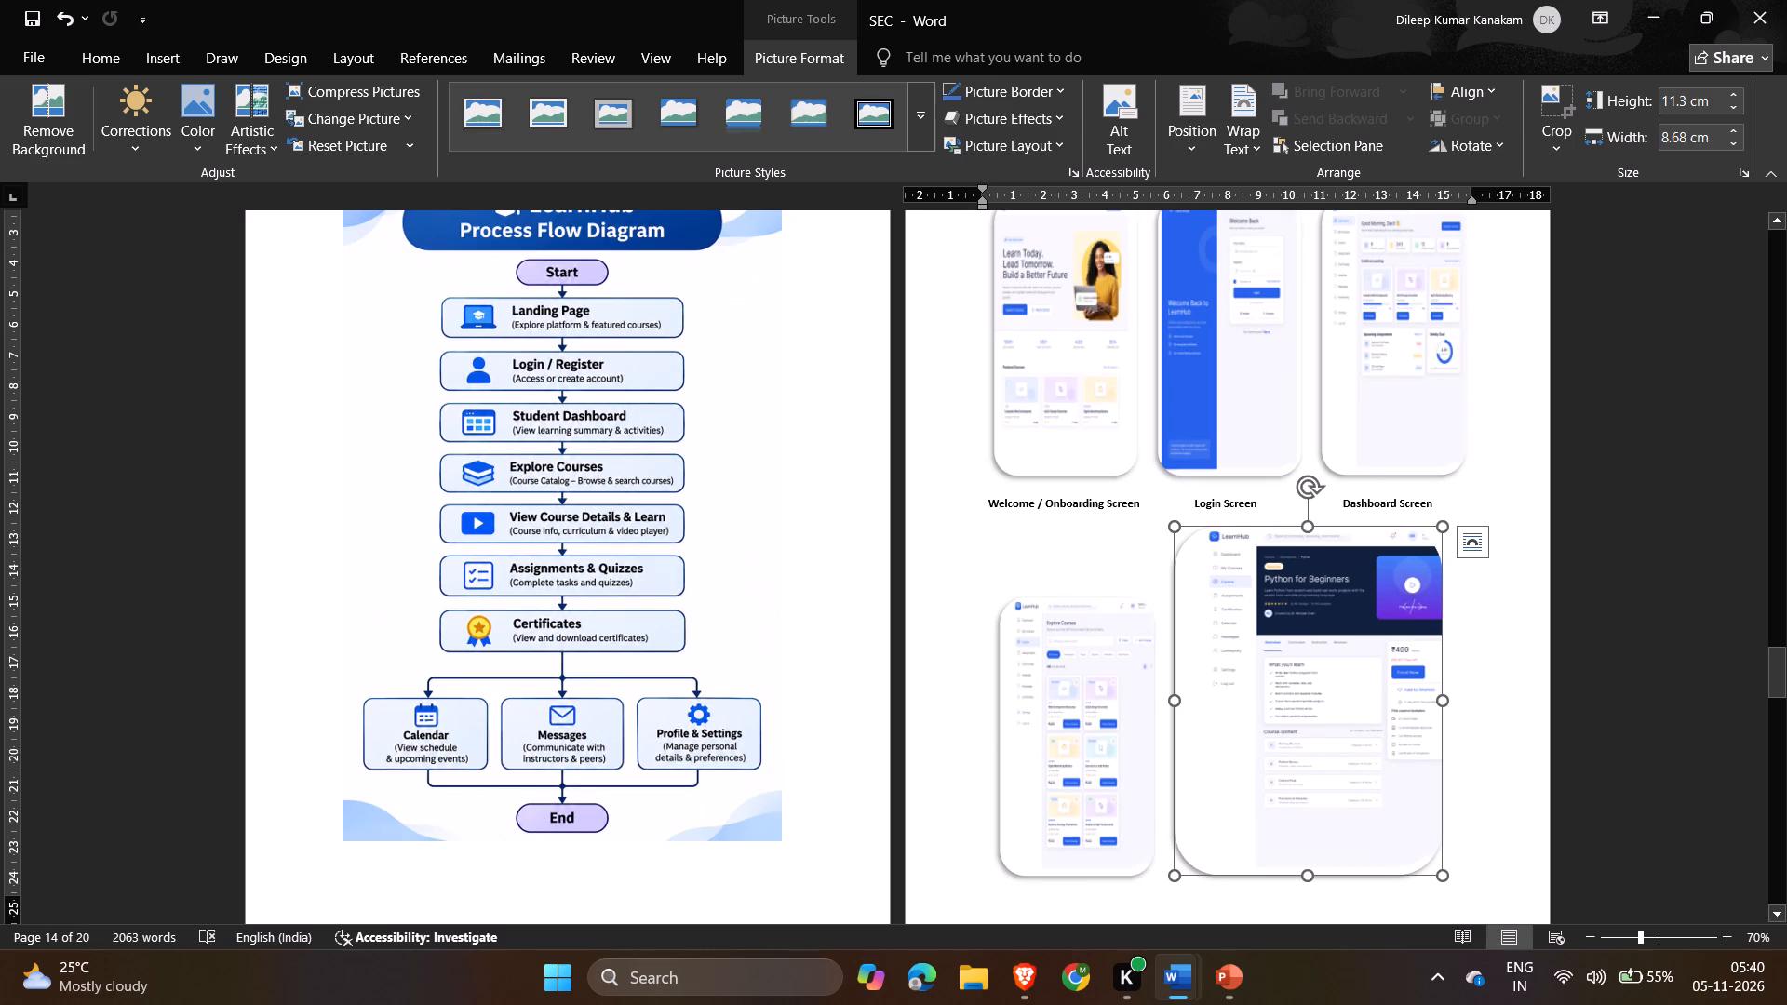
pyautogui.click(1686, 100)
pyautogui.click(1686, 100)
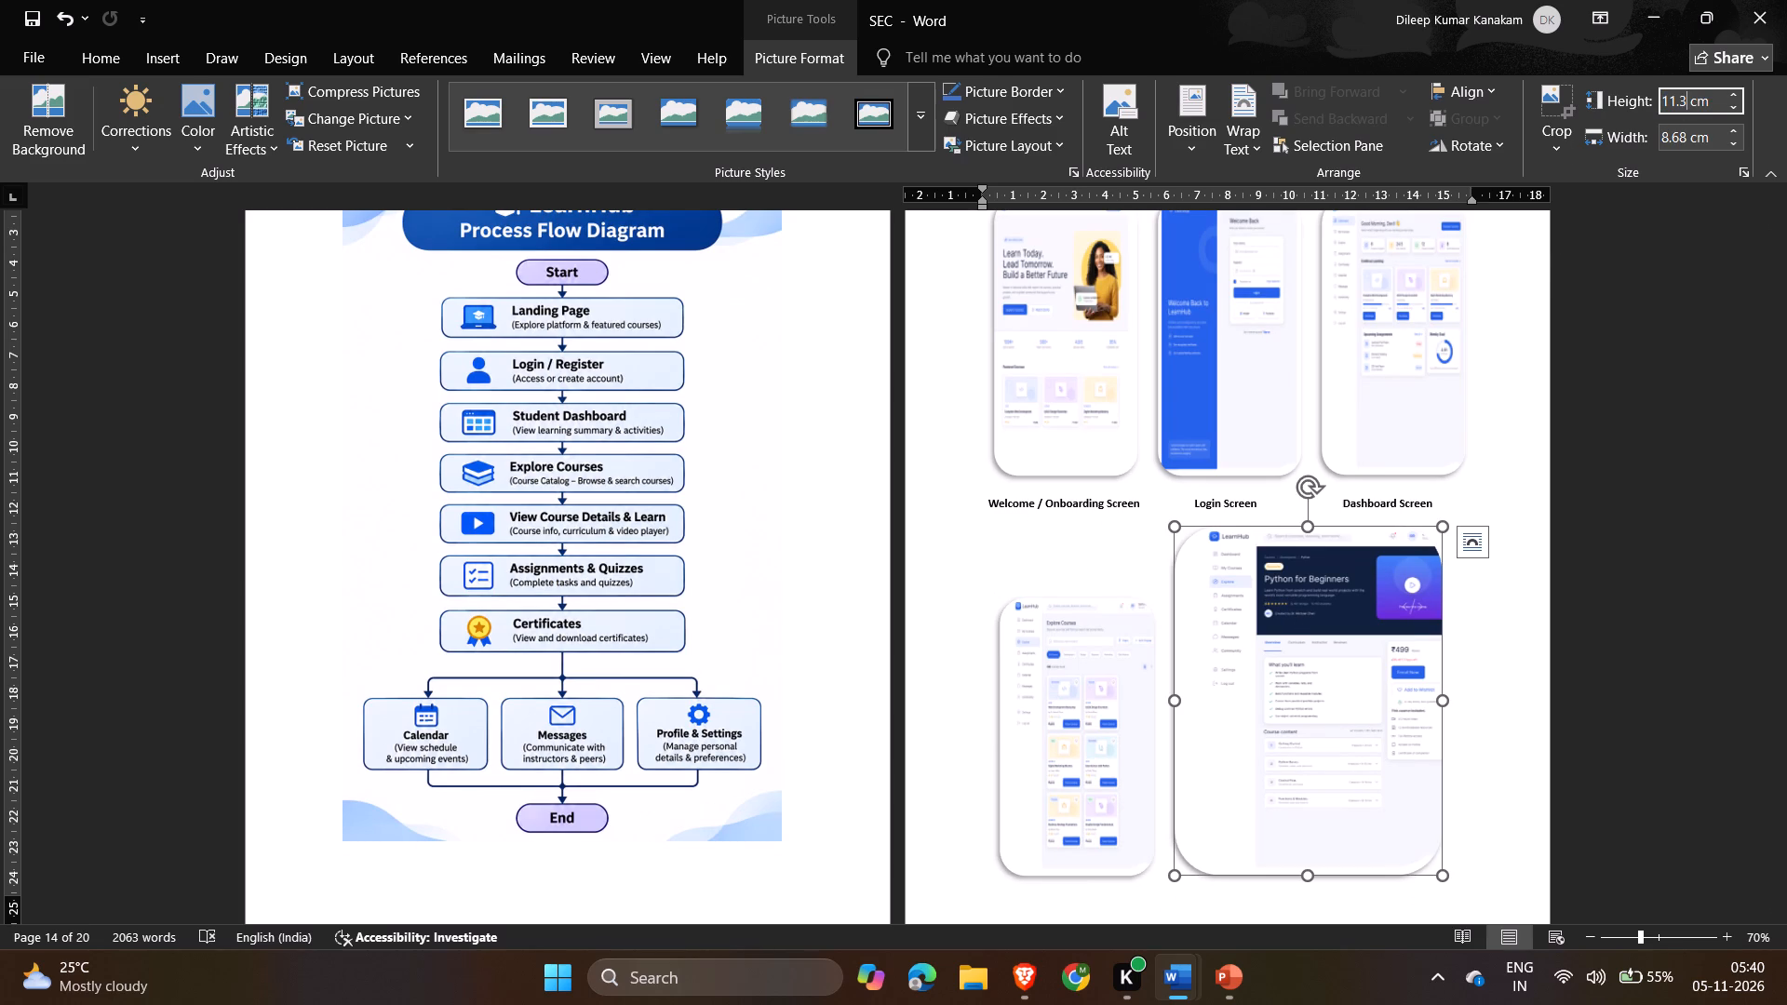
pyautogui.press('BackSpace')
pyautogui.press('BackSpace')
pyautogui.press('BackSpace')
pyautogui.press('BackSpace')
pyautogui.press('BackSpace')
pyautogui.press('BackSpace')
pyautogui.press('9')
pyautogui.press('Return')
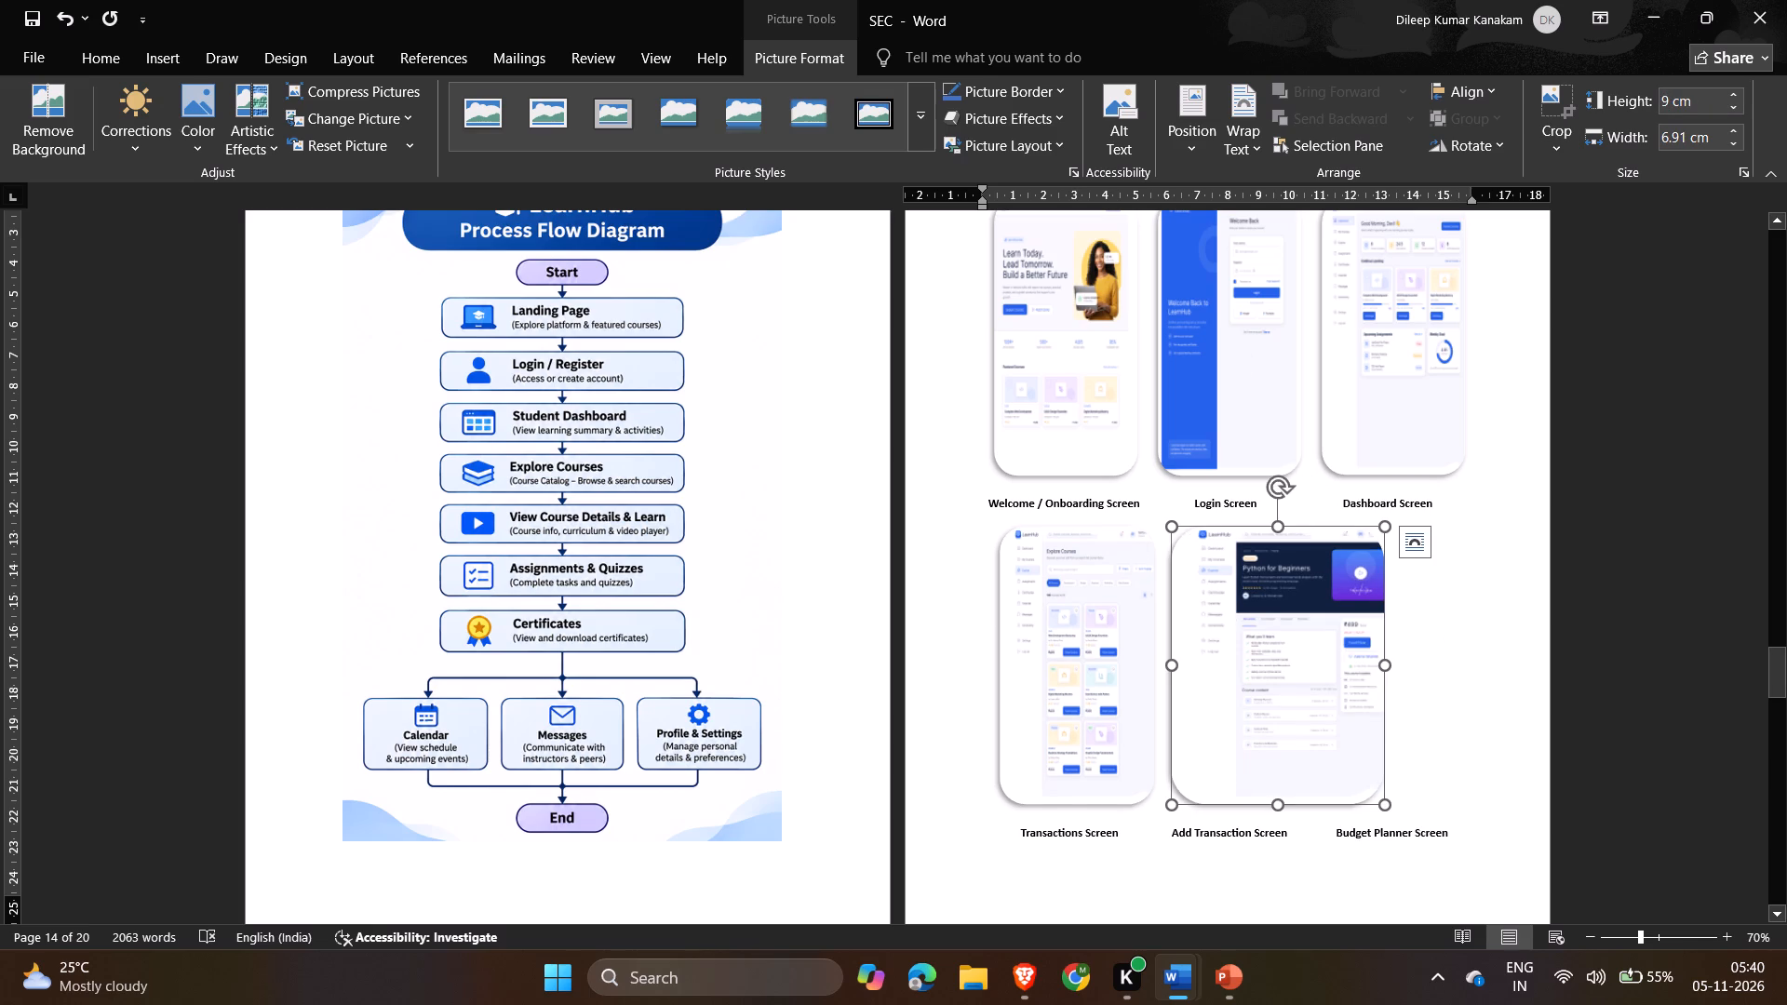
# Narrow the Course Details picture freehand to about 4 cm wide, keeping its height at 9 cm.
pyautogui.moveTo(1382, 667); pyautogui.dragTo(1263, 663)
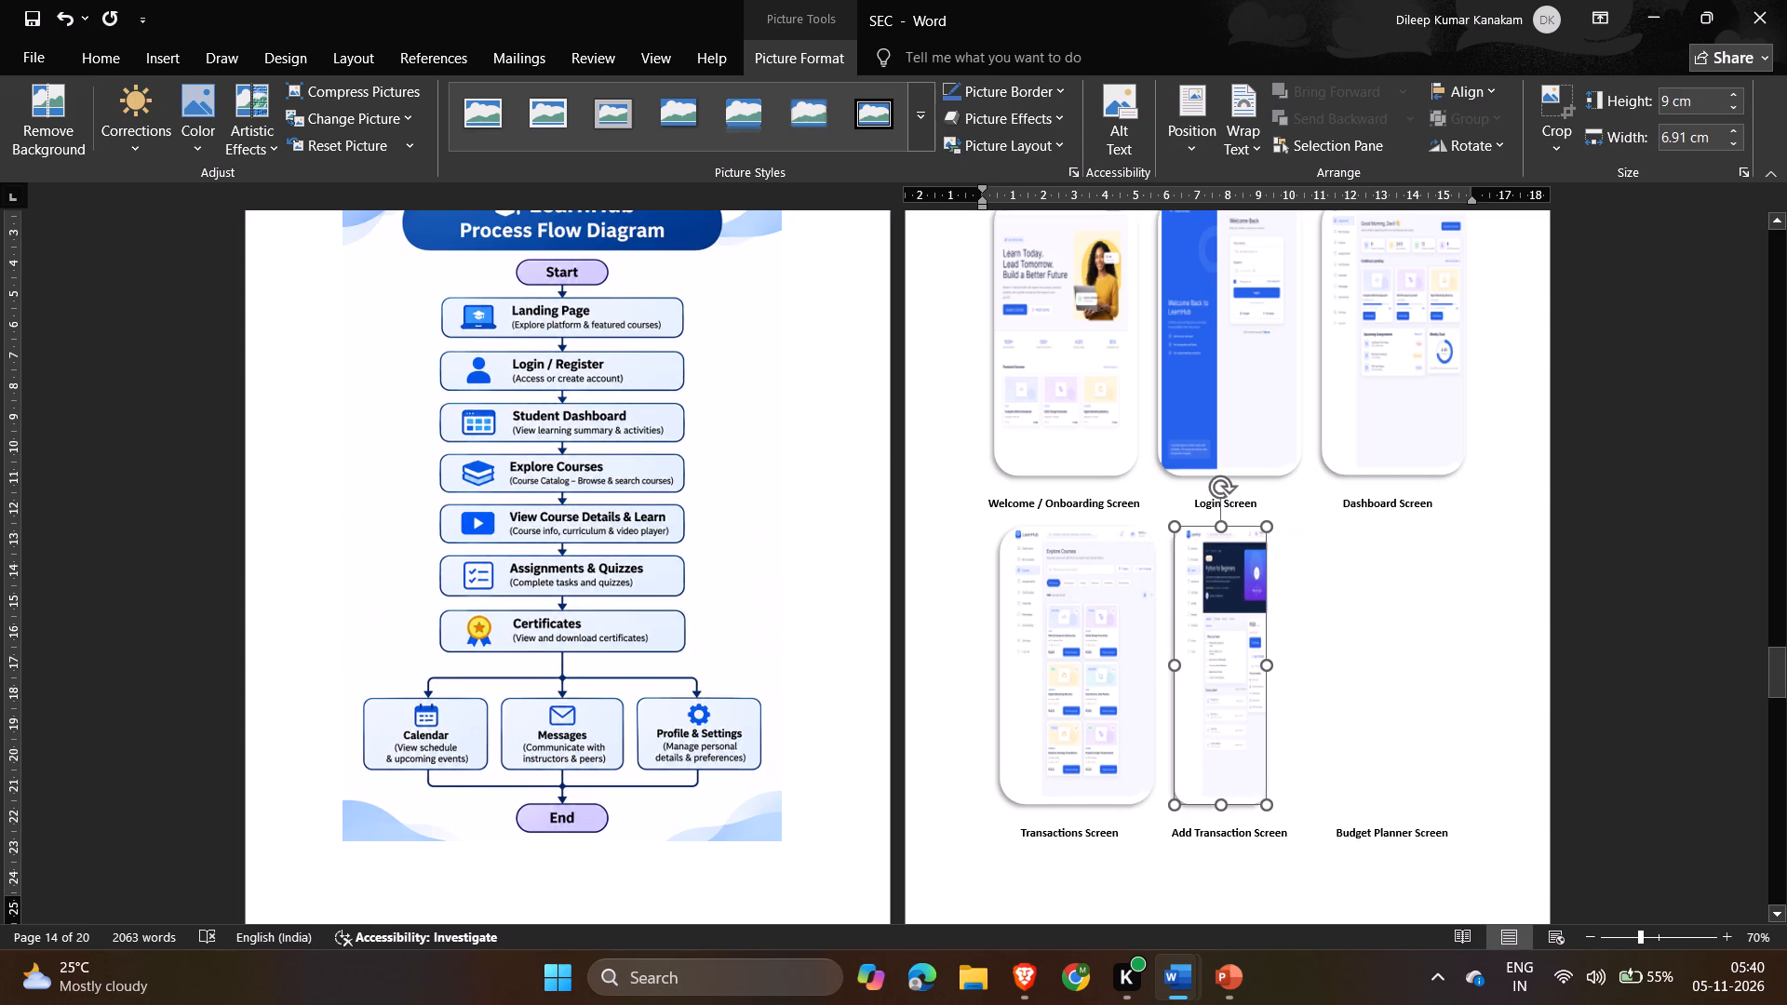
pyautogui.moveTo(1263, 663); pyautogui.dragTo(1296, 665)
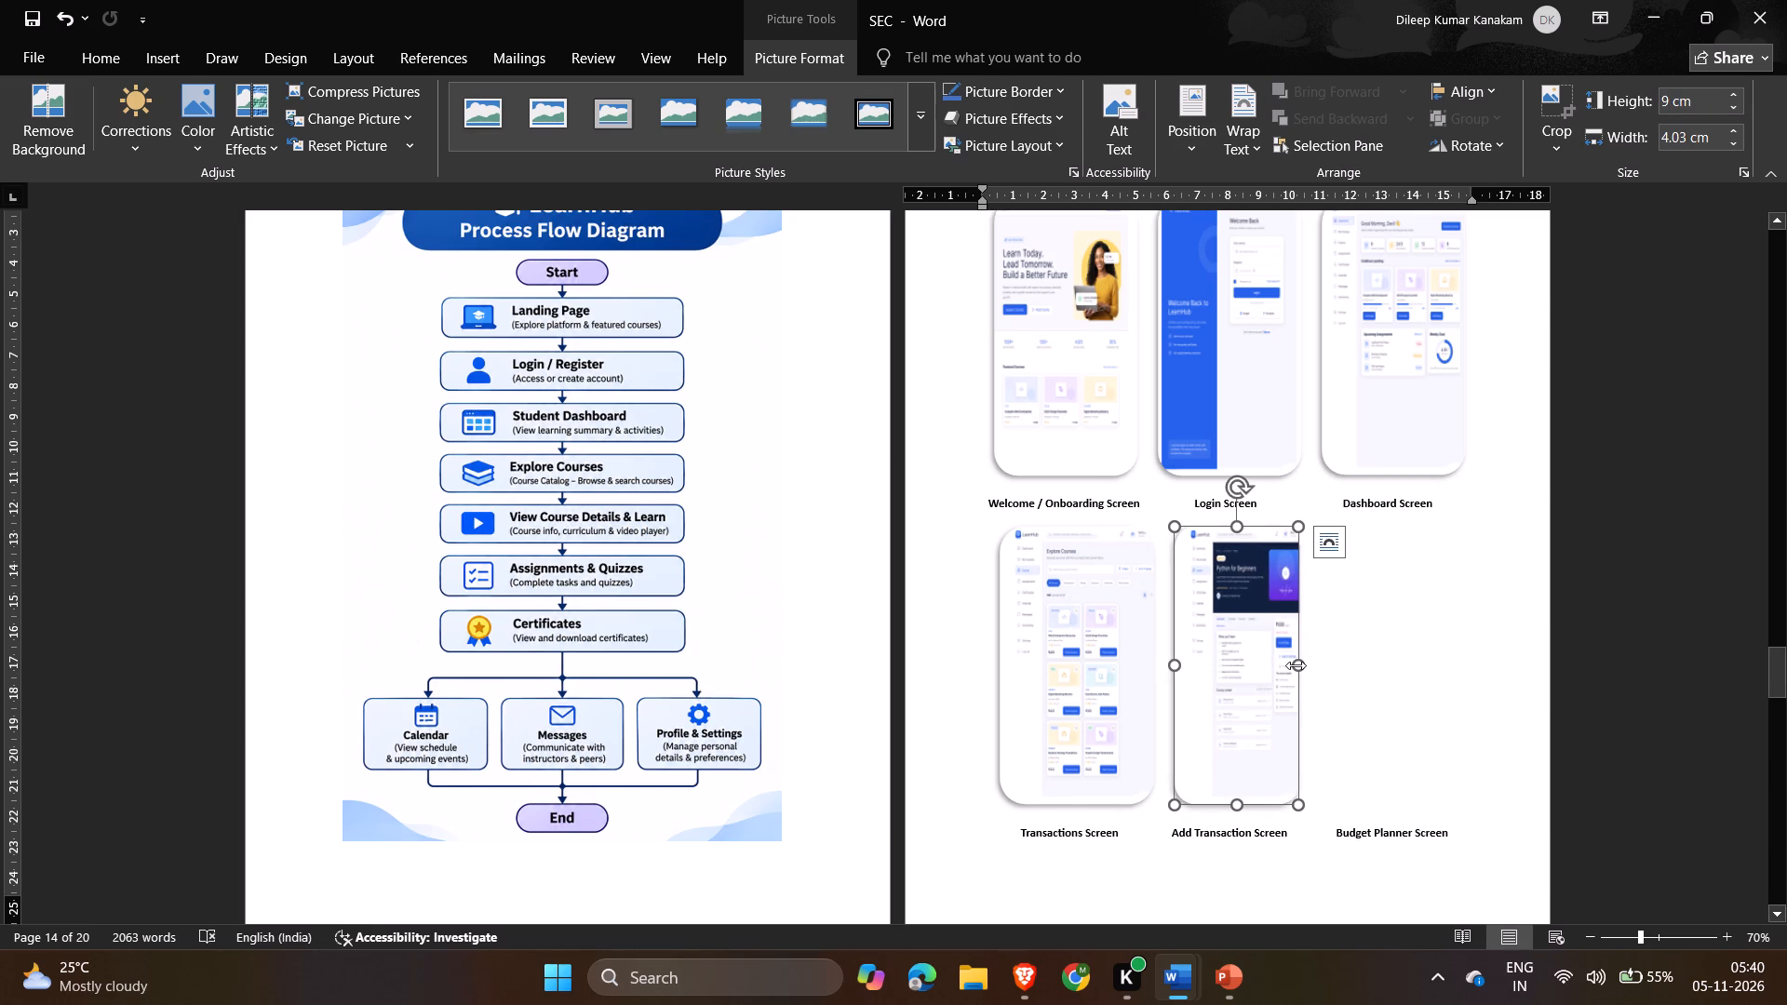
pyautogui.moveTo(1296, 665); pyautogui.dragTo(1316, 665)
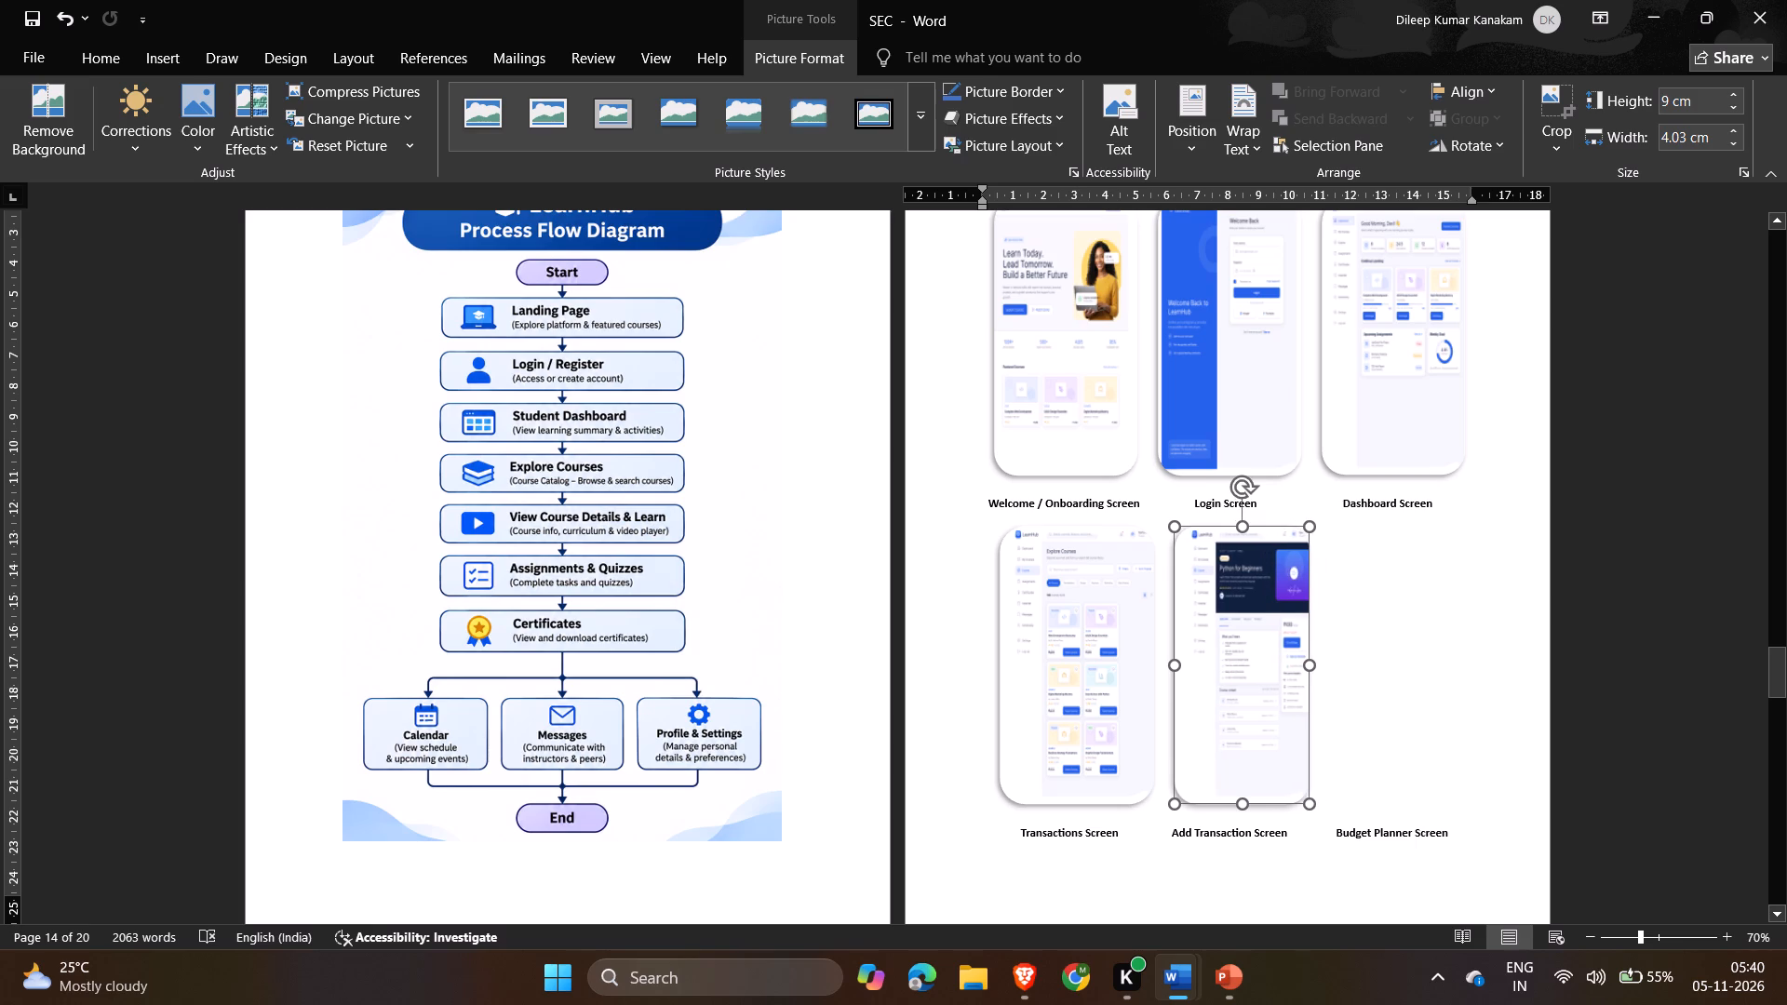
pyautogui.moveTo(1316, 665); pyautogui.dragTo(1321, 665)
pyautogui.moveTo(1321, 665); pyautogui.dragTo(1333, 665)
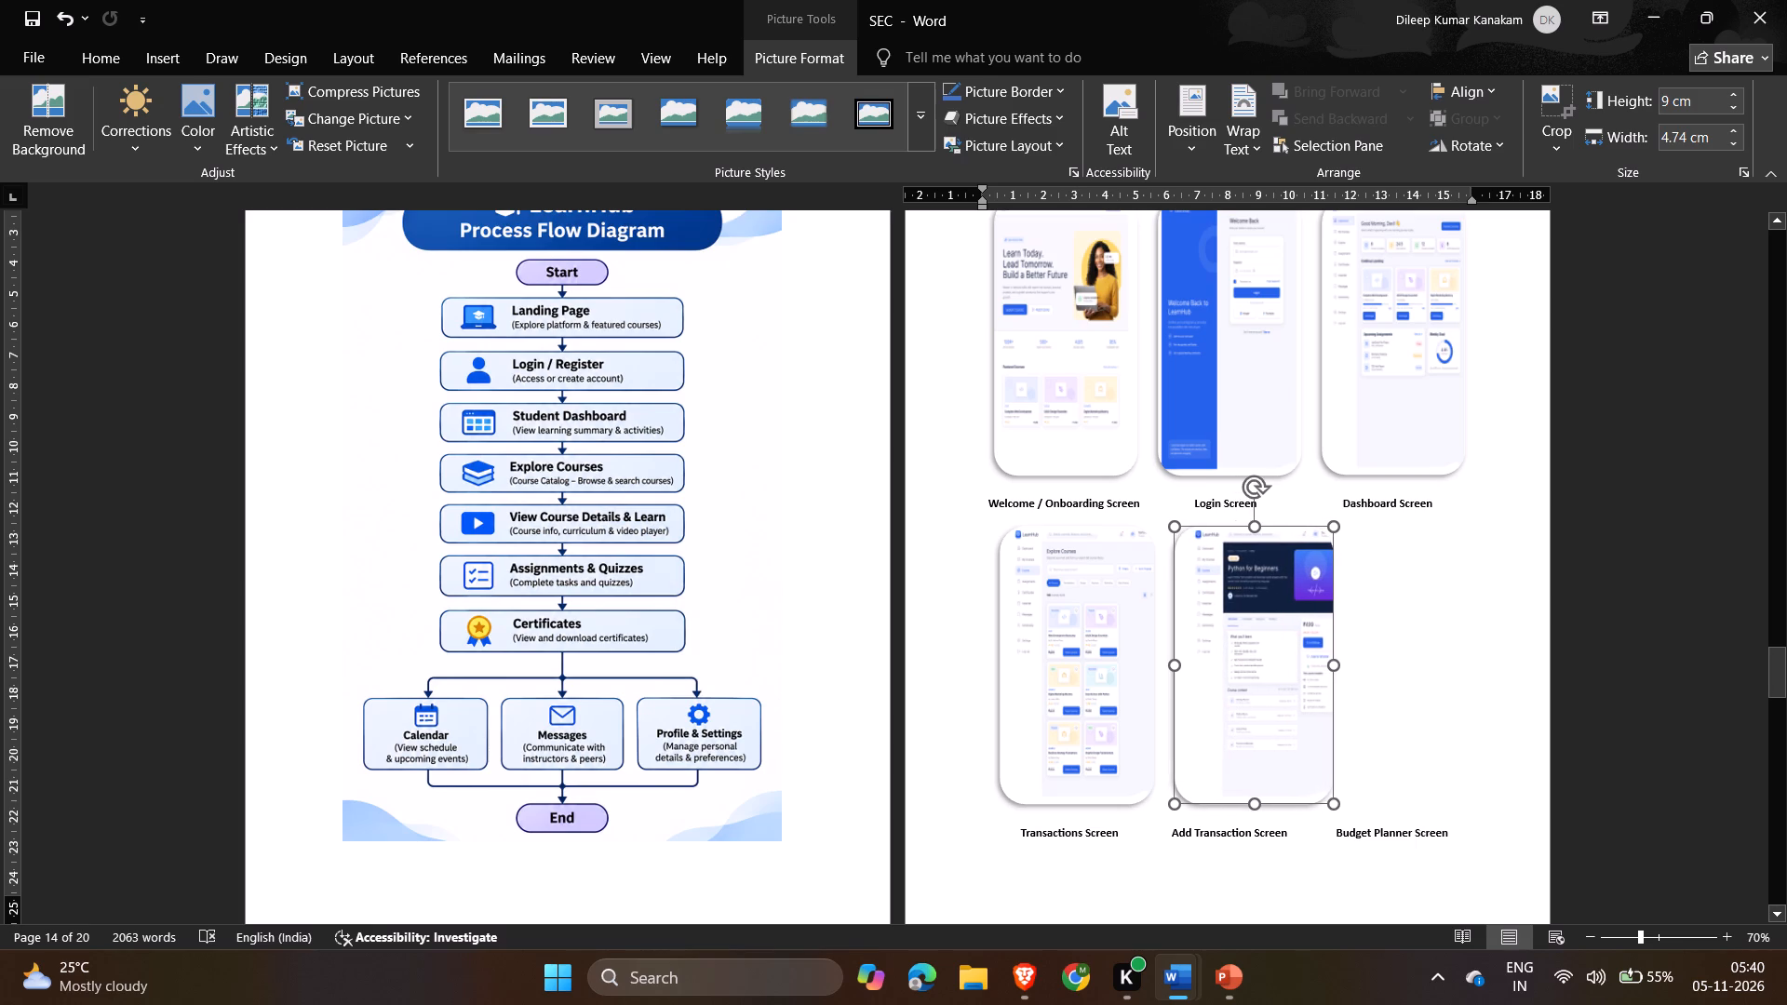
pyautogui.moveTo(1333, 665); pyautogui.dragTo(1327, 663)
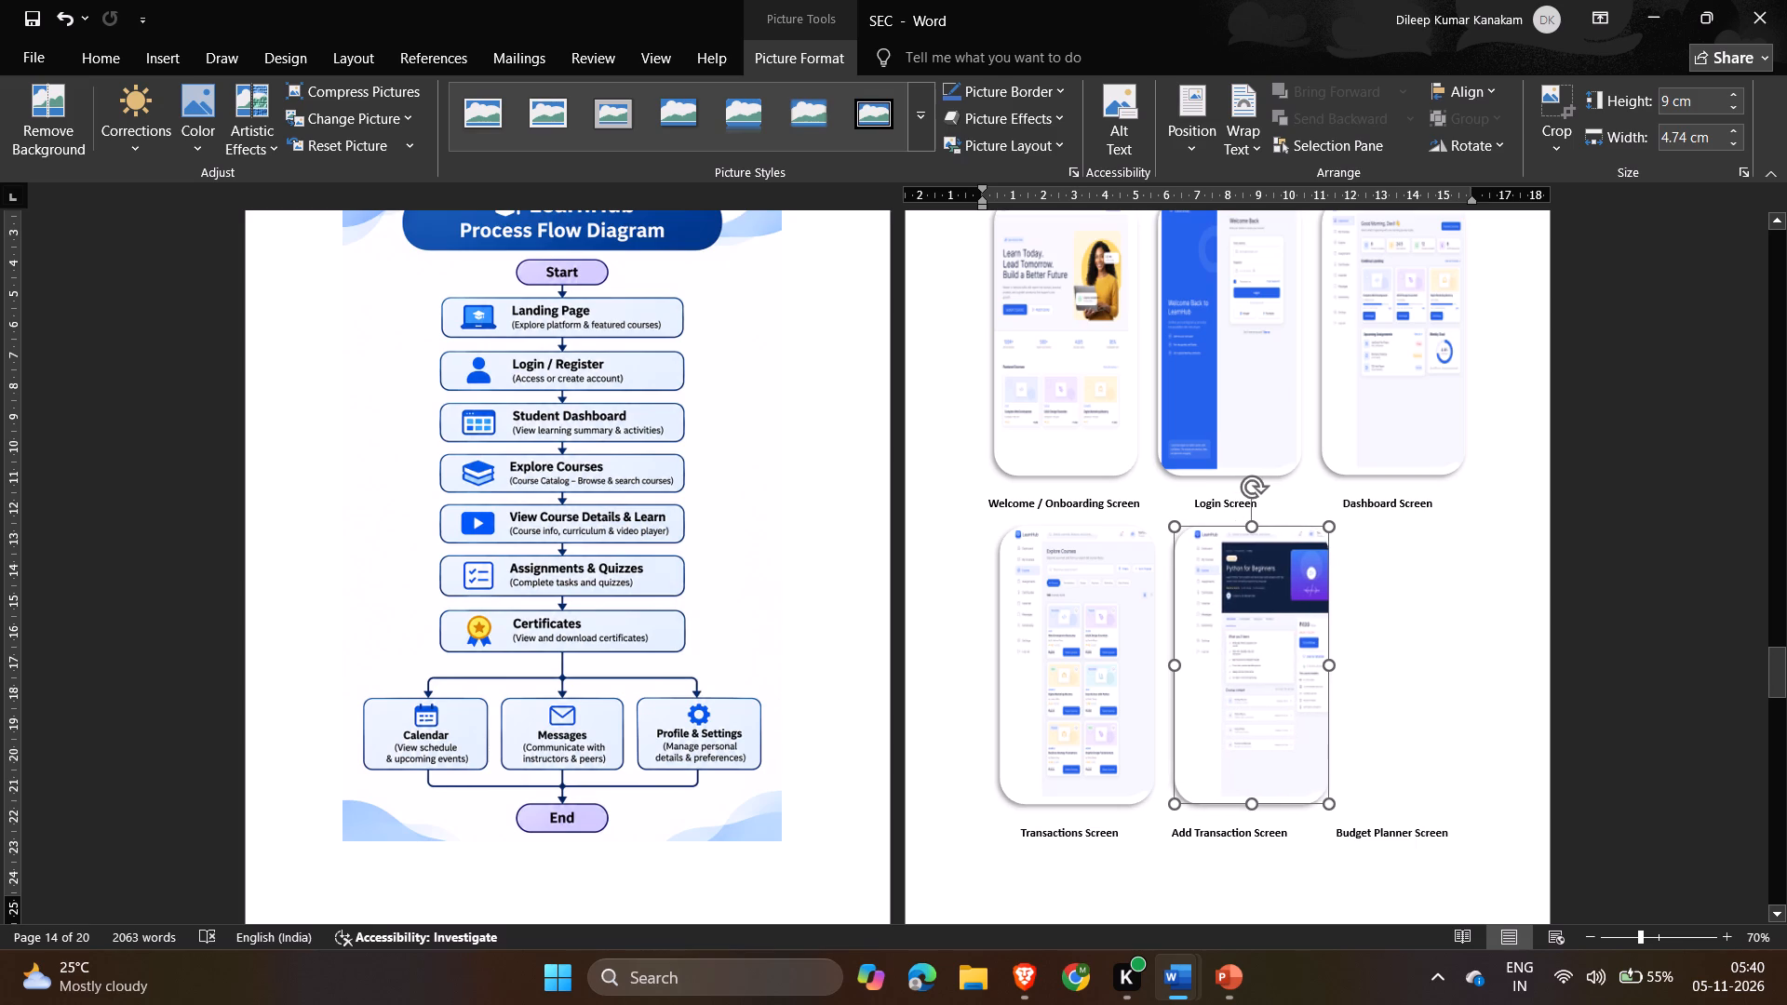
pyautogui.moveTo(1327, 663); pyautogui.dragTo(1299, 666)
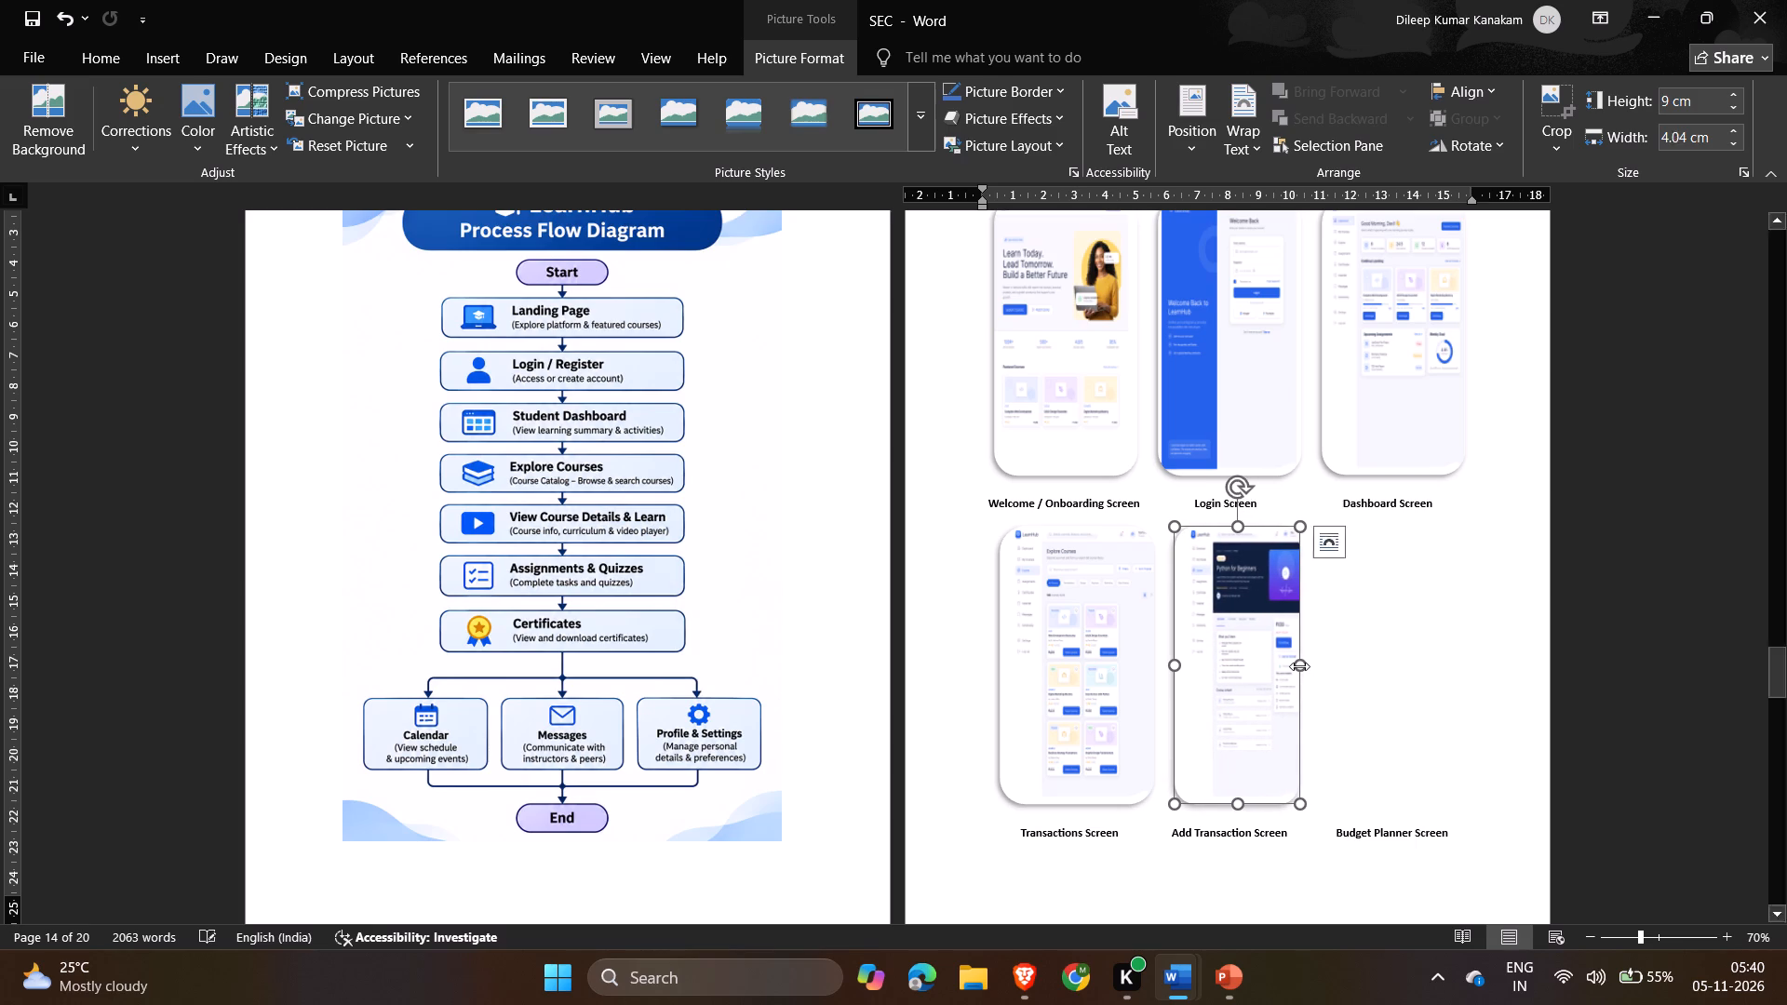
# Delete the extra spacing before the Course Catalog picture at the start of the second picture row.
pyautogui.click(978, 578)
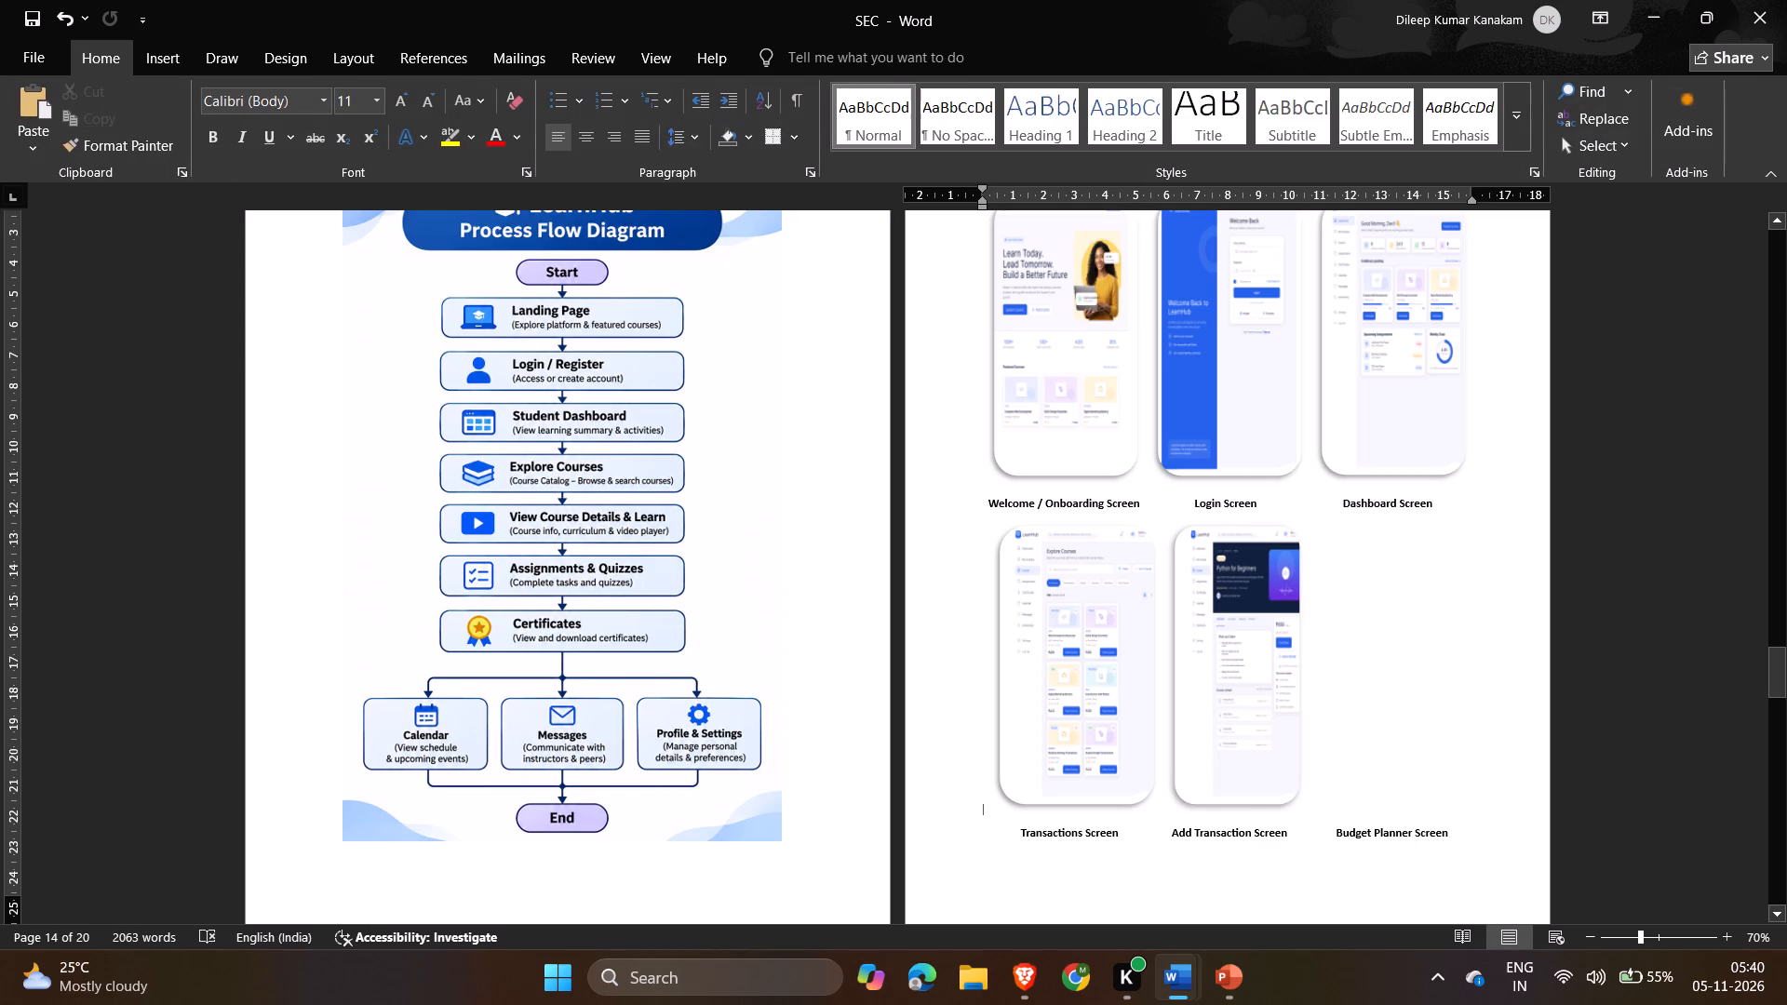
pyautogui.press('Delete')
pyautogui.press('Delete')
pyautogui.press('Delete')
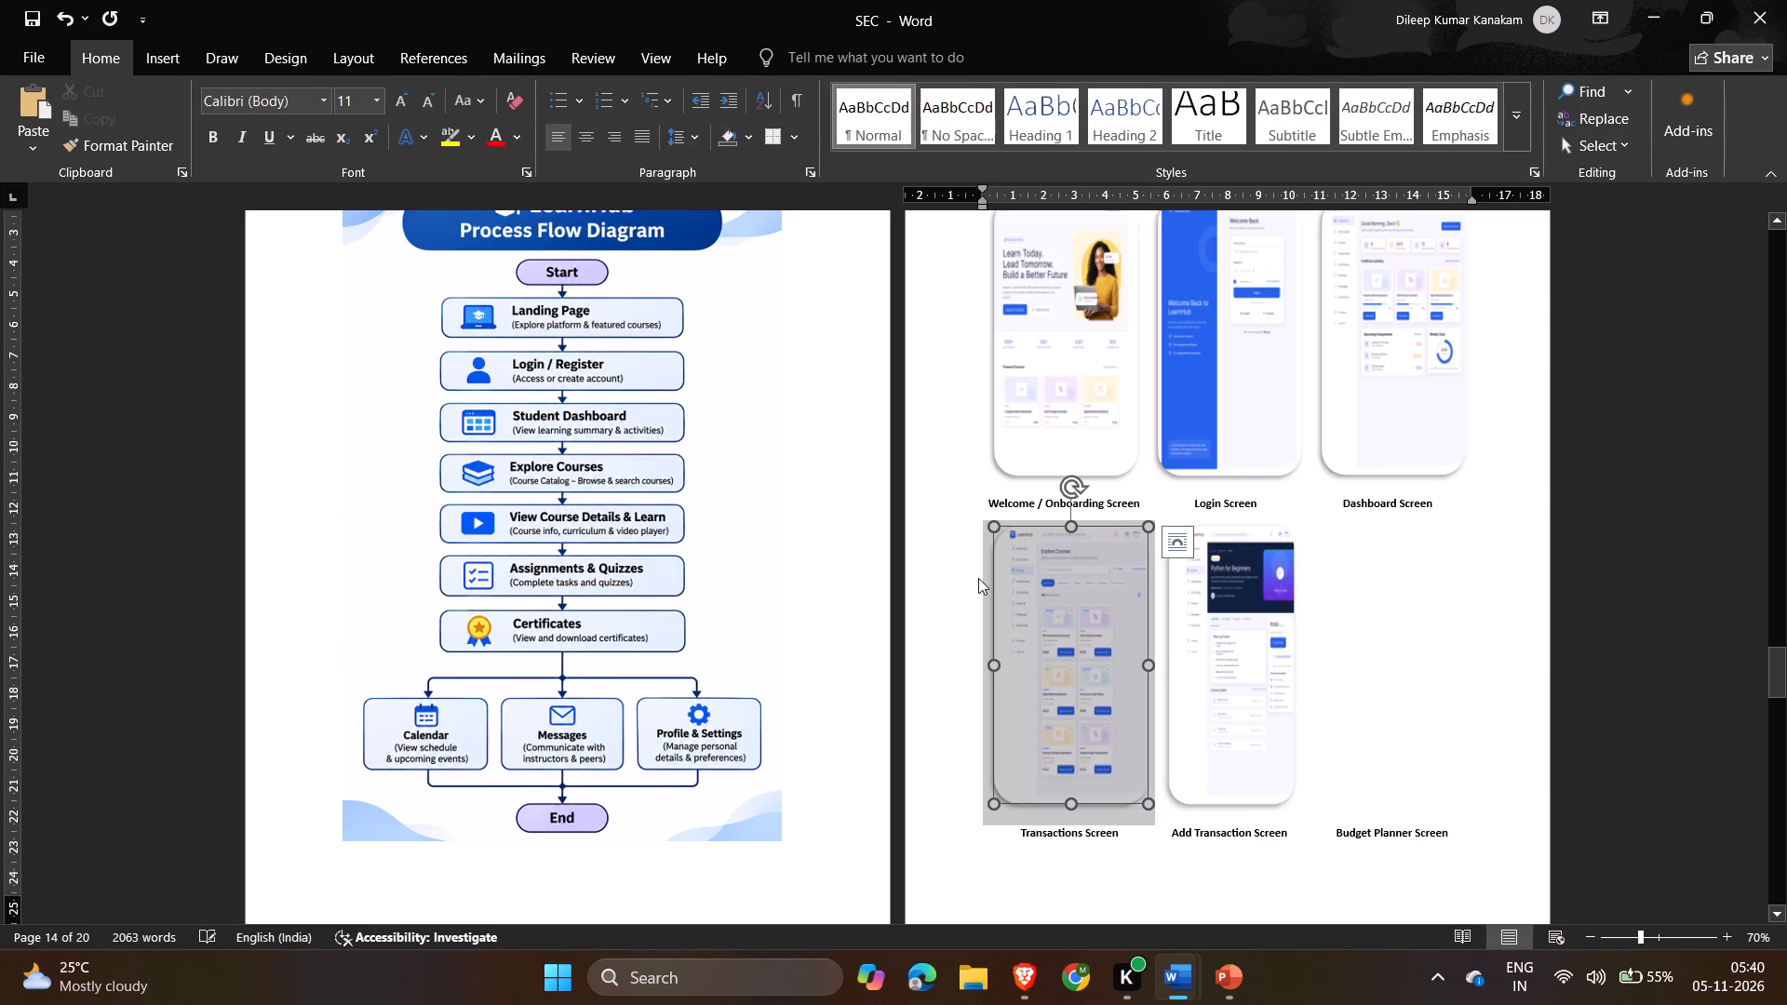
# Check the Welcome picture's size and narrow the Course Catalog picture freehand to about 4.6 cm wide to match it.
pyautogui.click(1079, 322)
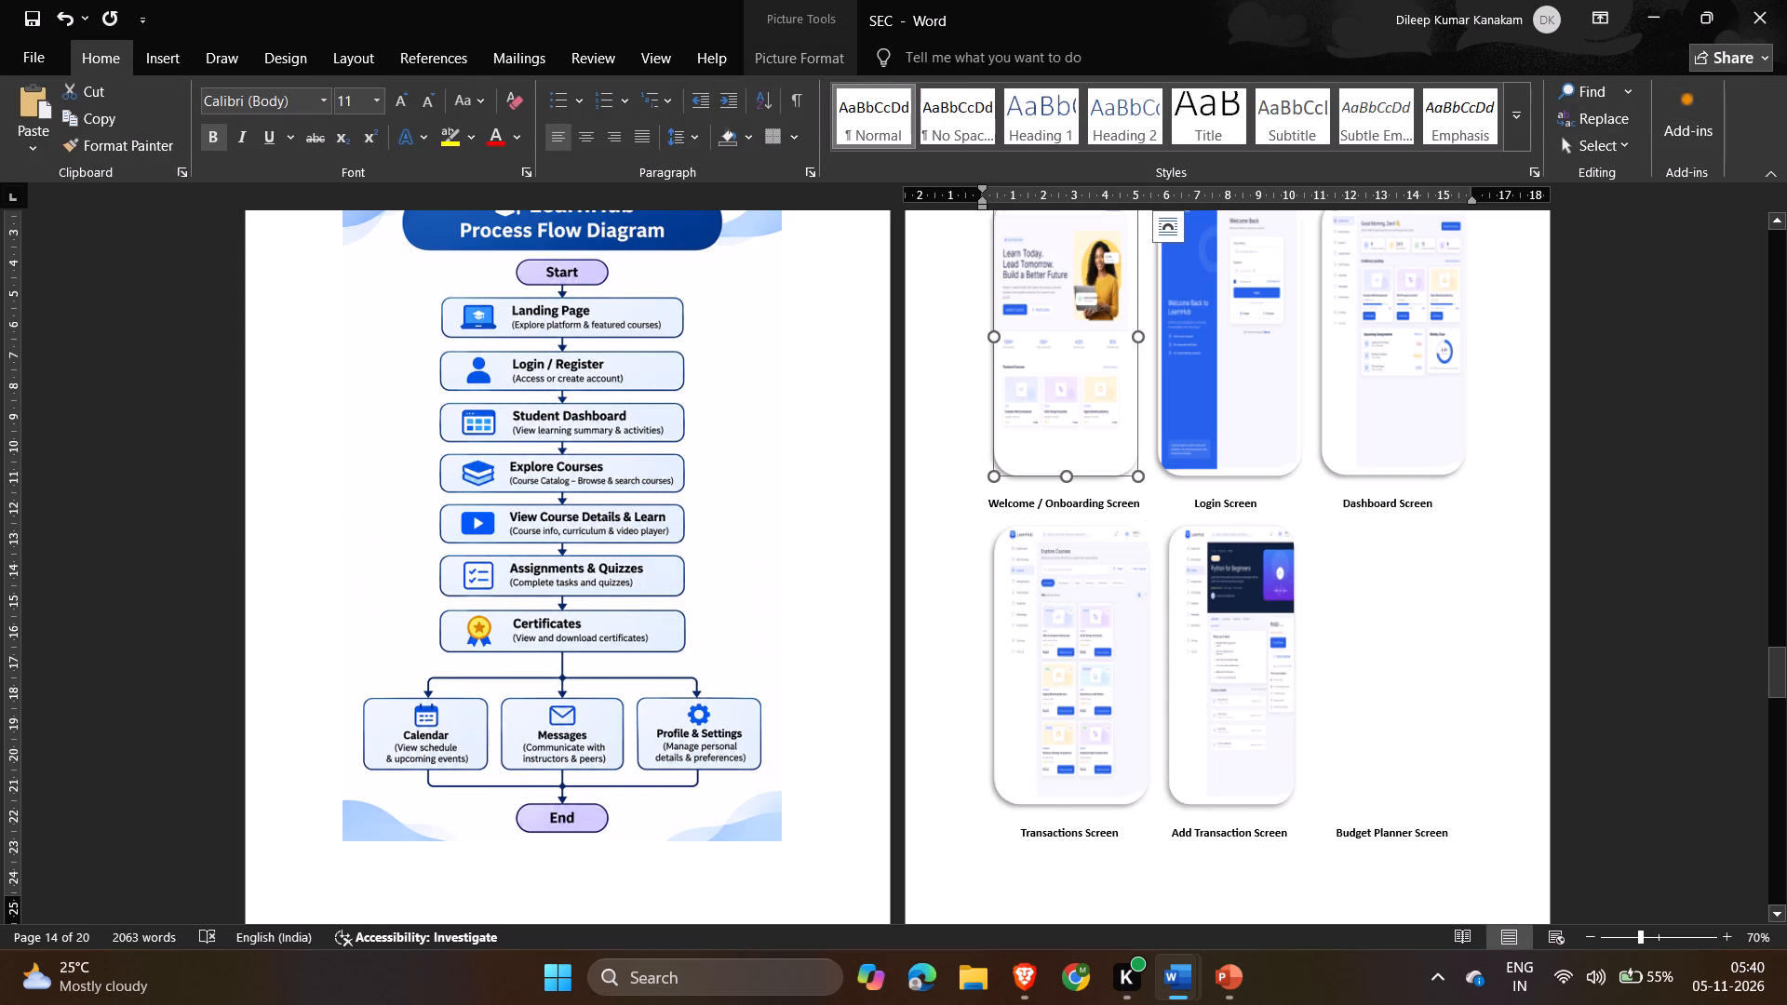
pyautogui.click(792, 49)
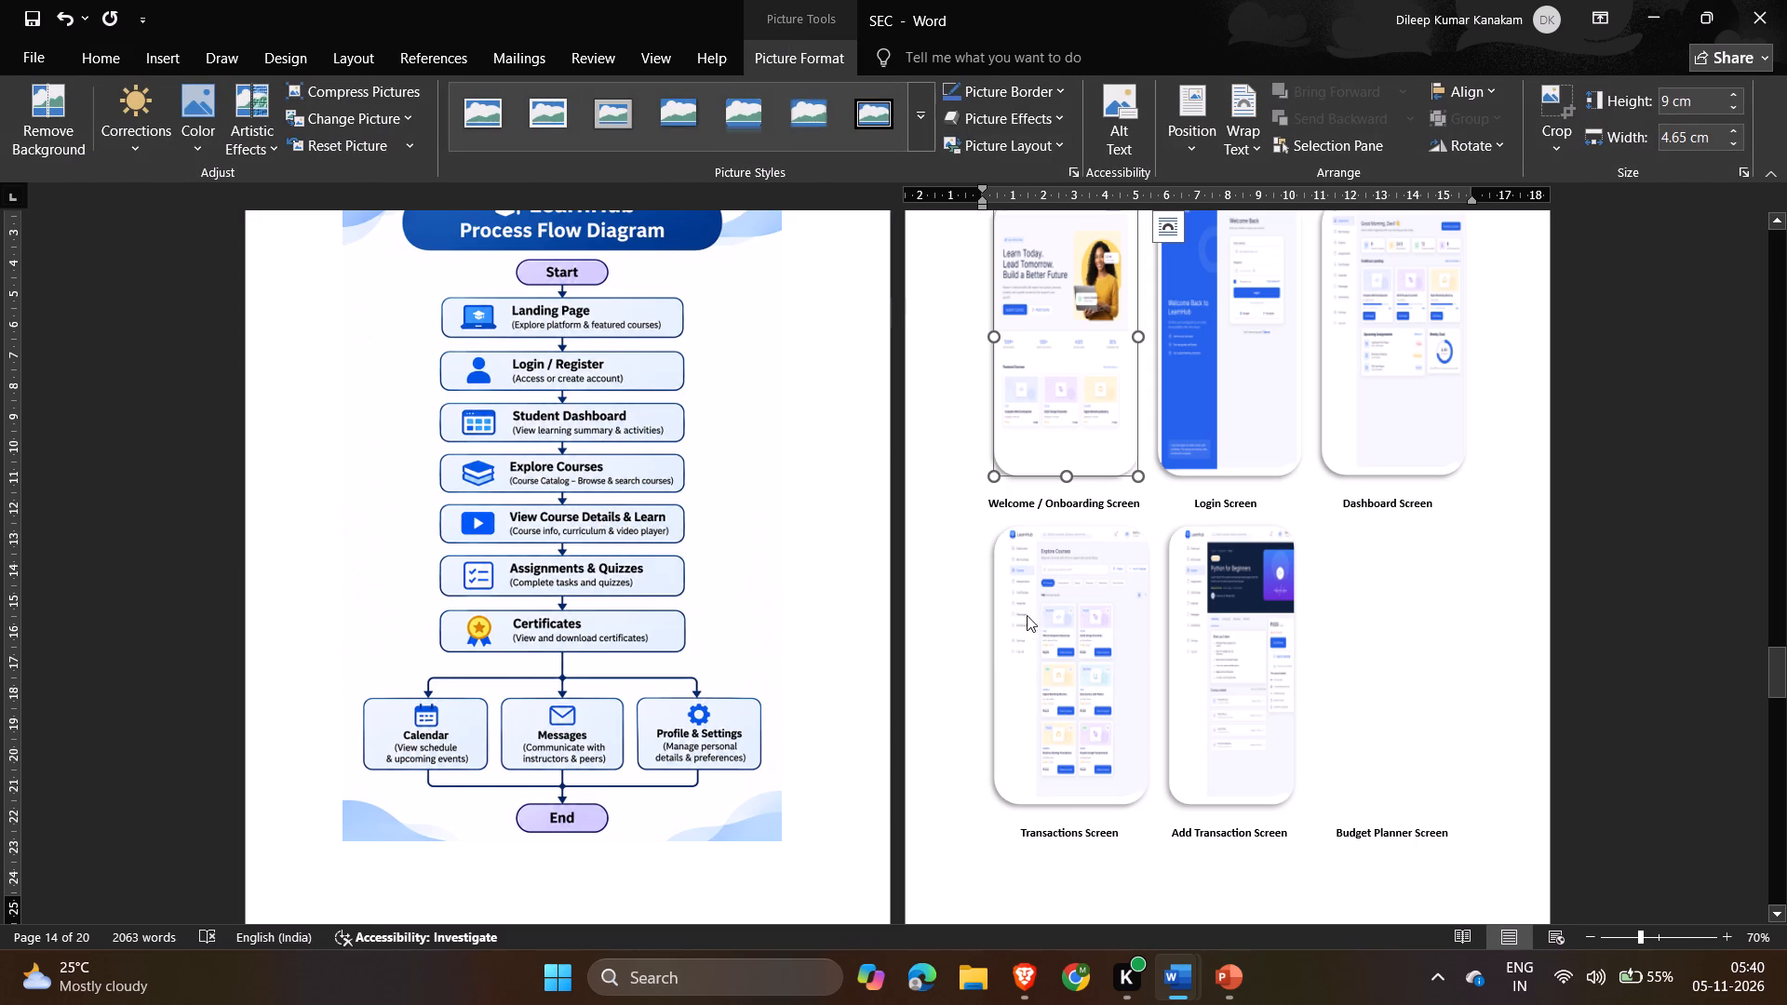
pyautogui.click(1129, 718)
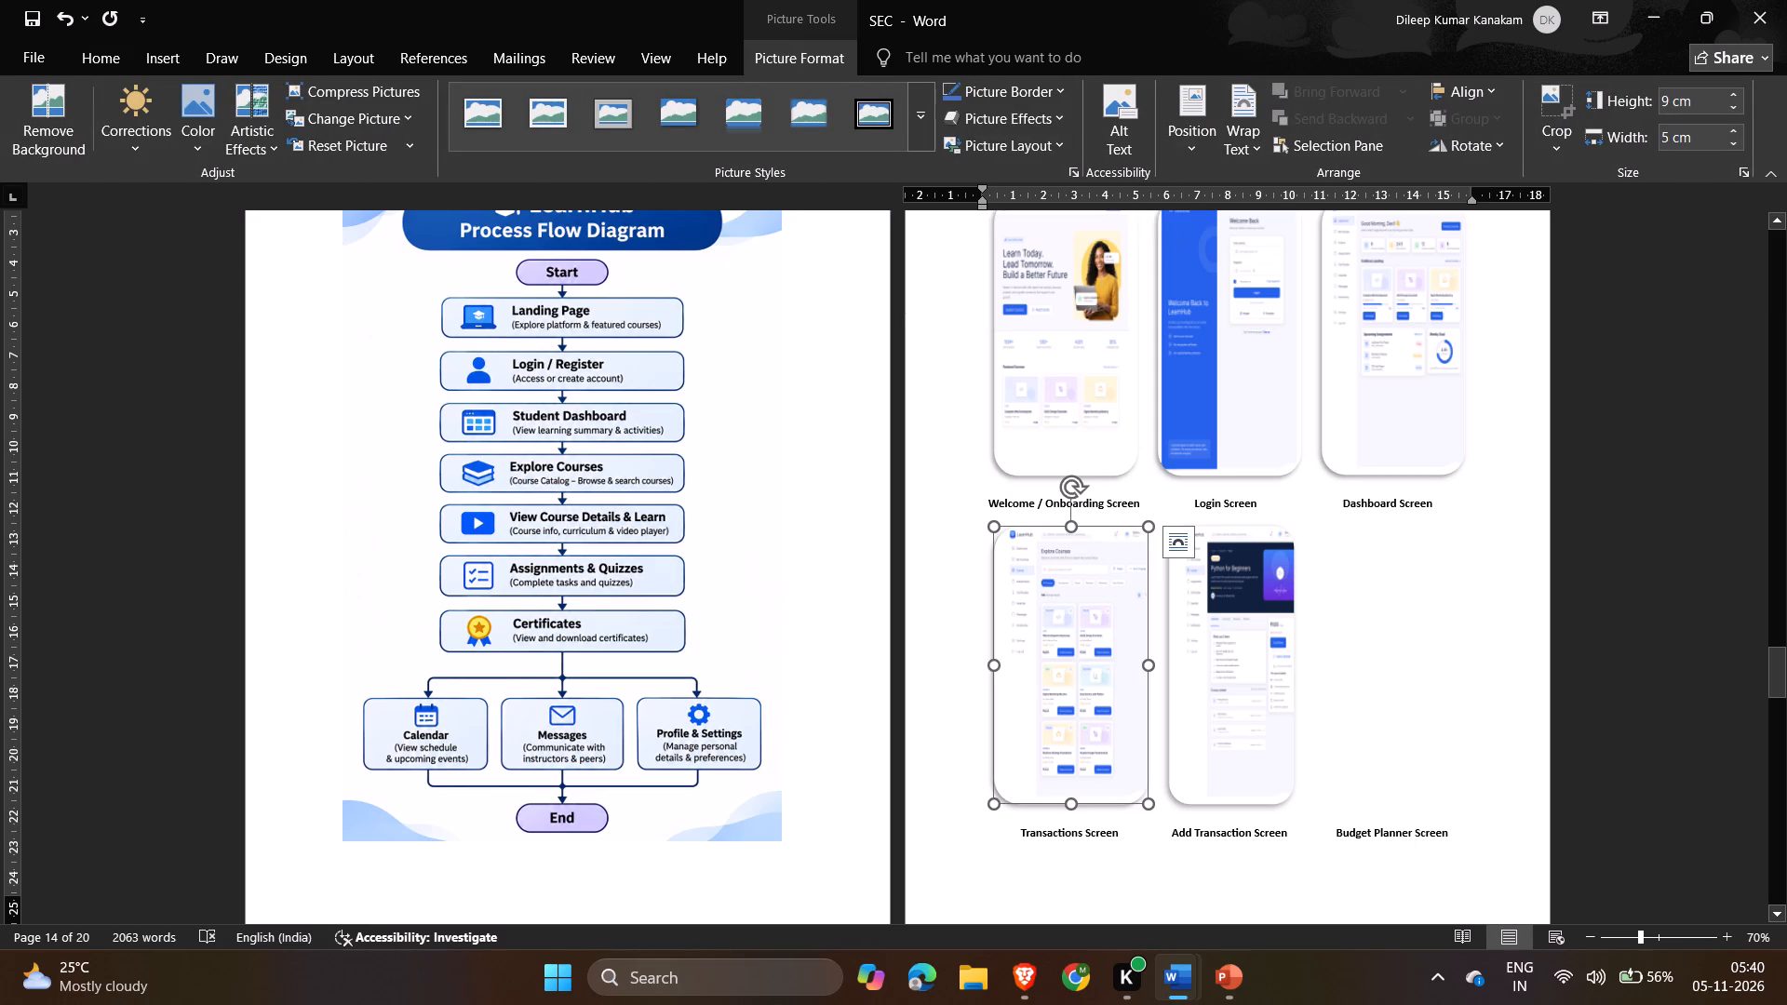
pyautogui.moveTo(1148, 669); pyautogui.dragTo(1135, 669)
pyautogui.click(1135, 669)
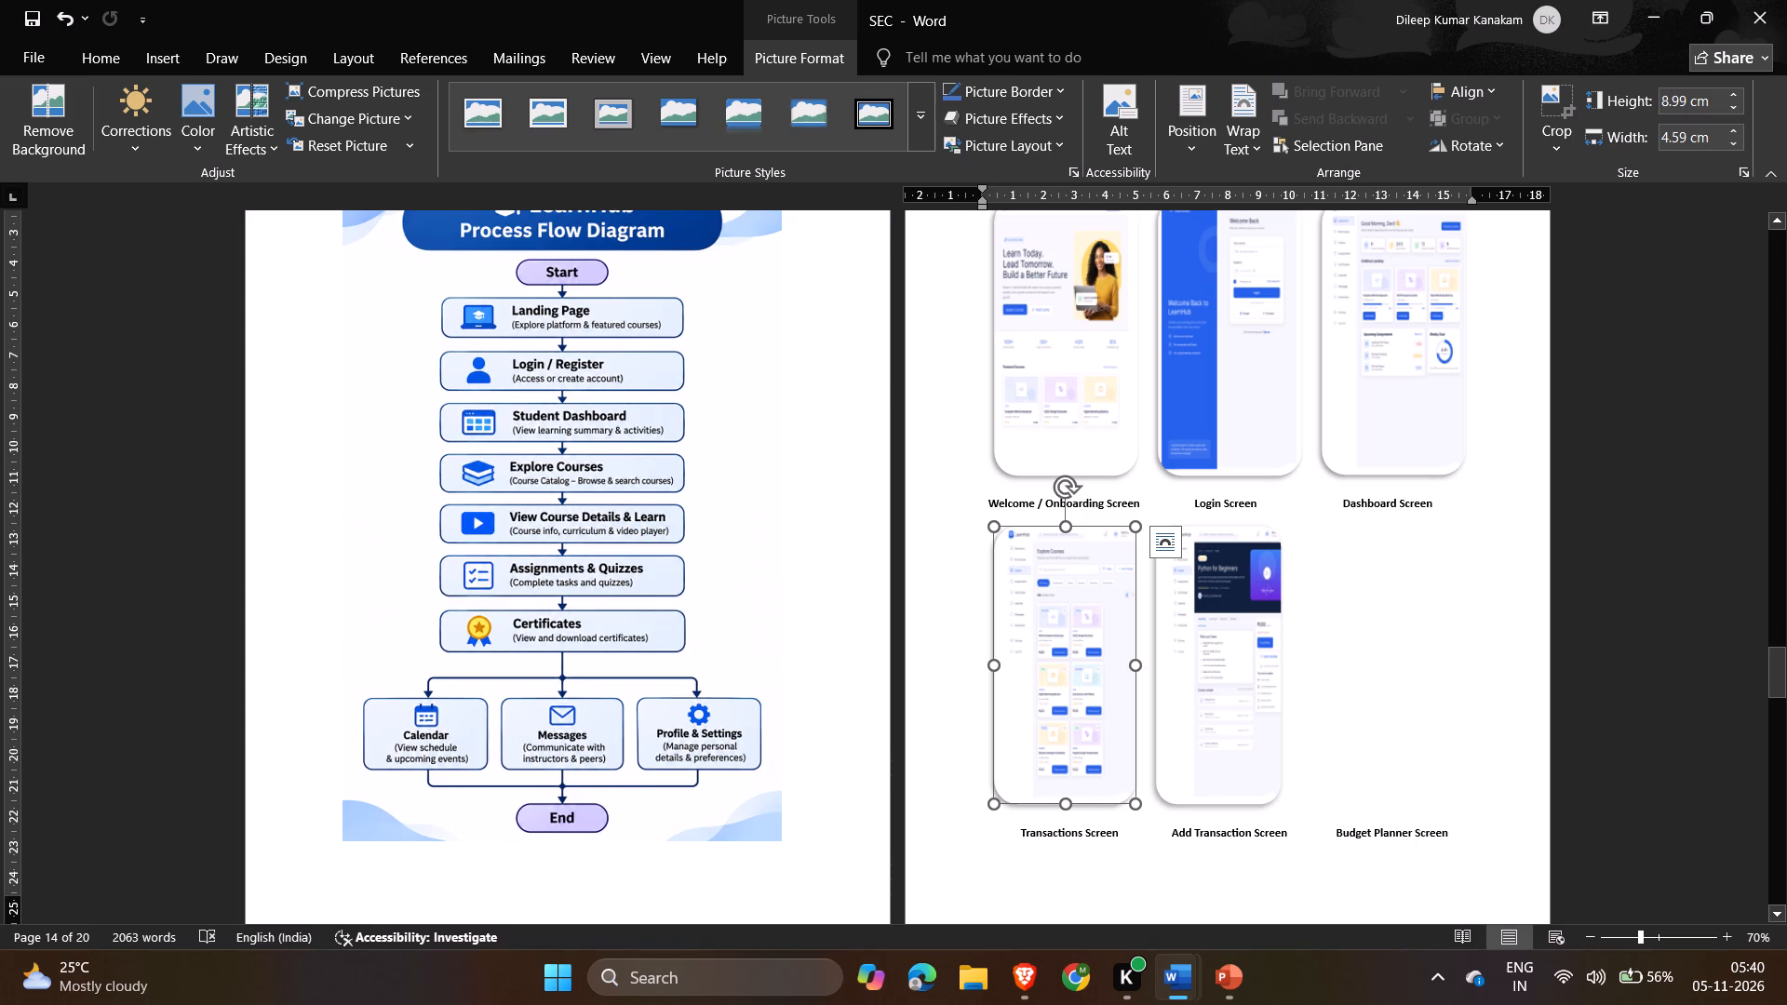
# Widen the Course Details picture freehand to about 4.6 cm to match the Course Catalog picture beside it.
pyautogui.click(1170, 713)
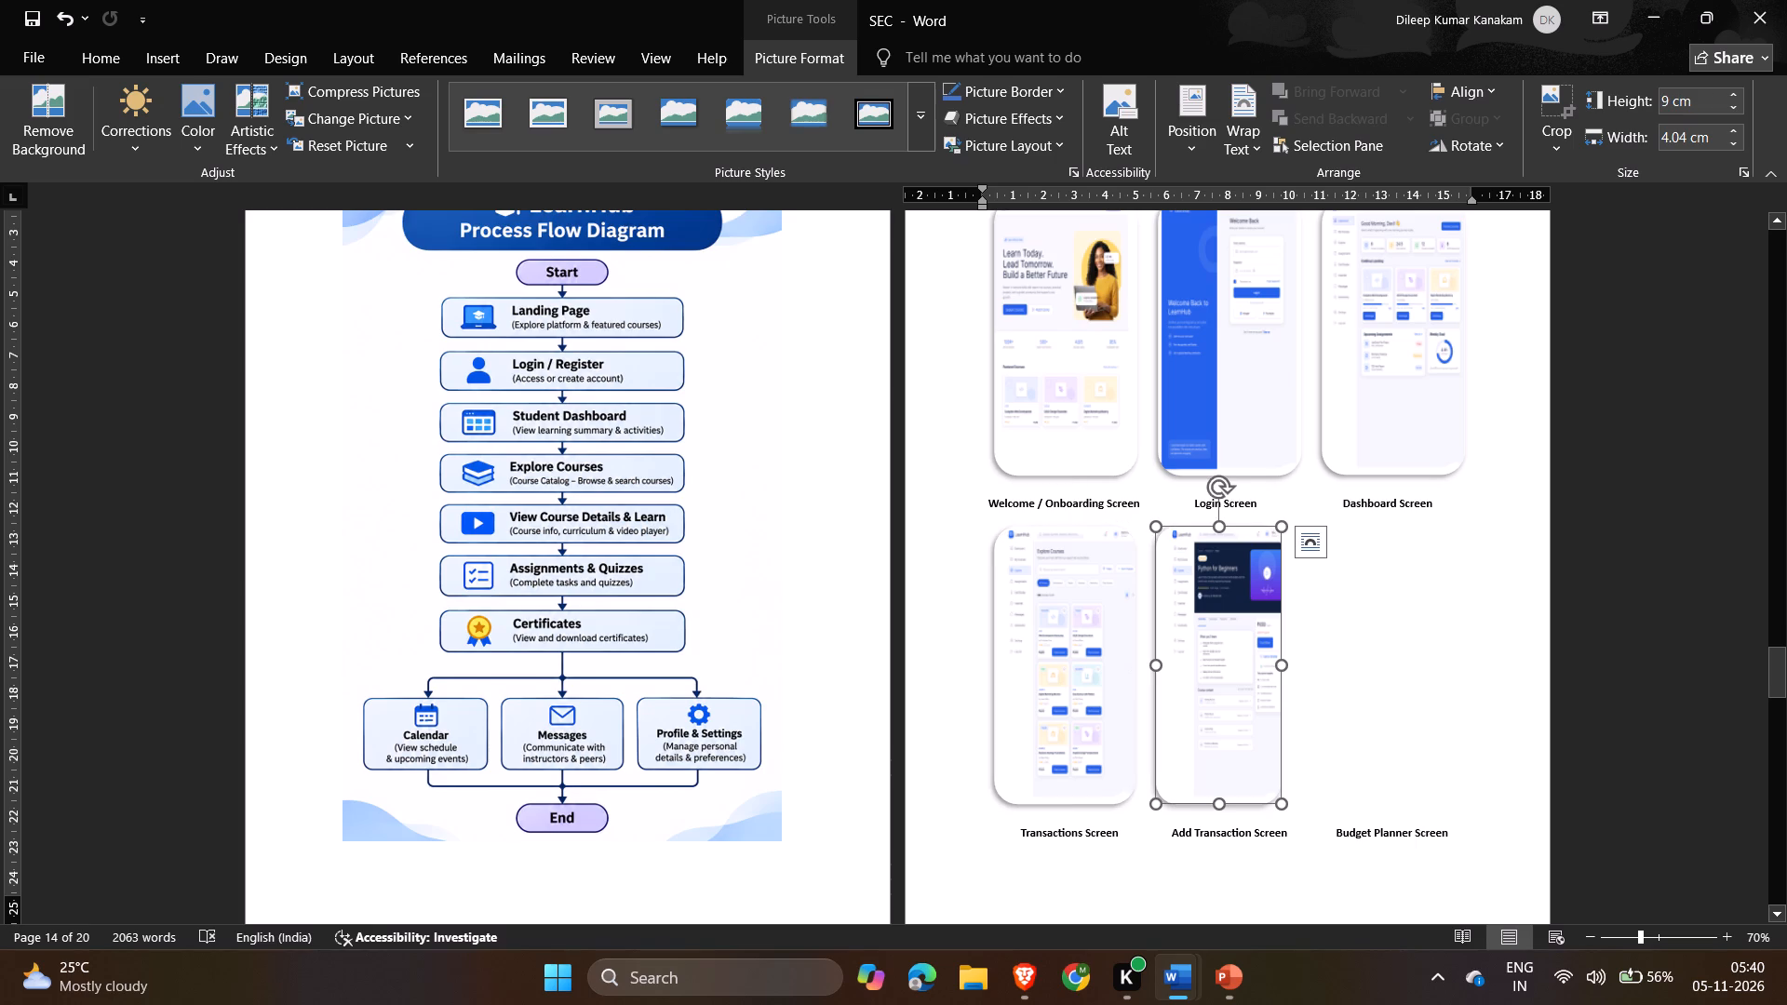
pyautogui.moveTo(1283, 669); pyautogui.dragTo(1291, 669)
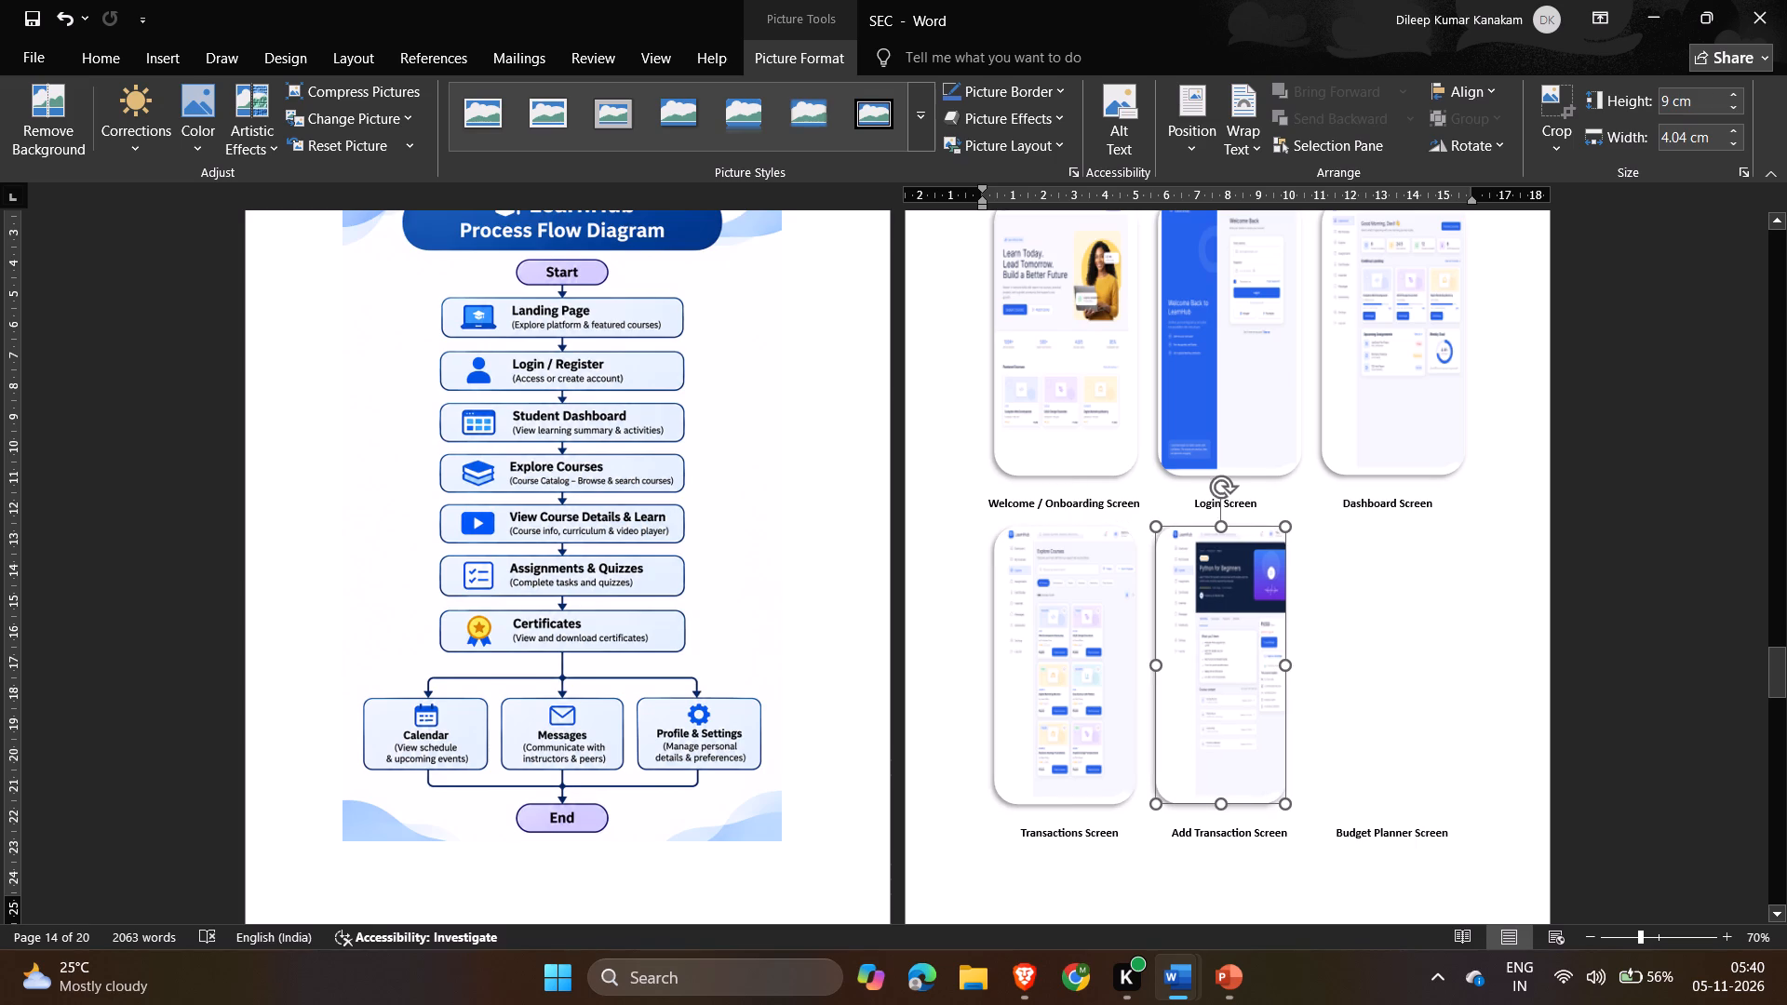
pyautogui.moveTo(1291, 669); pyautogui.dragTo(1302, 669)
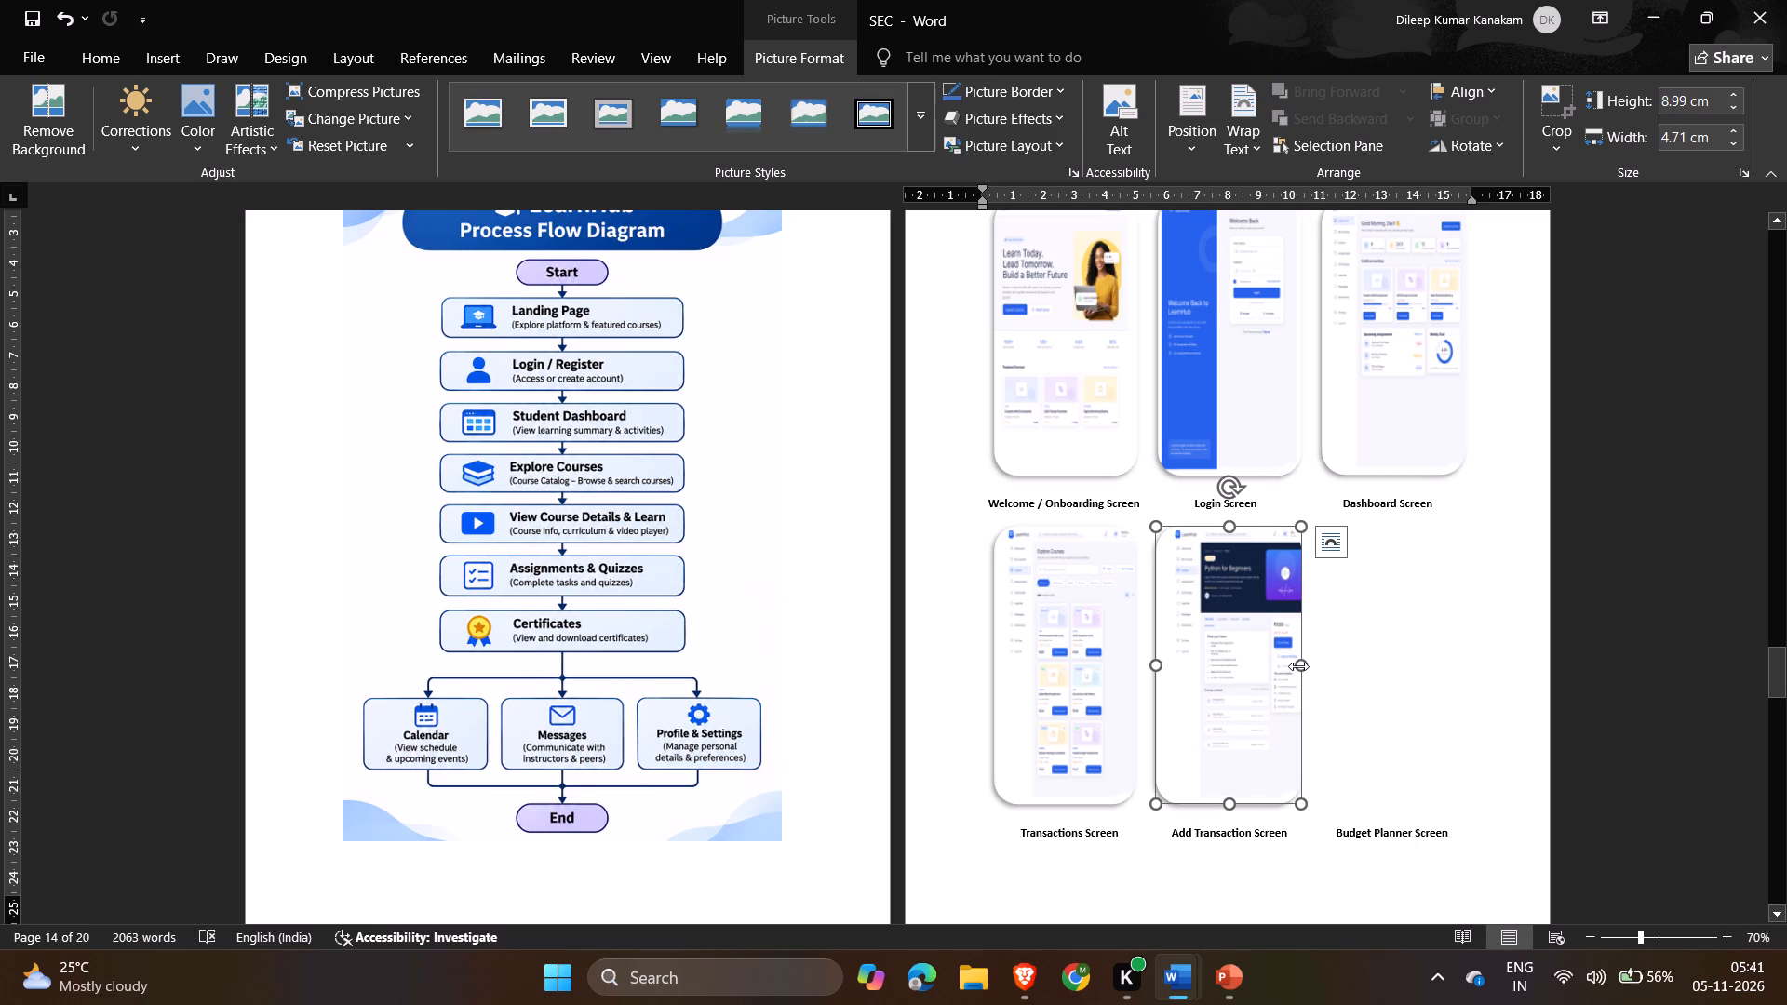
pyautogui.moveTo(1298, 666); pyautogui.dragTo(1290, 666)
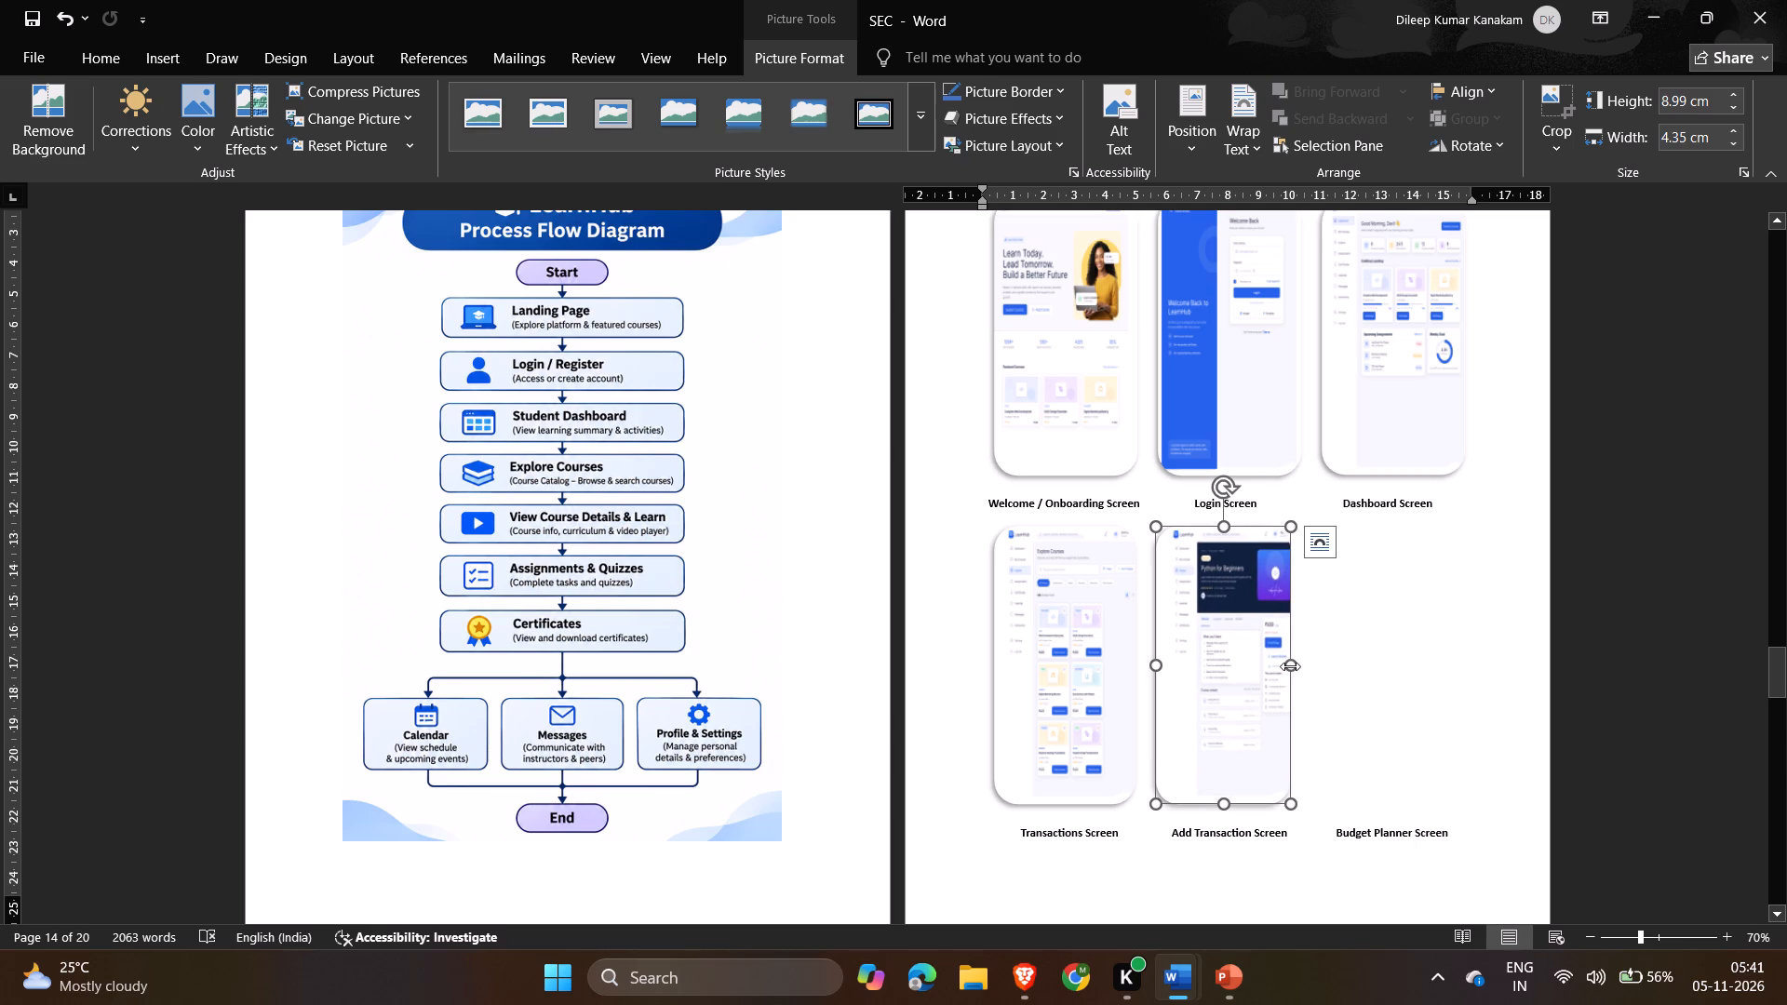
pyautogui.click(1290, 666)
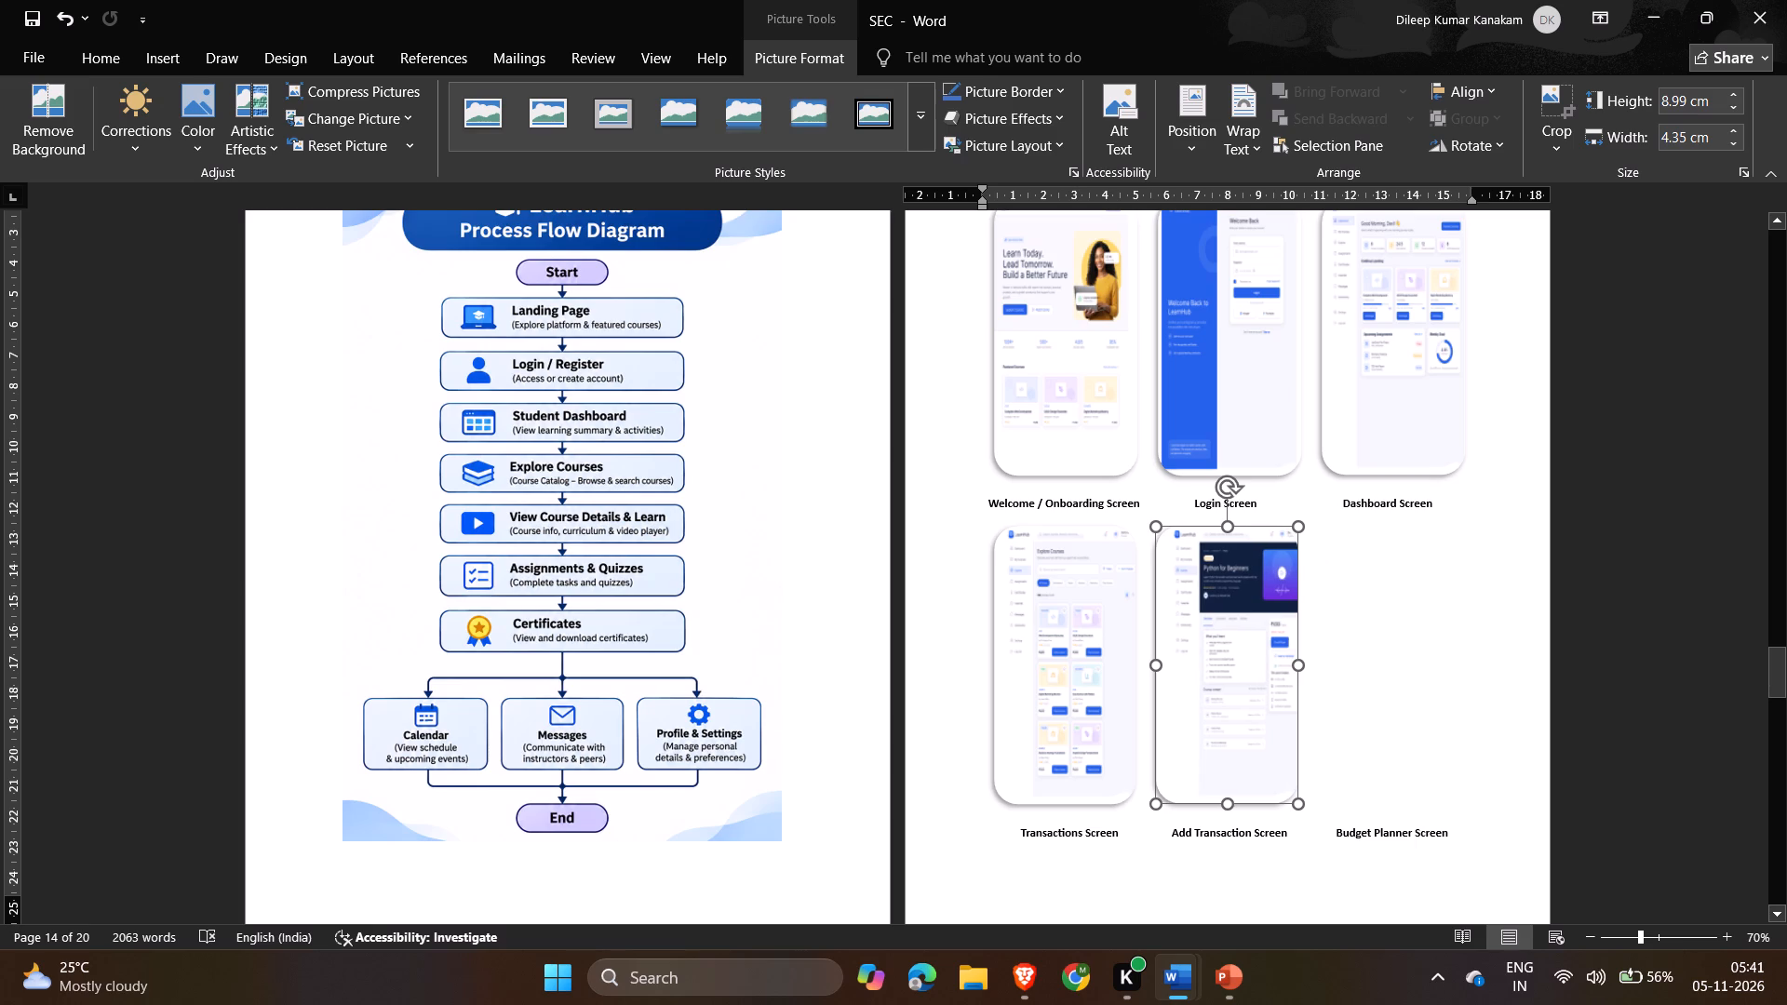
# Copy the Learning / Video Player picture from slide 10 of the UIUX Design presentation and paste it after the Course Details picture in SEC.
pyautogui.scroll(-2, 1297, 666)
pyautogui.hotkey('alt', 'Tab')
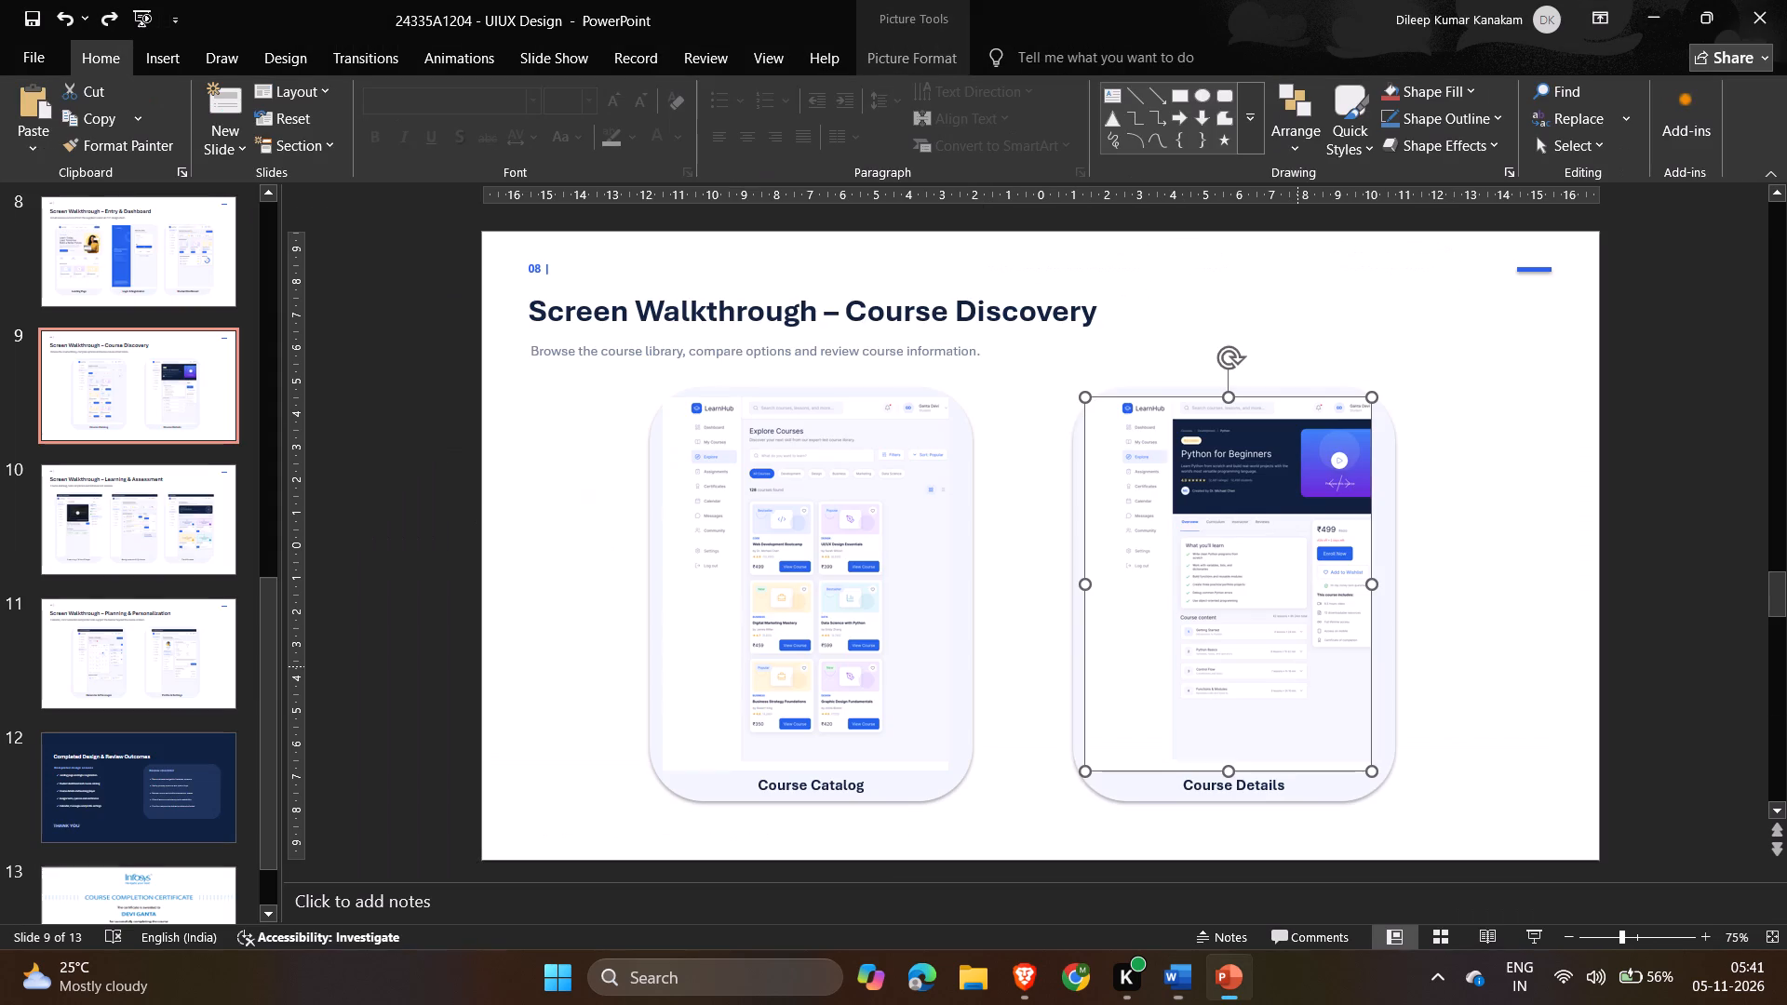
pyautogui.press('Right')
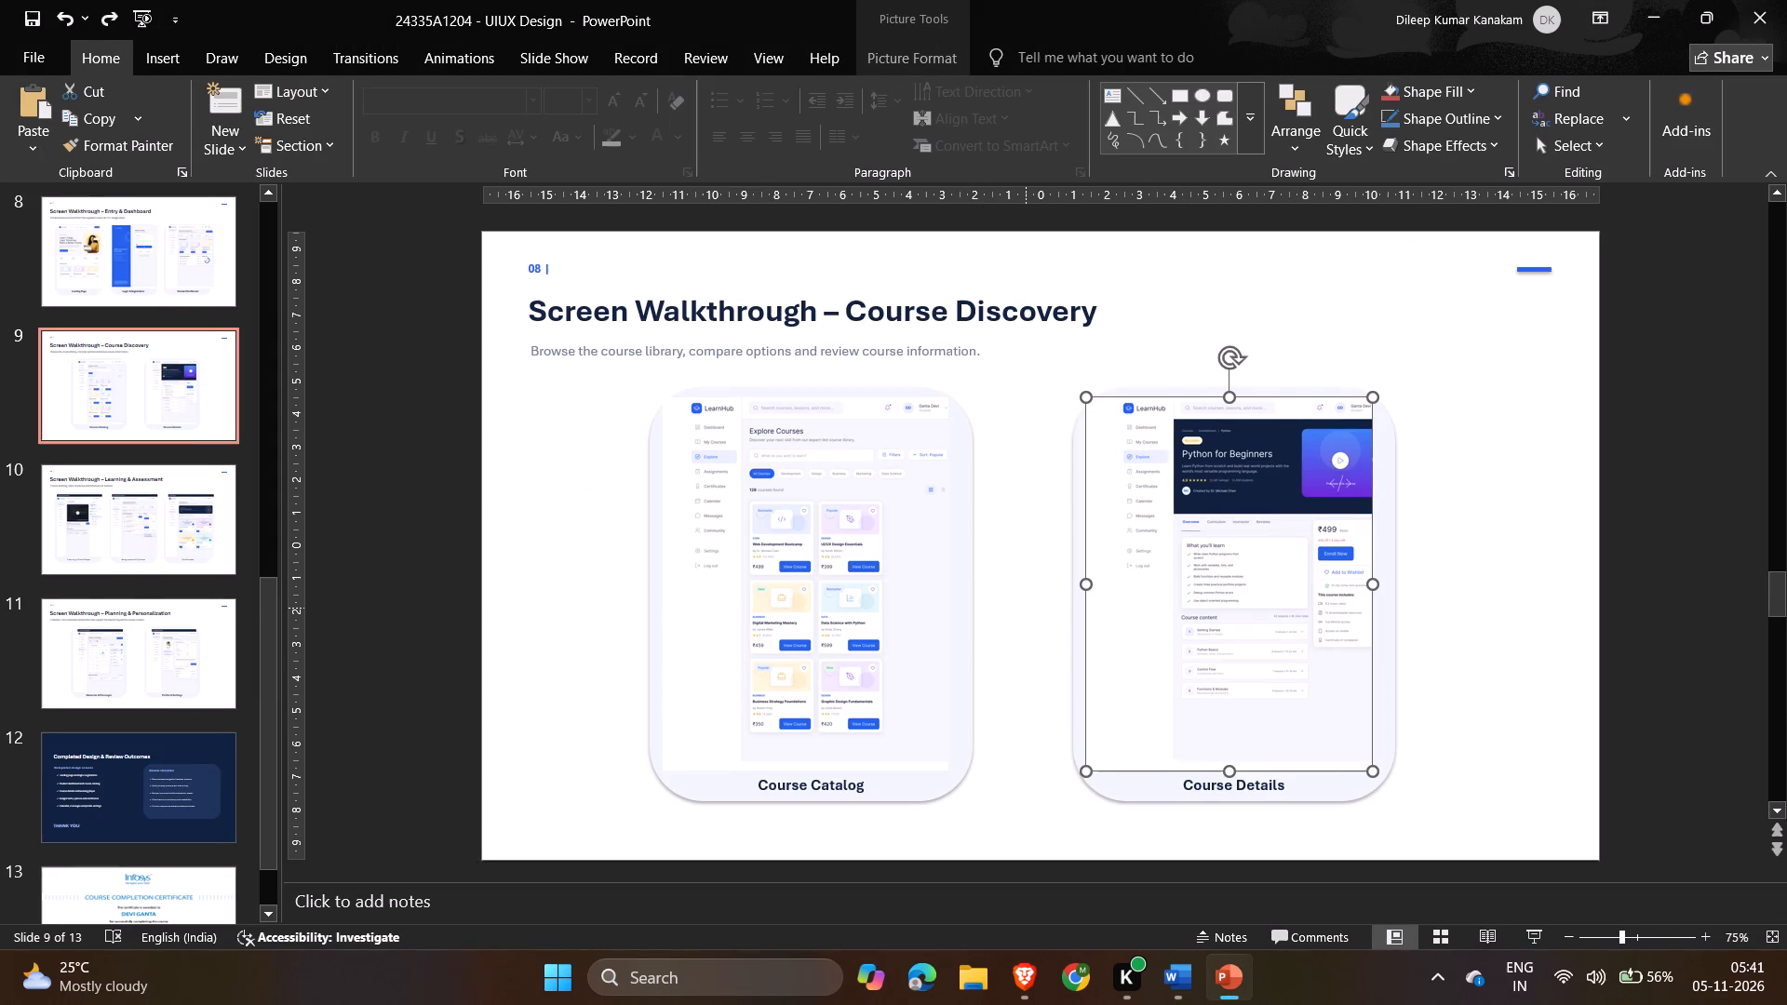
pyautogui.hotkey('ctrl', 'z')
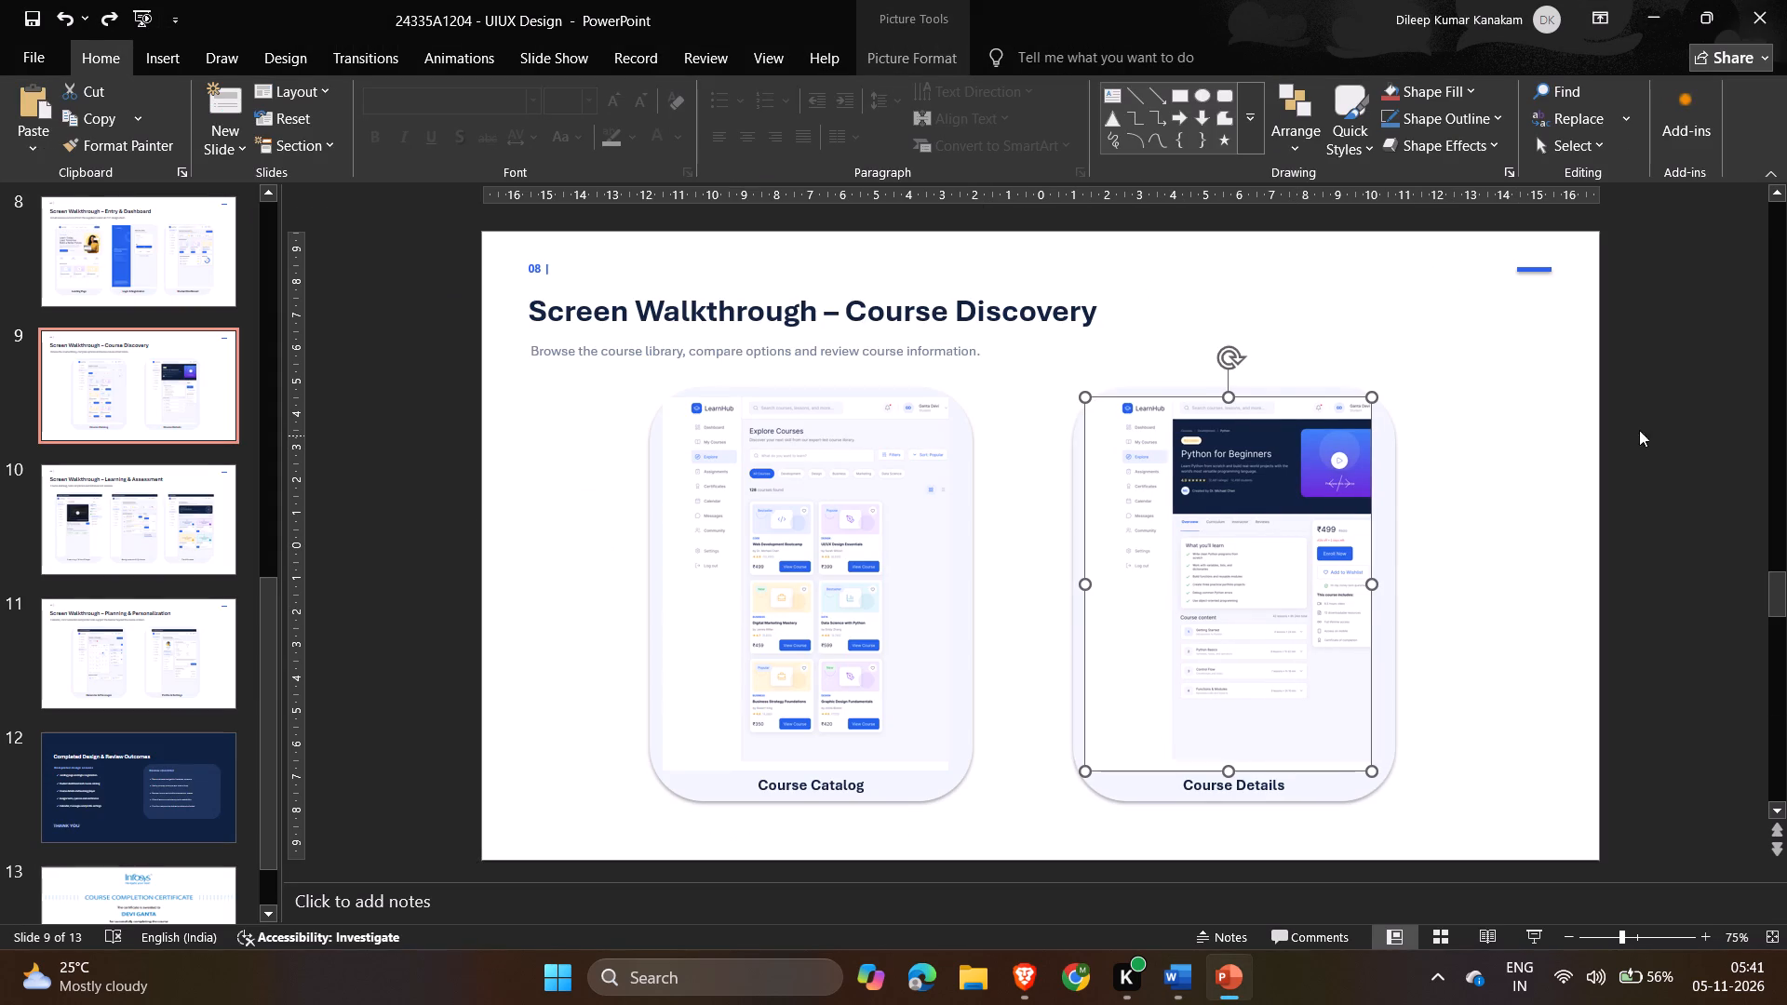
pyautogui.click(1651, 424)
pyautogui.press('Right')
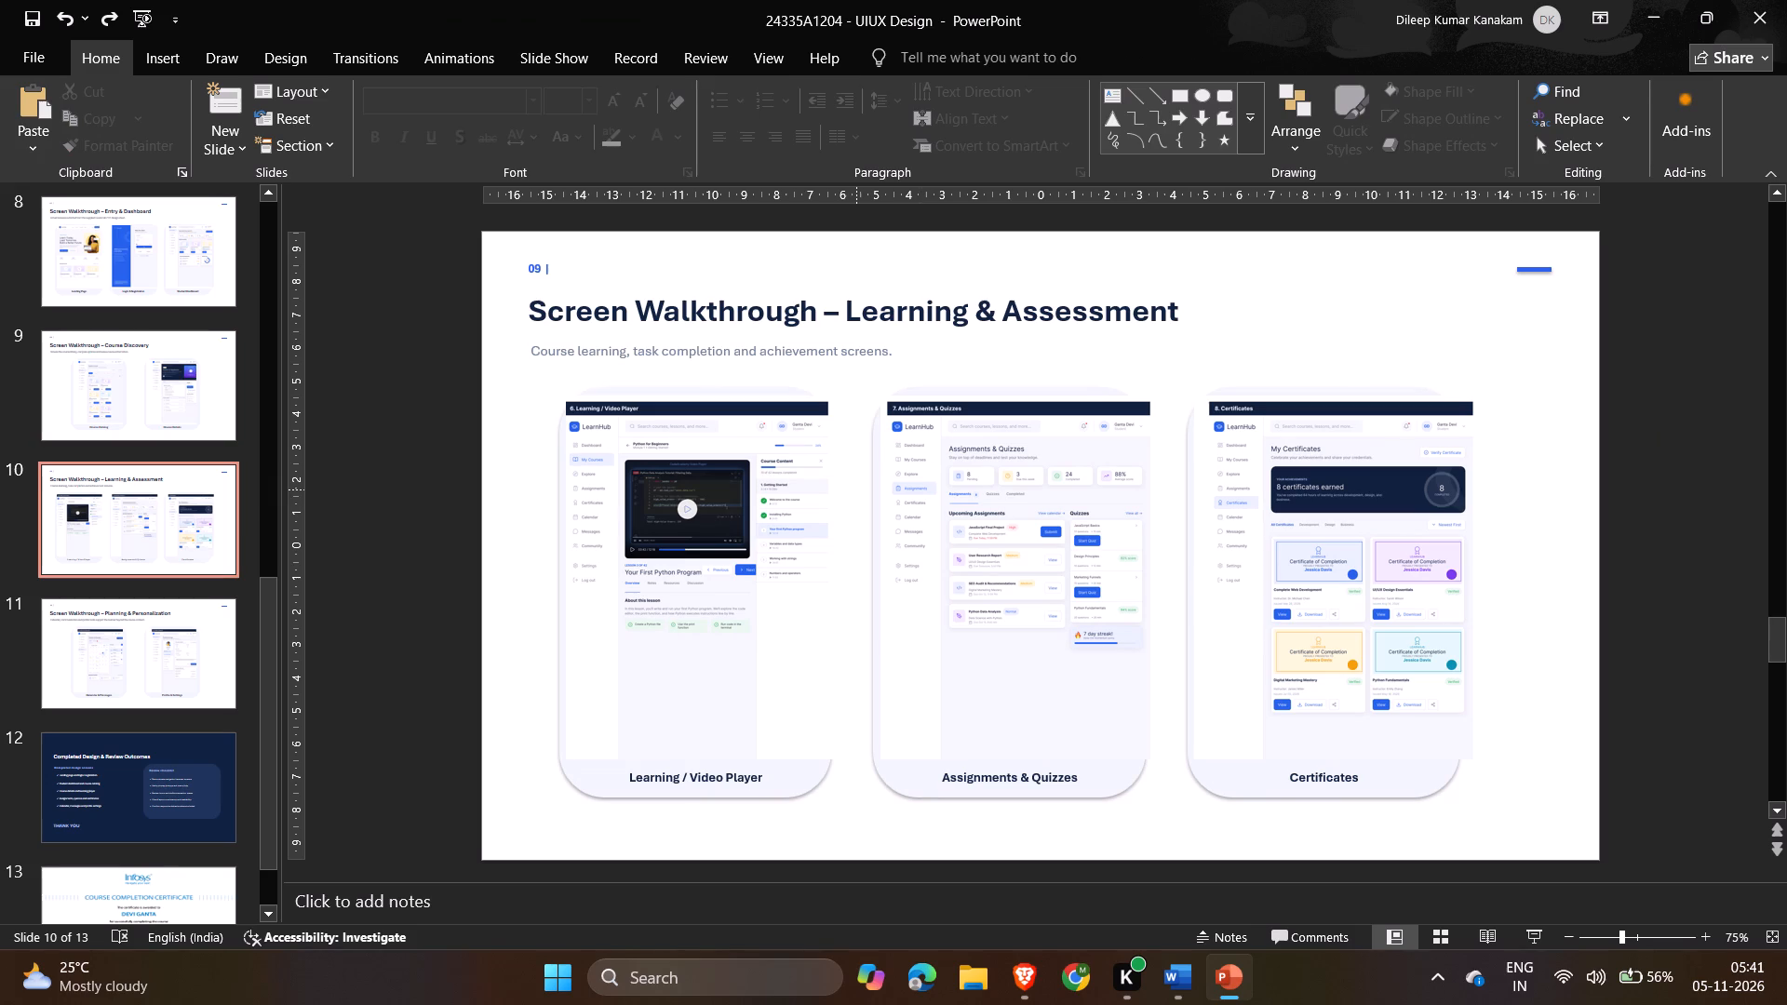
pyautogui.click(775, 492)
pyautogui.hotkey('ctrl', 'c')
pyautogui.hotkey('alt', 'Tab')
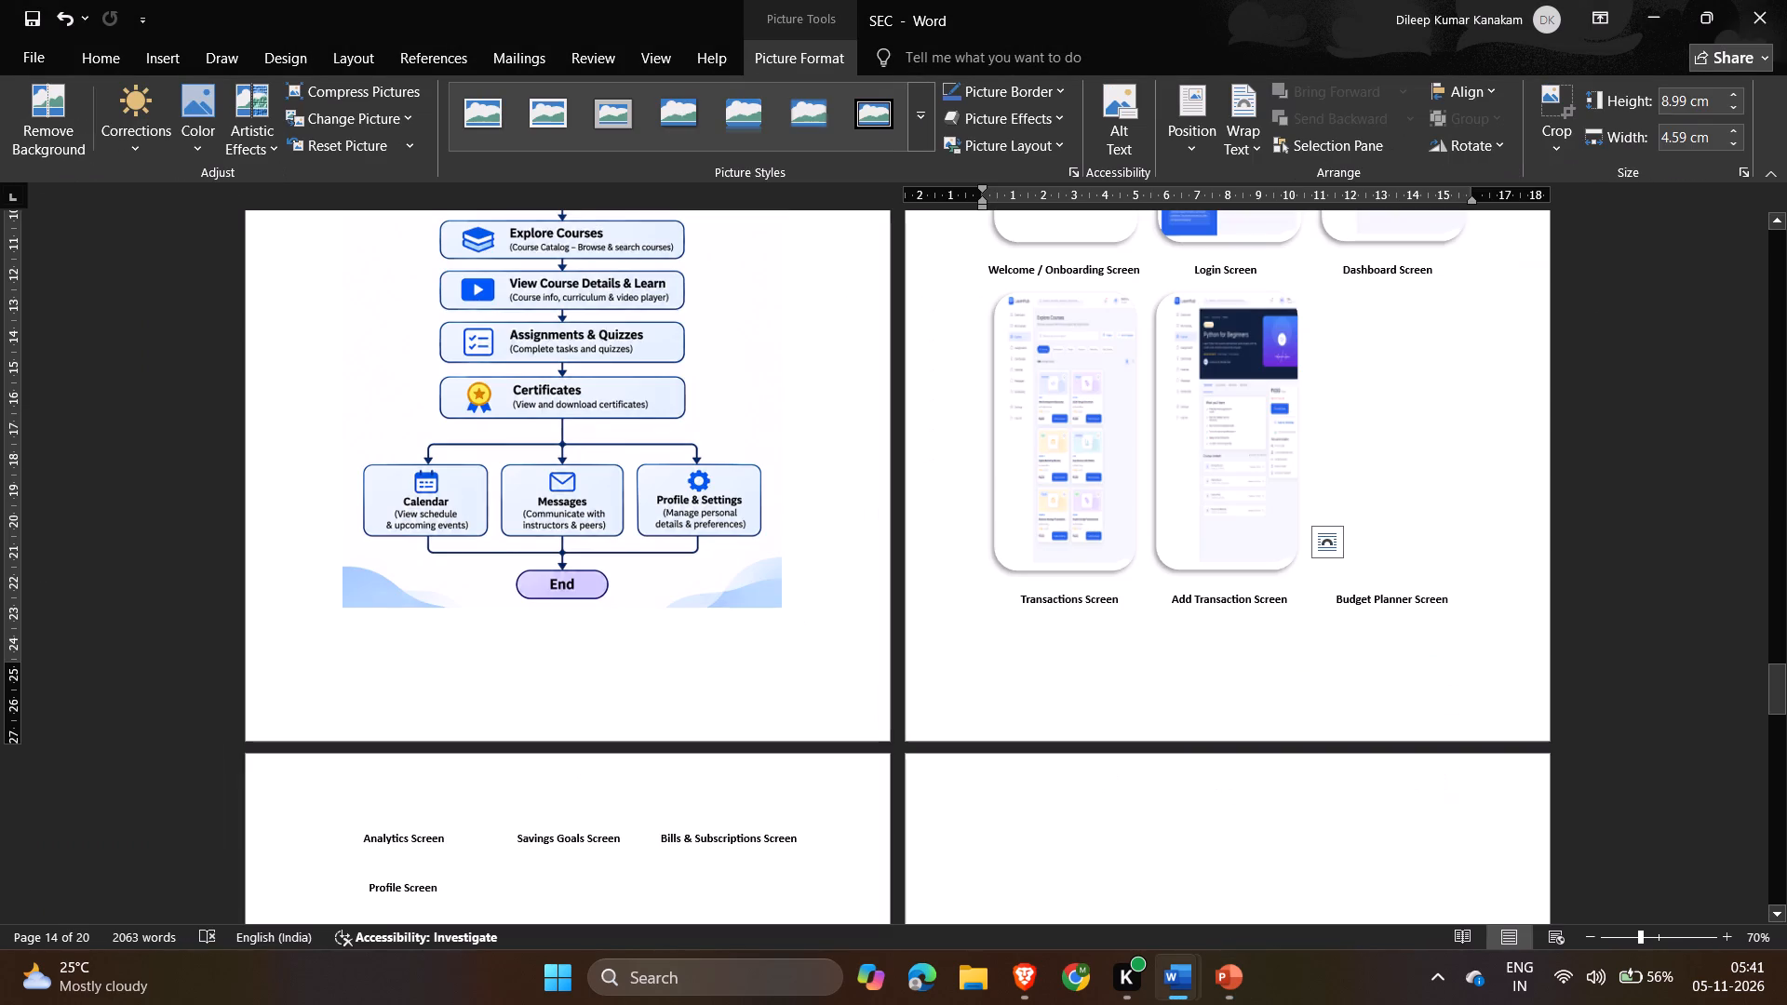
pyautogui.click(1377, 525)
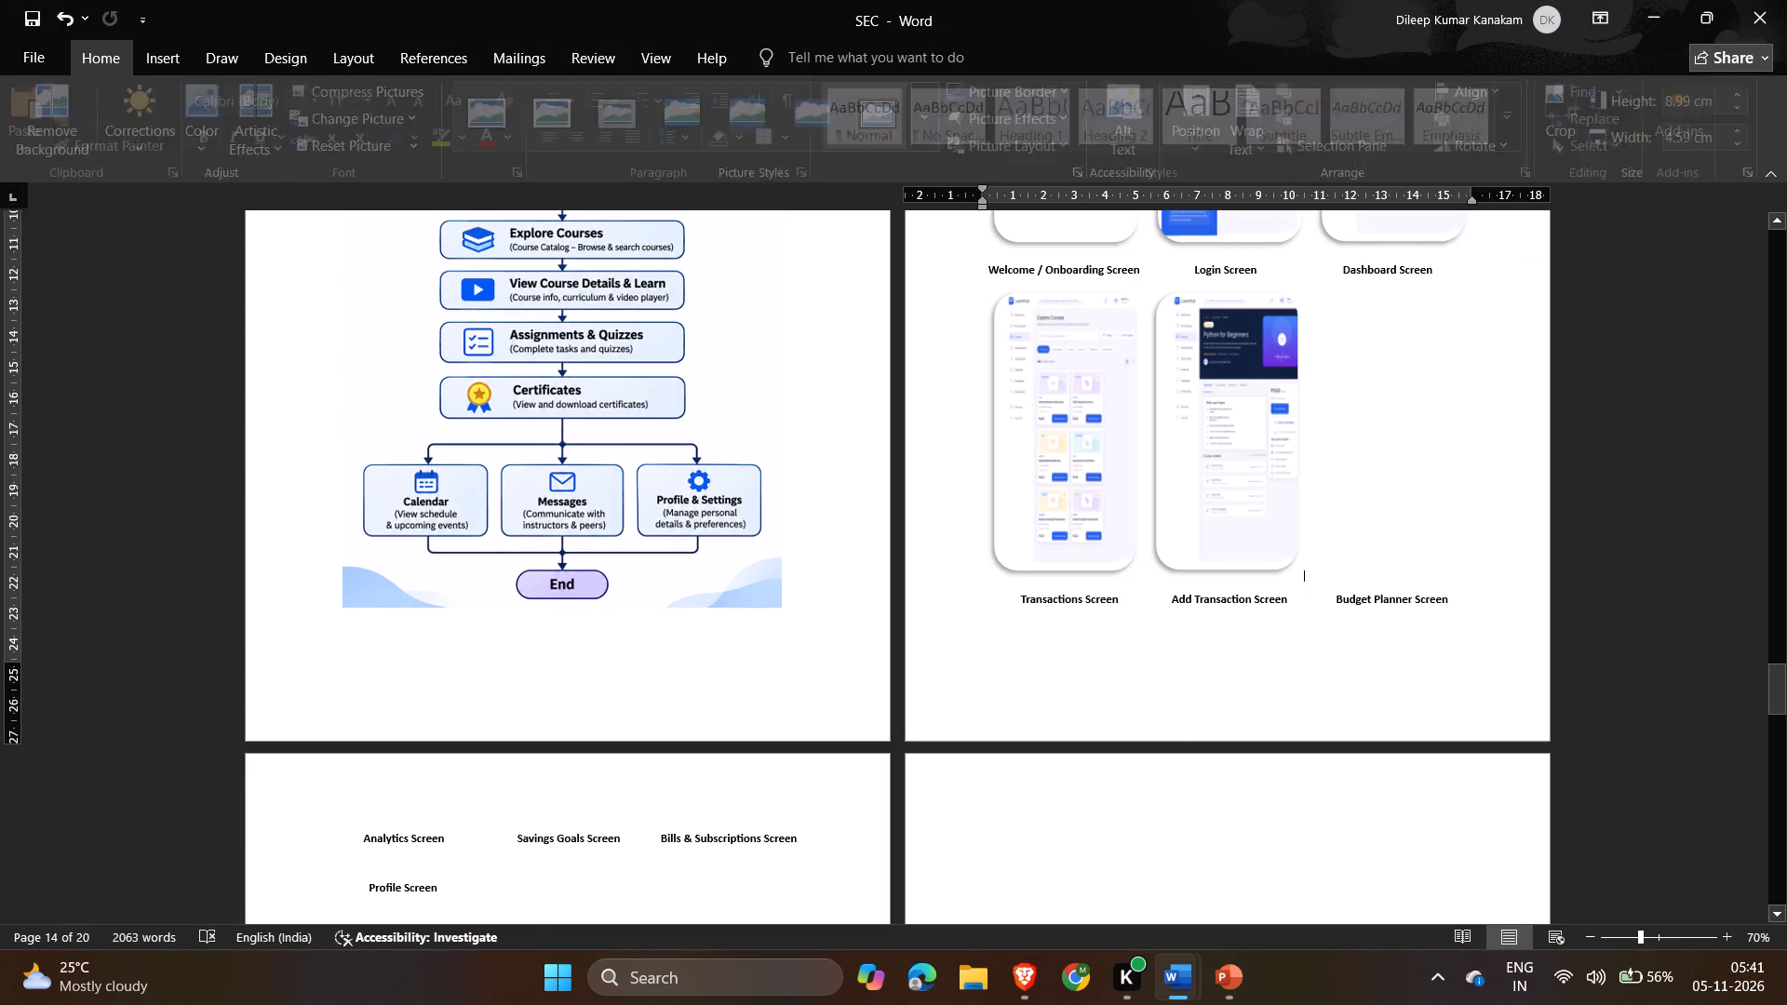
pyautogui.hotkey('ctrl', 'v')
pyautogui.hotkey('alt', 'Tab')
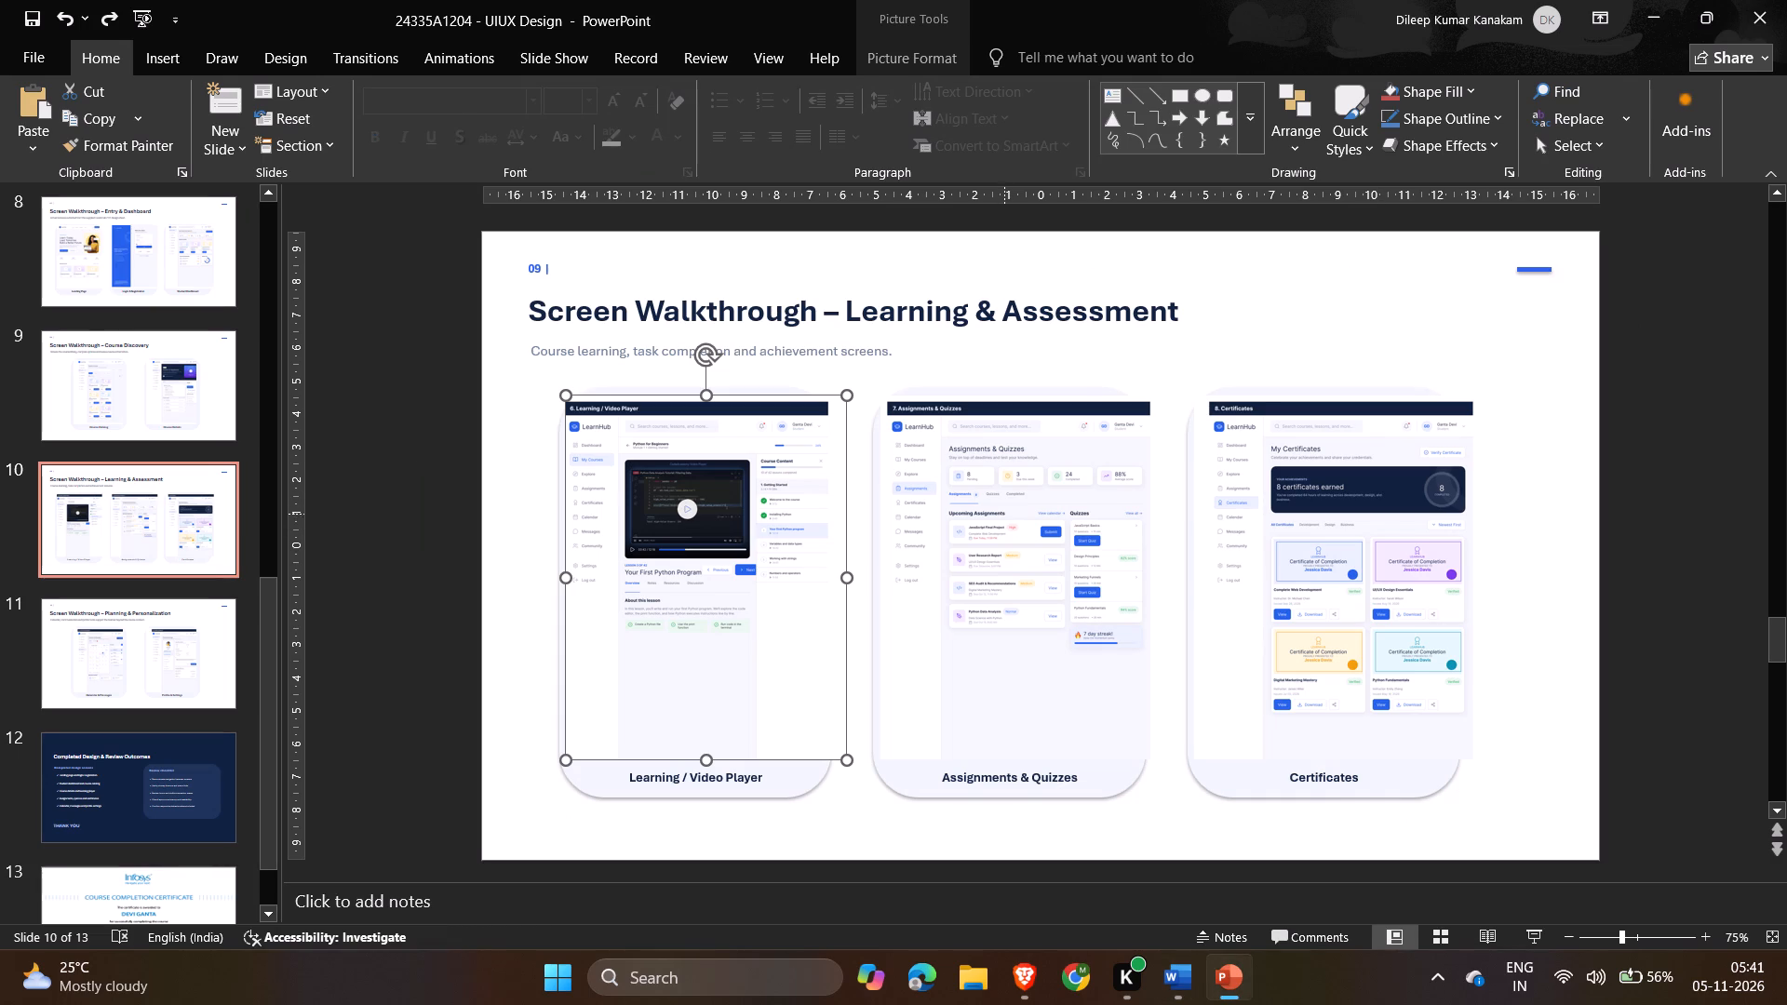
pyautogui.hotkey('alt', 'Tab')
pyautogui.scroll(1, 1007, 518)
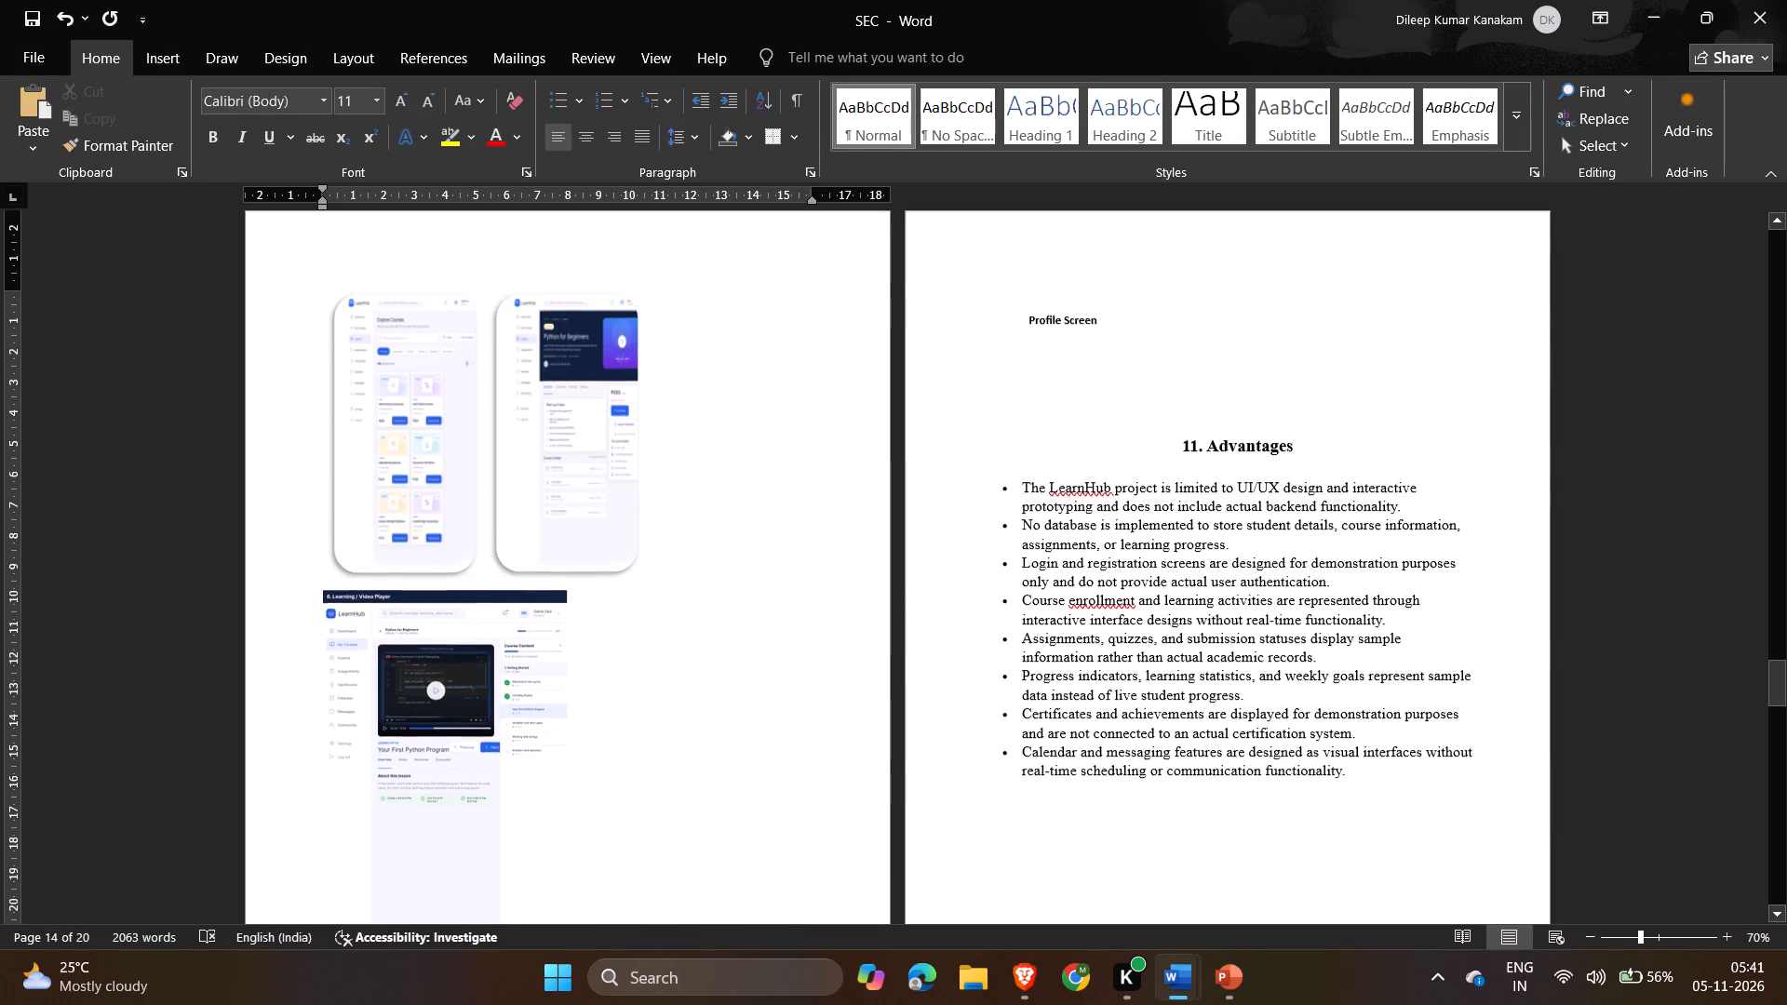
pyautogui.scroll(1, 1007, 518)
# Copy the Assignments & Quizzes picture from slide 10 and paste it after the Learning / Video Player picture in SEC.
pyautogui.hotkey('alt', 'Tab')
pyautogui.click(953, 559)
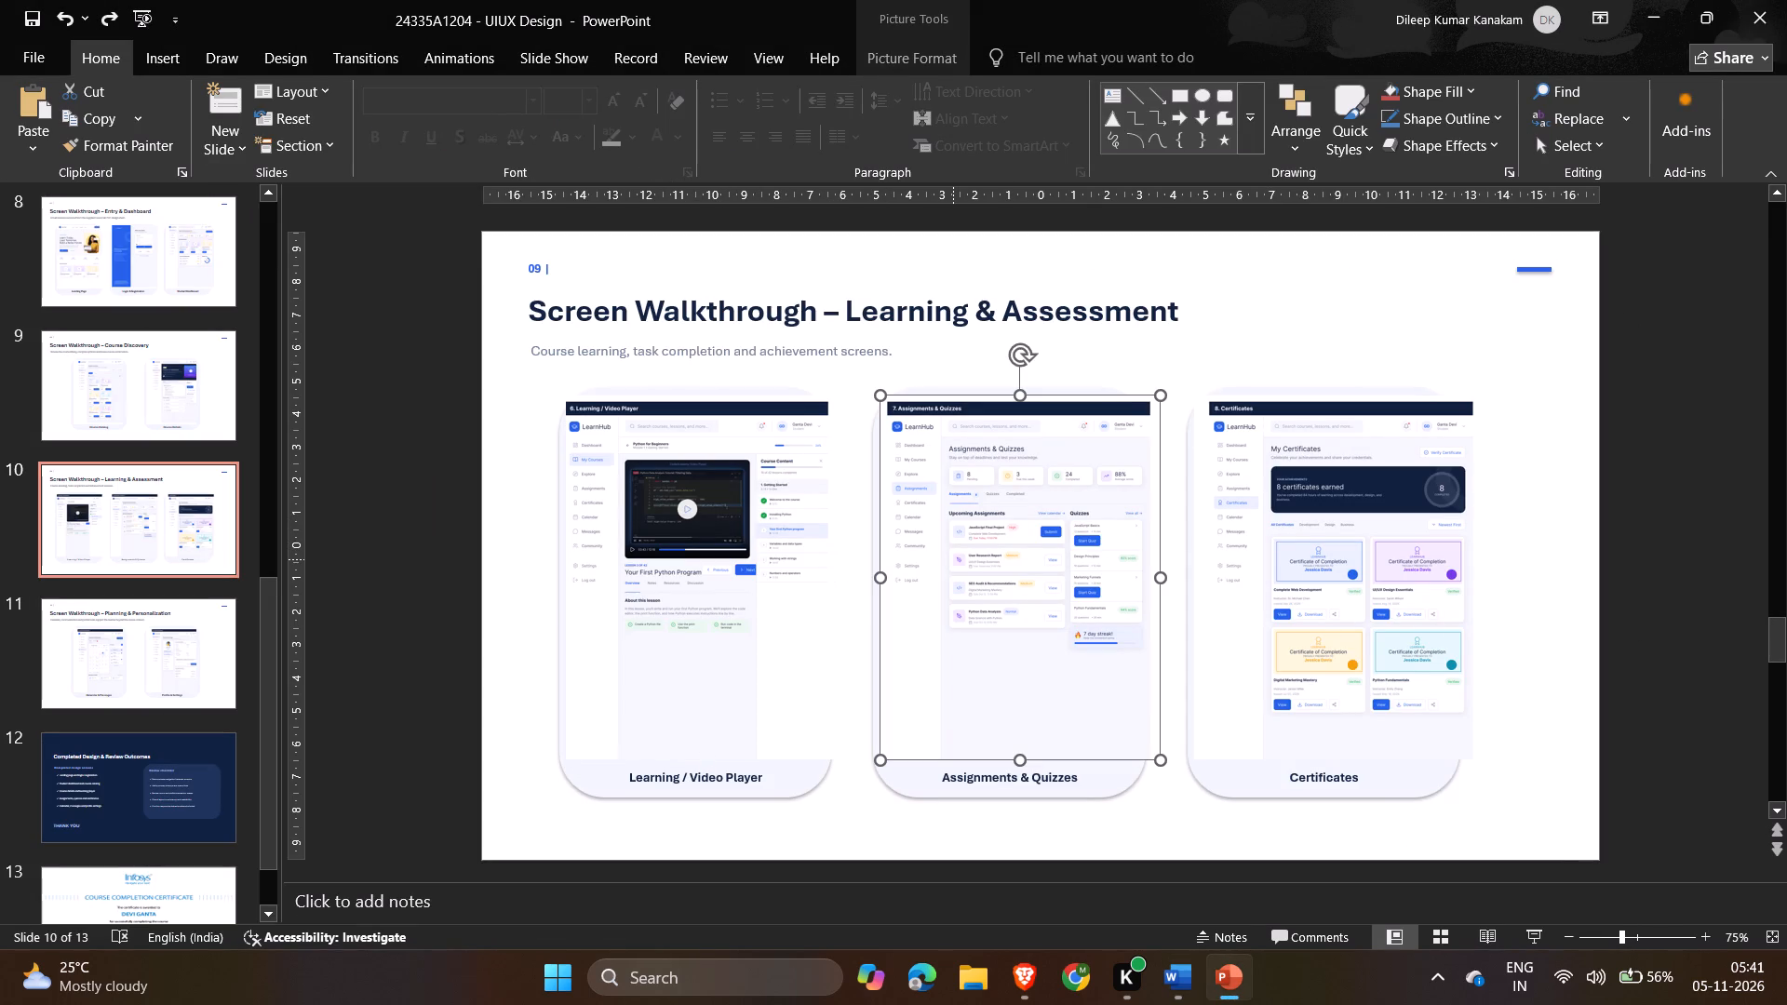
pyautogui.hotkey('ctrl', 'c')
pyautogui.hotkey('alt', 'Tab')
pyautogui.hotkey('ctrl', 'v')
# Copy the Certificates picture from slide 10 and paste it after the Assignments & Quizzes picture in SEC.
pyautogui.hotkey('alt', 'Tab')
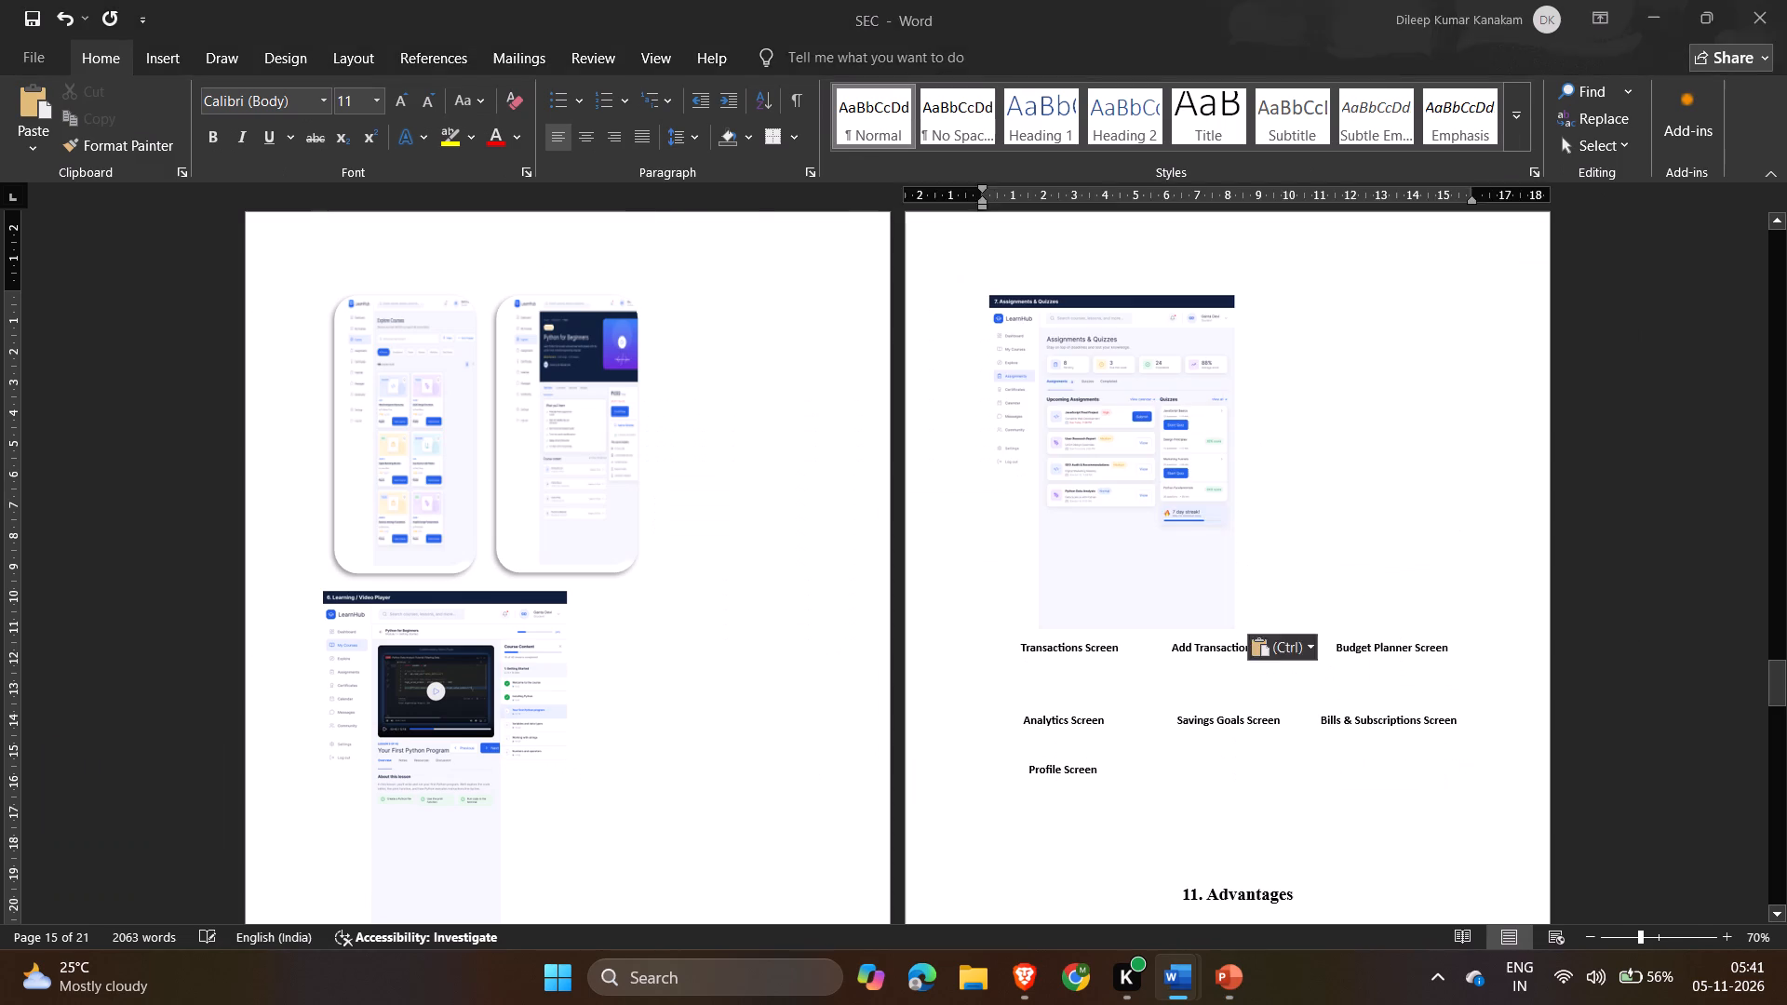
pyautogui.click(1371, 491)
pyautogui.hotkey('ctrl', 'c')
pyautogui.hotkey('alt', 'Tab')
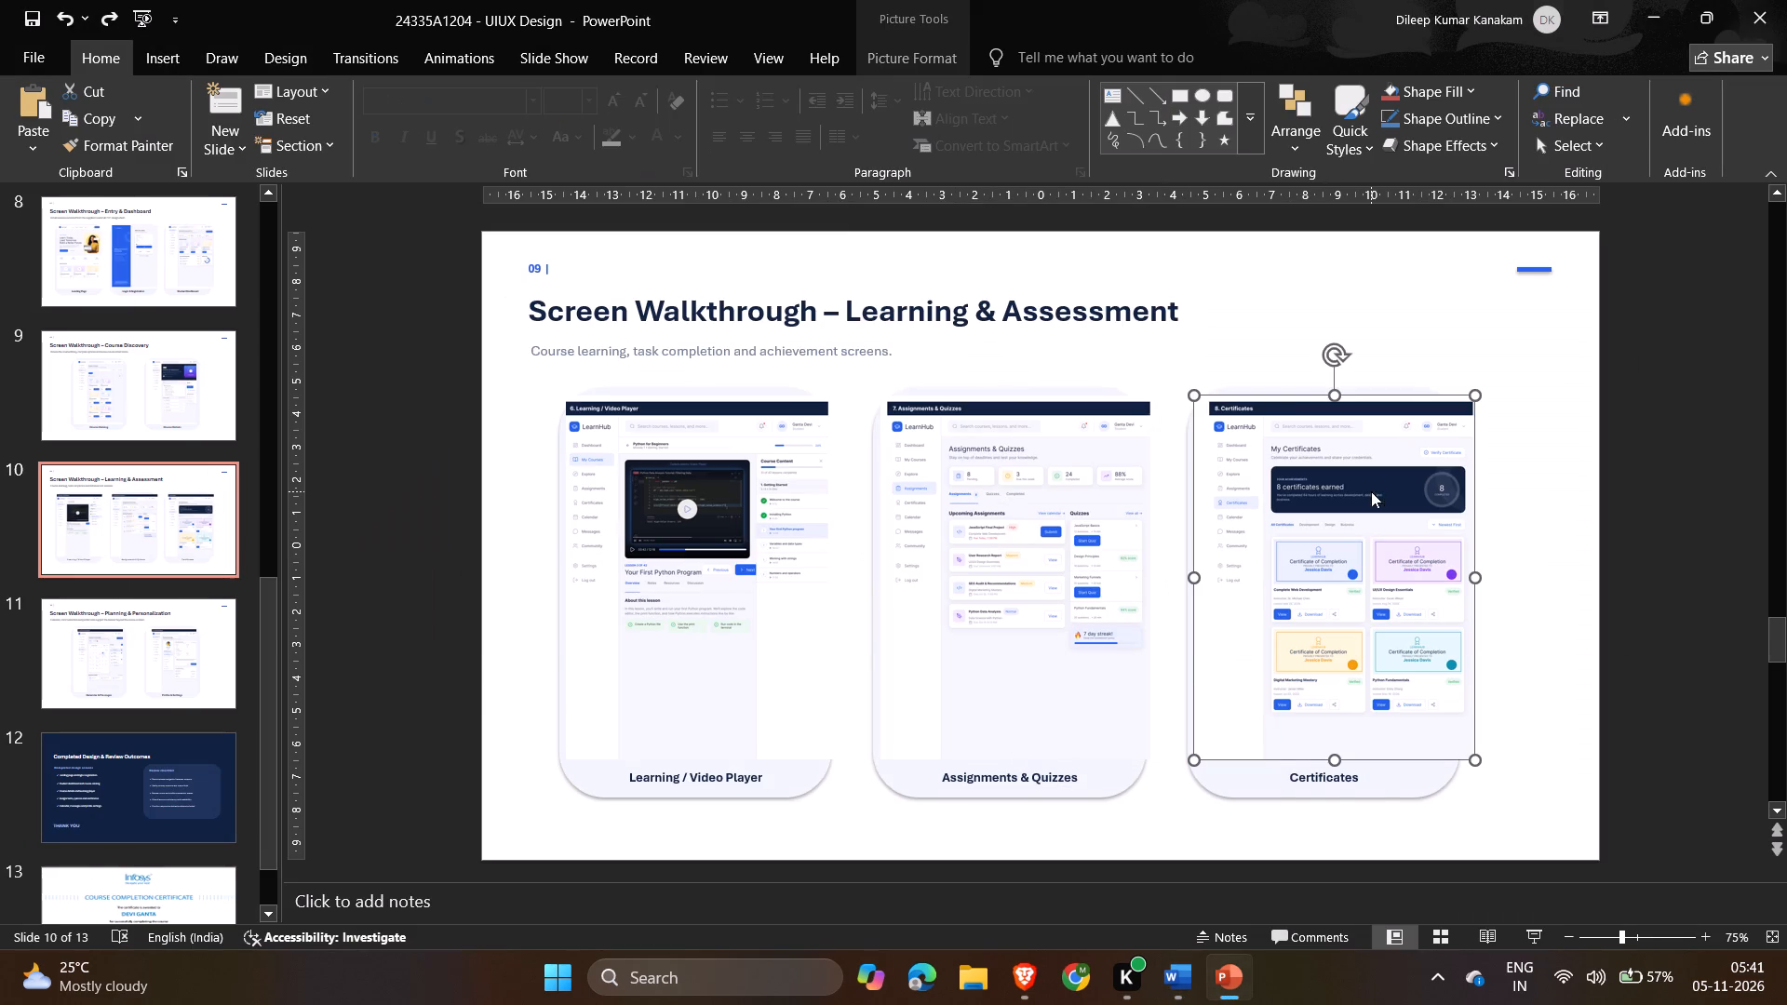
pyautogui.hotkey('ctrl', 'v')
# Copy the Calendar & Messages picture from slide 11 of the UIUX Design presentation and paste it after the Certificates picture in SEC.
pyautogui.hotkey('alt', 'Tab')
pyautogui.scroll(-1, 1371, 491)
pyautogui.keyDown('ctrl'); pyautogui.scroll(1, 1371, 491); pyautogui.keyUp('ctrl')
pyautogui.keyDown('ctrl'); pyautogui.scroll(-1, 1371, 491); pyautogui.keyUp('ctrl')
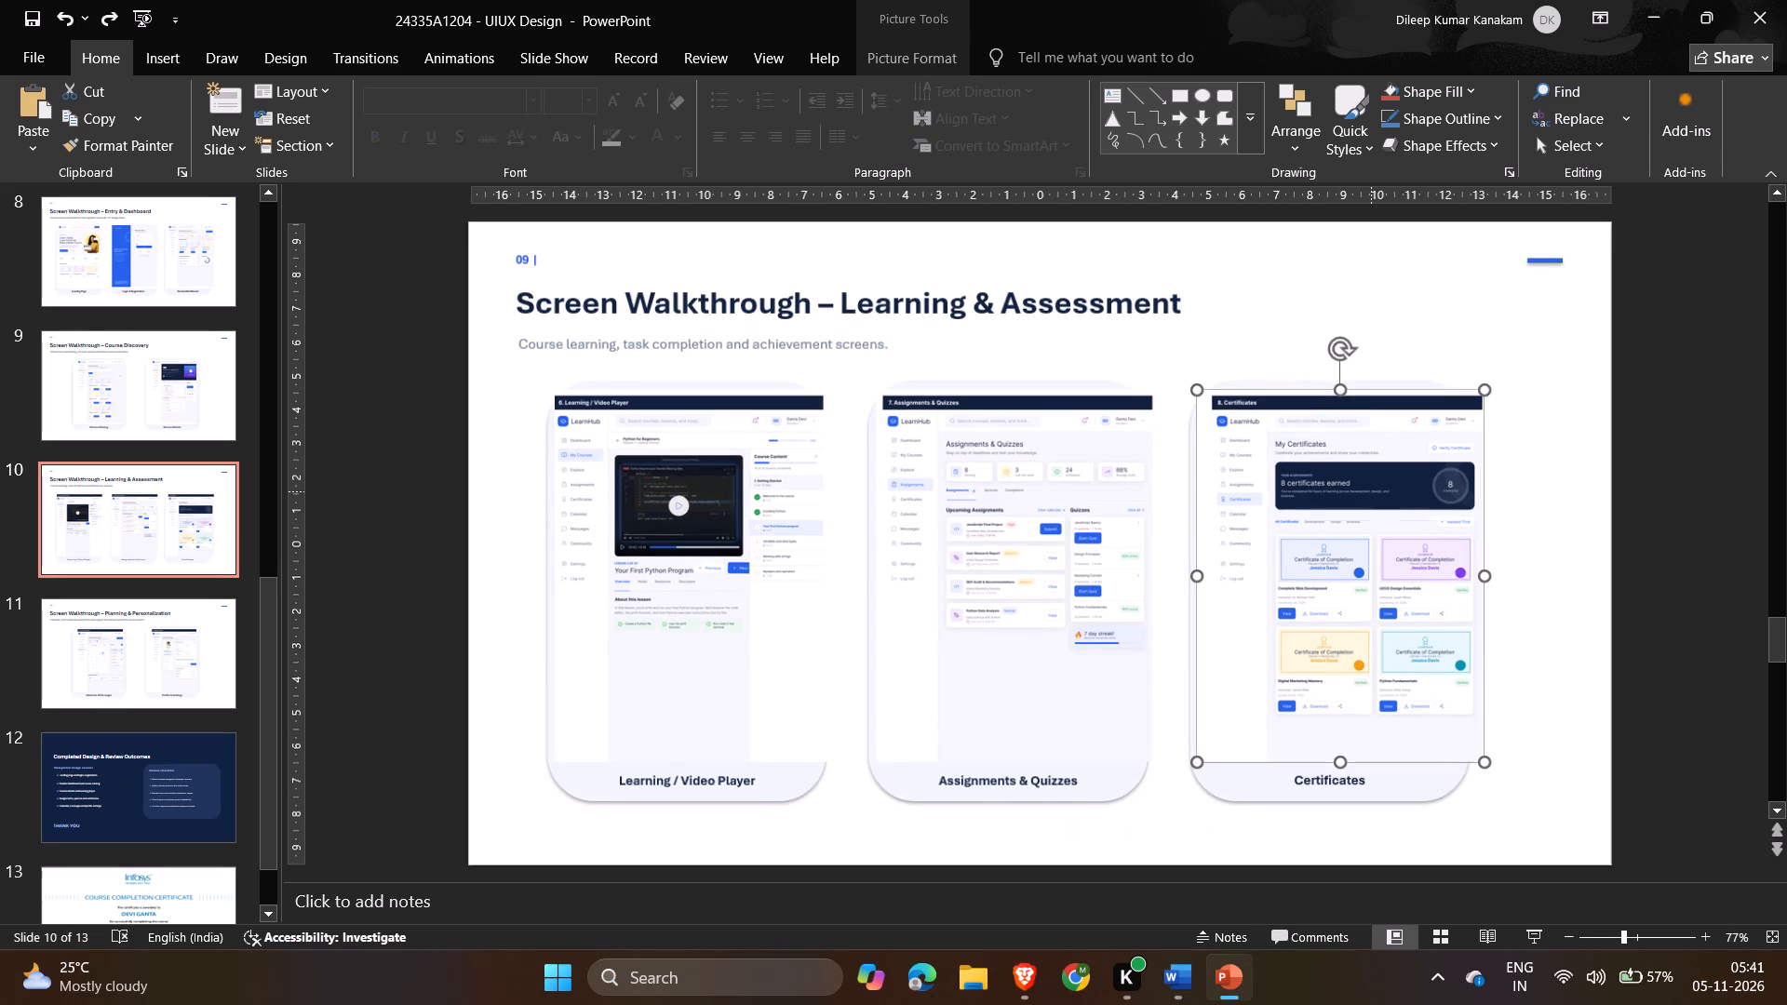
pyautogui.click(1765, 426)
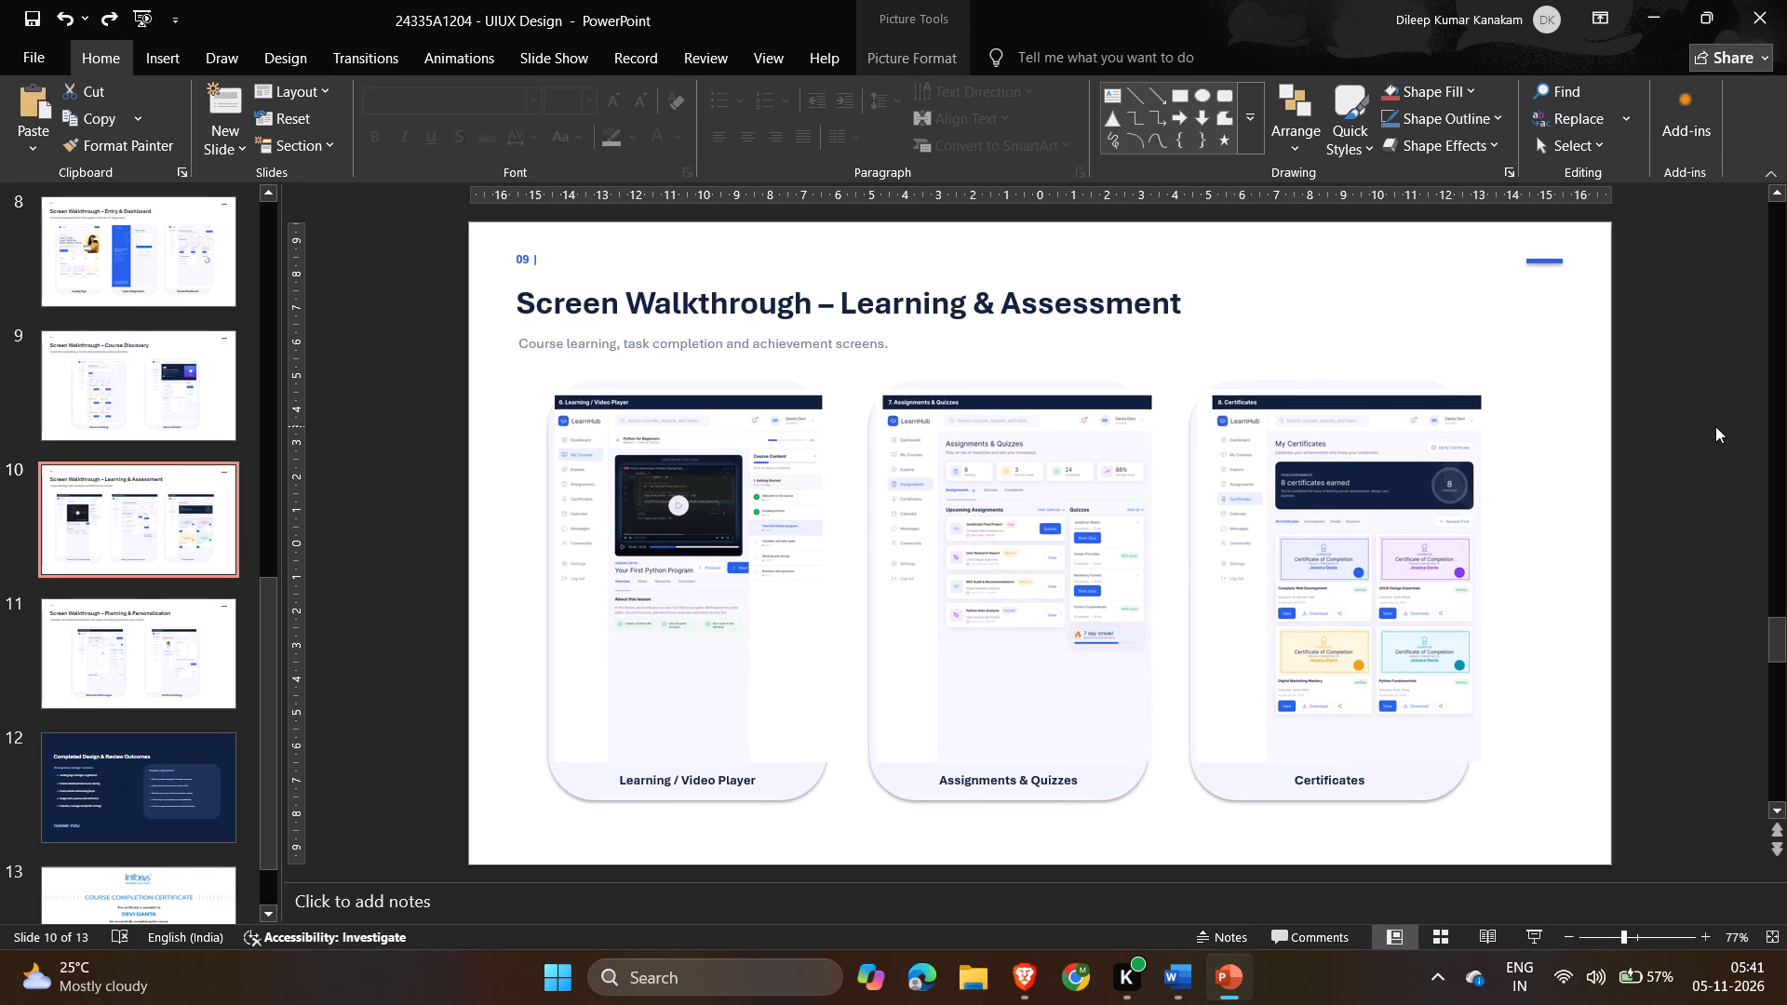
pyautogui.press('Right')
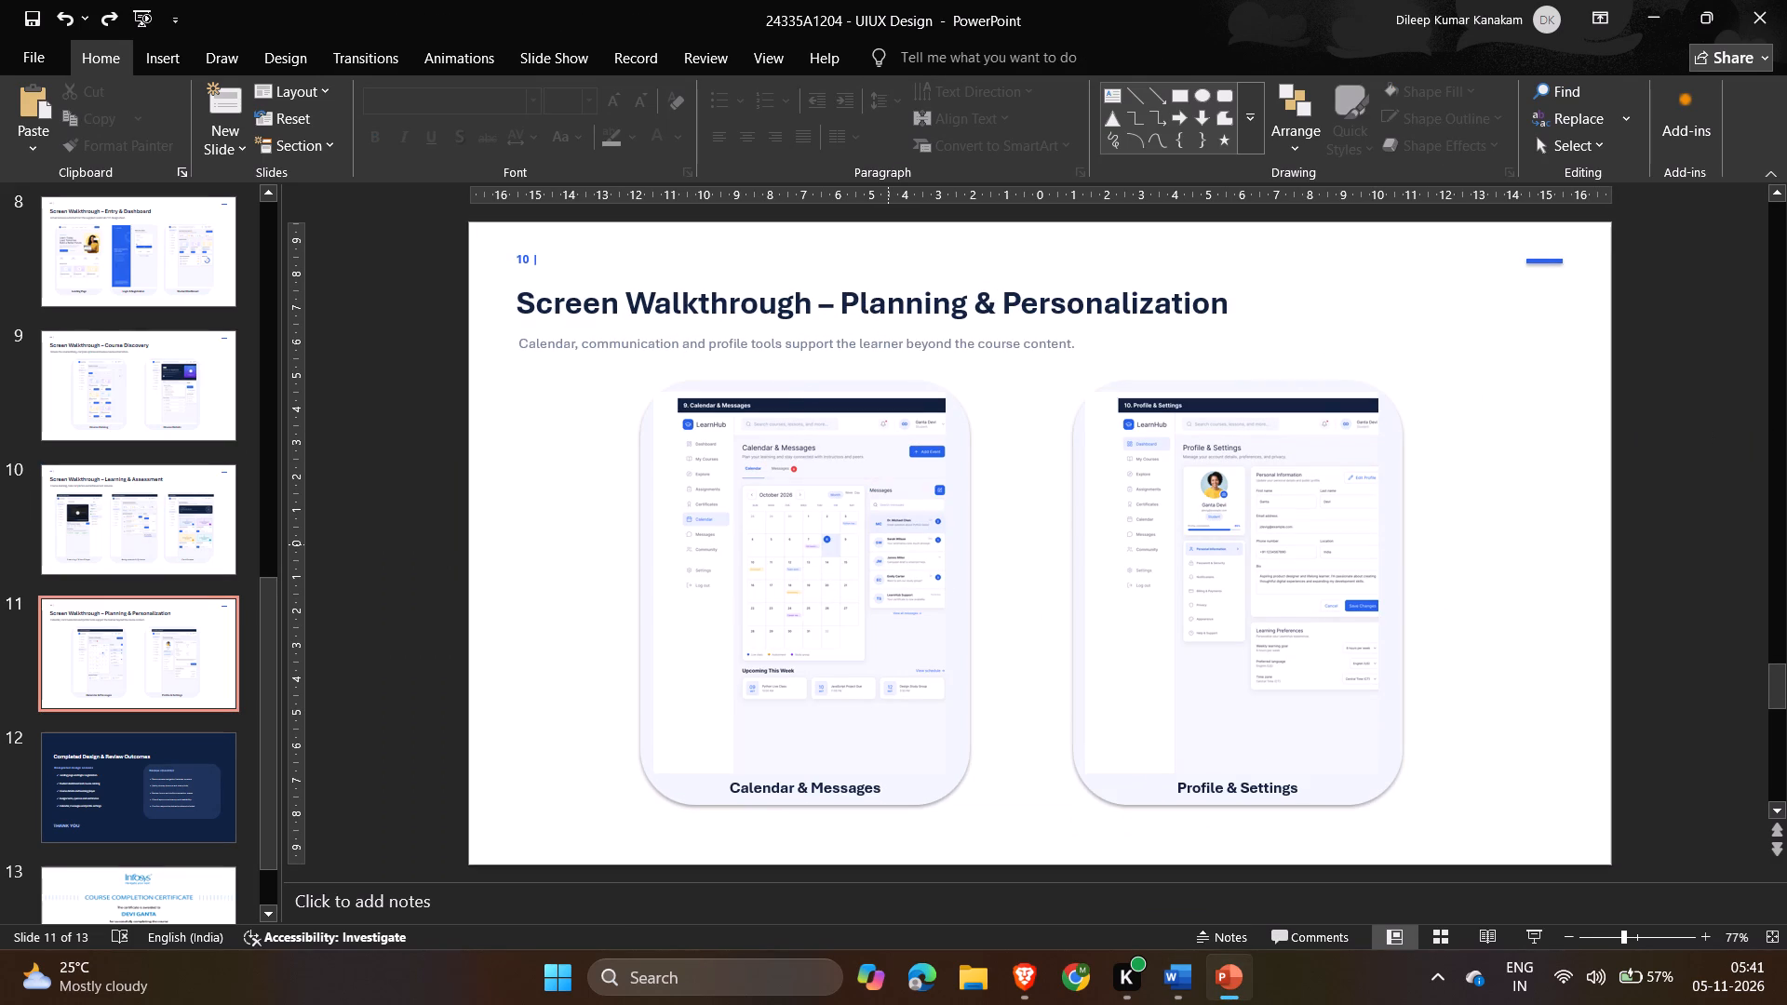
pyautogui.click(888, 544)
pyautogui.hotkey('ctrl', 'c')
pyautogui.hotkey('alt', 'Tab')
pyautogui.hotkey('ctrl', 'v')
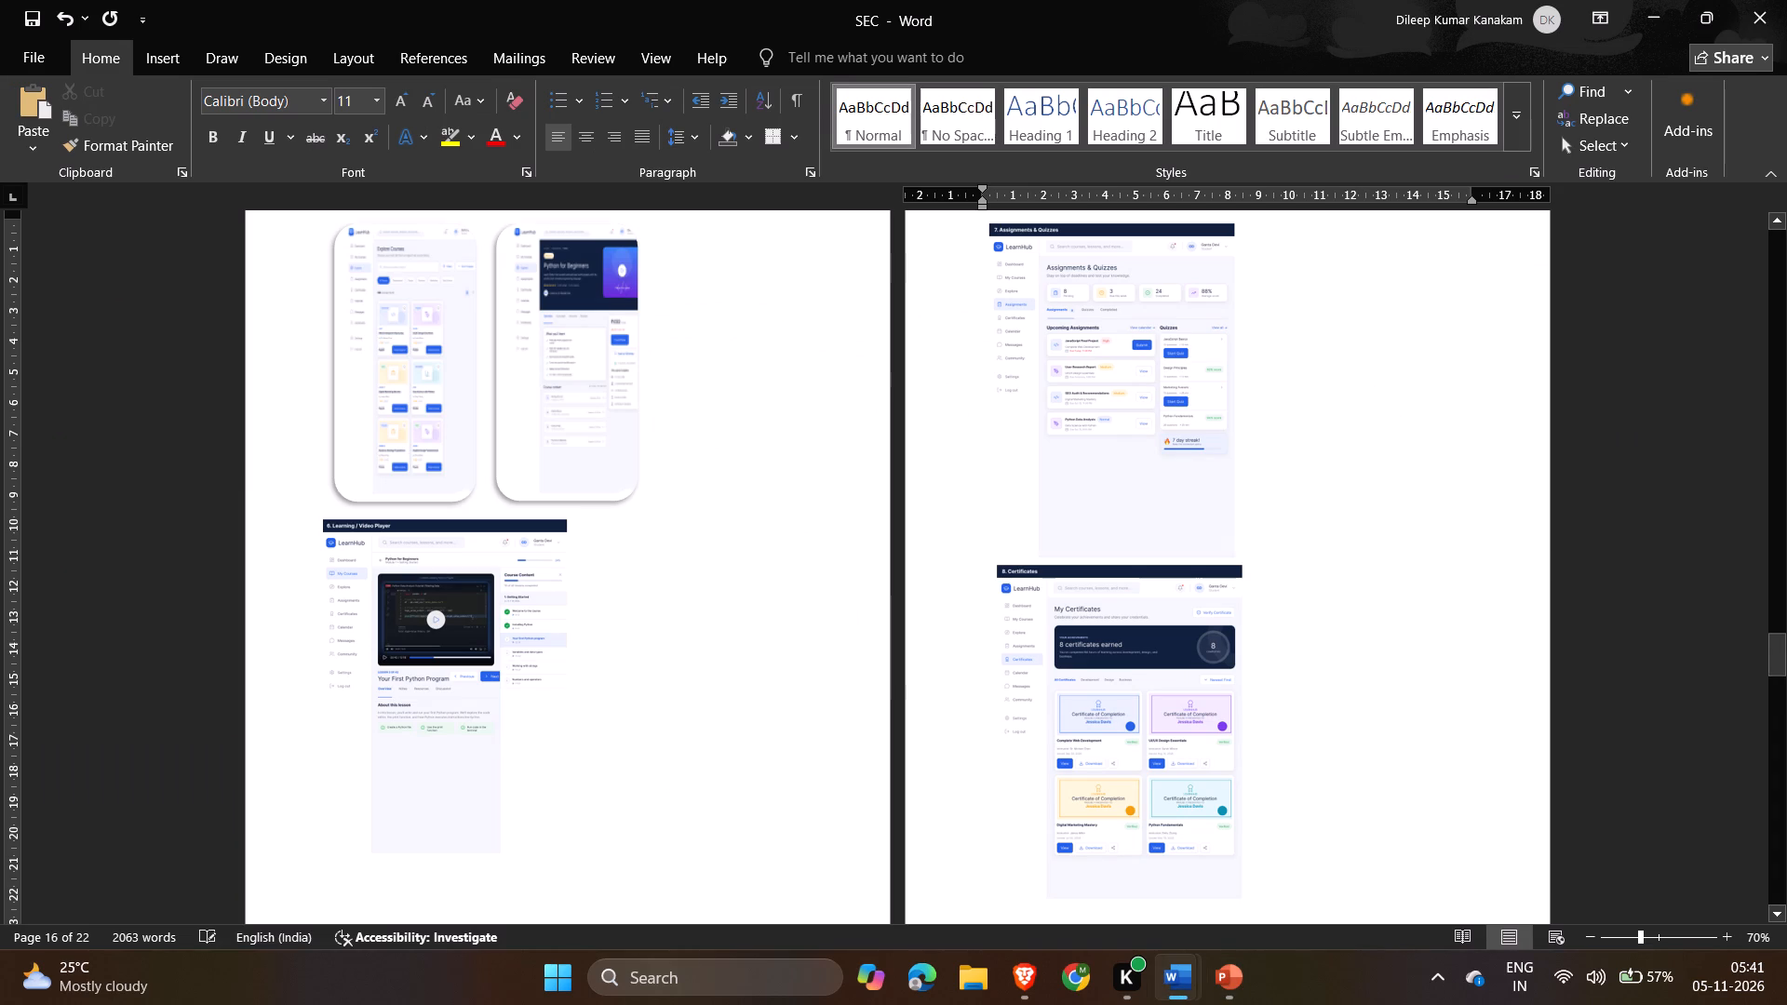
# Copy the Profile & Settings picture from slide 11 and paste it after the Calendar & Messages picture in SEC.
pyautogui.hotkey('alt', 'Tab')
pyautogui.click(1301, 517)
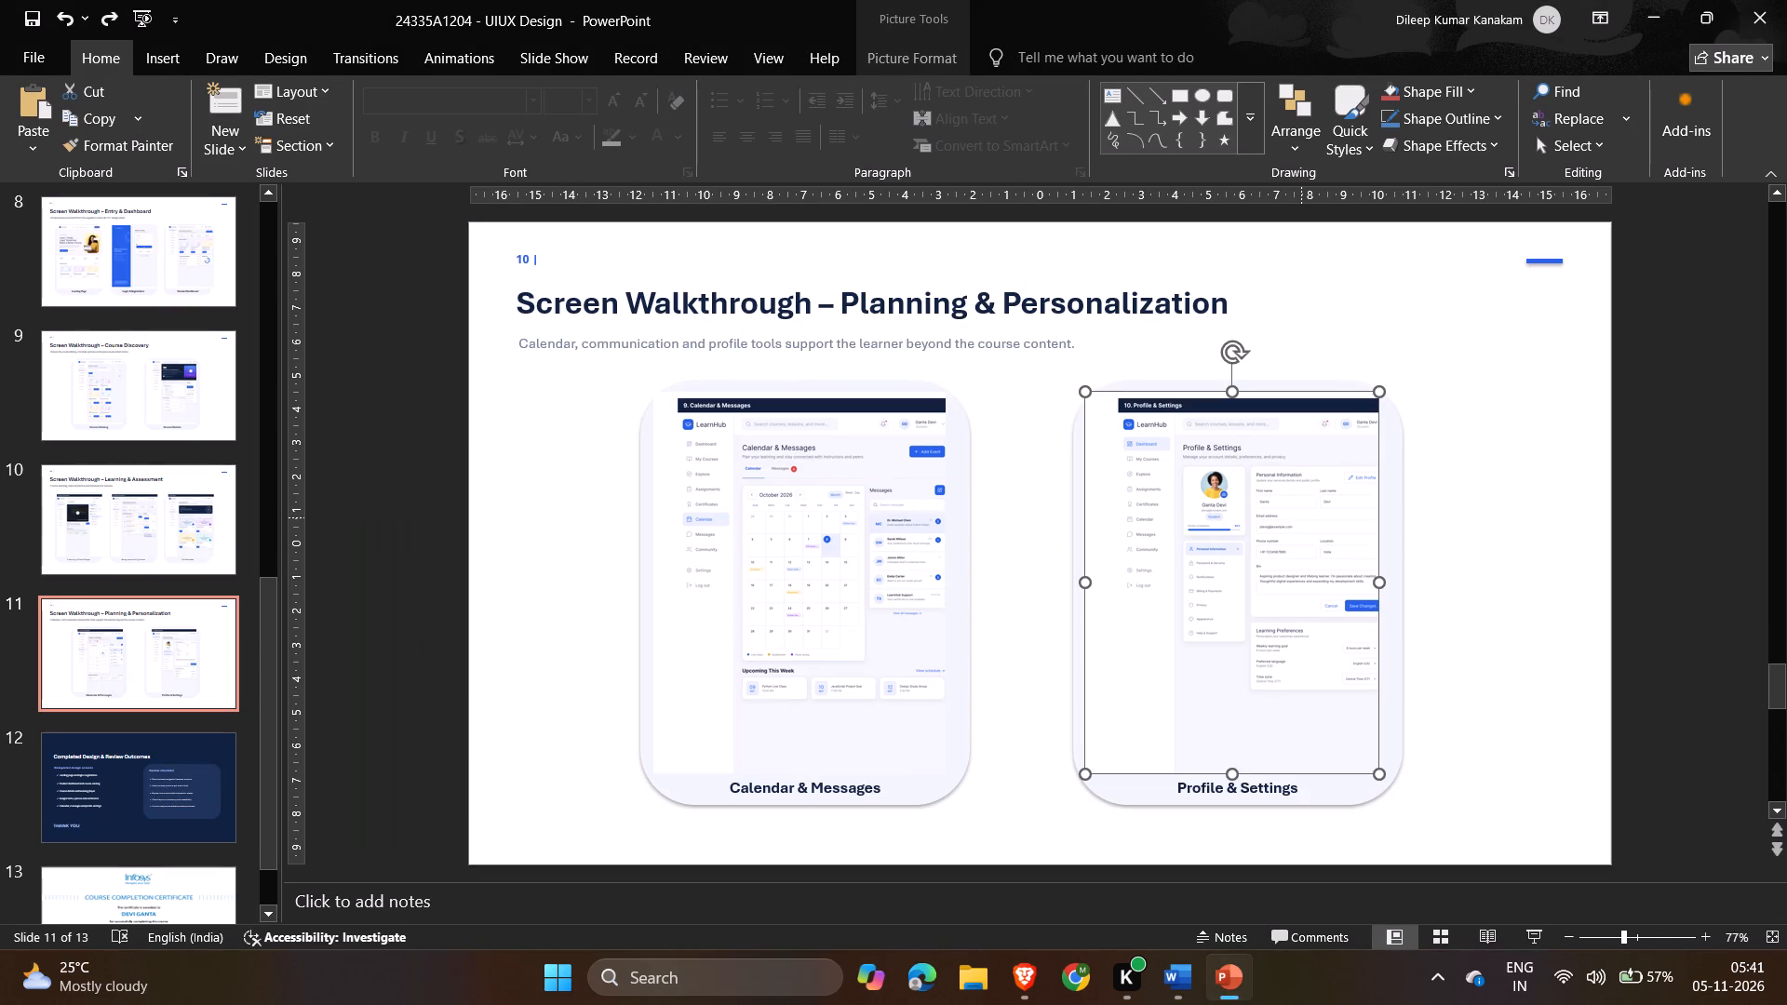
pyautogui.hotkey('ctrl', 'c')
pyautogui.hotkey('alt', 'Tab')
pyautogui.hotkey('ctrl', 'v')
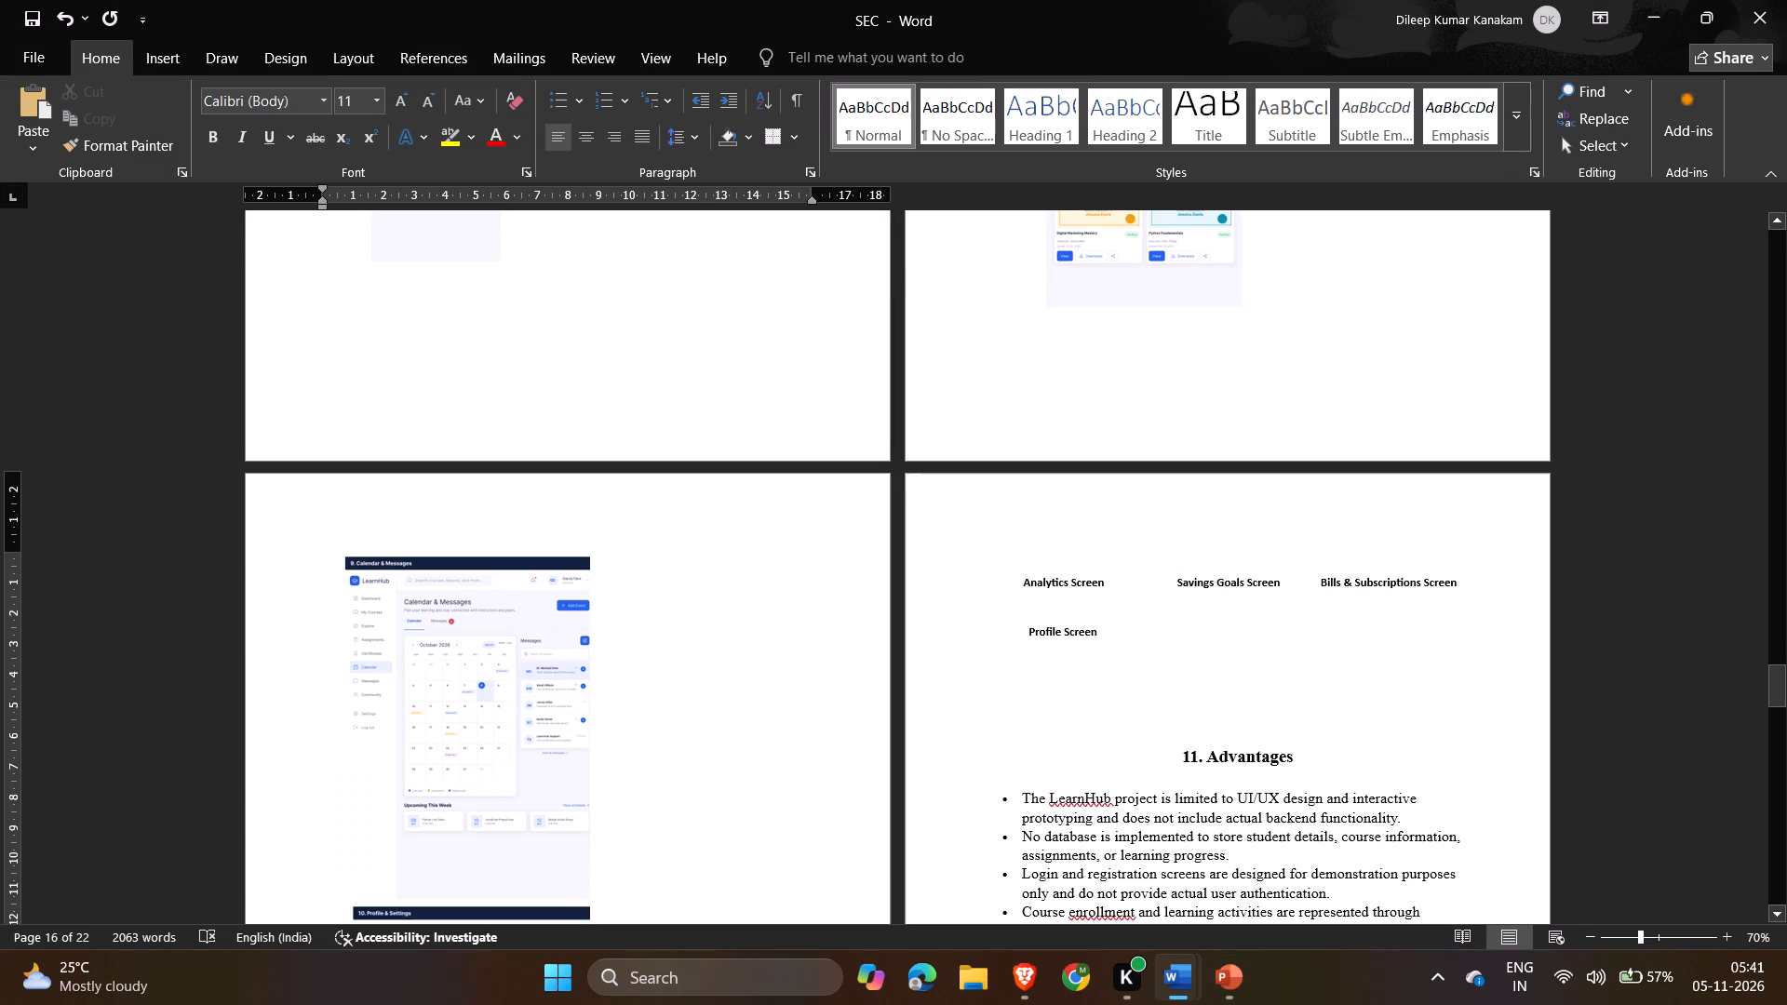
# Copy the Course Details picture's rounded, shadowed formatting onto the Learning / Video Player picture with Format Painter.
pyautogui.scroll(6, 1301, 517)
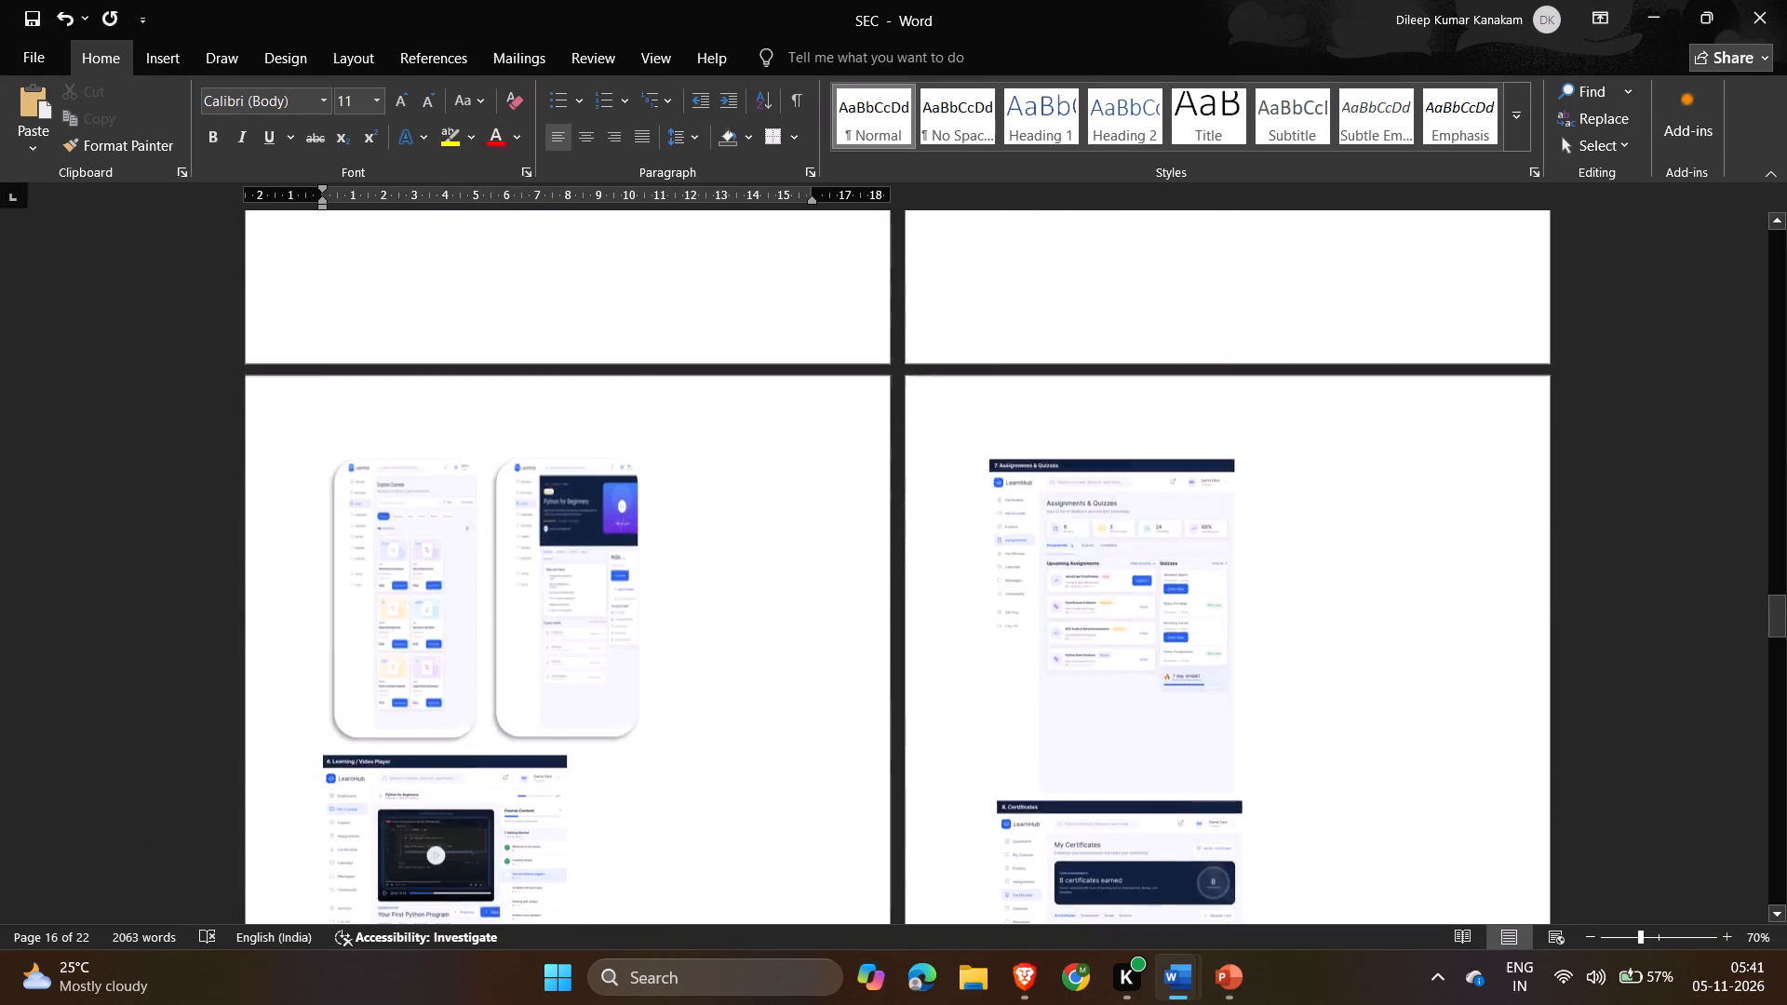
pyautogui.scroll(5, 1301, 517)
pyautogui.scroll(-4, 1301, 517)
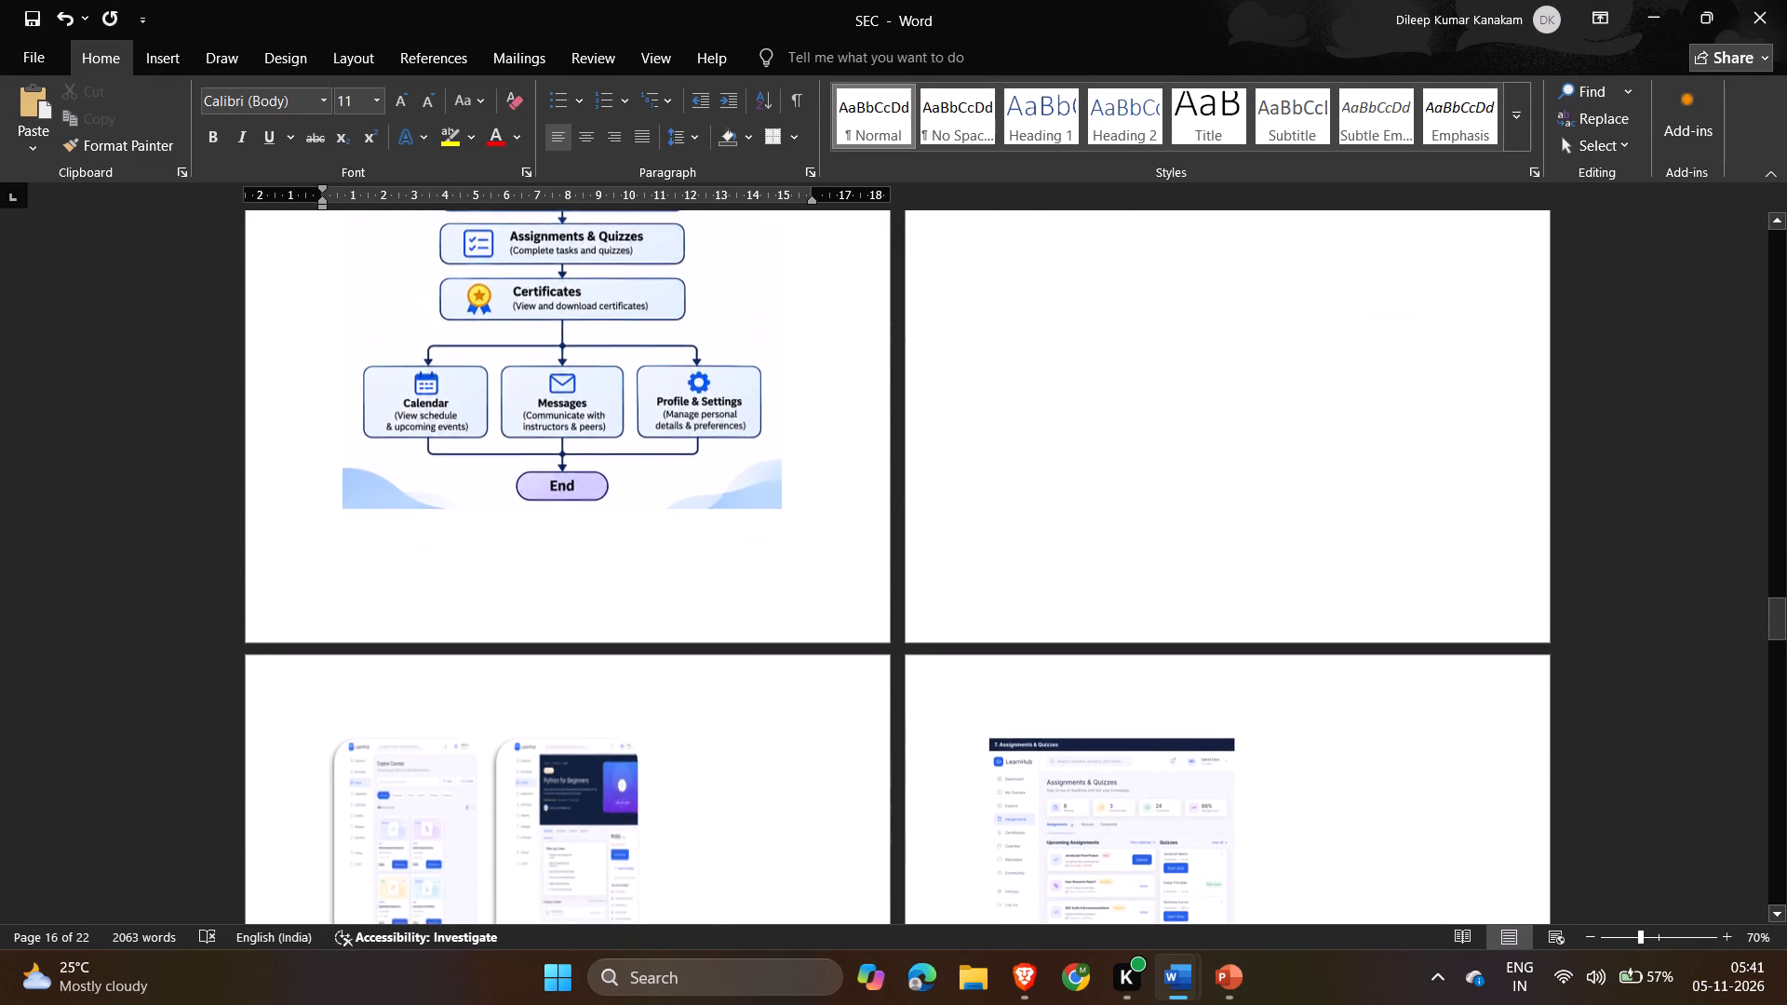
pyautogui.scroll(-5, 1319, 431)
pyautogui.click(628, 629)
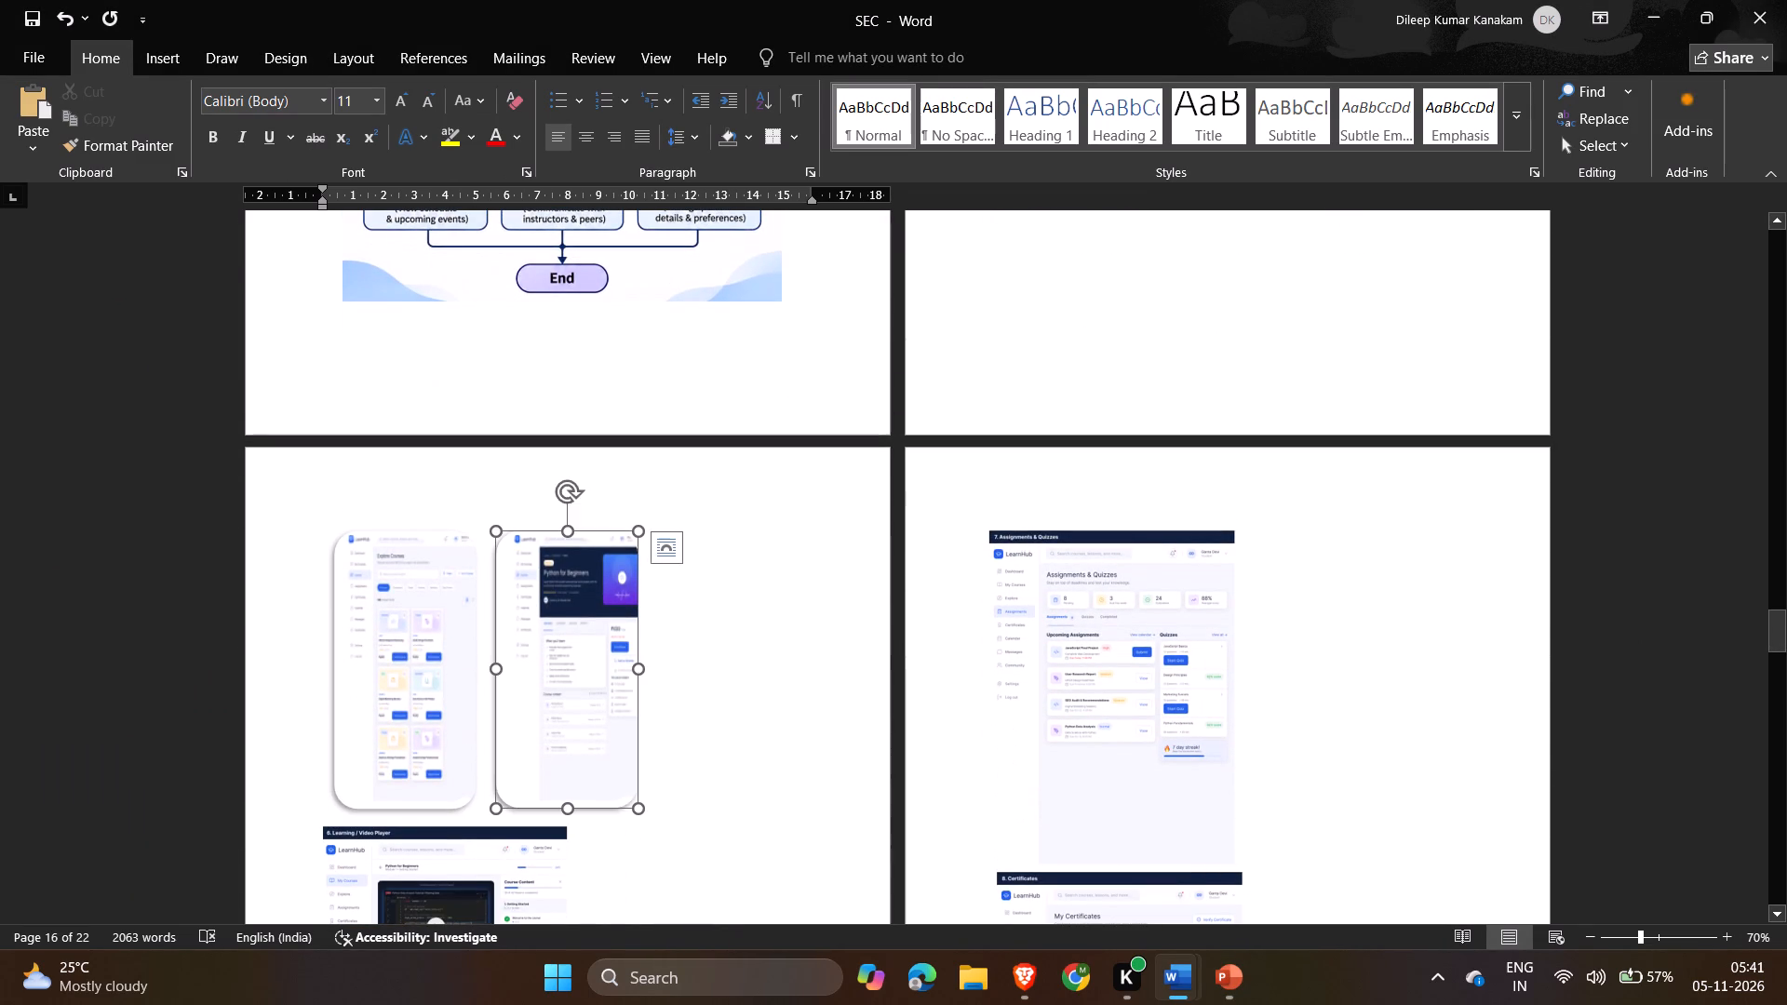
pyautogui.click(130, 153)
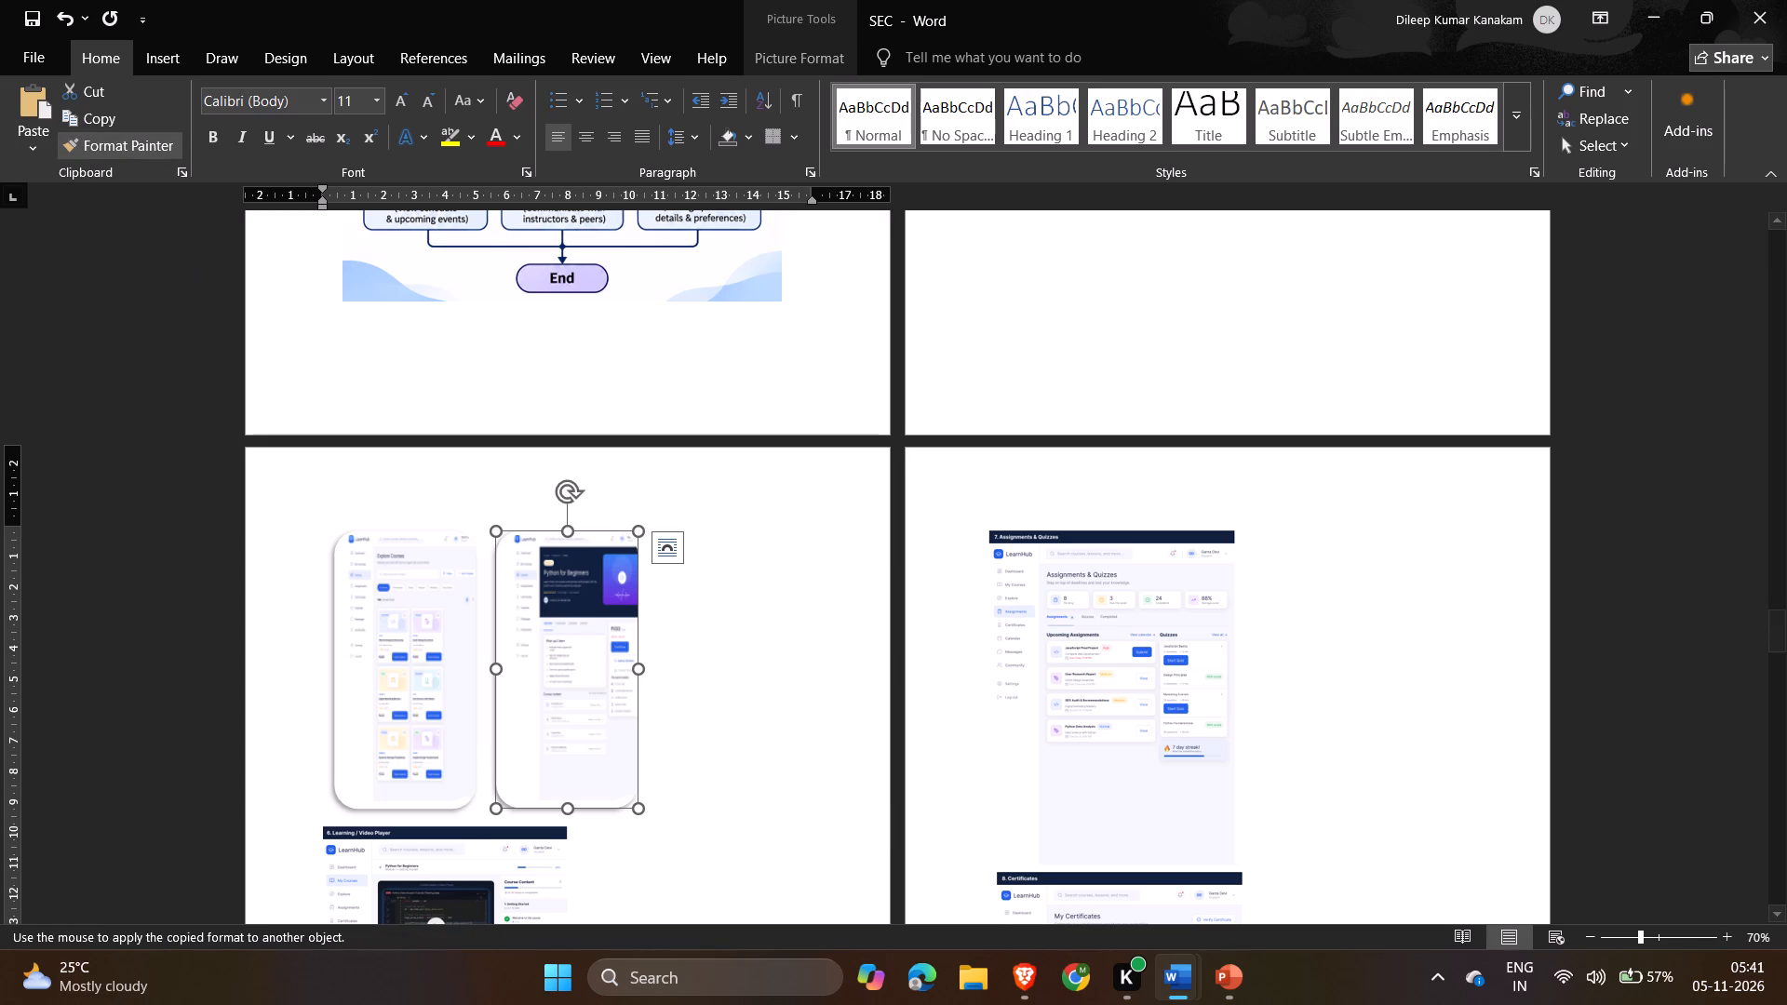
pyautogui.scroll(-2, 431, 636)
pyautogui.click(486, 765)
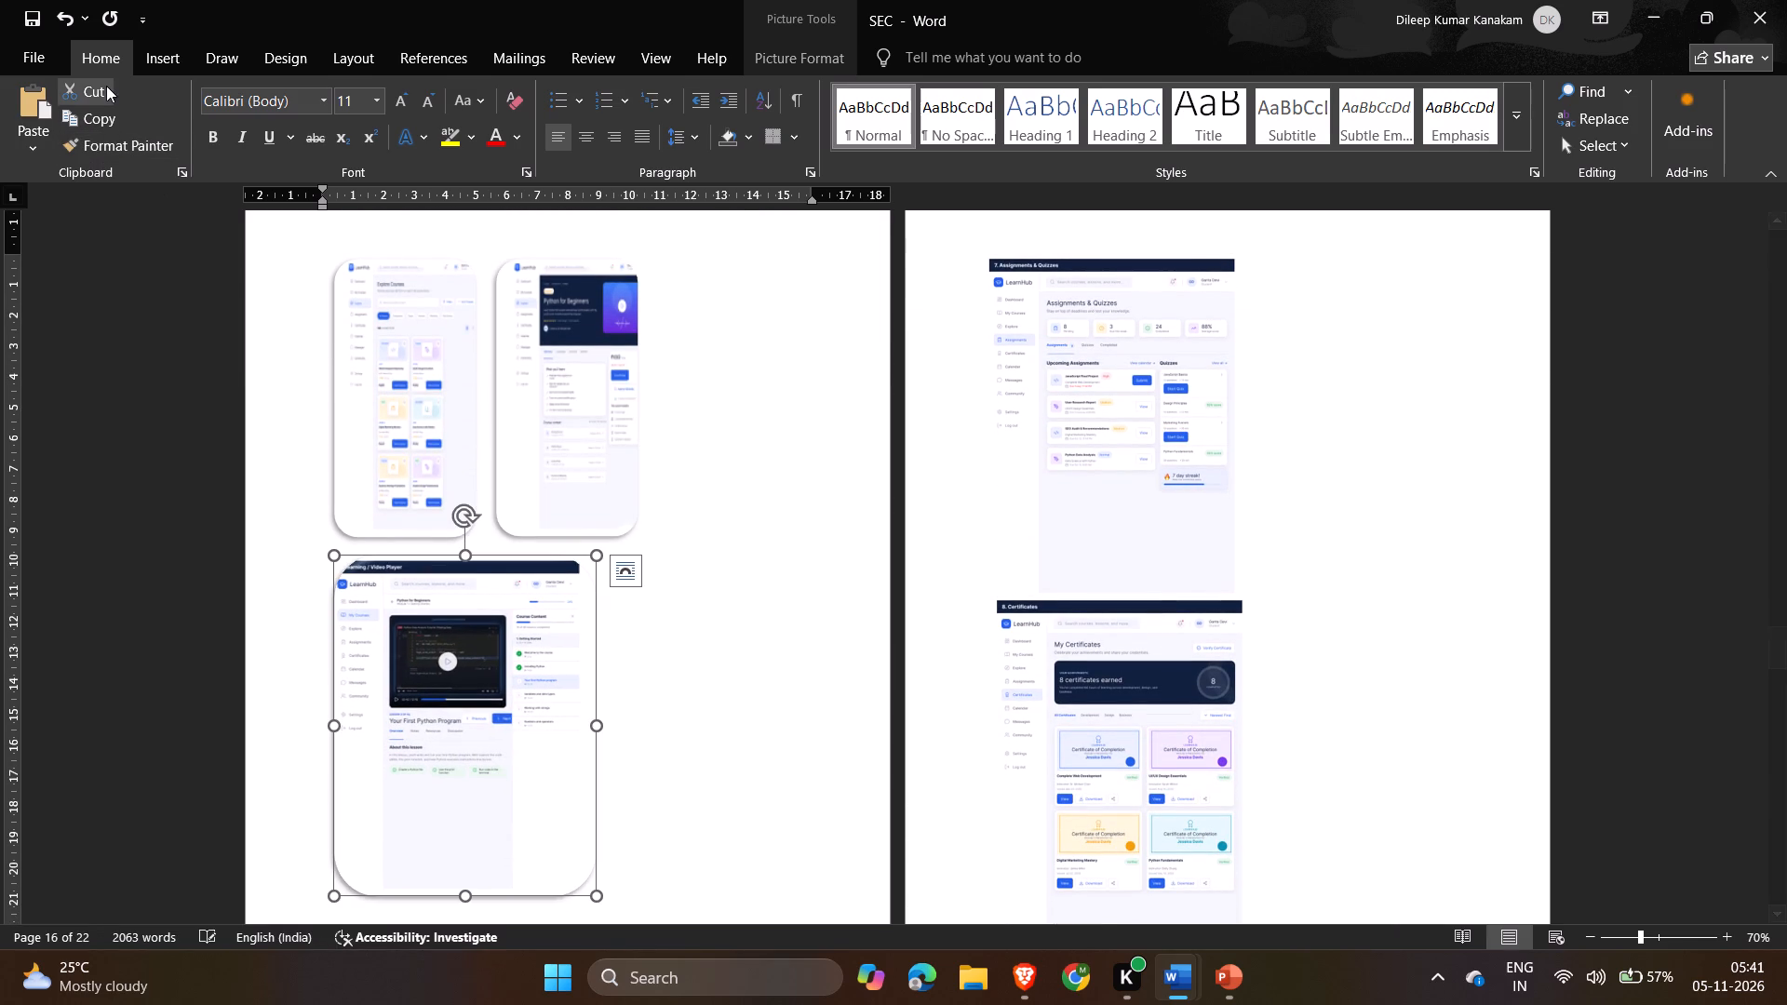
# Carry the same rounded picture formatting over to the Assignments & Quizzes and Certificates pictures with Format Painter.
pyautogui.click(142, 135)
pyautogui.click(1030, 384)
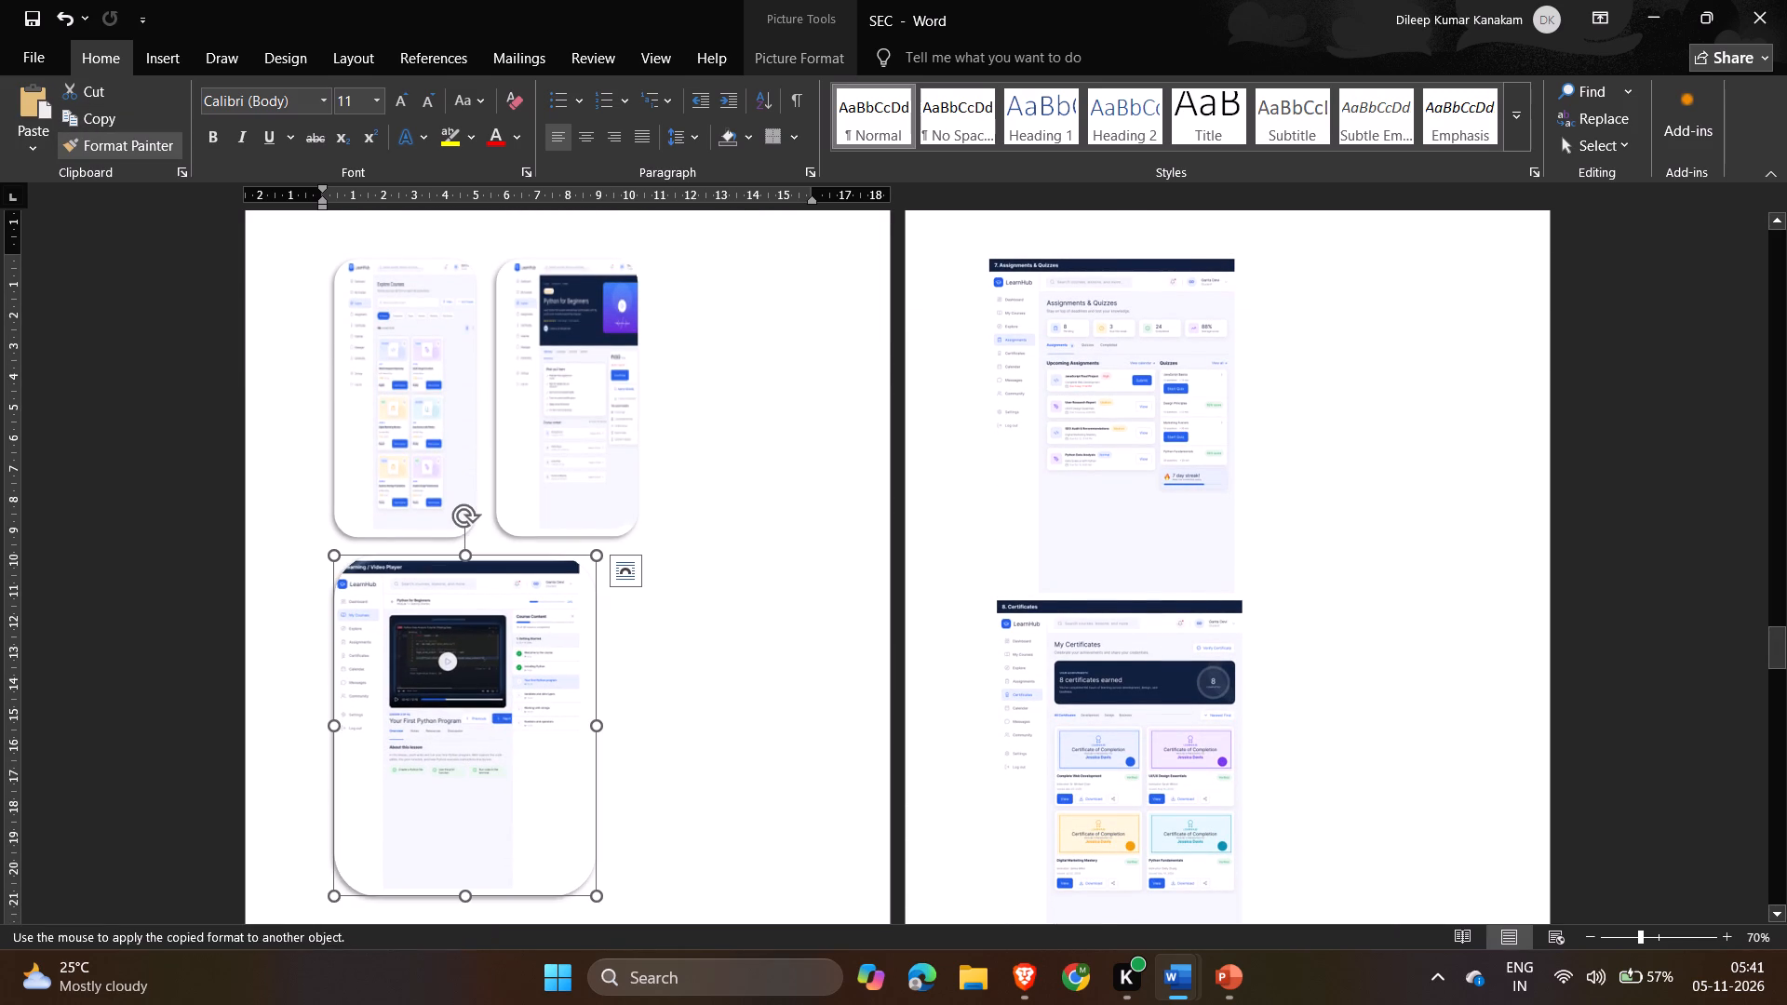
pyautogui.click(123, 150)
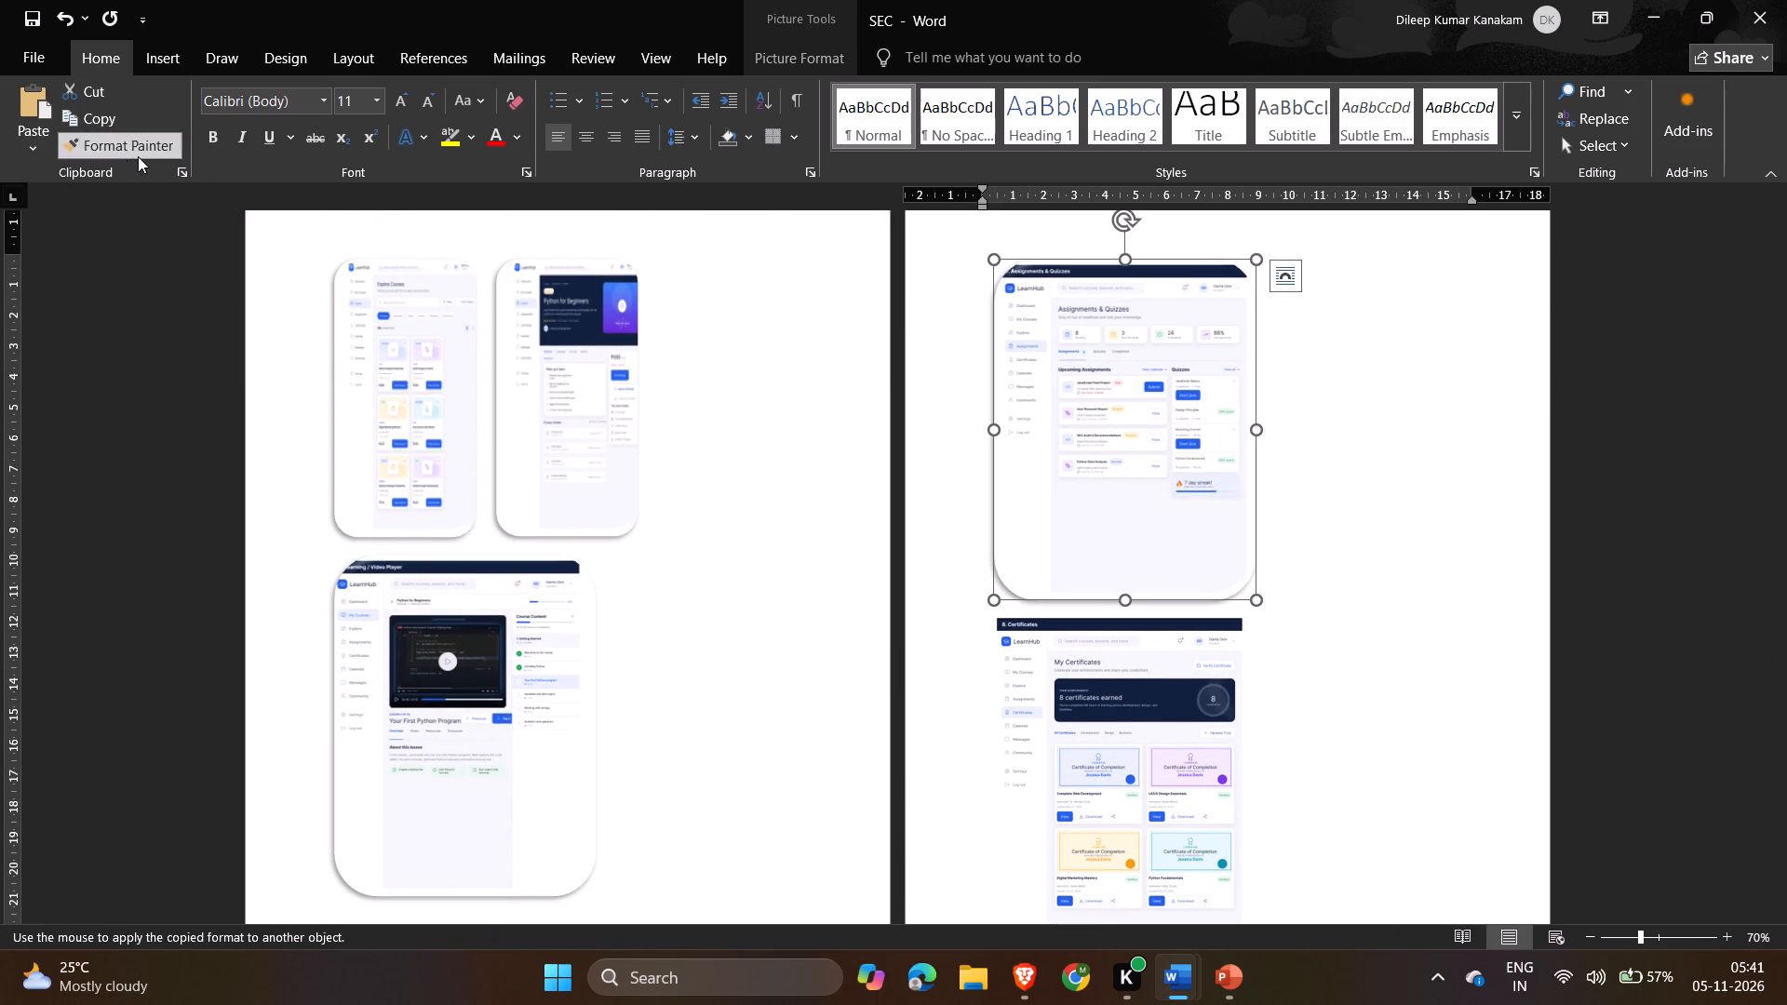
pyautogui.click(1171, 771)
# Carry the same rounded picture formatting over to the Calendar & Messages and Profile & Settings pictures with Format Painter.
pyautogui.scroll(-1, 1171, 771)
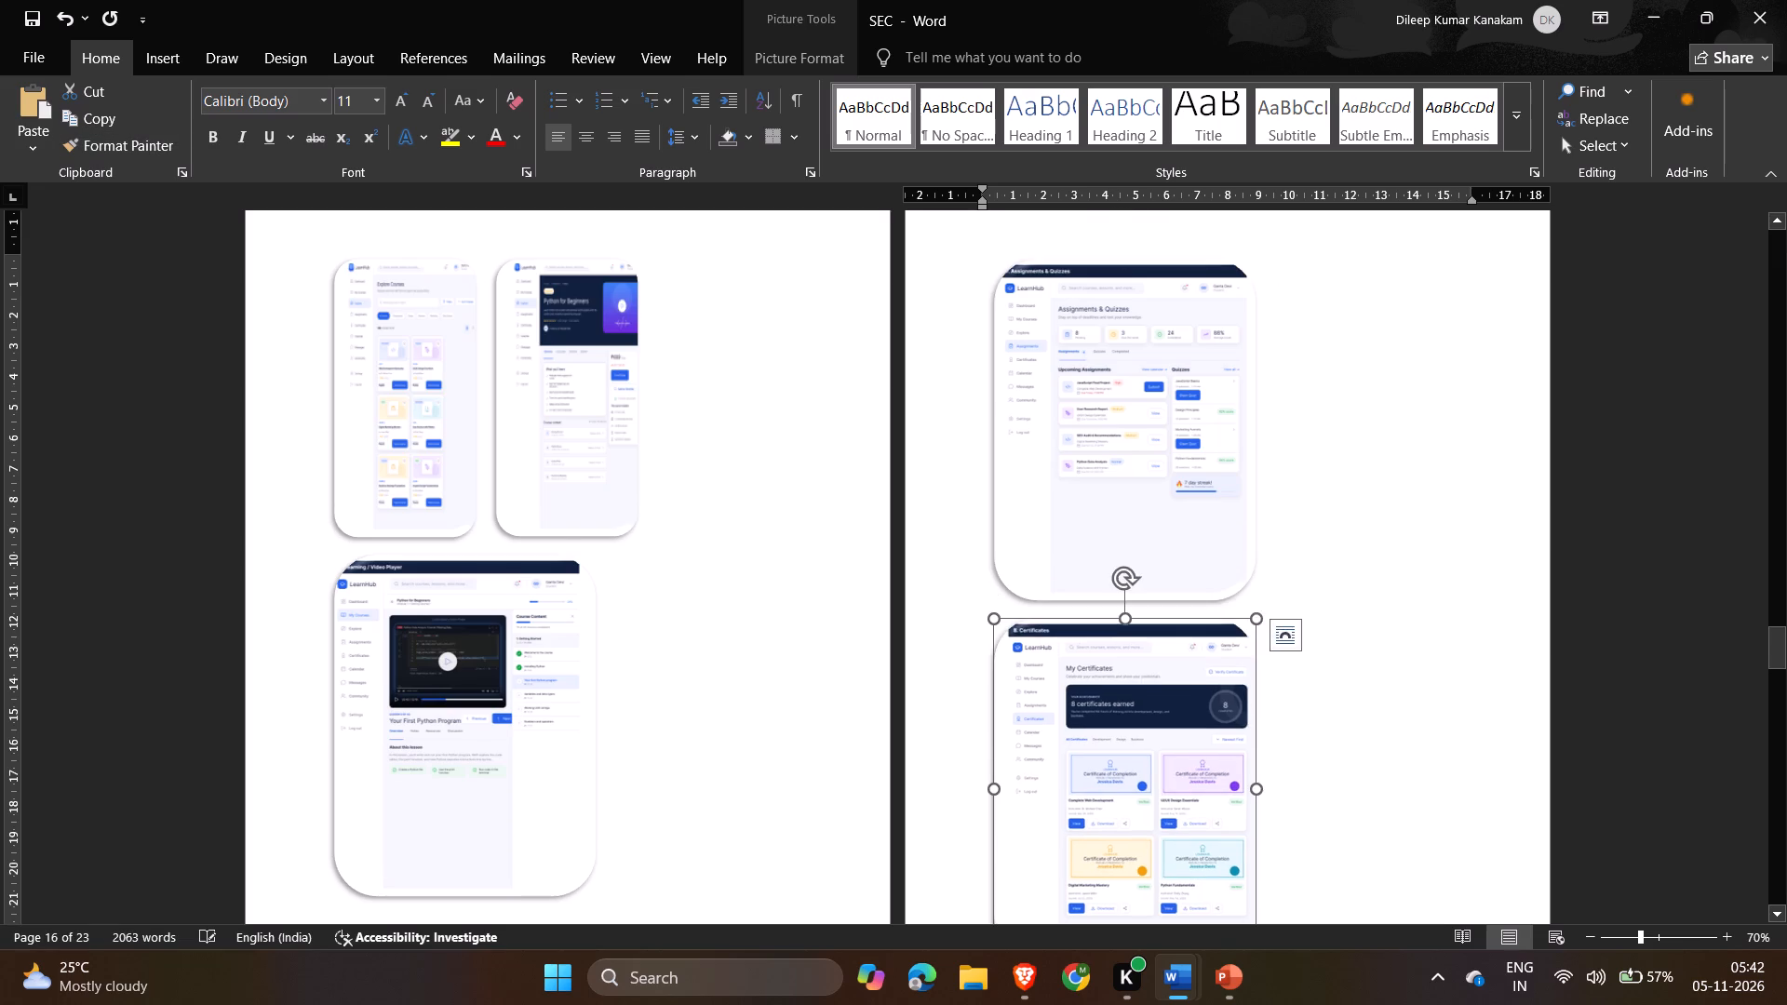
pyautogui.scroll(-5, 1171, 771)
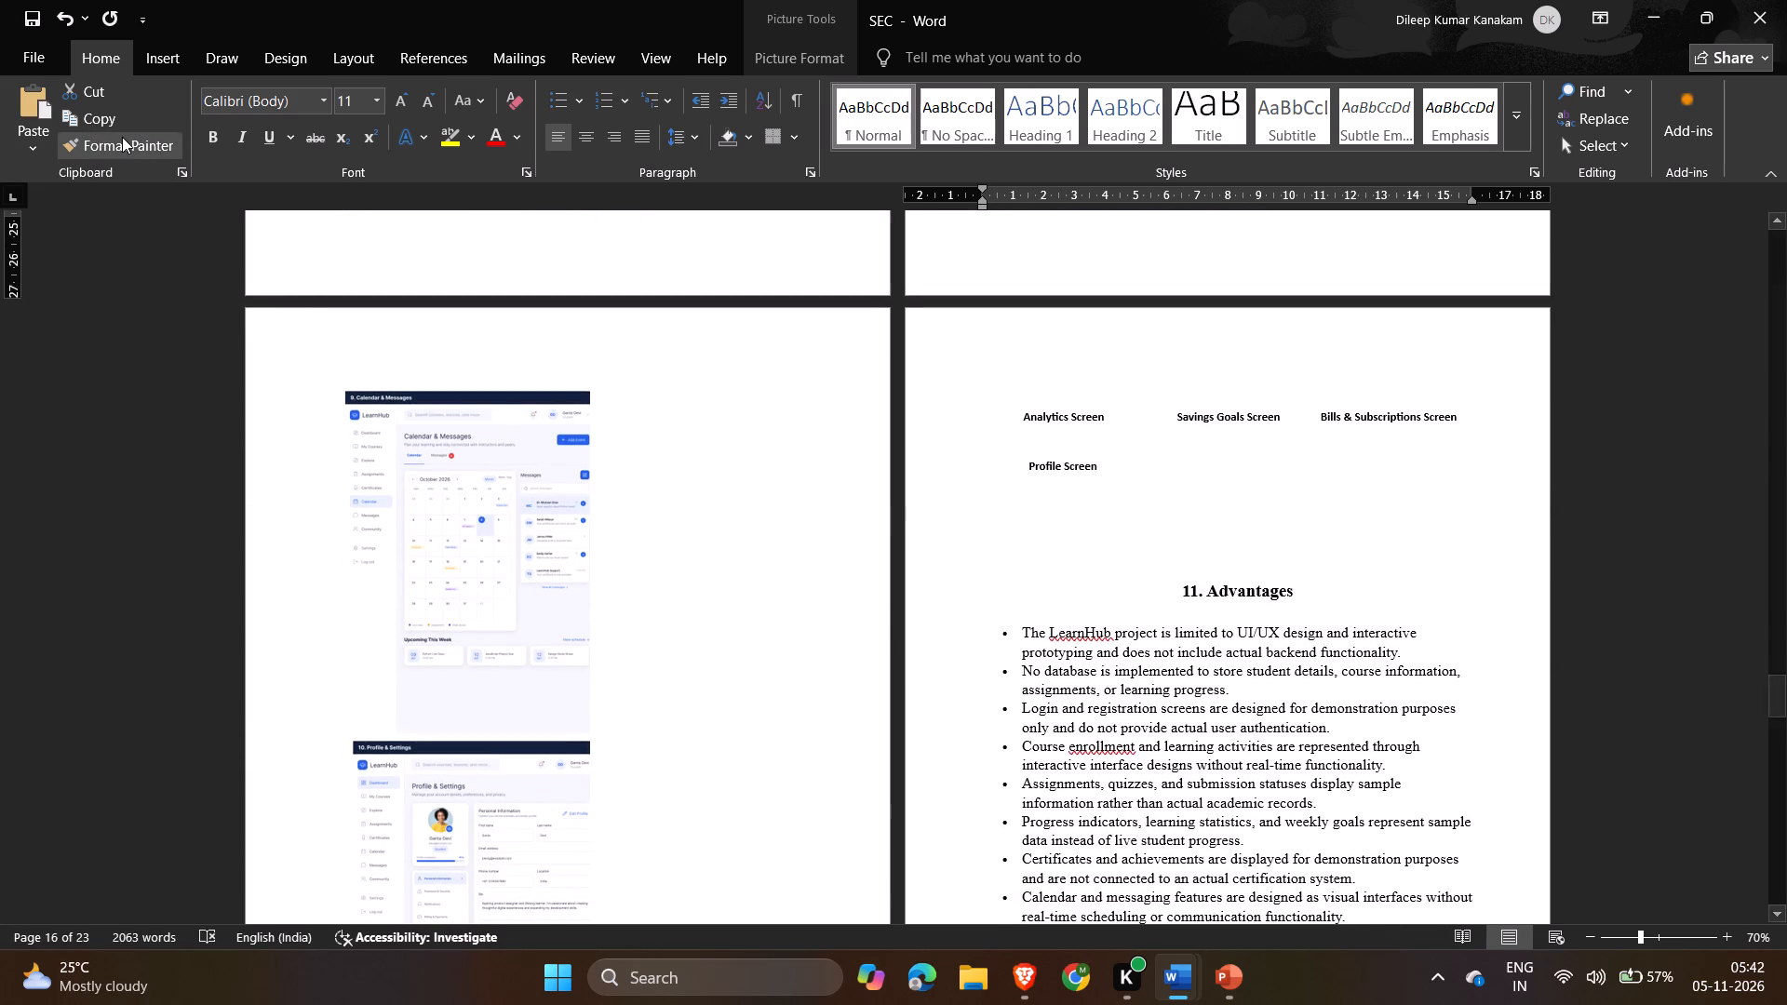
pyautogui.click(122, 137)
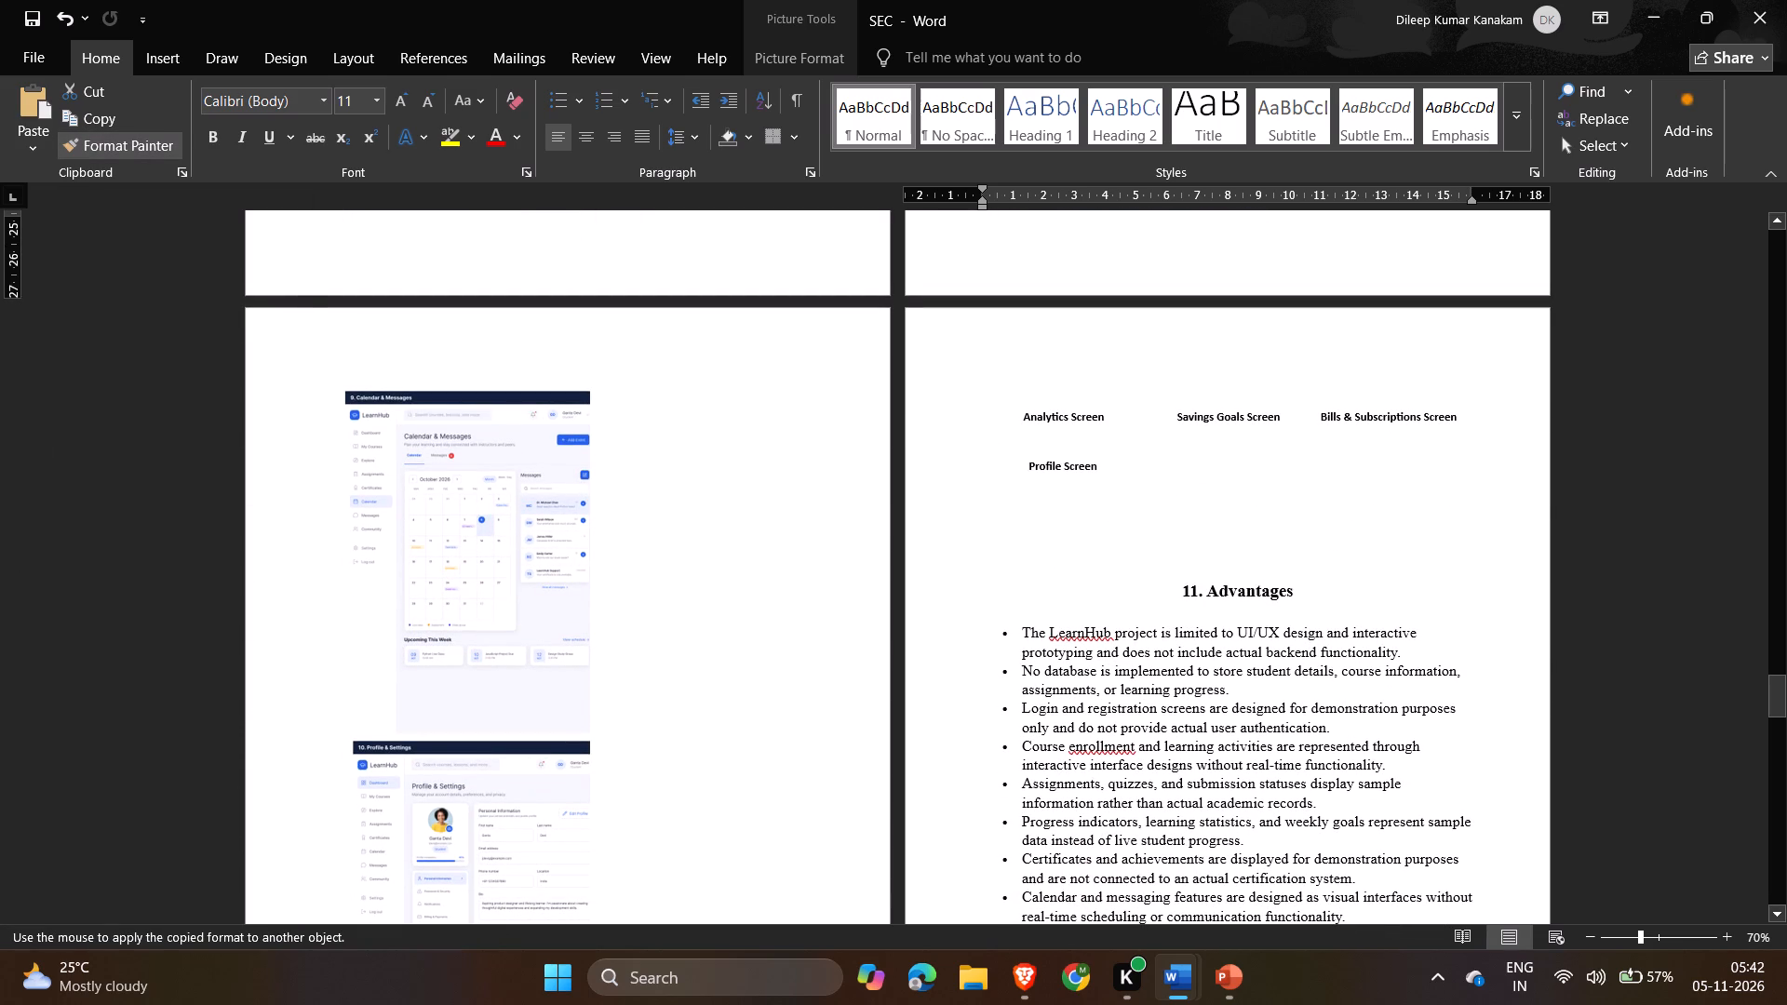
pyautogui.click(437, 439)
pyautogui.click(128, 143)
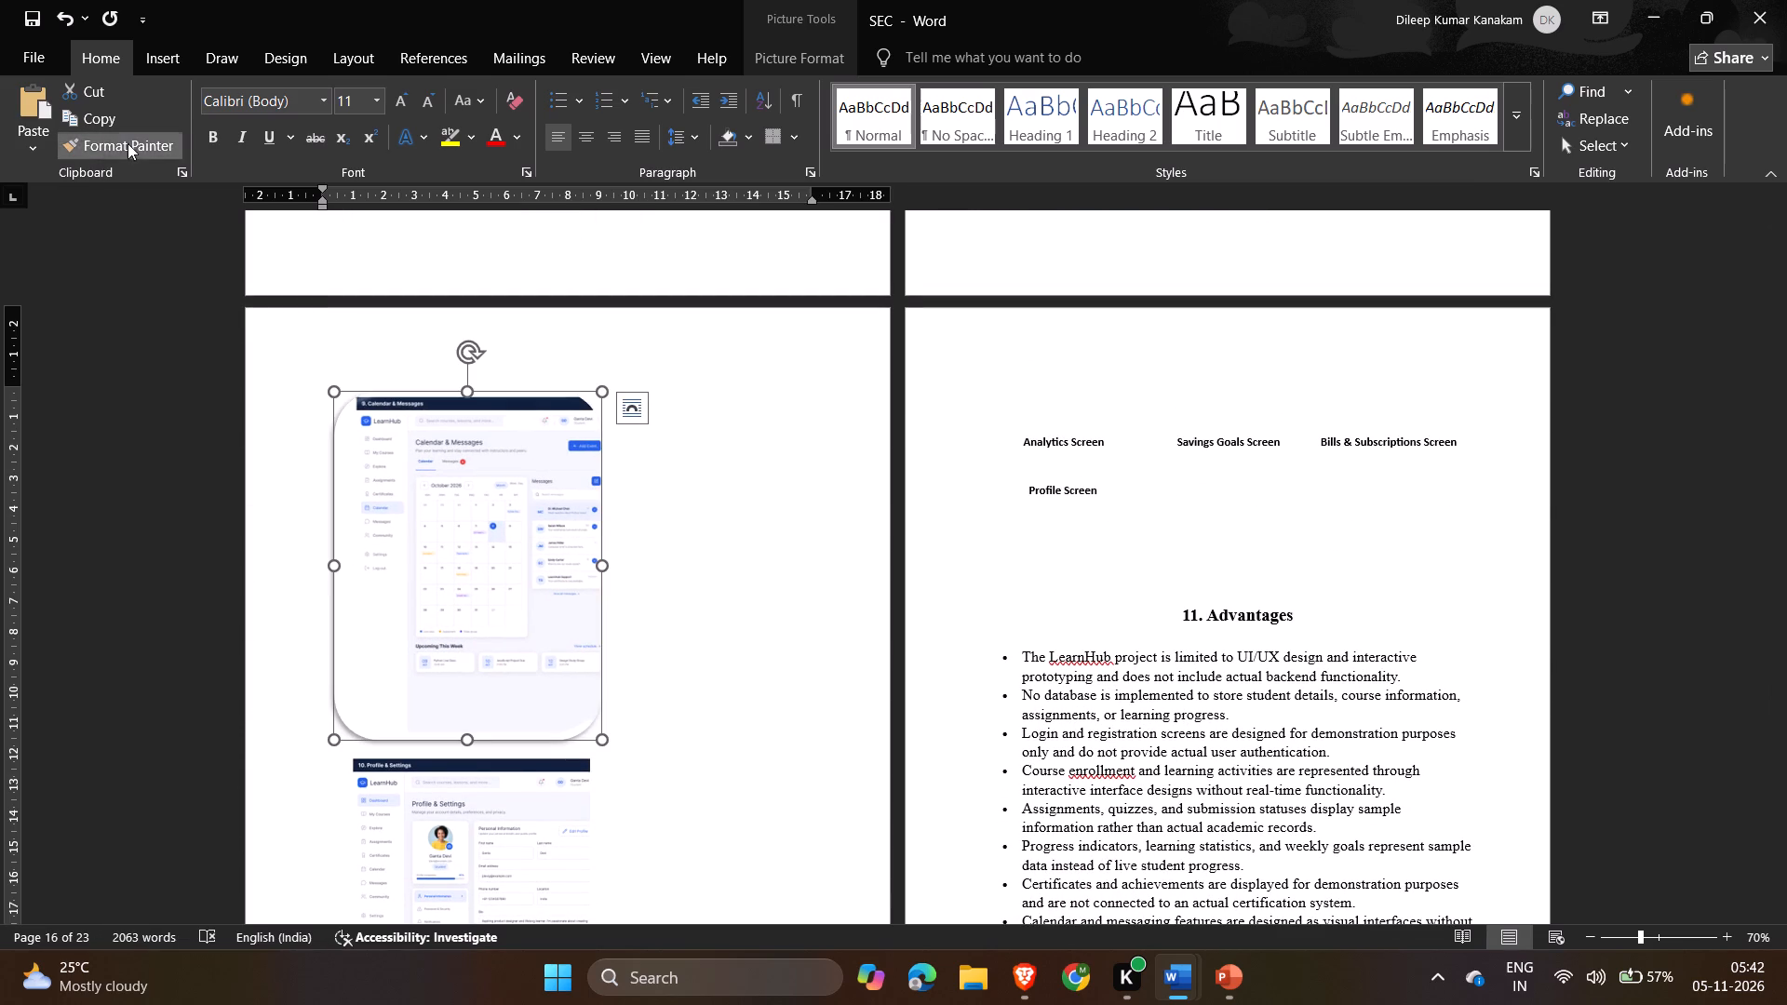
pyautogui.scroll(-2, 371, 728)
pyautogui.click(429, 734)
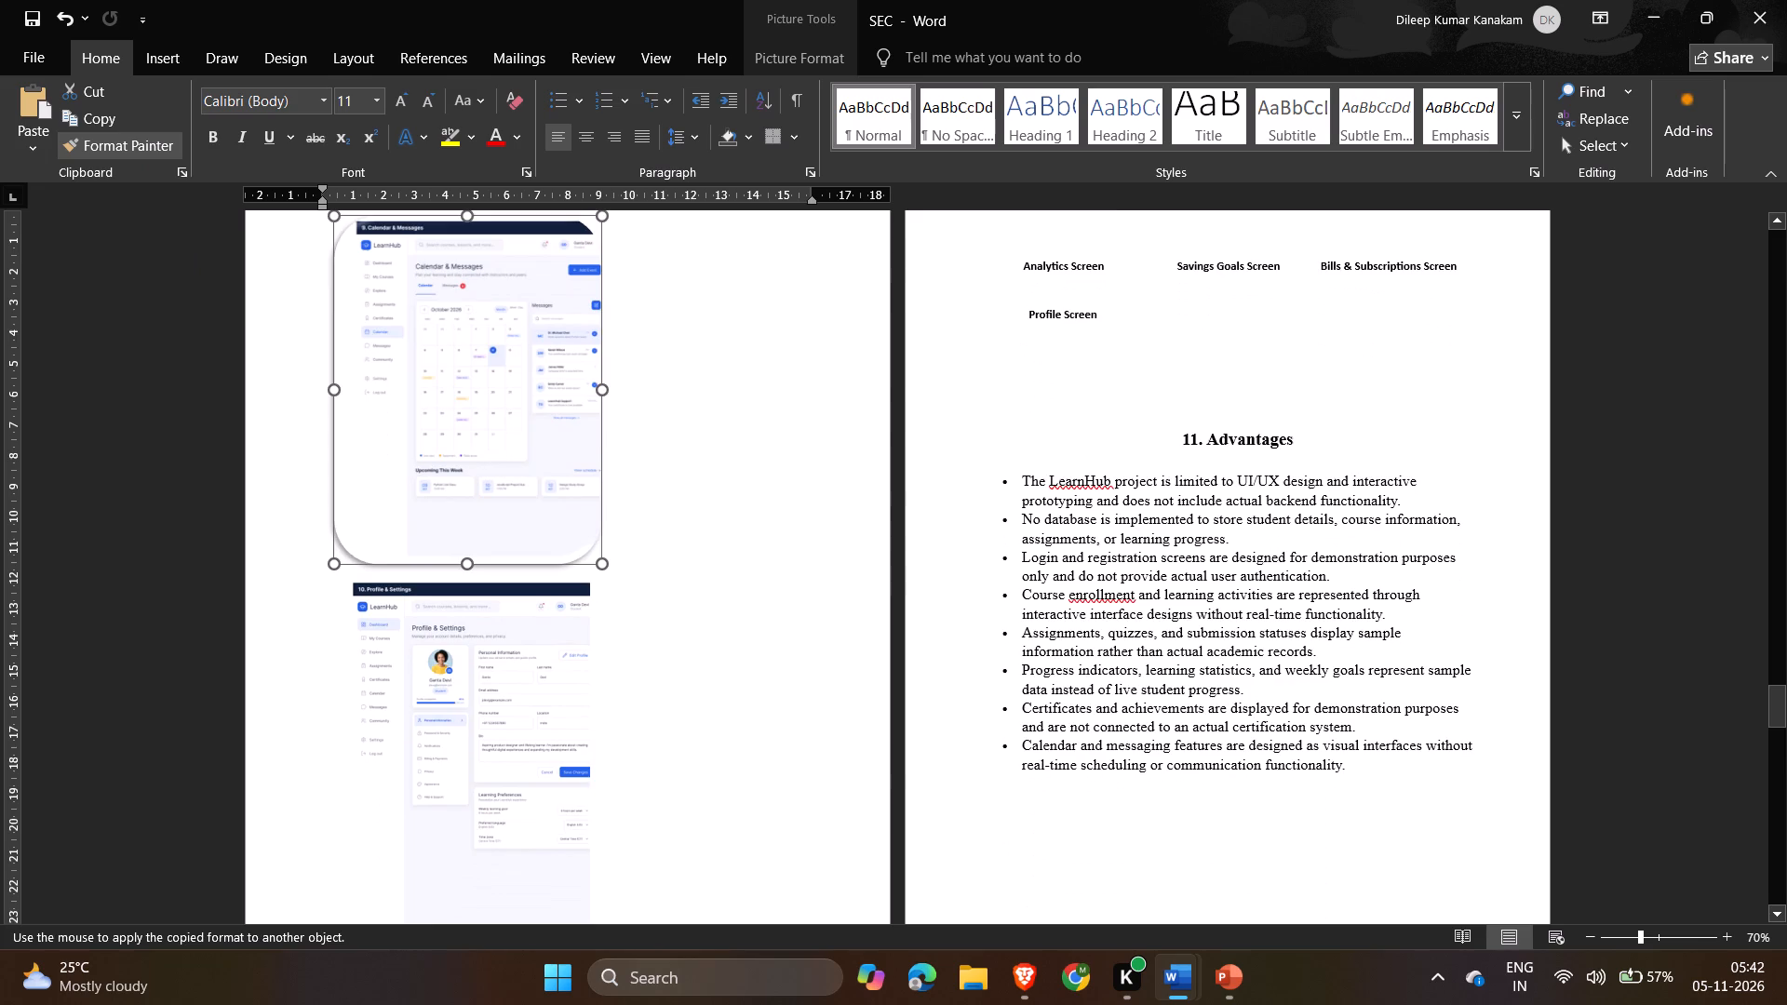
# Narrow the Learning / Video Player picture freehand to about 4.6 cm so it fits beside the Course Details picture.
pyautogui.scroll(-2, 429, 734)
pyautogui.scroll(4, 429, 734)
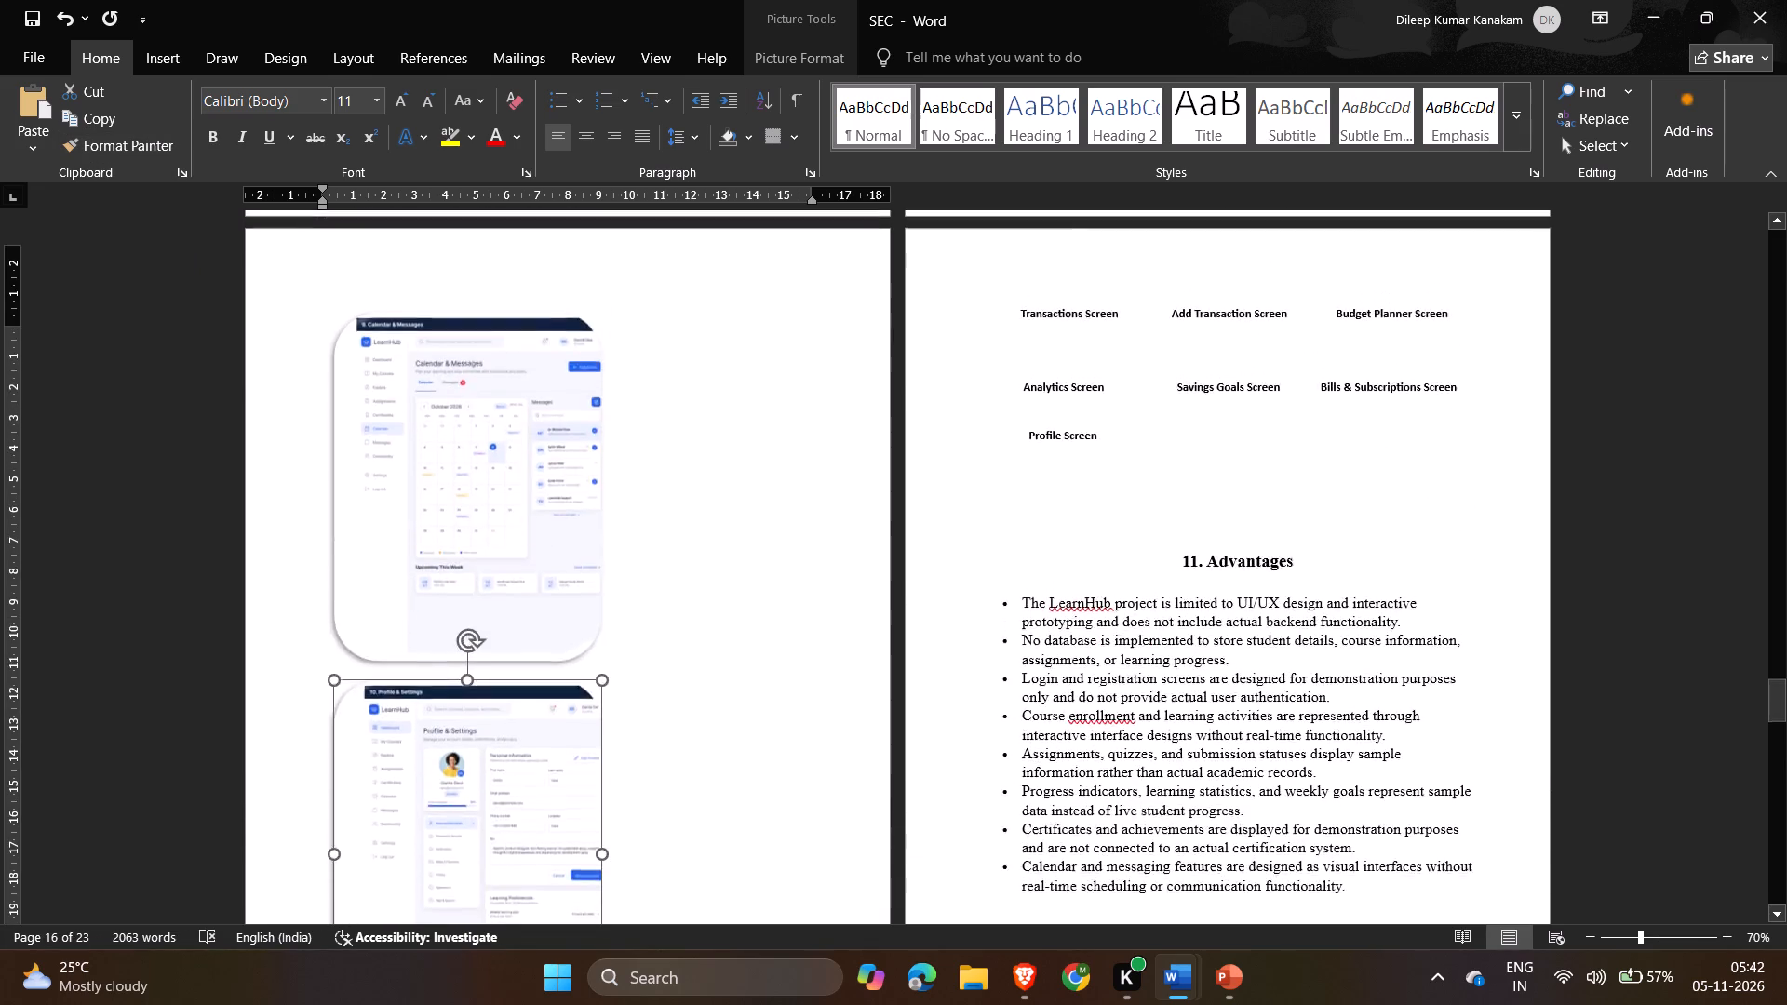
pyautogui.scroll(4, 429, 734)
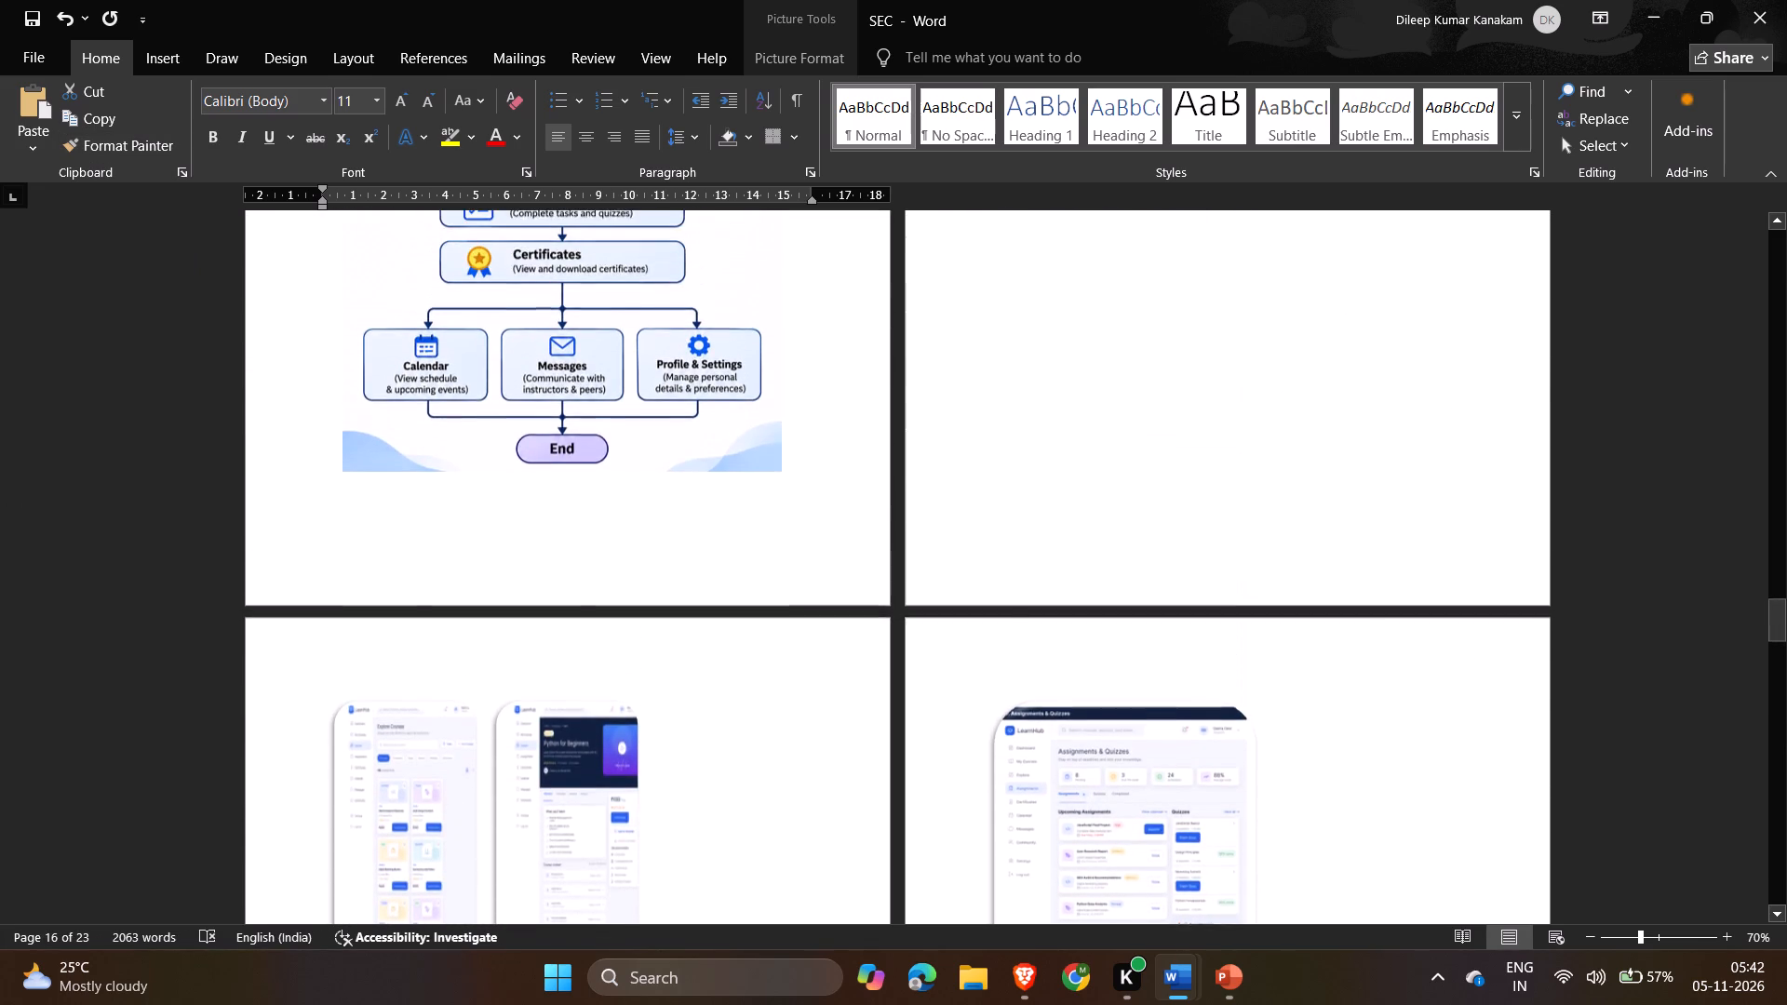
pyautogui.scroll(2, 429, 734)
pyautogui.scroll(-5, 429, 734)
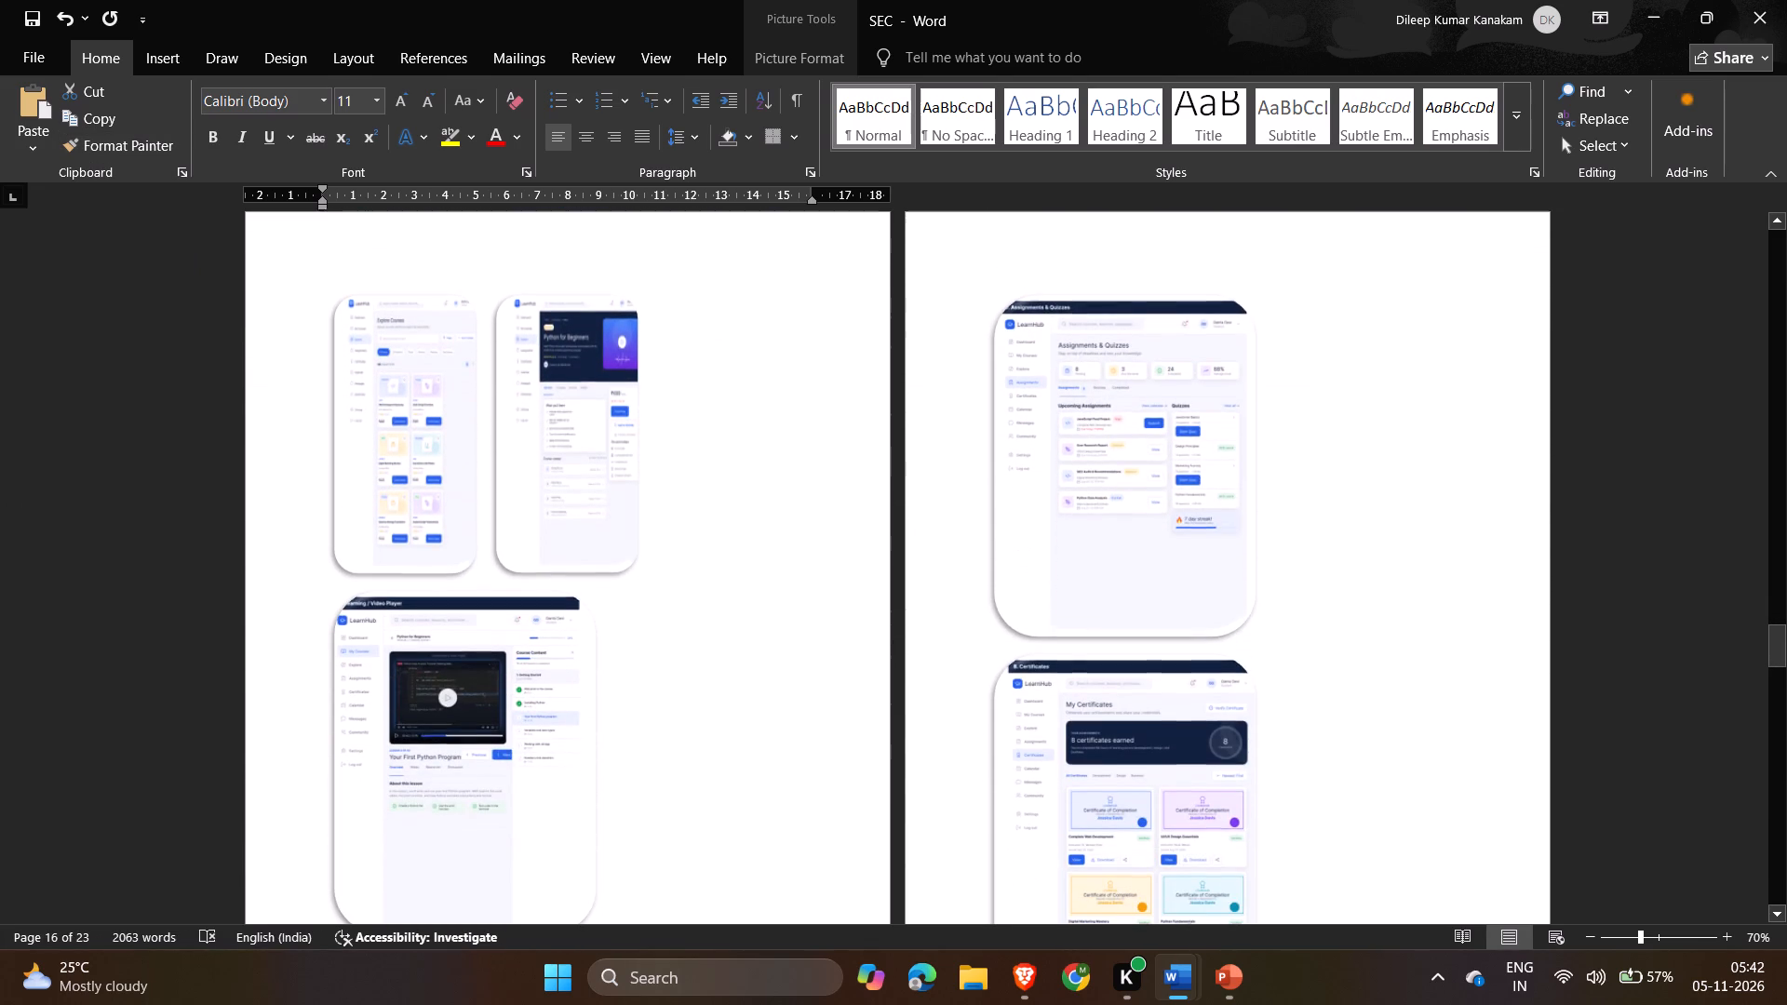
pyautogui.click(429, 734)
pyautogui.click(429, 734)
pyautogui.click(480, 736)
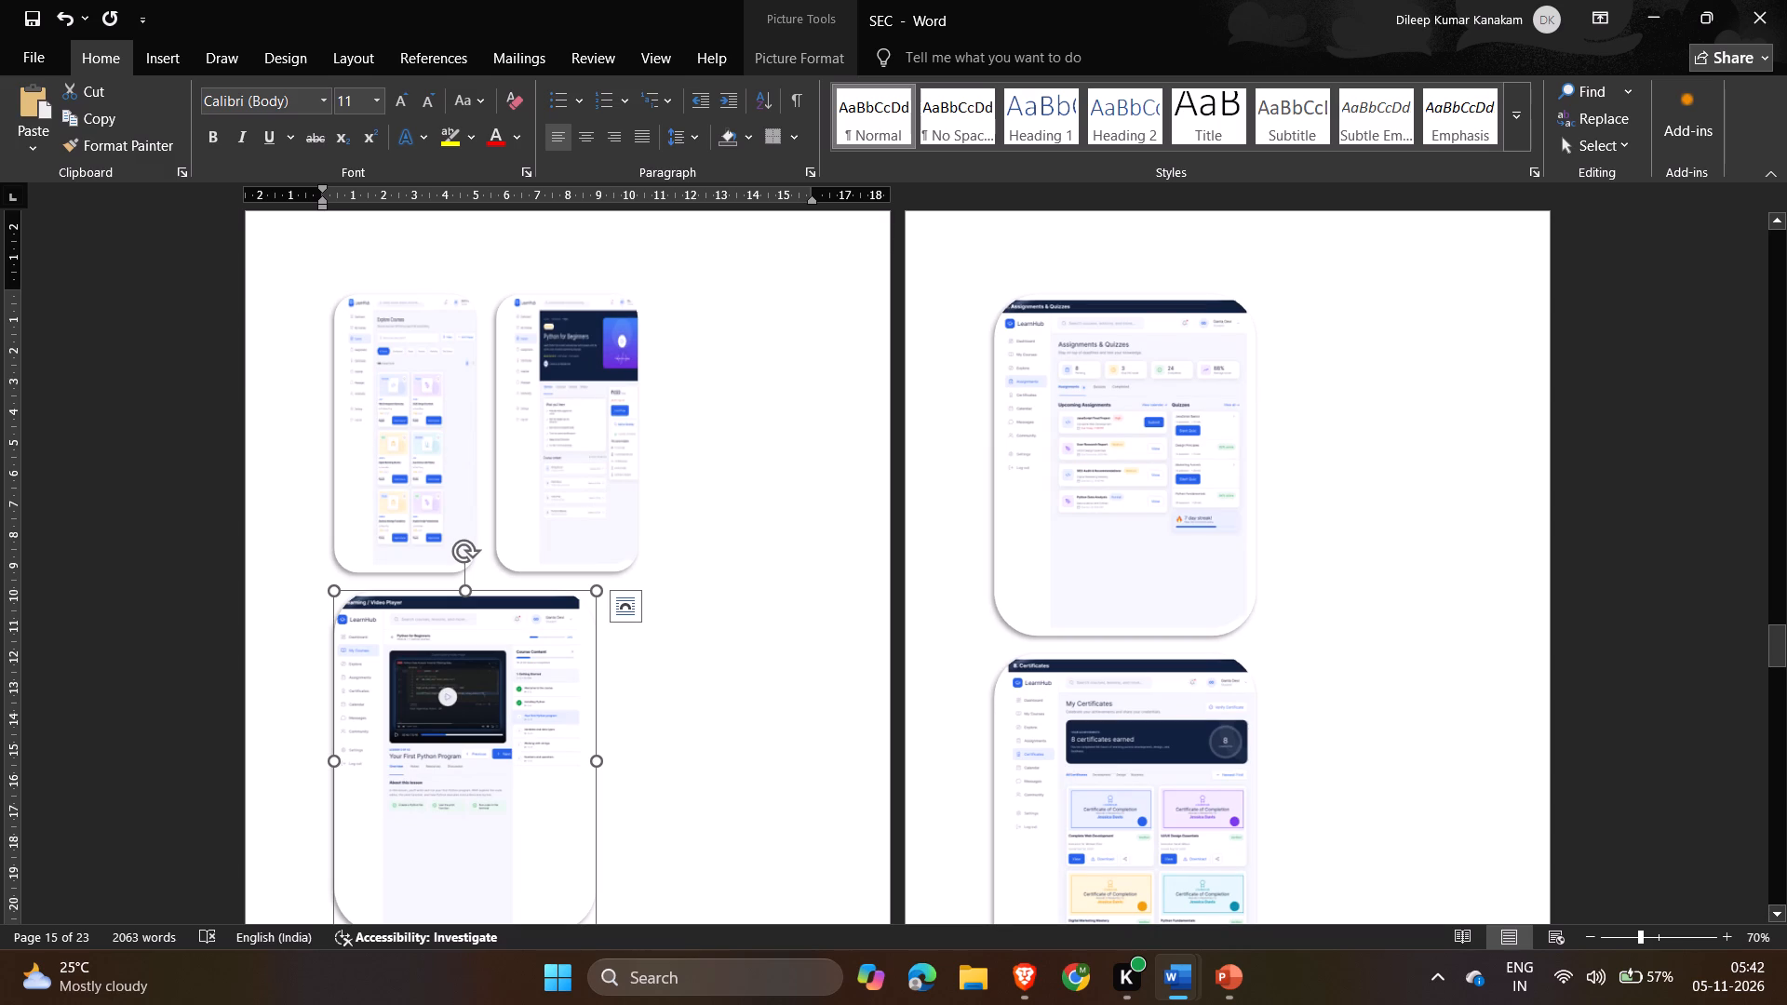
pyautogui.moveTo(598, 761); pyautogui.dragTo(490, 757)
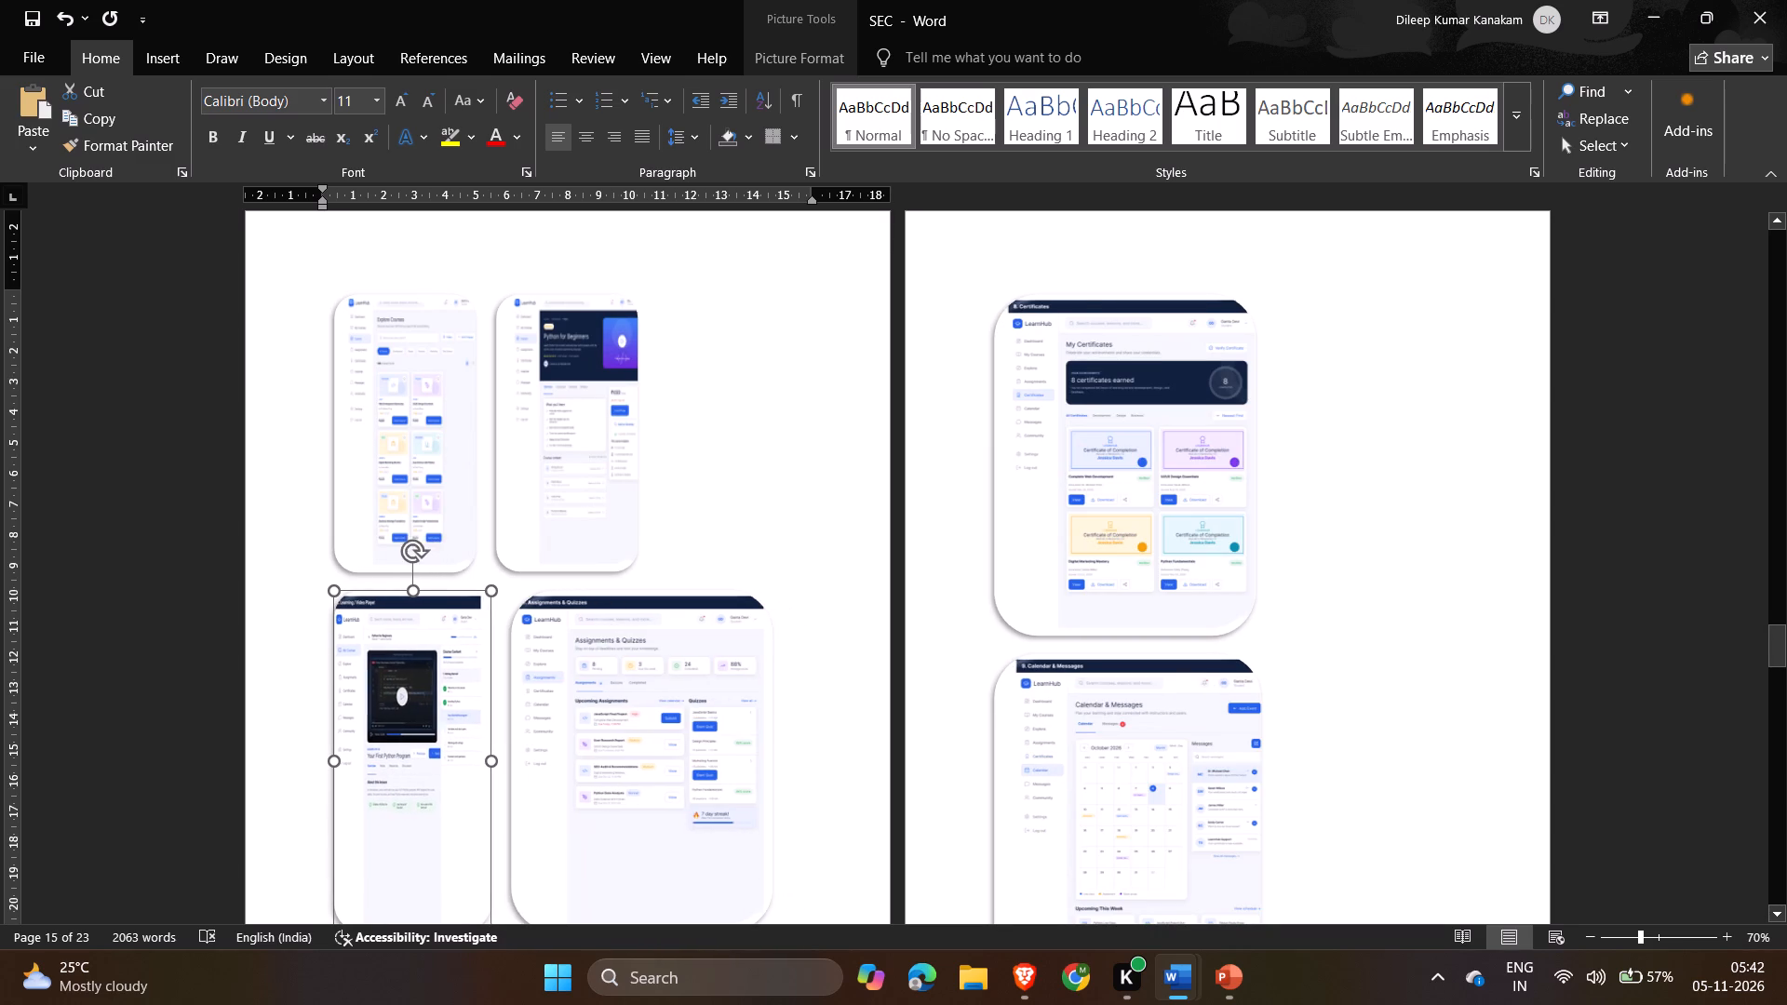
pyautogui.moveTo(490, 757); pyautogui.dragTo(475, 757)
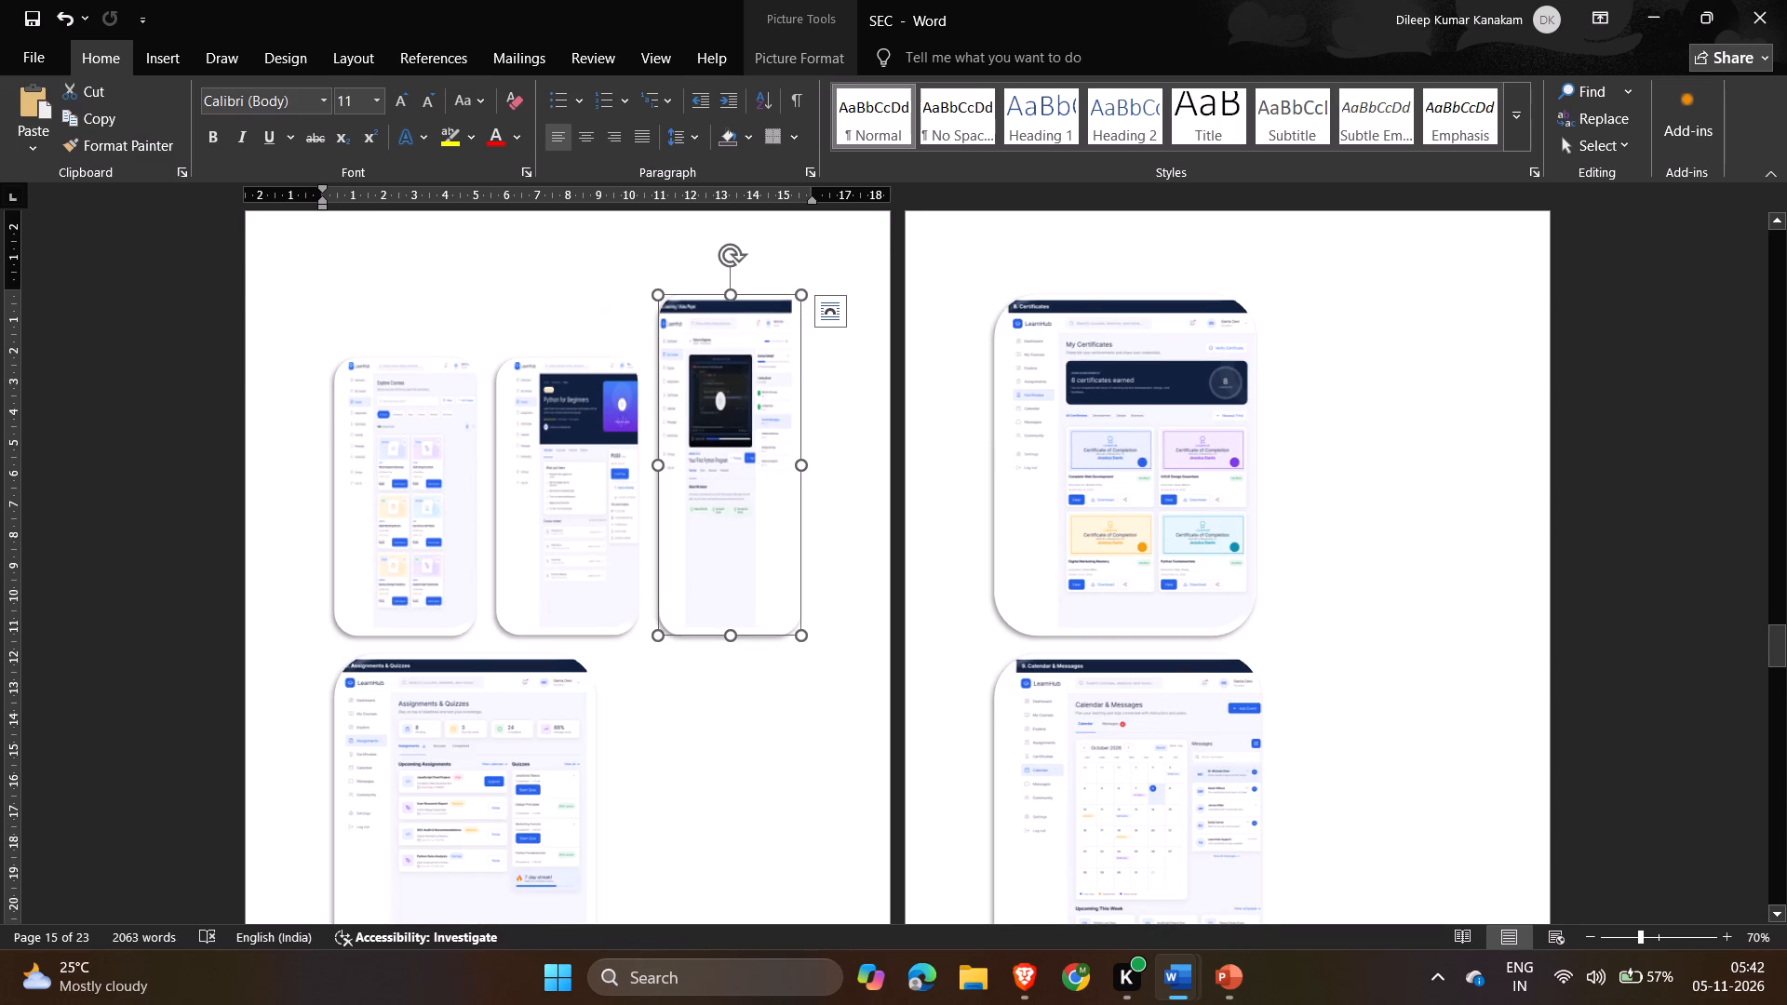
# Compare the Learning / Video Player picture's height and width with those of the Welcome / Onboarding Screen picture under Output Screenshots.
pyautogui.click(534, 528)
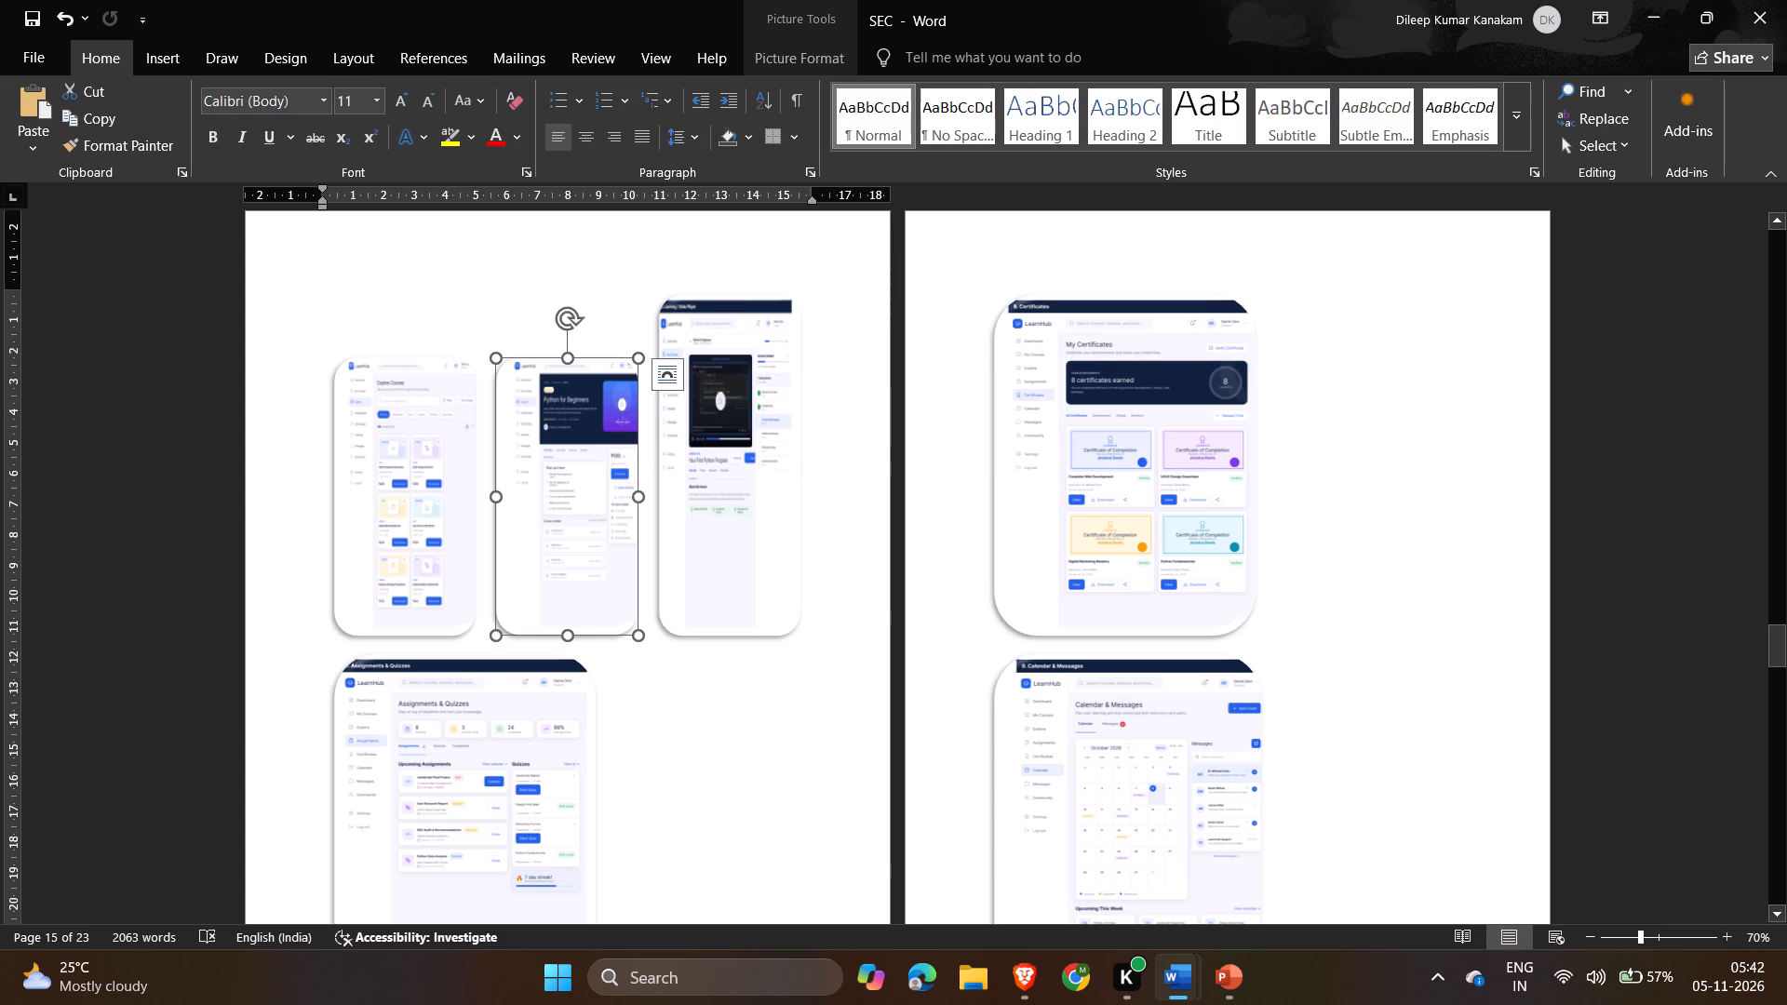
pyautogui.click(793, 67)
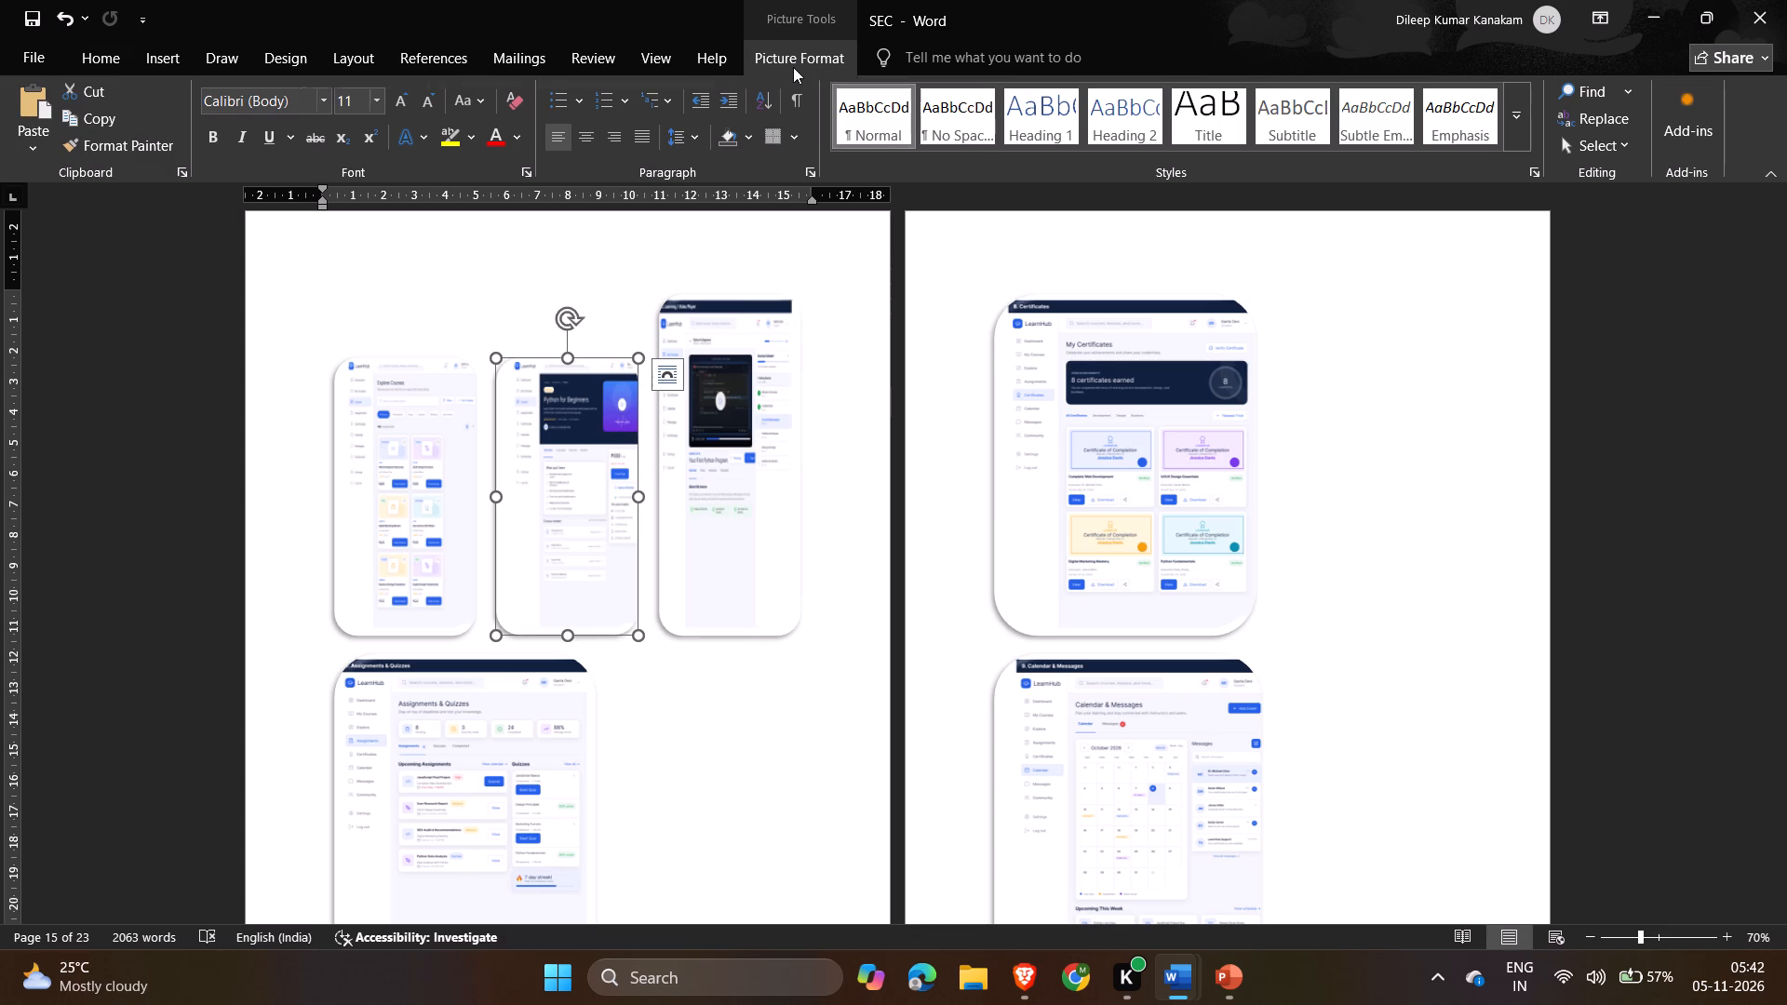
pyautogui.click(700, 432)
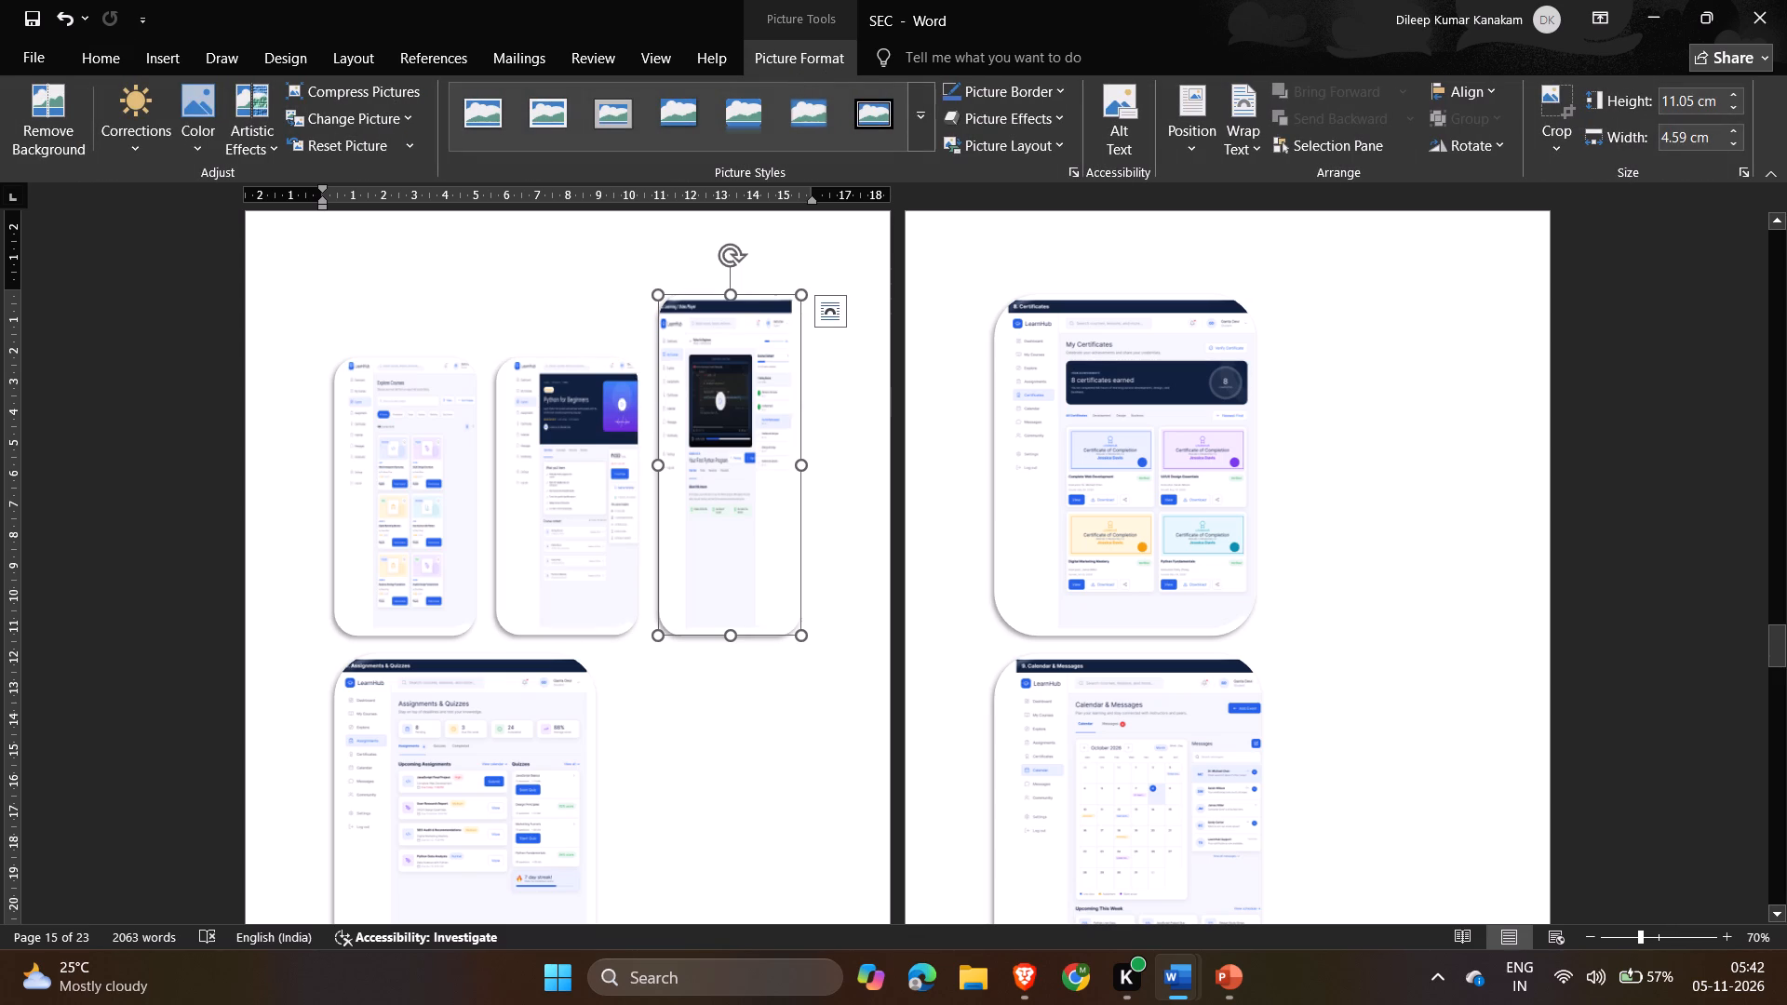
pyautogui.click(729, 289)
pyautogui.keyDown('ctrl'); pyautogui.scroll(4, 729, 289); pyautogui.keyUp('ctrl')
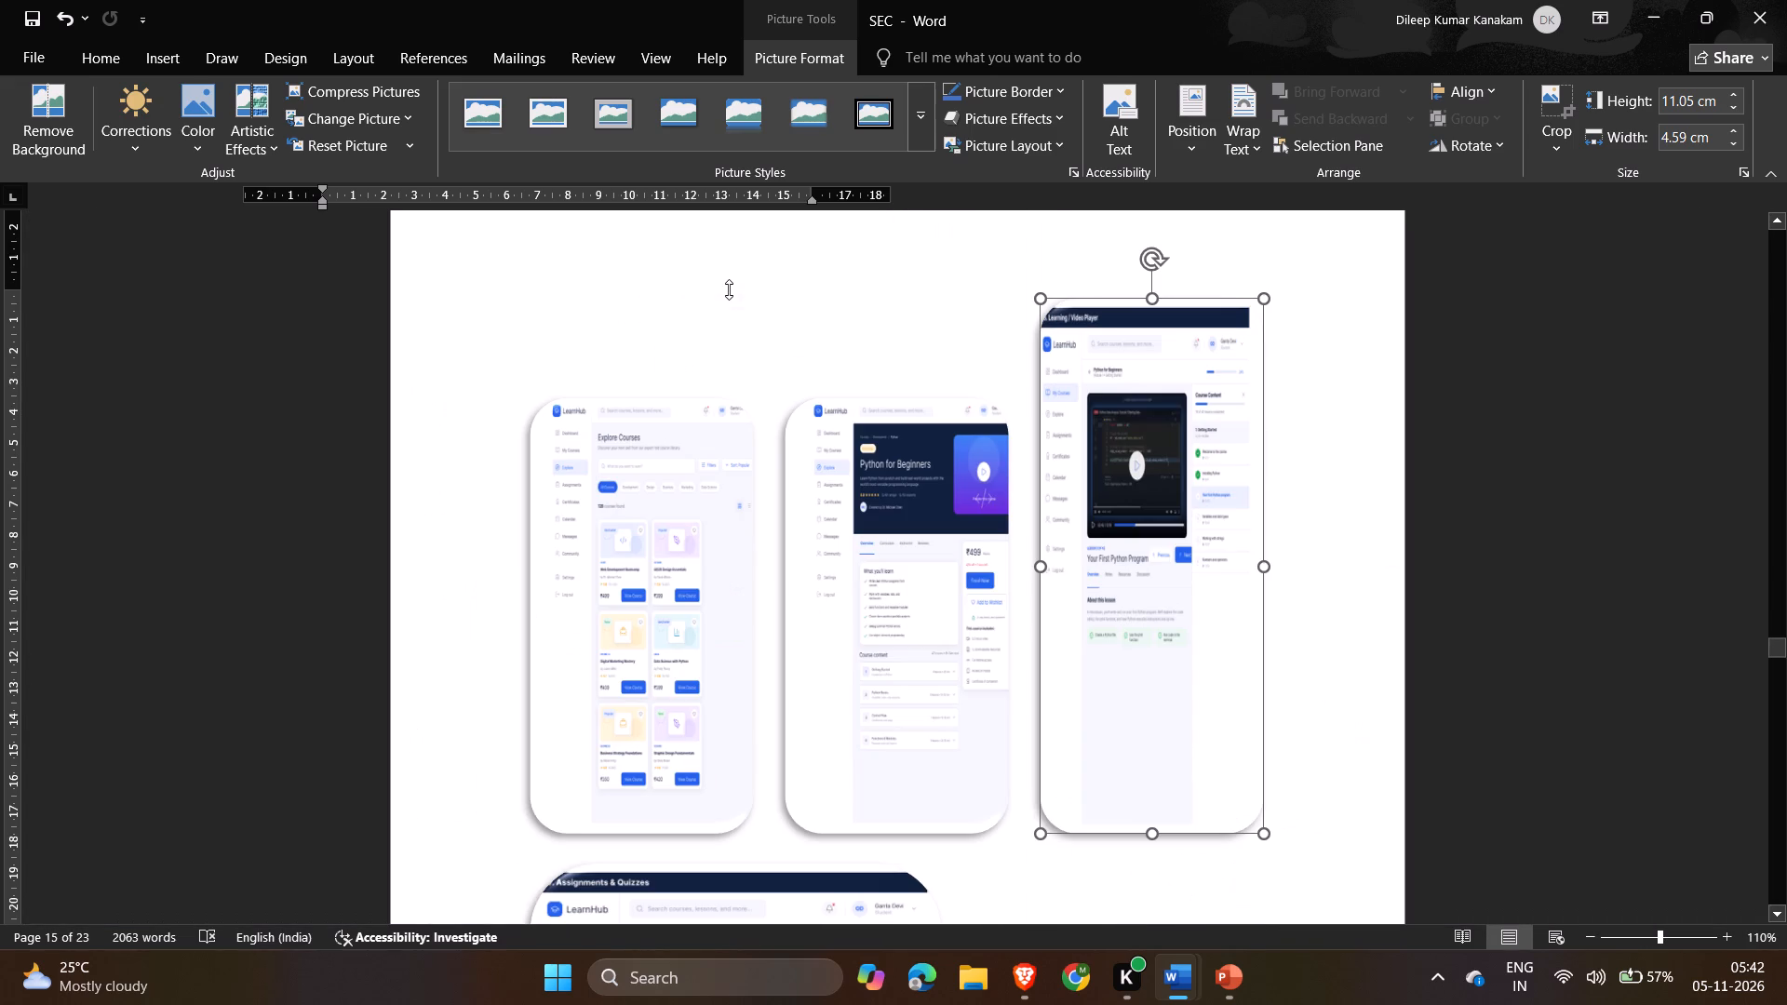
pyautogui.scroll(5, 729, 289)
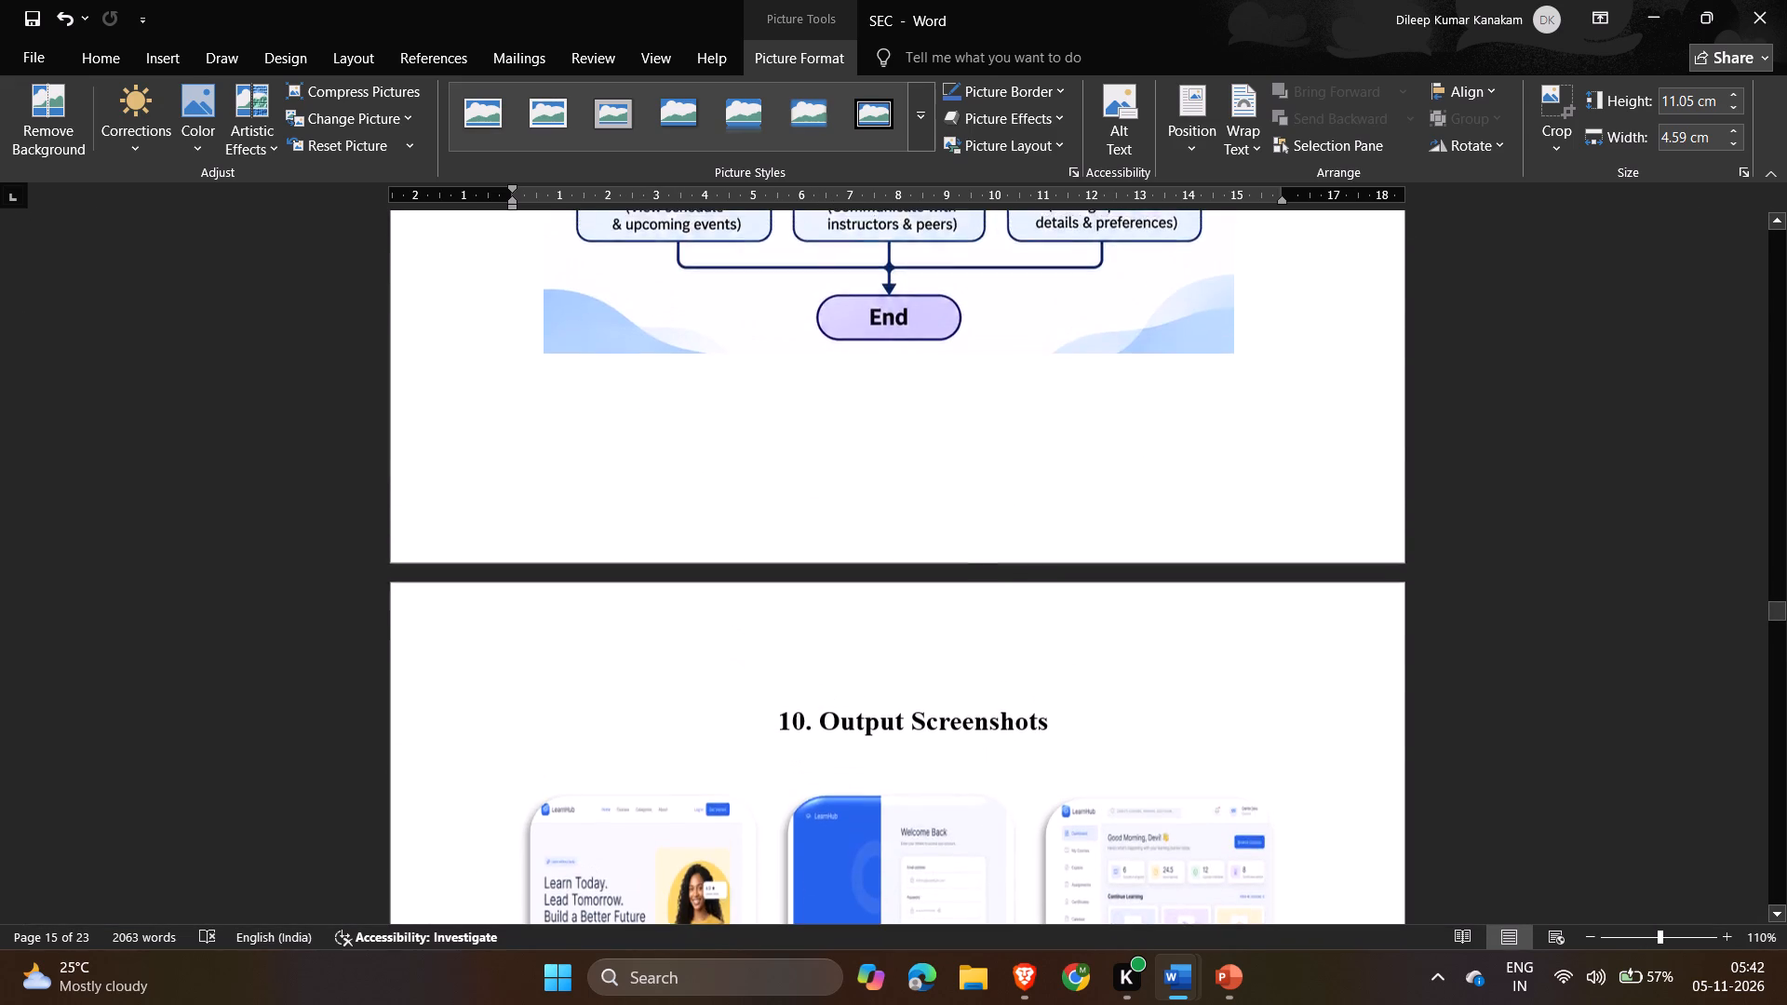
pyautogui.scroll(-6, 729, 289)
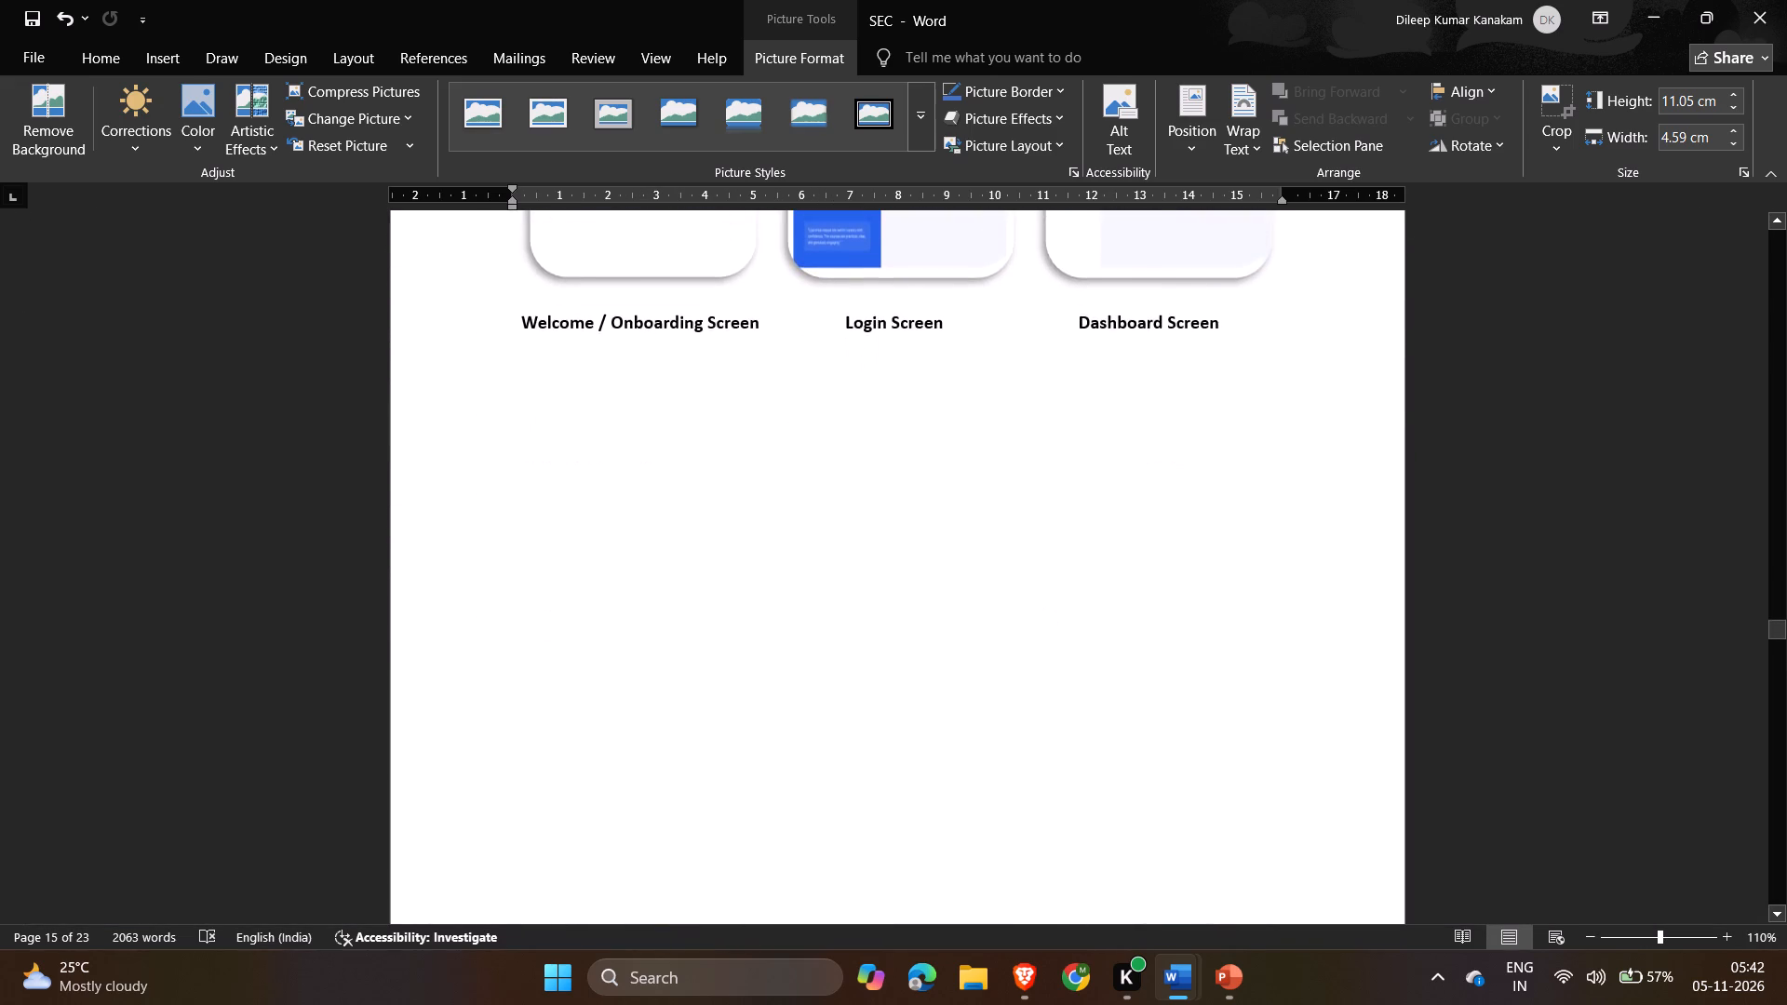
pyautogui.scroll(-3, 729, 289)
pyautogui.scroll(-1, 941, 629)
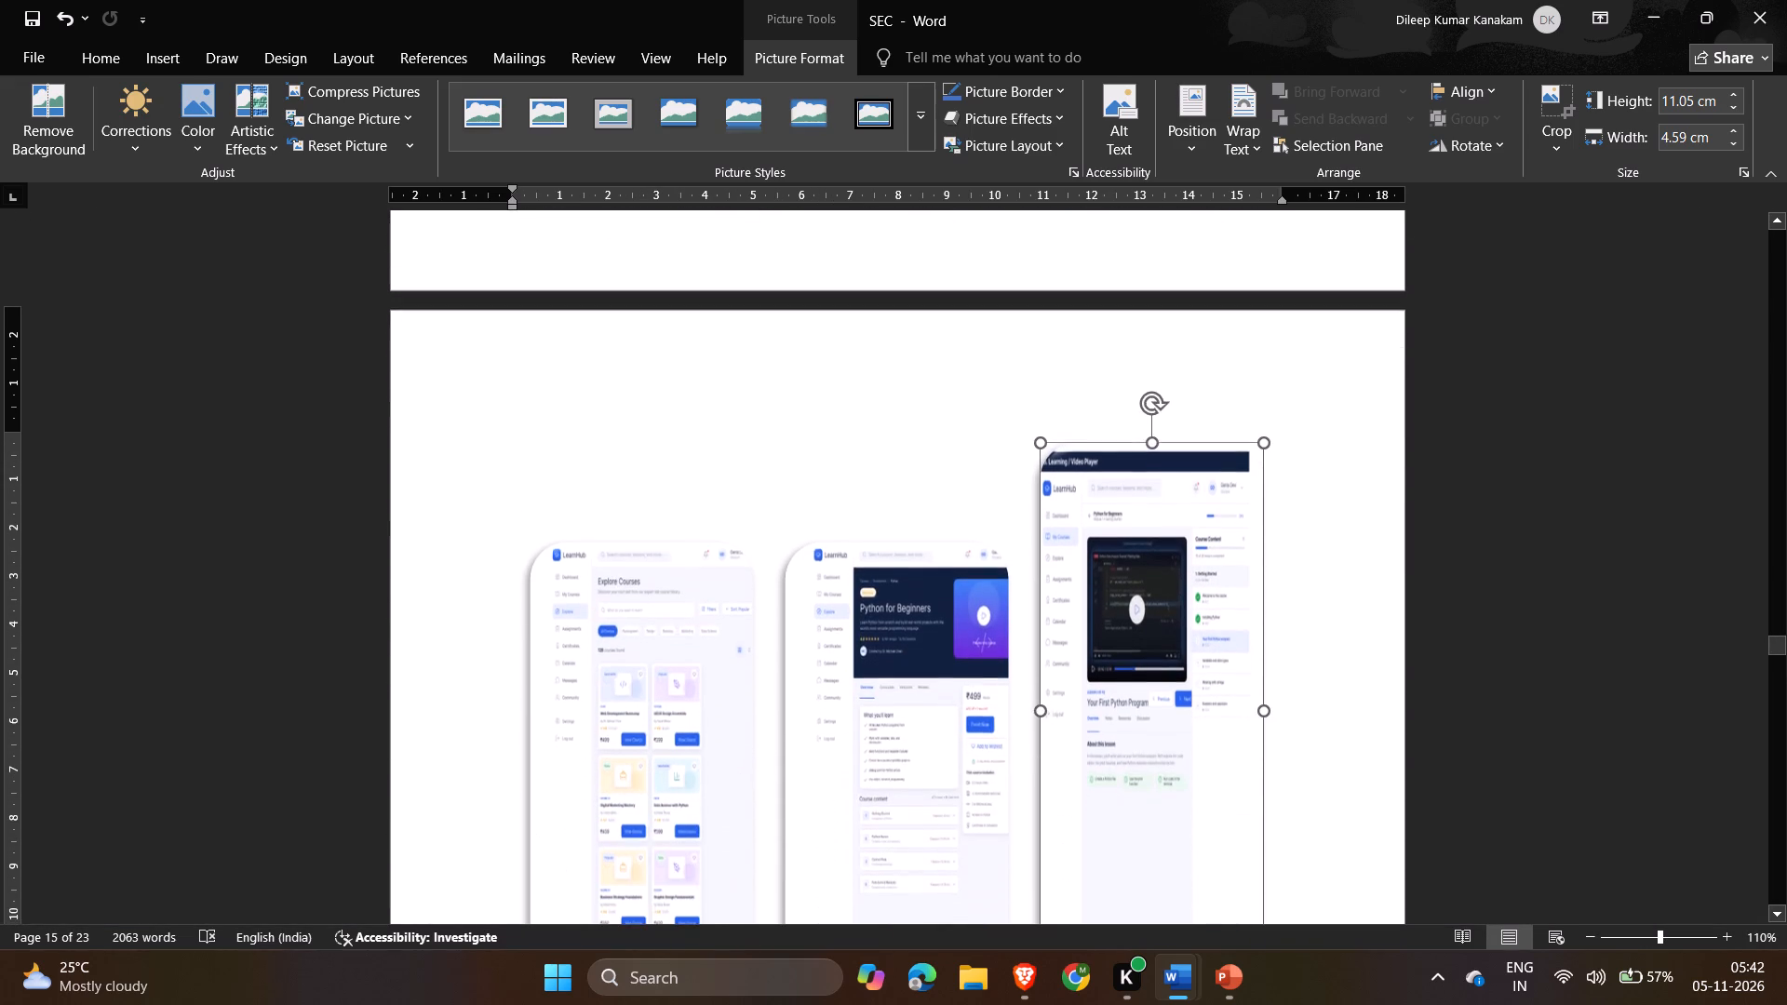
pyautogui.scroll(-1, 941, 629)
pyautogui.scroll(4, 941, 629)
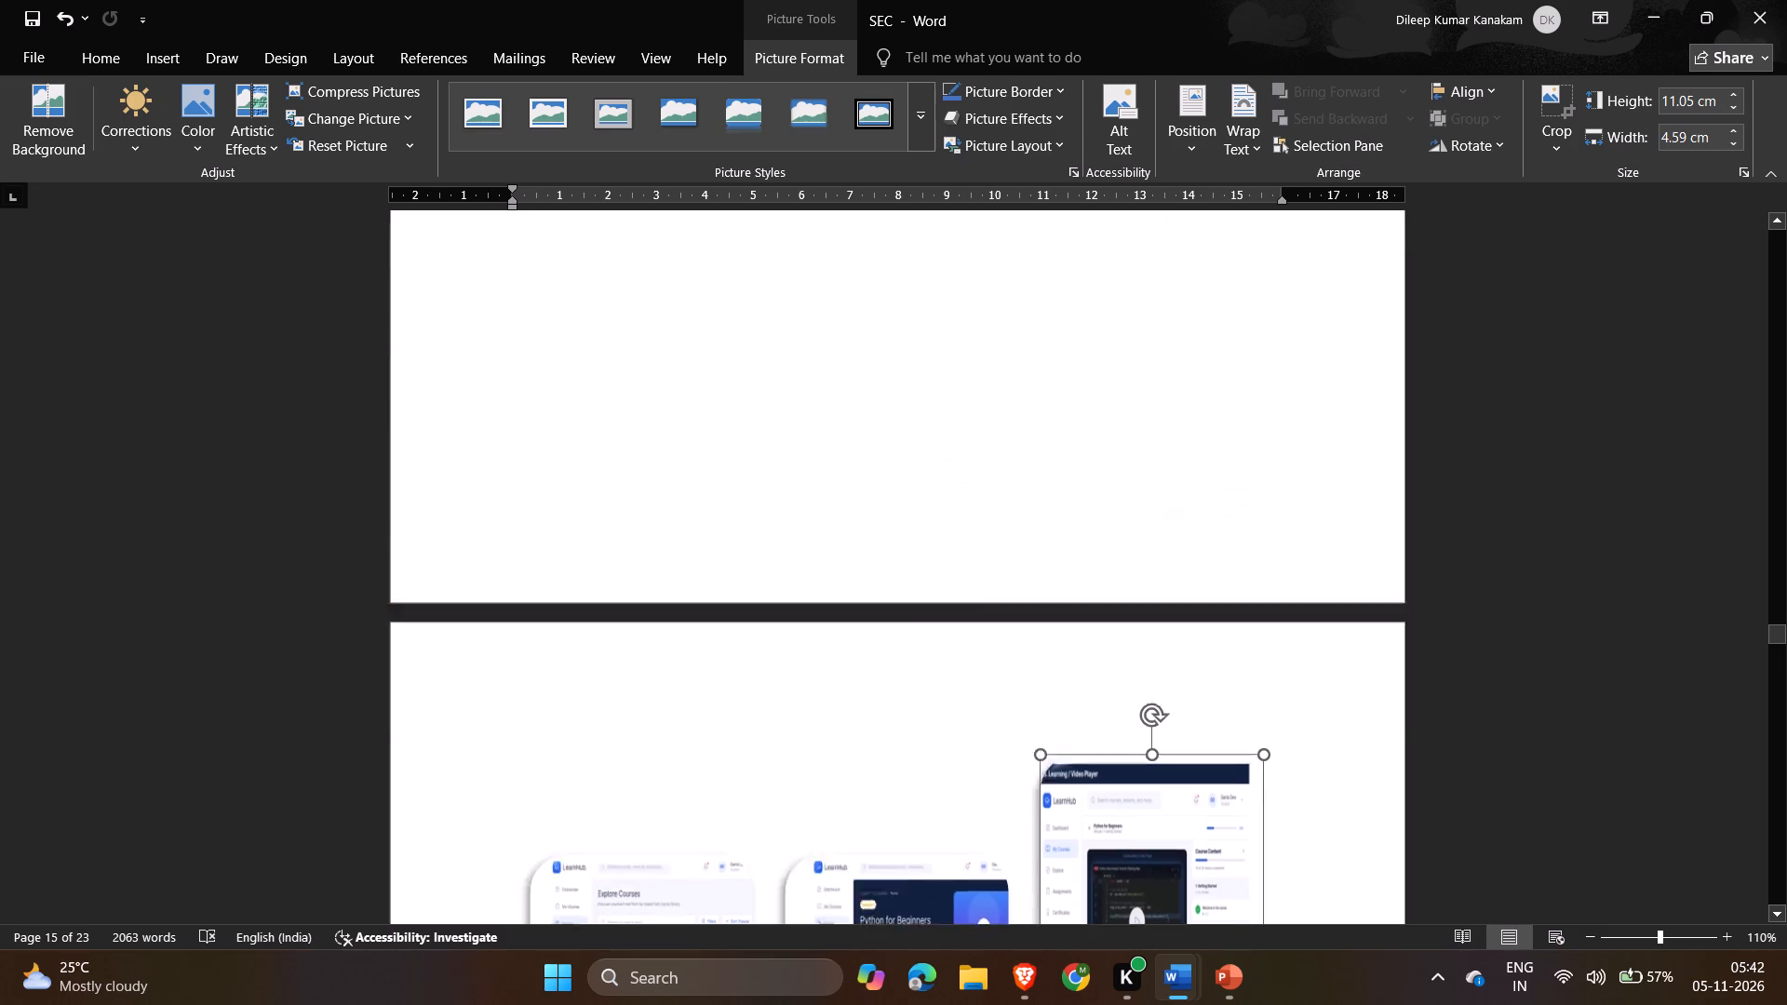
pyautogui.scroll(1, 941, 629)
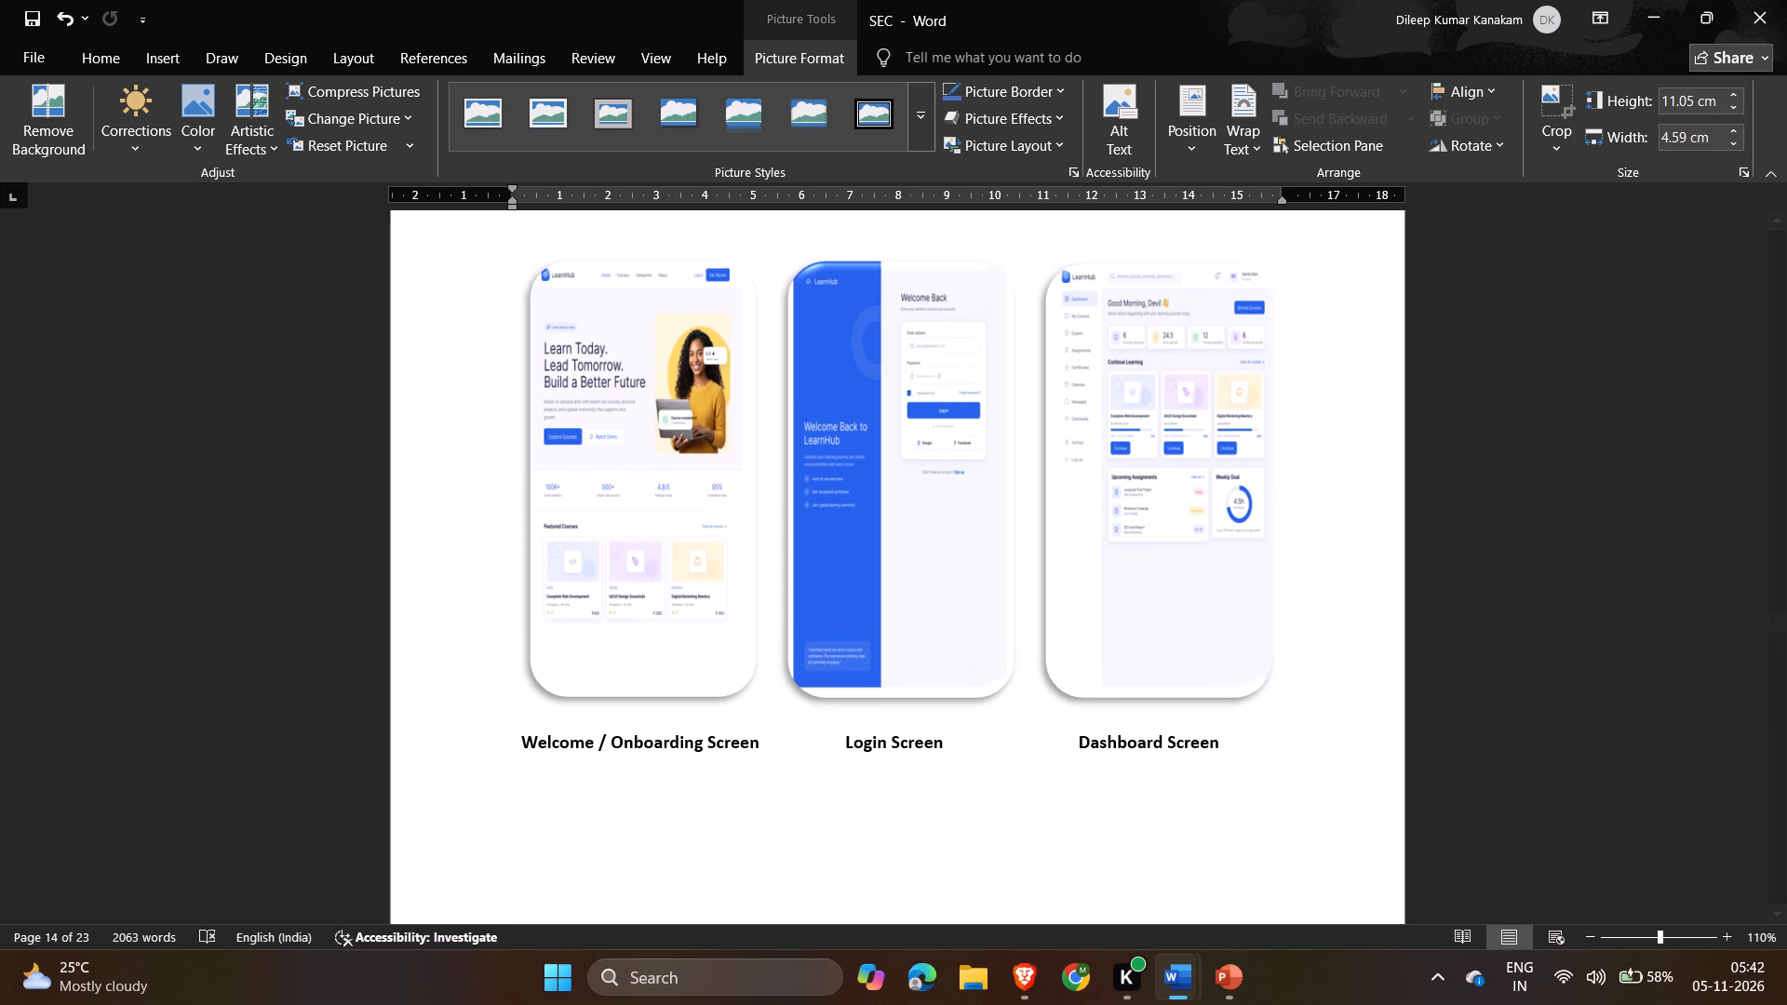
pyautogui.click(656, 511)
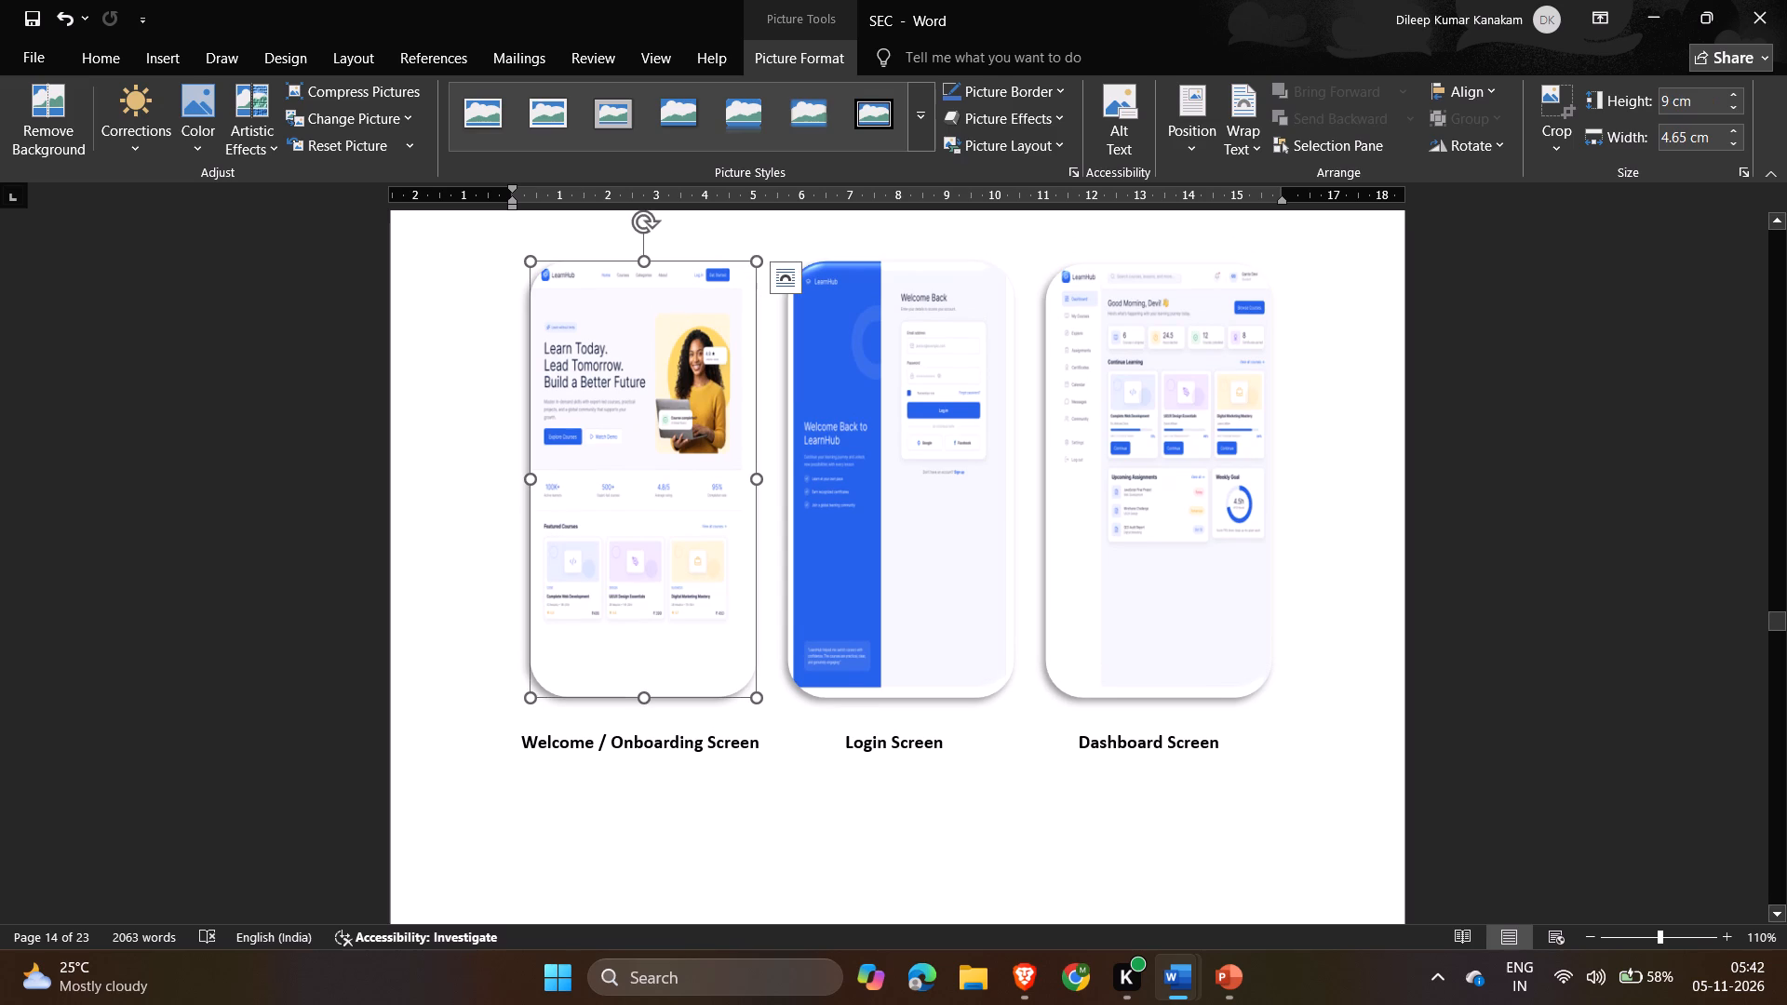
# Widen the Welcome / Onboarding Screen picture freehand to about 6.65 cm, keeping its height.
pyautogui.moveTo(752, 478); pyautogui.dragTo(808, 480)
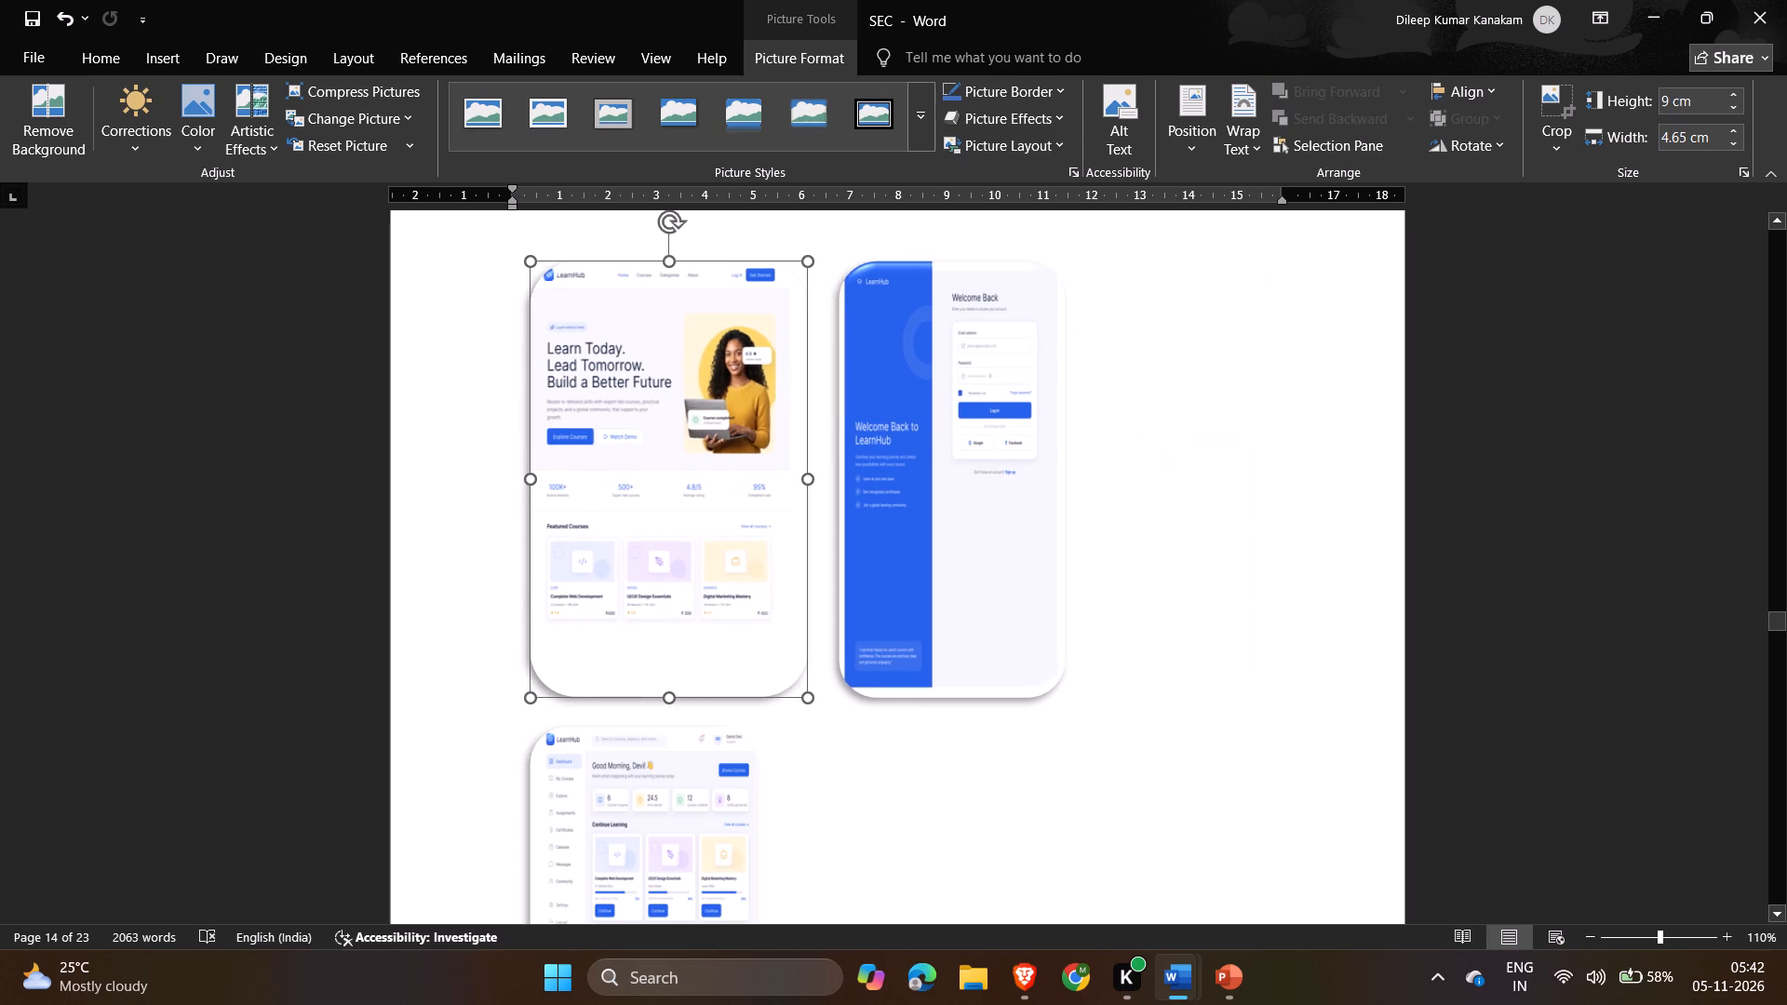
pyautogui.moveTo(808, 480); pyautogui.dragTo(853, 485)
# Widen the Login Screen picture freehand to about 7.6 cm and compare its size with the Welcome / Onboarding Screen picture.
pyautogui.click(977, 507)
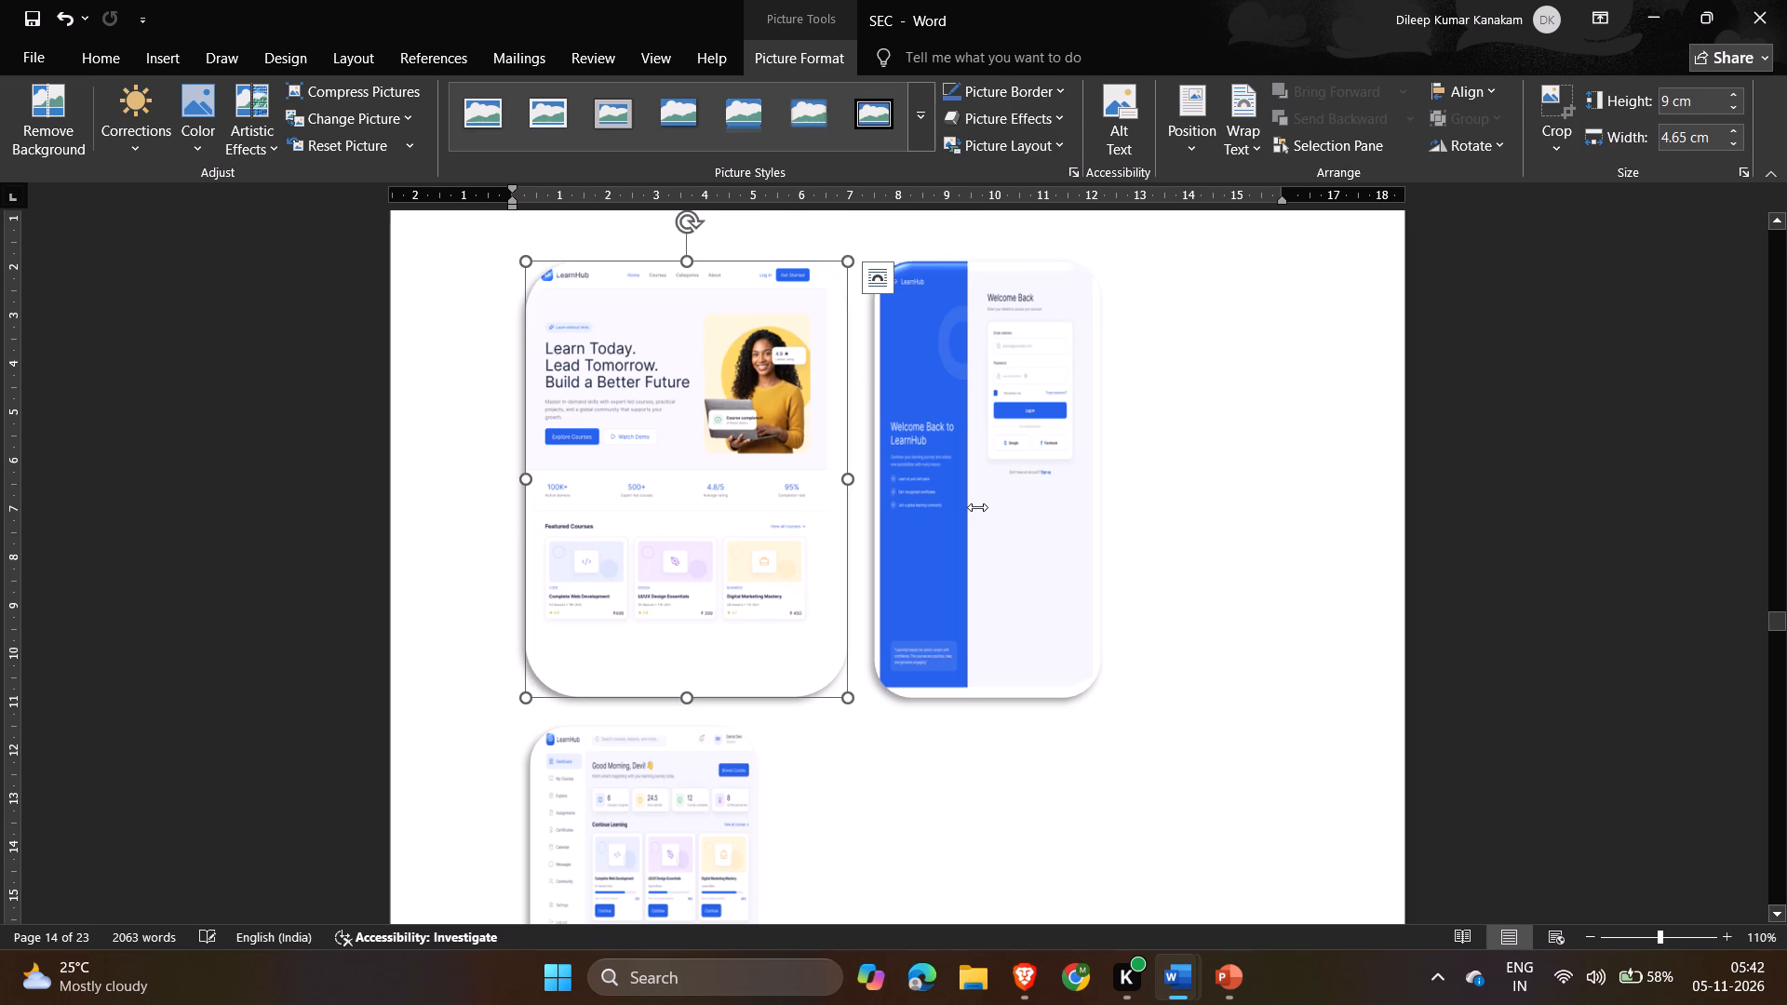
pyautogui.moveTo(1100, 481); pyautogui.dragTo(1243, 506)
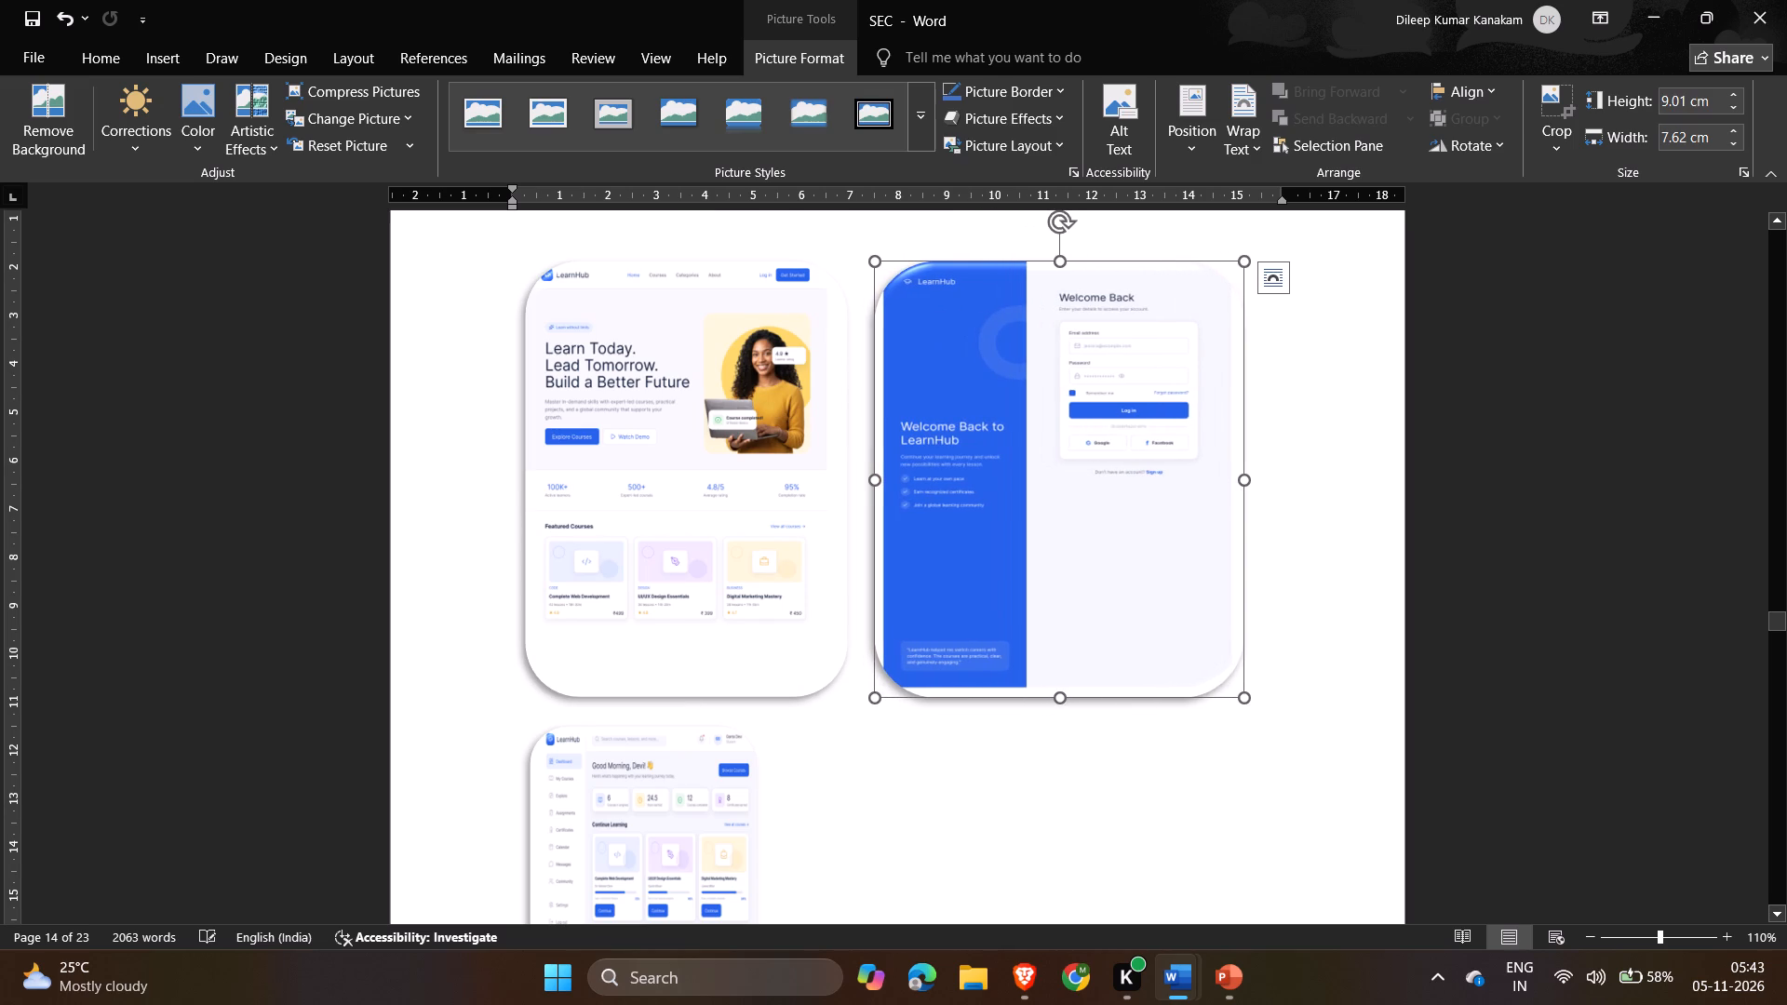
pyautogui.click(586, 346)
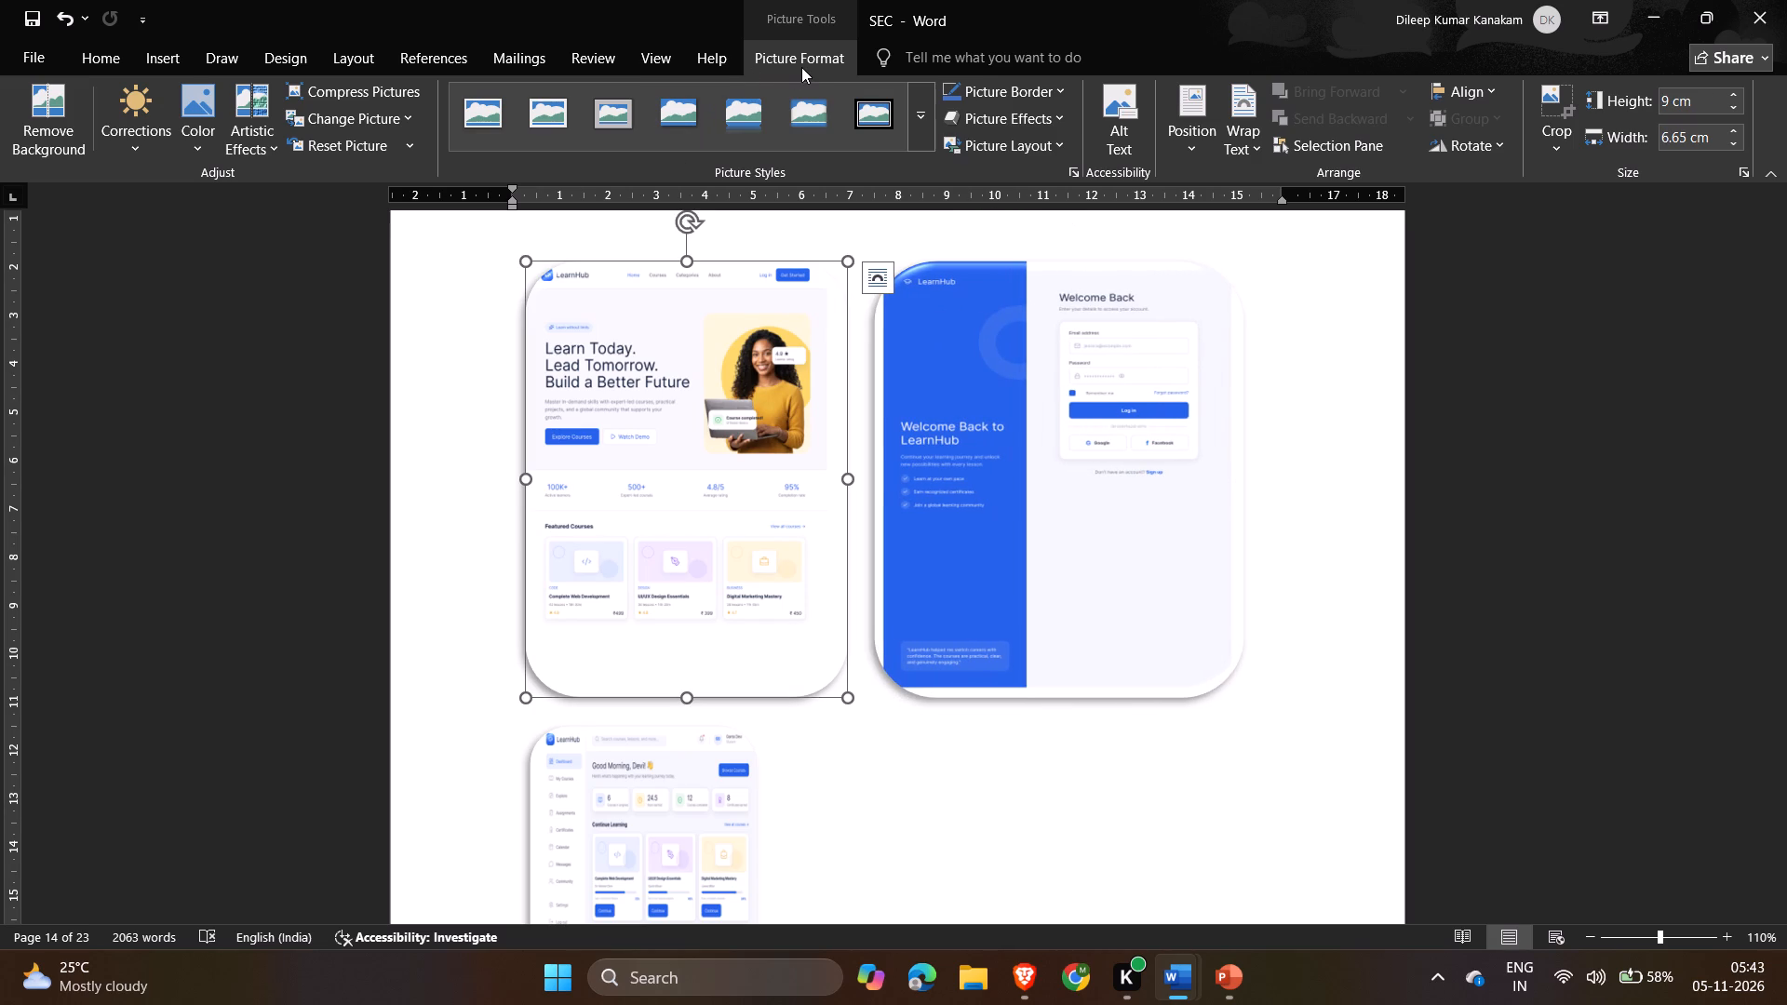
pyautogui.click(801, 67)
pyautogui.click(994, 414)
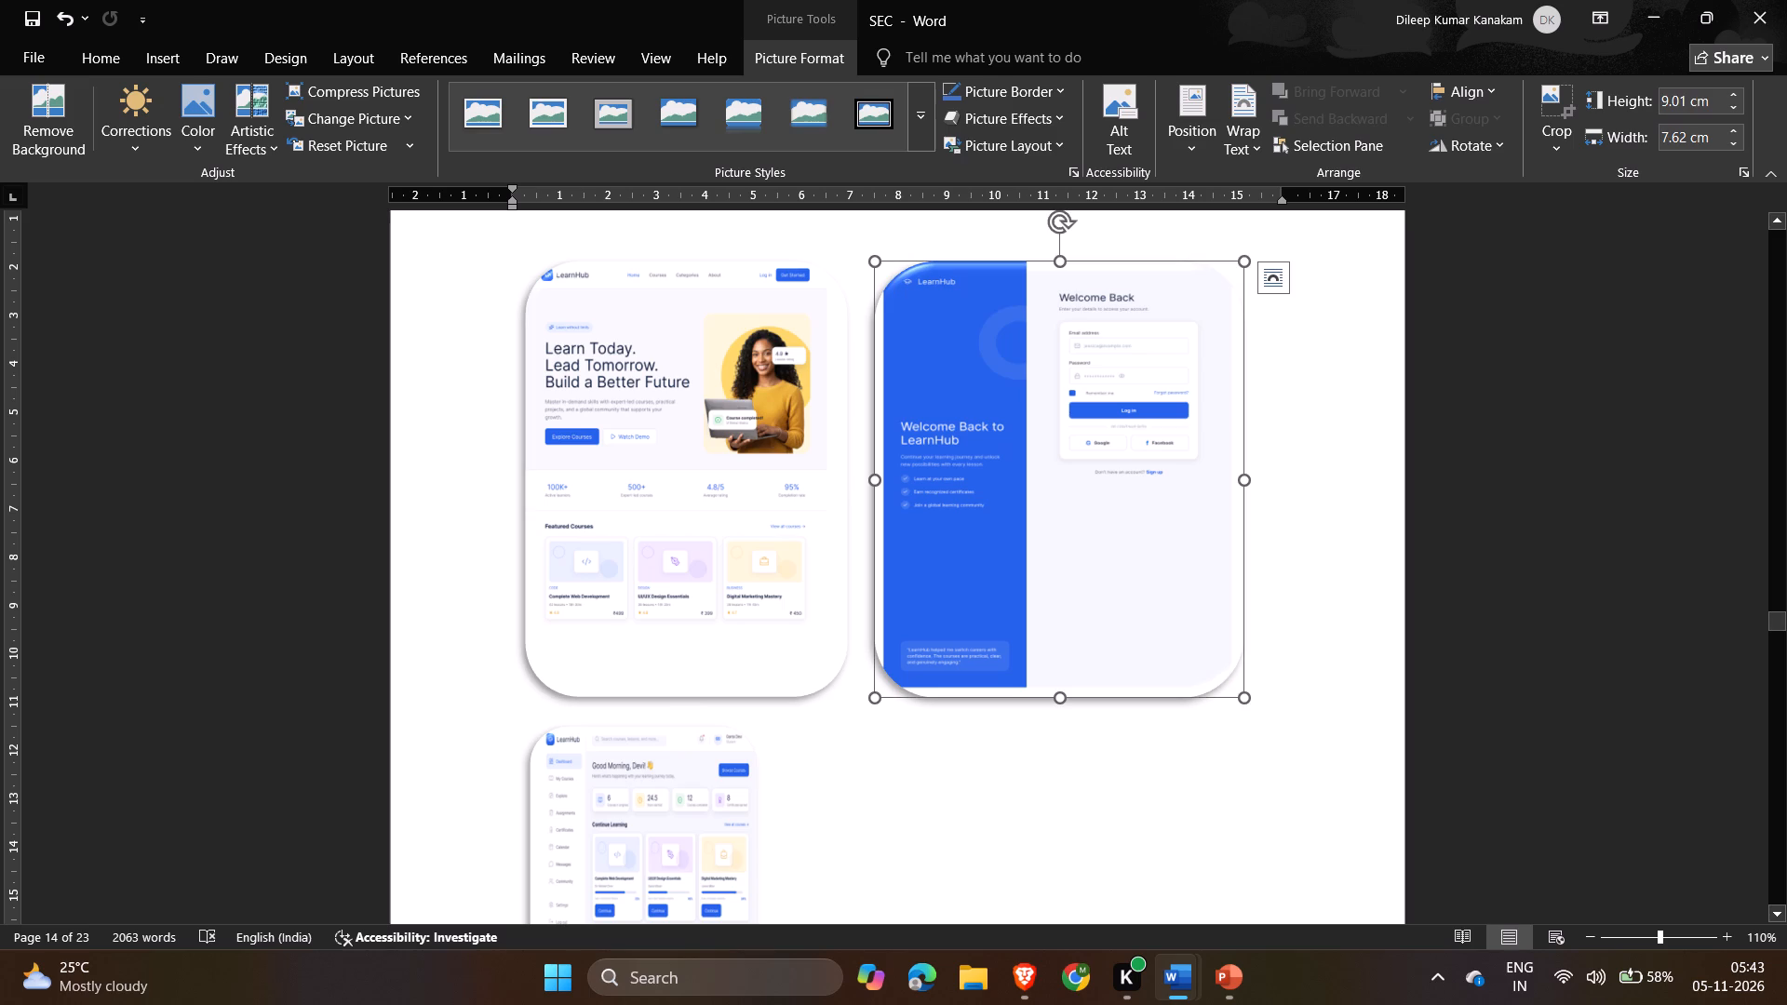
# Widen the Welcome / Onboarding Screen picture further to about 7.1 cm, keeping the Login Screen picture beside it.
pyautogui.click(840, 440)
pyautogui.moveTo(848, 479); pyautogui.dragTo(887, 484)
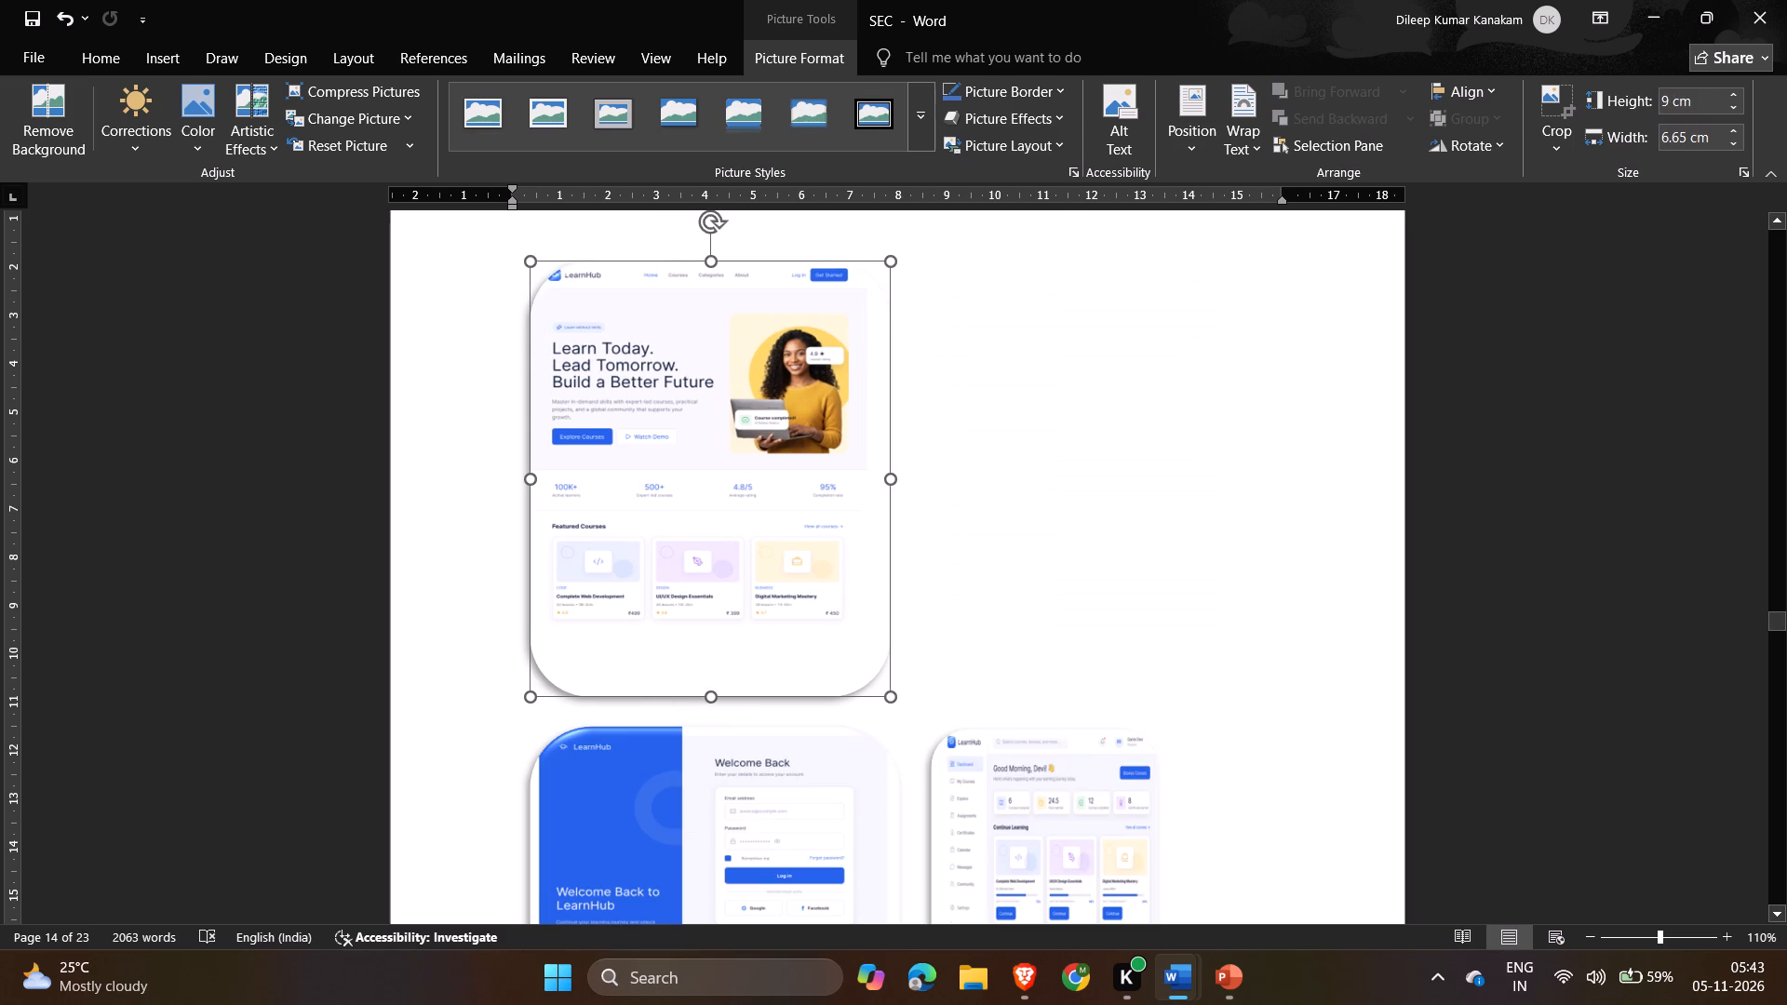
pyautogui.moveTo(887, 484); pyautogui.dragTo(871, 484)
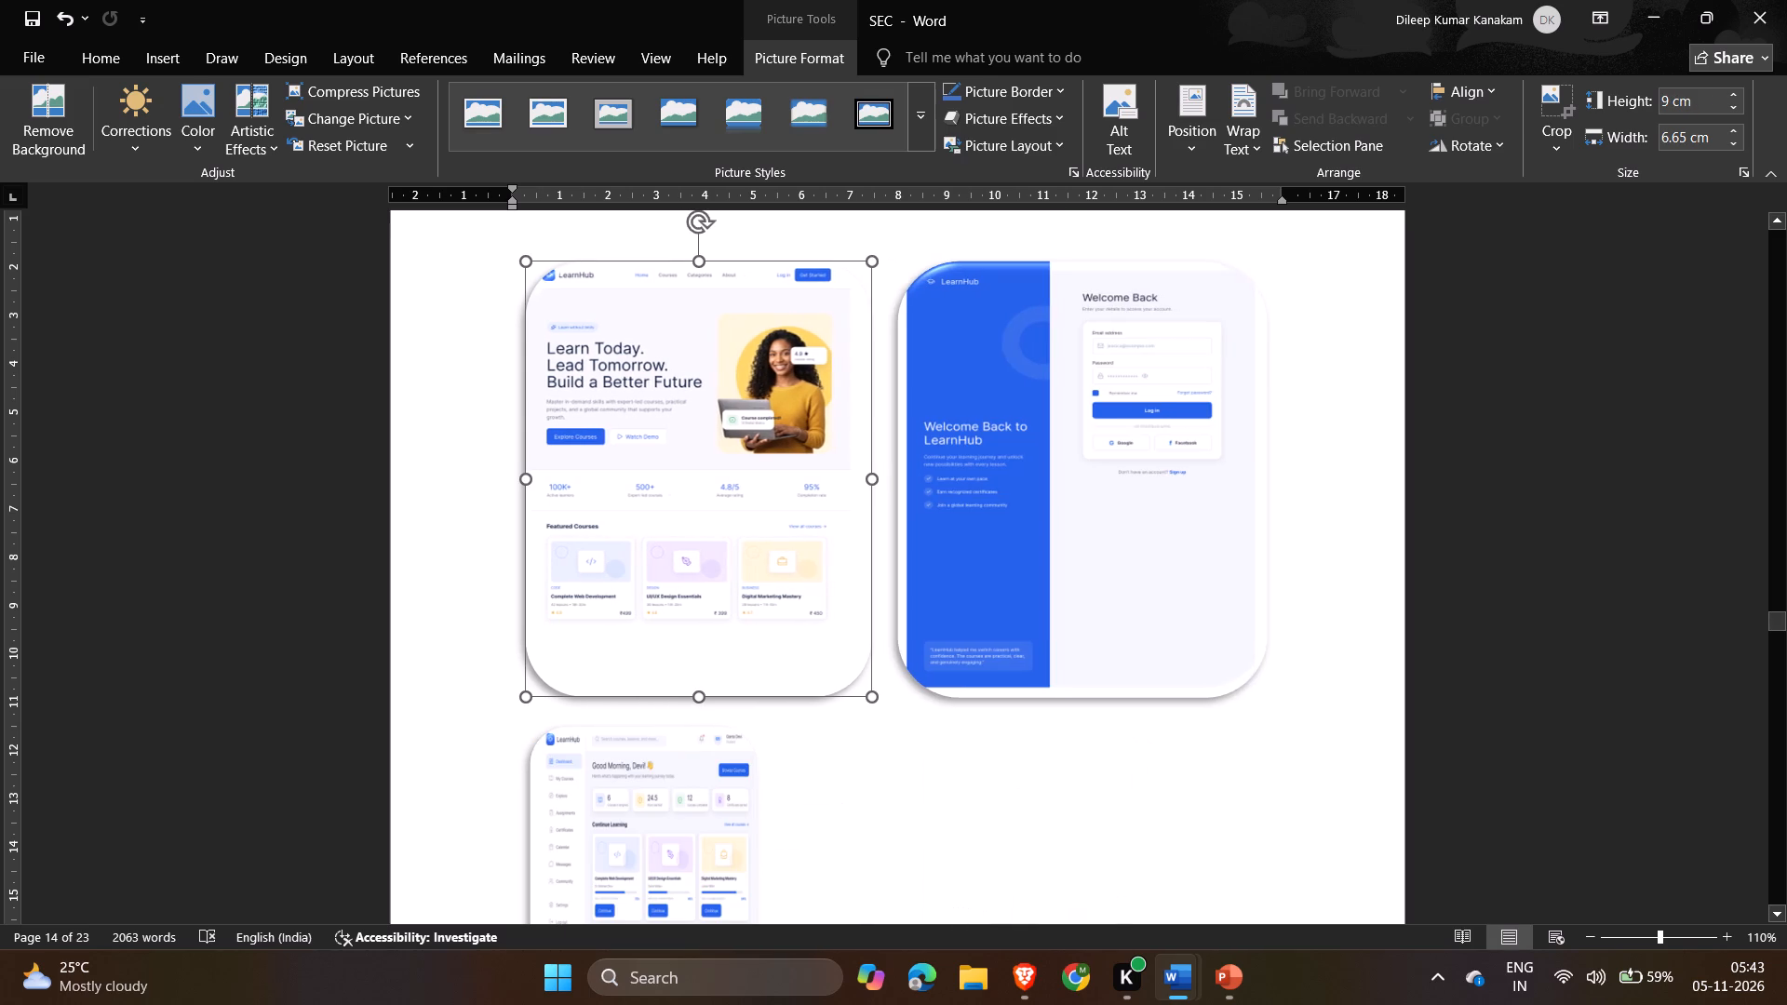
pyautogui.moveTo(871, 484); pyautogui.dragTo(869, 484)
pyautogui.click(740, 458)
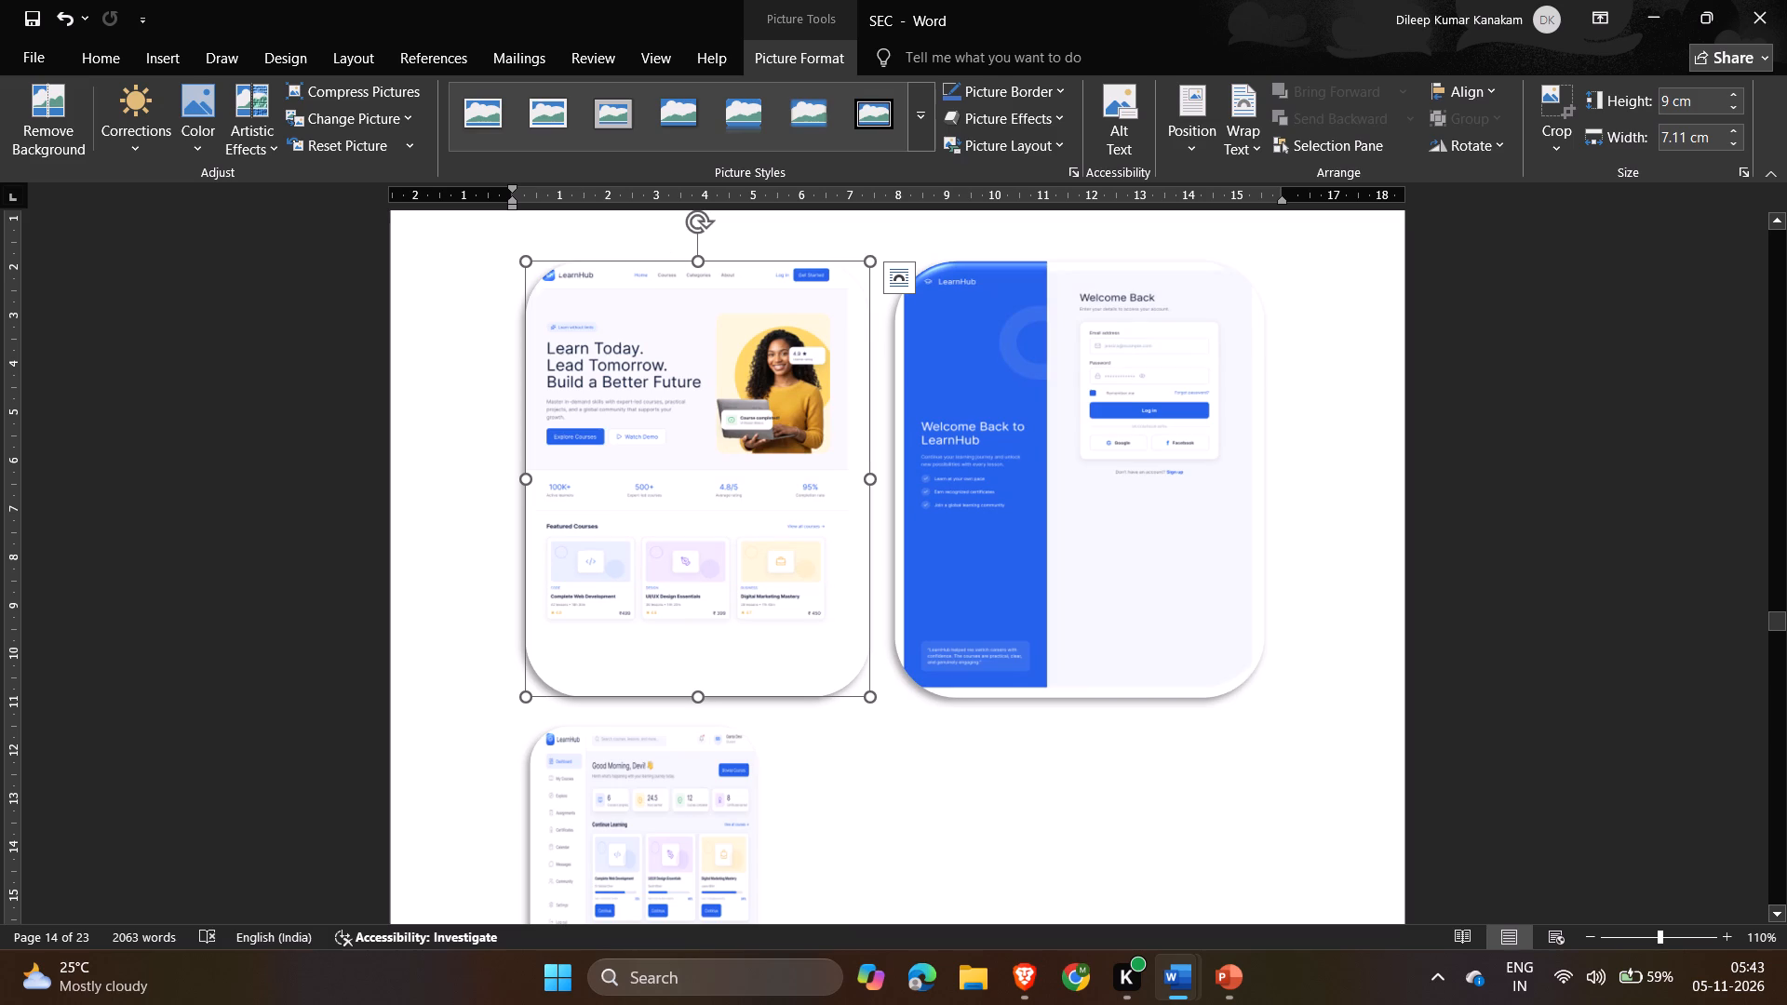
# Set the width of the Login Screen picture, the one headed Welcome Back, to 7.5 cm.
pyautogui.click(986, 442)
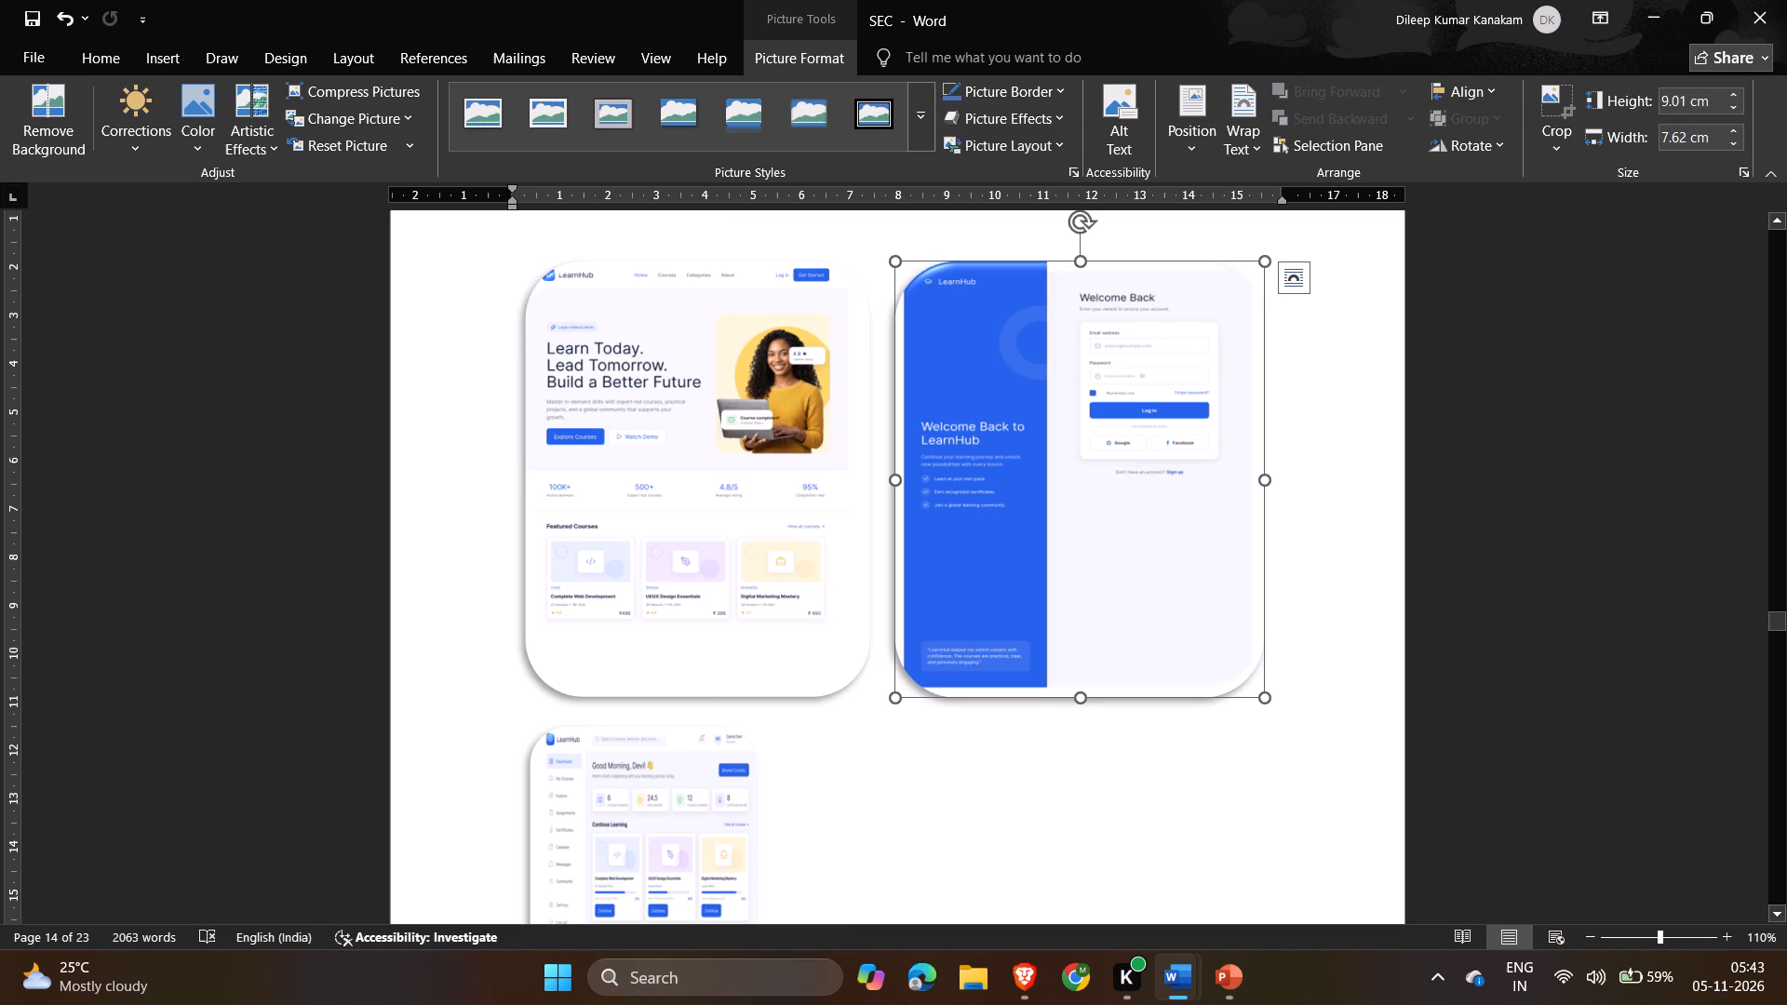
pyautogui.click(1680, 140)
pyautogui.click(1680, 140)
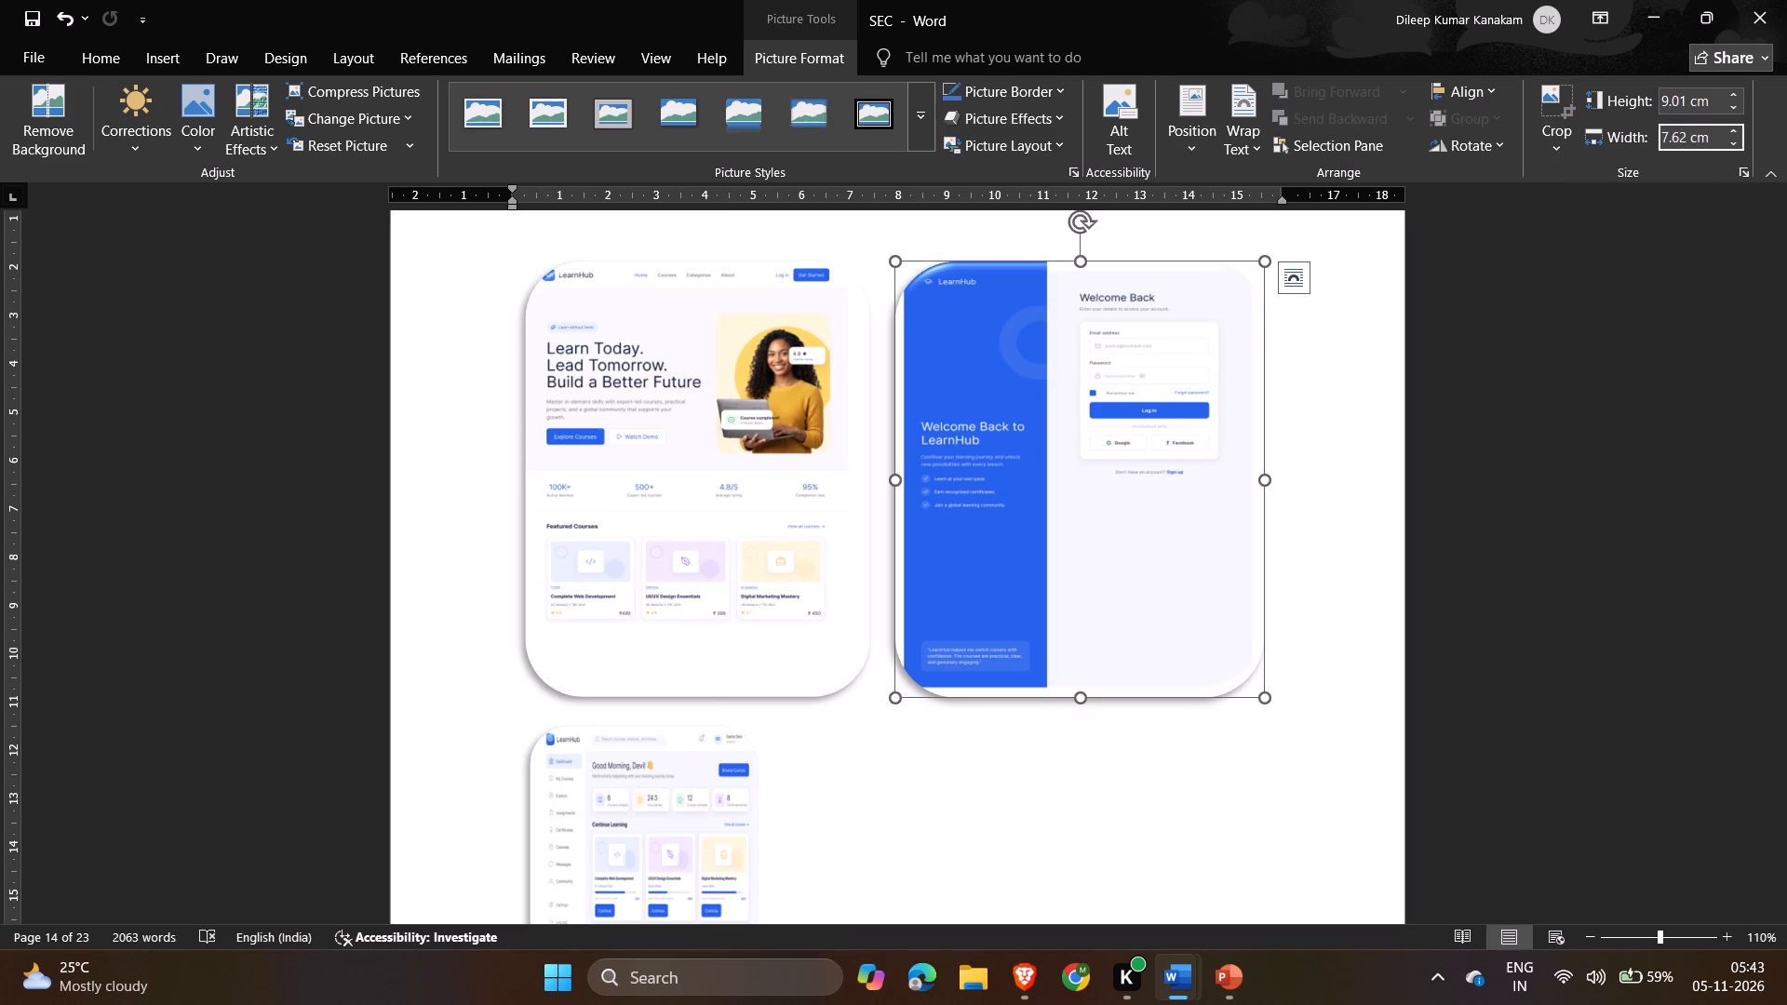
pyautogui.press('Right')
pyautogui.press('BackSpace')
pyautogui.press('BackSpace')
pyautogui.press('5')
pyautogui.press('Return')
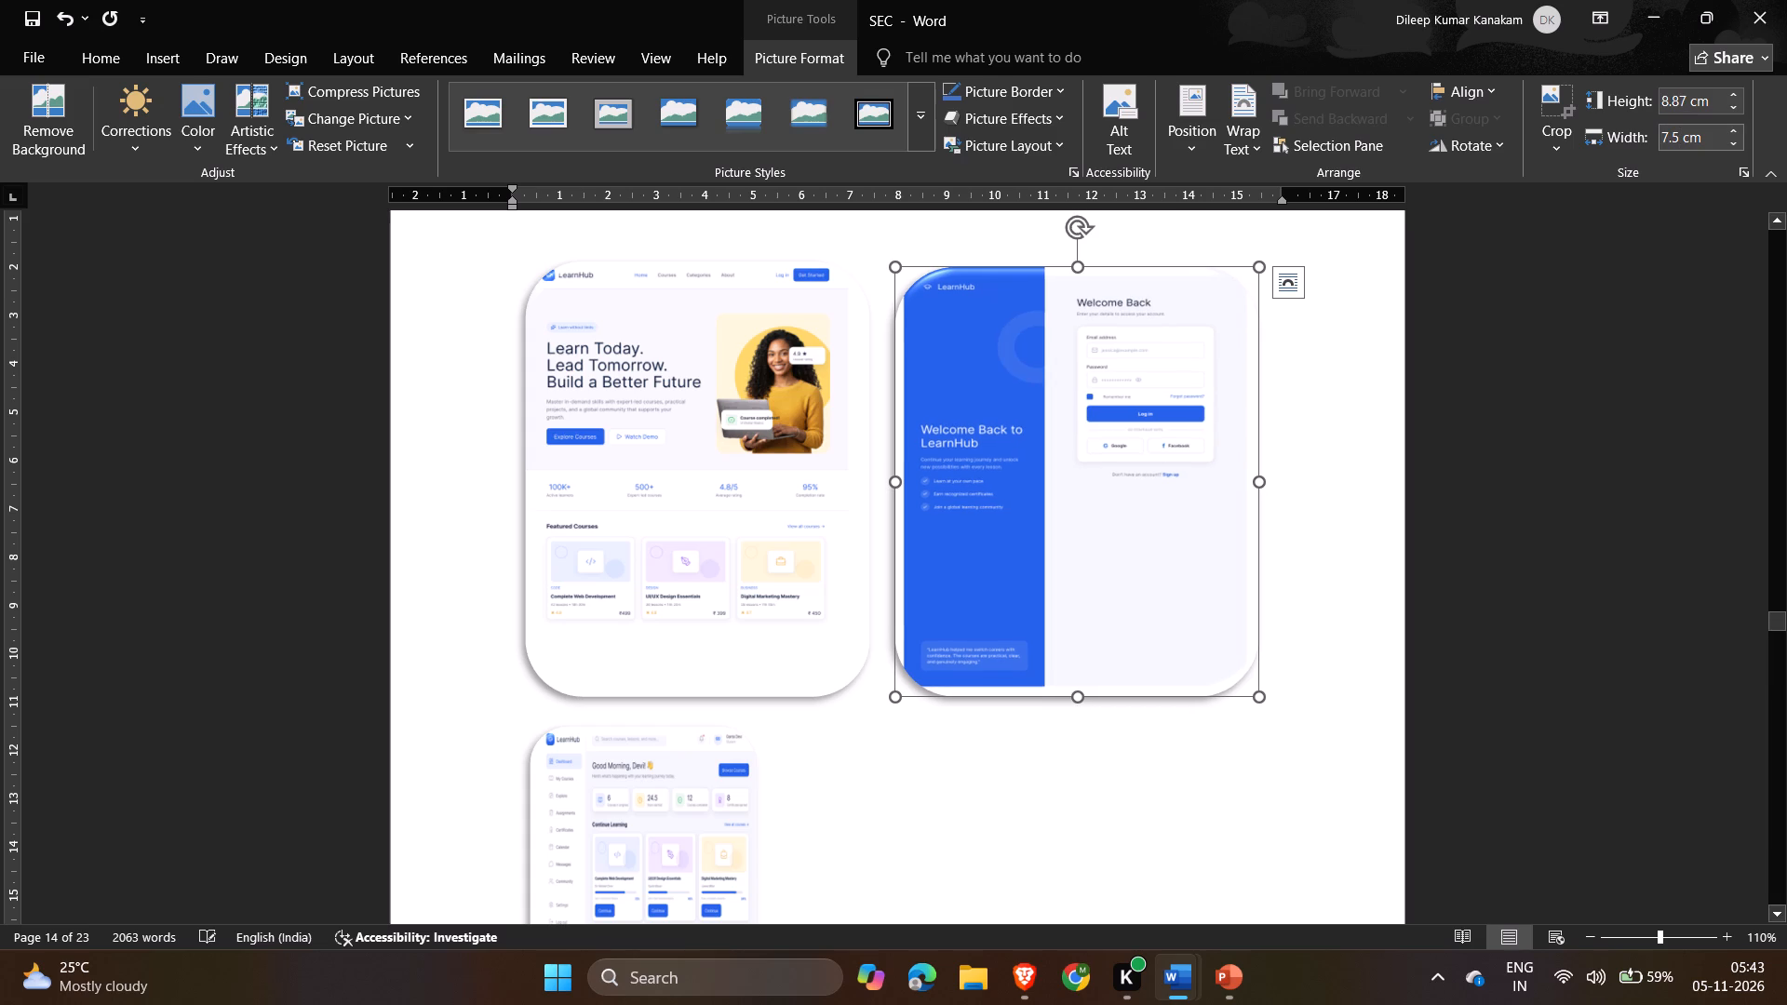
# Set the width of the Welcome / Onboarding Screen picture to 7.5 cm.
pyautogui.click(745, 458)
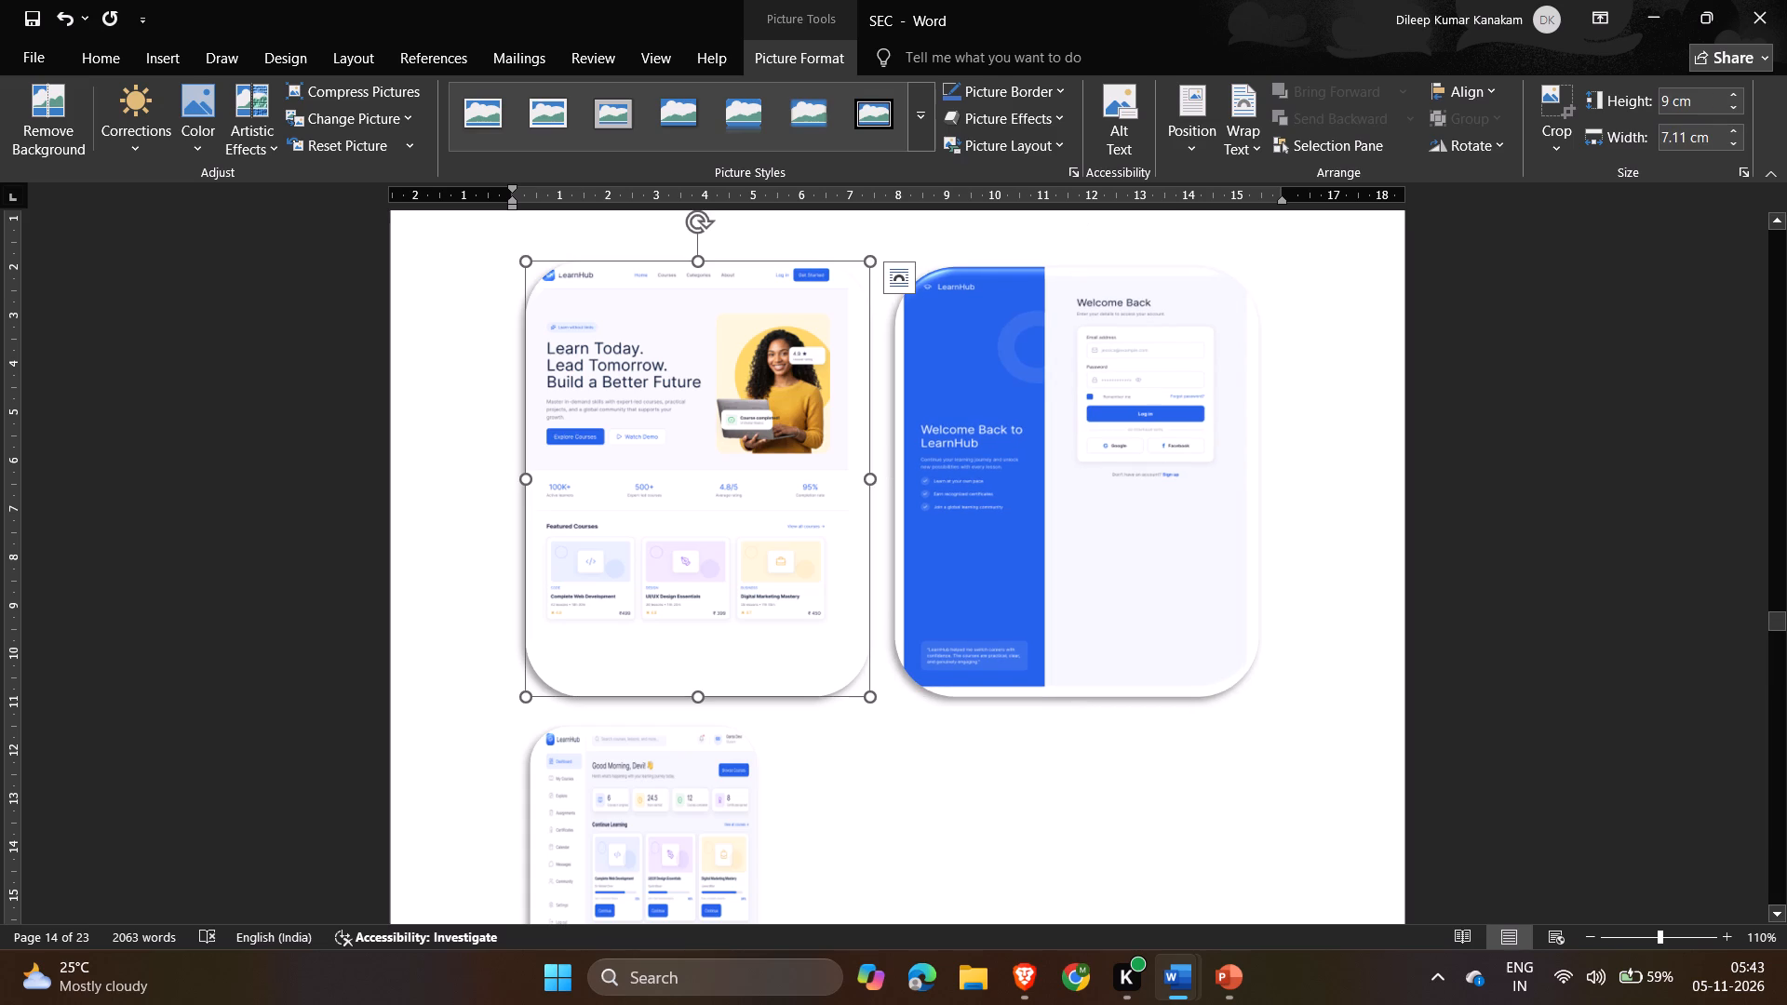
pyautogui.click(1687, 144)
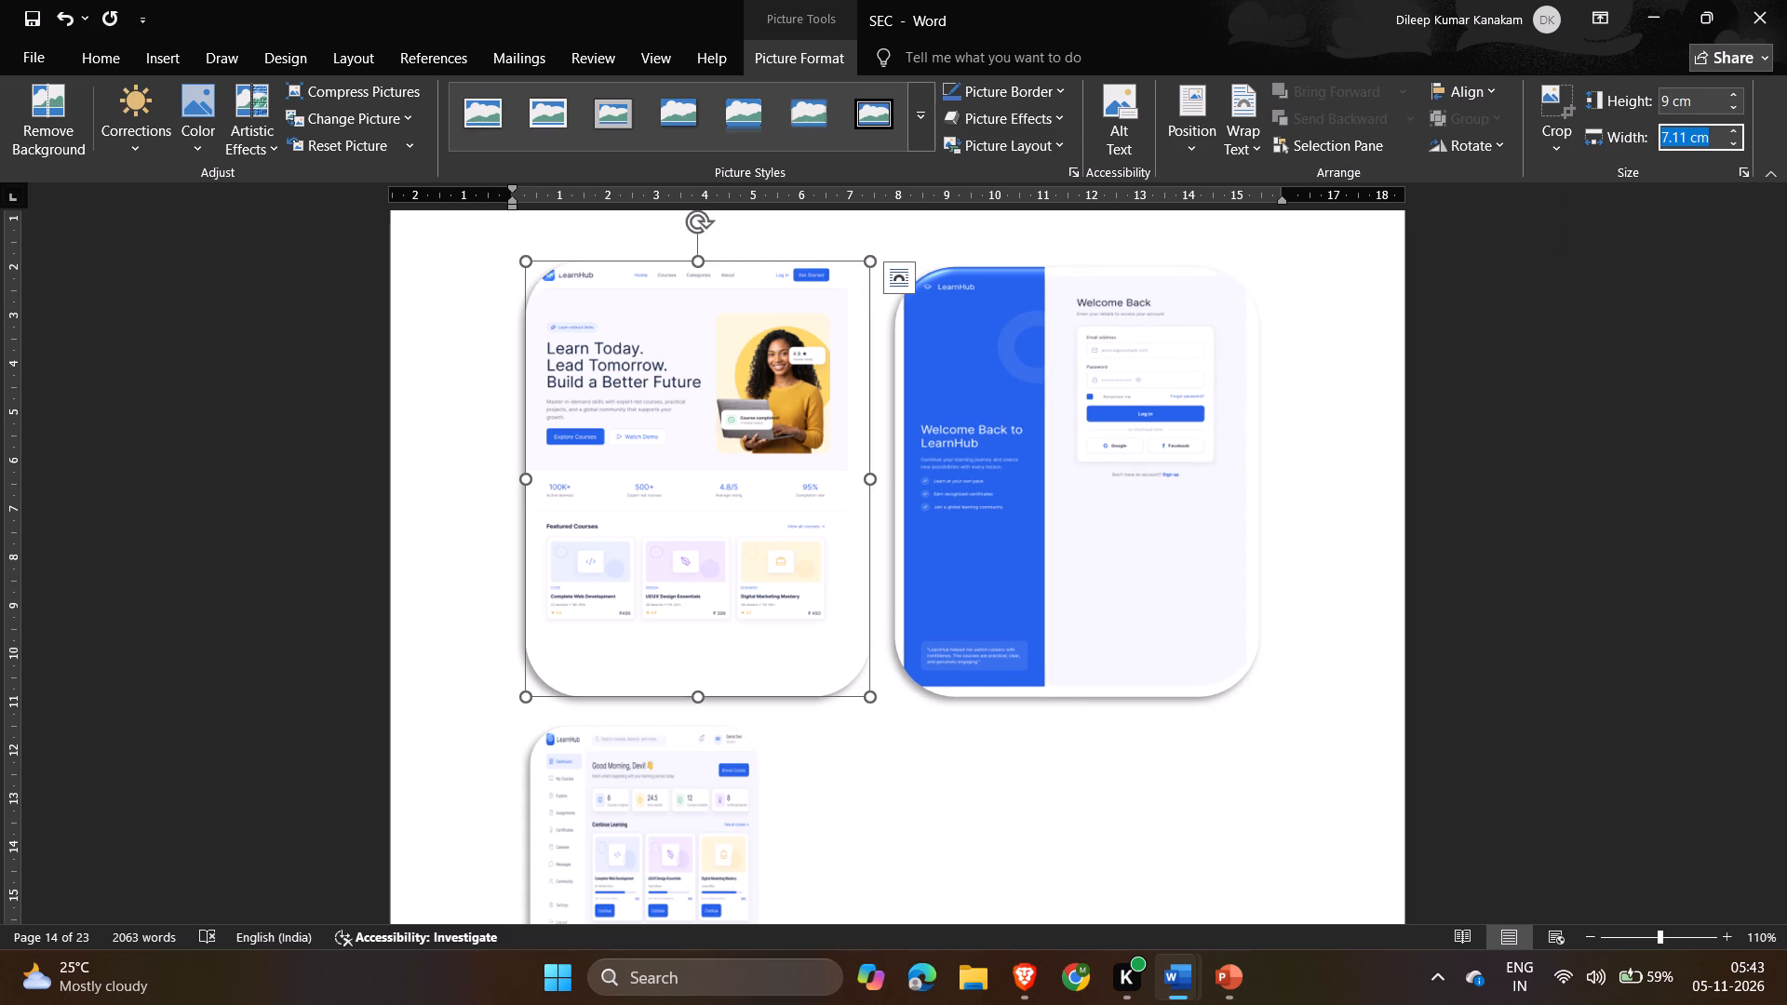
pyautogui.click(1687, 144)
pyautogui.press('BackSpace')
pyautogui.press('BackSpace')
pyautogui.press('5')
pyautogui.press('Return')
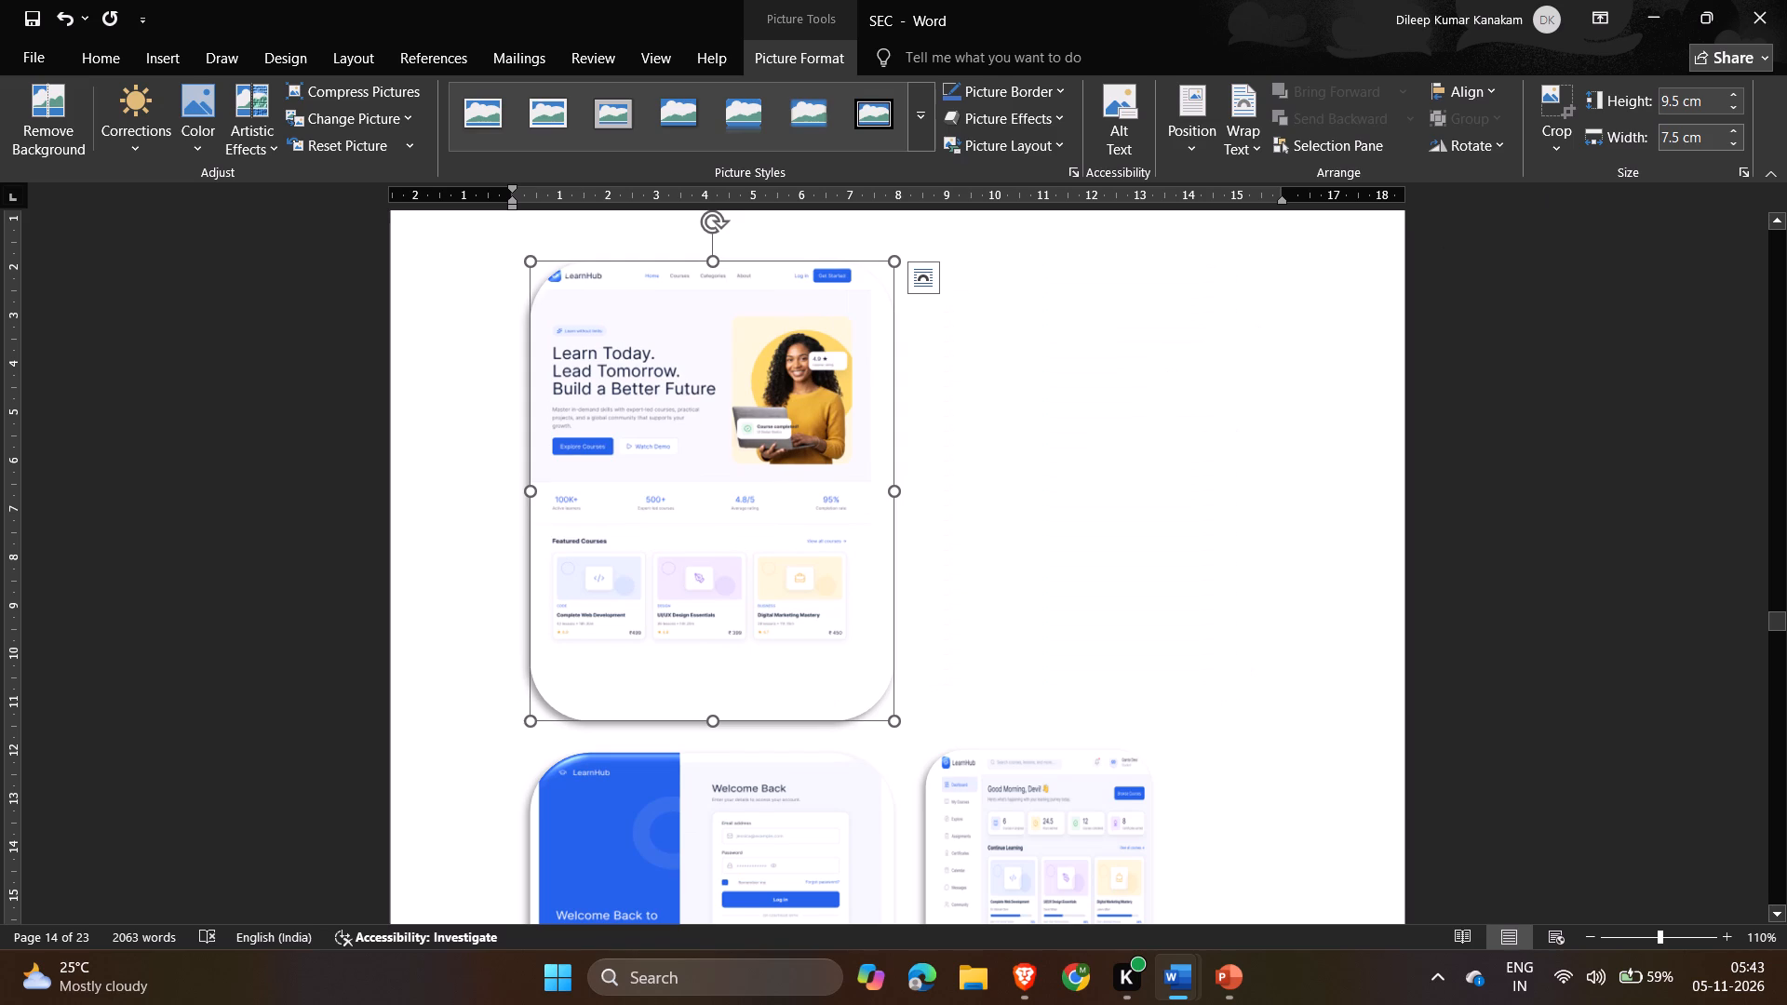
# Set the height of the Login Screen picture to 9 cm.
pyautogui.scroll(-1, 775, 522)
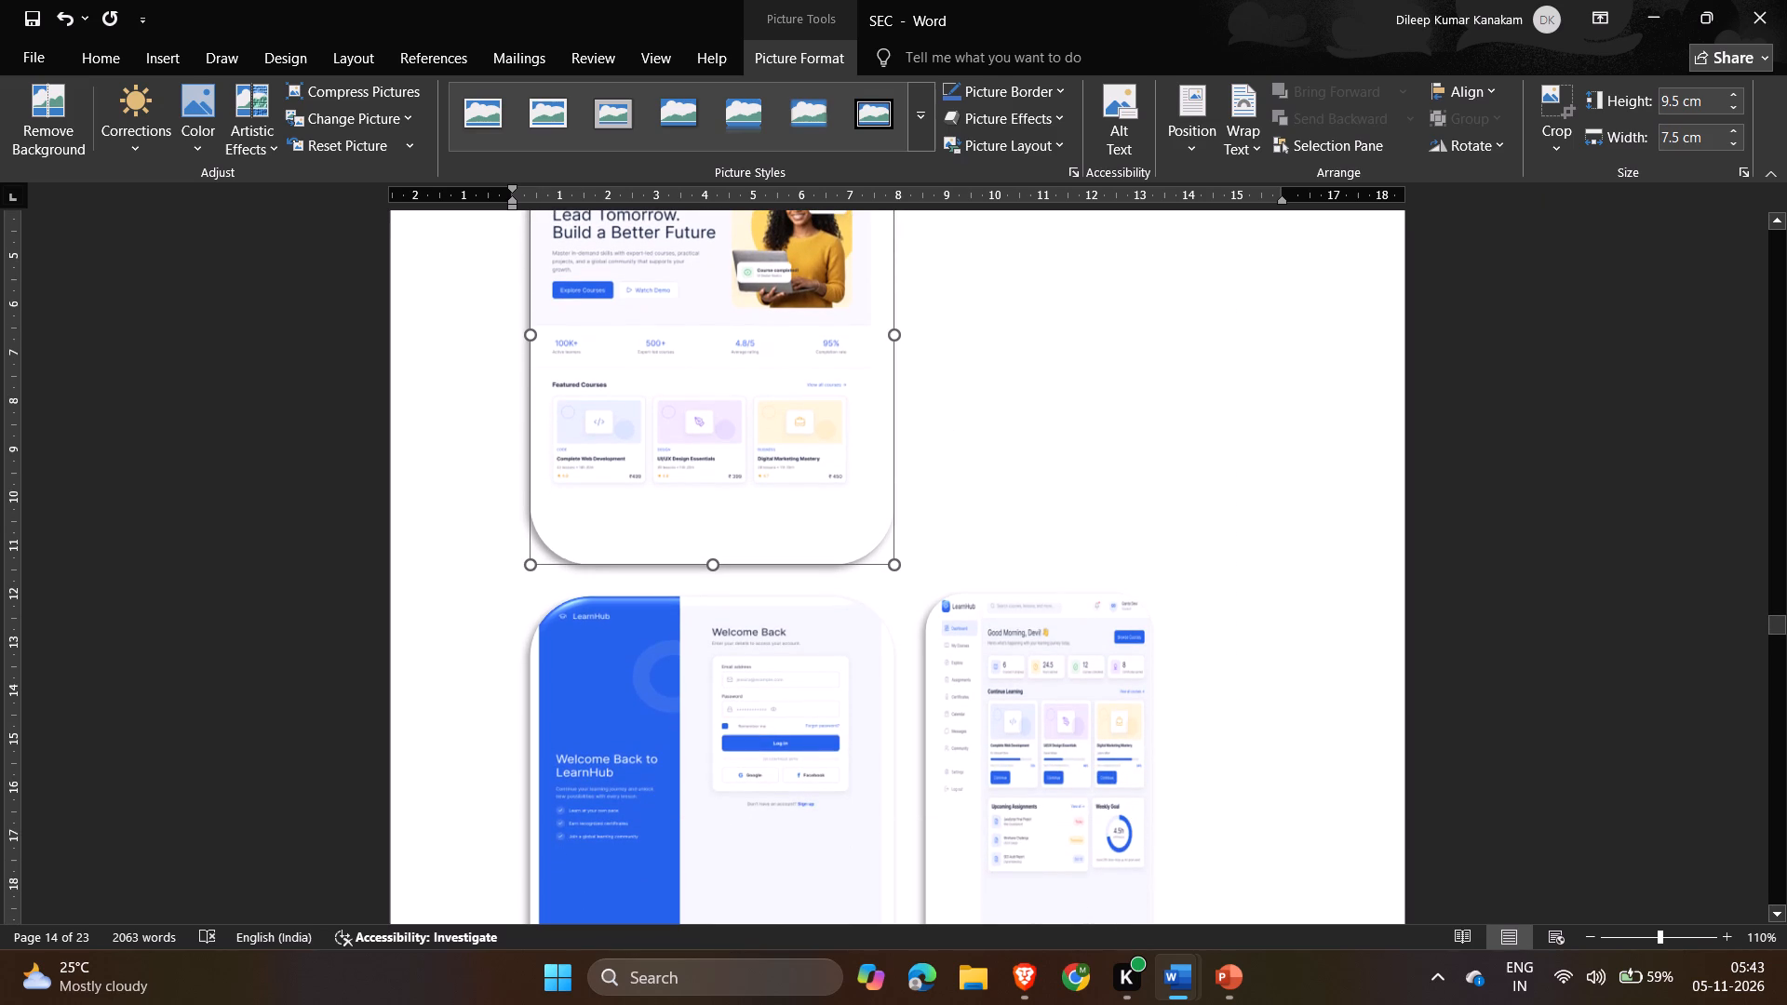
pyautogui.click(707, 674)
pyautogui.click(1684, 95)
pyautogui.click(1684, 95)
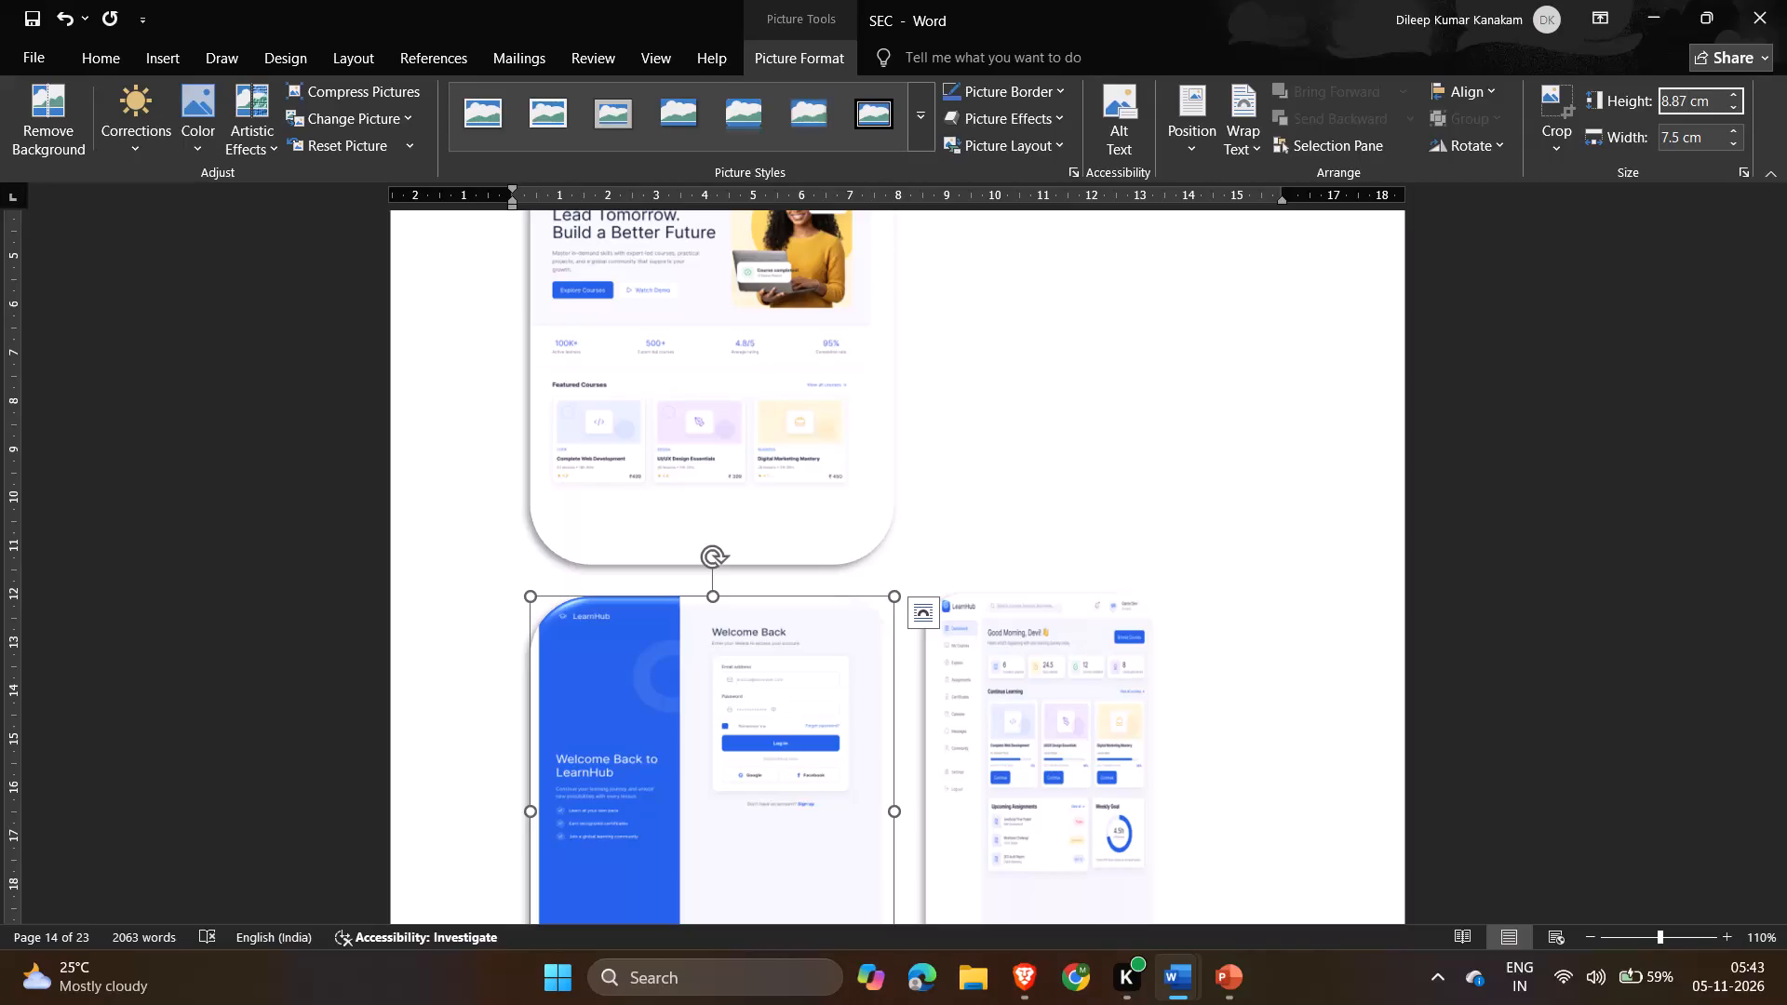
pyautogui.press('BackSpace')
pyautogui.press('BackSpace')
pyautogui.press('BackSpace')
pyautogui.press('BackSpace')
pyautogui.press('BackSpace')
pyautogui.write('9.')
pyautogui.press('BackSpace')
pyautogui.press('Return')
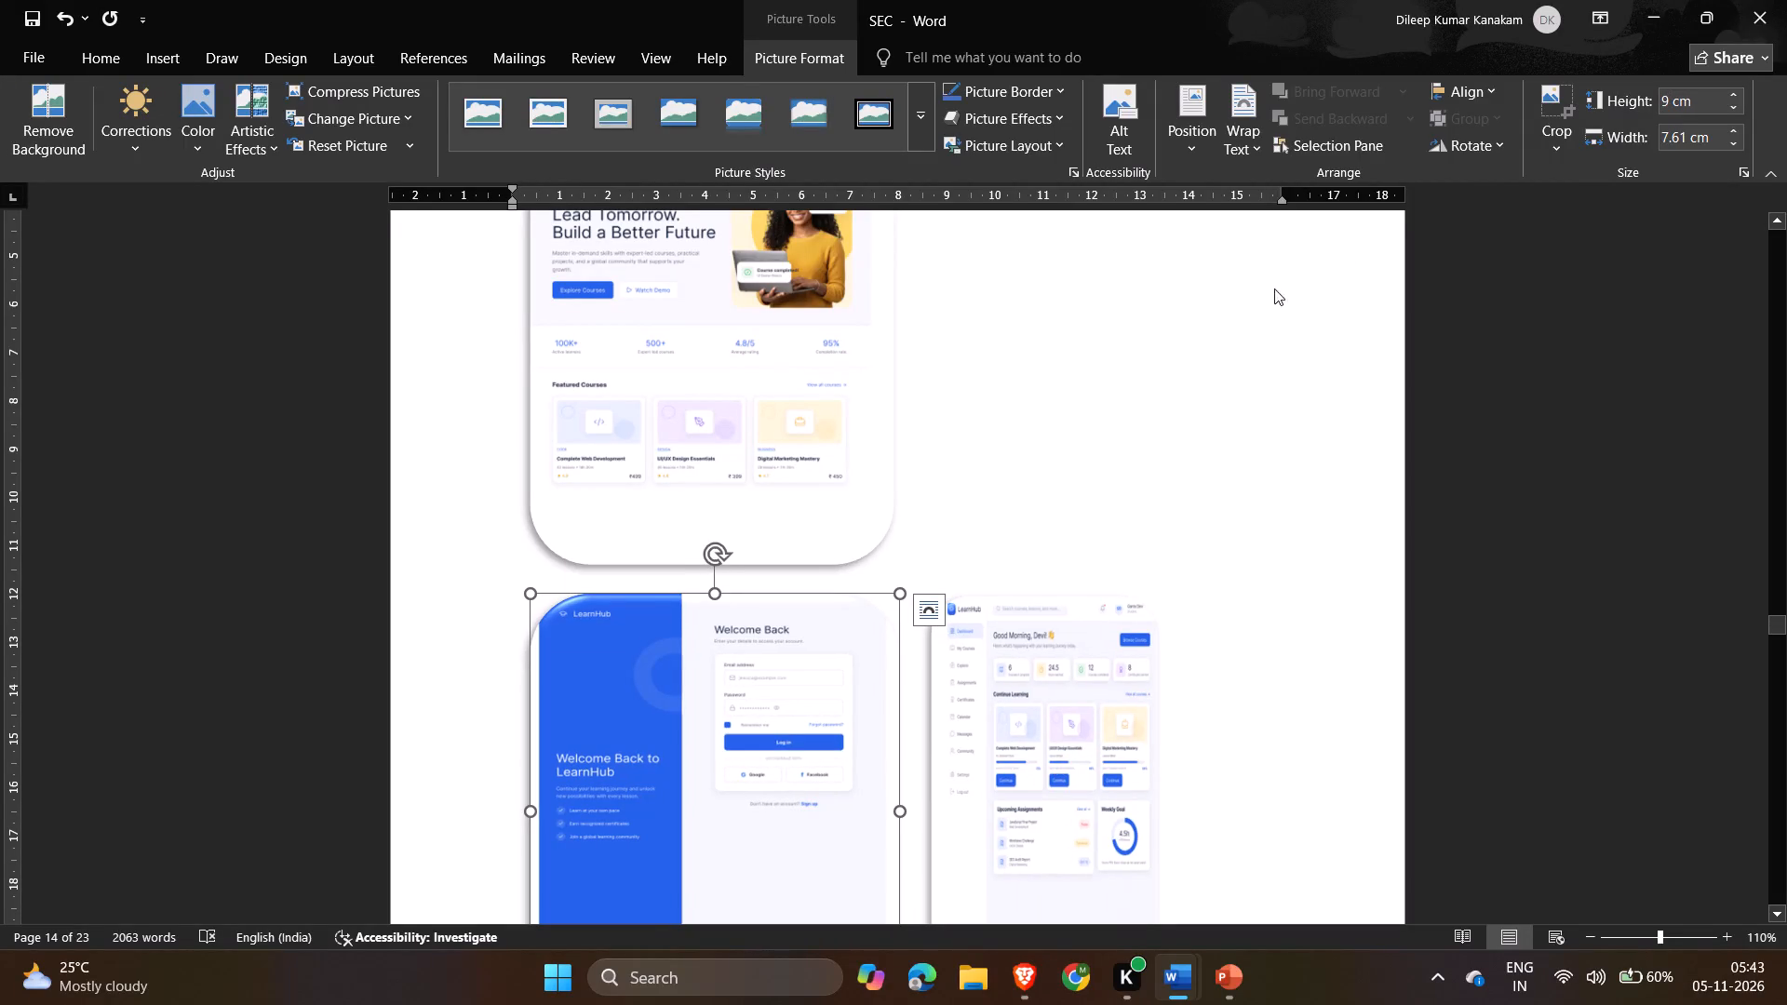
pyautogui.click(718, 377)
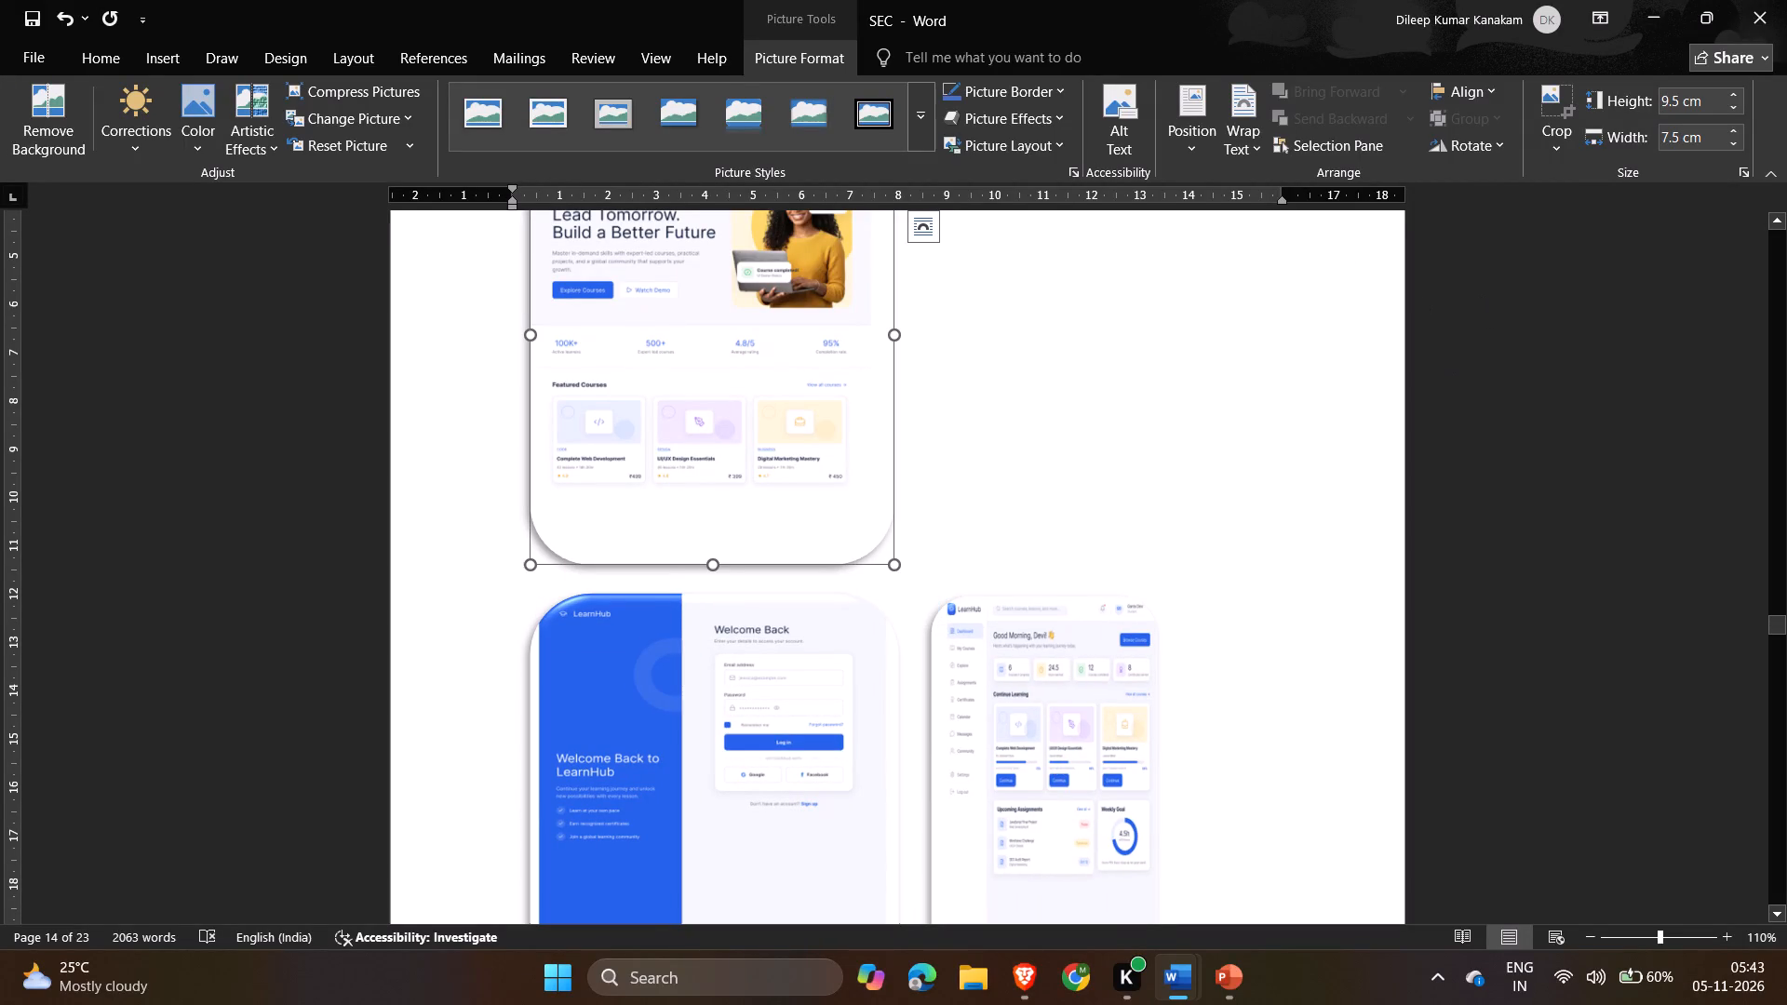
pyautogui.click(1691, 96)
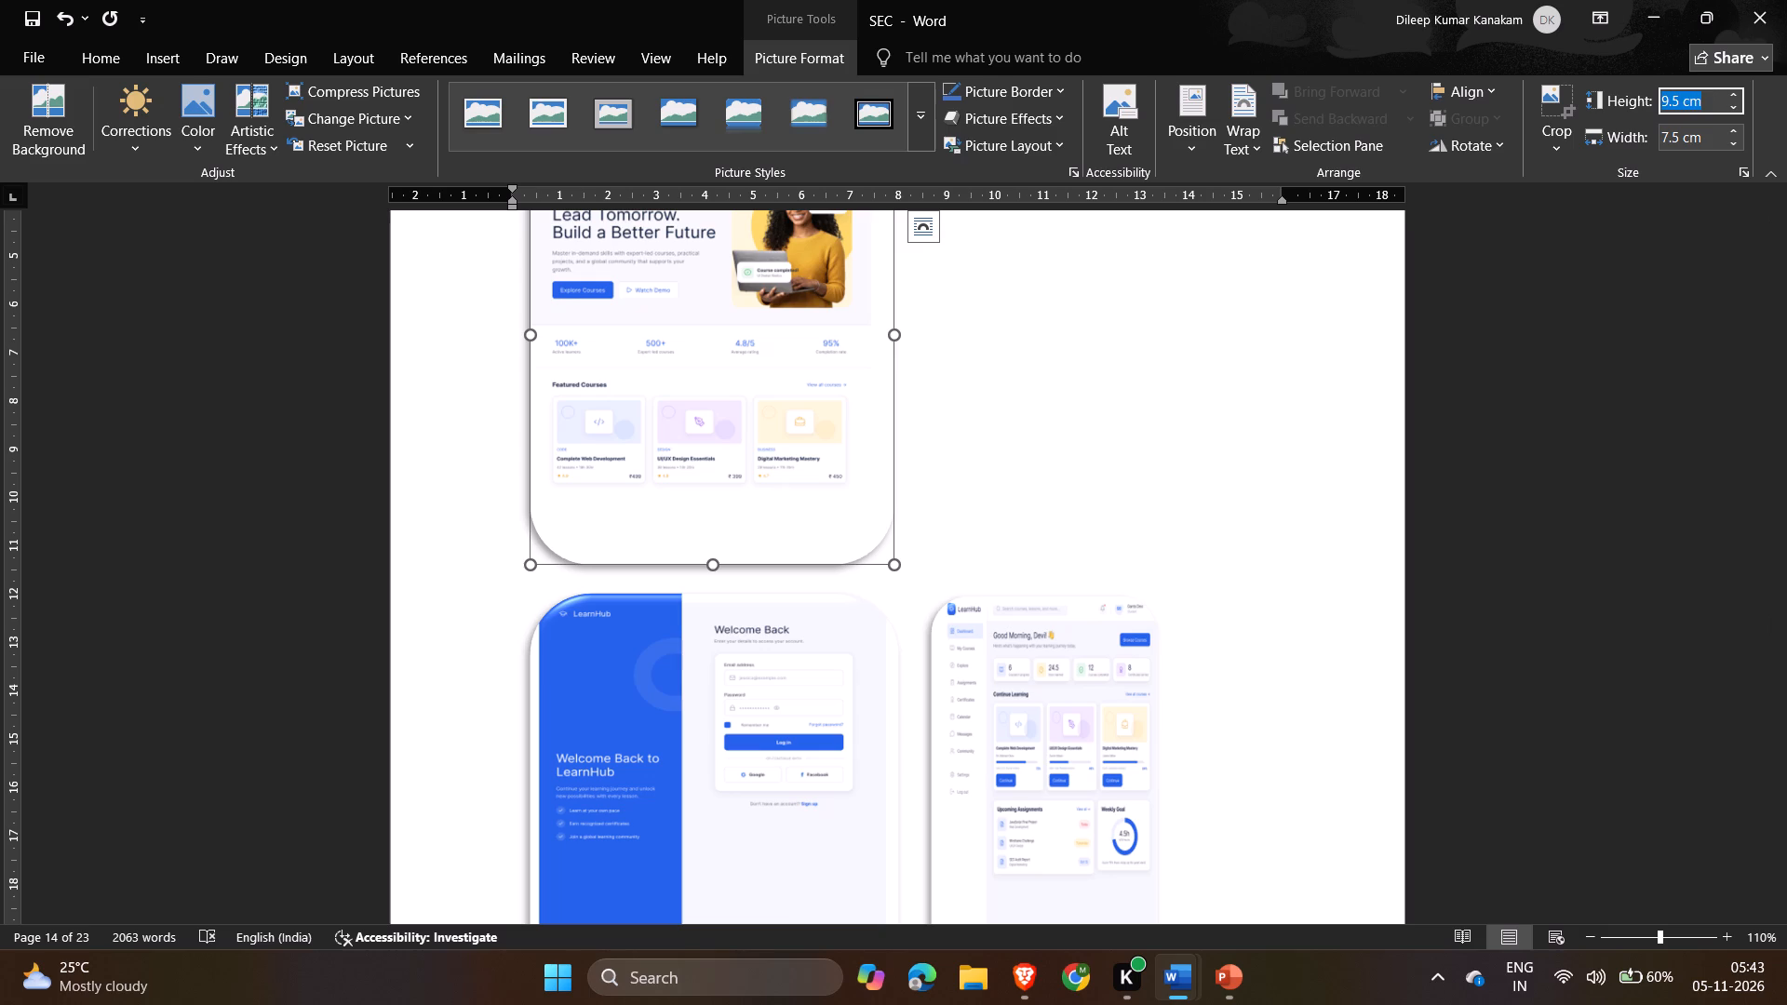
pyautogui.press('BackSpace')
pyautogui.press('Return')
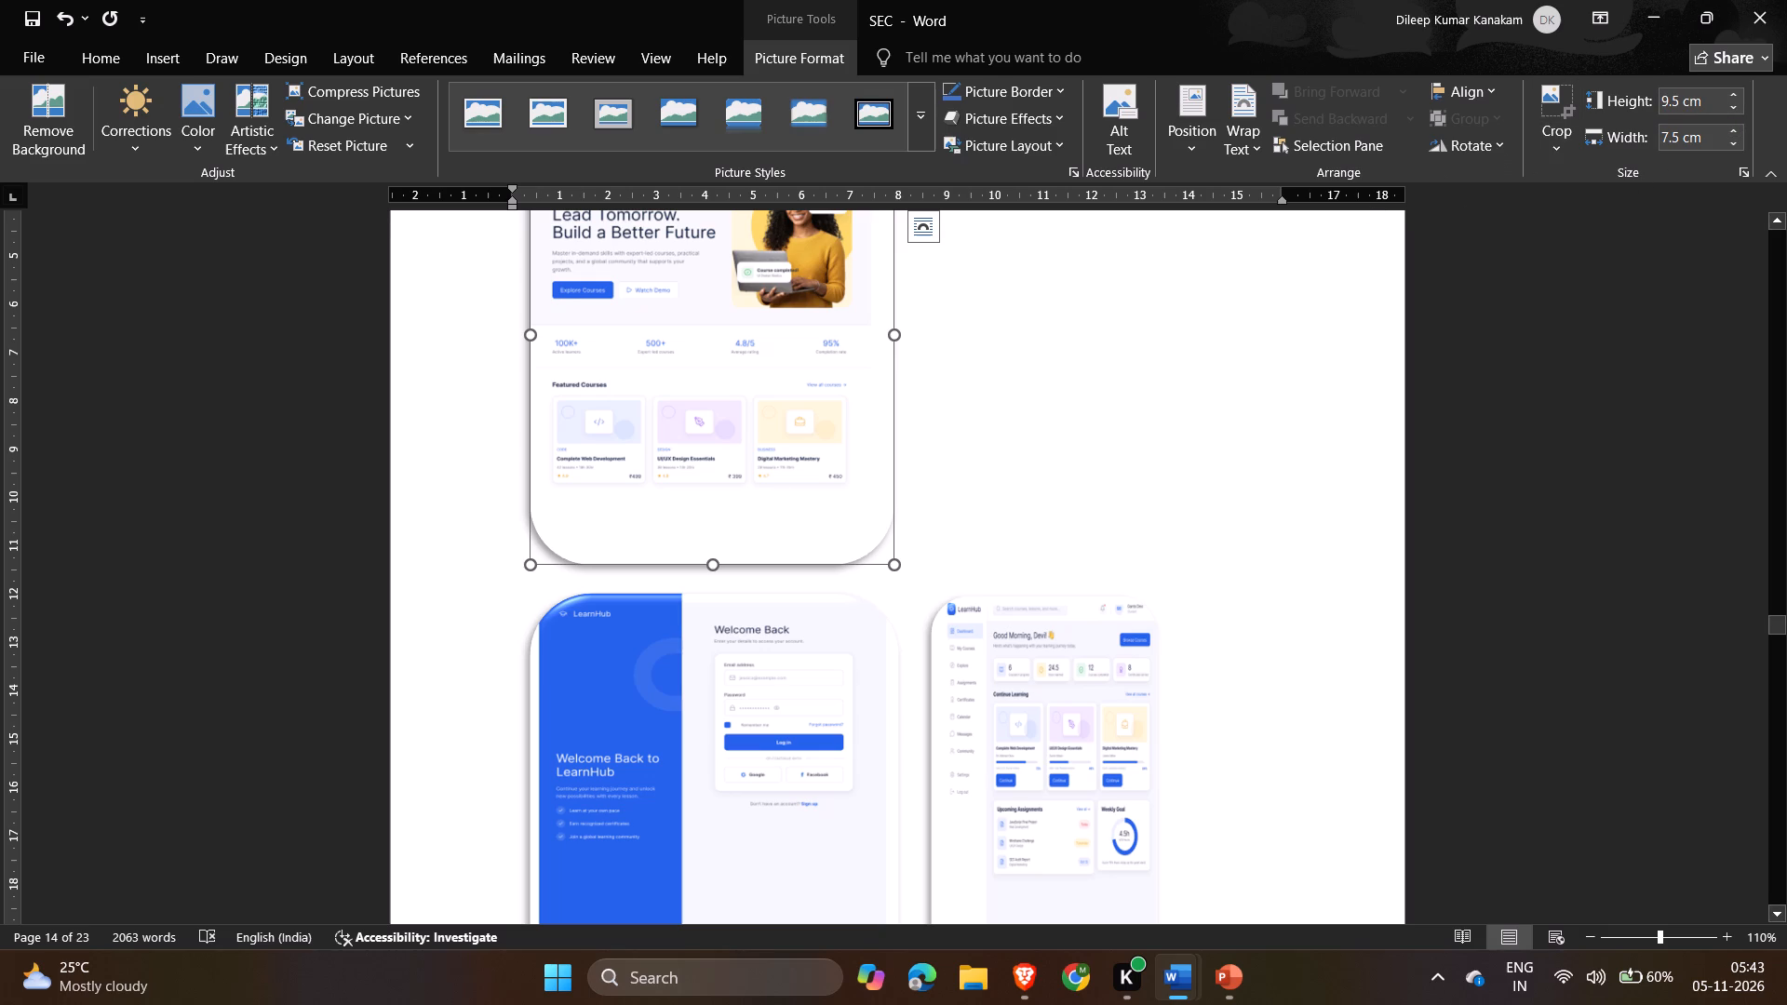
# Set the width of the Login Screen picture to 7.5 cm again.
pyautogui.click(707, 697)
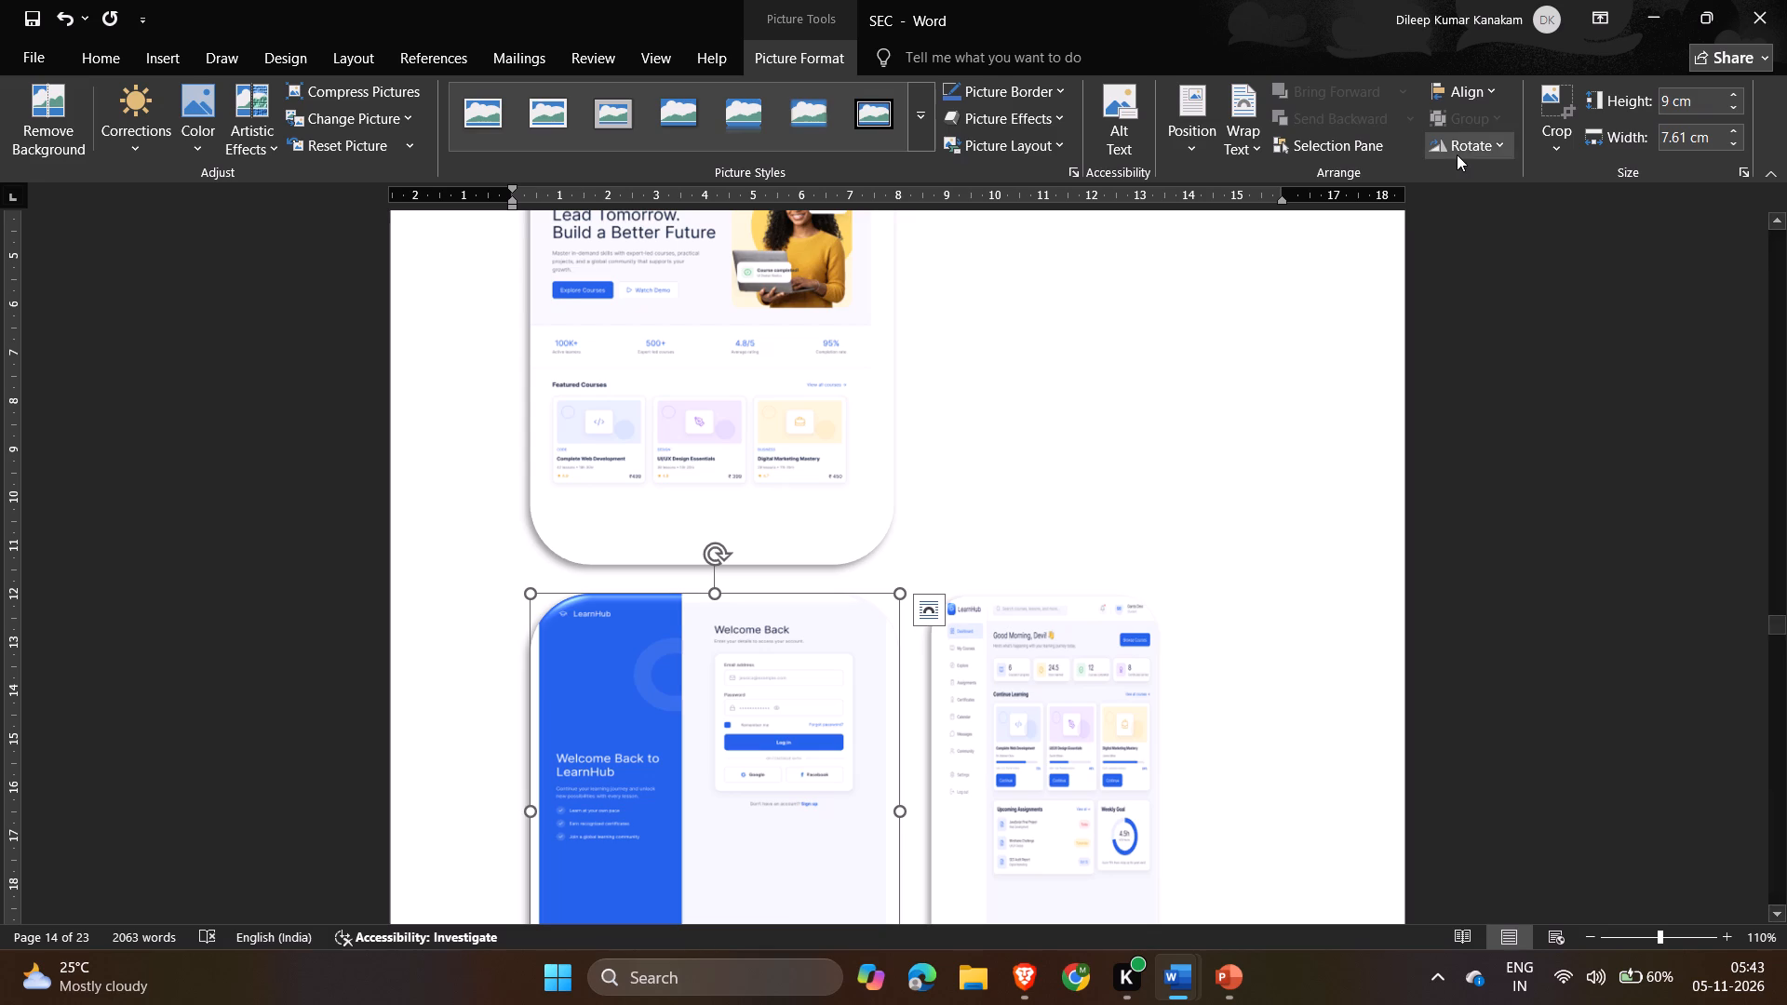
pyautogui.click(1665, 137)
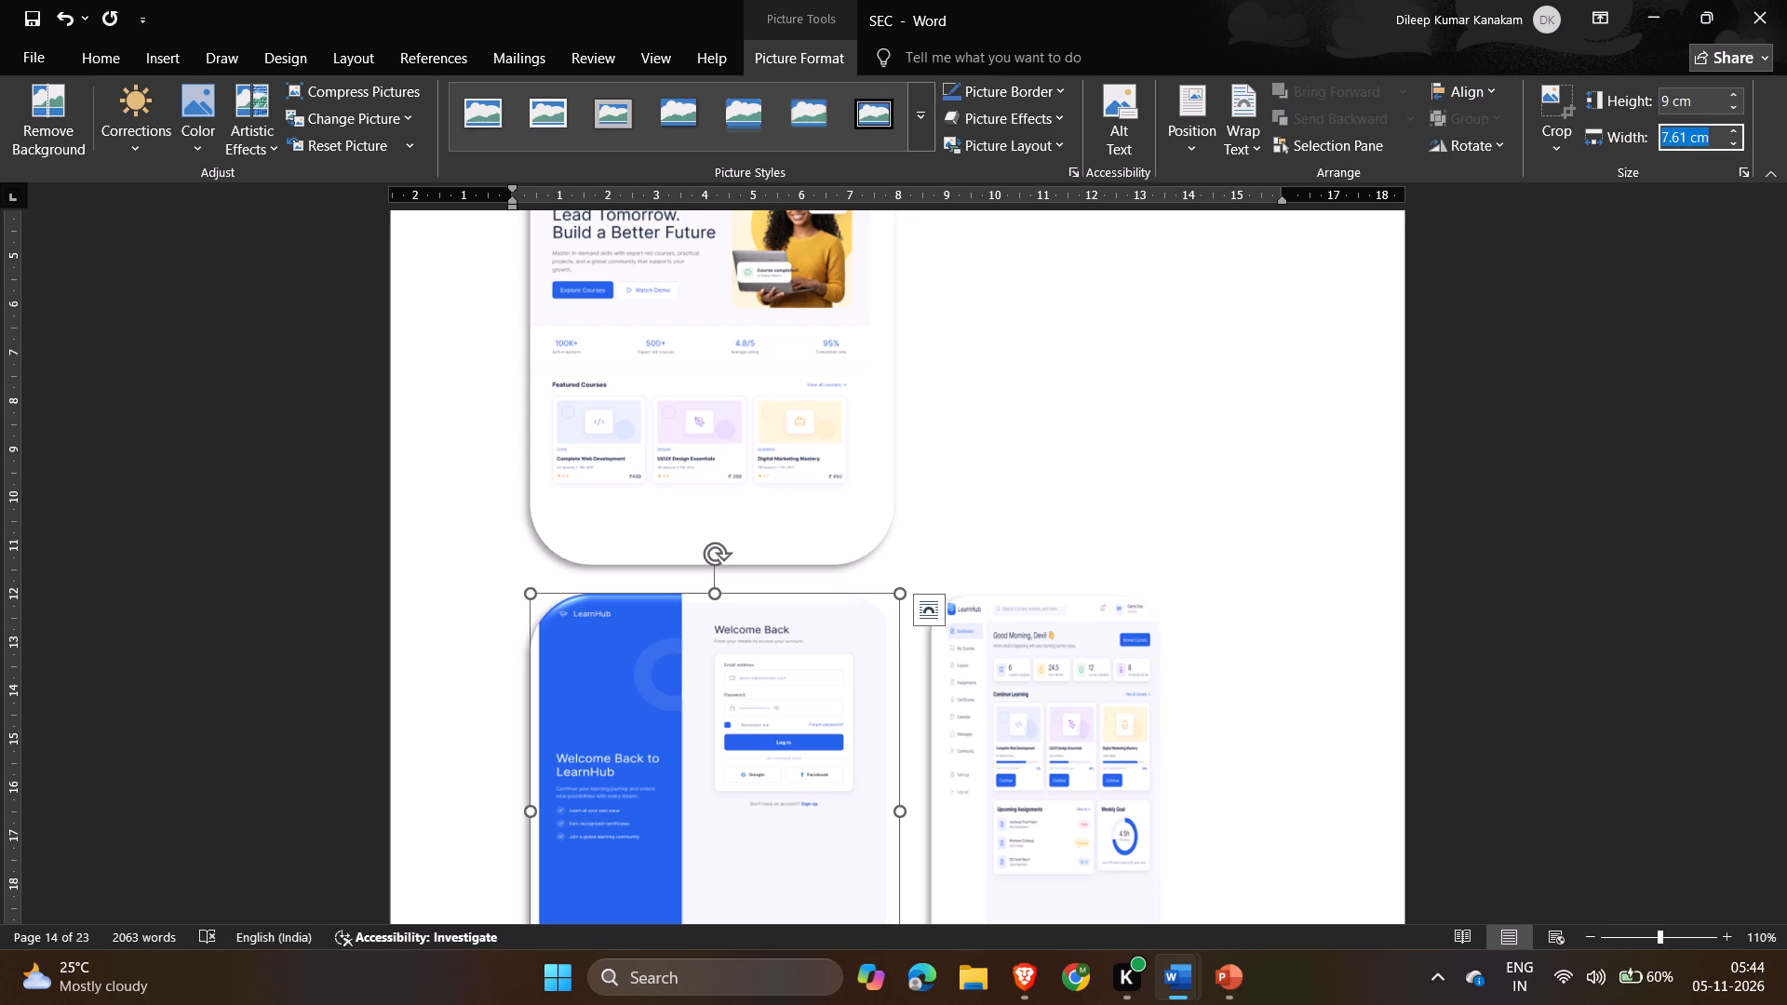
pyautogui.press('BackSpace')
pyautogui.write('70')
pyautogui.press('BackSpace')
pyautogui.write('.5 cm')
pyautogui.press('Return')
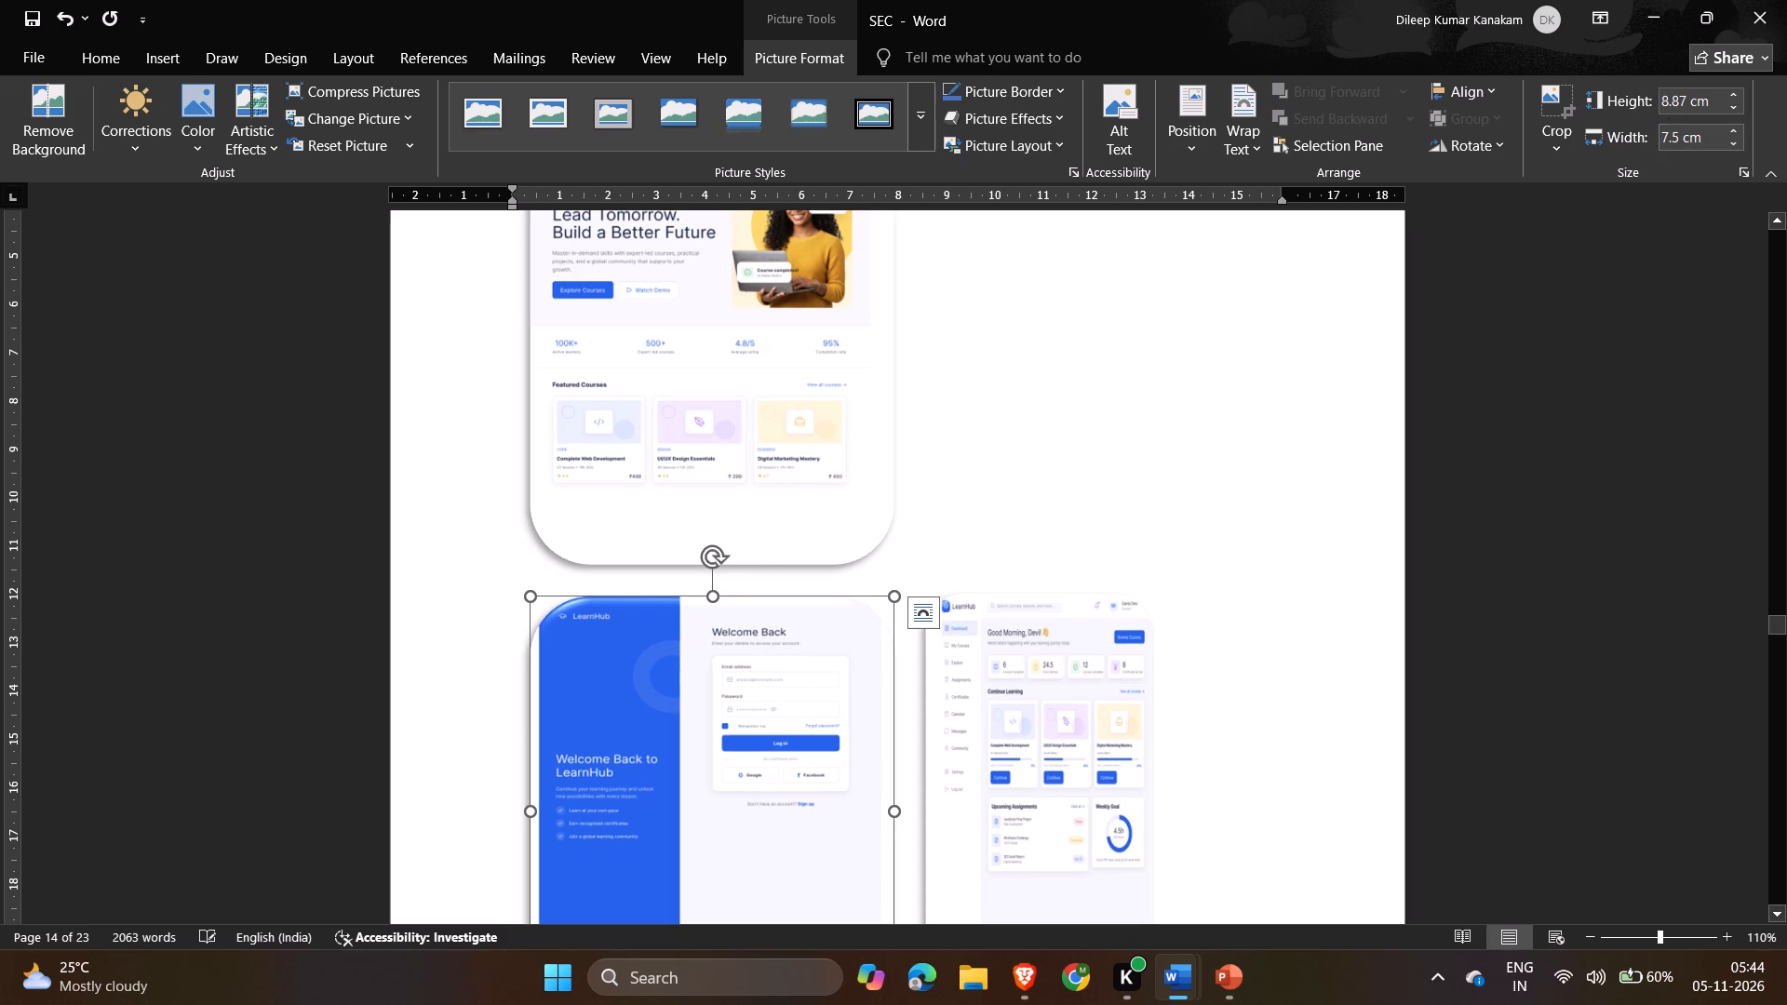
# Set the height of the Login Screen picture to 9.5 cm to match the Welcome / Onboarding Screen picture.
pyautogui.click(1678, 102)
pyautogui.click(1678, 102)
pyautogui.press('Right')
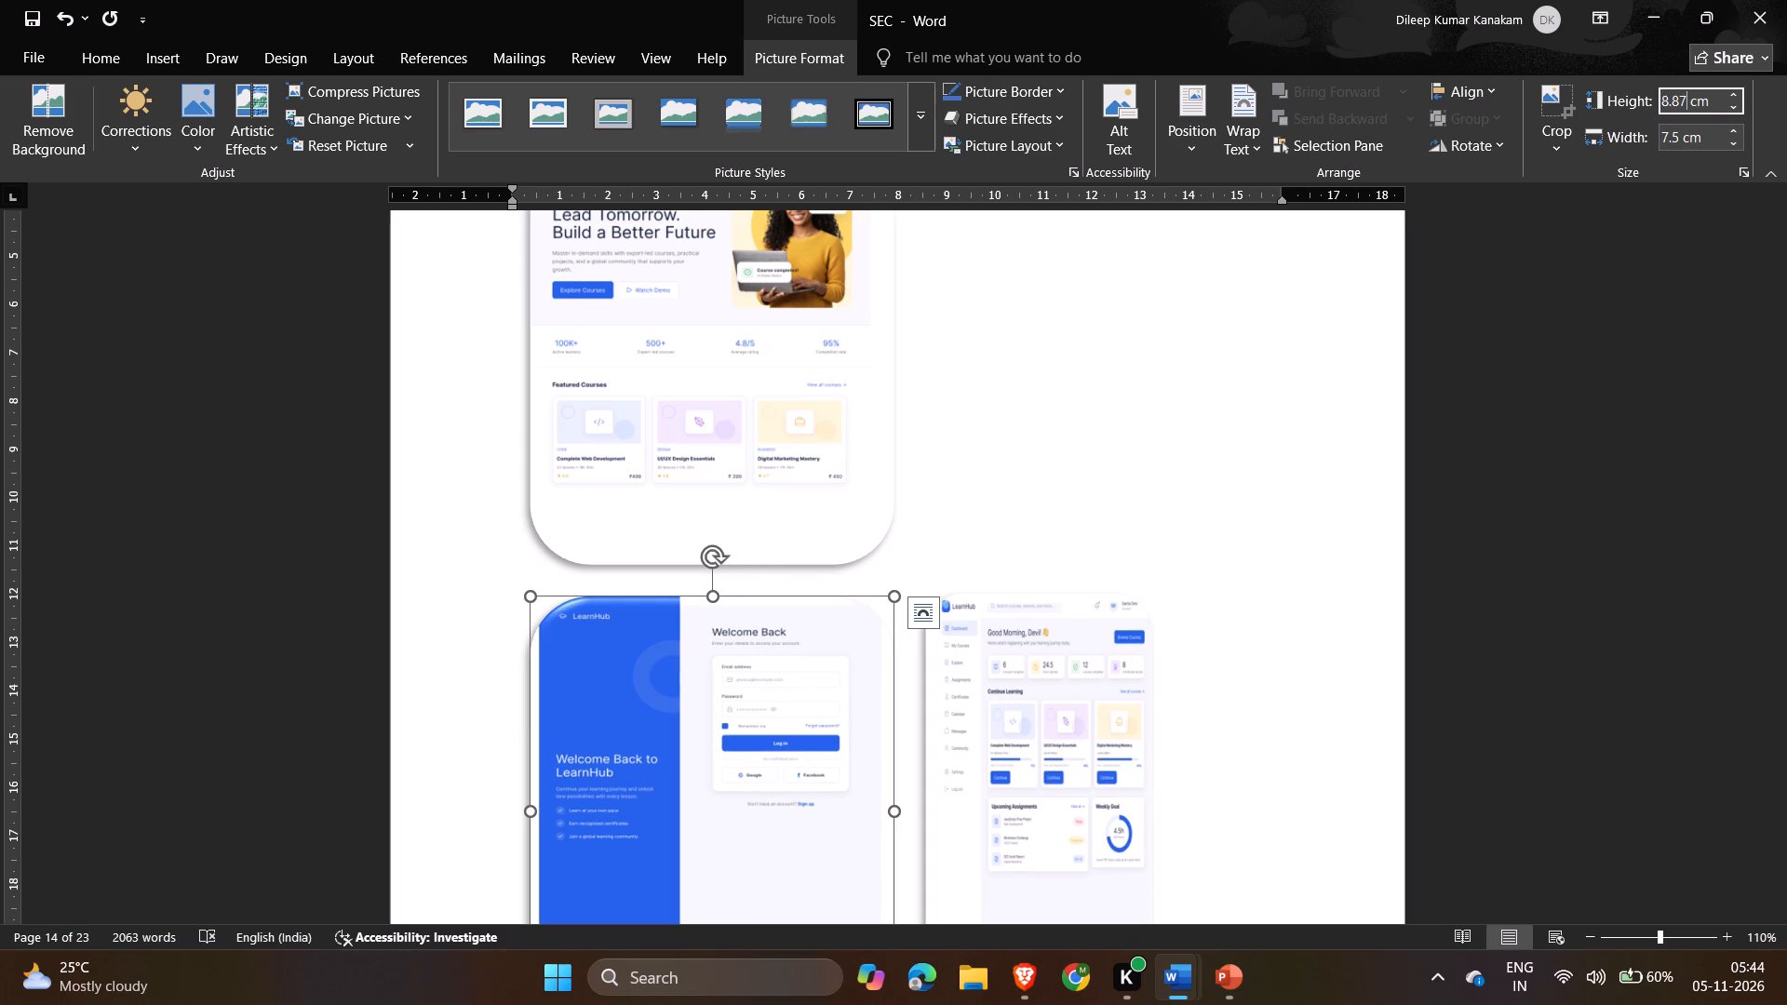
pyautogui.press('BackSpace')
pyautogui.press('BackSpace')
pyautogui.press('BackSpace')
pyautogui.press('BackSpace')
pyautogui.write('9.5')
pyautogui.press('Return')
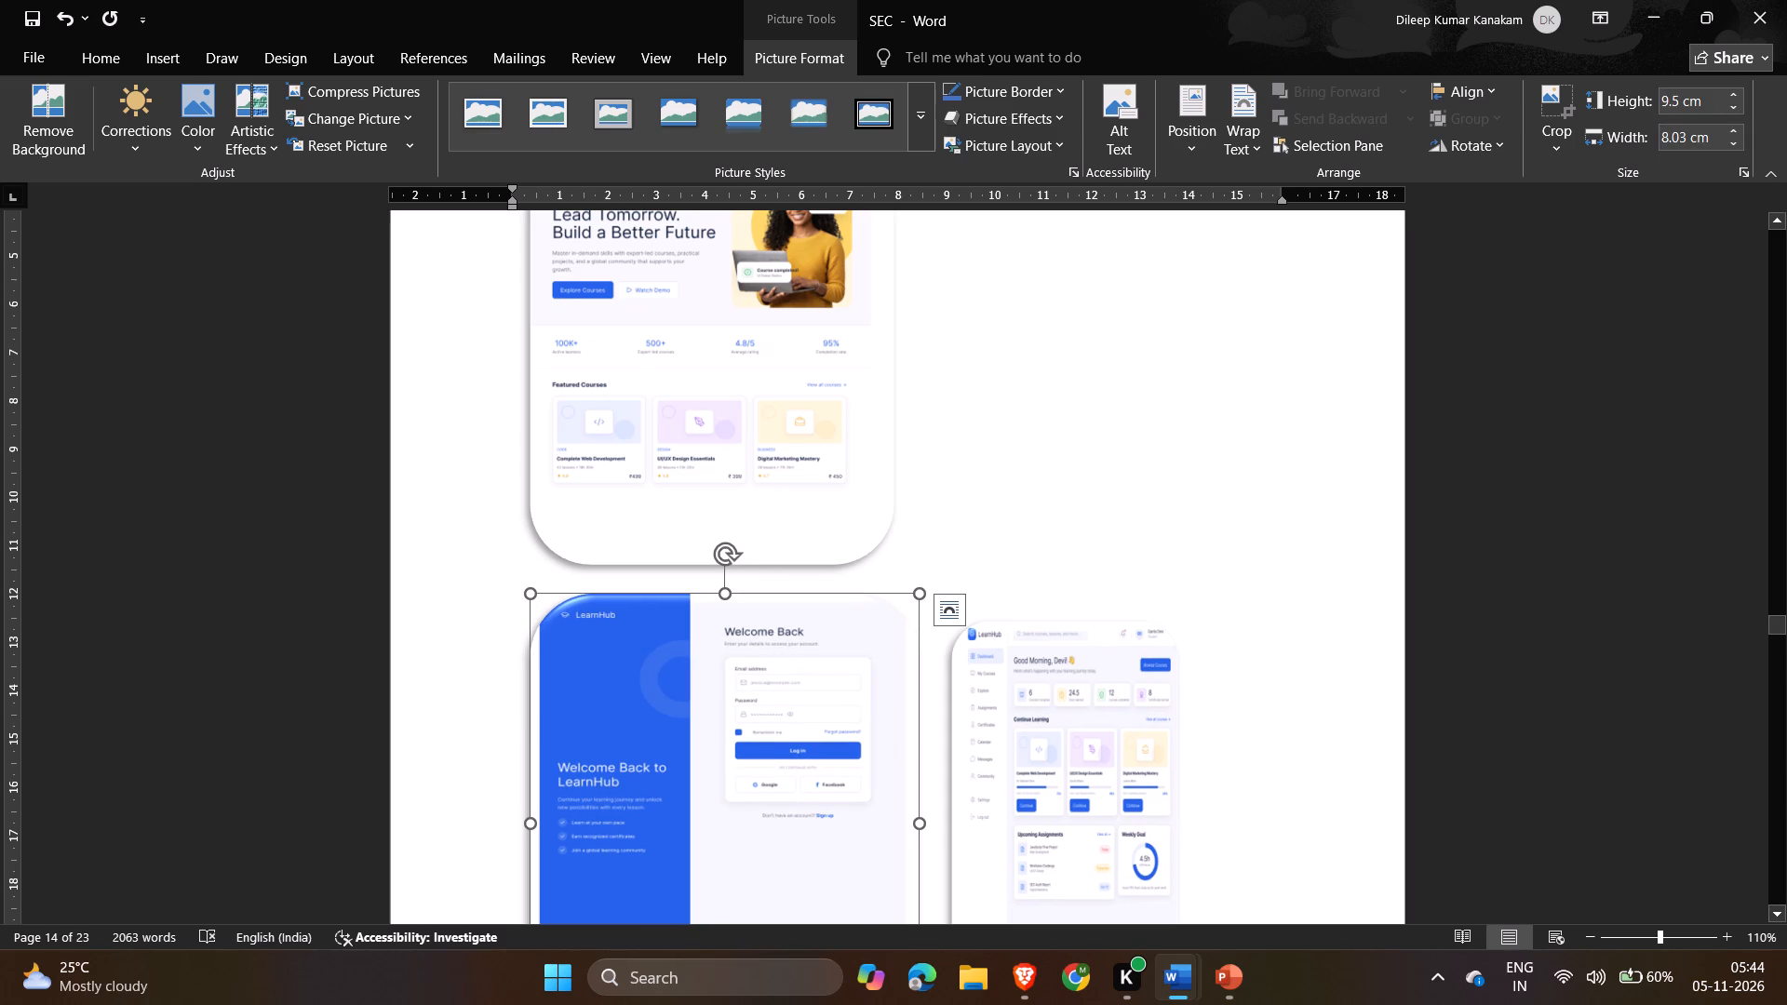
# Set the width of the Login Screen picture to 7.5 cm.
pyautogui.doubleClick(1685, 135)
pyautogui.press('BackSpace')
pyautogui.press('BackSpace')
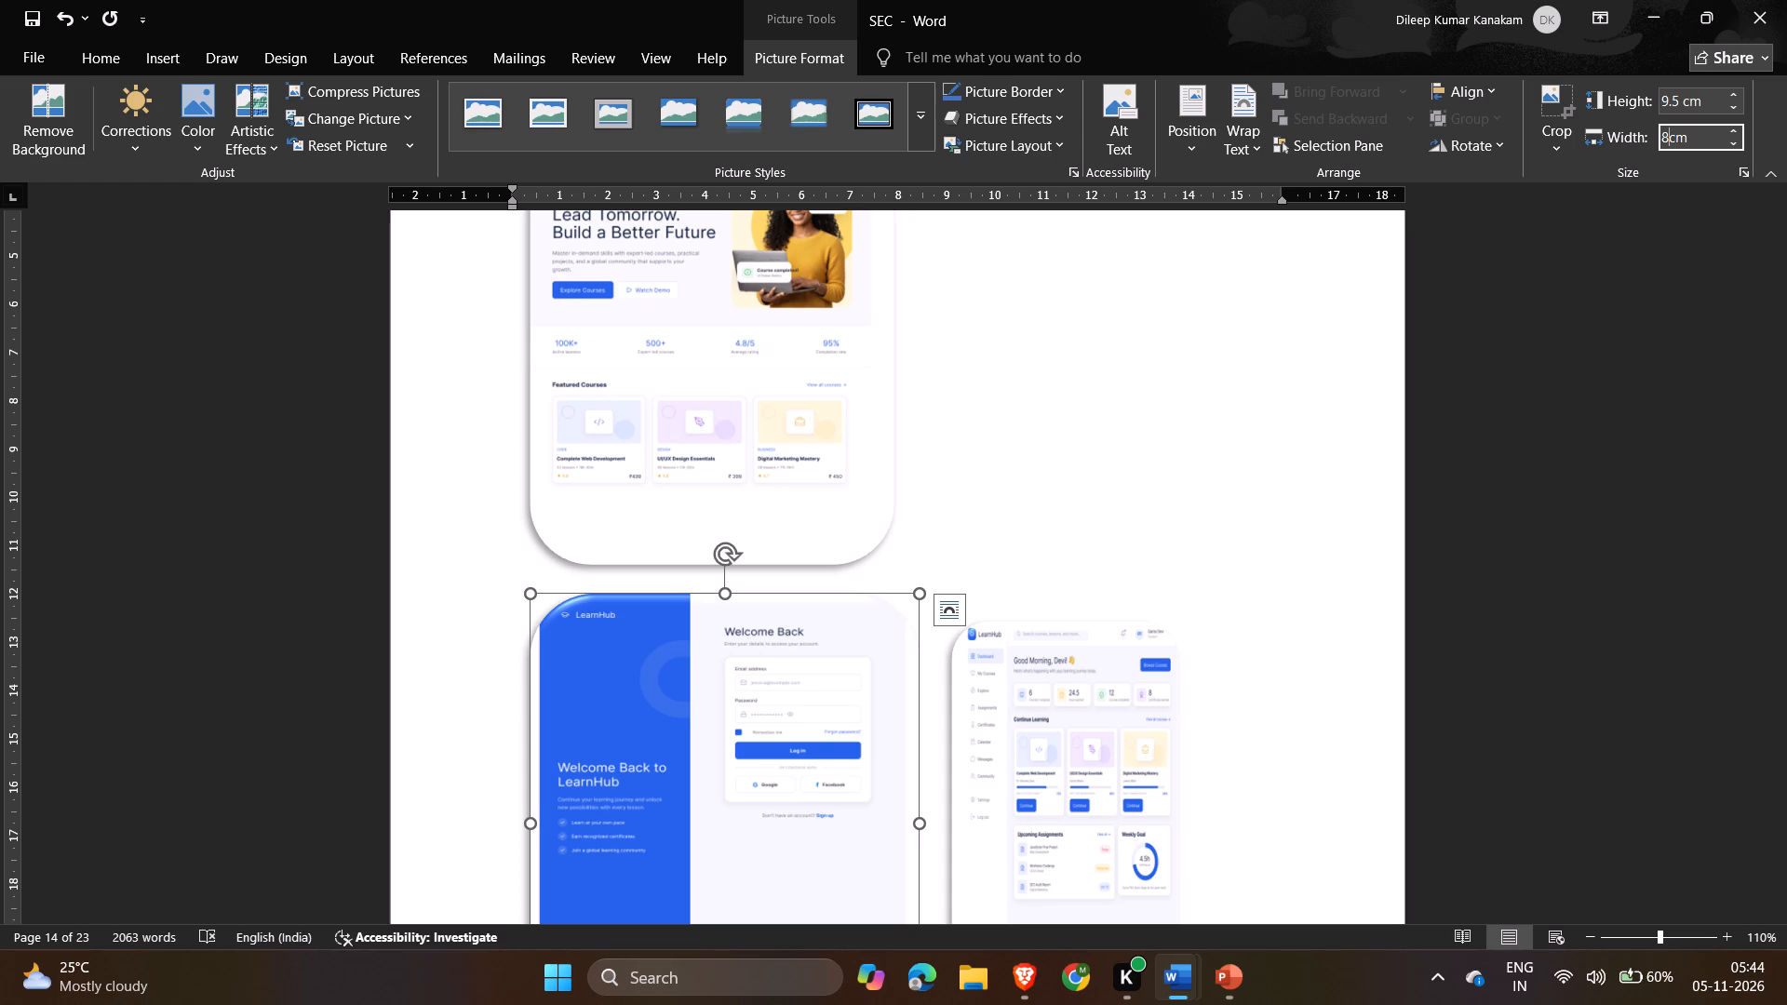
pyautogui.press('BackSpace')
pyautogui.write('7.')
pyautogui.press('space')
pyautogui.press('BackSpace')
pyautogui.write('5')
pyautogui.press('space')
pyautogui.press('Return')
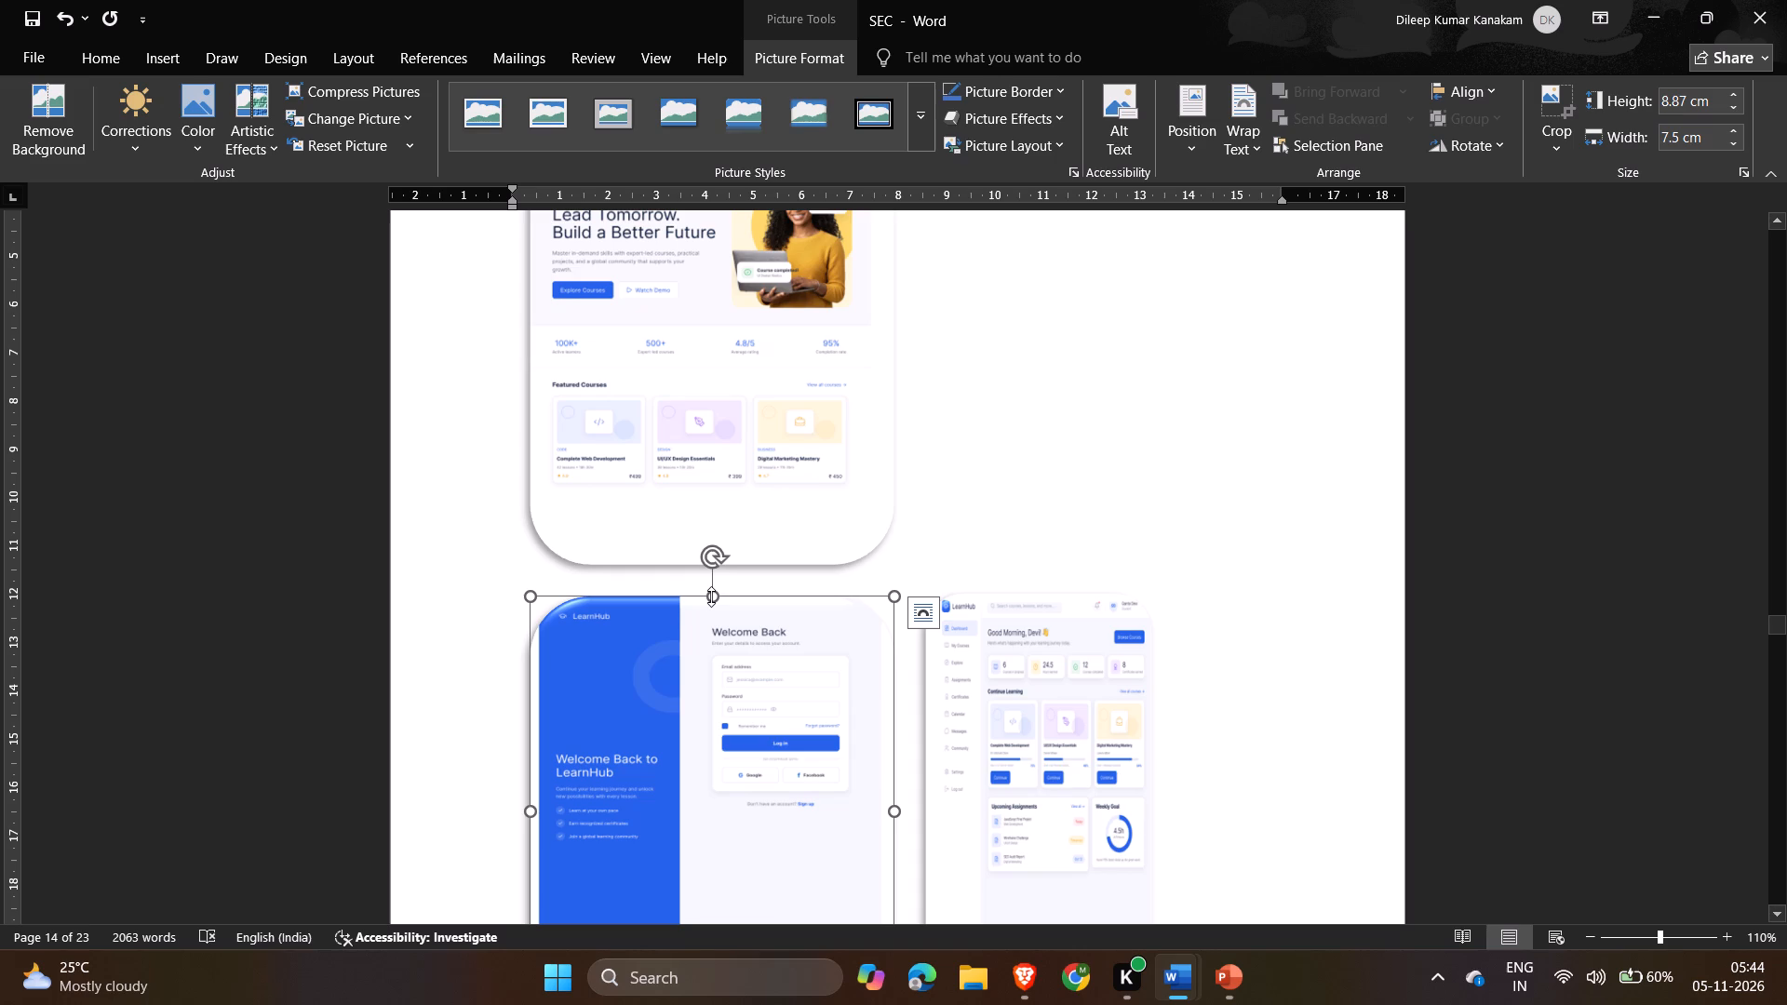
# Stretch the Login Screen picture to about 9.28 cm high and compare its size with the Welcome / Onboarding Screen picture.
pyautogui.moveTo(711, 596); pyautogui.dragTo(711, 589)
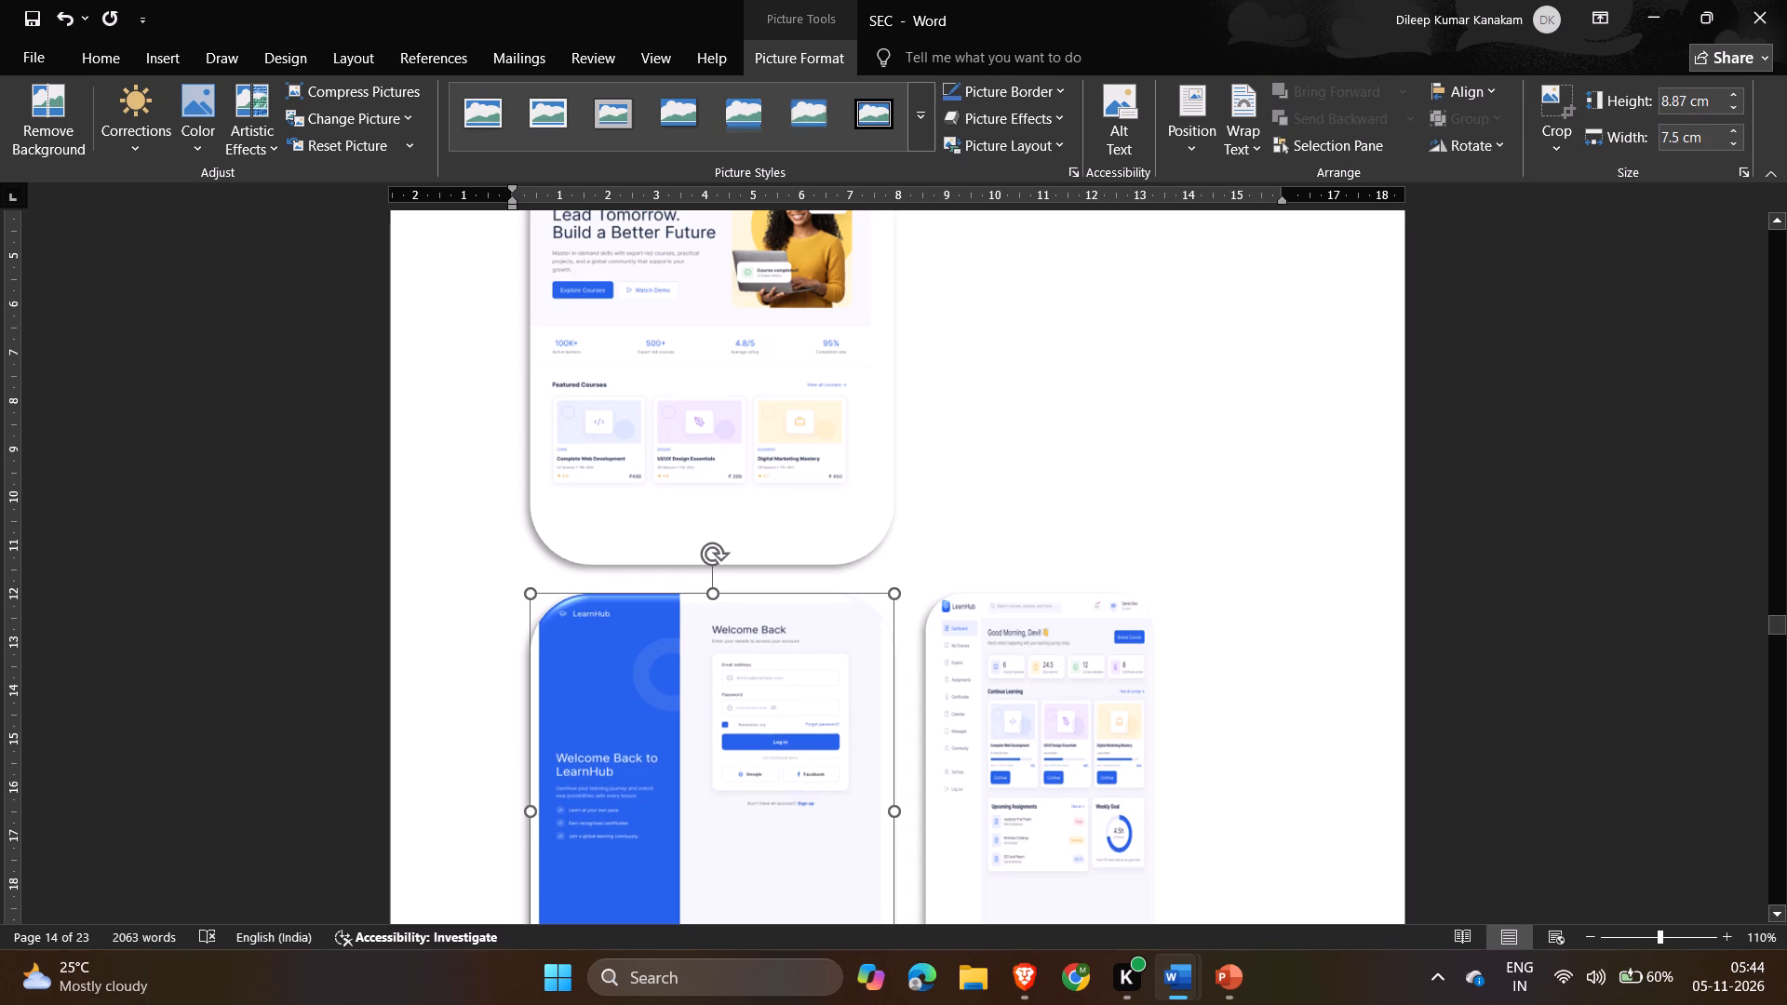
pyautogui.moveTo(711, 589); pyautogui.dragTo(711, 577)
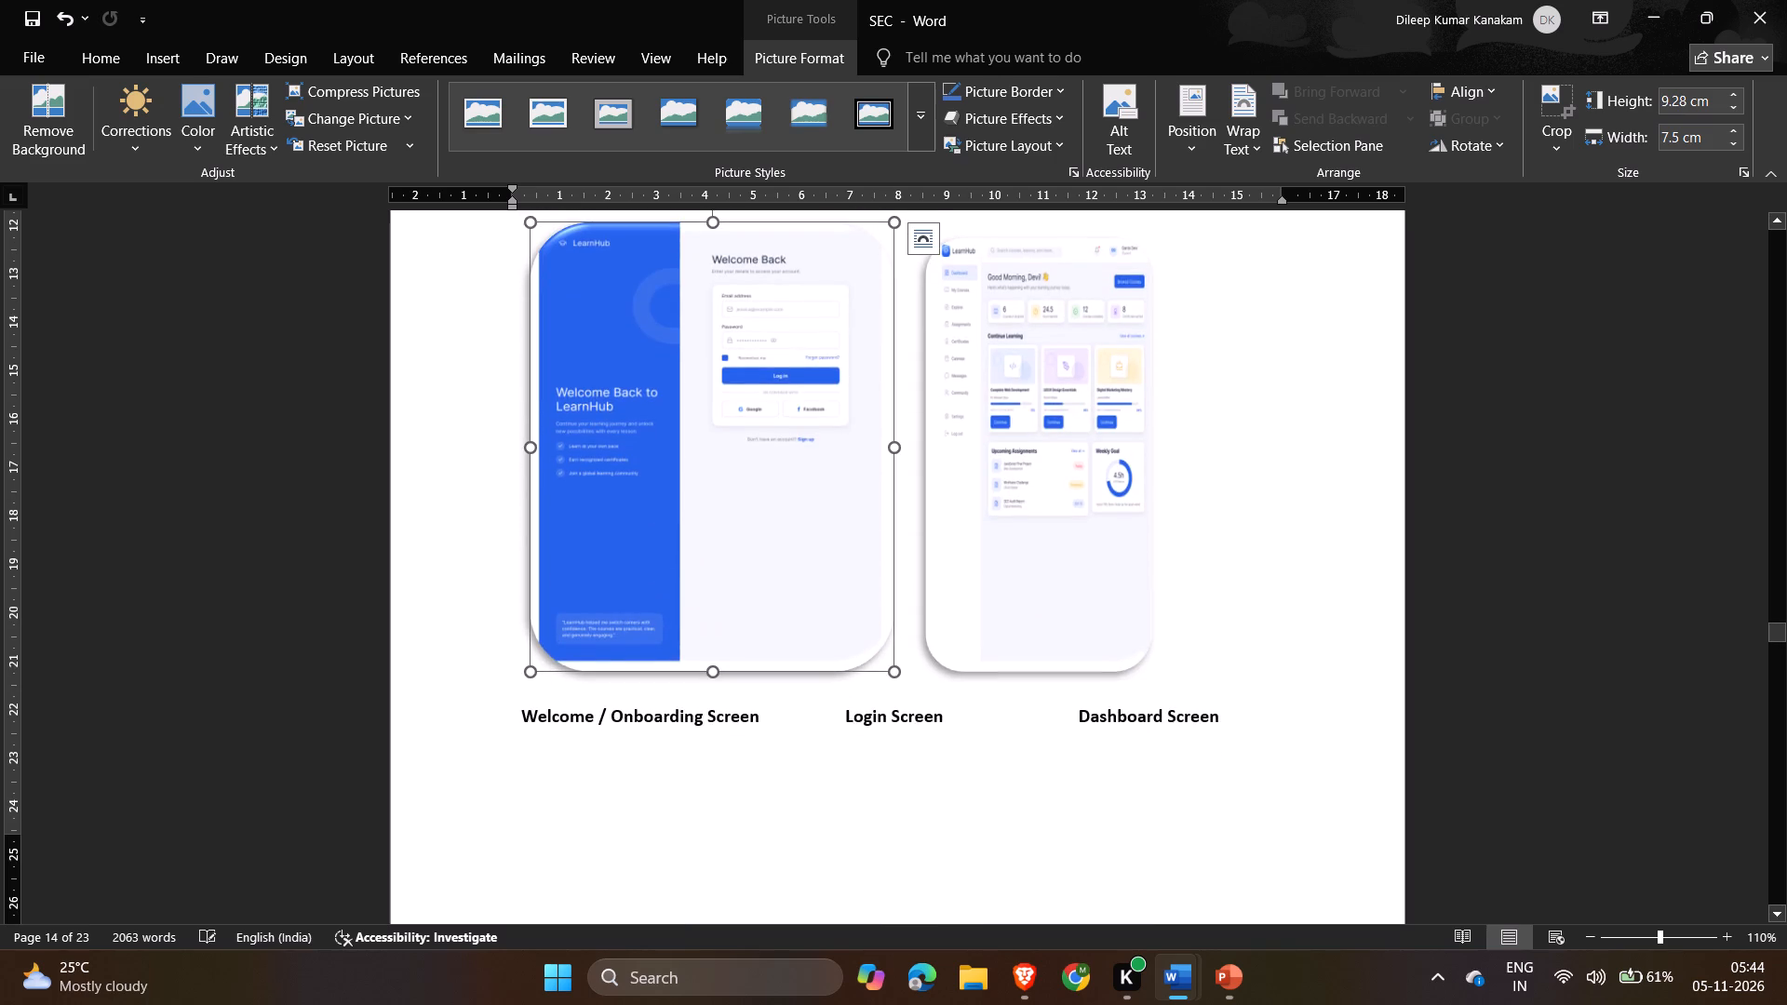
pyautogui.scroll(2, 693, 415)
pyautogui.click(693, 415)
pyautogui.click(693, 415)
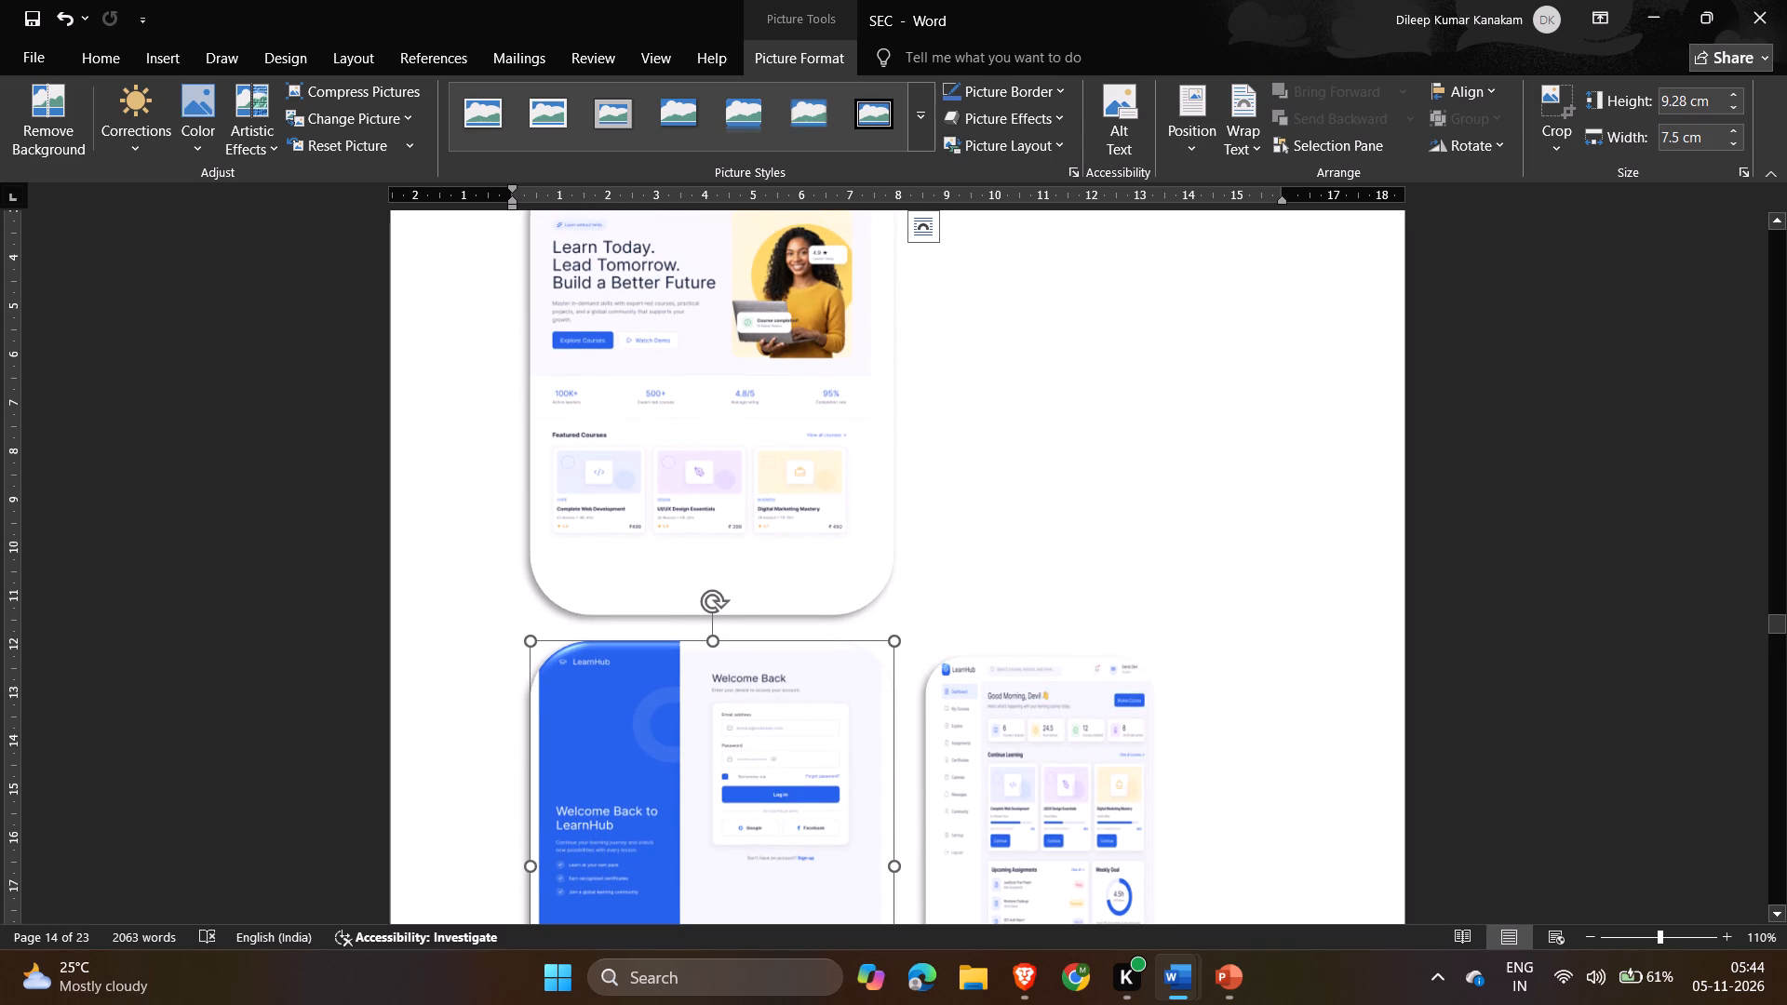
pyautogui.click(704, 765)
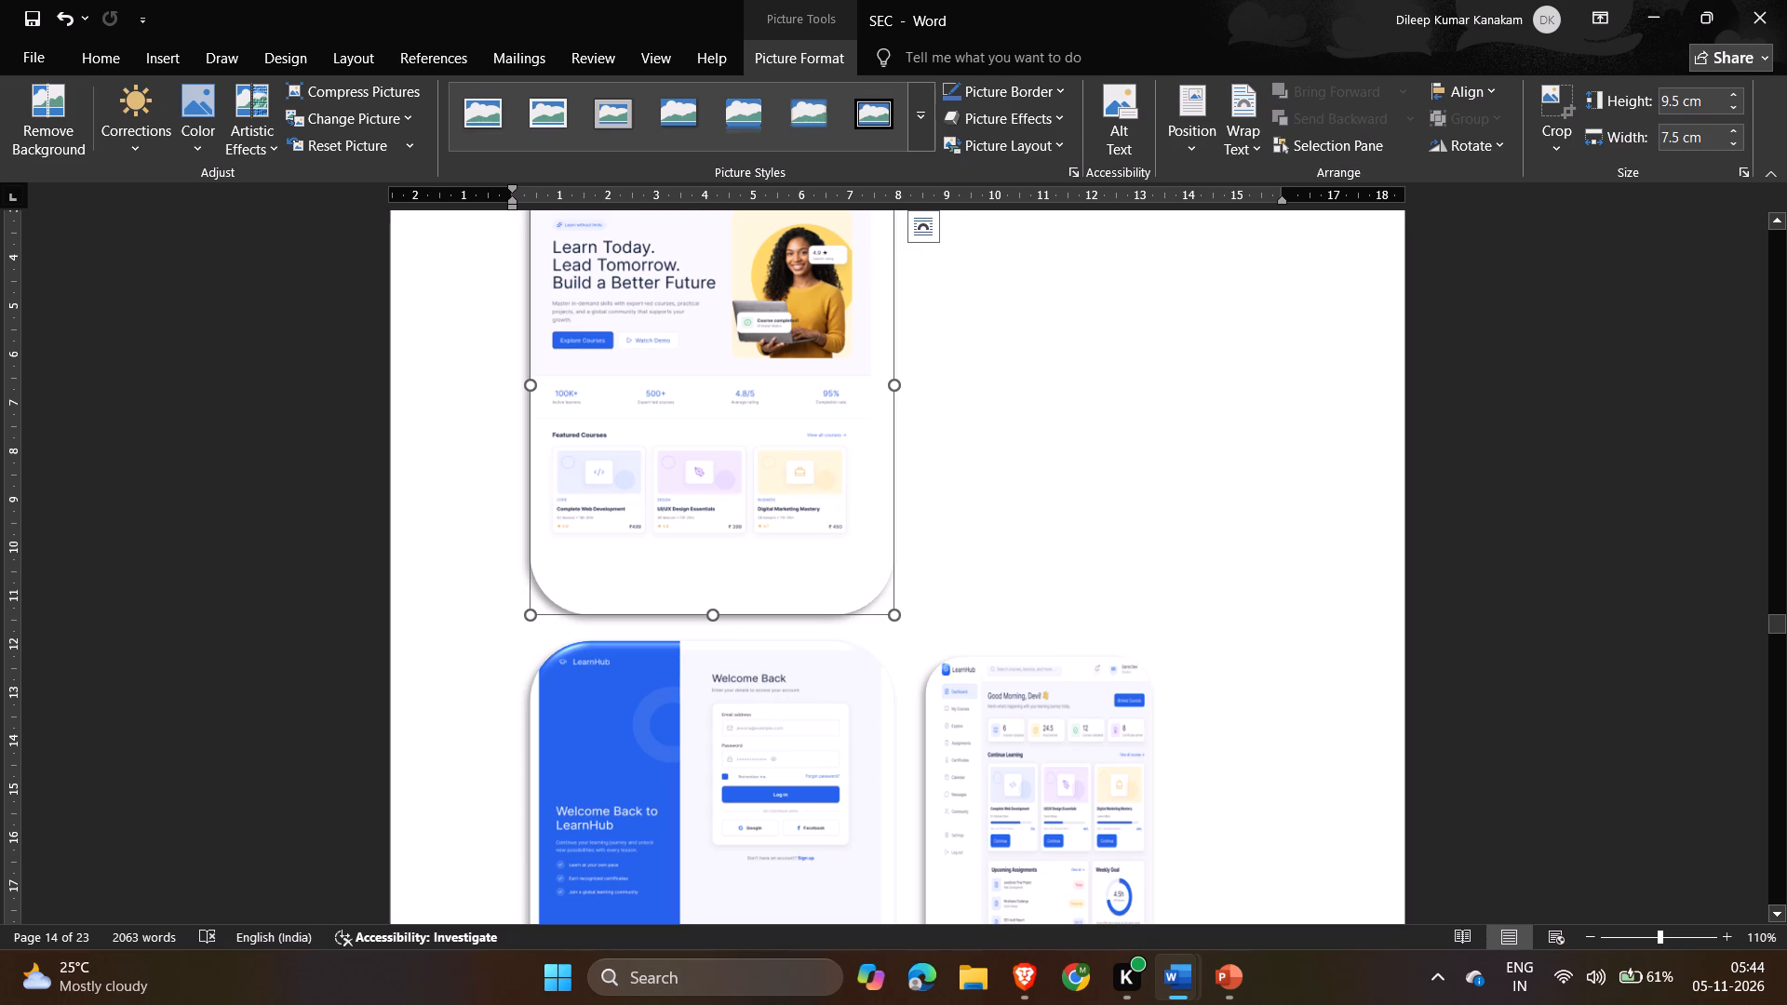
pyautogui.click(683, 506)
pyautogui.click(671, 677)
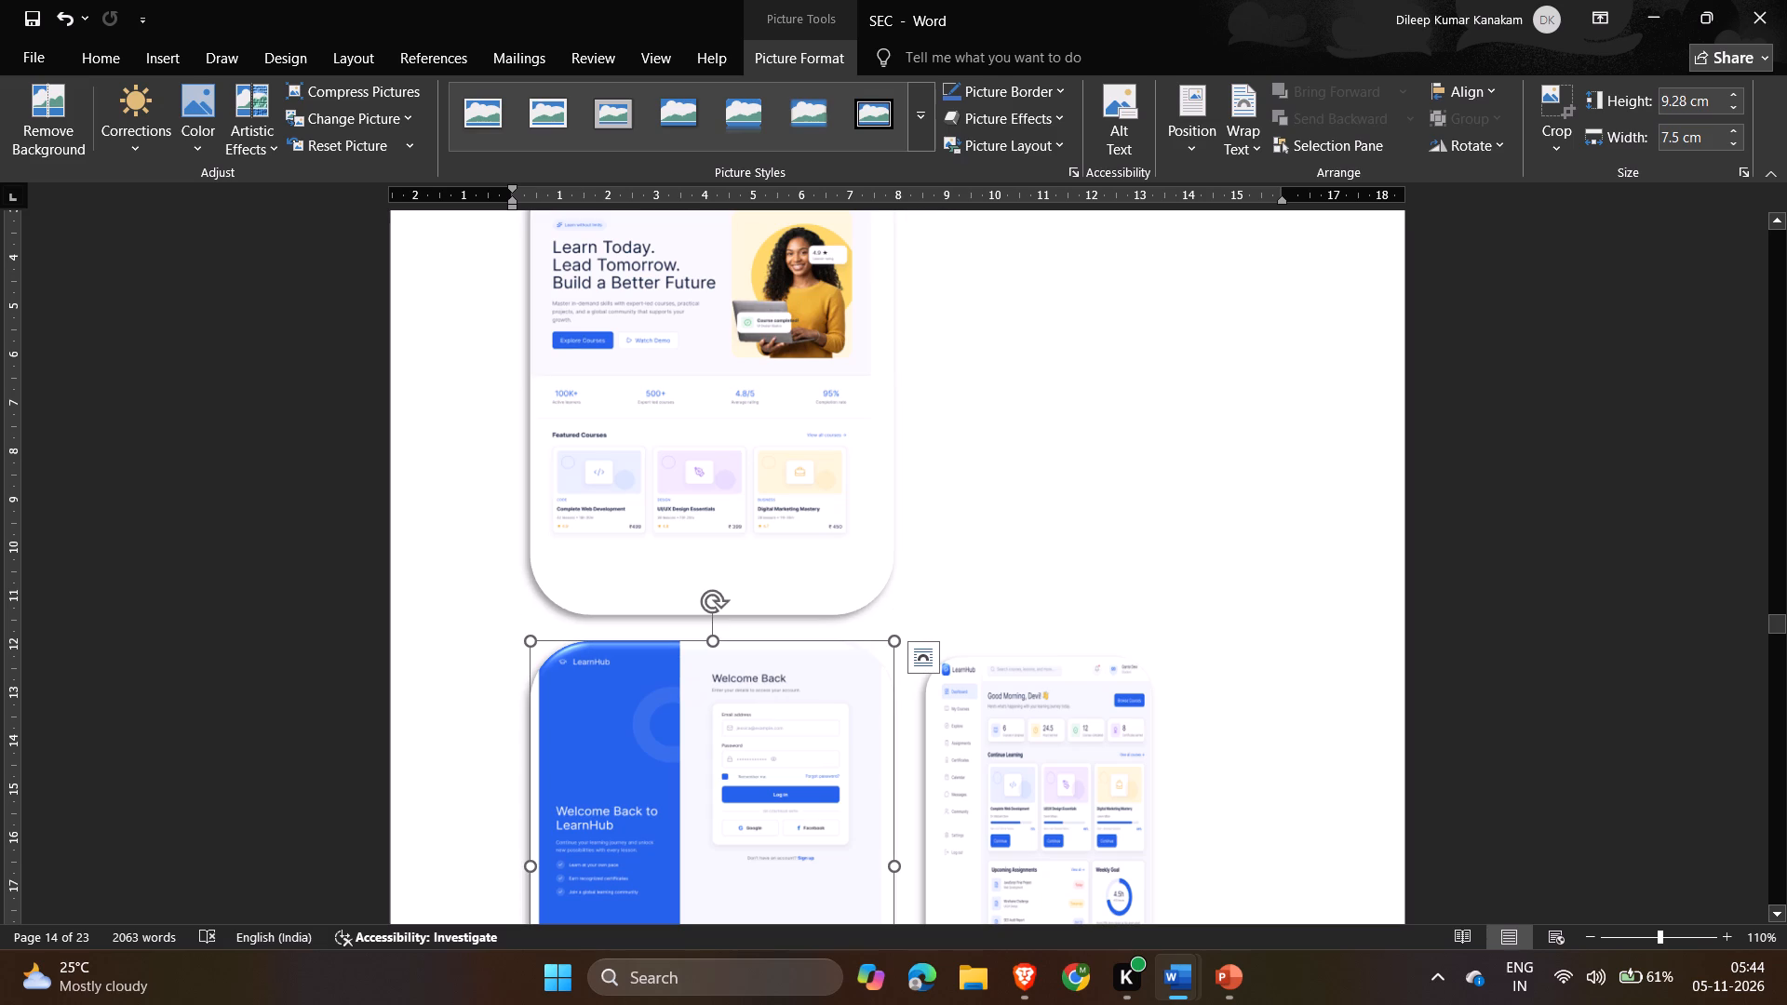
# Narrow the Welcome / Onboarding Screen picture to about 7.24 cm wide so the Login Screen picture fits beside it.
pyautogui.click(747, 530)
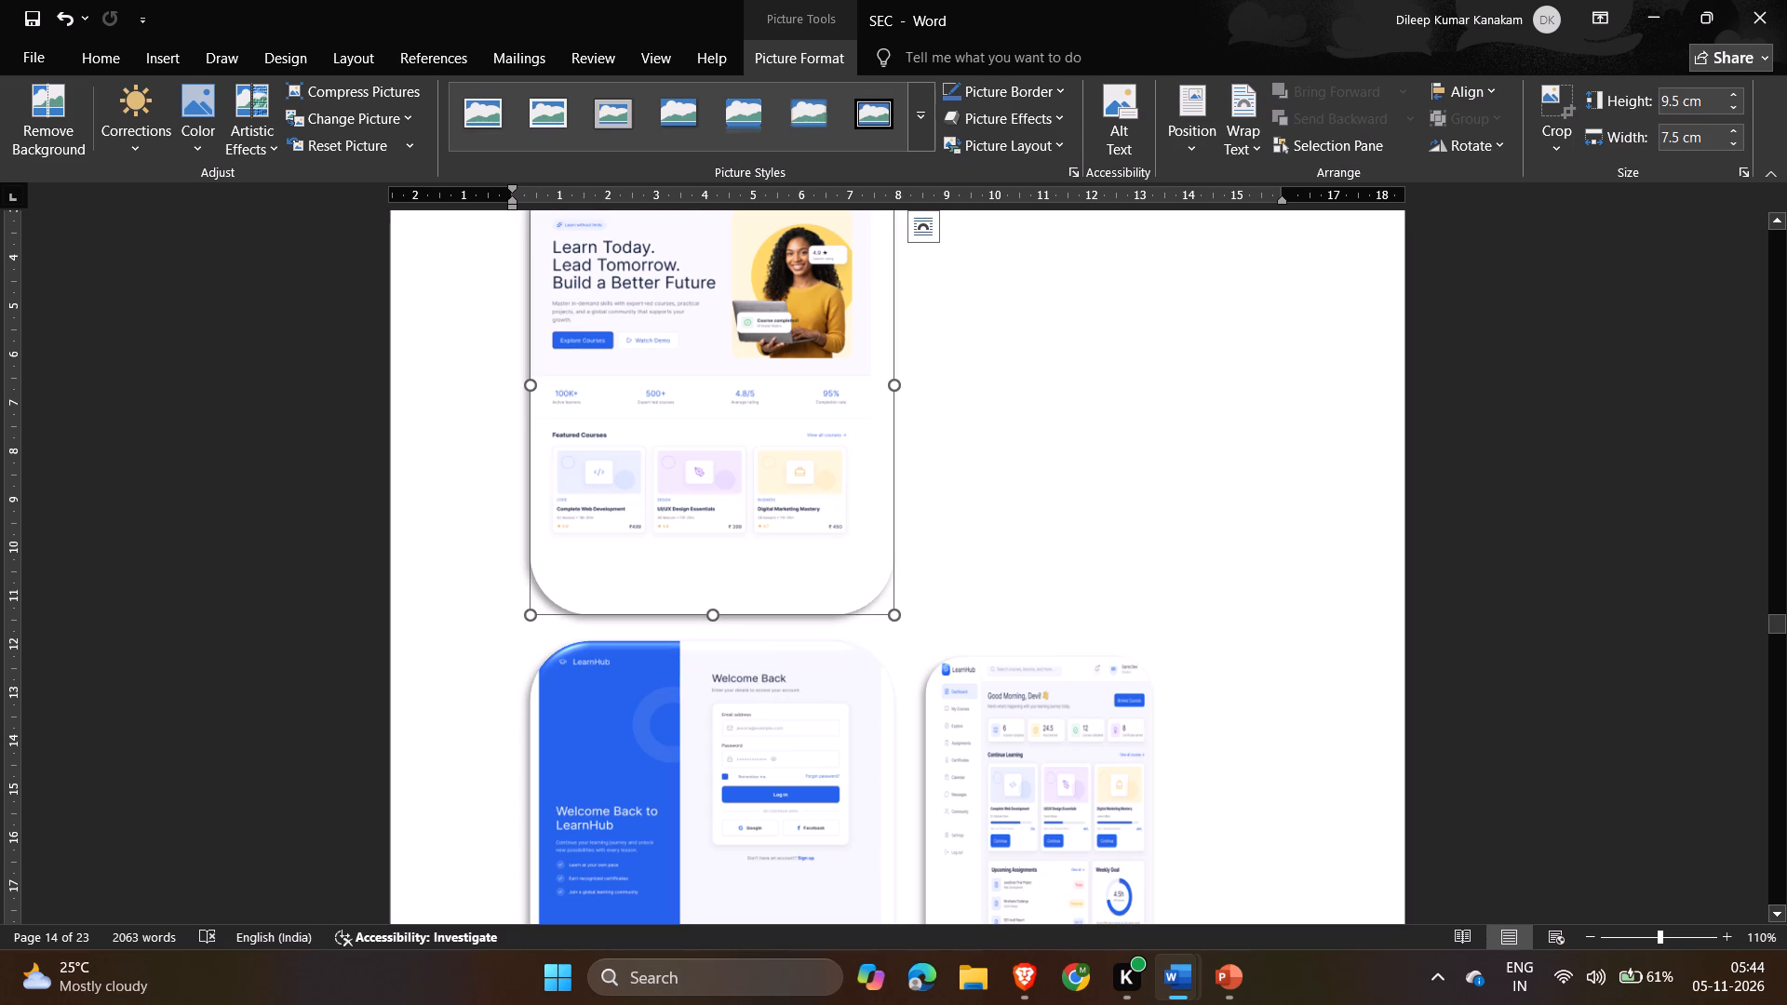
pyautogui.click(889, 388)
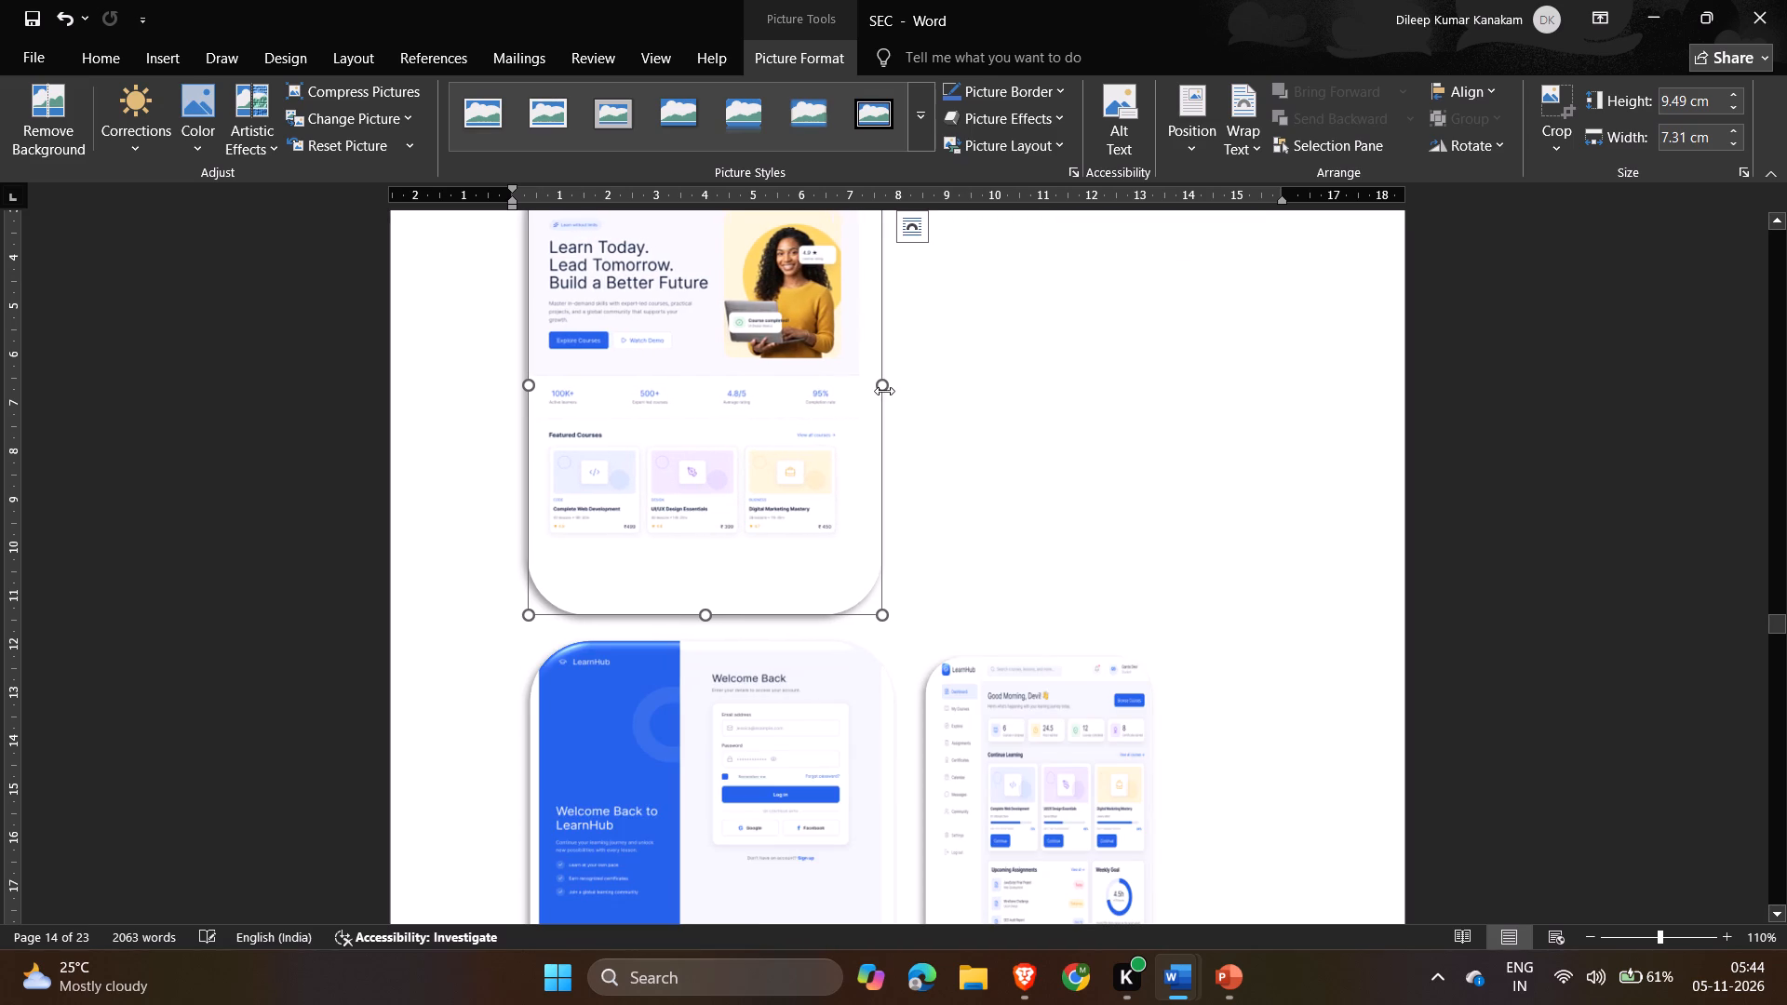
pyautogui.click(884, 391)
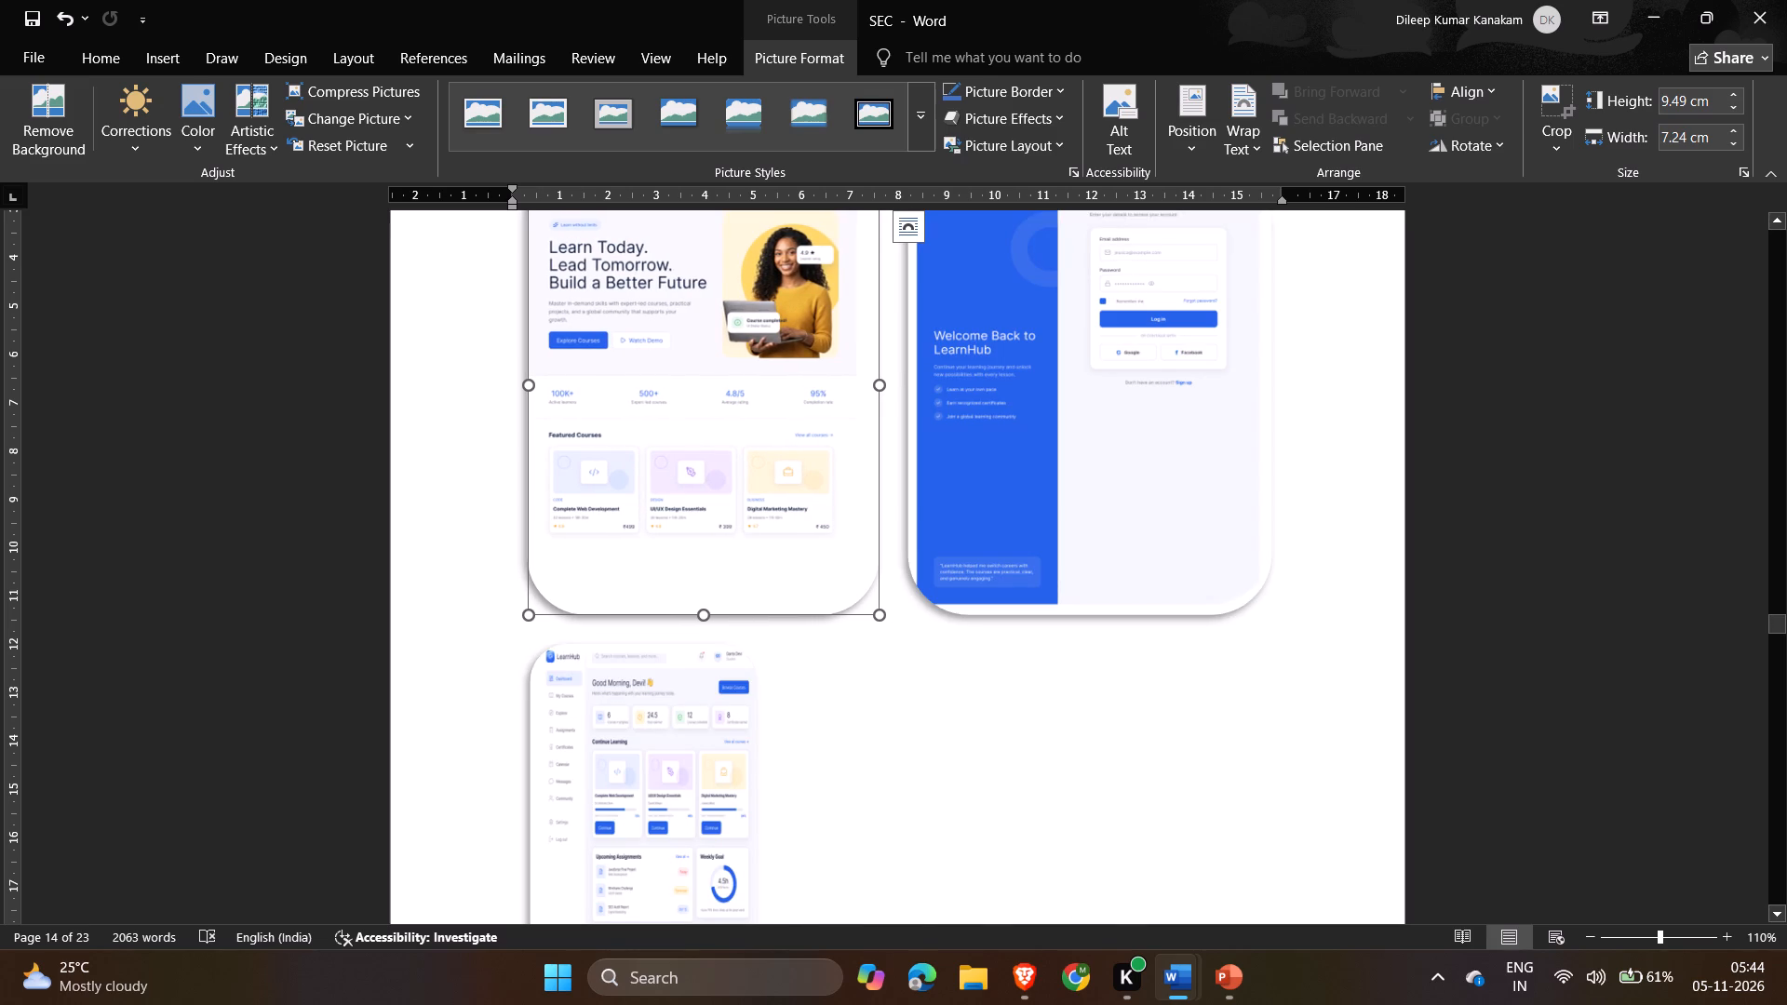
# Narrow the Login Screen picture to about 7.3 cm wide.
pyautogui.click(1081, 399)
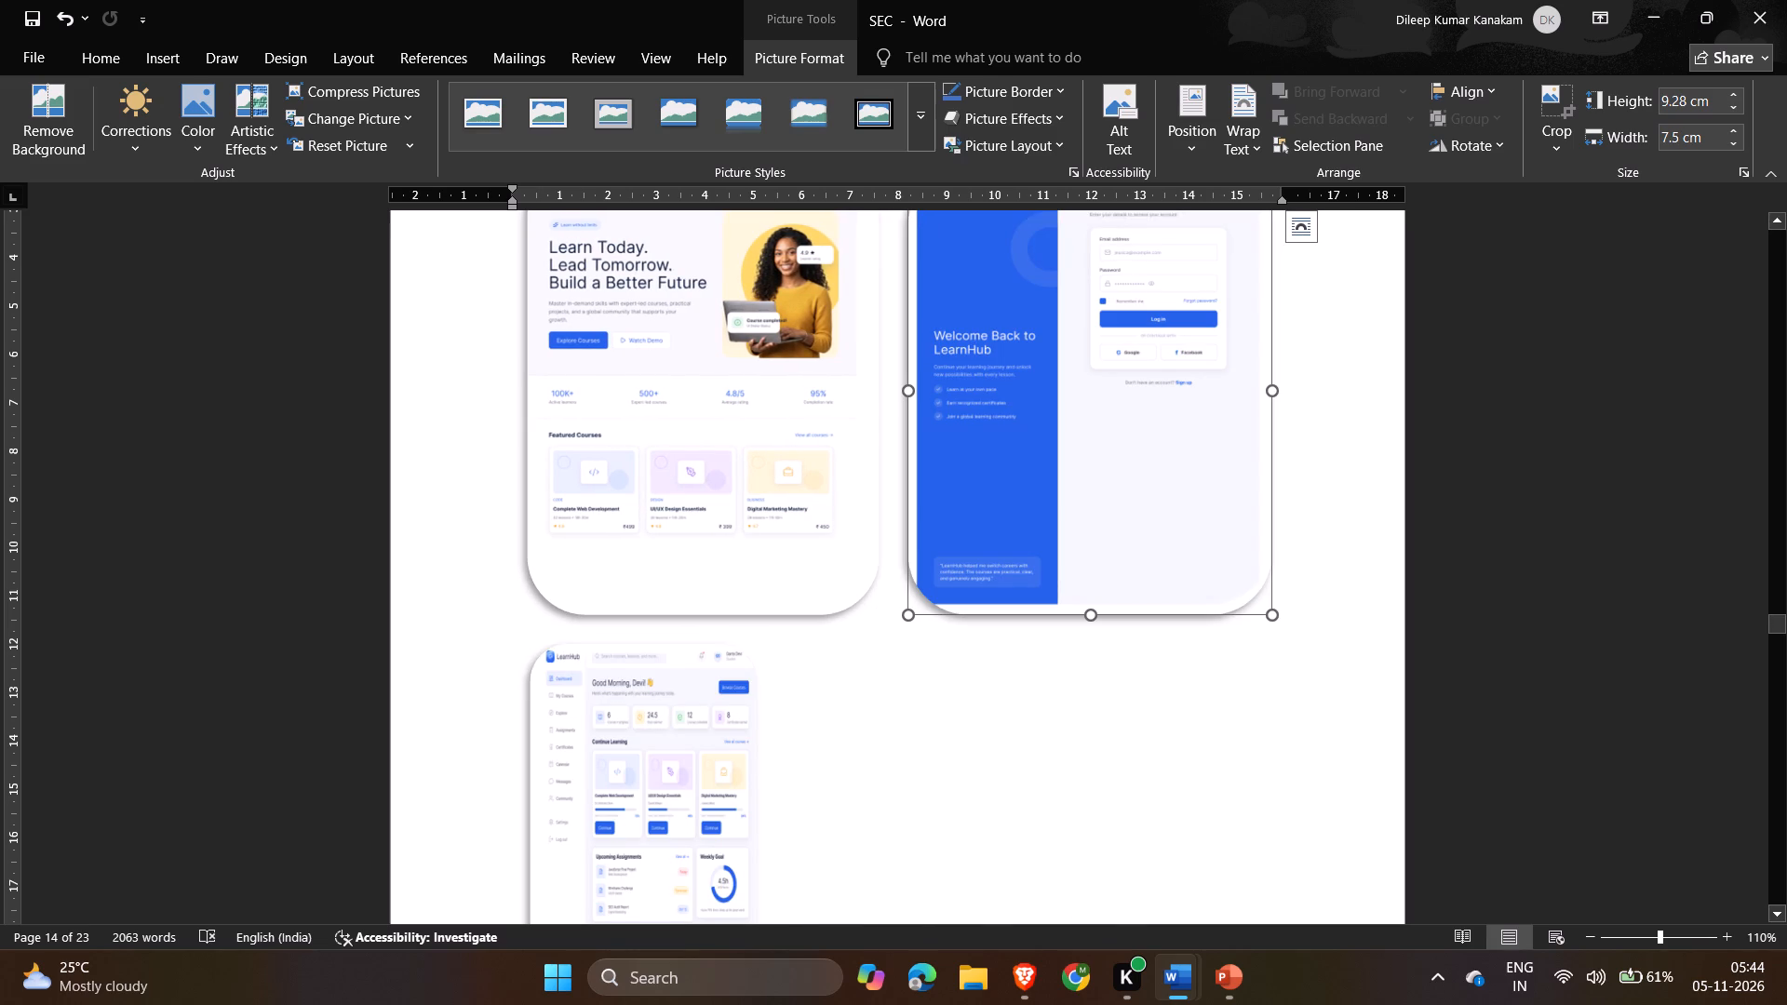
pyautogui.moveTo(1271, 389); pyautogui.dragTo(1252, 395)
pyautogui.click(1252, 395)
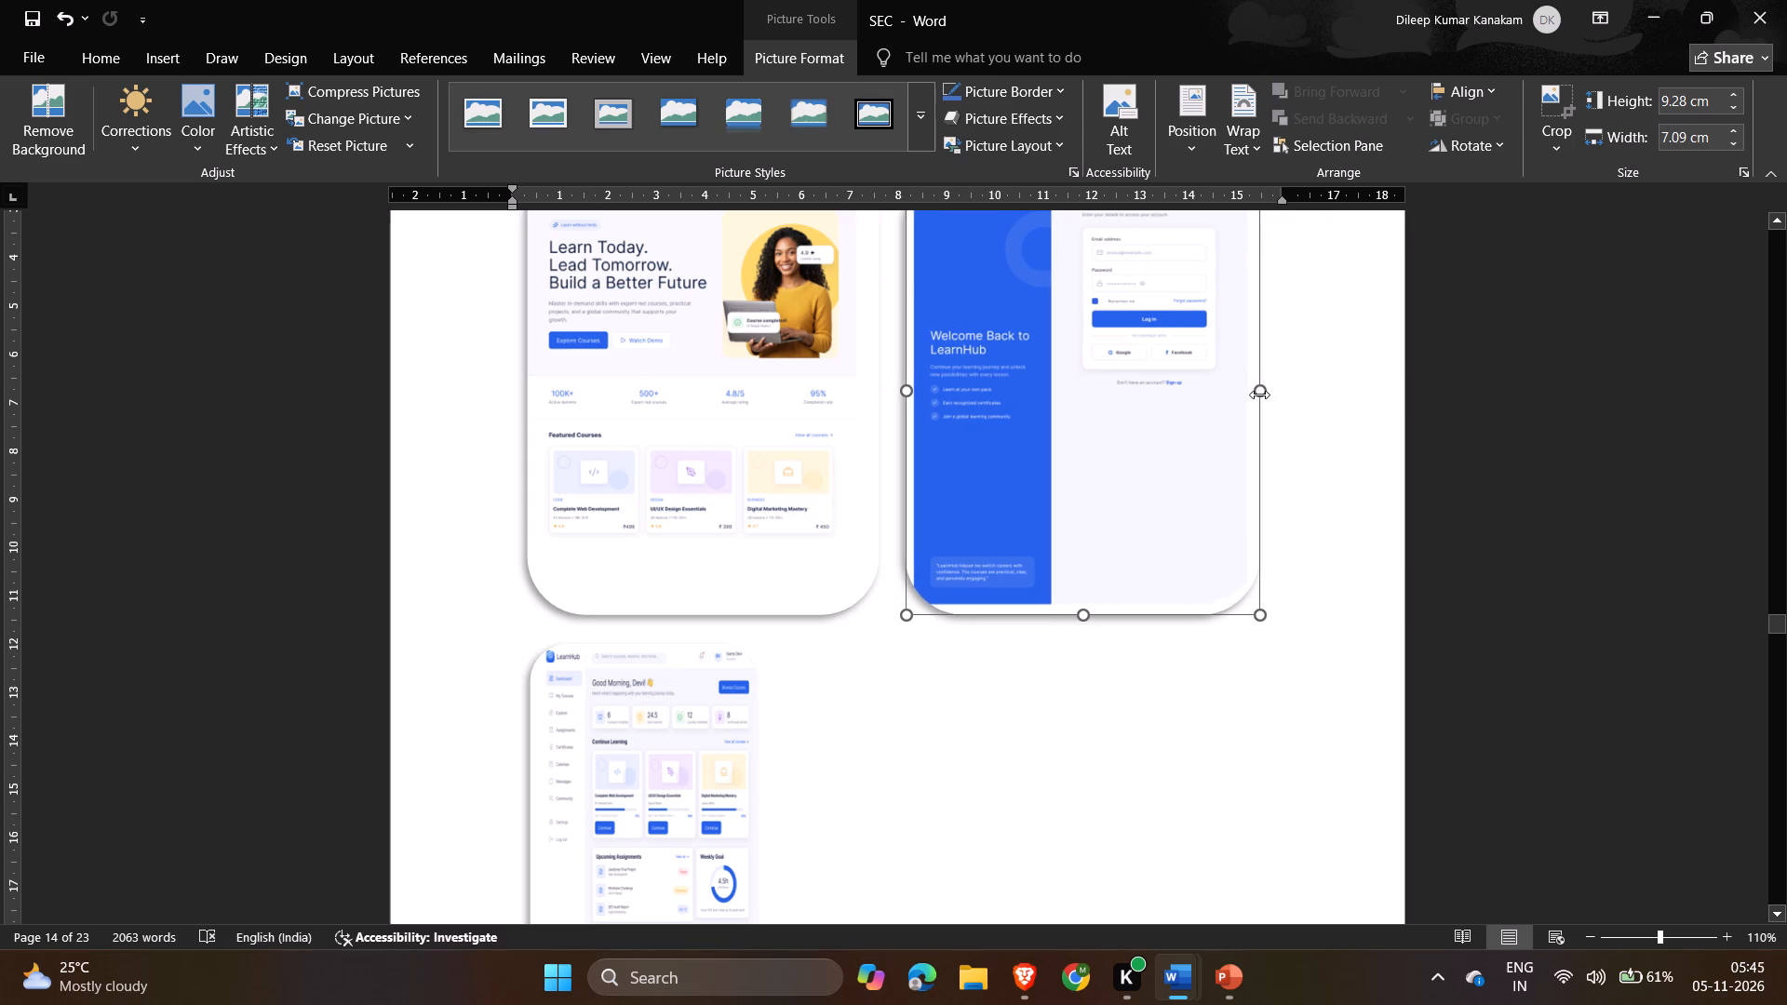
# Set the width of the Welcome / Onboarding Screen picture to 7.3 cm.
pyautogui.click(719, 348)
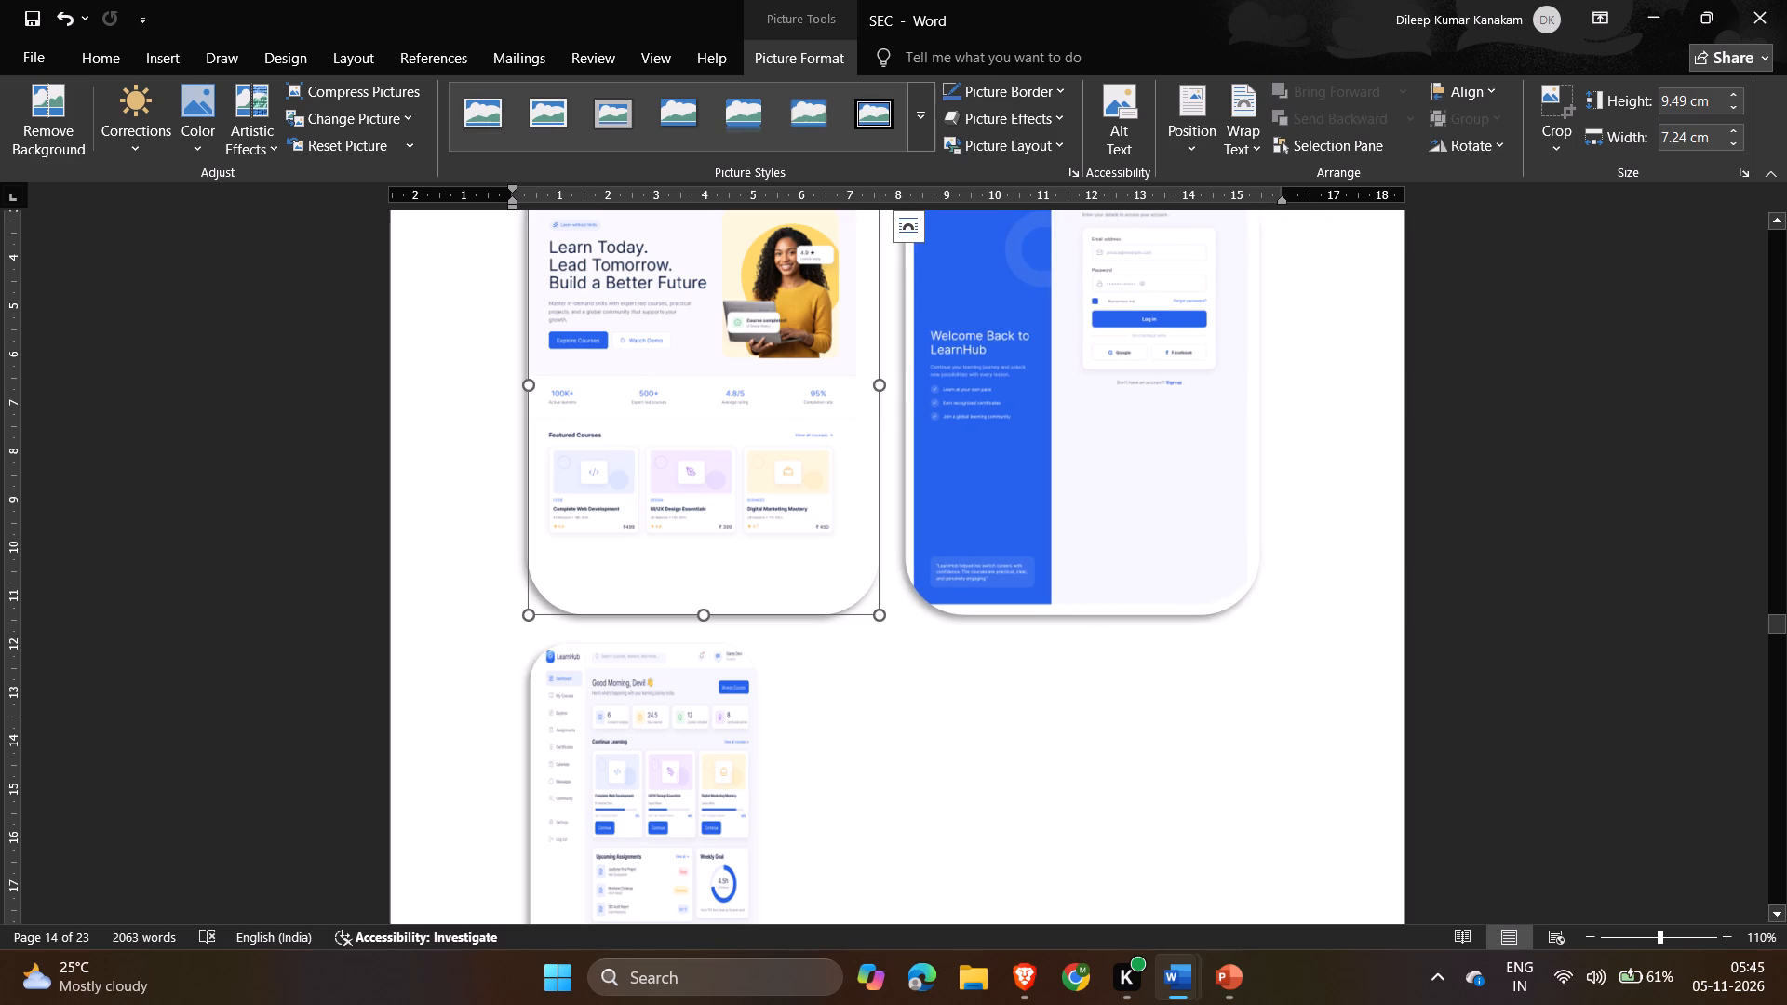
pyautogui.click(1679, 138)
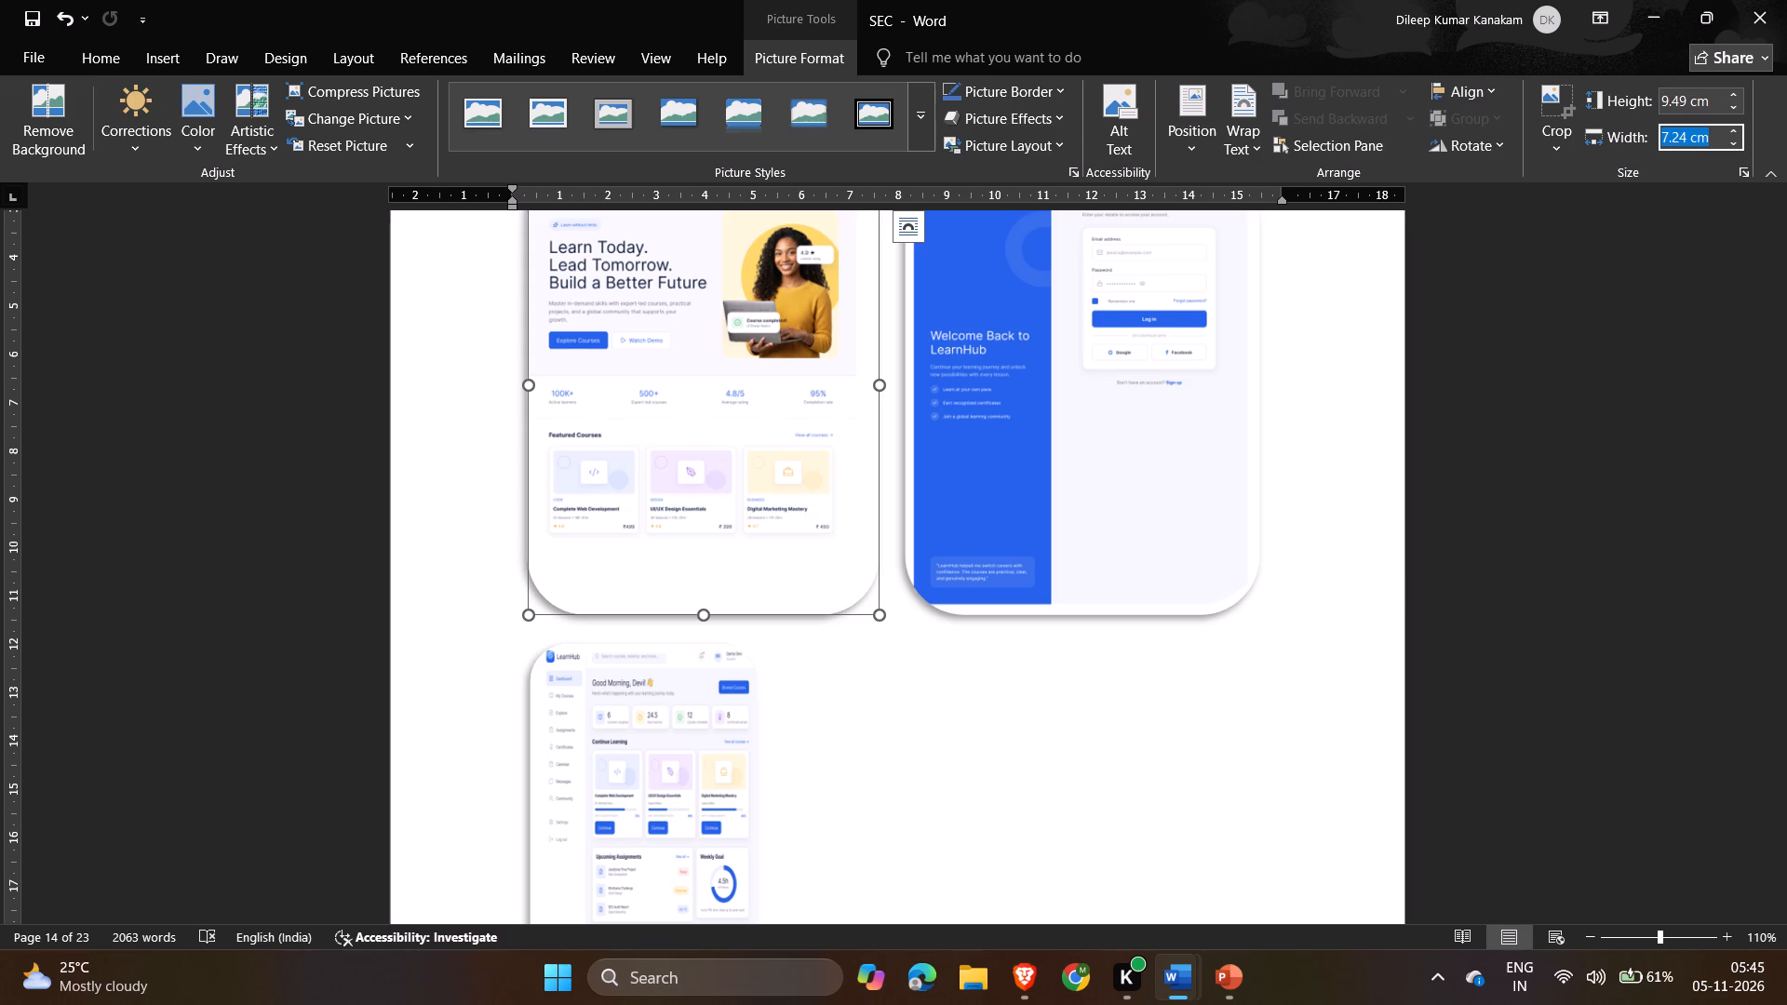
pyautogui.click(1679, 138)
pyautogui.press('BackSpace')
pyautogui.press('3')
pyautogui.press('Return')
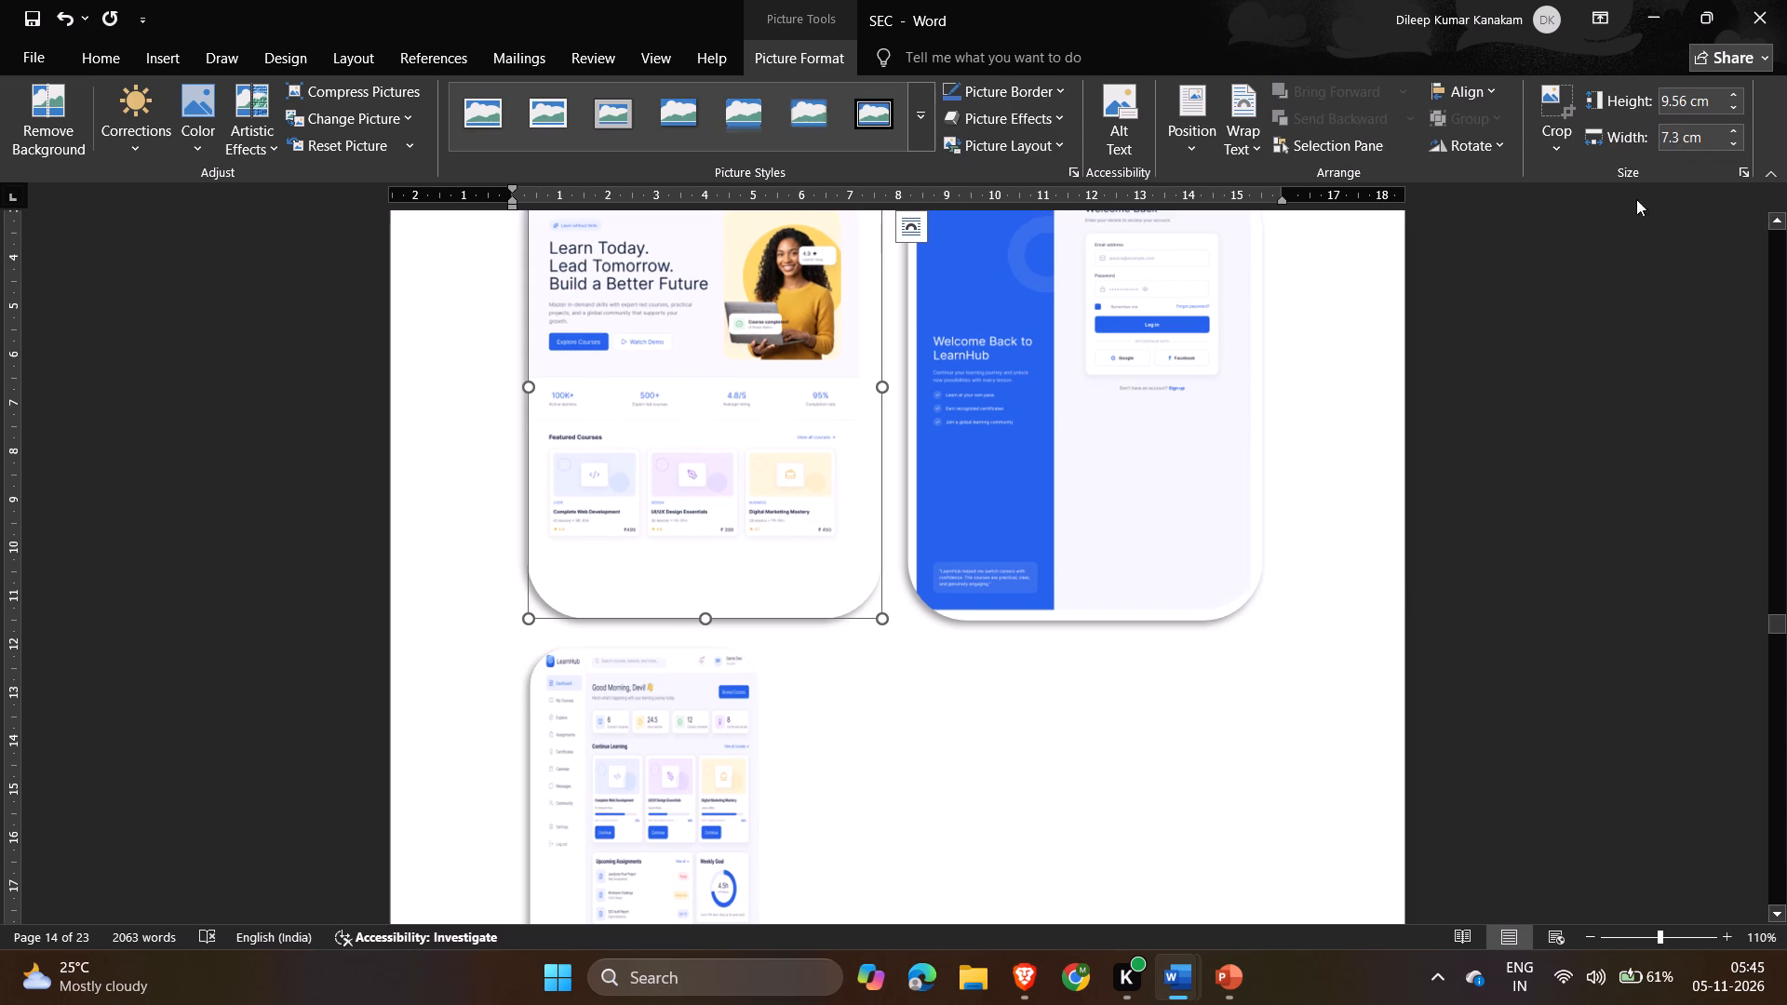
# Compare the two pictures' sizes and stretch the Login Screen picture upward to about 9.55 cm high.
pyautogui.click(1179, 373)
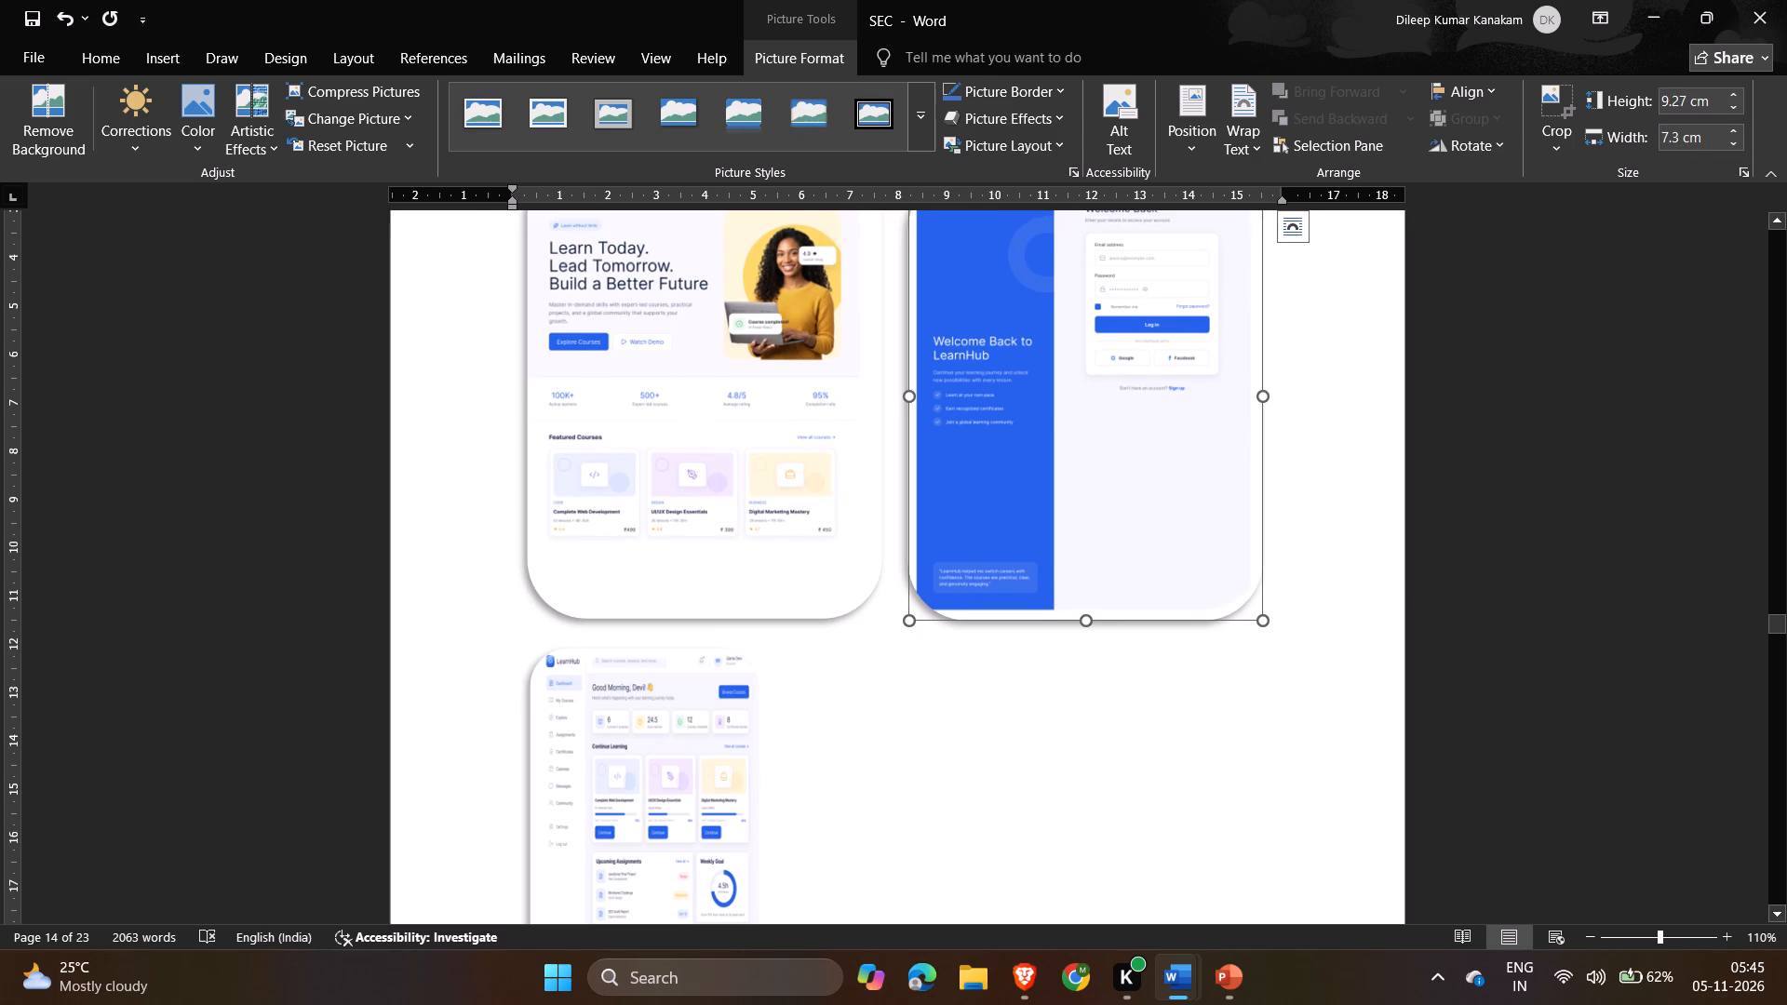
pyautogui.click(777, 435)
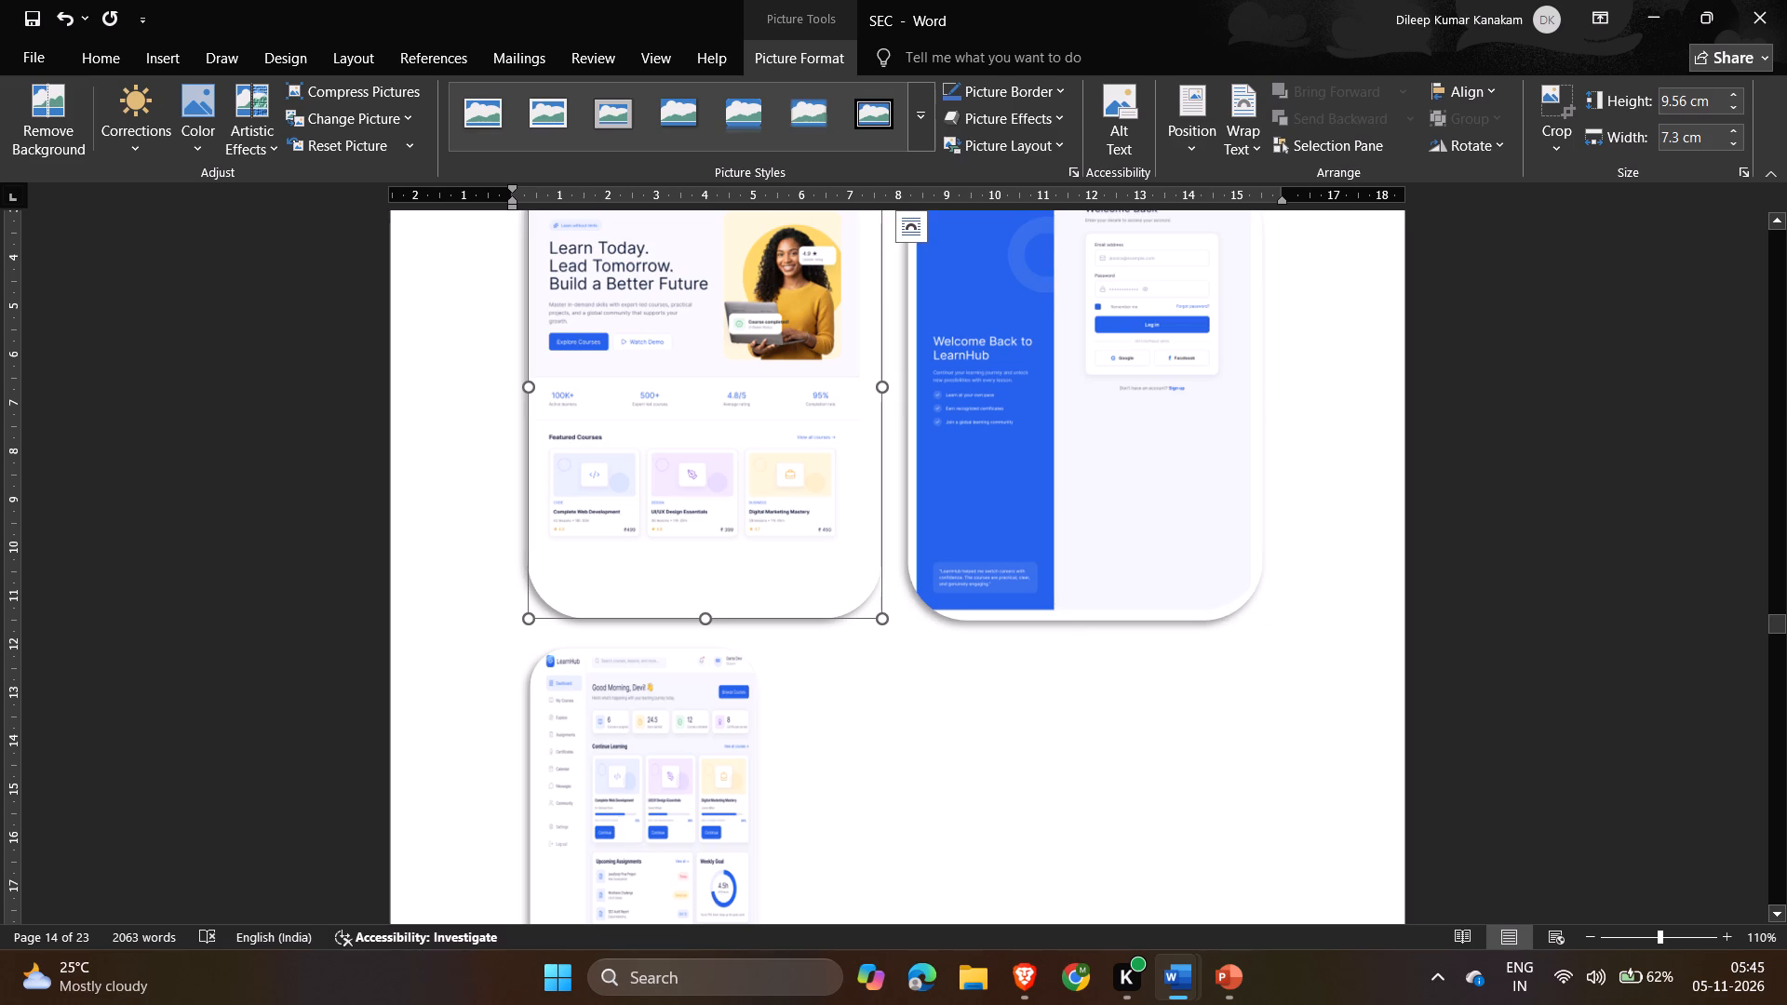
pyautogui.scroll(1, 777, 435)
pyautogui.click(1077, 505)
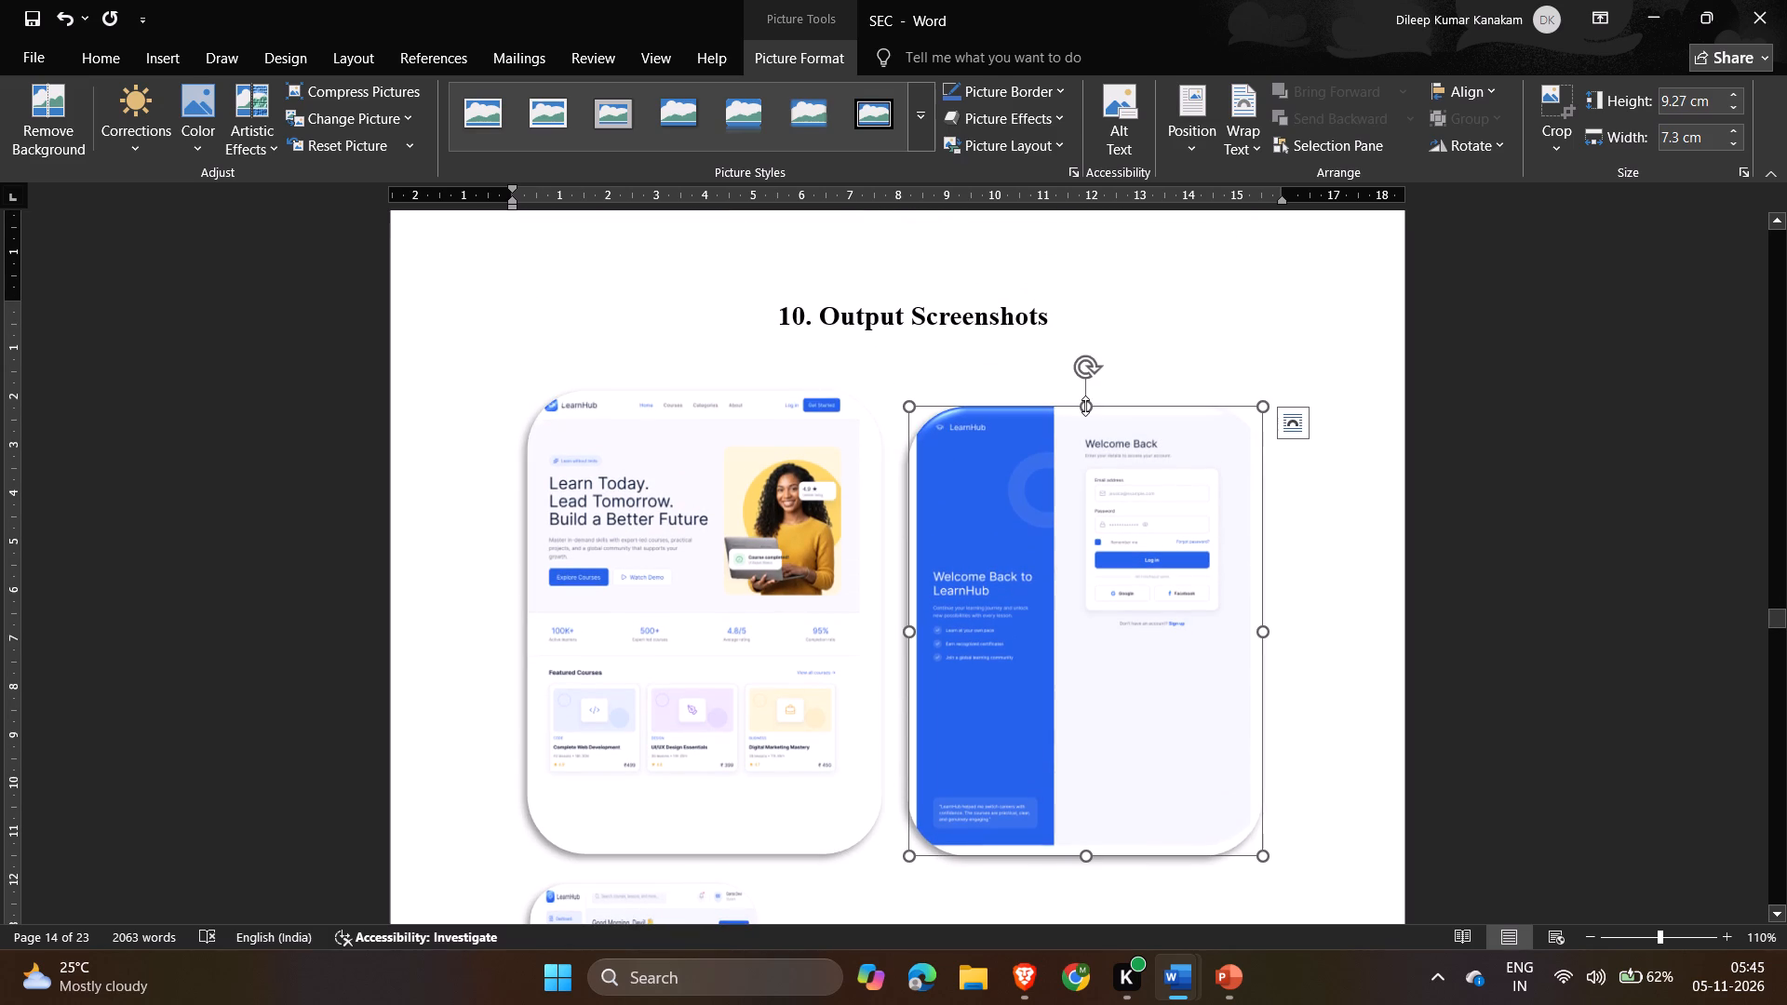
pyautogui.moveTo(1085, 406); pyautogui.dragTo(1083, 395)
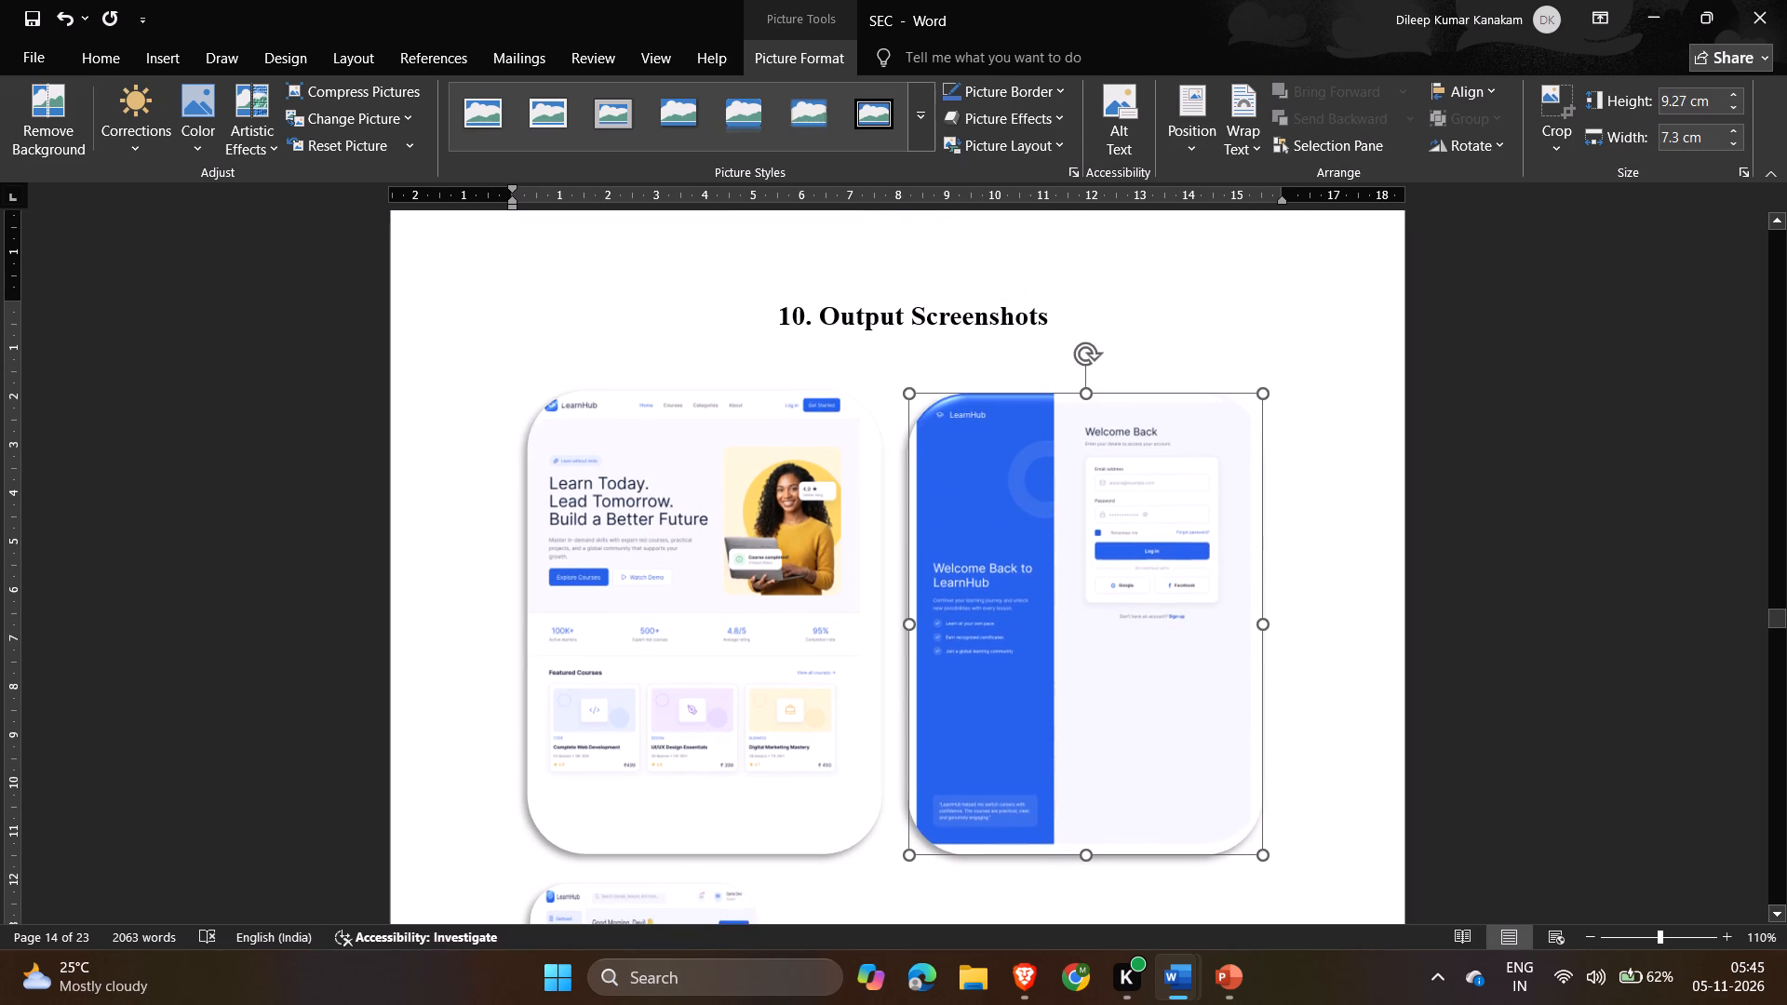
pyautogui.moveTo(1083, 395); pyautogui.dragTo(1083, 394)
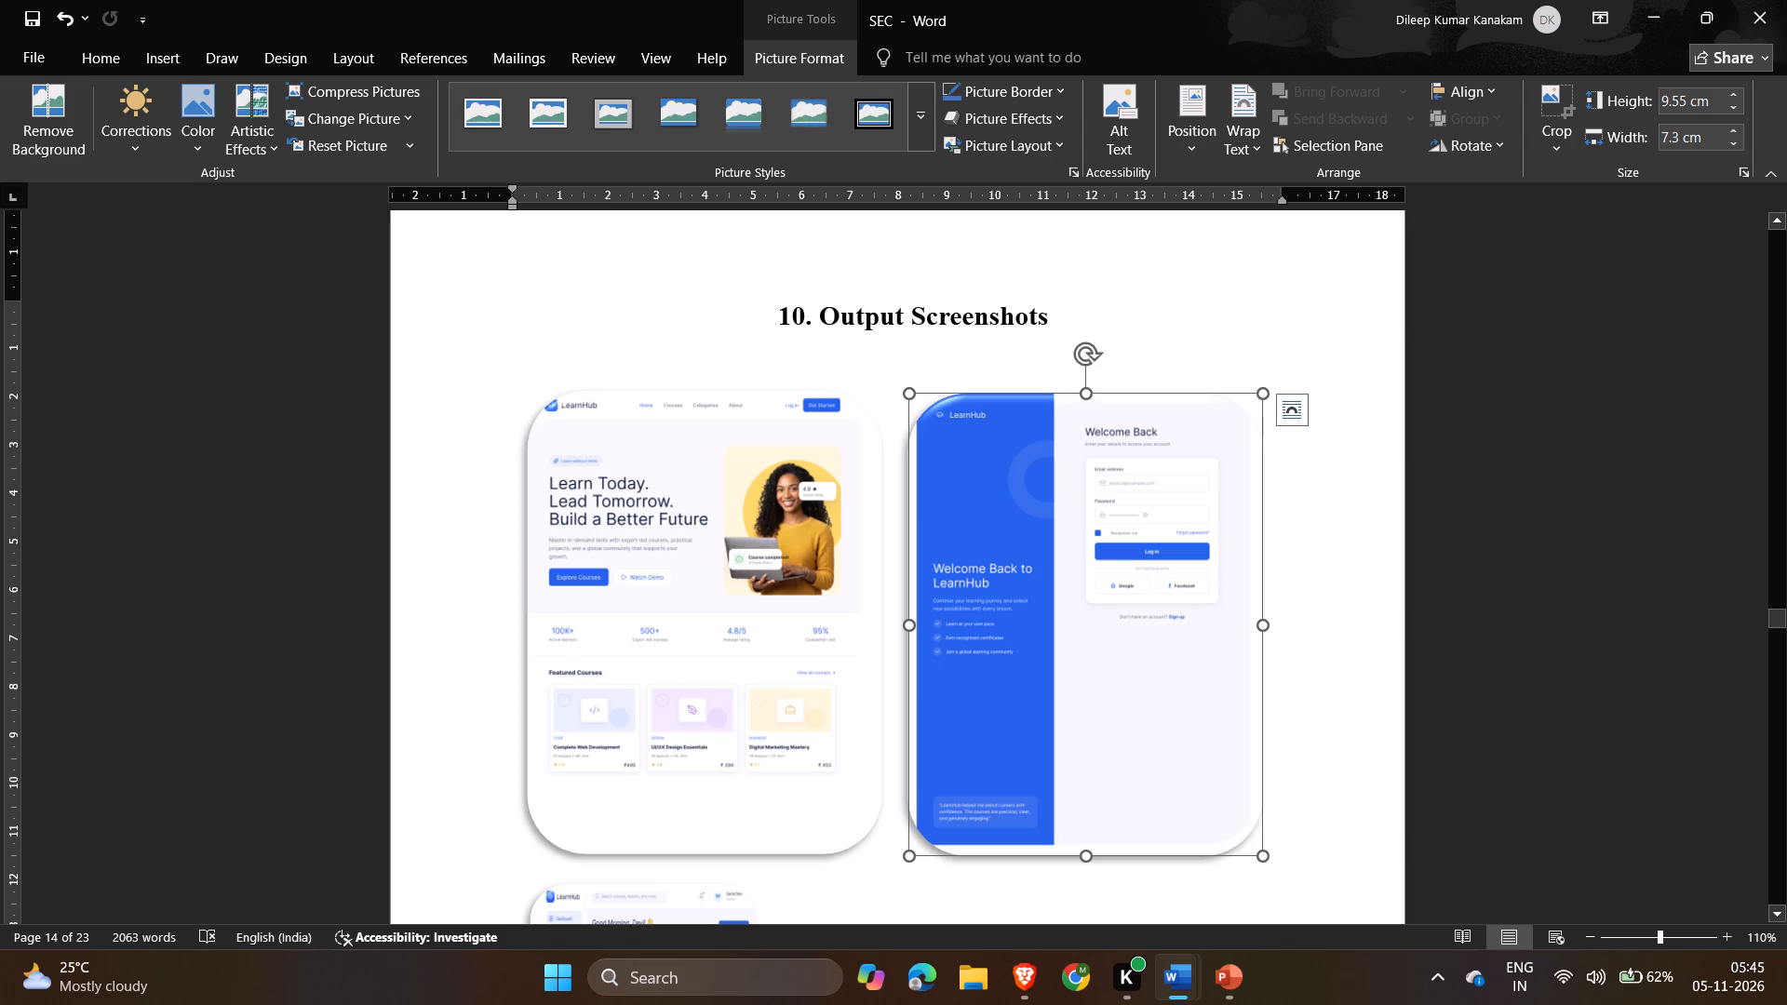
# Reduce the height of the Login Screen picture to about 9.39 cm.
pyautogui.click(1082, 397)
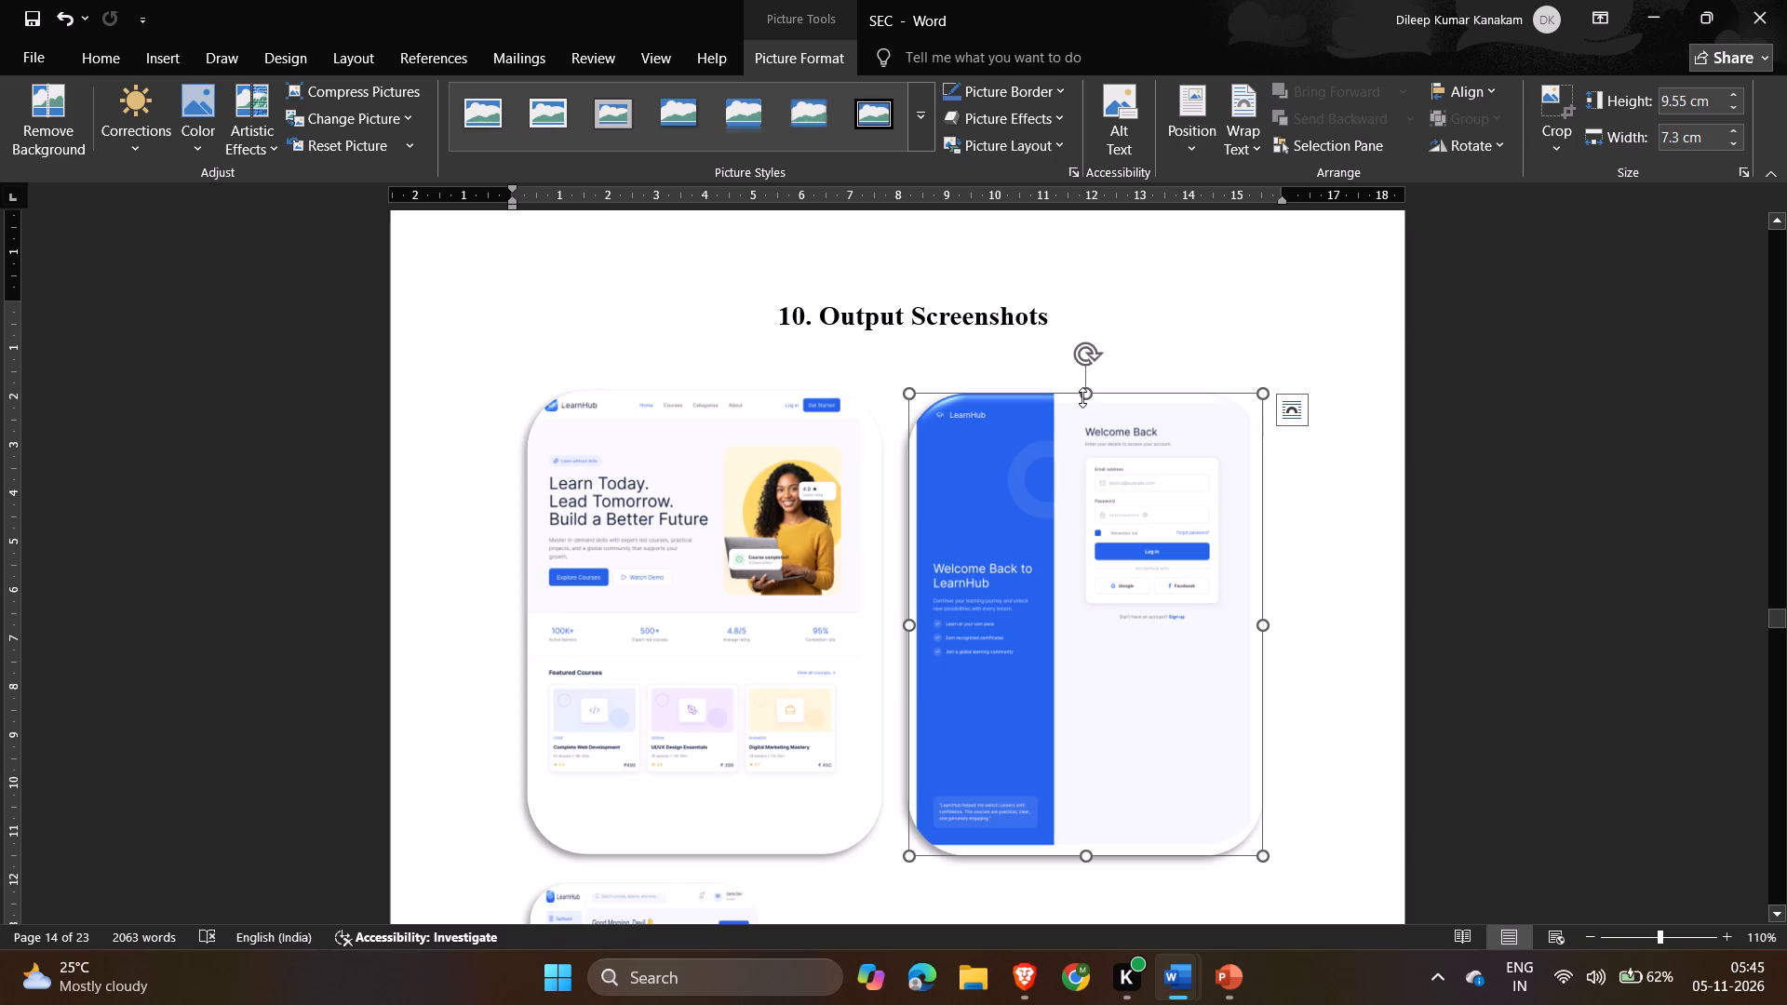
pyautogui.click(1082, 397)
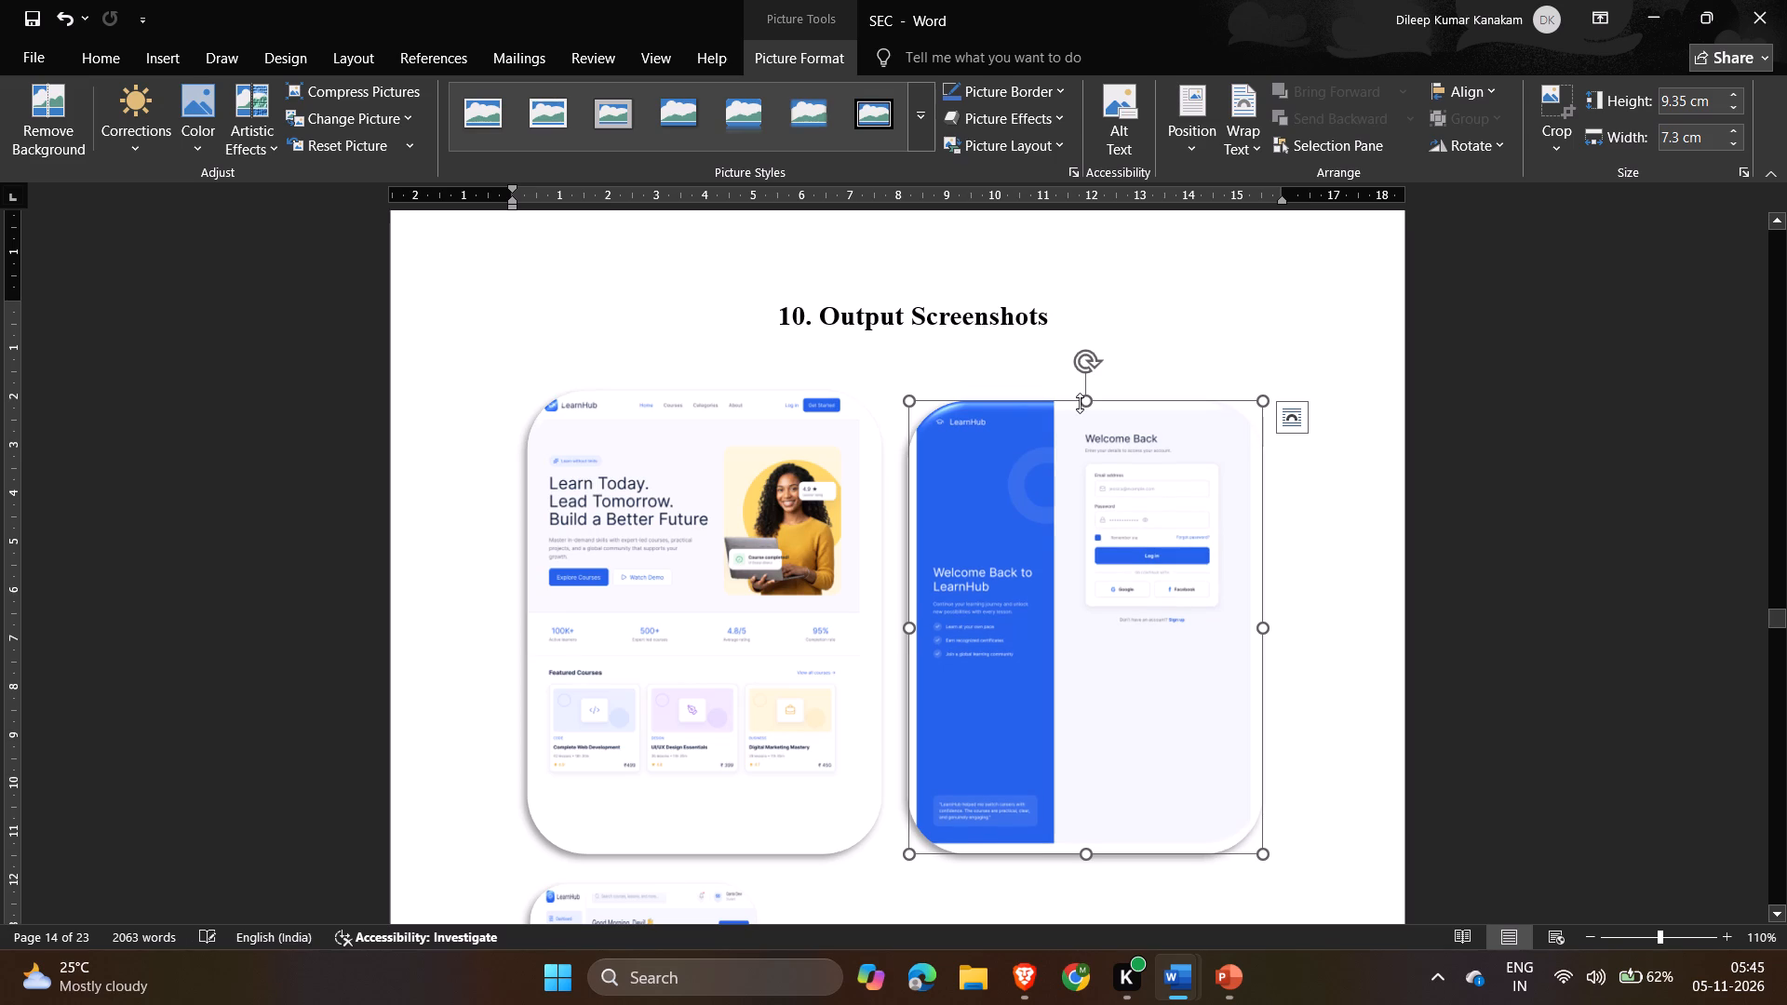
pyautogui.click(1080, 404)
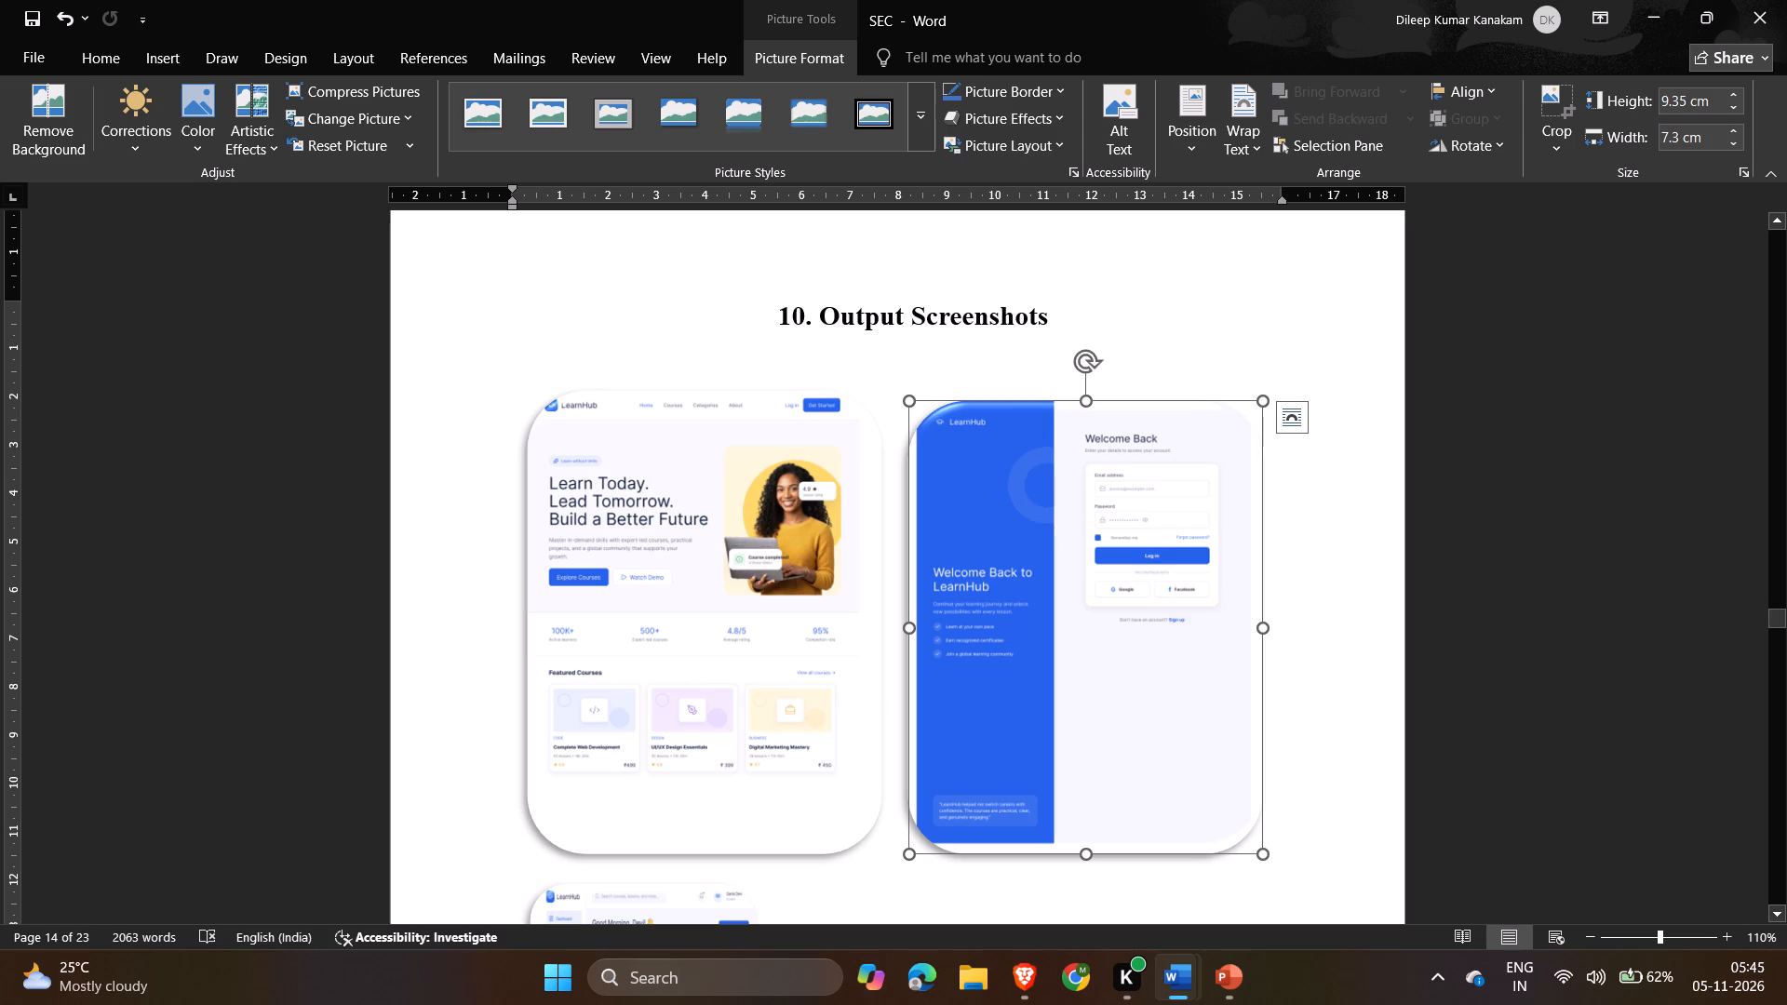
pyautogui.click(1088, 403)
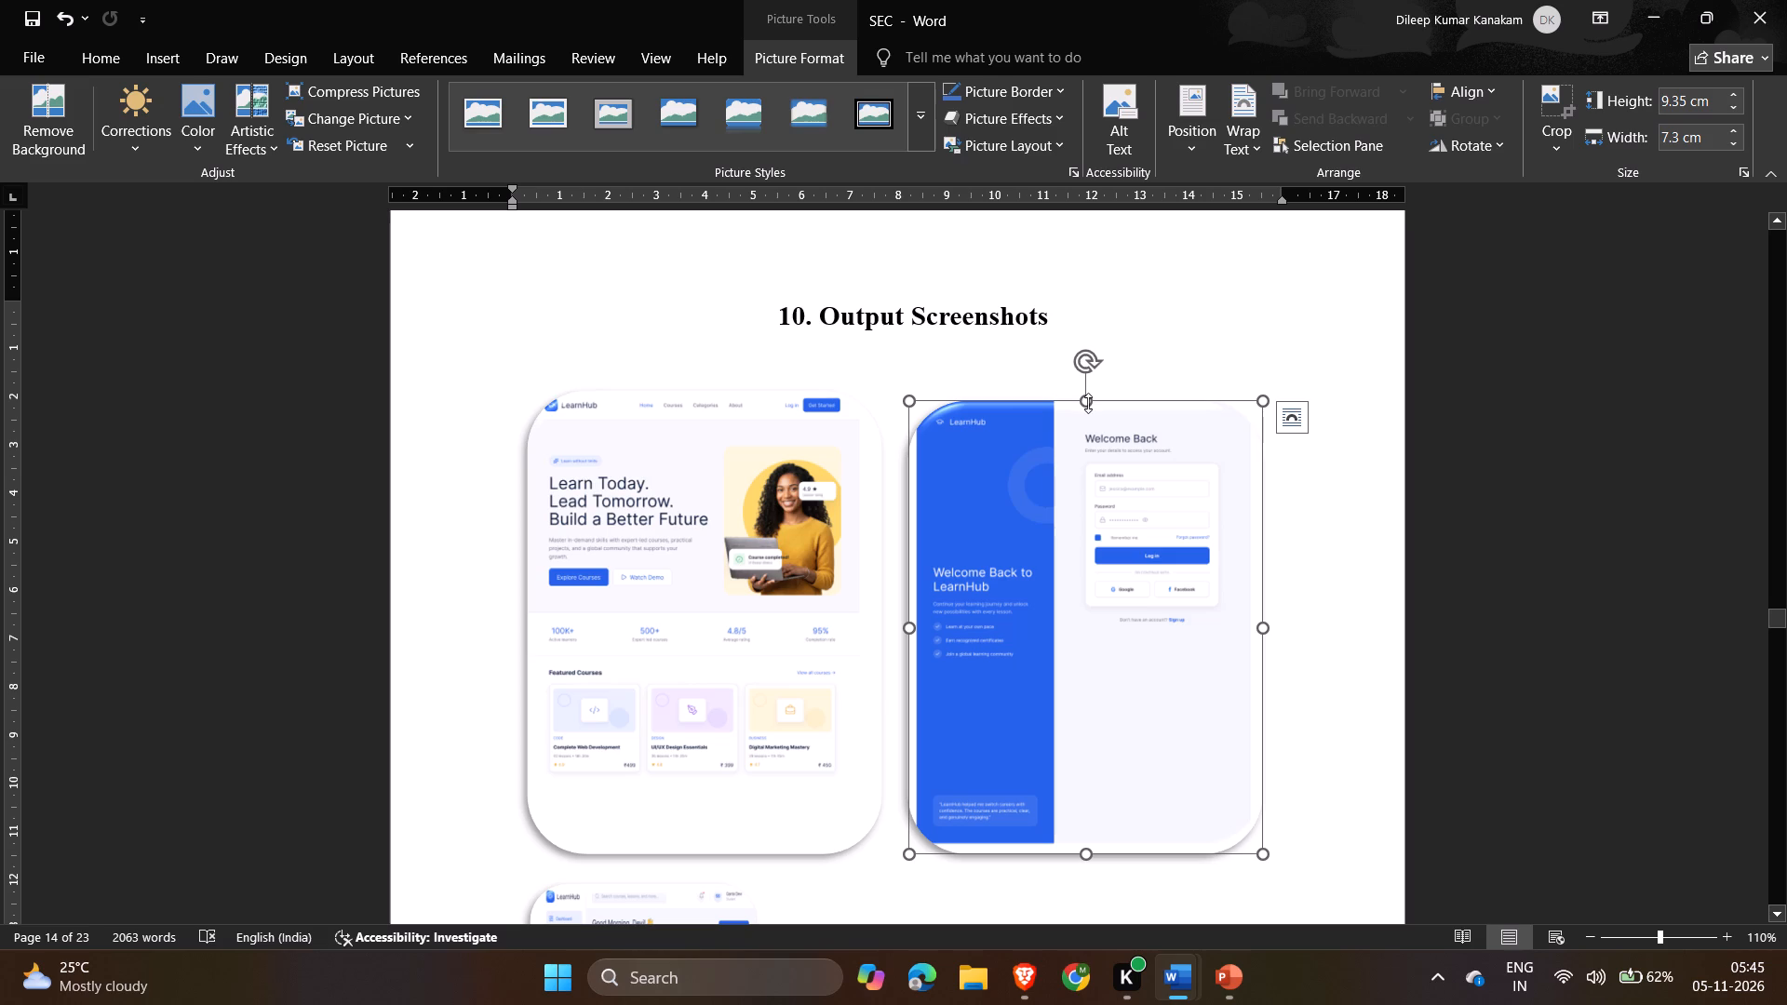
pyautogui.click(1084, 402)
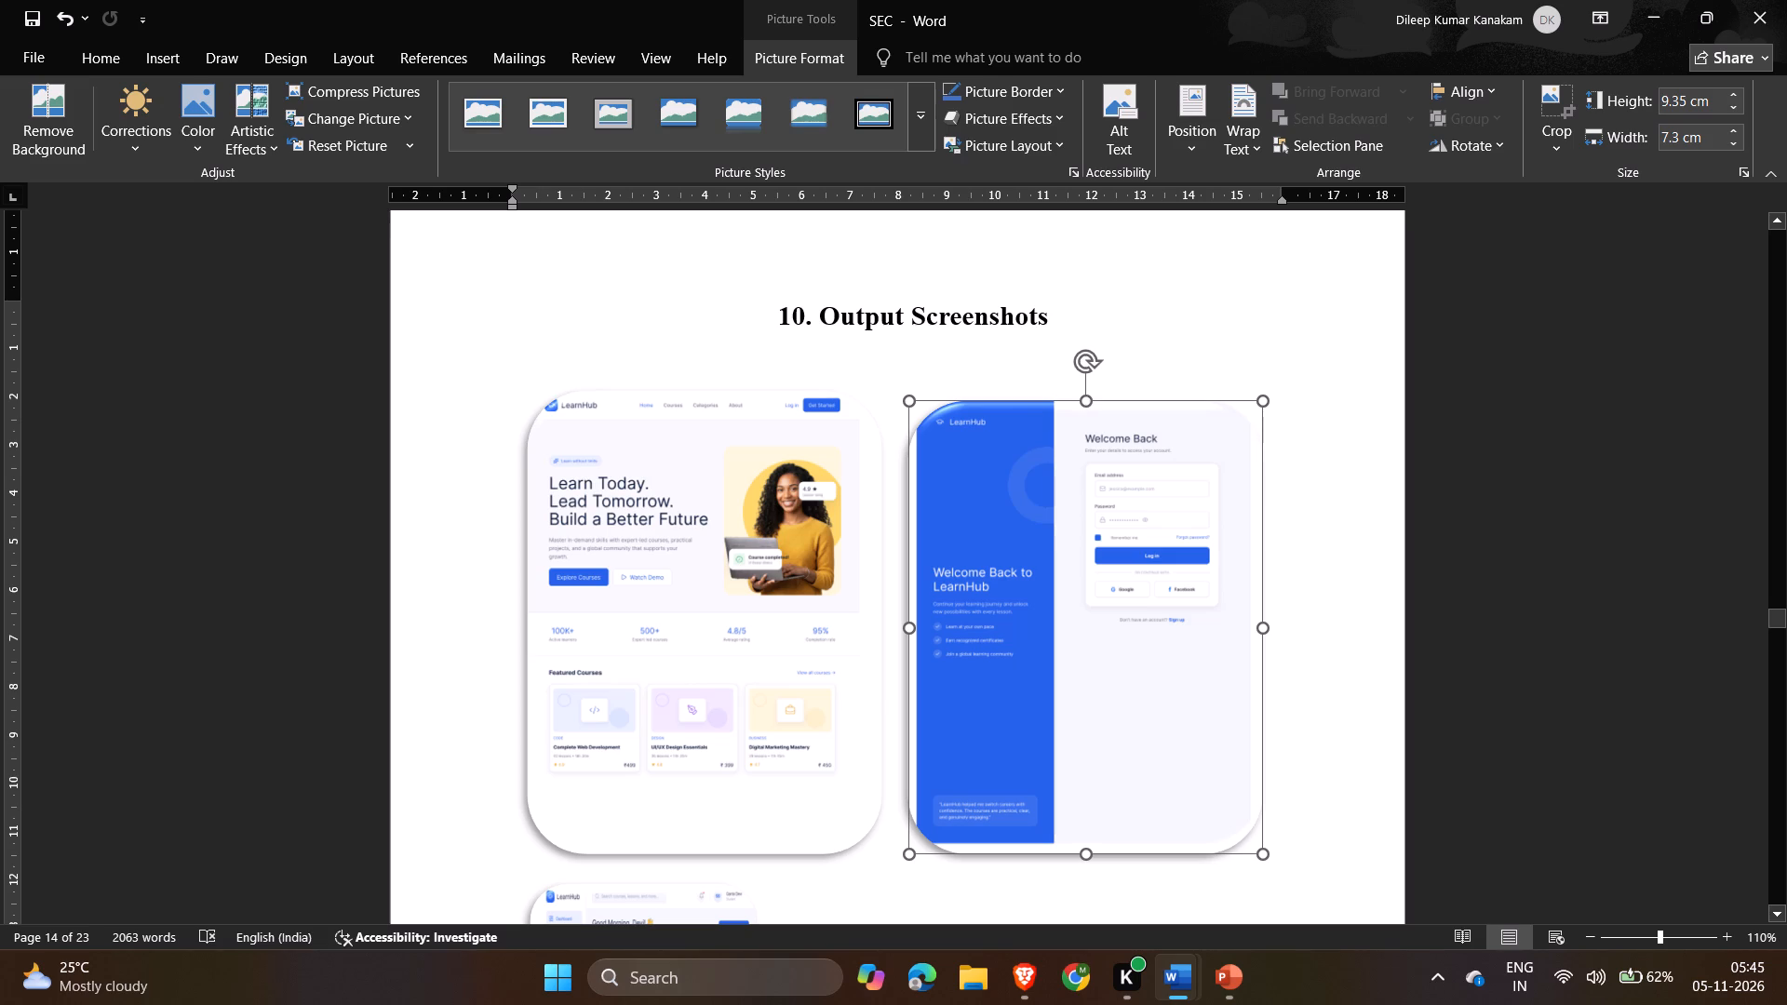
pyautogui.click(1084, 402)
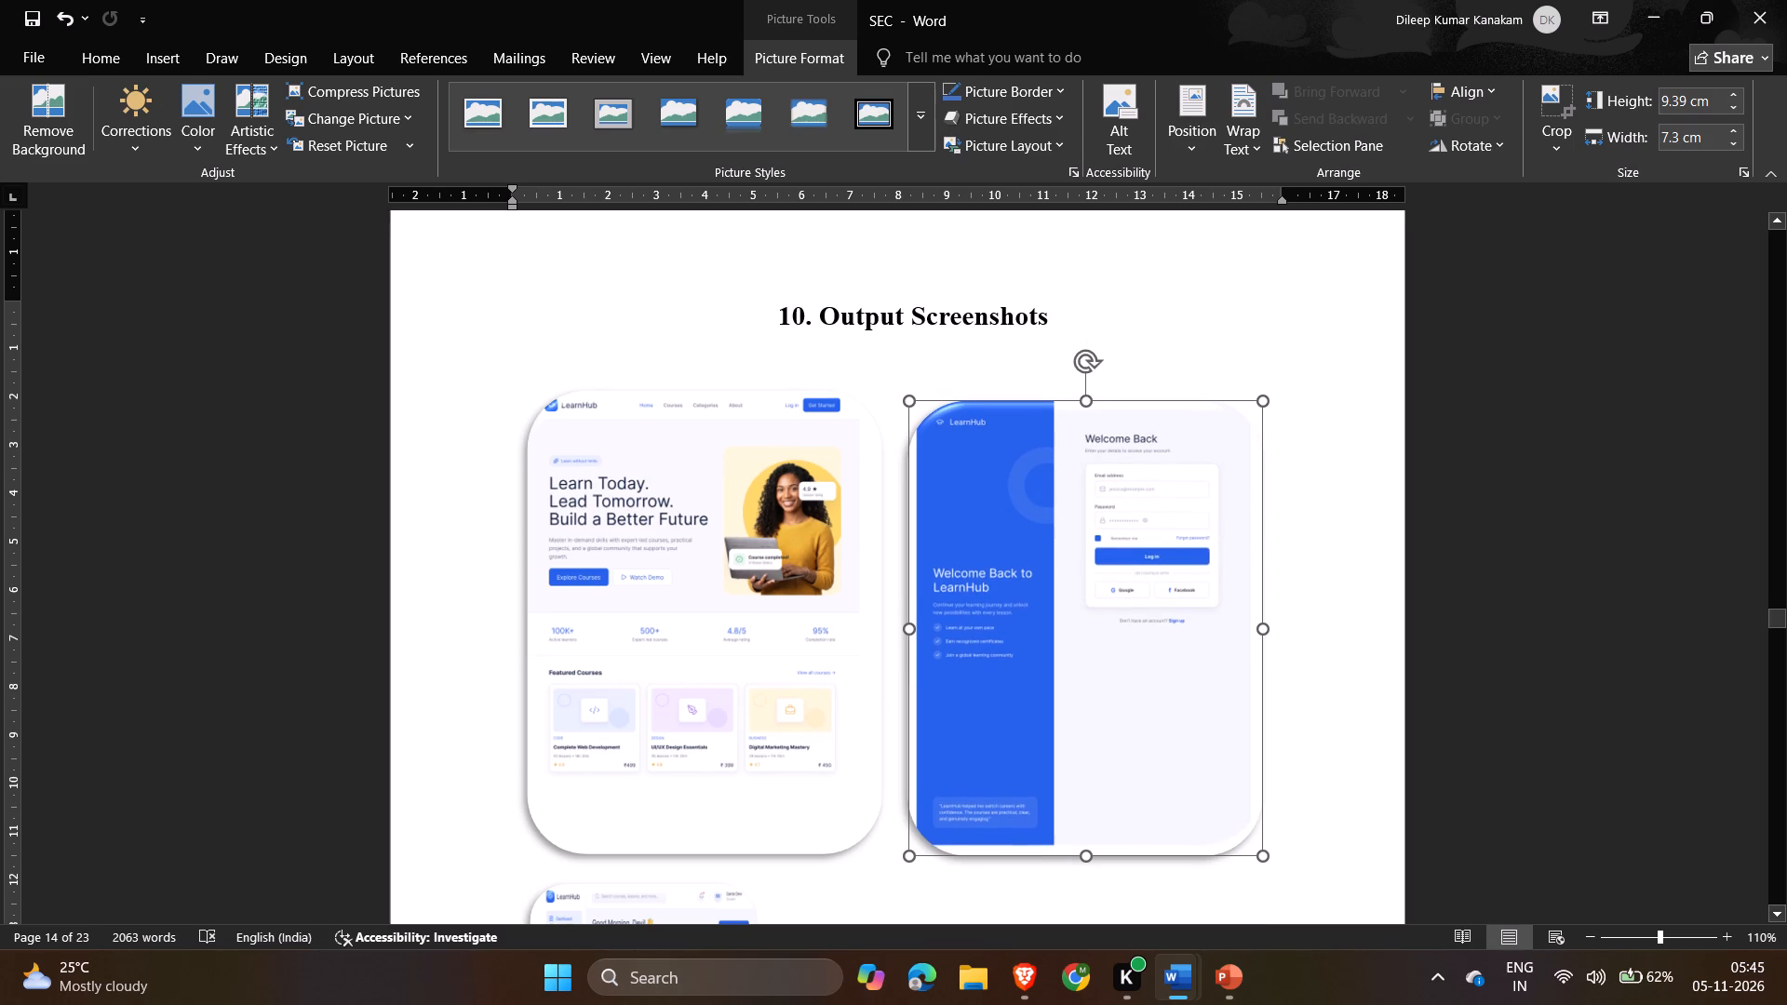
# Stretch the Login Screen picture upward again to match the height of the Welcome / Onboarding Screen picture beside it.
pyautogui.click(1092, 445)
pyautogui.click(778, 488)
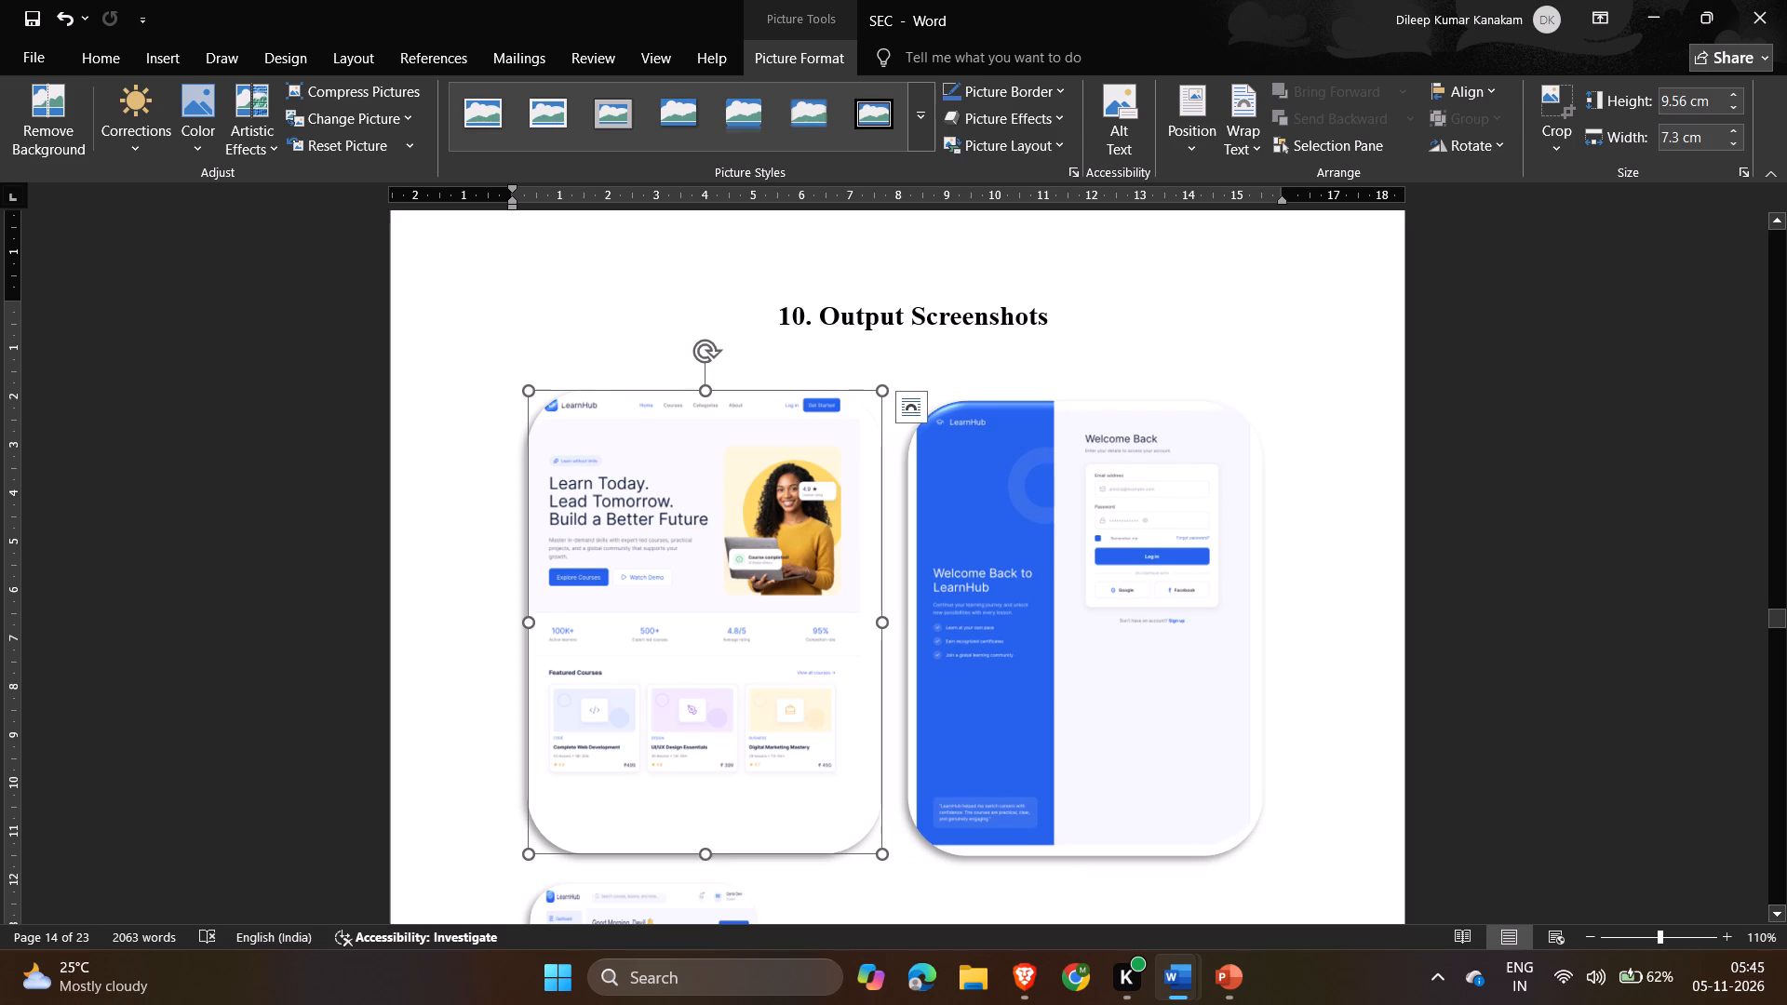
pyautogui.click(984, 514)
pyautogui.click(1086, 401)
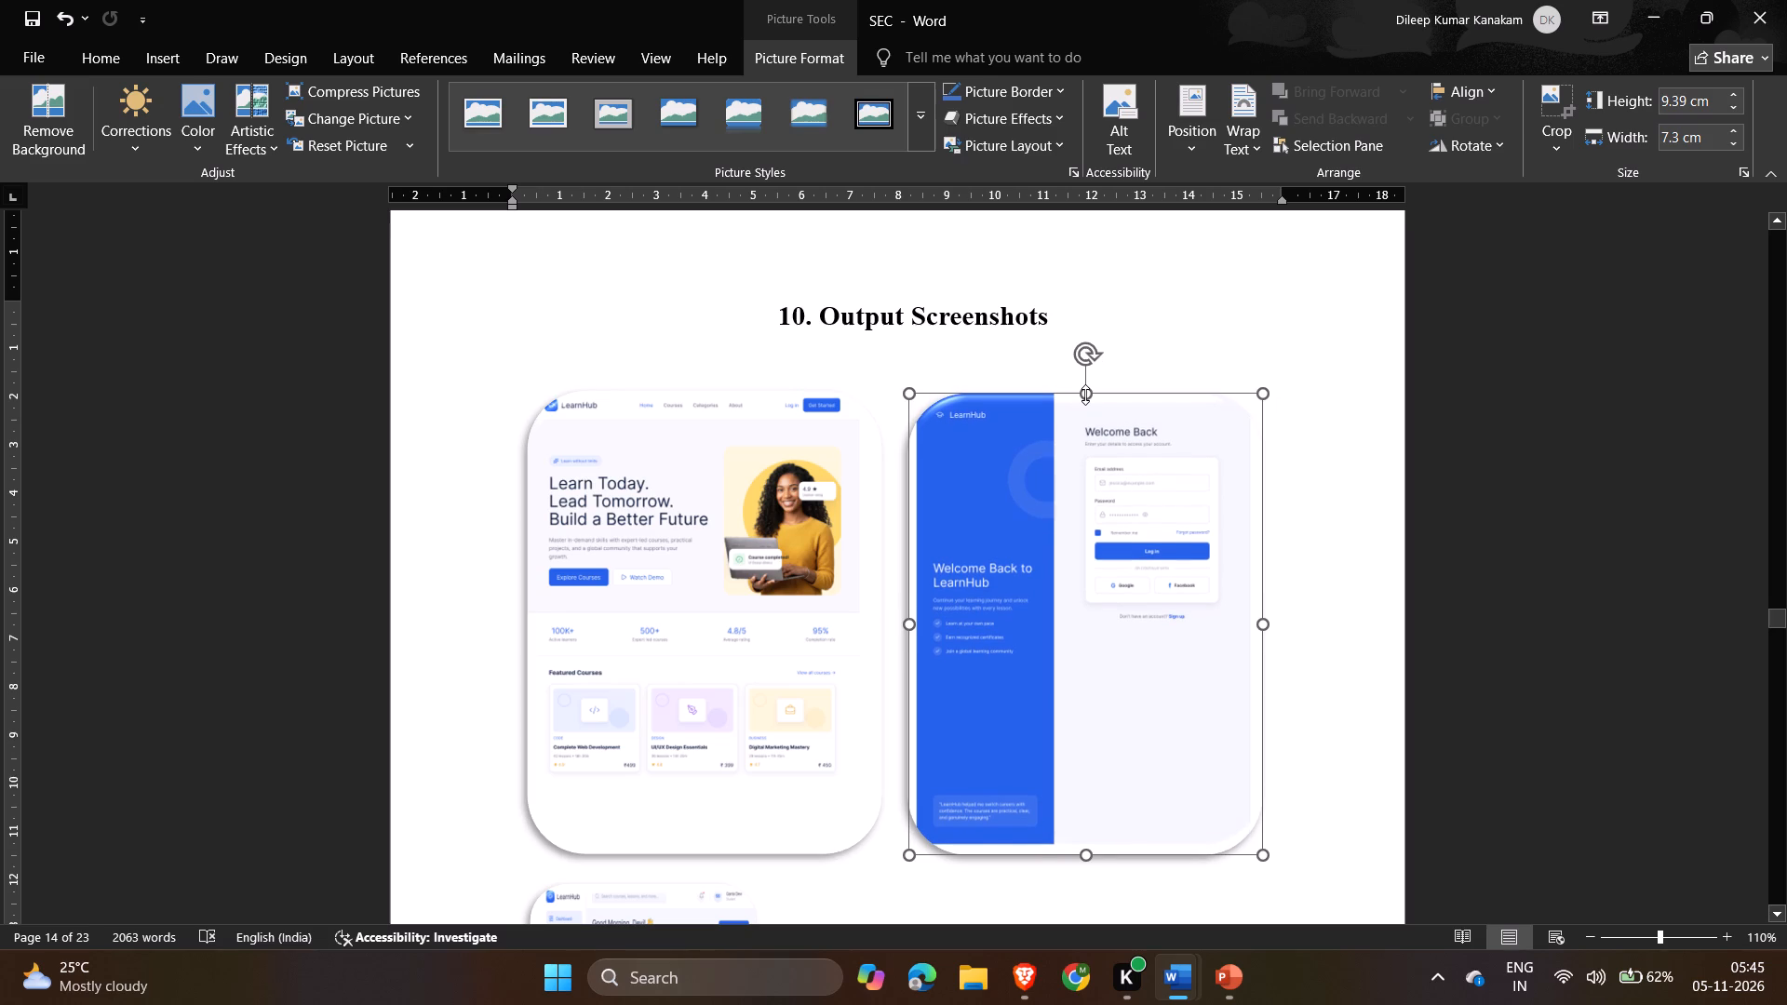
pyautogui.click(757, 502)
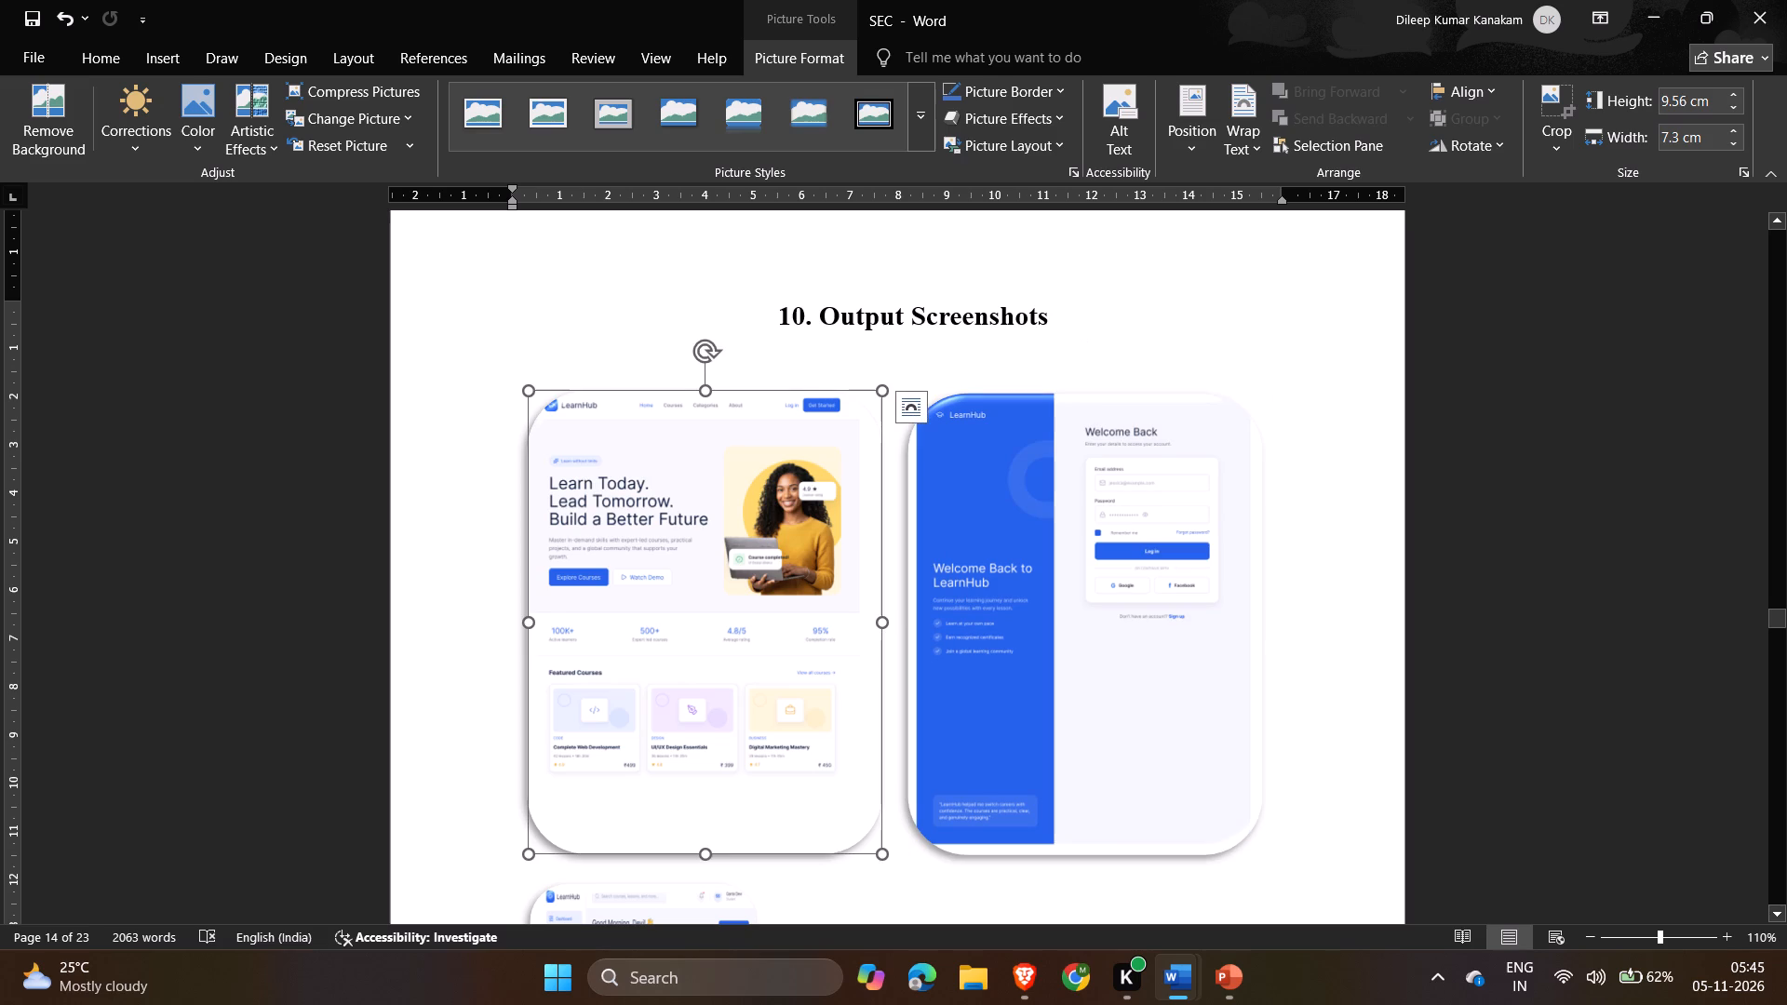
pyautogui.scroll(-2, 971, 574)
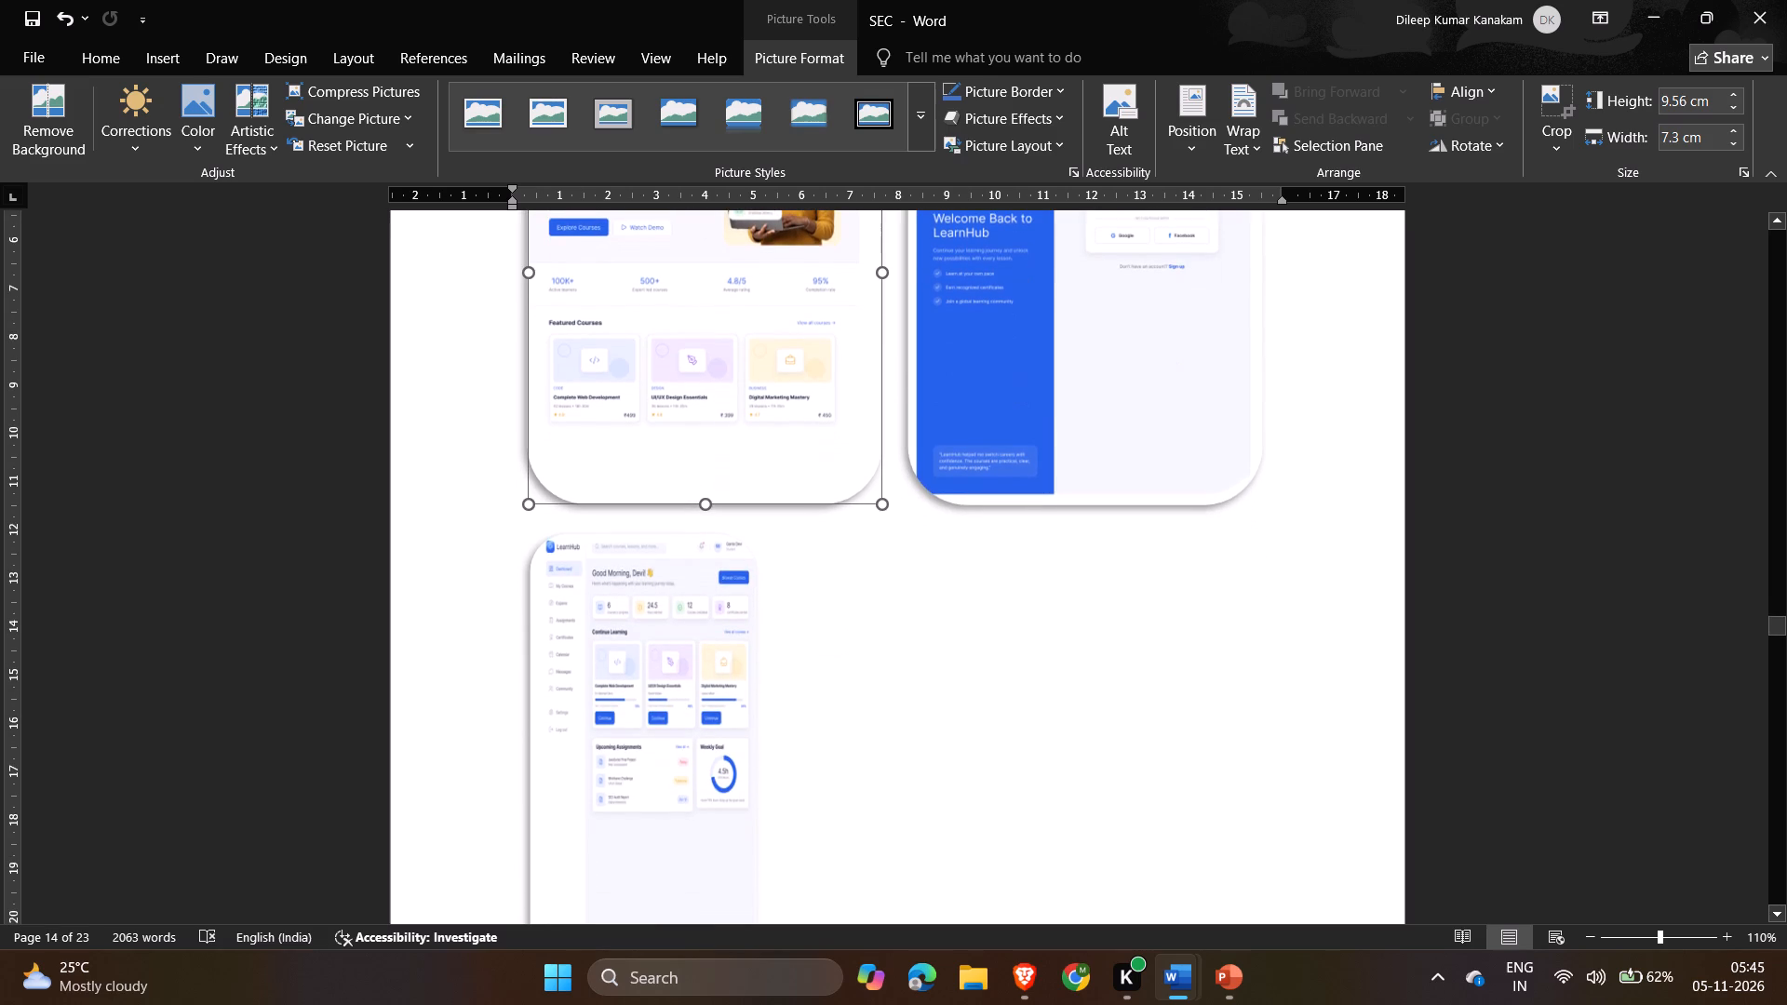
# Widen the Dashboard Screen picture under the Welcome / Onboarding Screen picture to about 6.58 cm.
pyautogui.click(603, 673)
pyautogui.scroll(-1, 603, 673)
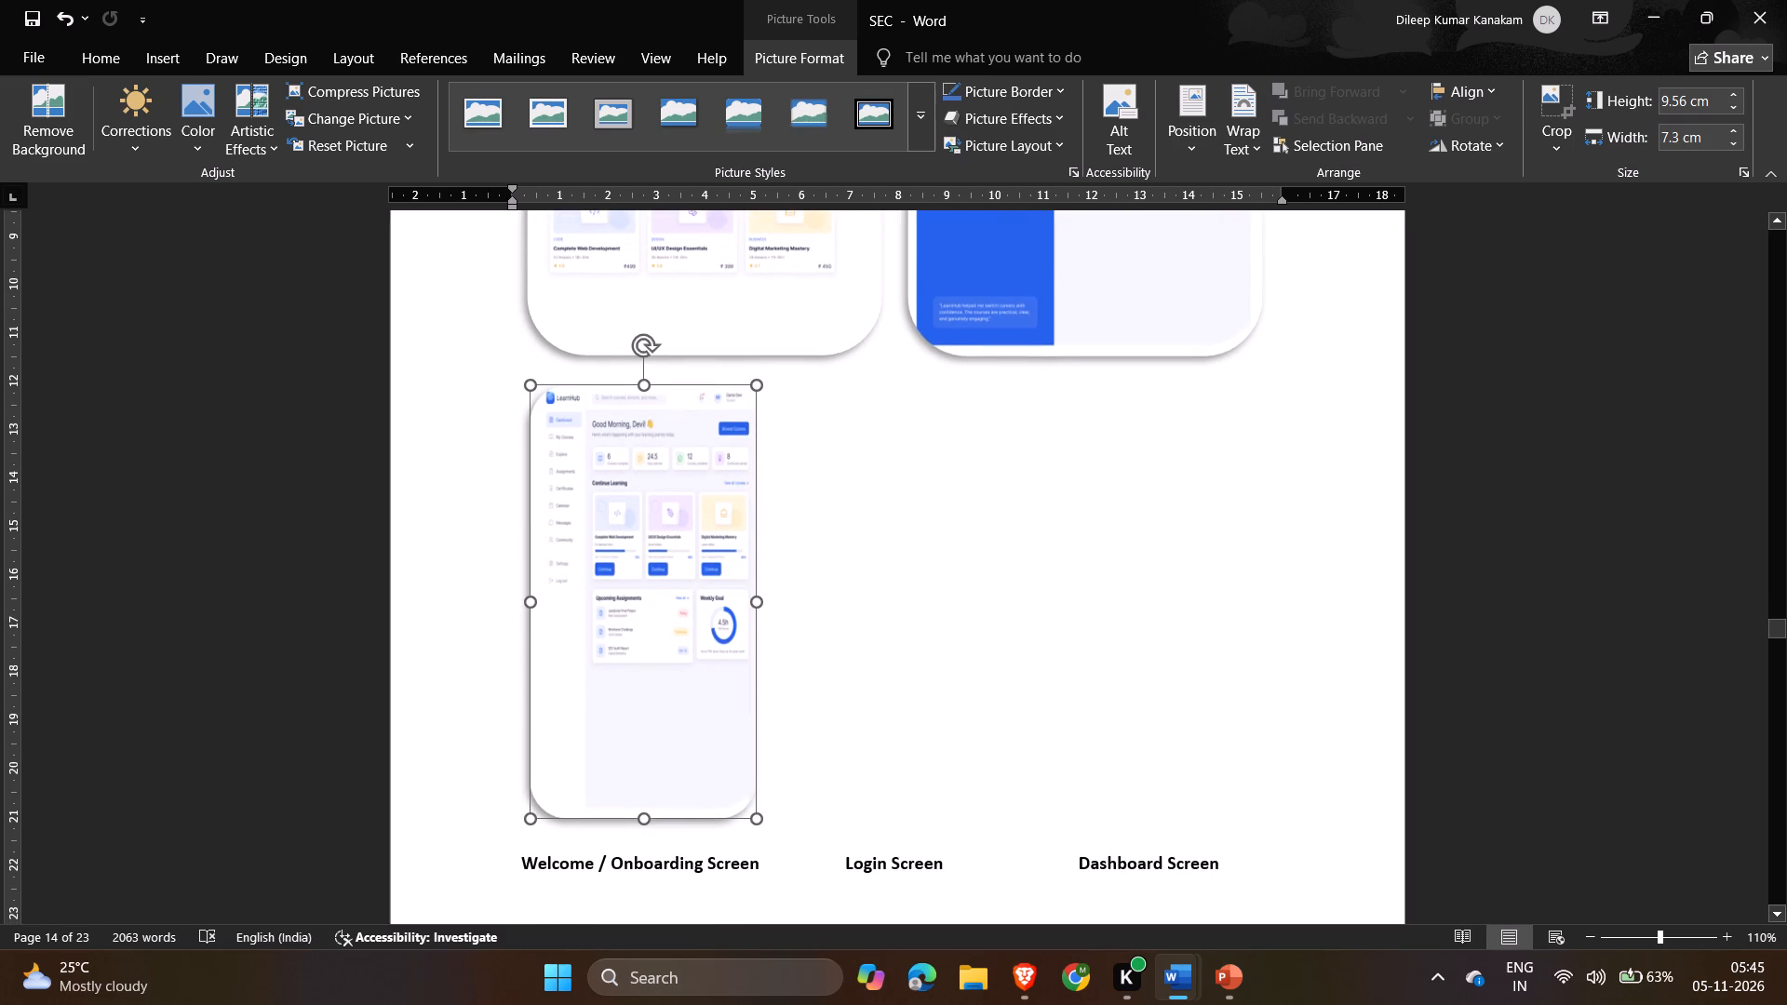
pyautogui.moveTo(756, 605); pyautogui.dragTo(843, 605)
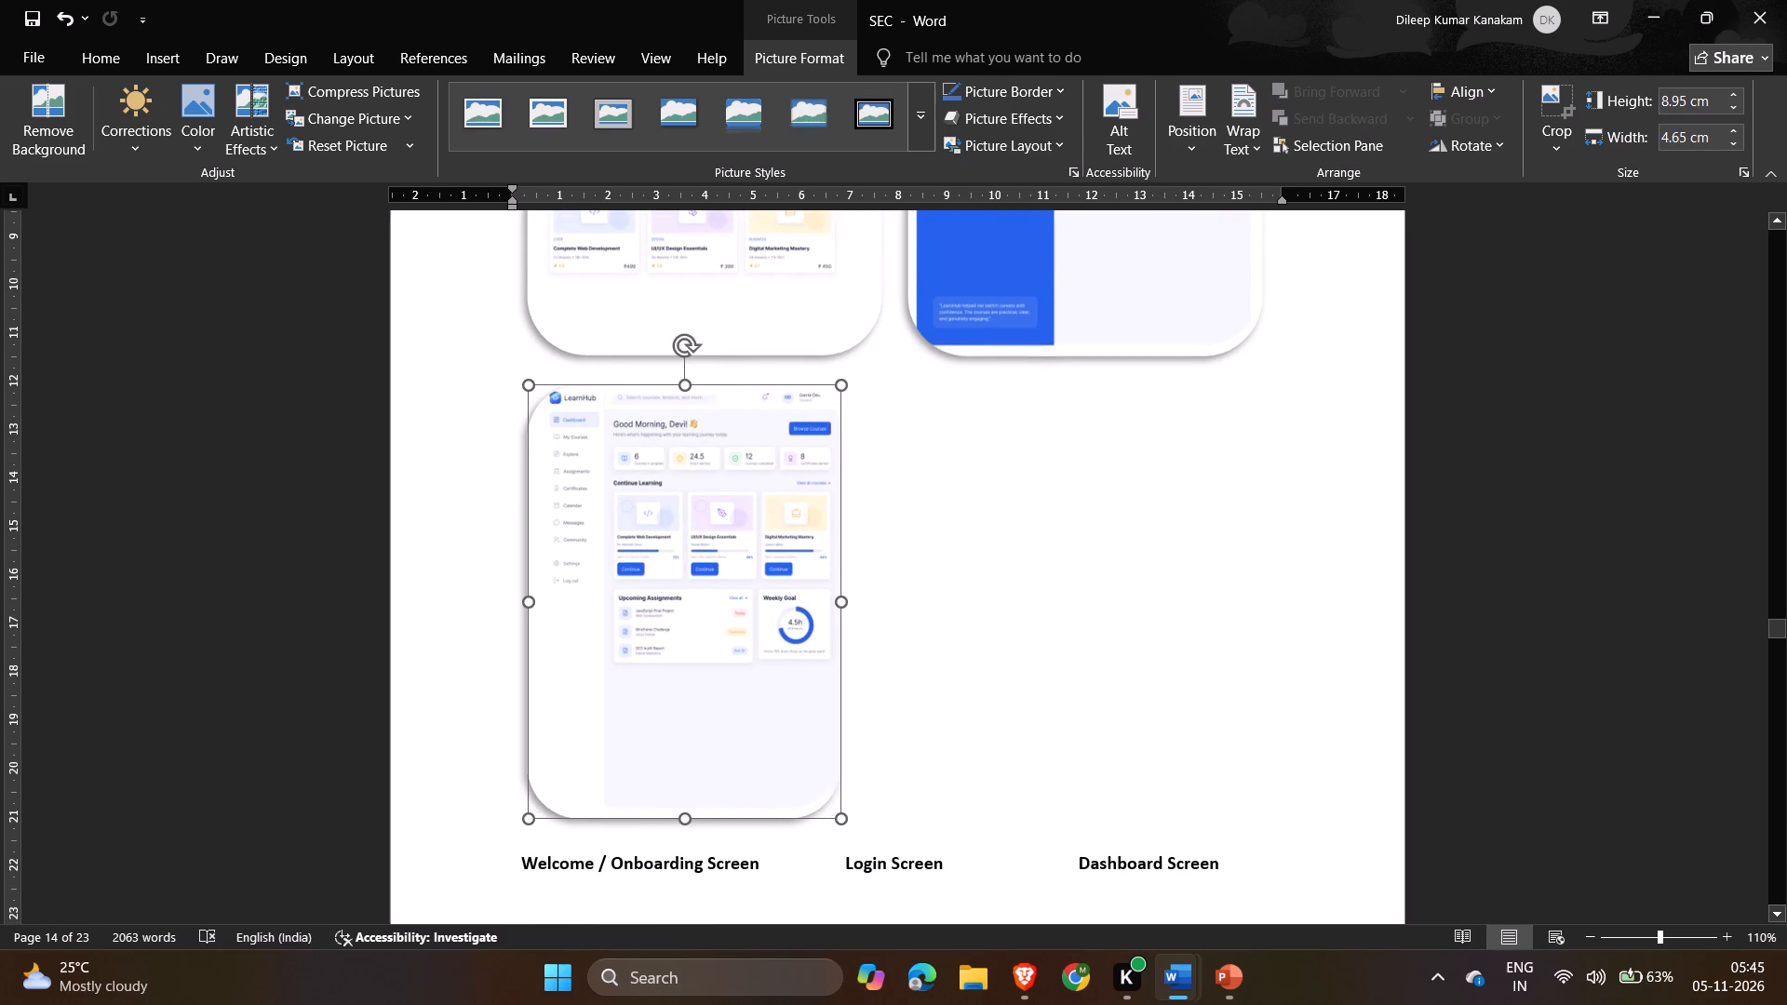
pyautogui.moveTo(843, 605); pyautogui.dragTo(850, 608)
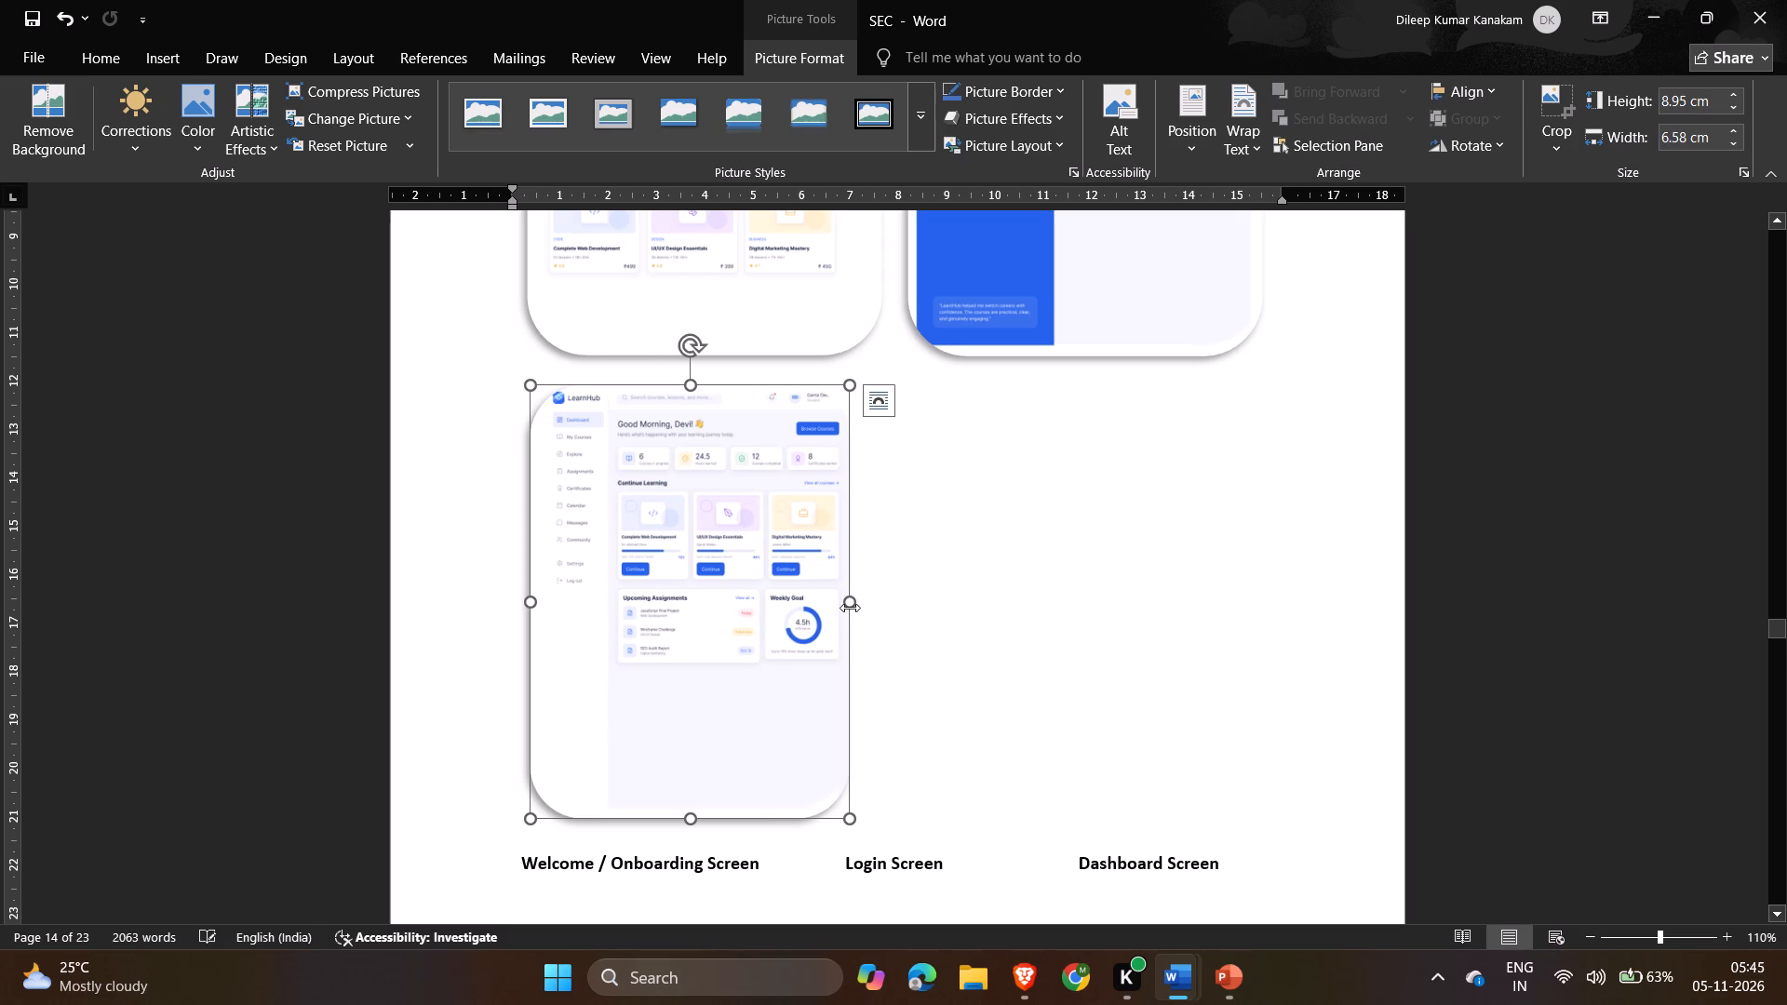
# Reduce the height of the Explore Courses picture on the following page to about 6.64 cm.
pyautogui.scroll(-5, 876, 787)
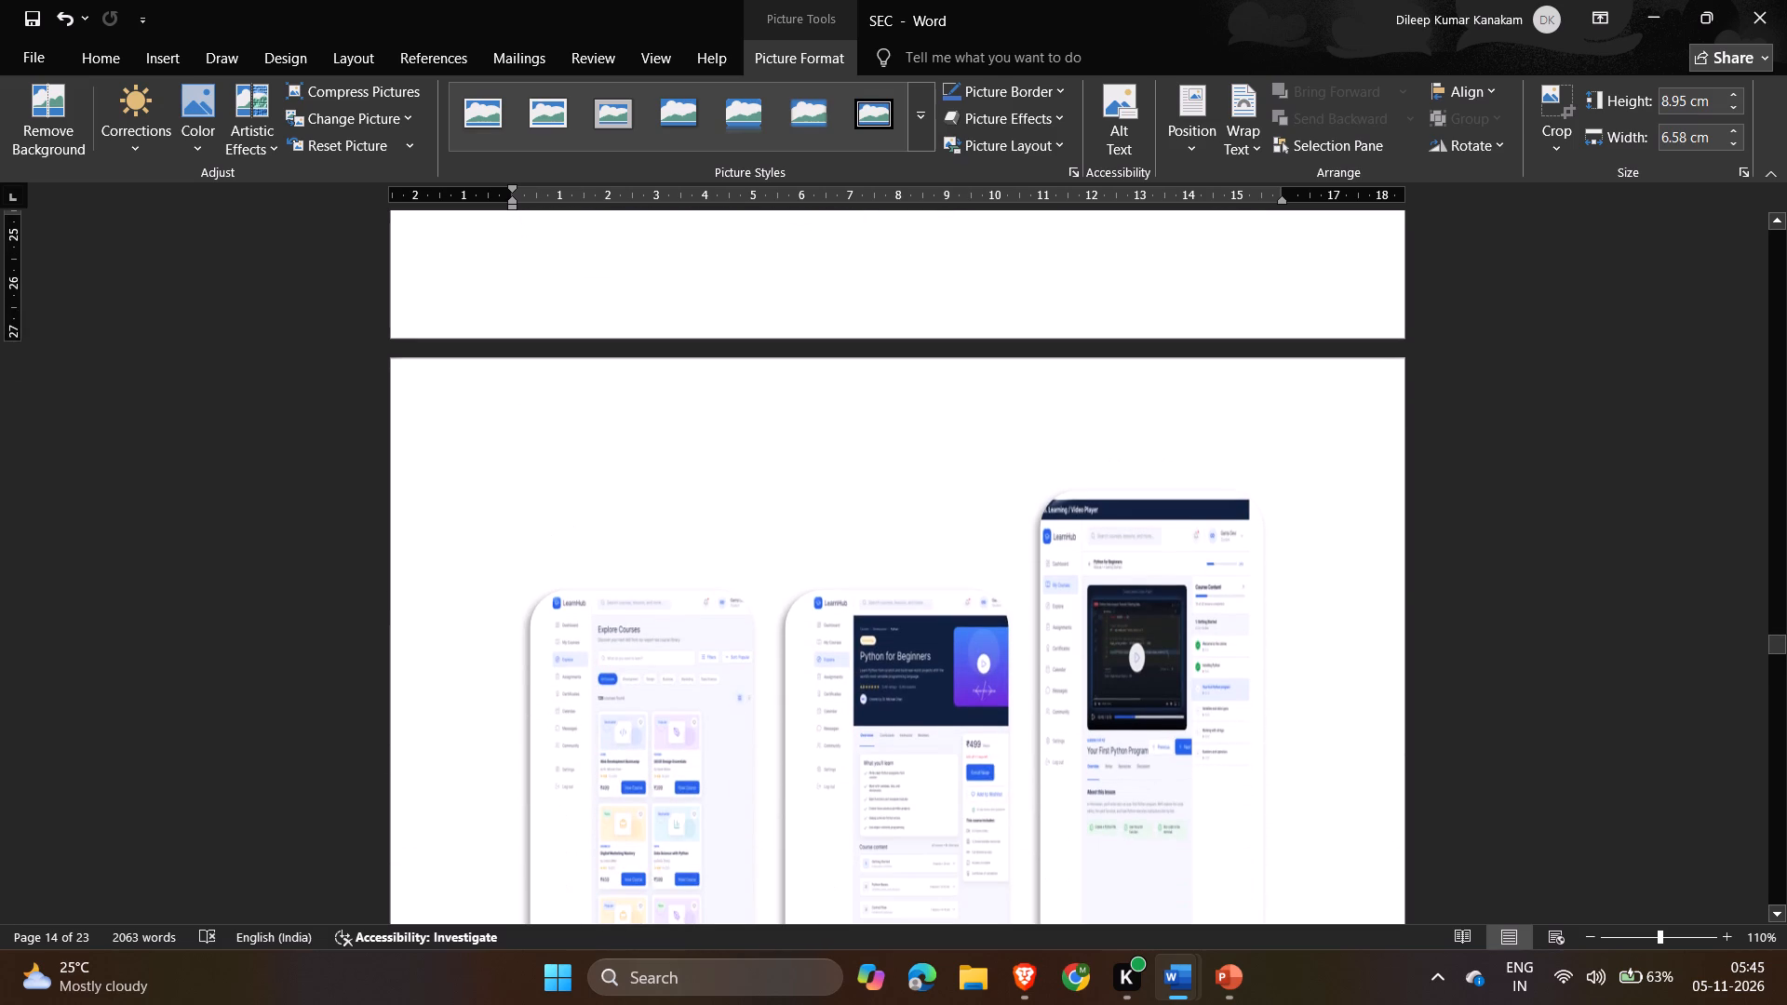
pyautogui.scroll(-1, 687, 724)
pyautogui.click(637, 635)
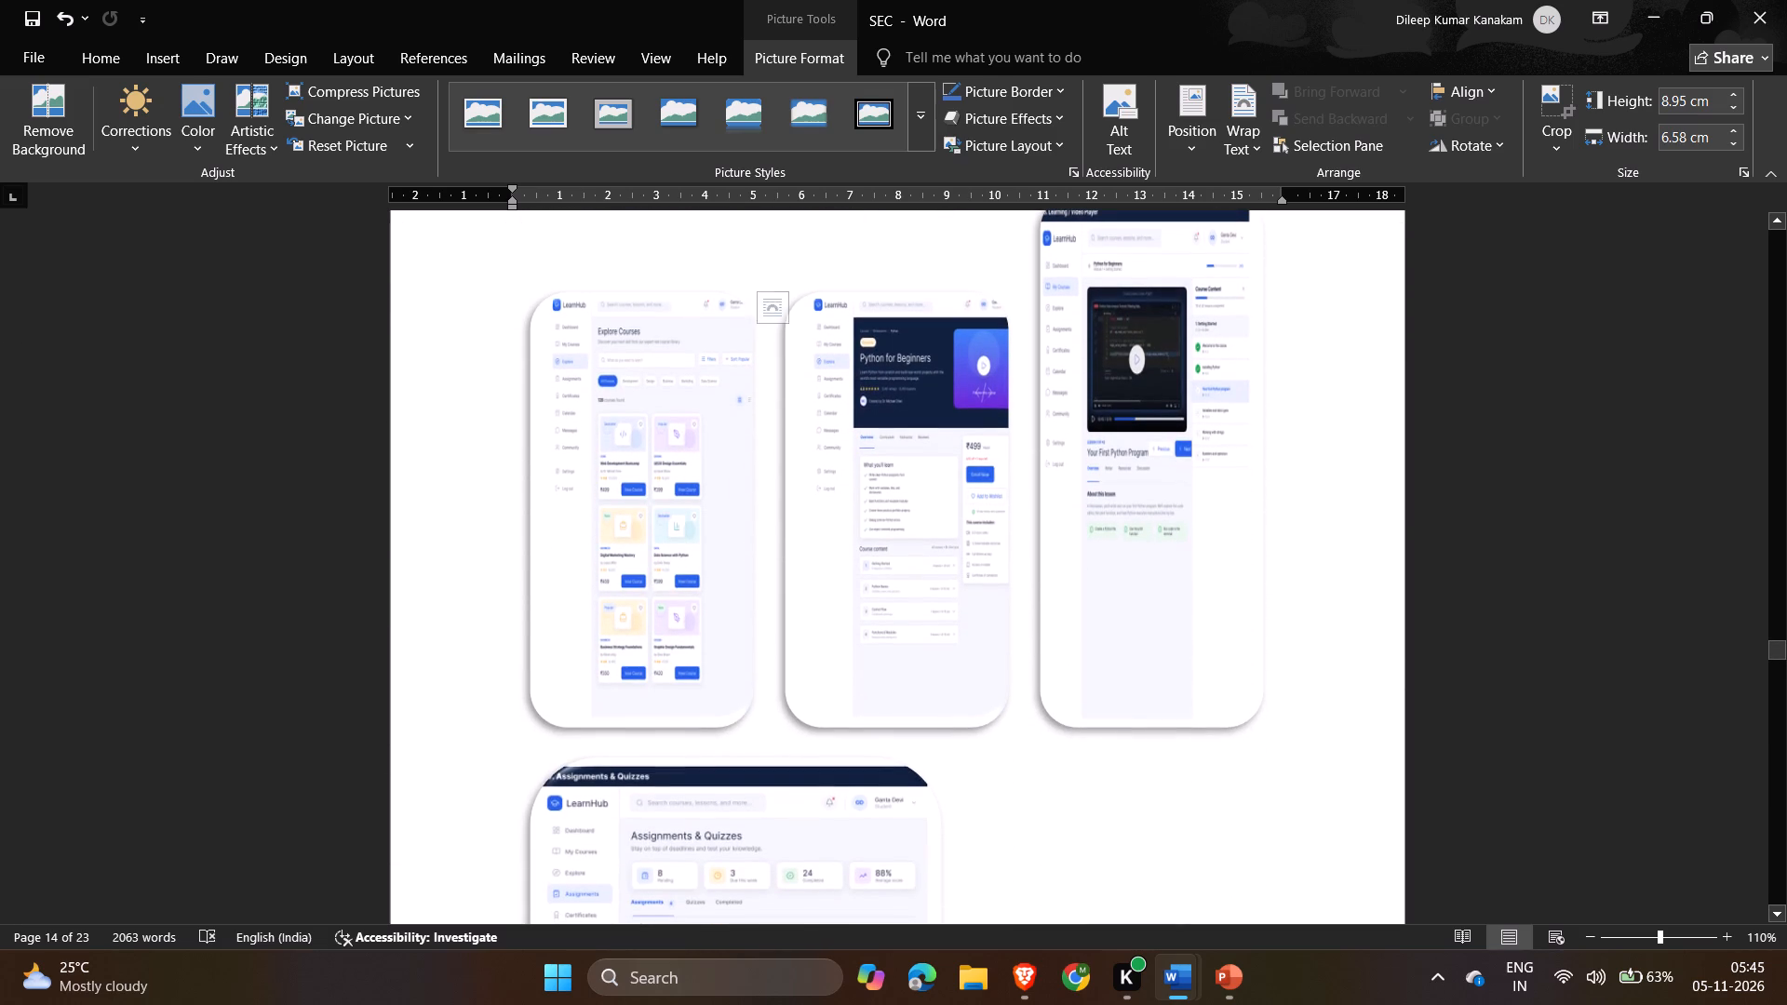
pyautogui.click(642, 673)
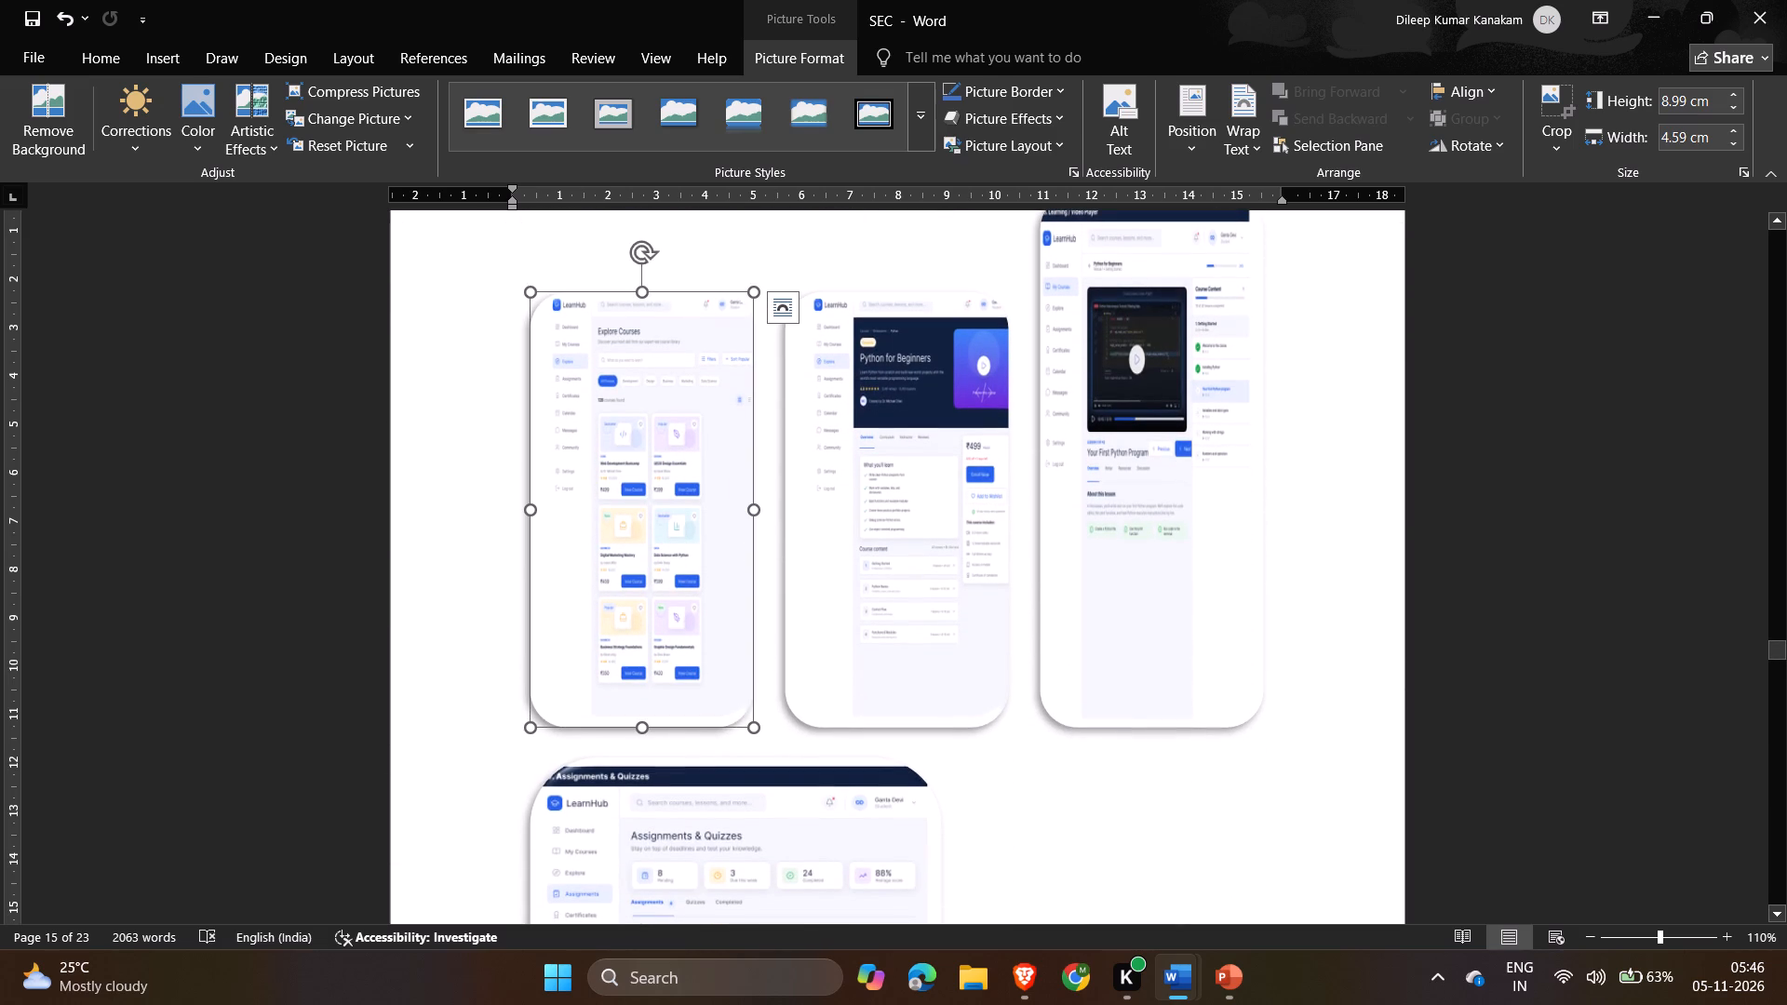
pyautogui.moveTo(641, 723); pyautogui.dragTo(646, 613)
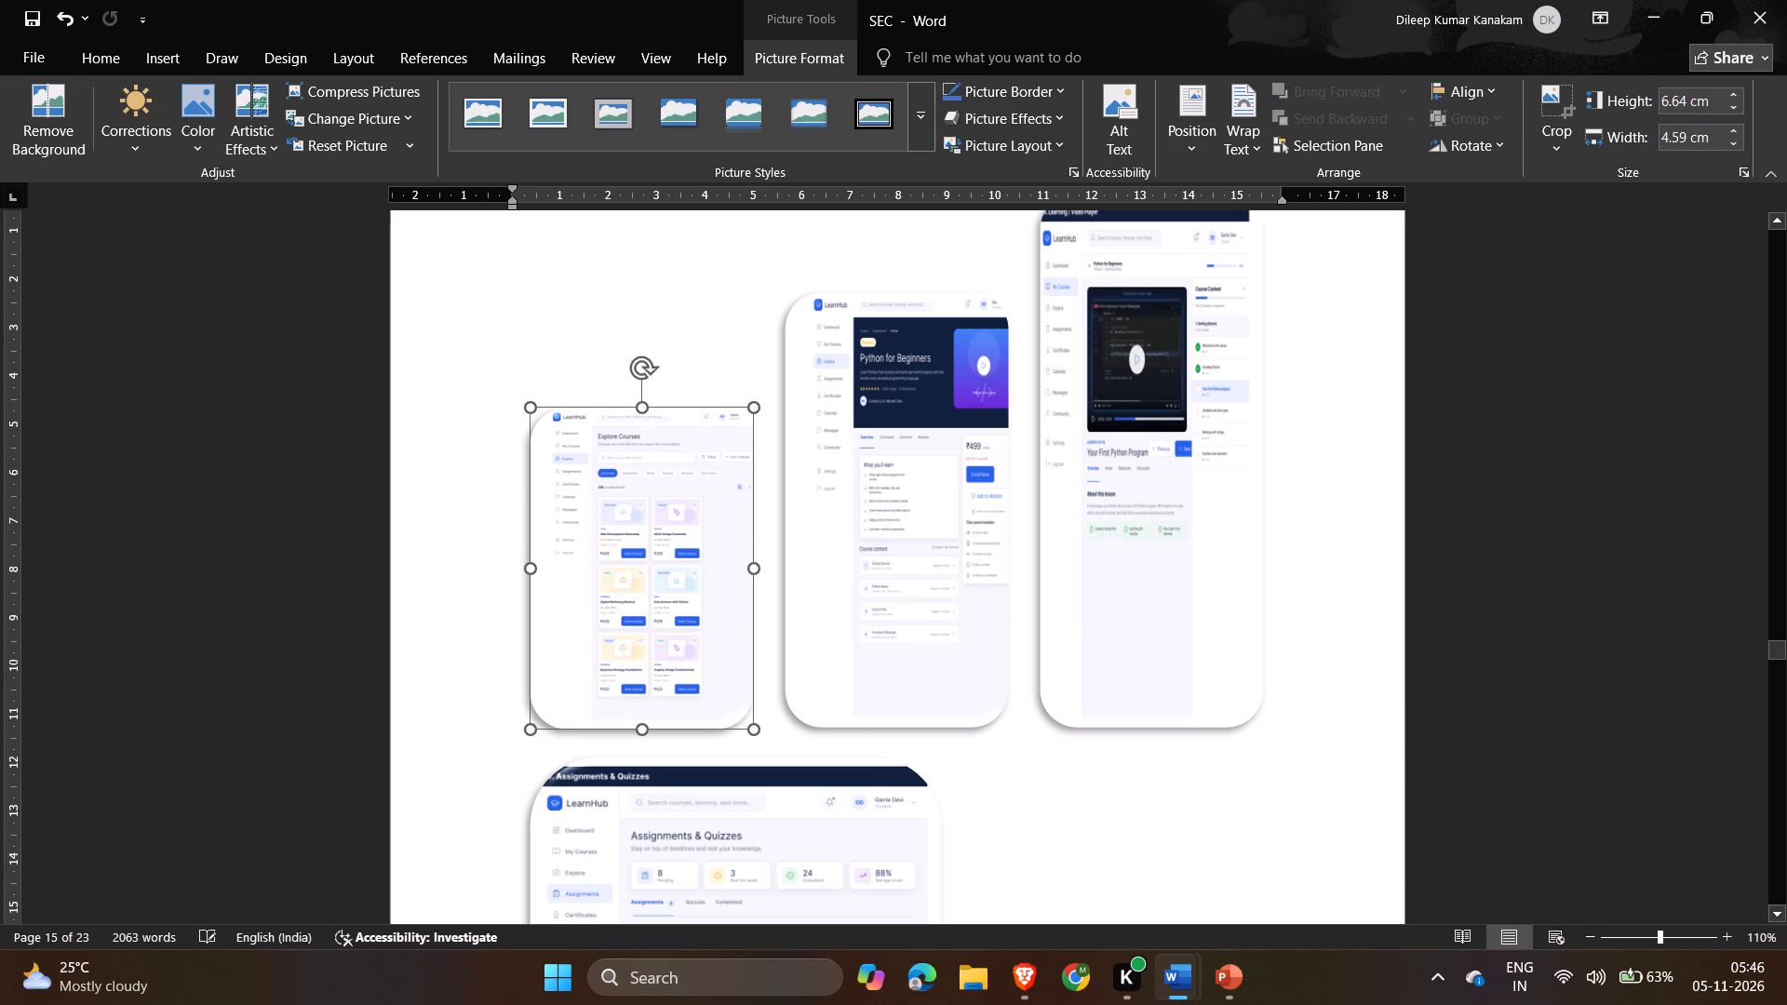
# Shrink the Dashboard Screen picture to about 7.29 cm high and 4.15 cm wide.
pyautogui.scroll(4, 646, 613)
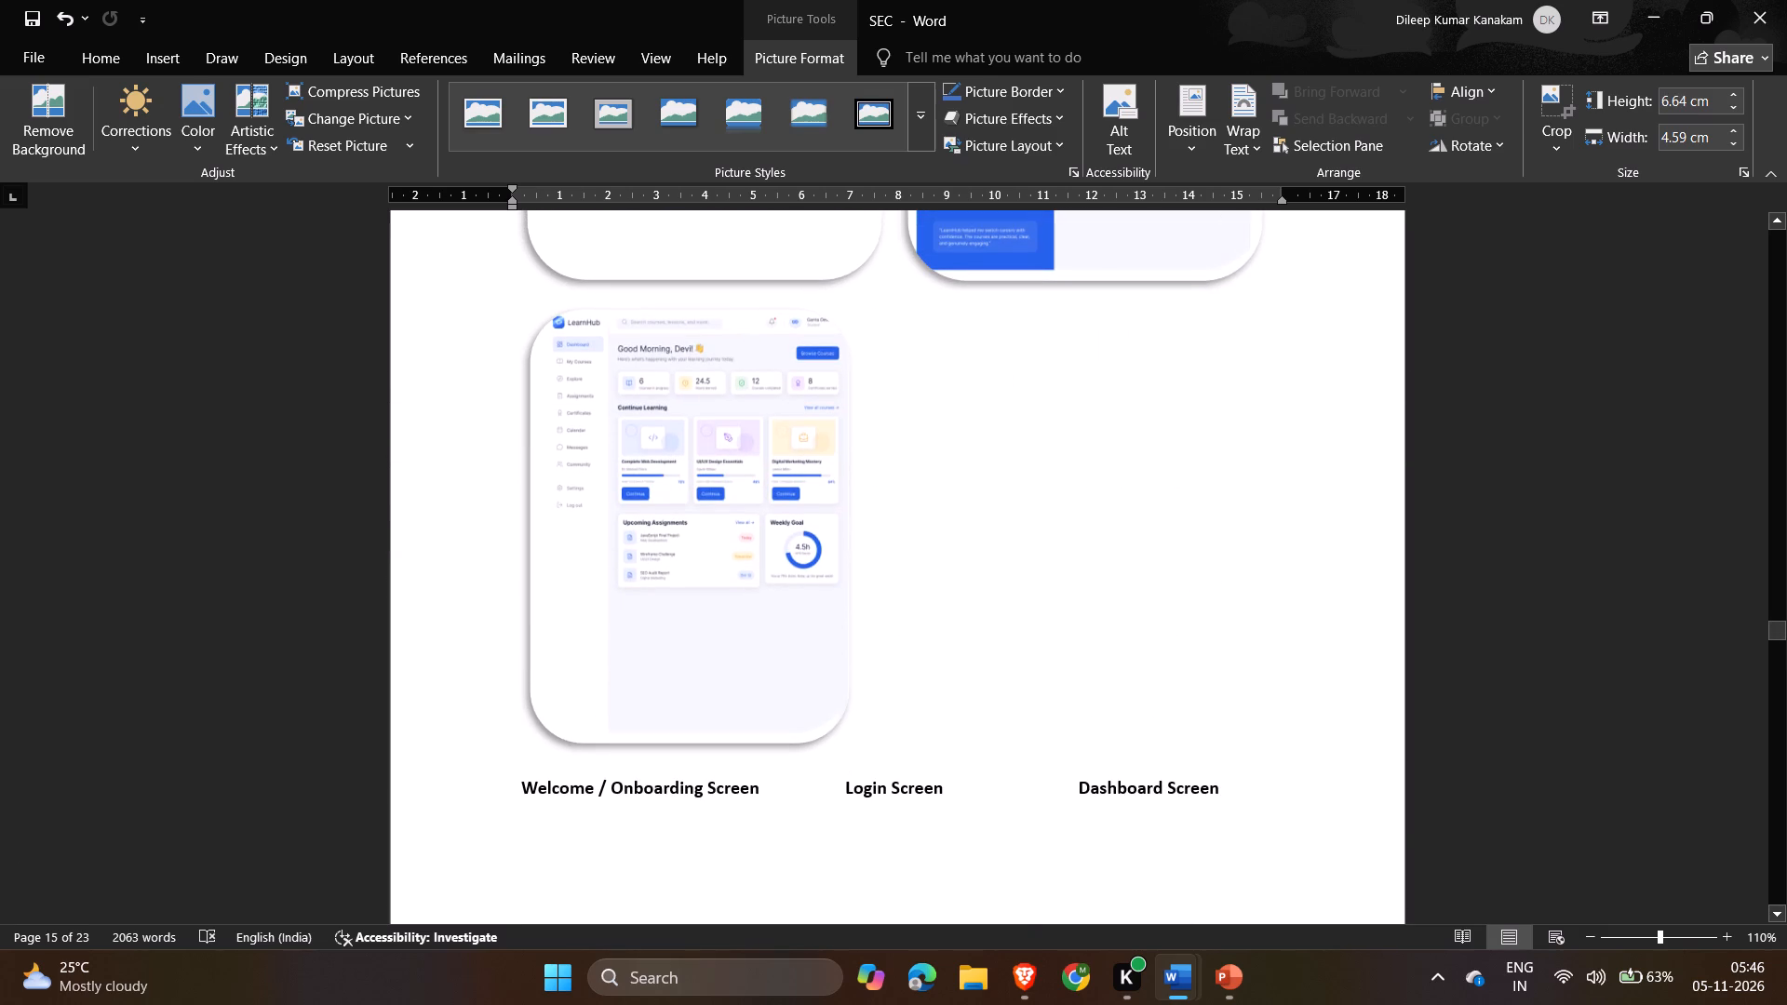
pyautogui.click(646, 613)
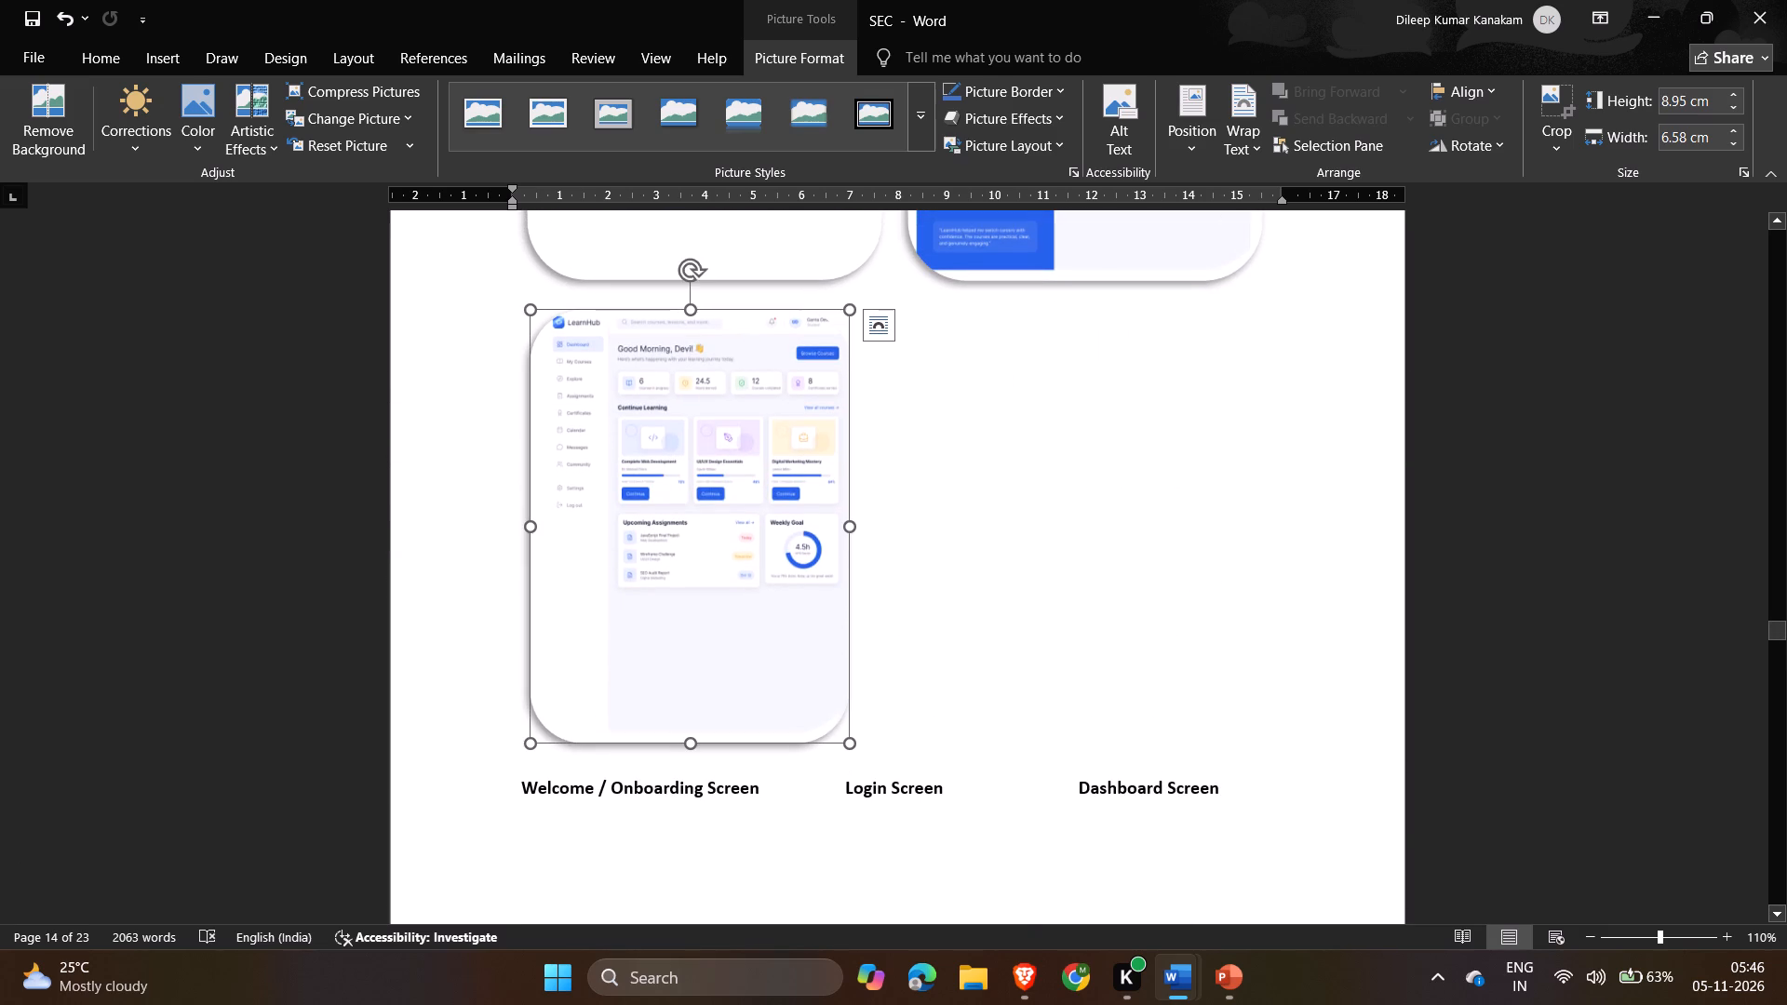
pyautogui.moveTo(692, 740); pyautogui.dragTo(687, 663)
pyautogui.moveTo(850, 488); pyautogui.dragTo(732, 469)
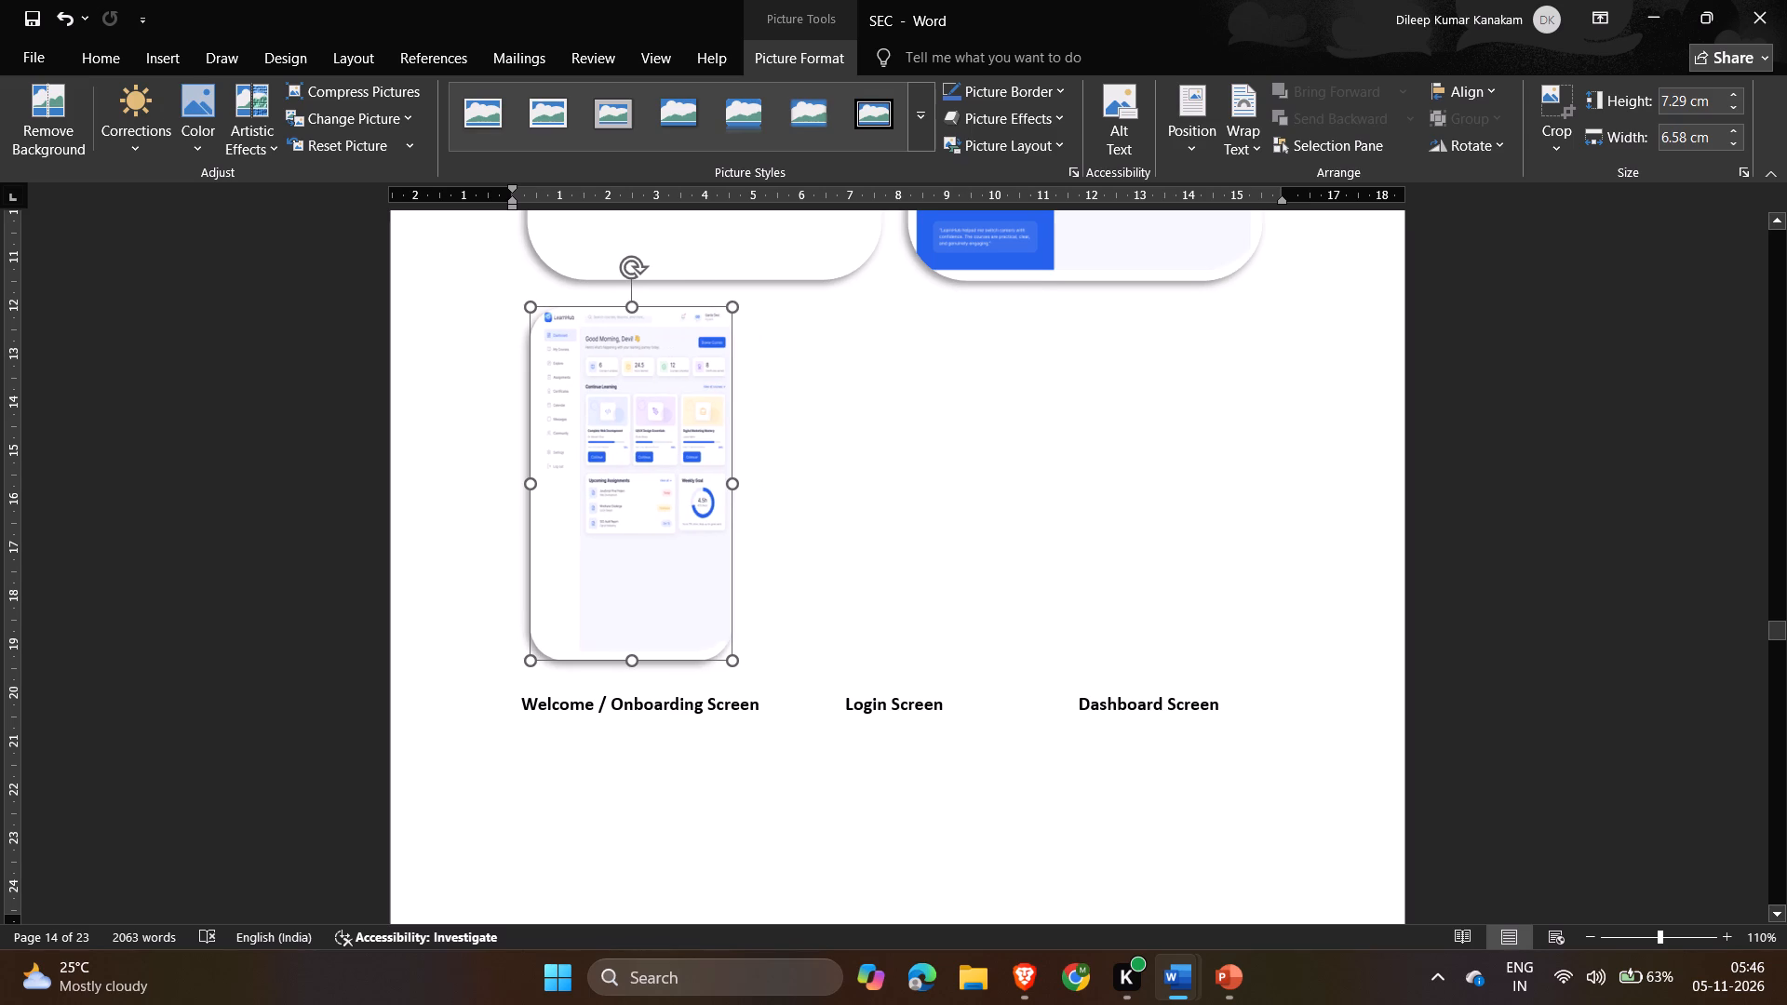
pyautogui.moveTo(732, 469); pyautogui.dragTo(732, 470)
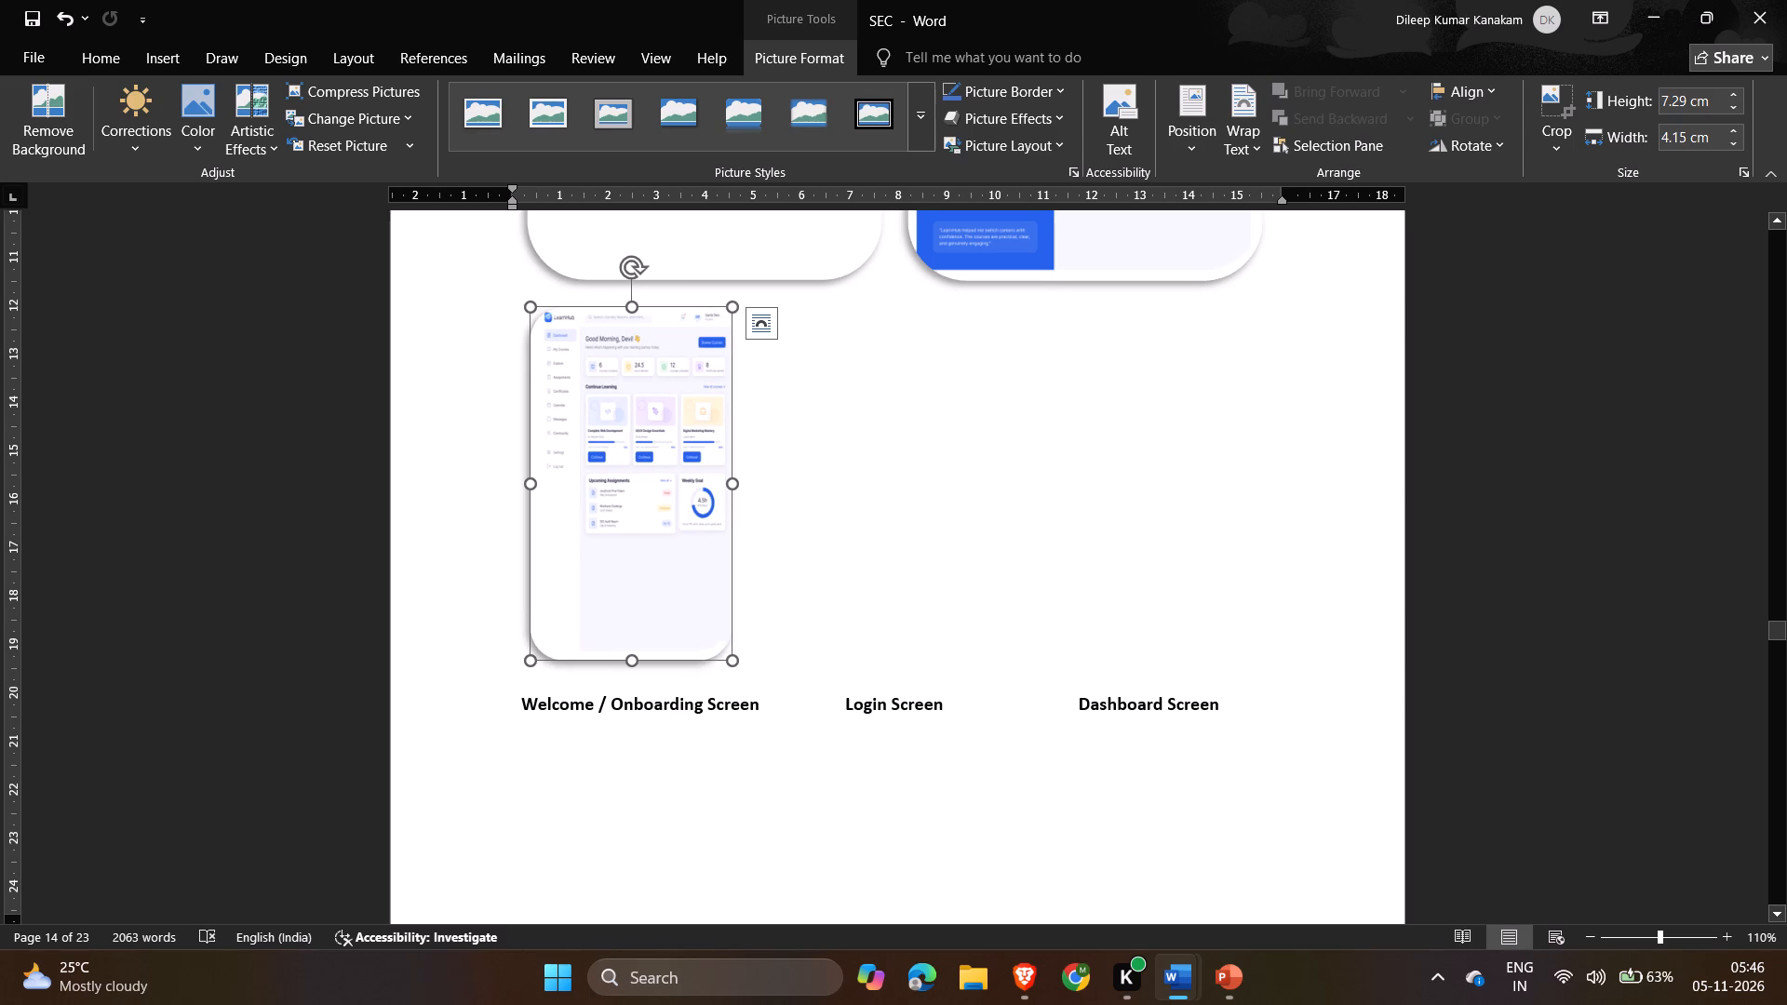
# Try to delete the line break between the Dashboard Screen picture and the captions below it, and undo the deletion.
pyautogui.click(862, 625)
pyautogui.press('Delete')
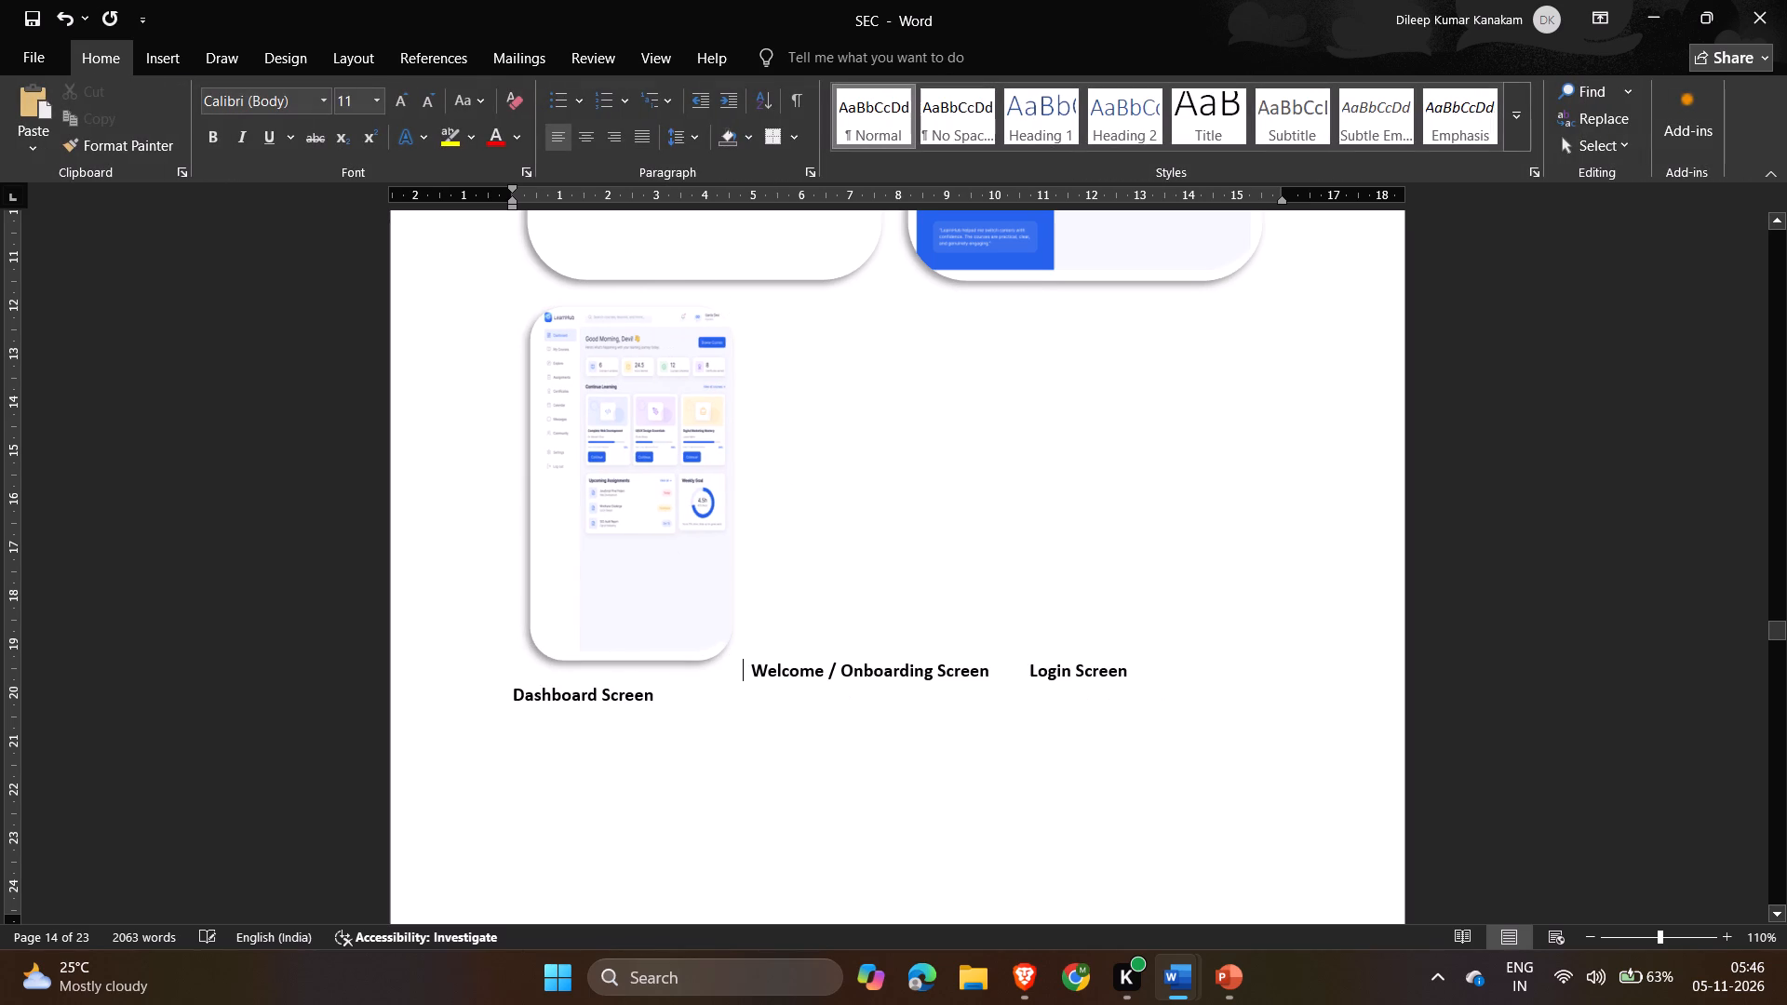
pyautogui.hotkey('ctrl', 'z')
# Examine the sizes of the Welcome / Onboarding Screen and Login Screen pictures above the Dashboard Screen picture.
pyautogui.scroll(1, 862, 625)
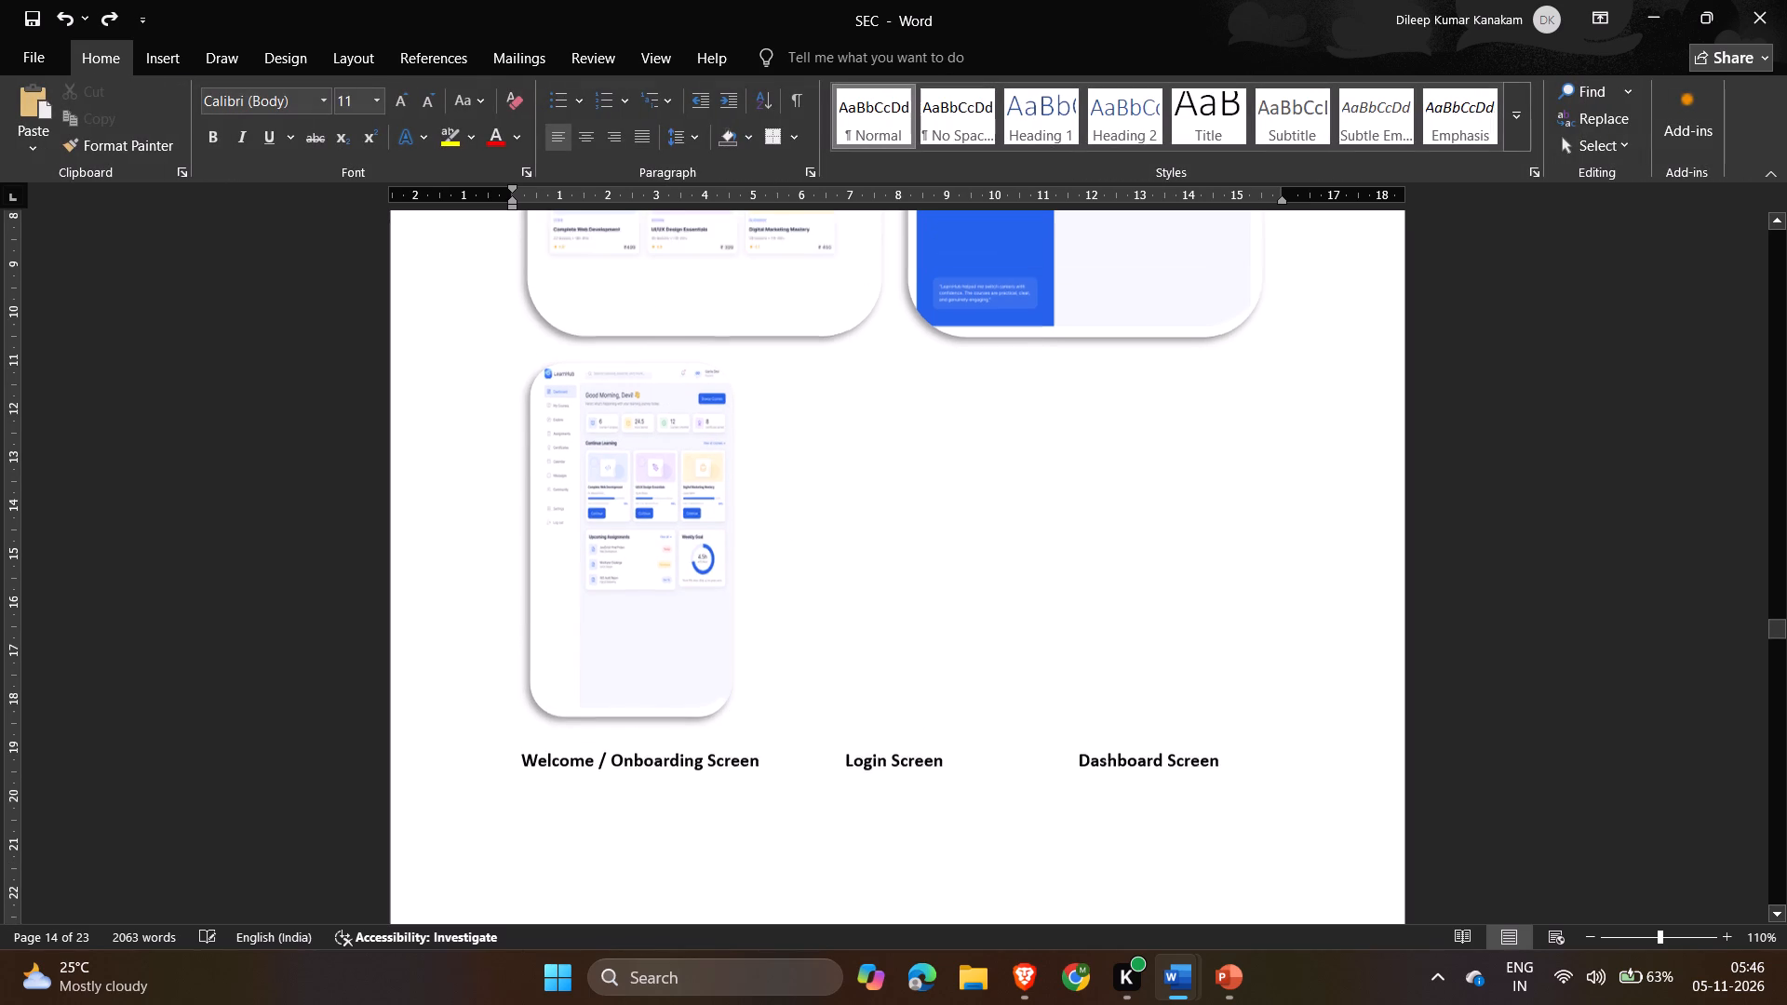
pyautogui.scroll(2, 862, 625)
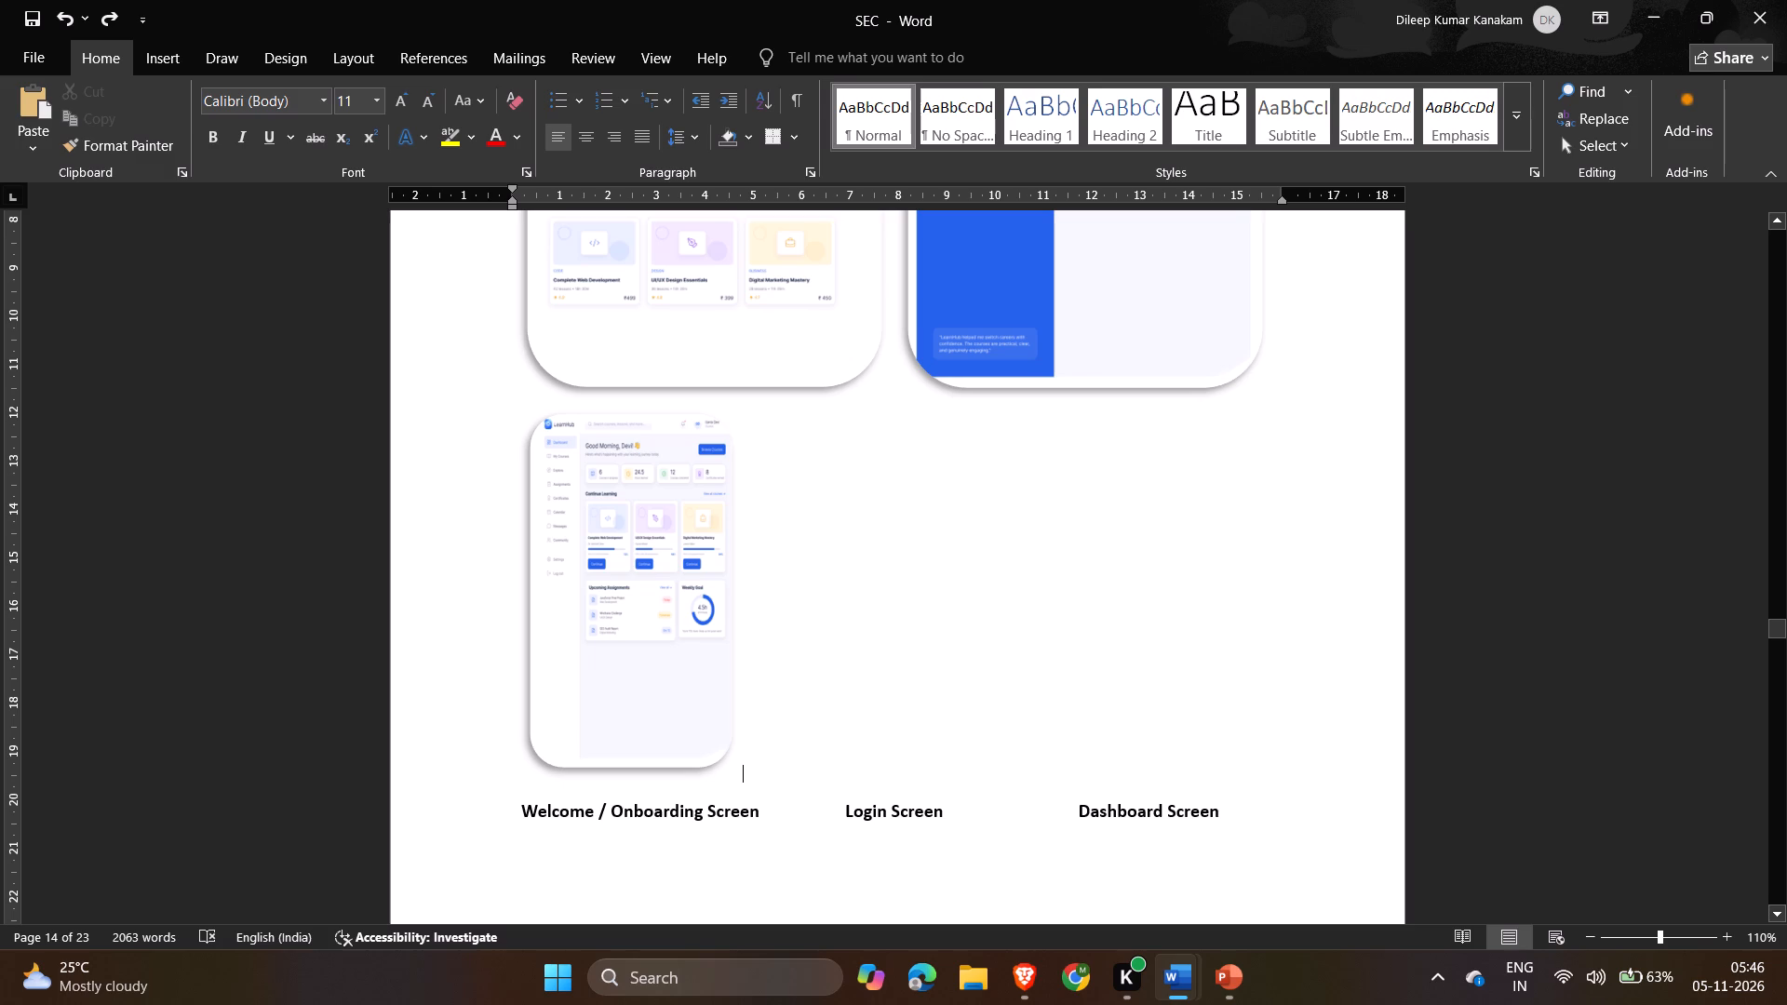
pyautogui.click(607, 394)
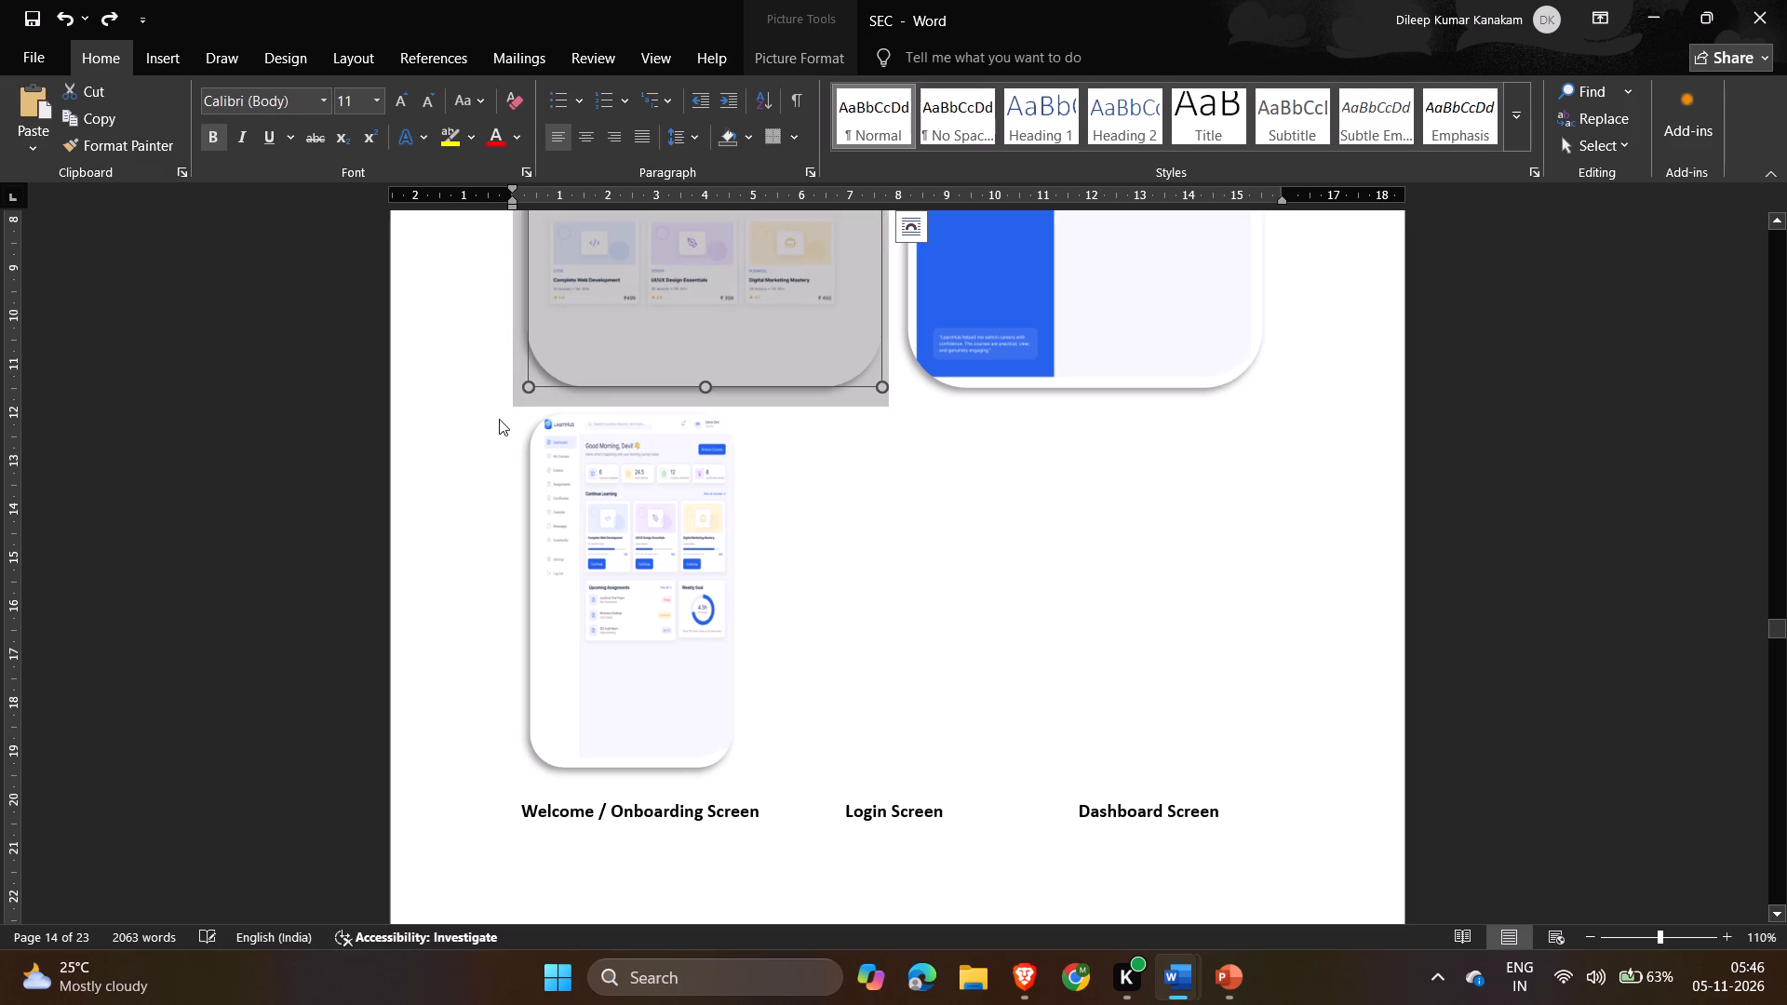
pyautogui.click(492, 435)
pyautogui.click(489, 435)
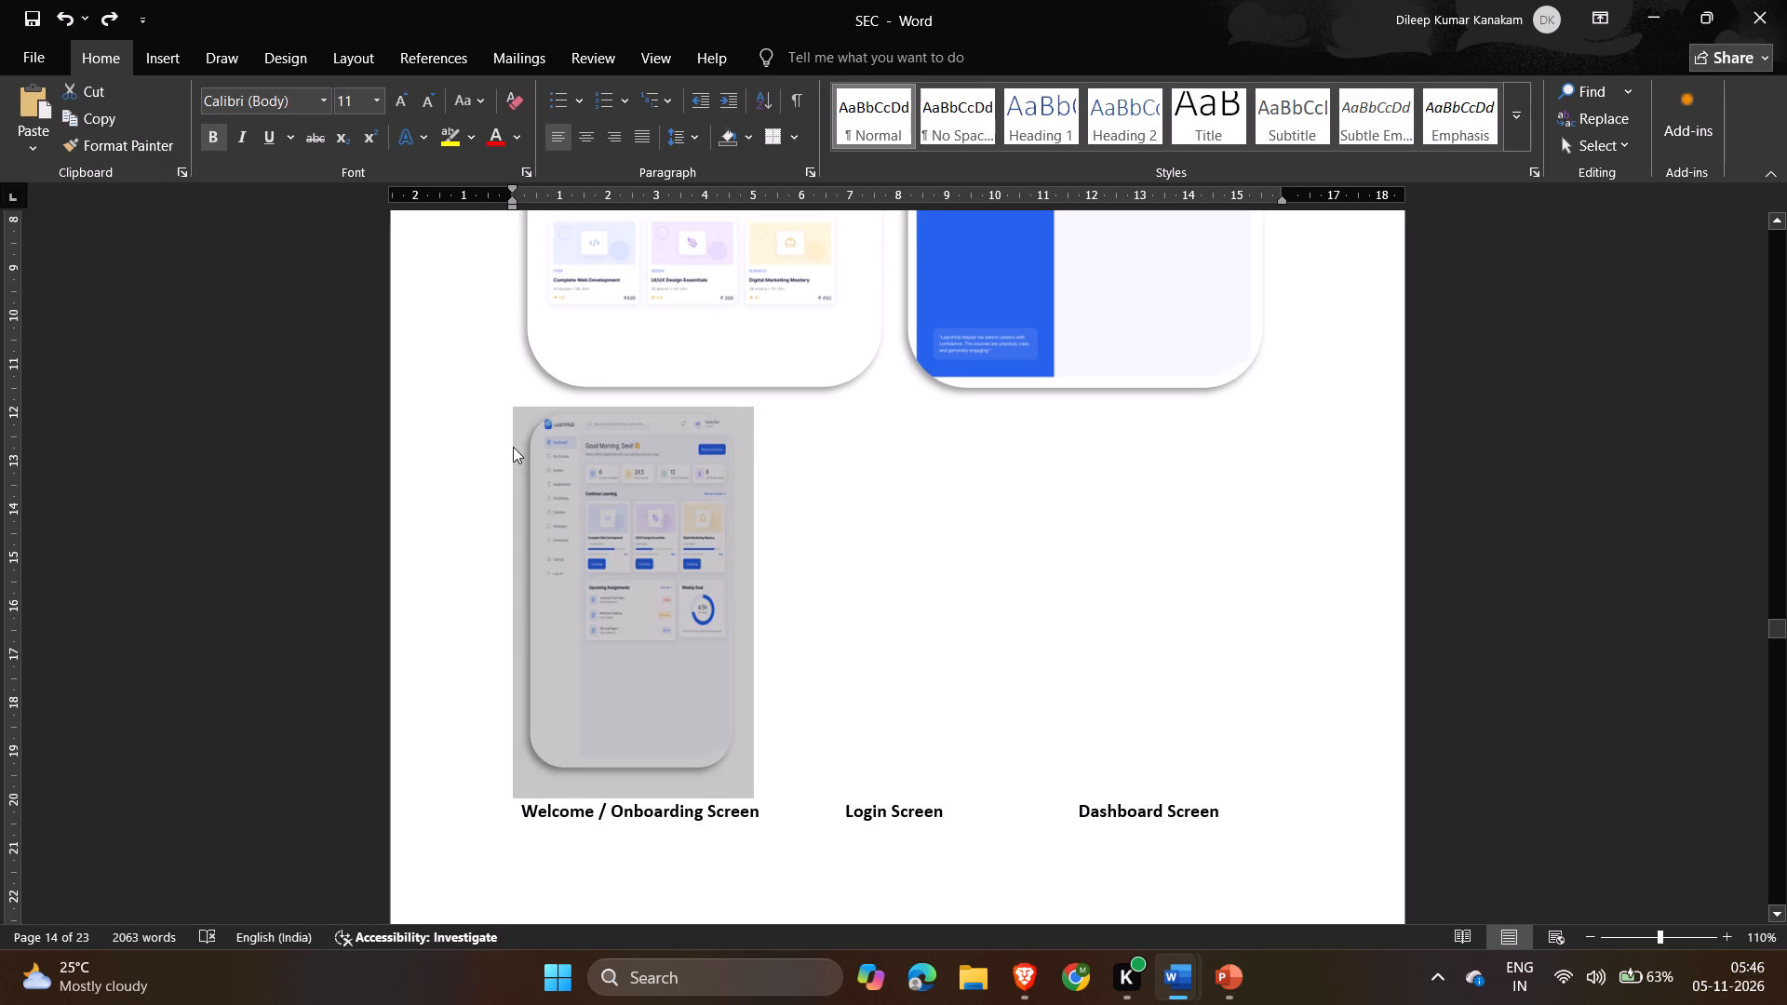
pyautogui.click(881, 537)
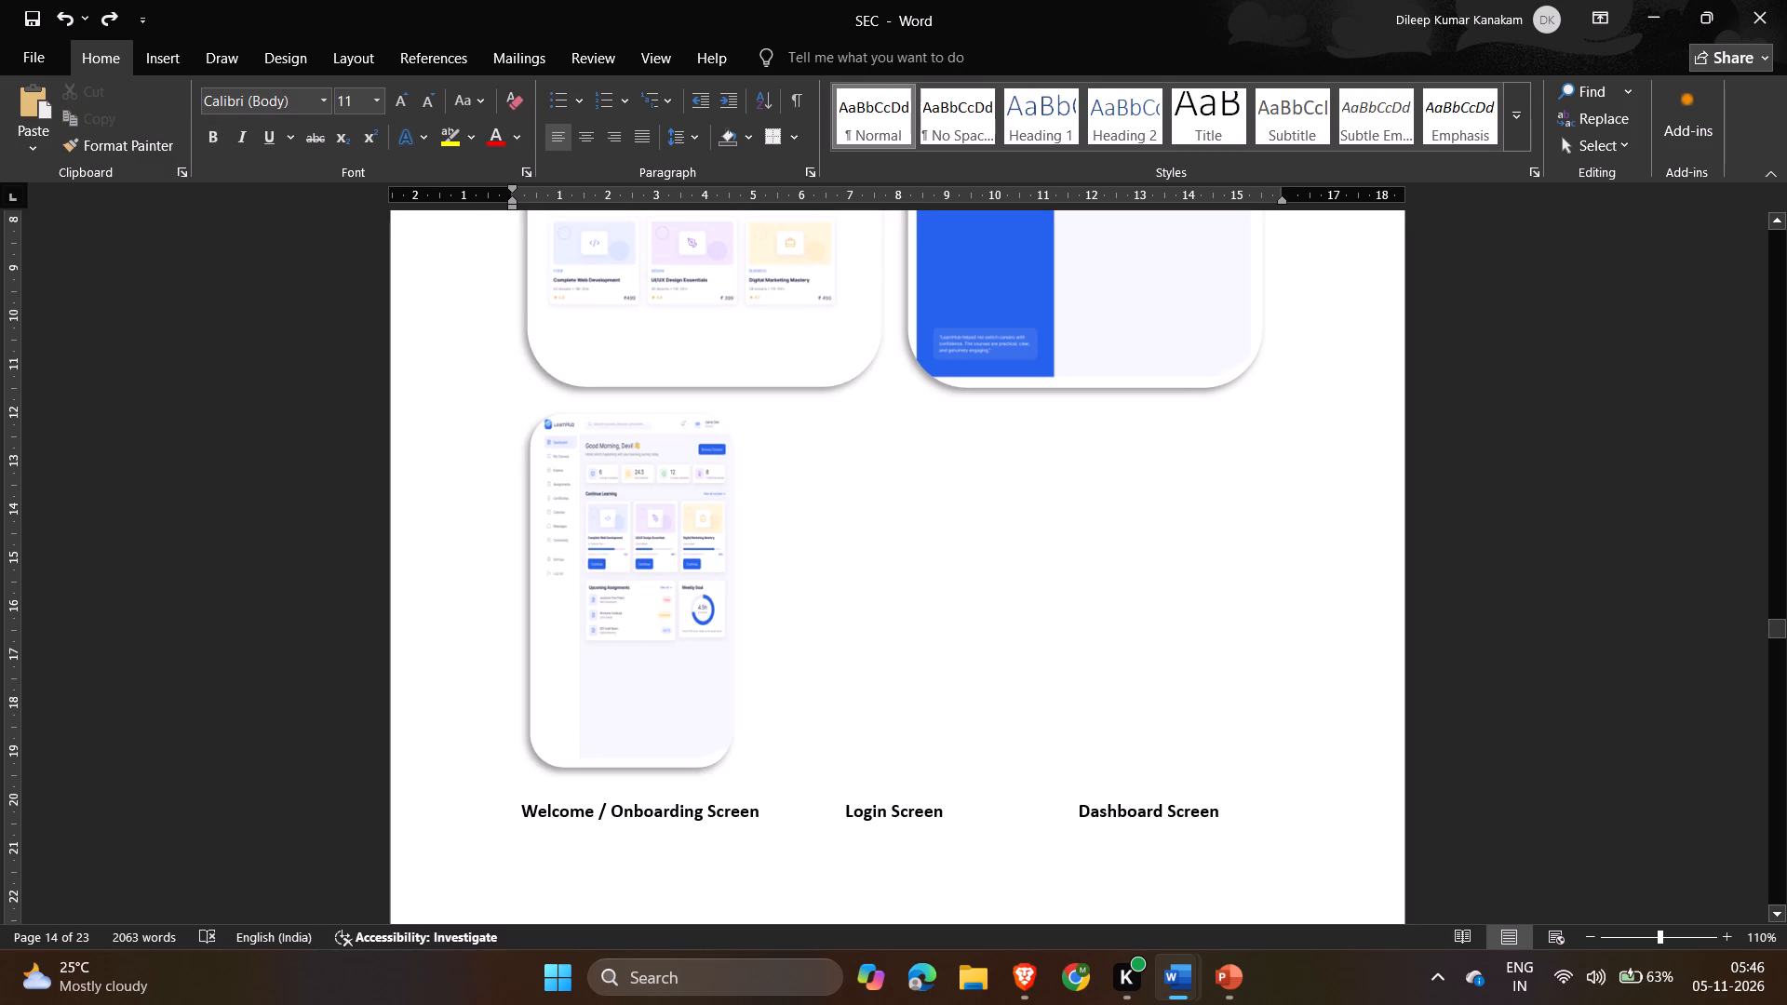
pyautogui.click(669, 340)
pyautogui.scroll(-1, 646, 585)
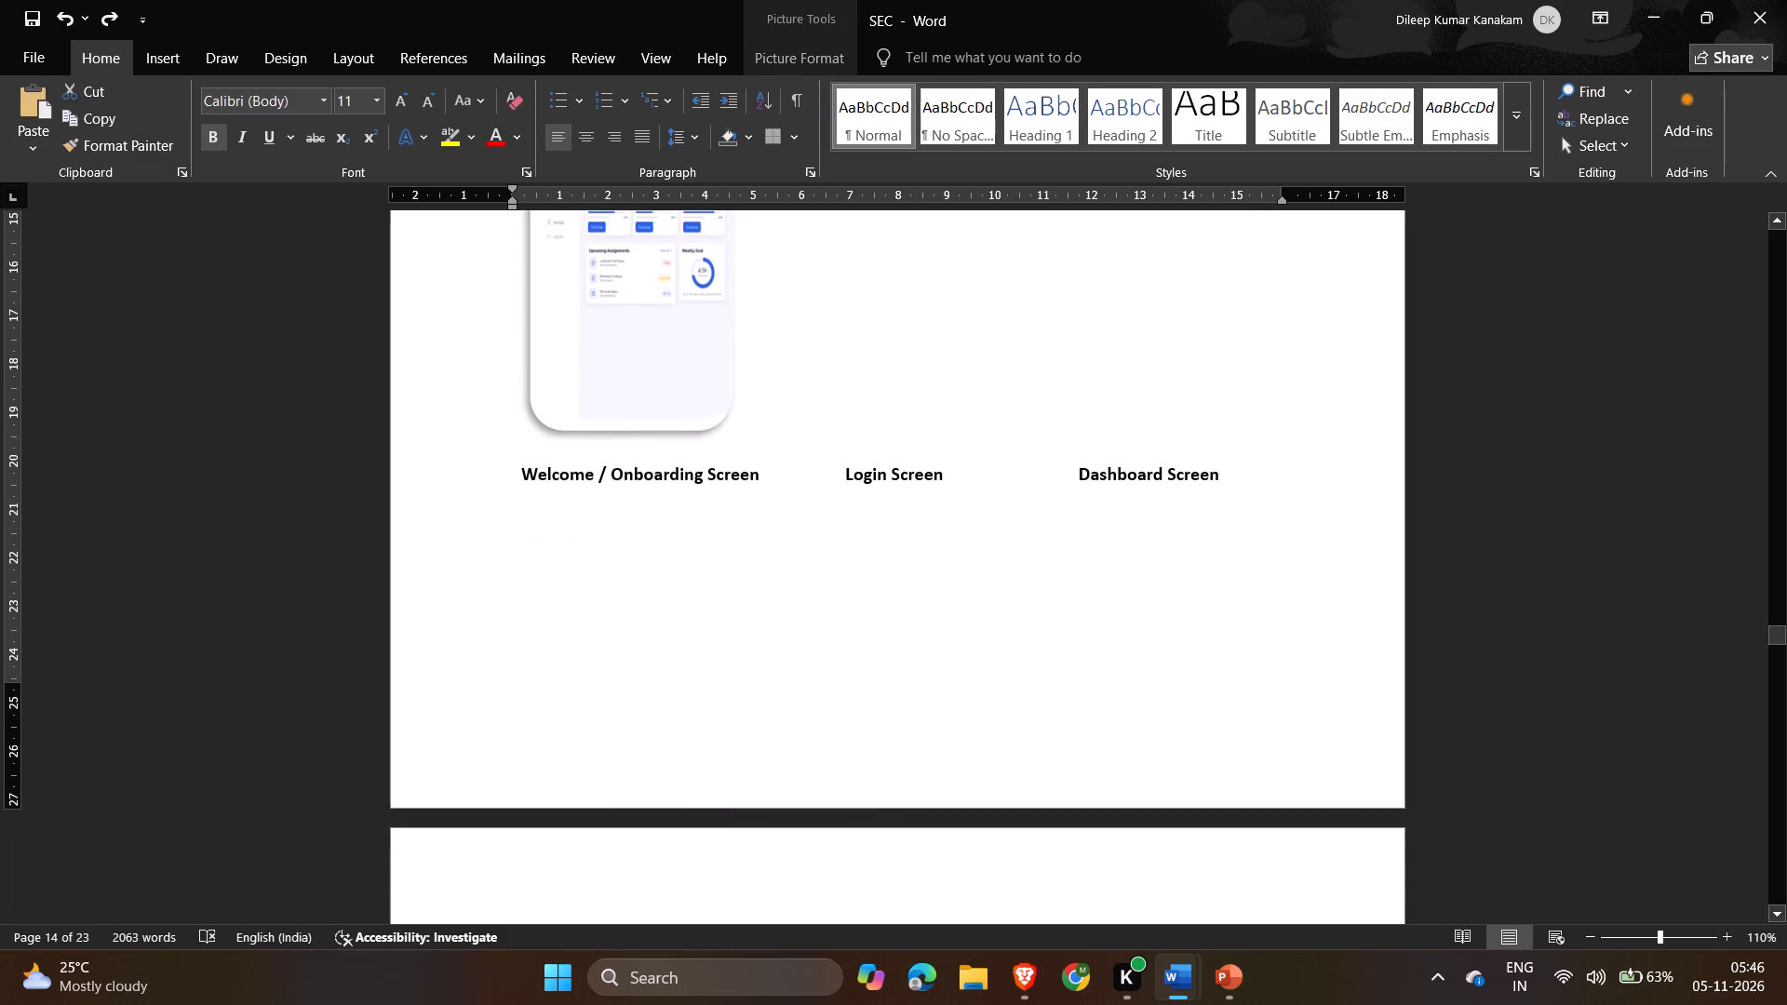
pyautogui.scroll(-1, 646, 585)
pyautogui.click(641, 355)
pyautogui.scroll(1, 641, 355)
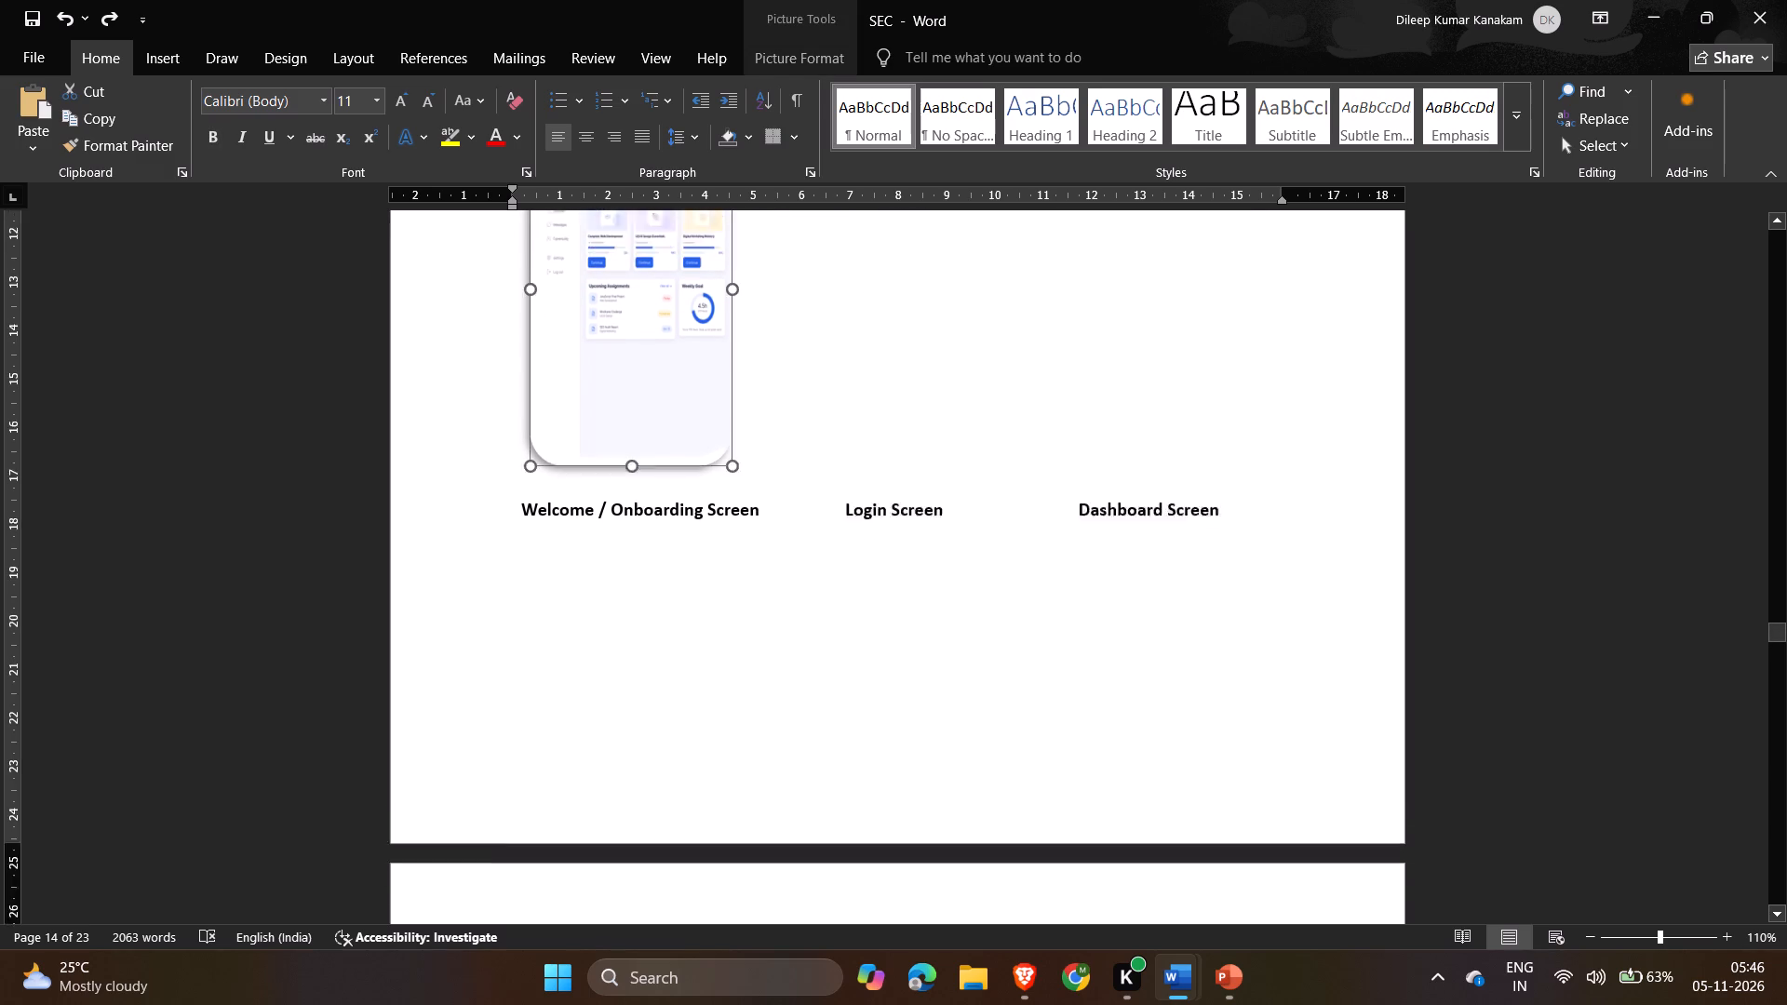
pyautogui.scroll(2, 641, 355)
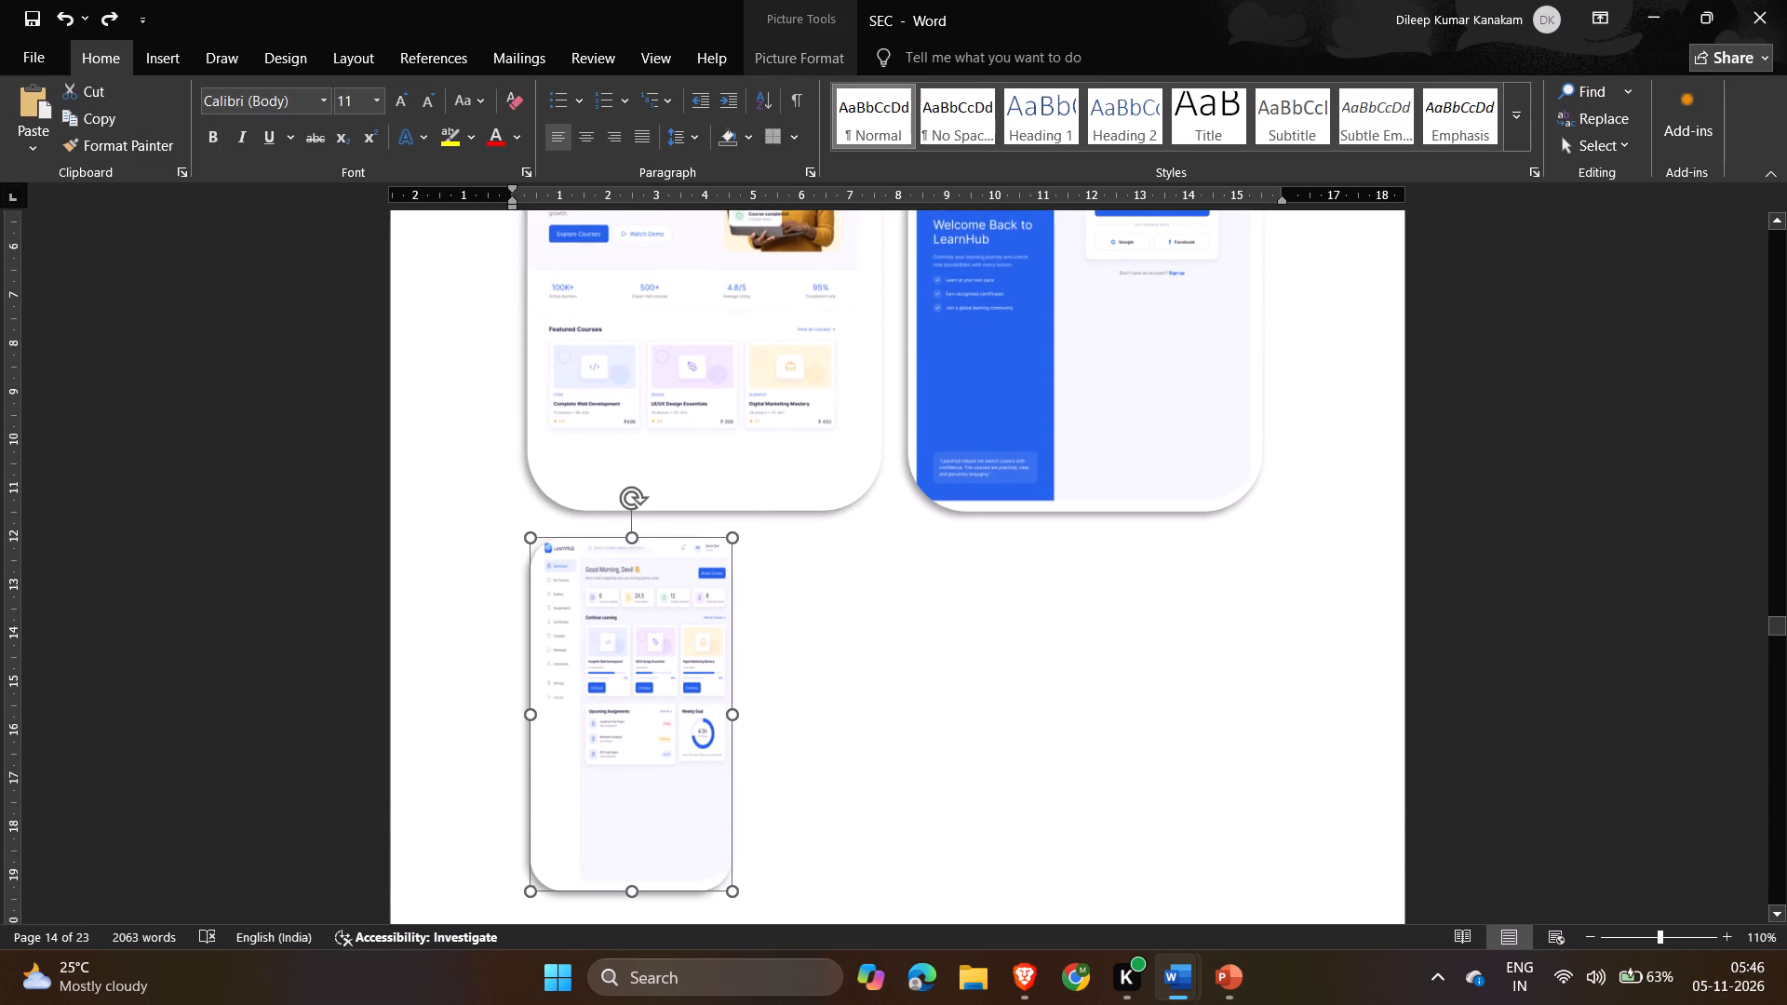
pyautogui.click(684, 357)
pyautogui.click(817, 72)
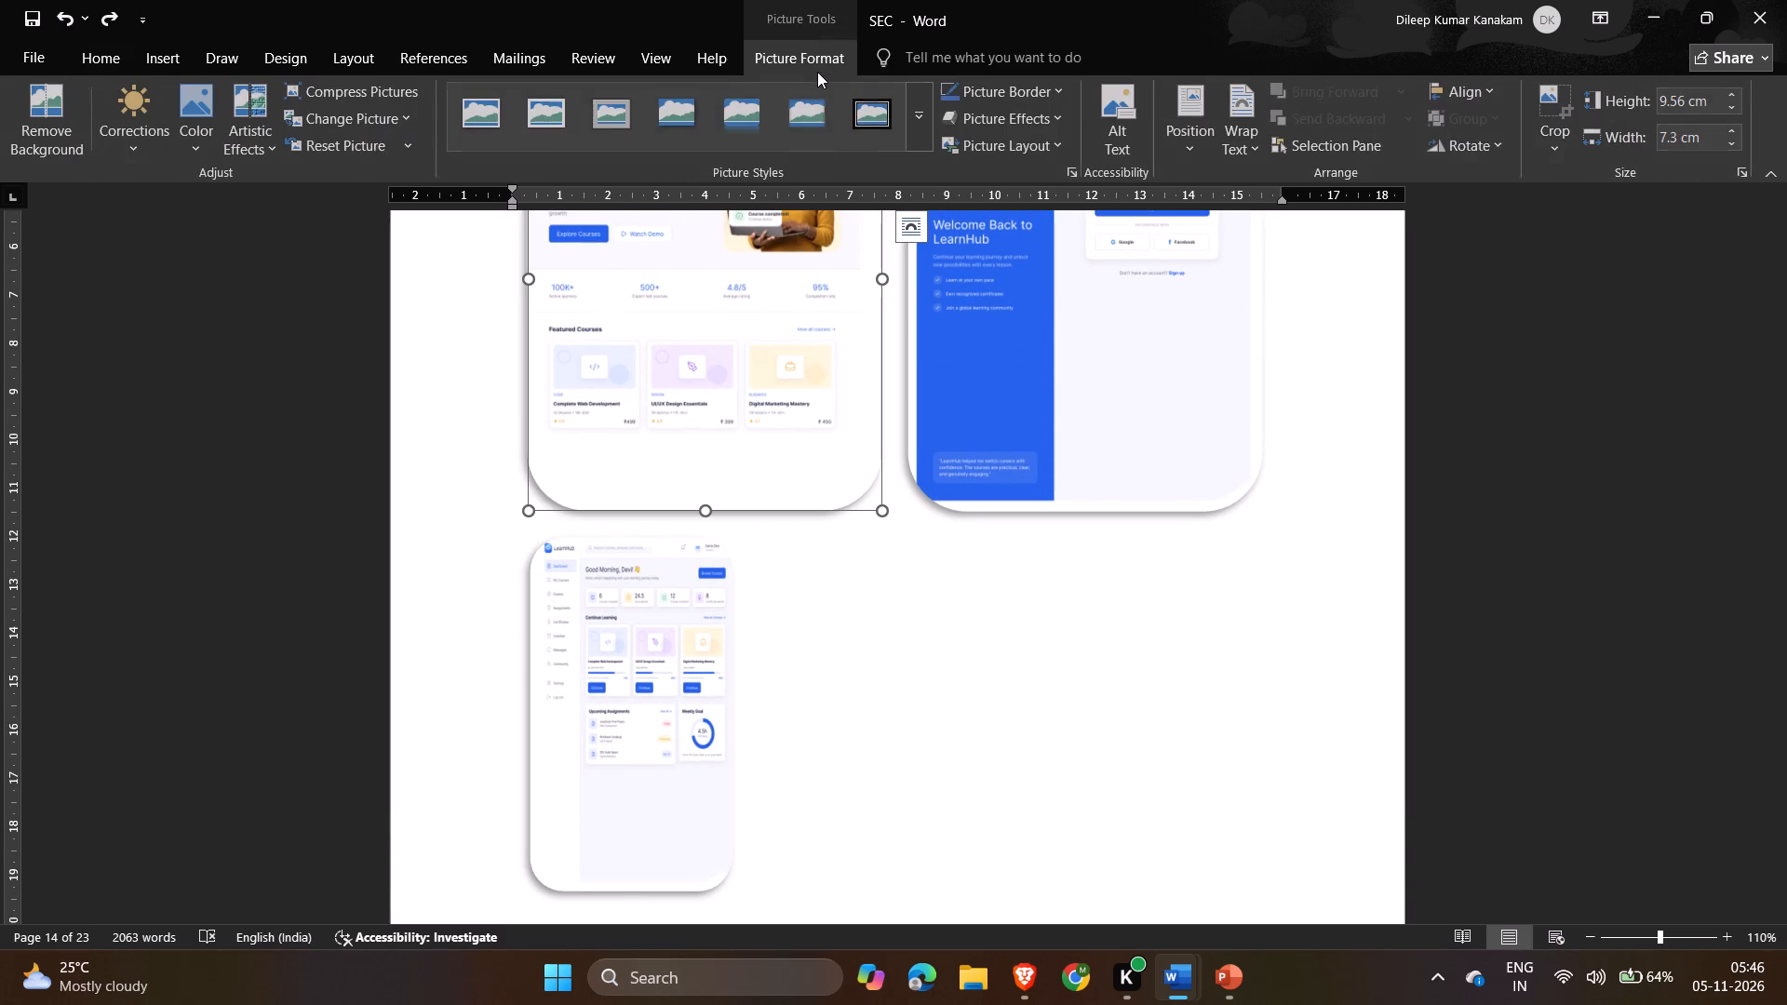
pyautogui.scroll(-1, 745, 595)
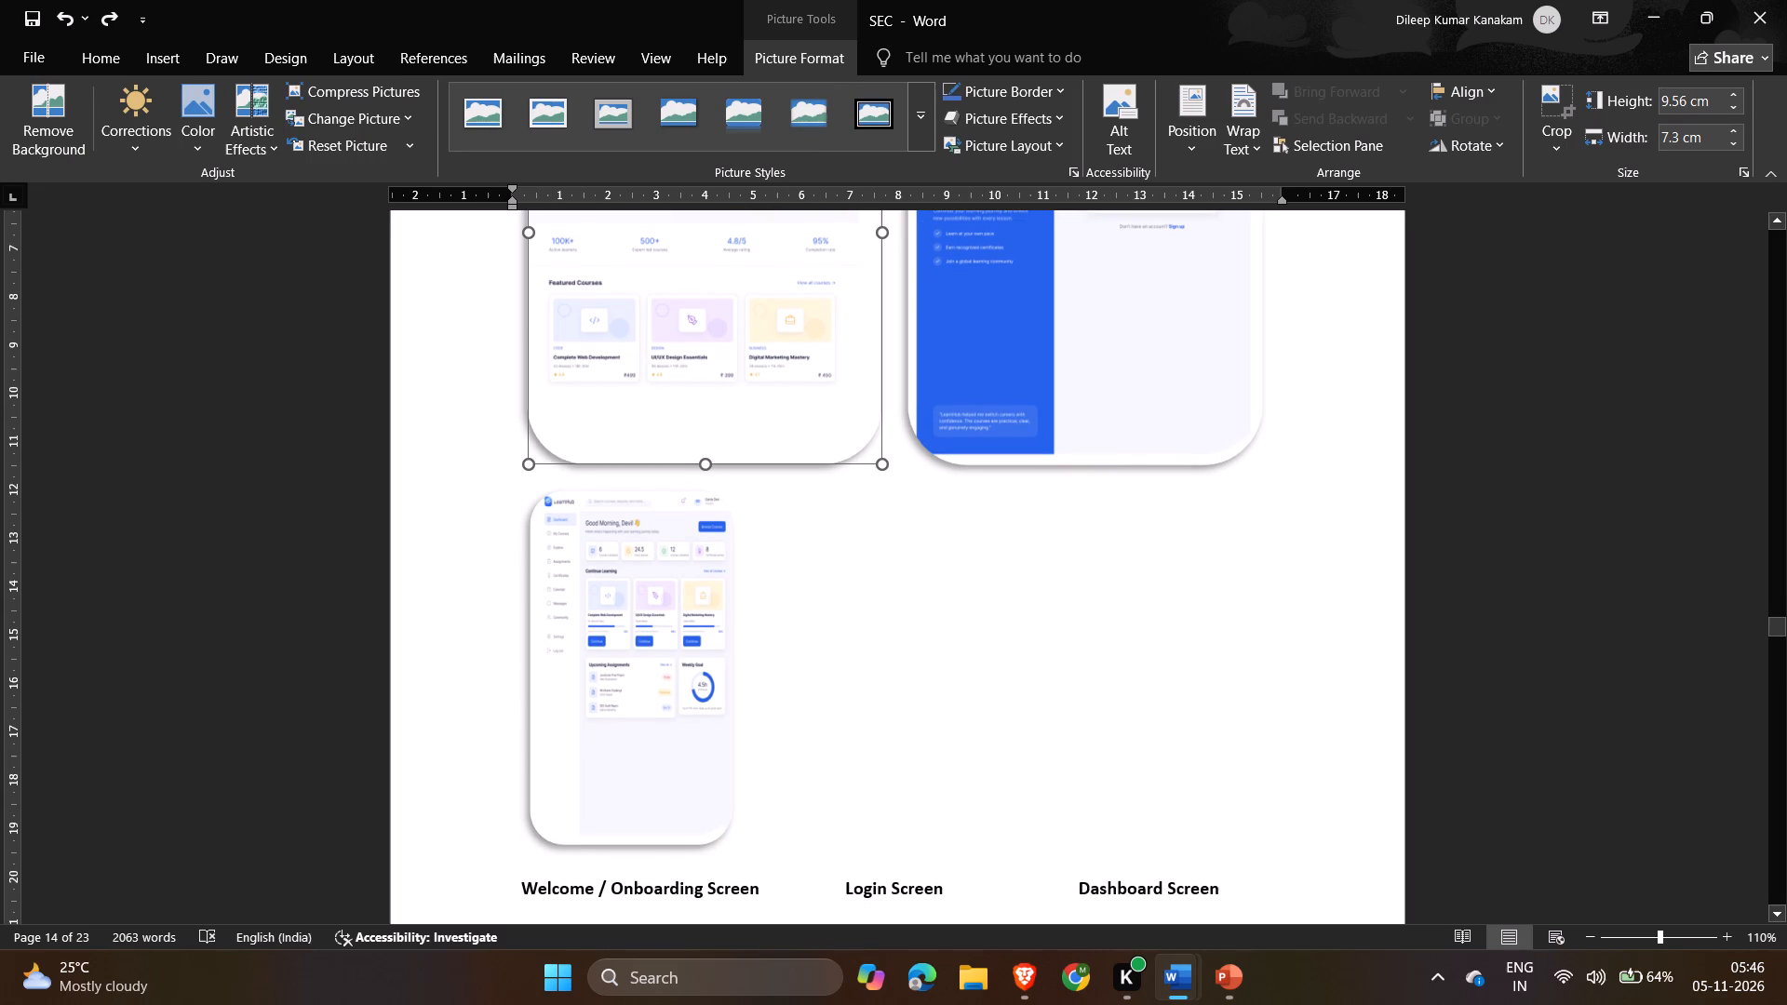
pyautogui.click(1109, 306)
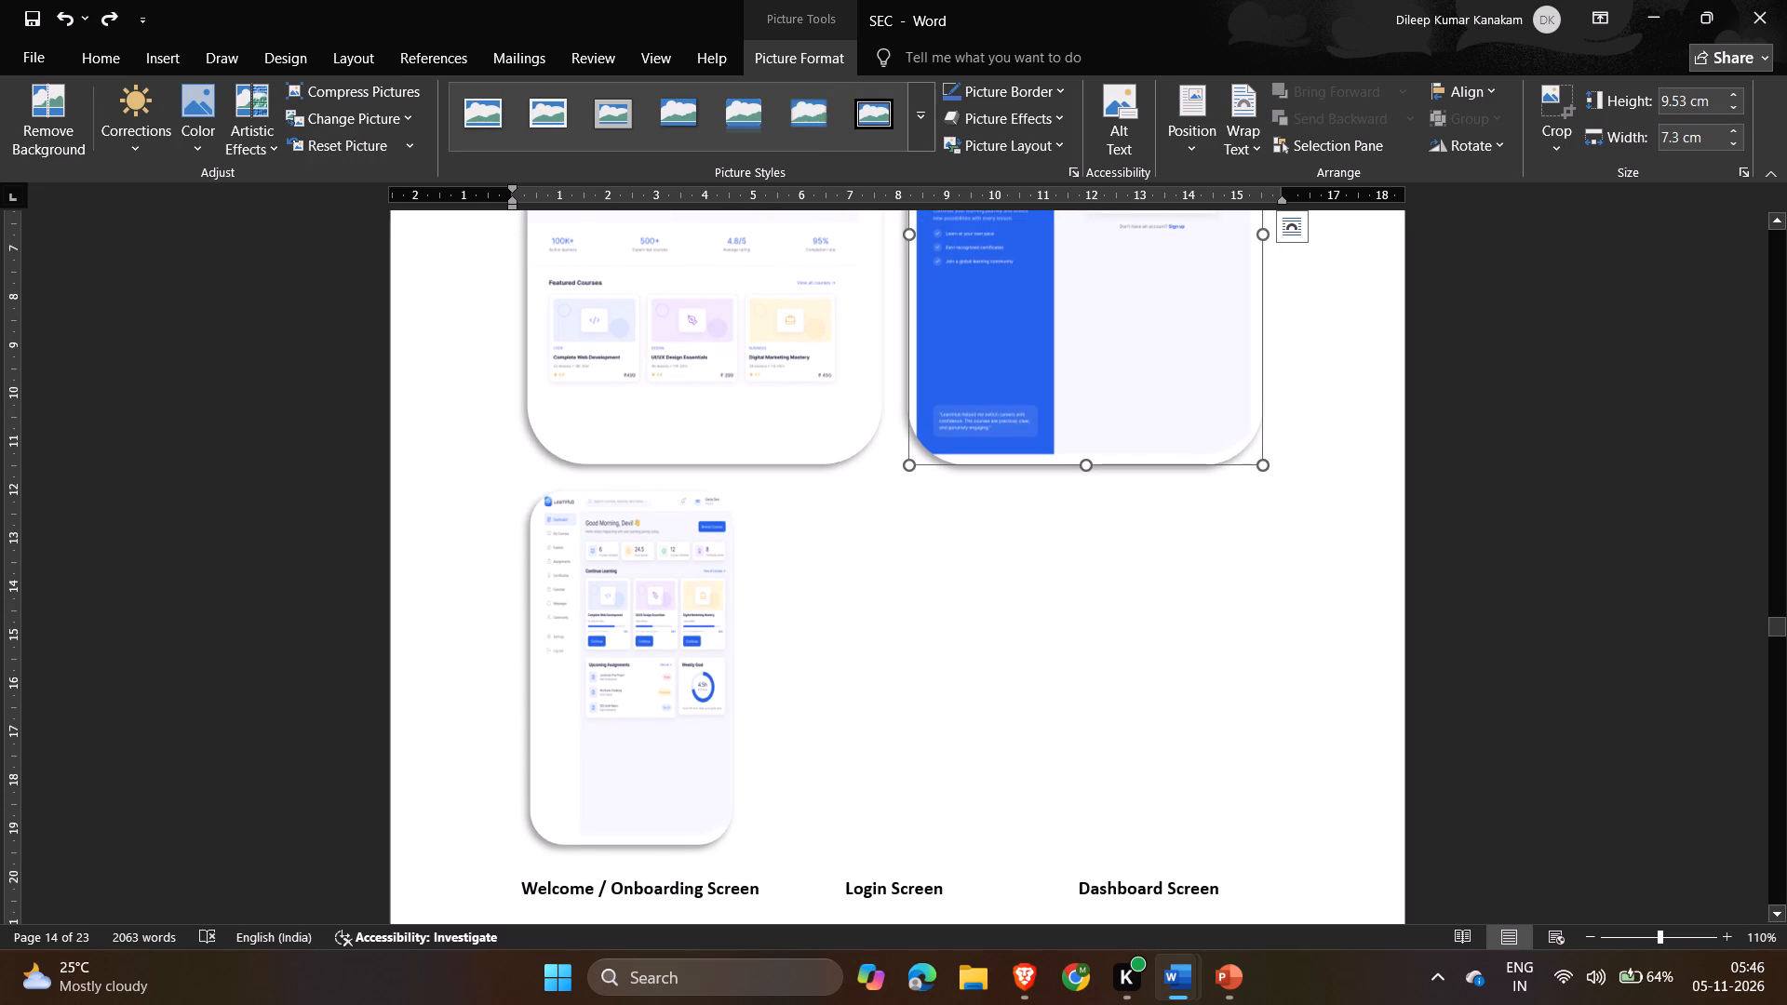
pyautogui.click(648, 445)
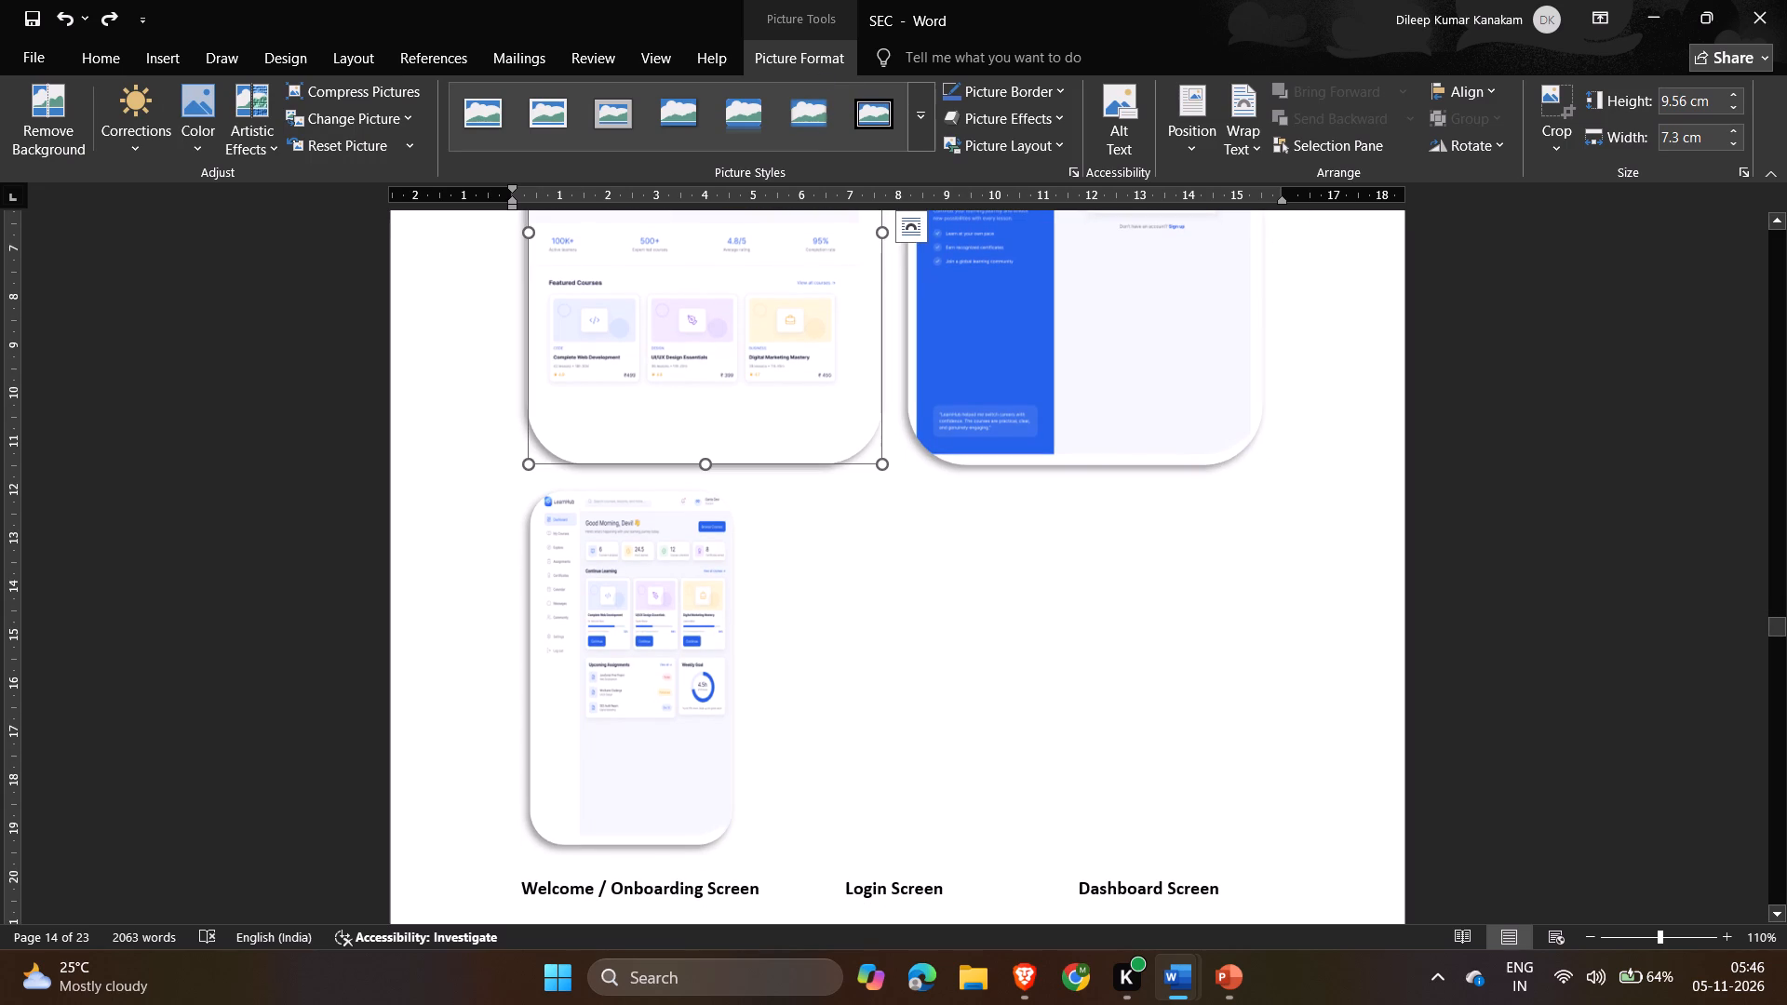
# Set the width of the Dashboard Screen picture to 7.3 cm.
pyautogui.click(631, 655)
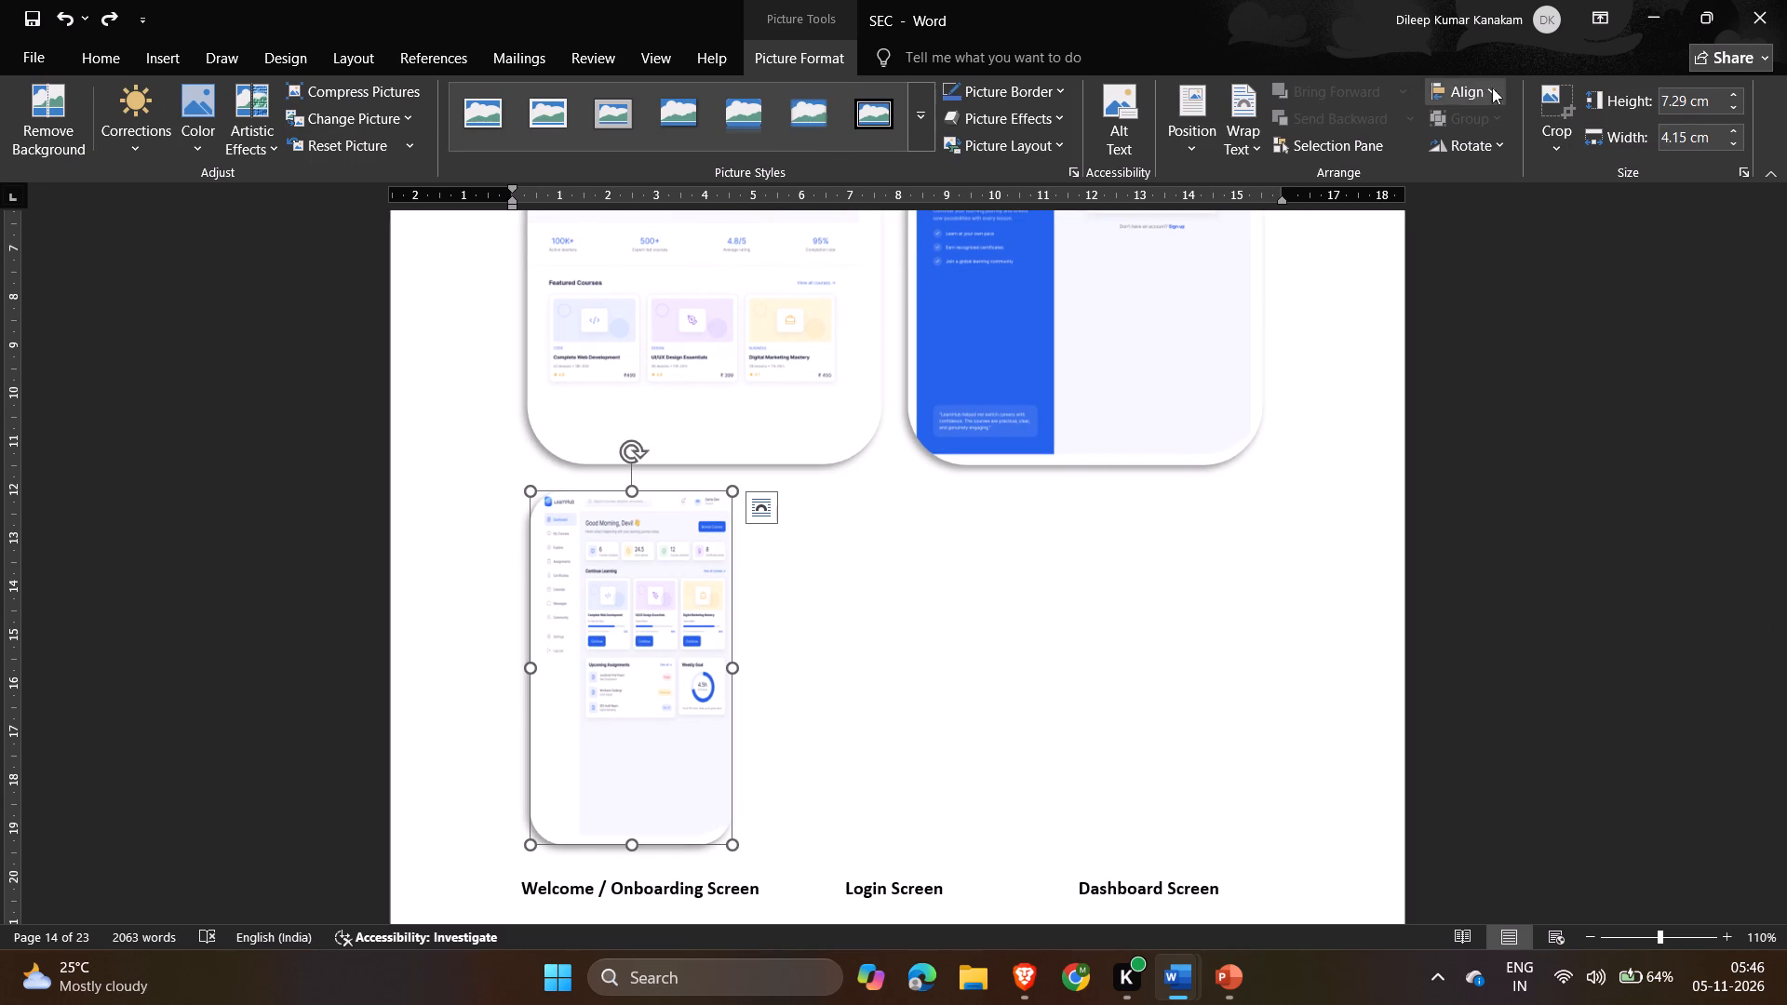
pyautogui.click(1682, 139)
pyautogui.click(1682, 139)
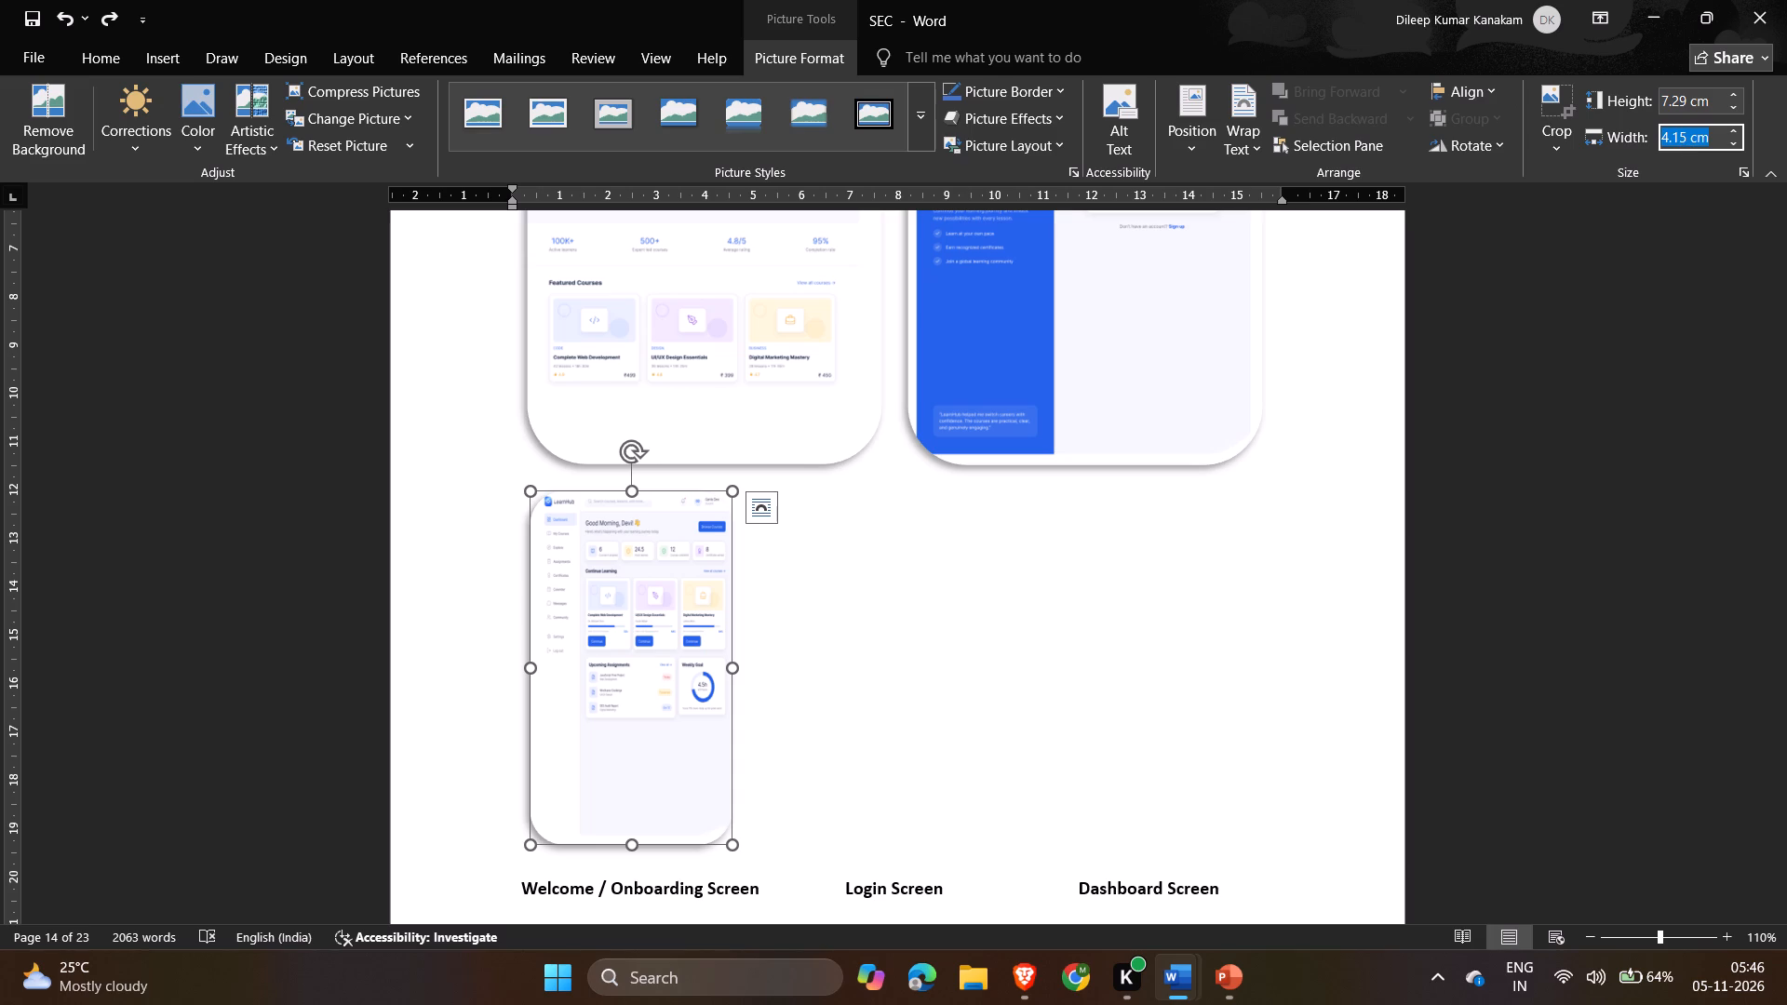
pyautogui.press('Right')
pyautogui.press('BackSpace')
pyautogui.press('BackSpace')
pyautogui.press('BackSpace')
pyautogui.press('BackSpace')
pyautogui.write('7.3')
pyautogui.press('Return')
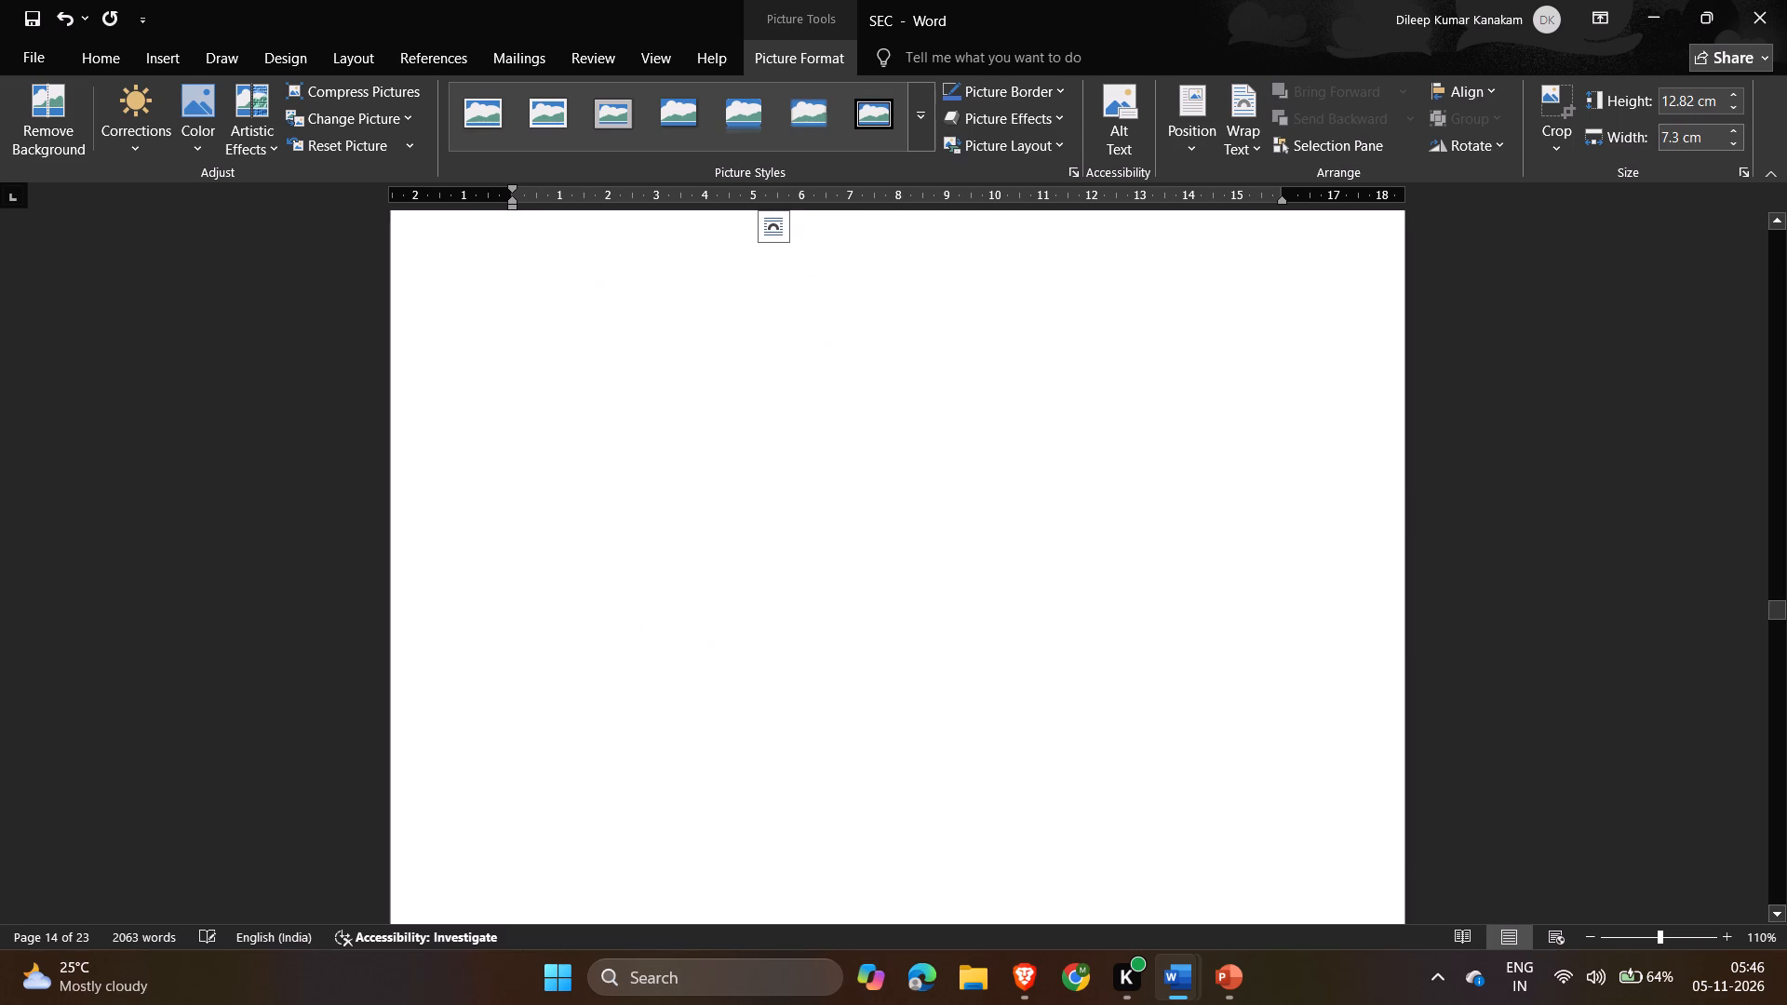
# Reduce the height of the Dashboard Screen picture to about 8.5 cm.
pyautogui.scroll(6, 1326, 314)
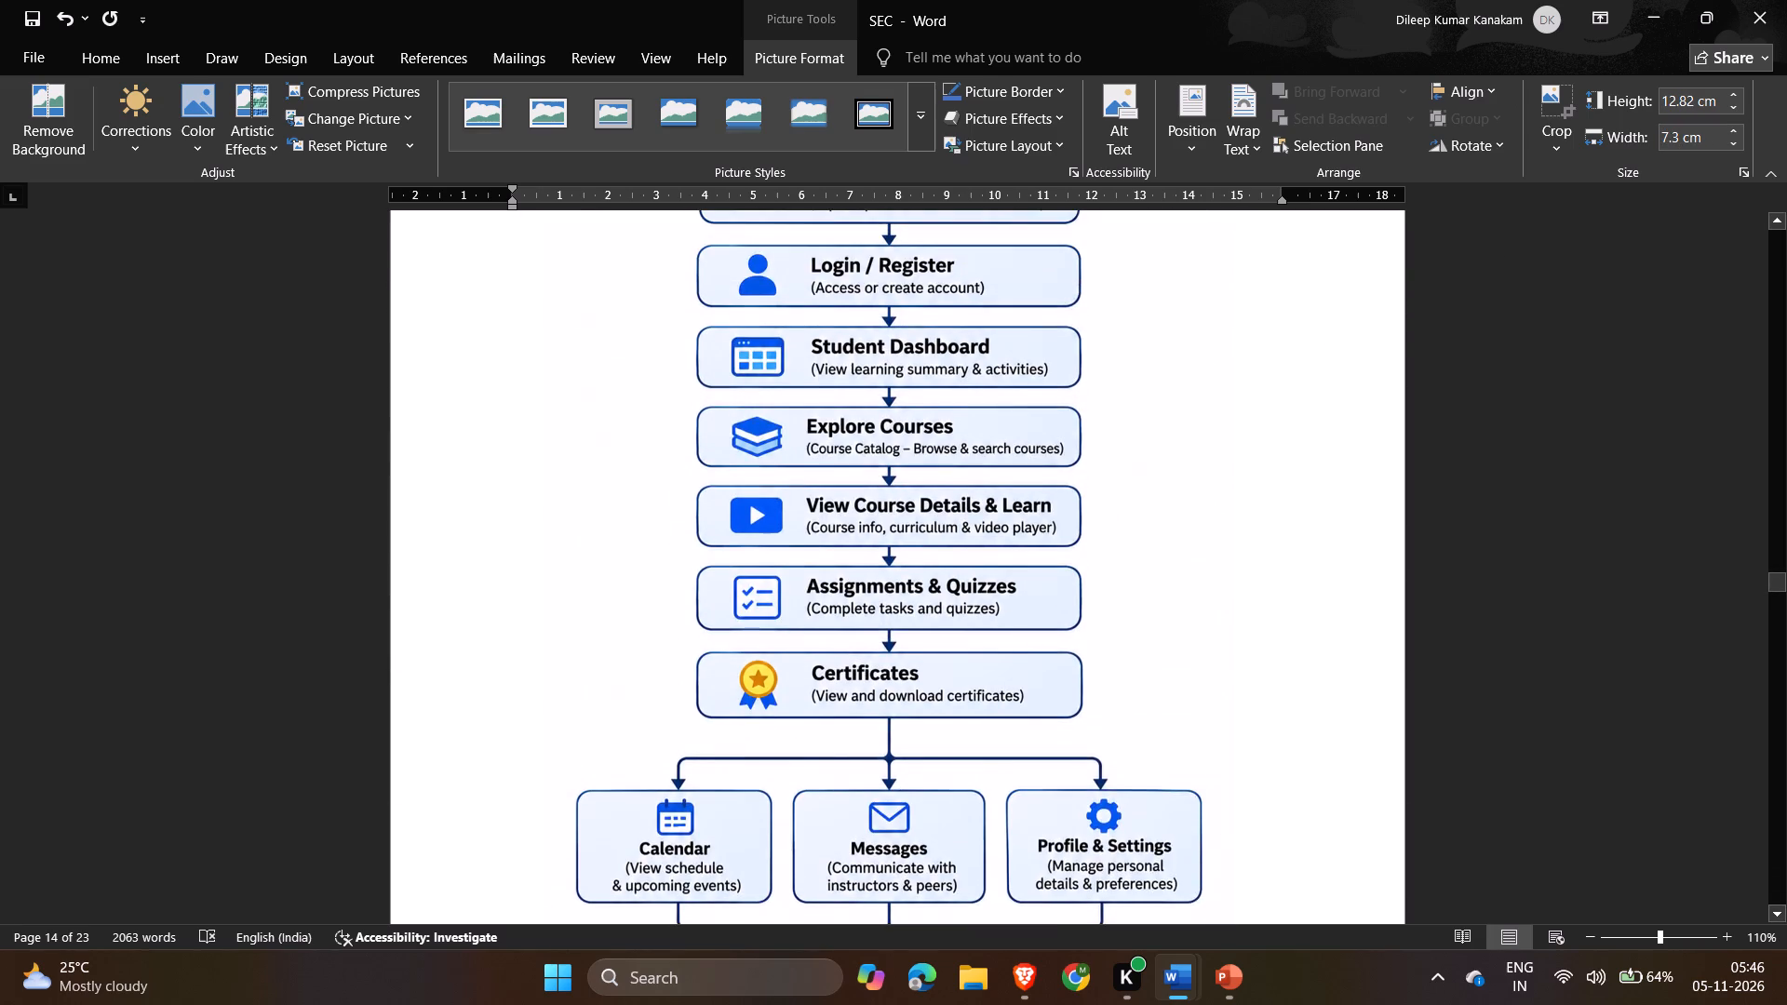
pyautogui.scroll(-9, 1326, 314)
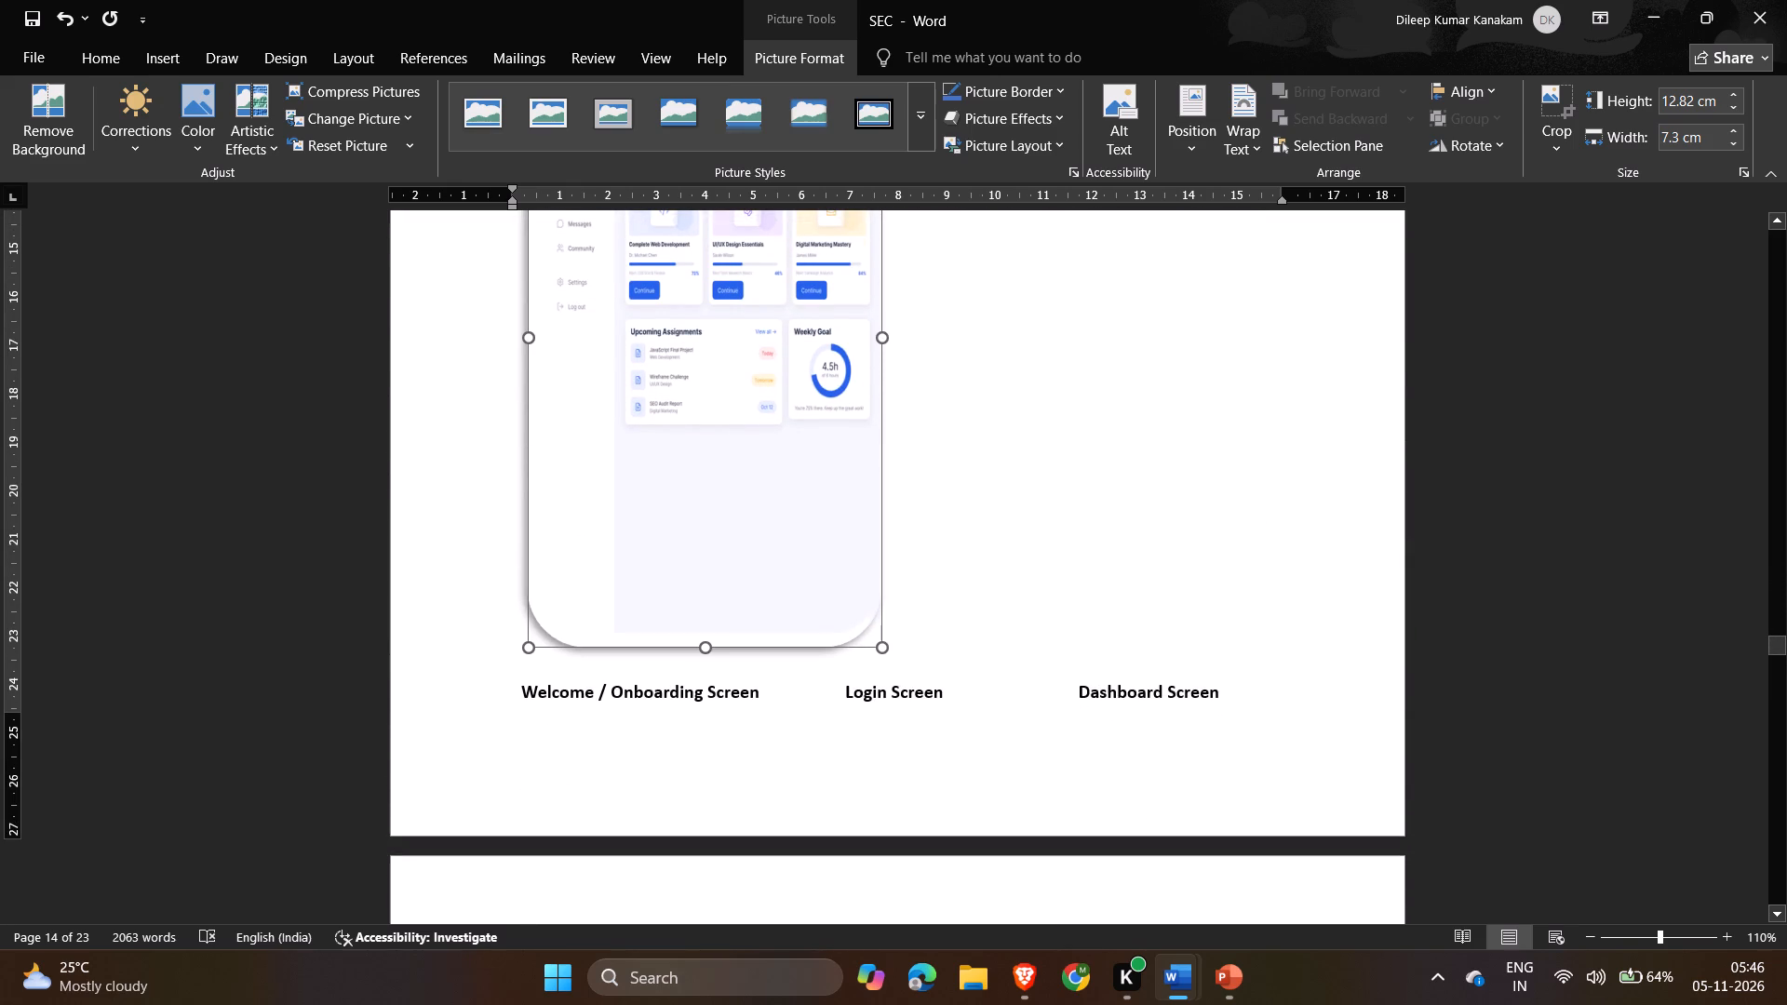
pyautogui.click(705, 648)
pyautogui.moveTo(702, 646); pyautogui.dragTo(707, 436)
pyautogui.scroll(1, 707, 436)
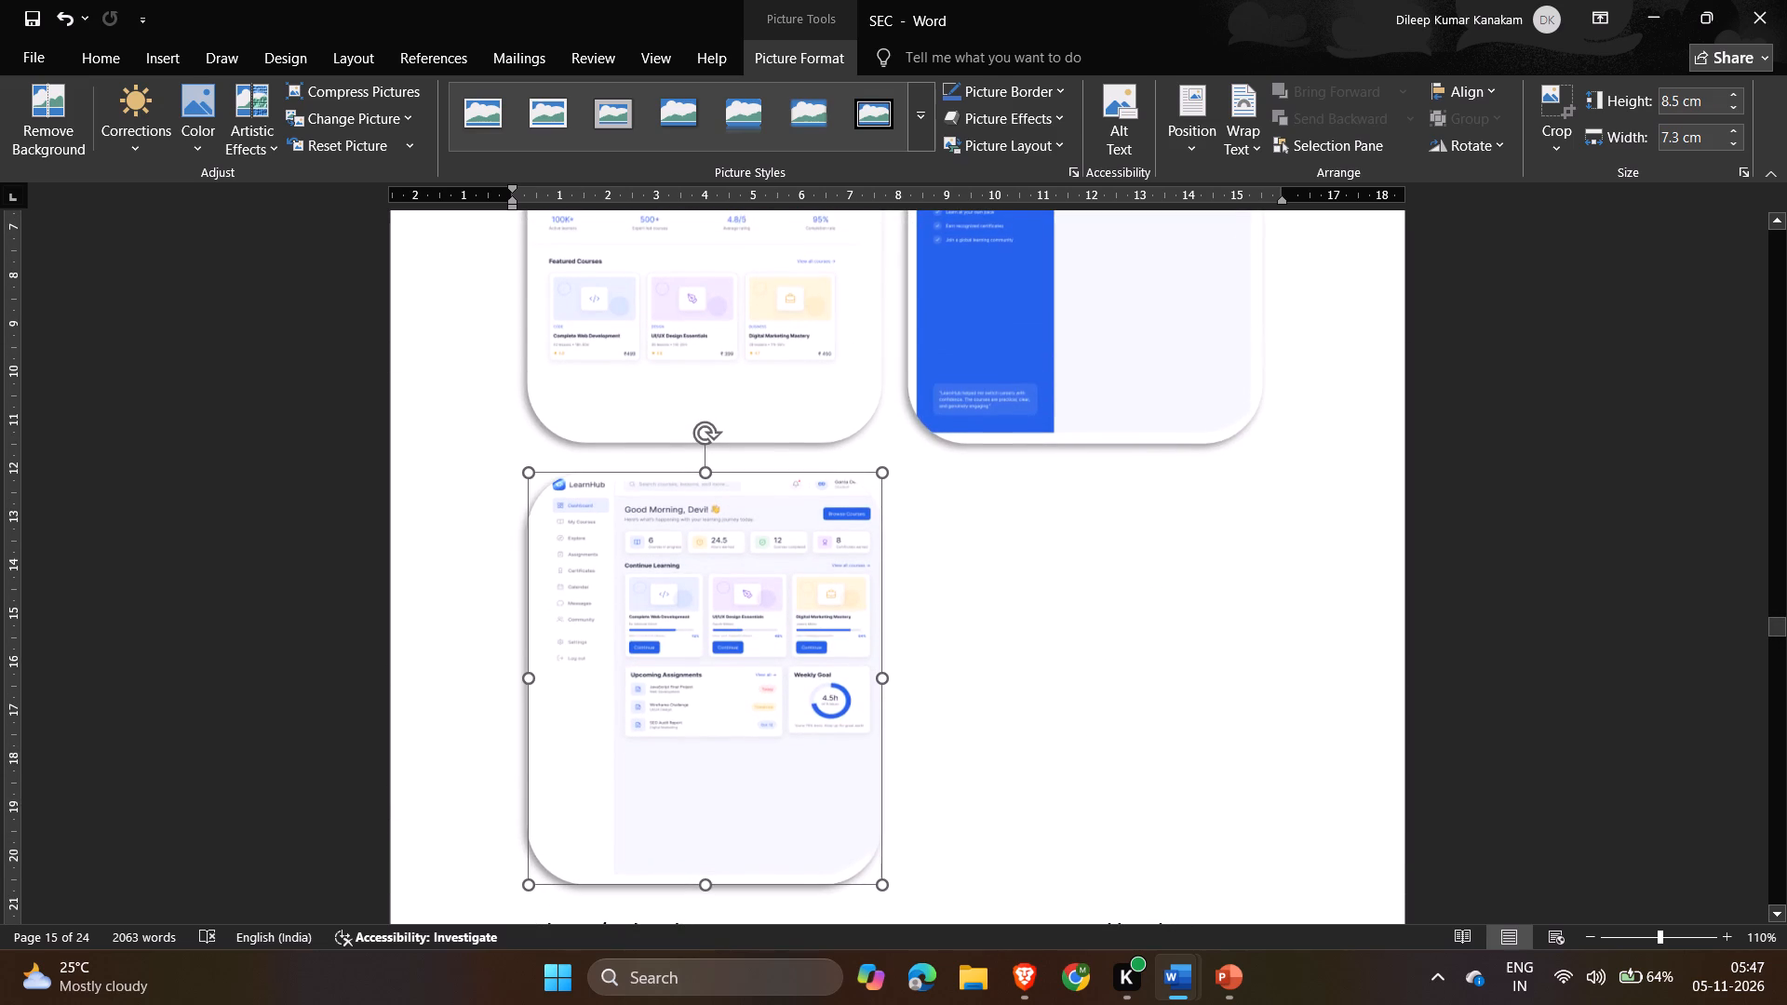
# Increase the height of the Dashboard Screen picture to about 9.5 cm to match the Welcome / Onboarding Screen picture above it.
pyautogui.click(754, 394)
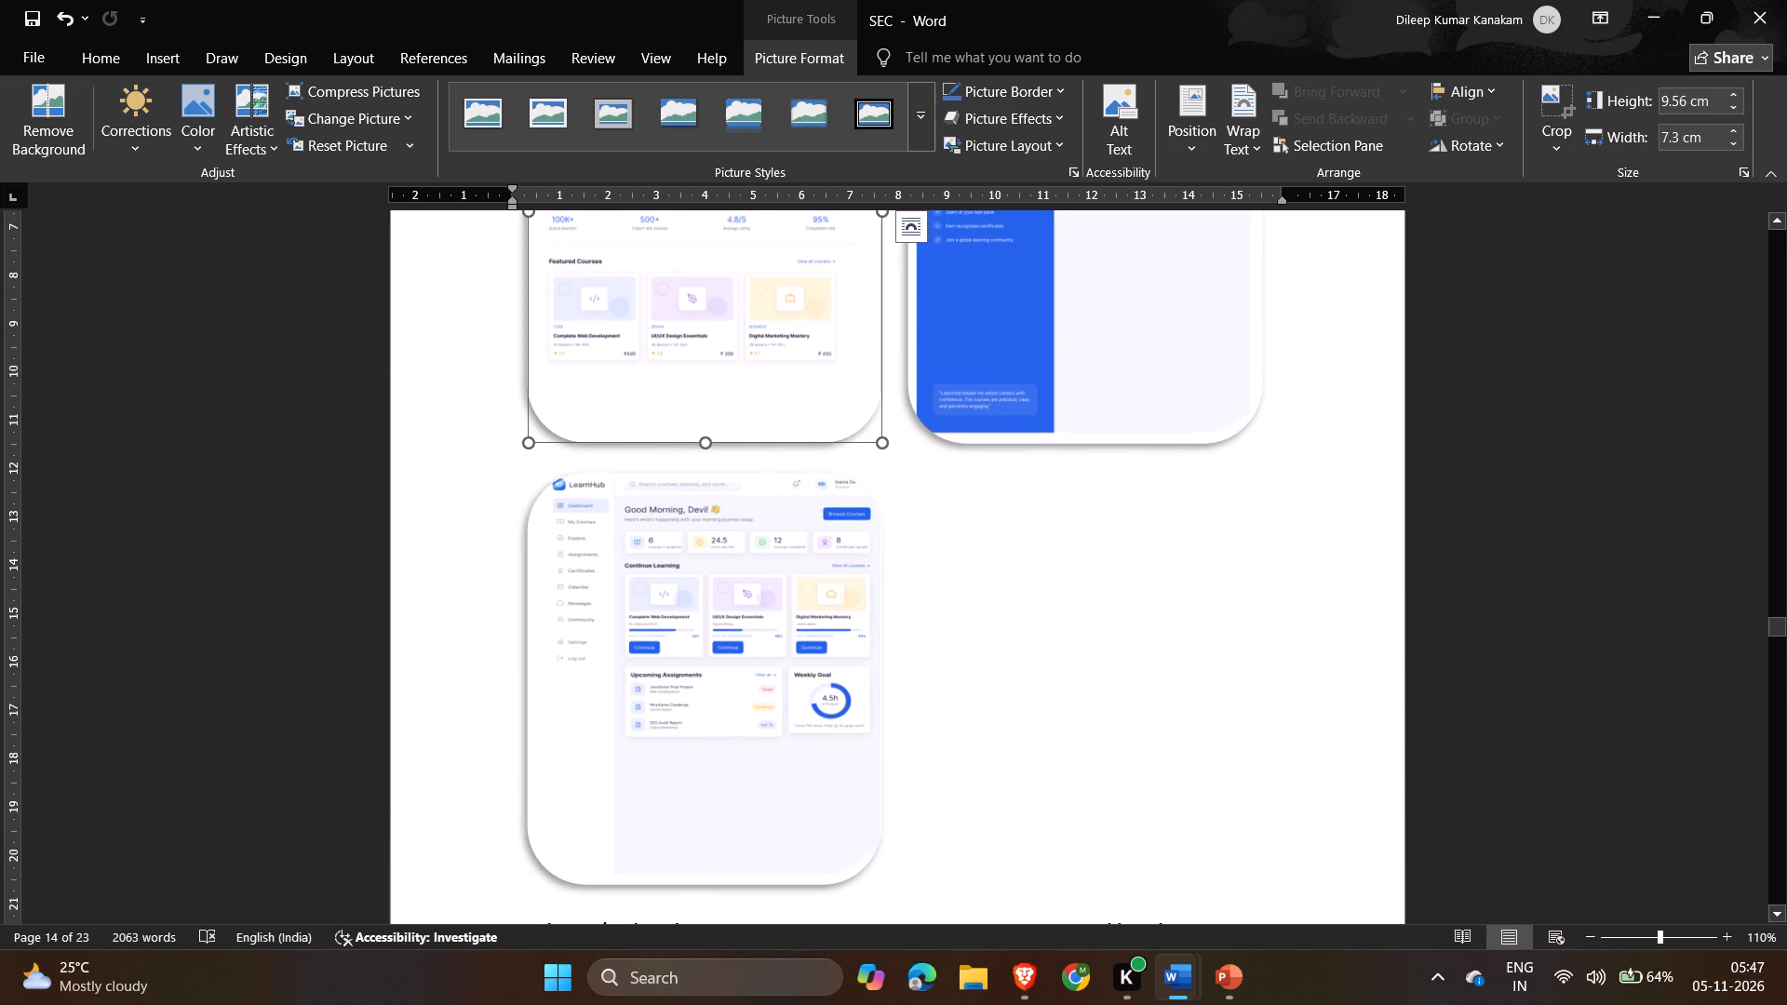
pyautogui.click(746, 628)
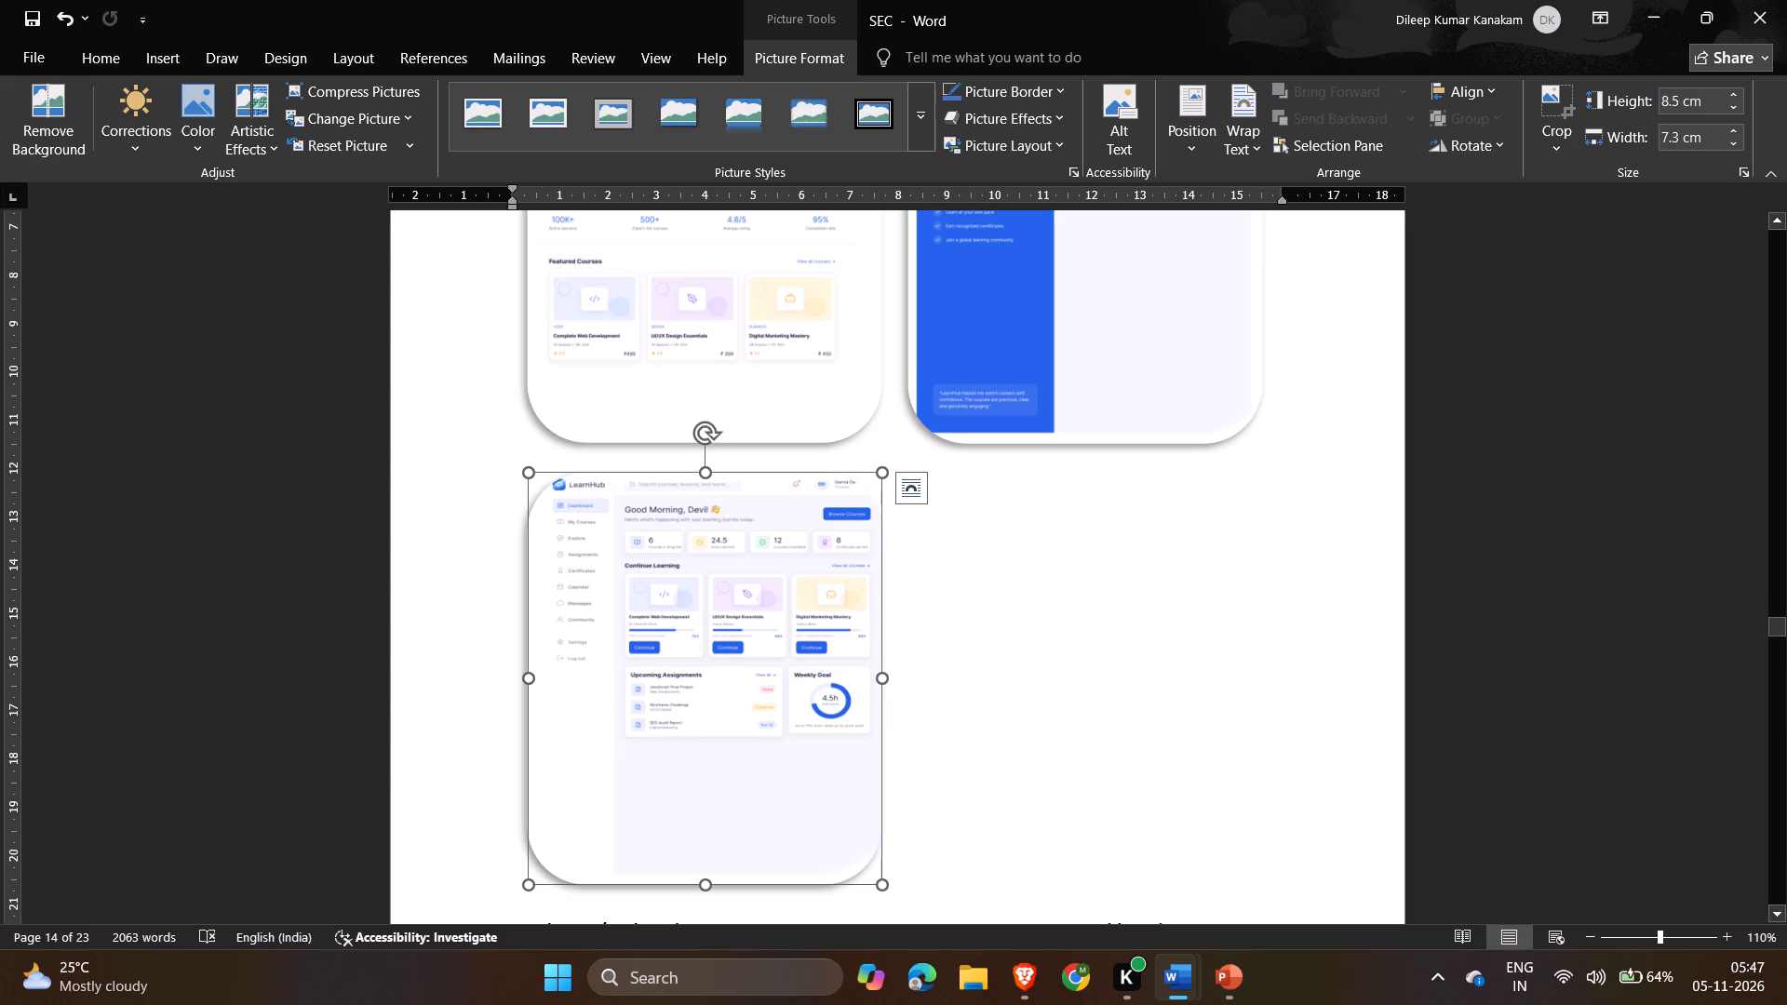
pyautogui.scroll(-1, 711, 792)
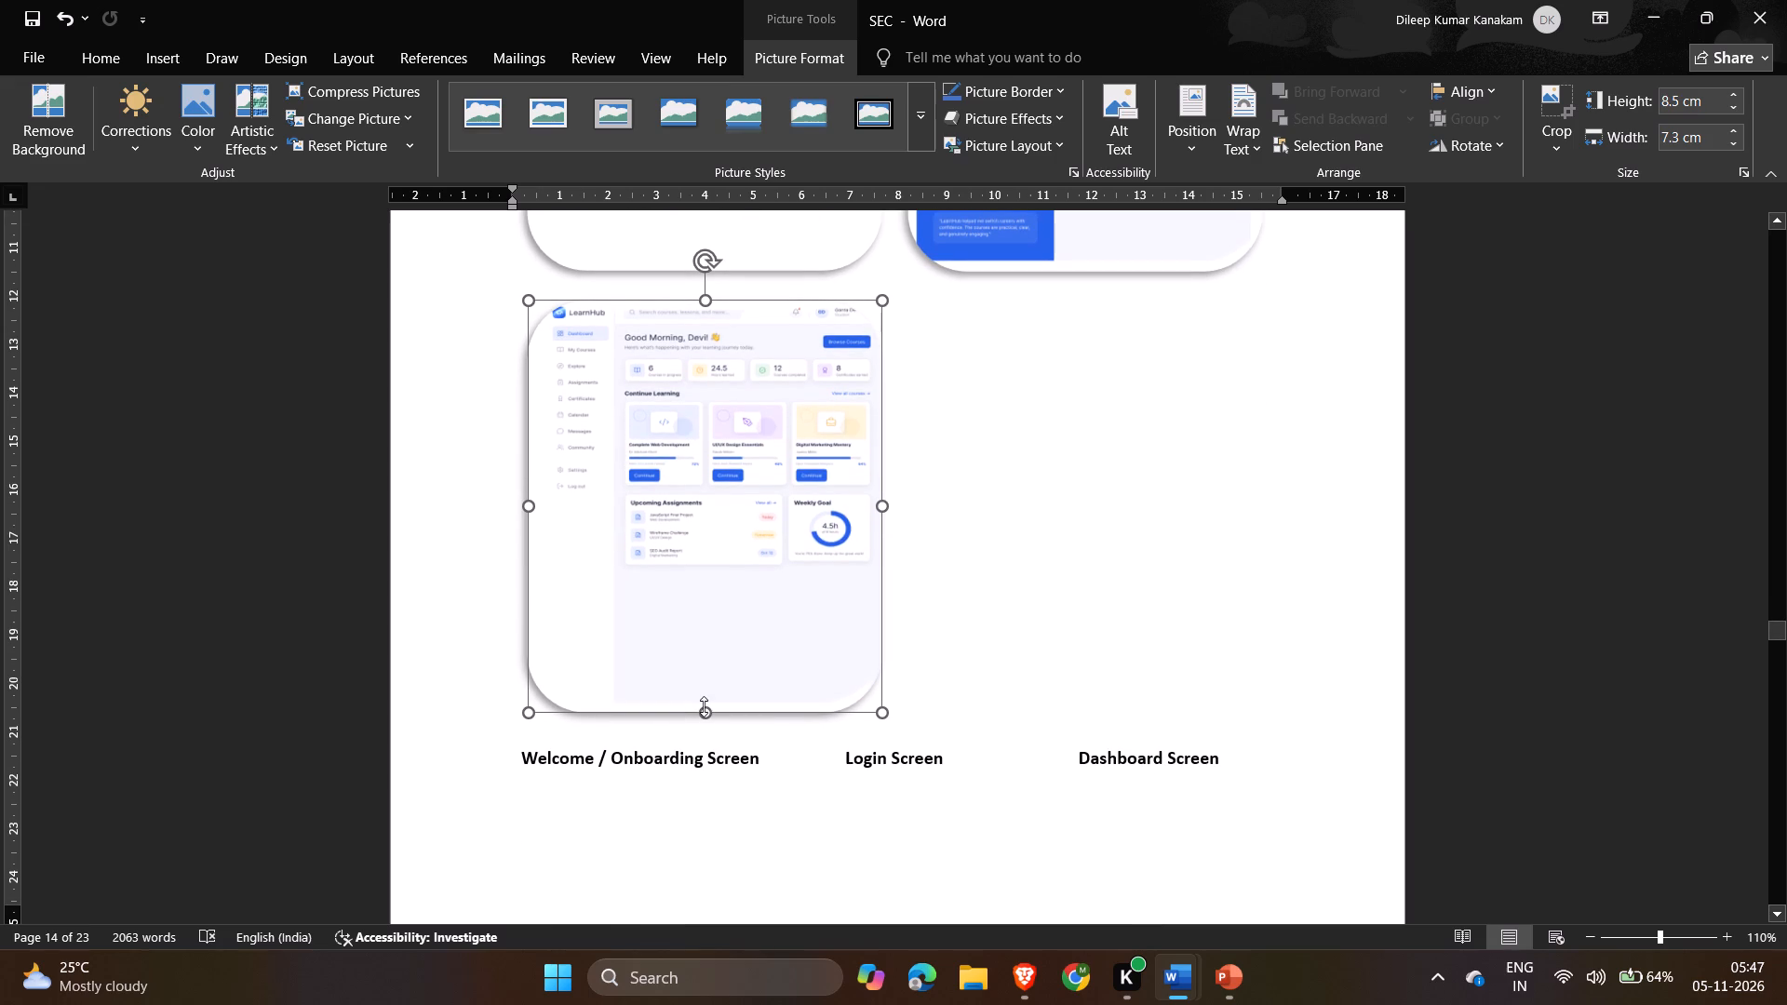
pyautogui.click(704, 704)
pyautogui.click(786, 240)
pyautogui.click(728, 460)
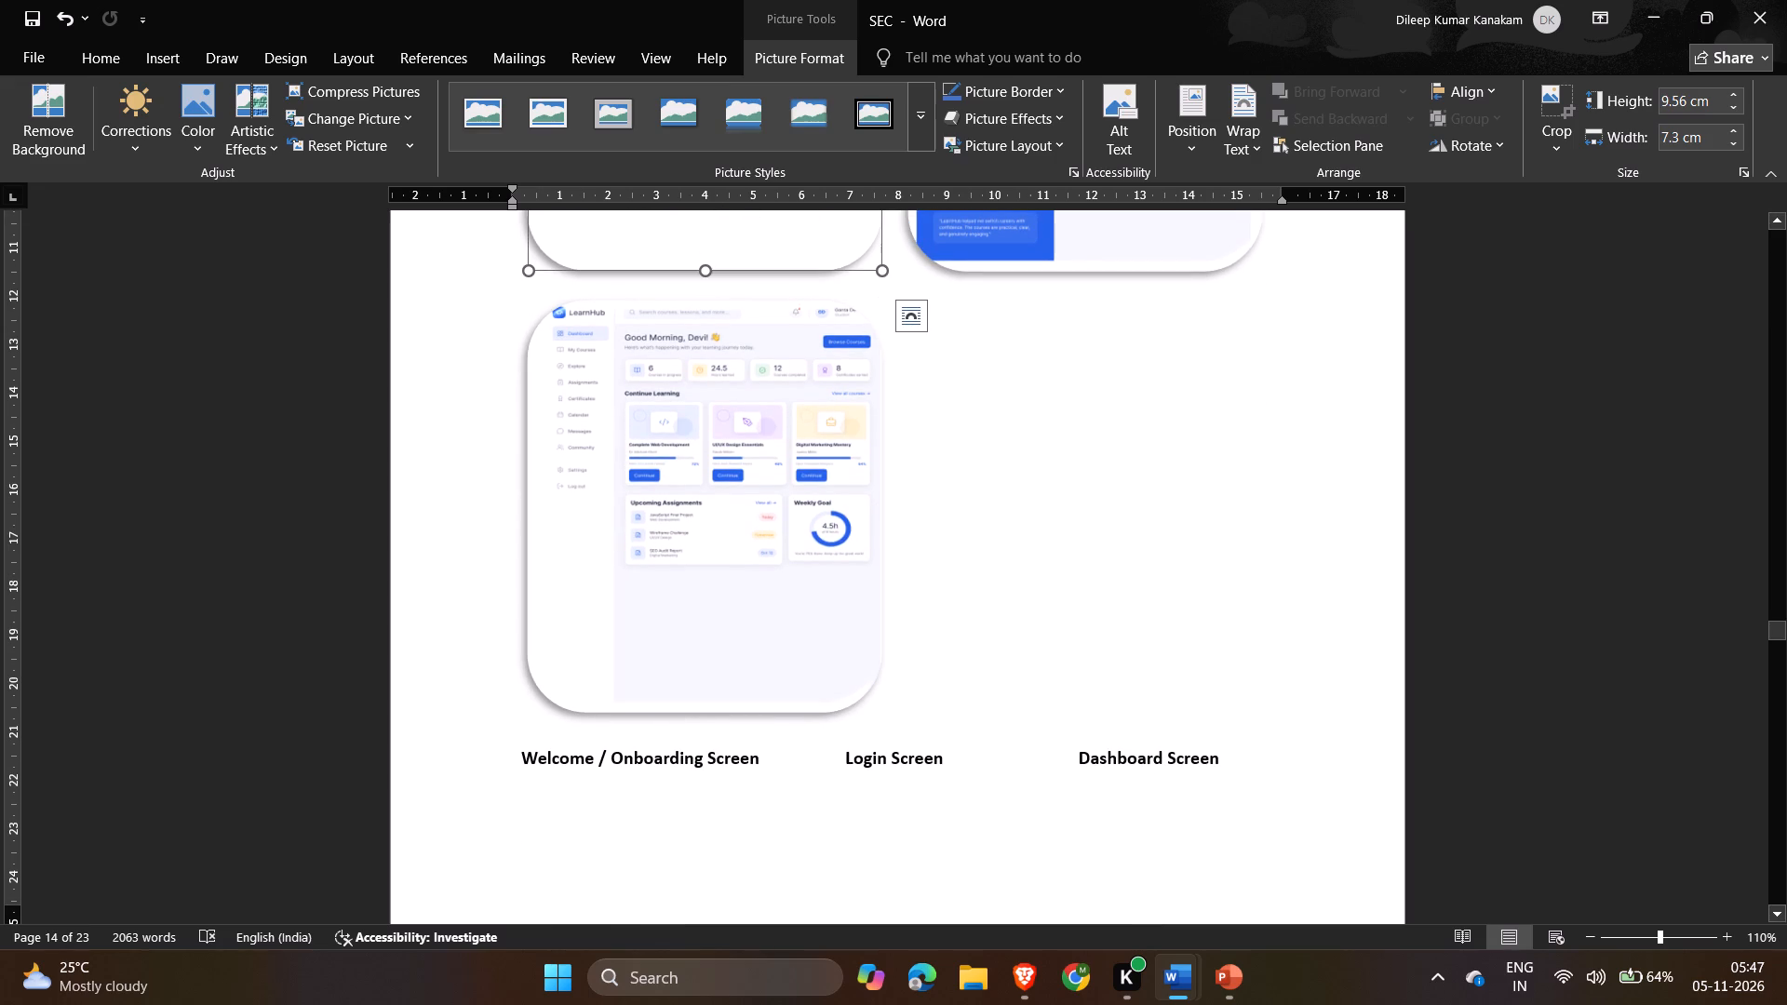
pyautogui.moveTo(700, 713); pyautogui.dragTo(696, 753)
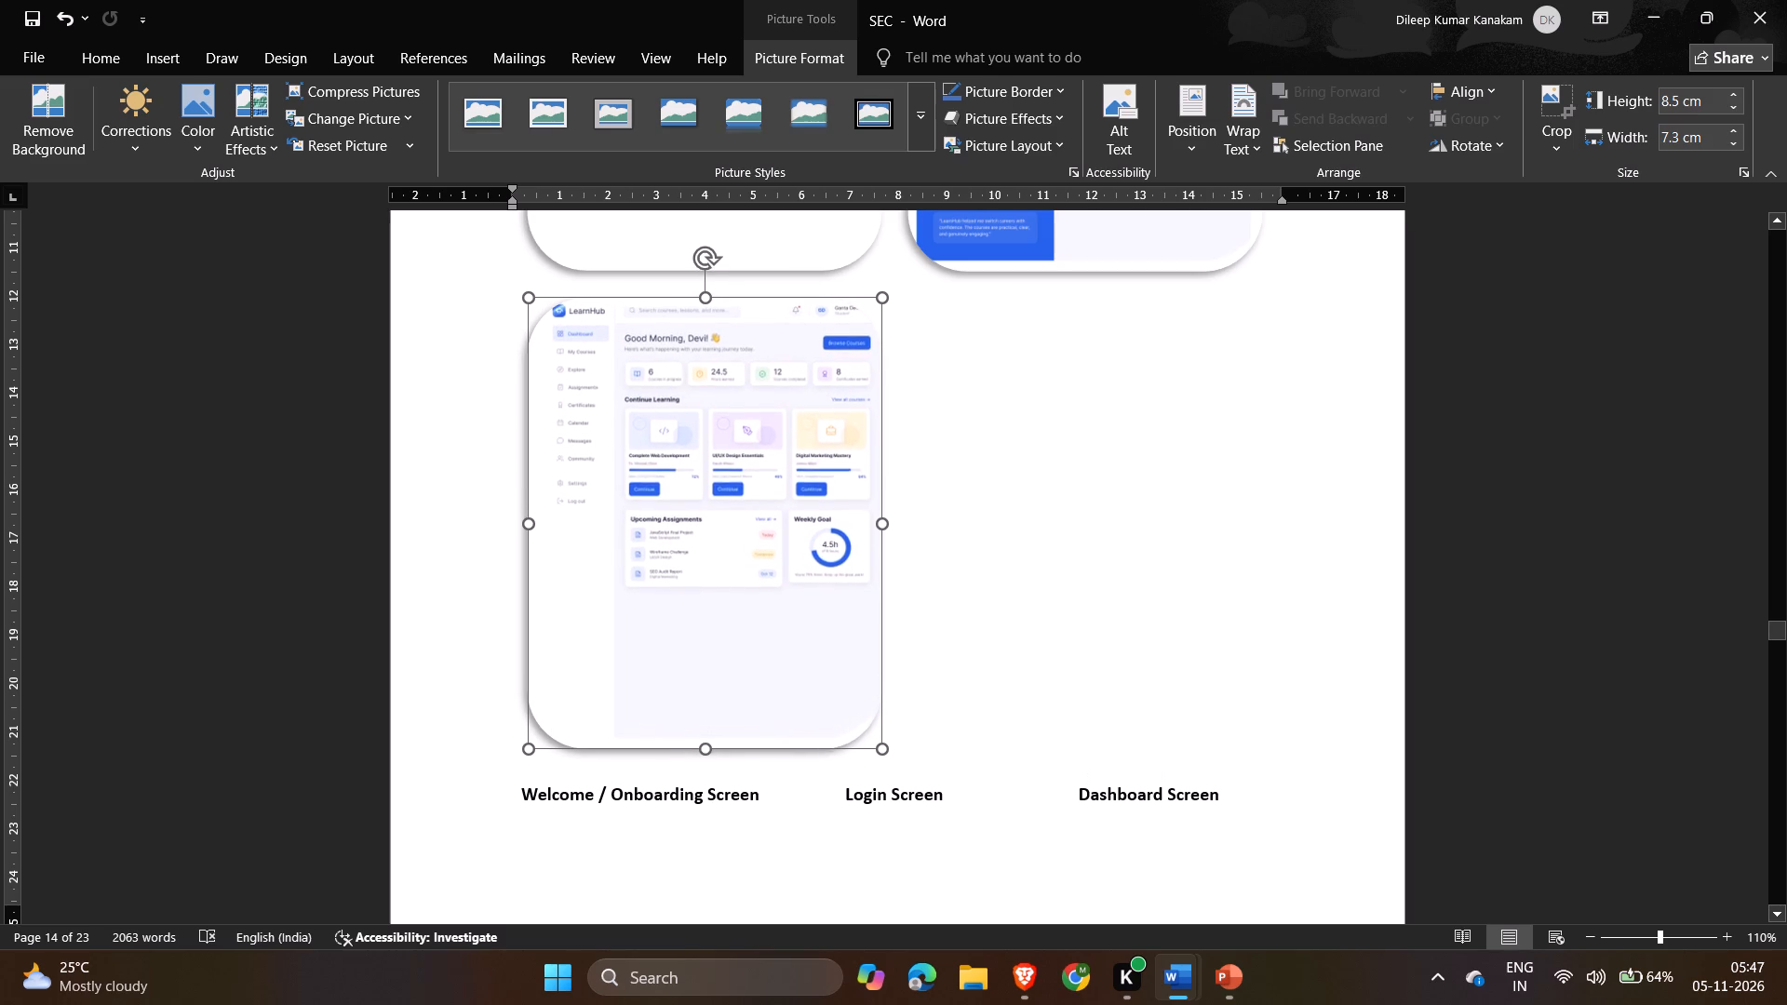
pyautogui.moveTo(696, 753); pyautogui.dragTo(696, 757)
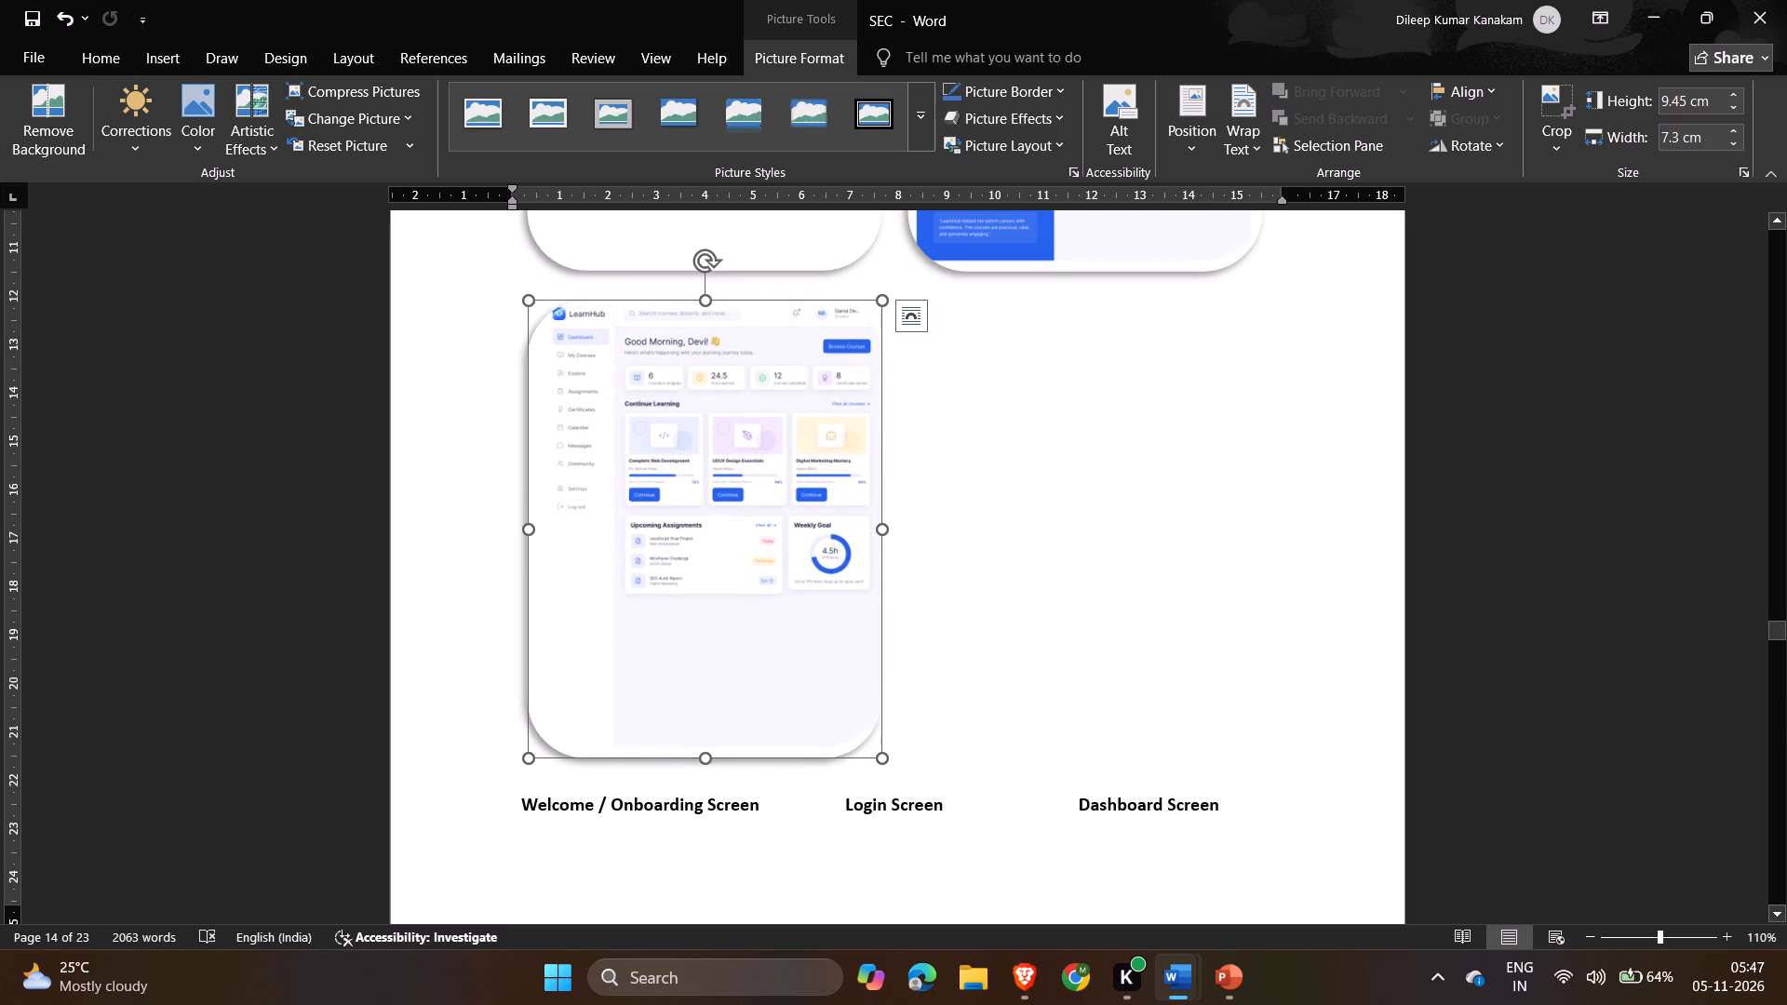
pyautogui.click(705, 755)
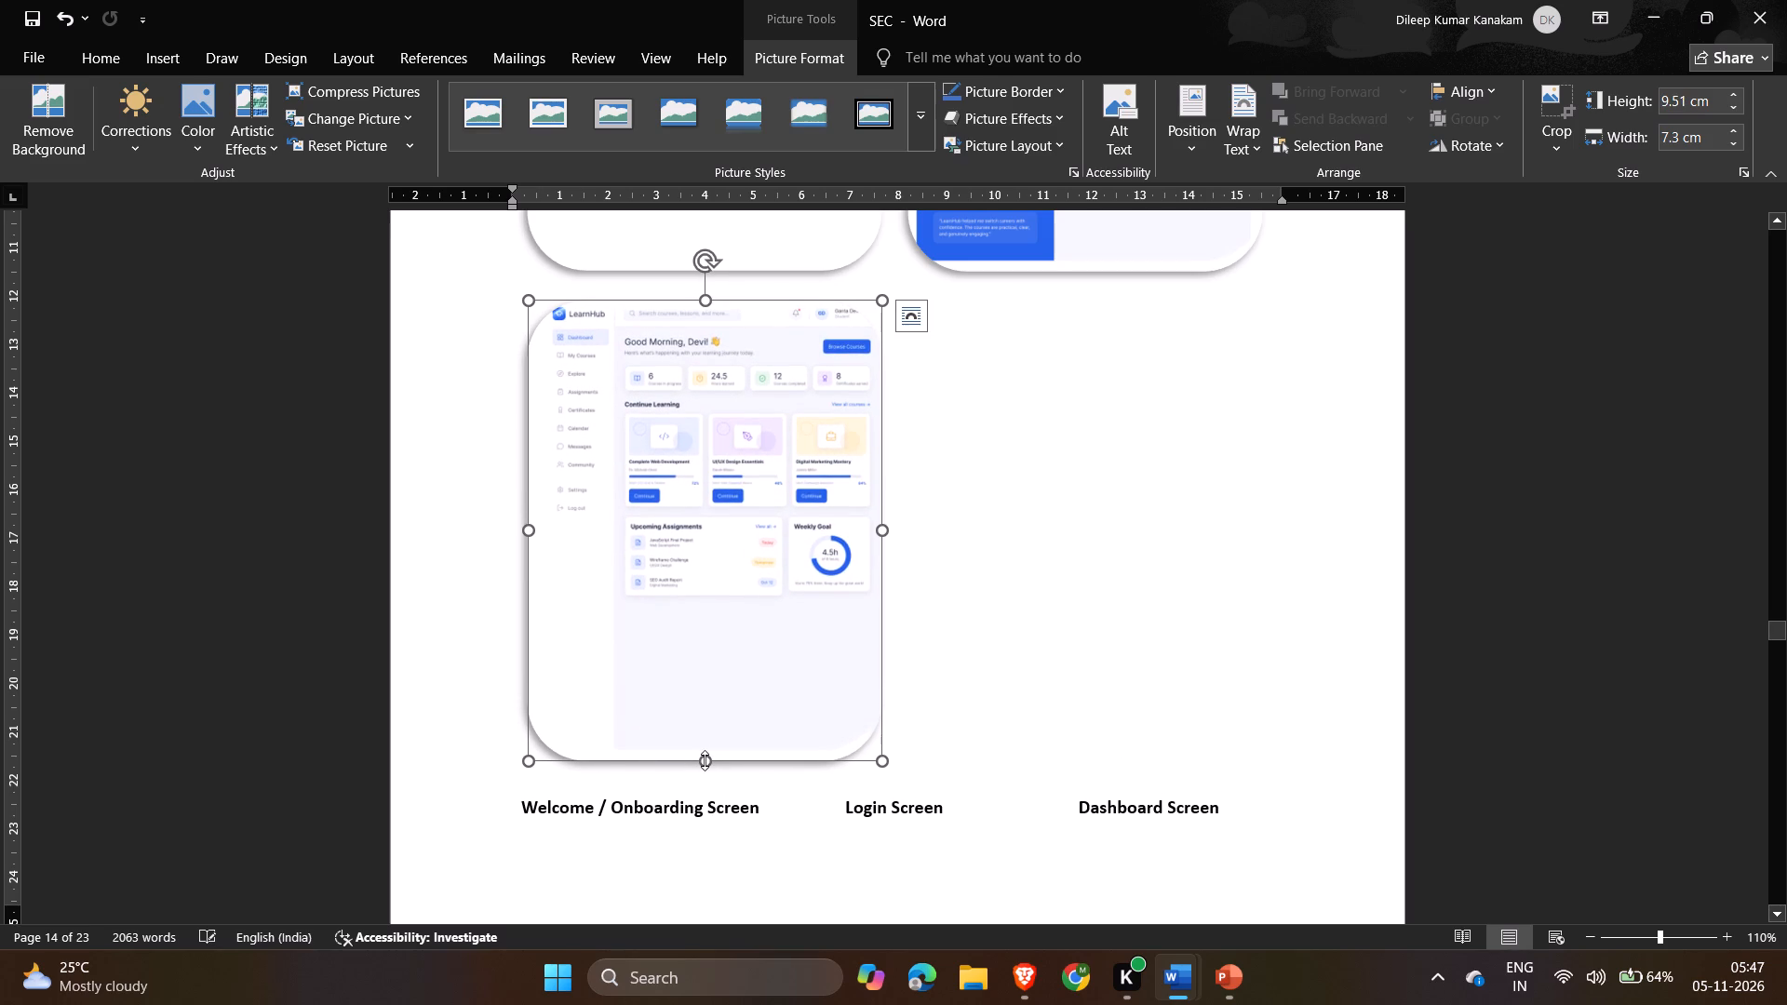
pyautogui.click(969, 677)
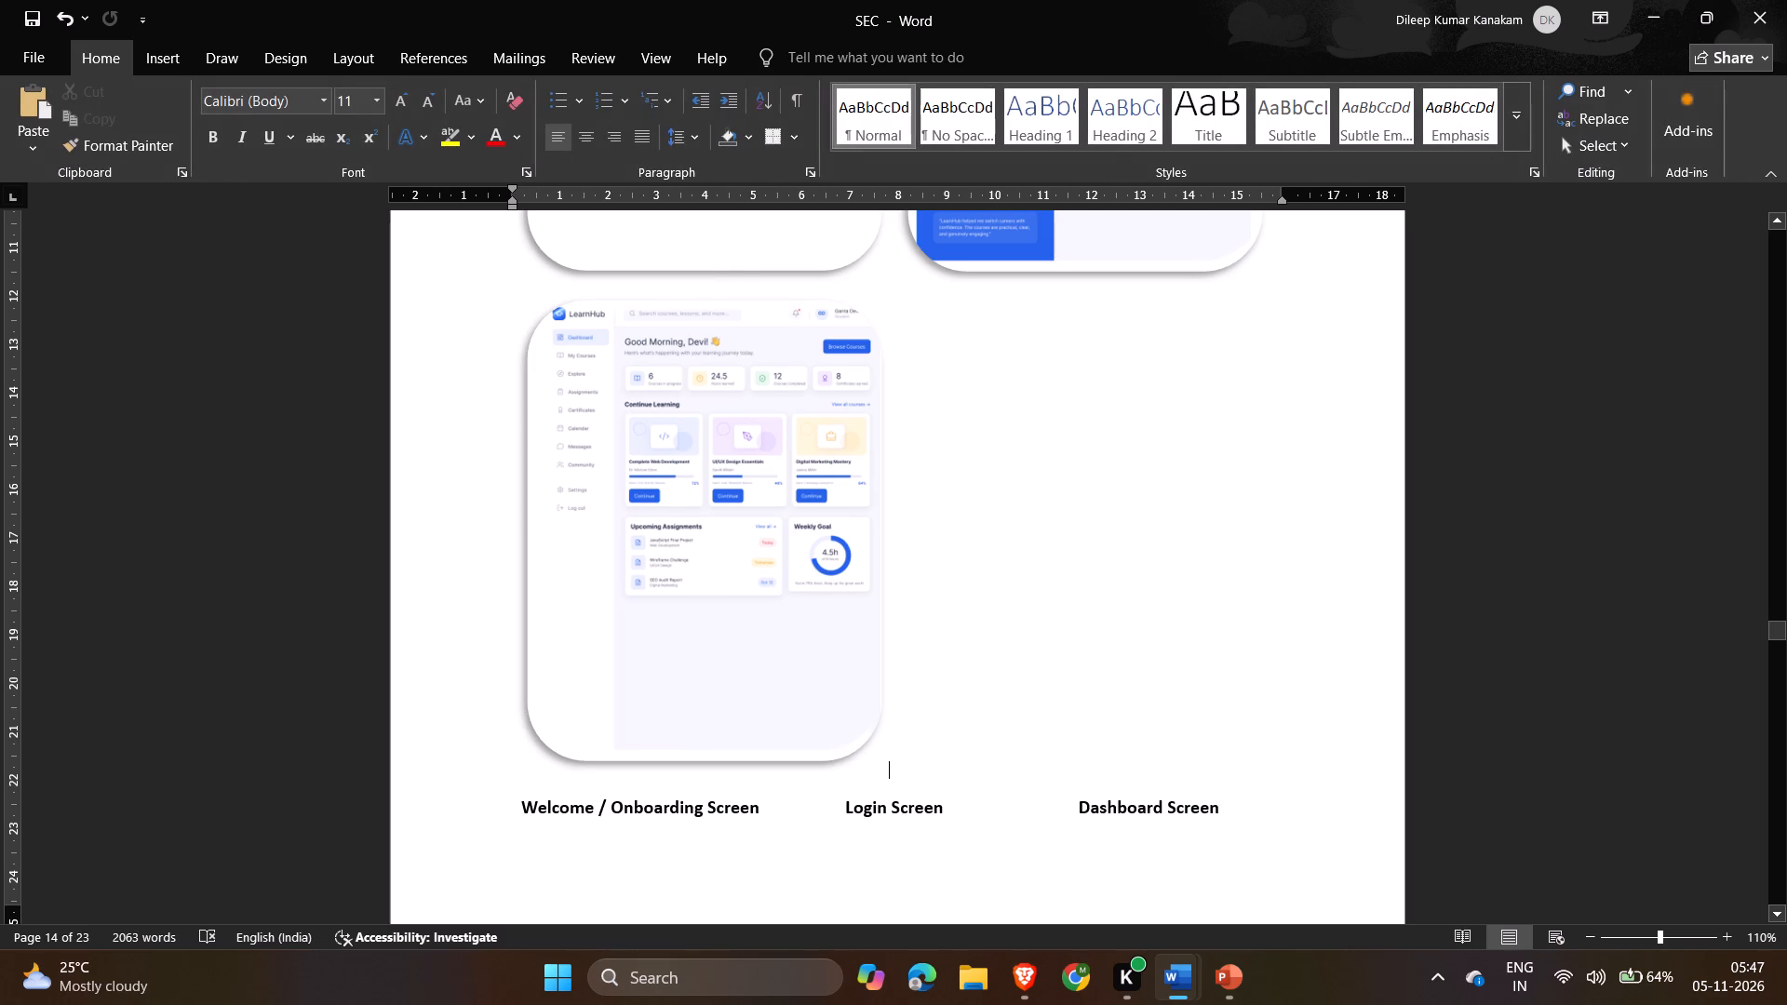
# Move the Explore Courses picture from the following page to the space beside the Dashboard Screen picture.
pyautogui.scroll(1, 969, 677)
pyautogui.scroll(-2, 981, 597)
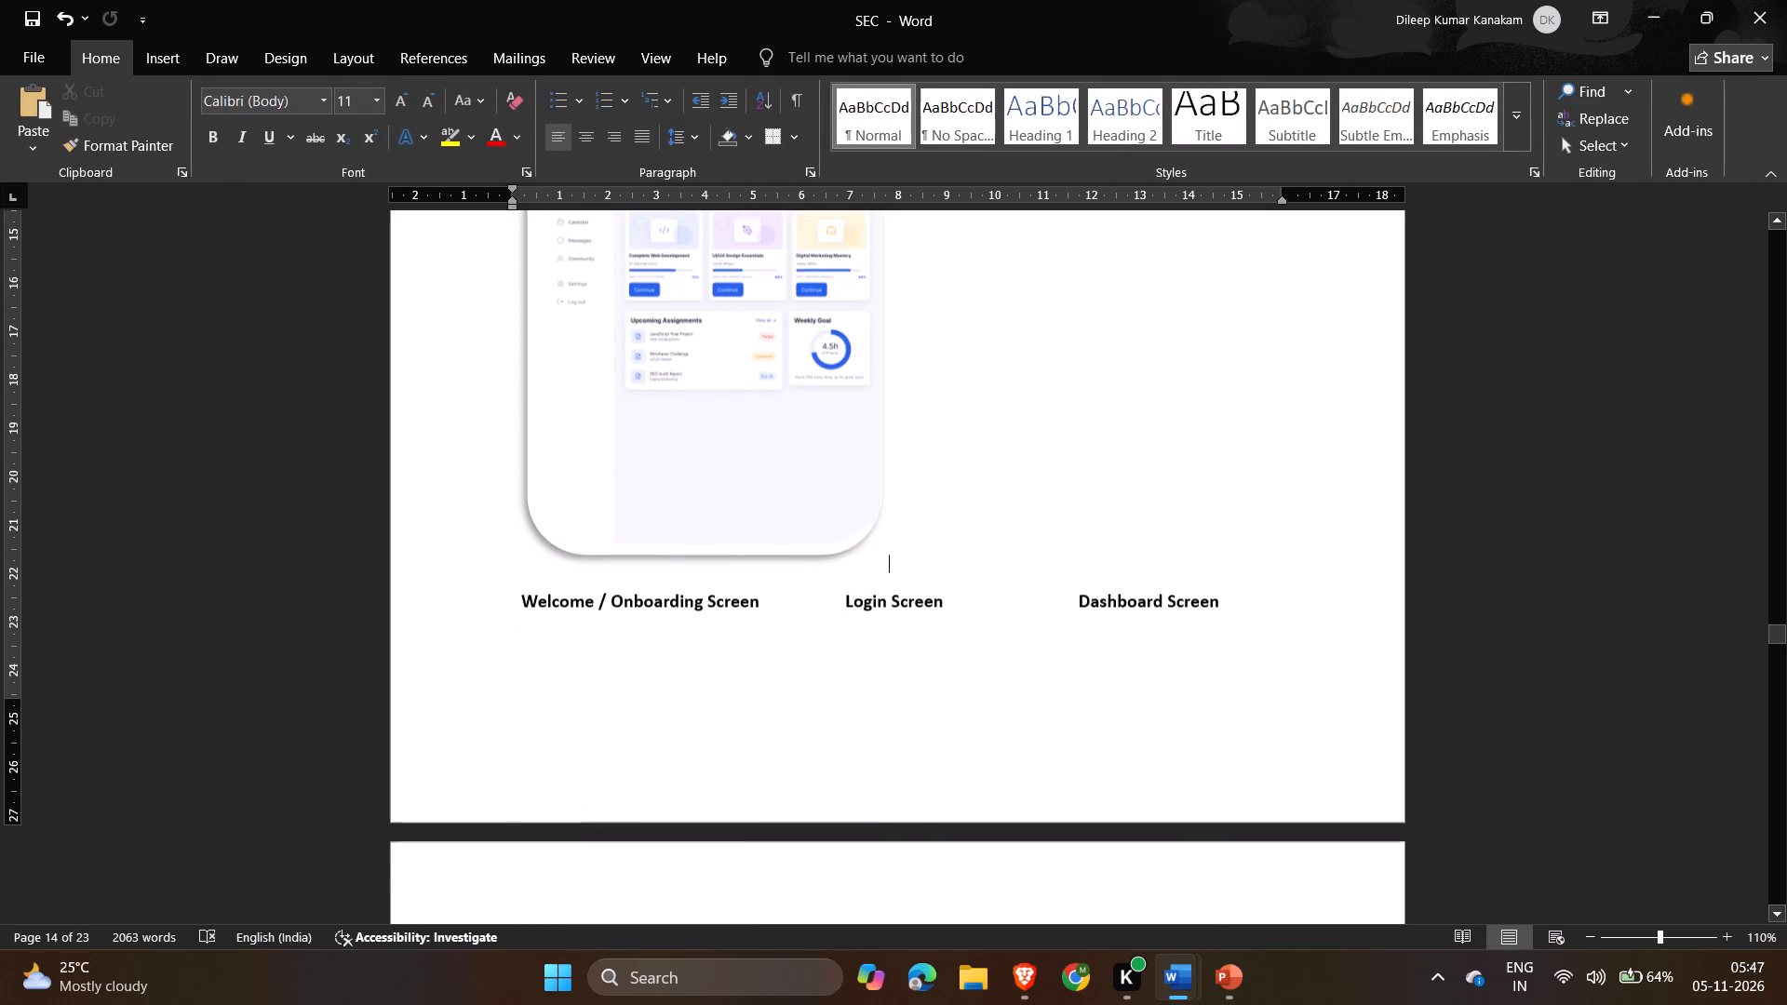
pyautogui.scroll(-1, 981, 597)
pyautogui.keyDown('ctrl'); pyautogui.scroll(1, 981, 597); pyautogui.keyUp('ctrl')
pyautogui.keyDown('ctrl'); pyautogui.scroll(-1, 981, 597); pyautogui.keyUp('ctrl')
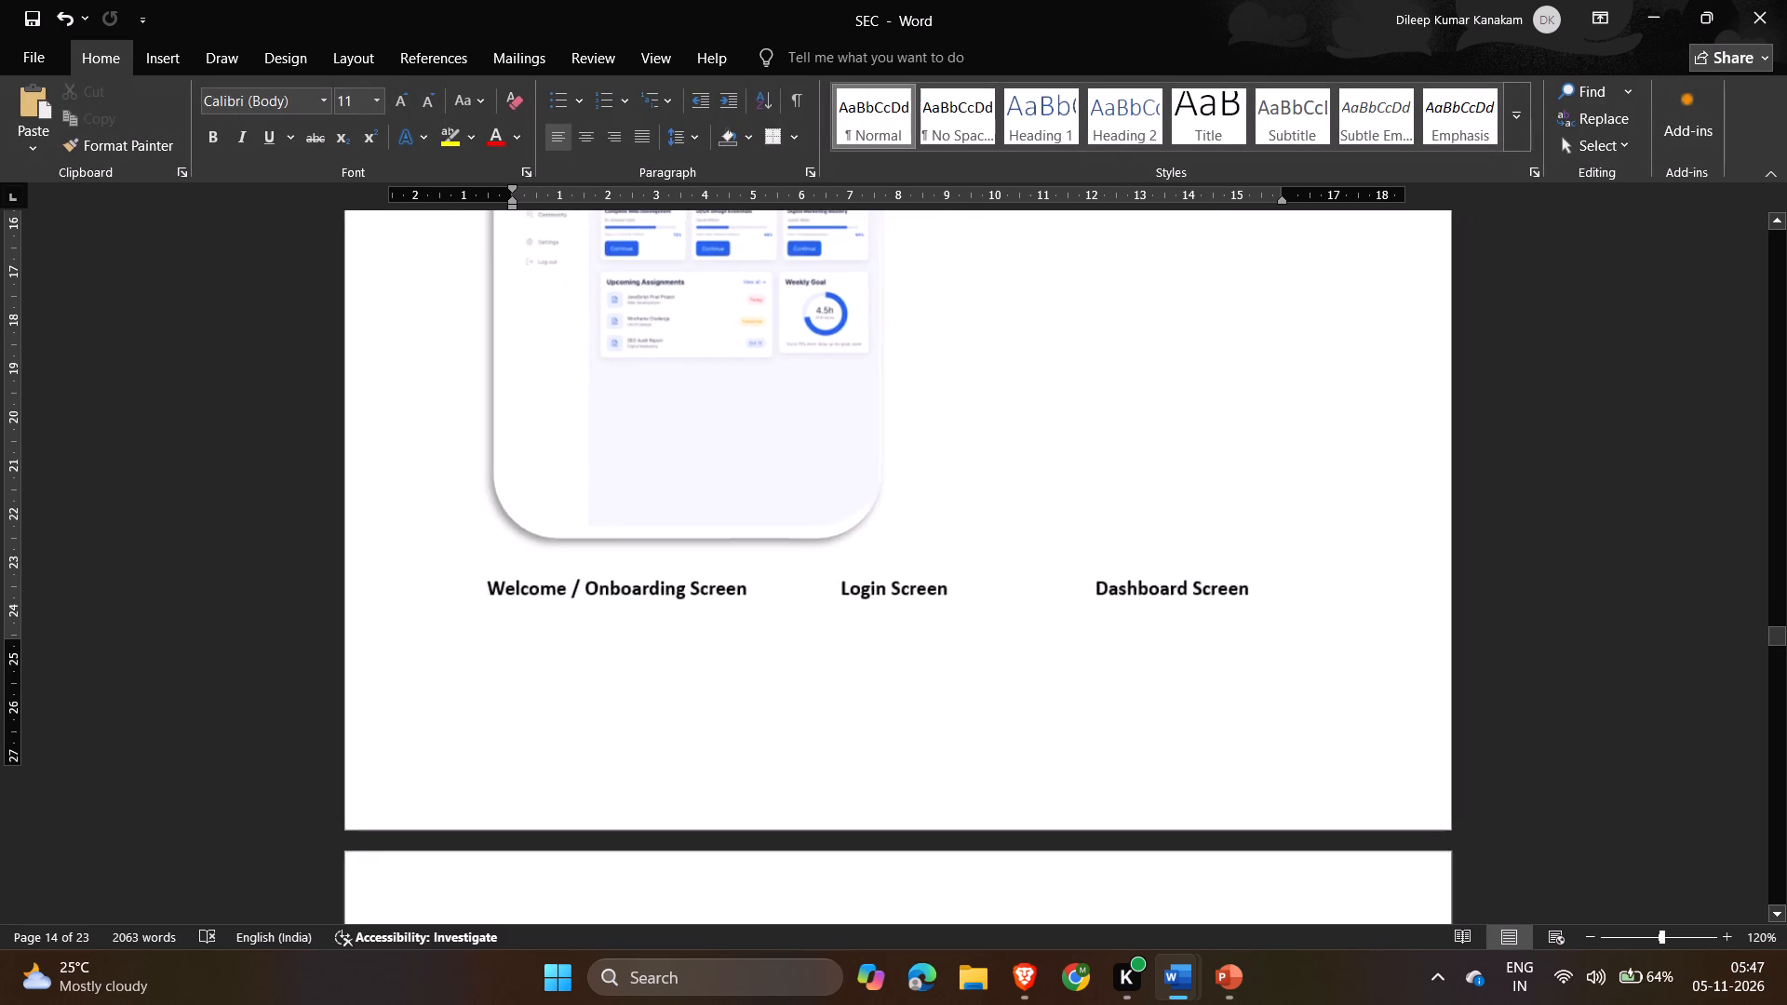
pyautogui.scroll(-2, 950, 602)
pyautogui.click(611, 778)
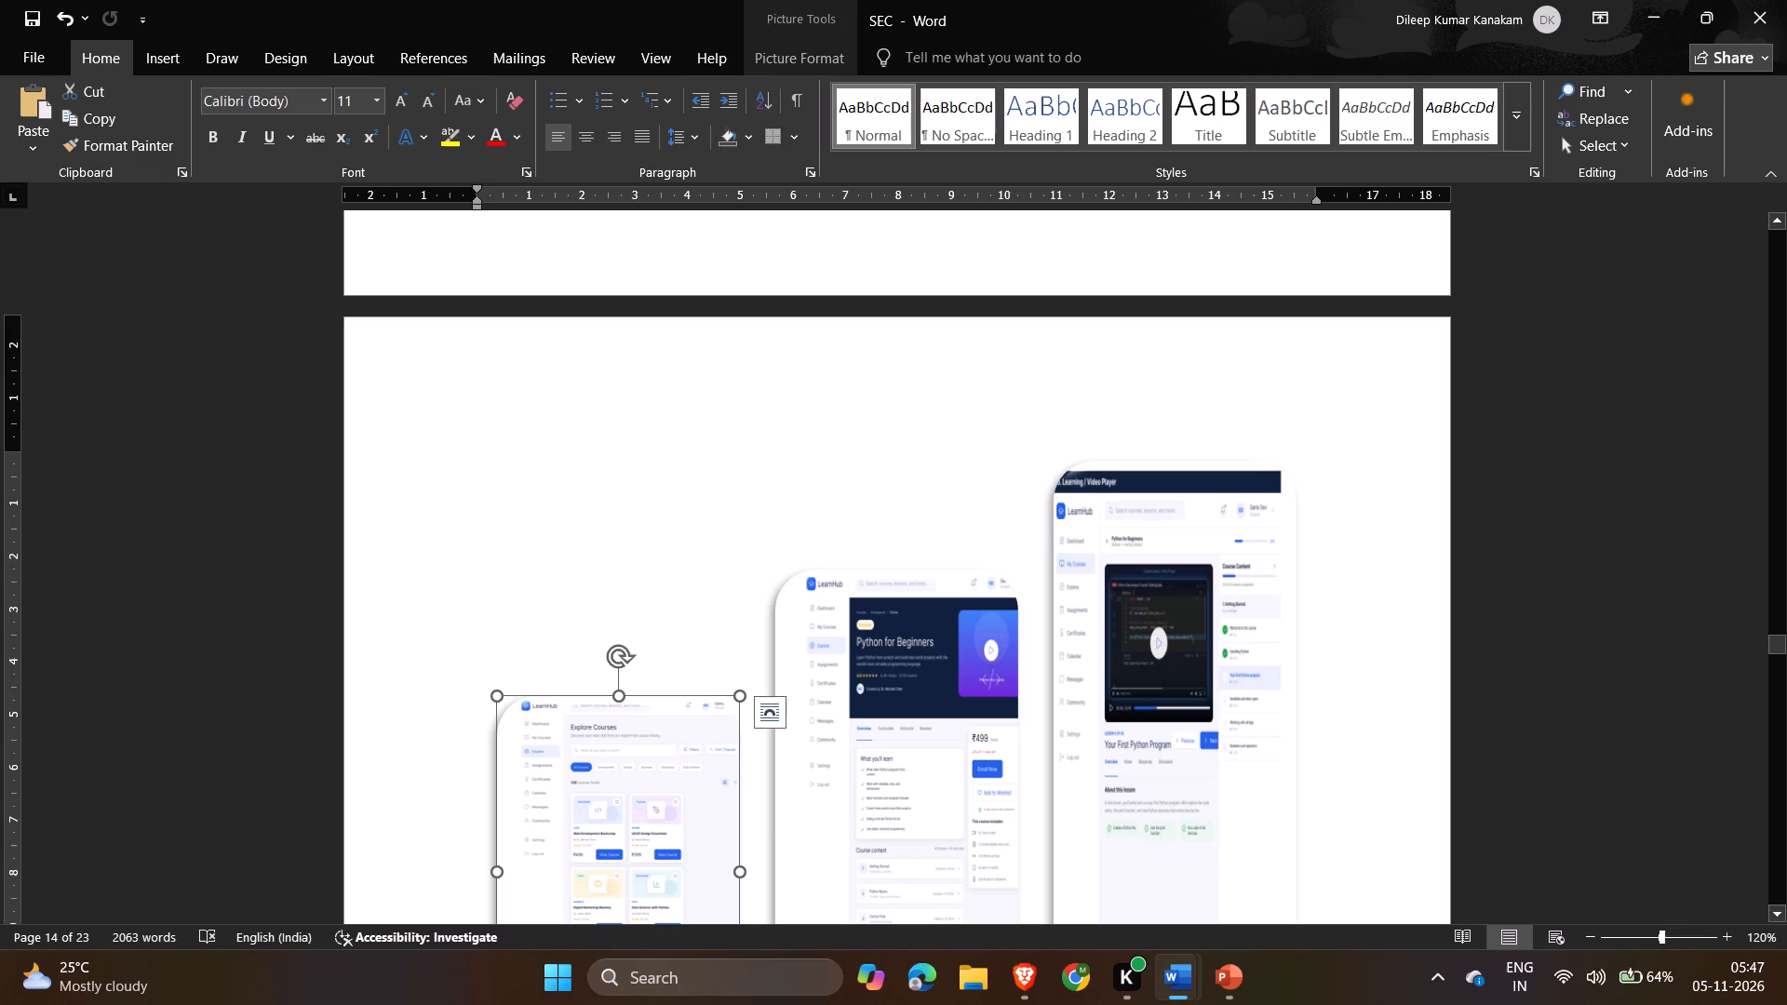
pyautogui.hotkey('ctrl', 'x')
pyautogui.scroll(3, 587, 775)
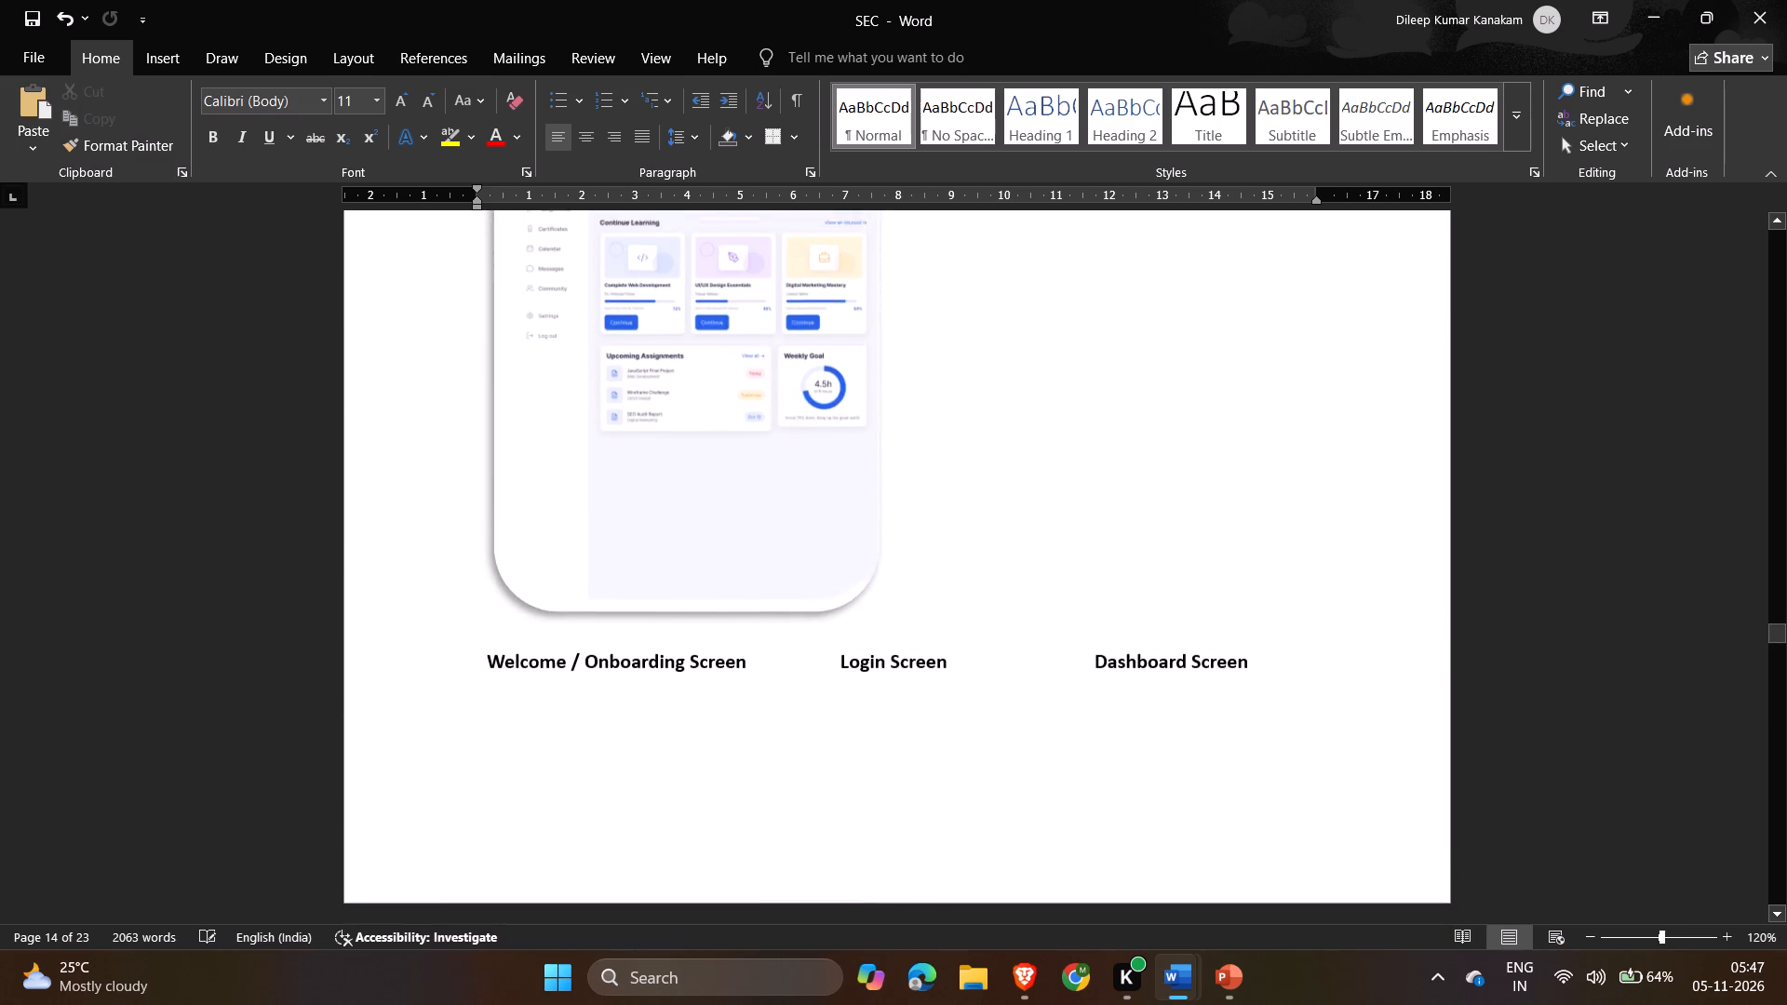
pyautogui.click(983, 599)
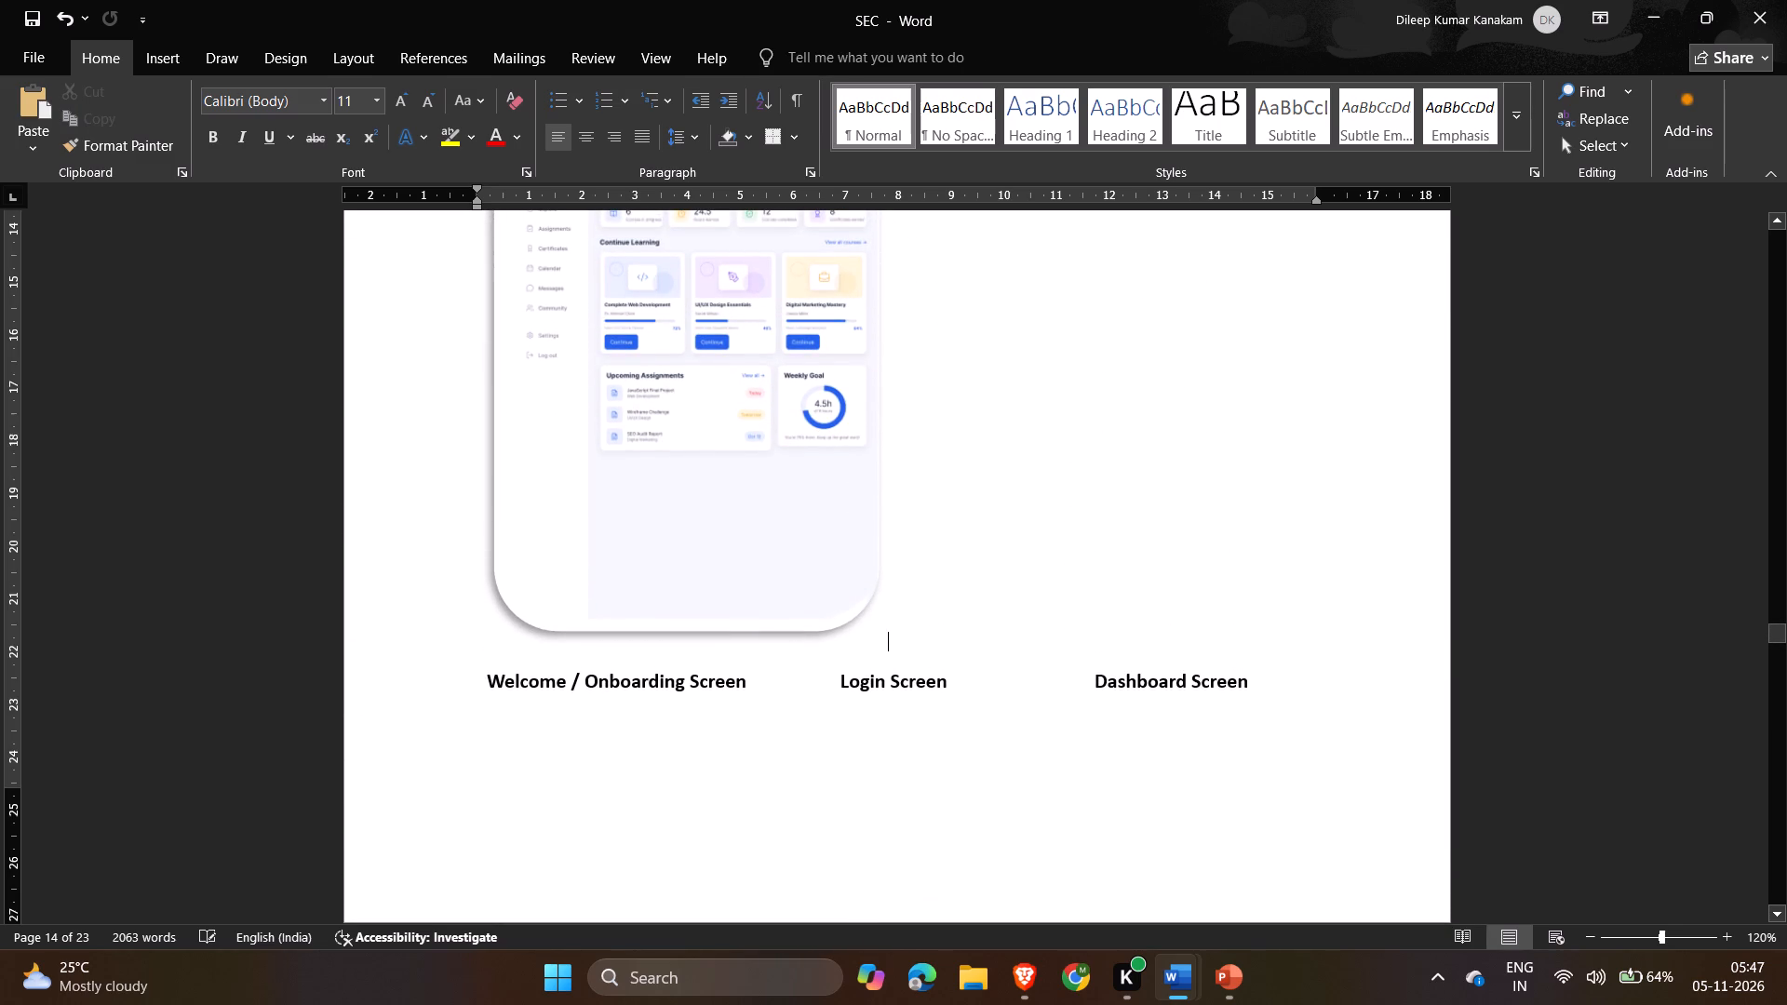
pyautogui.hotkey('ctrl', 'v')
pyautogui.click(1015, 500)
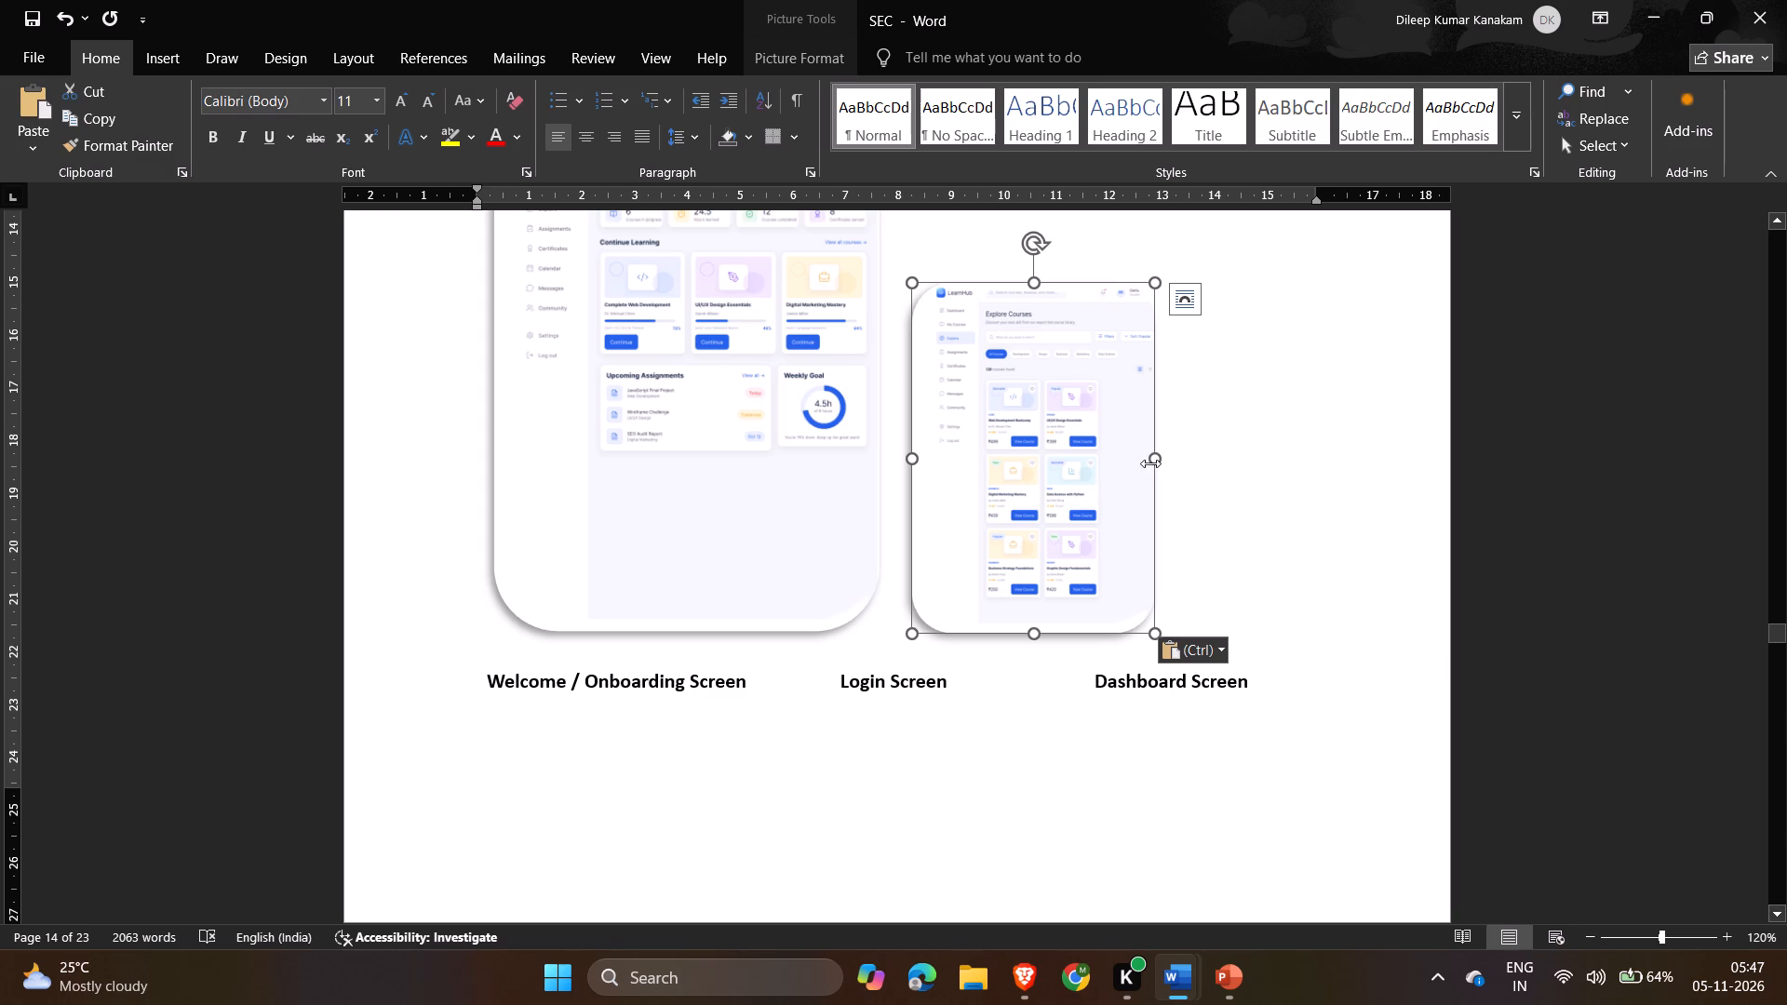
# Widen the Explore Courses picture to exactly 7.3 cm to match the Dashboard Screen picture.
pyautogui.moveTo(1156, 463); pyautogui.dragTo(1292, 452)
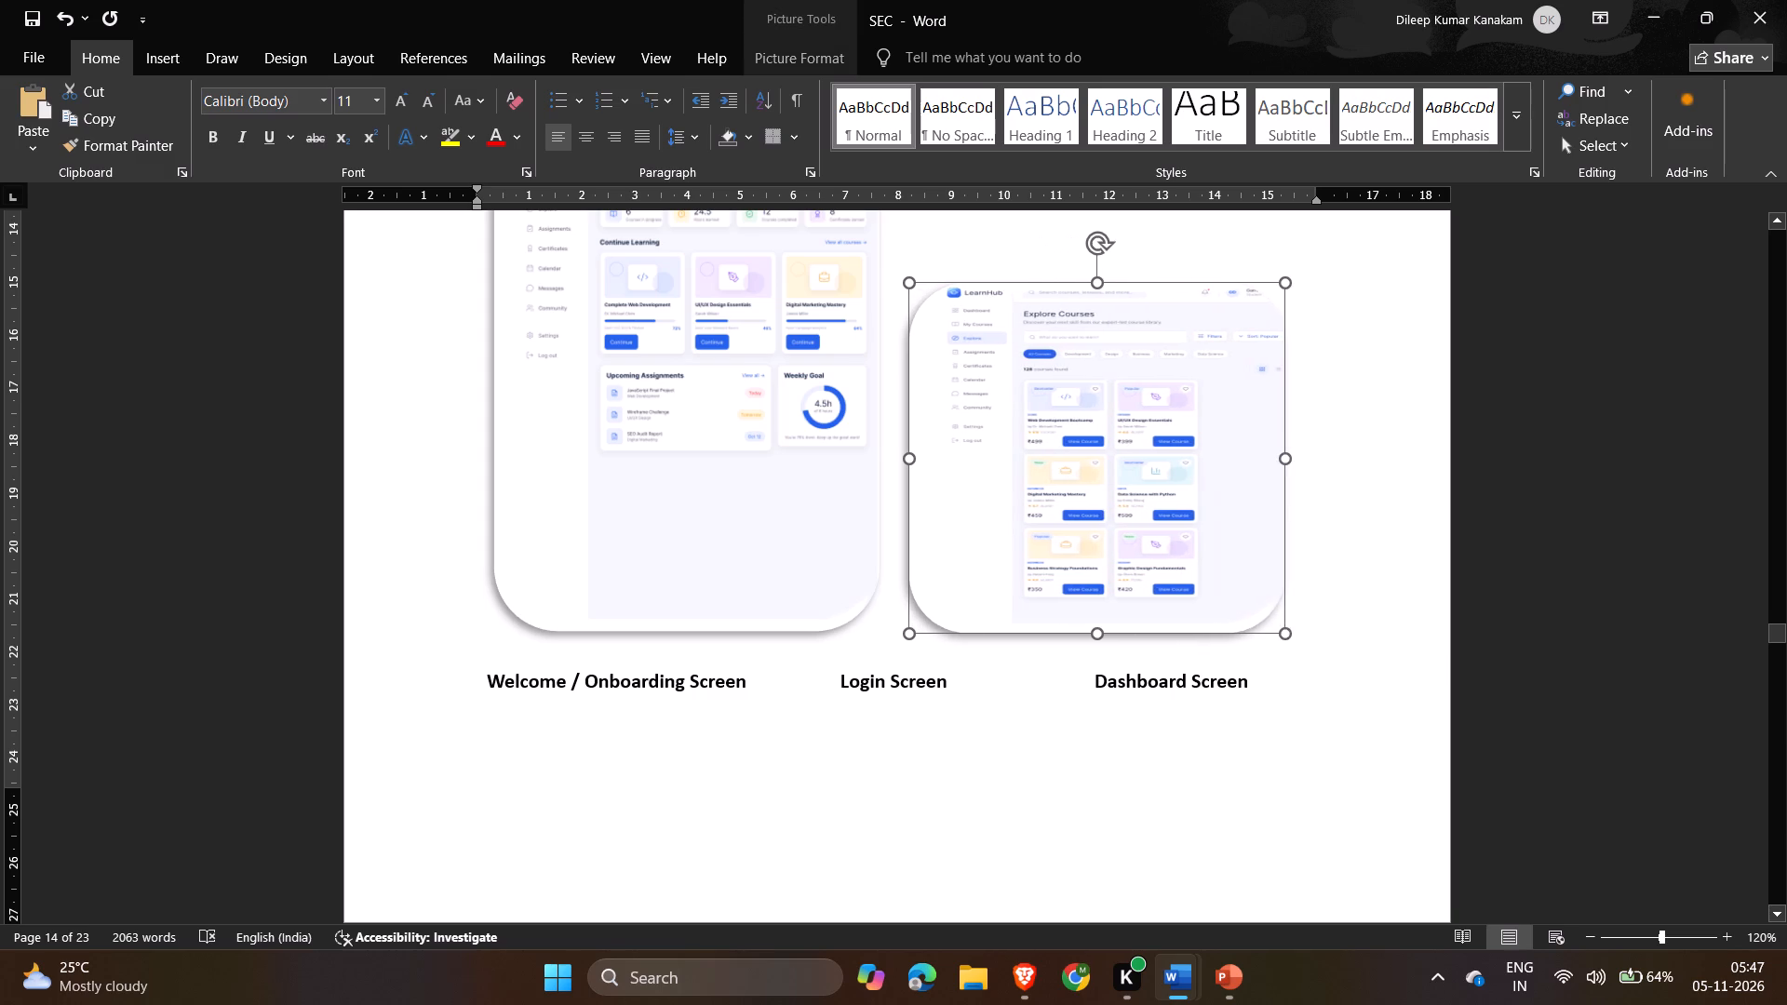
pyautogui.moveTo(1292, 452); pyautogui.dragTo(1315, 461)
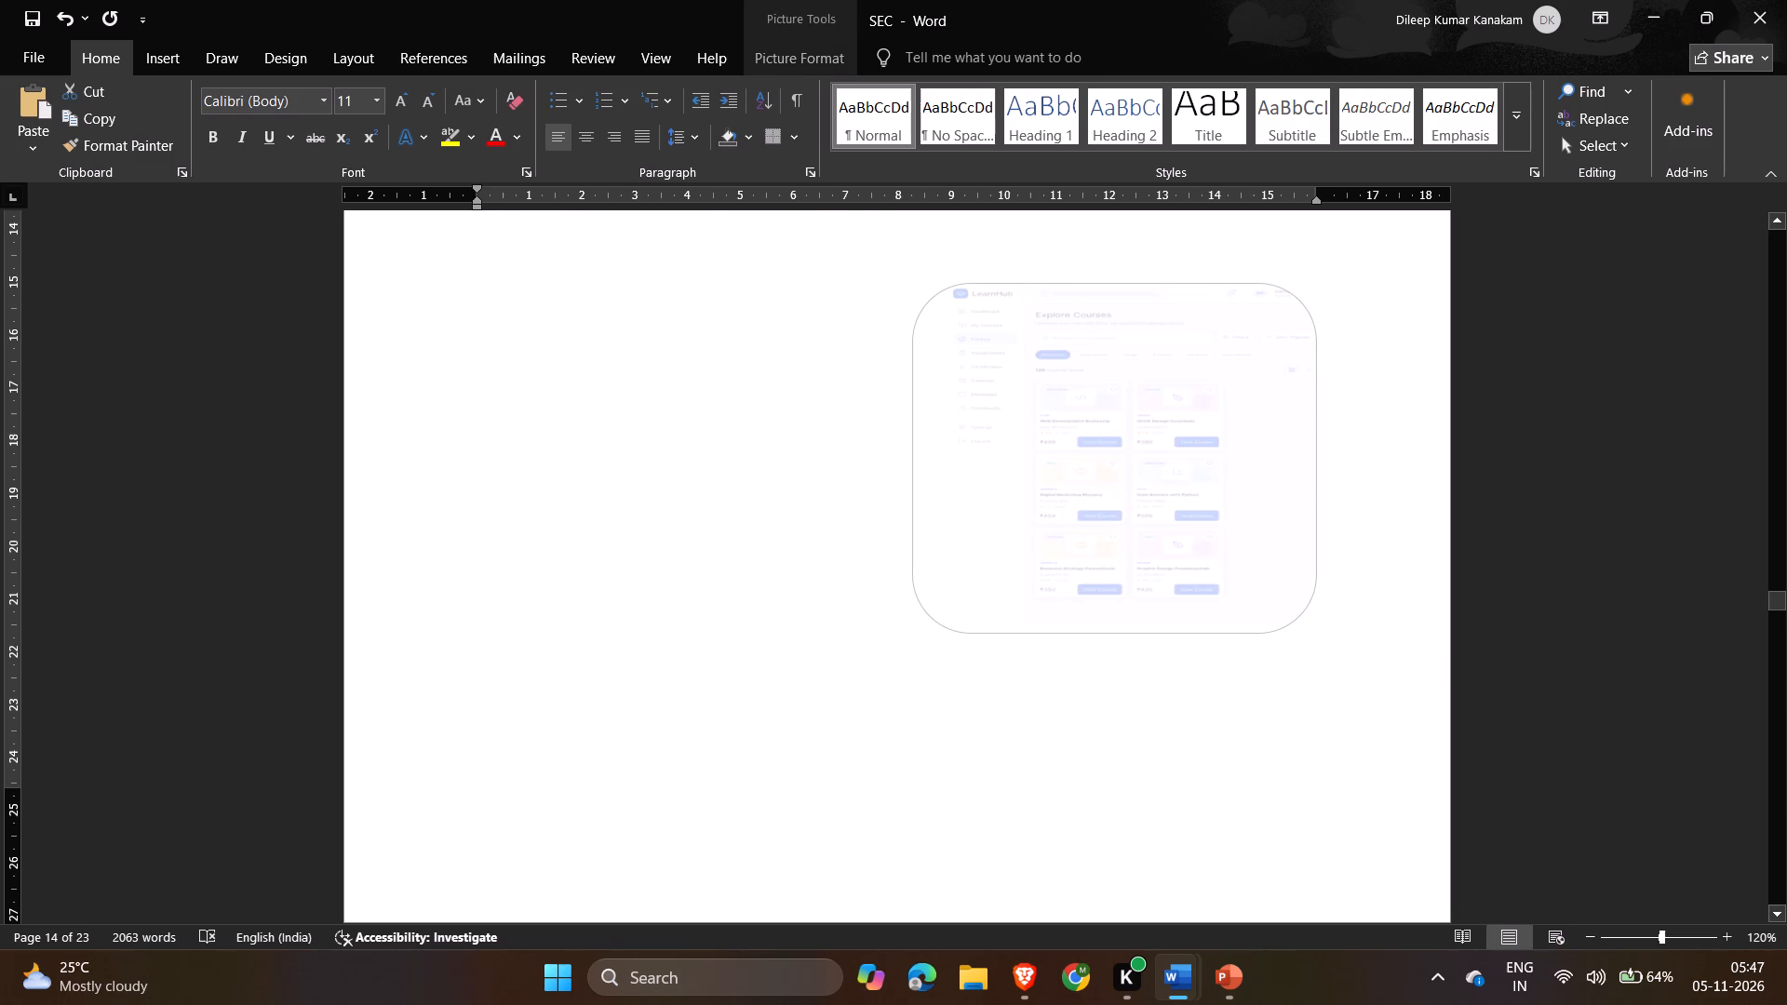
pyautogui.moveTo(1315, 461); pyautogui.dragTo(1293, 468)
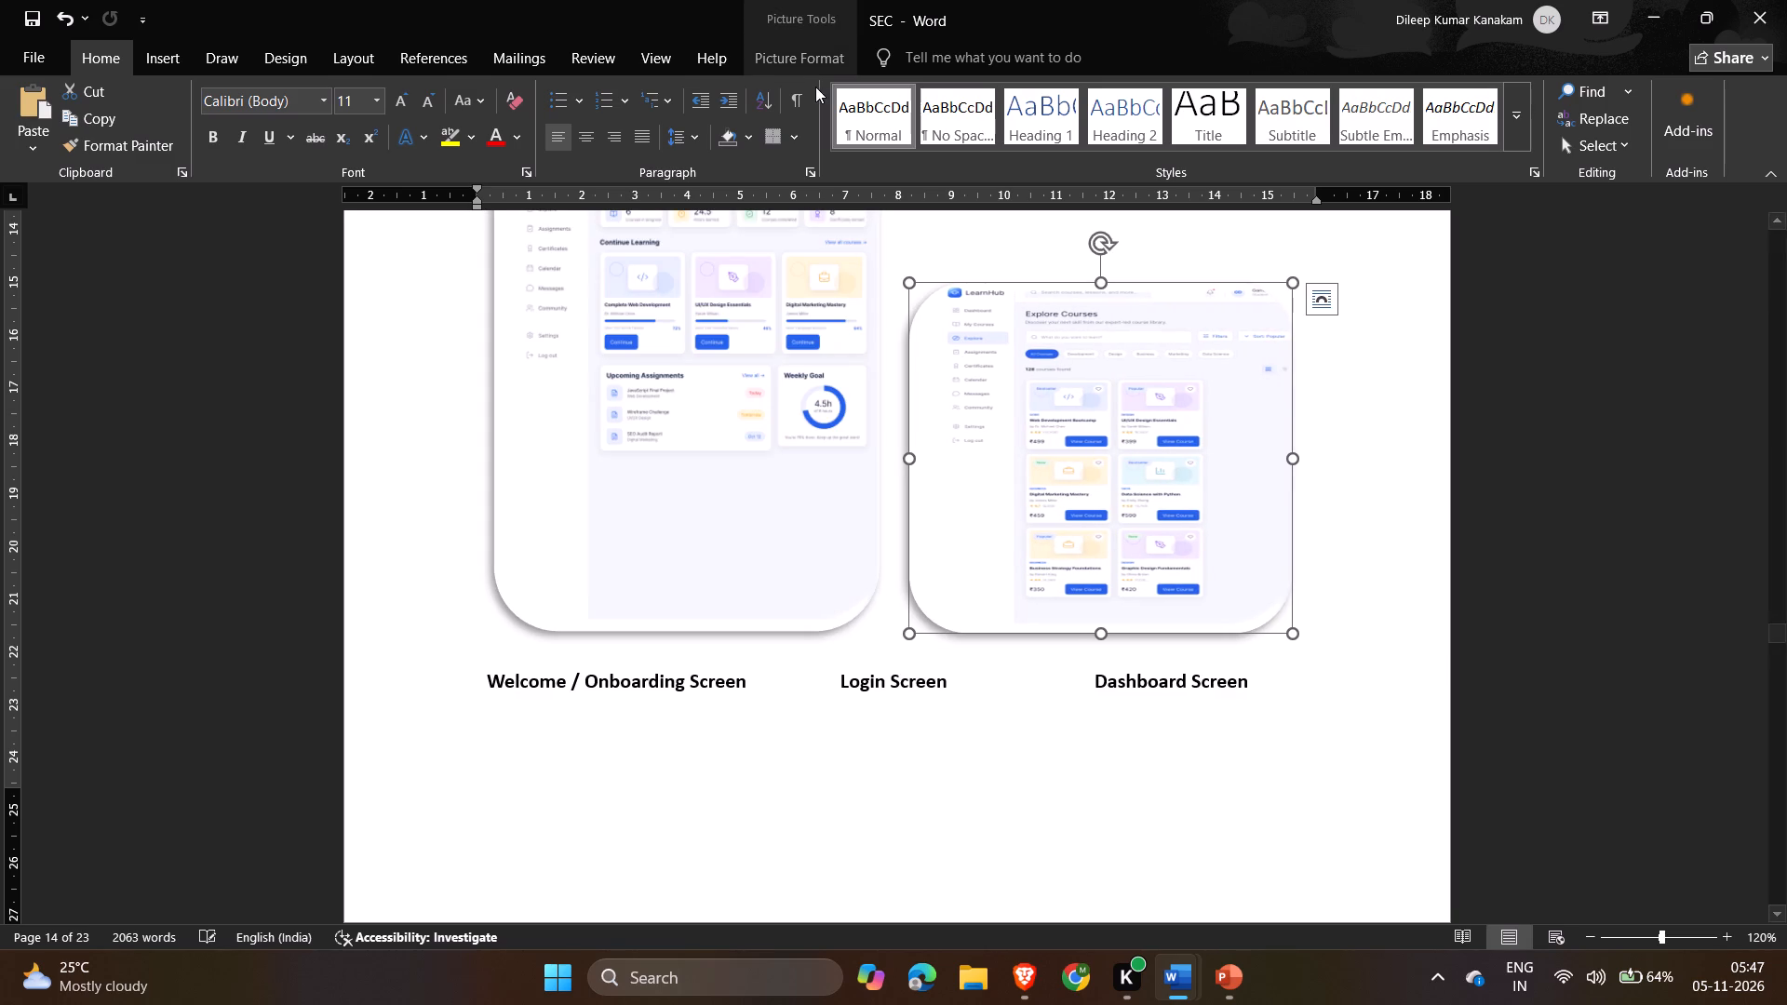
pyautogui.click(797, 64)
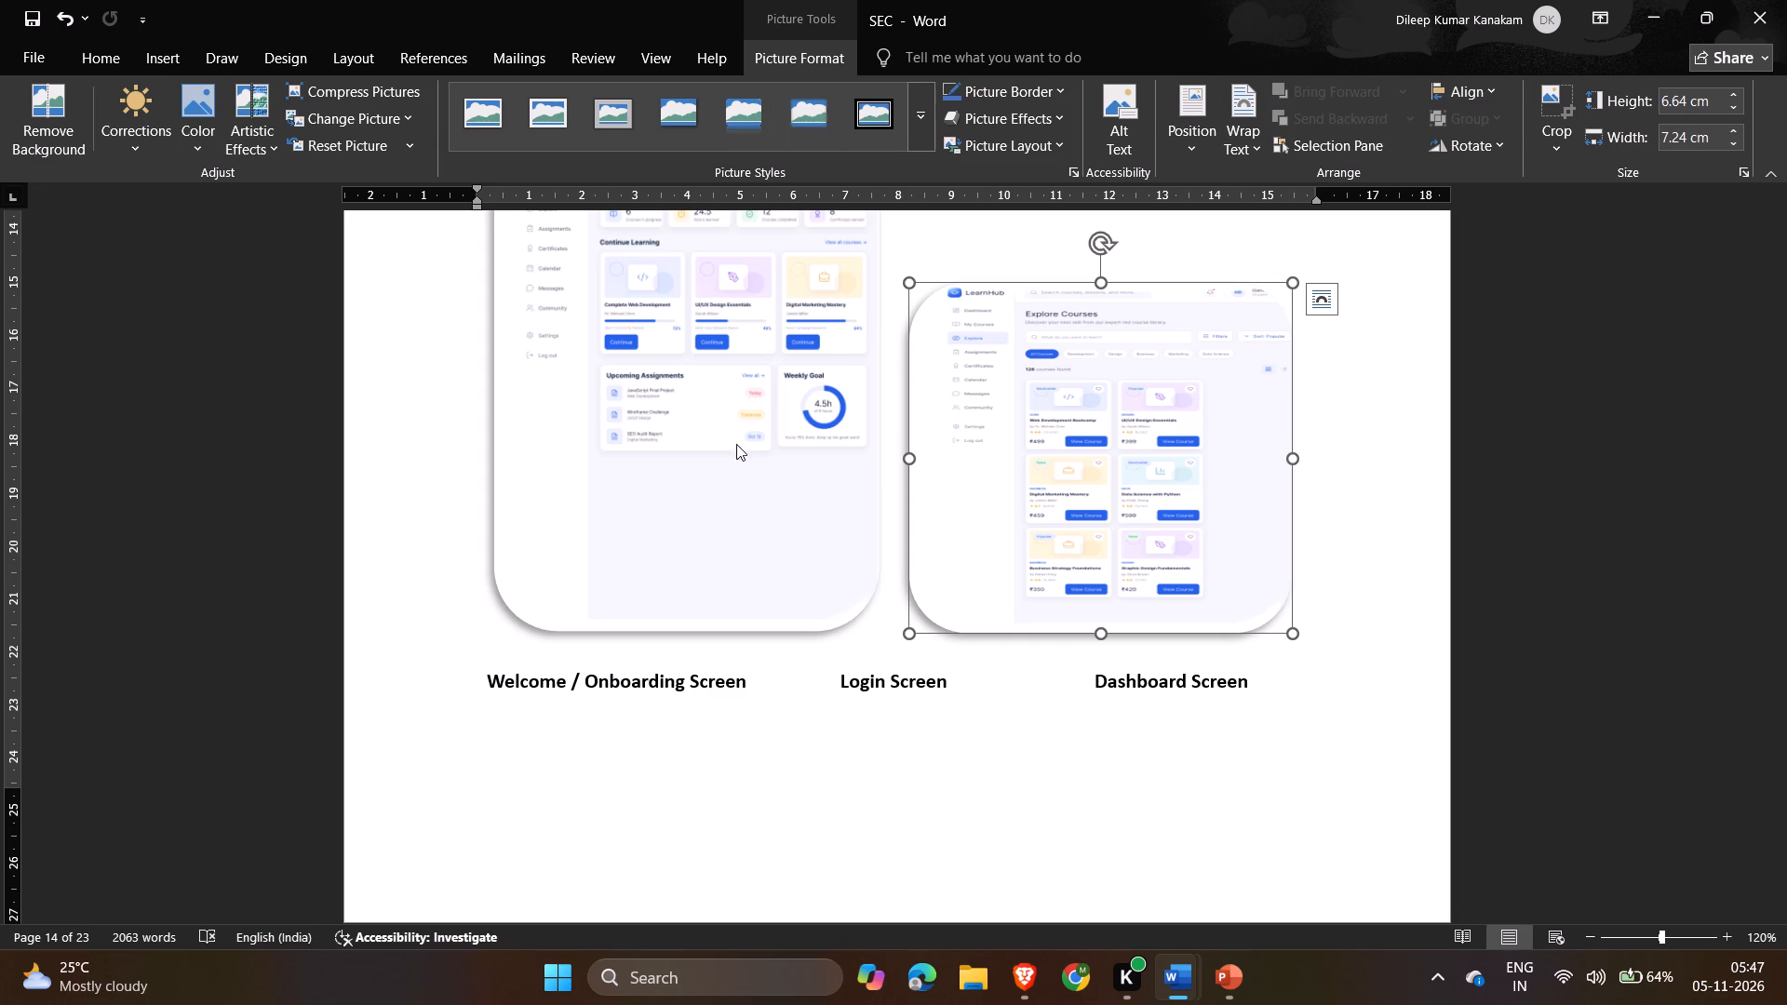
pyautogui.click(723, 477)
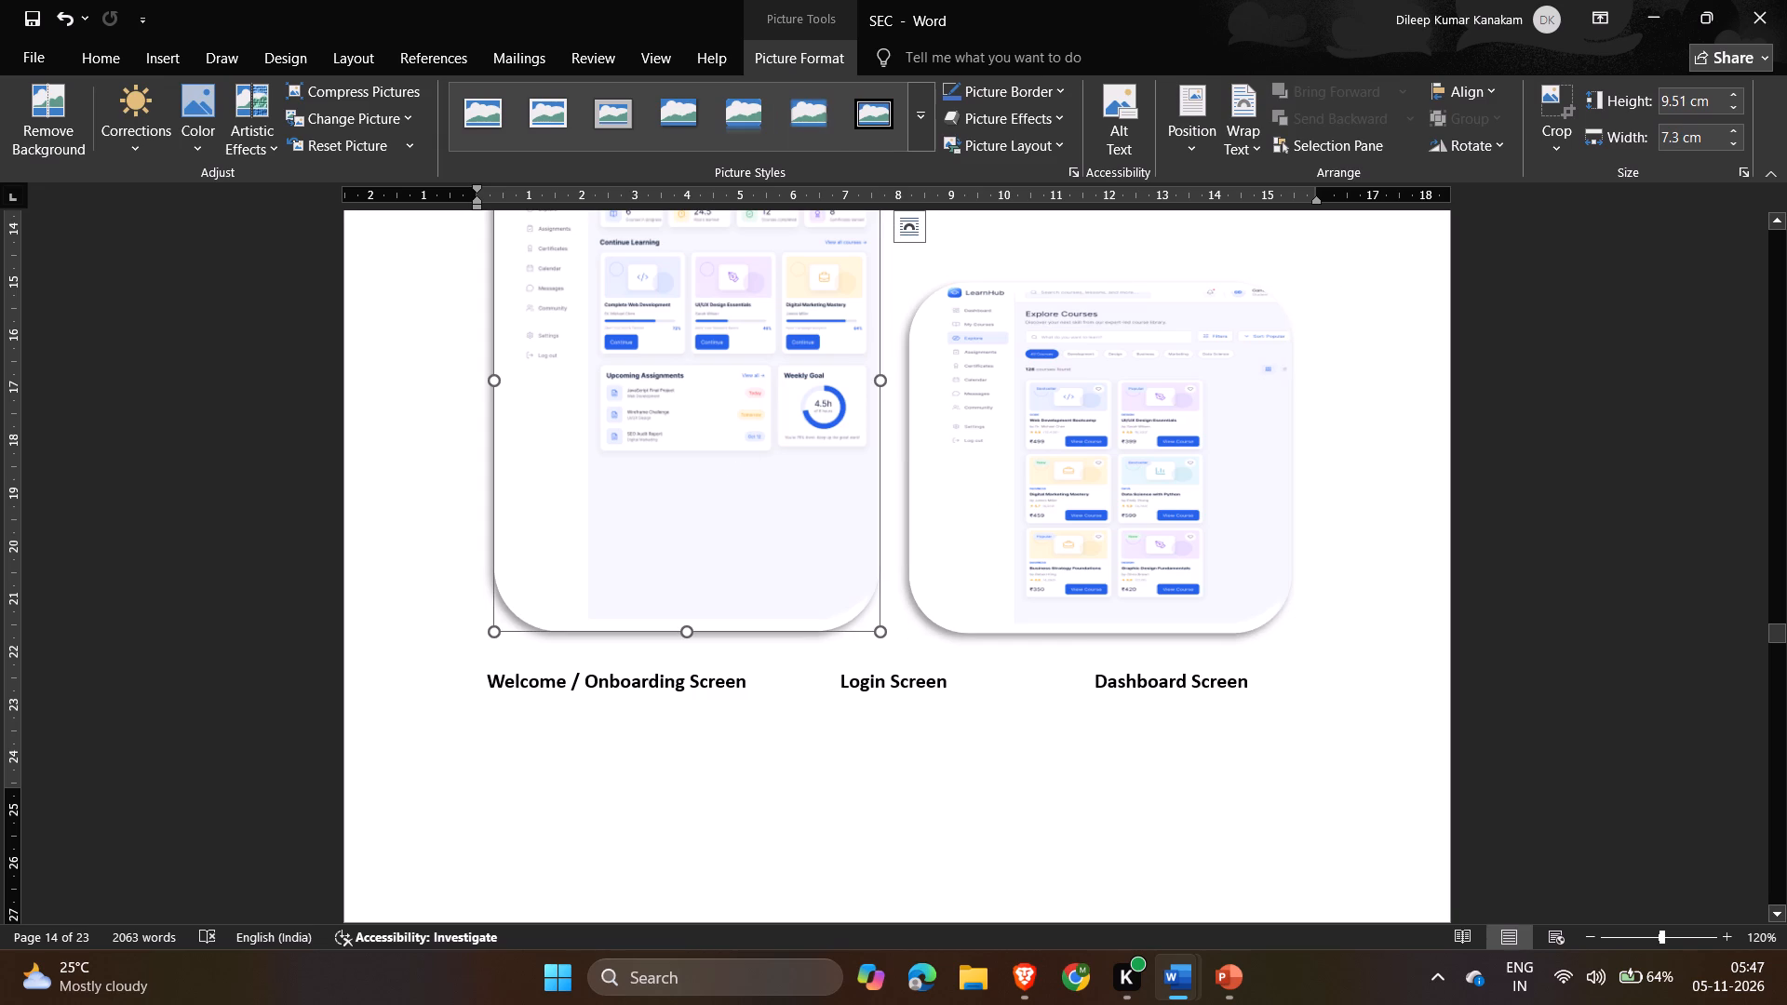
pyautogui.click(1007, 496)
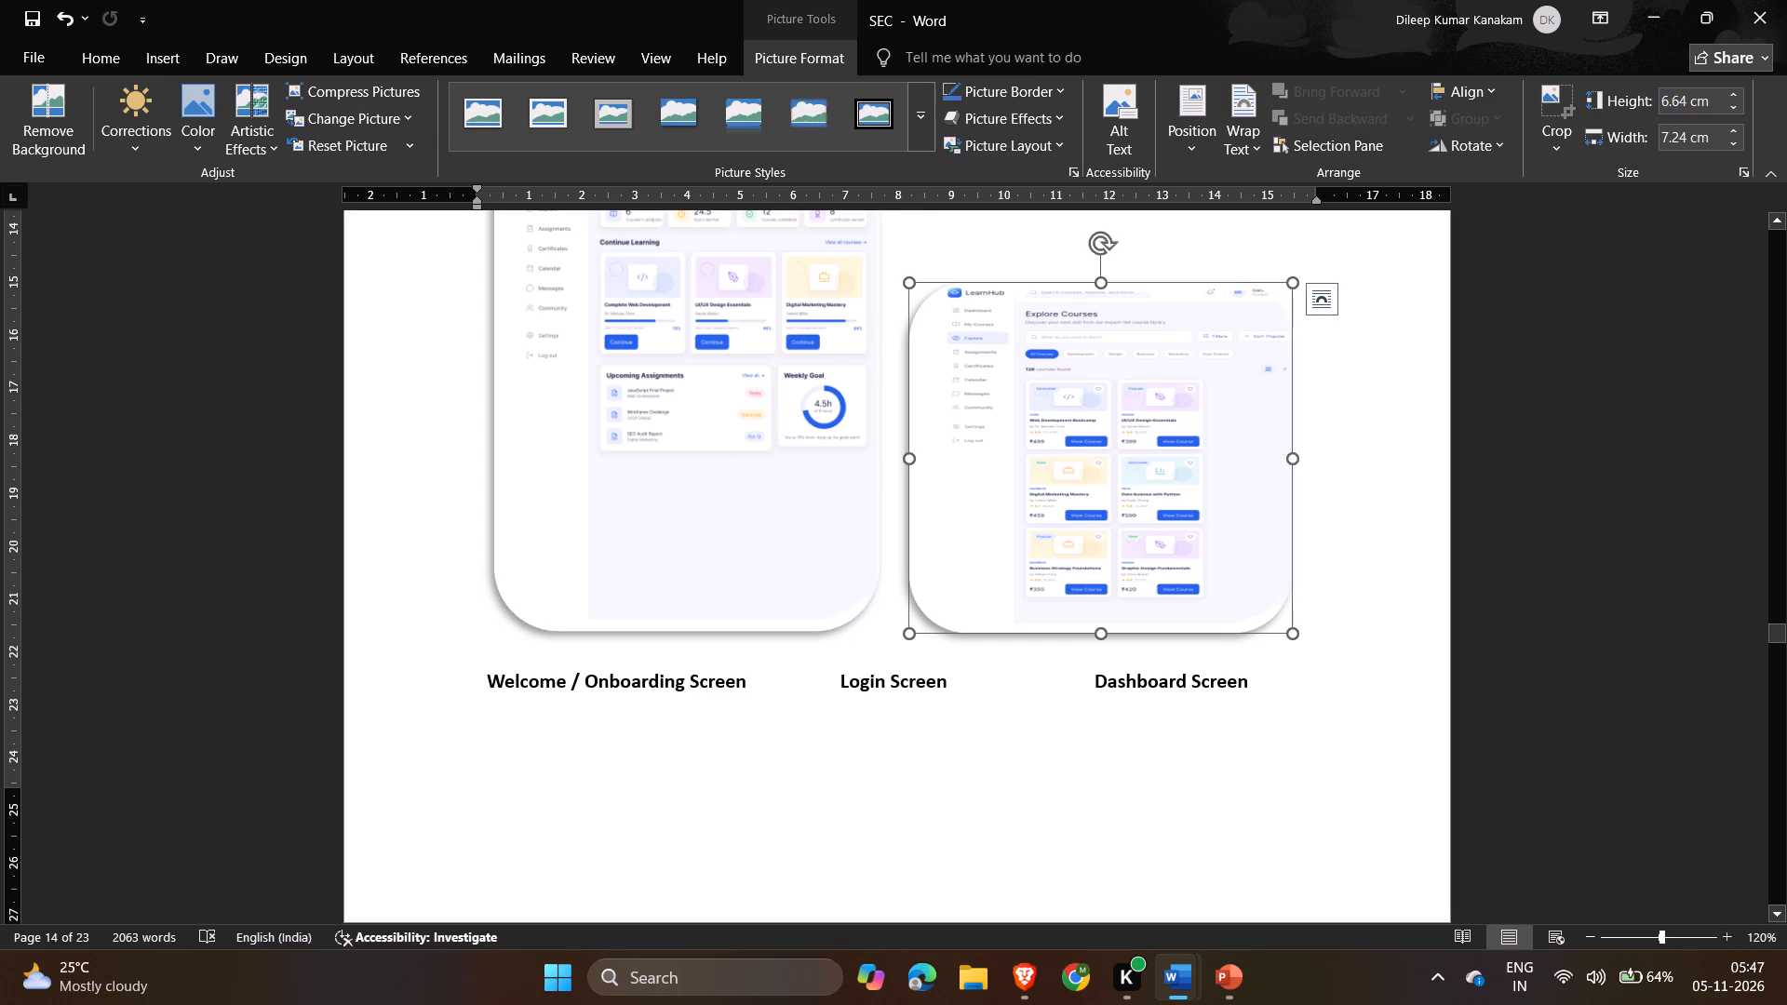
pyautogui.click(1681, 133)
pyautogui.click(1681, 133)
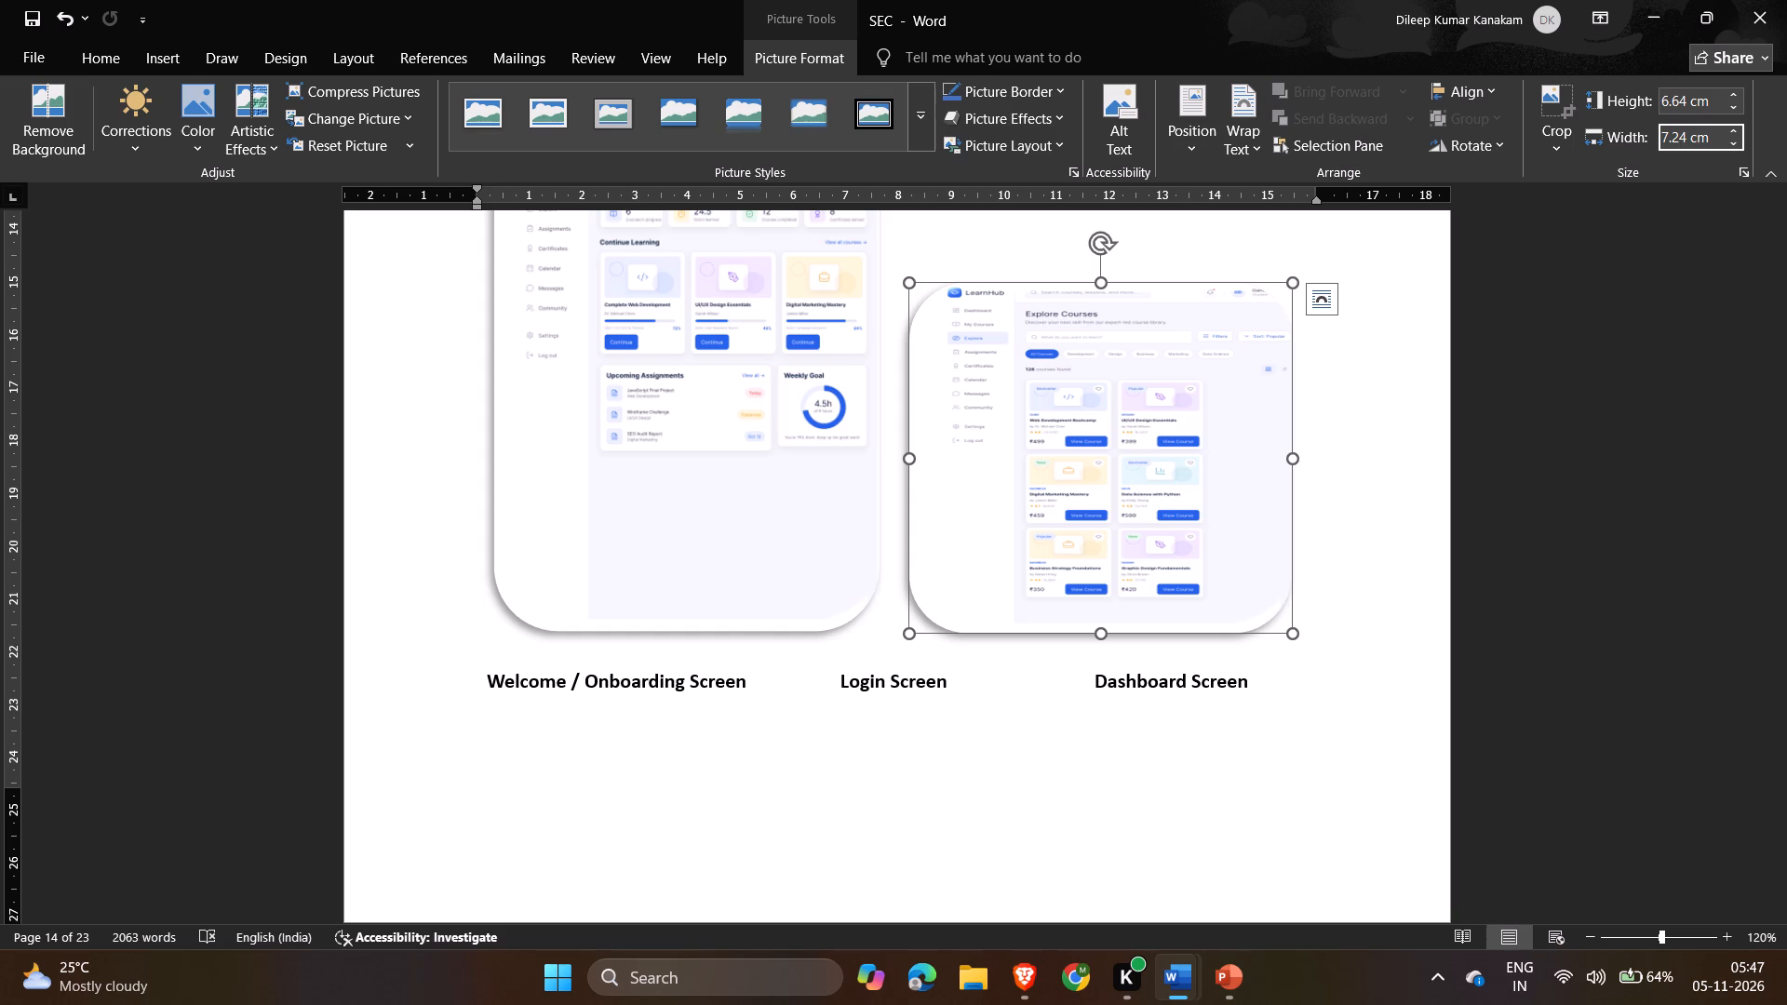
pyautogui.press('Right')
pyautogui.press('BackSpace')
pyautogui.press('BackSpace')
pyautogui.press('3')
pyautogui.press('Return')
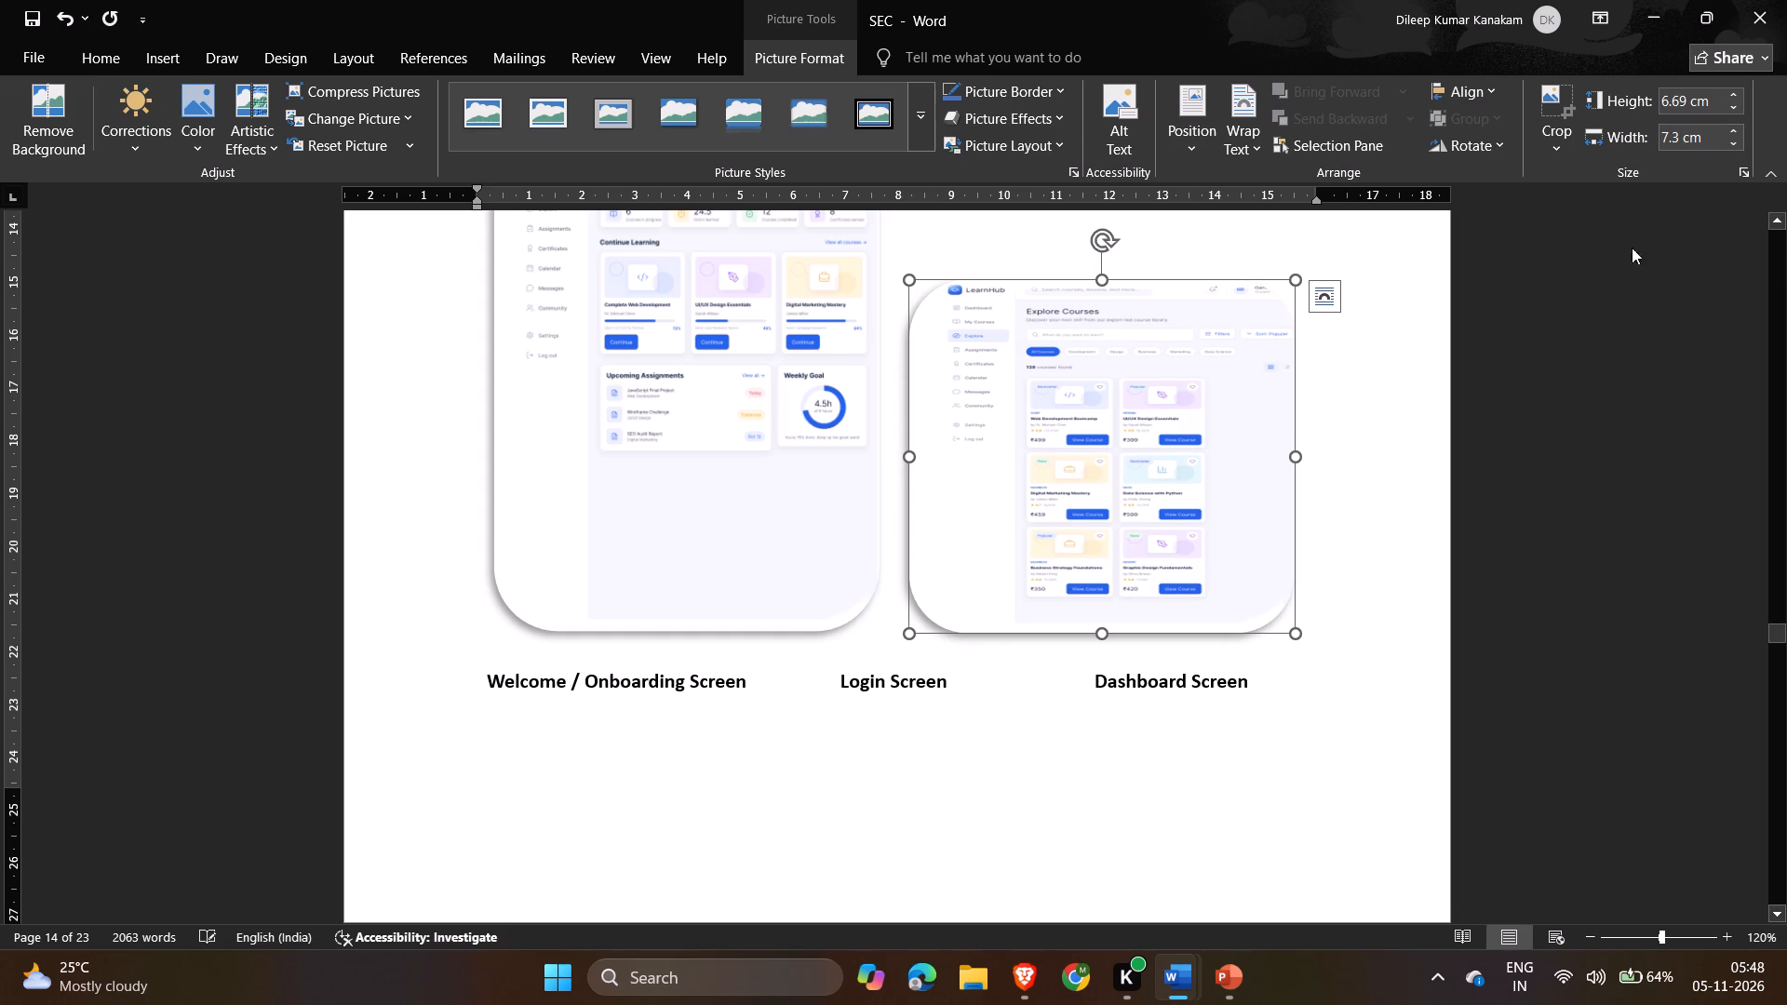
# Increase the height of the Explore Courses picture to about 9.5 cm so it lines up with the Dashboard Screen picture.
pyautogui.scroll(1, 1238, 434)
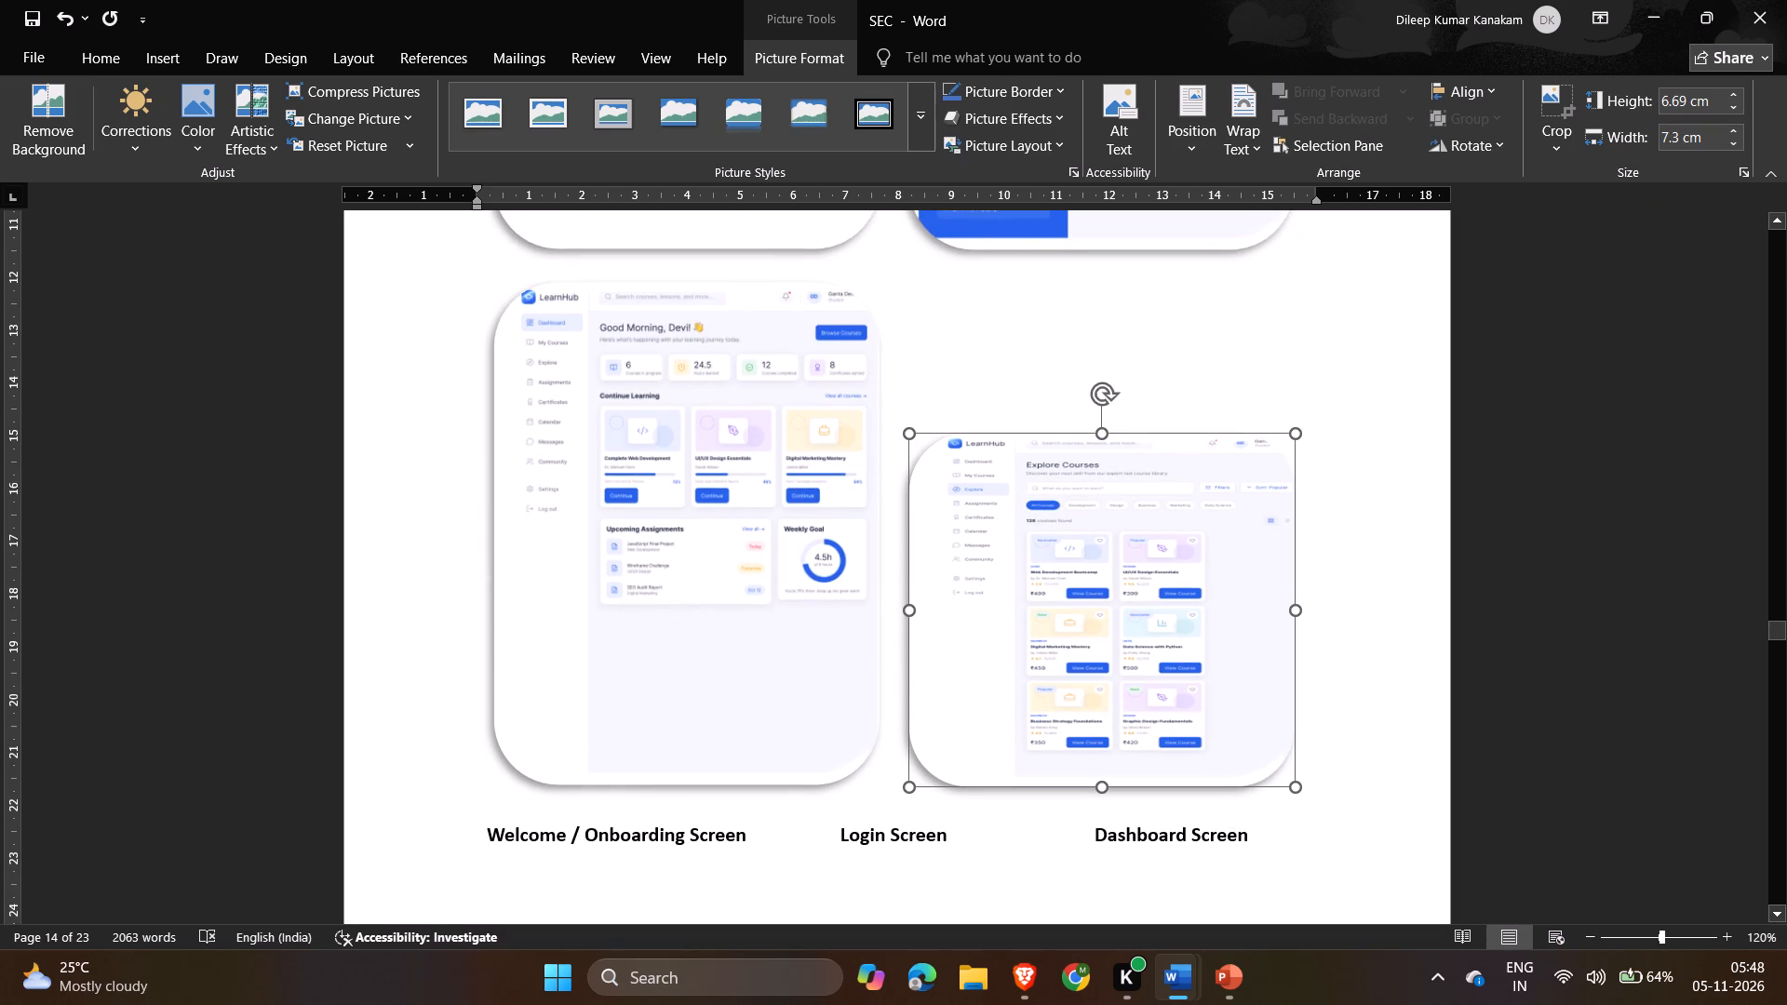
pyautogui.moveTo(1102, 430); pyautogui.dragTo(1089, 368)
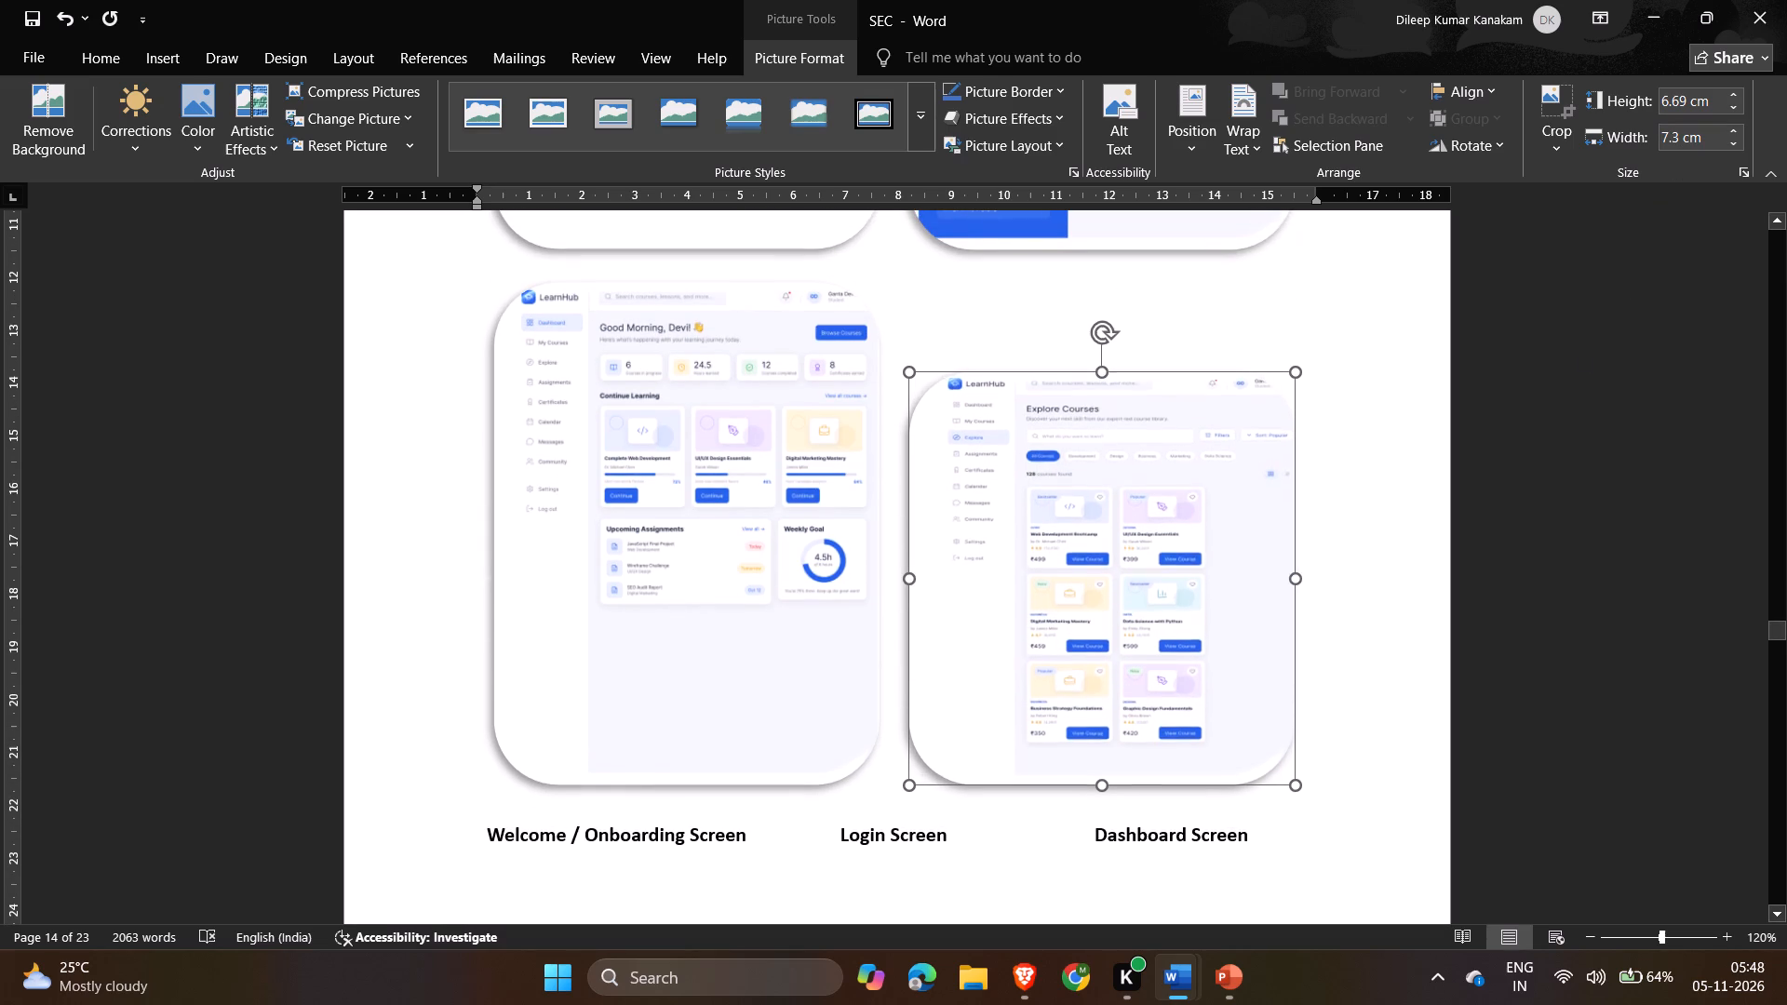
pyautogui.moveTo(1089, 368); pyautogui.dragTo(1103, 299)
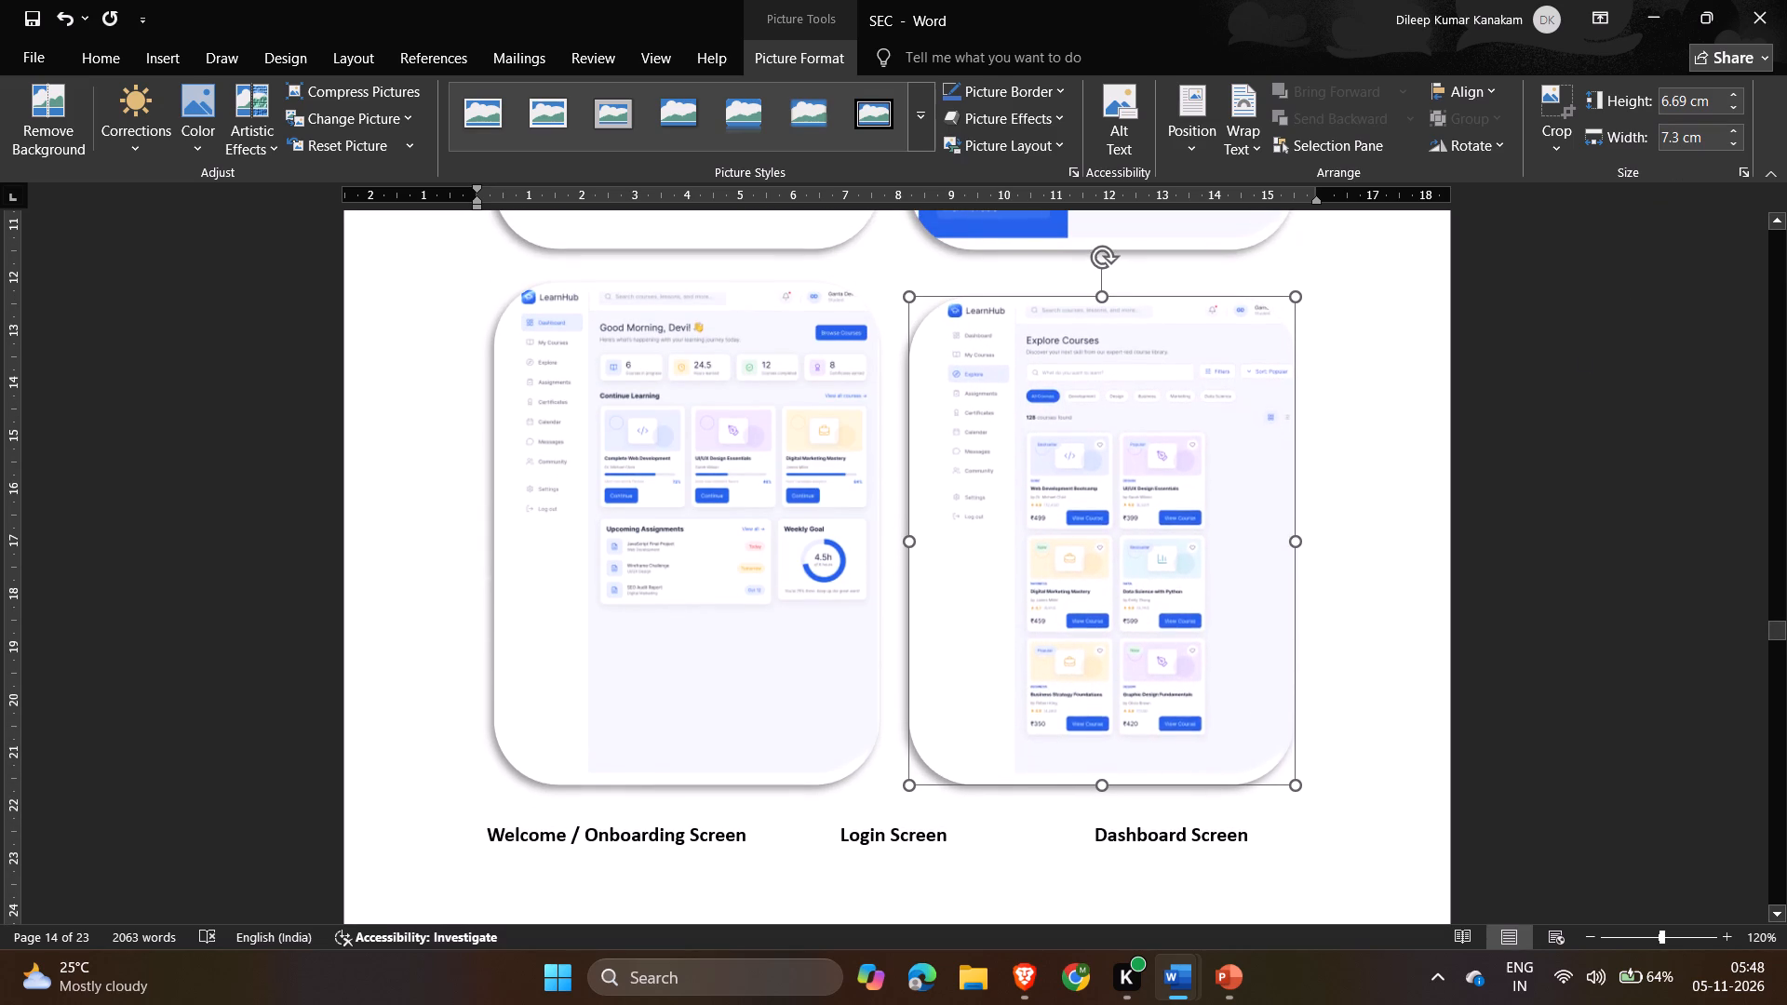
pyautogui.moveTo(1103, 299); pyautogui.dragTo(1103, 286)
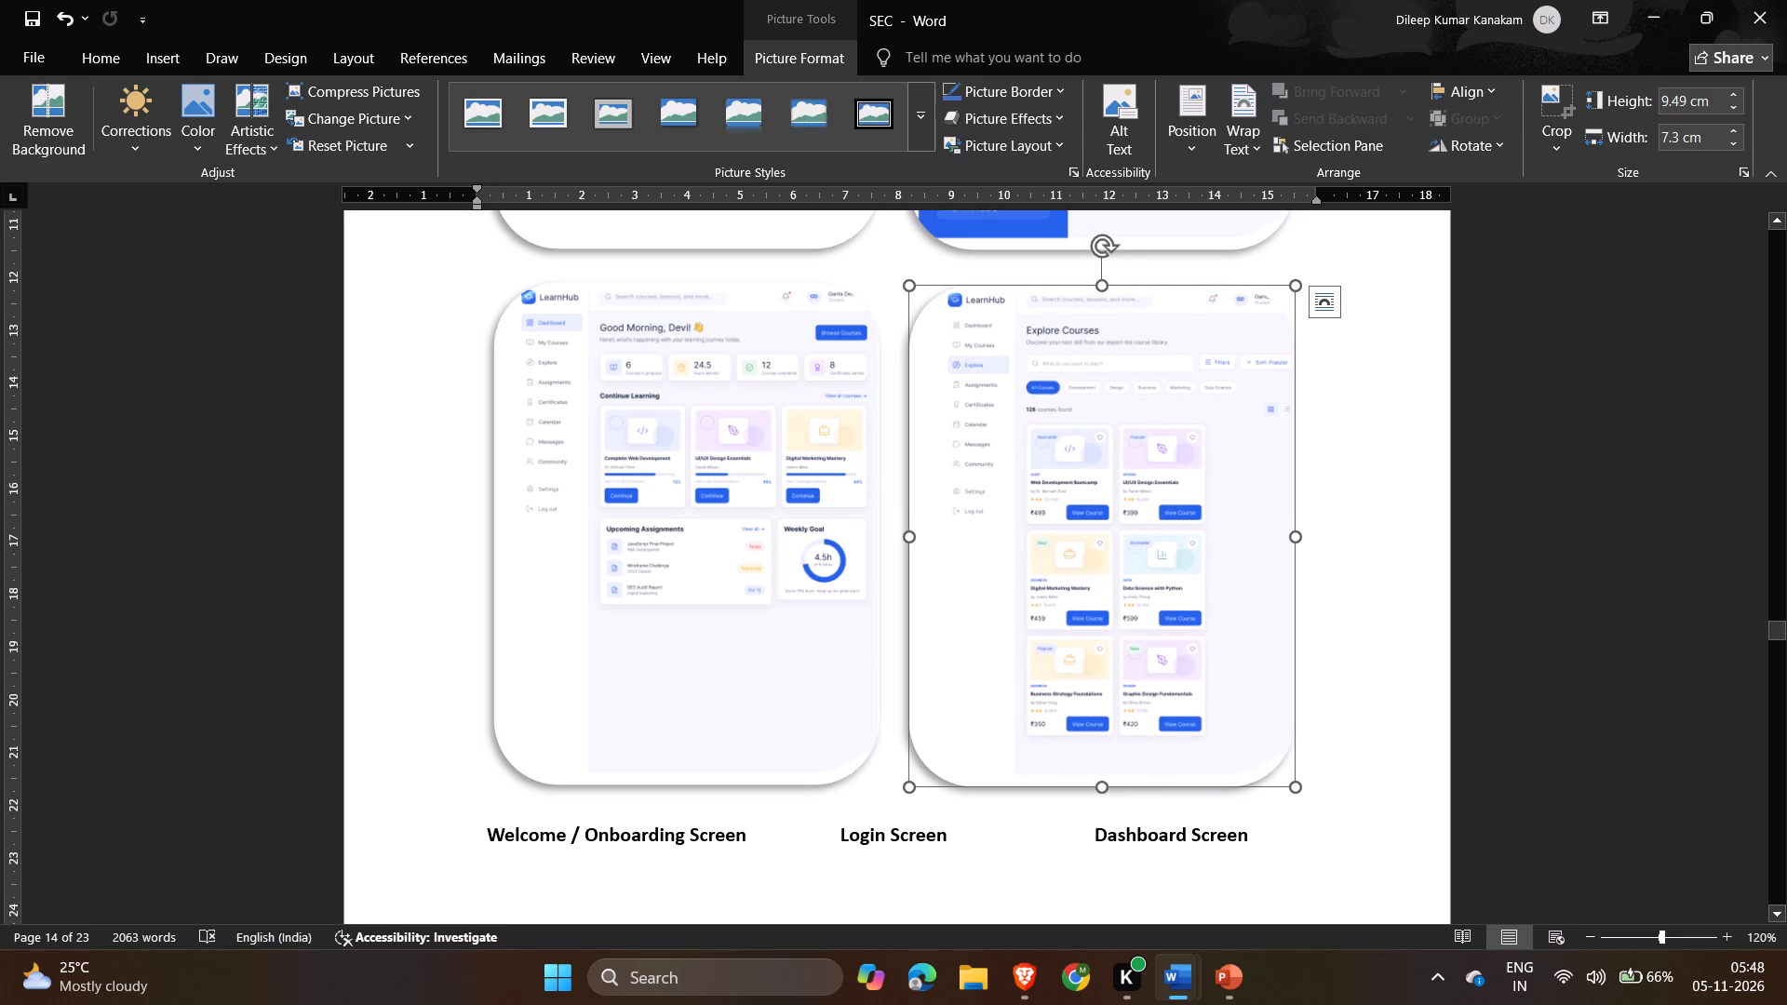
pyautogui.click(1100, 286)
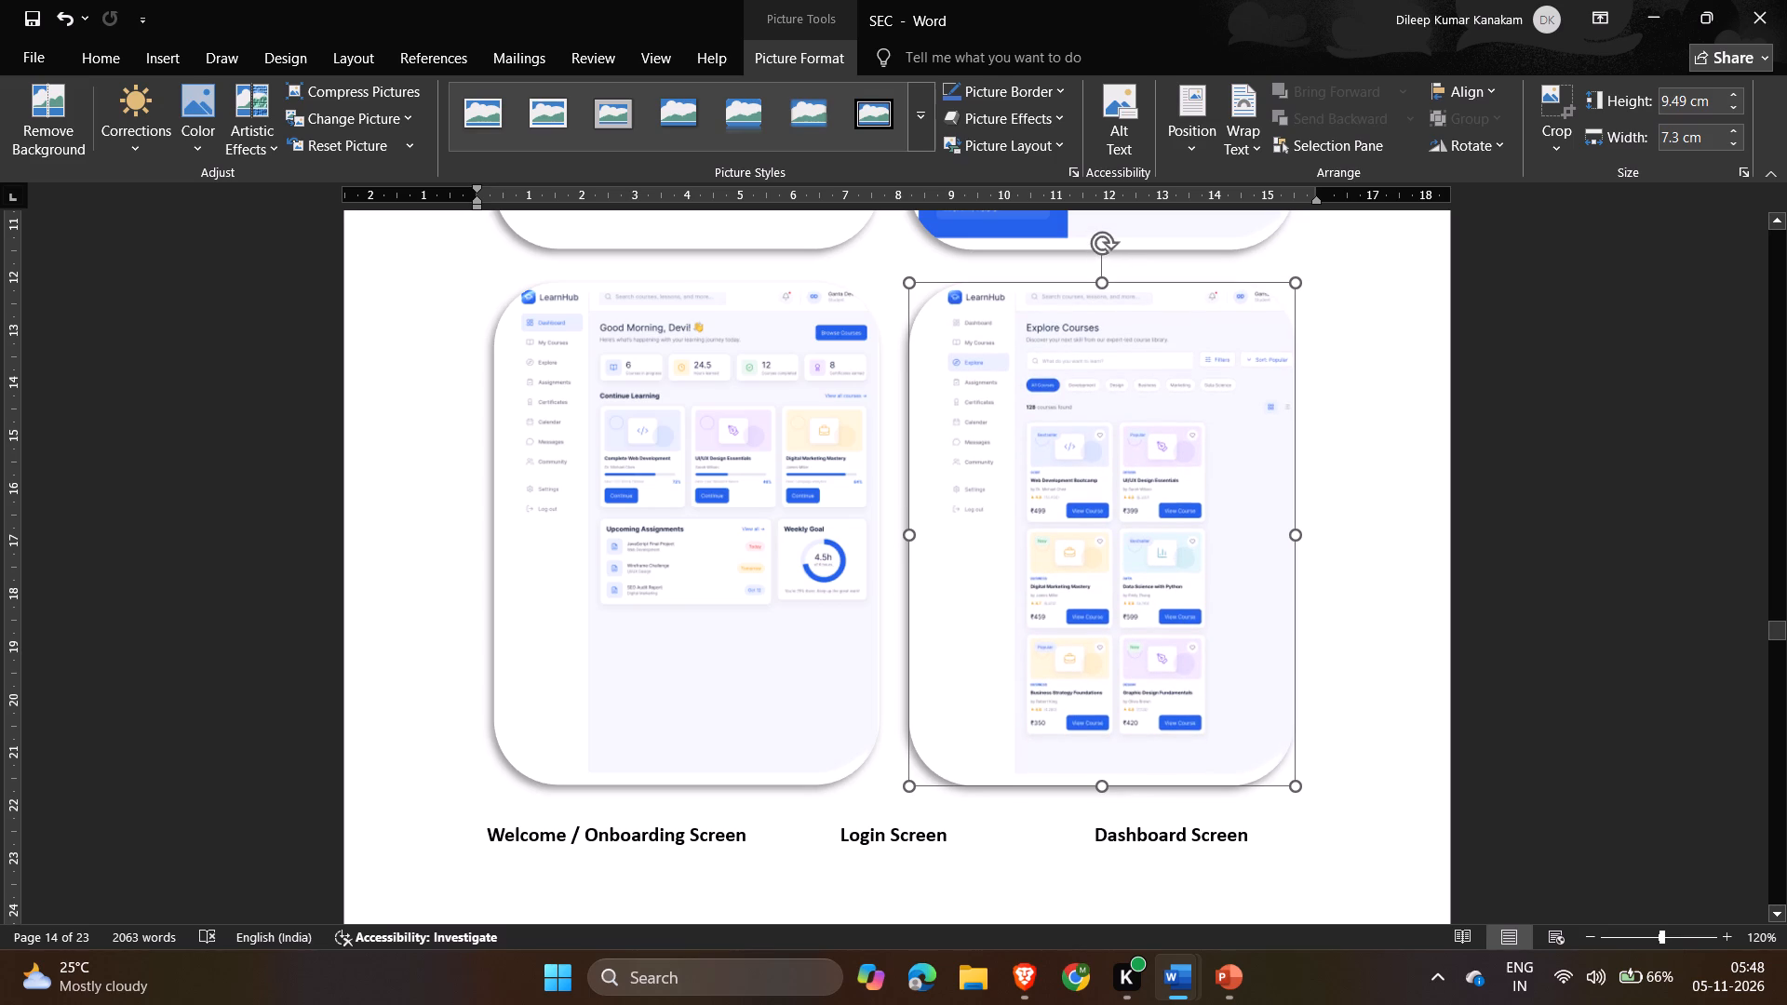
pyautogui.click(1565, 485)
# Insert a blank line between the upper picture row and the Dashboard and Explore Courses row.
pyautogui.scroll(1, 828, 797)
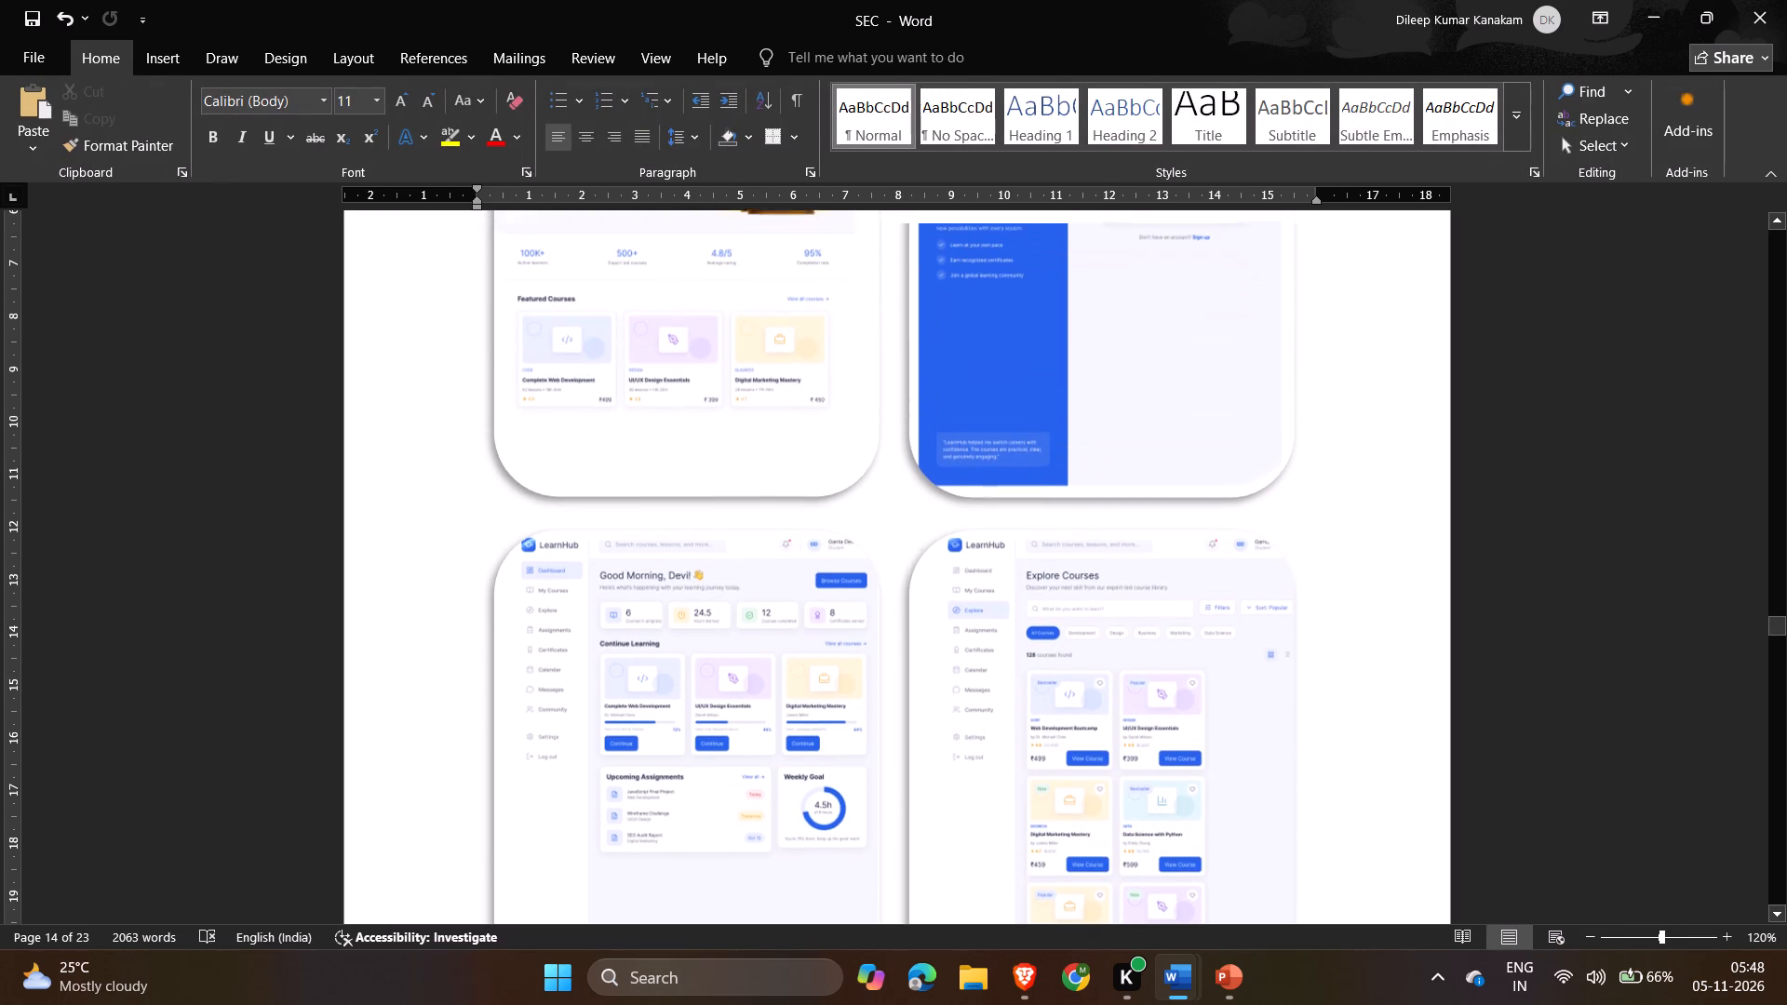
pyautogui.click(1384, 489)
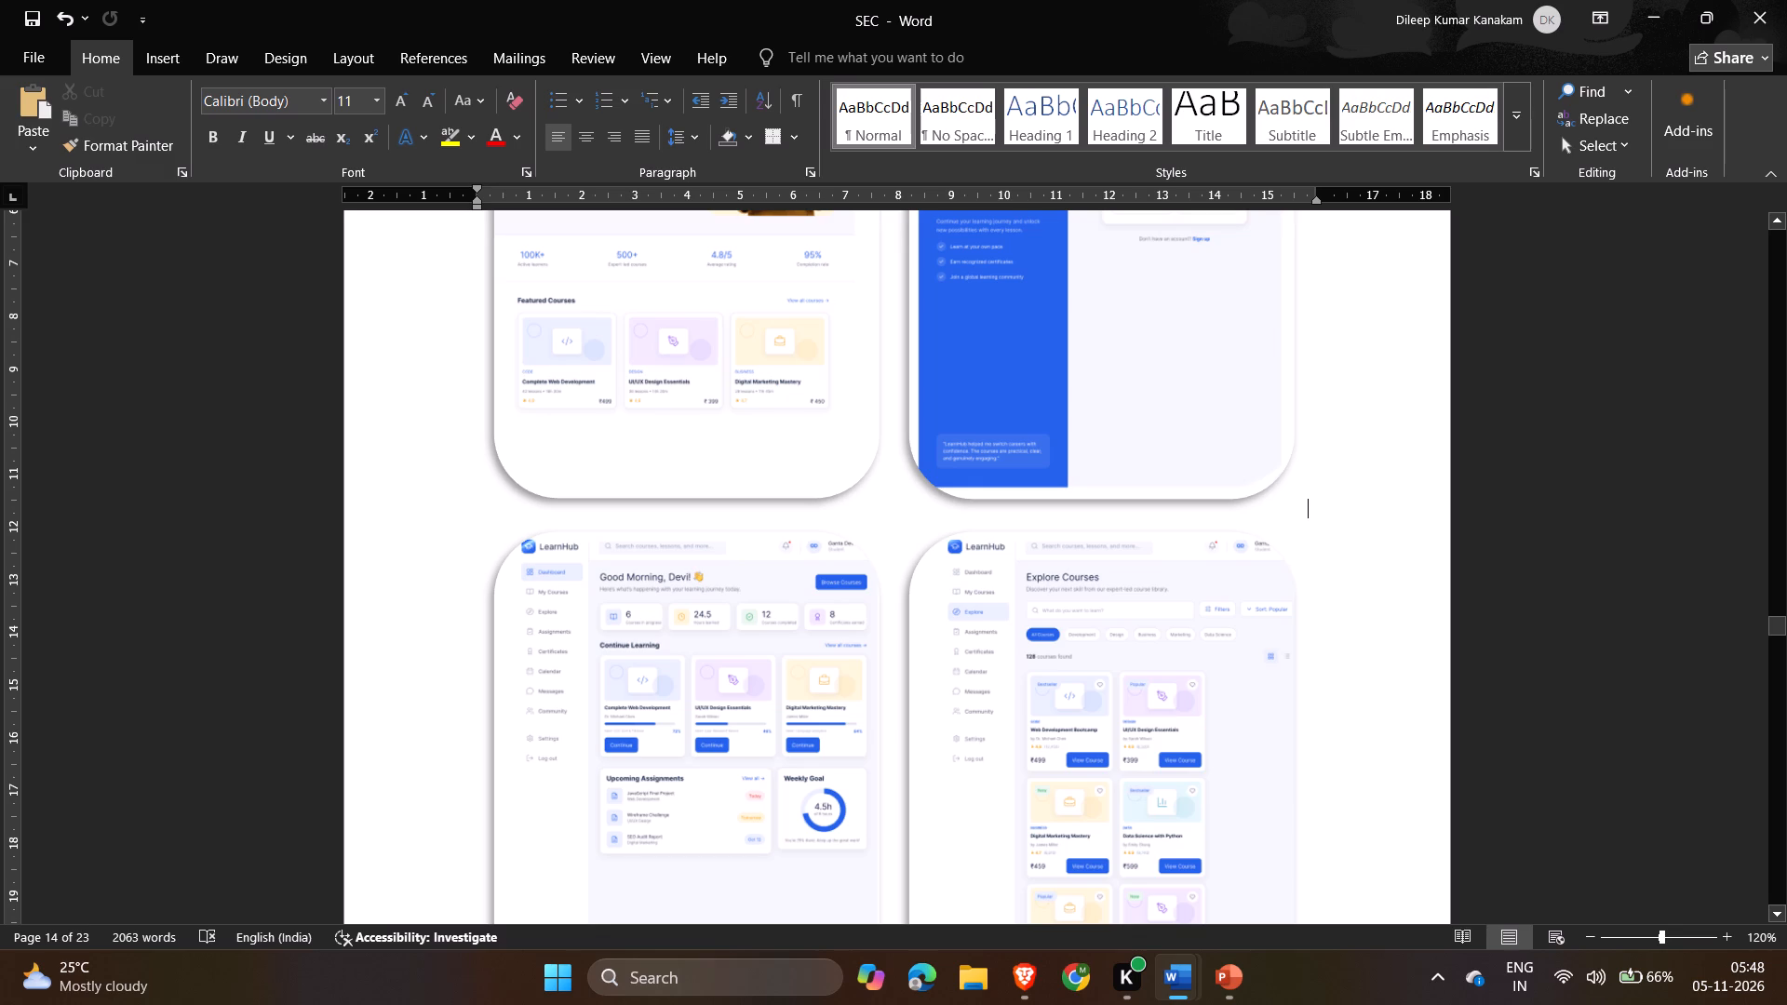
pyautogui.press('Return')
pyautogui.press('Return')
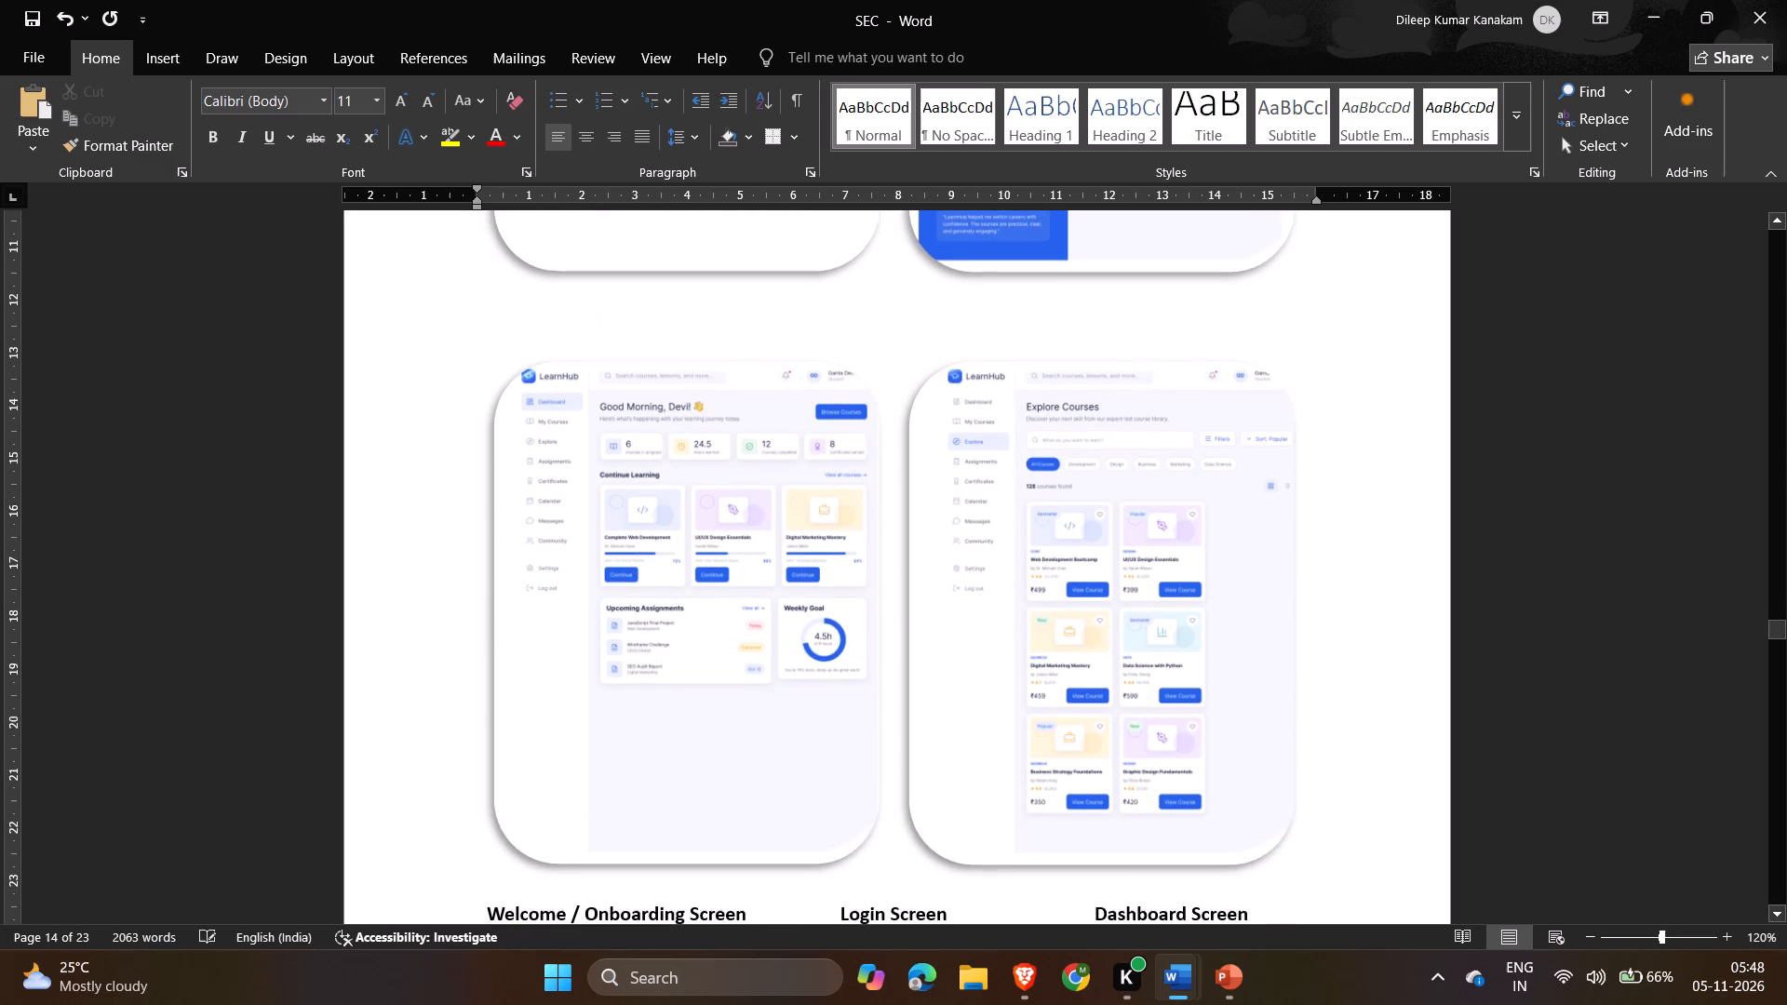
pyautogui.scroll(-2, 1384, 489)
pyautogui.press('Return')
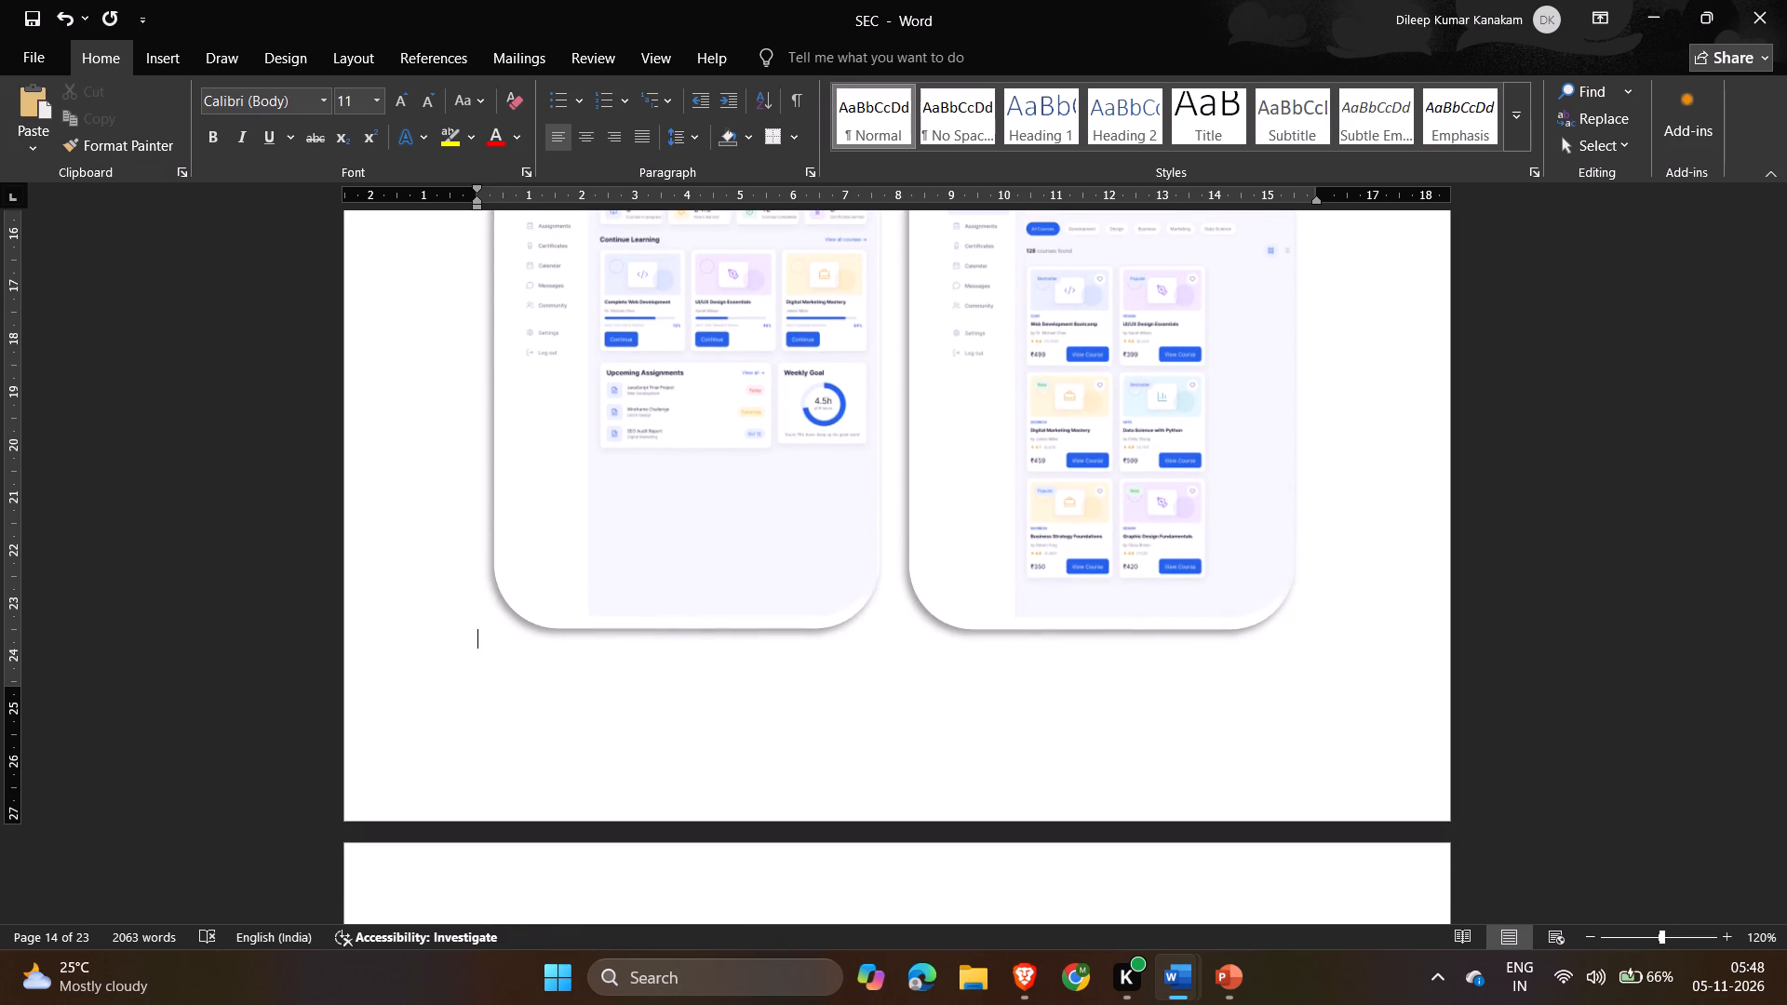
pyautogui.press('BackSpace')
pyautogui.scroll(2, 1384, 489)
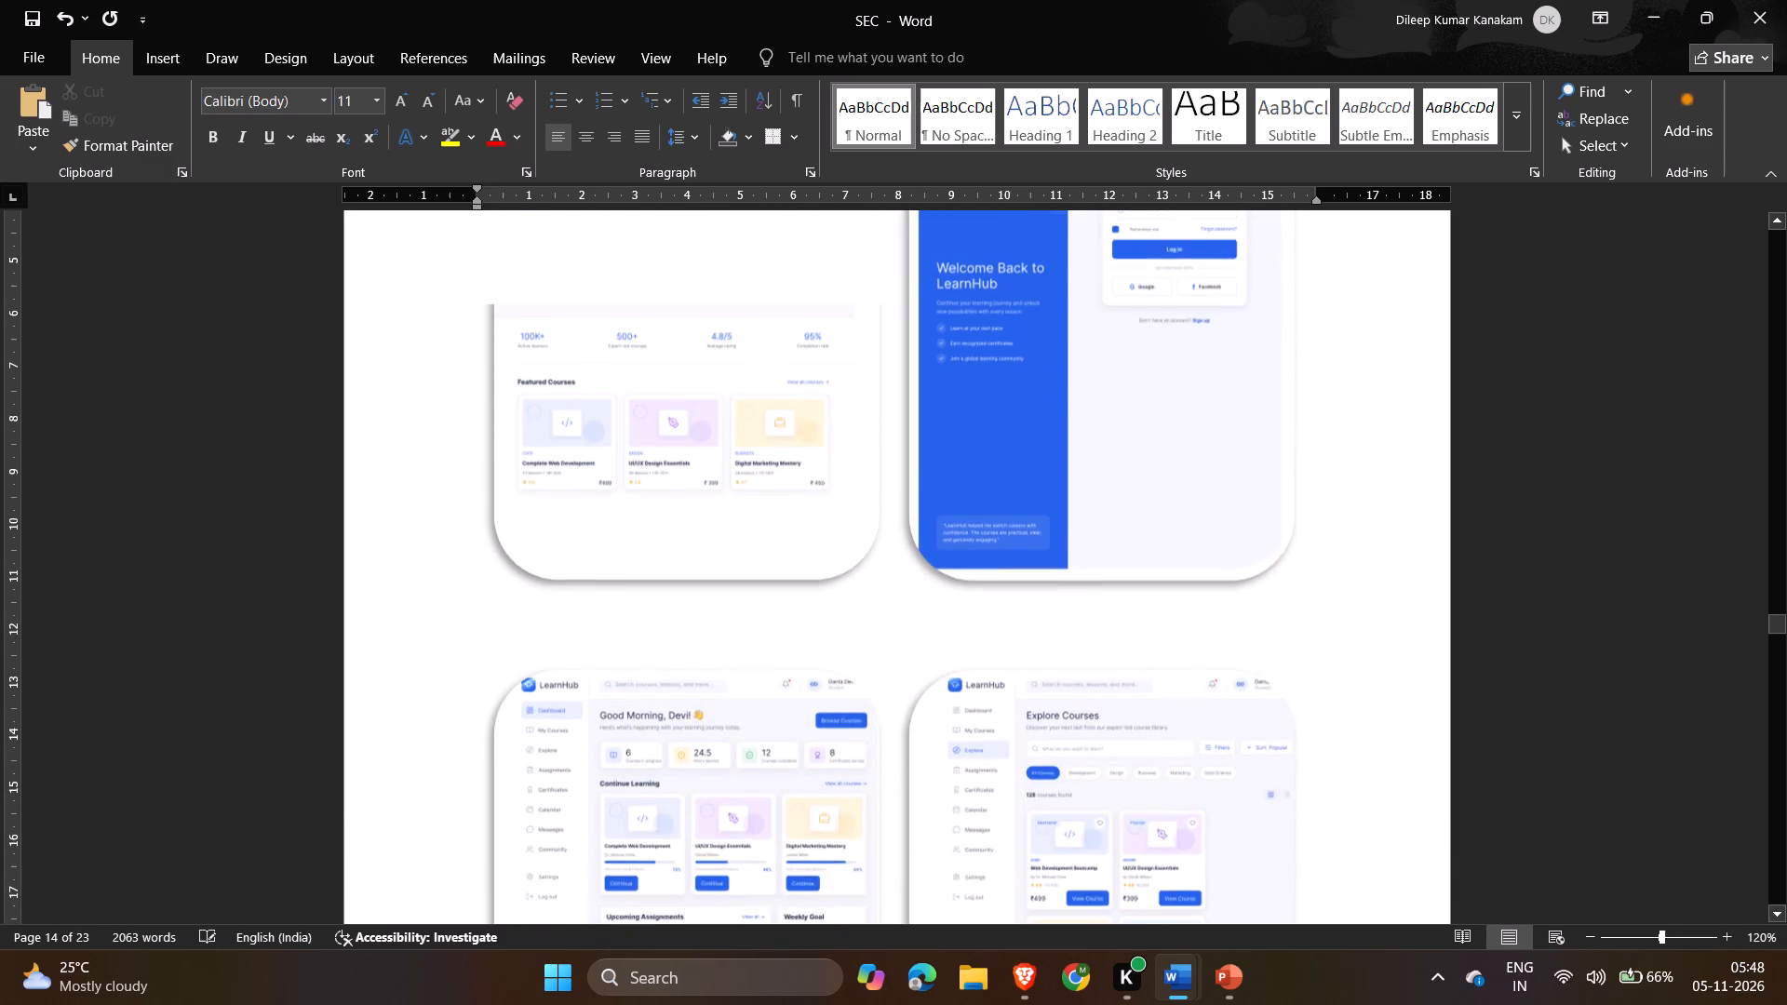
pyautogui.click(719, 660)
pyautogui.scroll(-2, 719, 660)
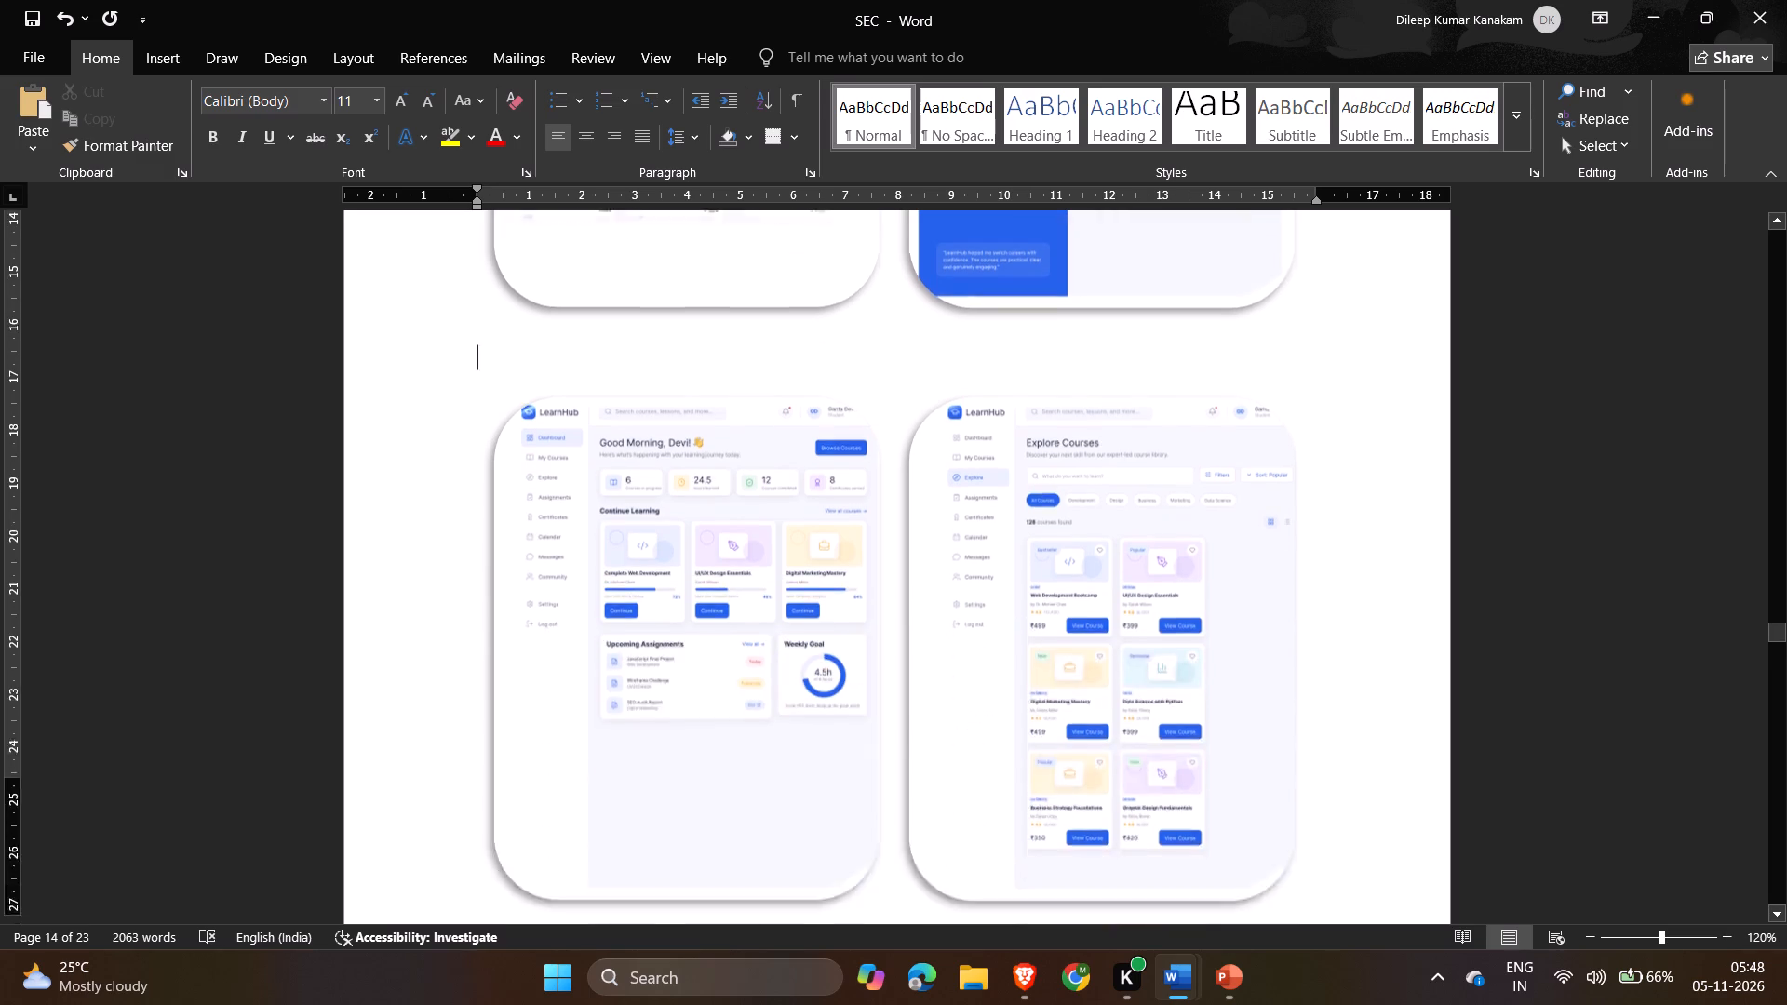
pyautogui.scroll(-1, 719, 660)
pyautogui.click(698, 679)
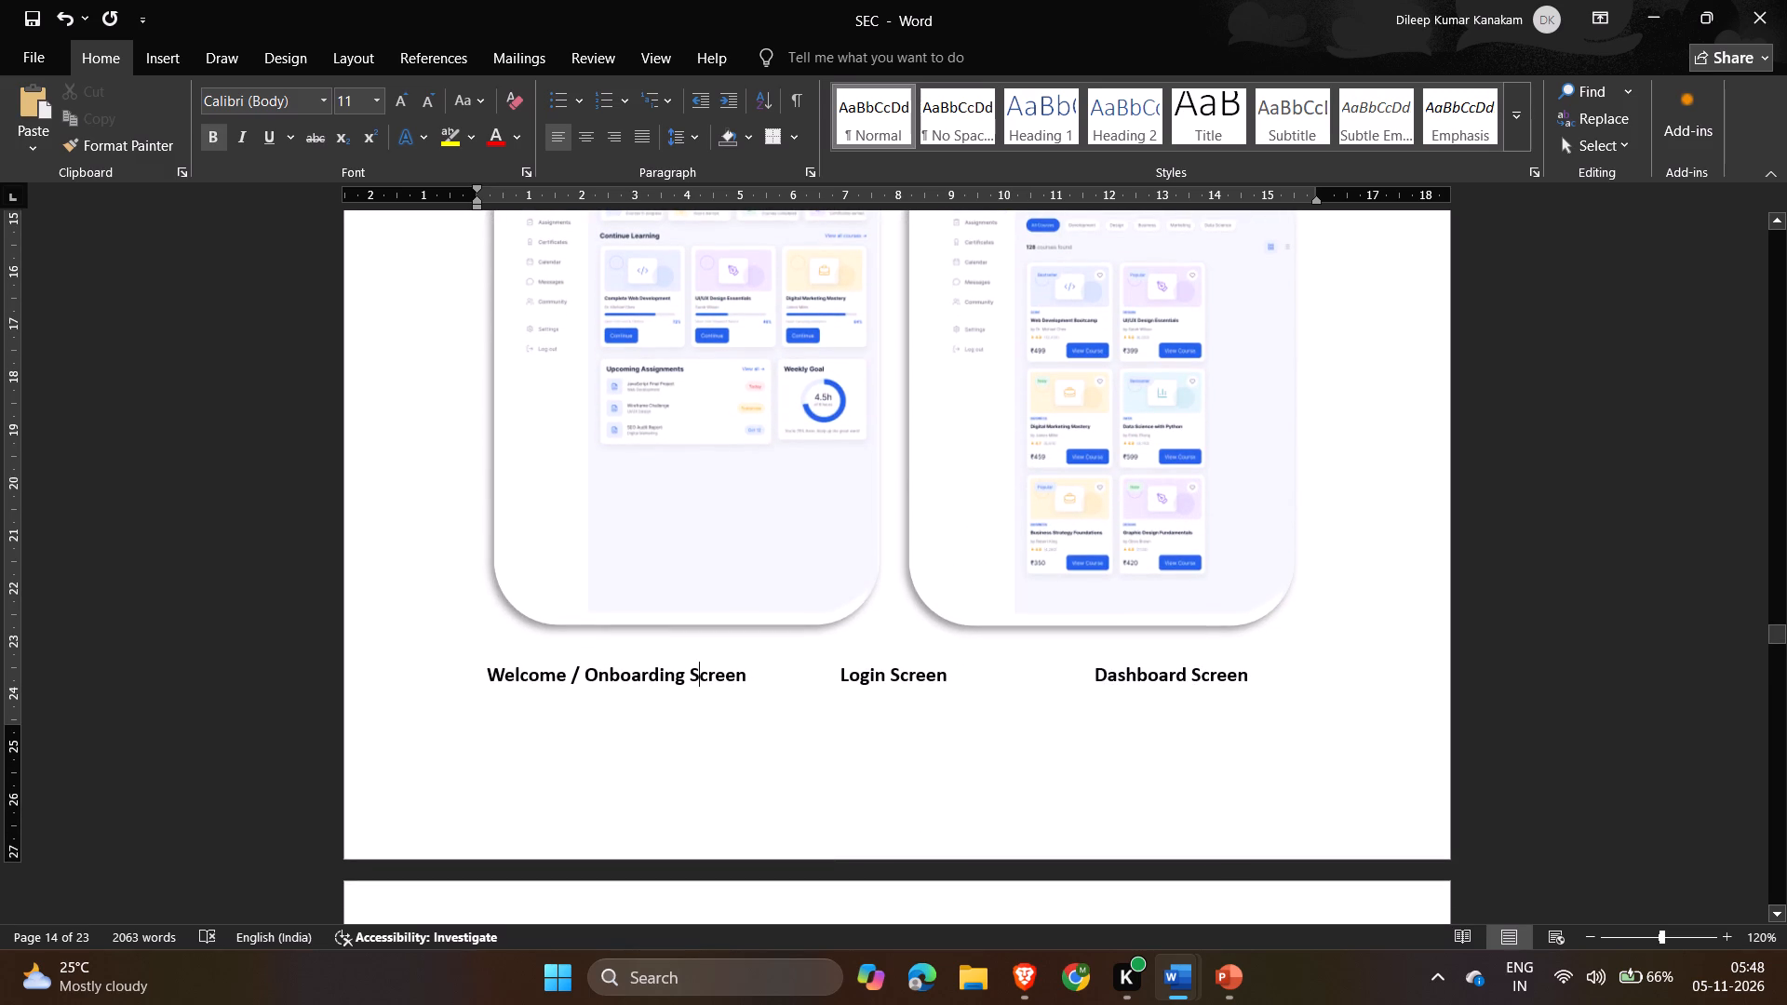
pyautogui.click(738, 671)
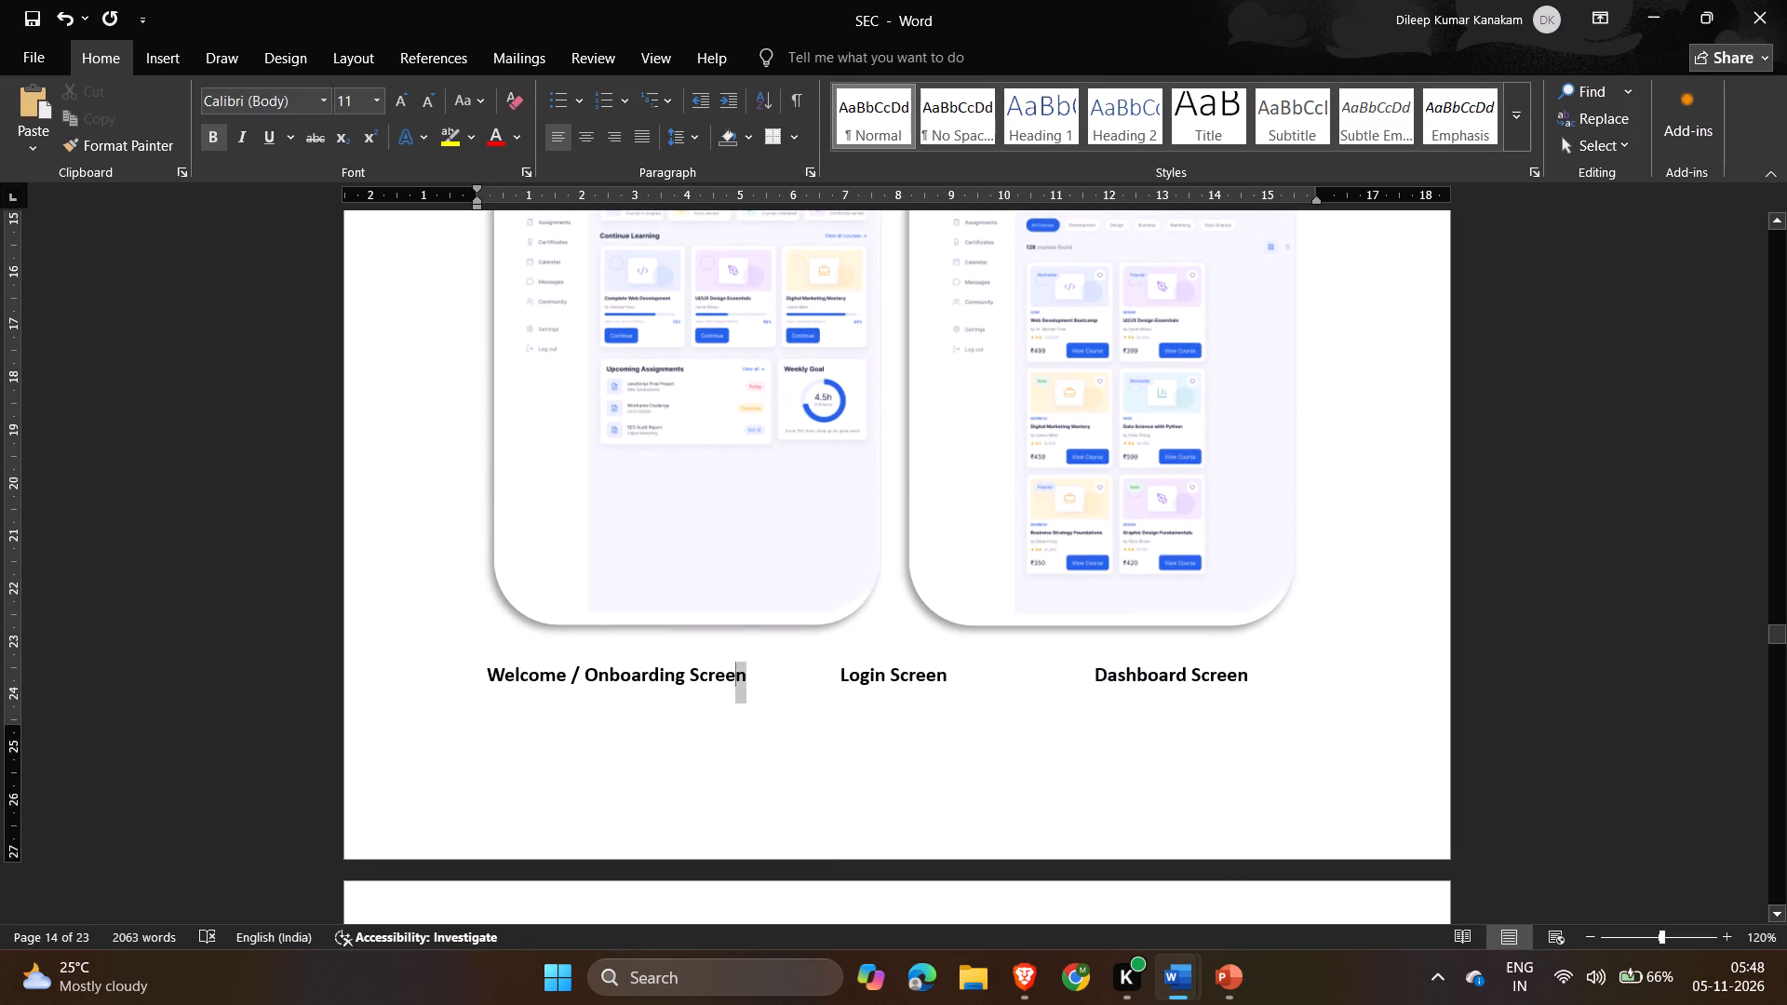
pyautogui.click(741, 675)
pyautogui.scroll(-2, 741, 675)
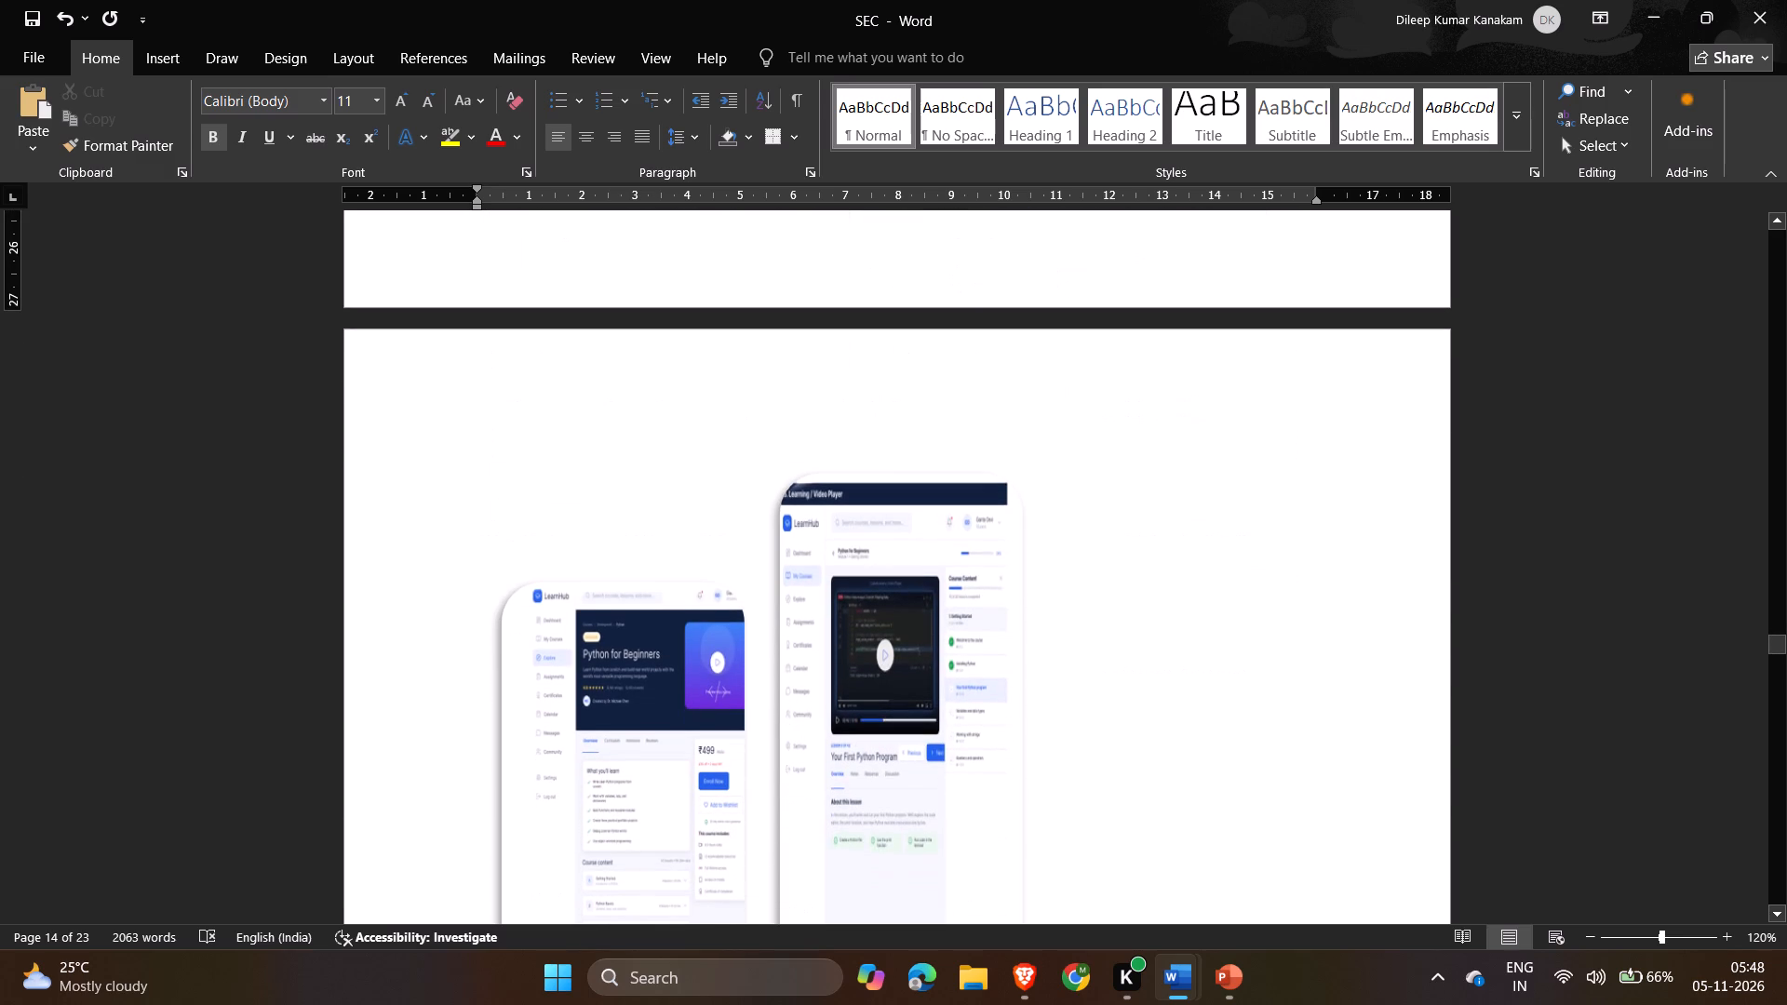
# Set the width of the Python for Beginners course picture to 7.3 cm, matching the Dashboard Screen picture.
pyautogui.click(648, 711)
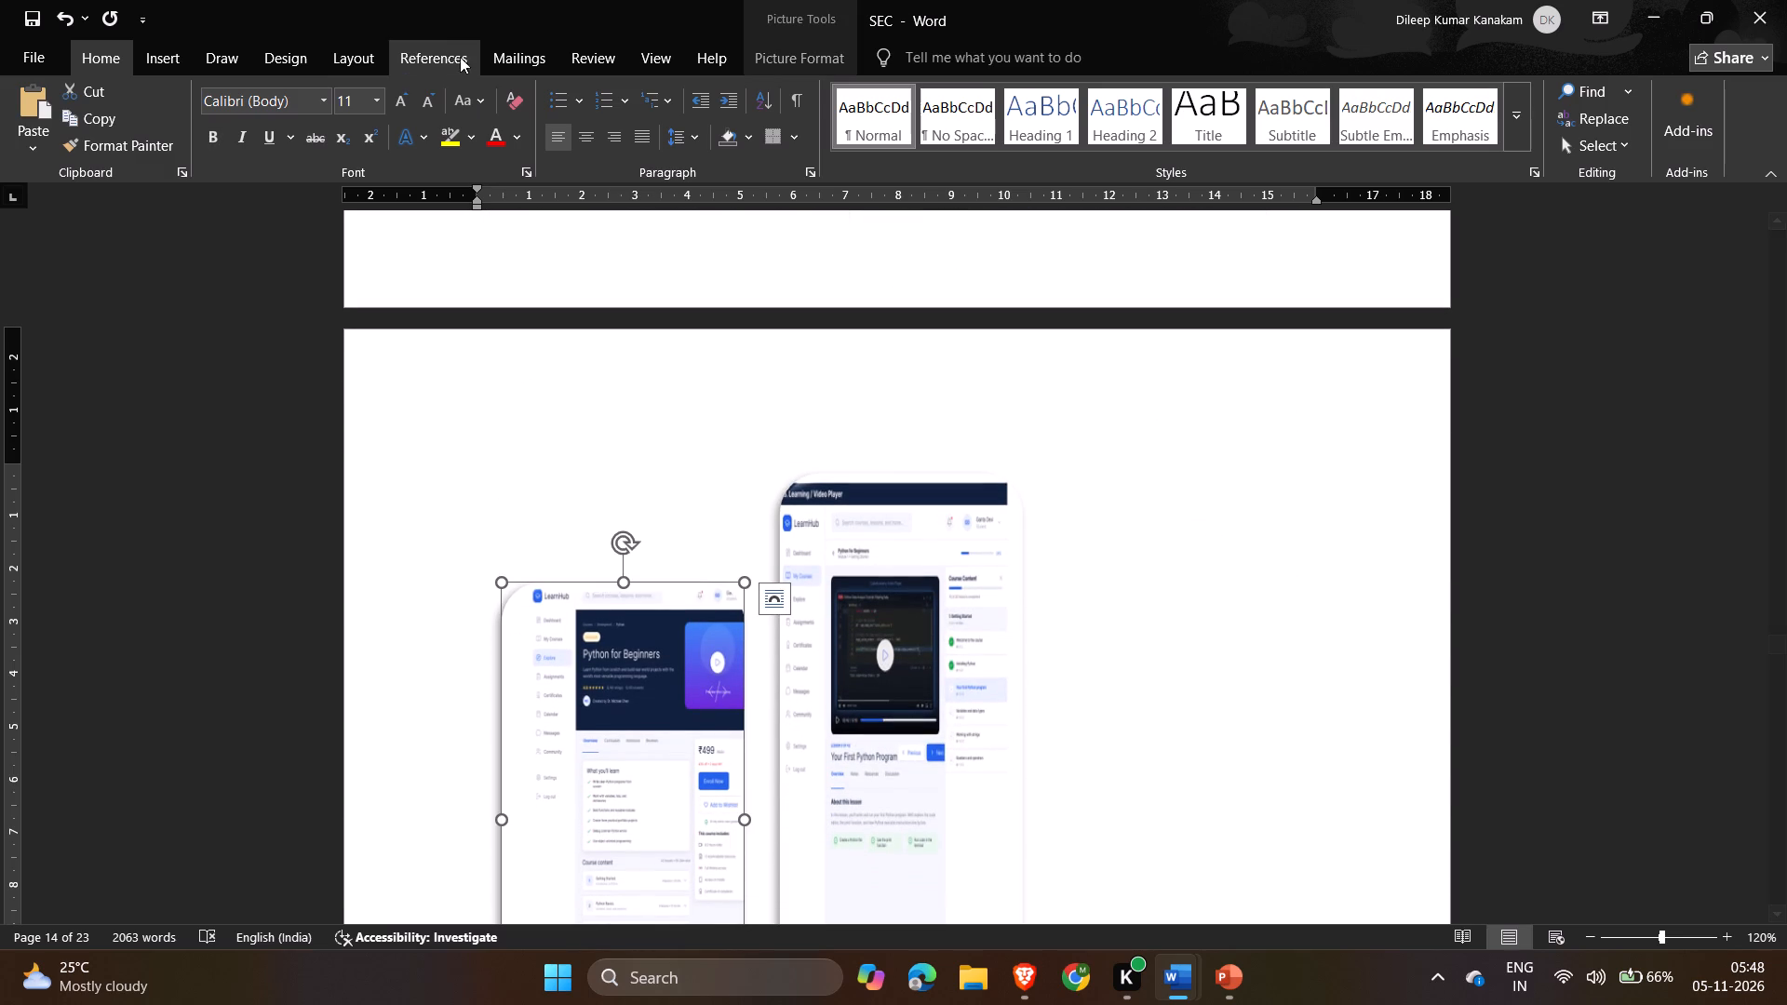
pyautogui.scroll(2, 625, 501)
pyautogui.click(646, 377)
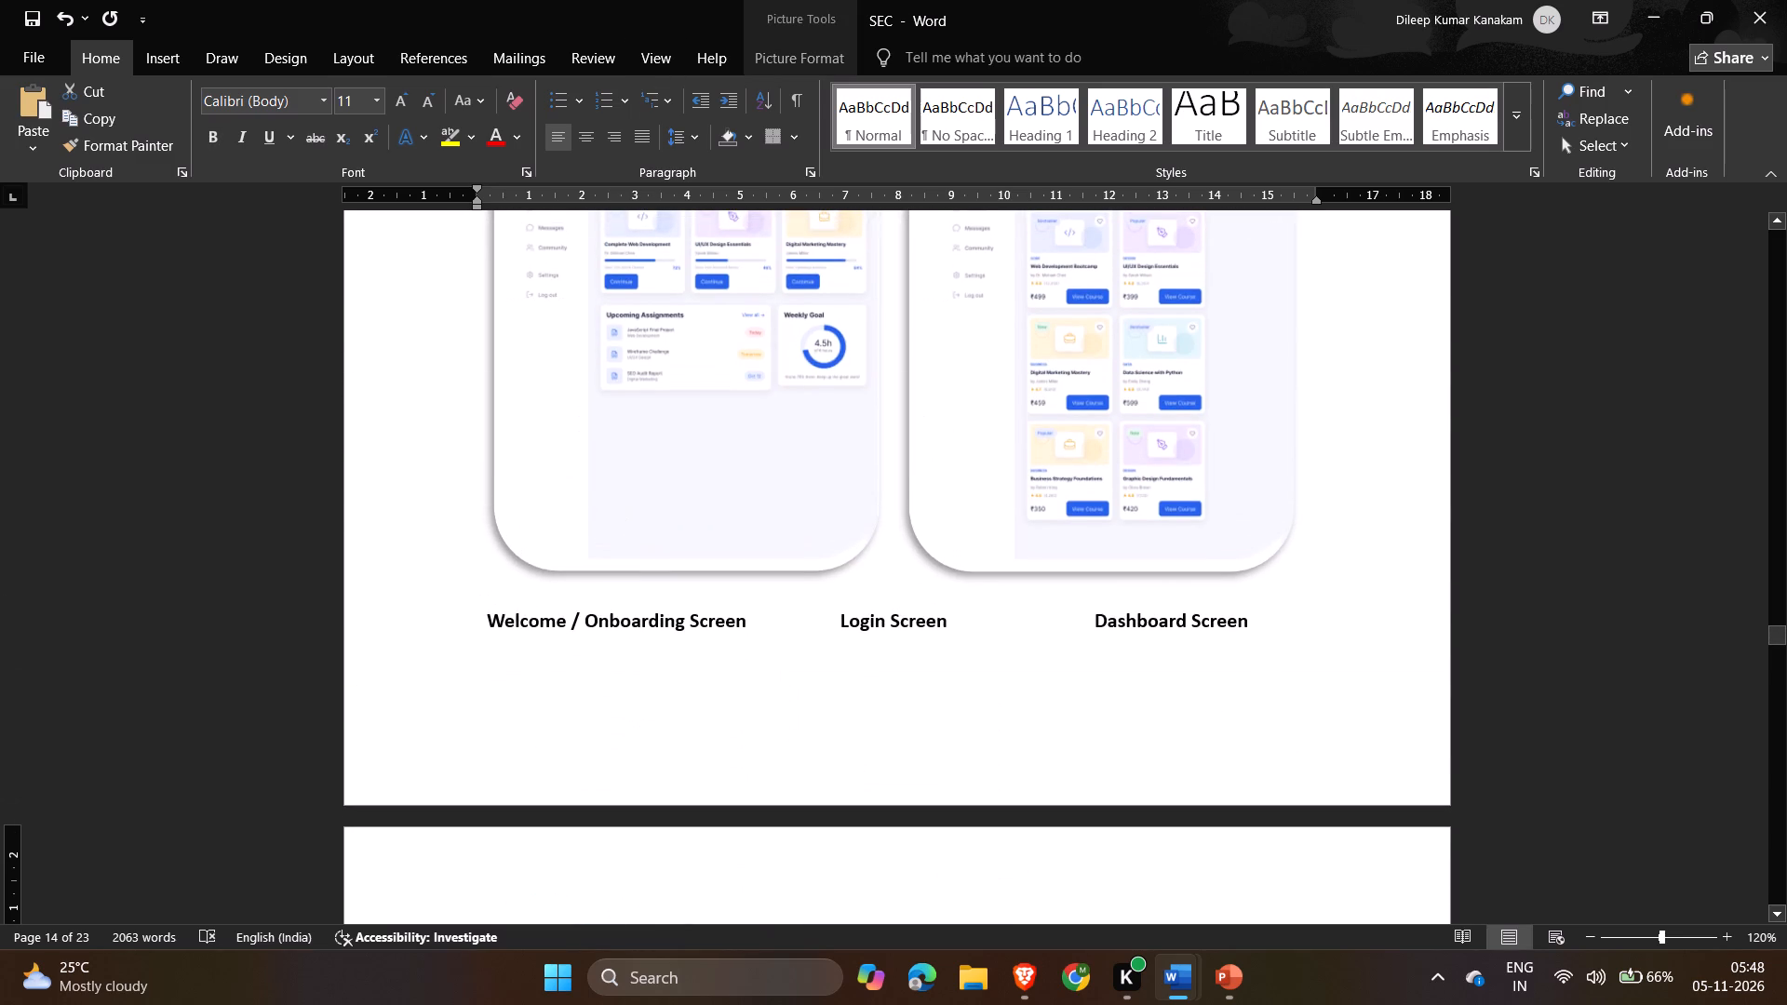
pyautogui.click(815, 42)
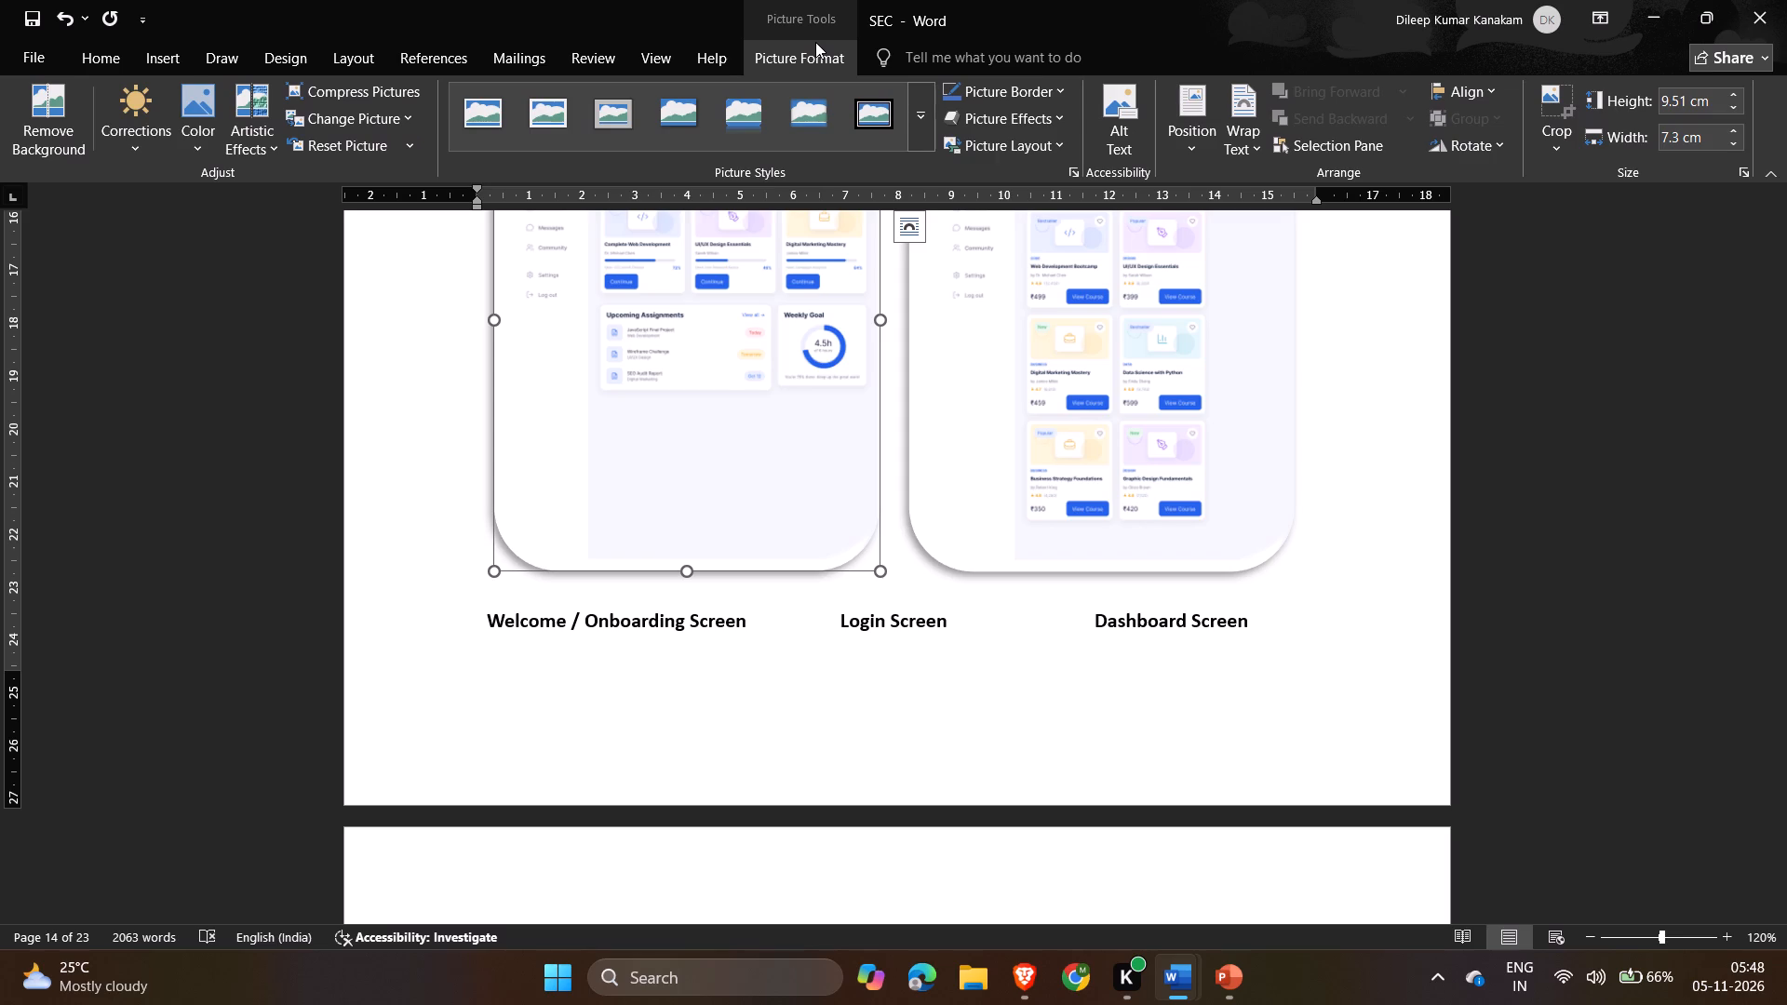
pyautogui.scroll(-4, 505, 462)
pyautogui.click(582, 576)
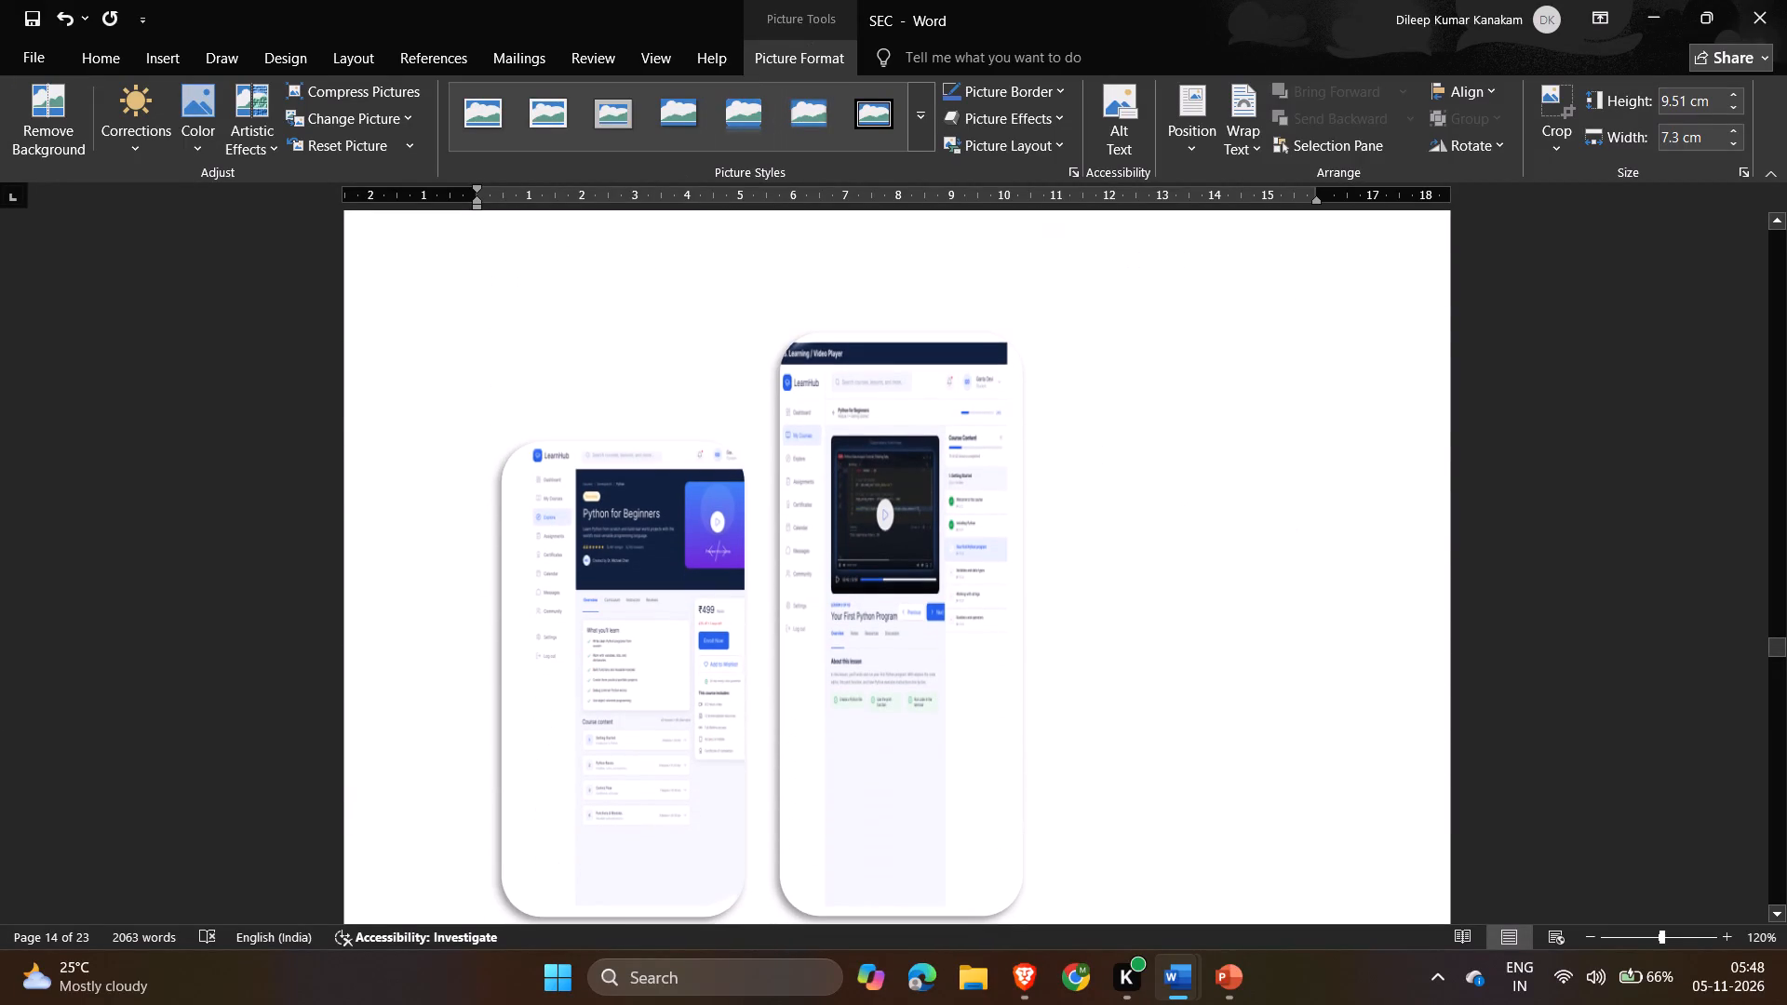
pyautogui.click(1685, 140)
pyautogui.click(1685, 140)
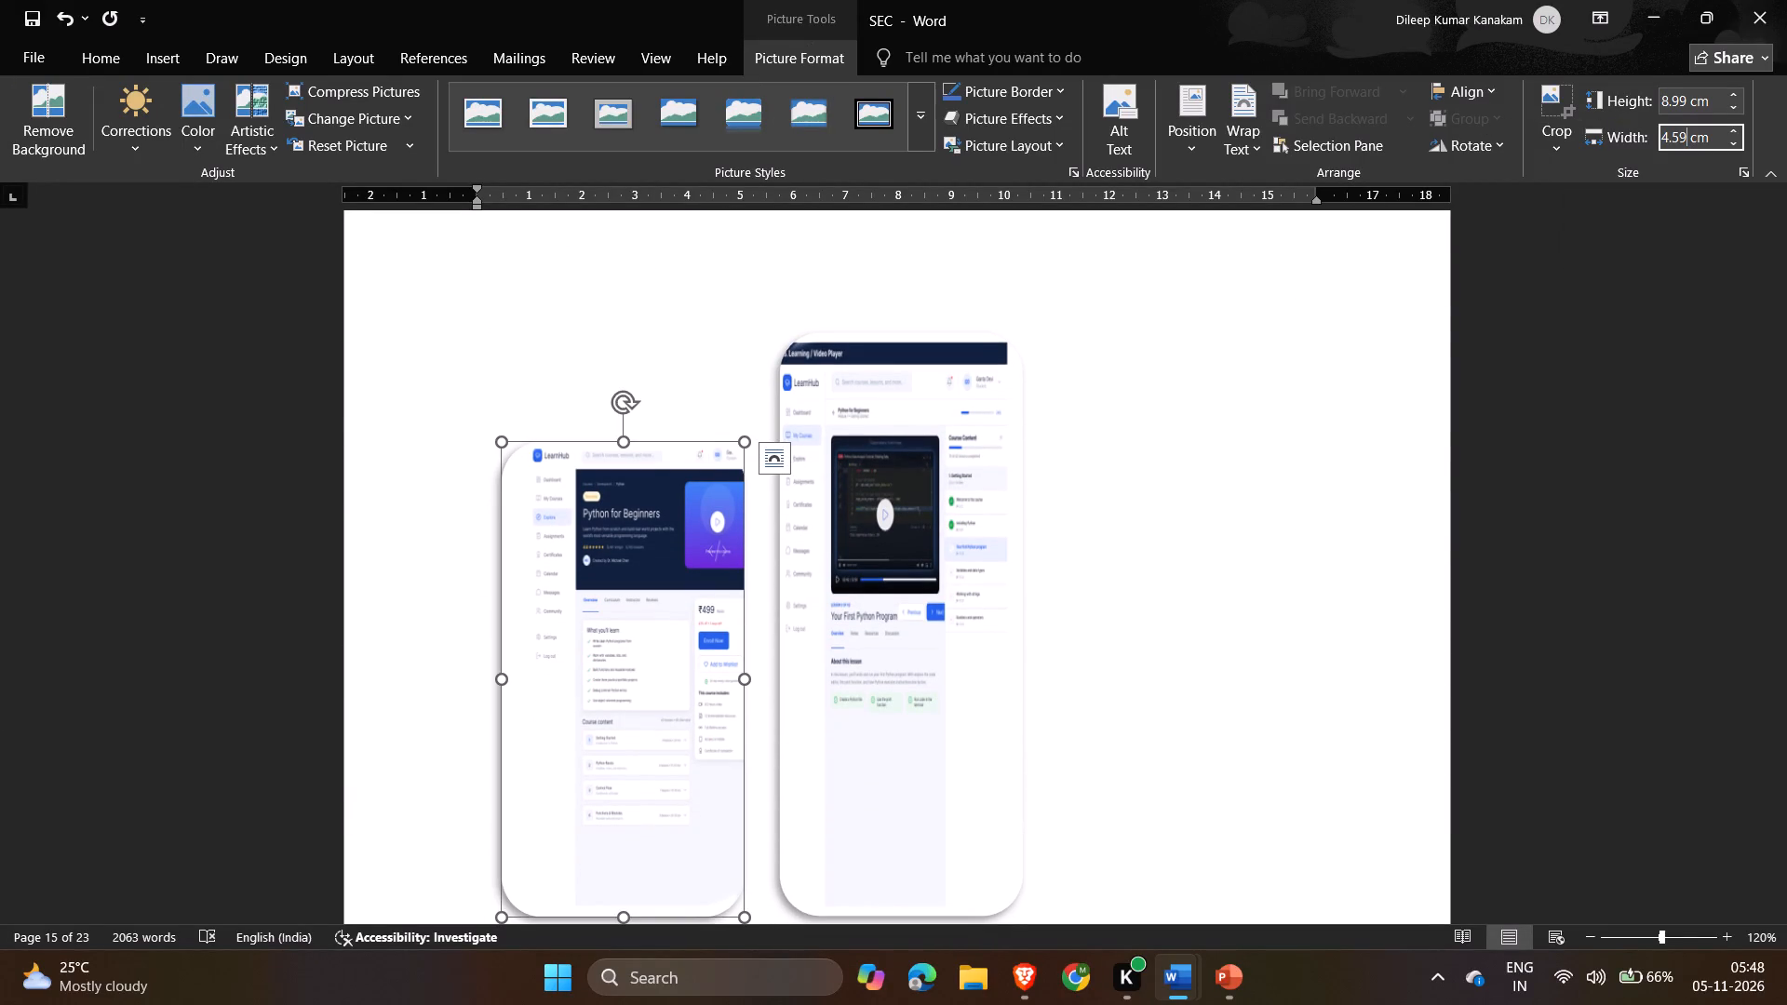
pyautogui.press('BackSpace')
pyautogui.press('BackSpace')
pyautogui.press('BackSpace')
pyautogui.press('BackSpace')
pyautogui.write('7.3')
pyautogui.press('Return')
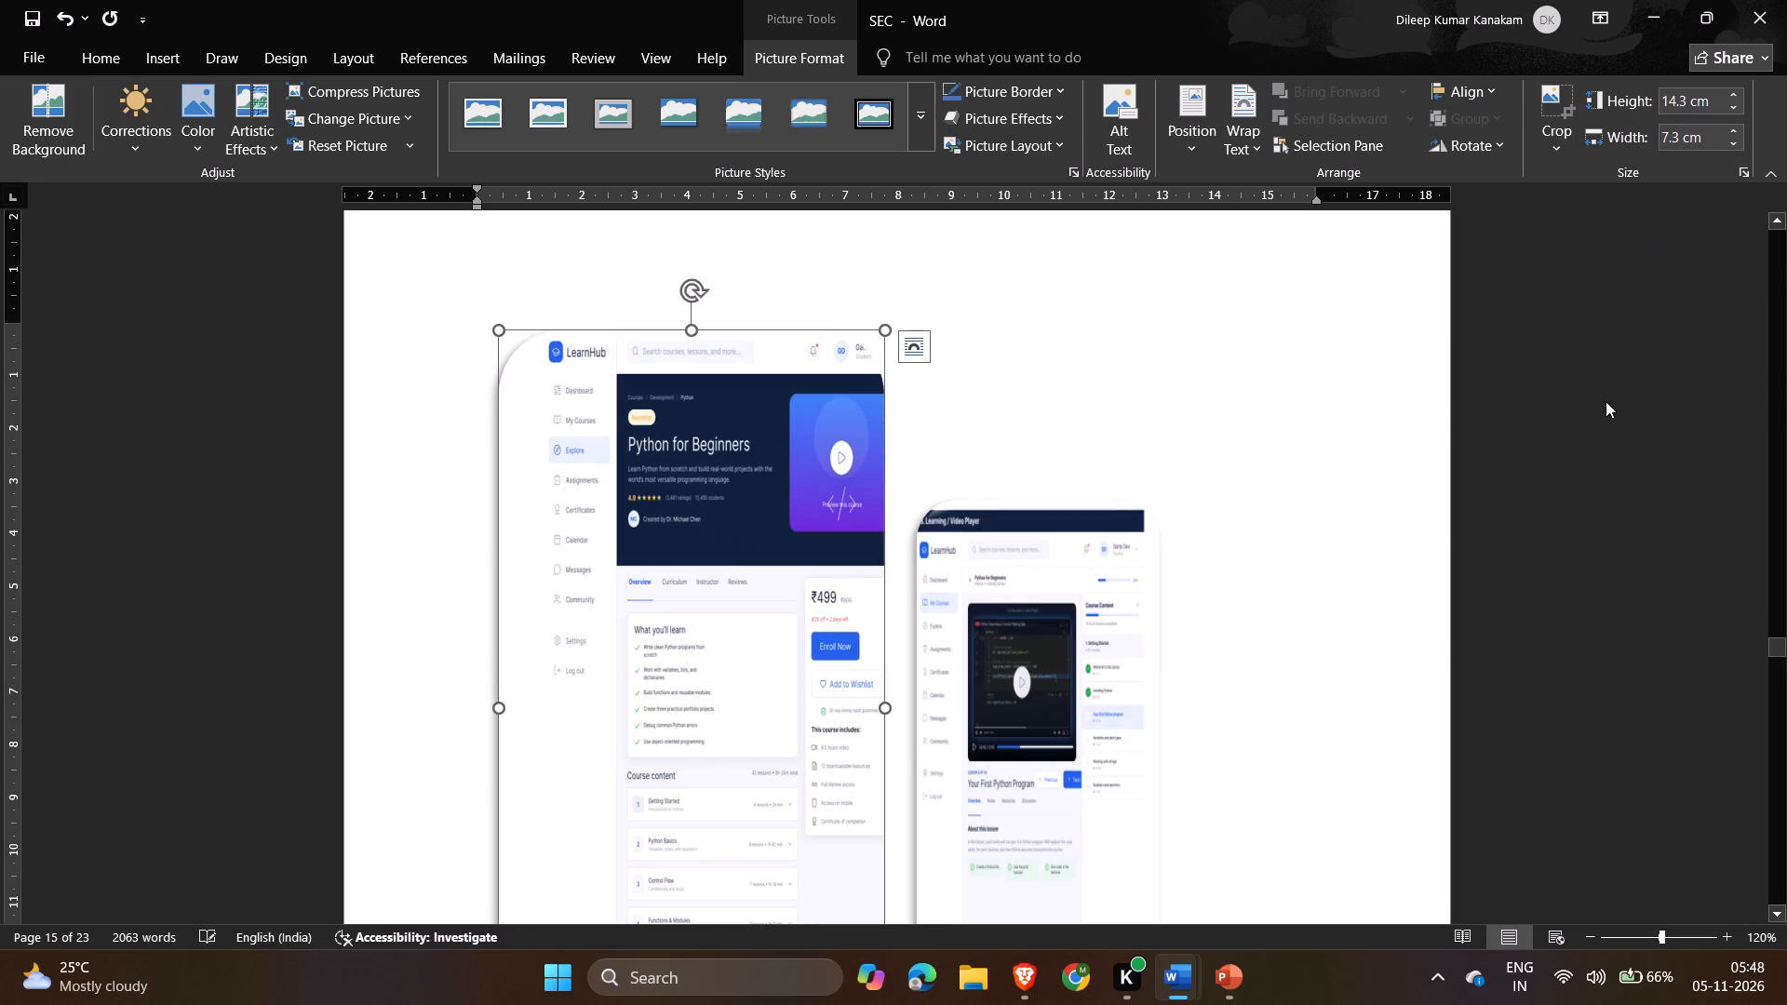
# Set the width of the Learning / Video Player picture to 7.3 cm.
pyautogui.scroll(-1, 1181, 570)
pyautogui.click(1073, 465)
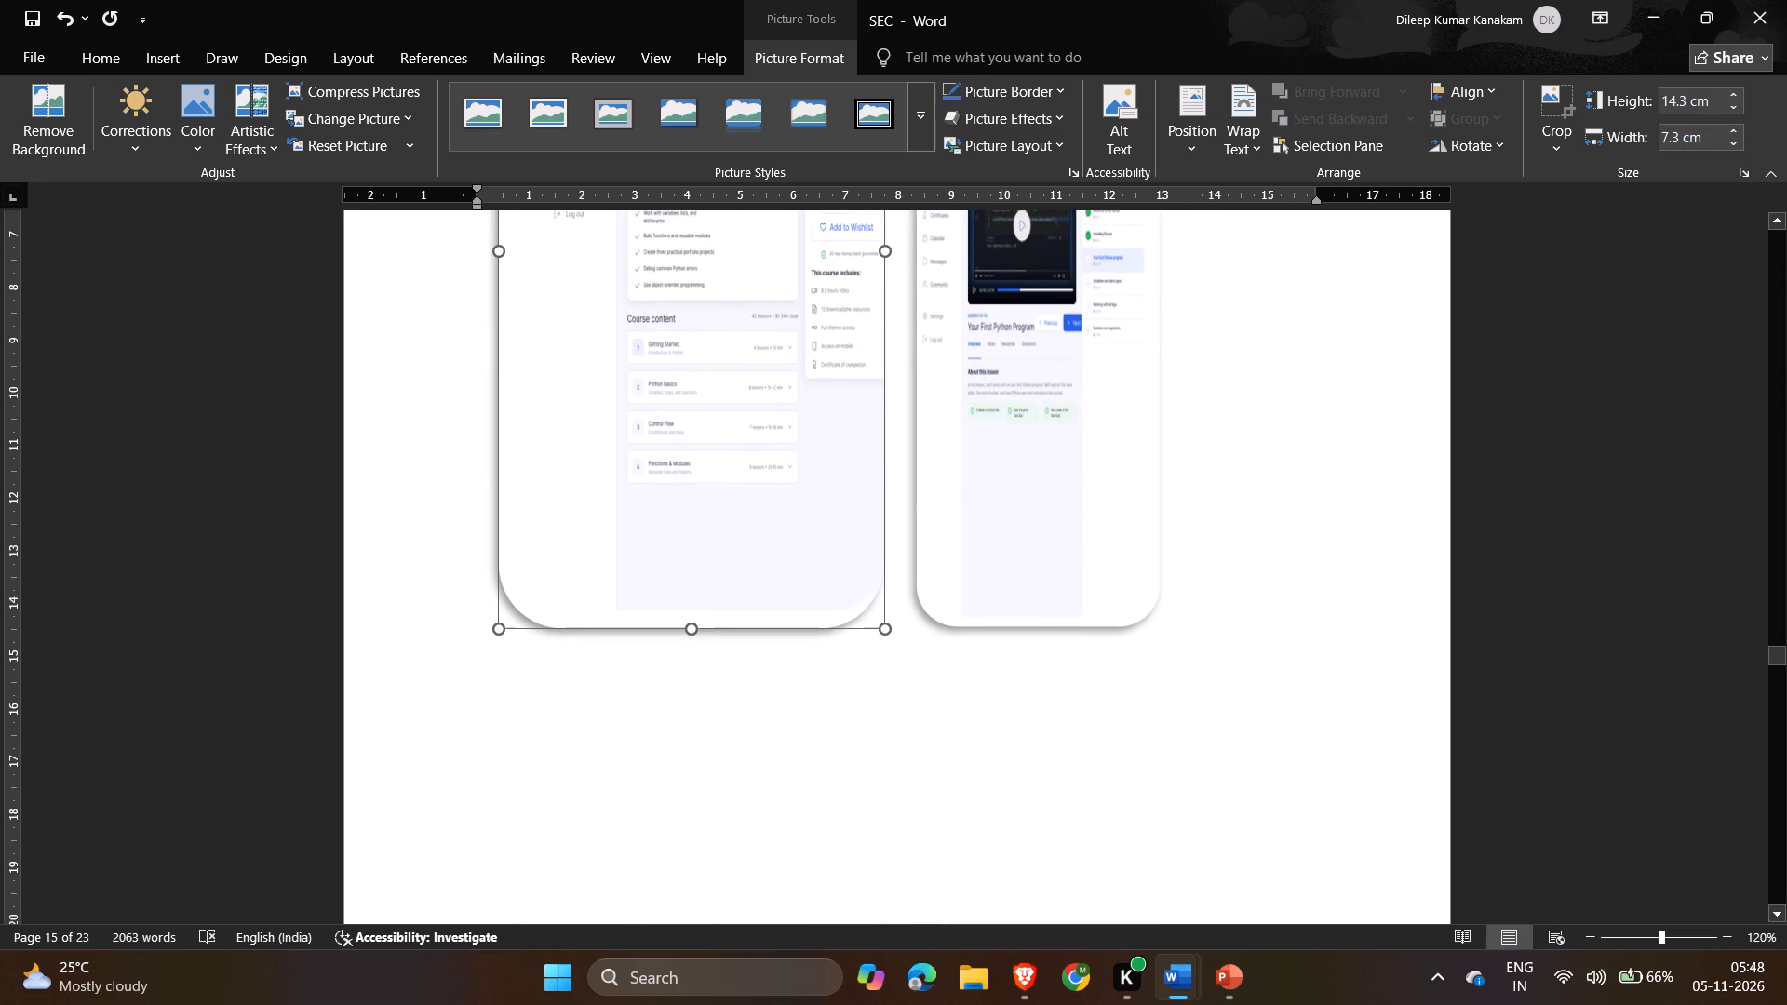
pyautogui.click(1683, 142)
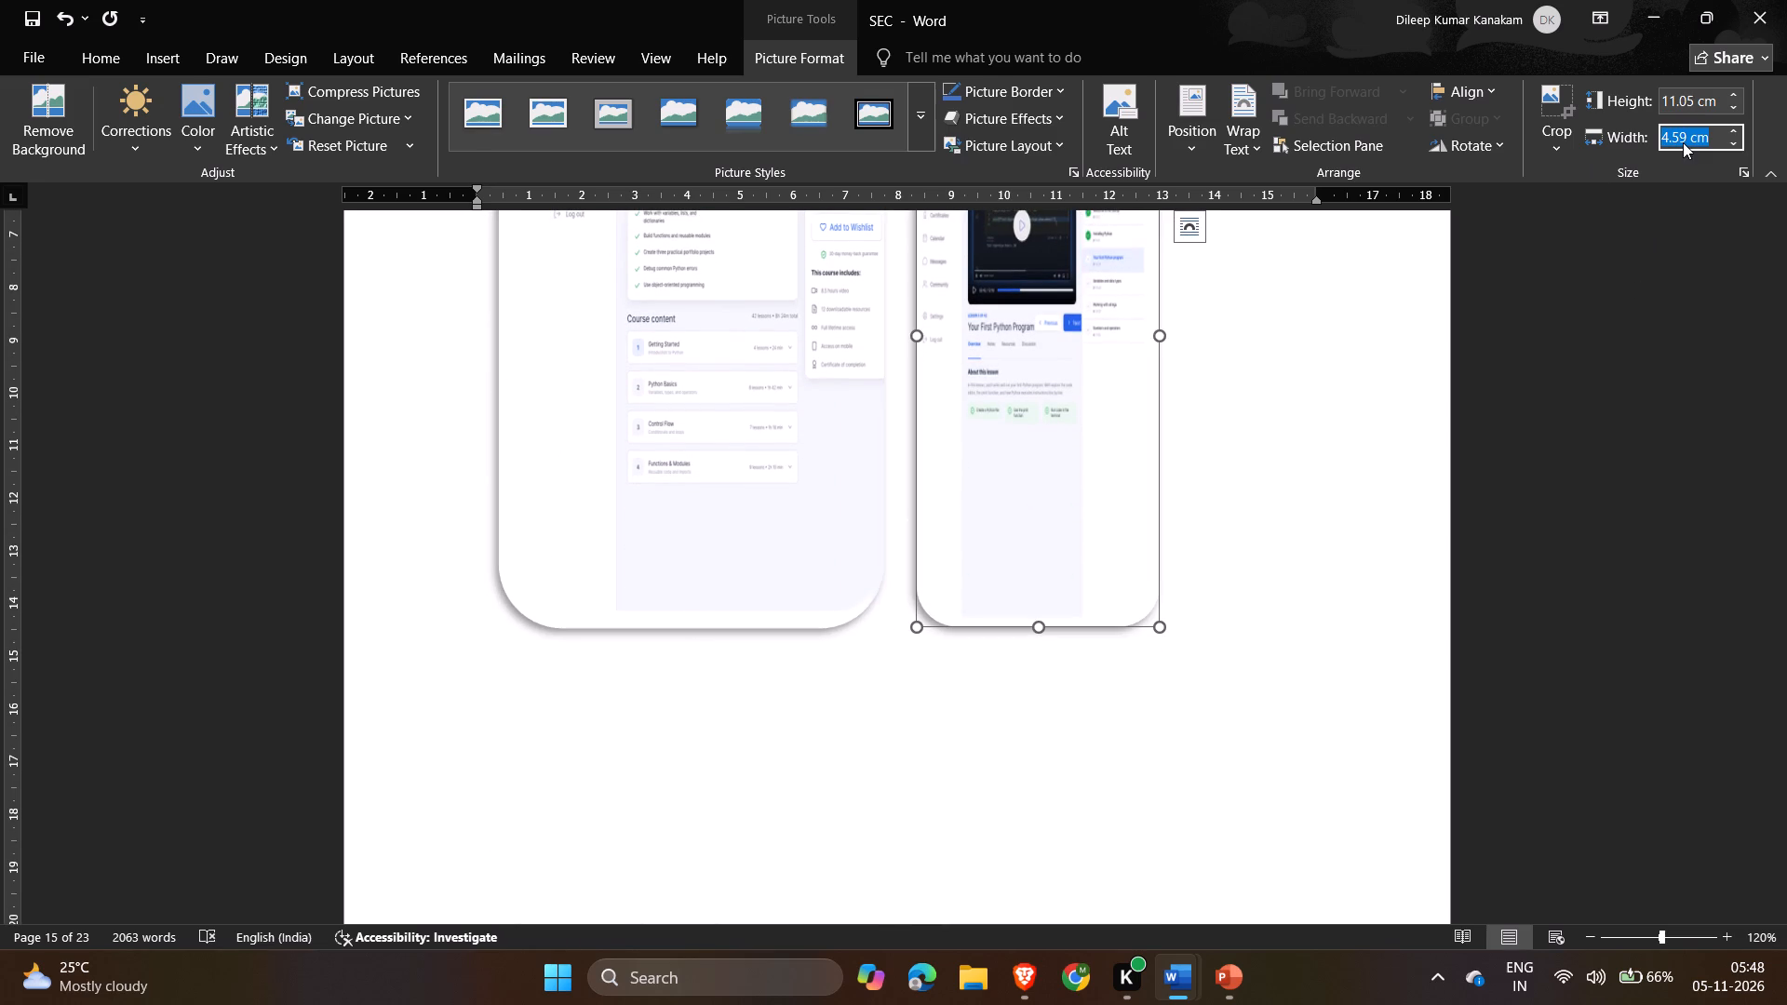
pyautogui.click(1683, 142)
pyautogui.press('Right')
pyautogui.press('BackSpace')
pyautogui.press('BackSpace')
pyautogui.press('BackSpace')
pyautogui.press('BackSpace')
pyautogui.write('7.3')
pyautogui.press('Return')
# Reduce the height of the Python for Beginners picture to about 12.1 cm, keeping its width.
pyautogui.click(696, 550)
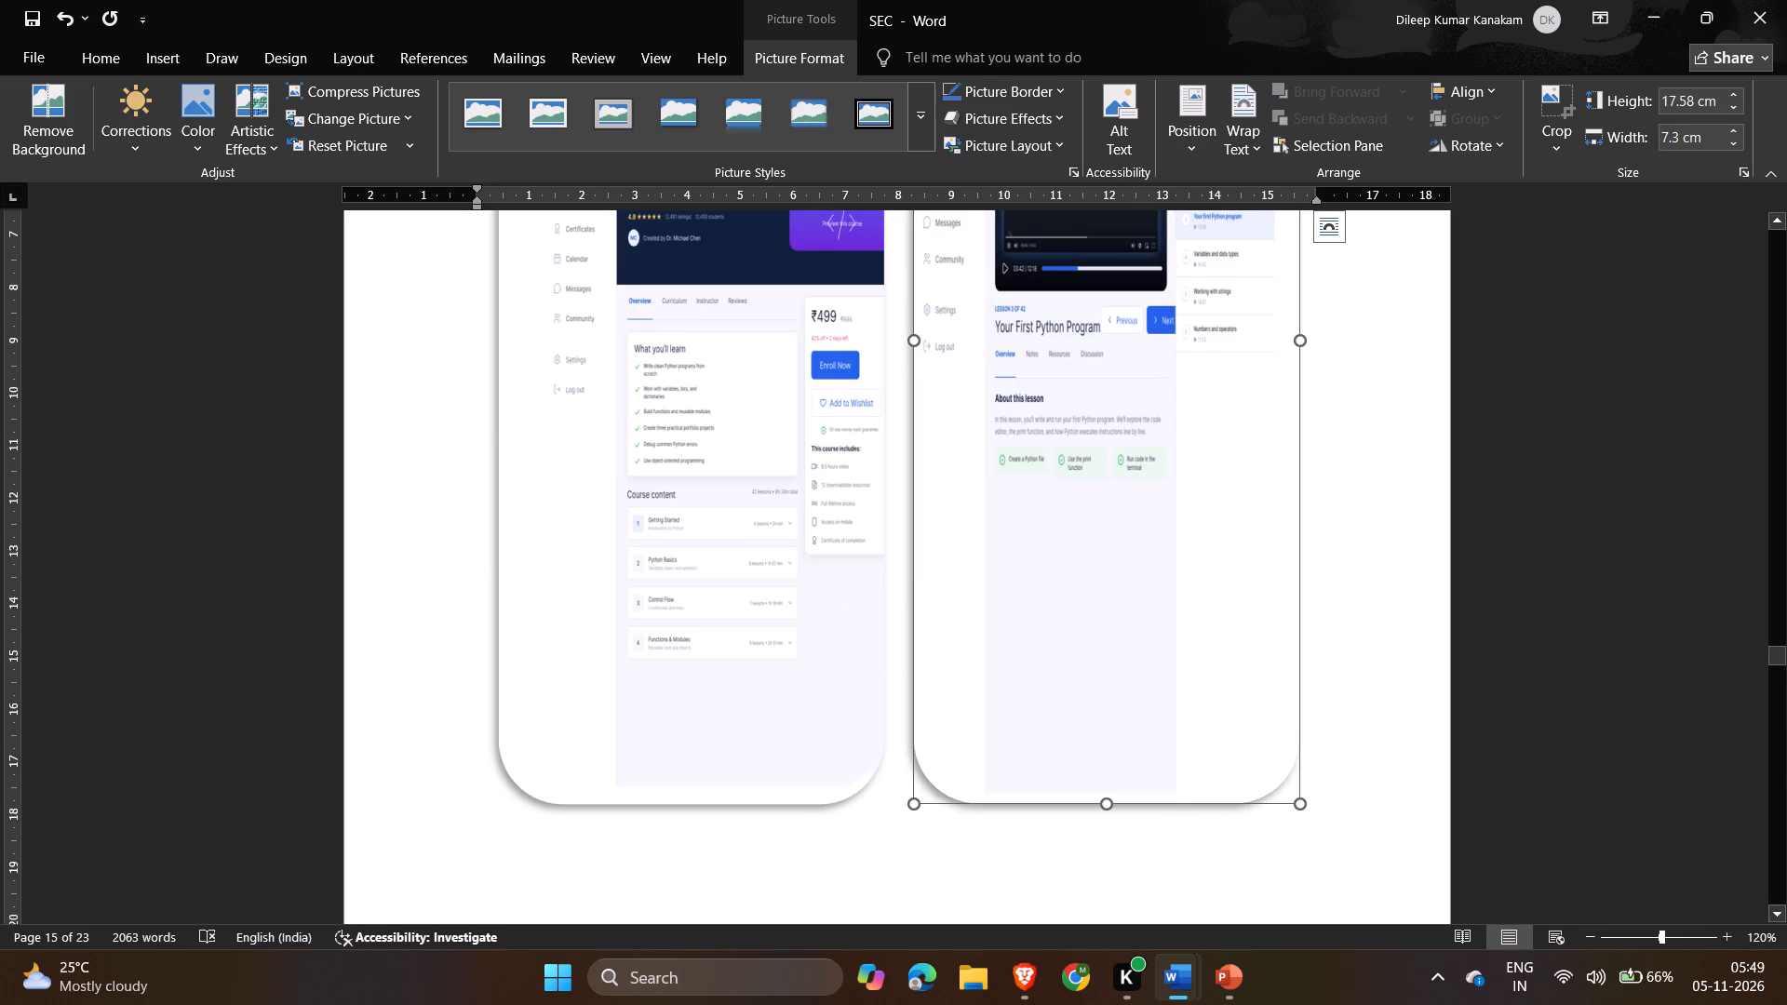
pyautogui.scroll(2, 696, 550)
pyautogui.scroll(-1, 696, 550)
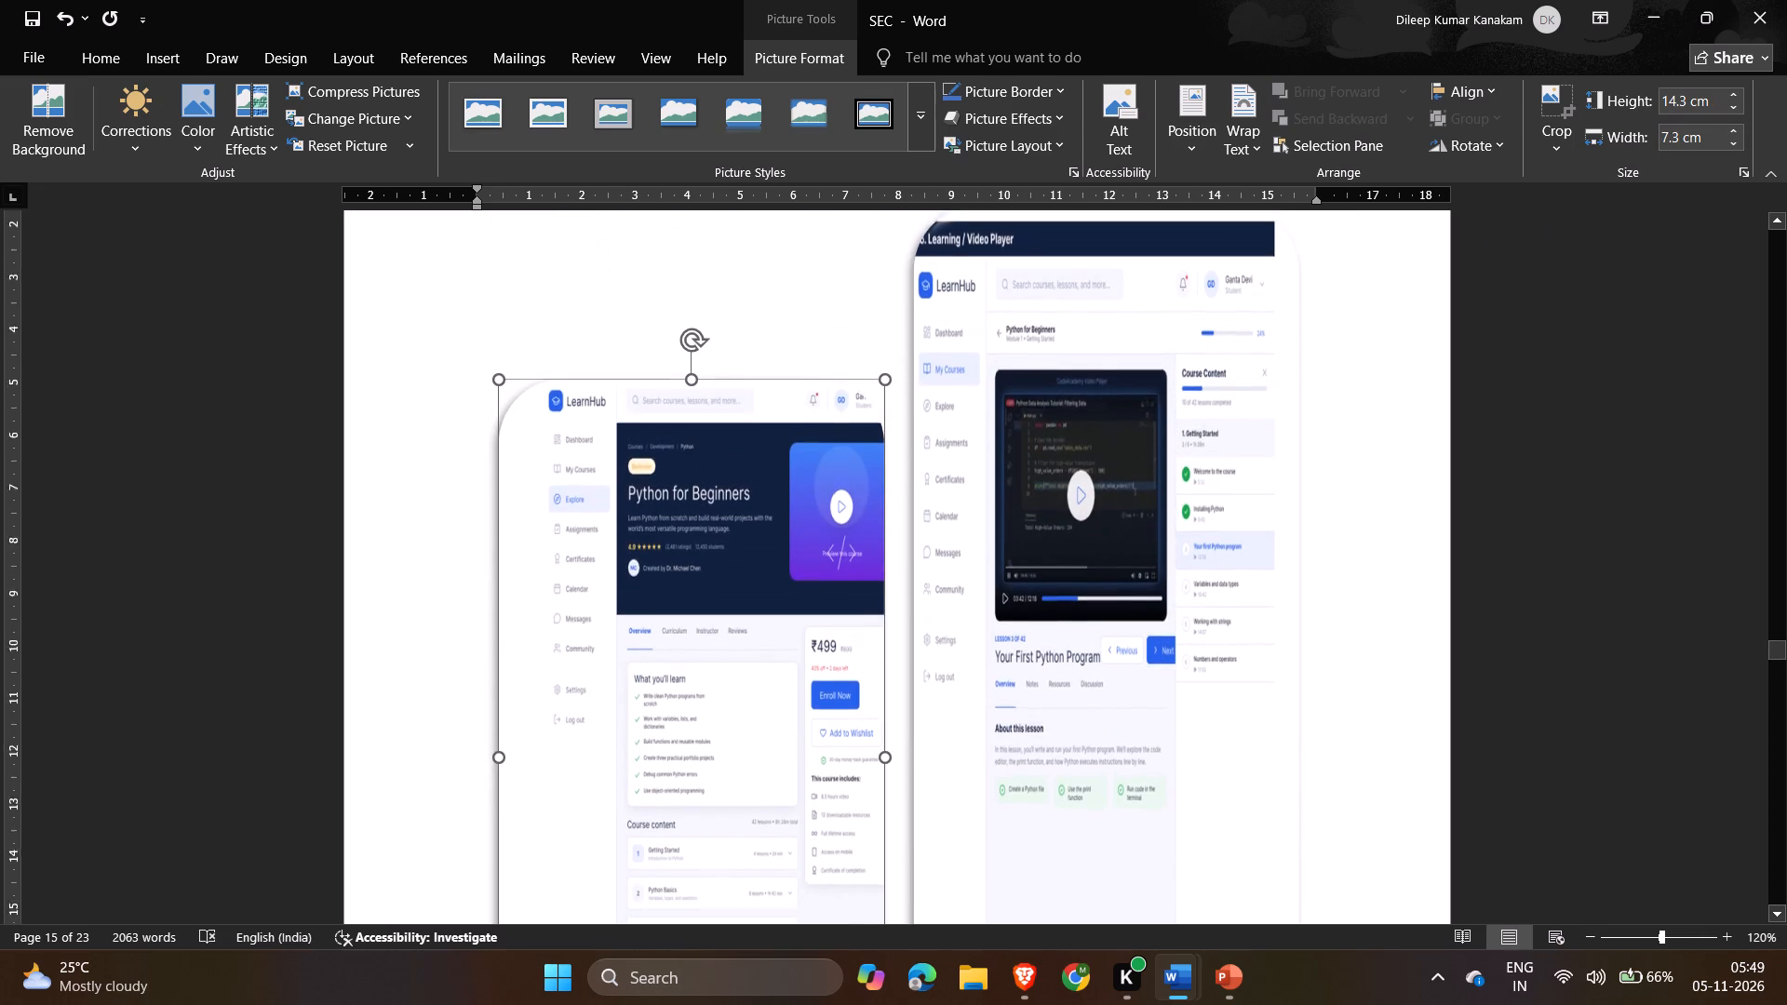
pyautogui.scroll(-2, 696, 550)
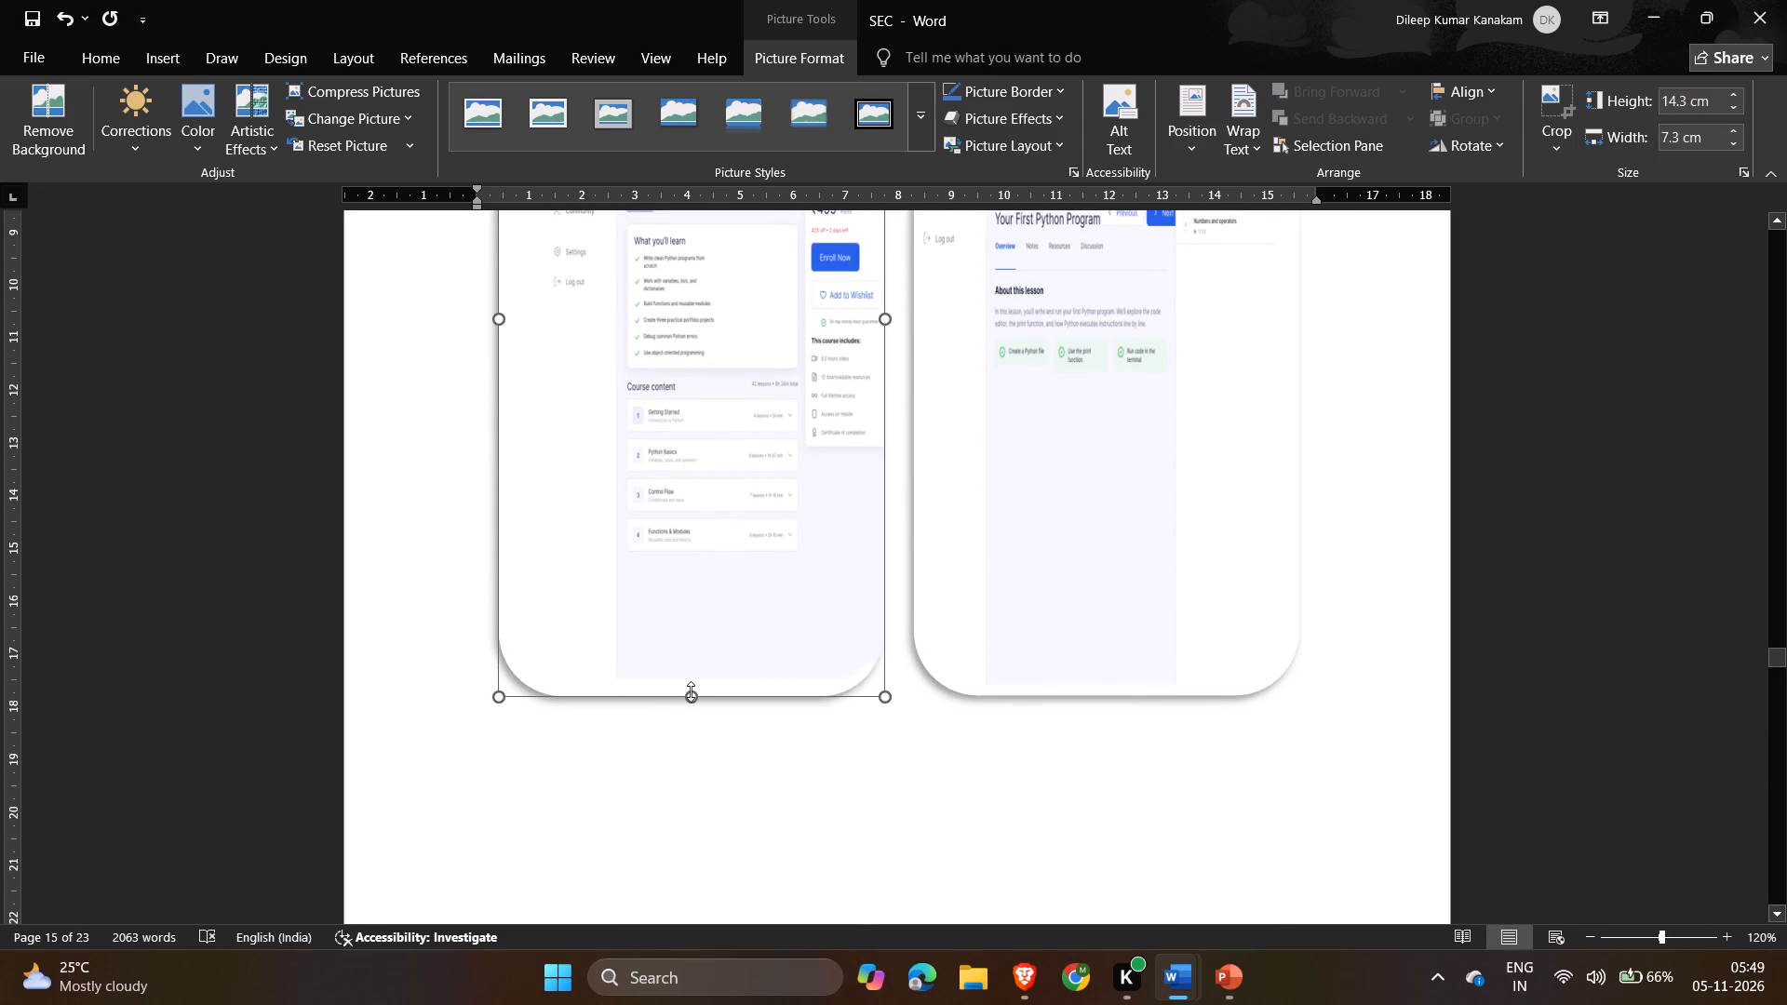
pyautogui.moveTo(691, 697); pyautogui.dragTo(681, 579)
# Reduce the height of the Learning / Video Player picture to about 9.5 cm, keeping its width.
pyautogui.scroll(2, 681, 579)
pyautogui.click(1111, 389)
pyautogui.scroll(1, 1111, 389)
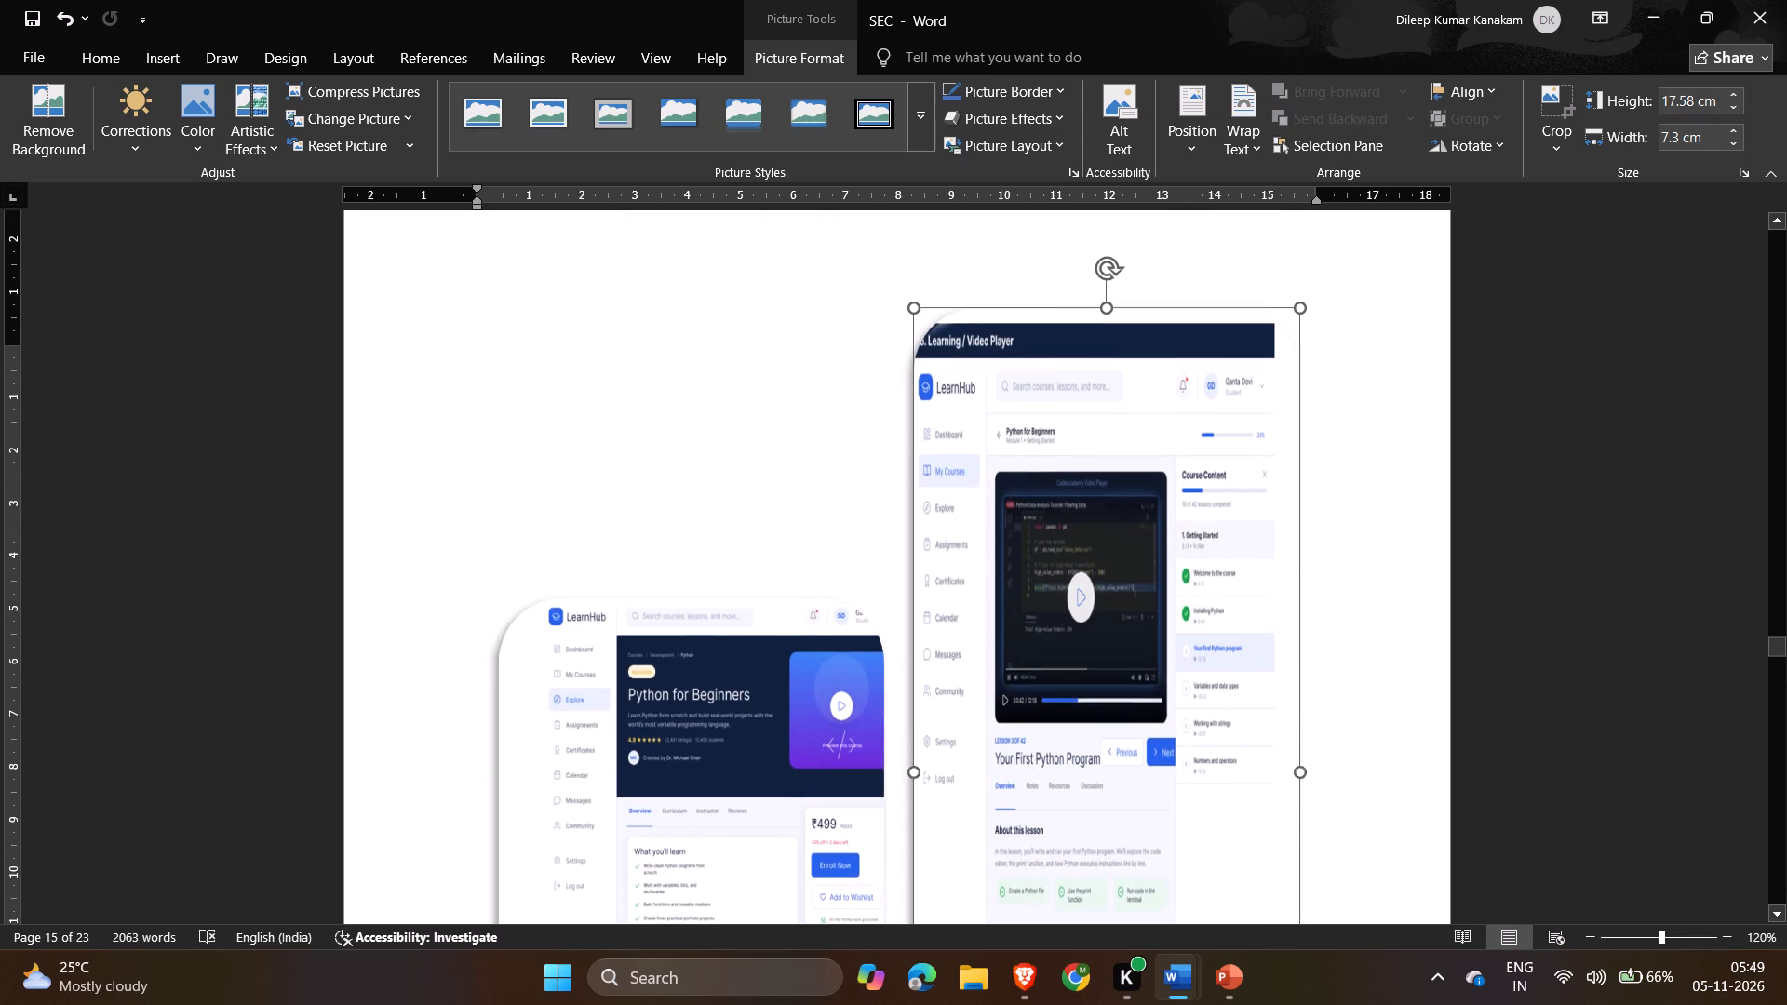
pyautogui.scroll(1, 1111, 389)
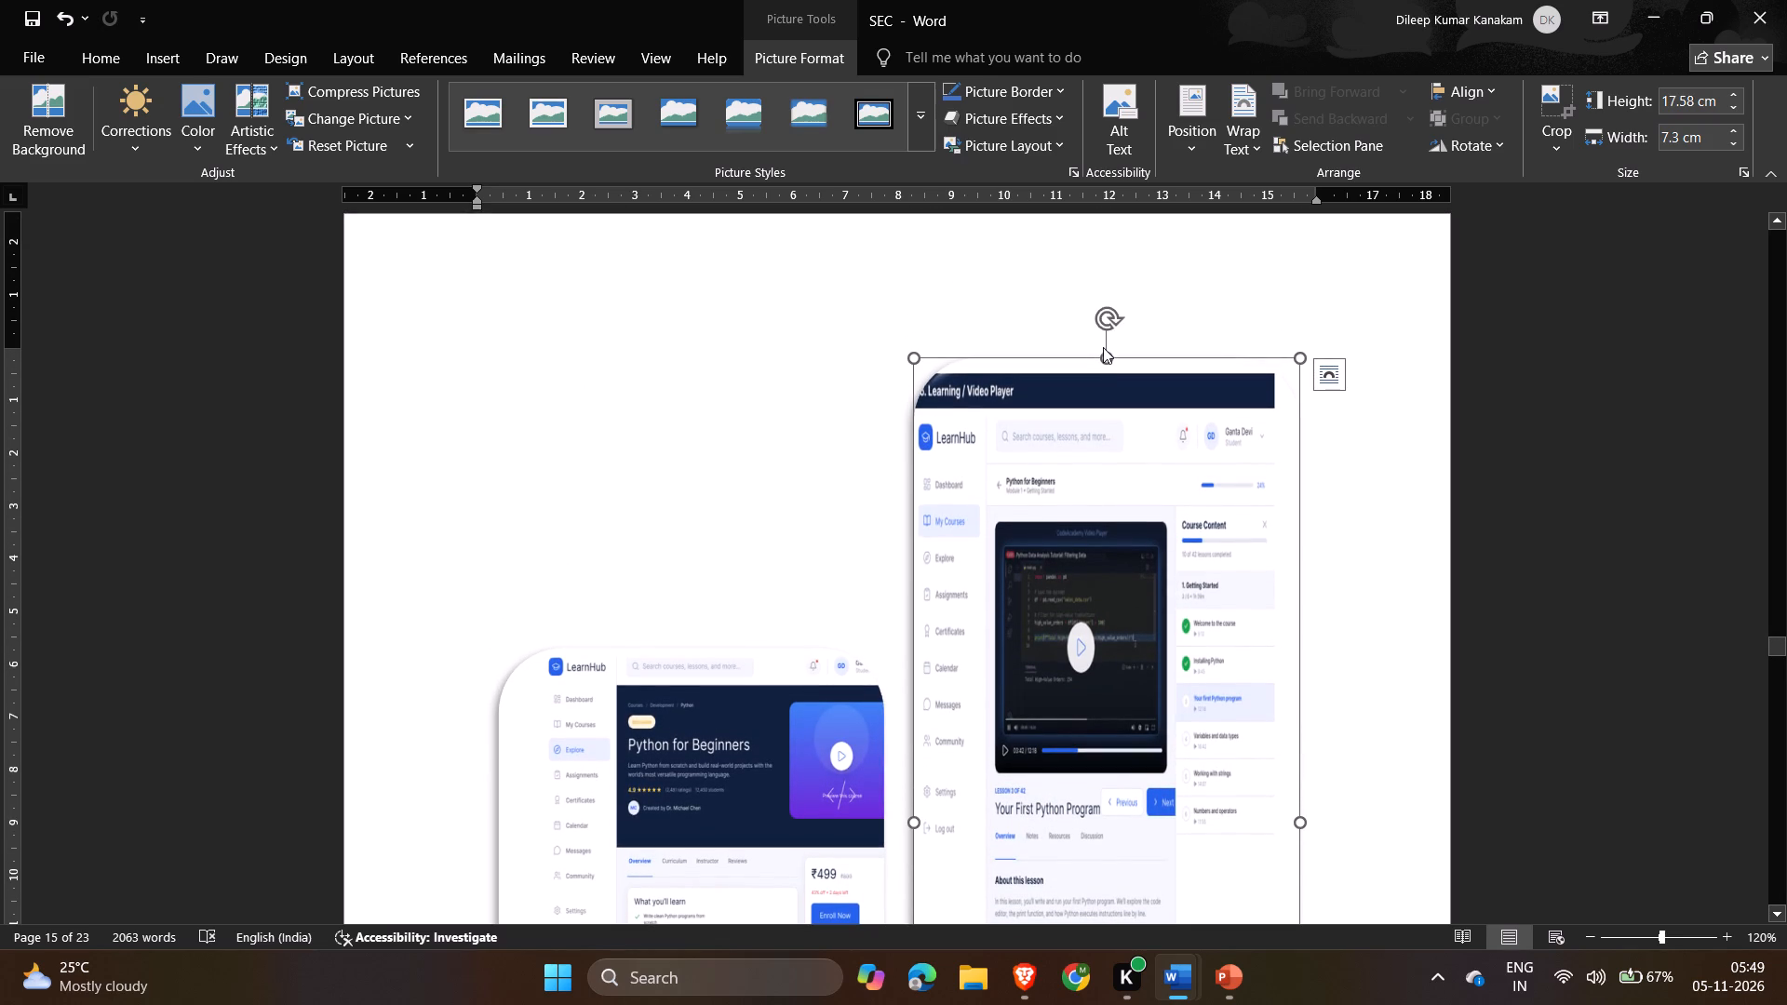
pyautogui.click(1103, 357)
pyautogui.moveTo(1103, 357); pyautogui.dragTo(1104, 744)
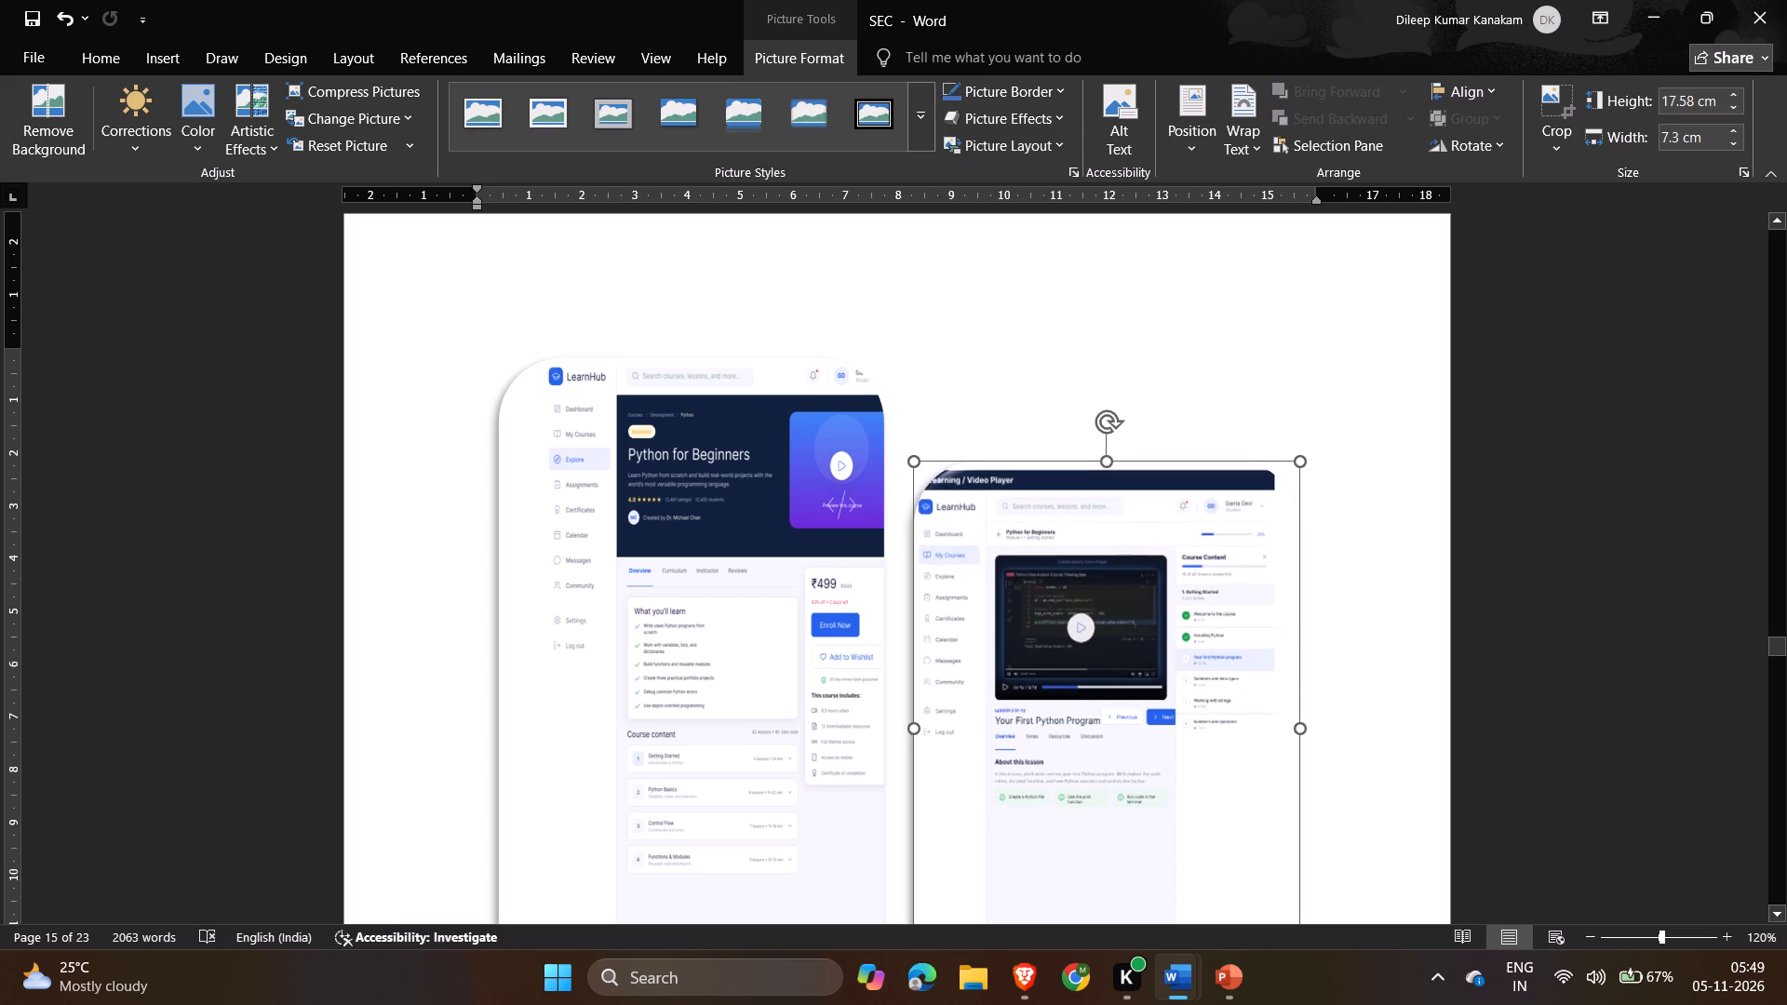
pyautogui.moveTo(1104, 744); pyautogui.dragTo(1106, 751)
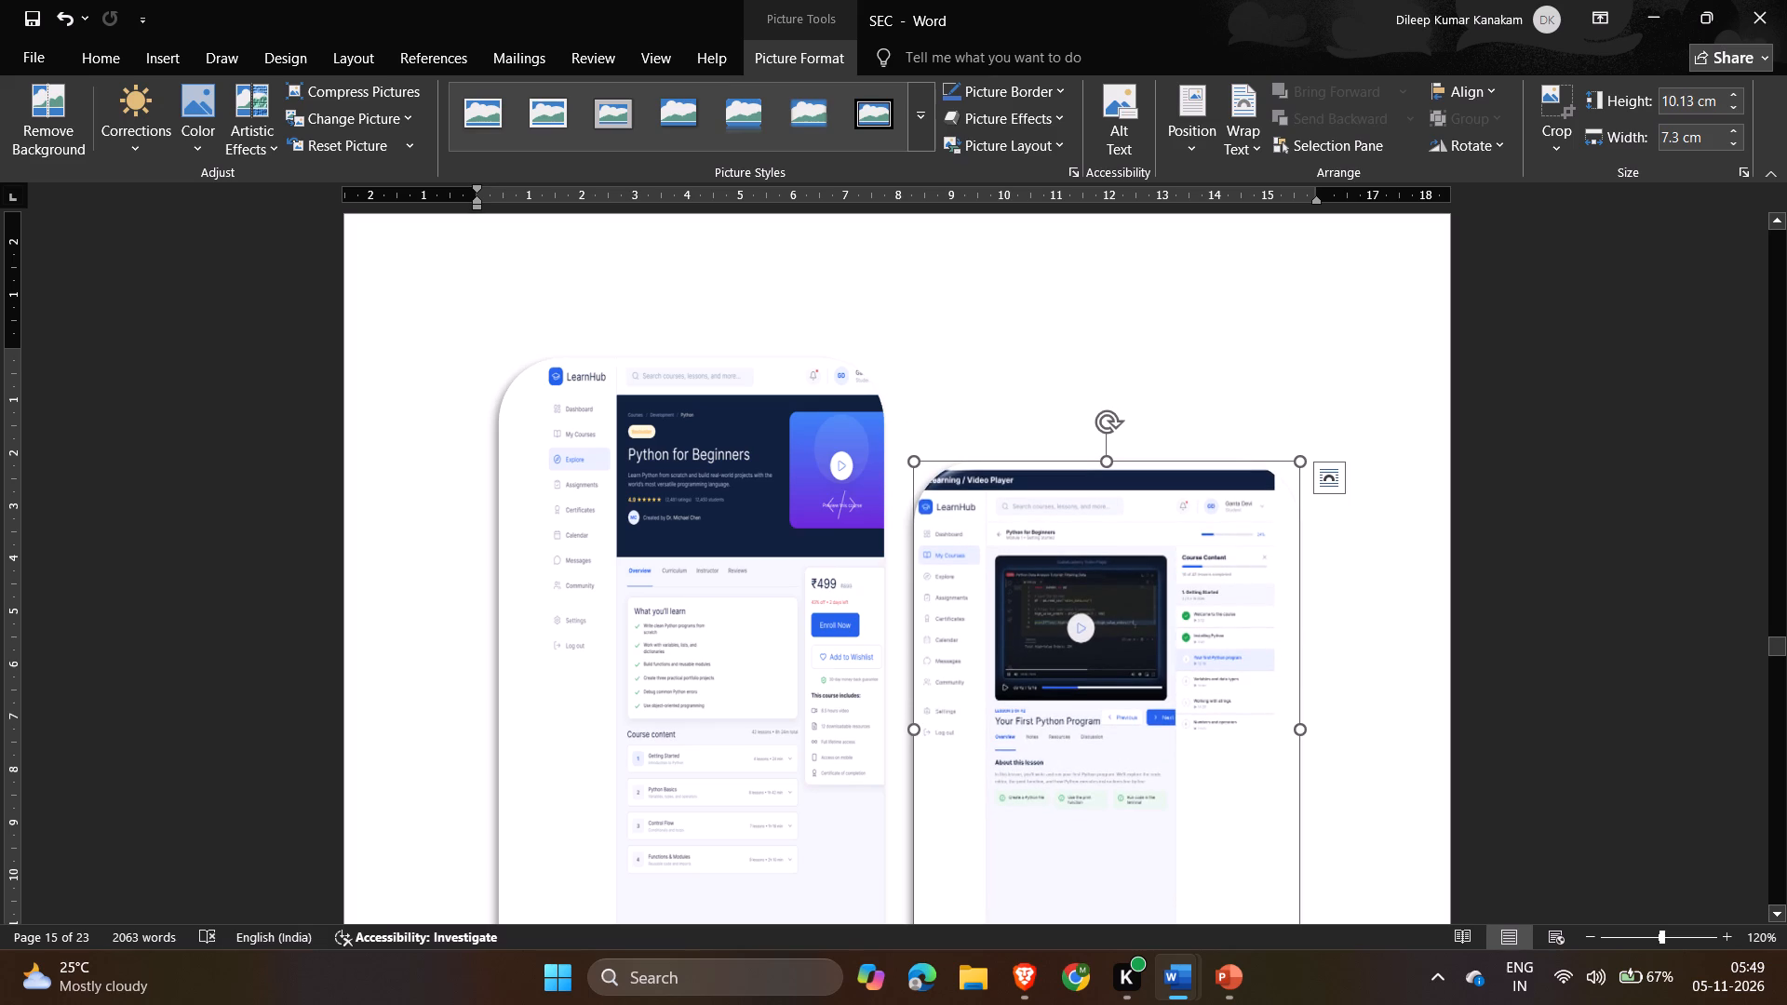
pyautogui.moveTo(1101, 462); pyautogui.dragTo(1098, 486)
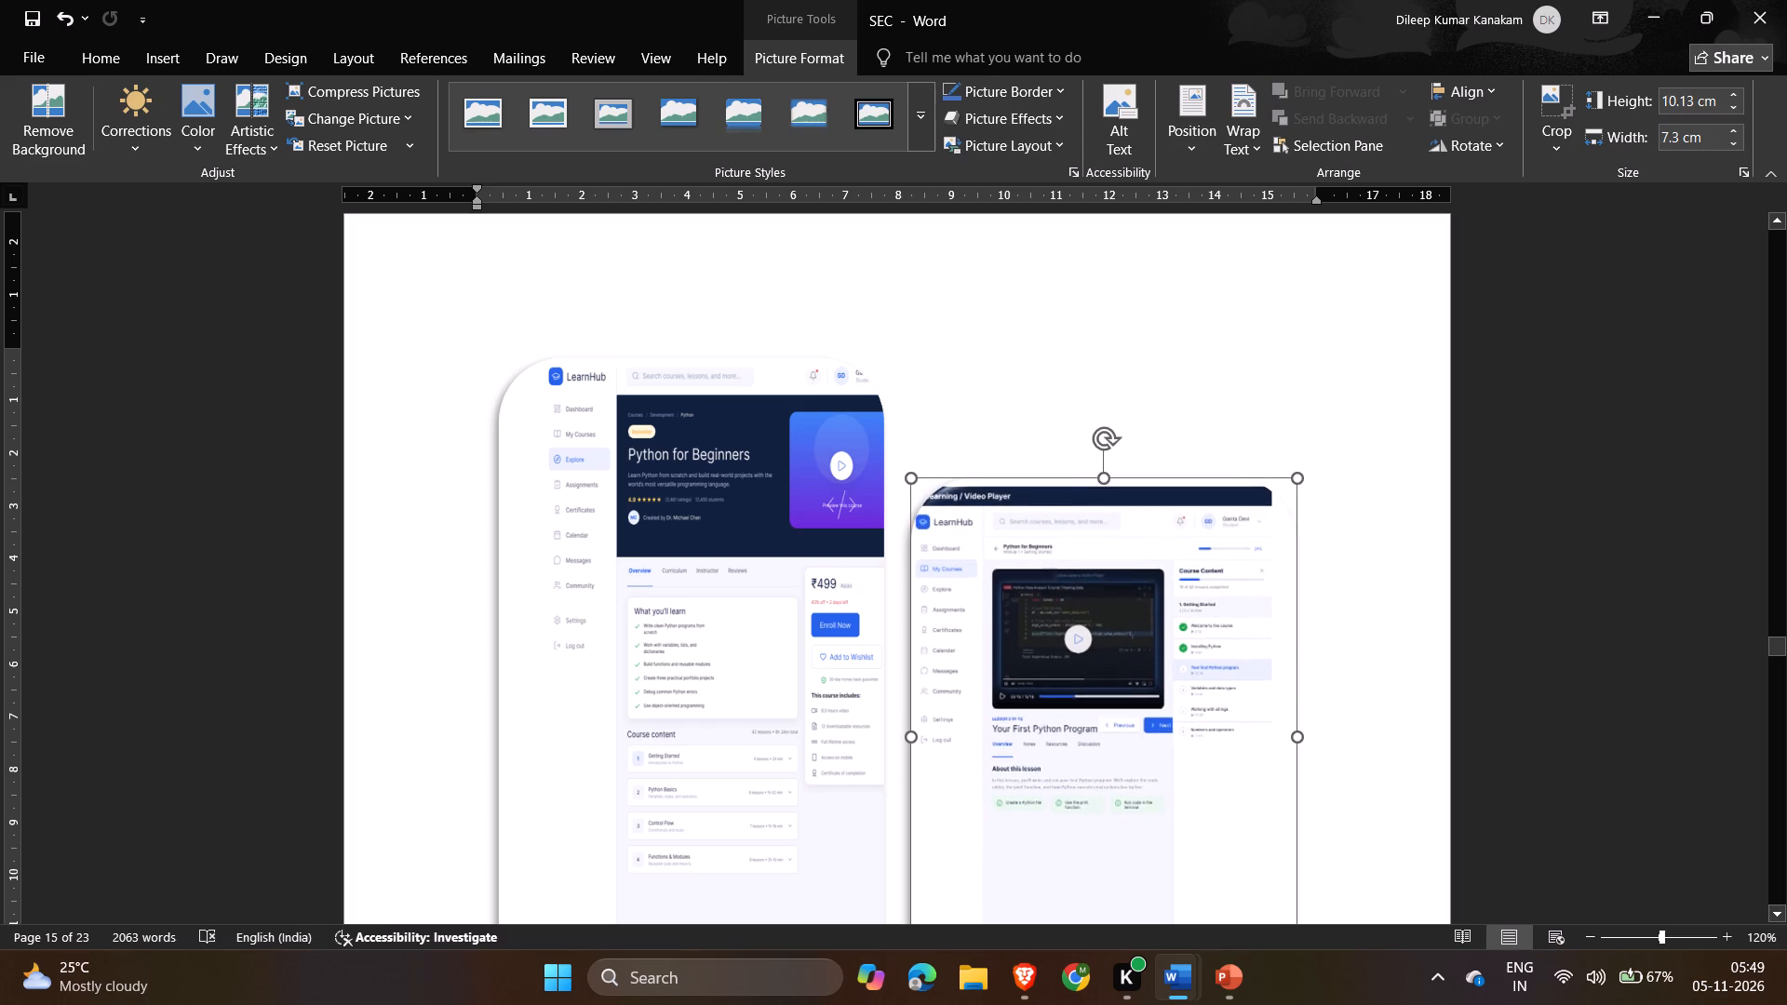
pyautogui.moveTo(1098, 486); pyautogui.dragTo(1095, 514)
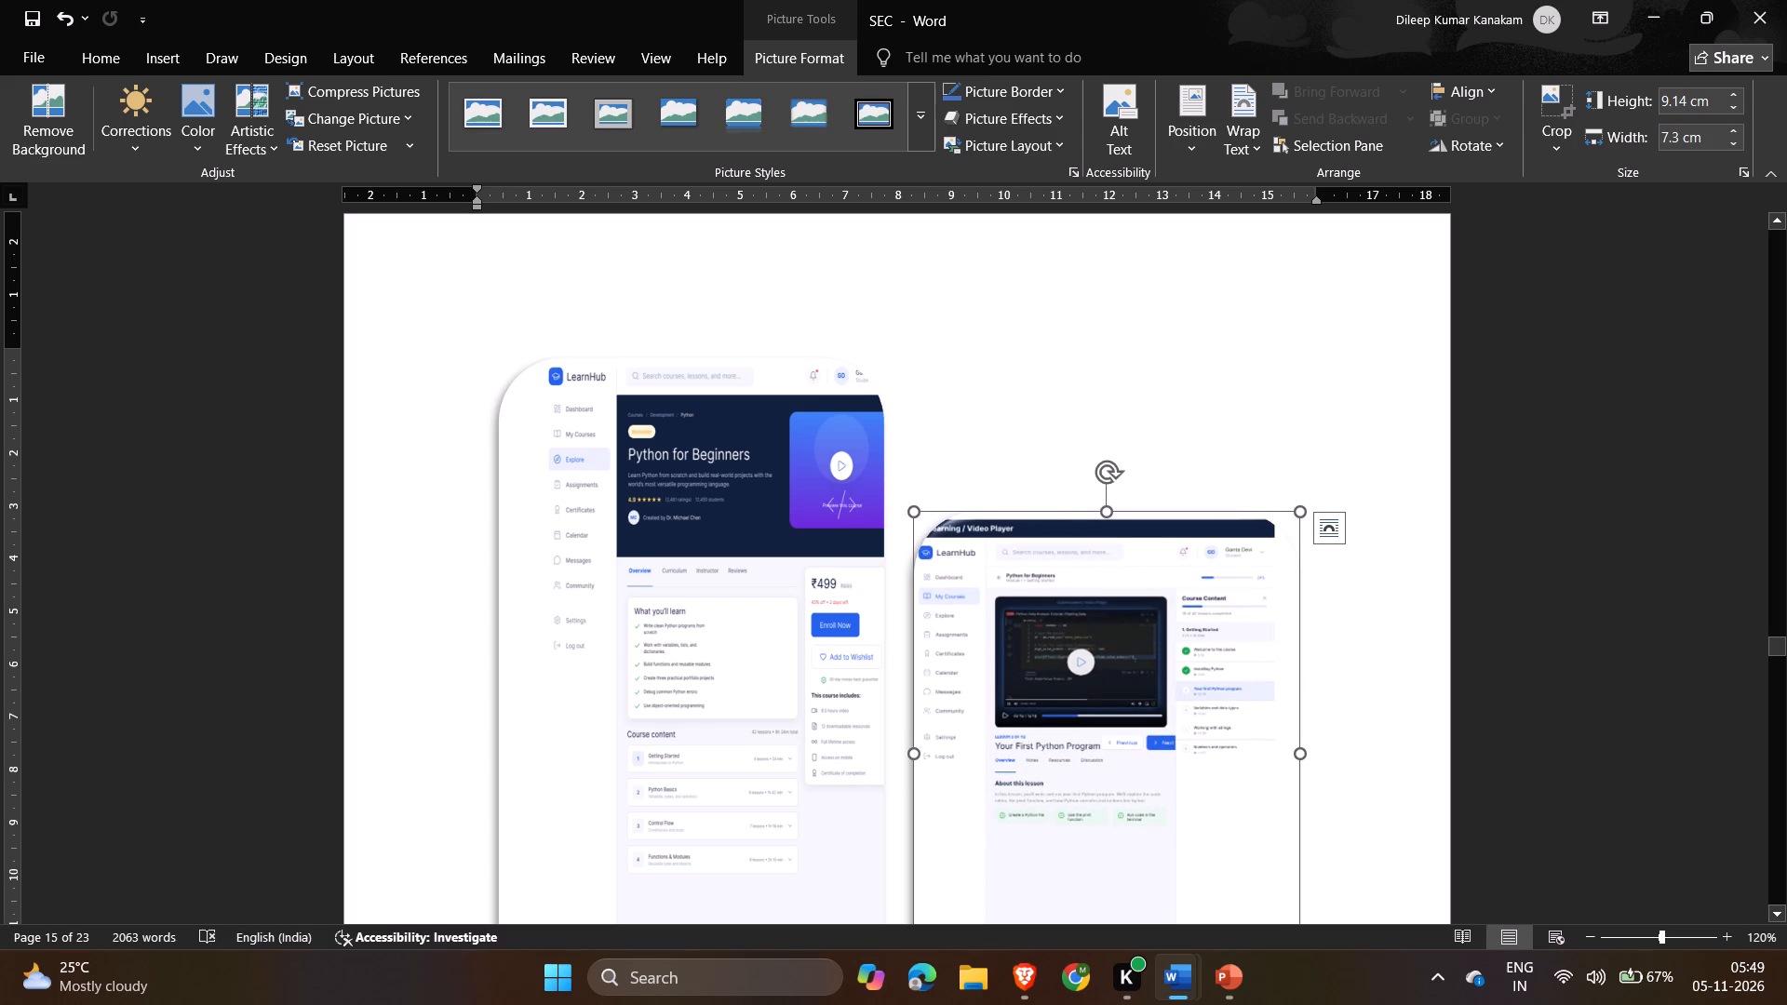
pyautogui.moveTo(1106, 513); pyautogui.dragTo(1107, 498)
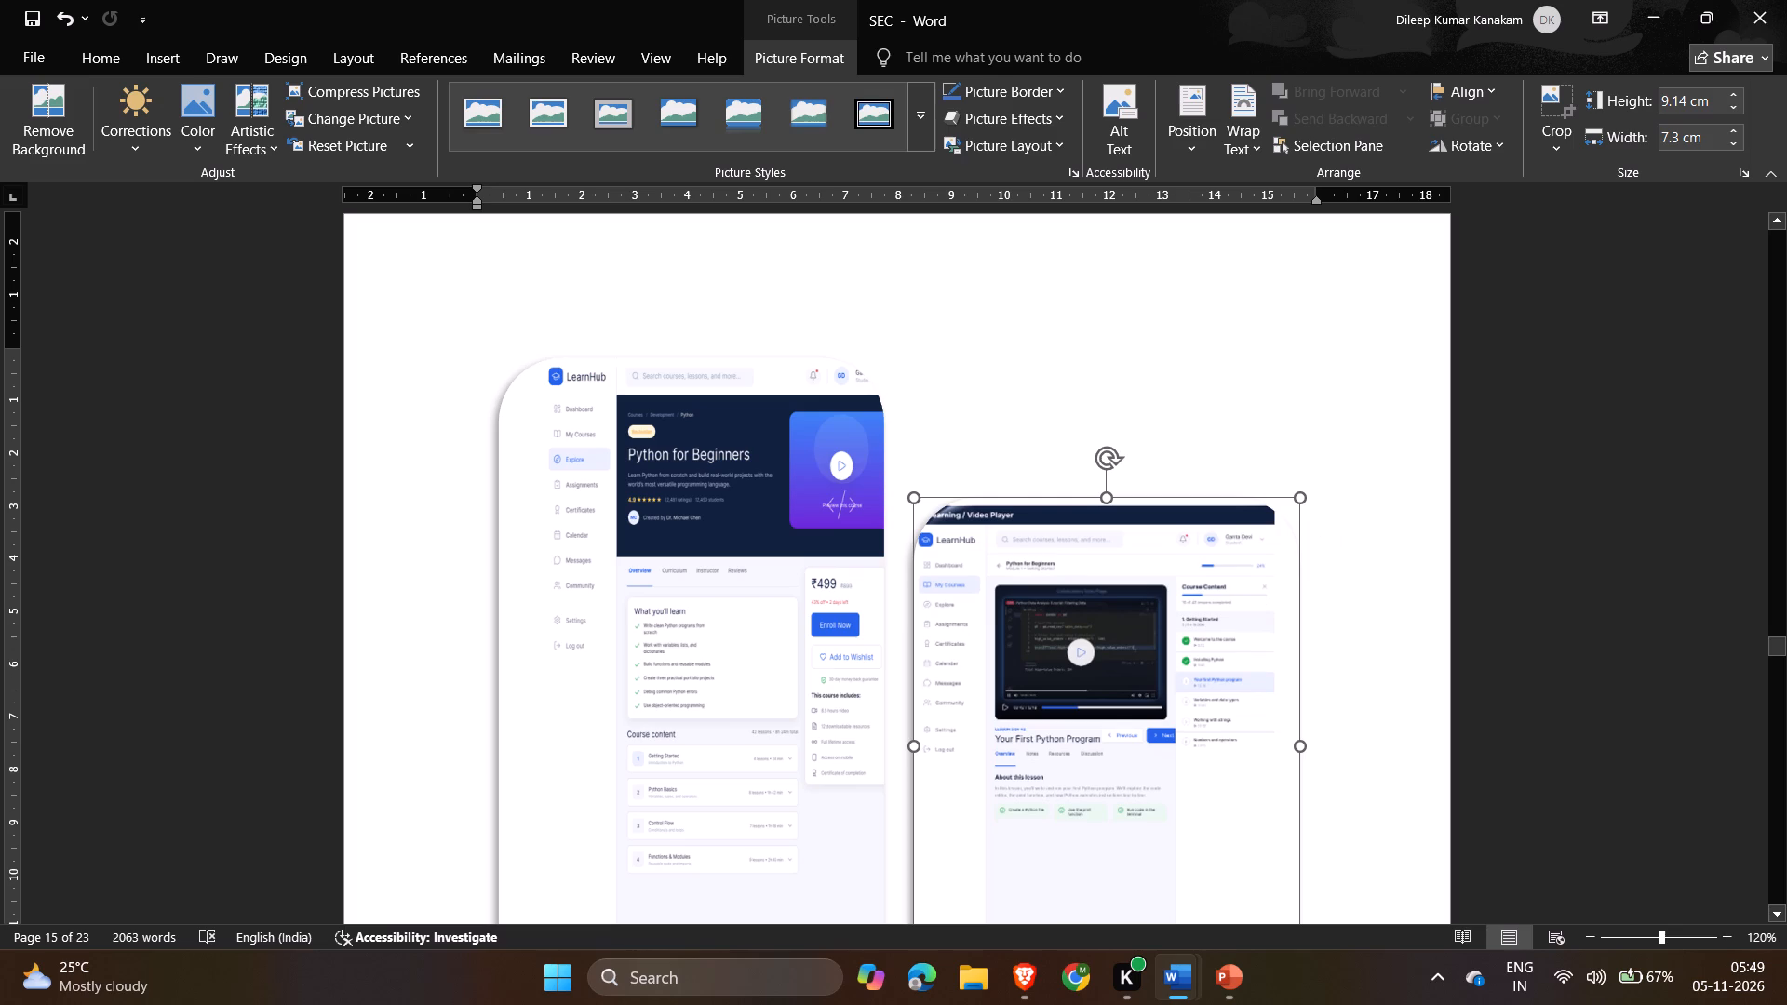
pyautogui.moveTo(1107, 498); pyautogui.dragTo(1106, 498)
pyautogui.moveTo(1106, 498); pyautogui.dragTo(1104, 497)
pyautogui.moveTo(1104, 497); pyautogui.dragTo(1101, 489)
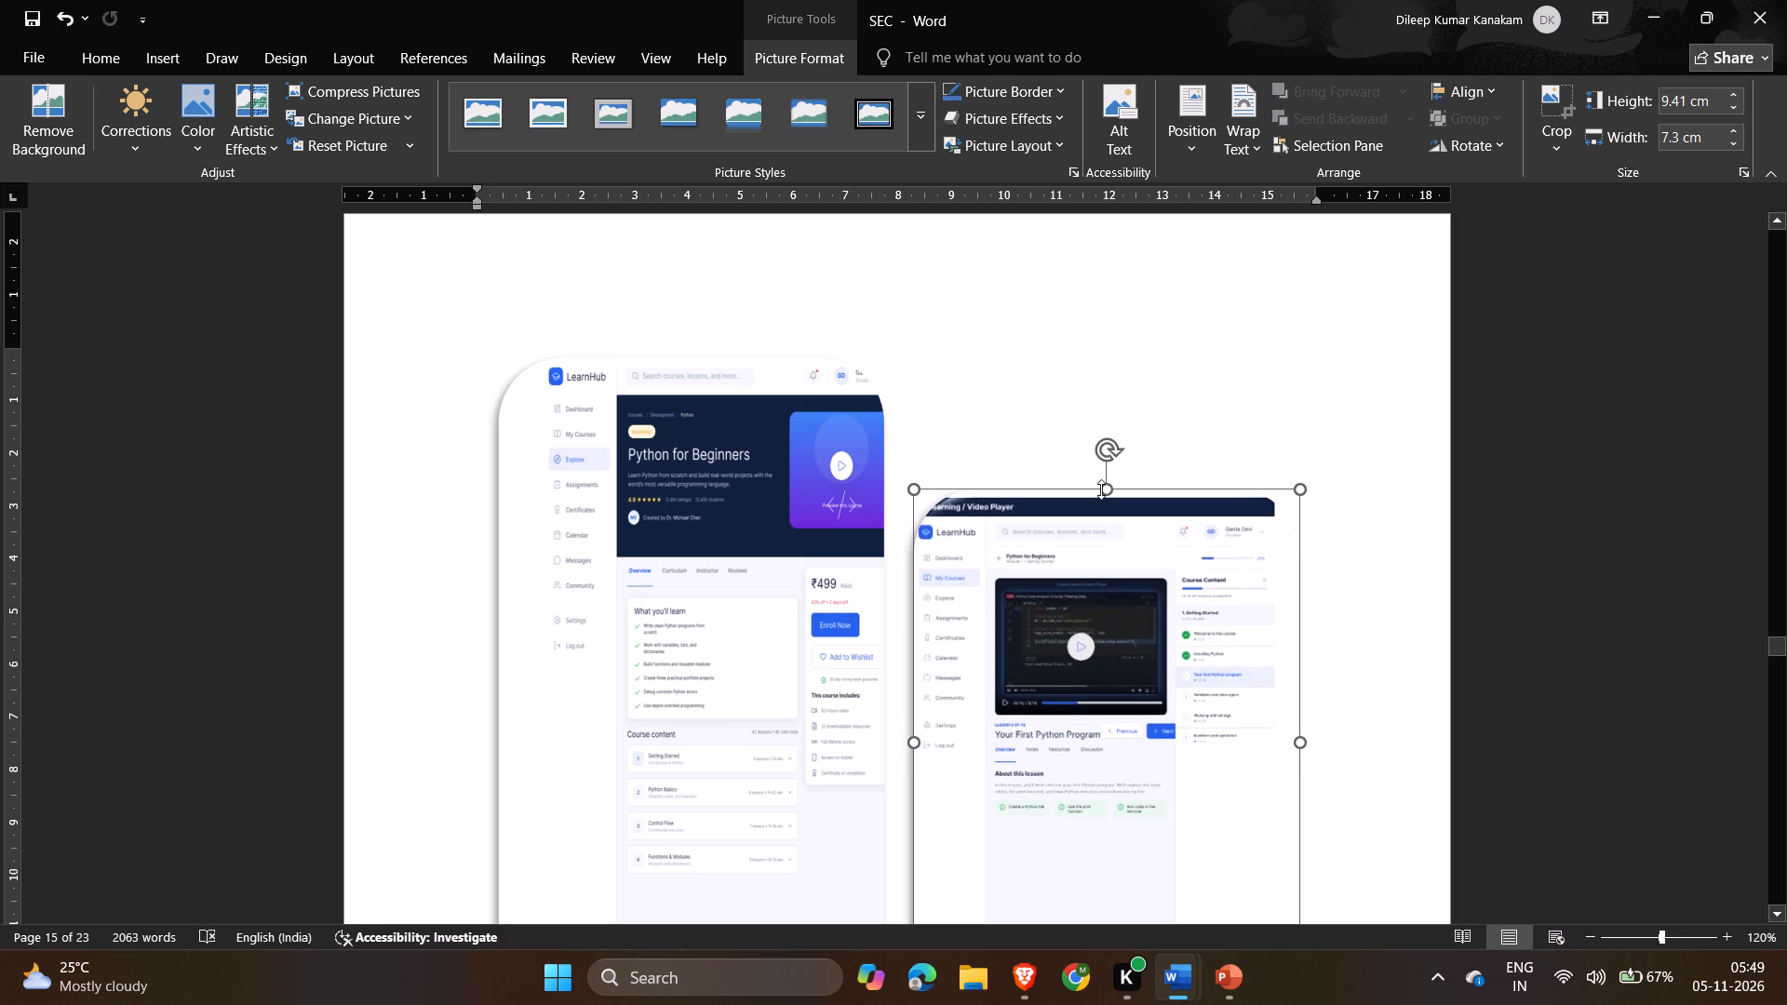
# Reduce the height of the Python for Beginners picture to about 9.5 cm so it lines up with the Learning / Video Player picture.
pyautogui.click(664, 378)
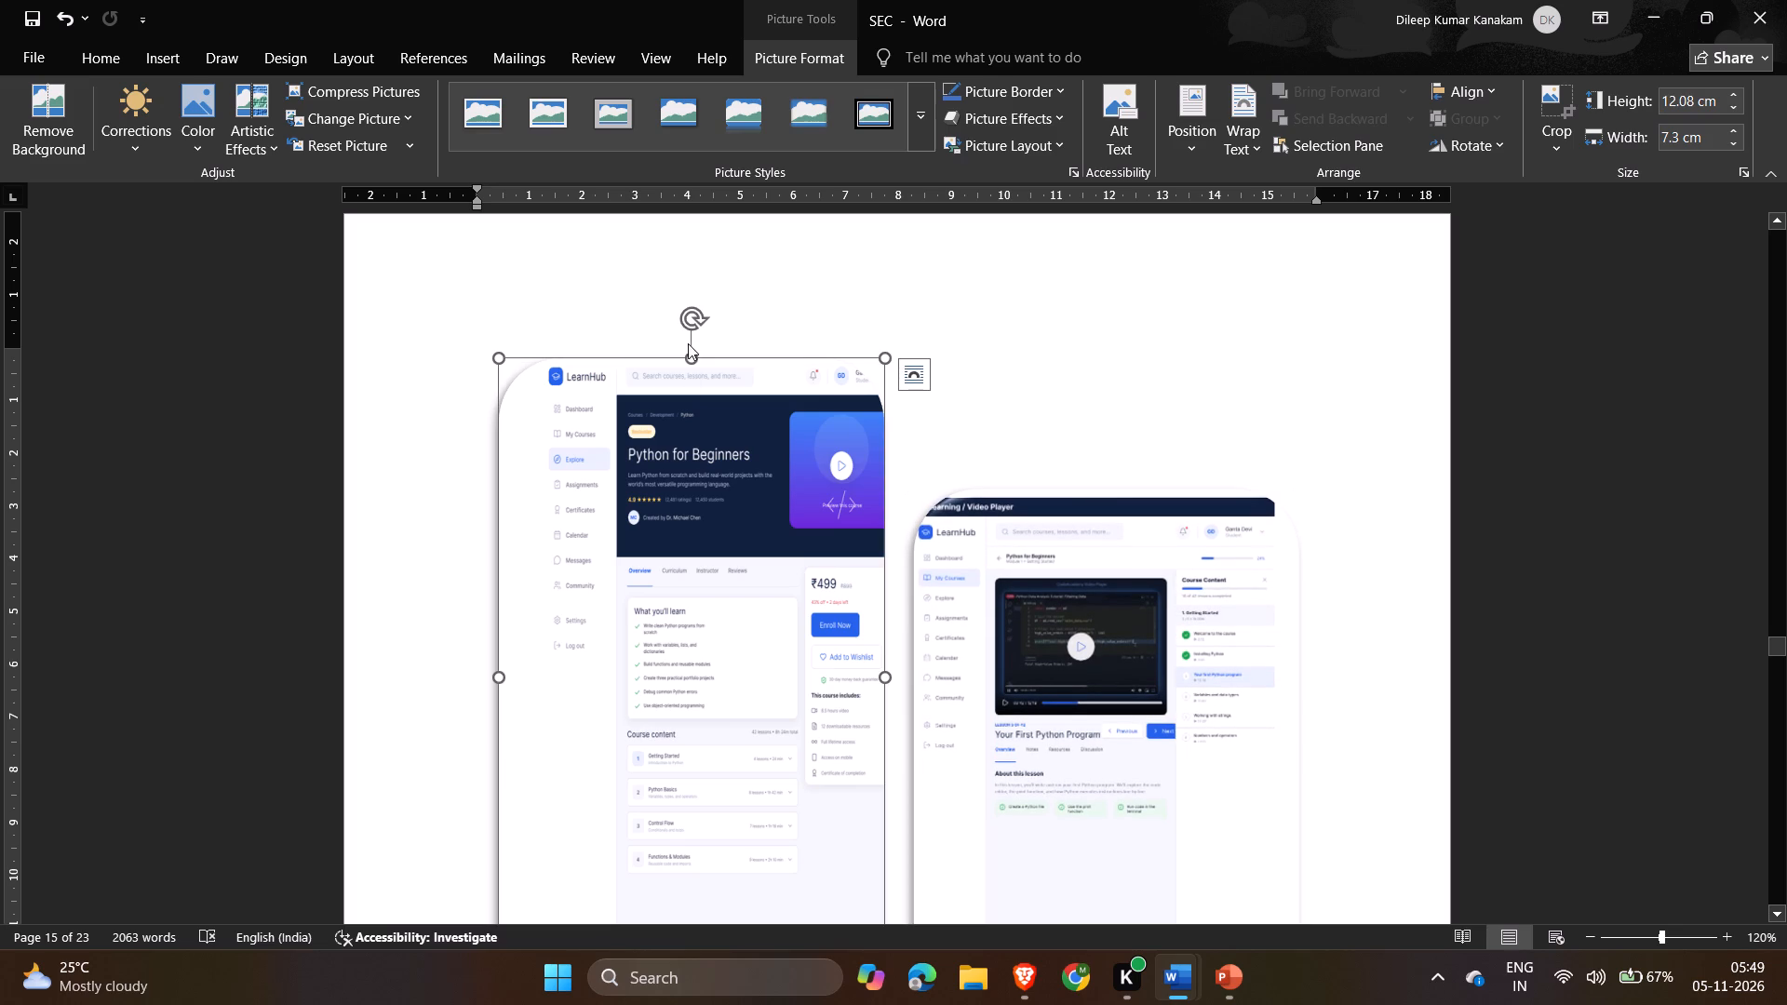
pyautogui.moveTo(690, 356); pyautogui.dragTo(679, 456)
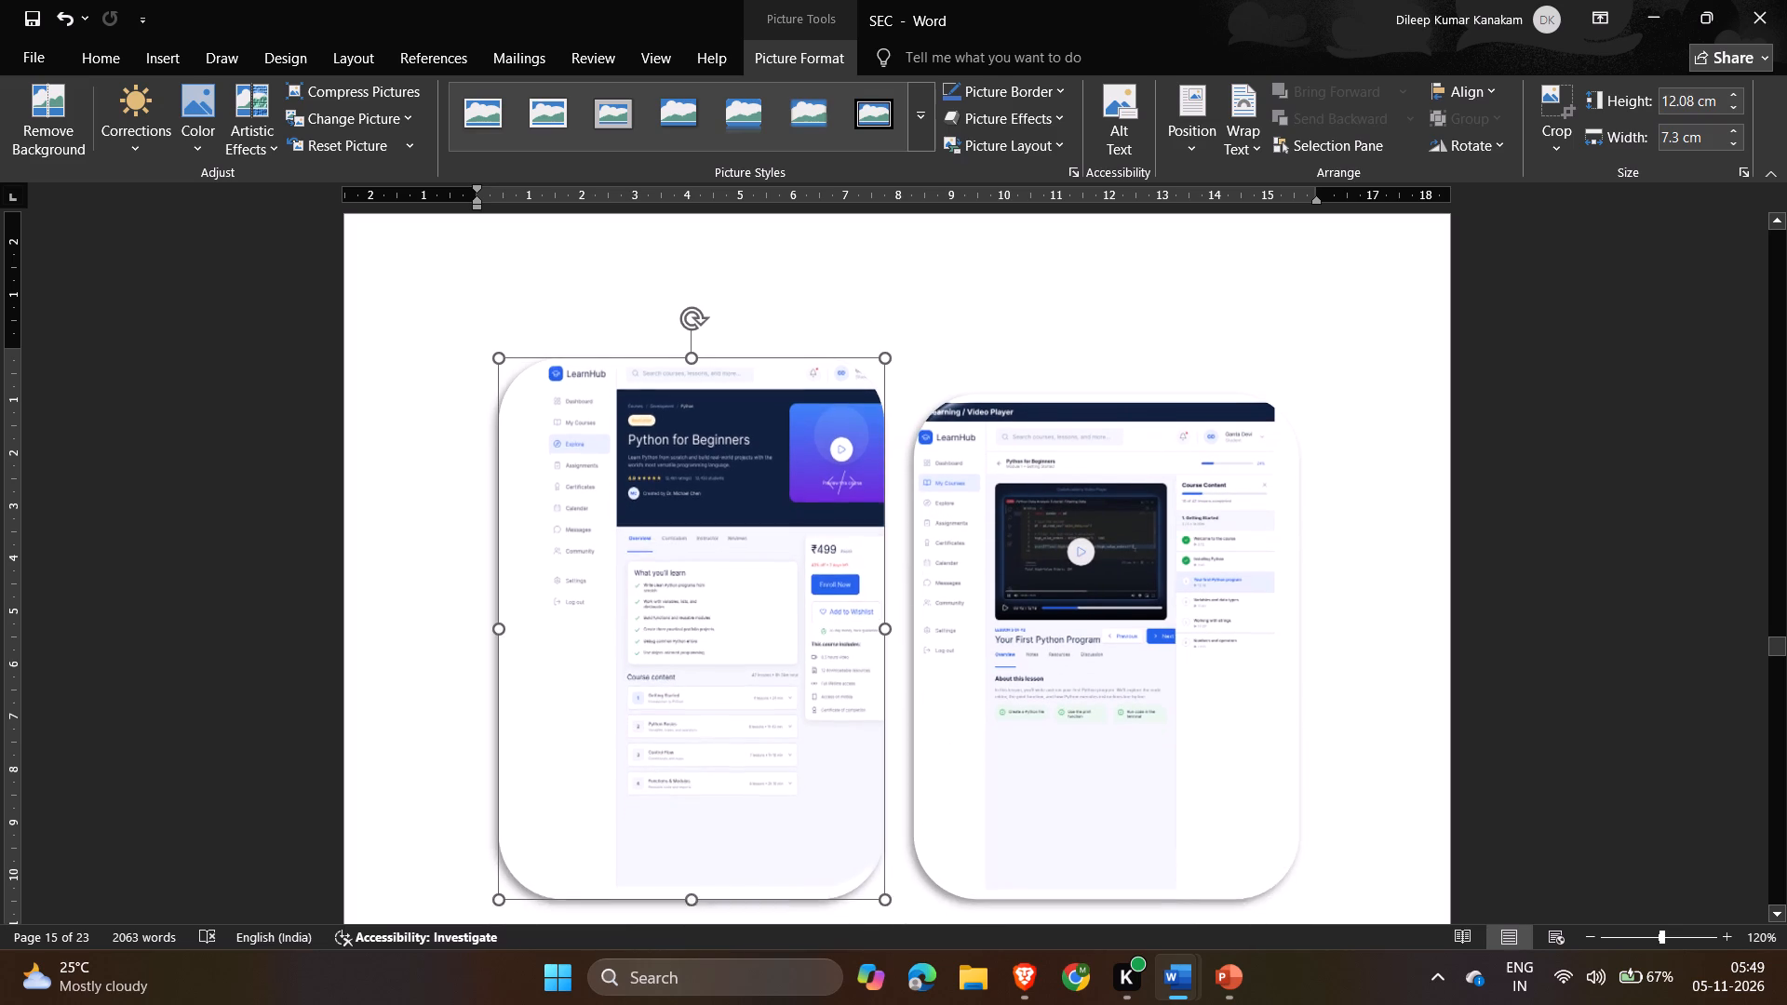
pyautogui.moveTo(679, 456); pyautogui.dragTo(679, 486)
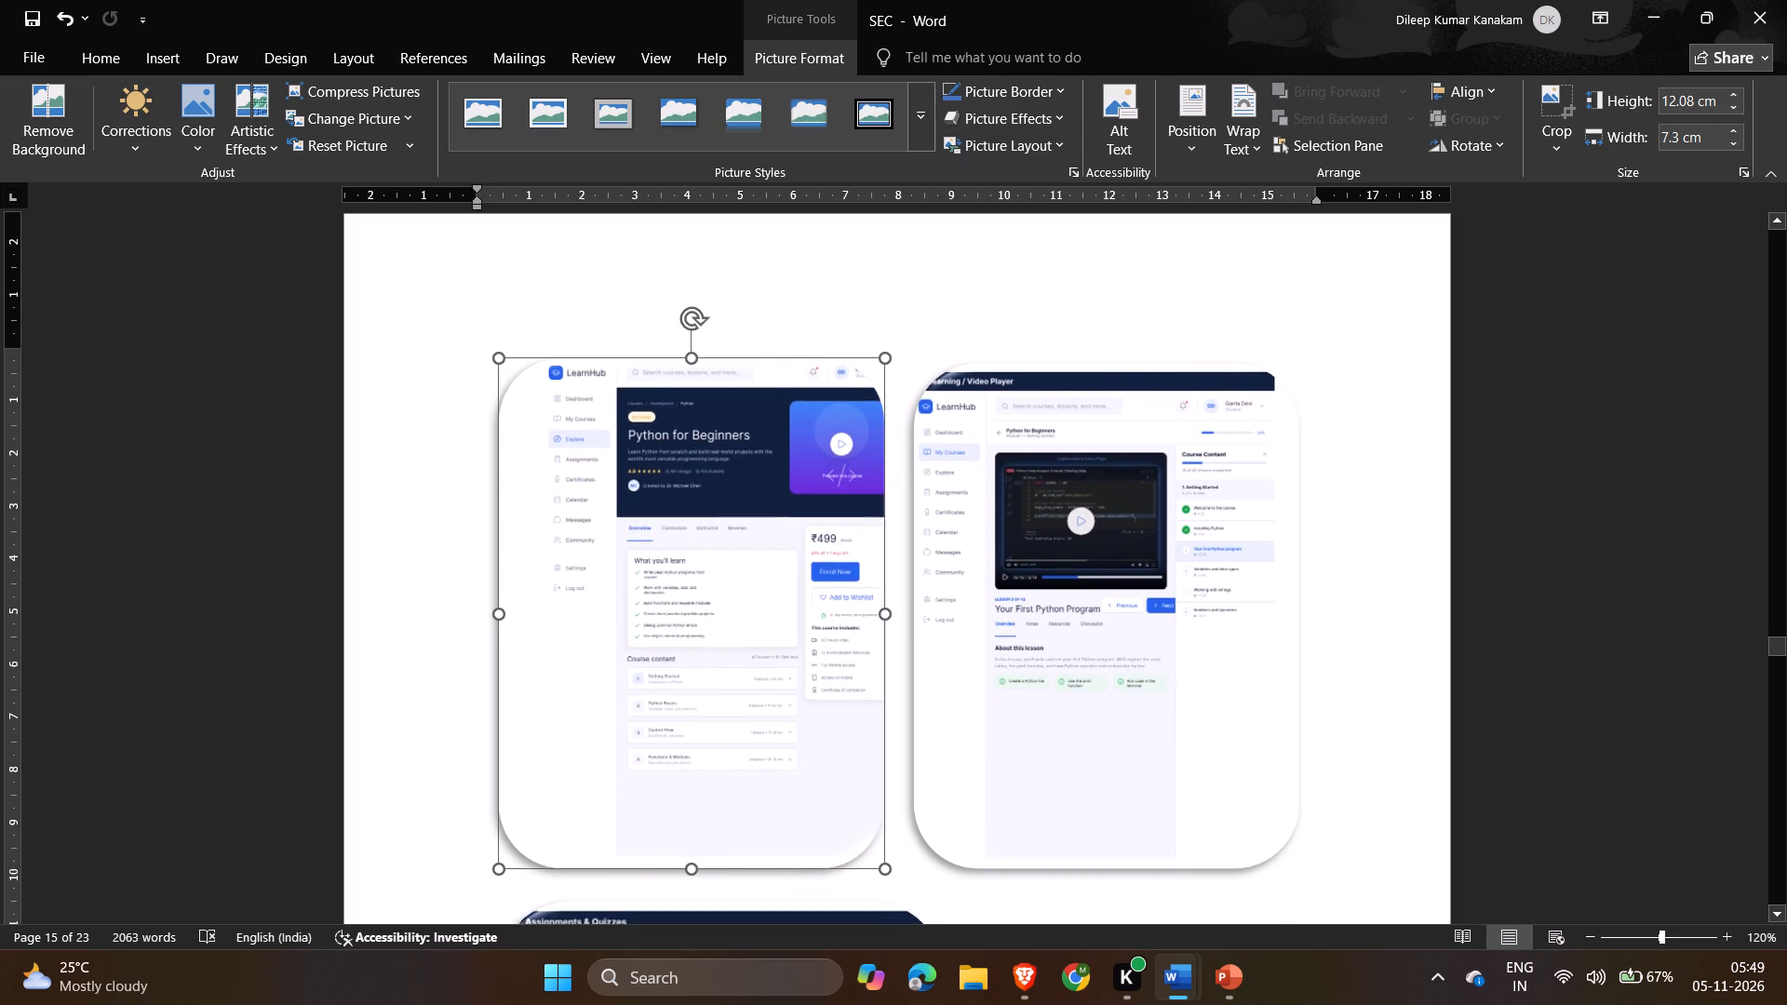
pyautogui.moveTo(679, 486); pyautogui.dragTo(679, 489)
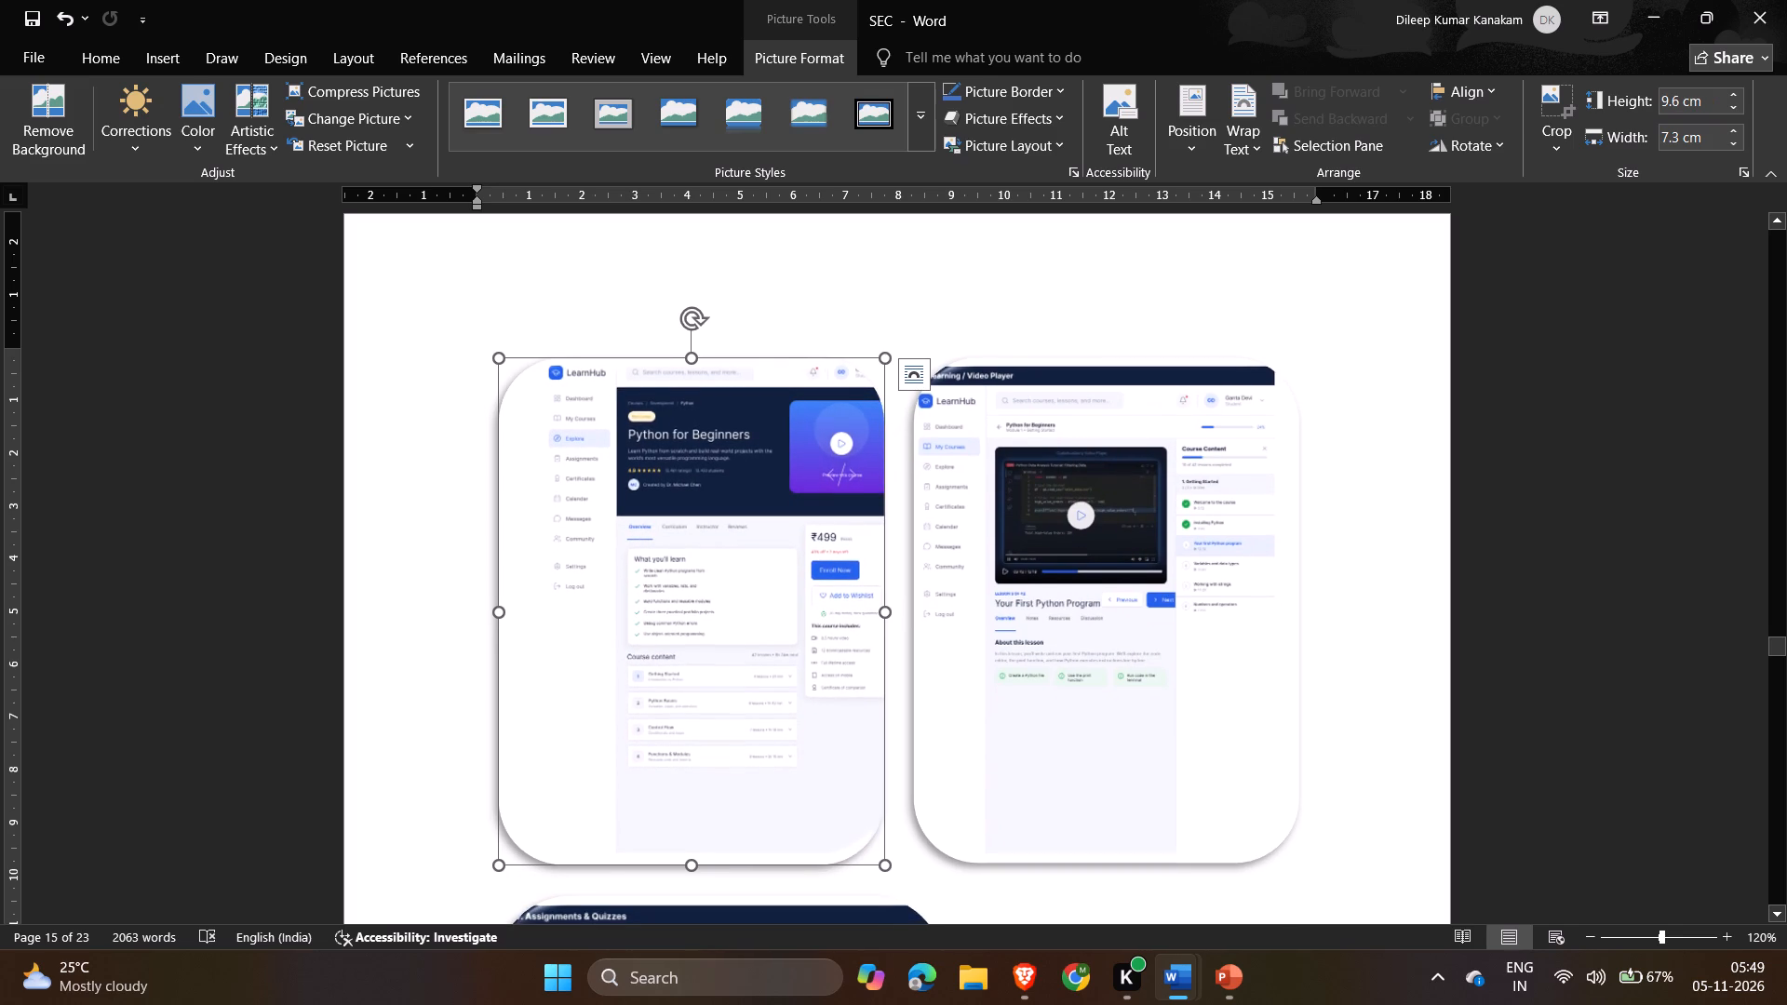
pyautogui.moveTo(692, 356); pyautogui.dragTo(692, 365)
pyautogui.click(692, 363)
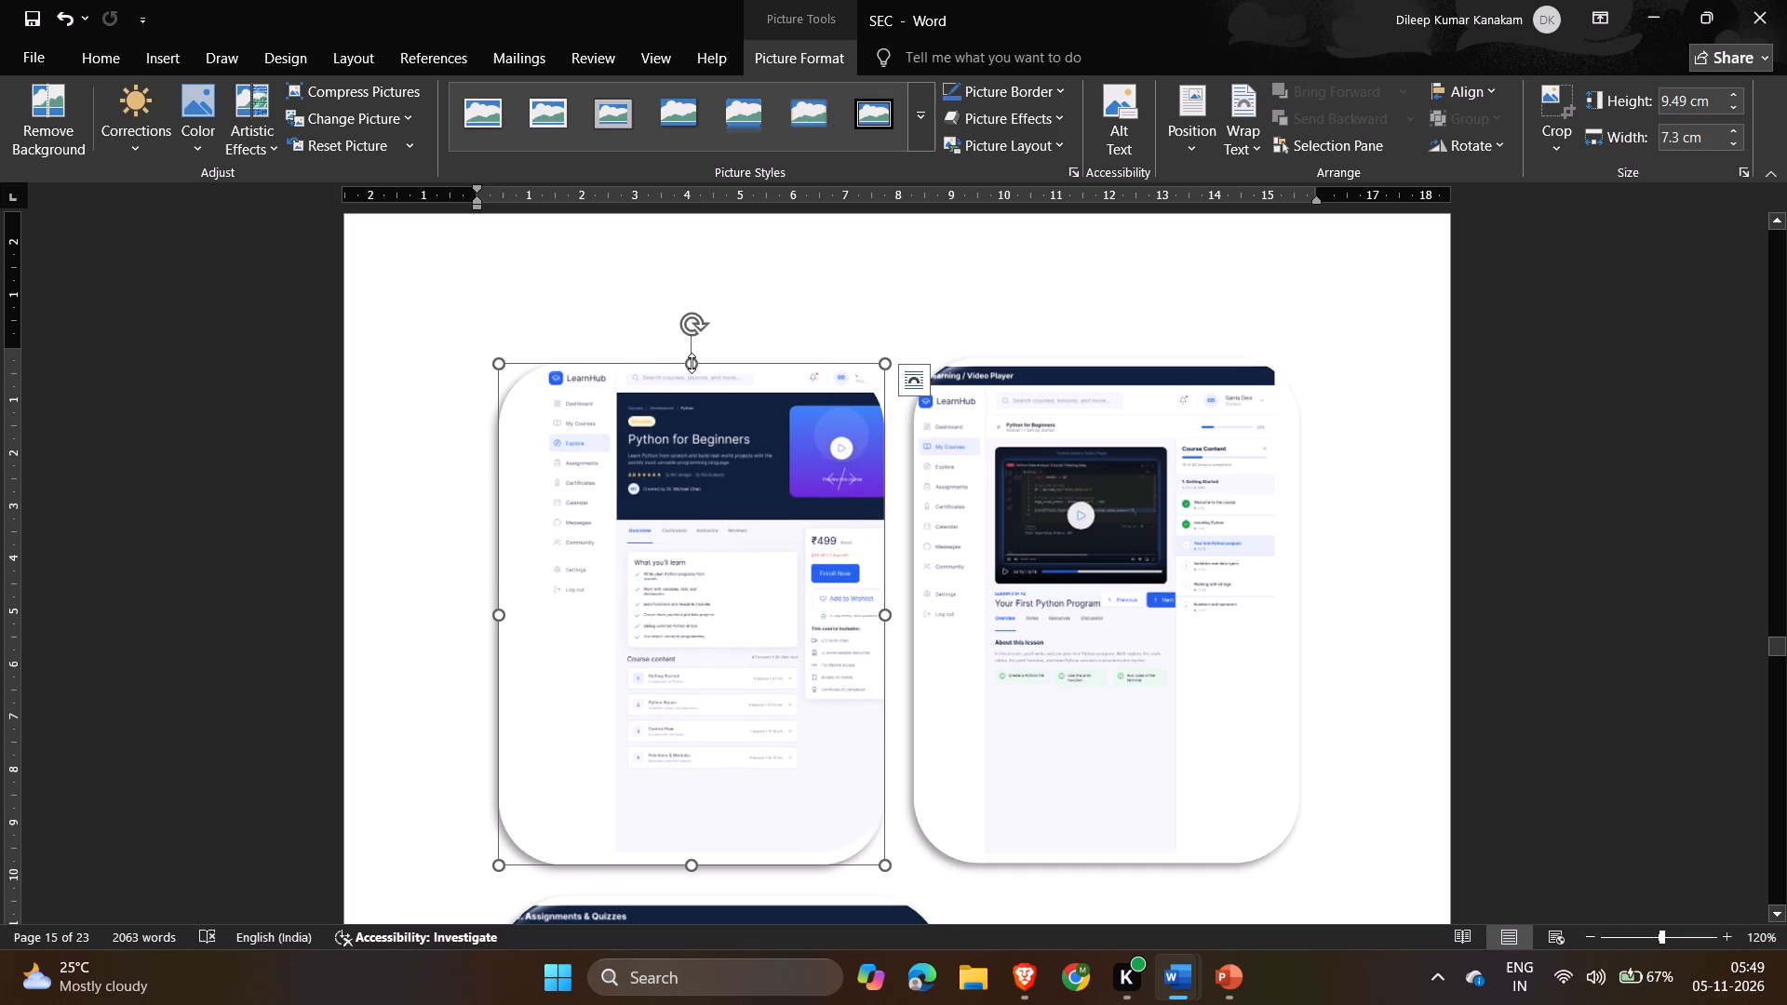
pyautogui.click(695, 363)
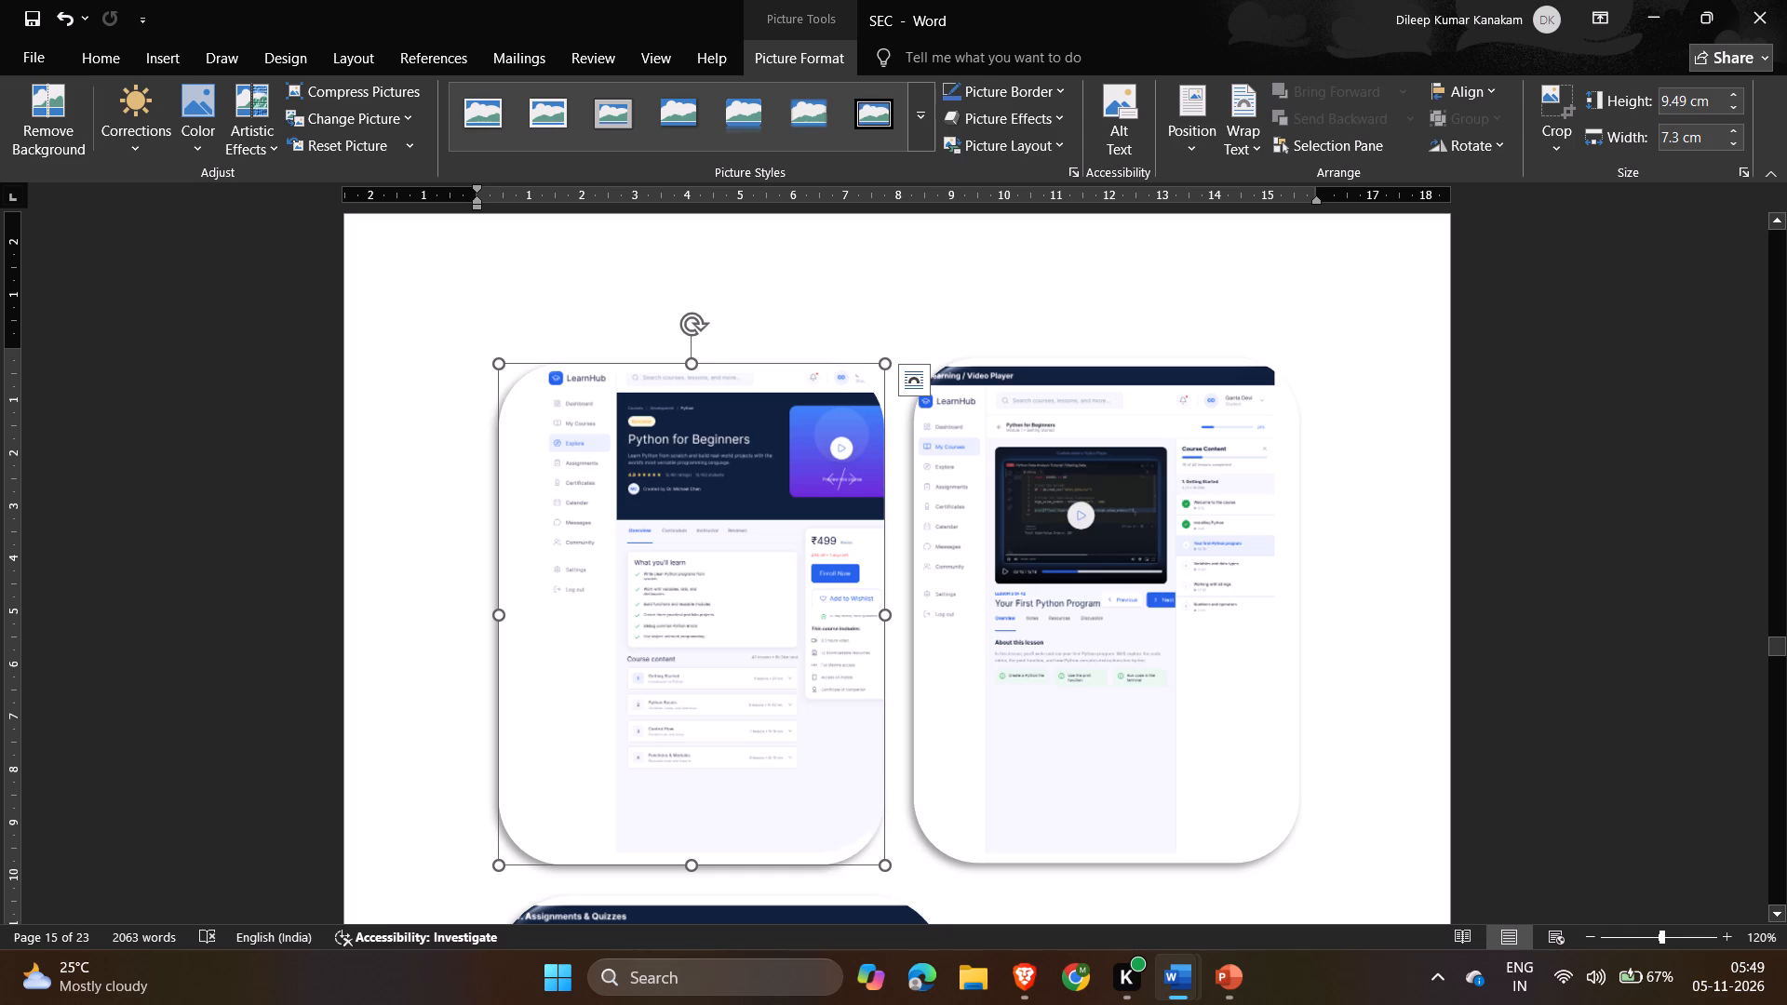
pyautogui.click(692, 363)
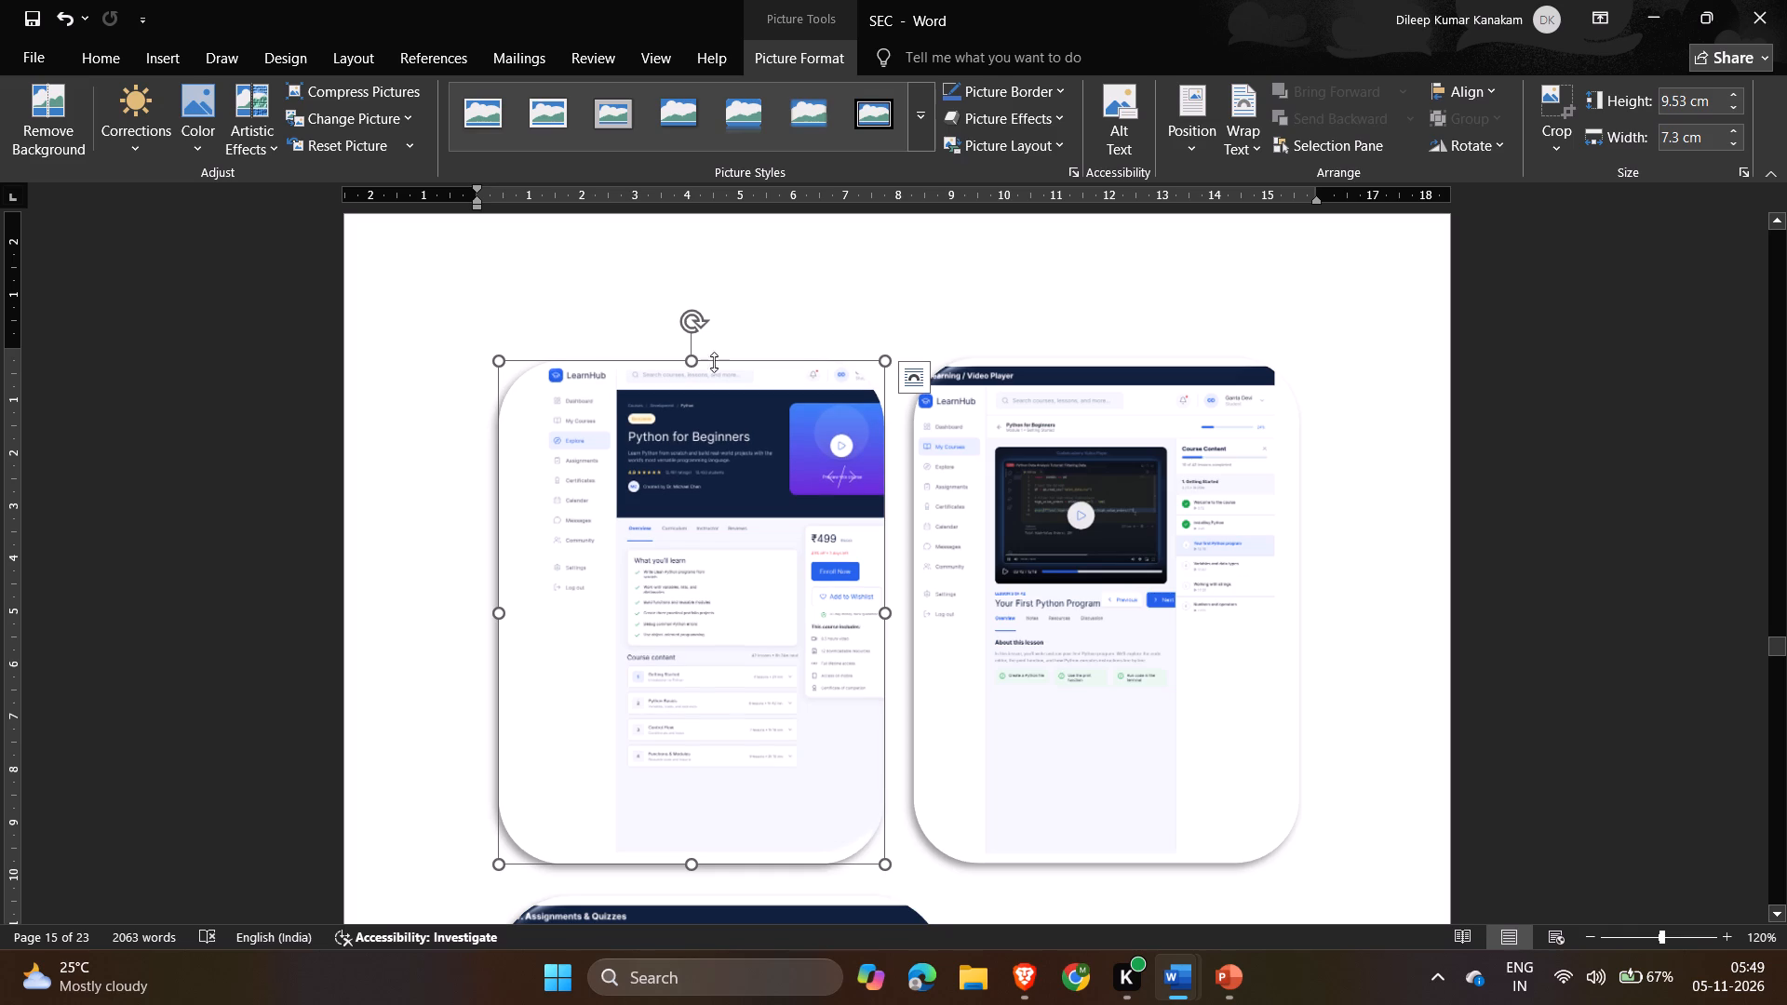
pyautogui.click(1606, 446)
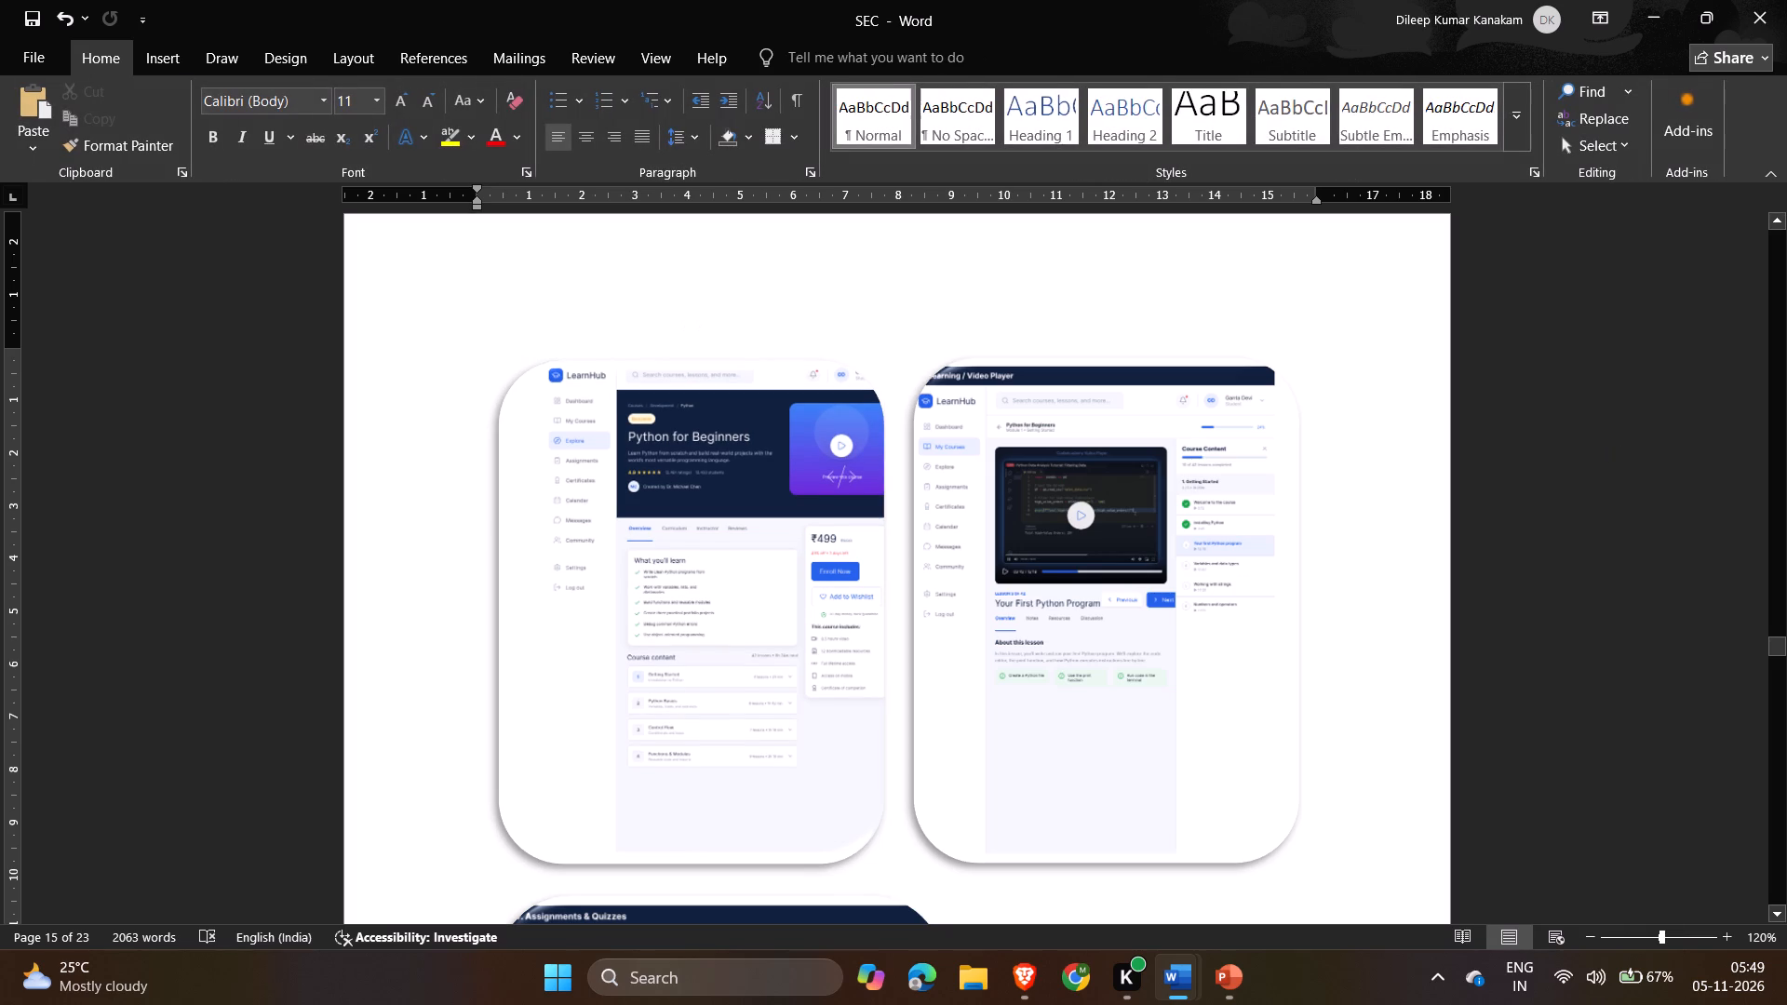
# Set the width of the Assignments & Quizzes picture to 7.3 cm.
pyautogui.press('Delete')
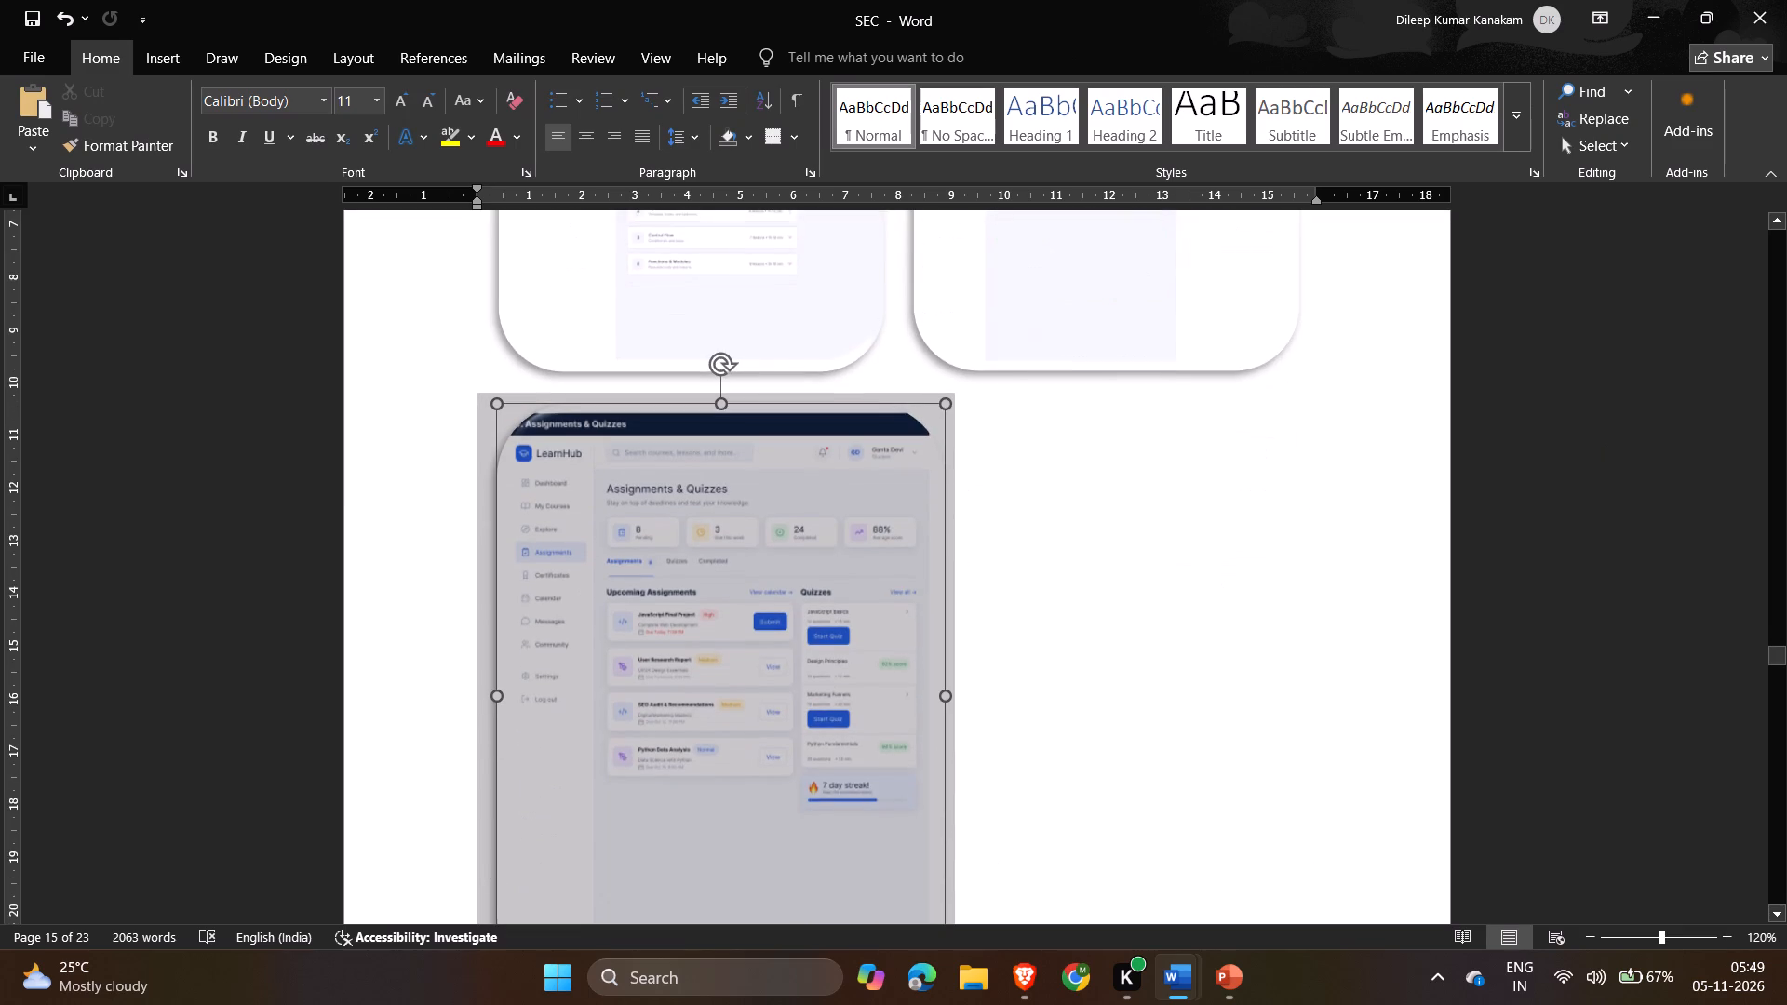
pyautogui.click(696, 501)
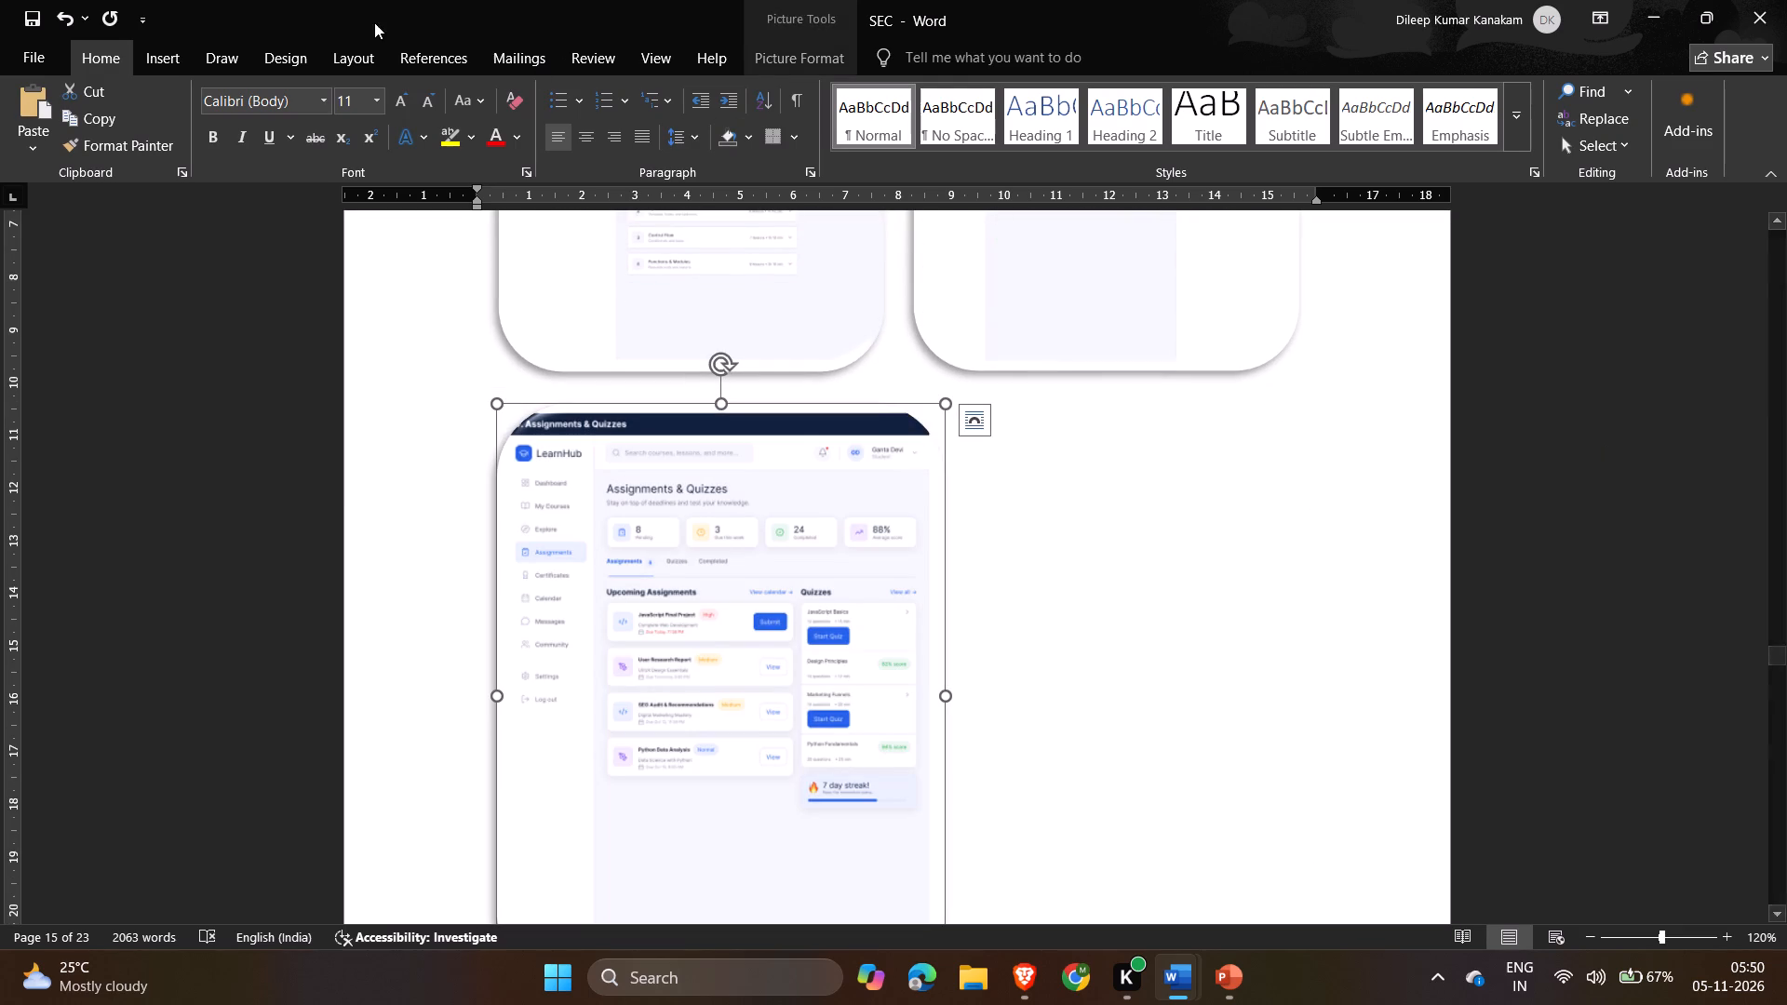
pyautogui.click(795, 65)
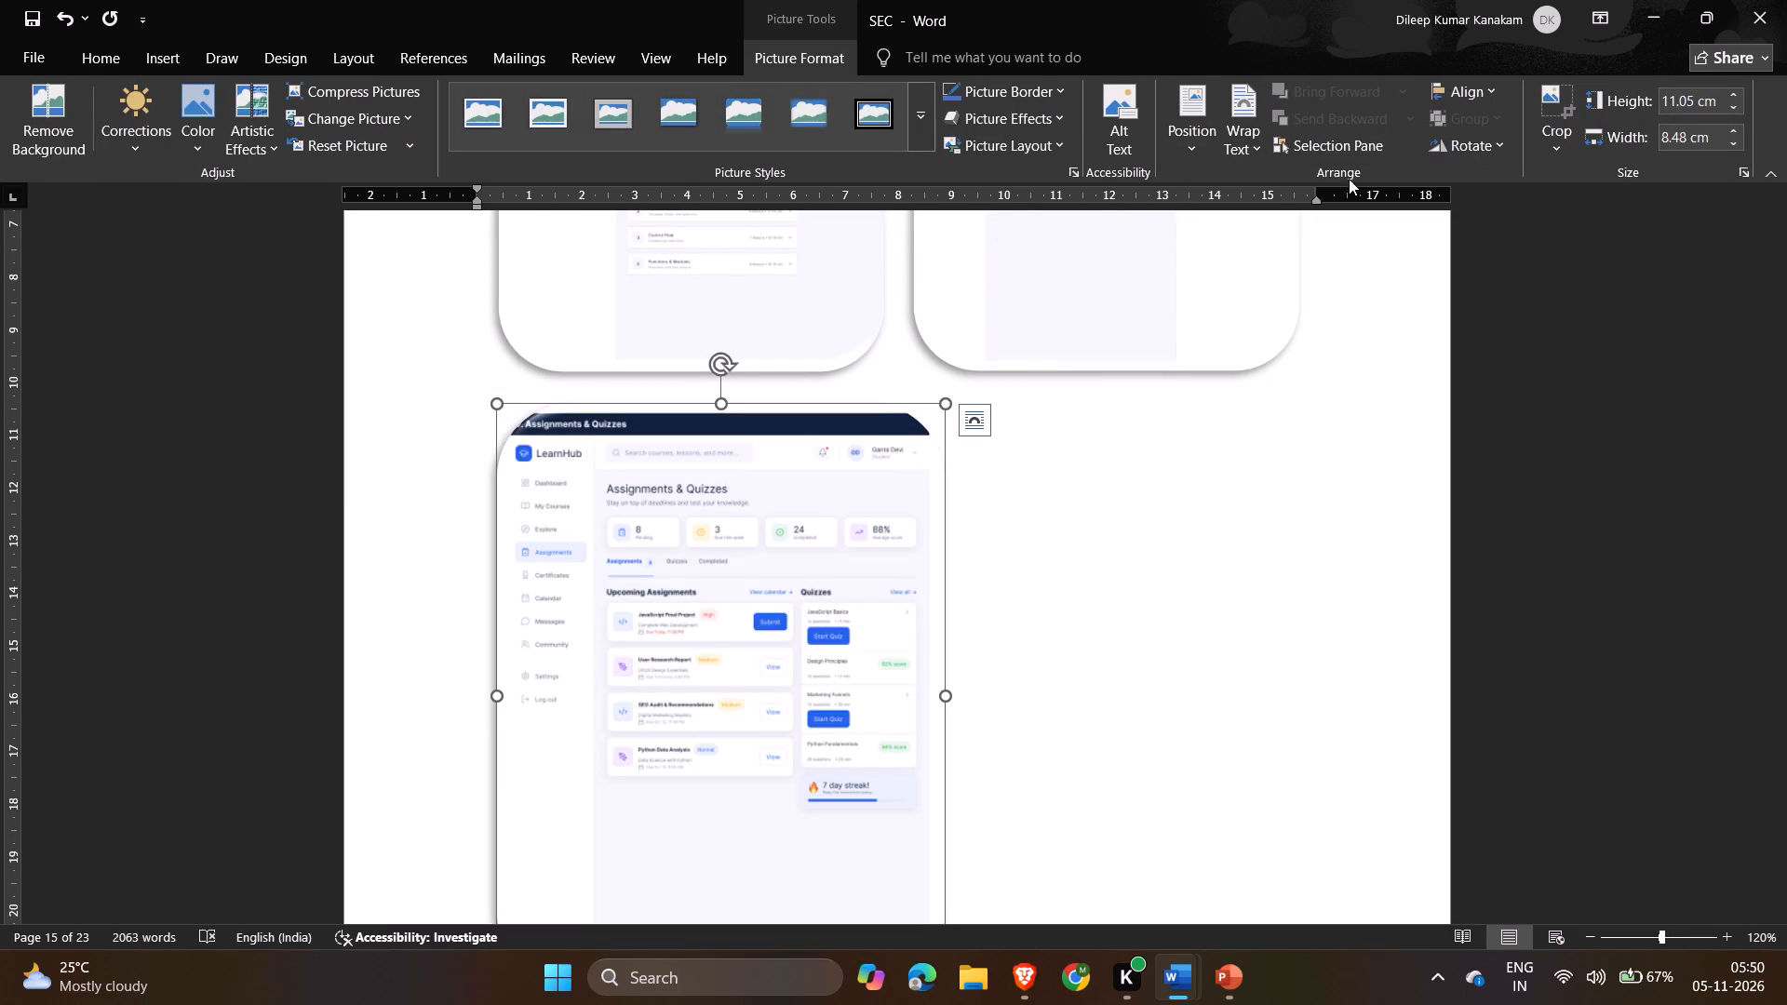
pyautogui.click(608, 301)
pyautogui.click(668, 631)
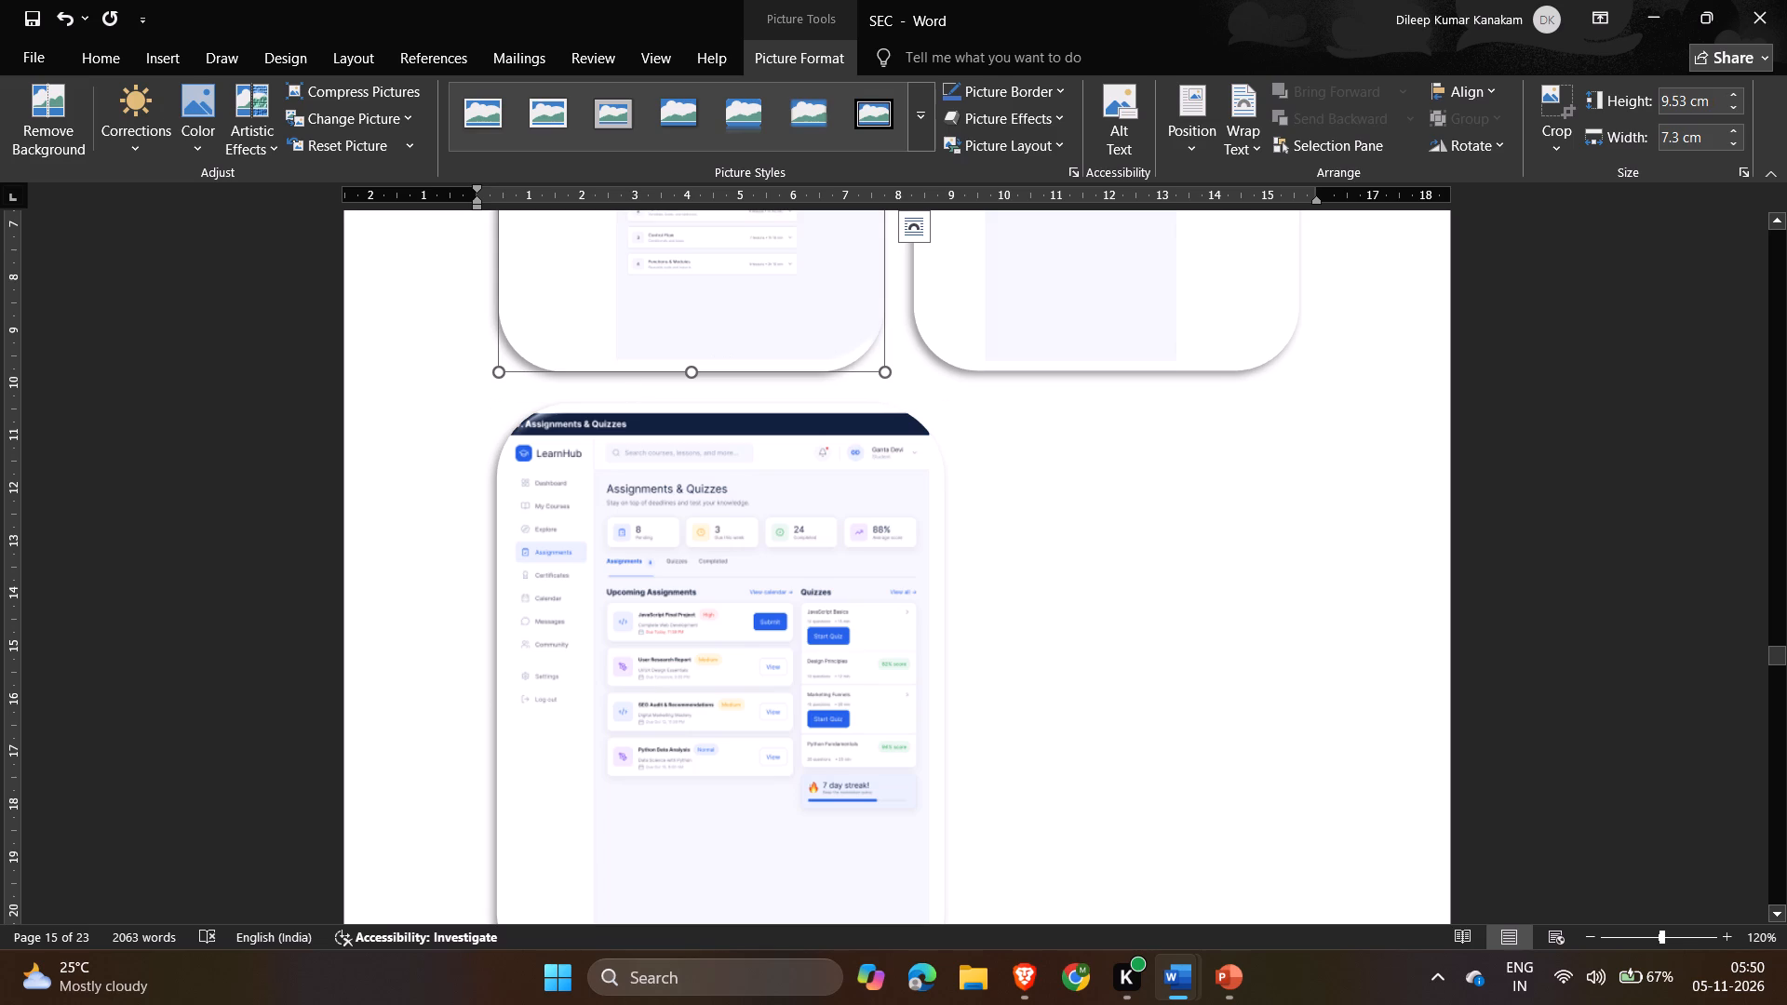
pyautogui.tripleClick(1686, 143)
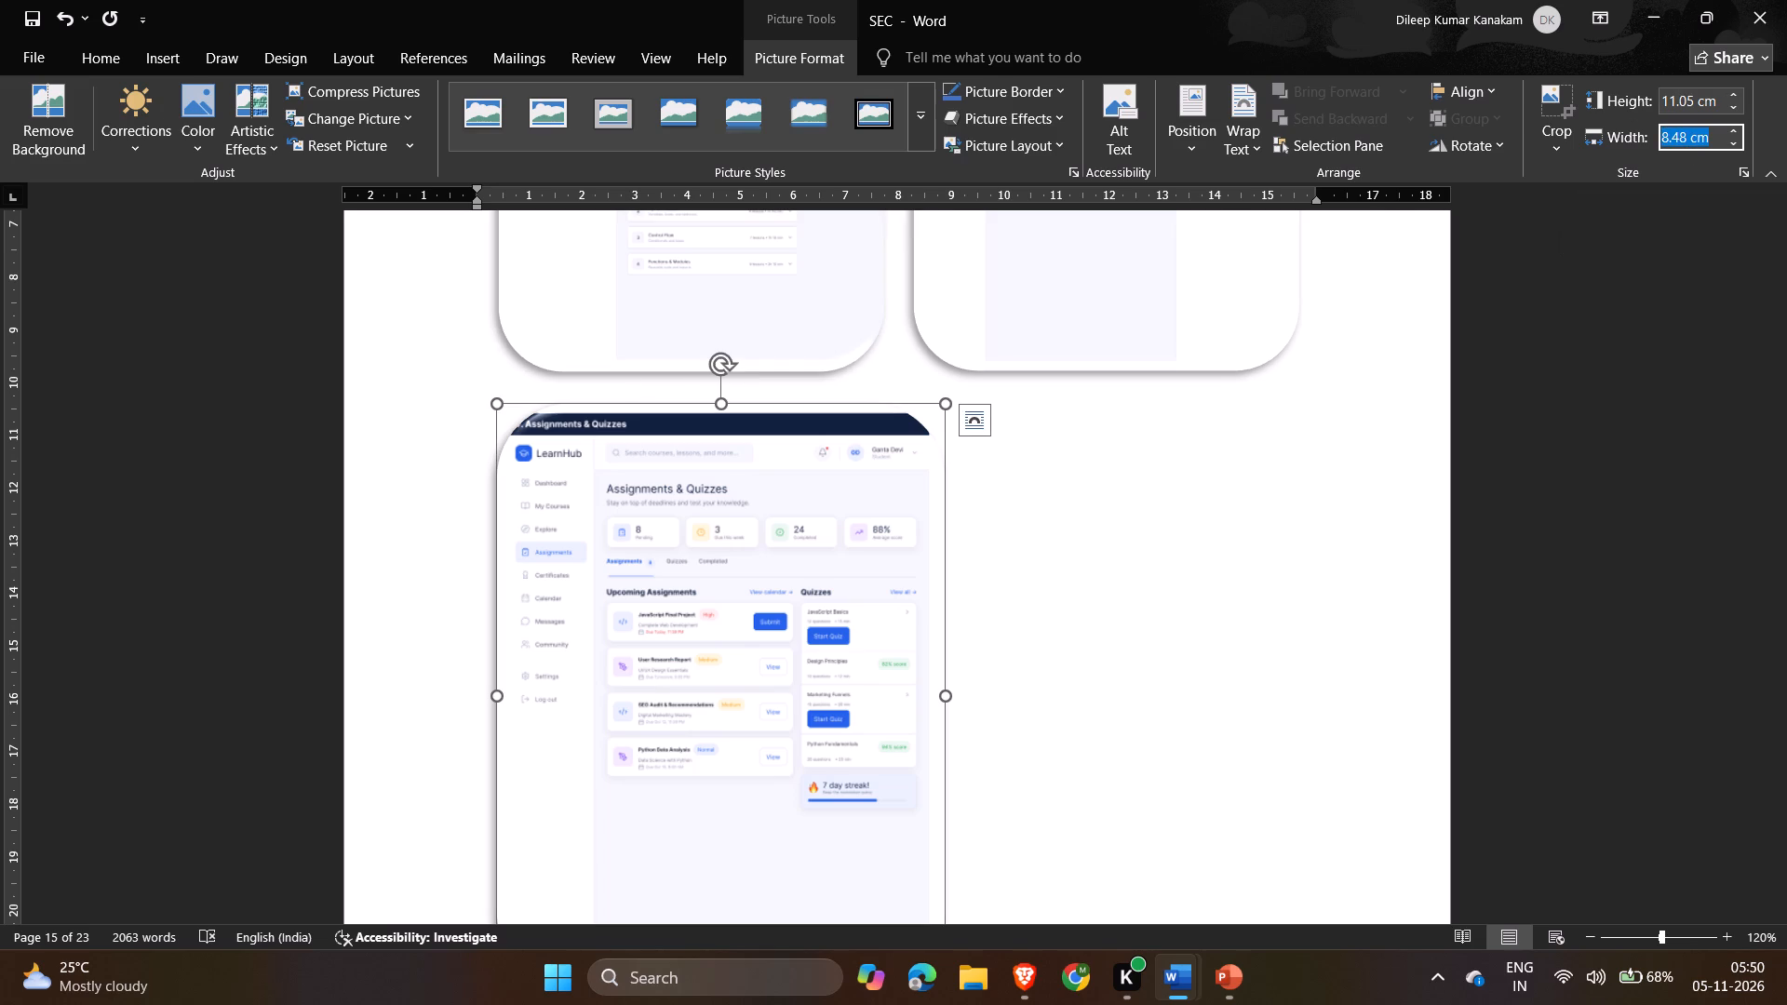
pyautogui.click(1686, 143)
pyautogui.press('BackSpace')
pyautogui.press('BackSpace')
pyautogui.press('BackSpace')
pyautogui.press('BackSpace')
pyautogui.press('BackSpace')
pyautogui.press('BackSpace')
pyautogui.press('BackSpace')
pyautogui.press('BackSpace')
pyautogui.press('BackSpace')
pyautogui.press('BackSpace')
pyautogui.write('7.3')
pyautogui.press('Return')
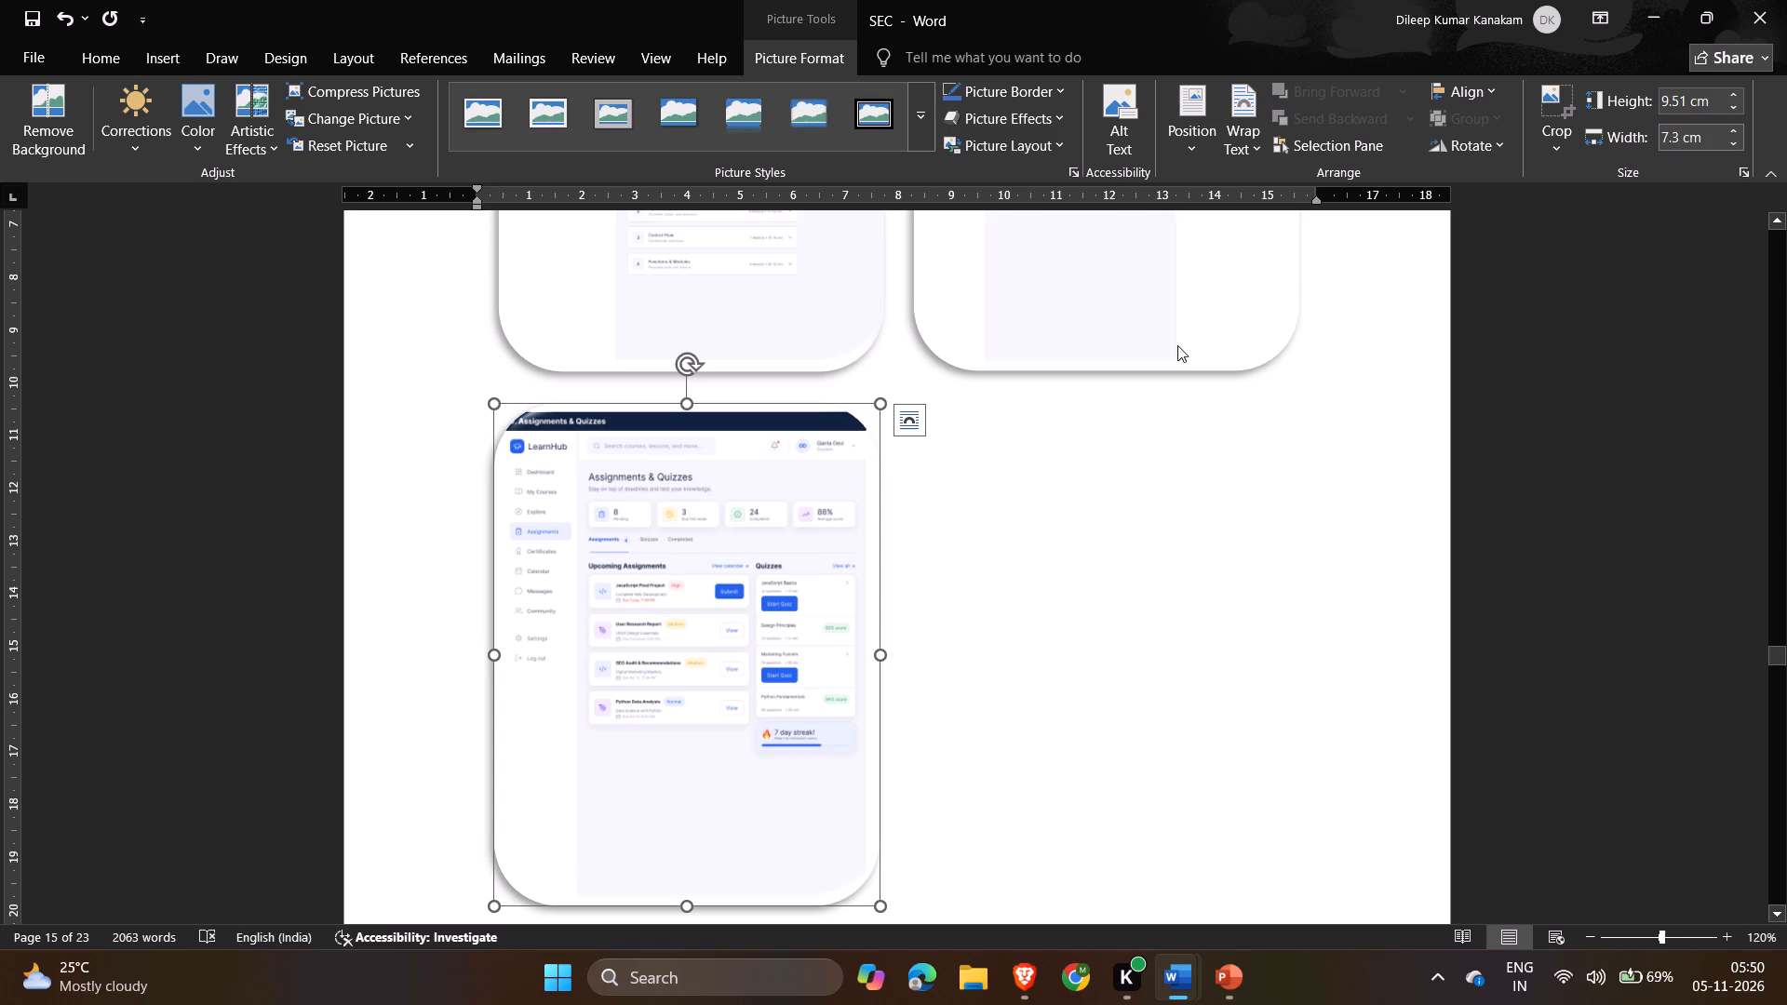
# Fine-tune the height of the Assignments & Quizzes picture to about 9.53 cm, keeping its width.
pyautogui.click(676, 507)
pyautogui.scroll(-1, 659, 720)
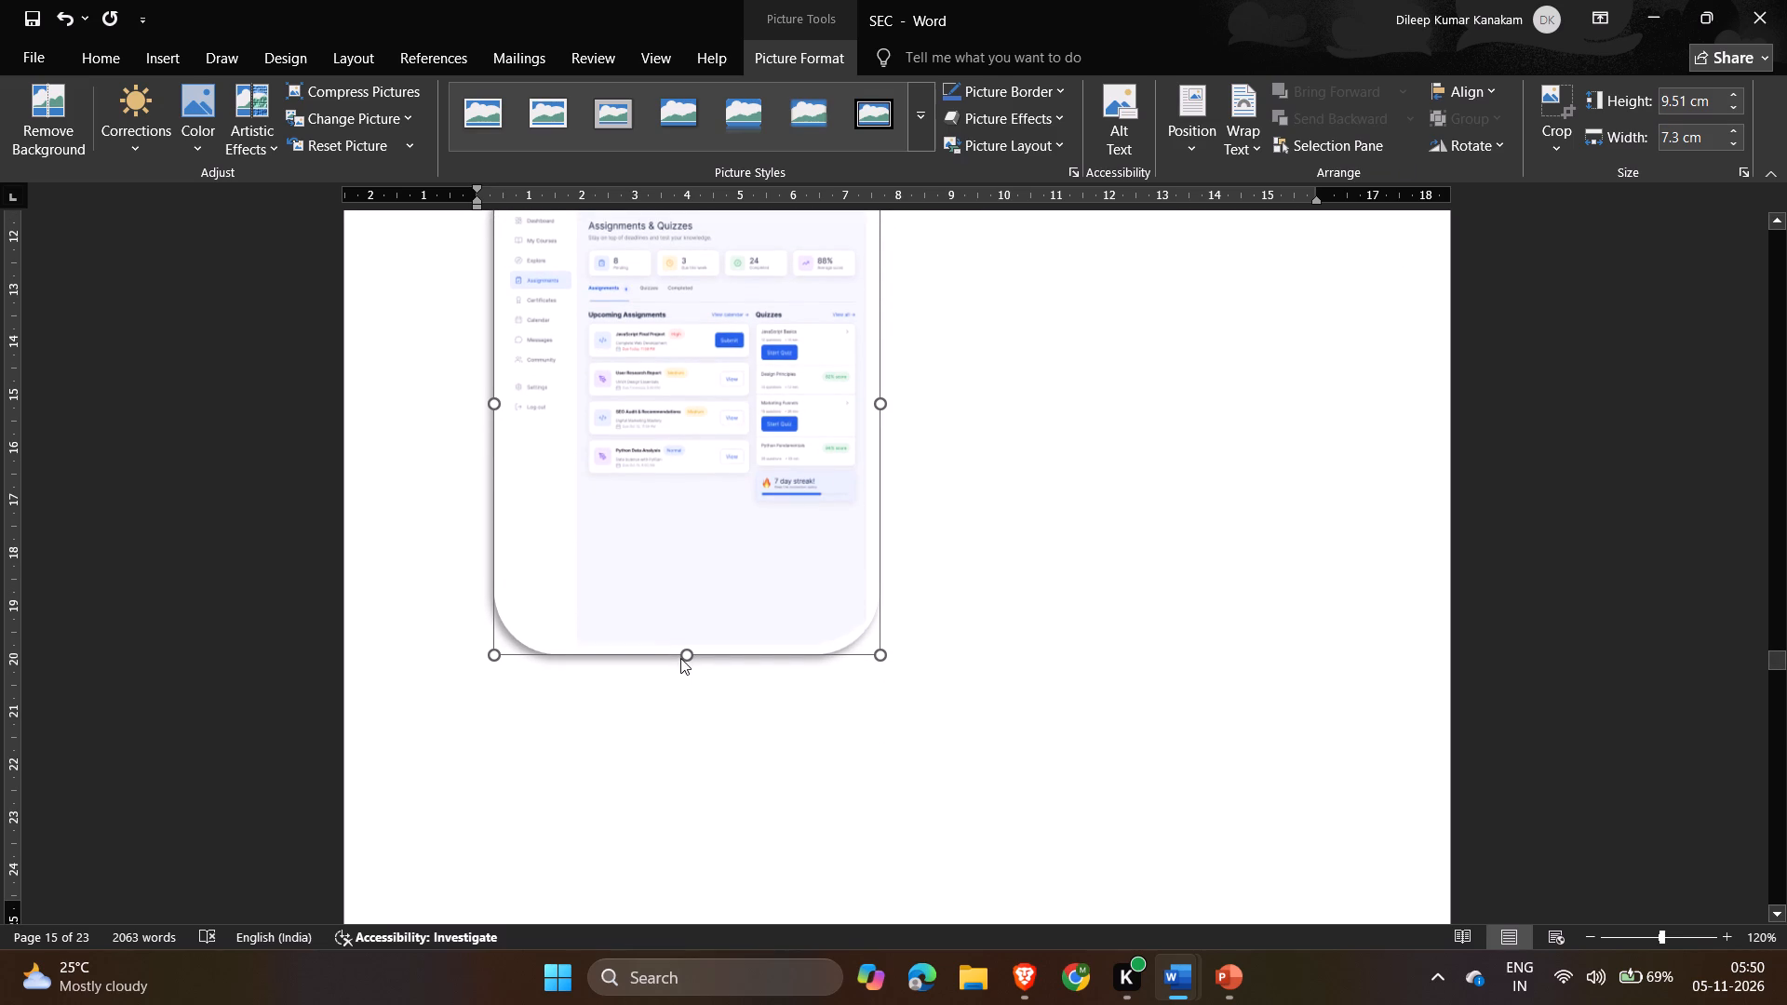
pyautogui.click(684, 655)
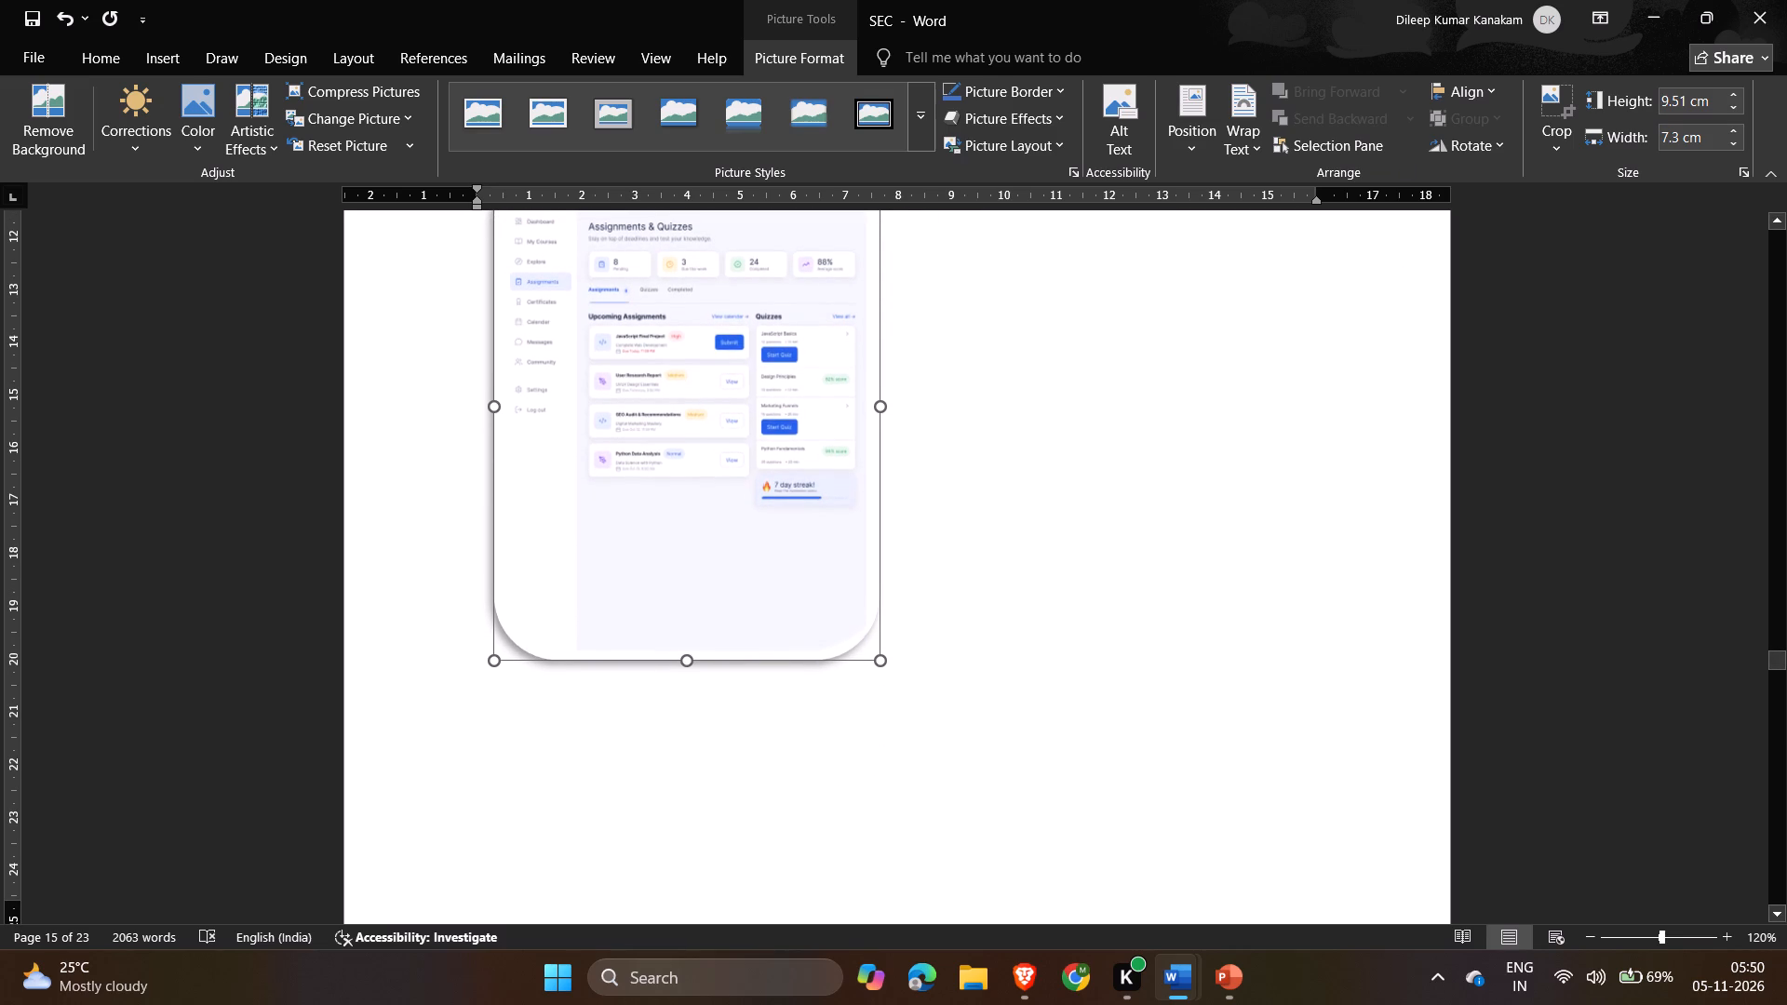
pyautogui.click(680, 658)
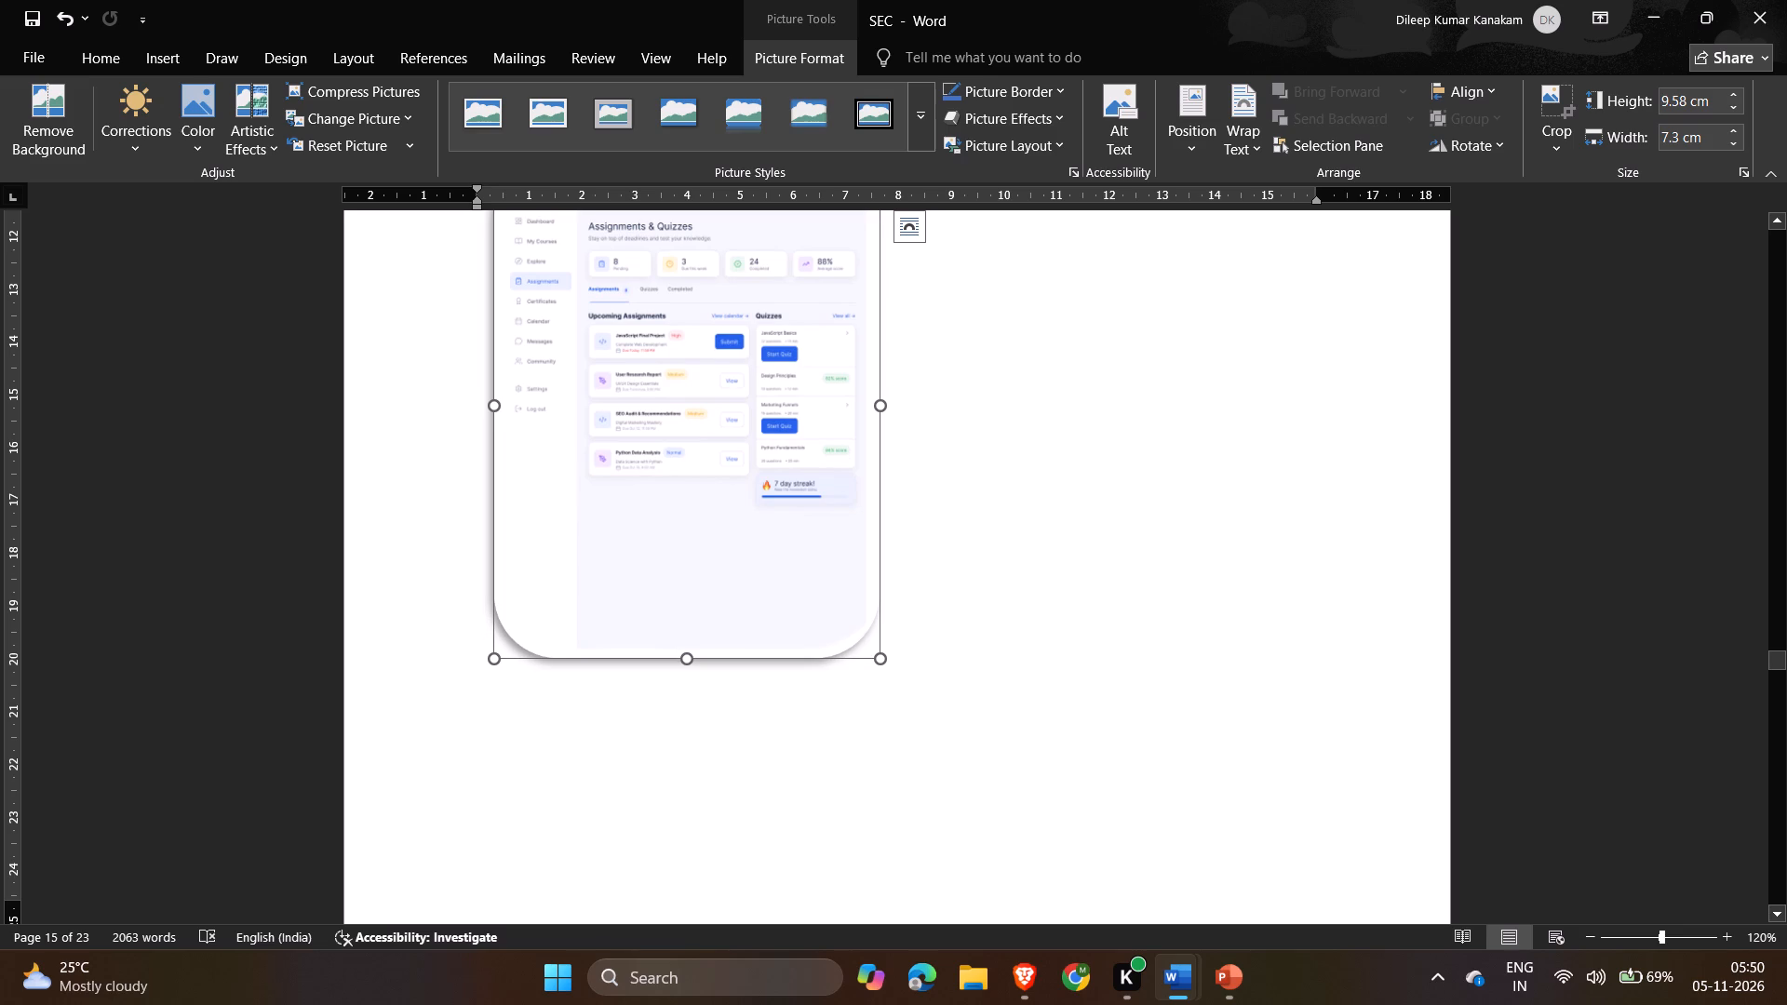
pyautogui.click(985, 610)
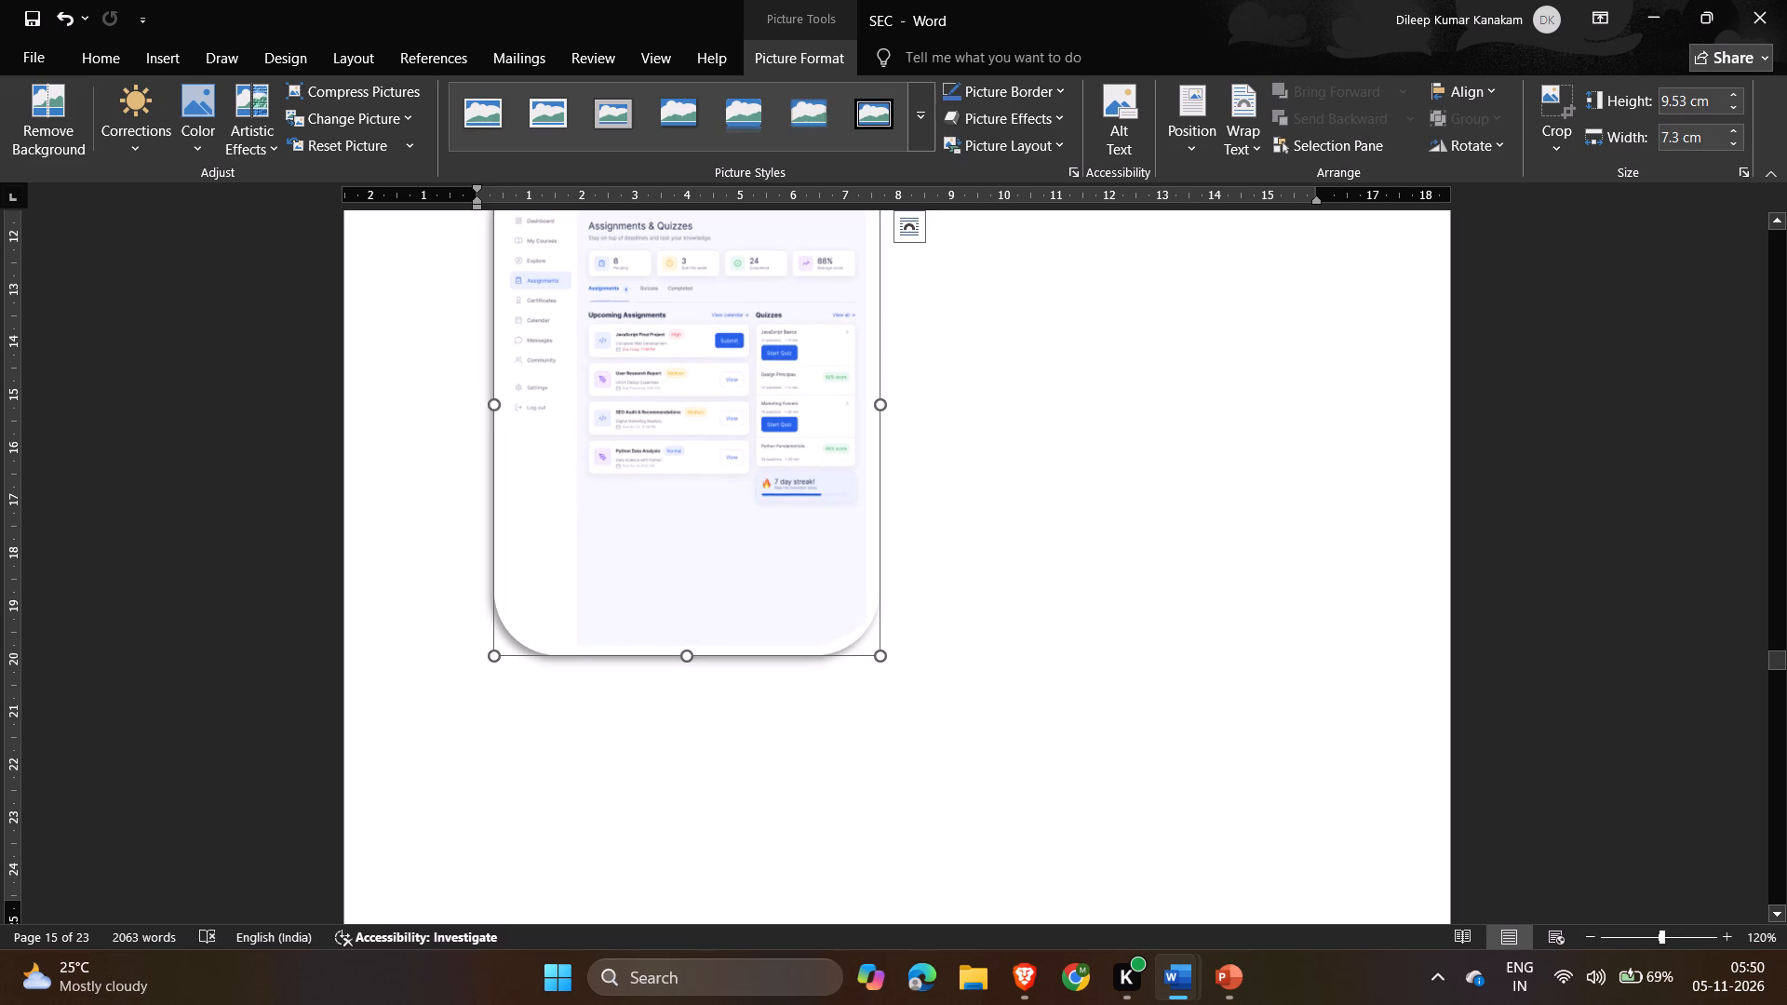
# Set the width of the Certificates picture to 7.3 cm so it sits beside the Assignments & Quizzes picture.
pyautogui.scroll(-4, 985, 610)
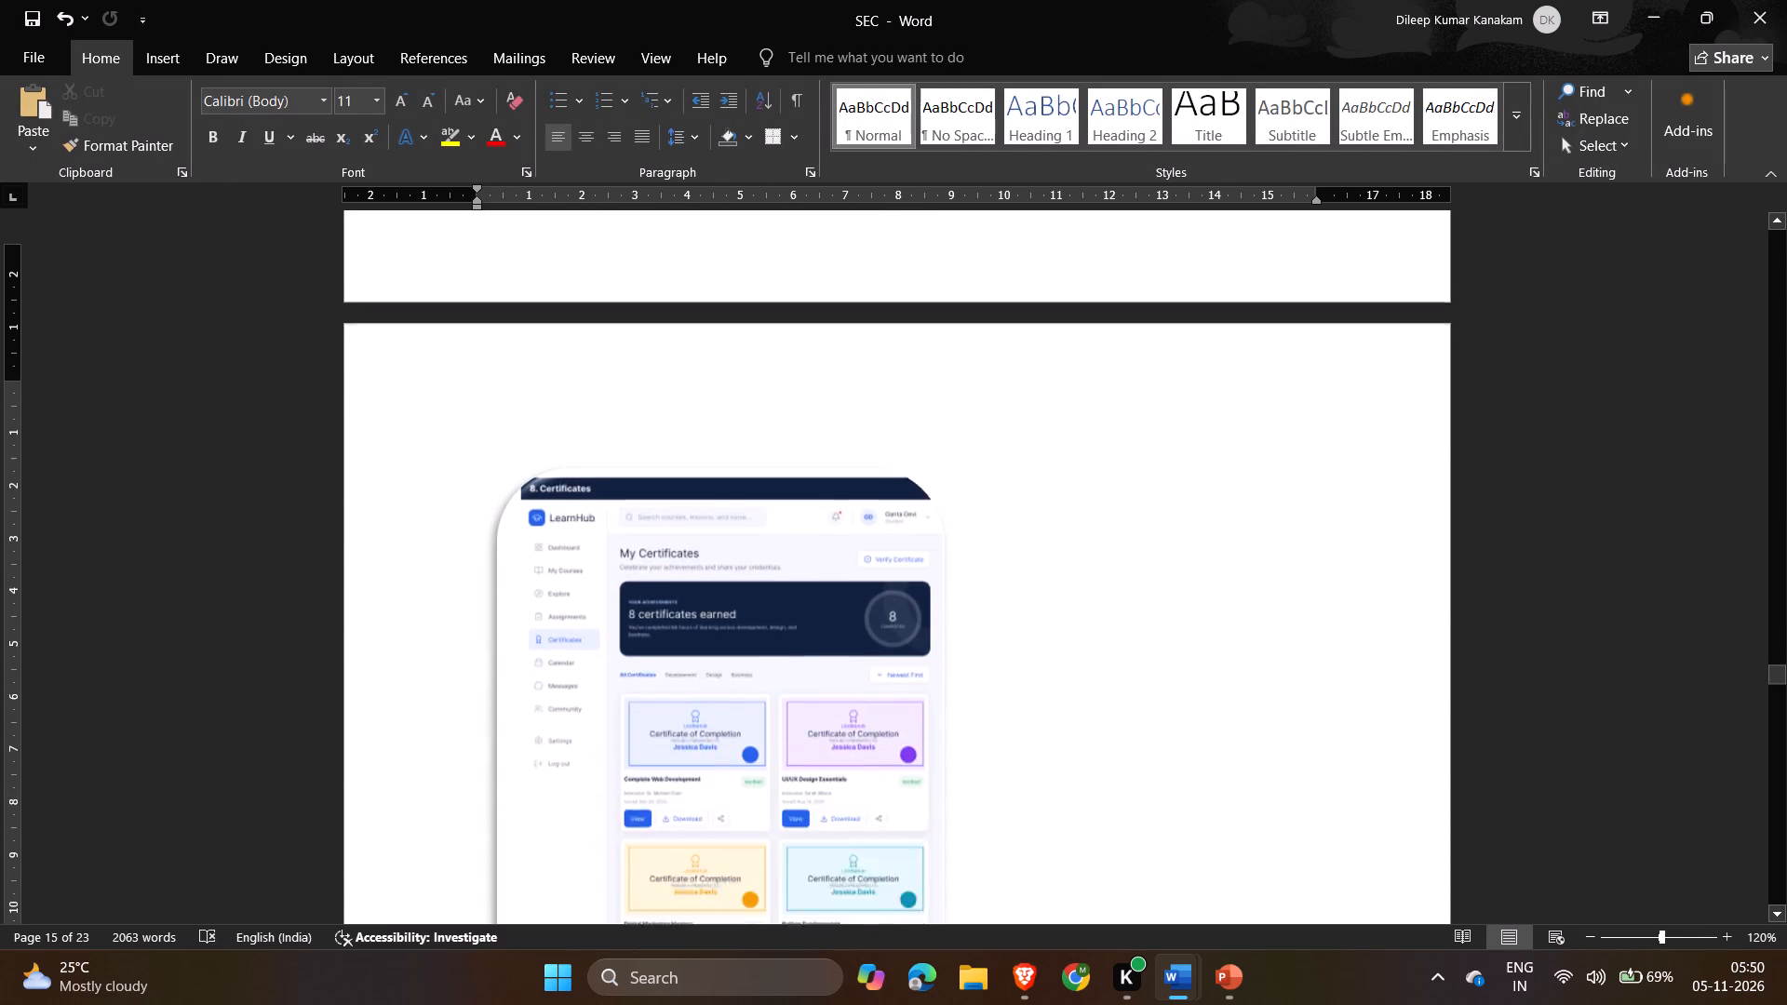
pyautogui.click(775, 643)
pyautogui.scroll(-1, 775, 643)
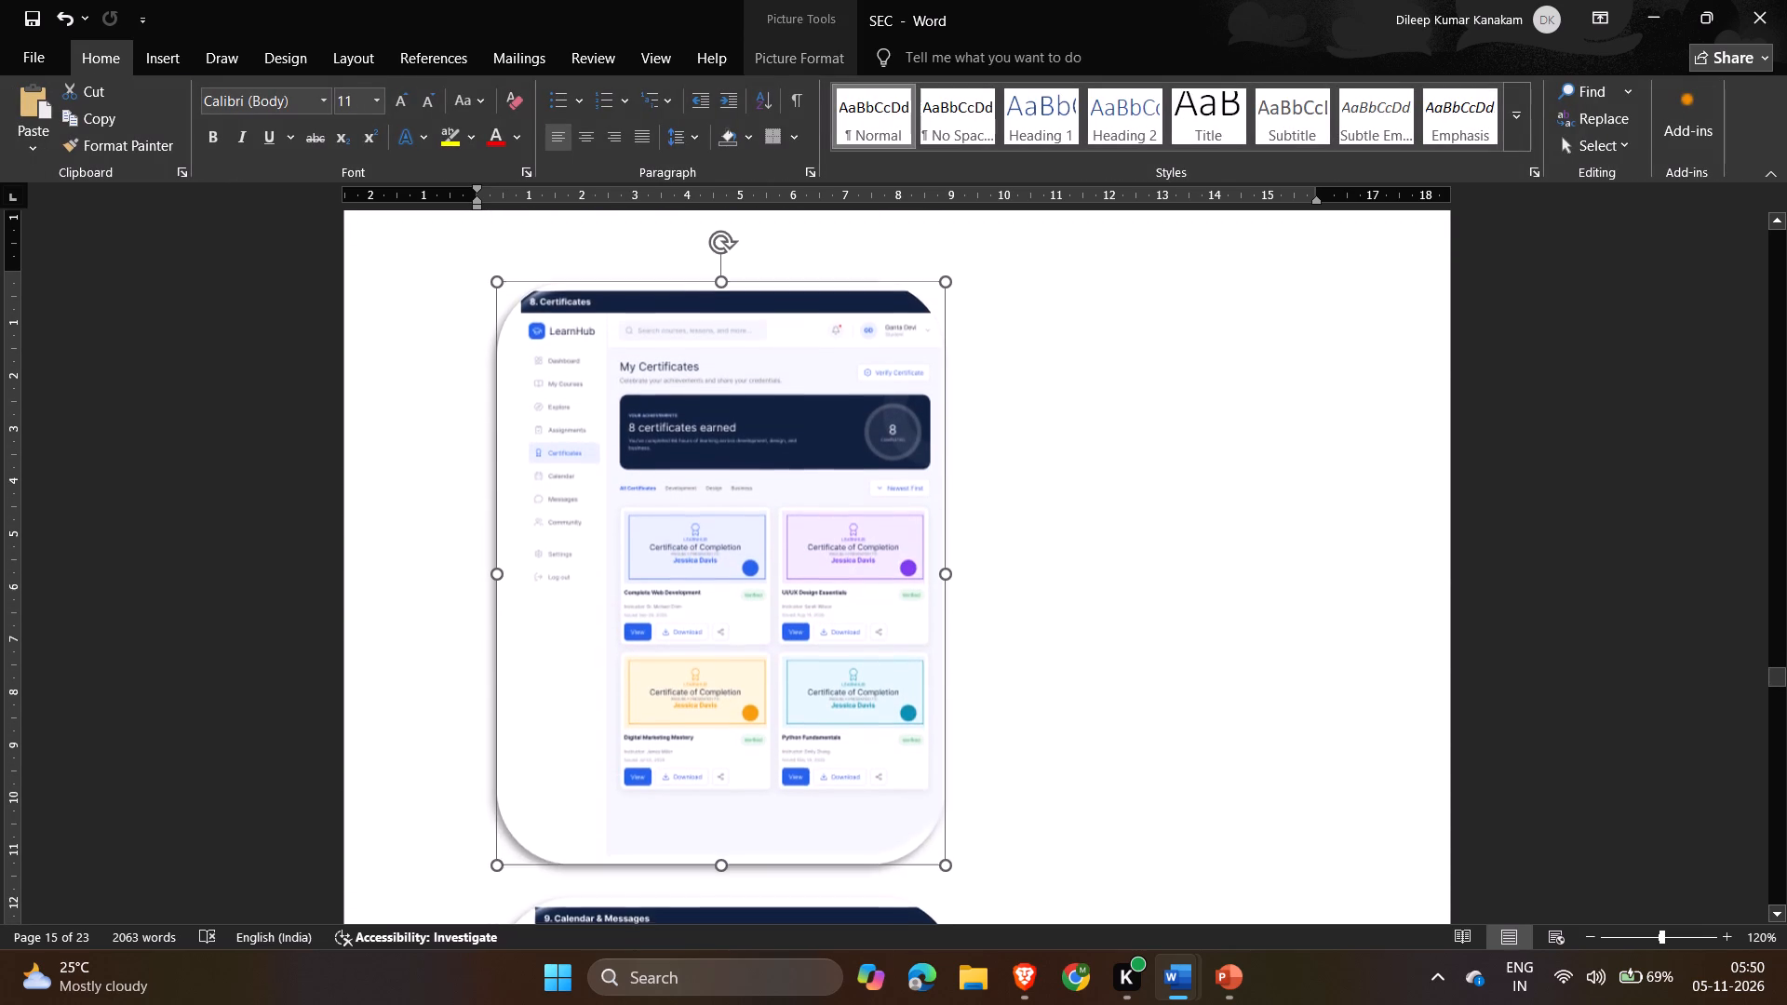
pyautogui.click(818, 74)
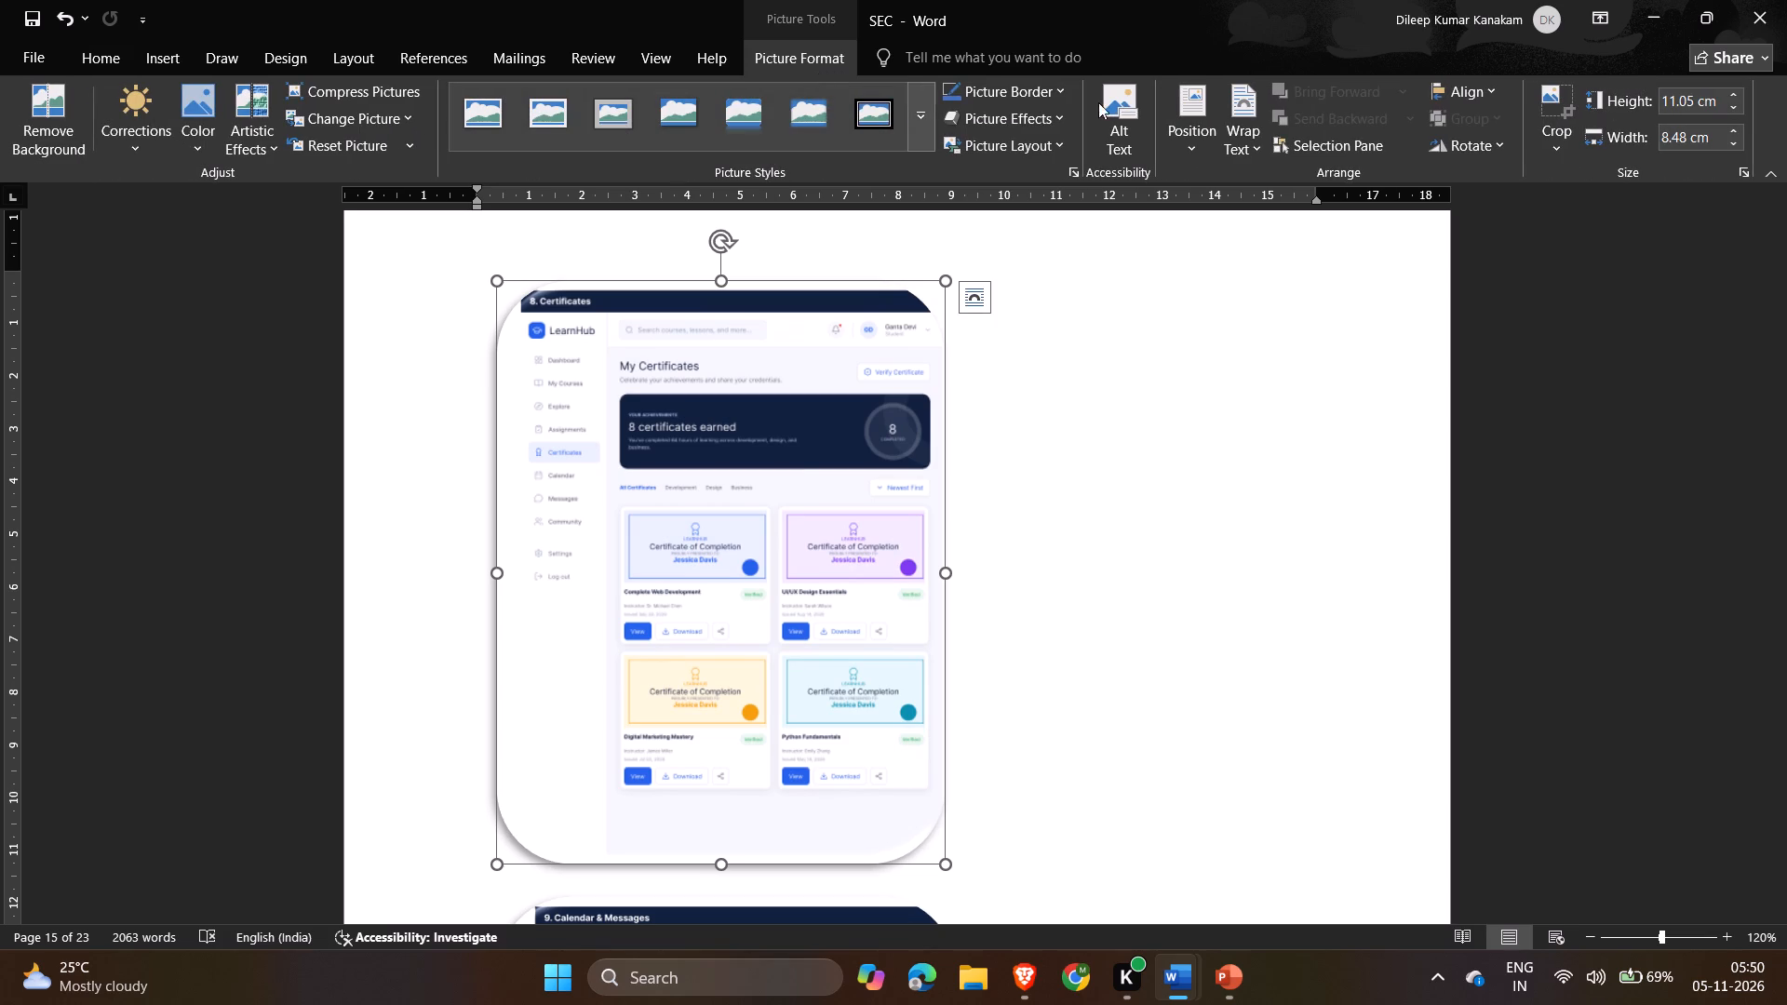
pyautogui.click(1680, 134)
pyautogui.click(1680, 134)
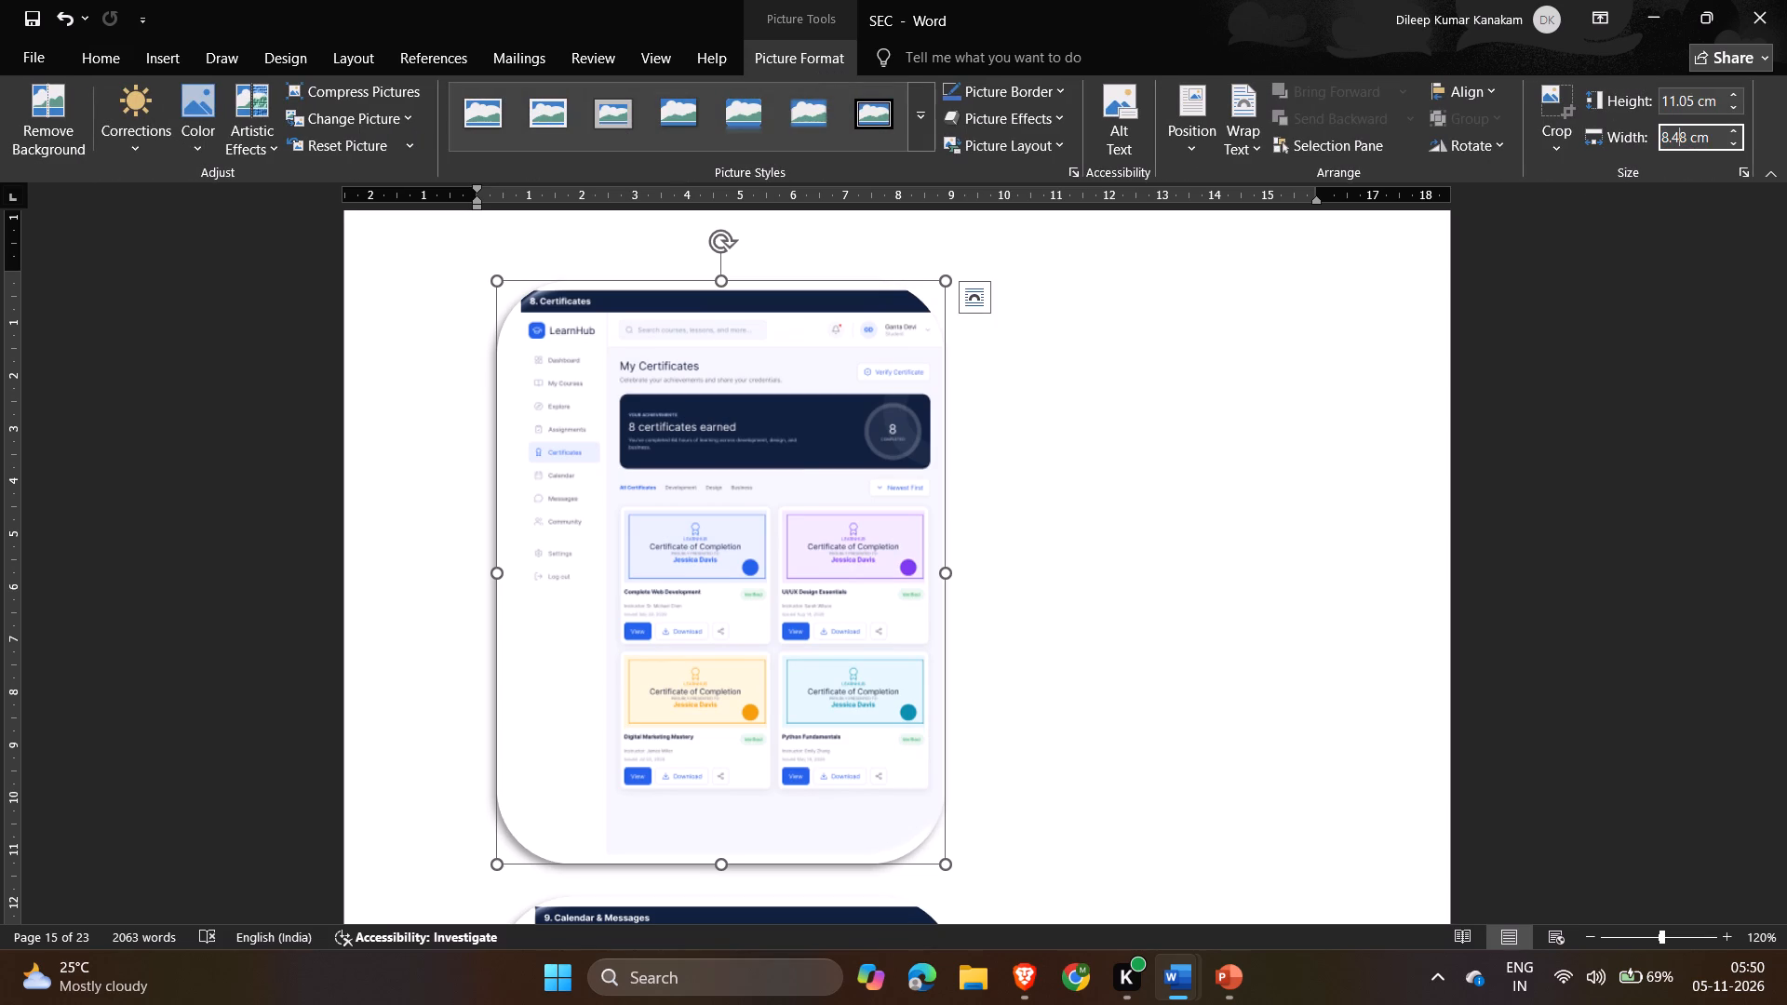
pyautogui.press('Right')
pyautogui.press('BackSpace')
pyautogui.press('BackSpace')
pyautogui.press('BackSpace')
pyautogui.press('BackSpace')
pyautogui.write('7.3')
pyautogui.press('Return')
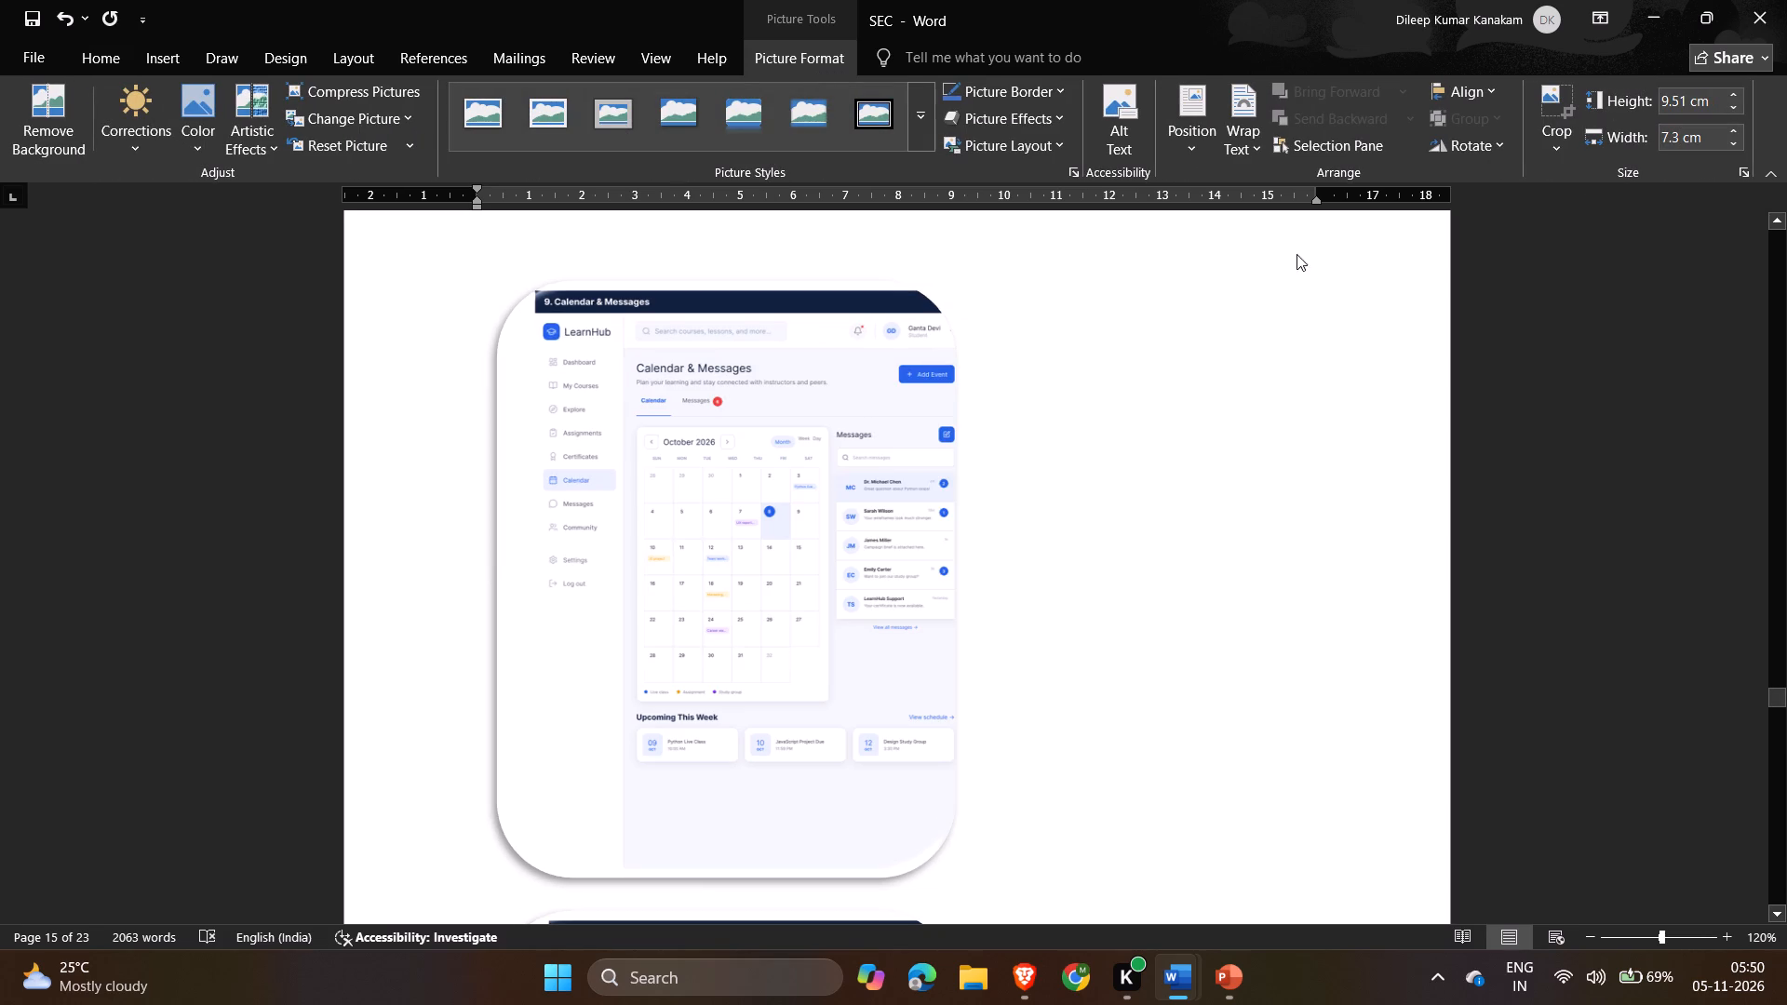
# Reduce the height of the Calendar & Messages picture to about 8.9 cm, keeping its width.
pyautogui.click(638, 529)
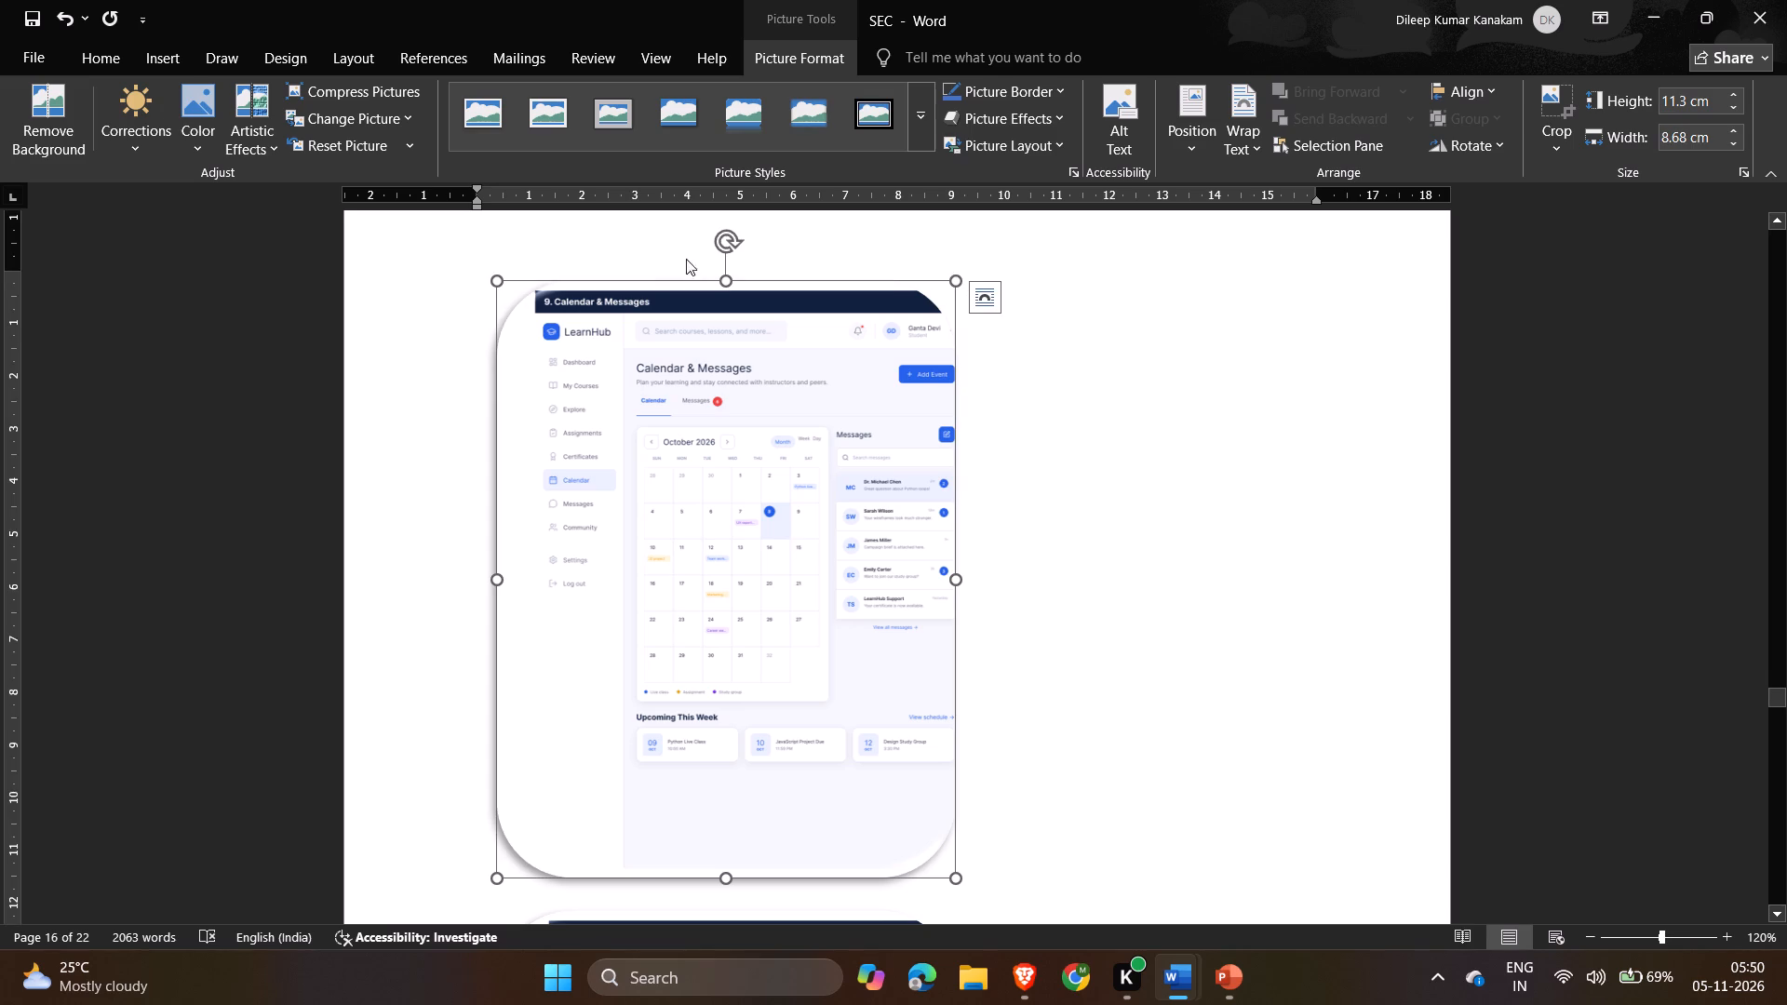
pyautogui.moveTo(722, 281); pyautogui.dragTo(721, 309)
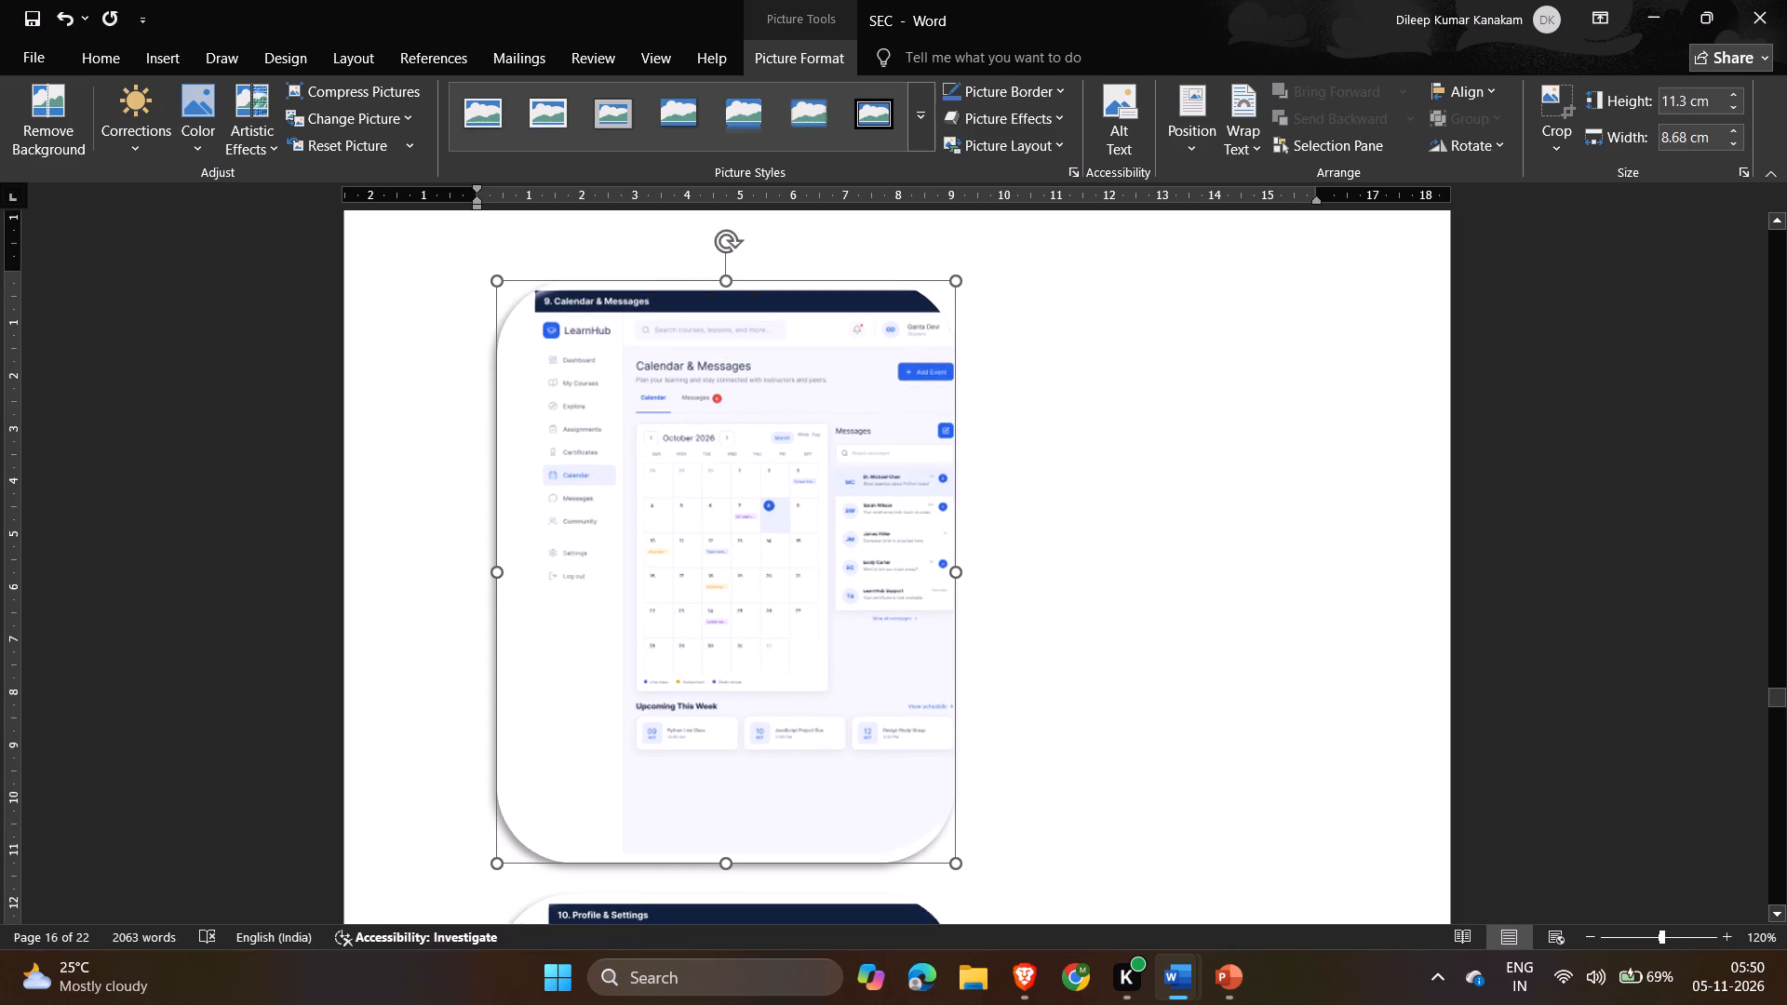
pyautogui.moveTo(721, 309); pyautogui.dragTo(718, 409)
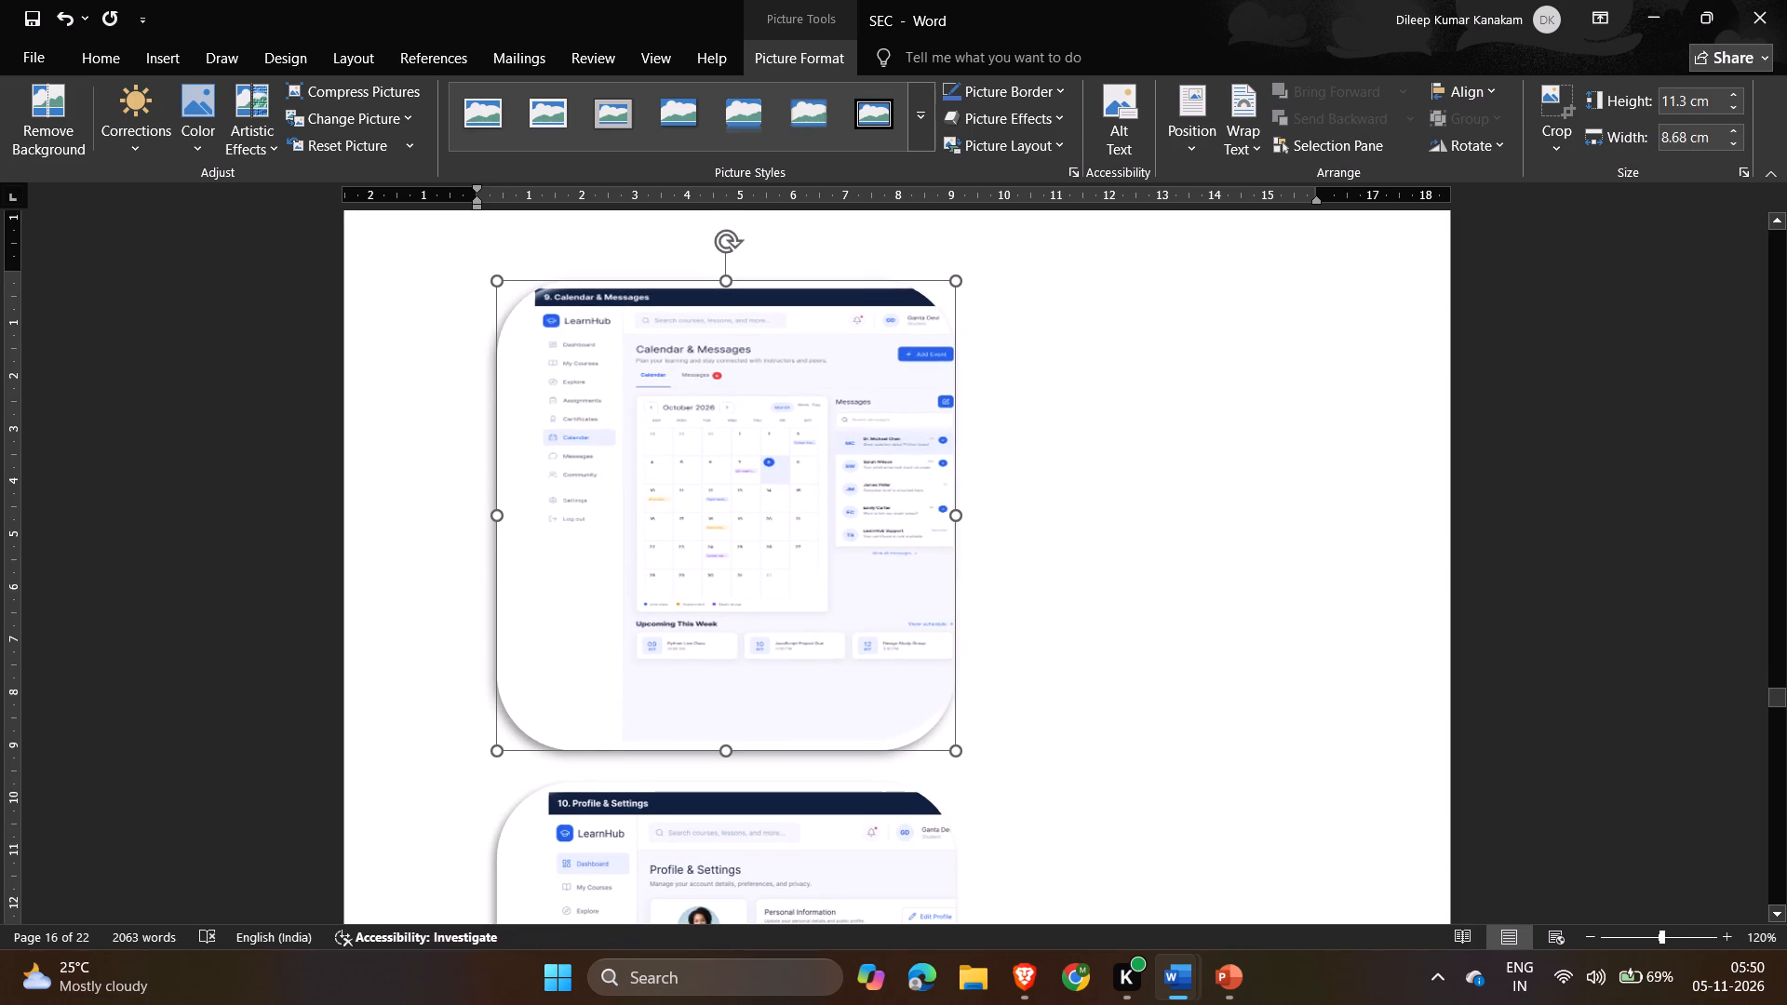
# Check the sizes of the Certificates and Assignments & Quizzes pictures for comparison.
pyautogui.scroll(4, 718, 409)
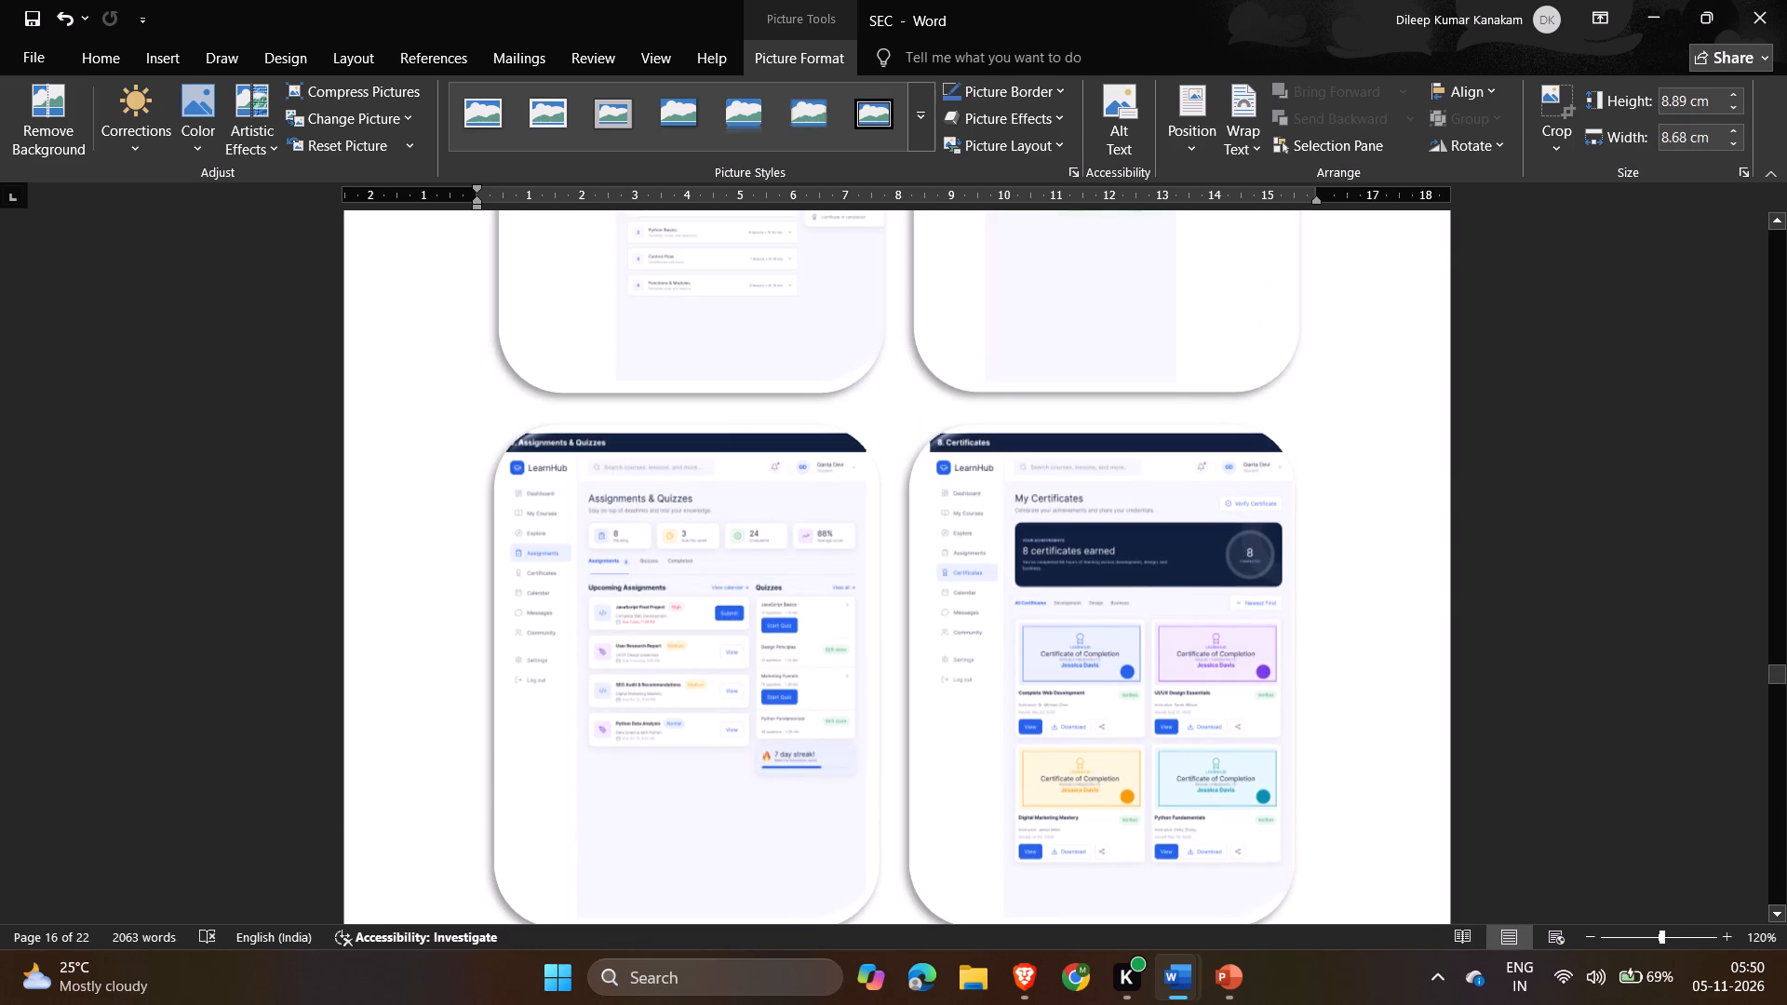
pyautogui.scroll(-1, 718, 409)
pyautogui.scroll(2, 947, 502)
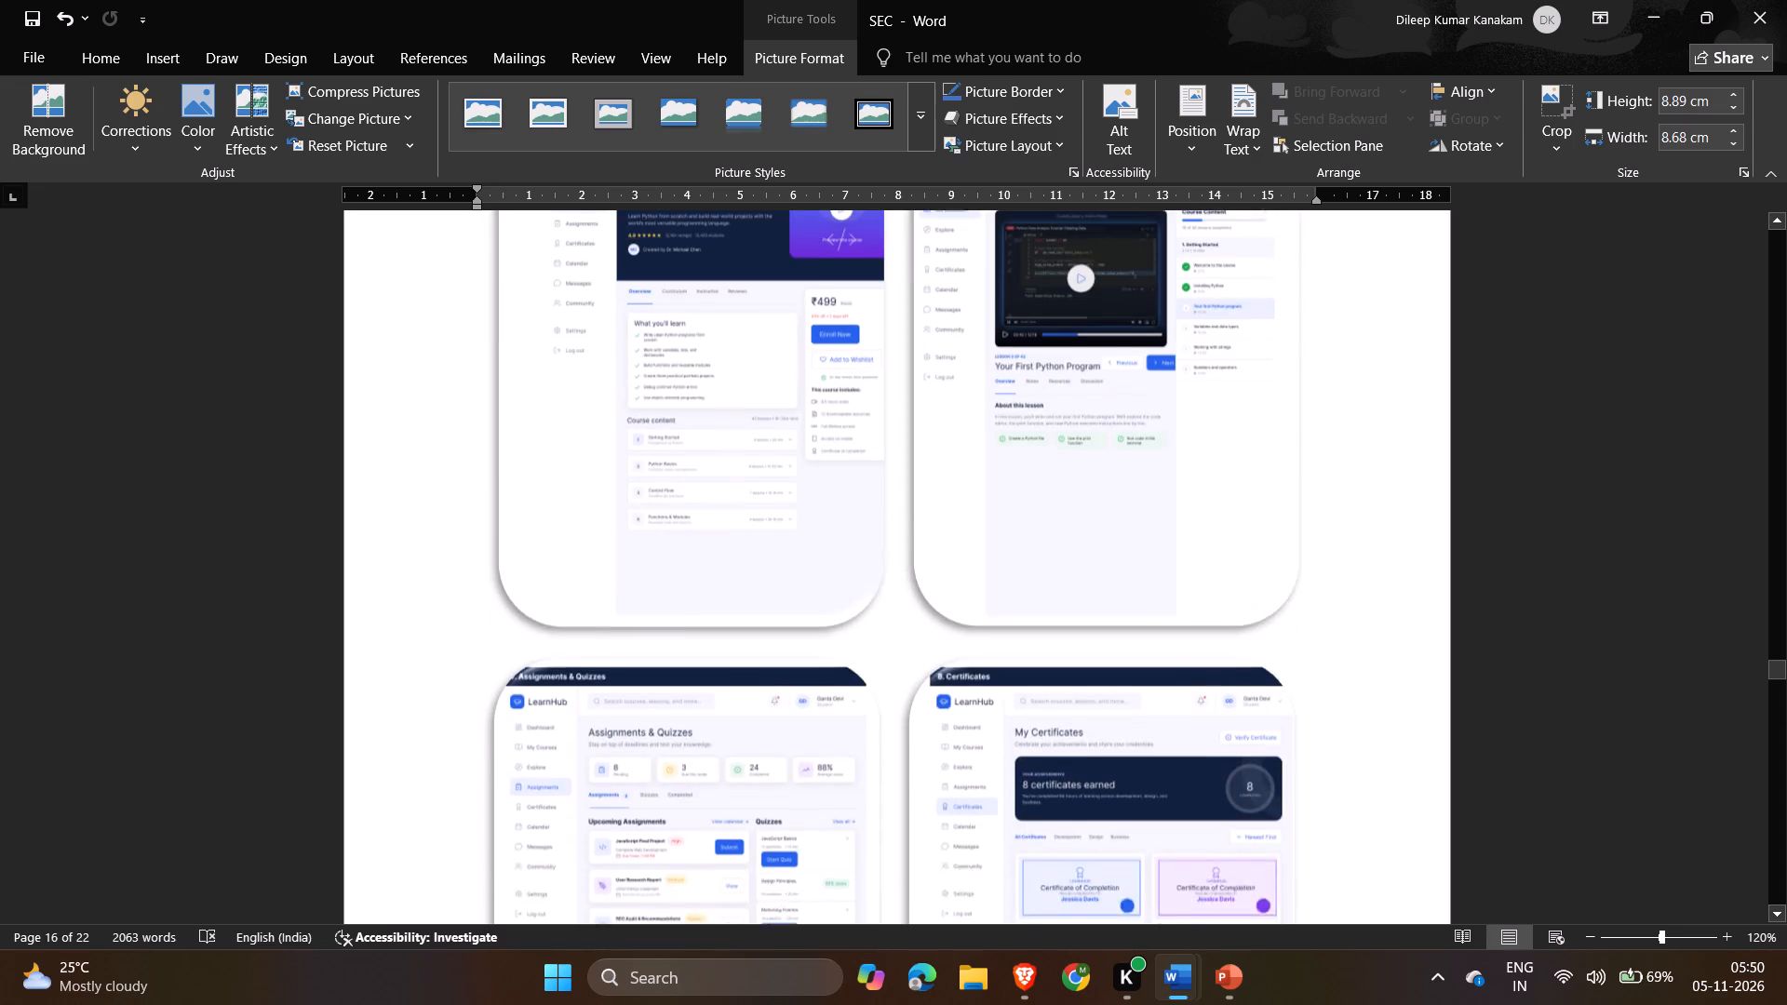
pyautogui.click(1014, 725)
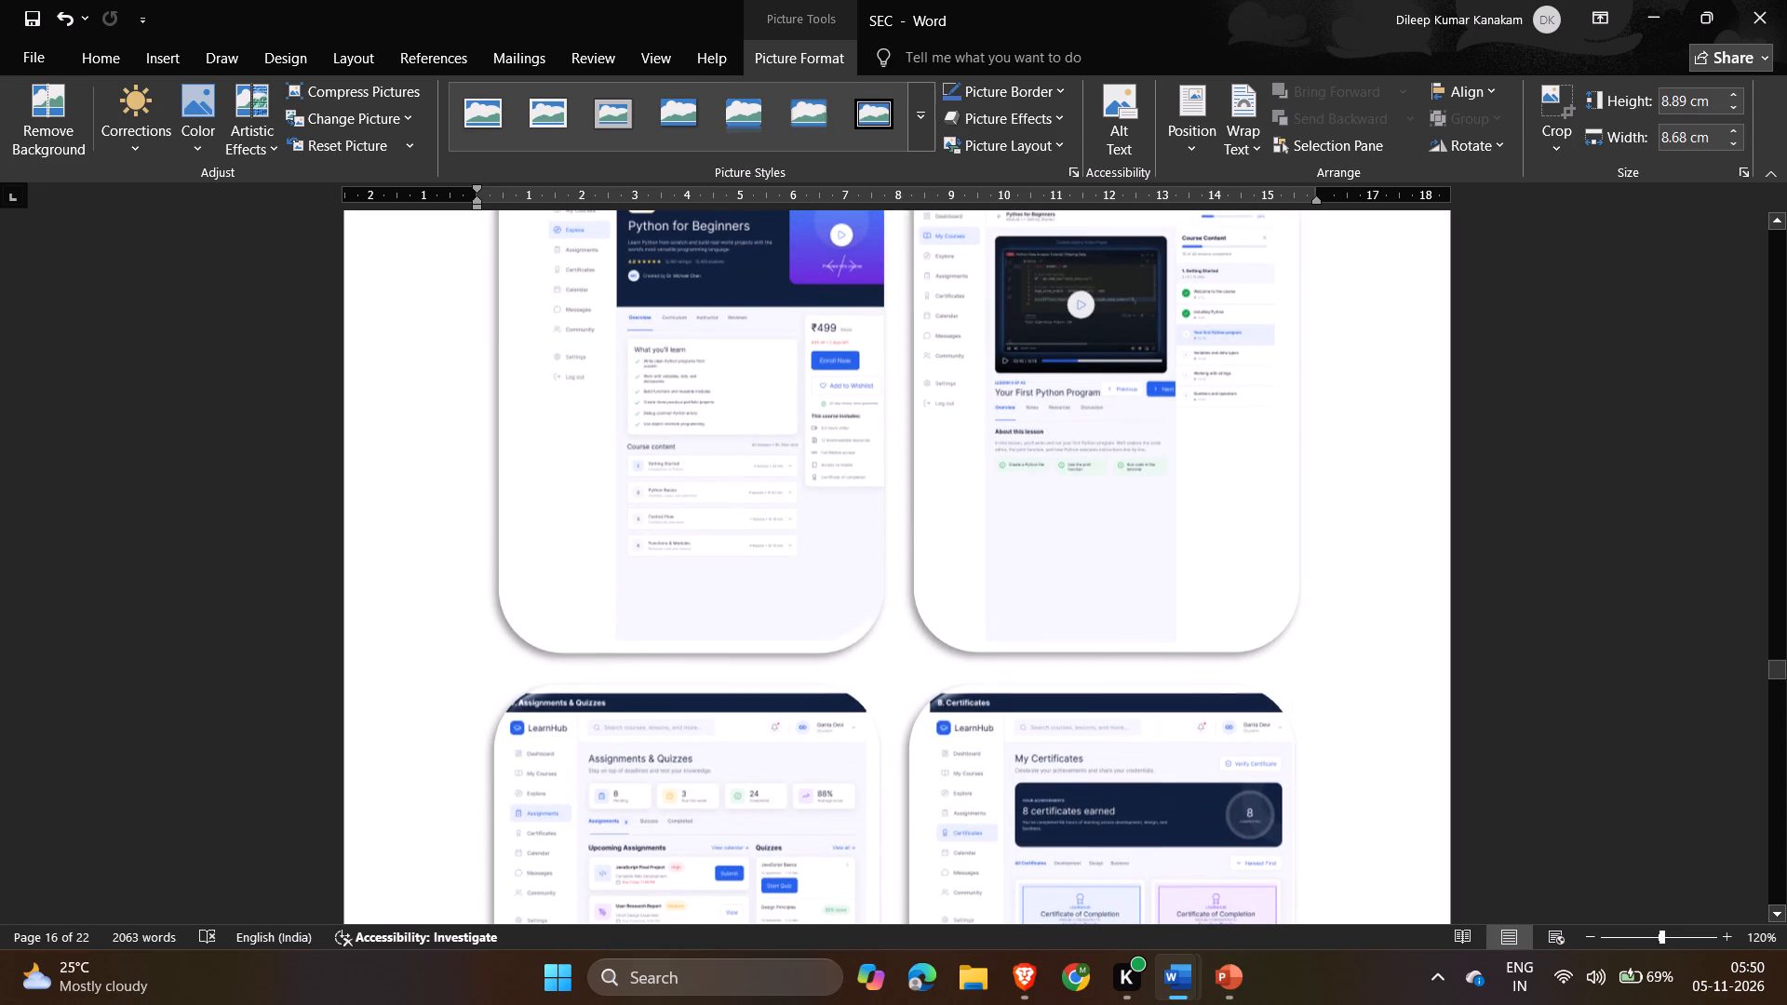
pyautogui.click(764, 786)
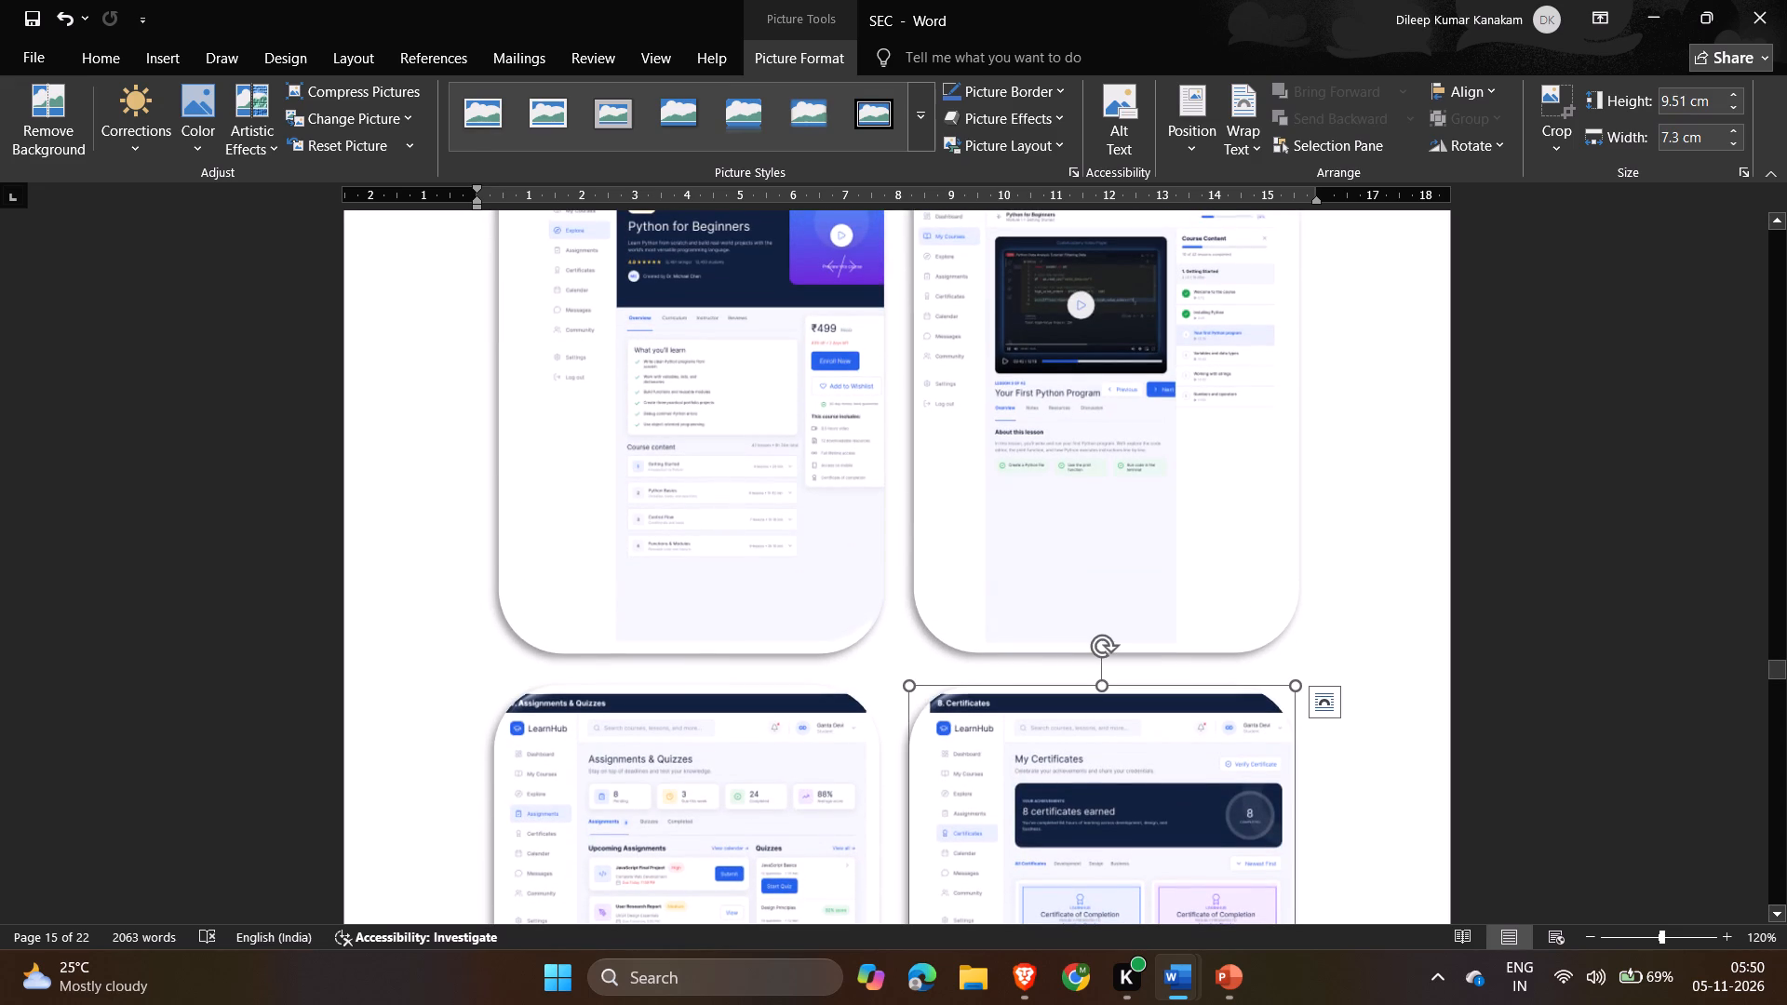
# Set the width of the Calendar & Messages picture to 7.3 cm.
pyautogui.scroll(-6, 764, 786)
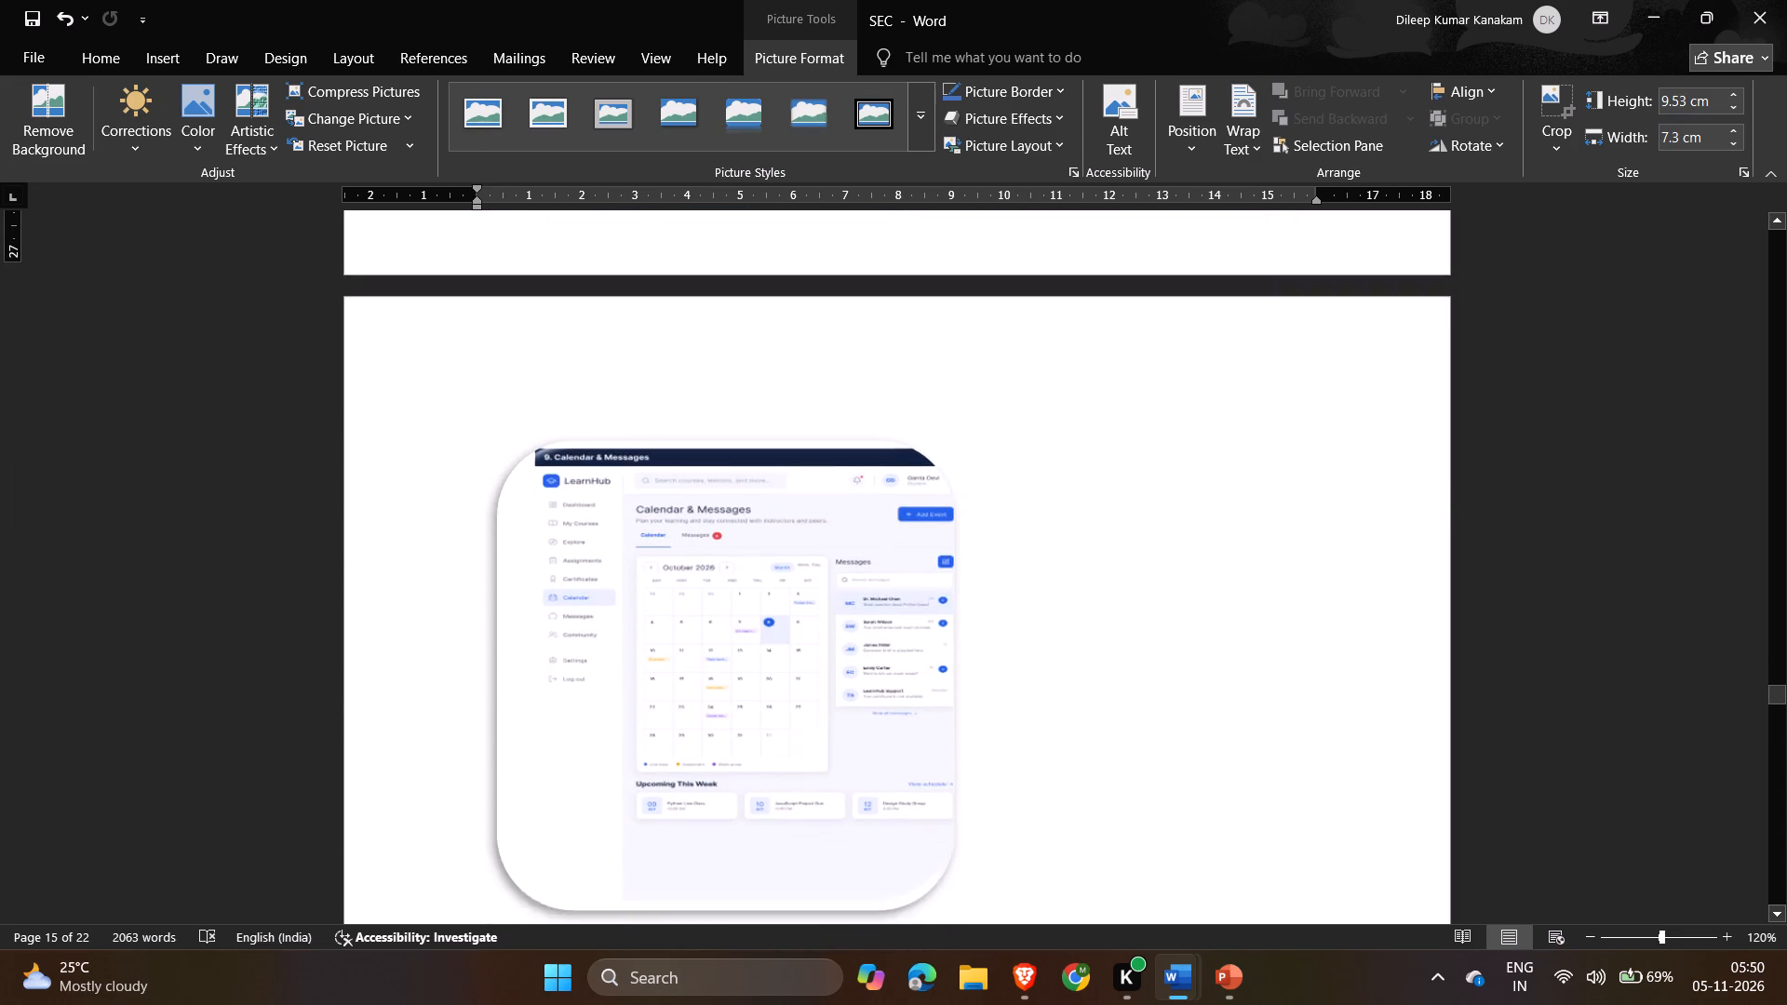
pyautogui.click(736, 644)
pyautogui.scroll(-1, 736, 644)
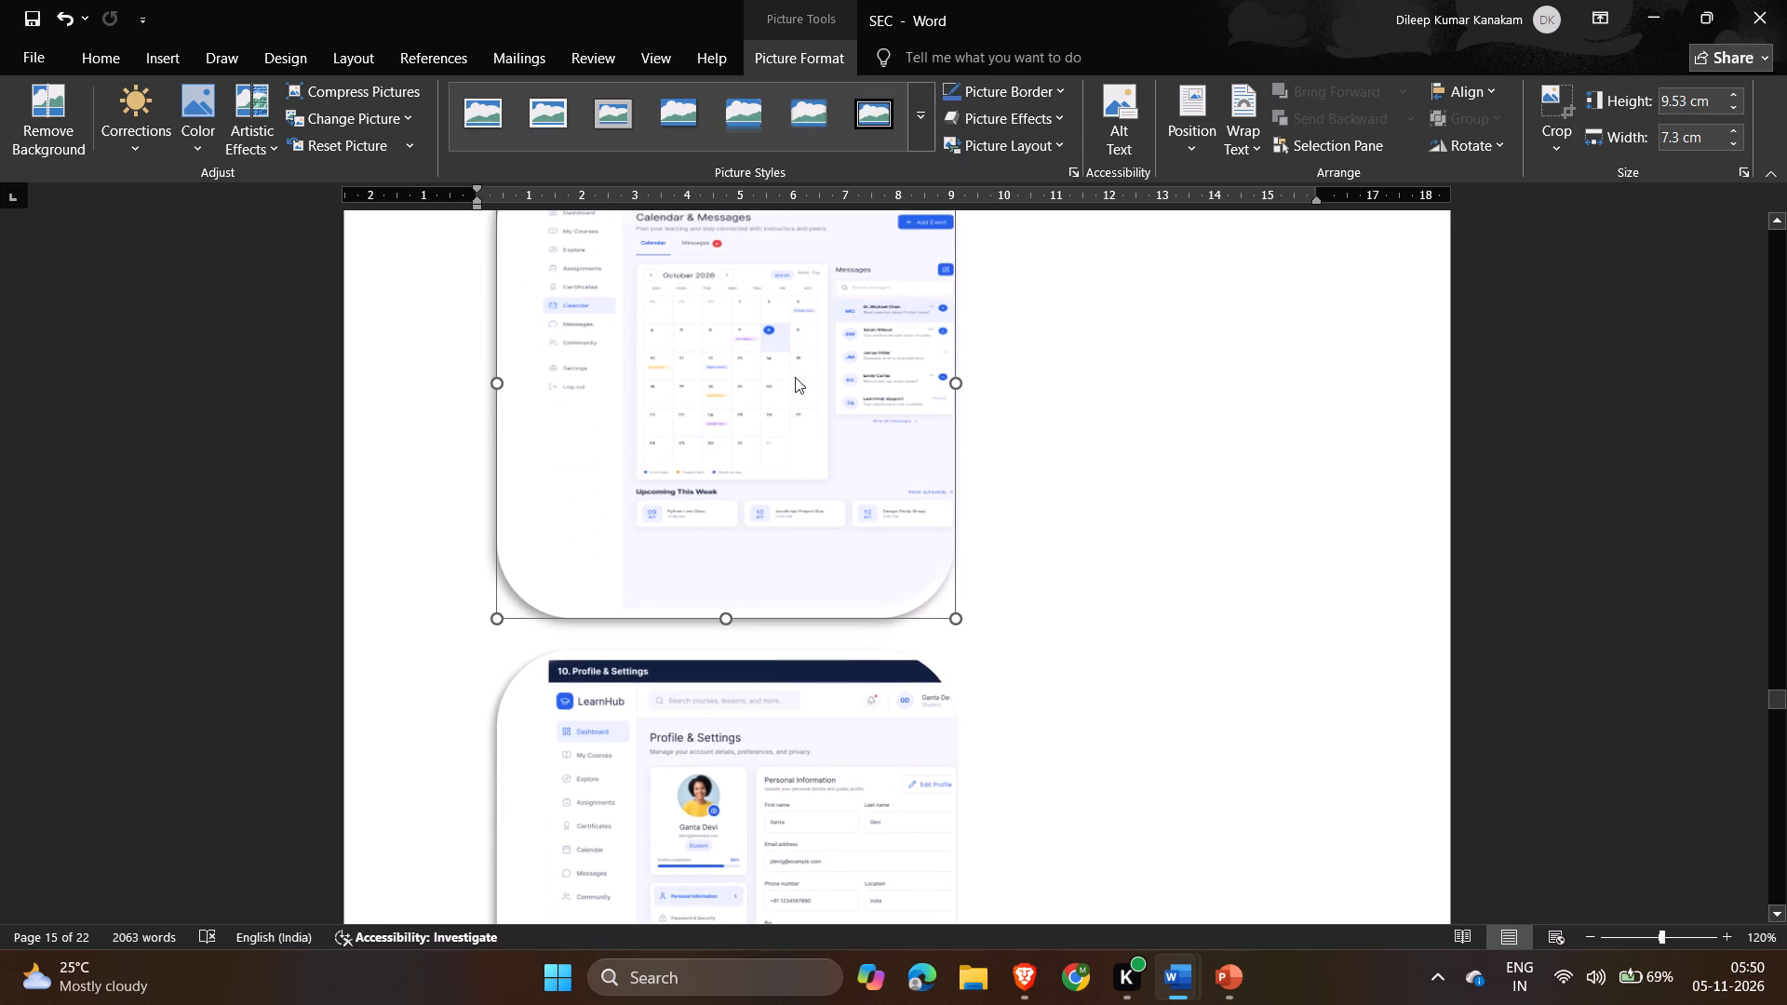
pyautogui.click(771, 469)
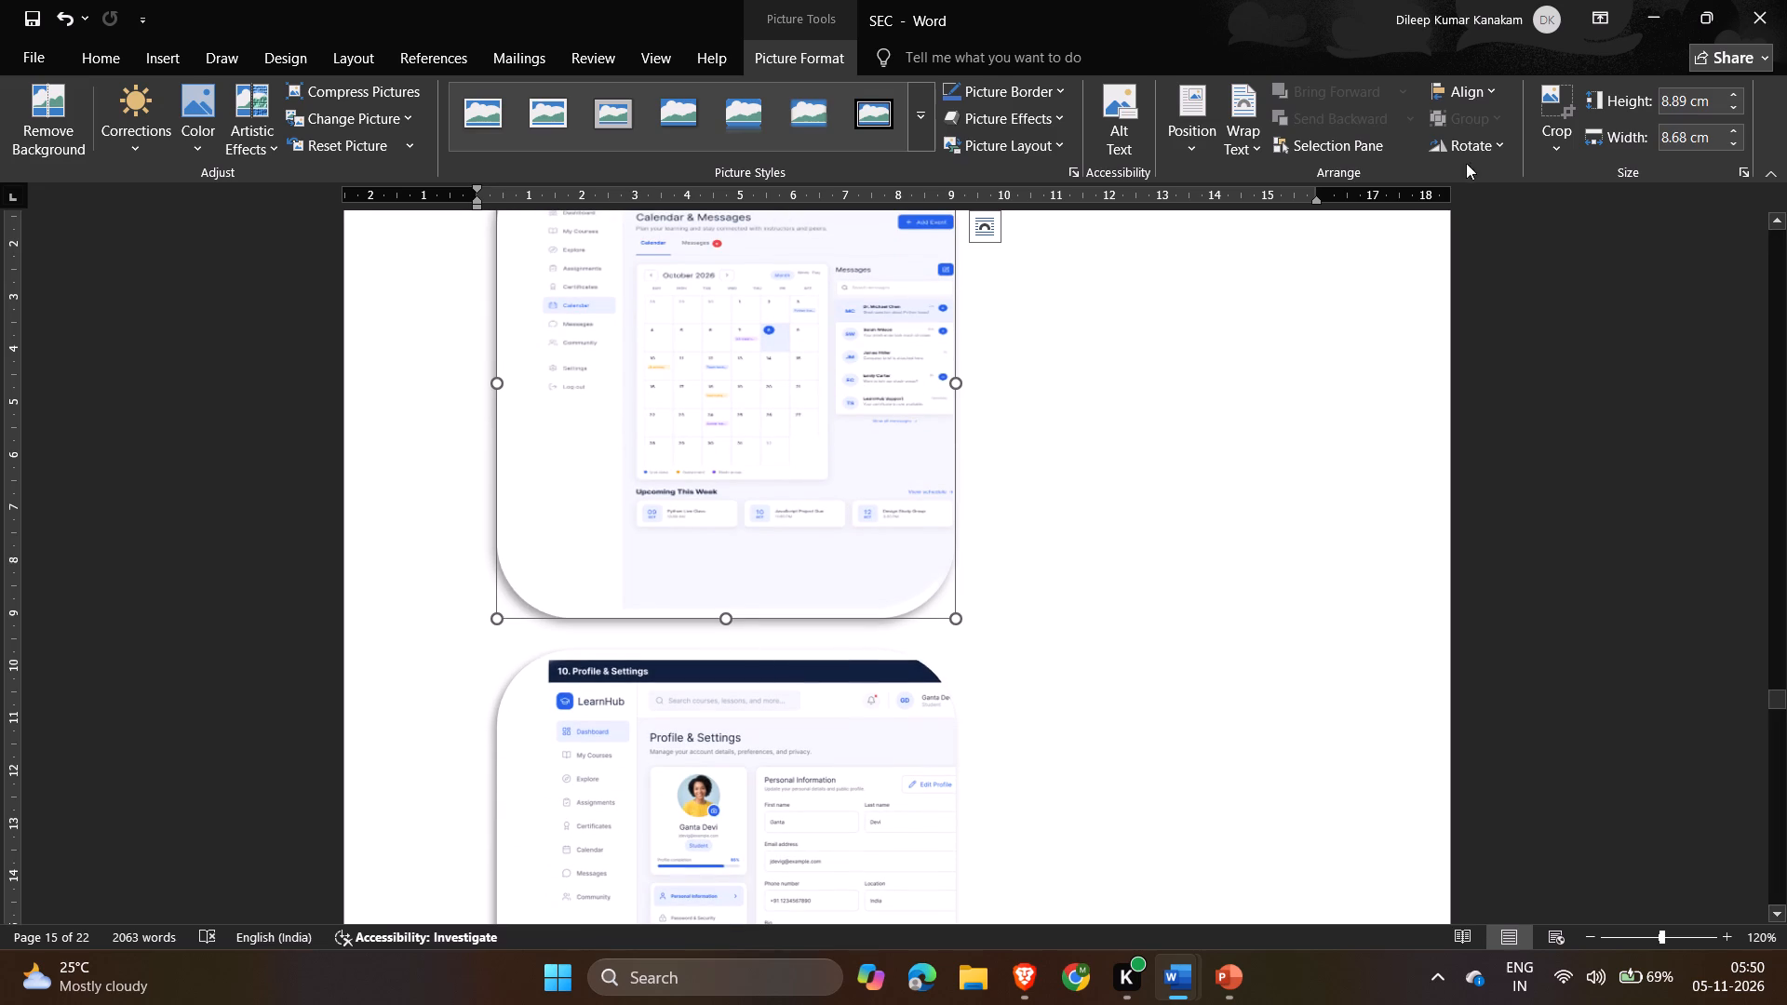
pyautogui.click(1685, 139)
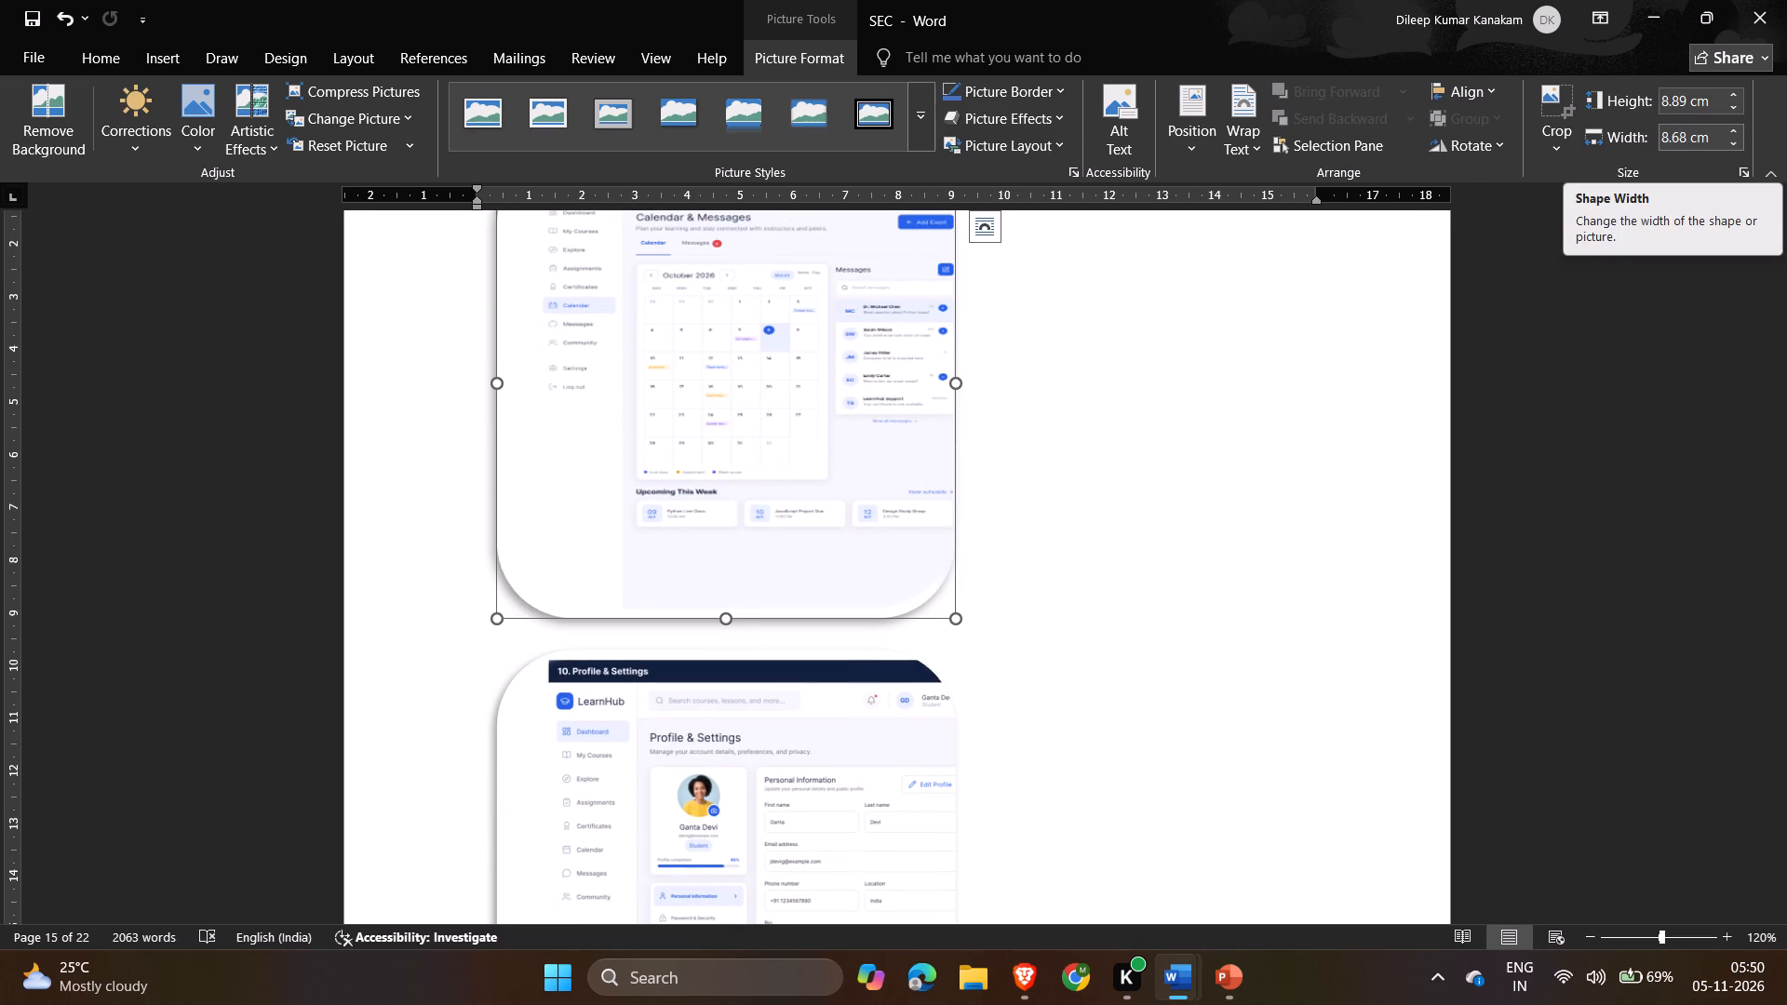
pyautogui.click(1685, 139)
pyautogui.press('BackSpace')
pyautogui.press('BackSpace')
pyautogui.press('BackSpace')
pyautogui.press('BackSpace')
pyautogui.write('7.3')
pyautogui.press('Return')
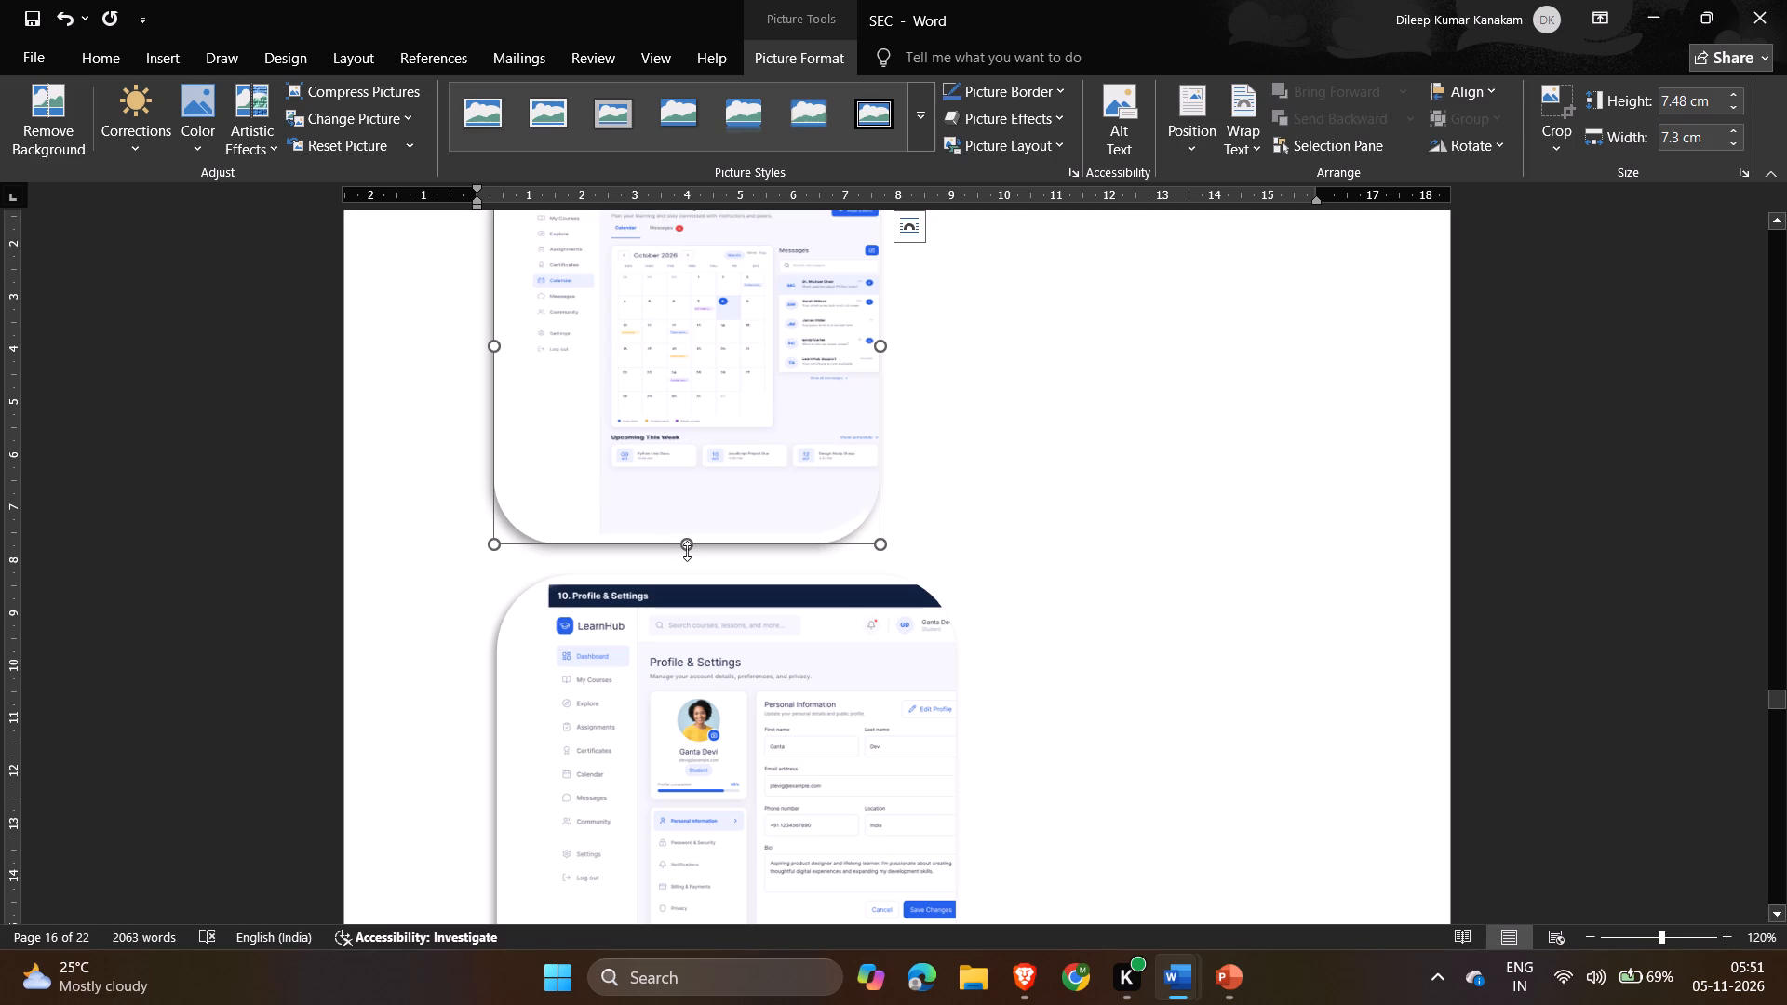
# Increase the height of the Calendar & Messages picture to about 9.5 cm, keeping its width.
pyautogui.moveTo(687, 551); pyautogui.dragTo(680, 602)
pyautogui.moveTo(689, 604); pyautogui.dragTo(689, 627)
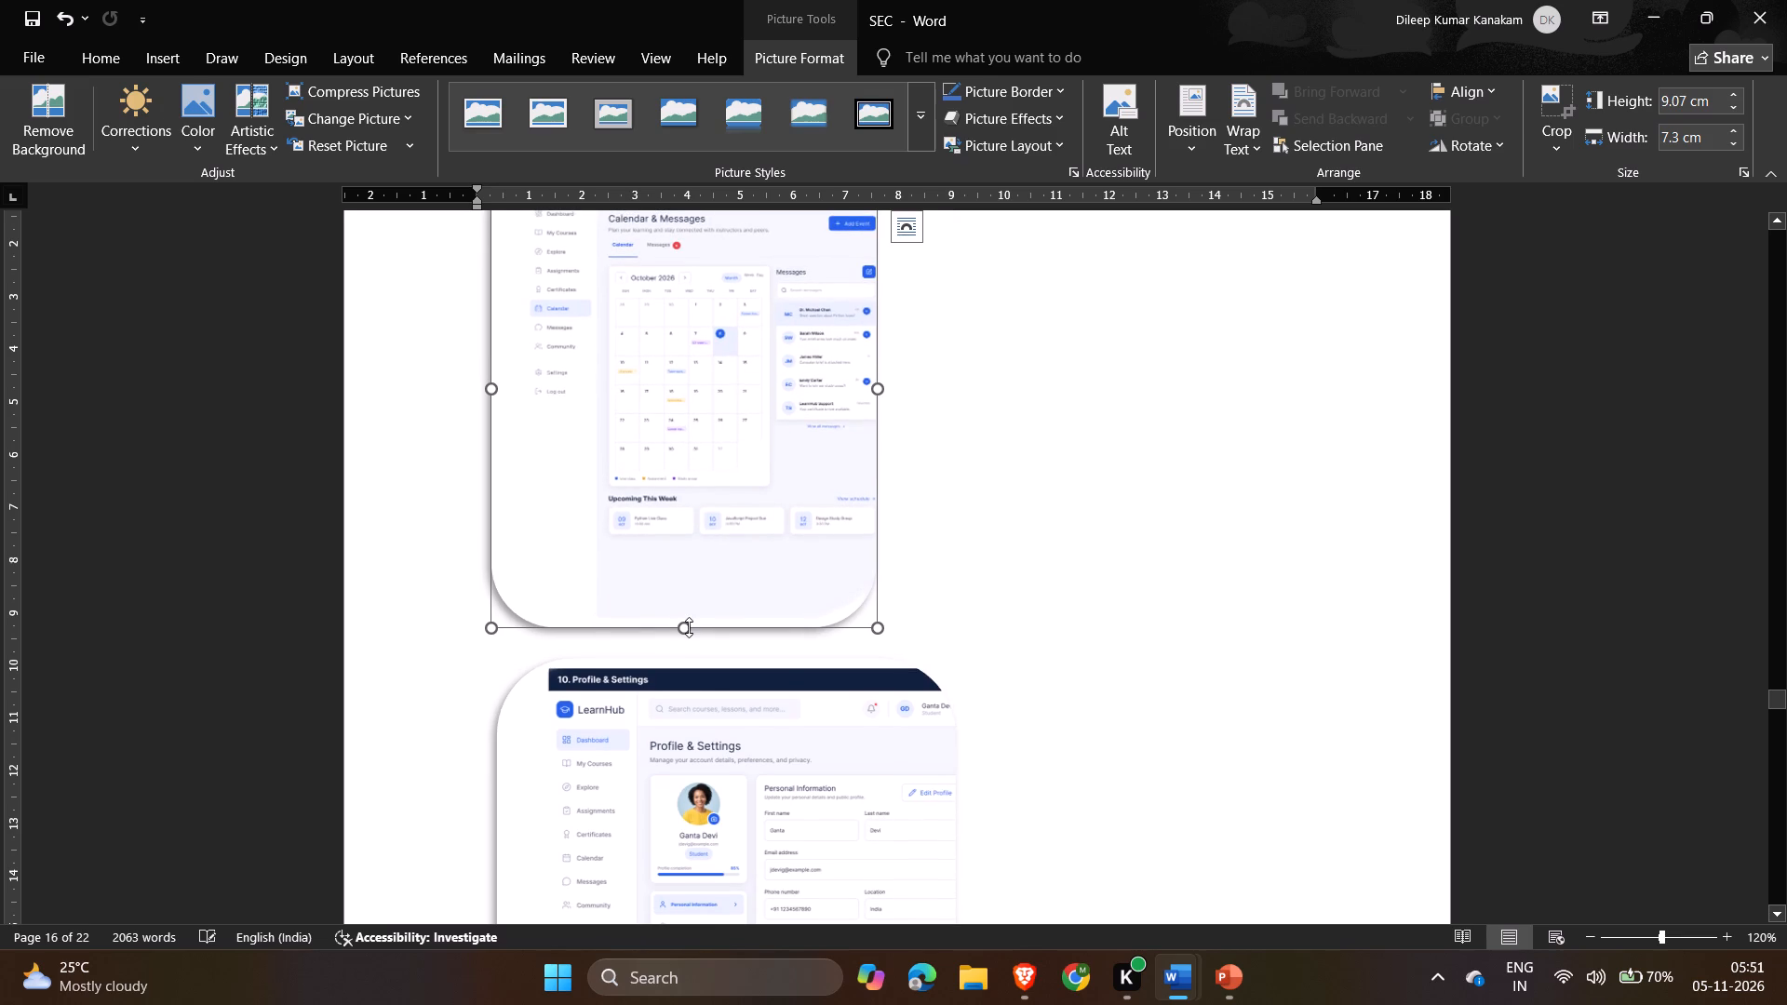
pyautogui.moveTo(689, 627); pyautogui.dragTo(687, 651)
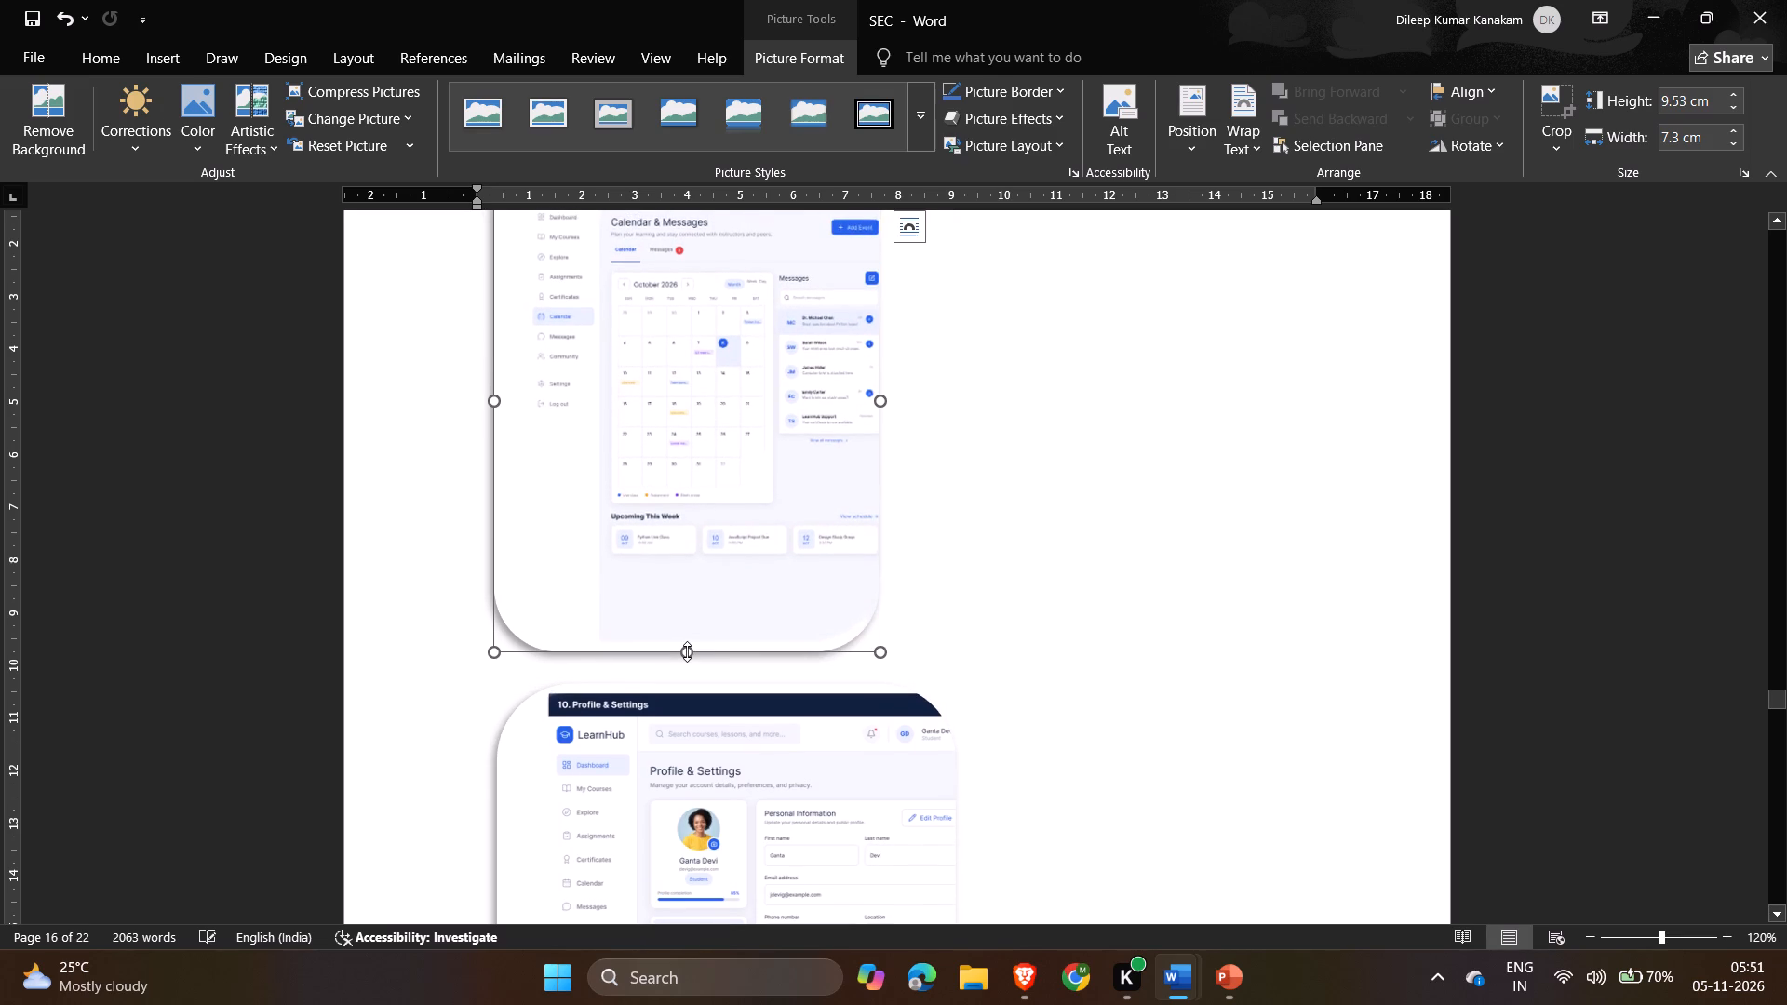
# Set the width of the Profile & Settings picture to 7.3 cm.
pyautogui.click(769, 772)
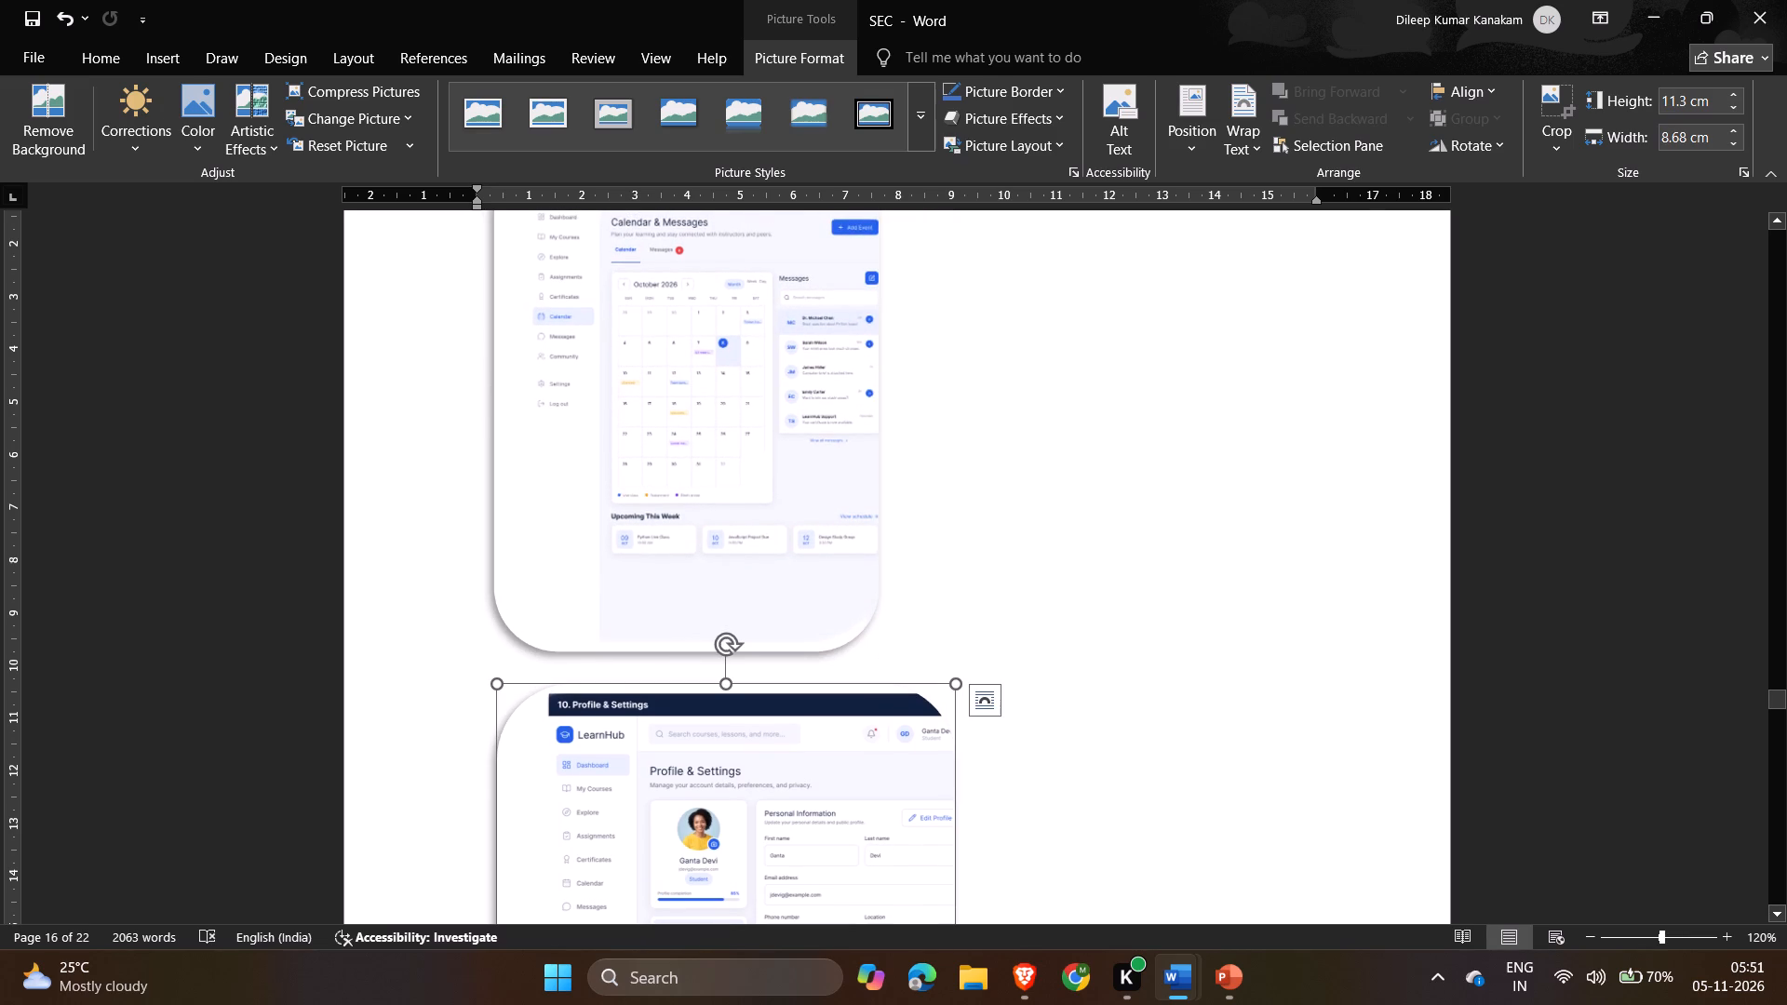
pyautogui.click(1680, 143)
pyautogui.click(1680, 143)
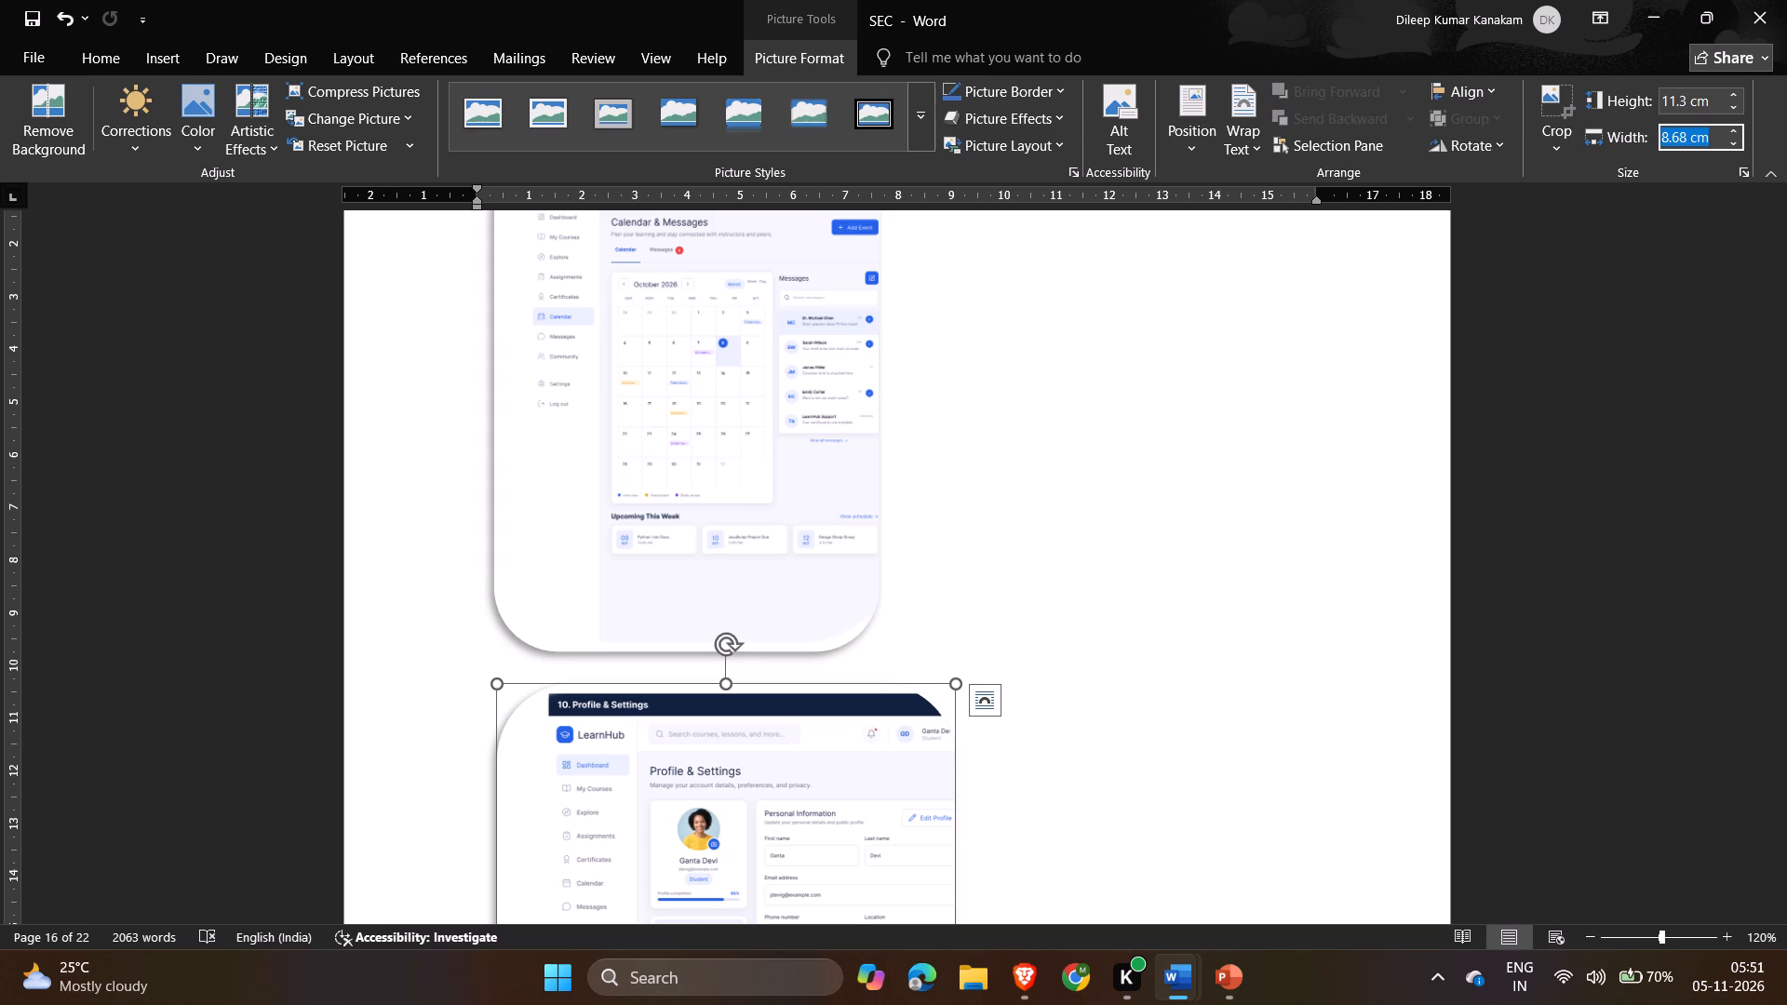
pyautogui.press('Right')
pyautogui.press('BackSpace')
pyautogui.press('BackSpace')
pyautogui.press('BackSpace')
pyautogui.write('7.')
pyautogui.press('BackSpace')
pyautogui.press('BackSpace')
pyautogui.press('BackSpace')
pyautogui.write('7.3')
pyautogui.press('Return')
# Compare the sizes of the Calendar & Messages and Profile & Settings pictures, and view the picture rows above them.
pyautogui.click(1199, 443)
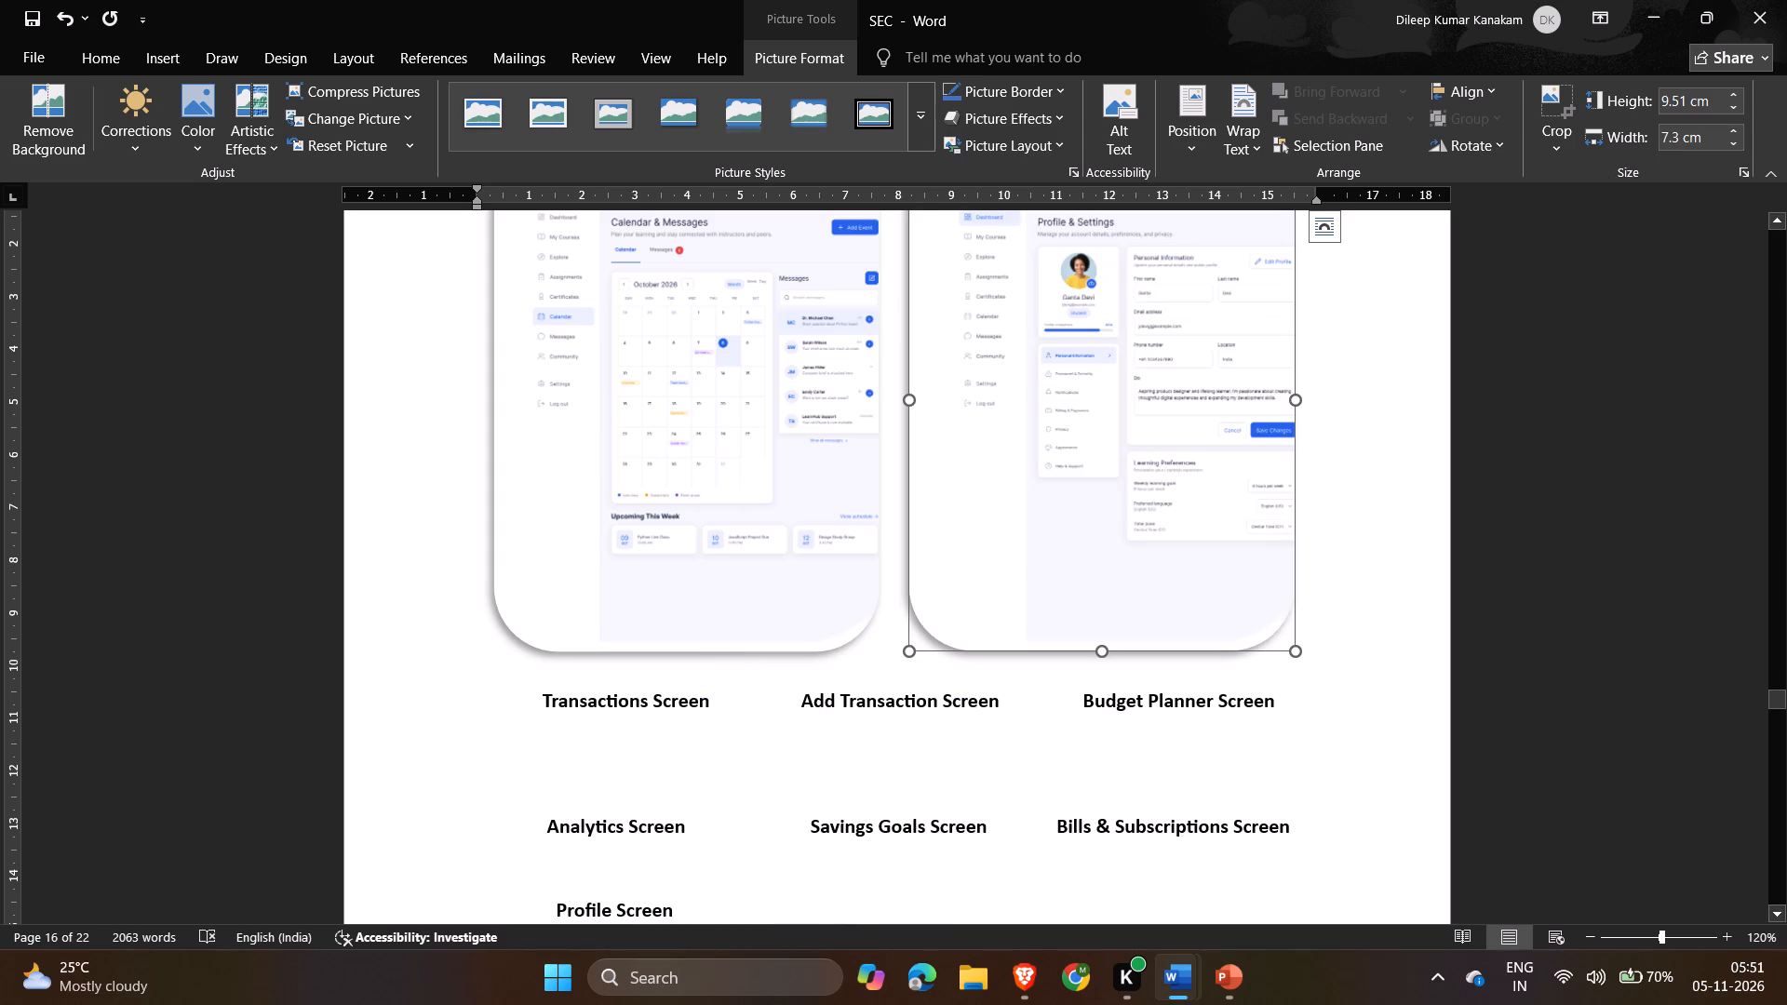
pyautogui.scroll(1, 1199, 443)
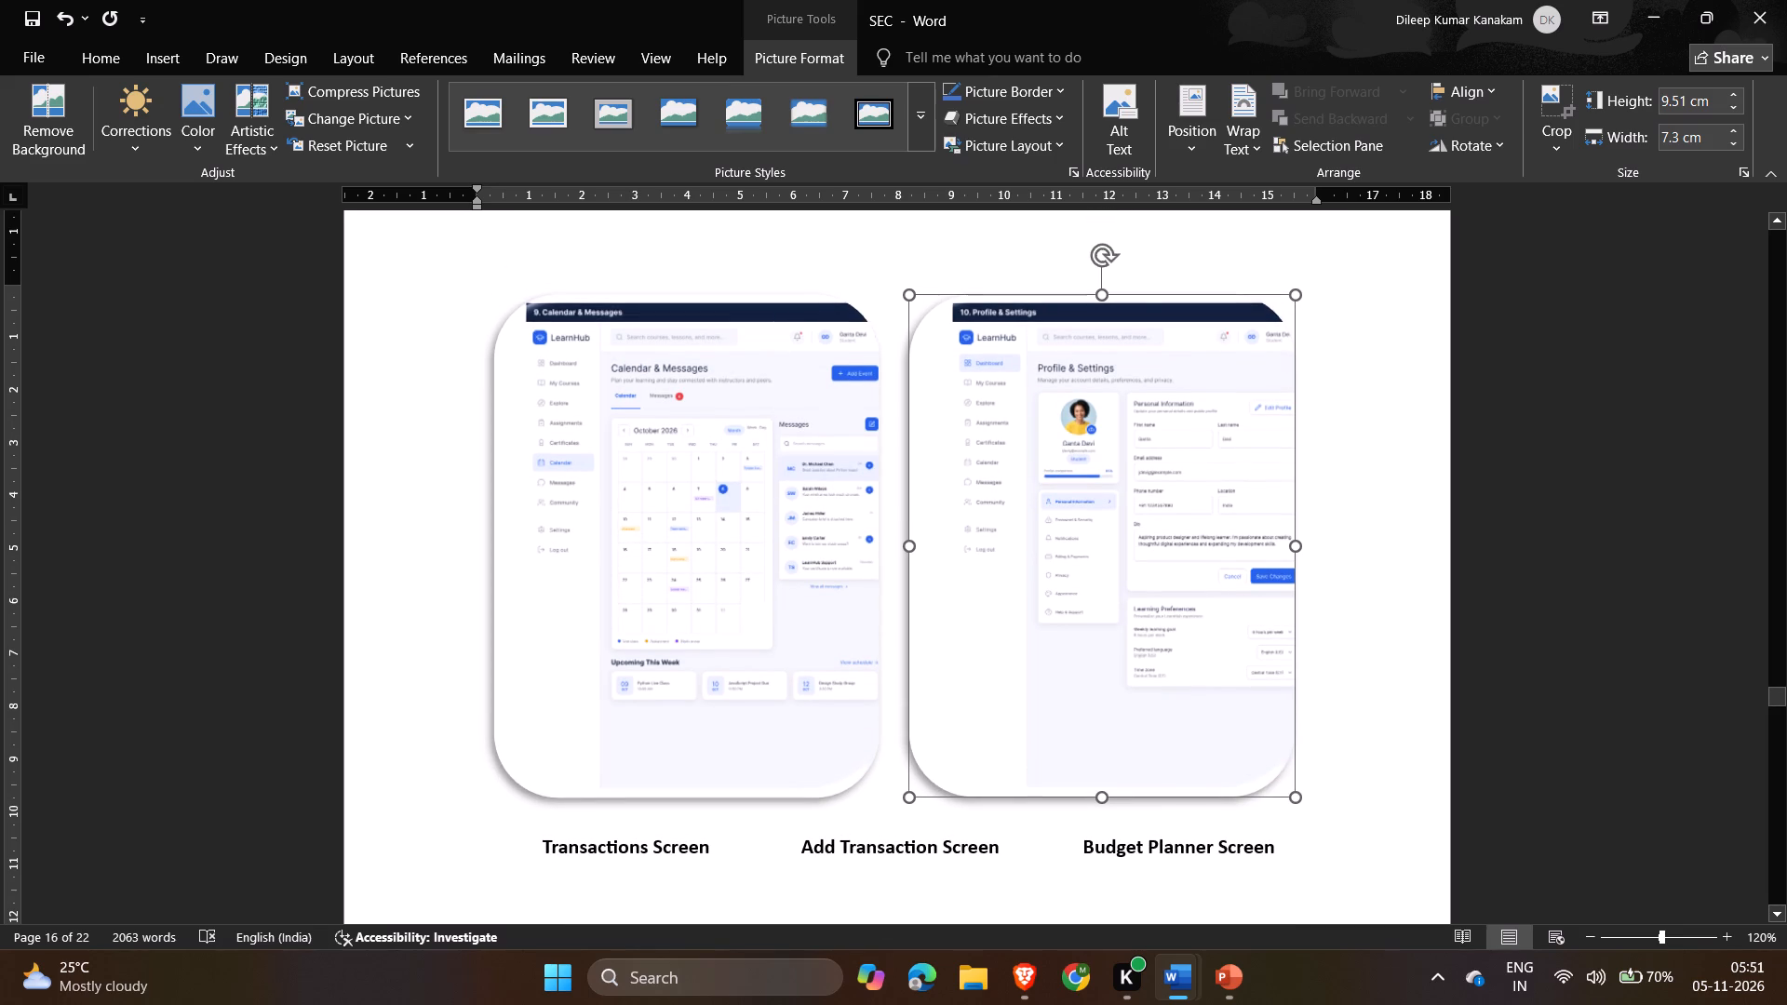
pyautogui.click(774, 429)
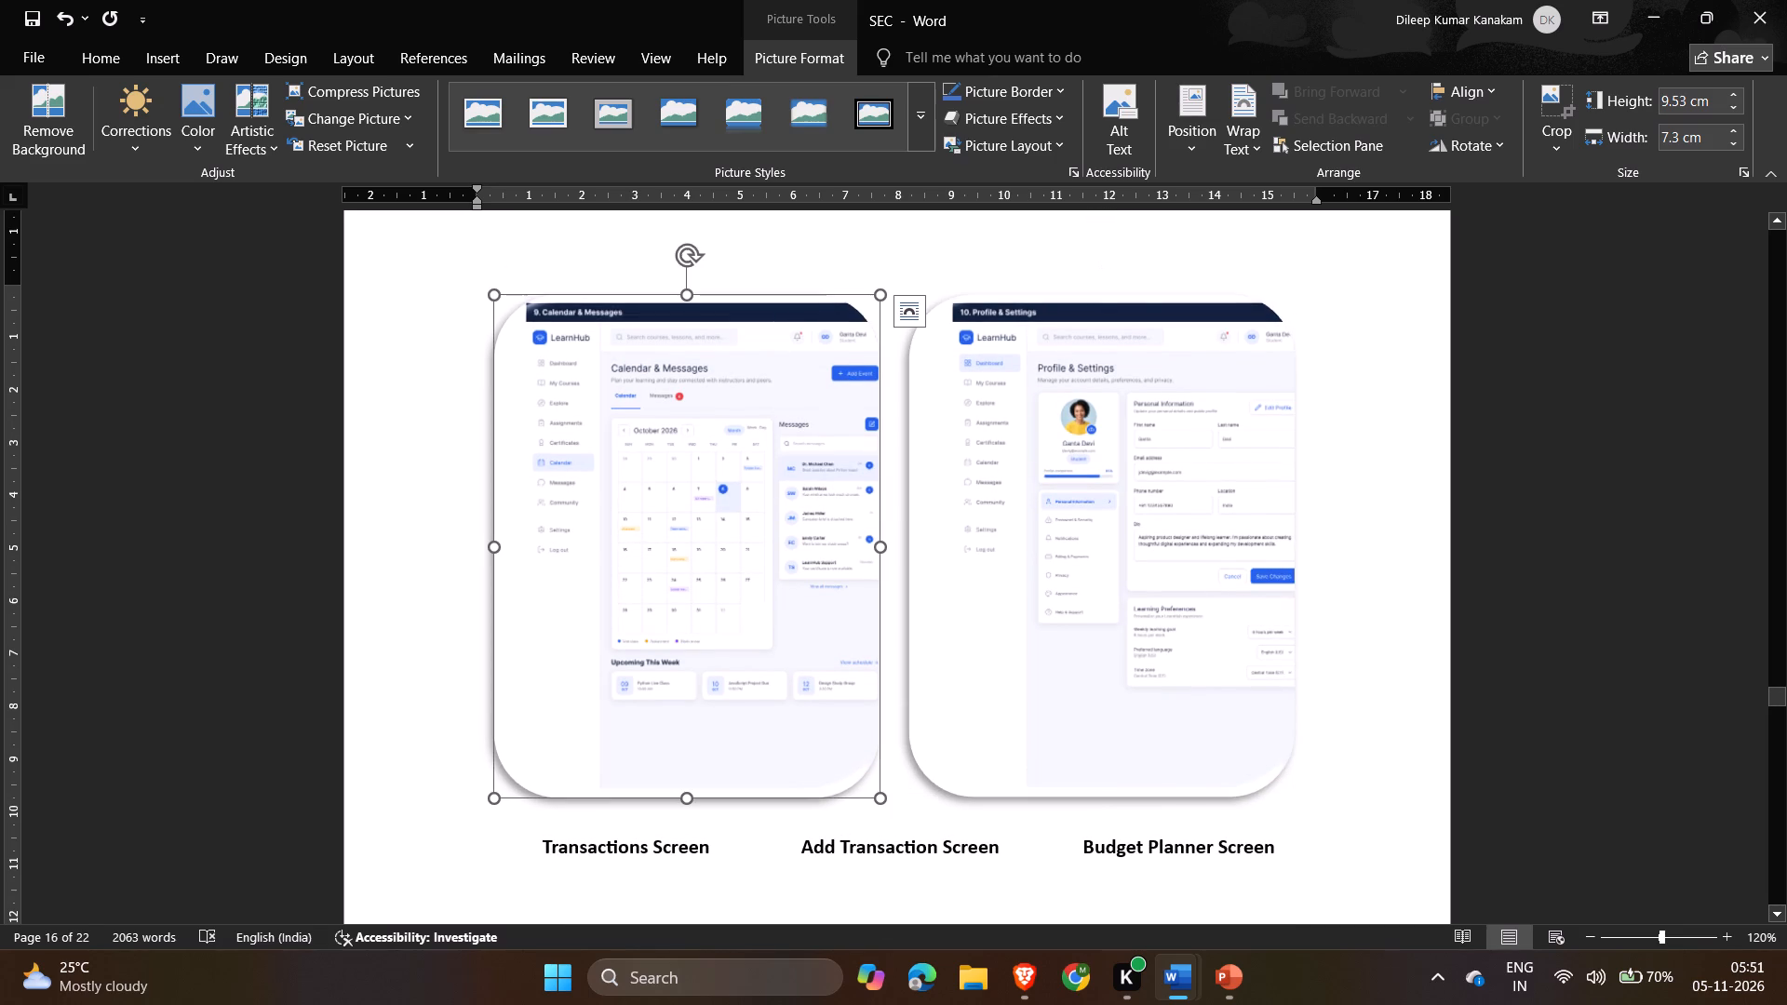
pyautogui.click(1041, 410)
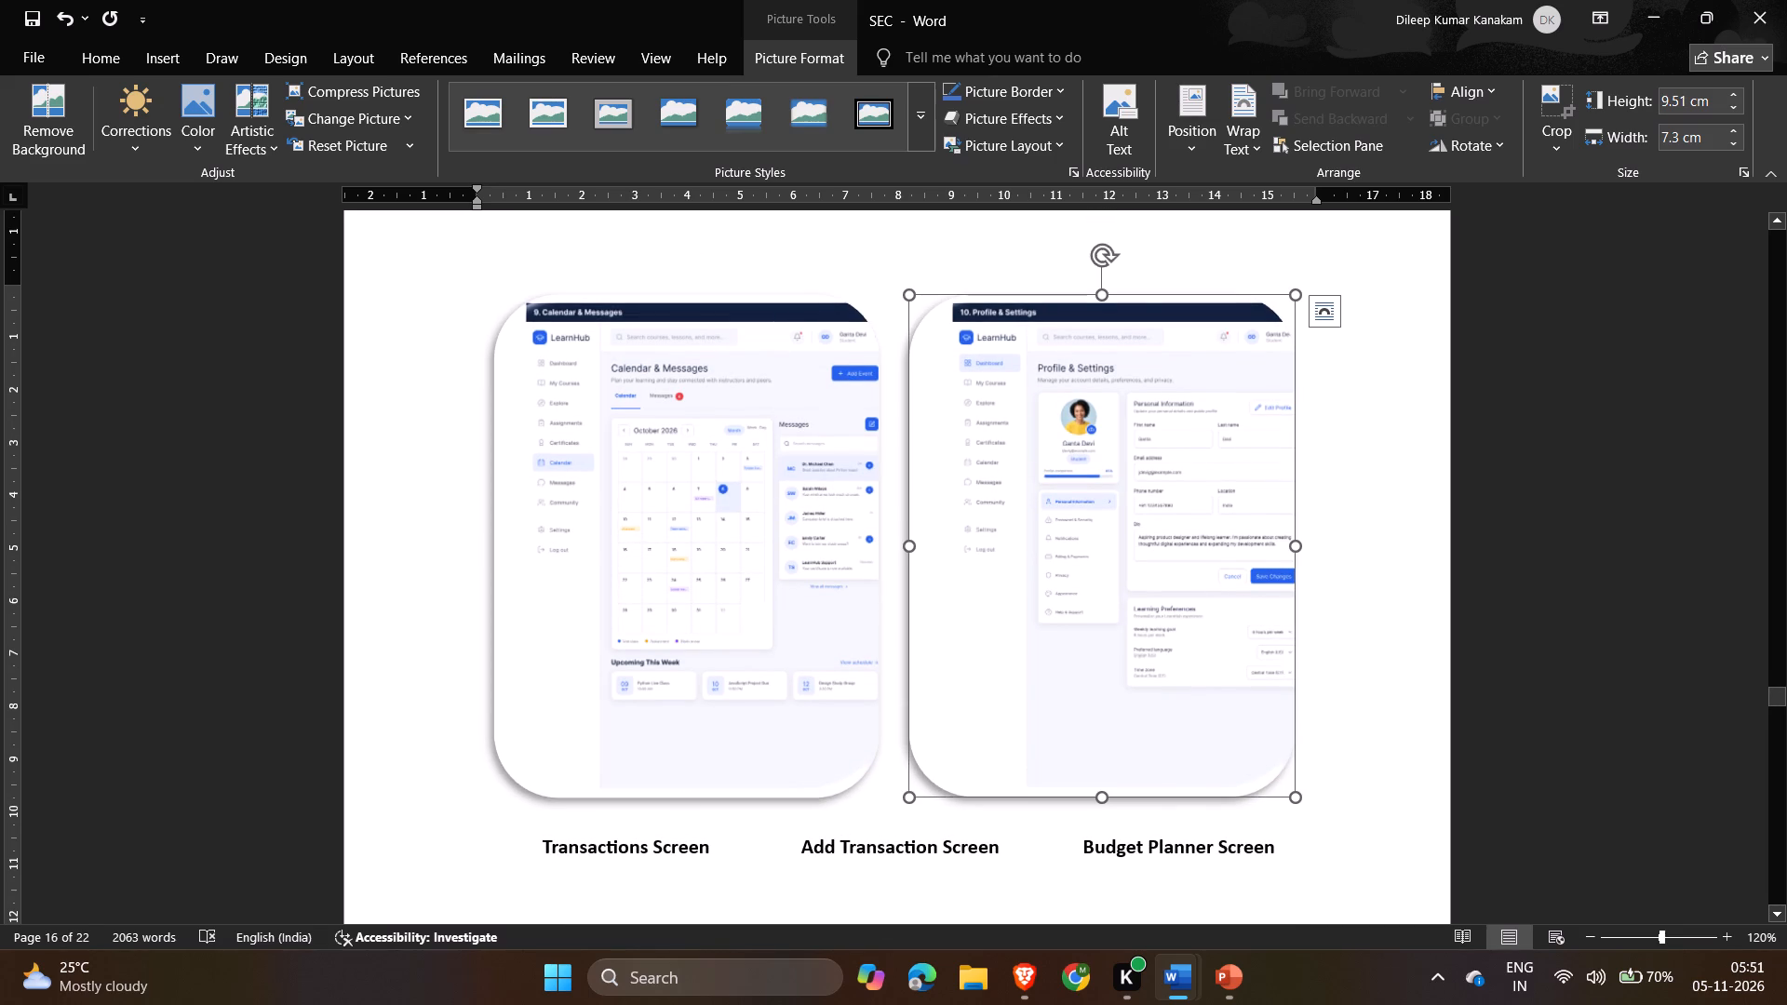
pyautogui.scroll(4, 1242, 532)
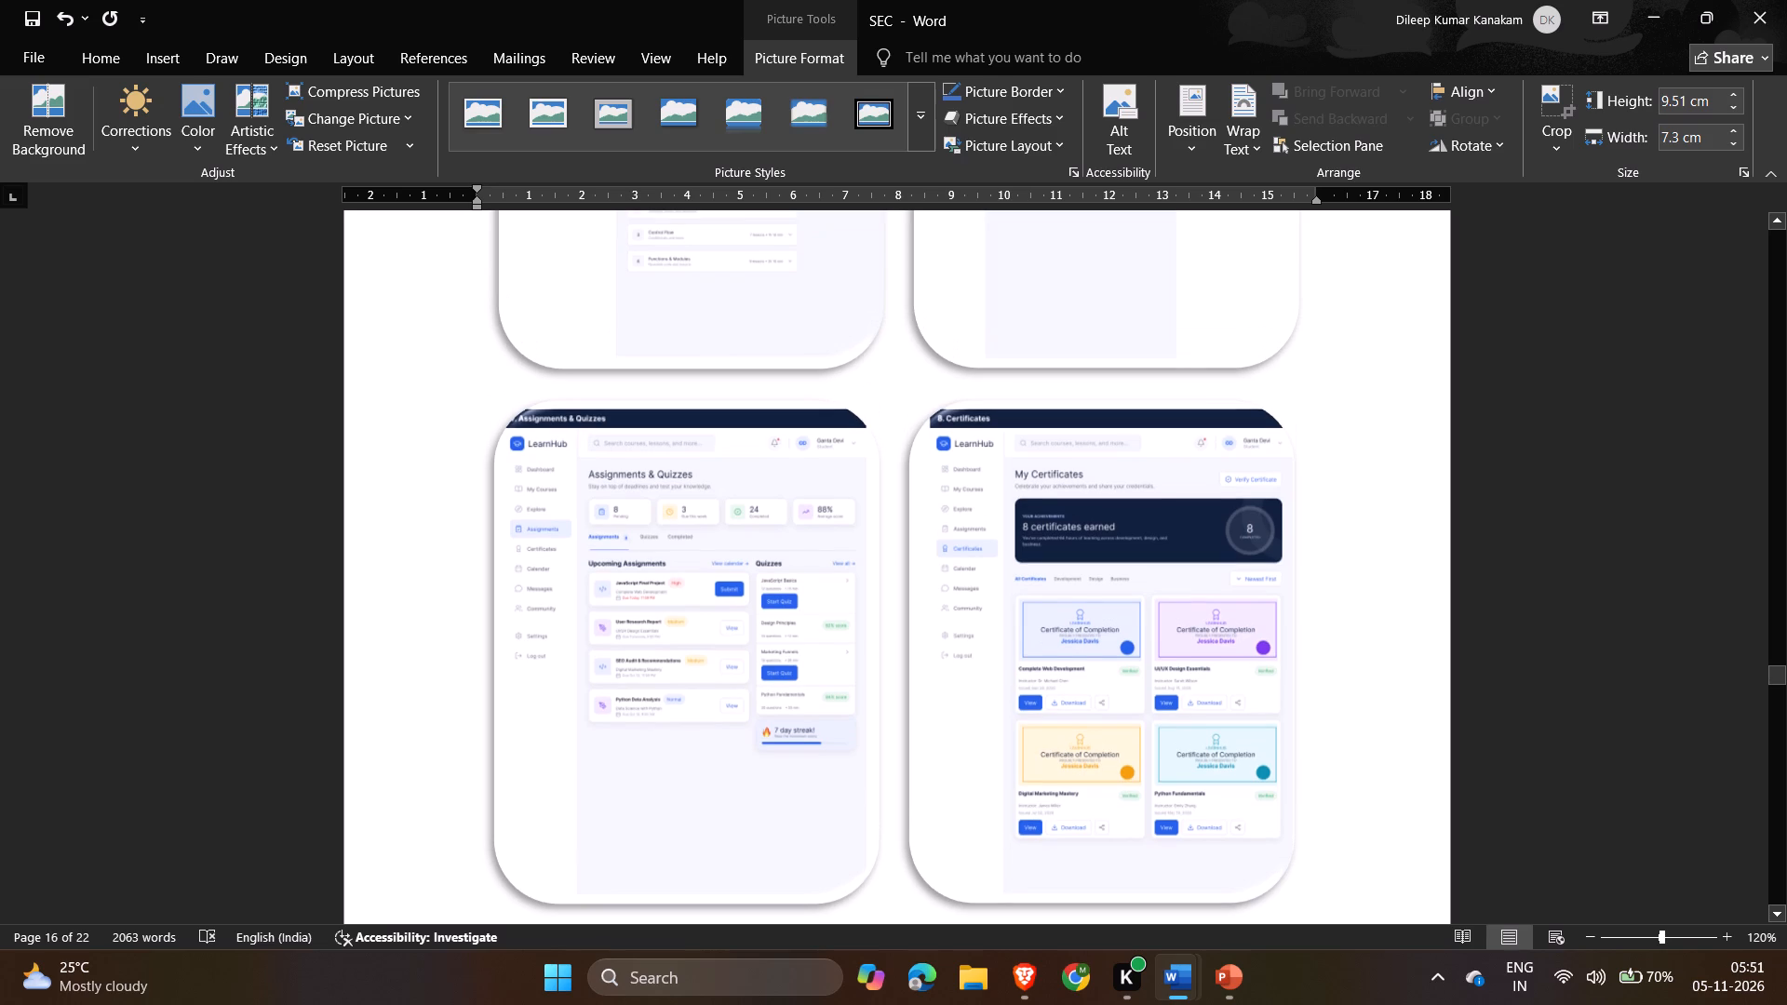
pyautogui.click(1395, 319)
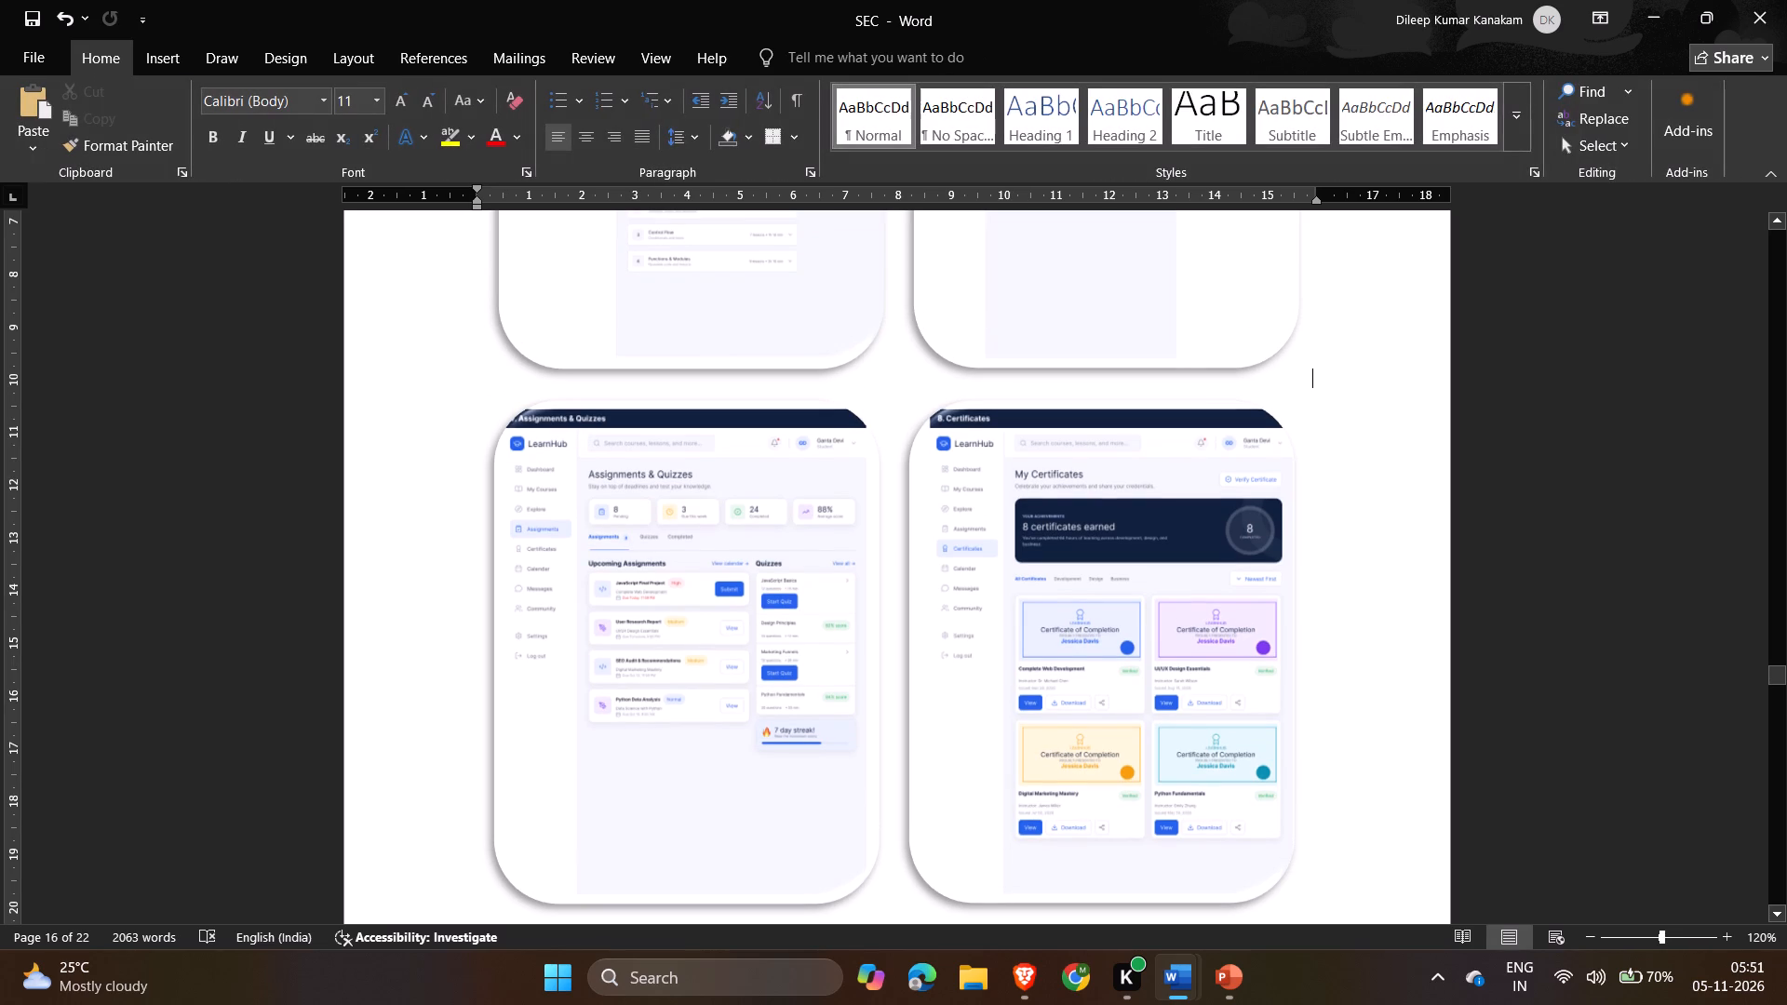
# Move the Profile Screen caption from the bottom of the caption list to just below the Assignments & Quizzes and Certificates pictures.
pyautogui.scroll(-3, 1395, 319)
pyautogui.scroll(-3, 667, 565)
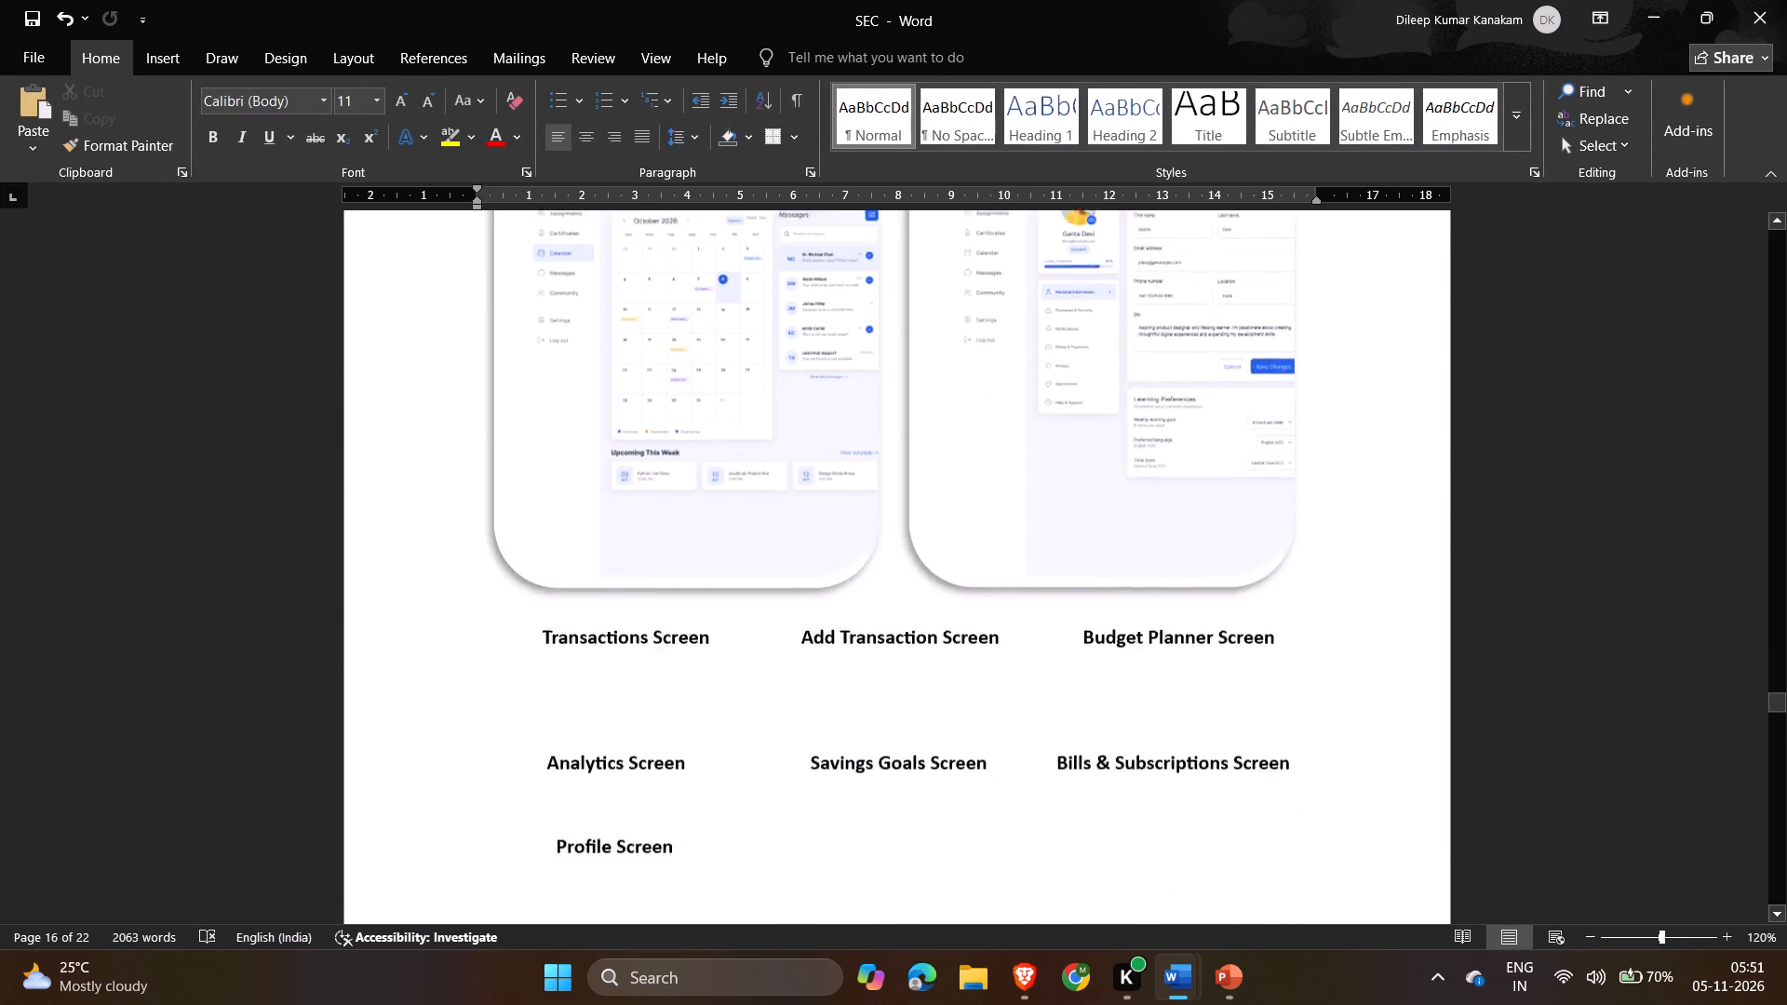
pyautogui.scroll(-1, 667, 565)
pyautogui.click(686, 745)
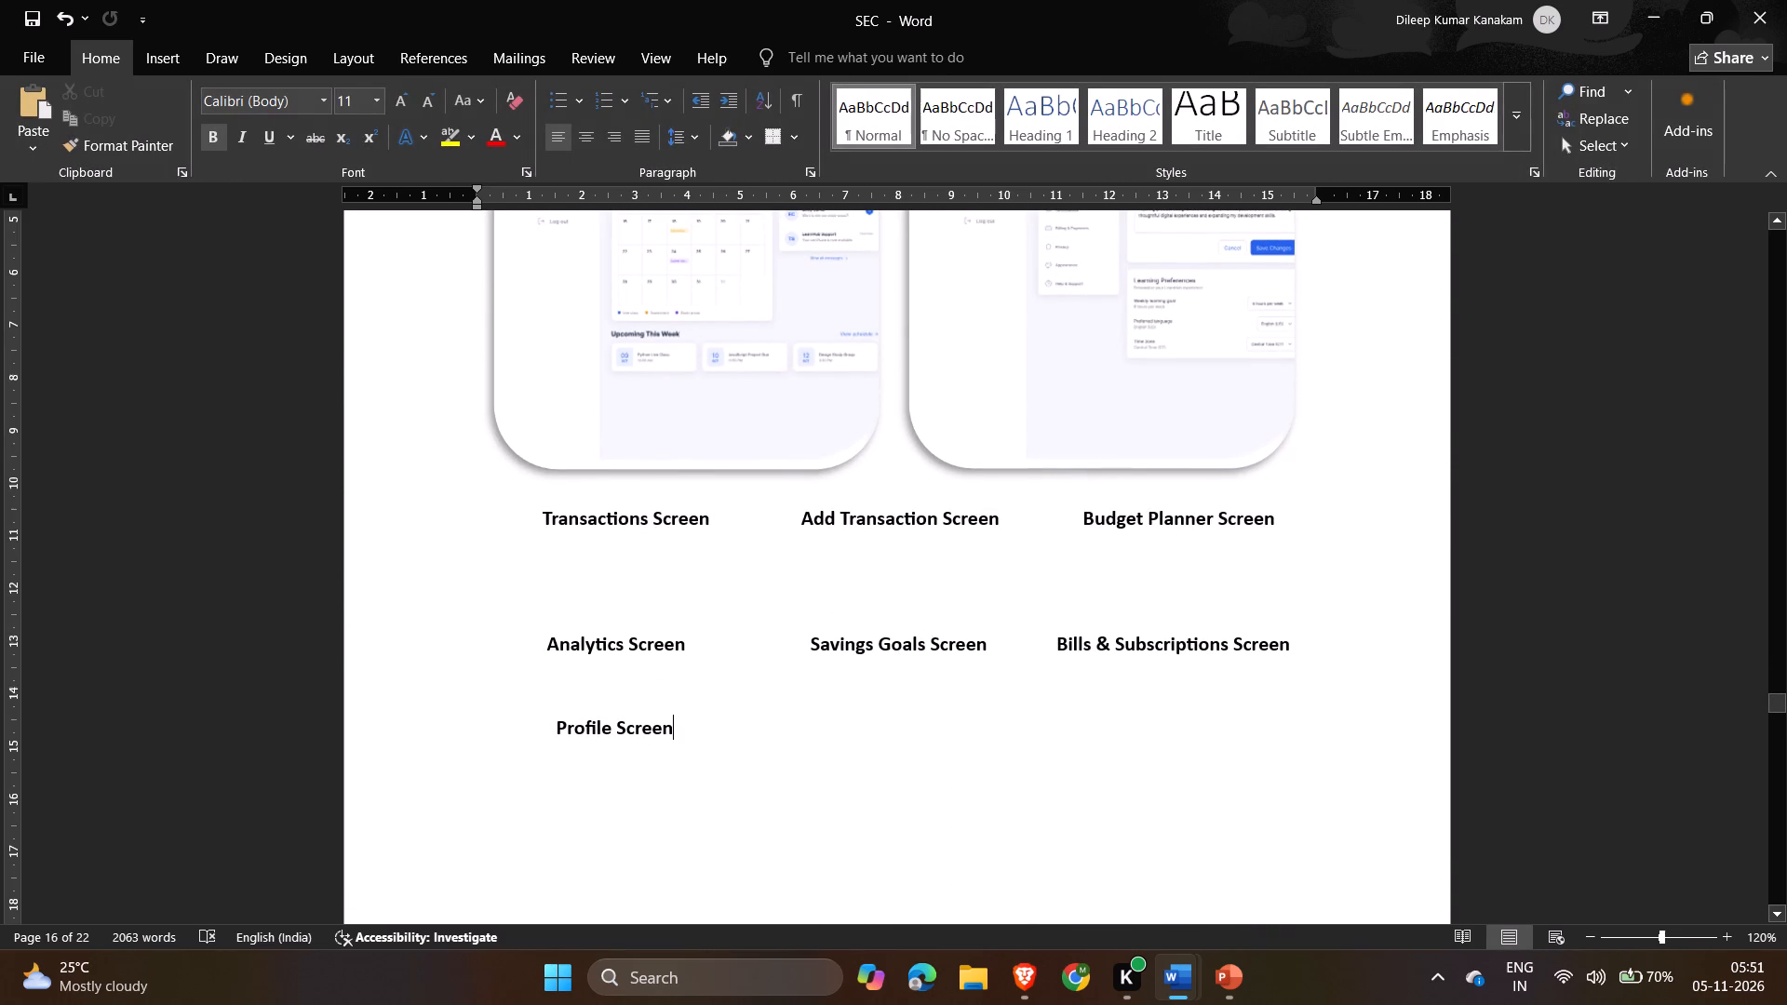
pyautogui.moveTo(686, 745); pyautogui.dragTo(534, 740)
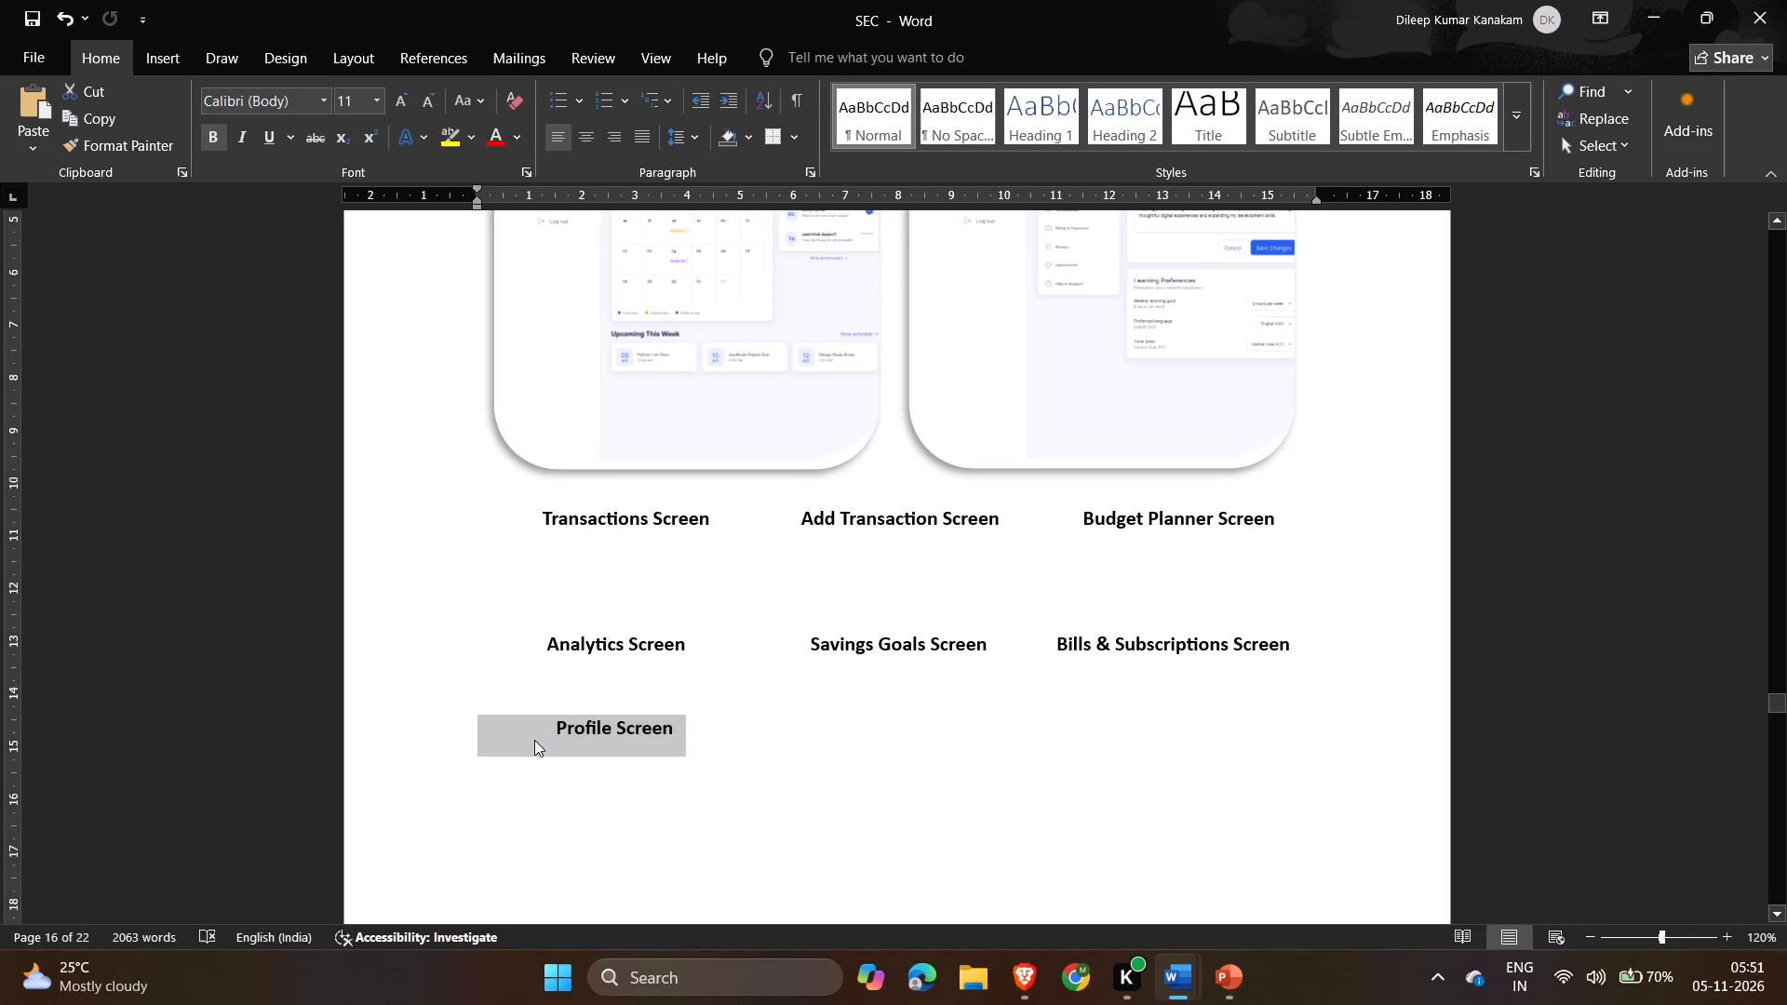
pyautogui.hotkey('ctrl', 'x')
pyautogui.scroll(3, 534, 740)
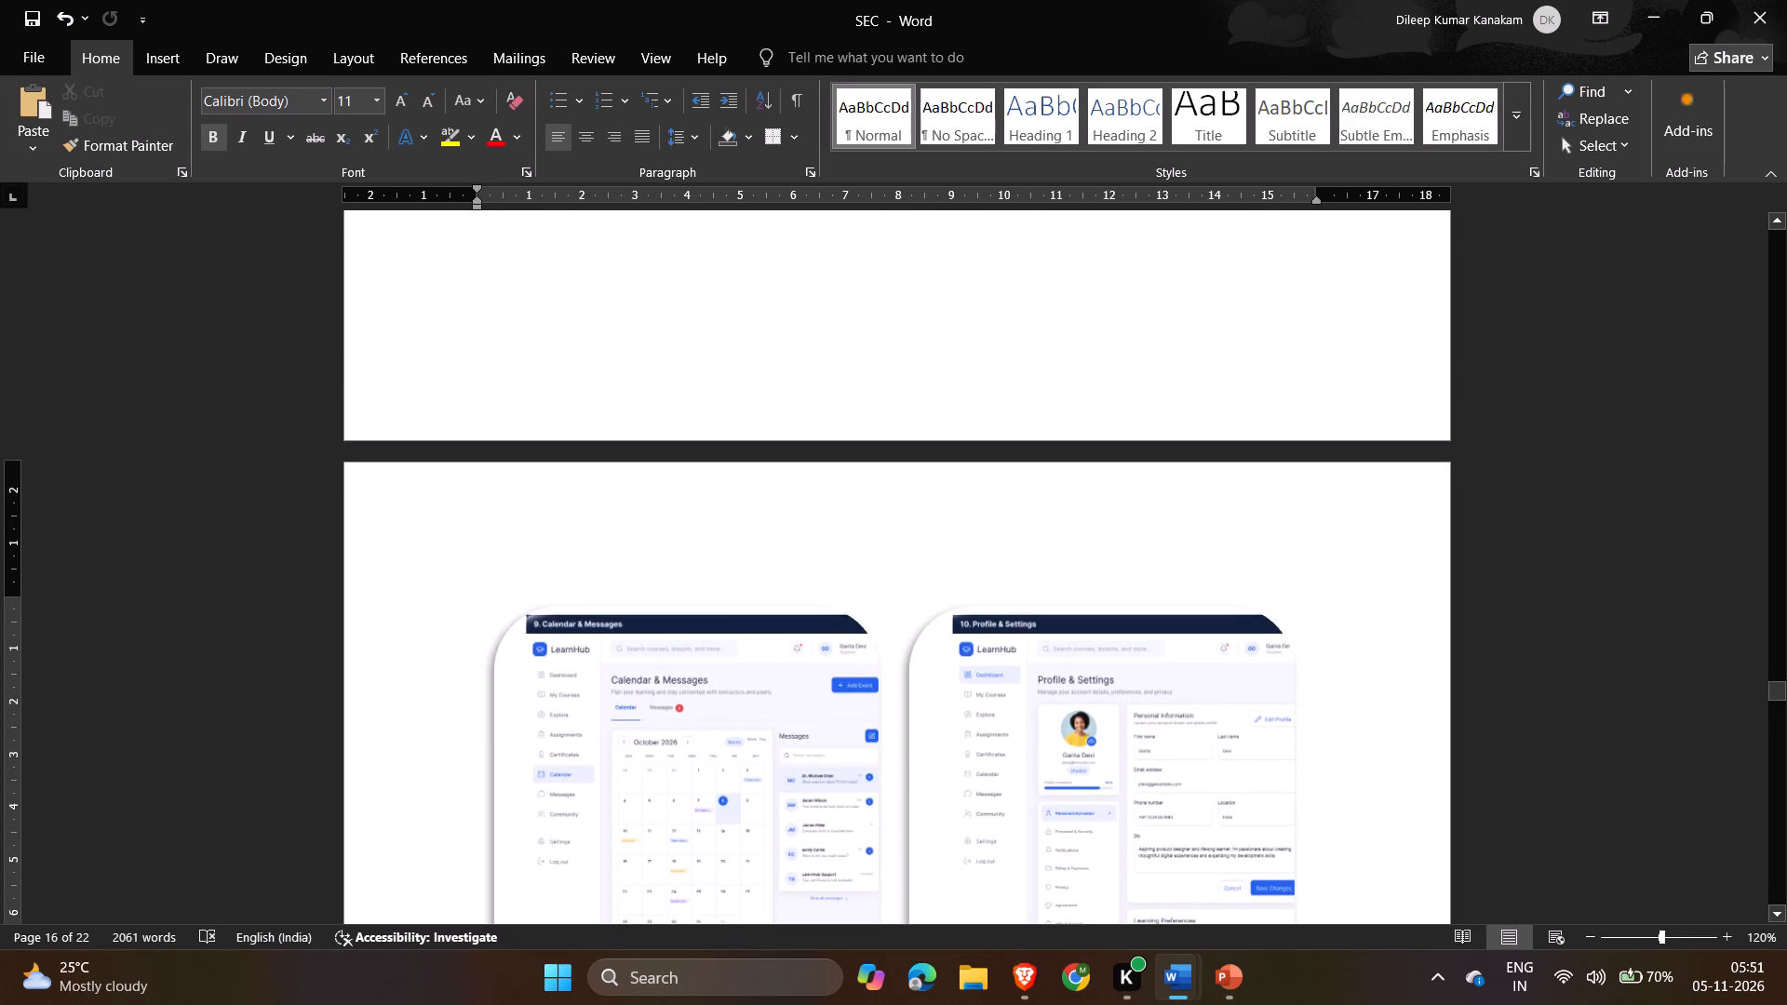
pyautogui.scroll(2, 679, 355)
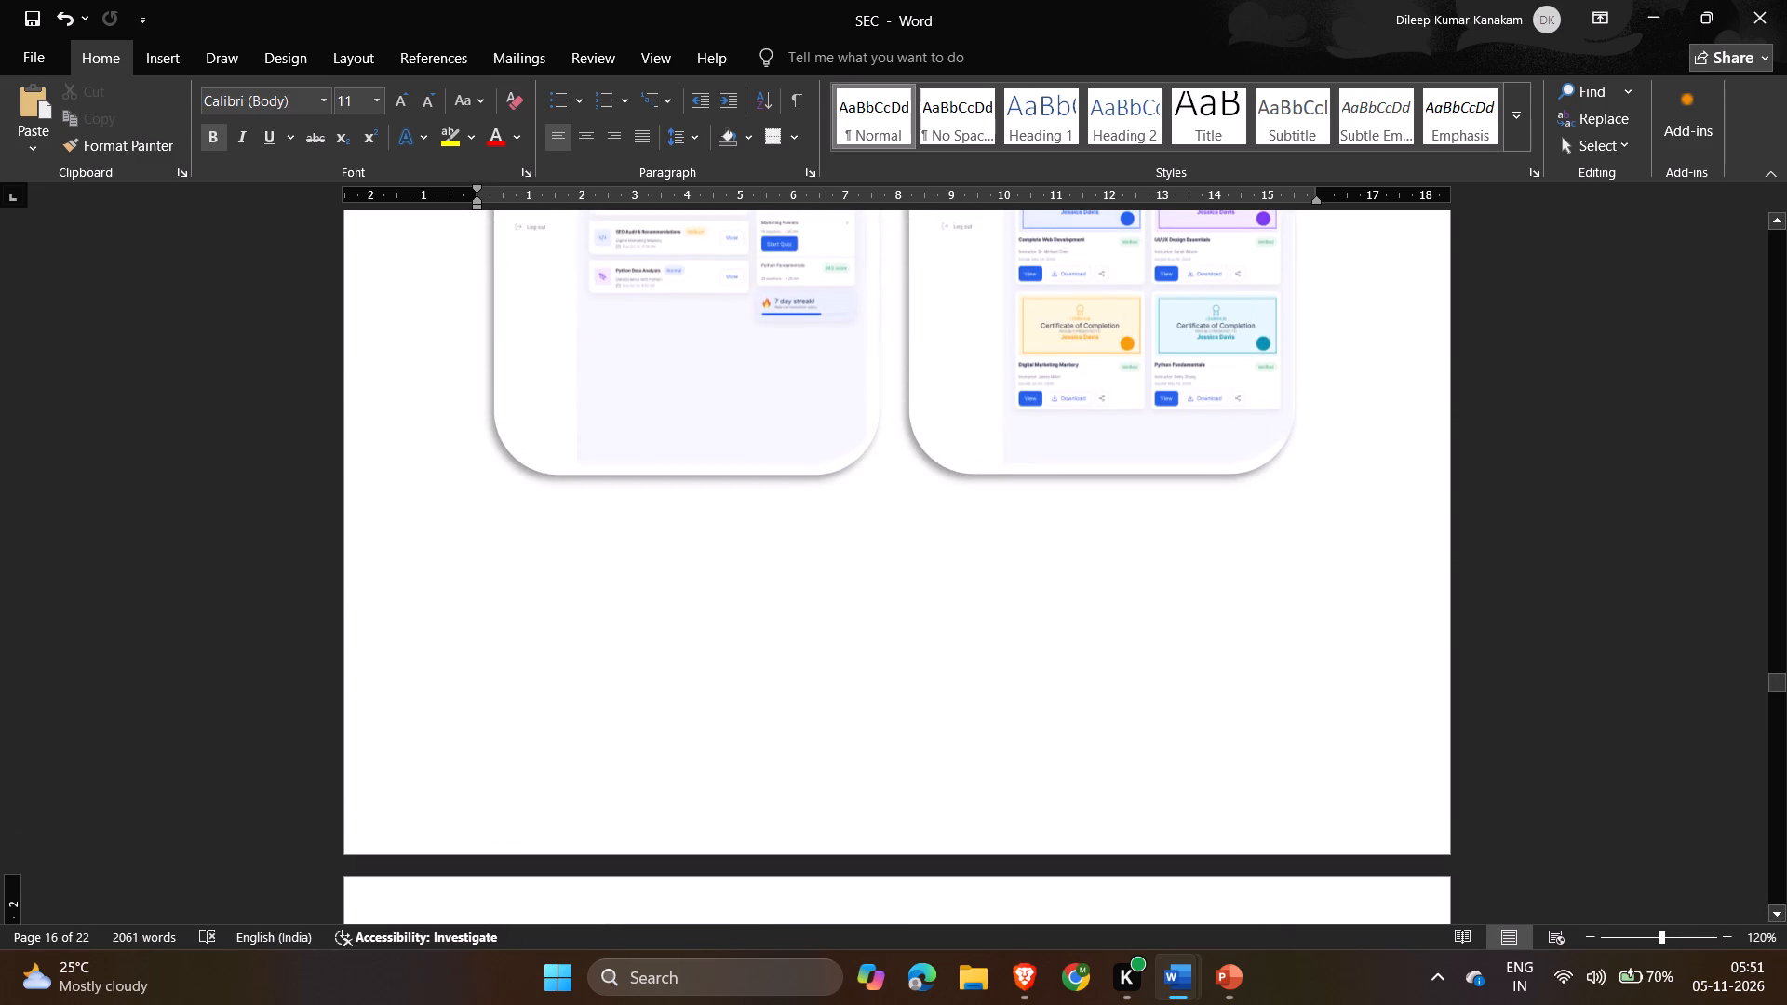
pyautogui.click(673, 565)
pyautogui.click(826, 523)
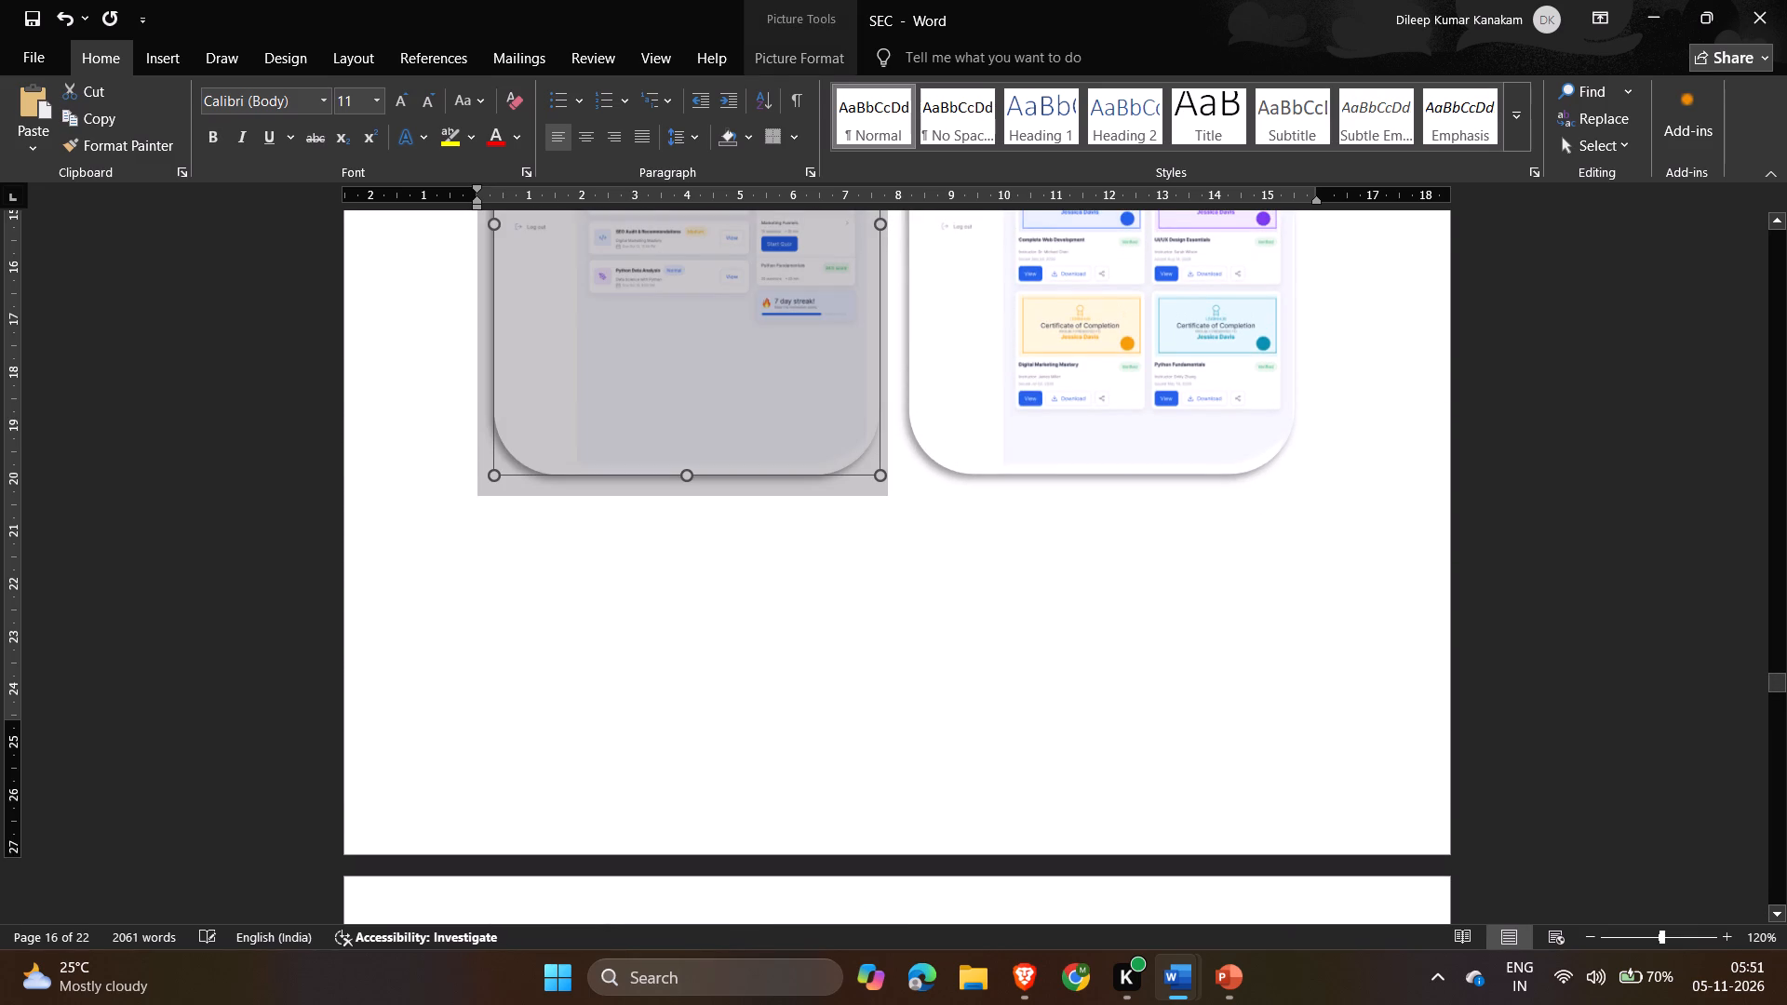
pyautogui.click(1368, 475)
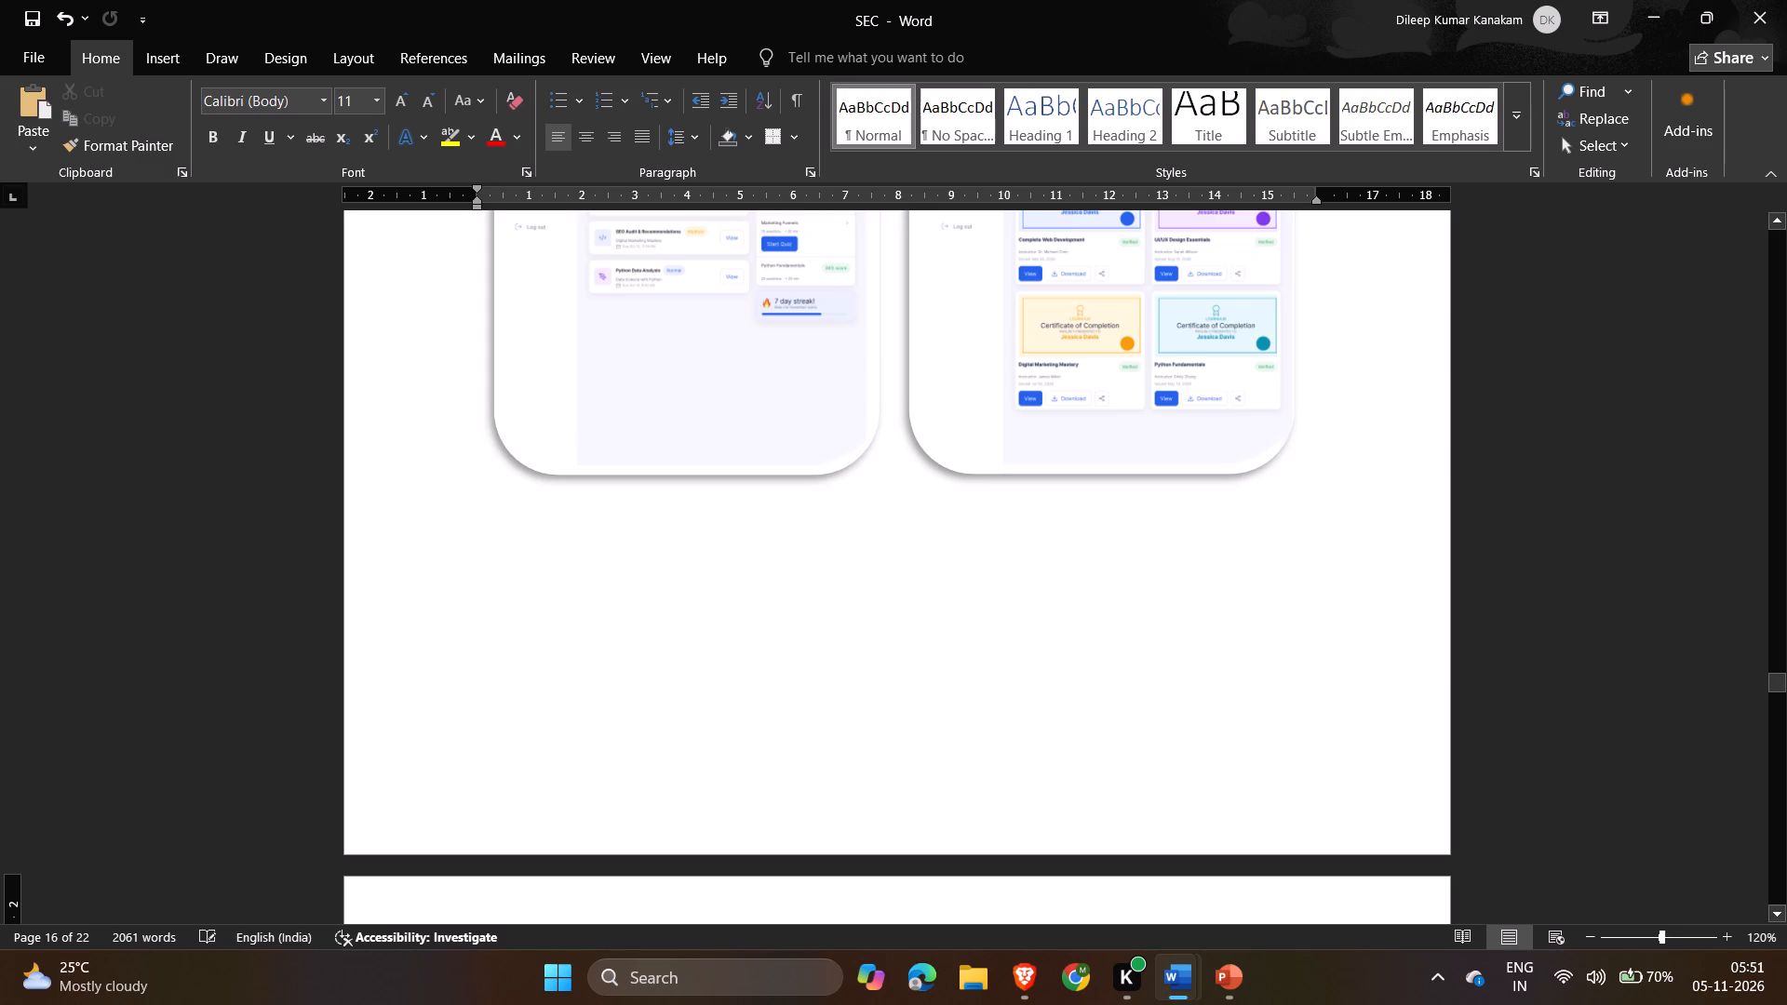
pyautogui.press('Return')
pyautogui.scroll(2, 1387, 463)
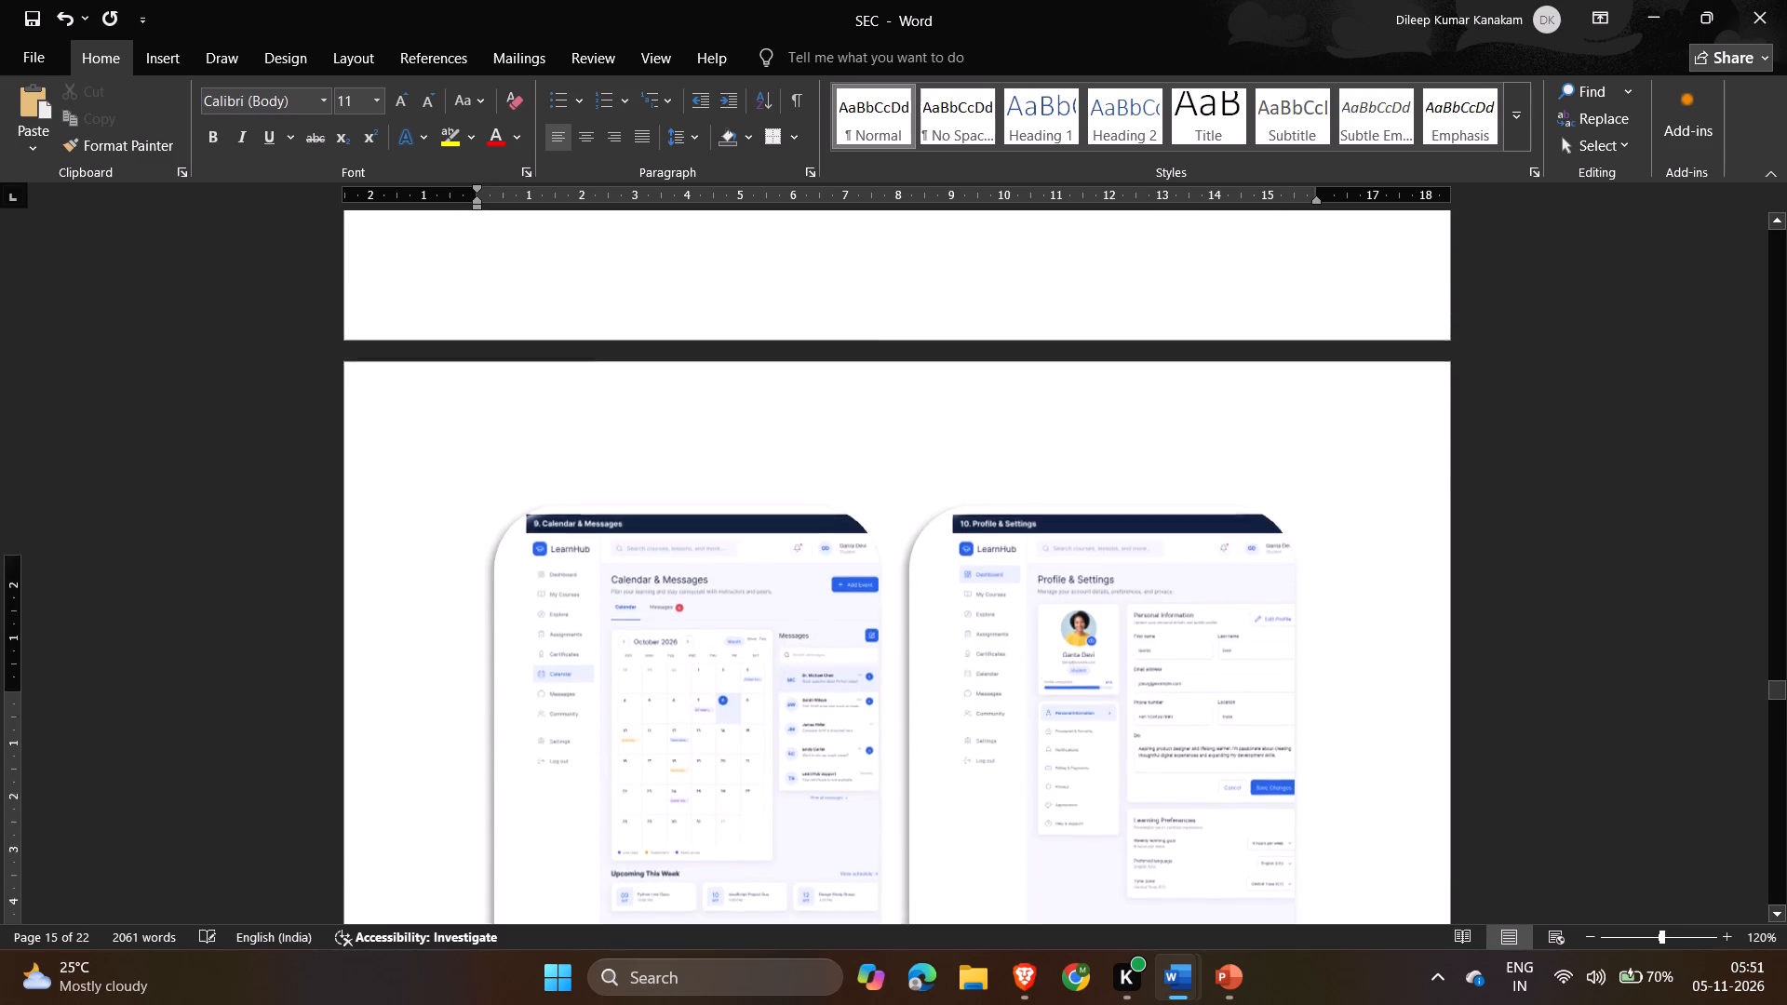
pyautogui.scroll(3, 1387, 463)
pyautogui.scroll(-4, 1387, 463)
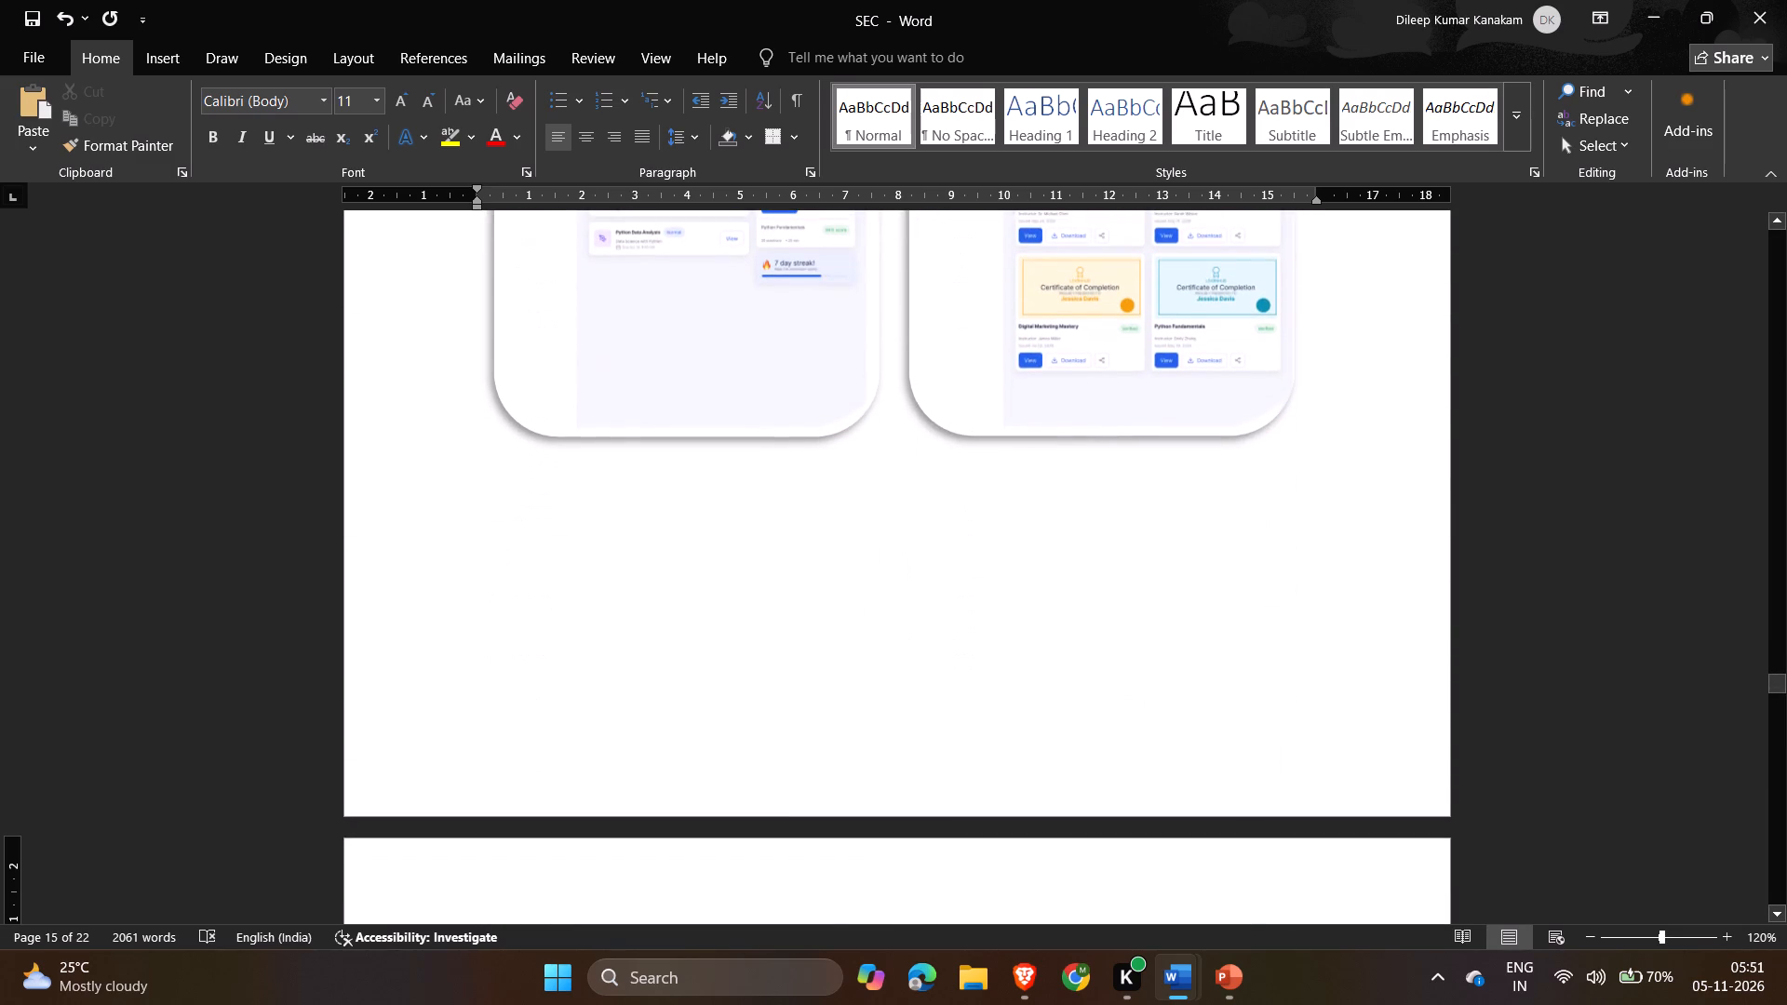
pyautogui.click(1401, 401)
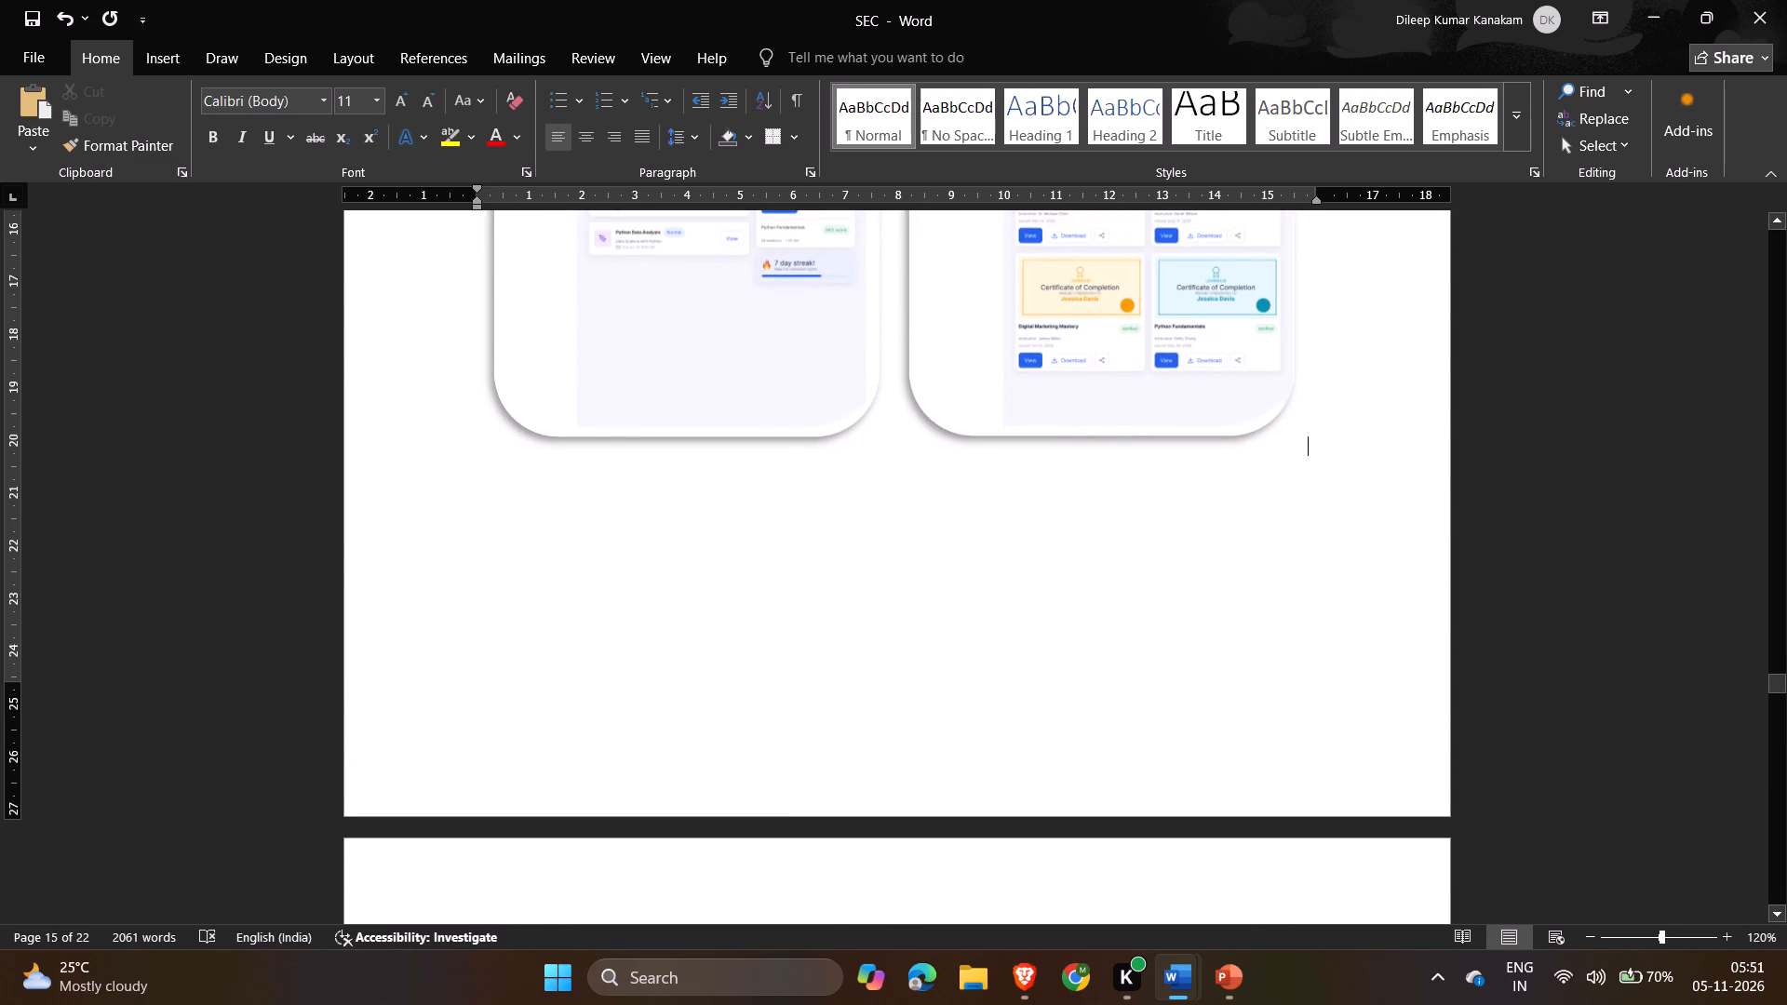
pyautogui.hotkey('ctrl', 'v')
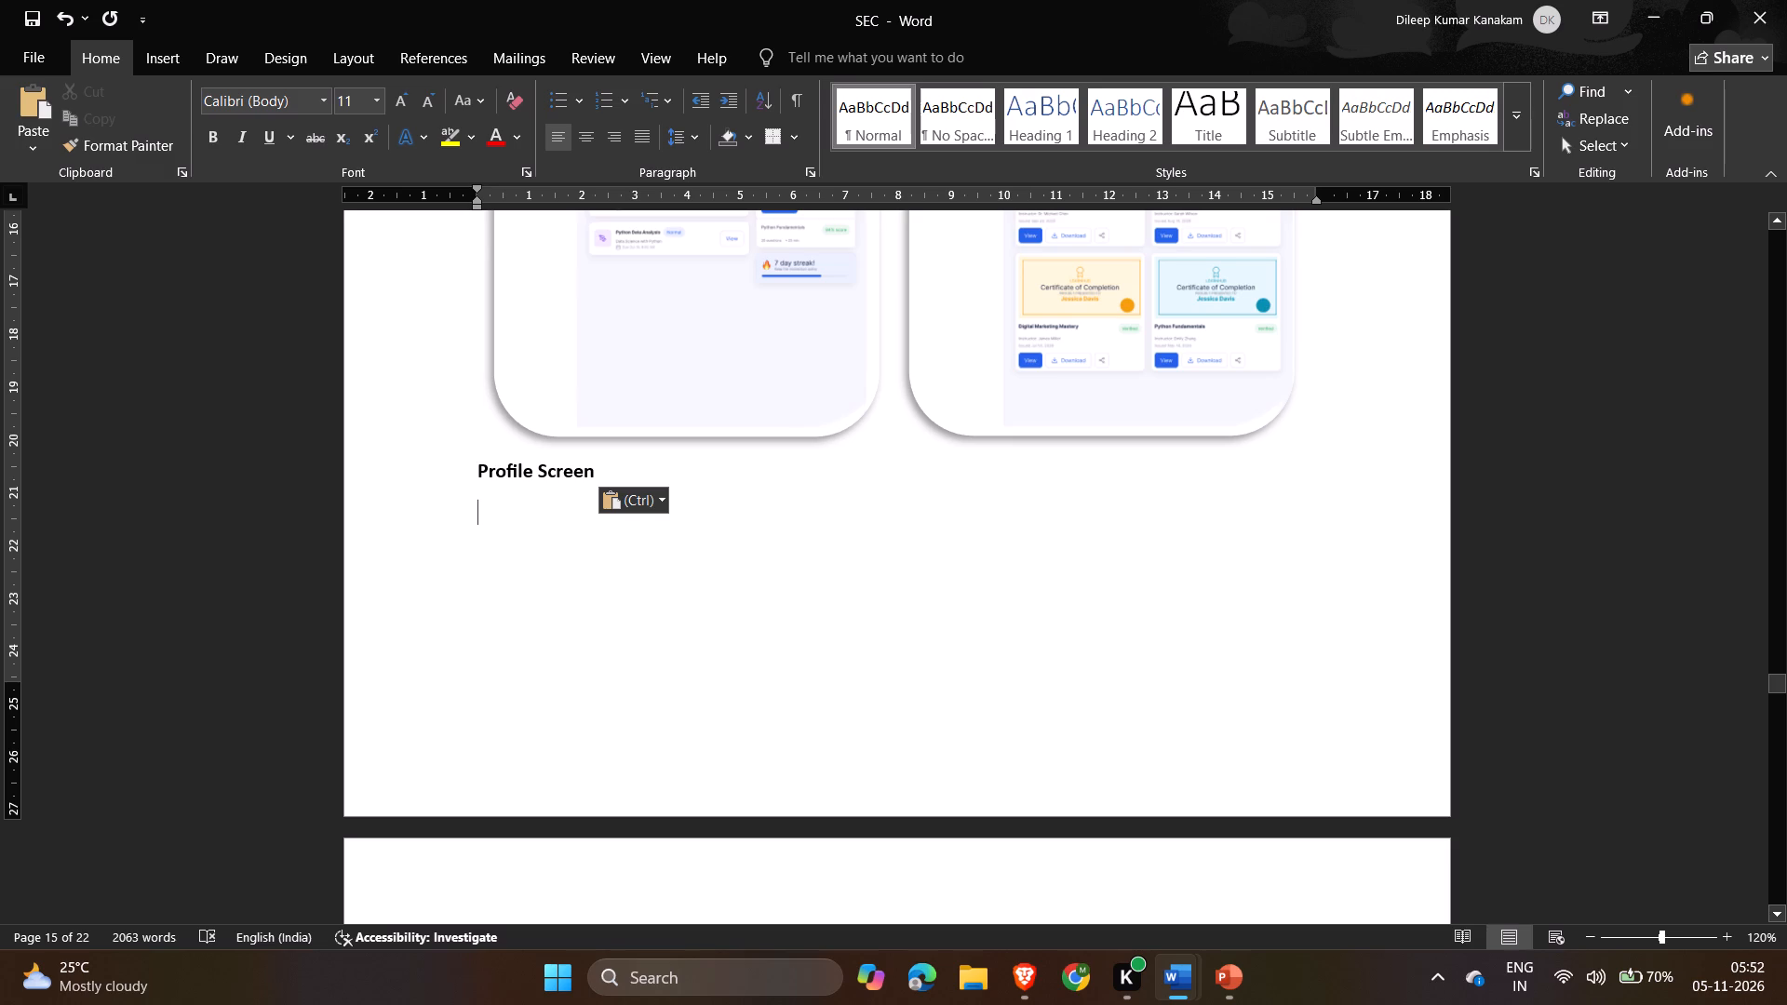
# Insert three blank lines after the Python for Beginners and Video Player picture row, above the Assignments & Quizzes row.
pyautogui.scroll(2, 1457, 435)
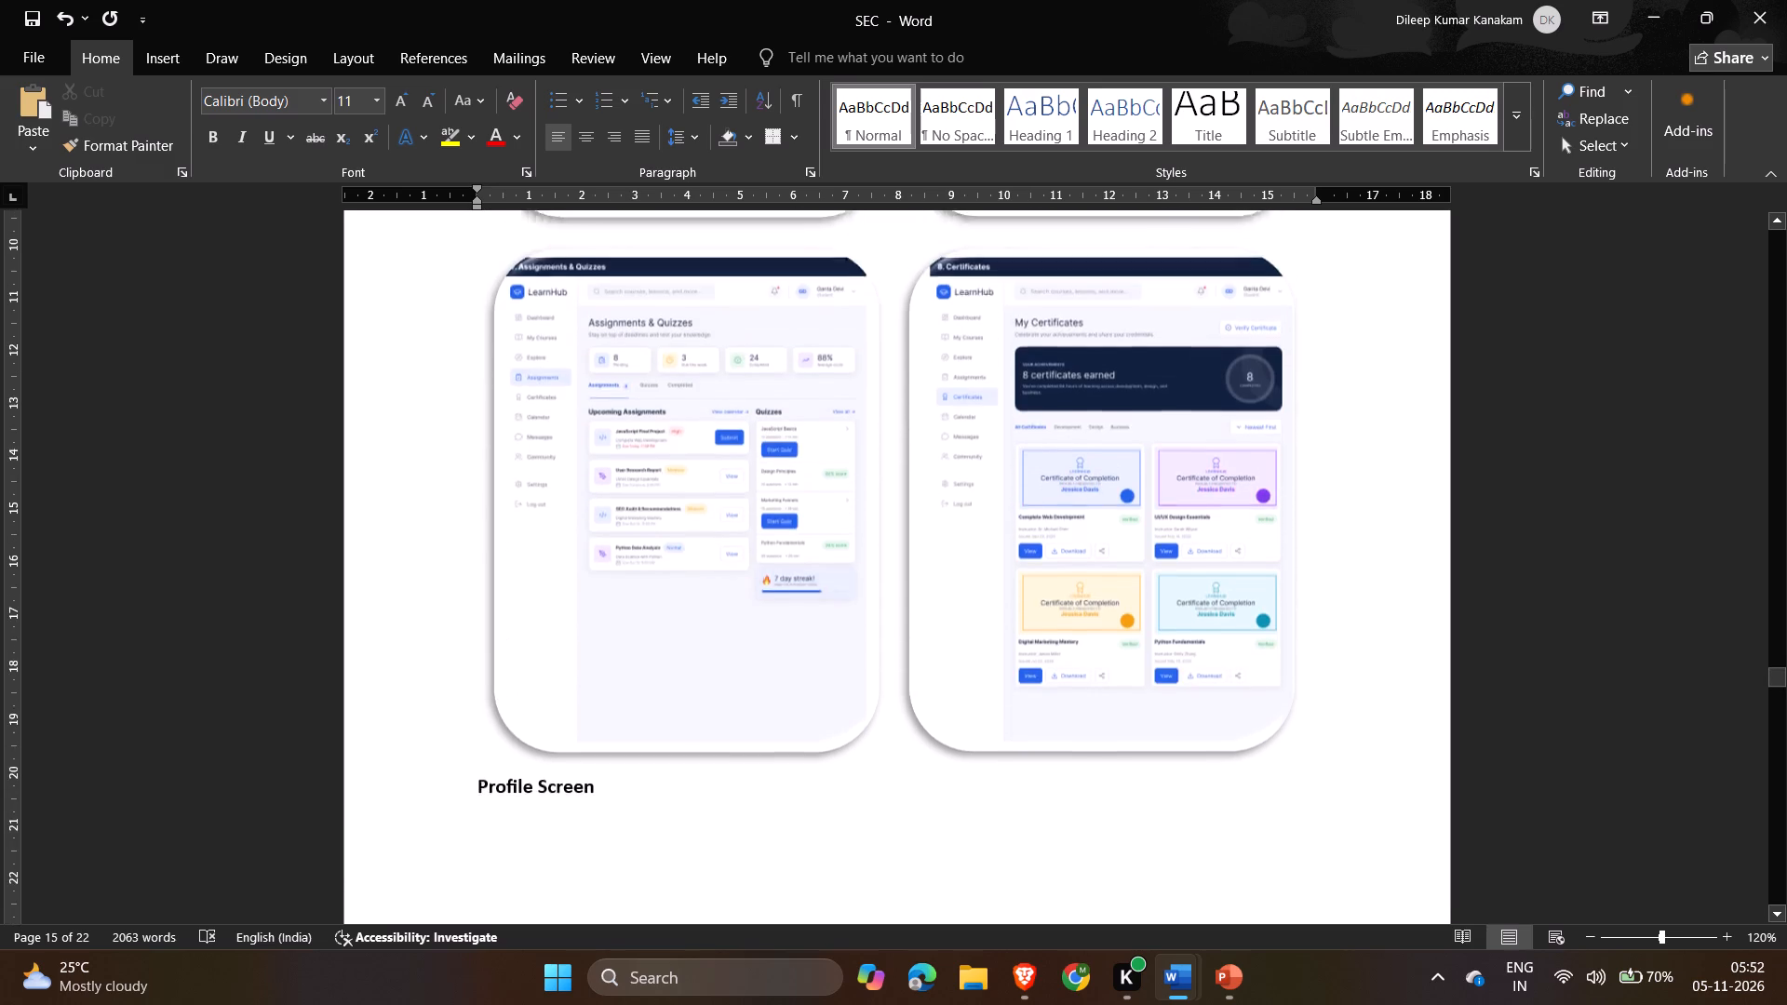
pyautogui.scroll(1, 1457, 435)
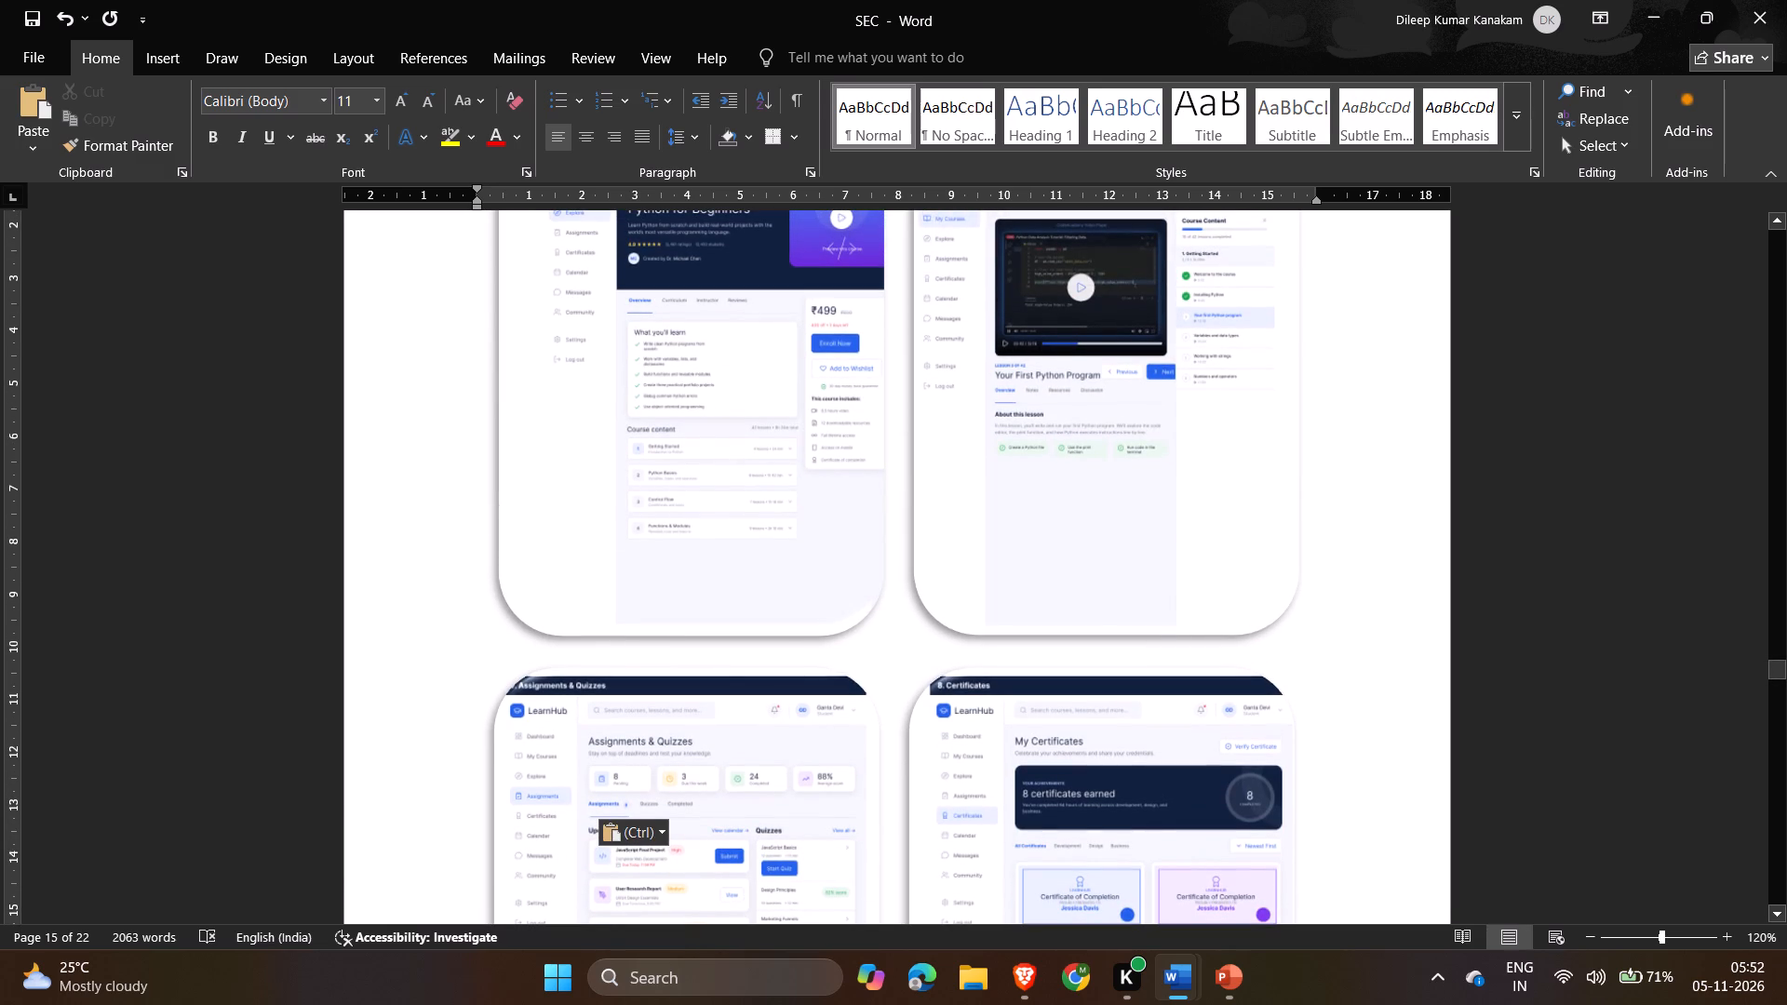
pyautogui.click(1348, 582)
pyautogui.press('Return')
pyautogui.press('Return')
pyautogui.press('Return')
pyautogui.scroll(-1, 1348, 582)
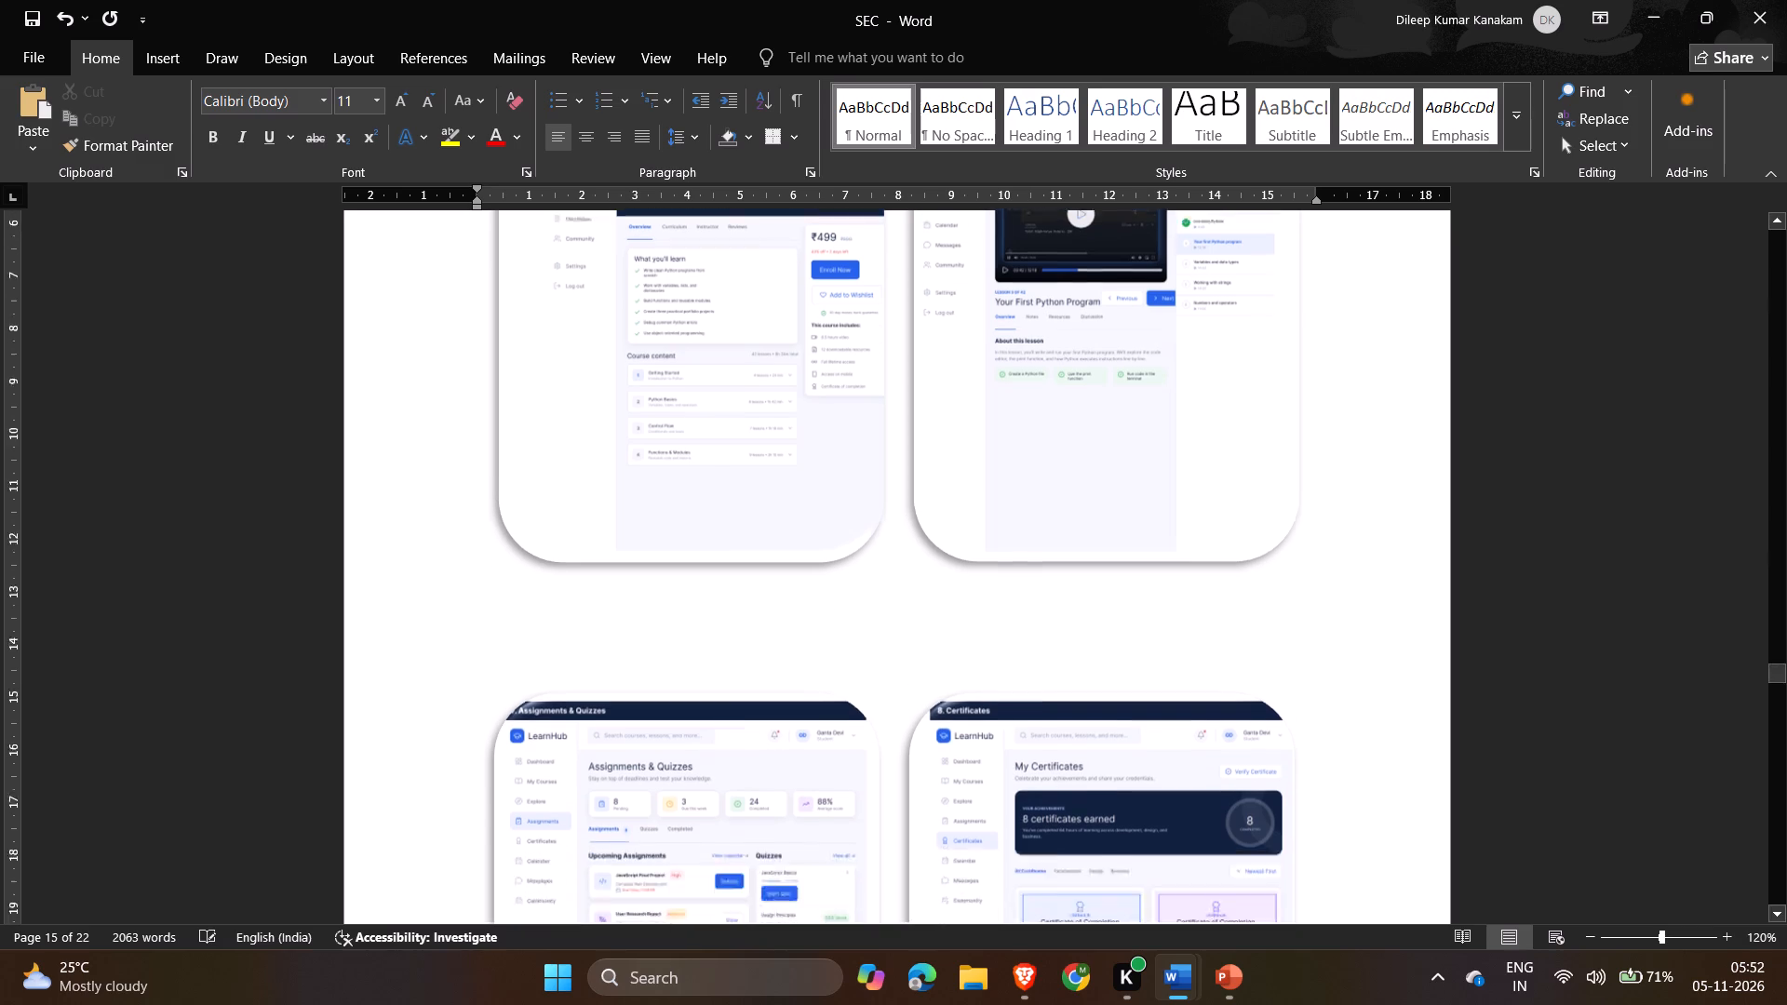
pyautogui.scroll(-8, 1348, 582)
pyautogui.press('Return')
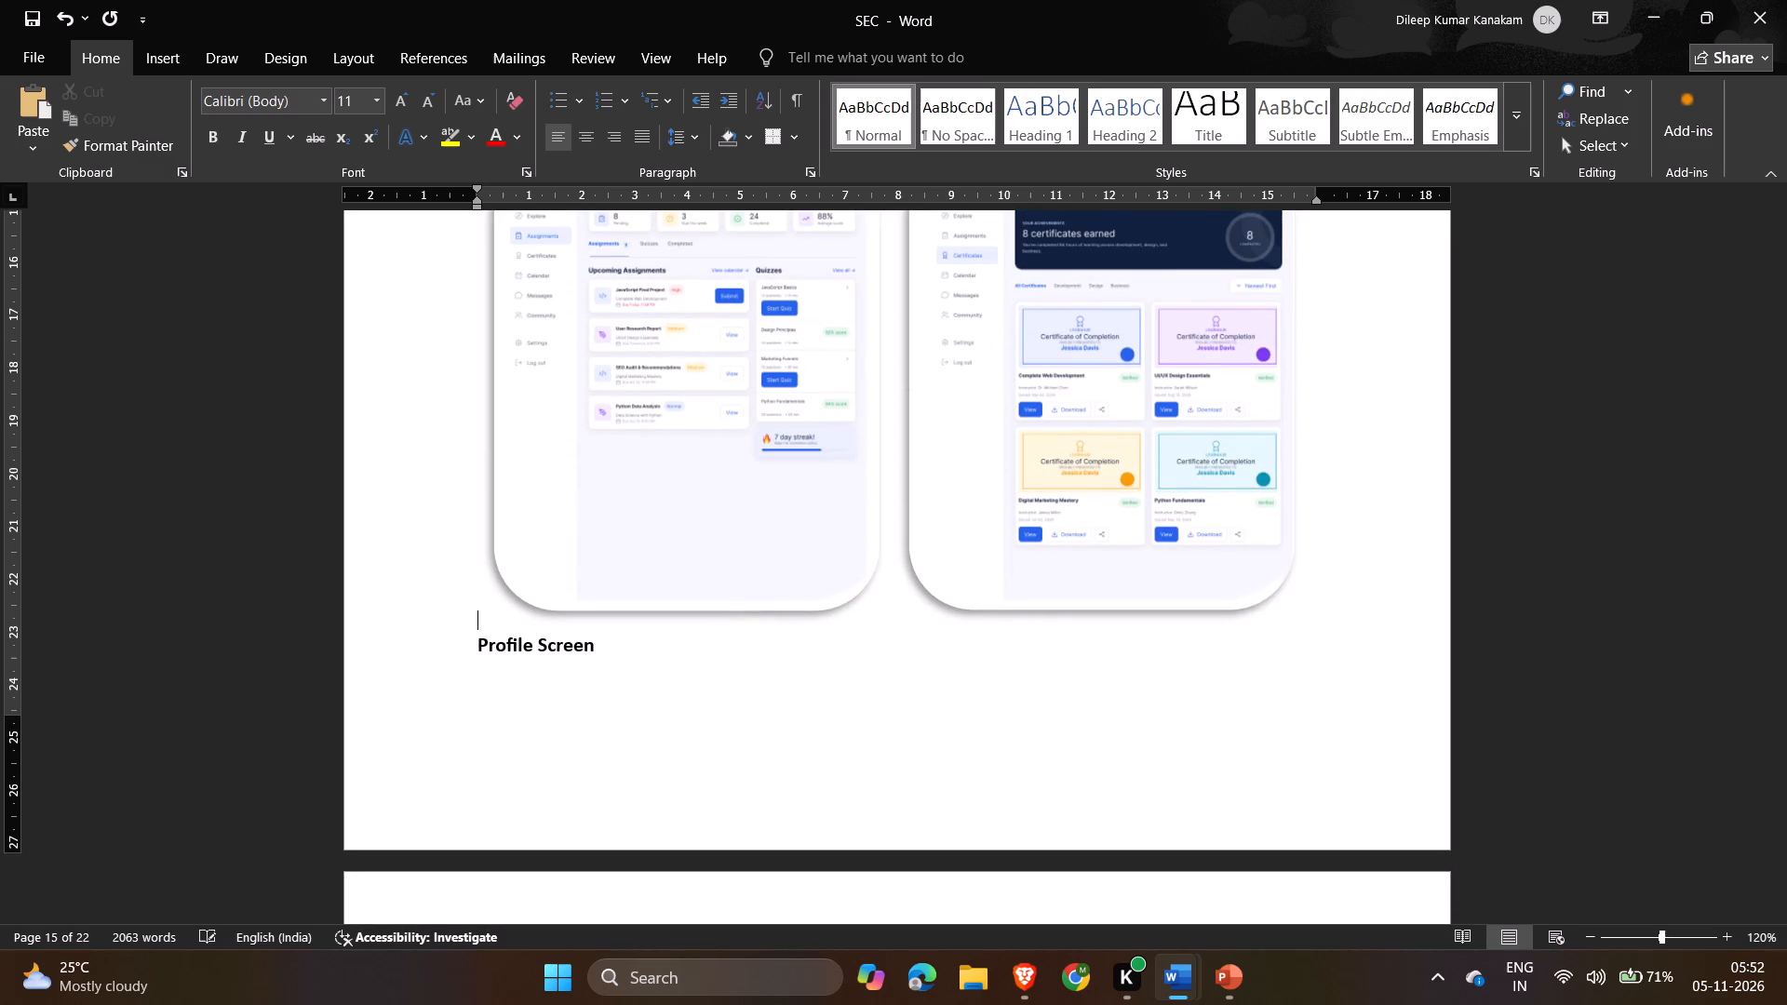
pyautogui.scroll(2, 1348, 582)
pyautogui.press('BackSpace')
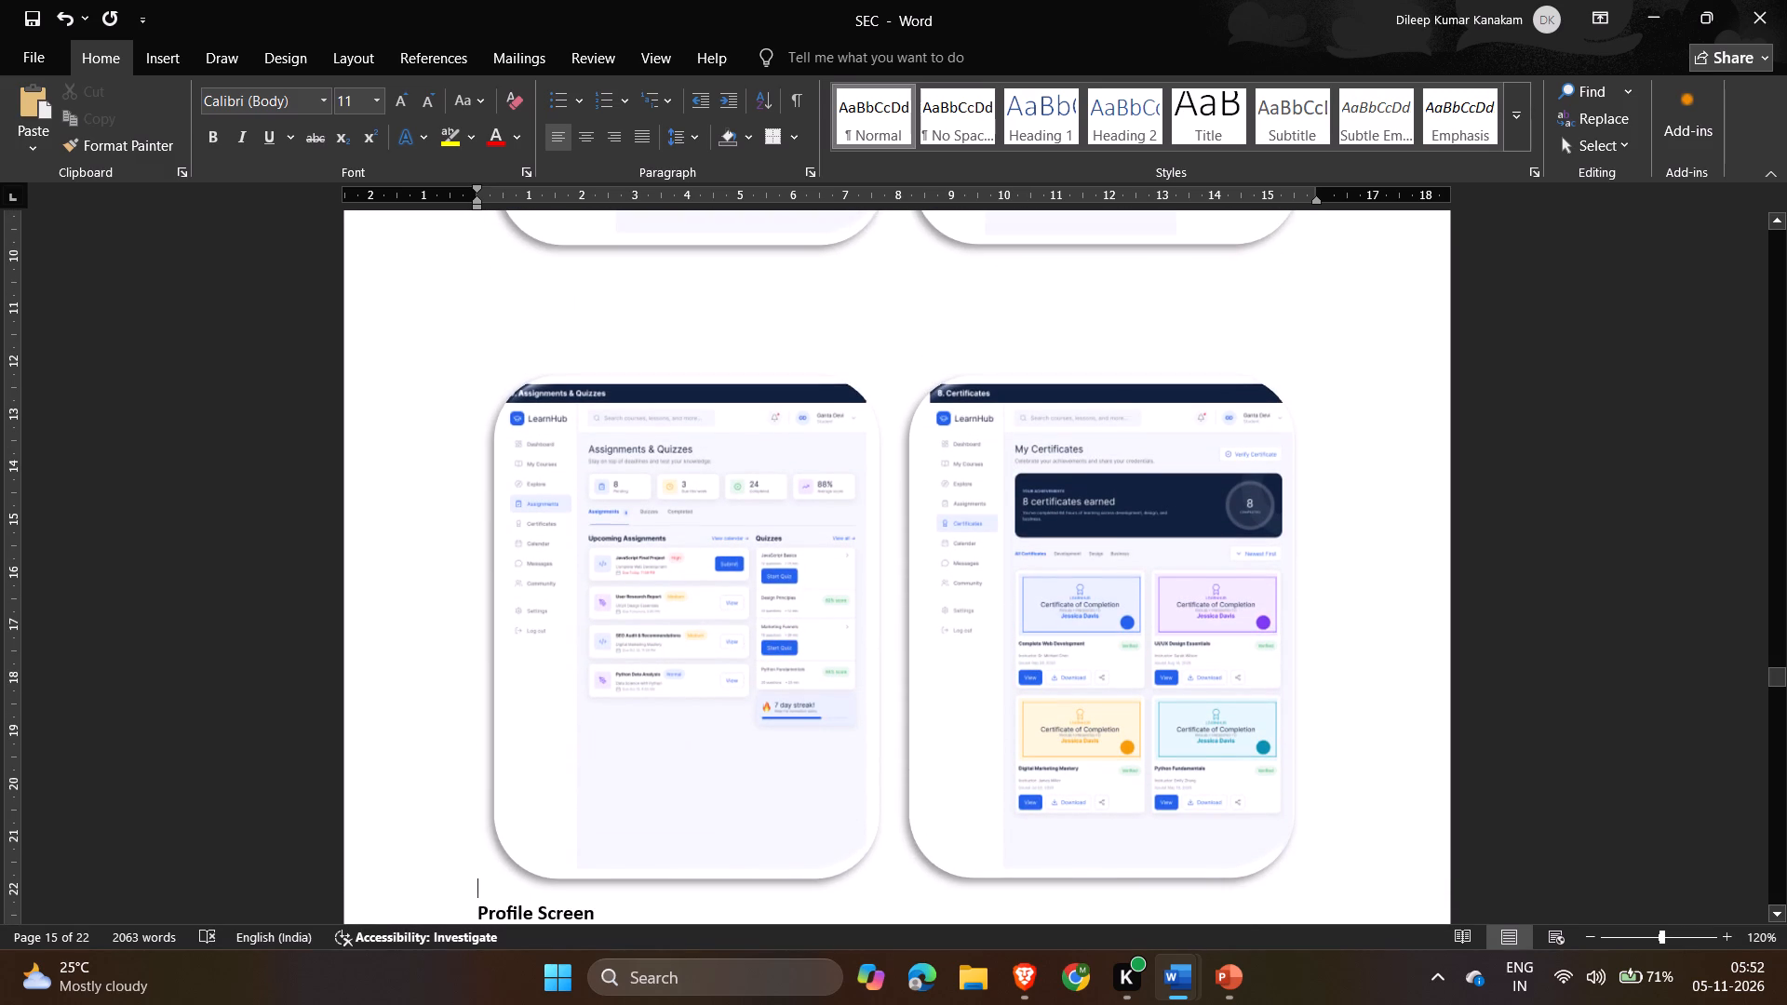
# Check the sizes of the Assignments & Quizzes, Dashboard and Explore Courses pictures for consistency.
pyautogui.click(654, 820)
pyautogui.scroll(3, 654, 820)
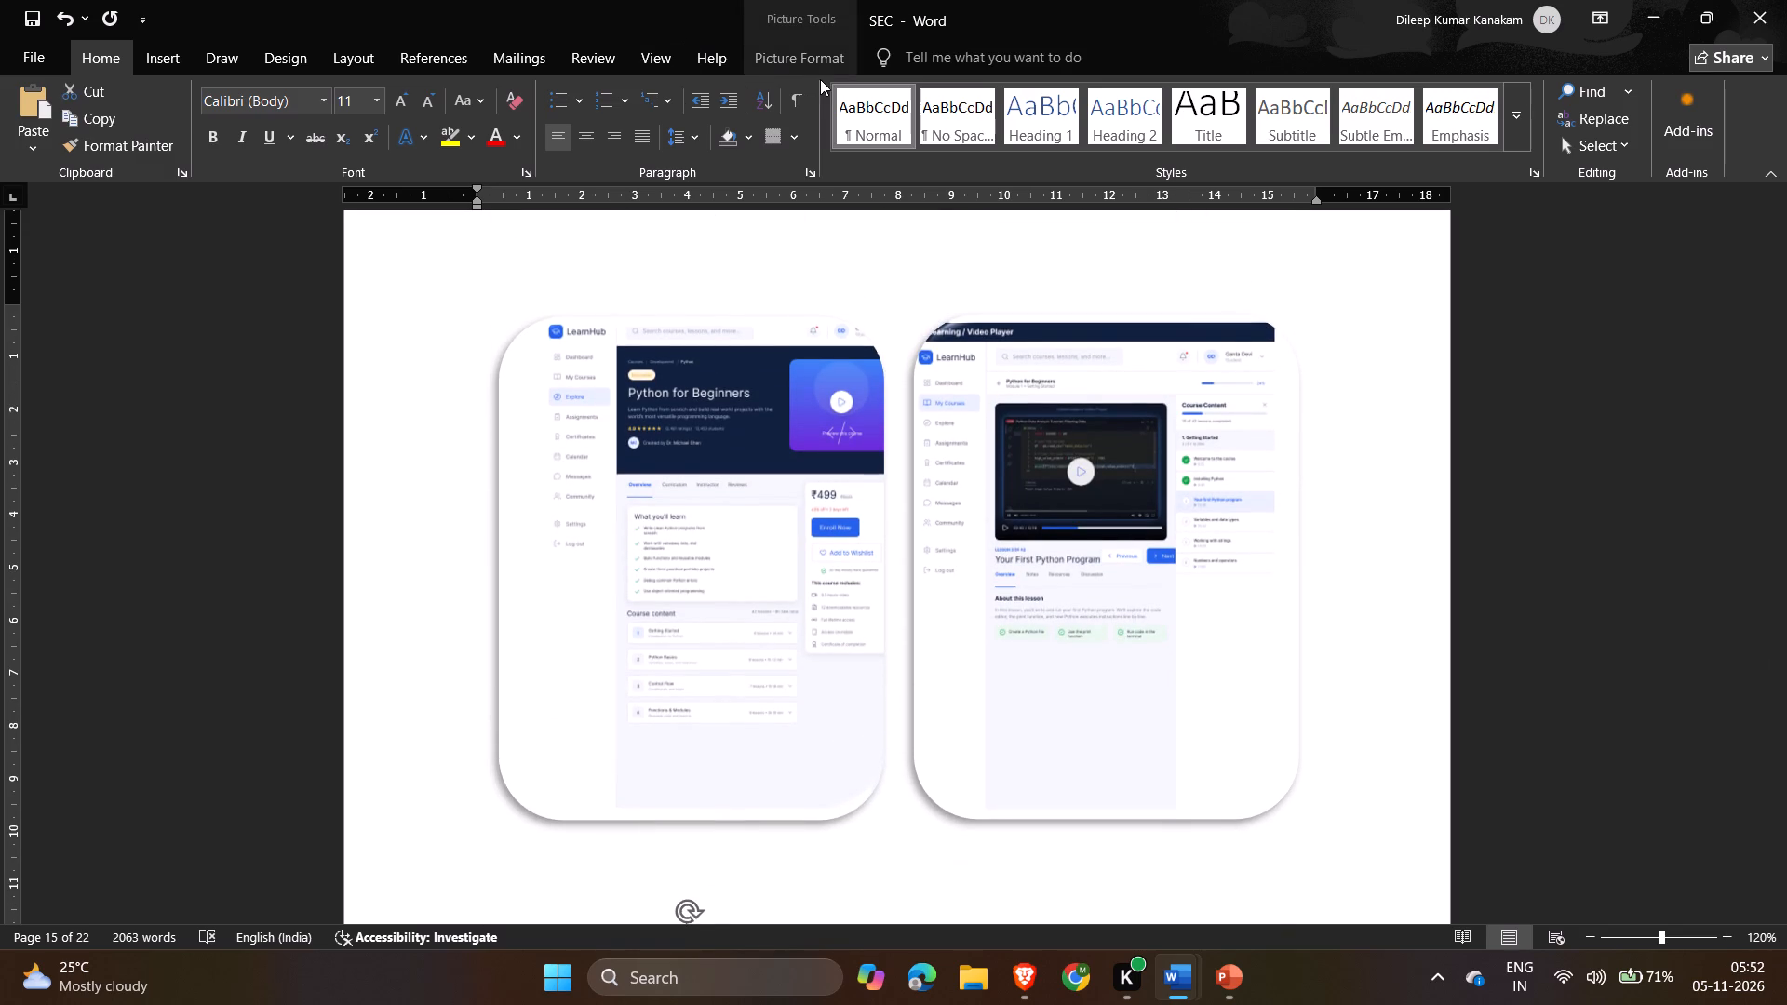
pyautogui.click(813, 65)
pyautogui.scroll(2, 832, 569)
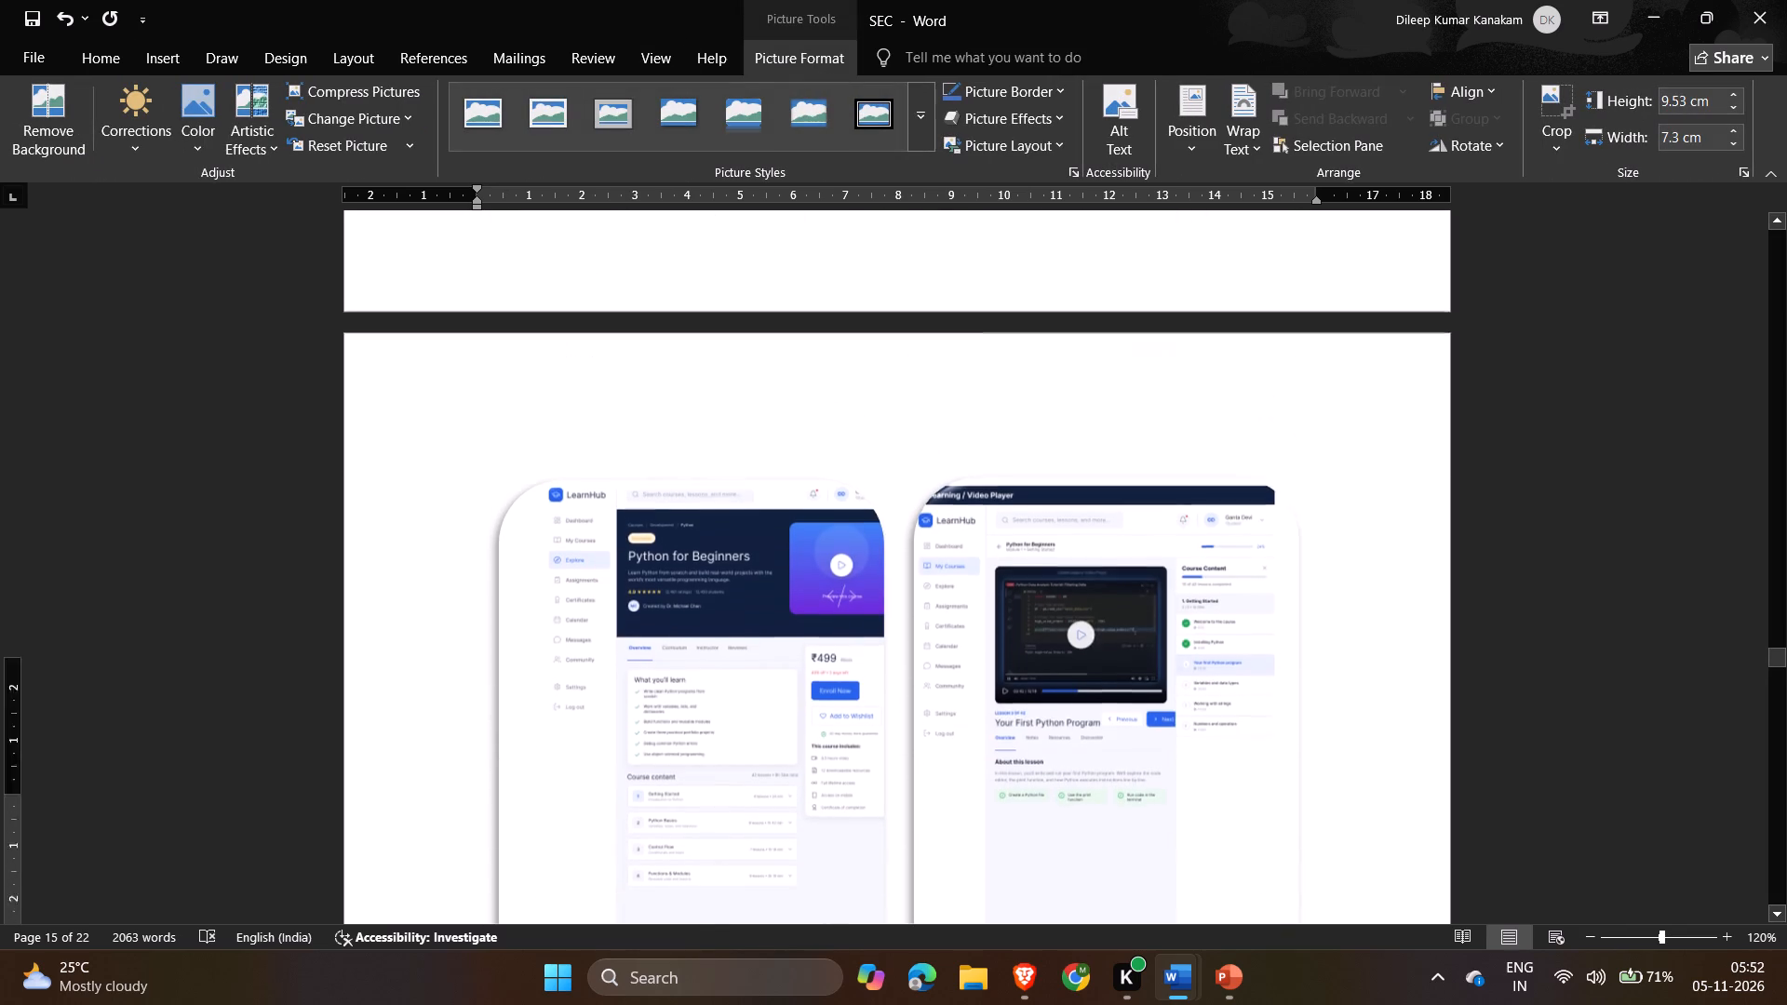
pyautogui.scroll(1, 832, 569)
pyautogui.scroll(-1, 832, 569)
pyautogui.scroll(1, 832, 569)
pyautogui.click(799, 563)
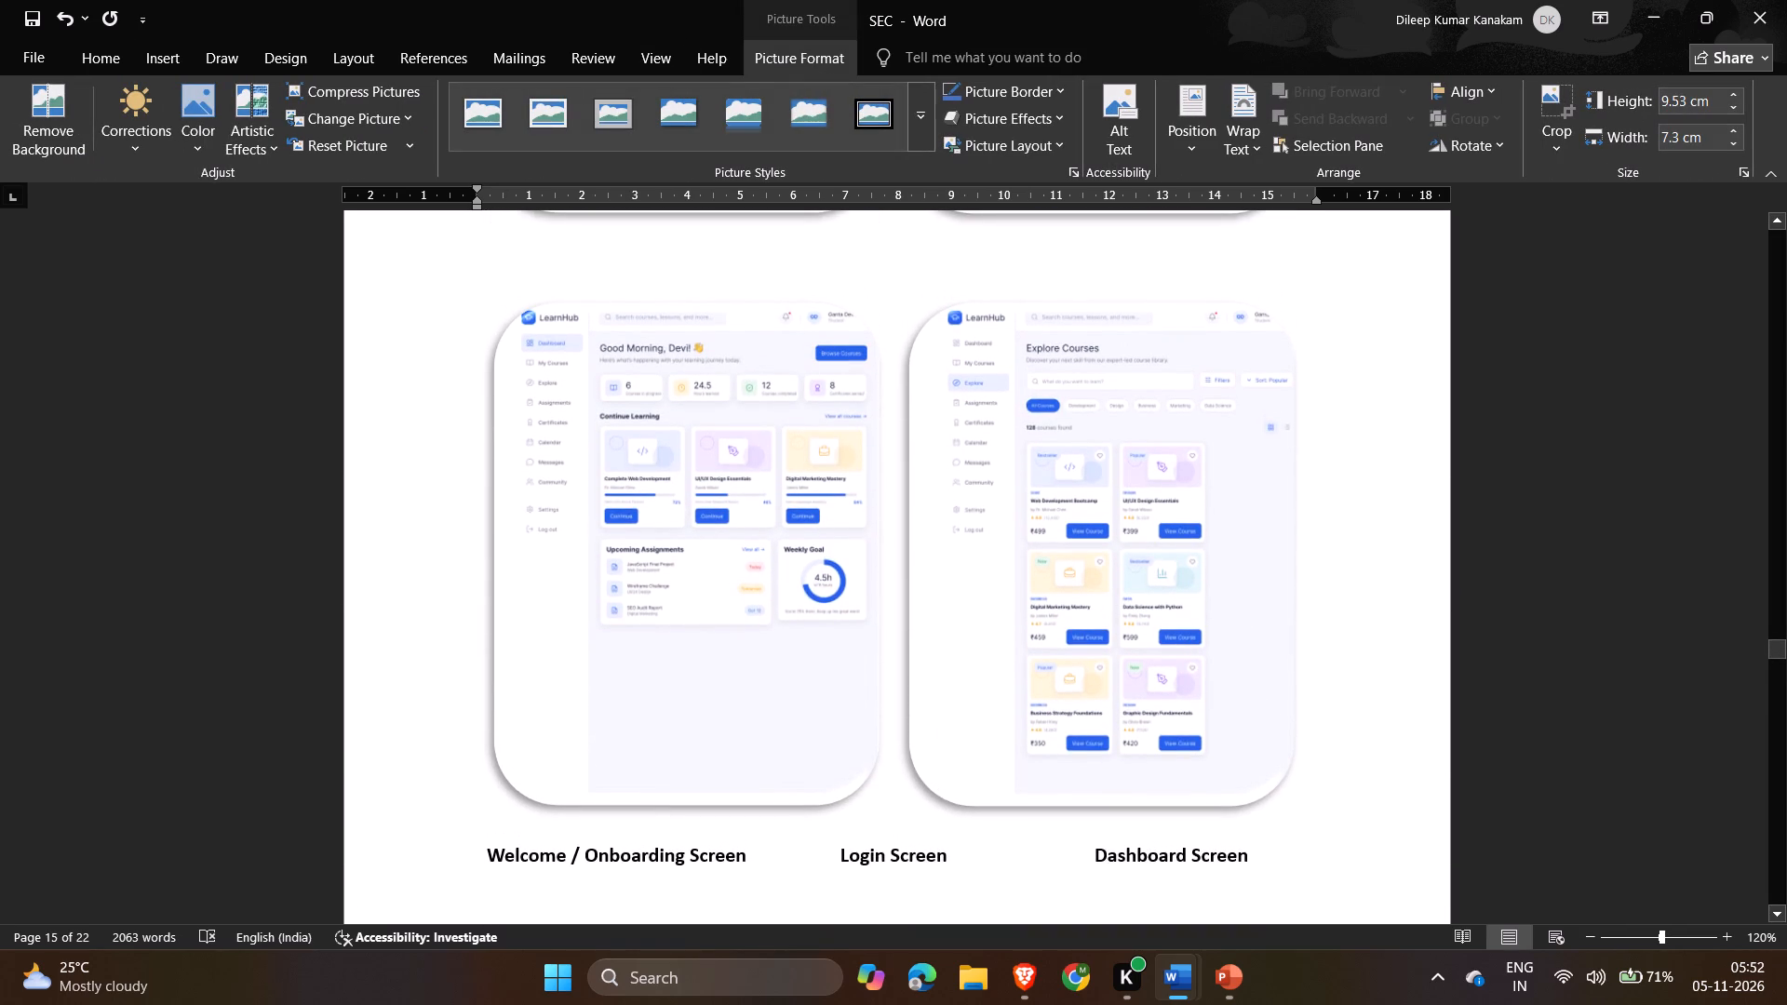
pyautogui.click(1056, 557)
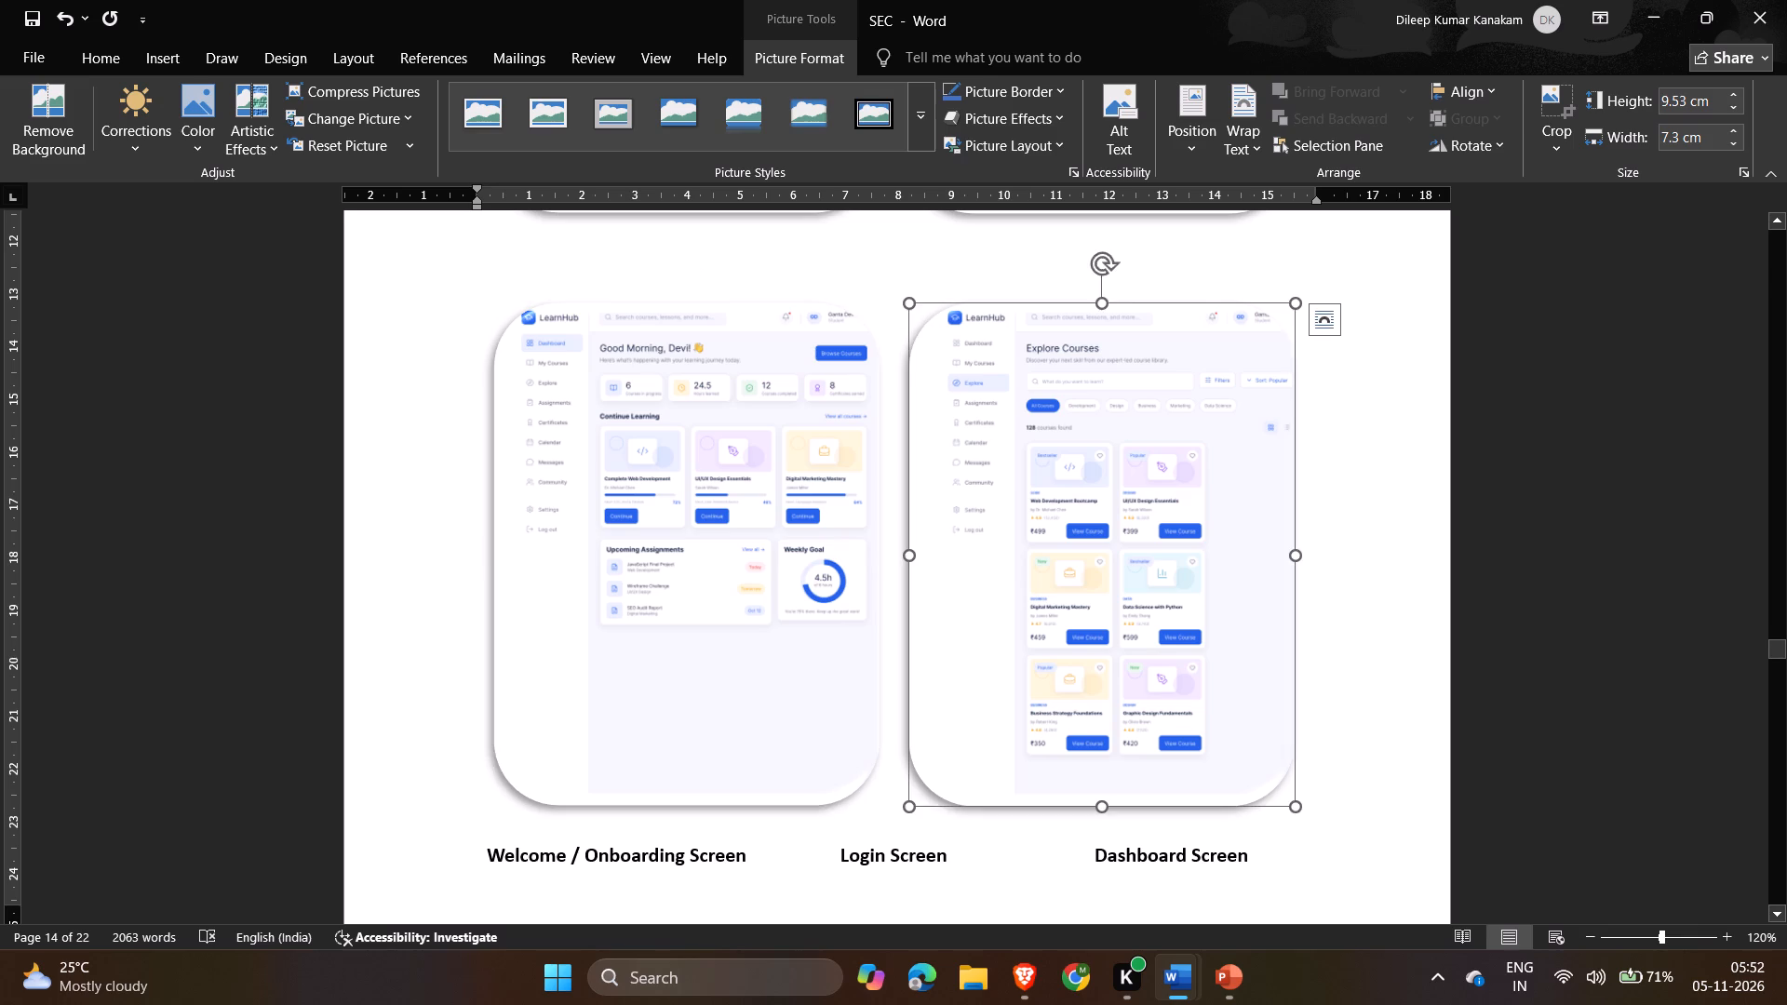
pyautogui.scroll(1, 1056, 557)
pyautogui.click(807, 572)
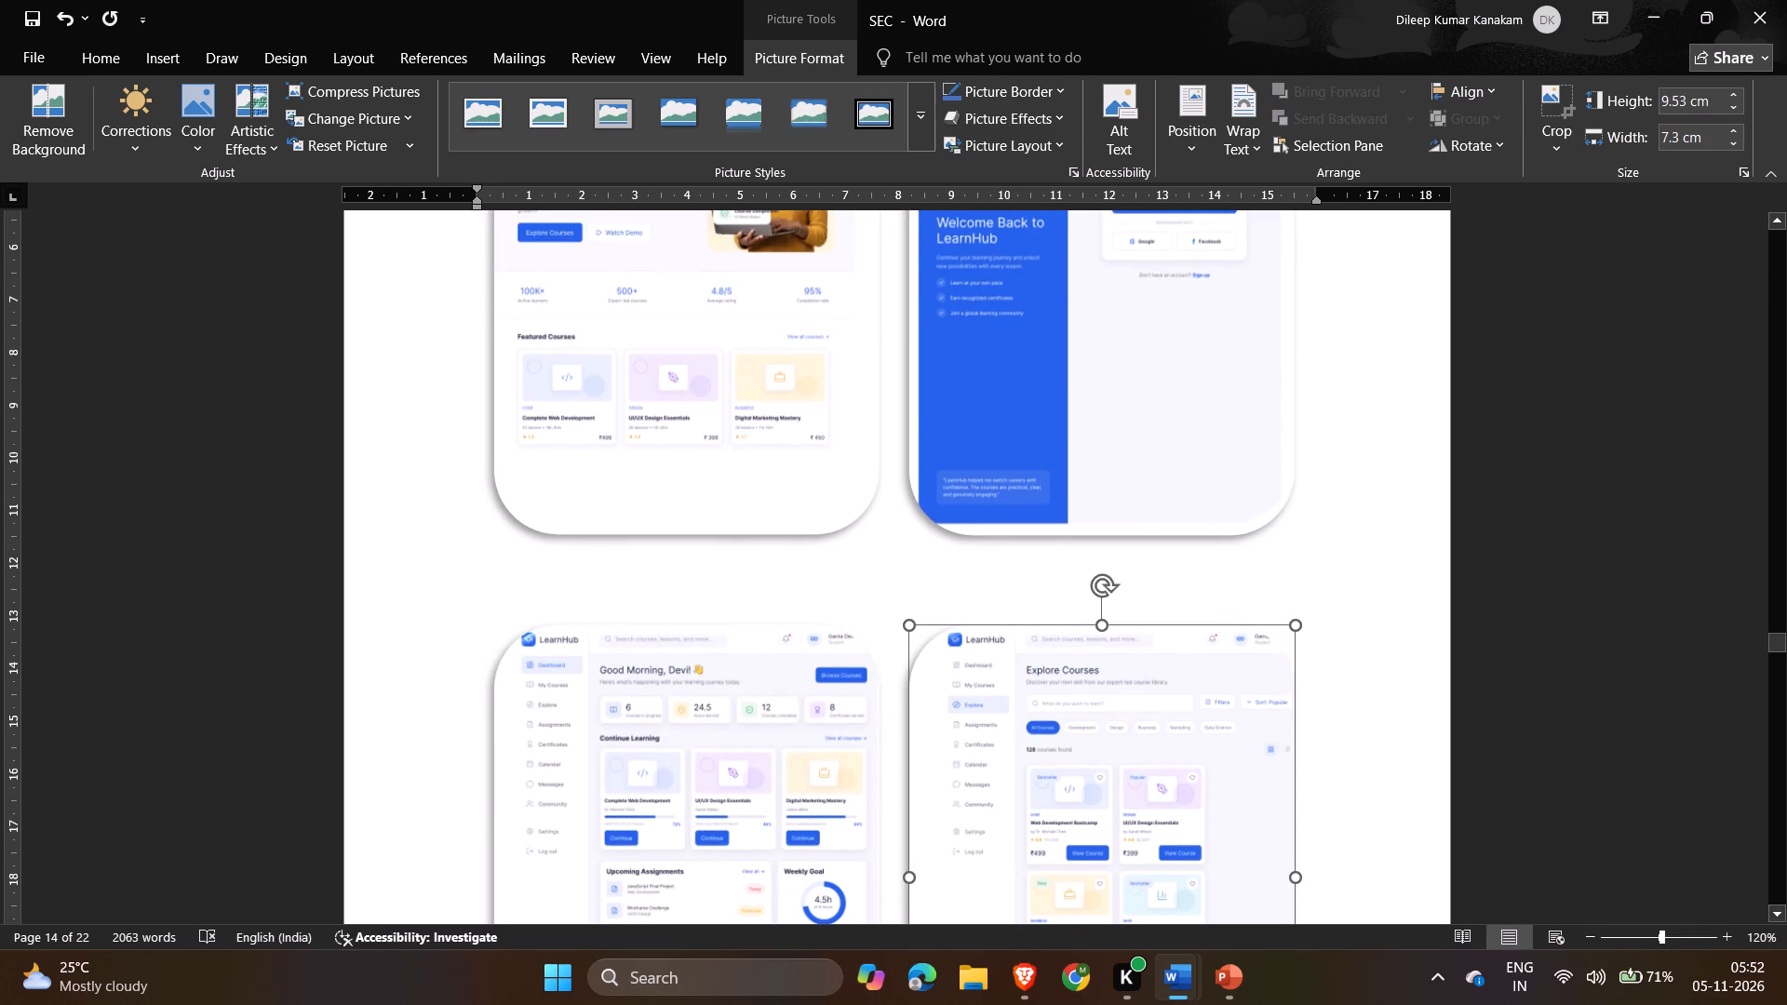
# Review the first two picture rows under Output Screenshots and the captions beneath them.
pyautogui.scroll(-4, 807, 572)
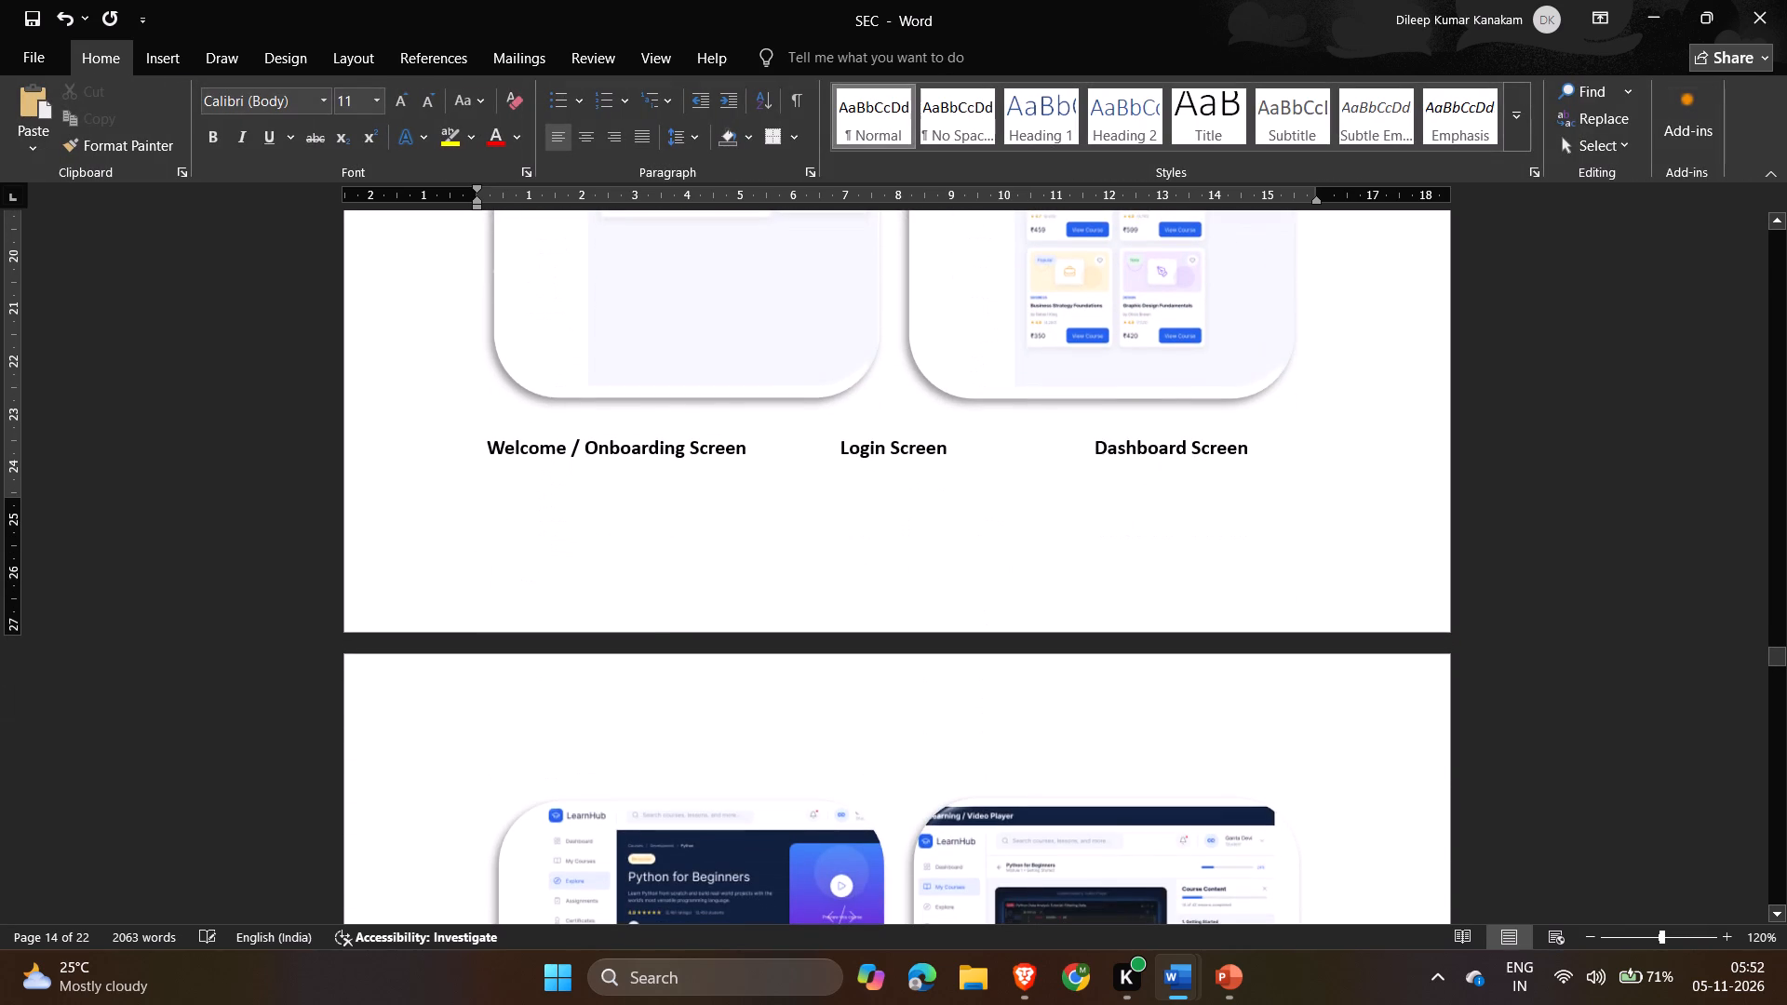
pyautogui.click(1342, 455)
pyautogui.scroll(4, 1342, 455)
pyautogui.scroll(-1, 1342, 455)
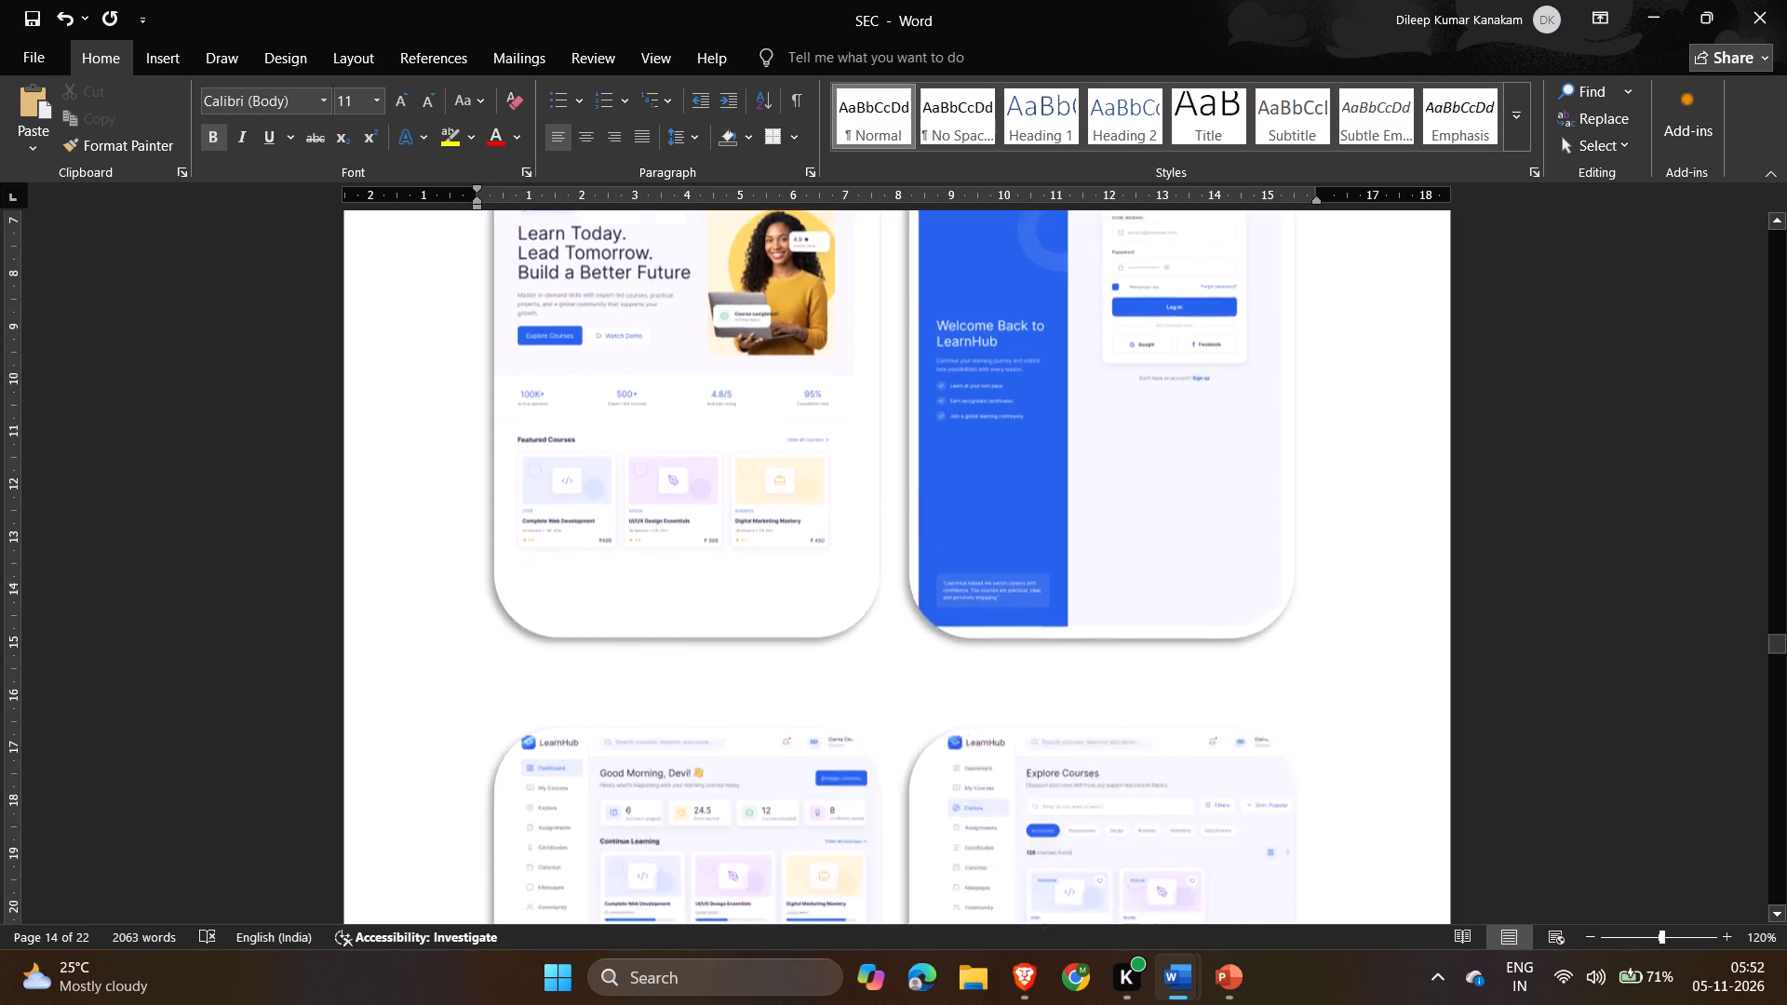
pyautogui.scroll(-4, 1342, 455)
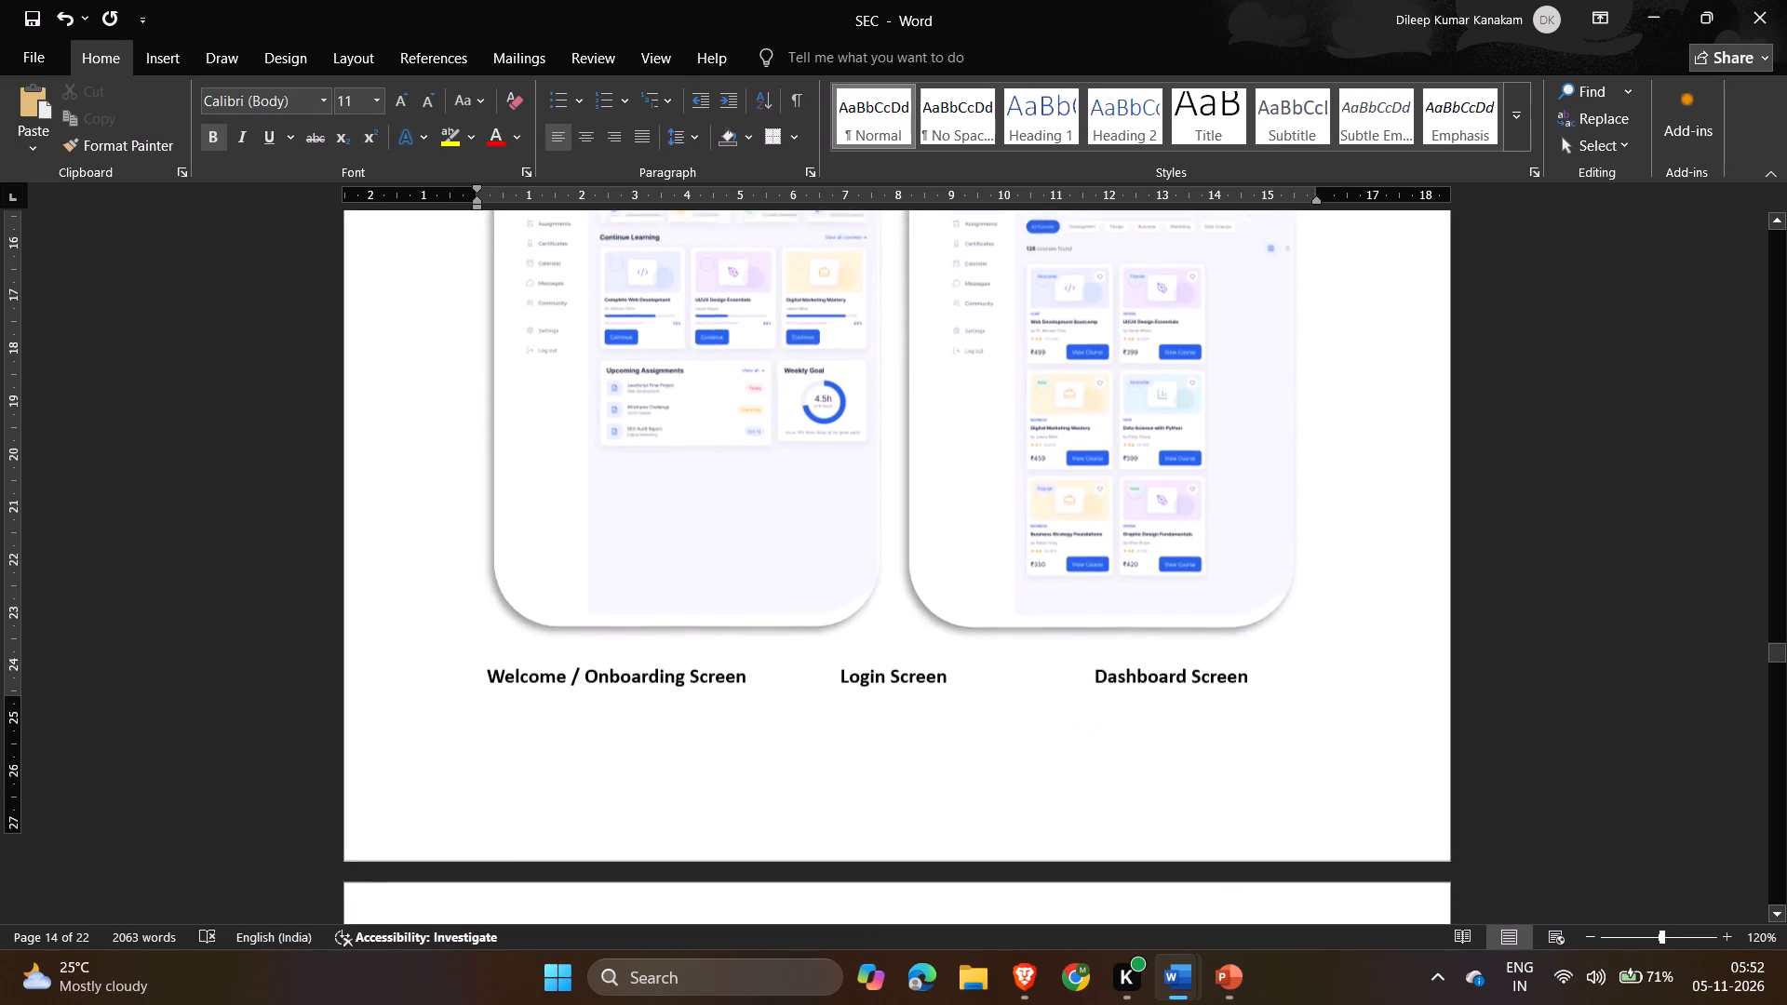
pyautogui.scroll(-1, 1342, 455)
pyautogui.scroll(5, 1342, 455)
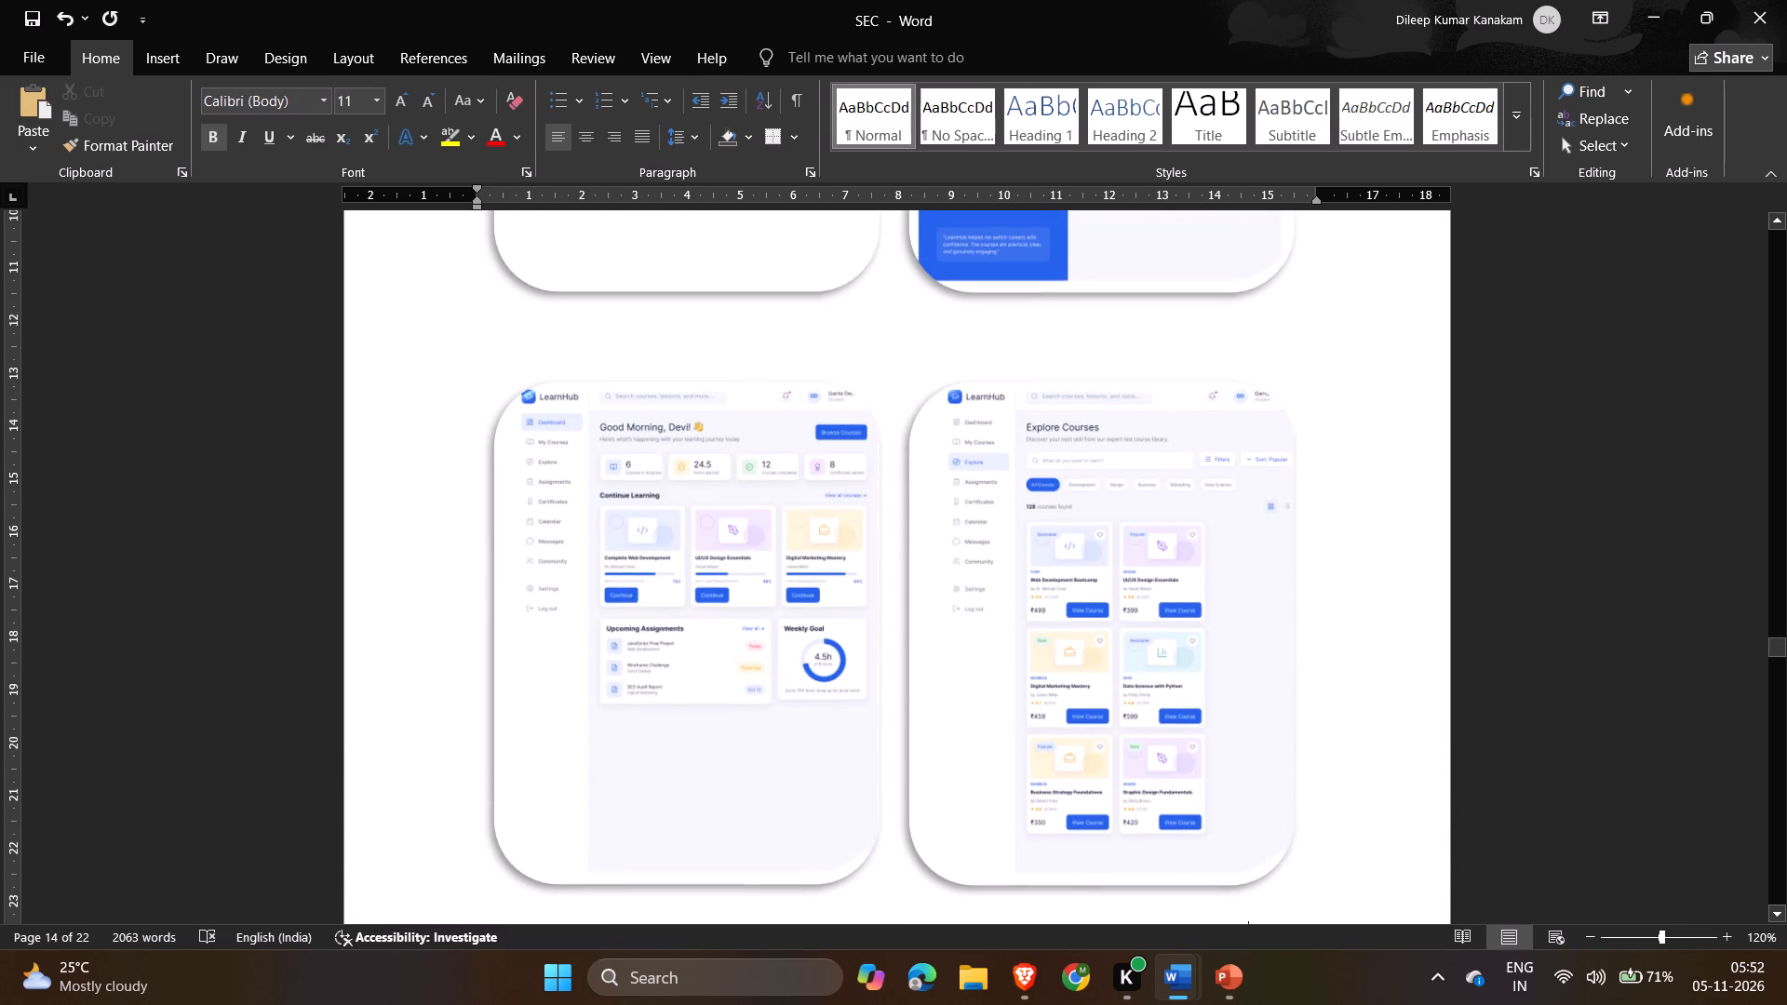
pyautogui.scroll(1, 1342, 455)
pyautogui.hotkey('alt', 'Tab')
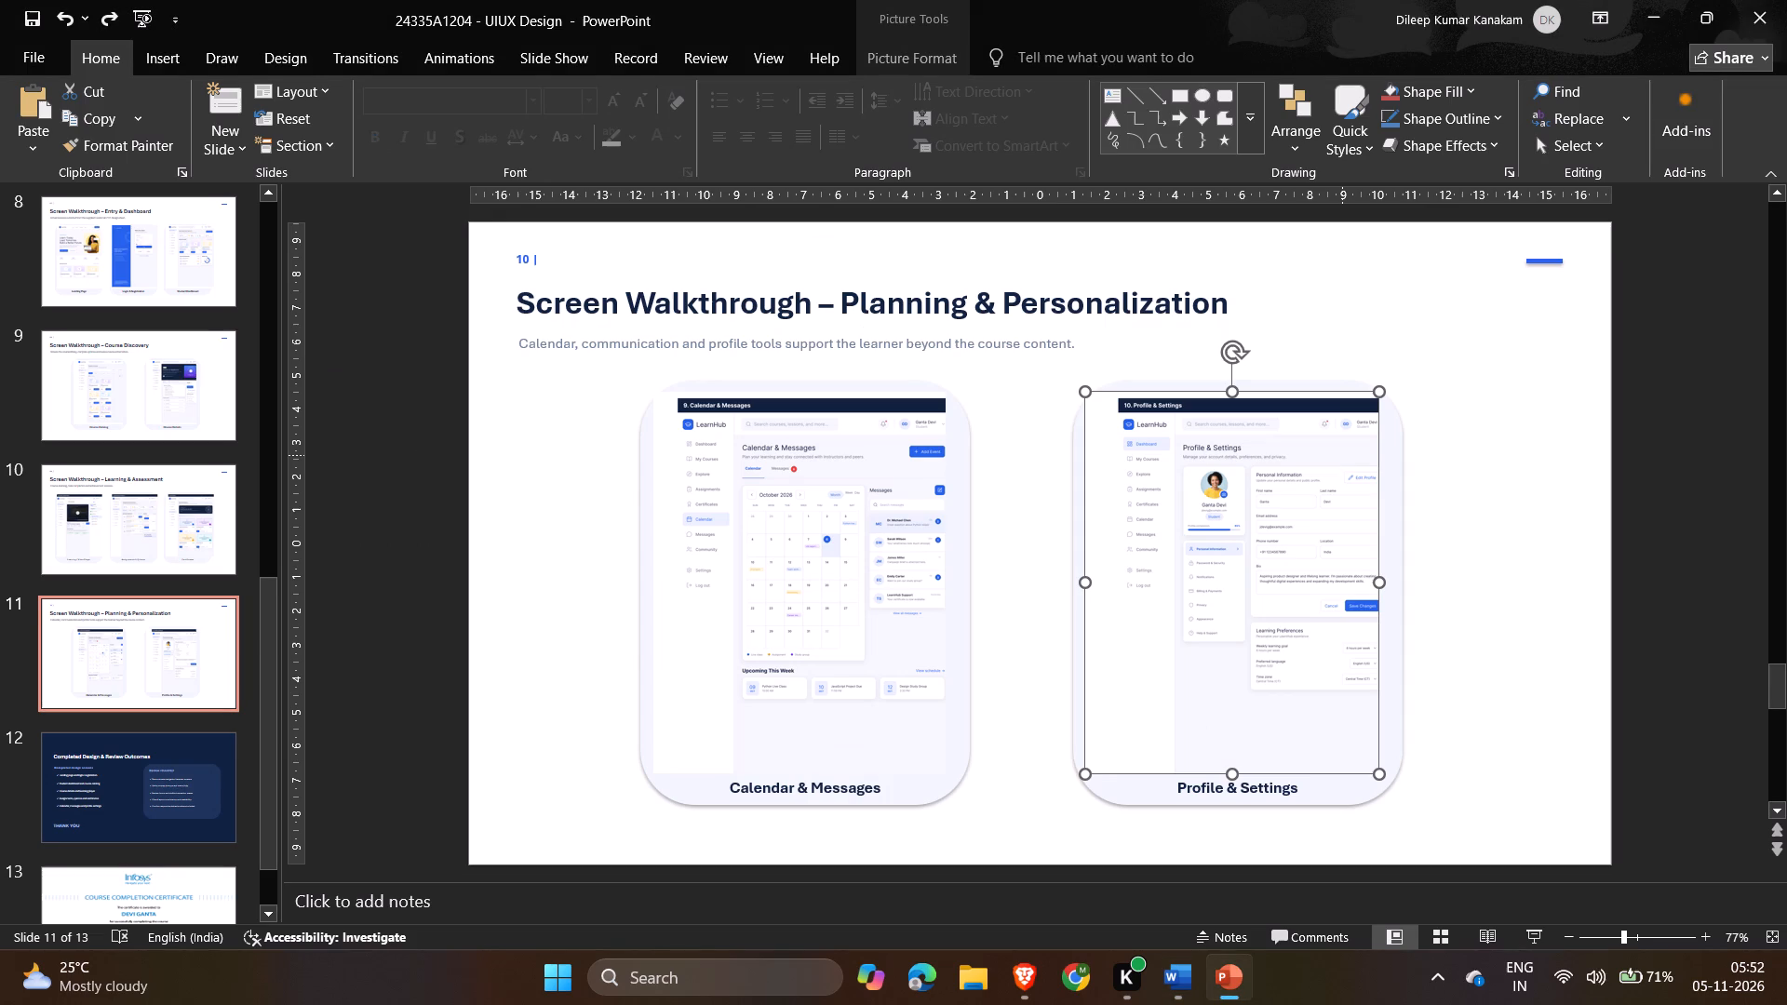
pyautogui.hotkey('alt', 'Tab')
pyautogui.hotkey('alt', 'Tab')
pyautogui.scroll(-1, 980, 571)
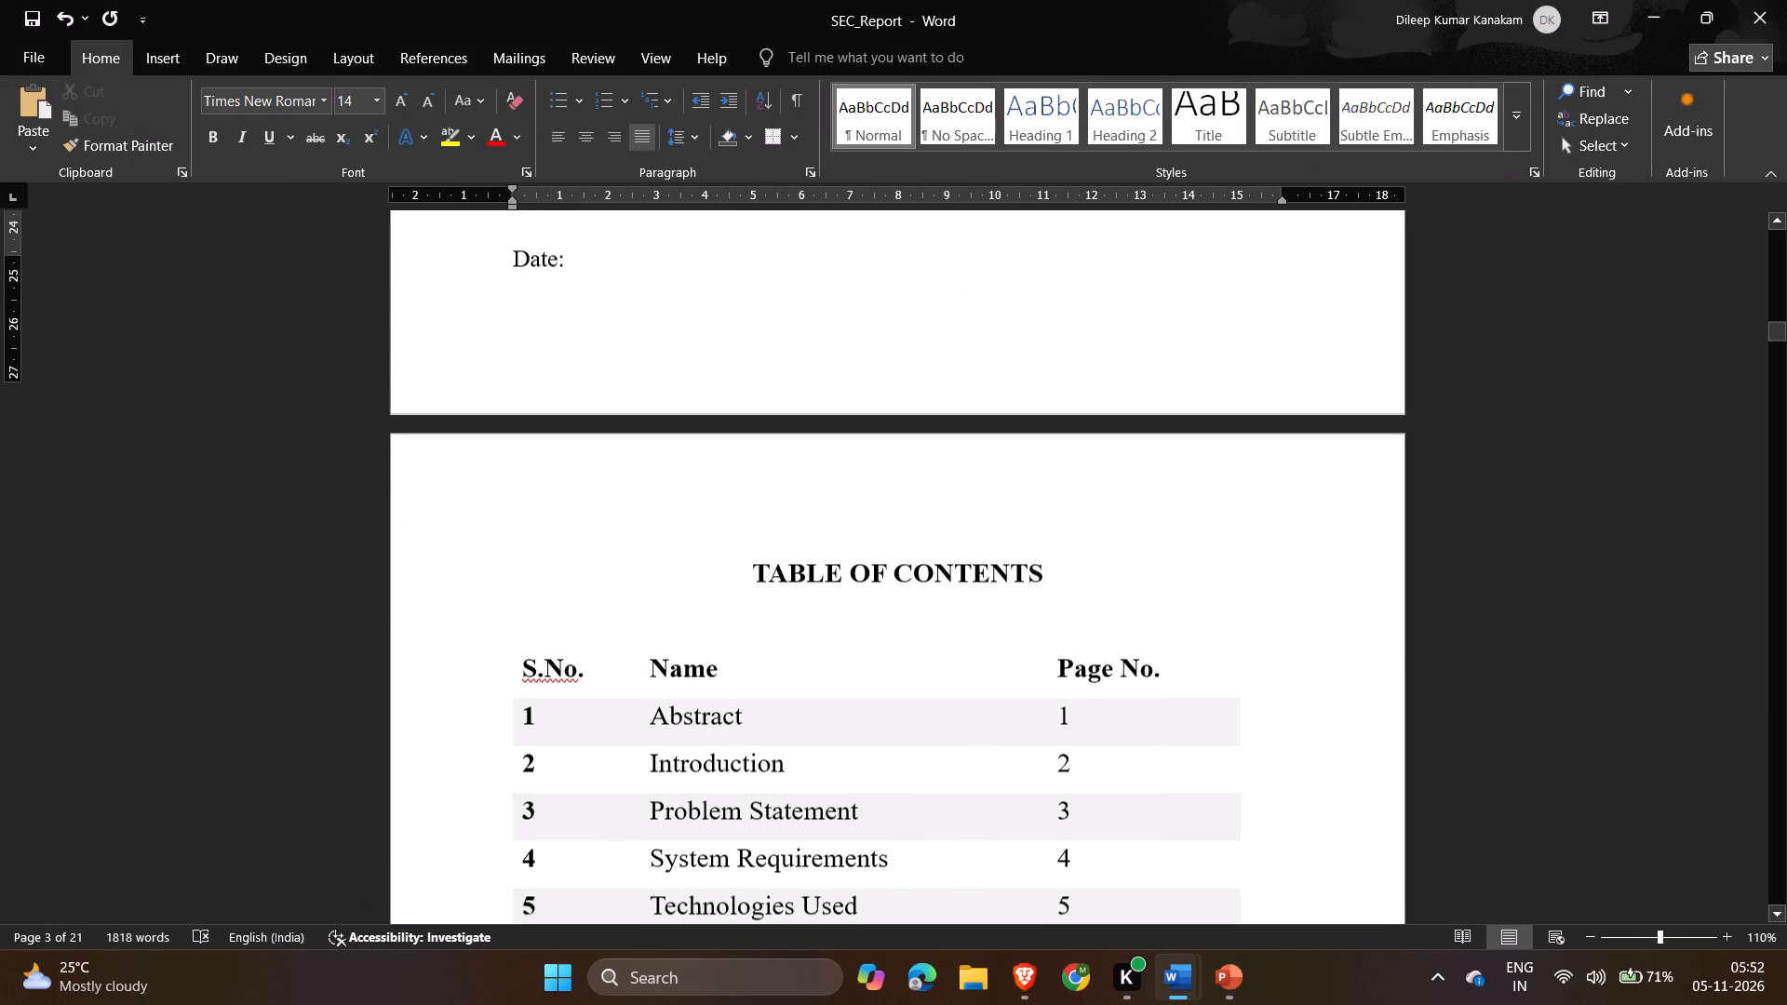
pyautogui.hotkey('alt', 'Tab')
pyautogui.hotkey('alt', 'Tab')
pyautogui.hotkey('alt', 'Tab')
# Copy the Landing Page caption from slide 8 in PowerPoint into SEC, on the blank line below the first picture row, without an extra line.
pyautogui.hotkey('alt', 'Tab')
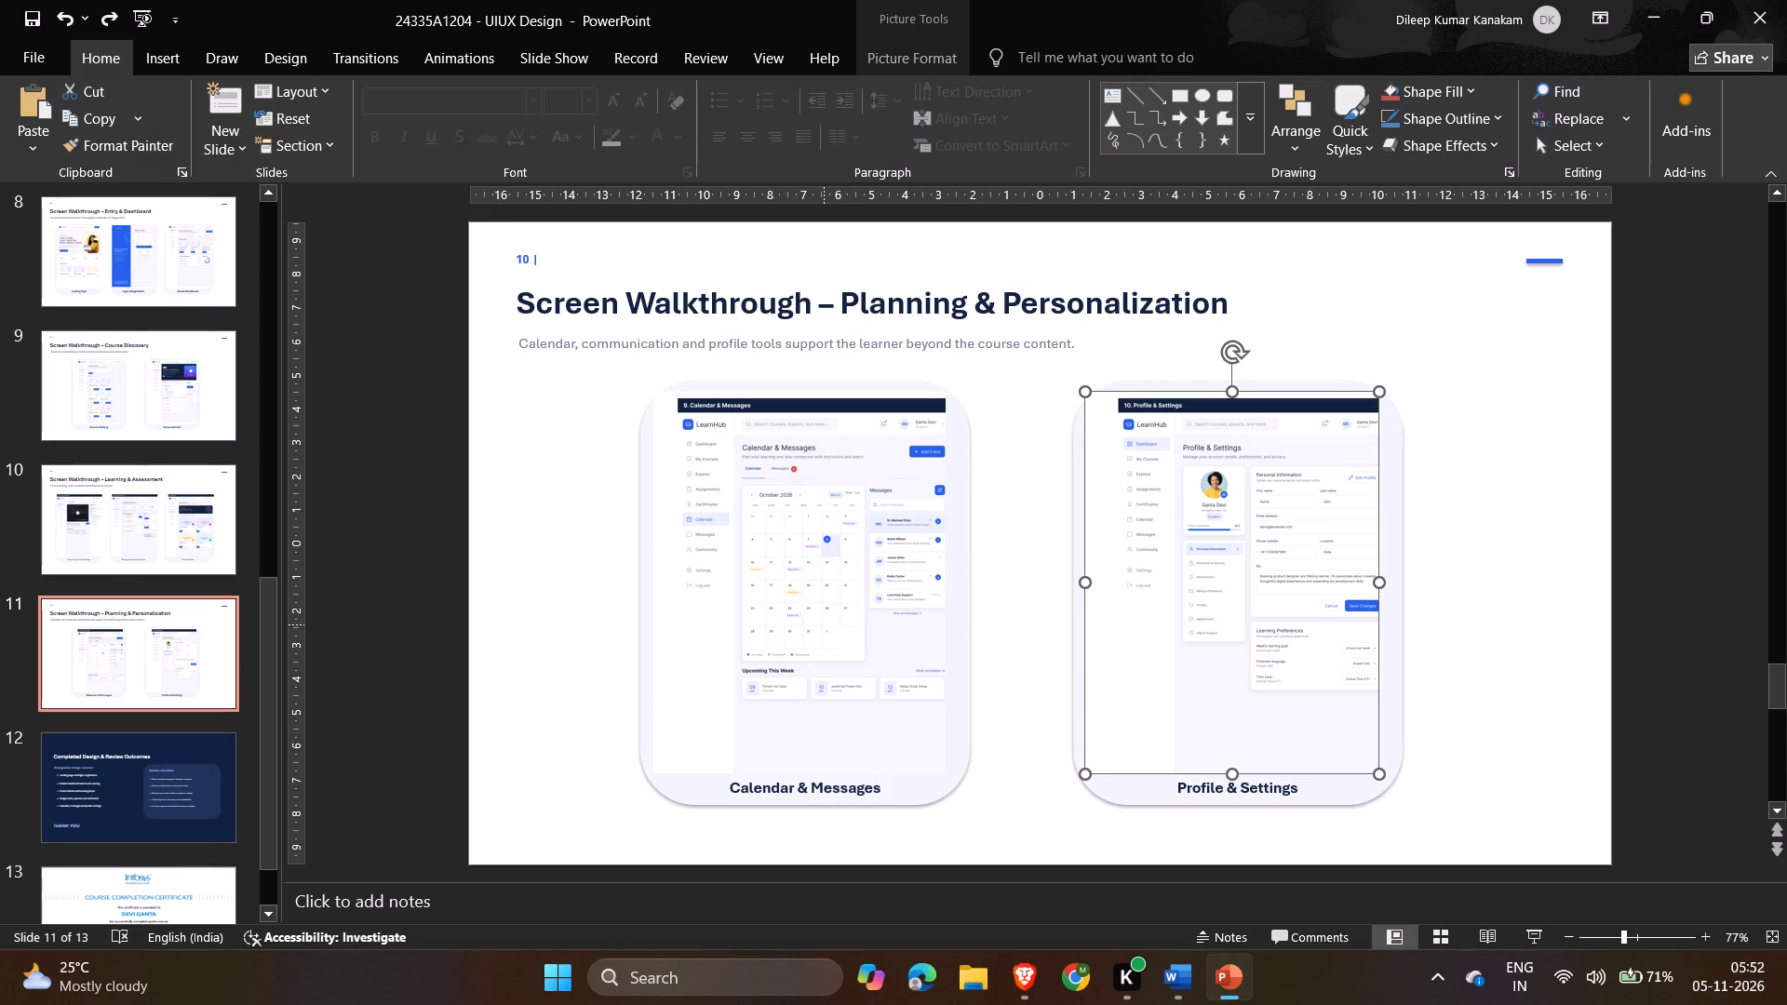
pyautogui.click(101, 264)
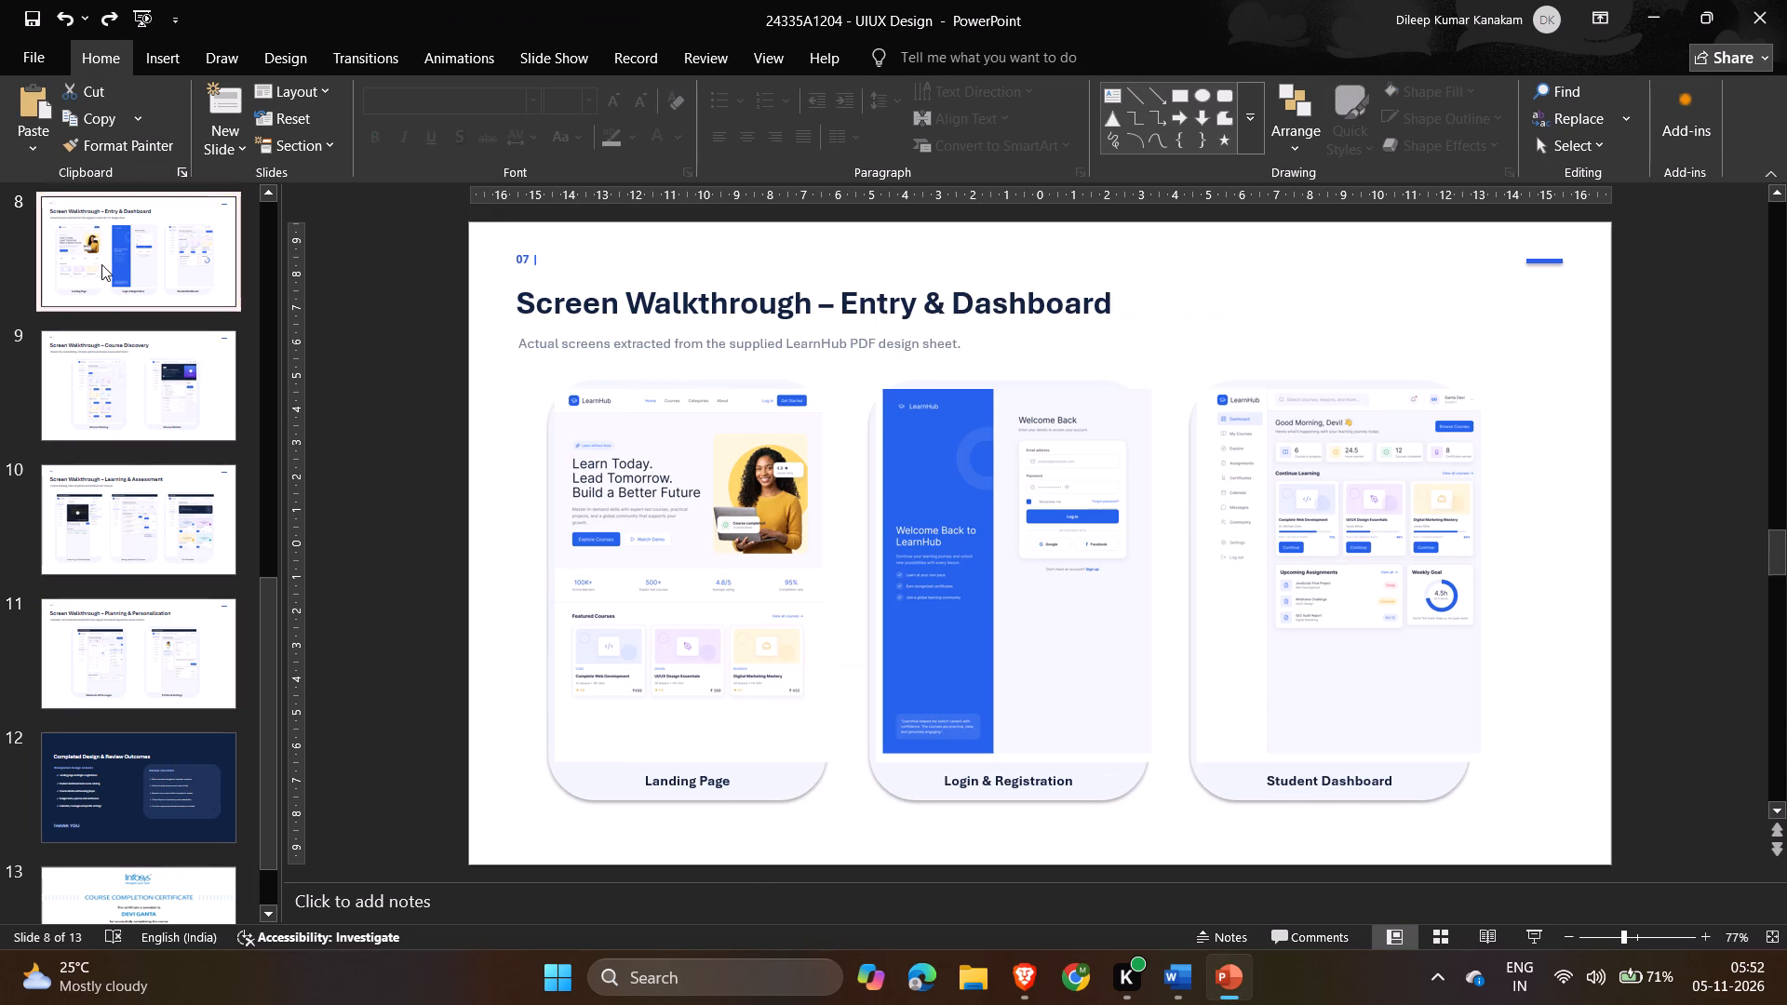
pyautogui.click(678, 784)
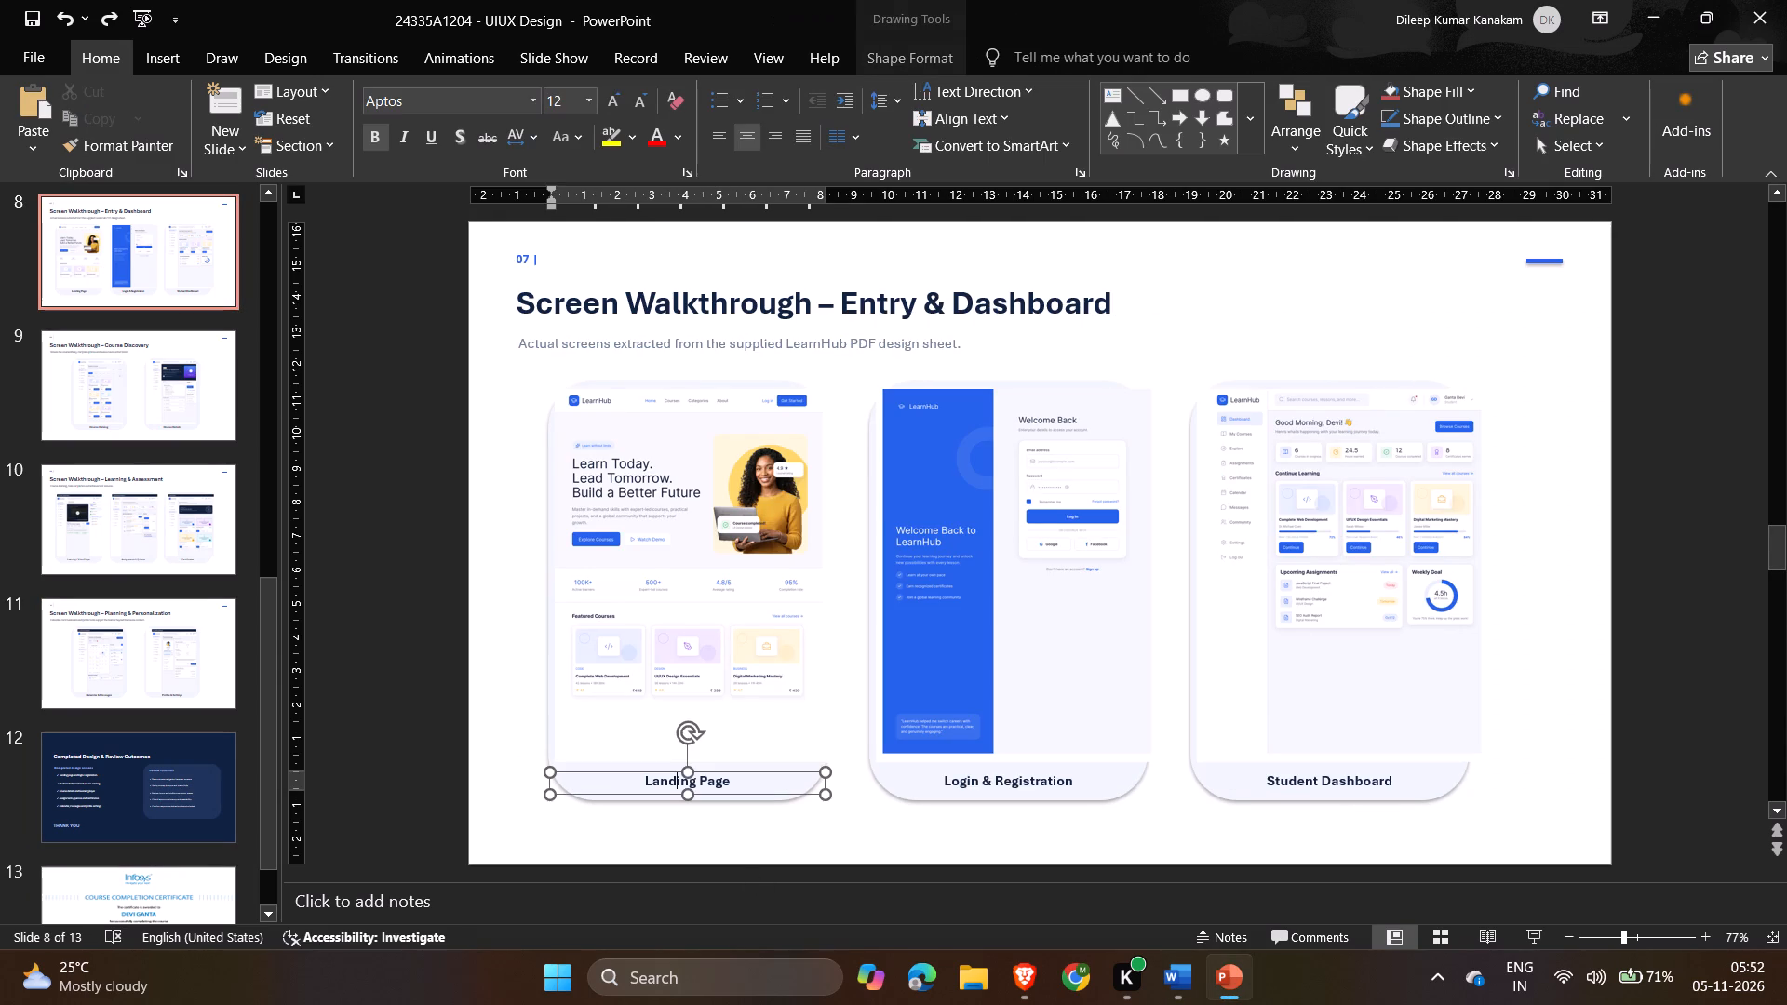
pyautogui.hotkey('ctrl', 'a')
pyautogui.hotkey('ctrl', 'c')
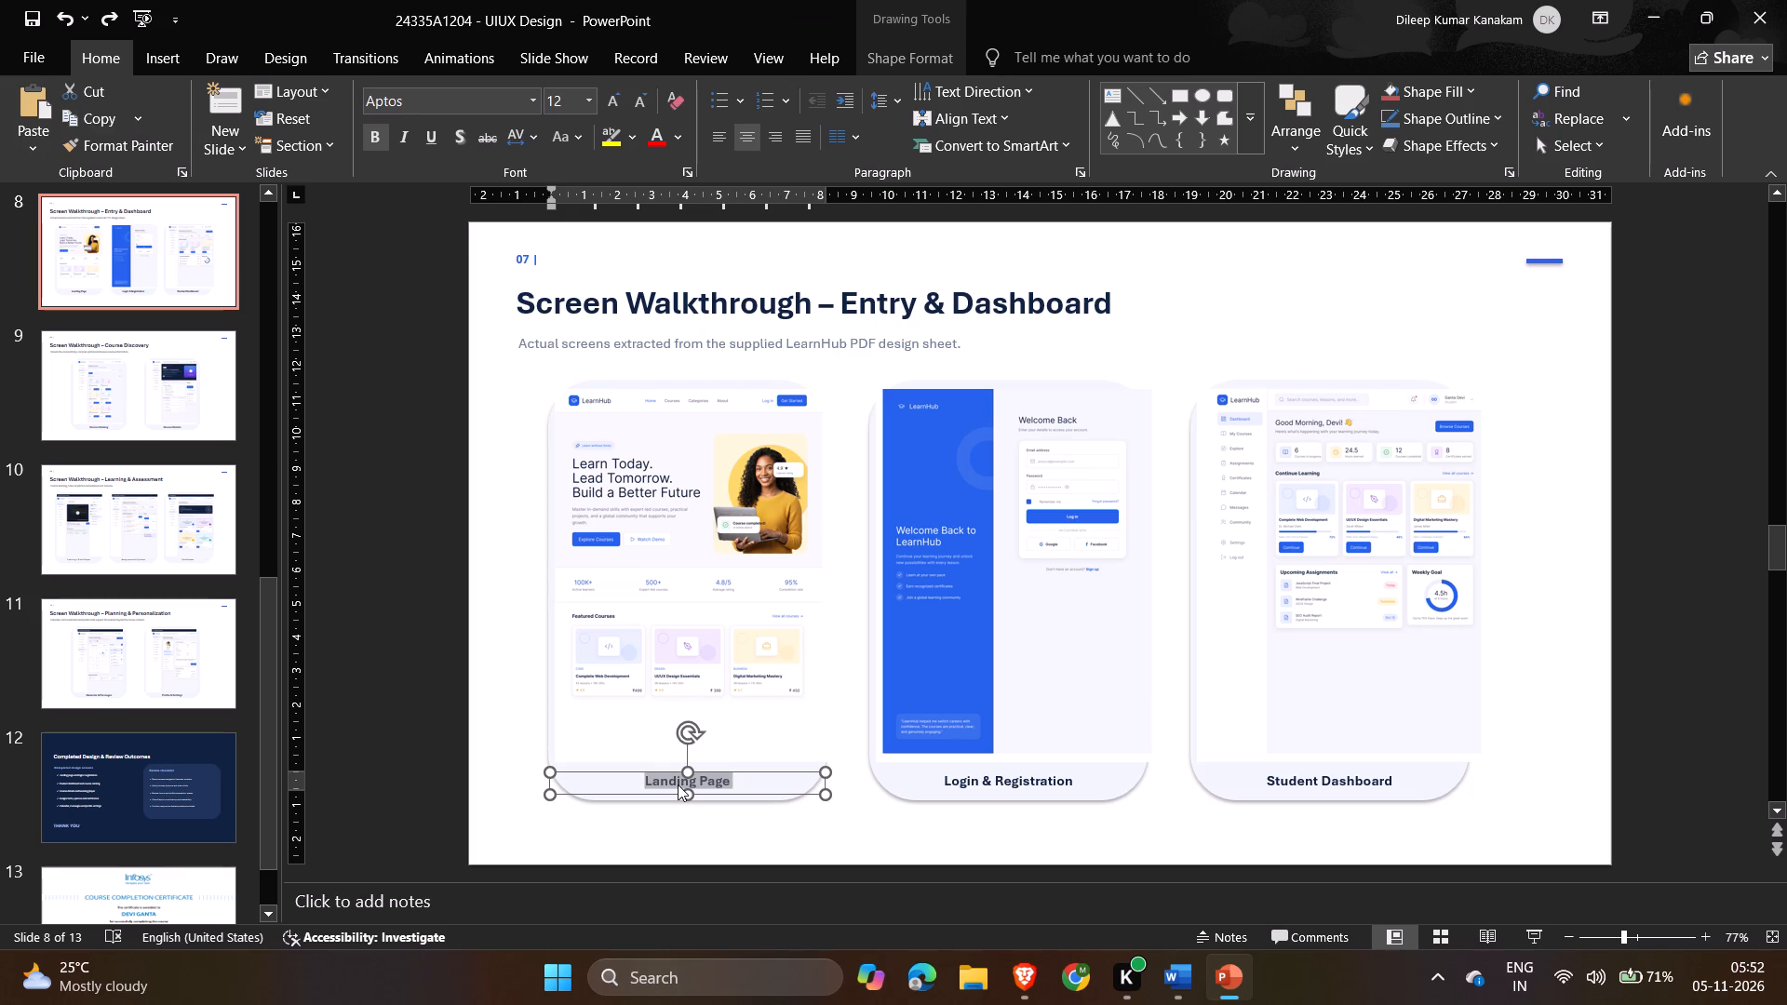
pyautogui.hotkey('alt', 'Tab')
pyautogui.scroll(3, 691, 671)
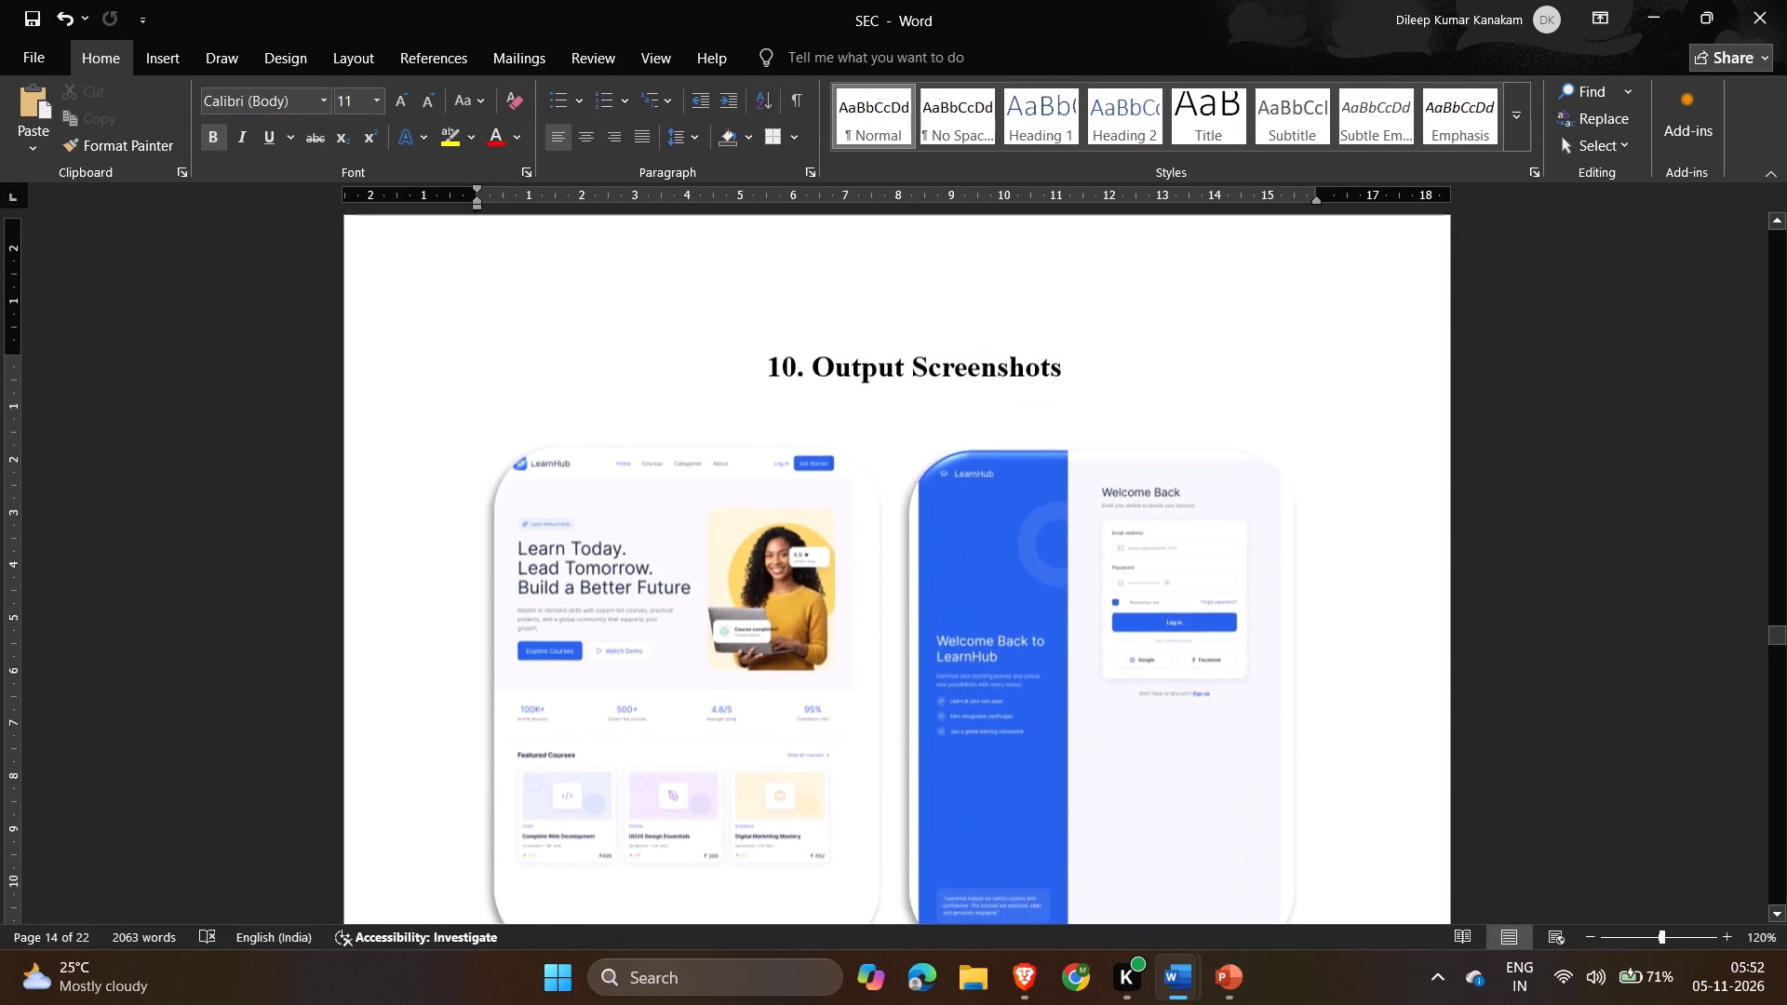
pyautogui.scroll(-1, 691, 671)
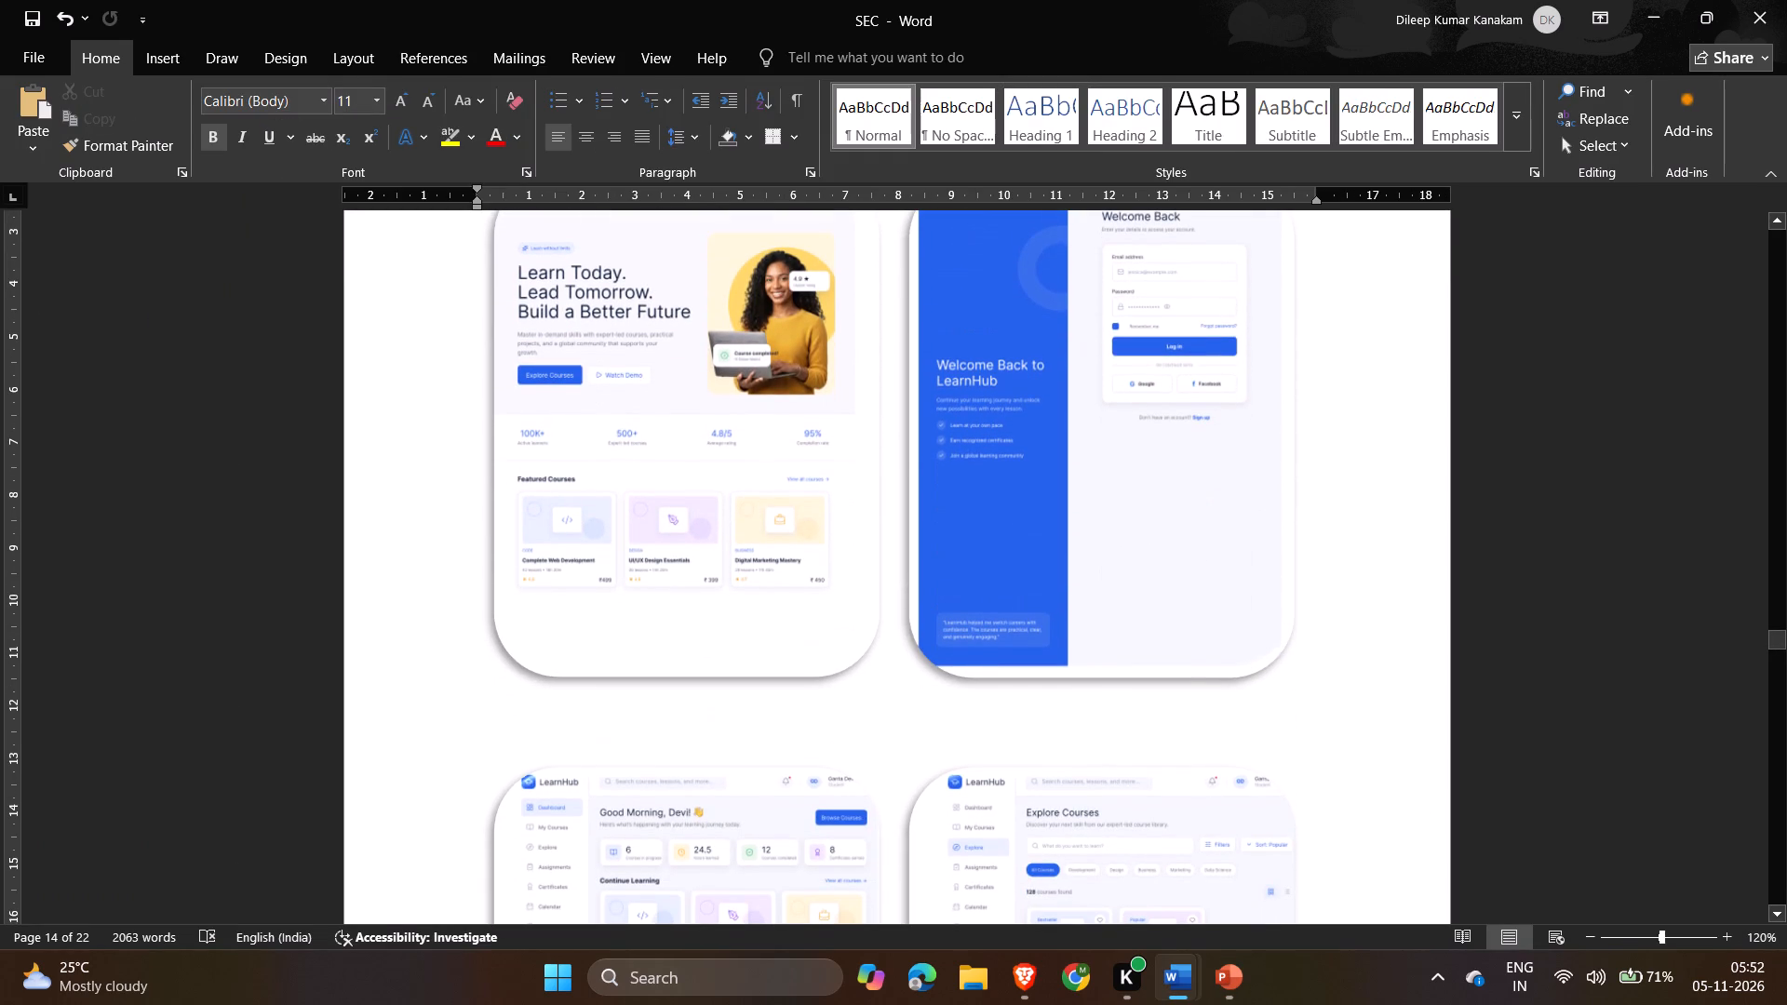
pyautogui.click(693, 712)
pyautogui.click(693, 733)
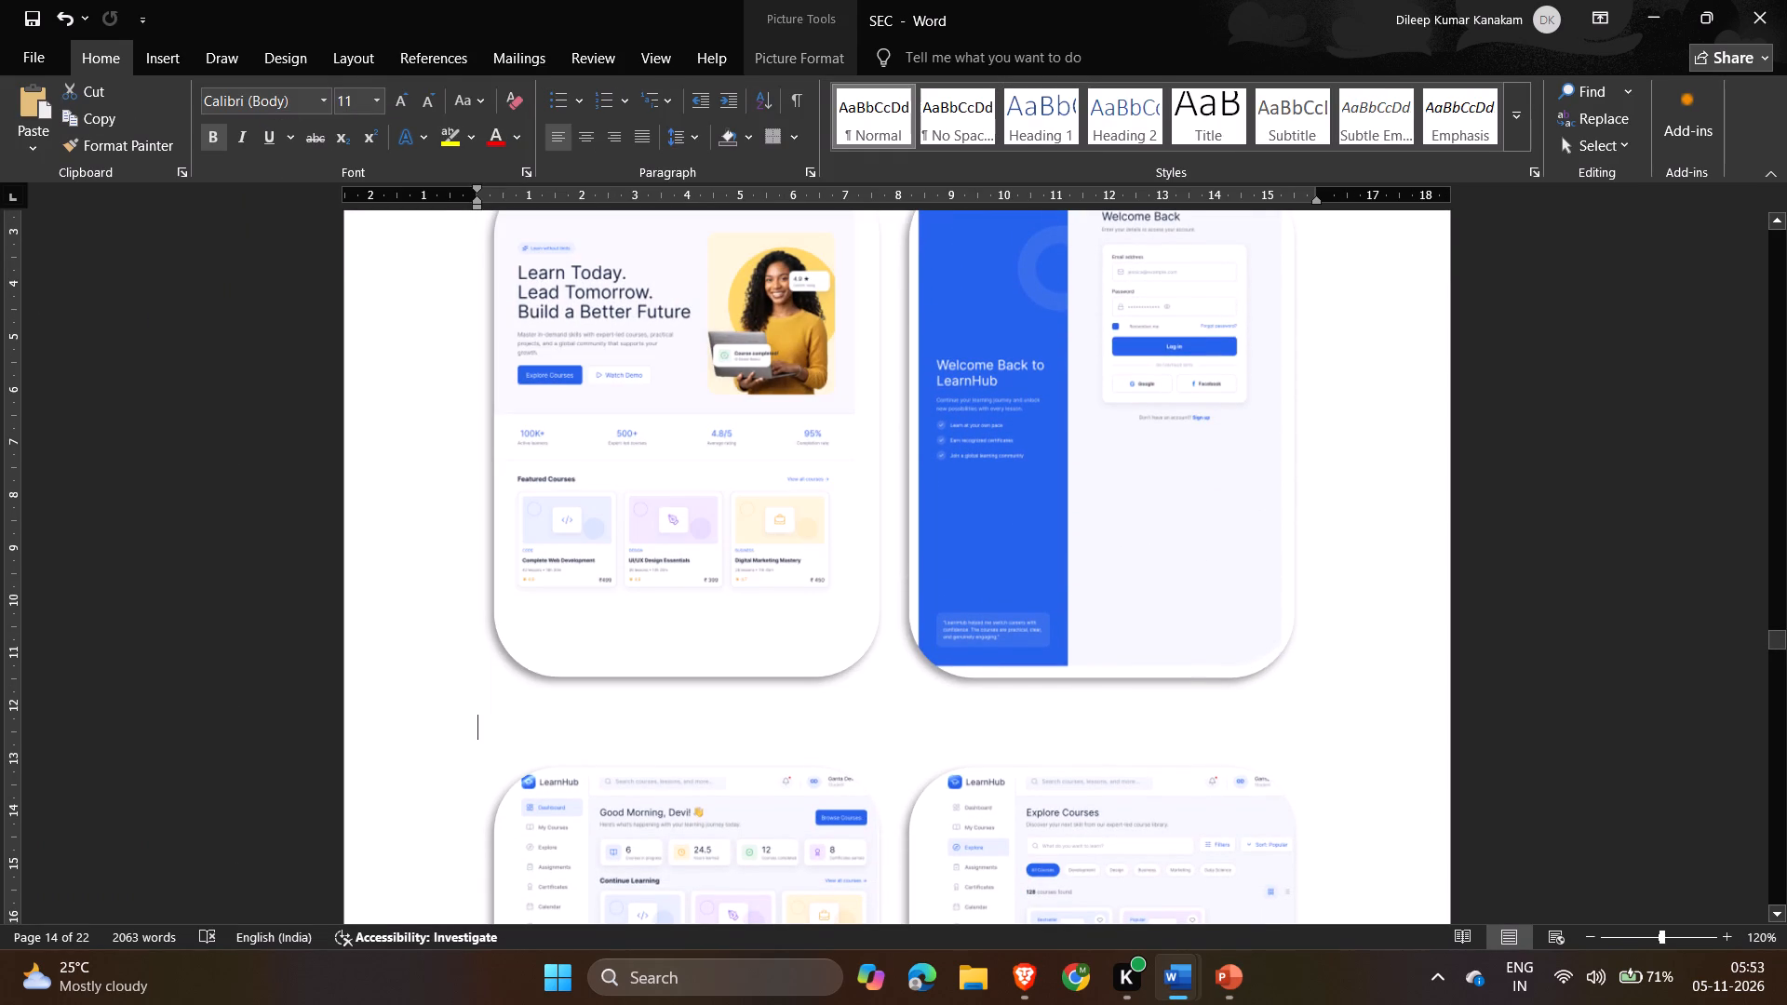
pyautogui.hotkey('ctrl', 'v')
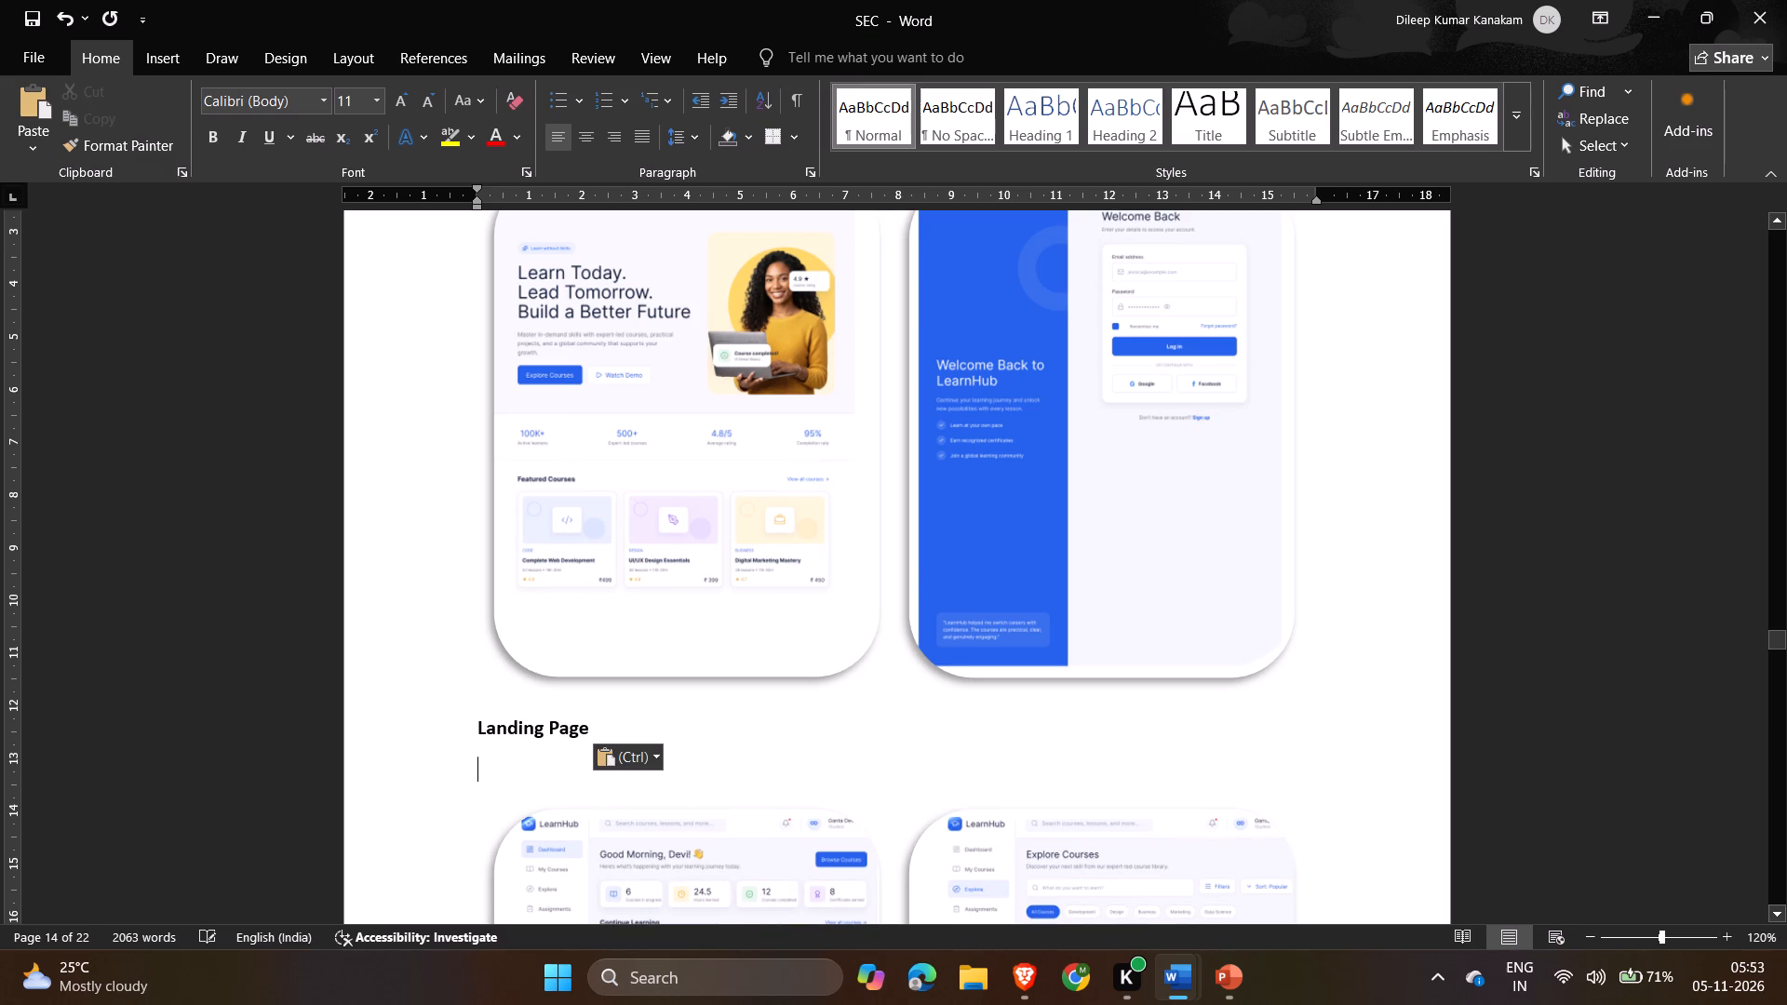
pyautogui.press('Delete')
# Copy the Login & Registration caption from slide 8 in PowerPoint and add it after Landing Page on the same line in SEC.
pyautogui.hotkey('alt', 'Tab')
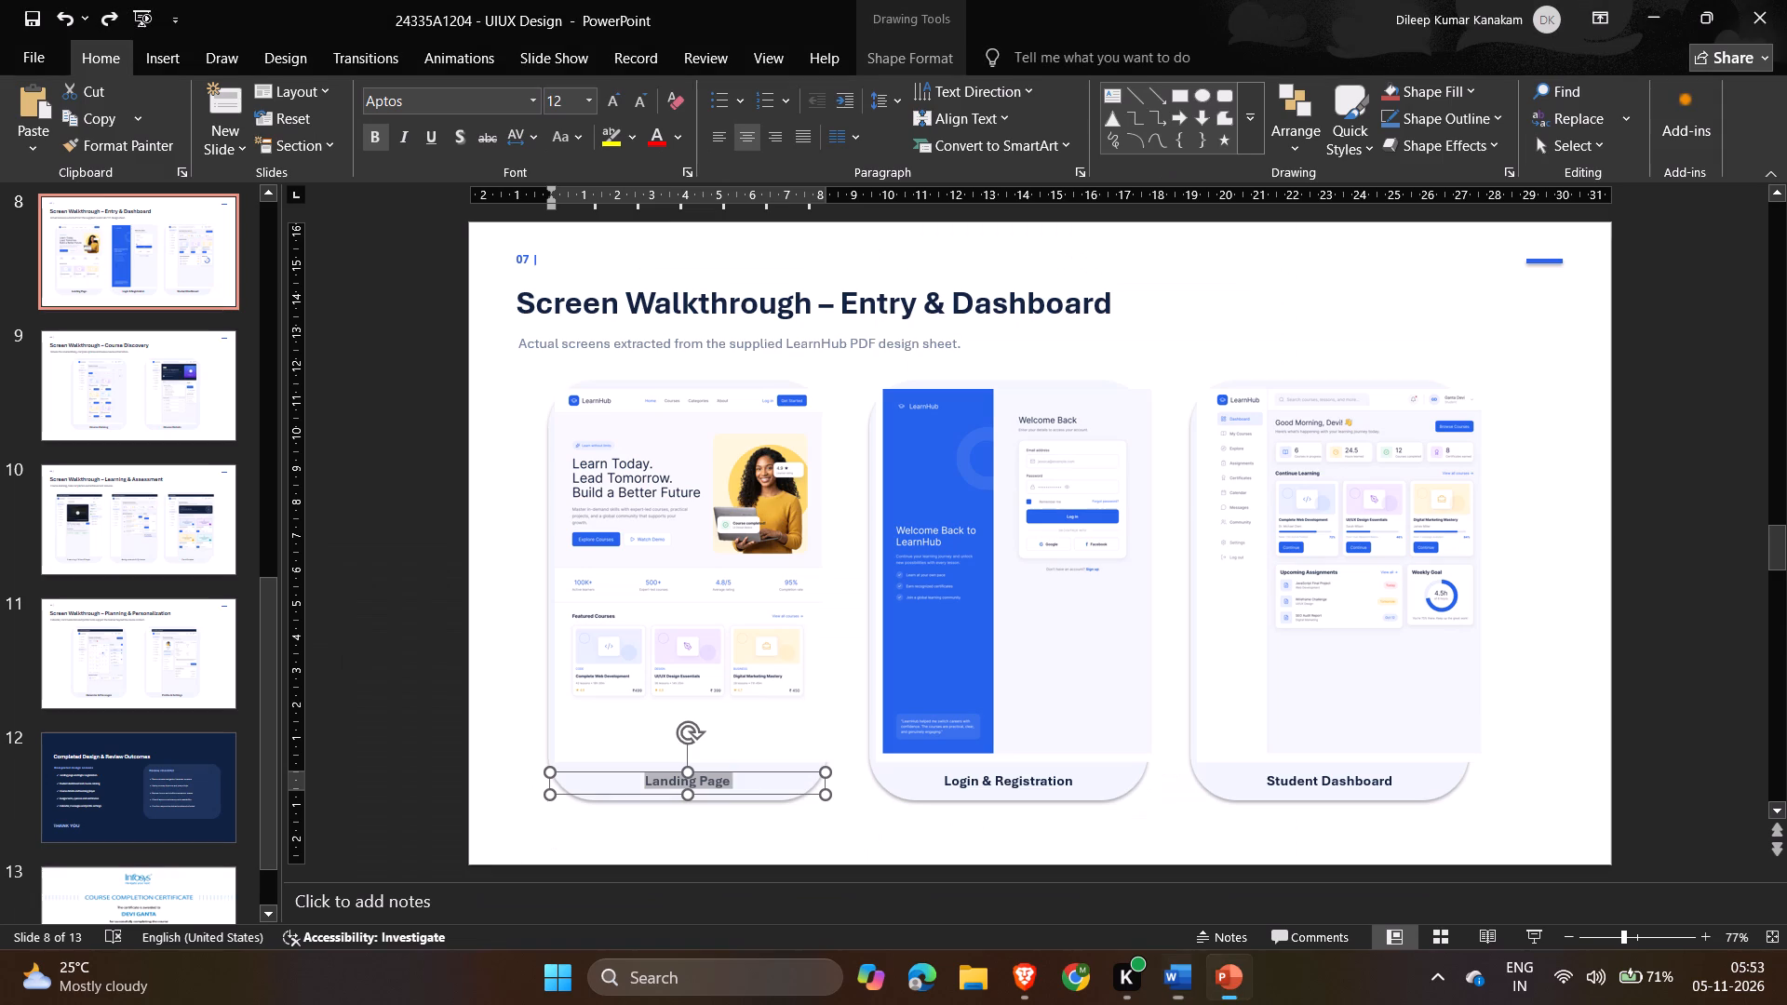
pyautogui.click(1036, 789)
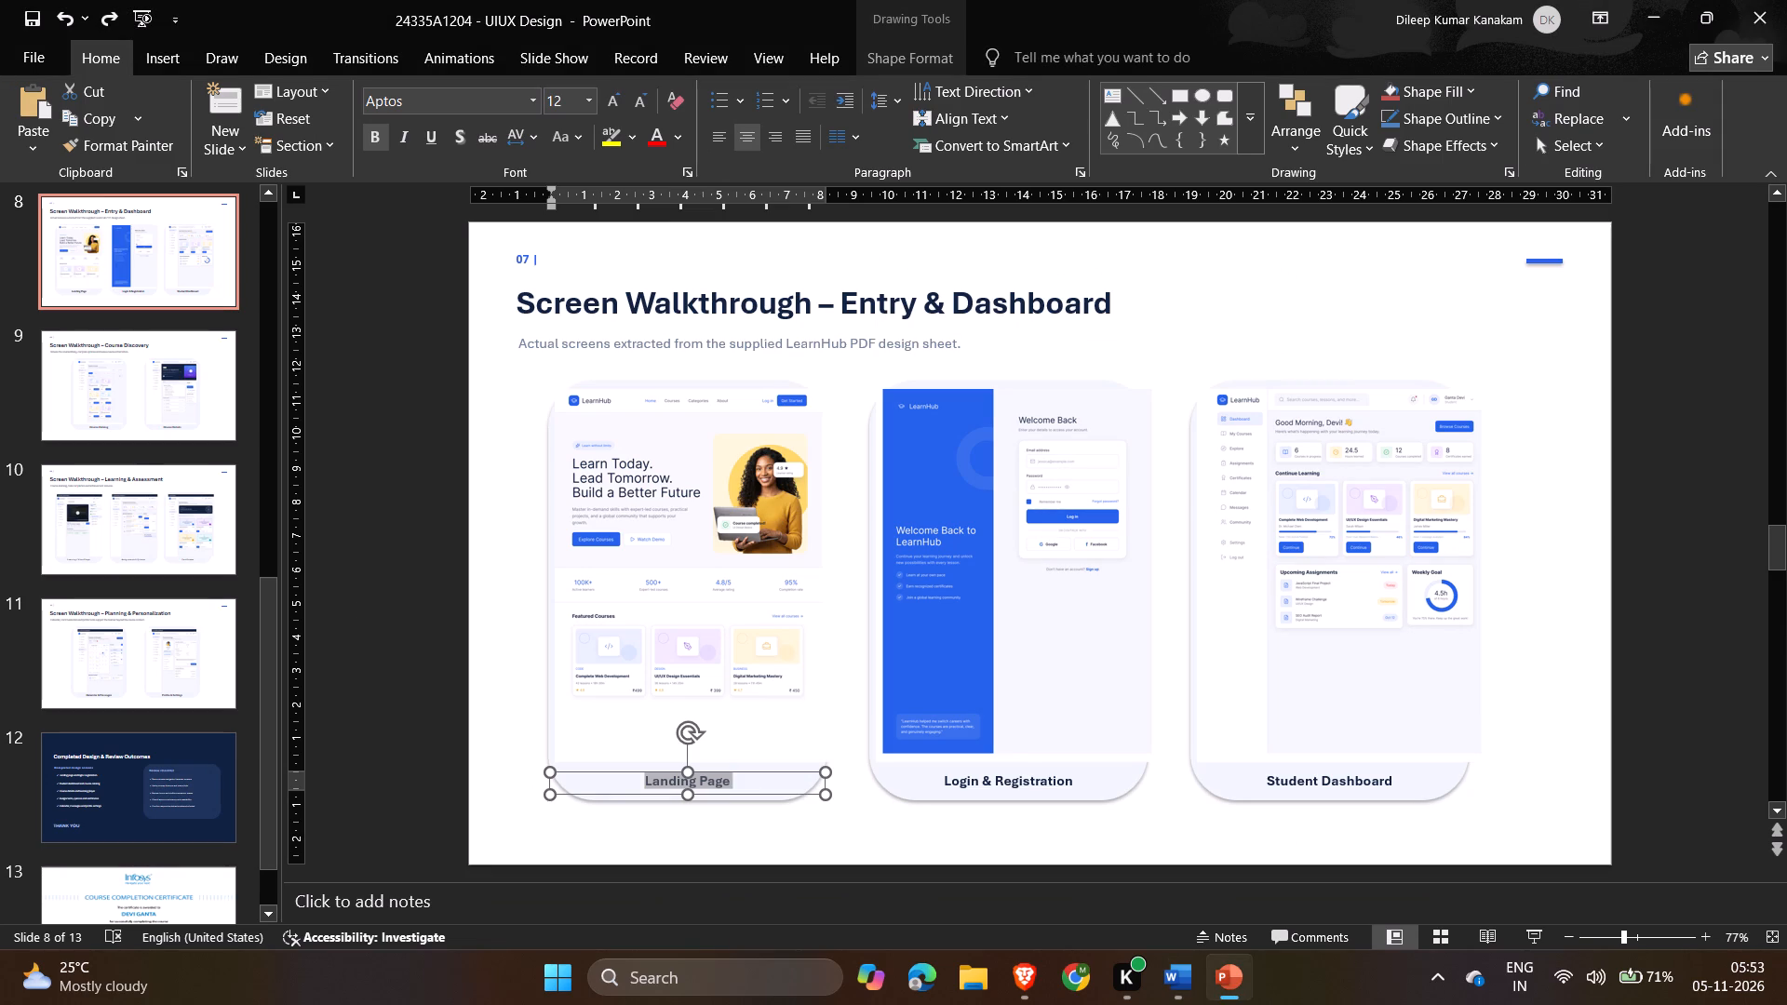
pyautogui.hotkey('ctrl', 'a')
pyautogui.click(1036, 789)
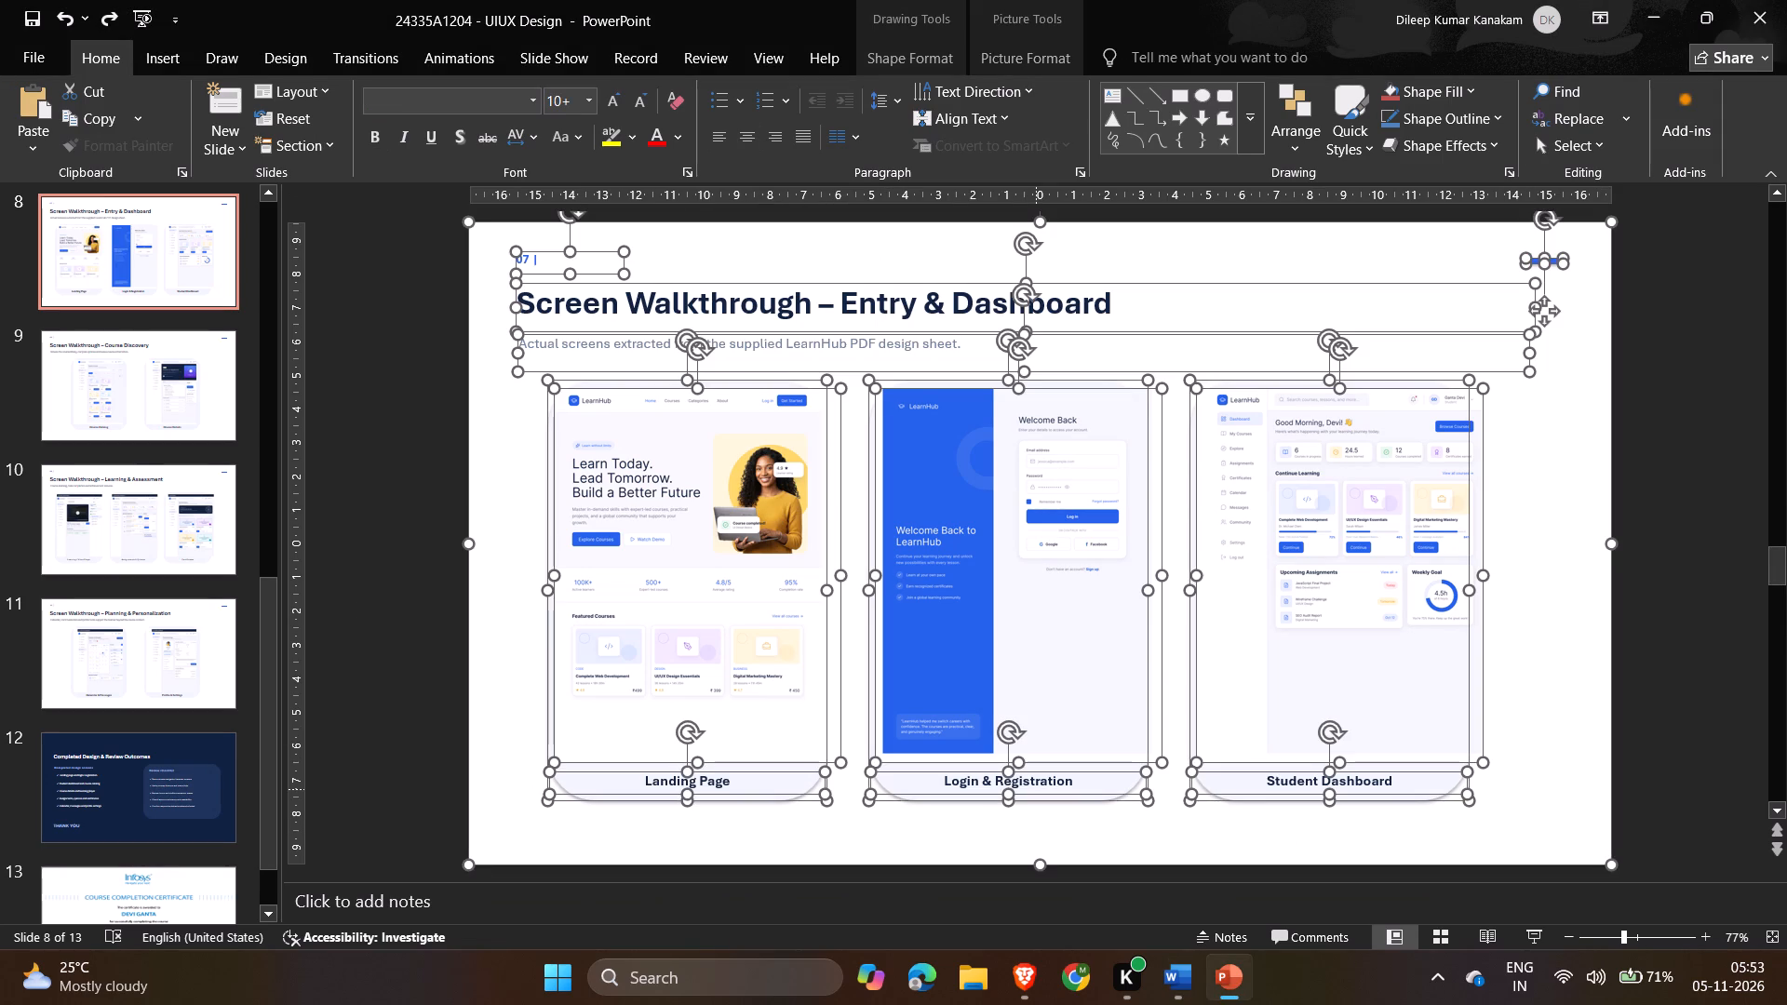
pyautogui.click(1041, 777)
pyautogui.hotkey('ctrl', 'a')
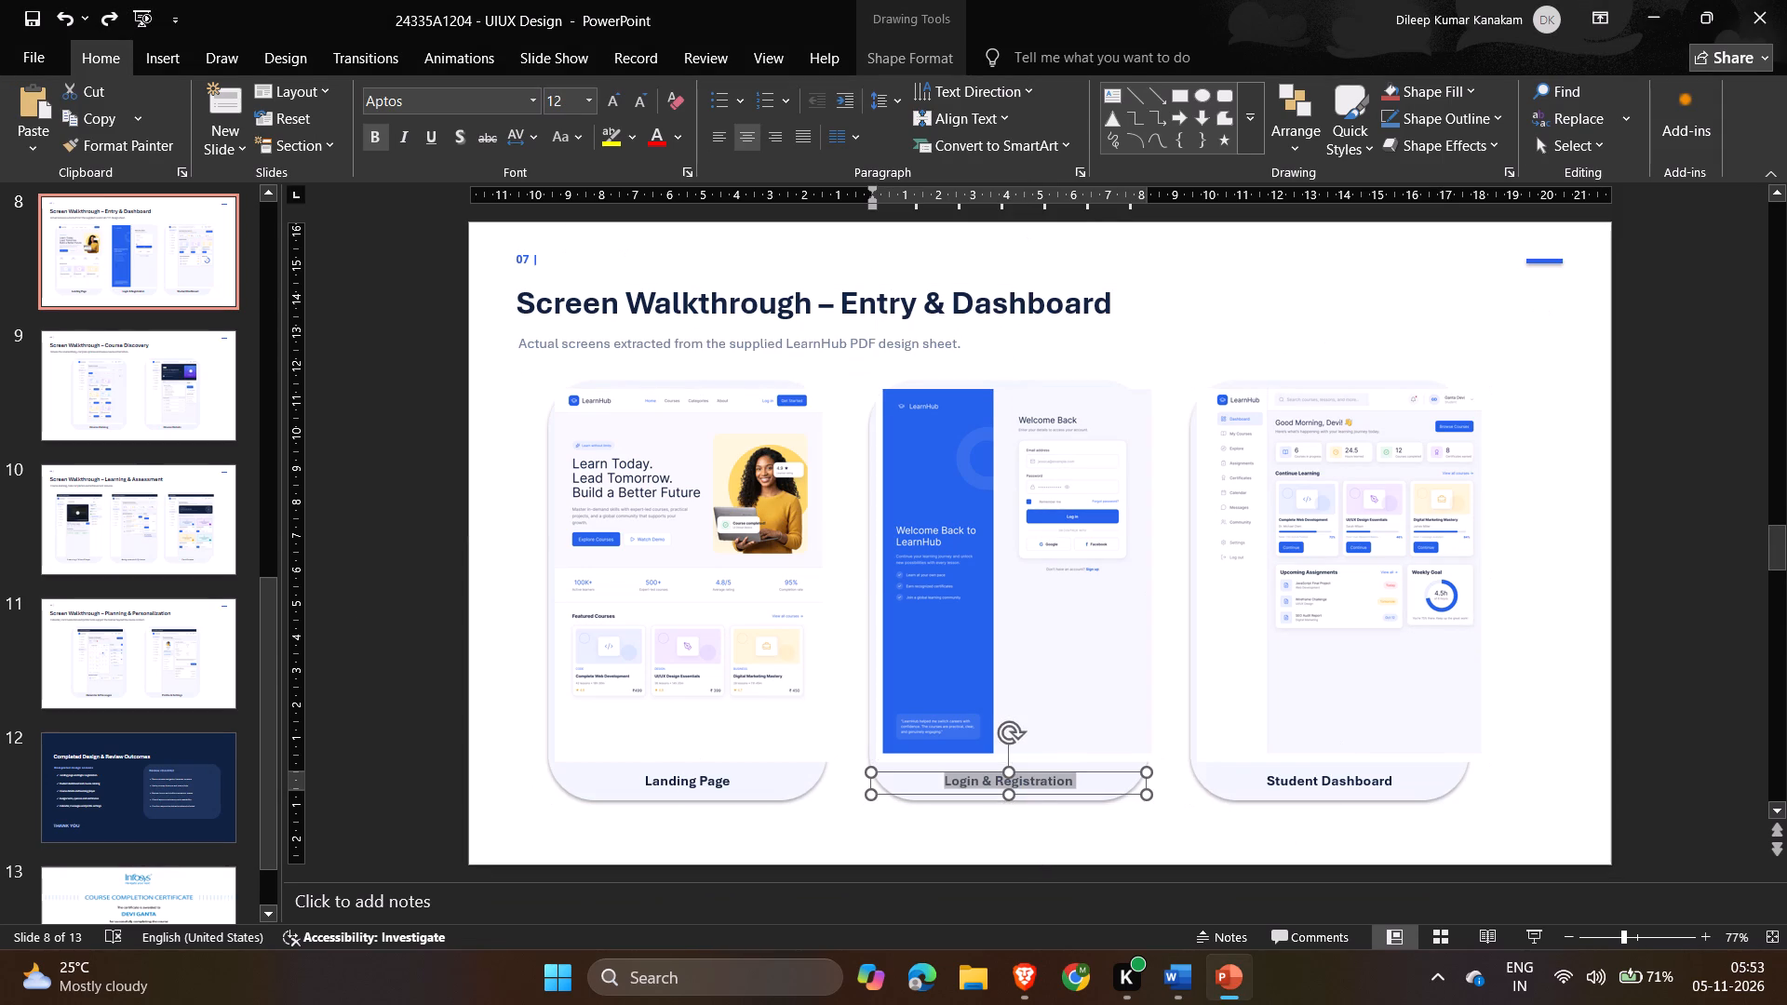
pyautogui.hotkey('ctrl', 'c')
pyautogui.hotkey('alt', 'Tab')
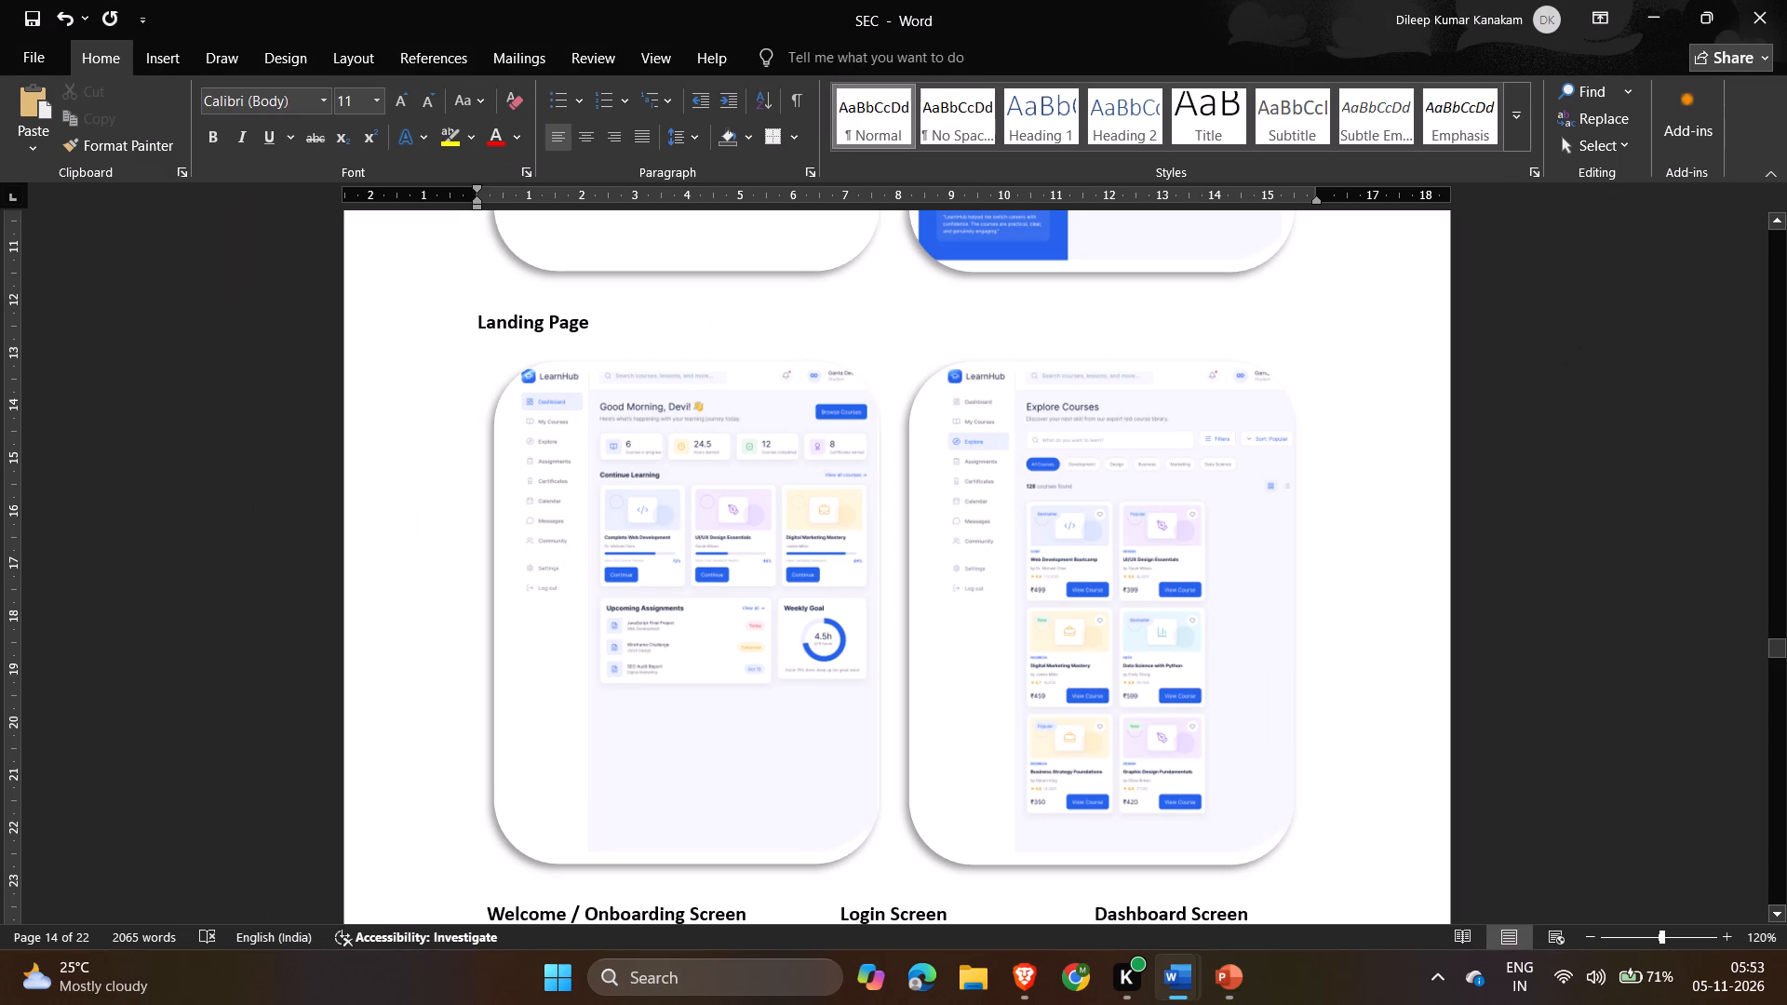
pyautogui.click(810, 340)
pyautogui.press('space')
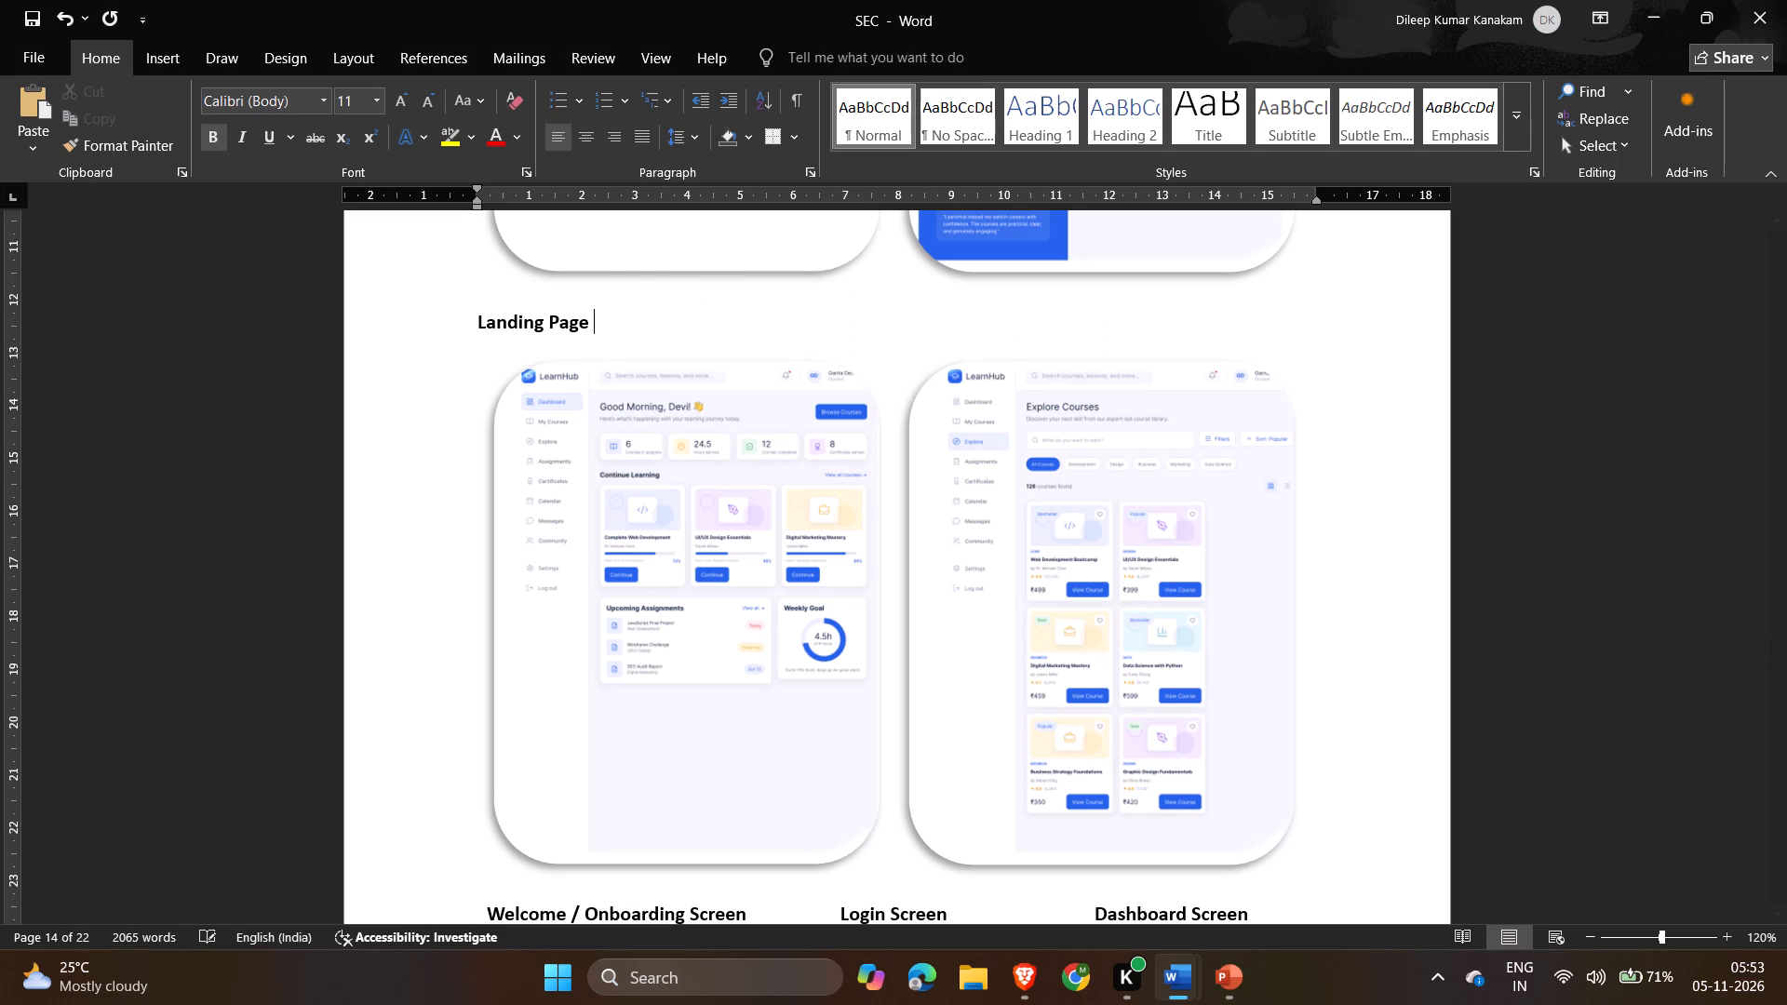
pyautogui.hotkey('ctrl', 'v')
pyautogui.press('Delete')
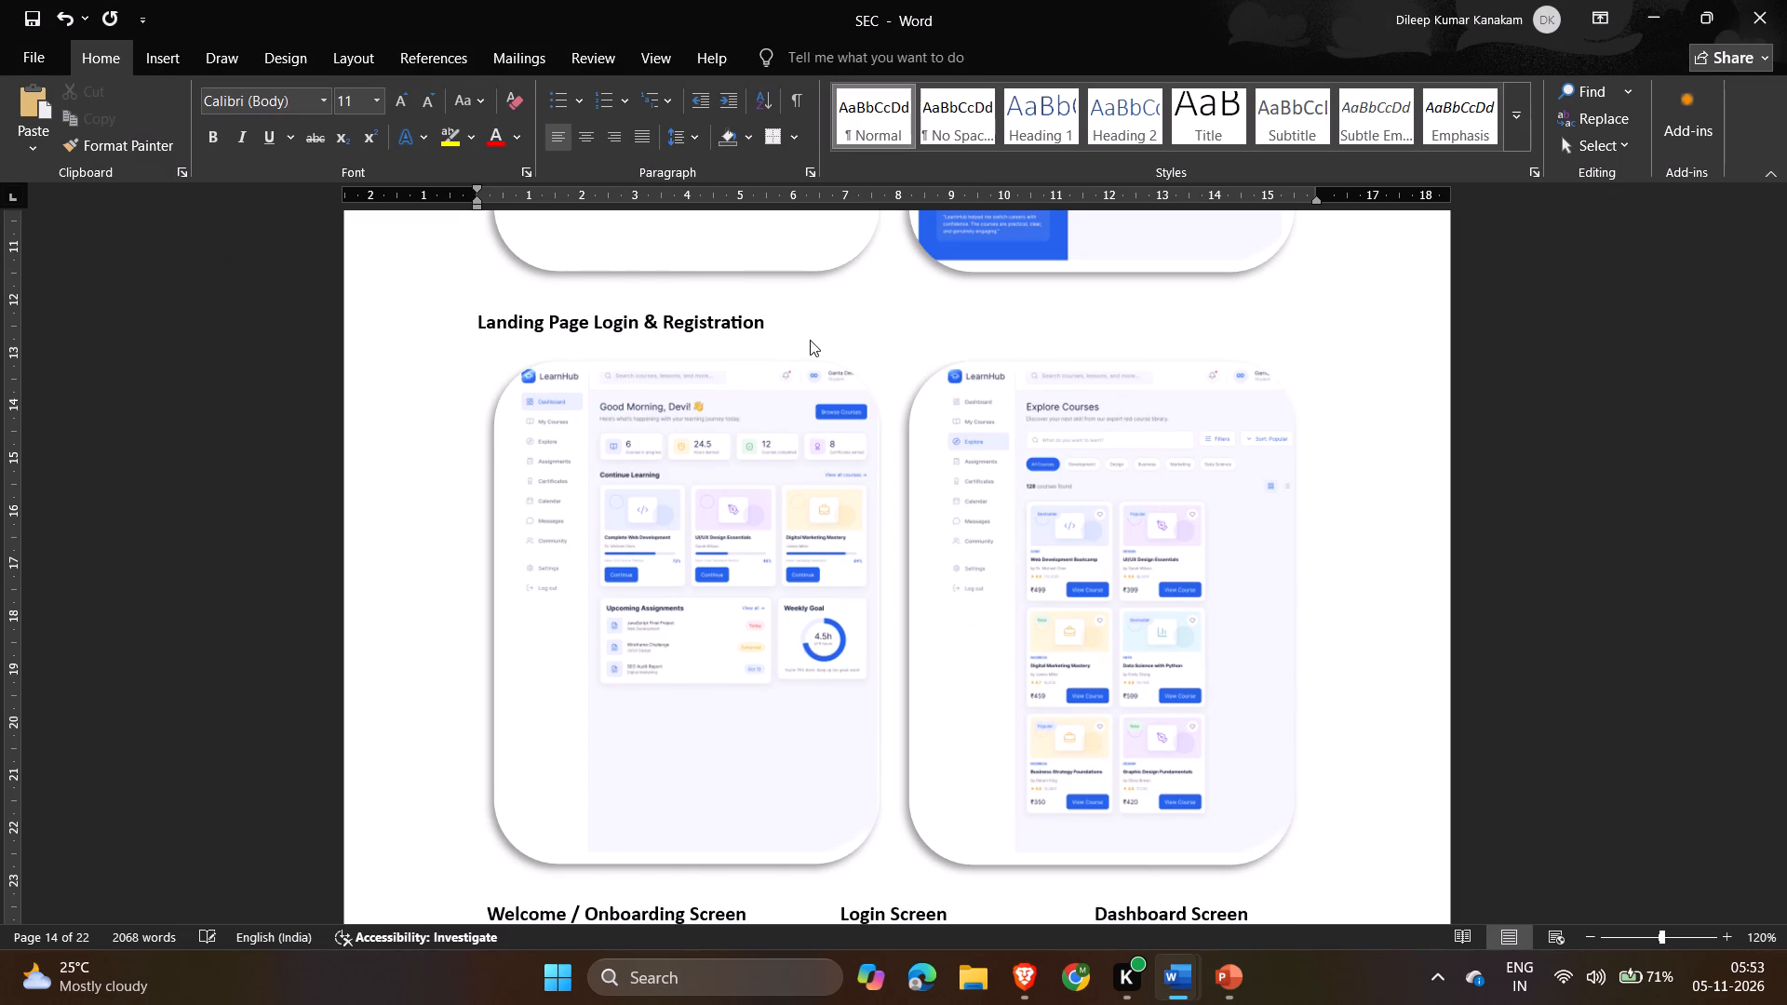
# Replace the Welcome / Onboarding Screen caption below the second picture row with Student Dashboard, copied from slide 8 in PowerPoint, followed by a space.
pyautogui.scroll(-1, 810, 340)
pyautogui.hotkey('alt', 'Tab')
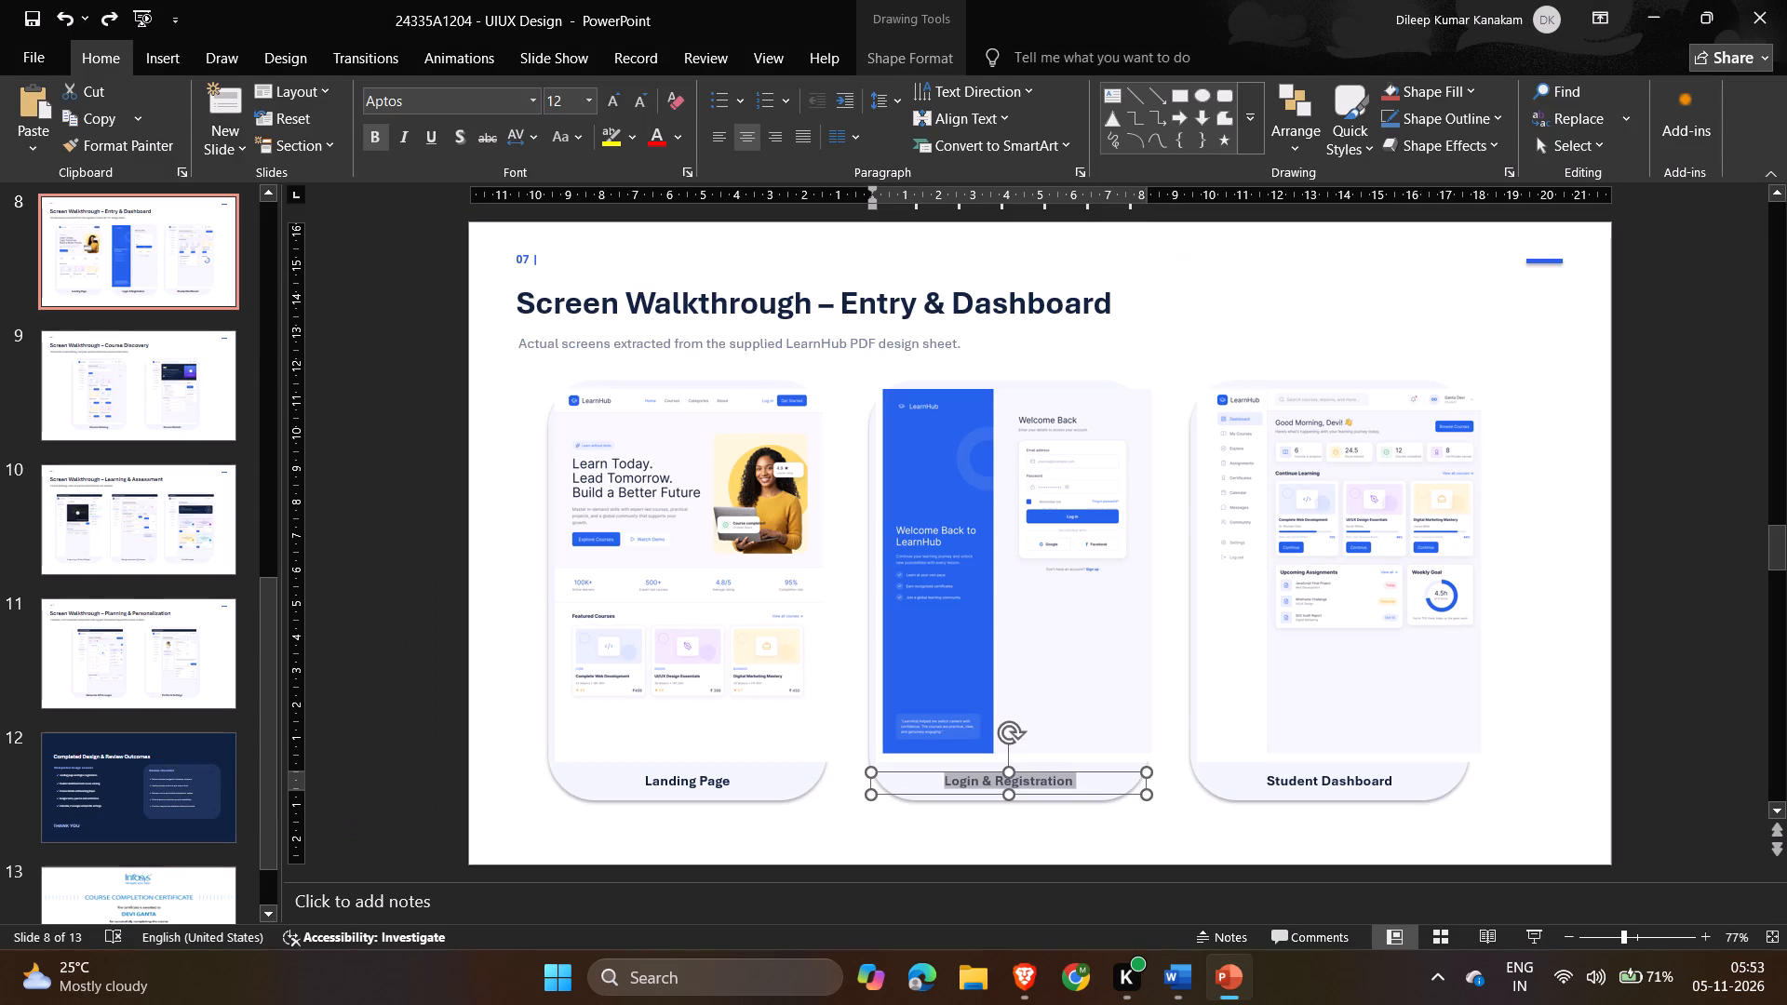
pyautogui.click(1291, 779)
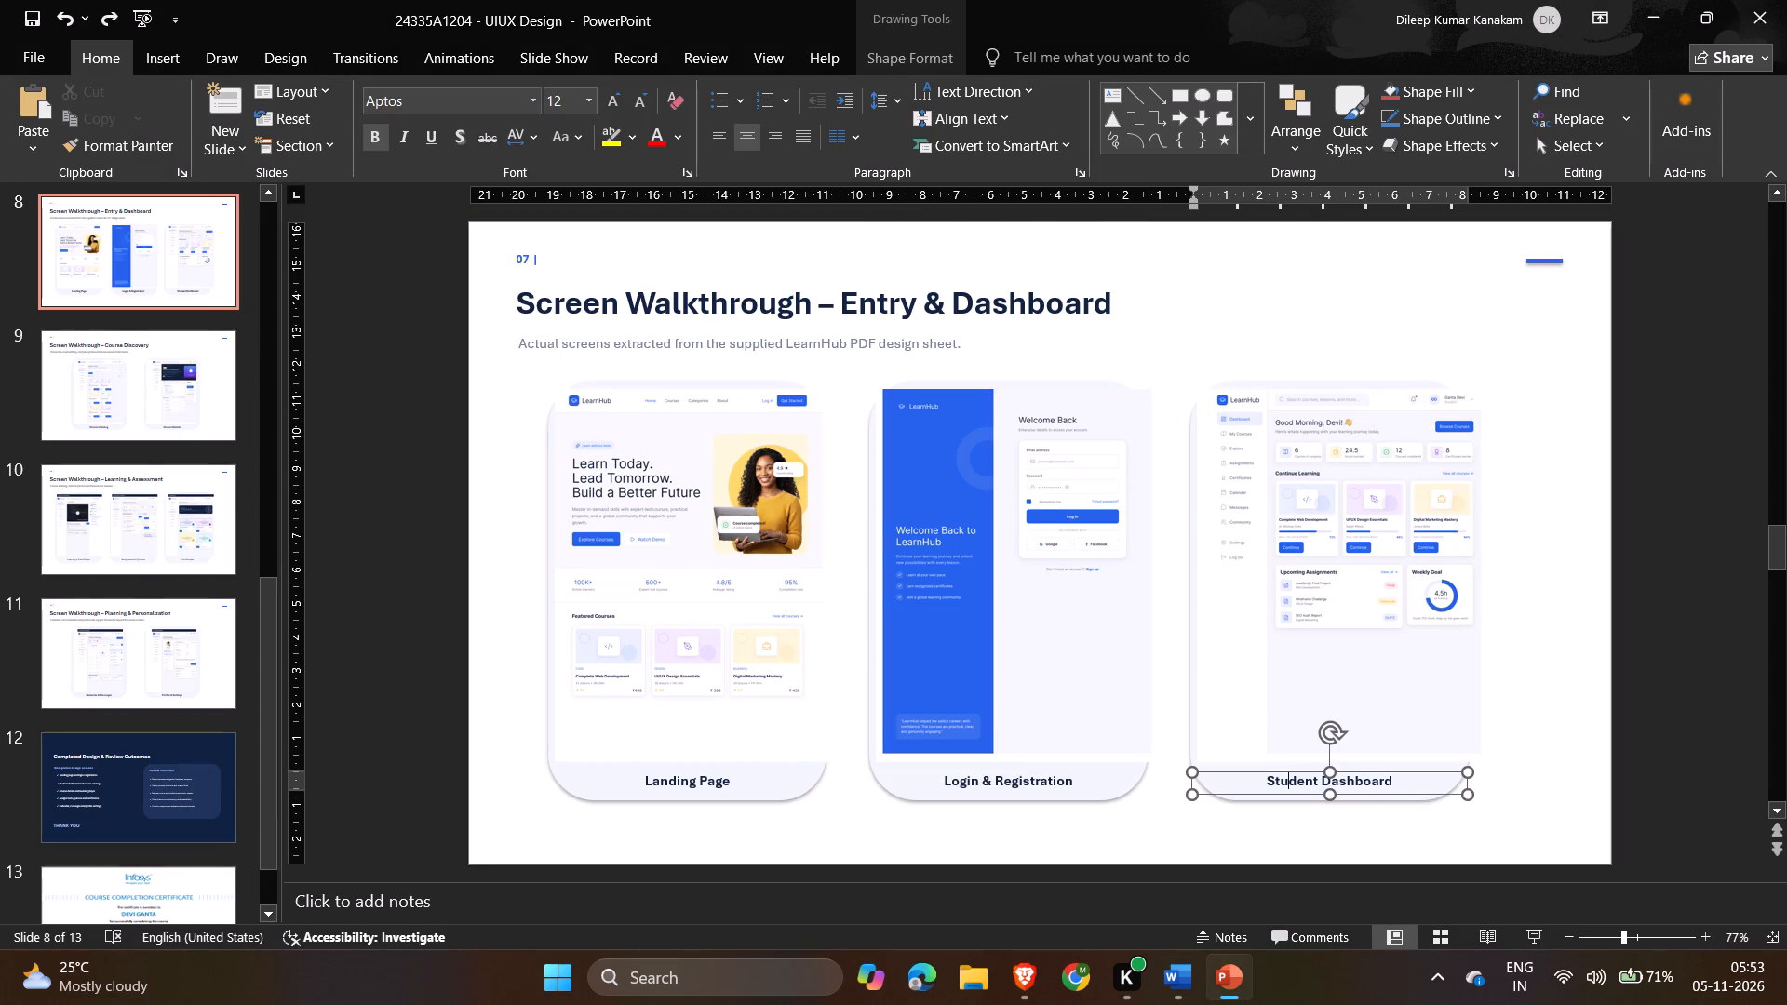
pyautogui.hotkey('ctrl', 'a')
pyautogui.hotkey('ctrl', 'c')
pyautogui.hotkey('alt', 'Tab')
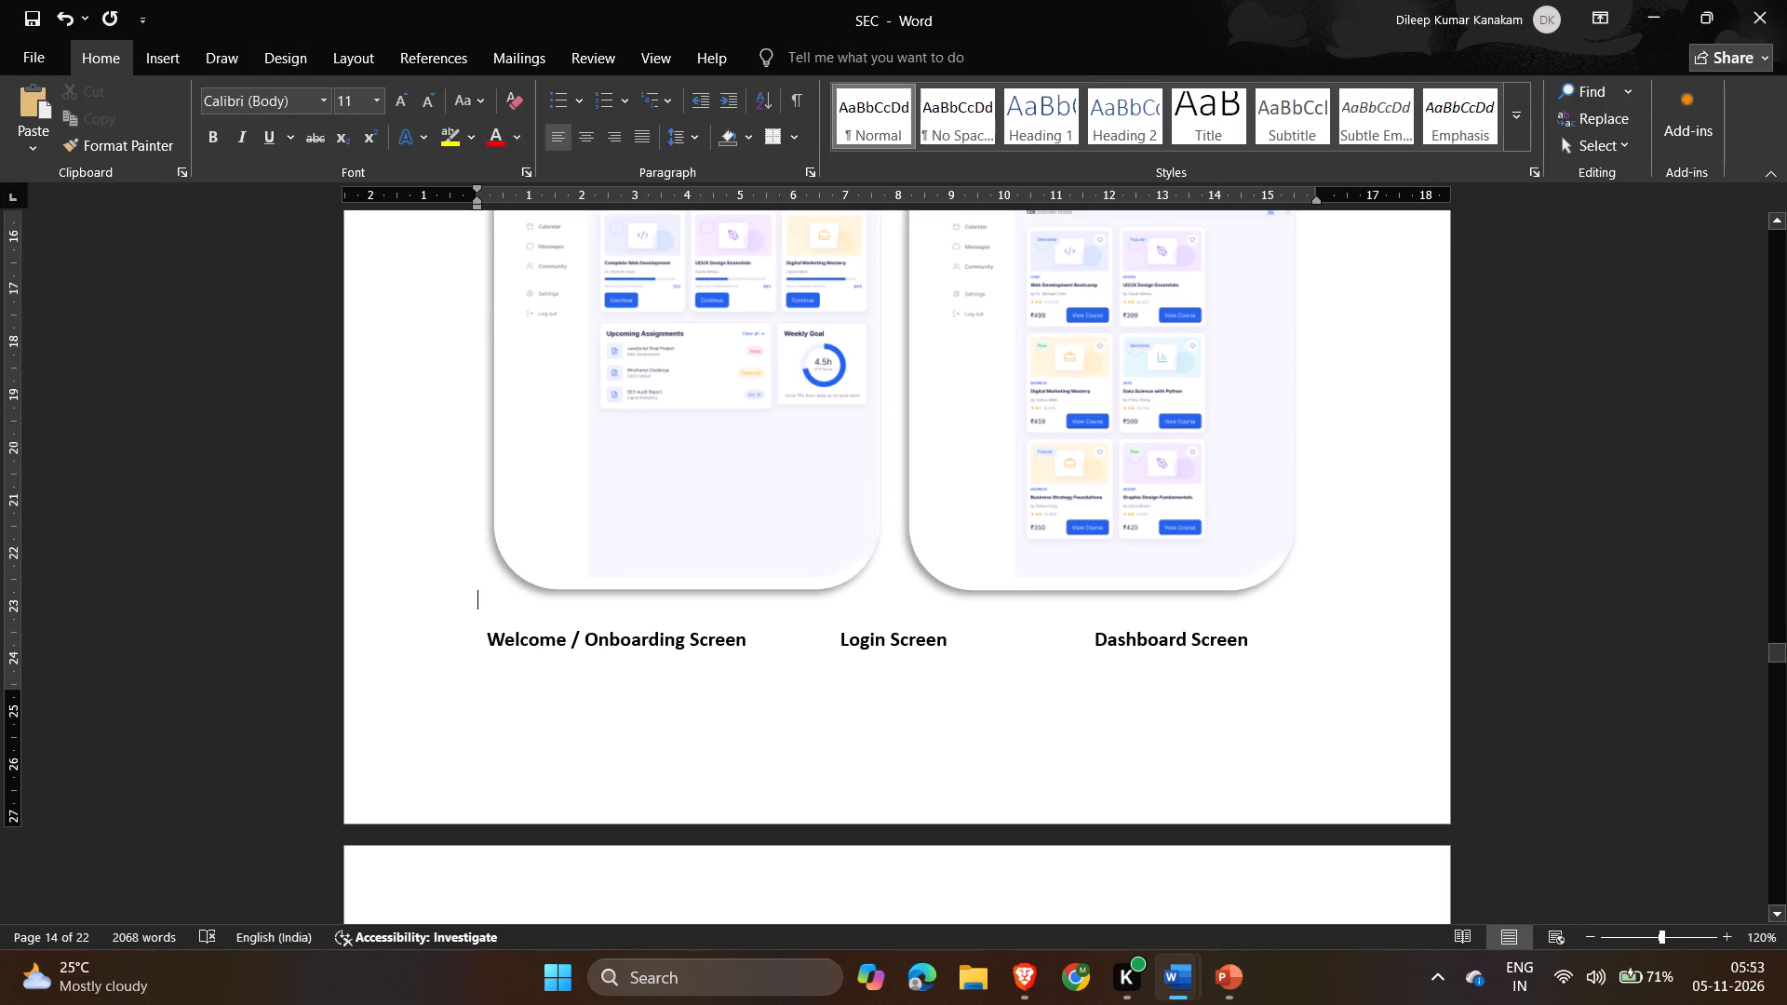
pyautogui.moveTo(753, 643); pyautogui.dragTo(678, 641)
pyautogui.moveTo(678, 641); pyautogui.dragTo(462, 650)
pyautogui.hotkey('ctrl', 'v')
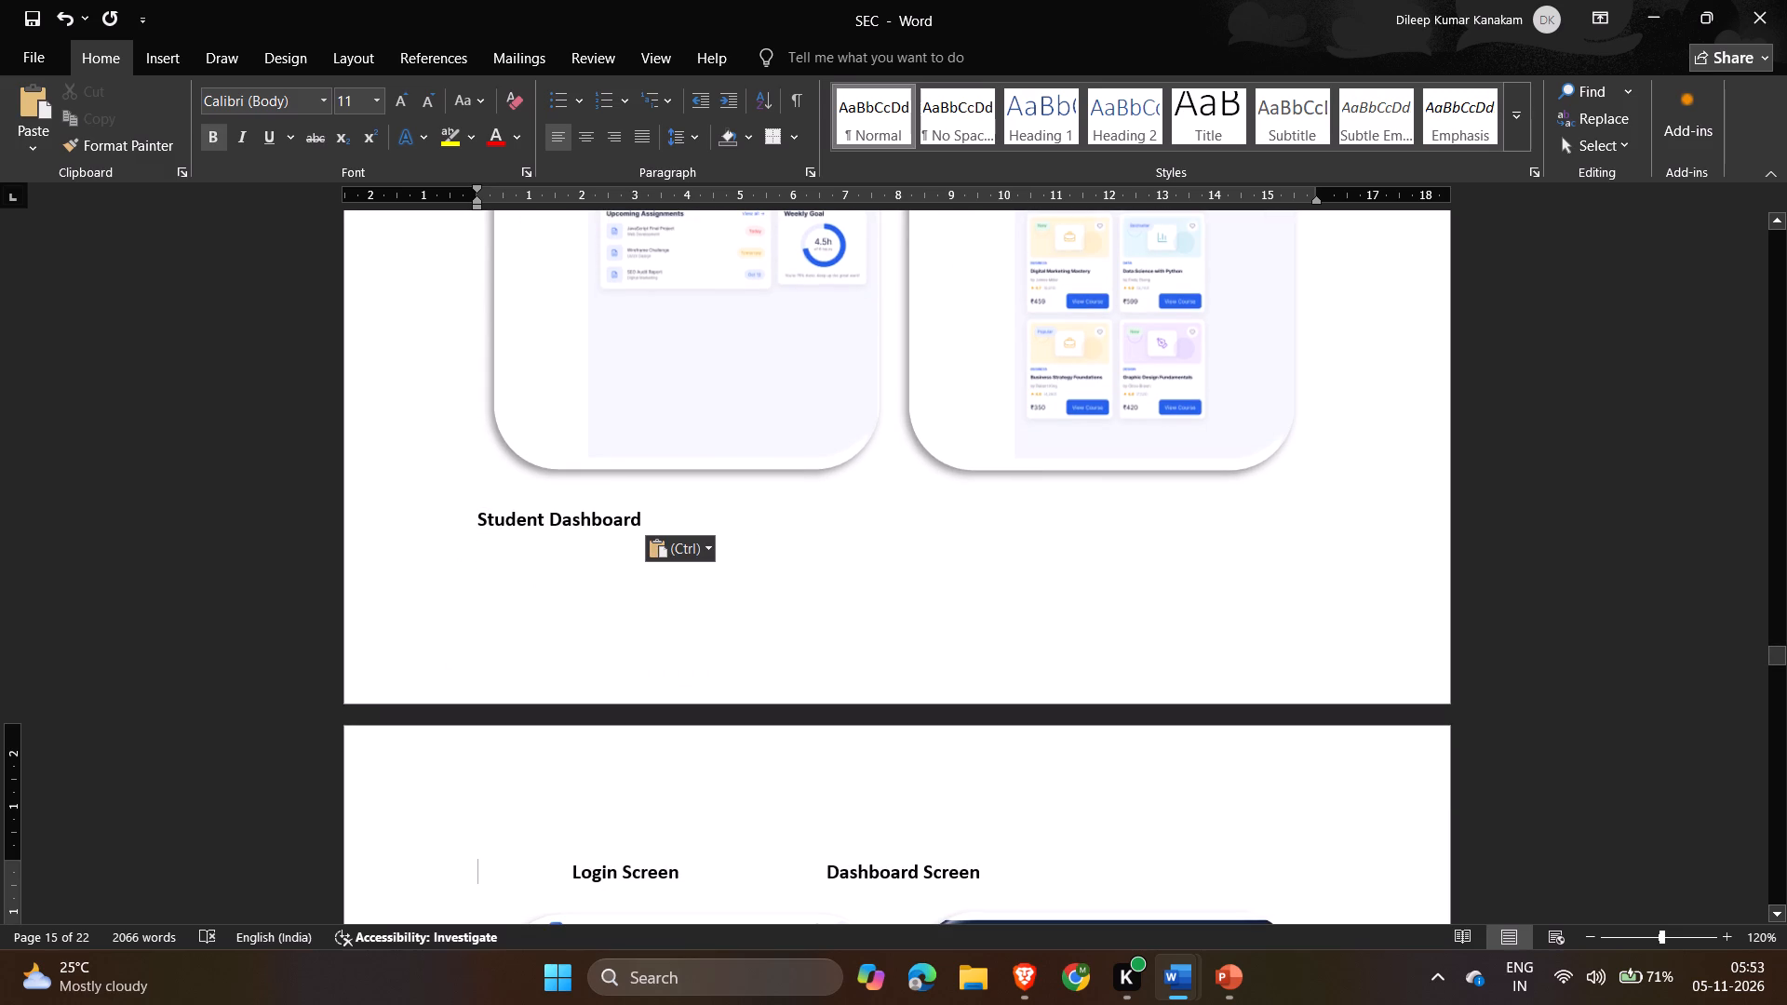
pyautogui.click(786, 539)
pyautogui.press('space')
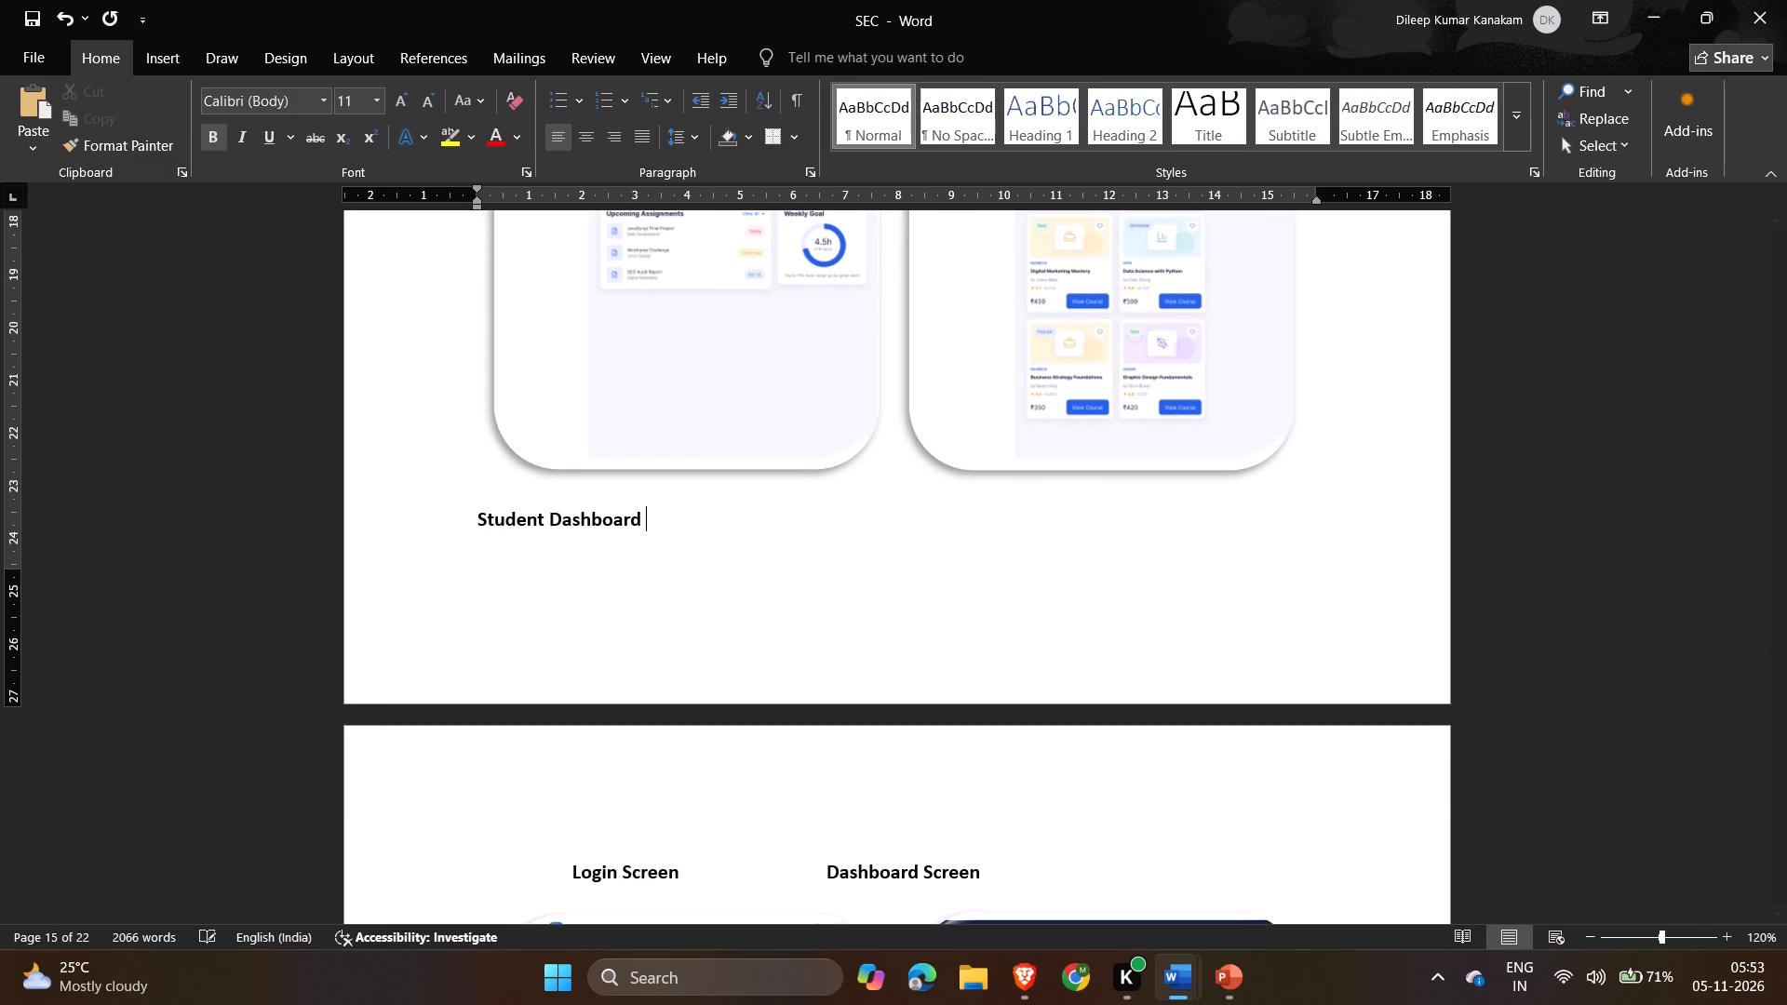
# Copy the Course Catalog caption from slide 9 in PowerPoint and add it after Student Dashboard on the same line in SEC.
pyautogui.hotkey('alt', 'Tab')
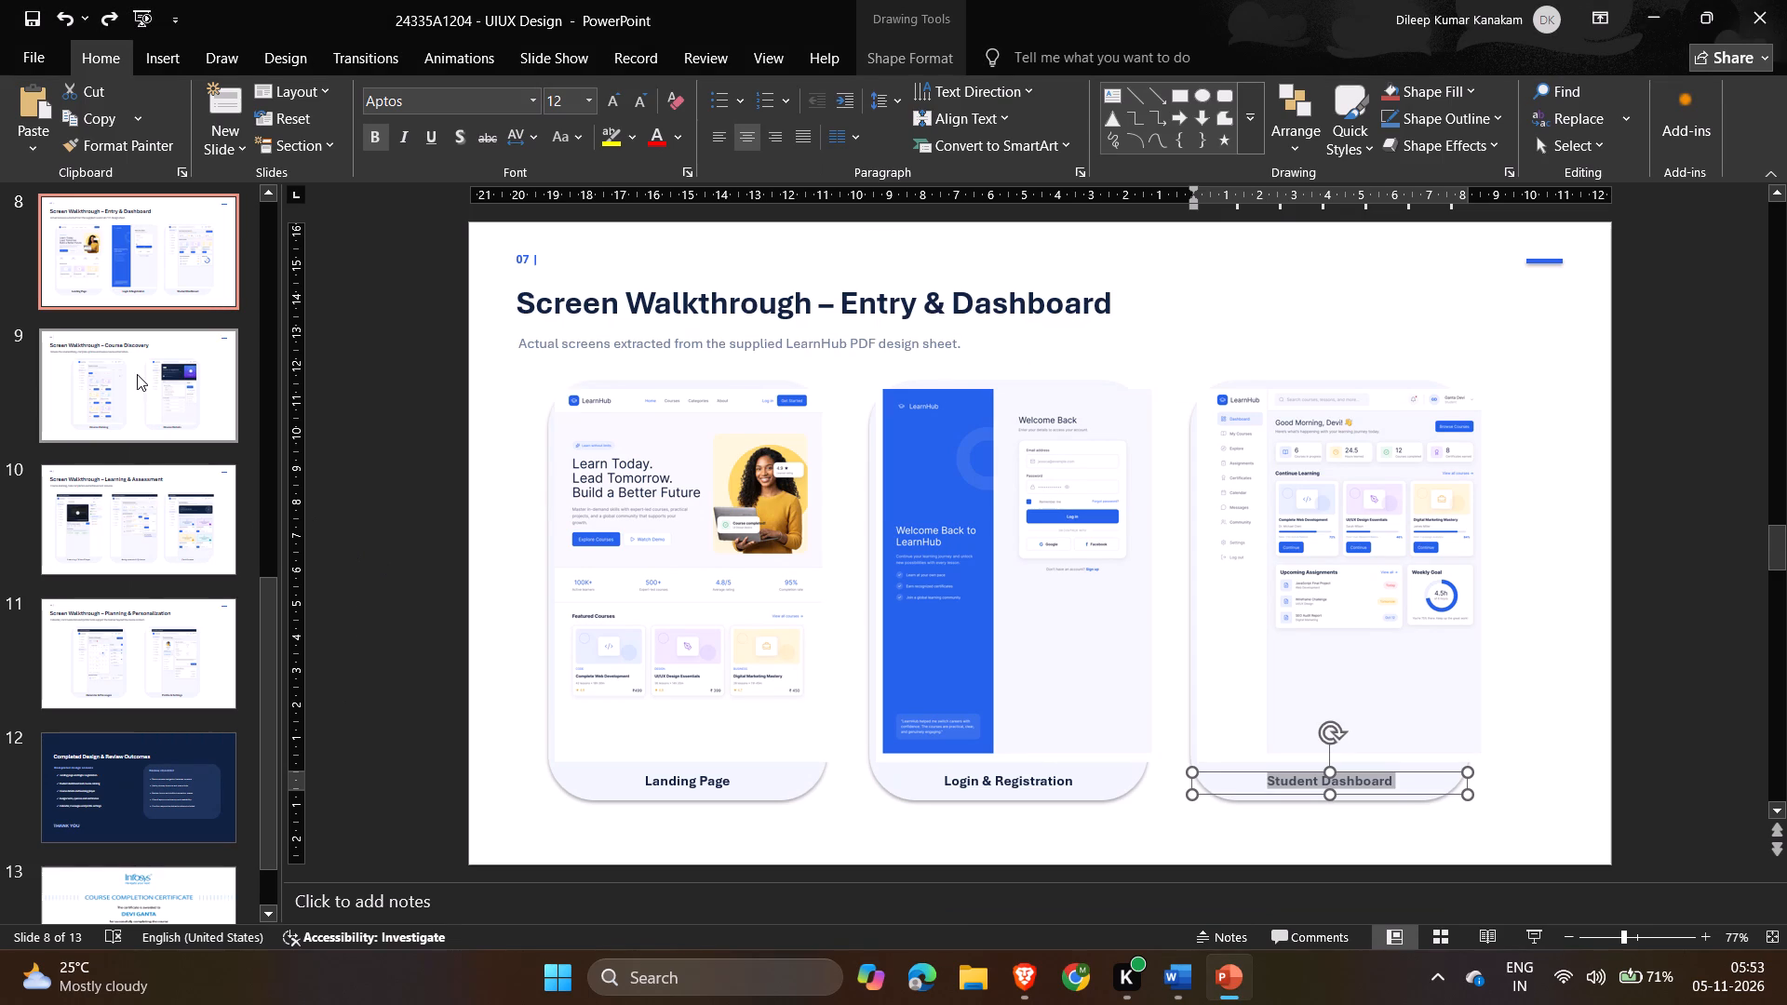
pyautogui.click(137, 374)
pyautogui.click(790, 776)
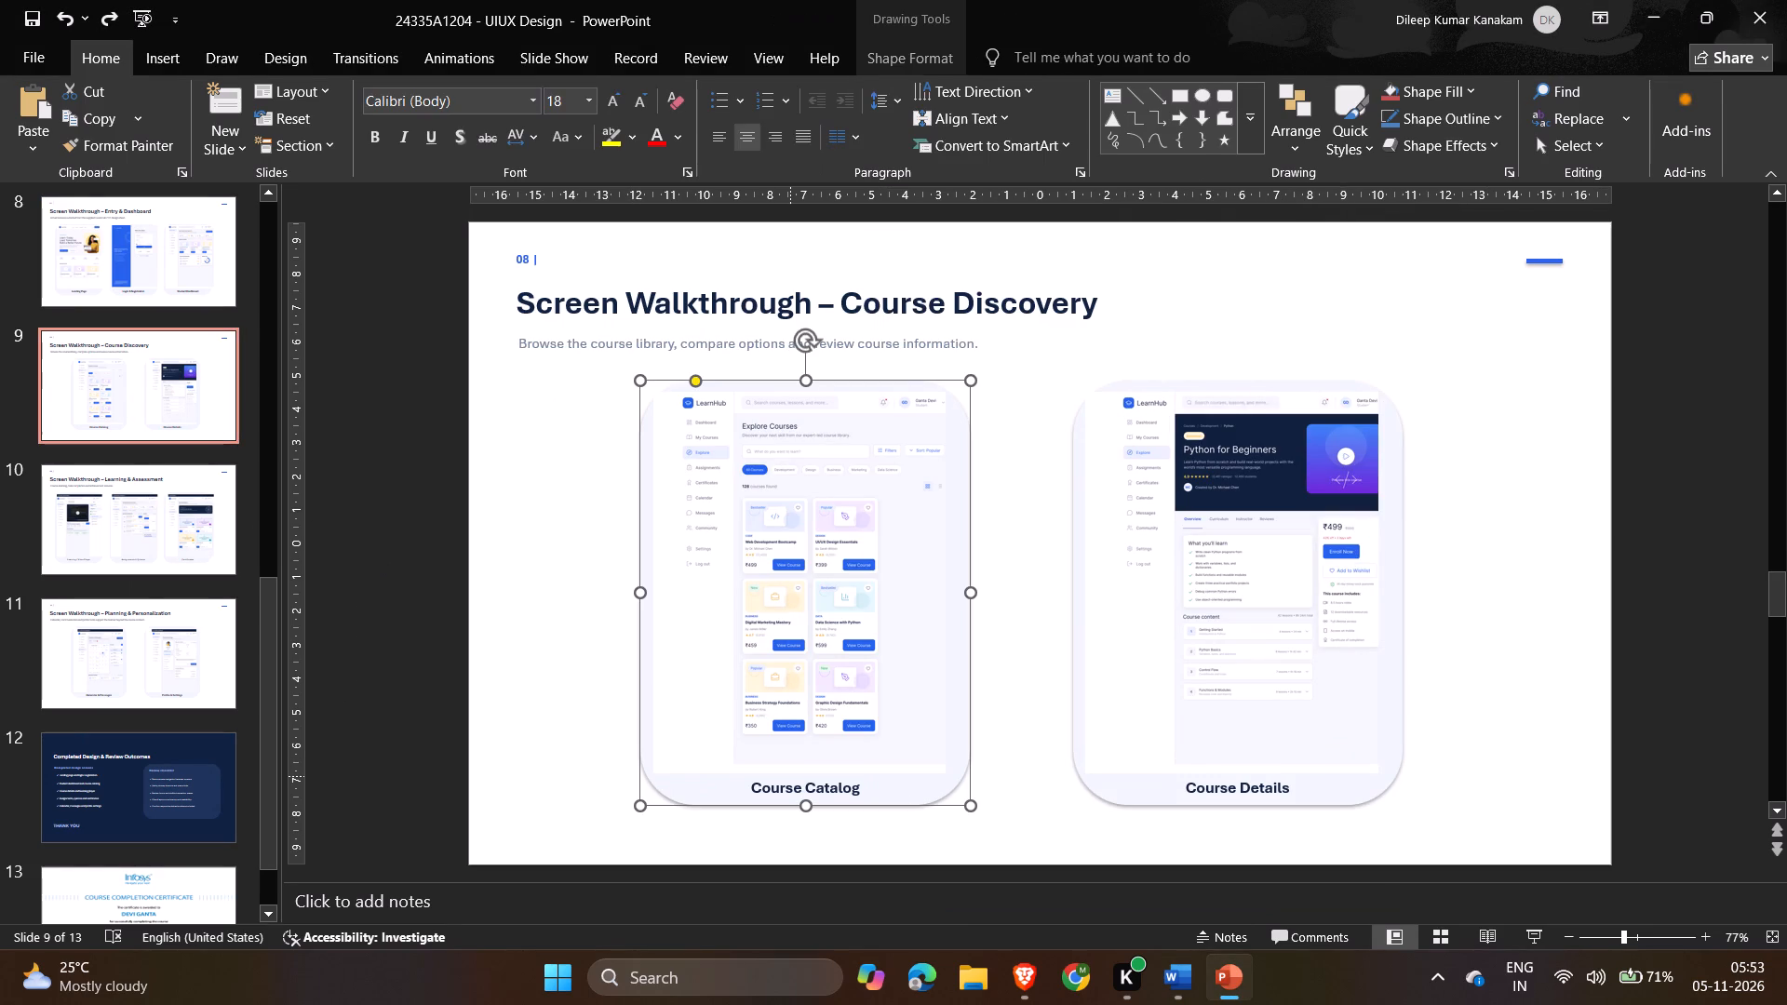
pyautogui.click(792, 785)
pyautogui.hotkey('ctrl', 'a')
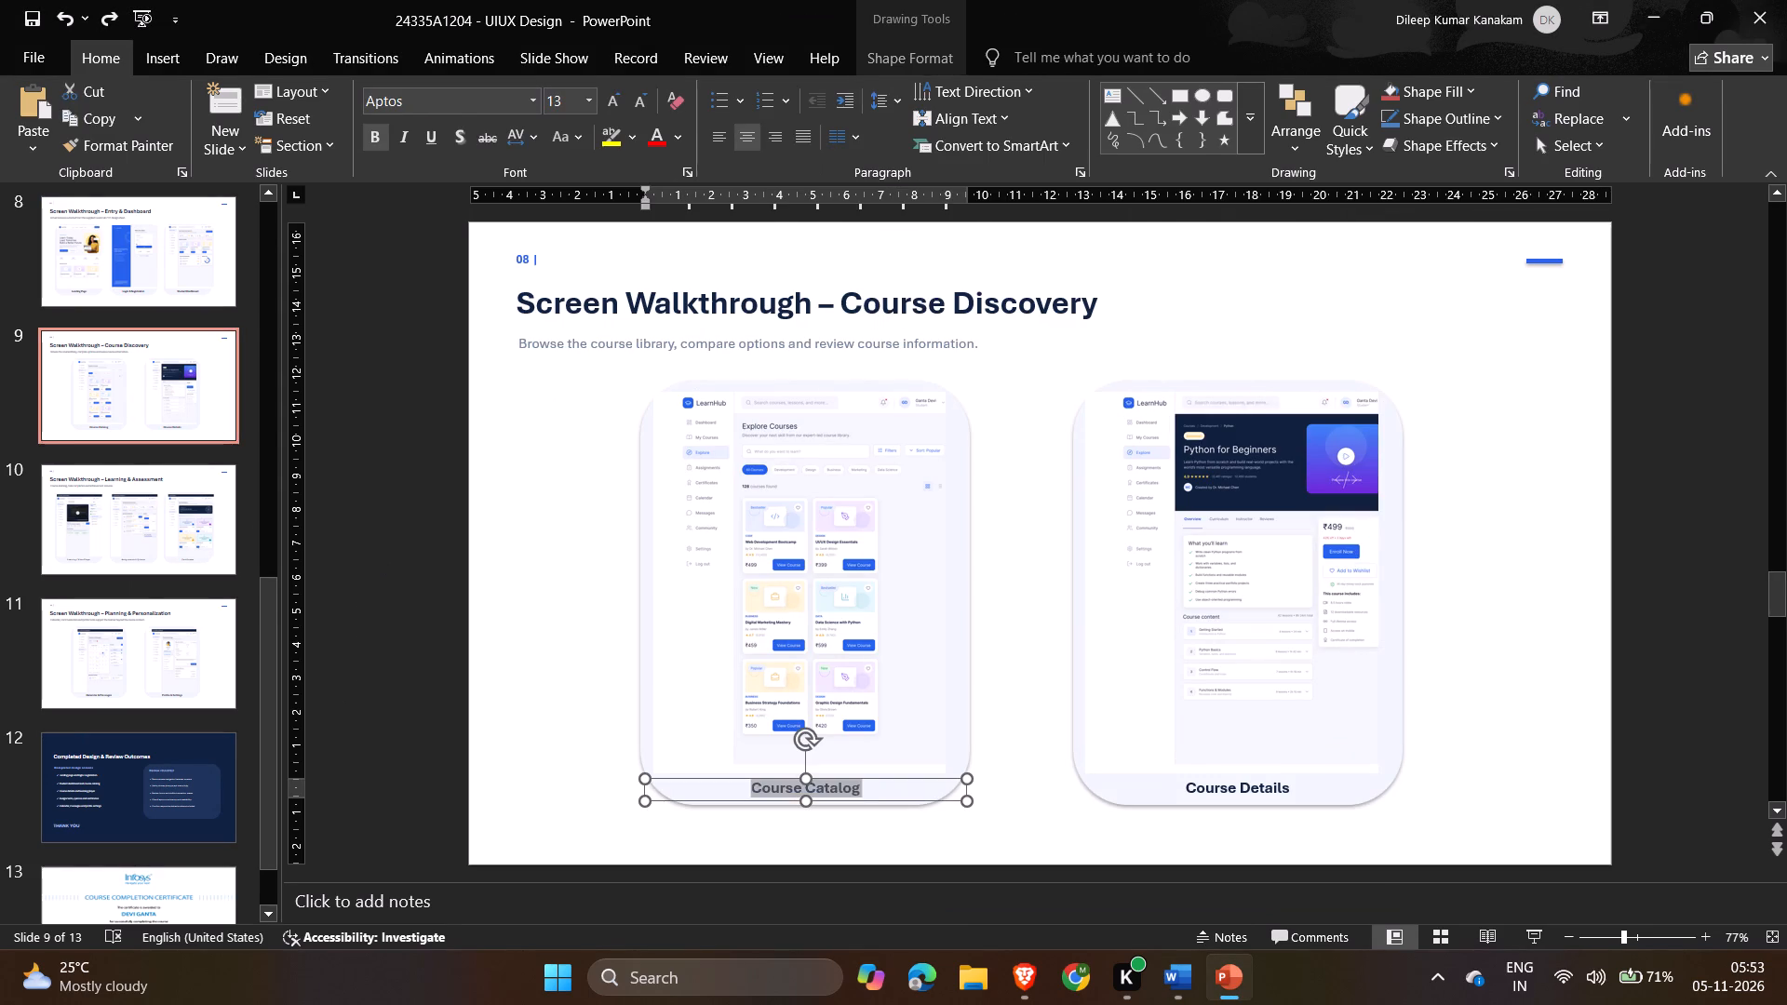
pyautogui.hotkey('ctrl', 'c')
pyautogui.hotkey('alt', 'Tab')
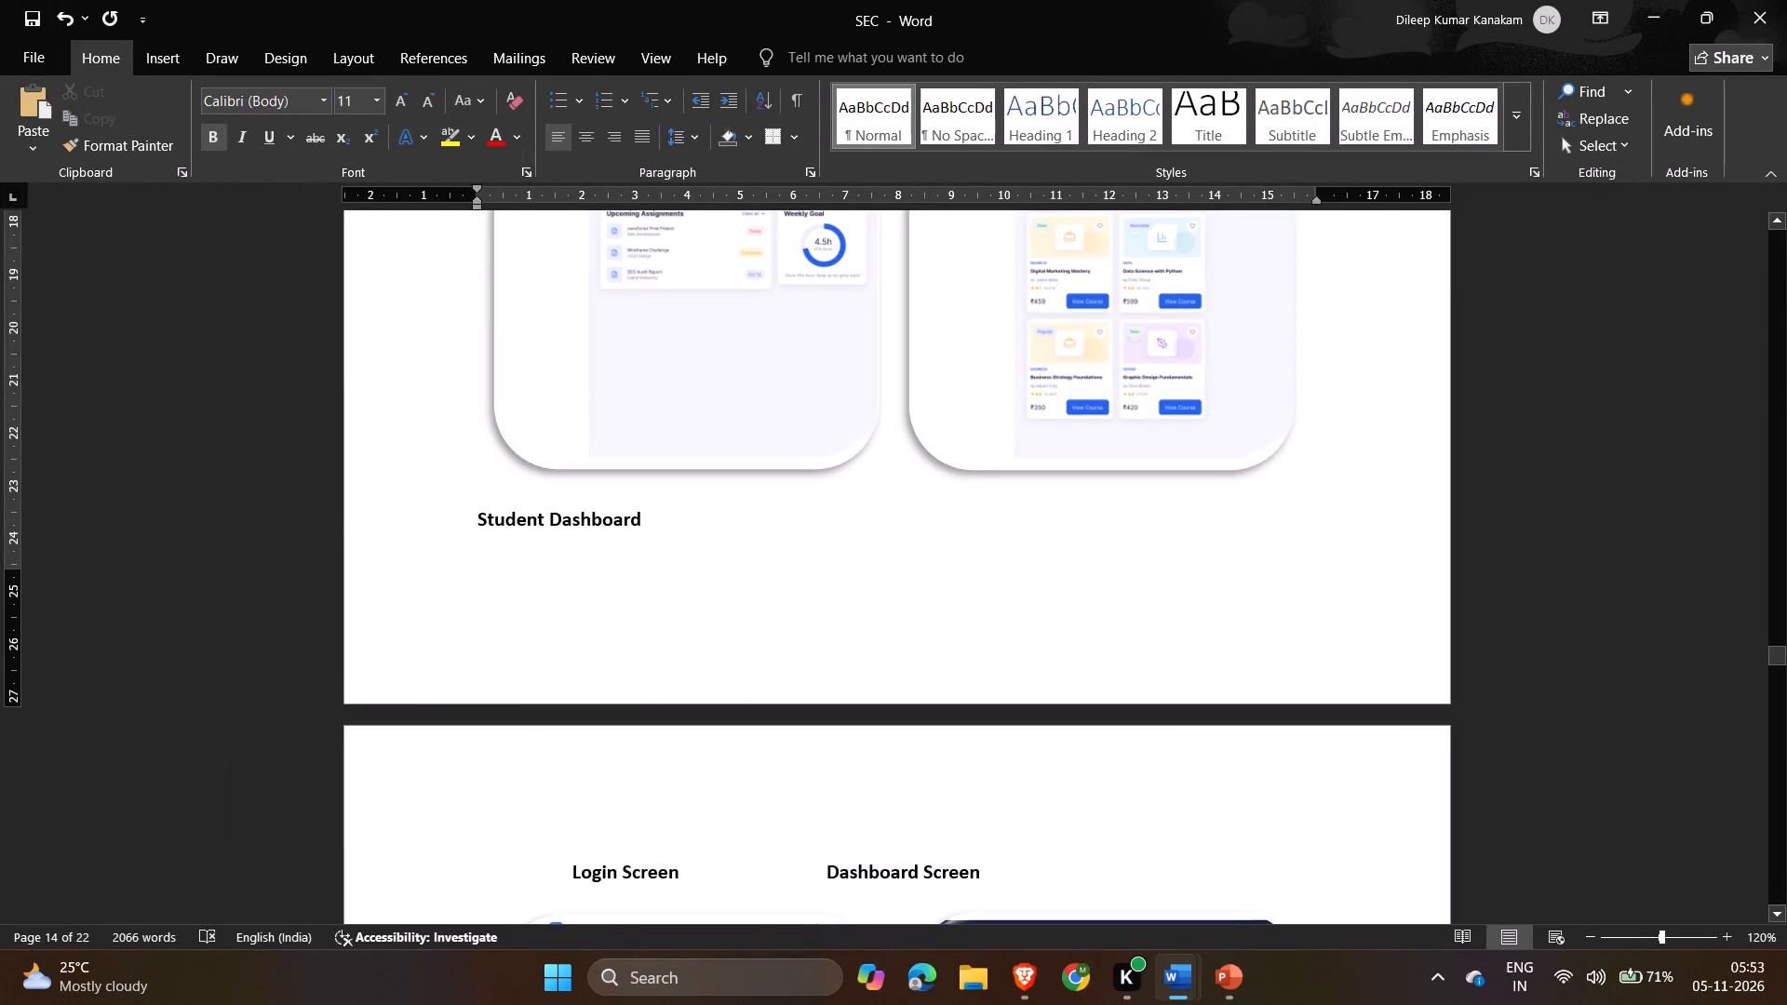
pyautogui.hotkey('ctrl', 'v')
pyautogui.press('Delete')
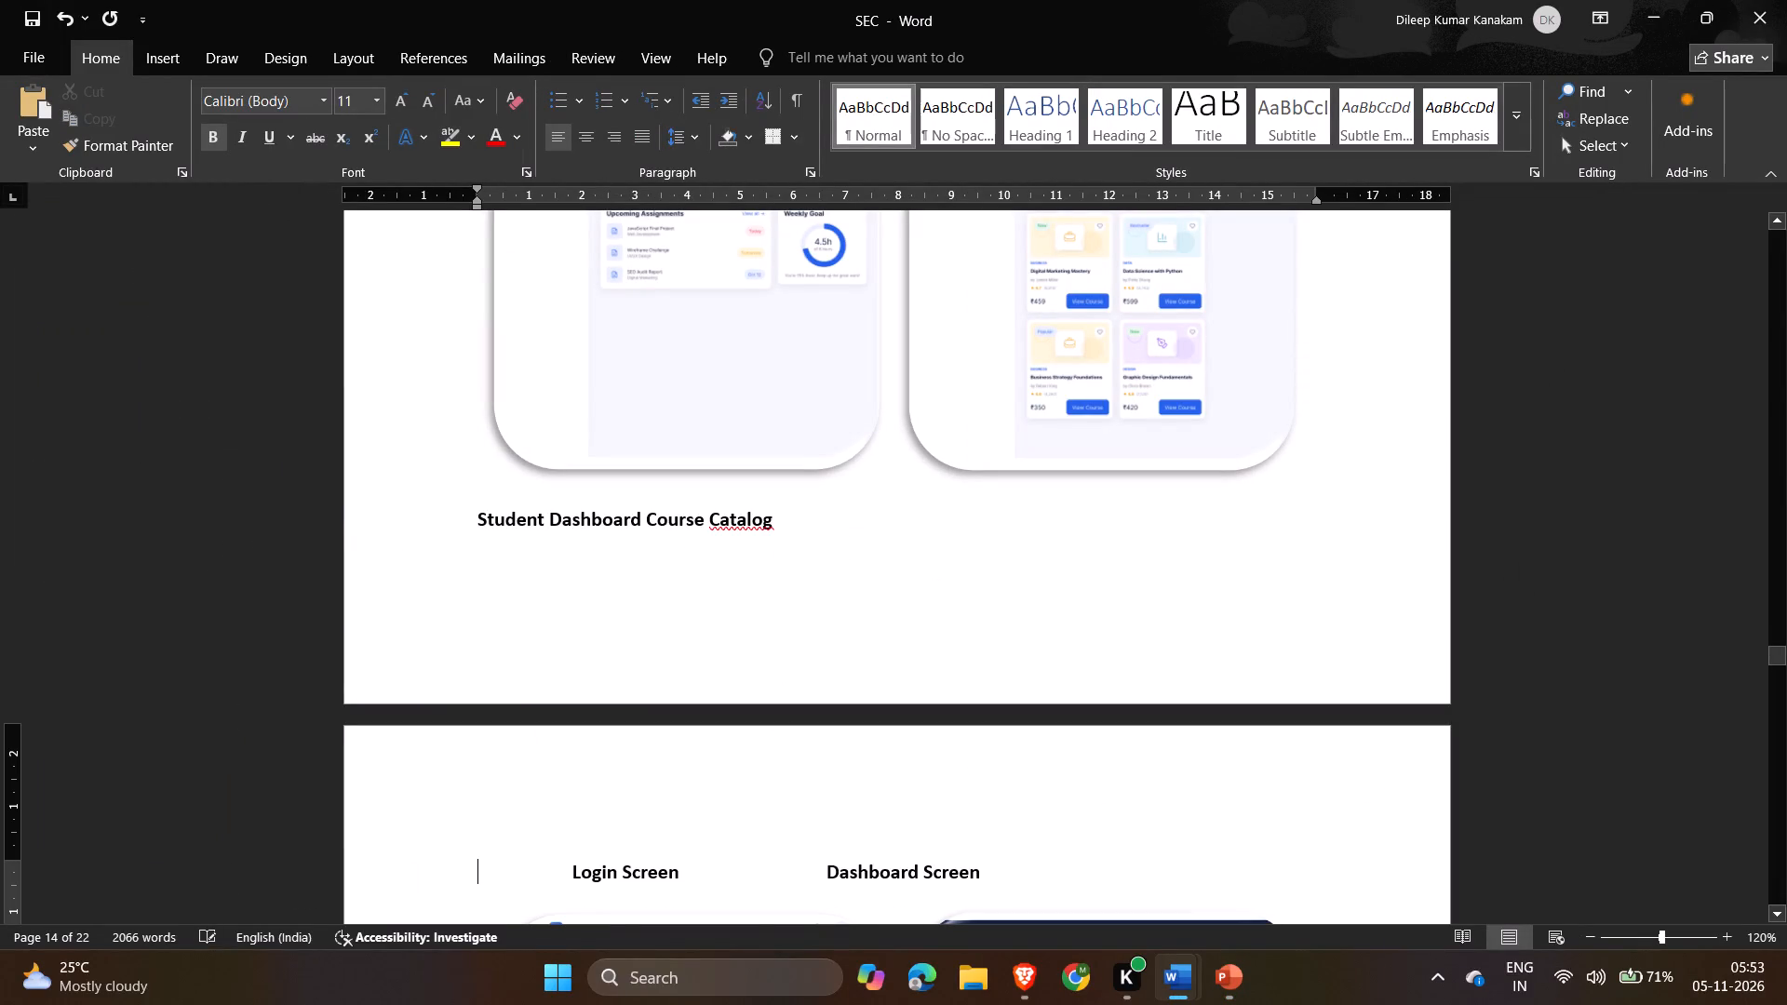
# Delete the leftover Login Screen and Dashboard Screen captions above the Python for Beginners picture row.
pyautogui.moveTo(997, 875); pyautogui.dragTo(442, 847)
pyautogui.press('BackSpace')
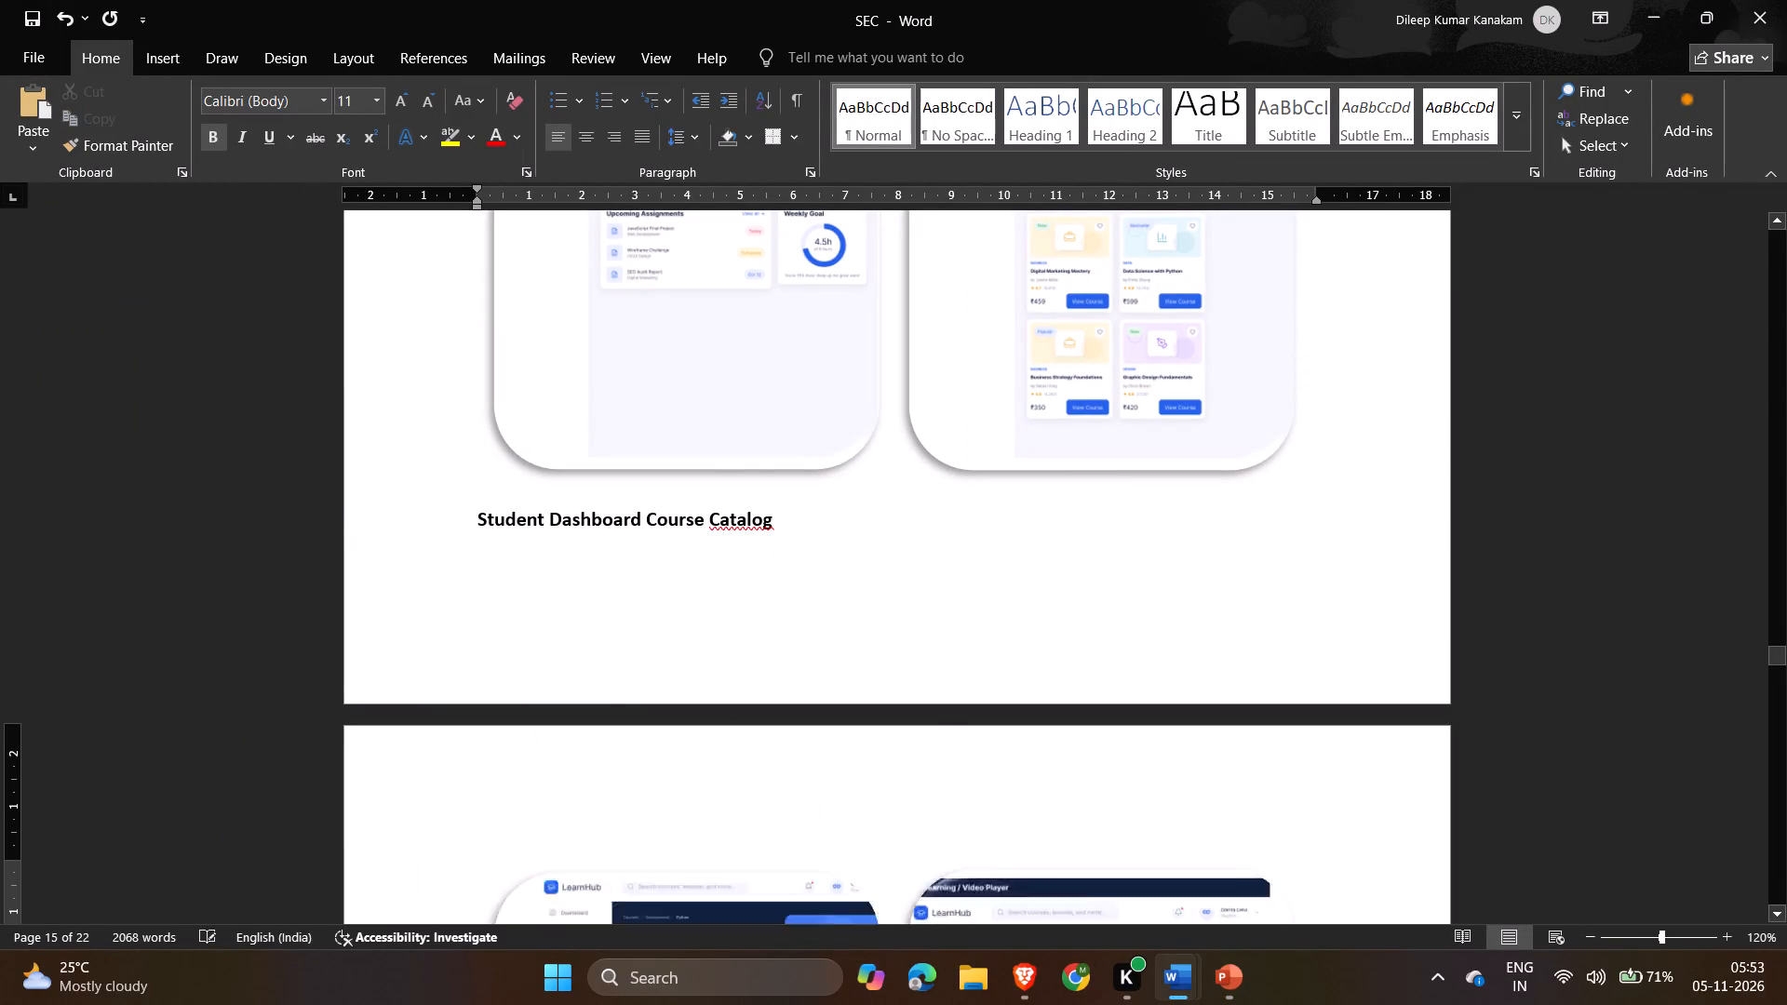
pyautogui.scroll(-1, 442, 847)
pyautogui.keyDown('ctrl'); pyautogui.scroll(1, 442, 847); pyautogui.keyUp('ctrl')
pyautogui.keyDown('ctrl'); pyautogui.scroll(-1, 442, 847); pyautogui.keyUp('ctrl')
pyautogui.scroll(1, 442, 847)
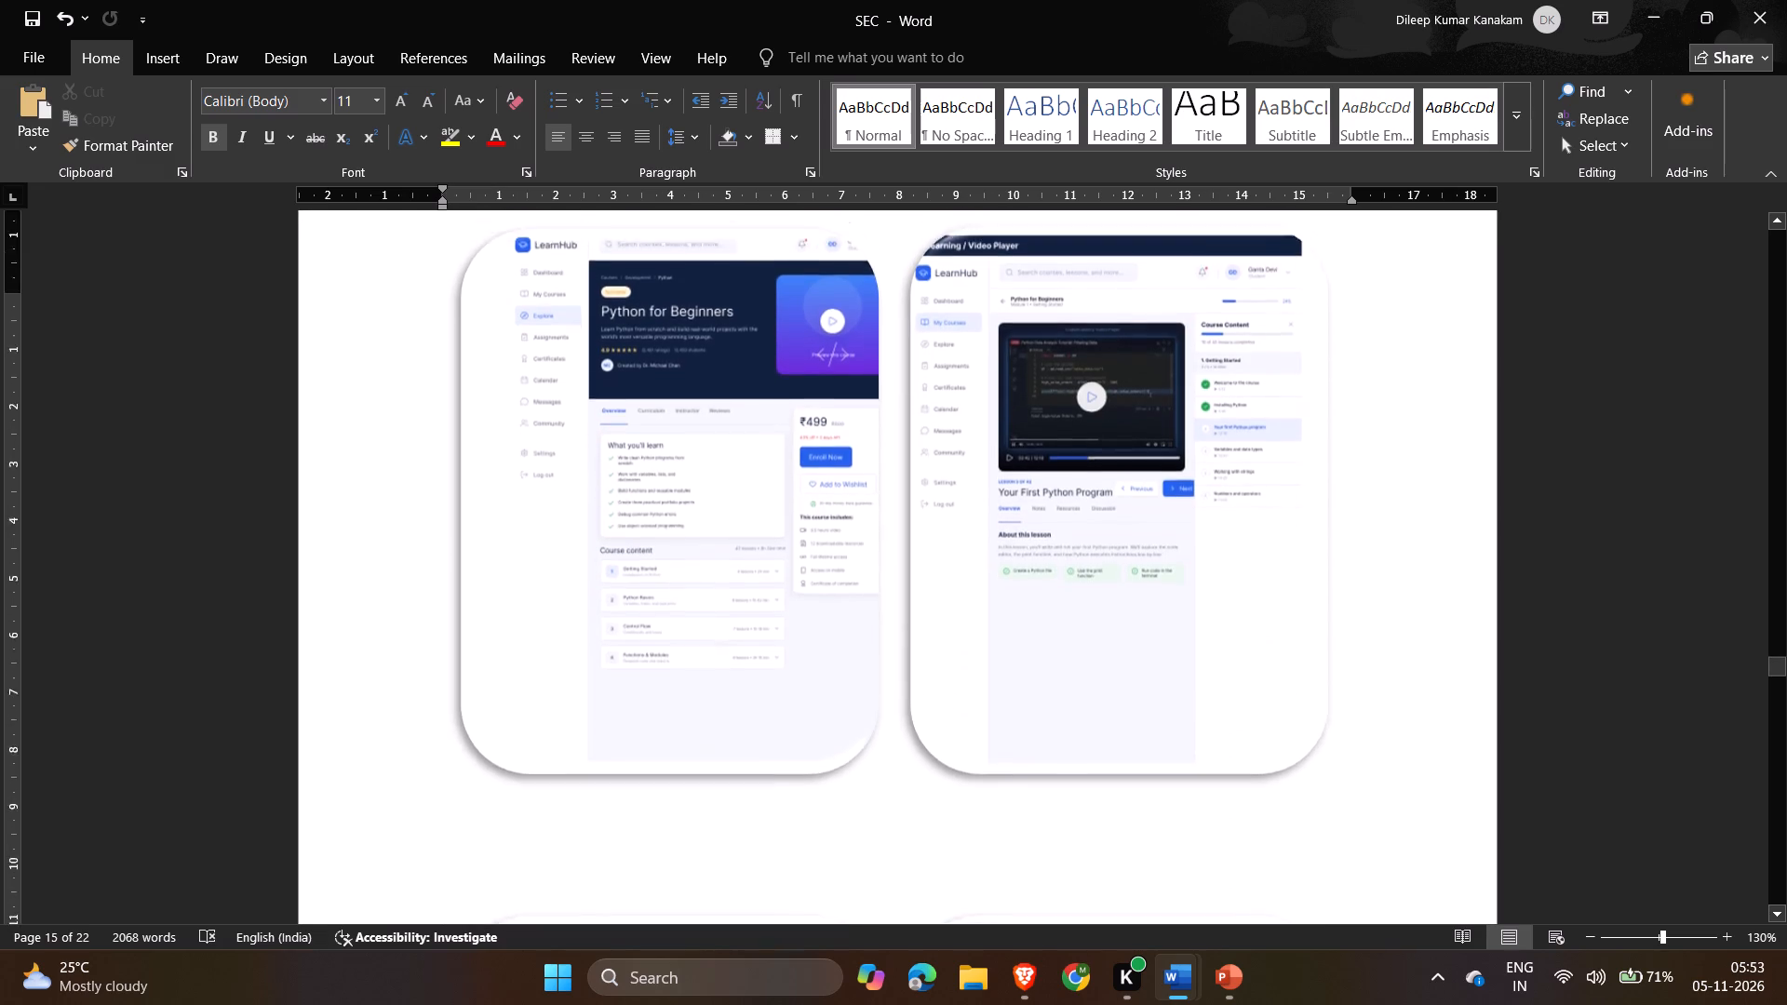
# Copy the Course Details caption from slide 9 in PowerPoint, add it below the Python for Beginners picture row in SEC, and remove the blank lines beneath.
pyautogui.scroll(1, 442, 847)
pyautogui.scroll(-4, 442, 847)
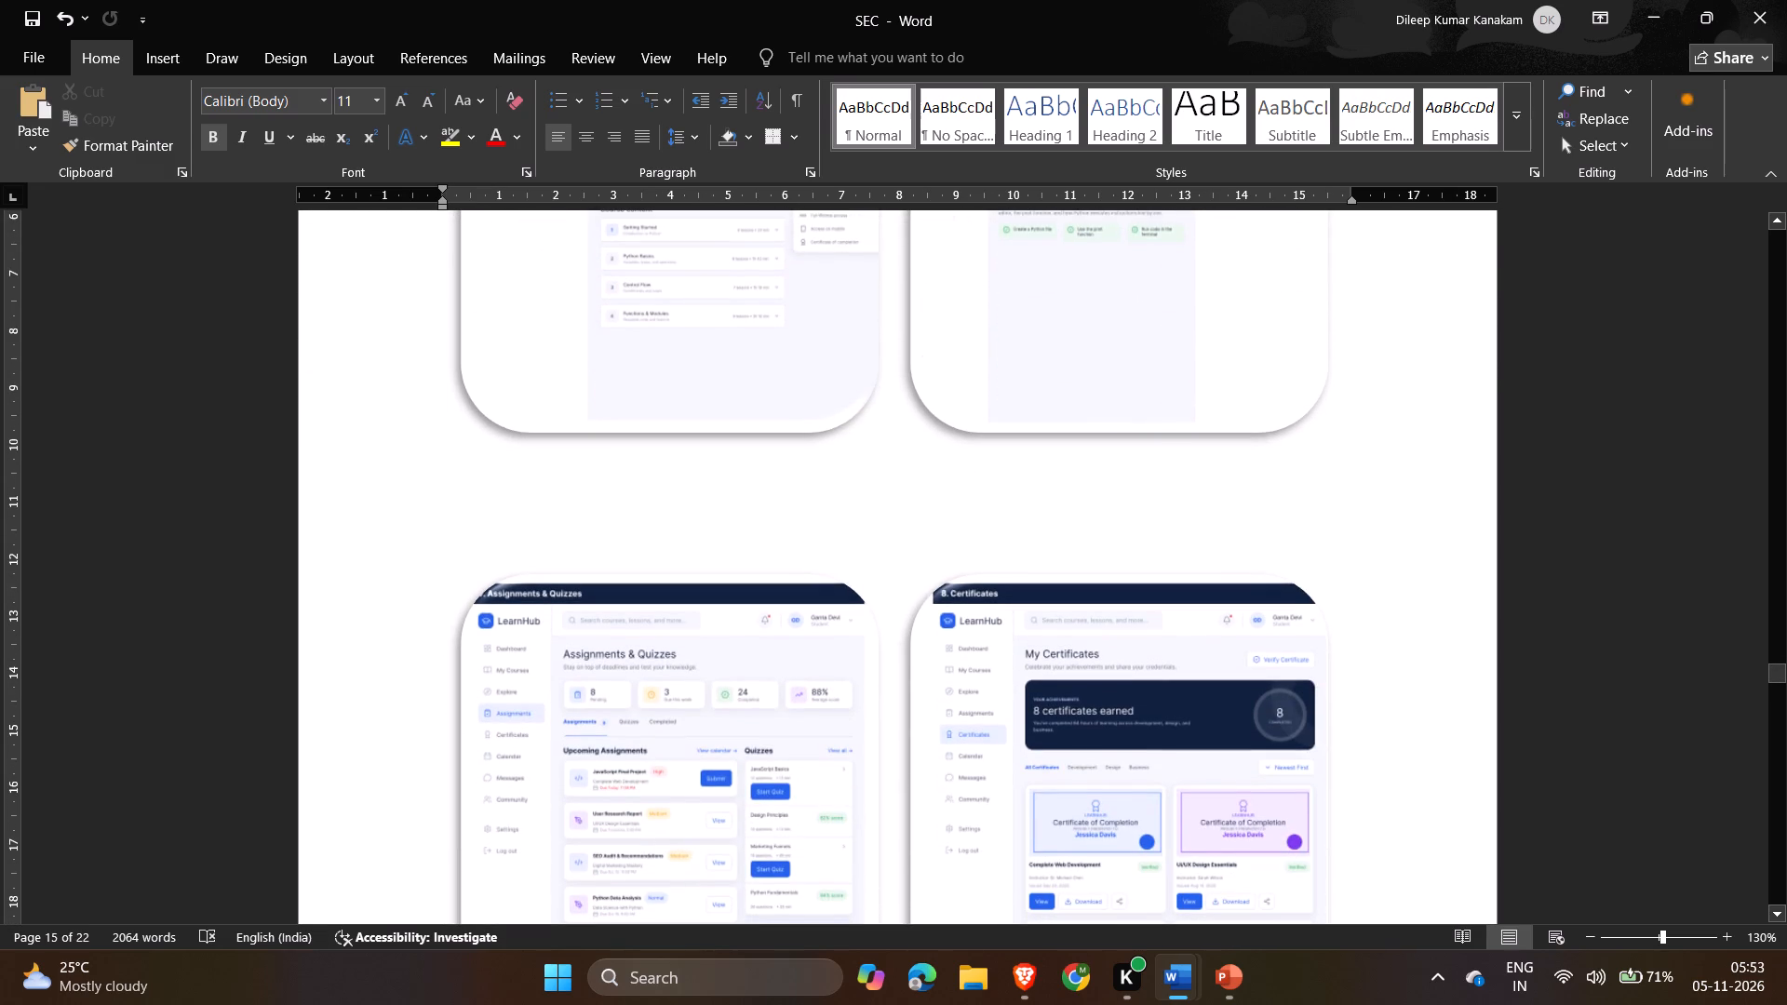
pyautogui.click(565, 483)
pyautogui.hotkey('alt', 'Tab')
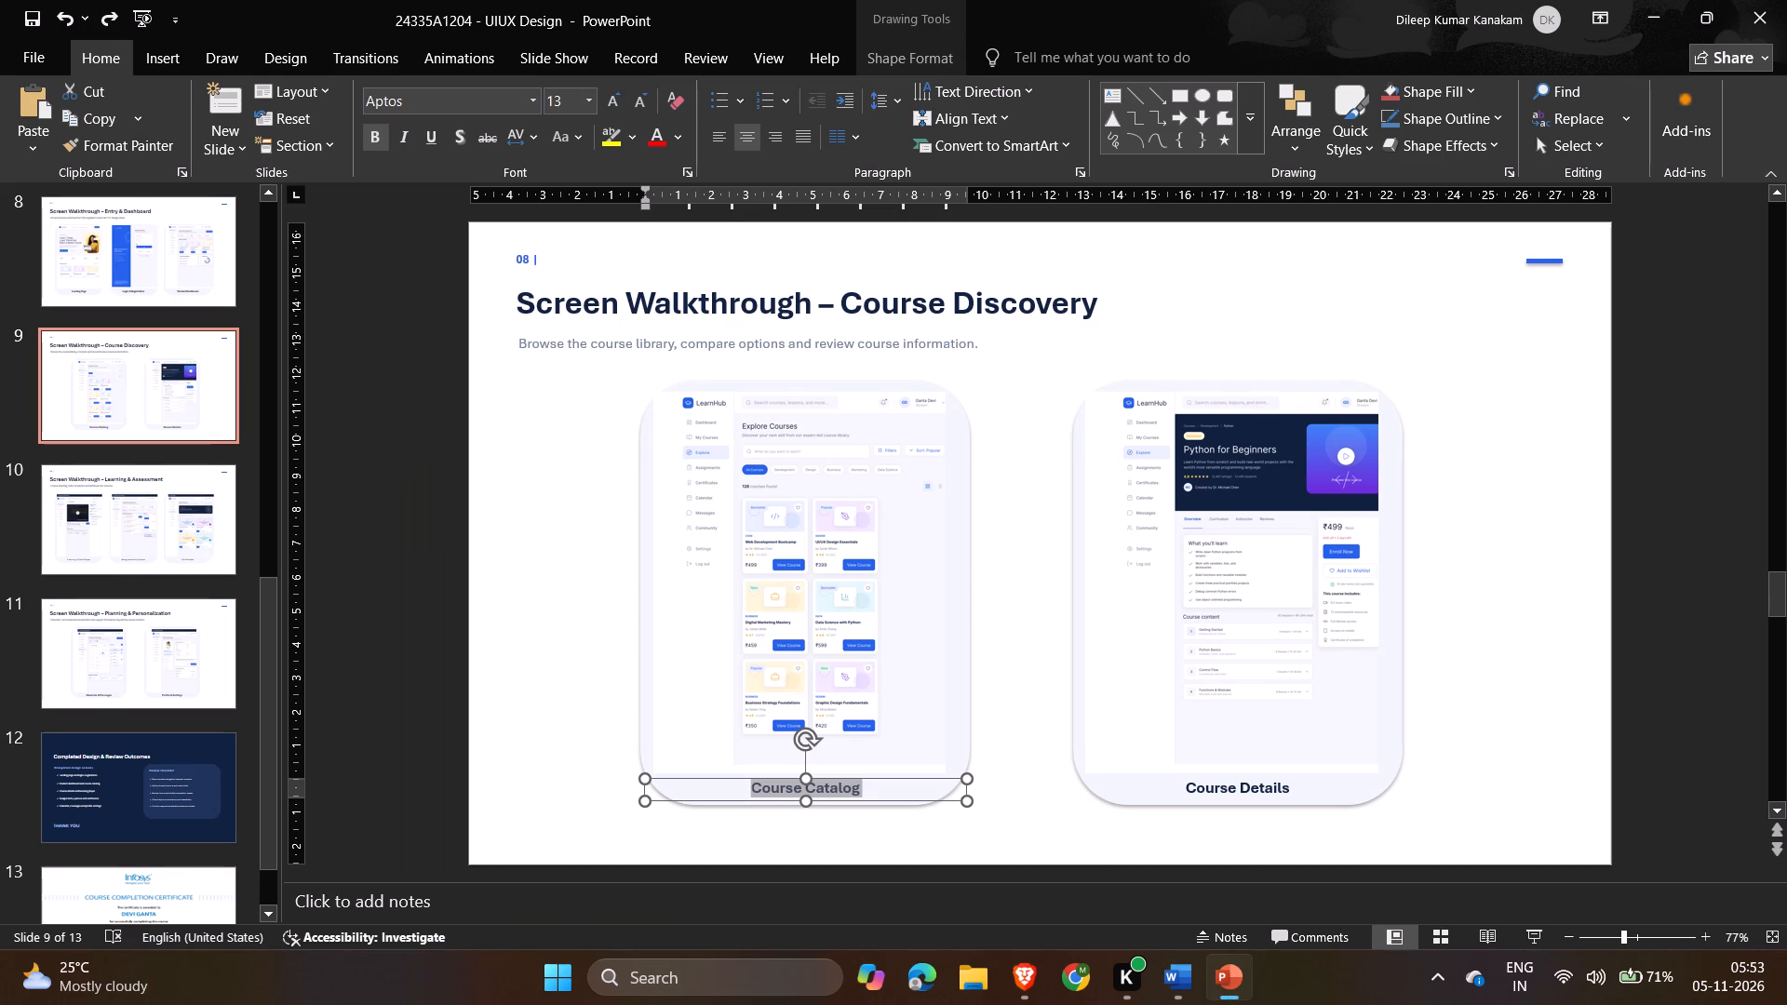
pyautogui.click(1221, 791)
pyautogui.hotkey('ctrl', 'a')
pyautogui.hotkey('ctrl', 'c')
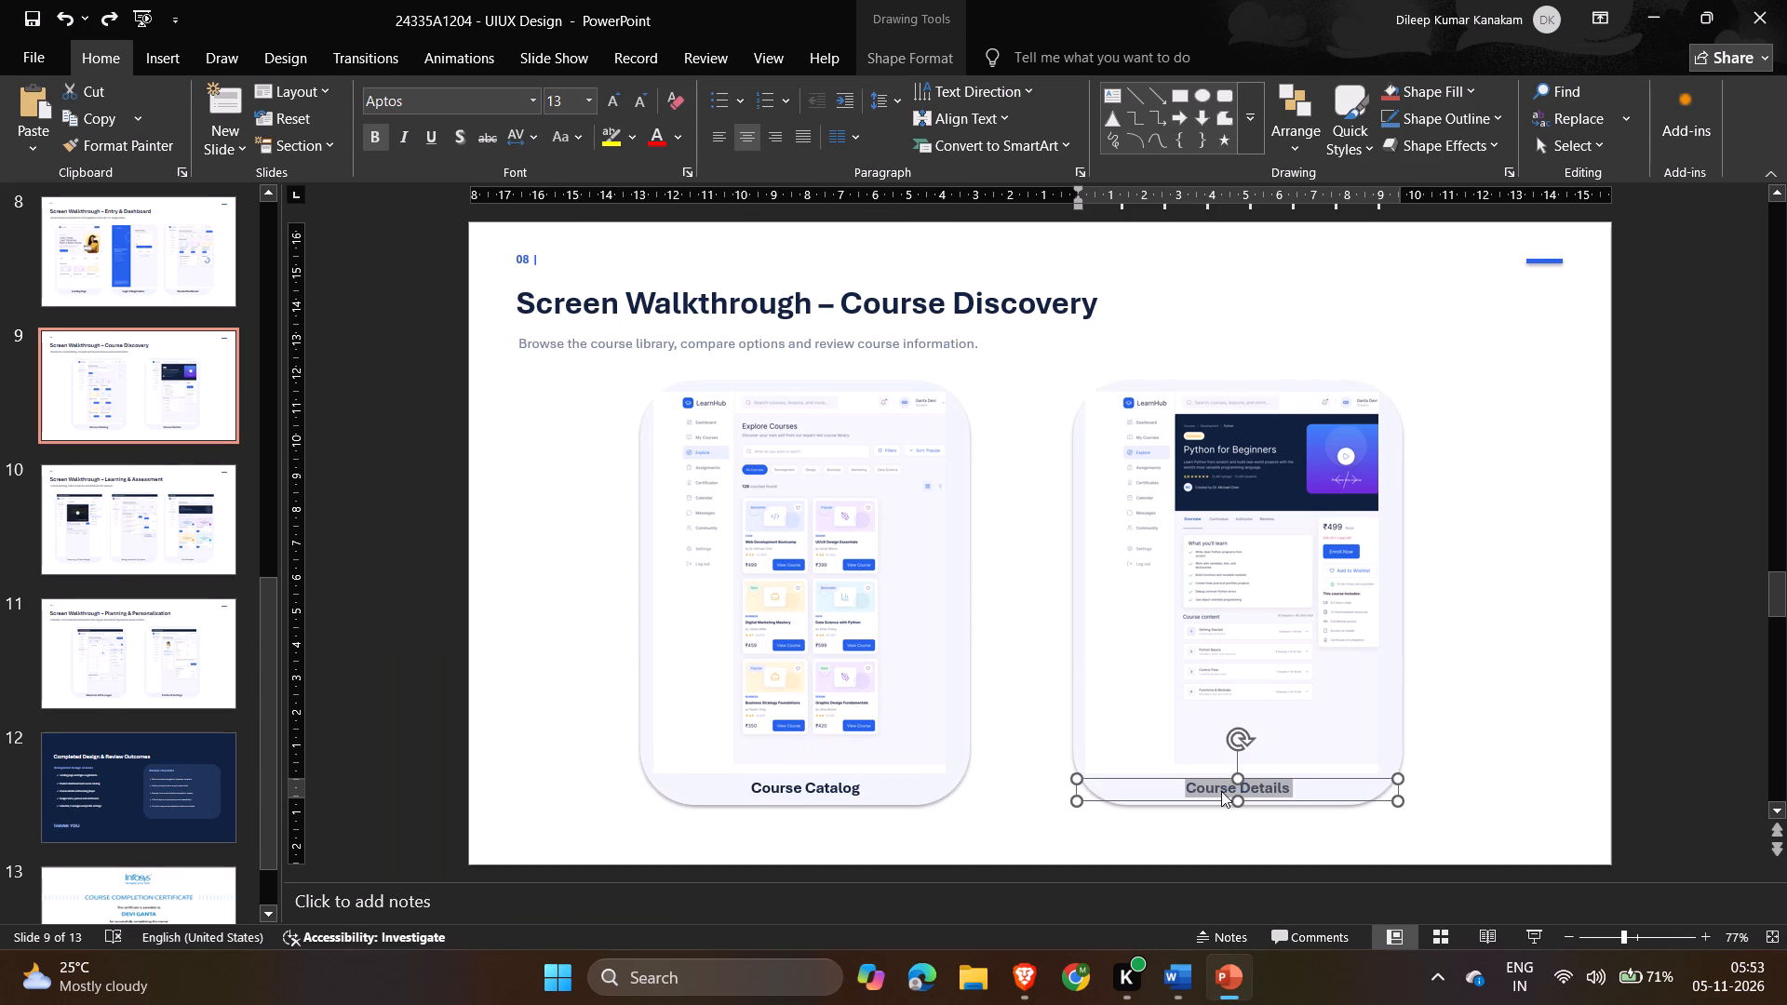
pyautogui.hotkey('alt', 'Tab')
pyautogui.hotkey('ctrl', 'v')
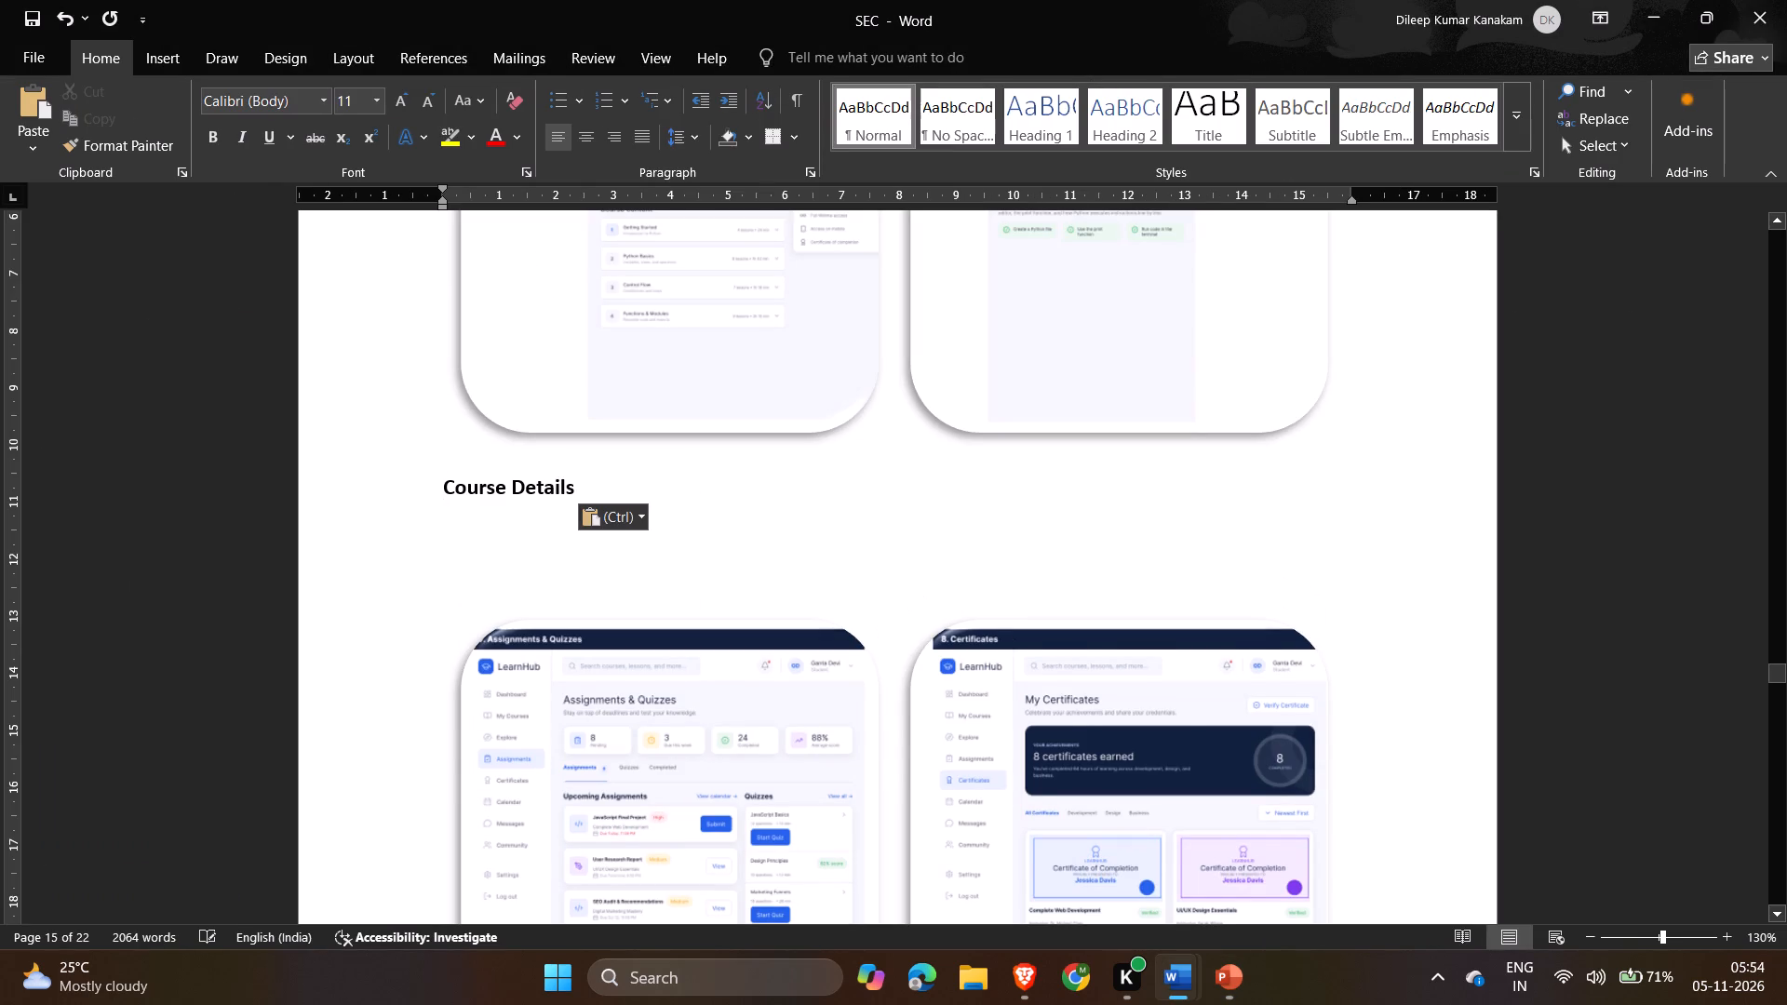
pyautogui.press('Delete')
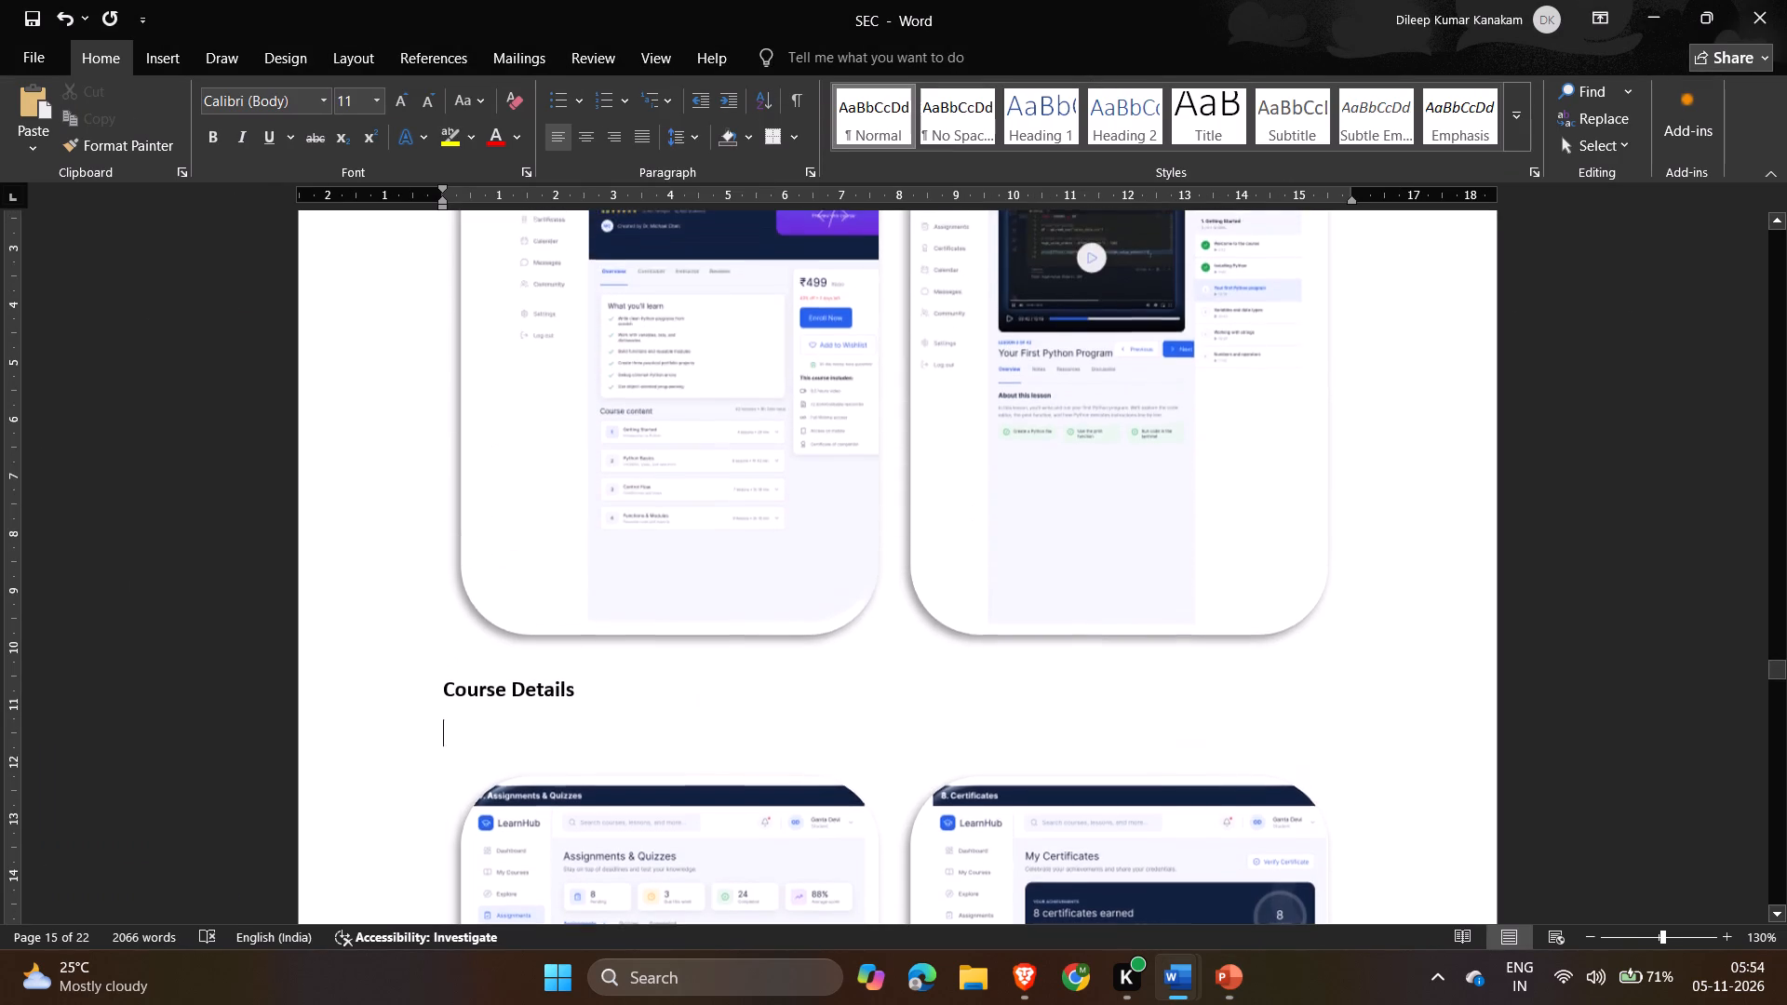
pyautogui.scroll(1, 960, 699)
pyautogui.scroll(-3, 797, 540)
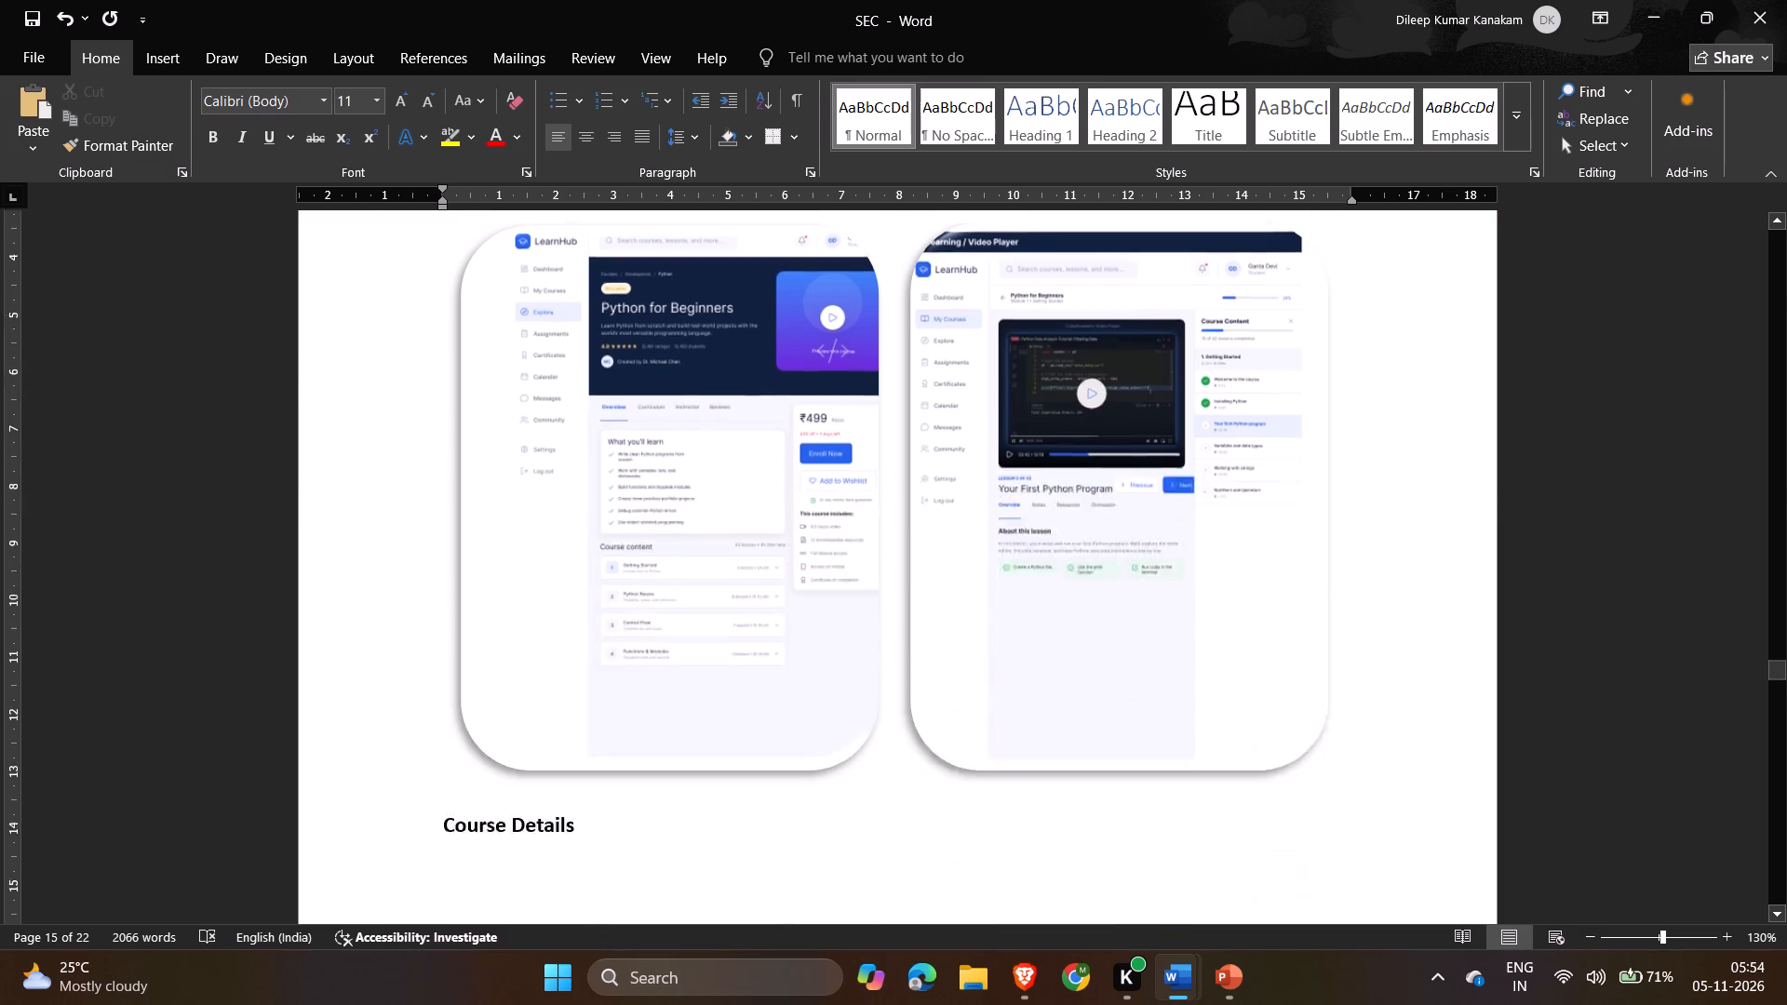
pyautogui.press('Delete')
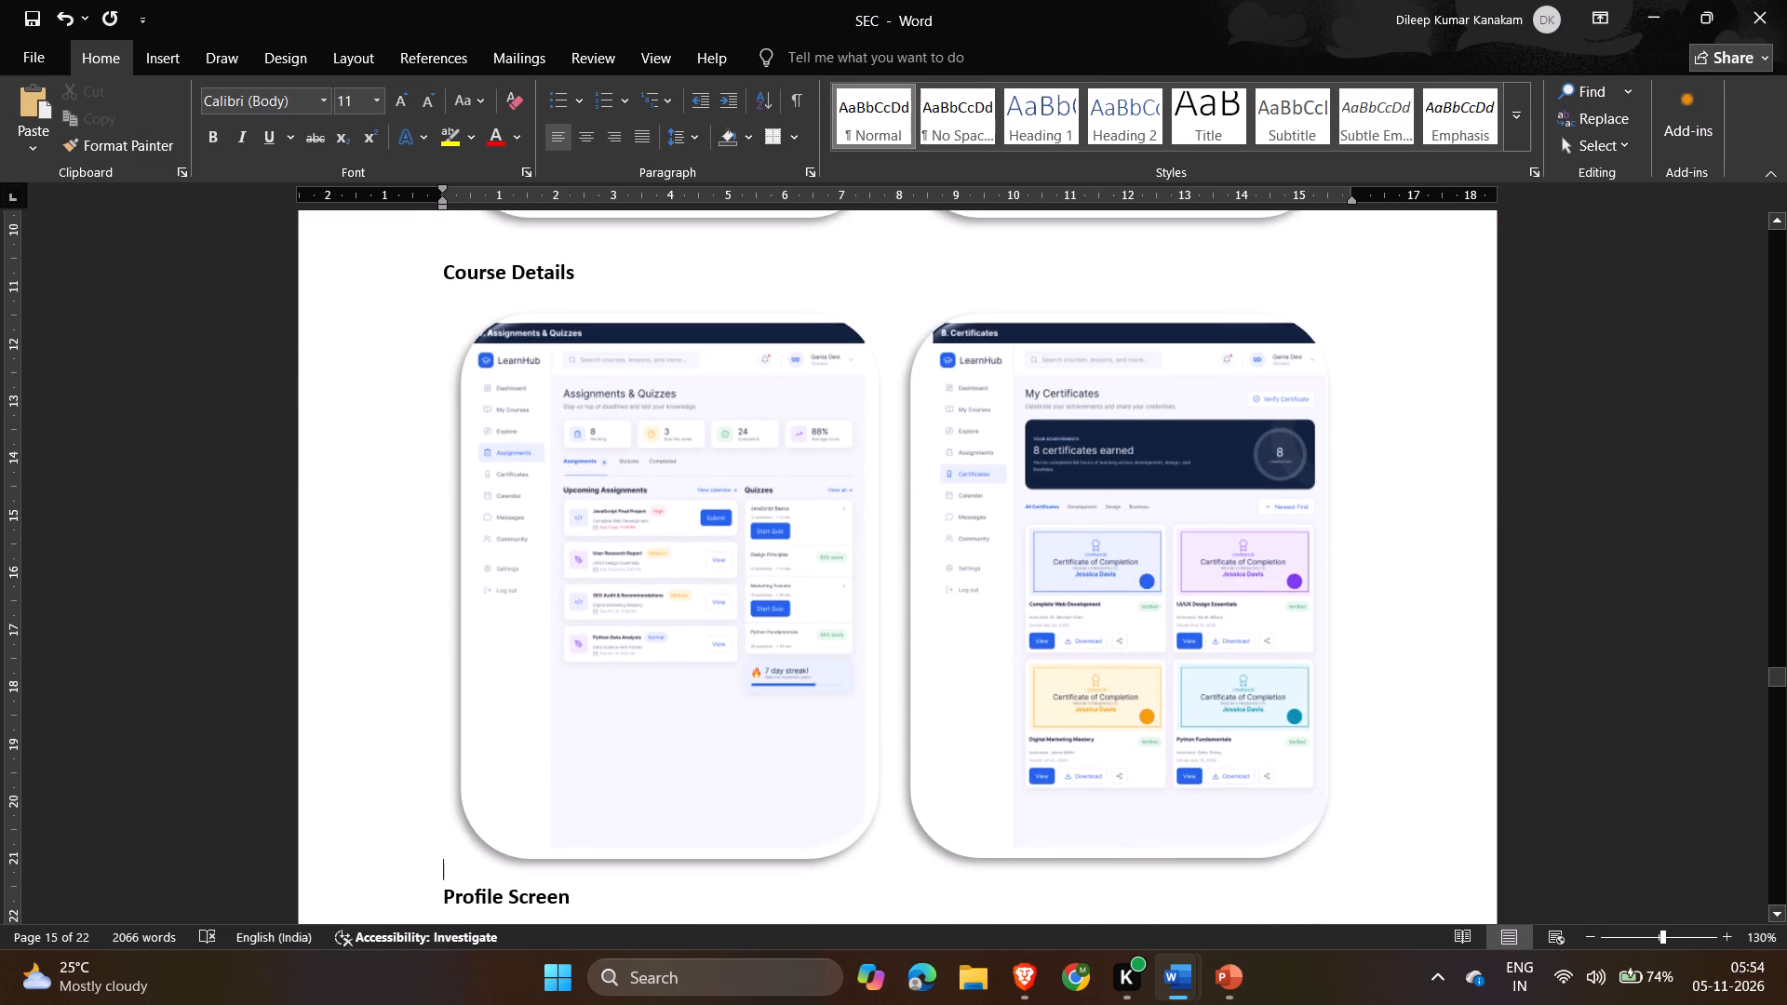
# Add a space after Course Details in SEC, followed by the Learning / Video Player caption from slide 10 in PowerPoint, without a blank line beneath.
pyautogui.press('space')
pyautogui.hotkey('ctrl', 'z')
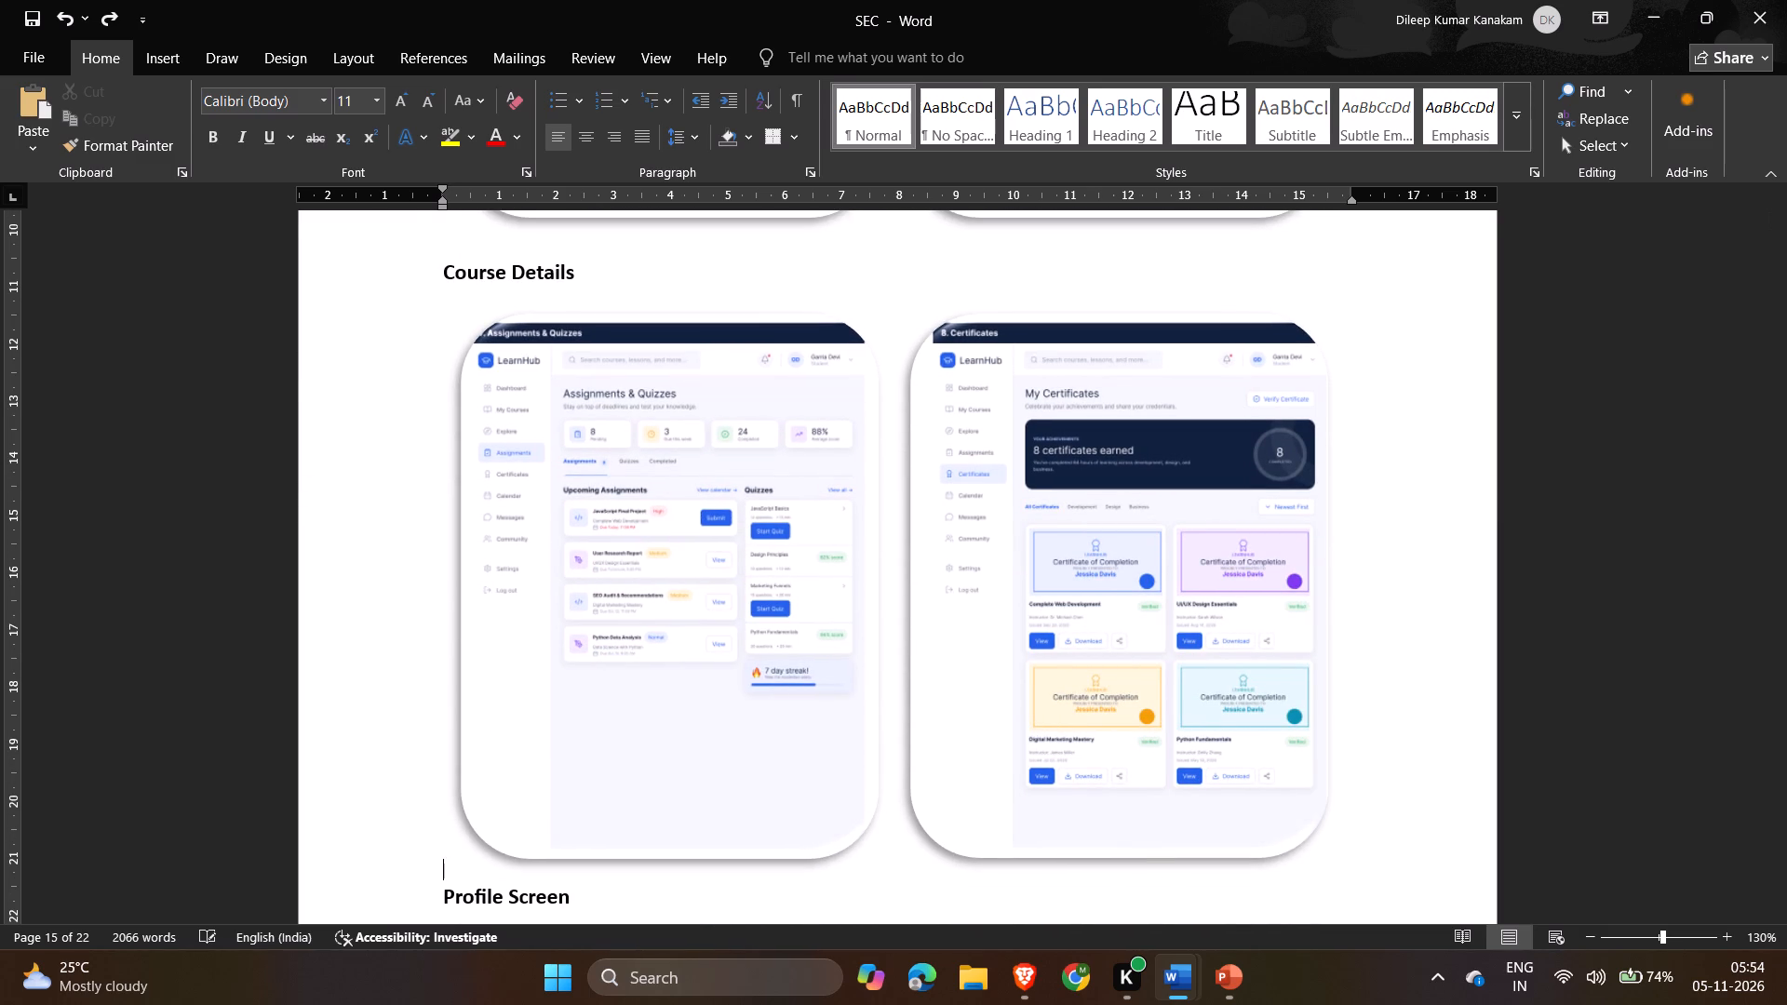
pyautogui.click(618, 269)
pyautogui.press('space')
pyautogui.hotkey('alt', 'Tab')
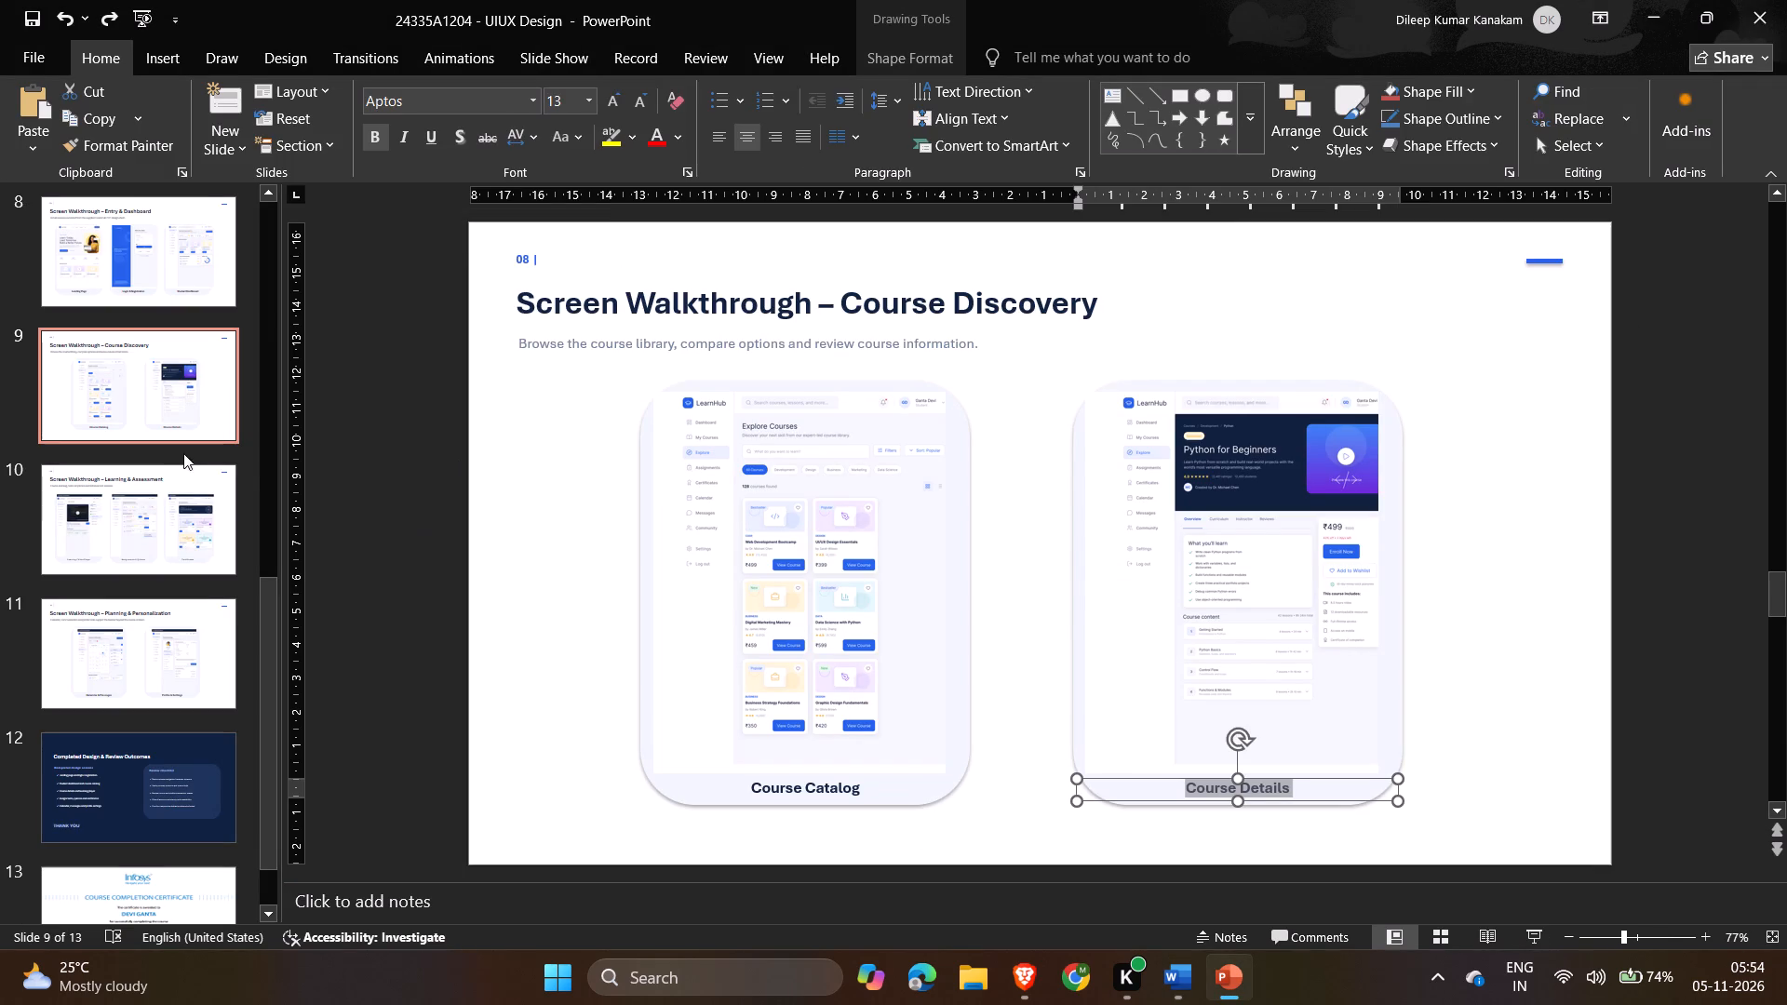
pyautogui.click(158, 490)
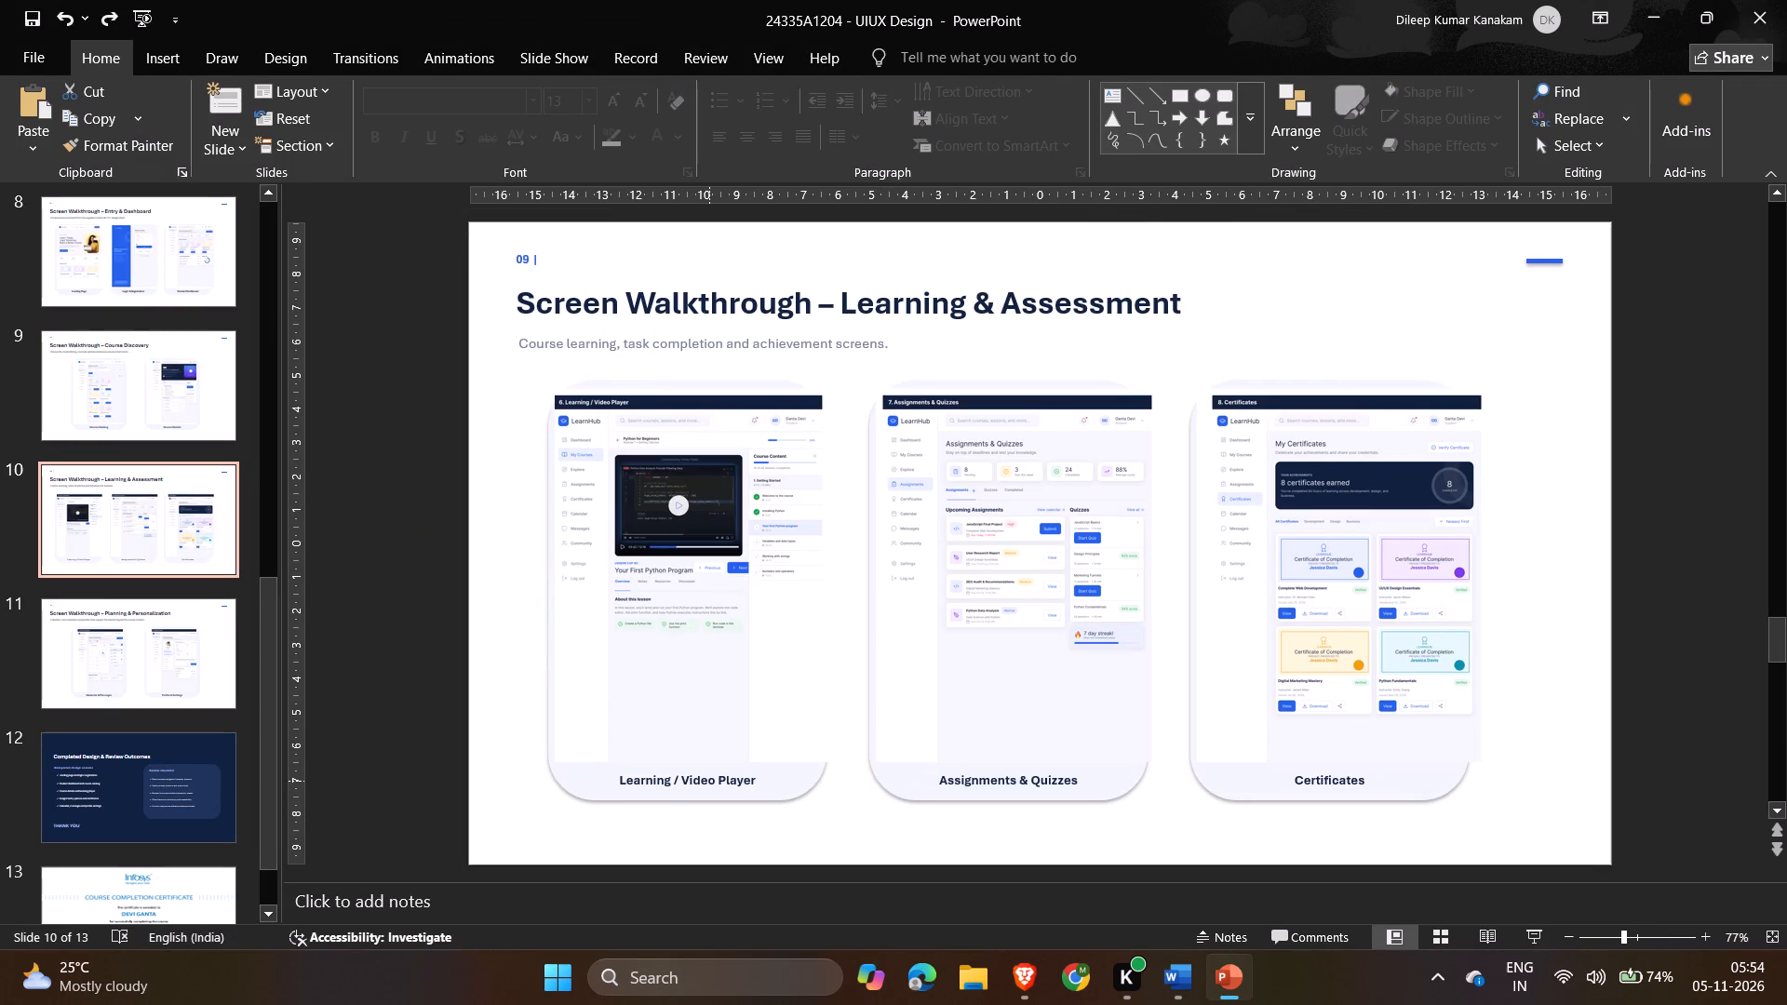
pyautogui.click(709, 781)
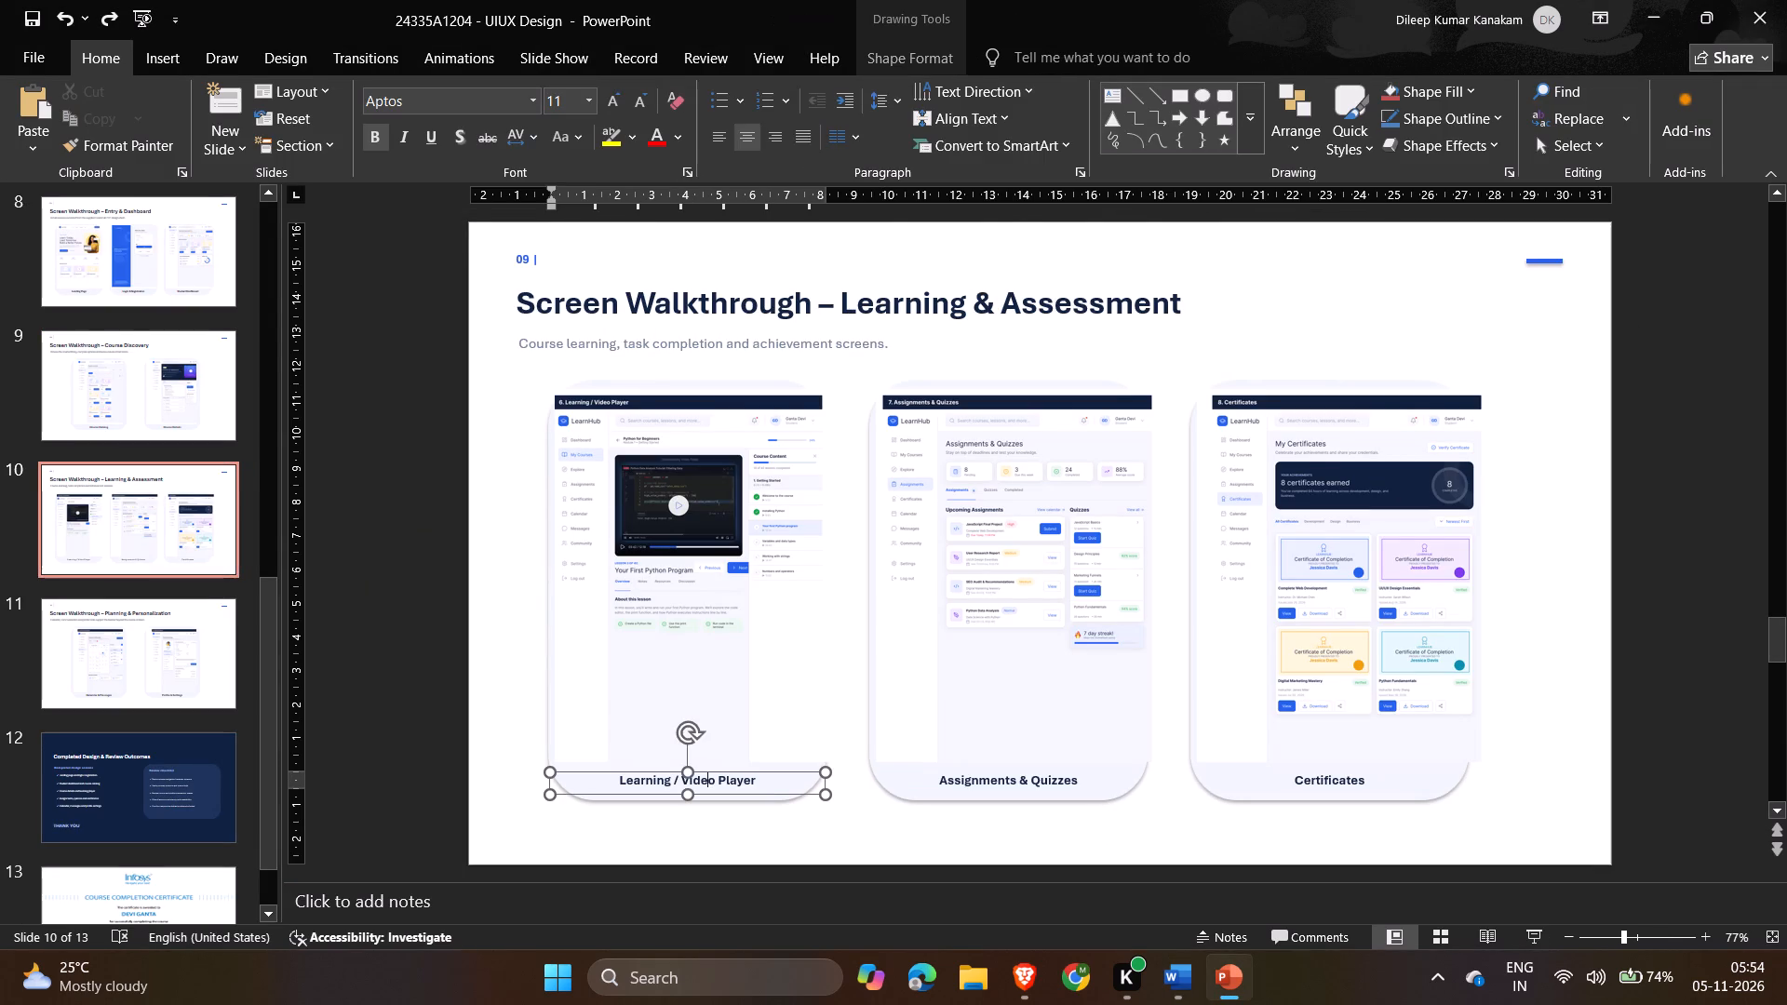
pyautogui.hotkey('ctrl', 'a')
pyautogui.hotkey('ctrl', 'c')
pyautogui.hotkey('alt', 'Tab')
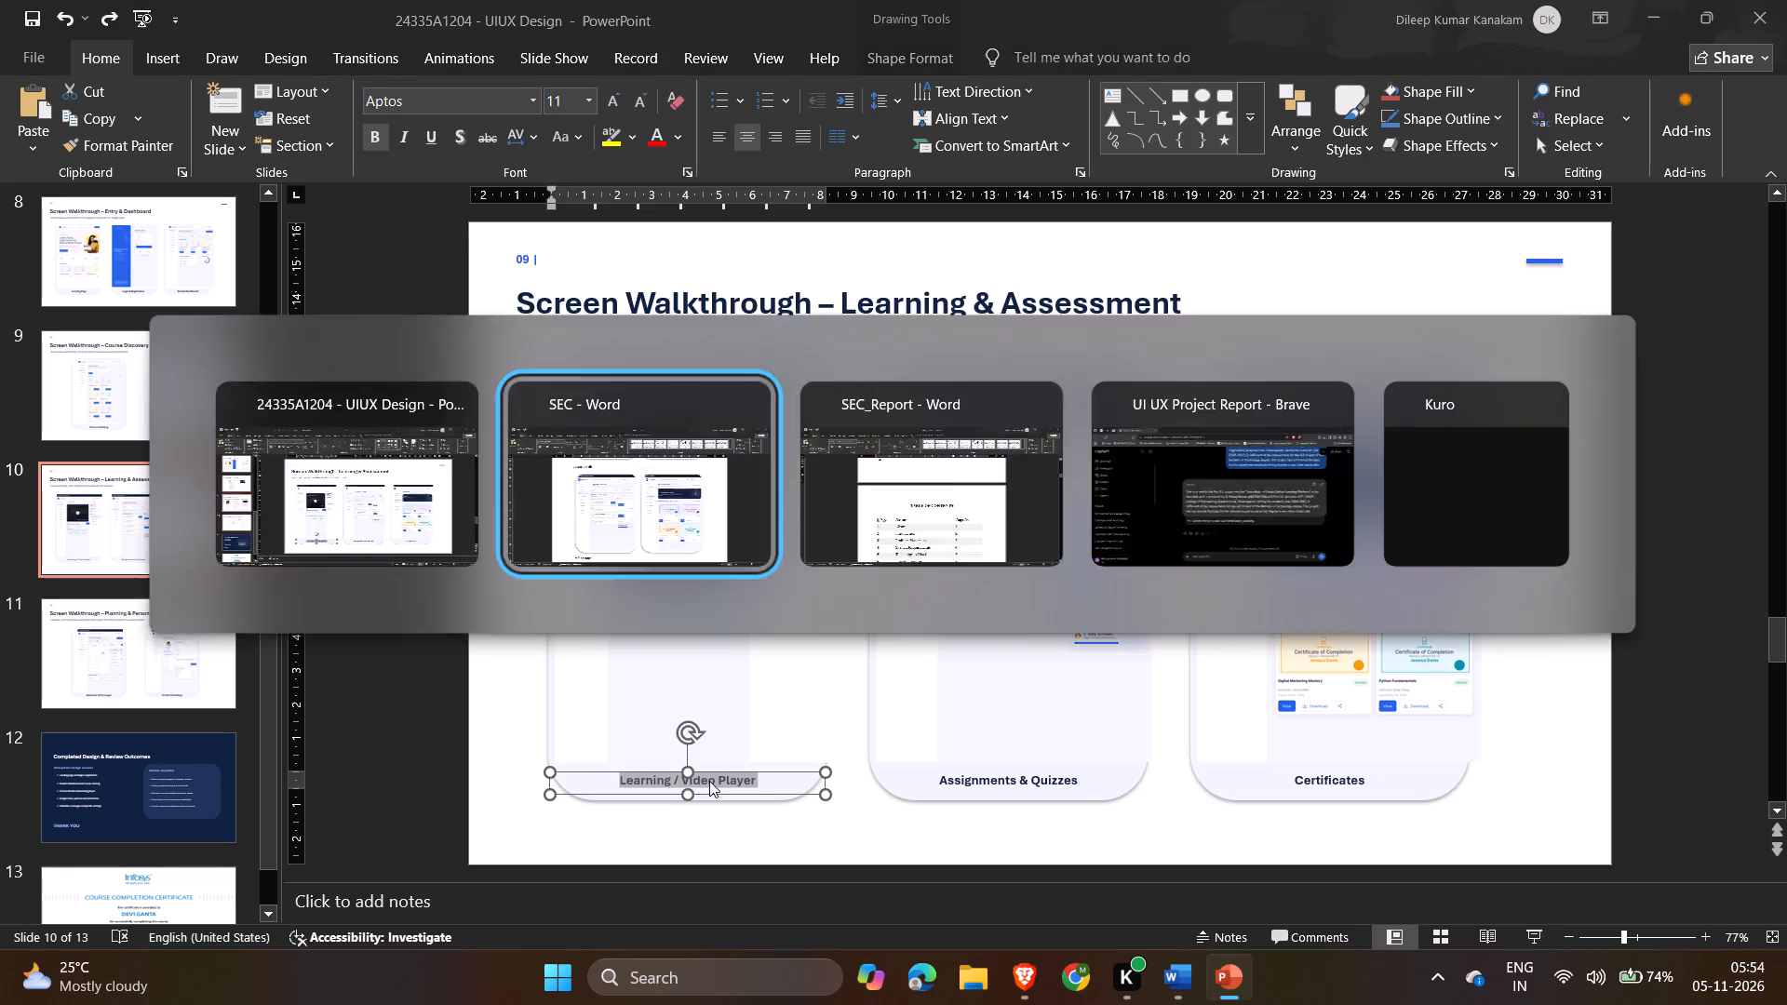
pyautogui.hotkey('ctrl', 'v')
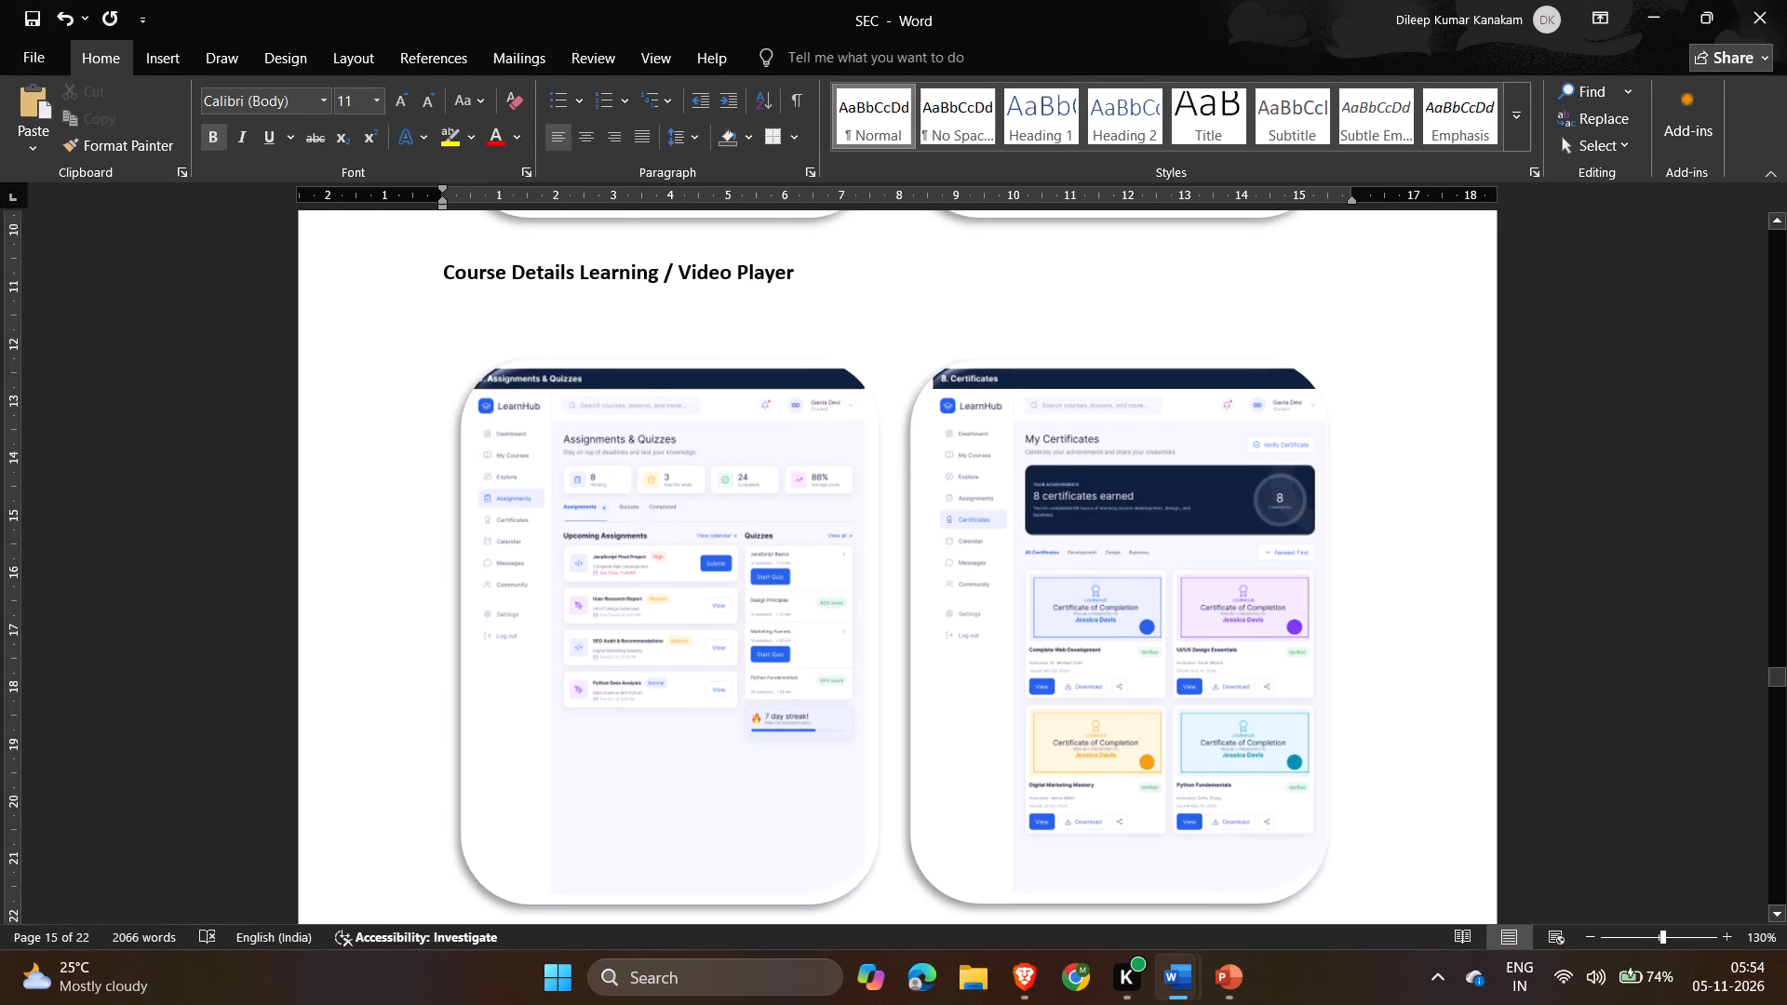
pyautogui.hotkey('ctrl', 'z')
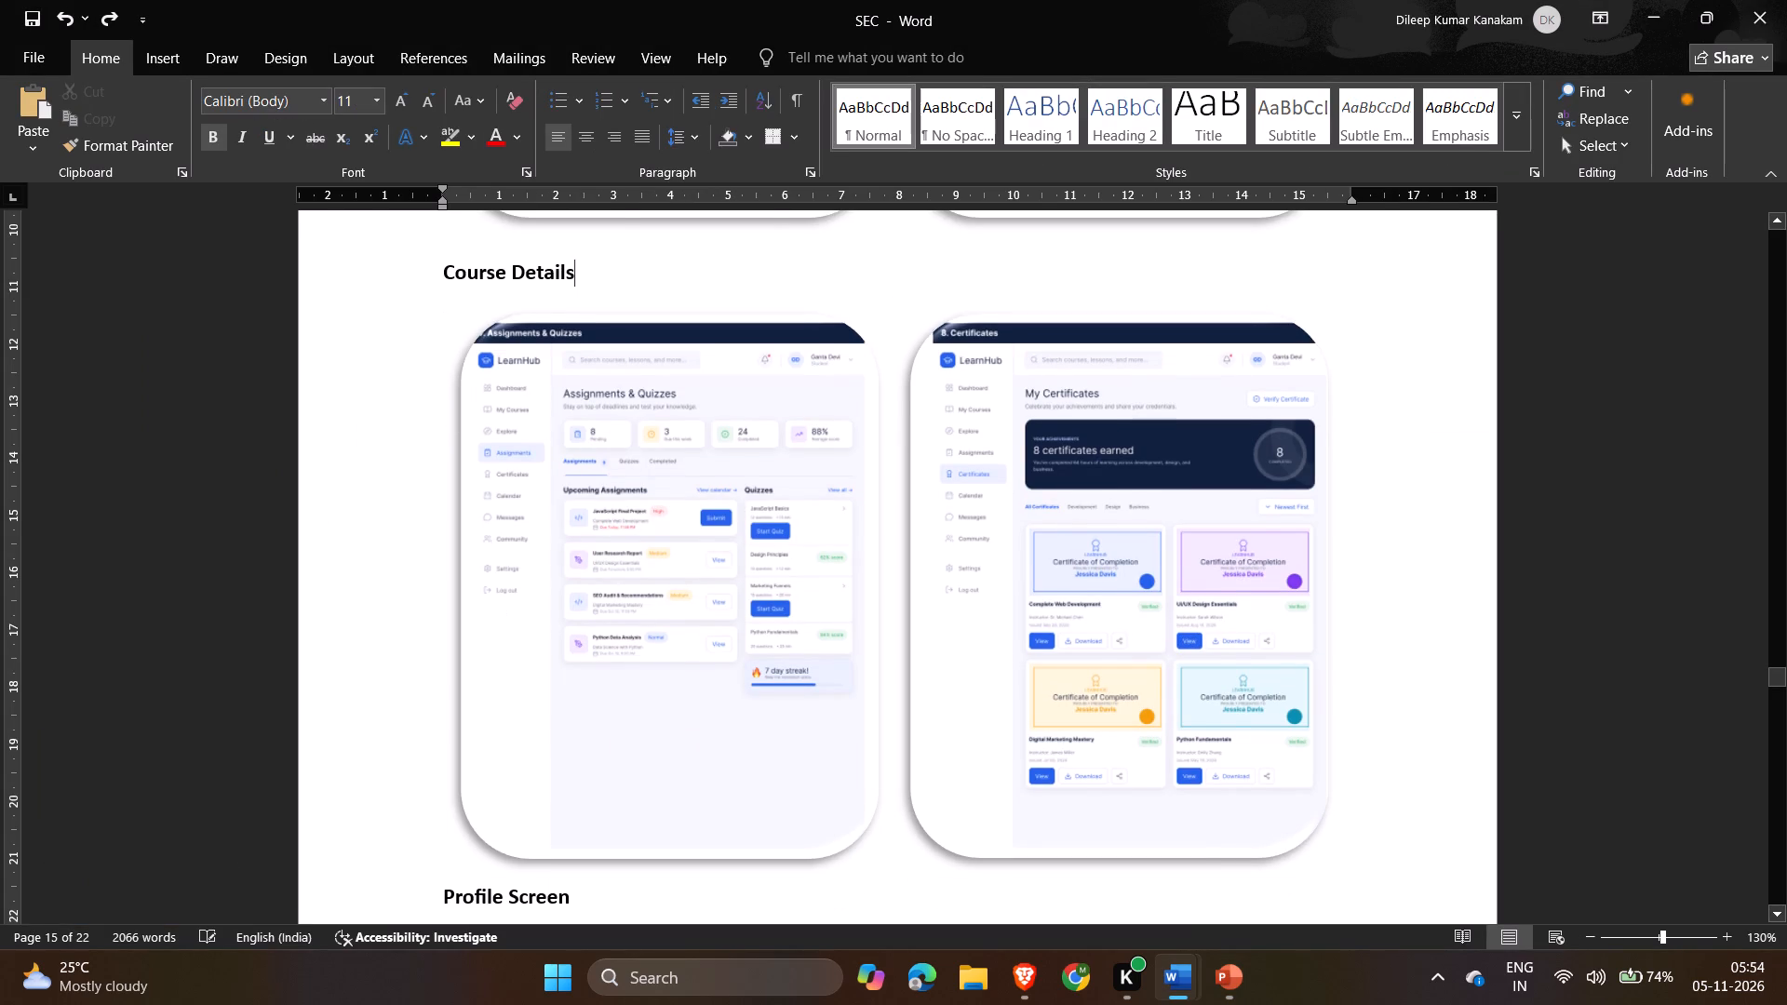
pyautogui.hotkey('ctrl', 'v')
pyautogui.scroll(-1, 709, 781)
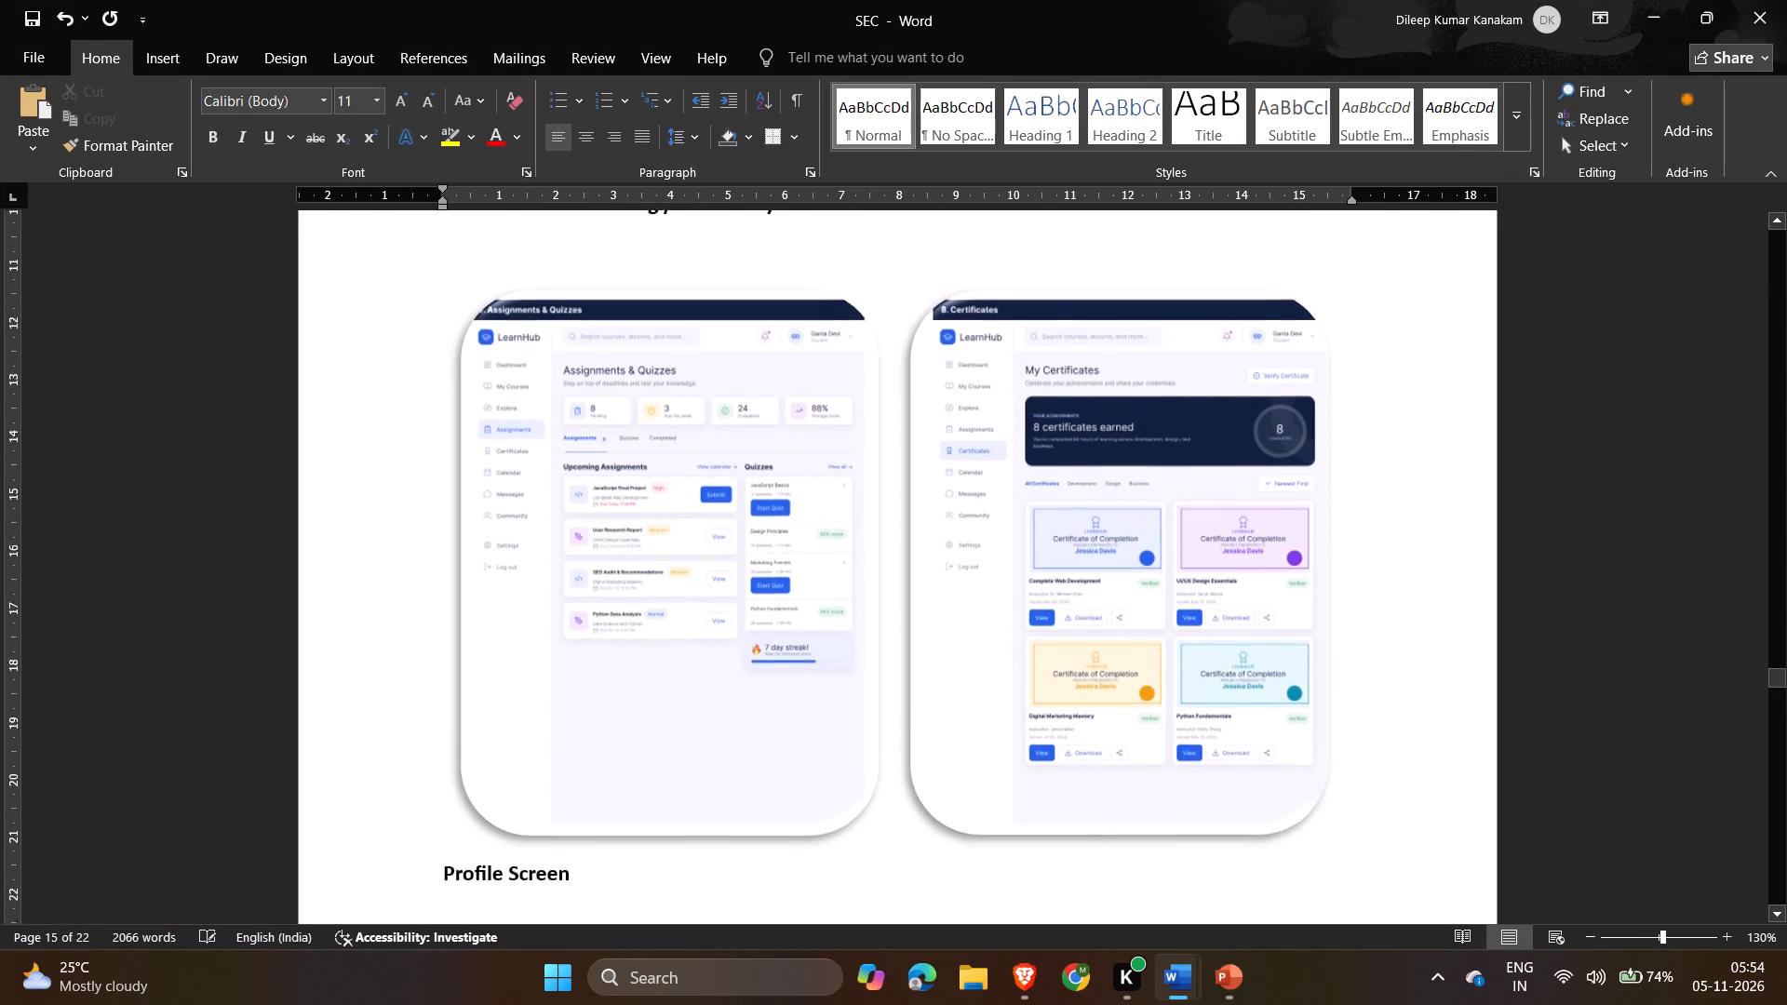
pyautogui.press('Delete')
pyautogui.scroll(-2, 692, 560)
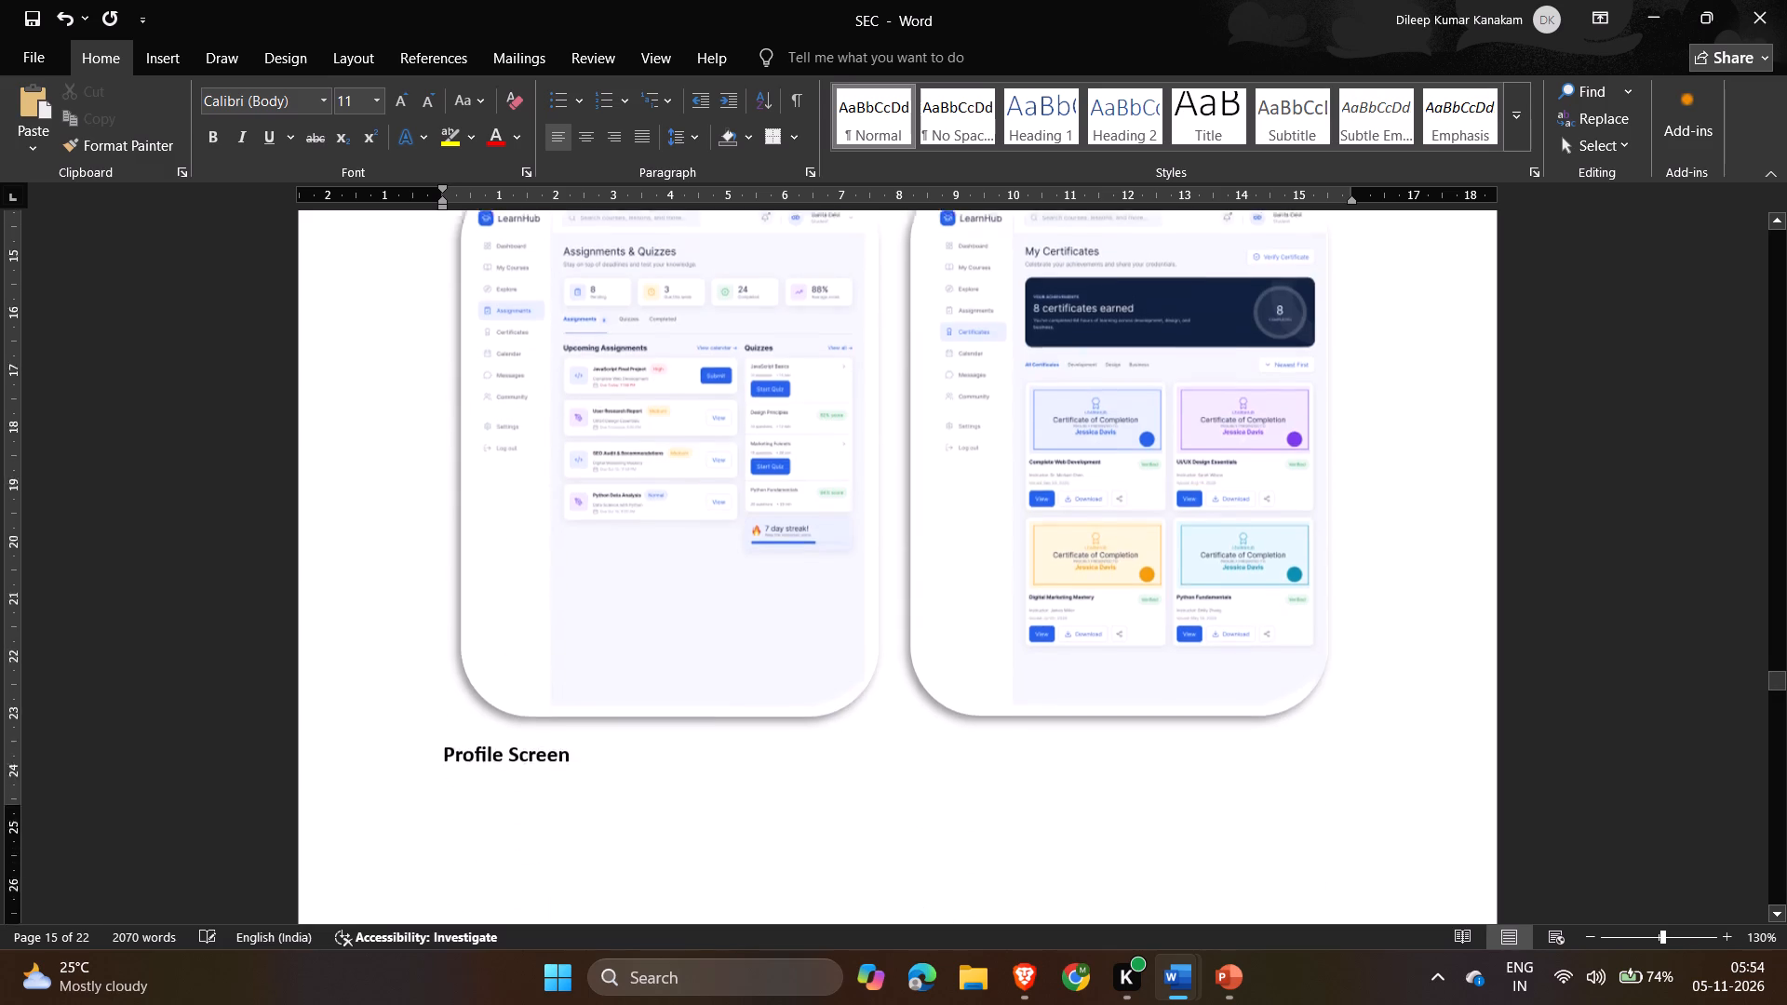
# Start the Profile Screen caption on a new line below the Assignments & Quizzes and Certificates pictures and remove its leading spaces.
pyautogui.scroll(-1, 692, 560)
pyautogui.click(598, 479)
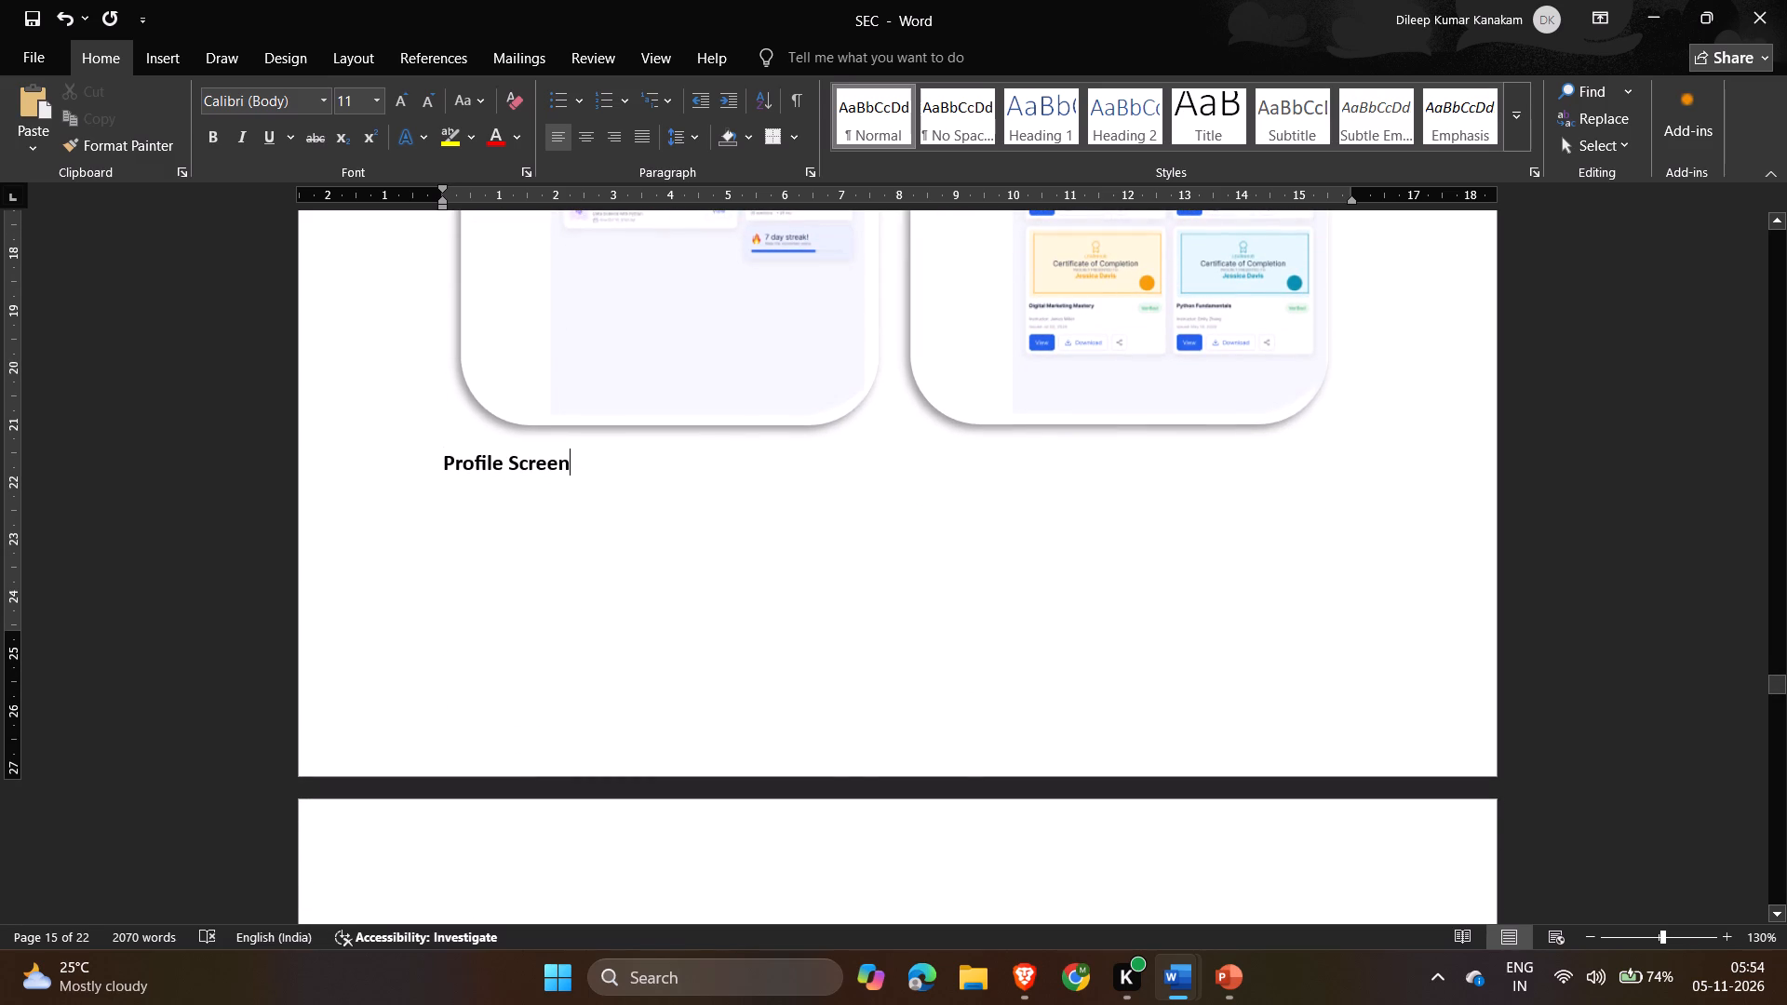
pyautogui.scroll(4, 588, 479)
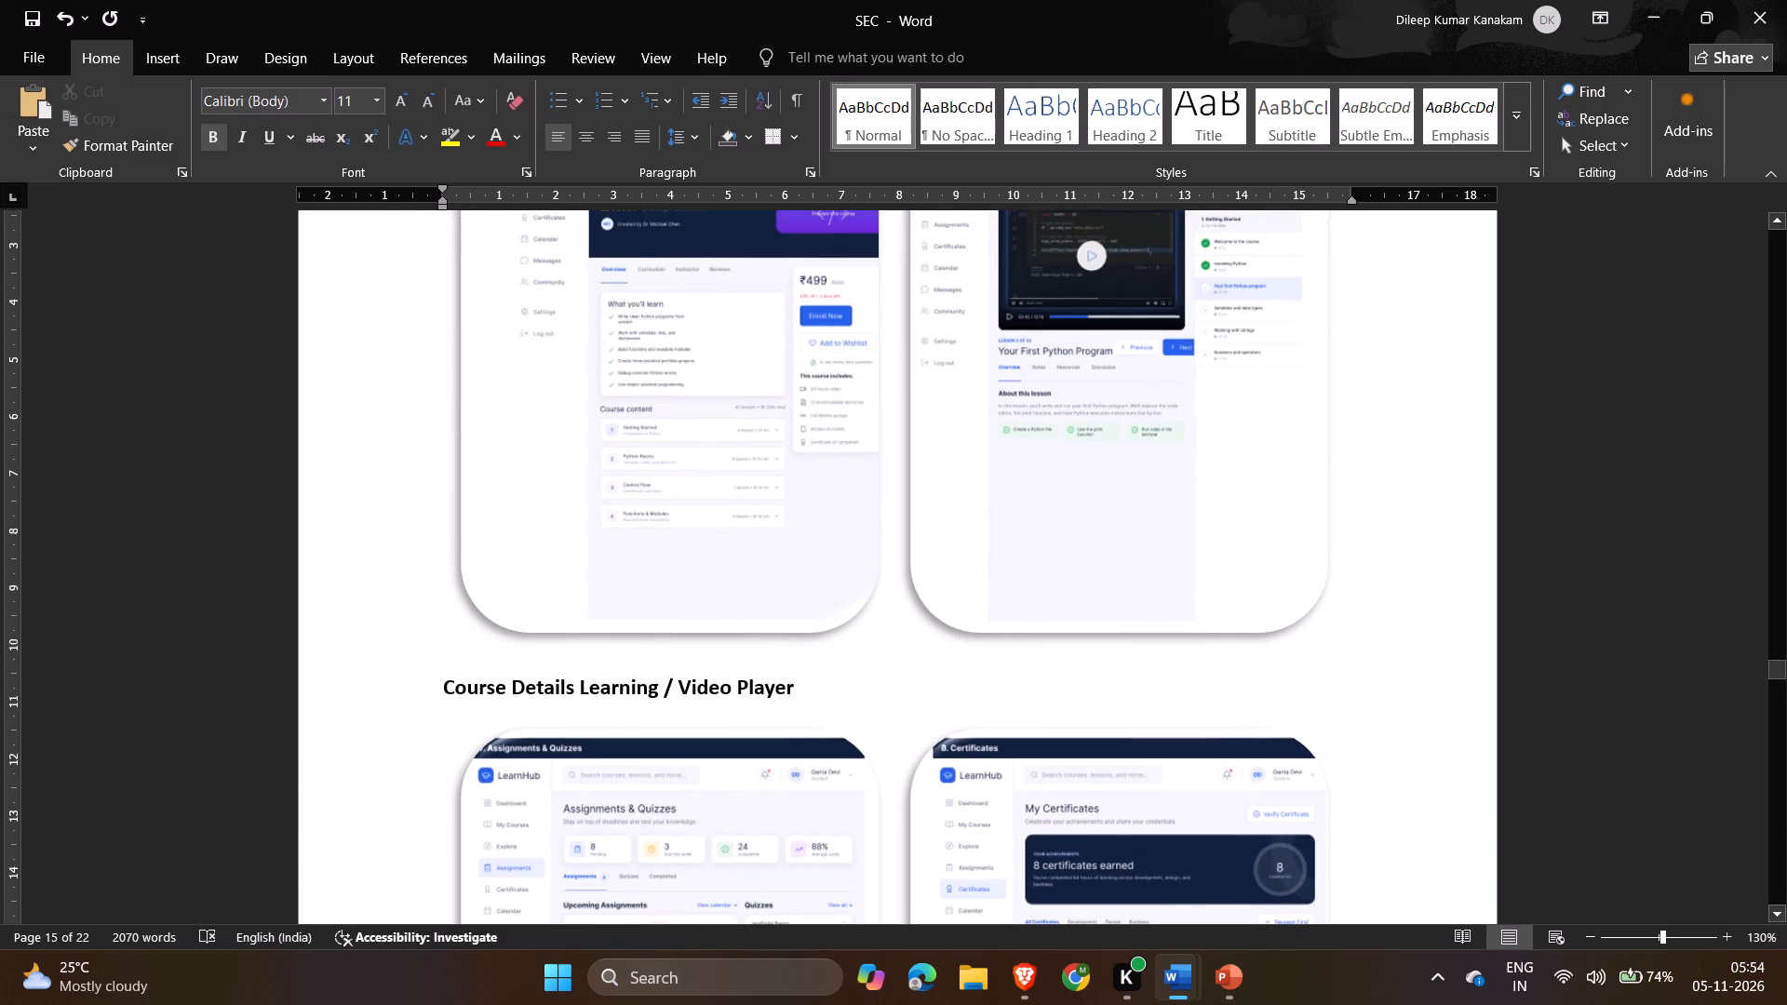
pyautogui.click(620, 657)
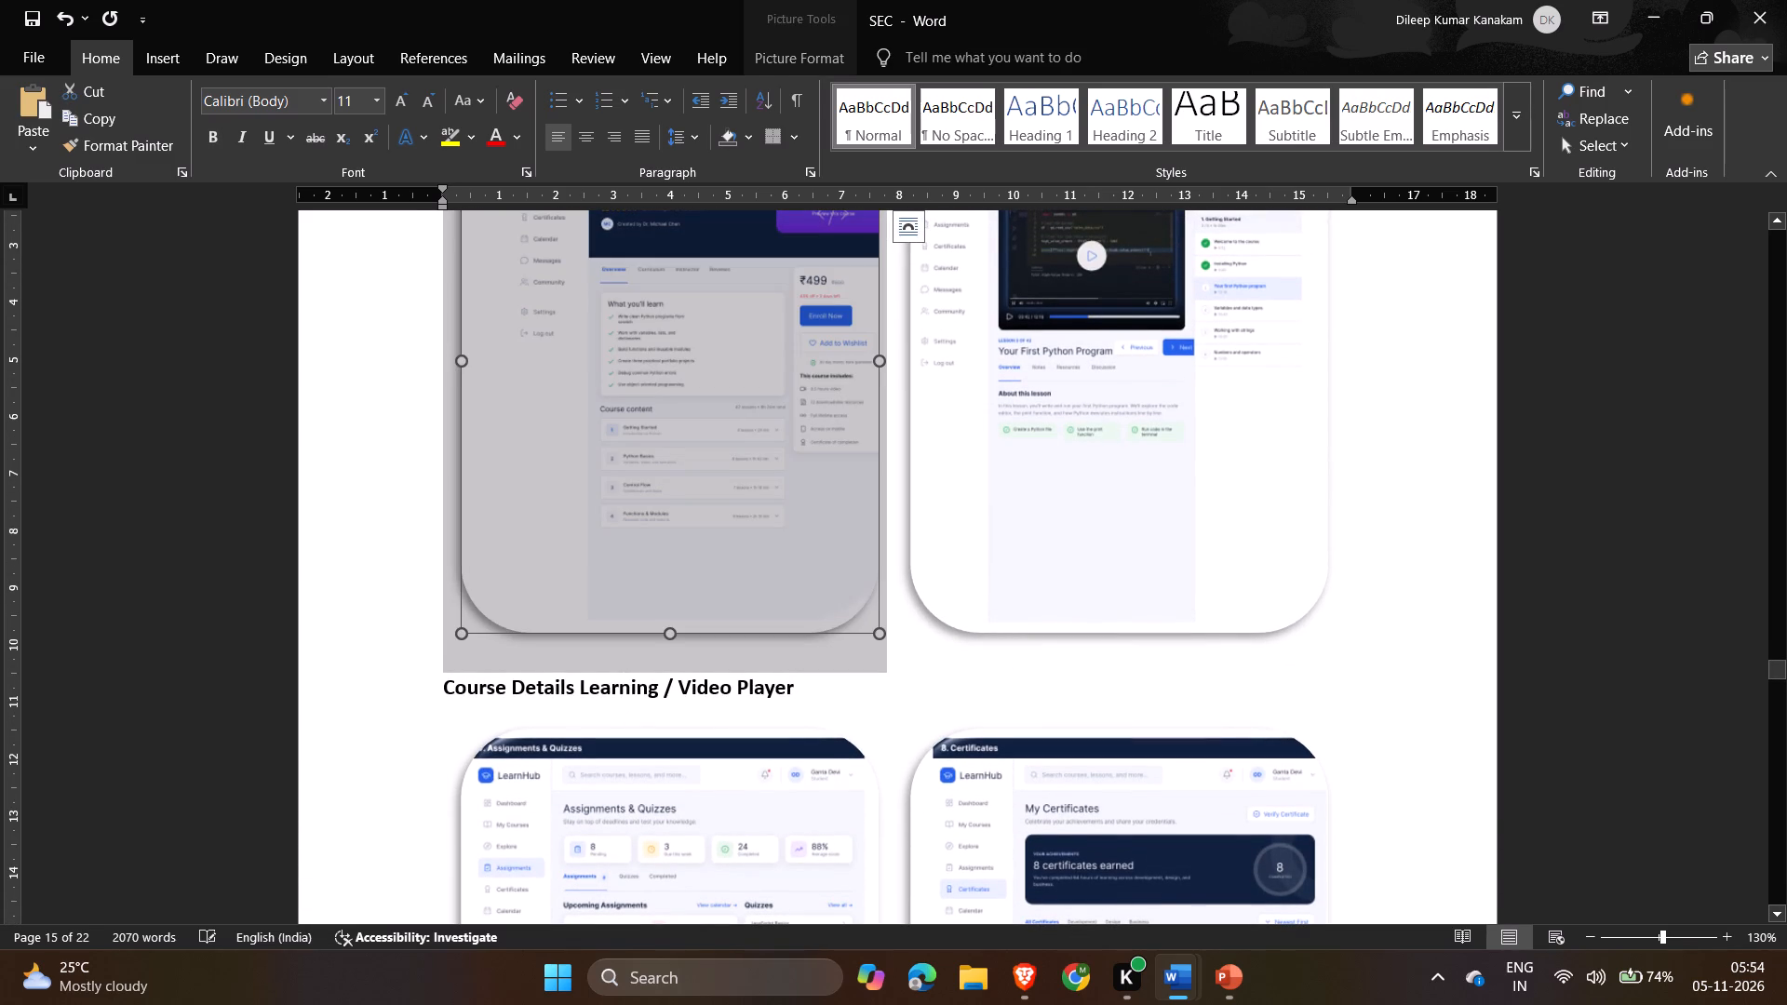
pyautogui.scroll(-2, 627, 728)
pyautogui.click(627, 728)
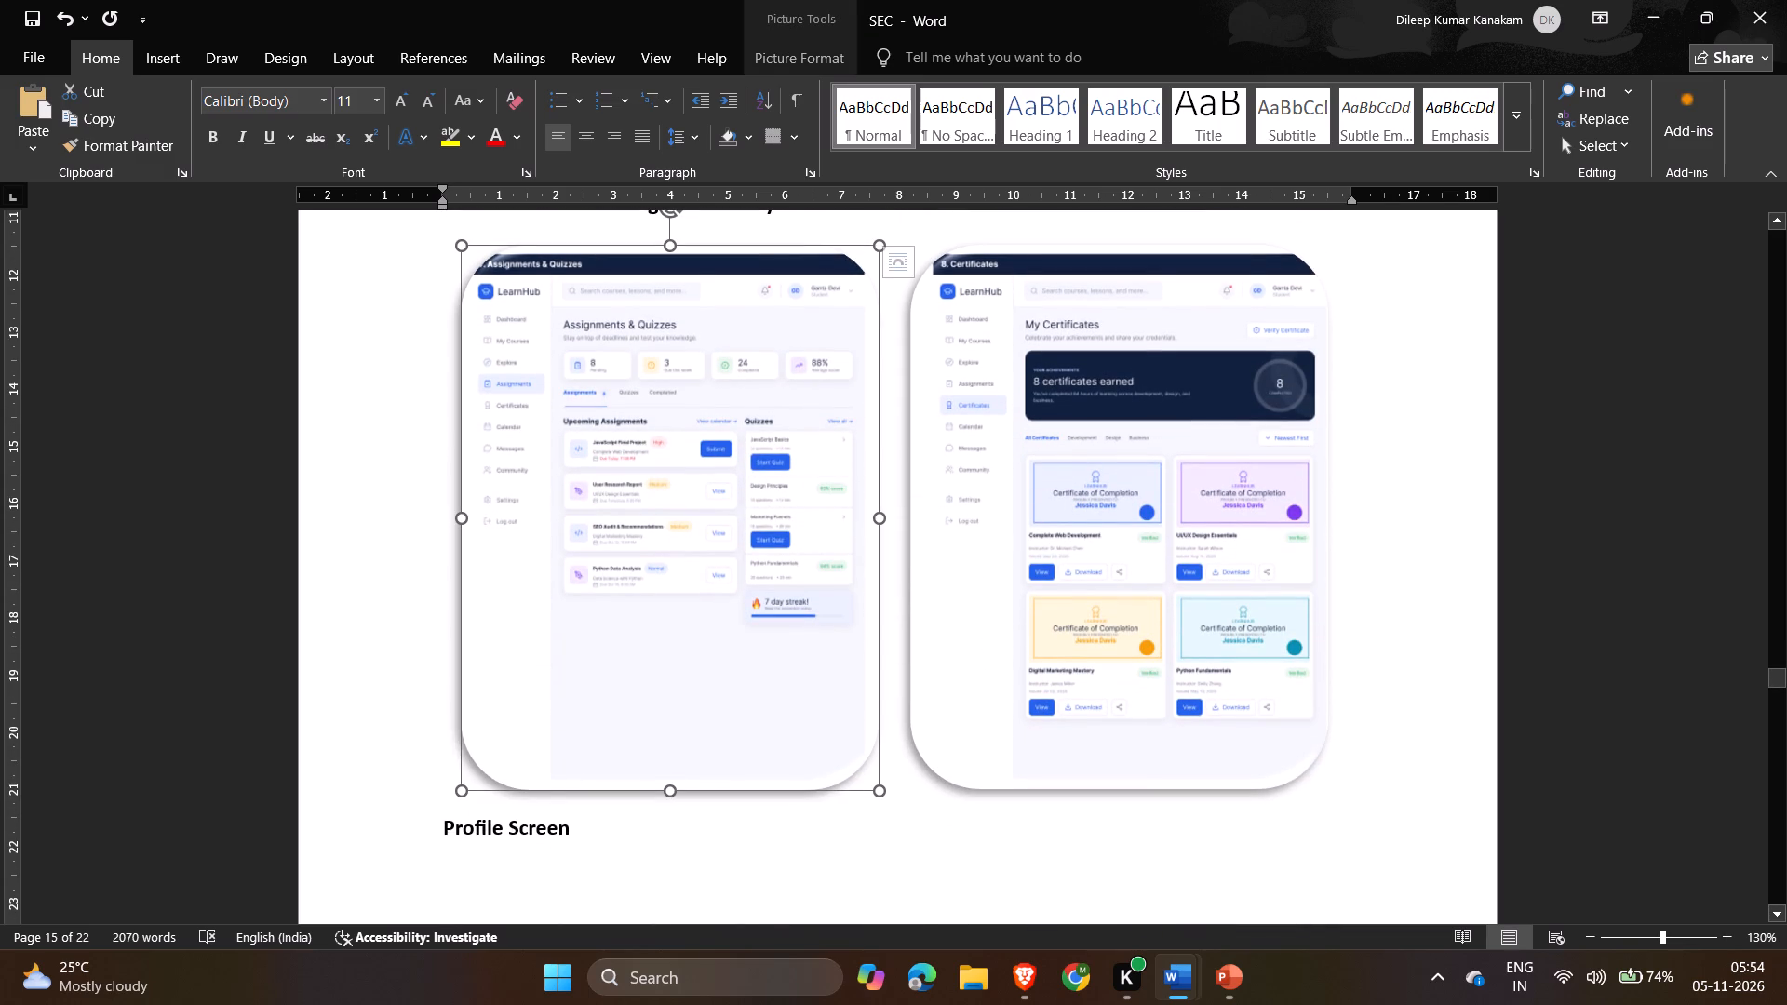
pyautogui.click(1368, 765)
pyautogui.press('Delete')
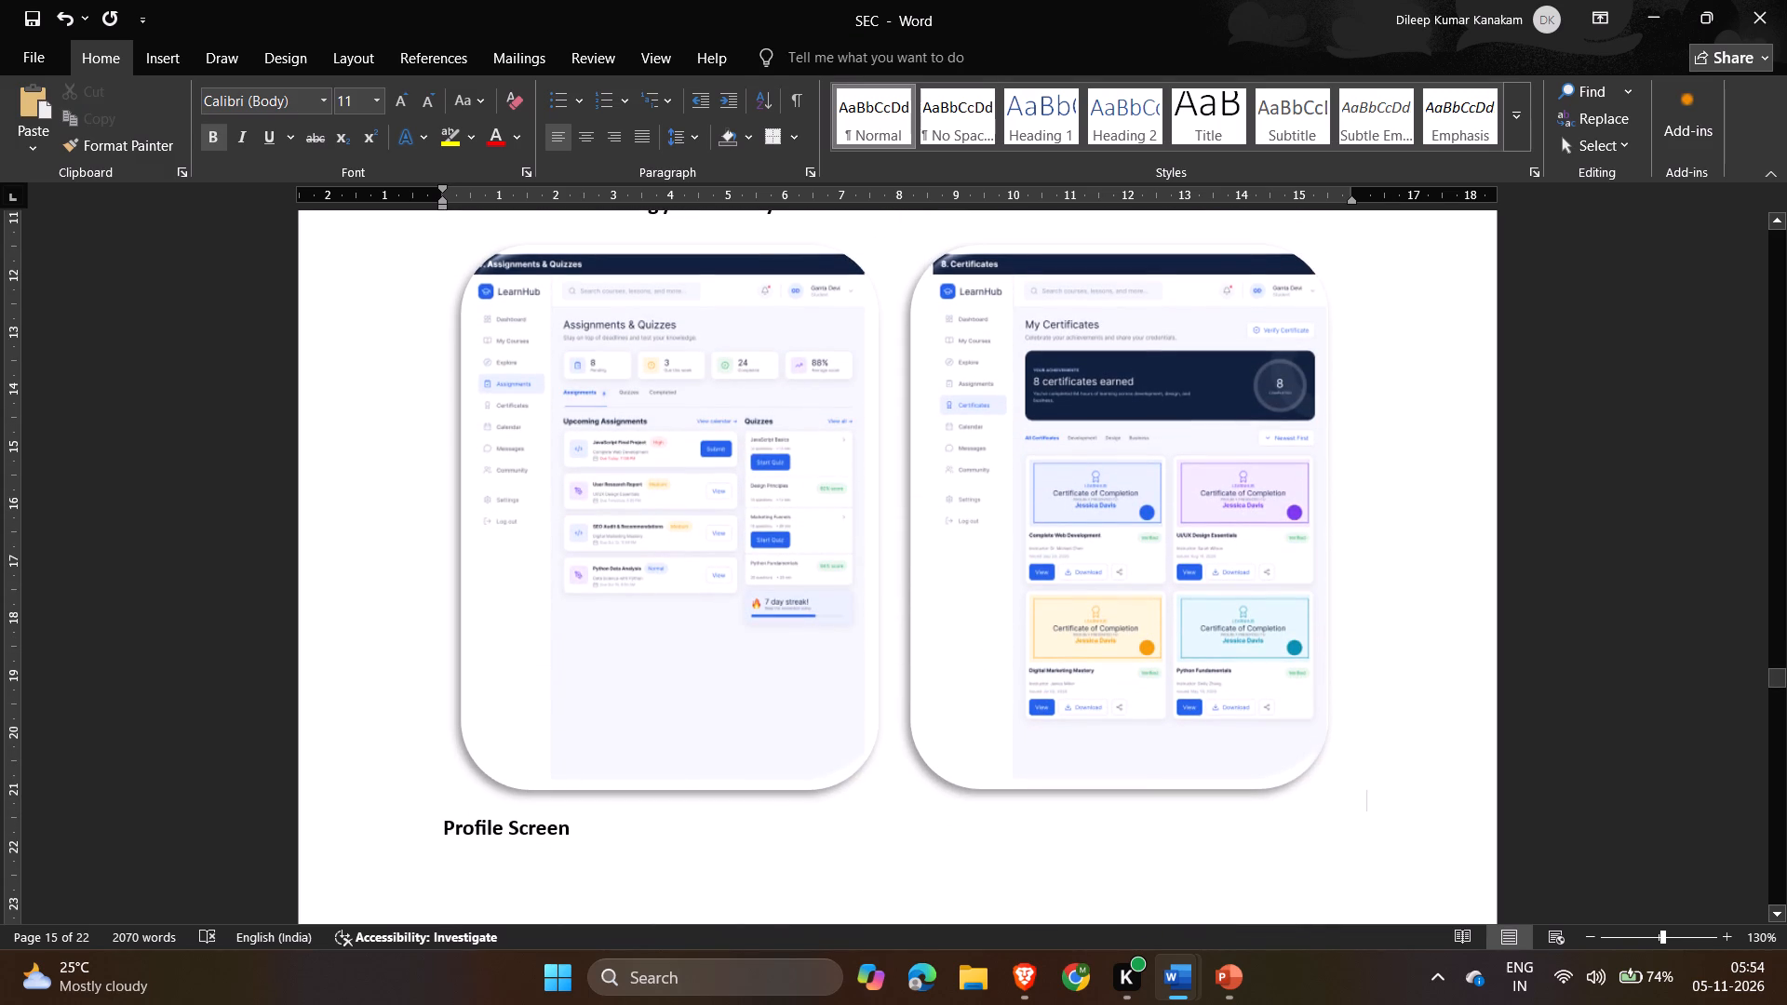
pyautogui.press('Return')
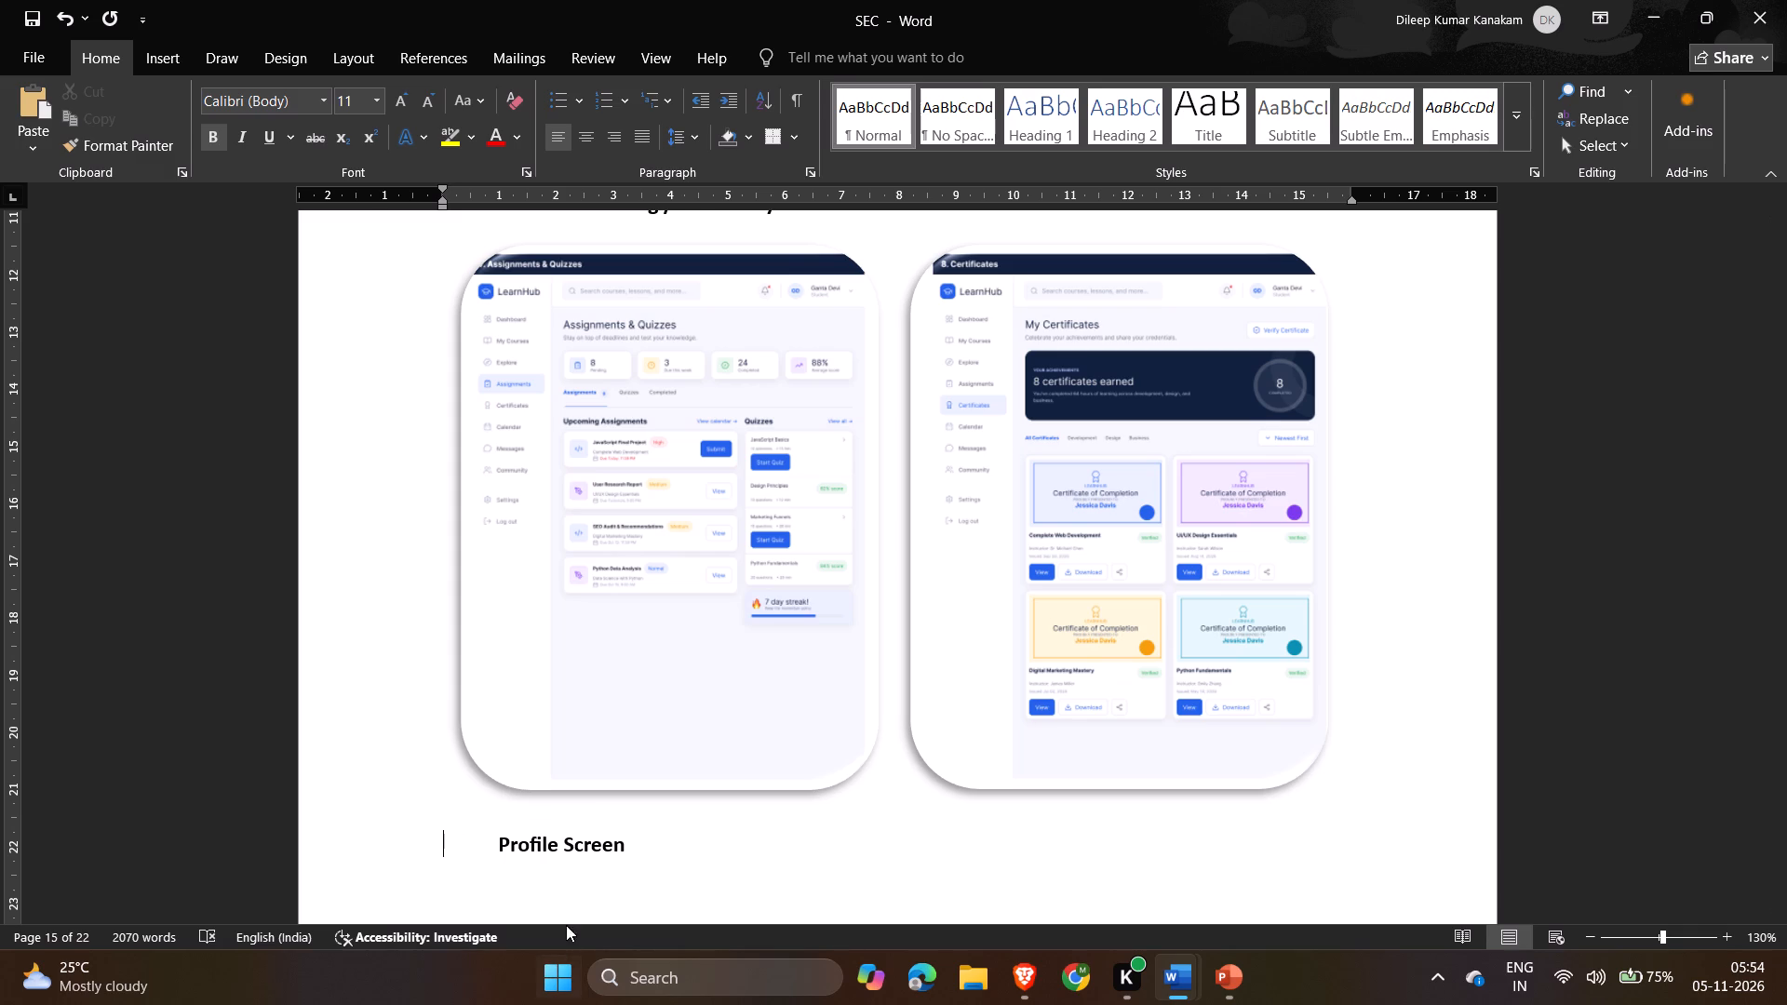
pyautogui.press('Delete')
pyautogui.press('Delete')
pyautogui.press('Delete')
pyautogui.press('Delete')
pyautogui.press('Delete')
pyautogui.press('Delete')
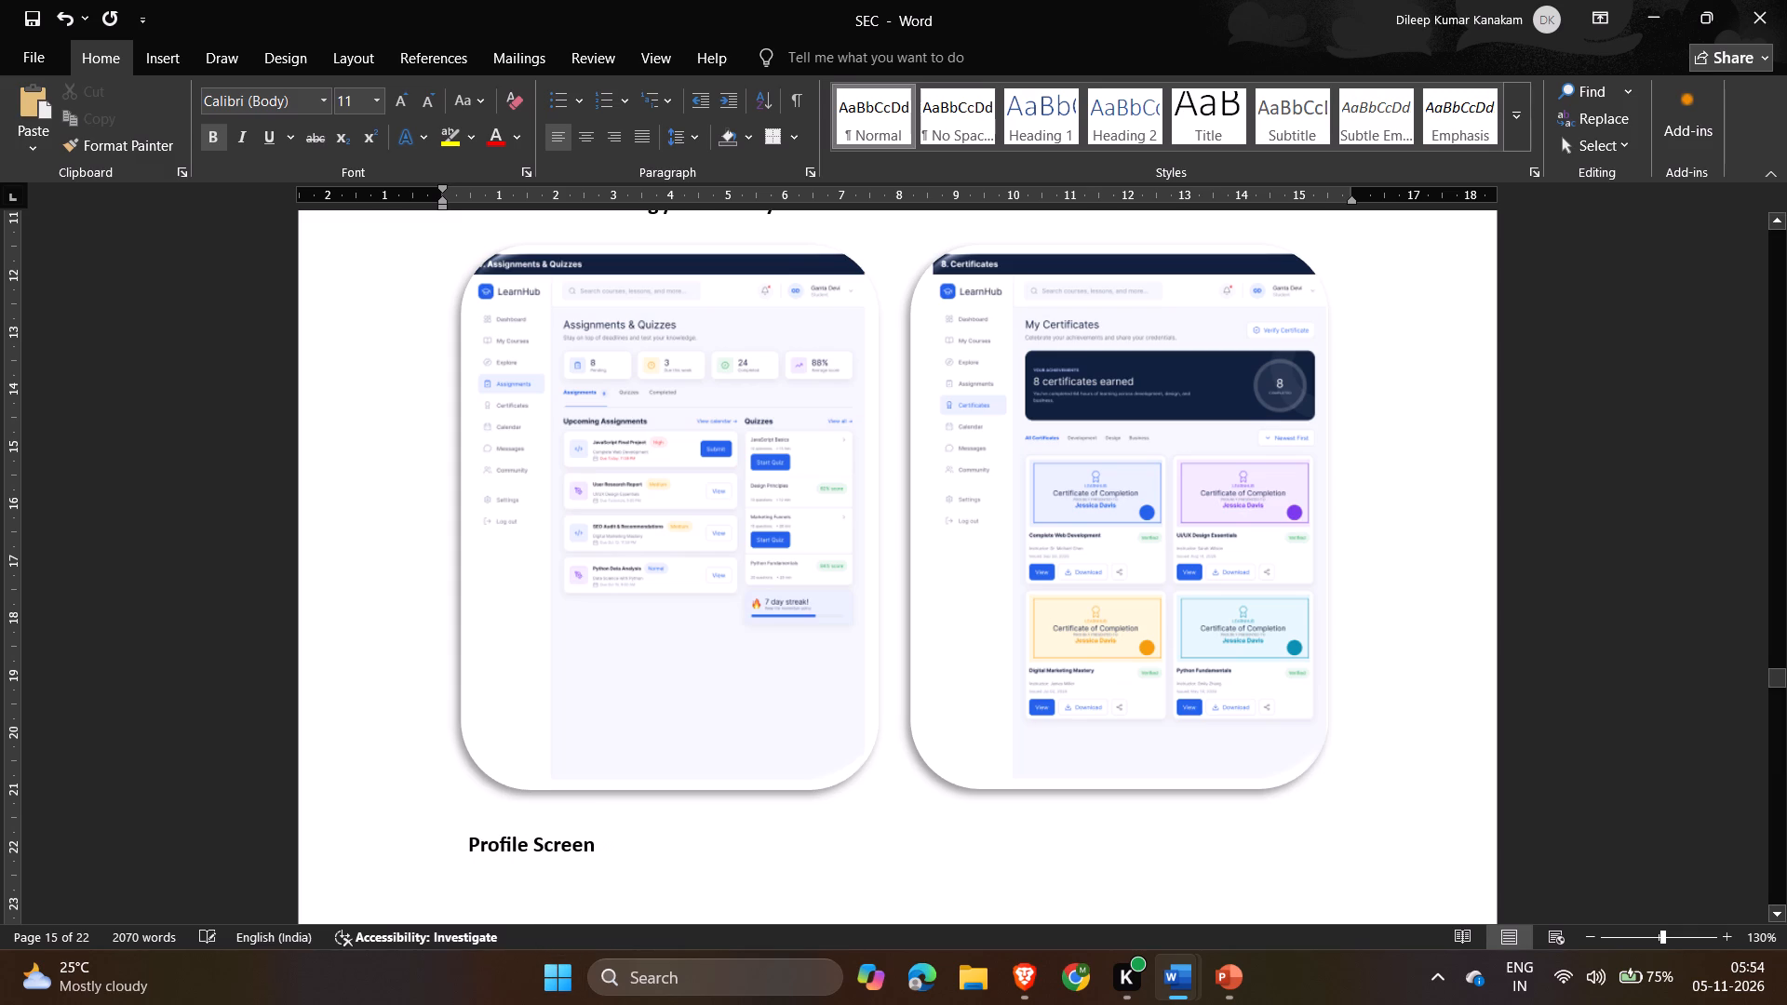
pyautogui.press('Delete')
pyautogui.press('Delete')
pyautogui.press('Delete')
pyautogui.press('Delete')
pyautogui.press('Delete')
pyautogui.press('Delete')
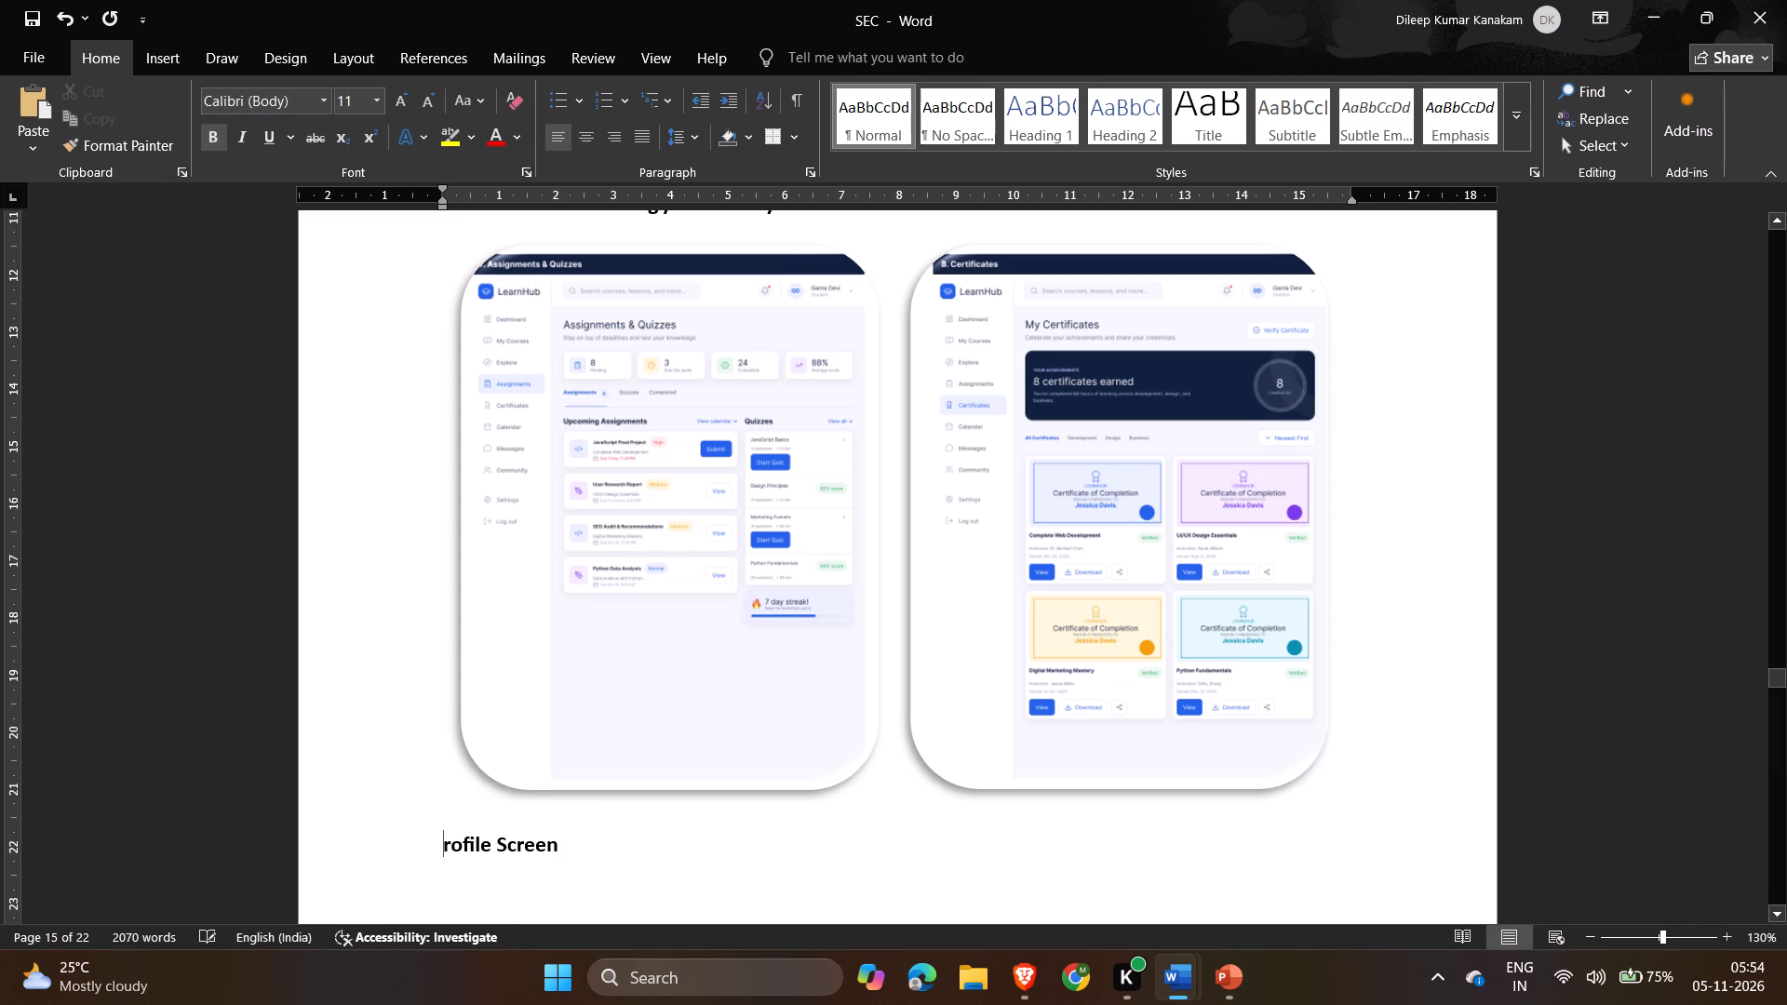
pyautogui.hotkey('ctrl', 'z')
# Replace the Profile Screen caption with Assignments & Quizzes, copied from slide 10 in PowerPoint, and remove the blank lines beneath it in SEC.
pyautogui.click(536, 617)
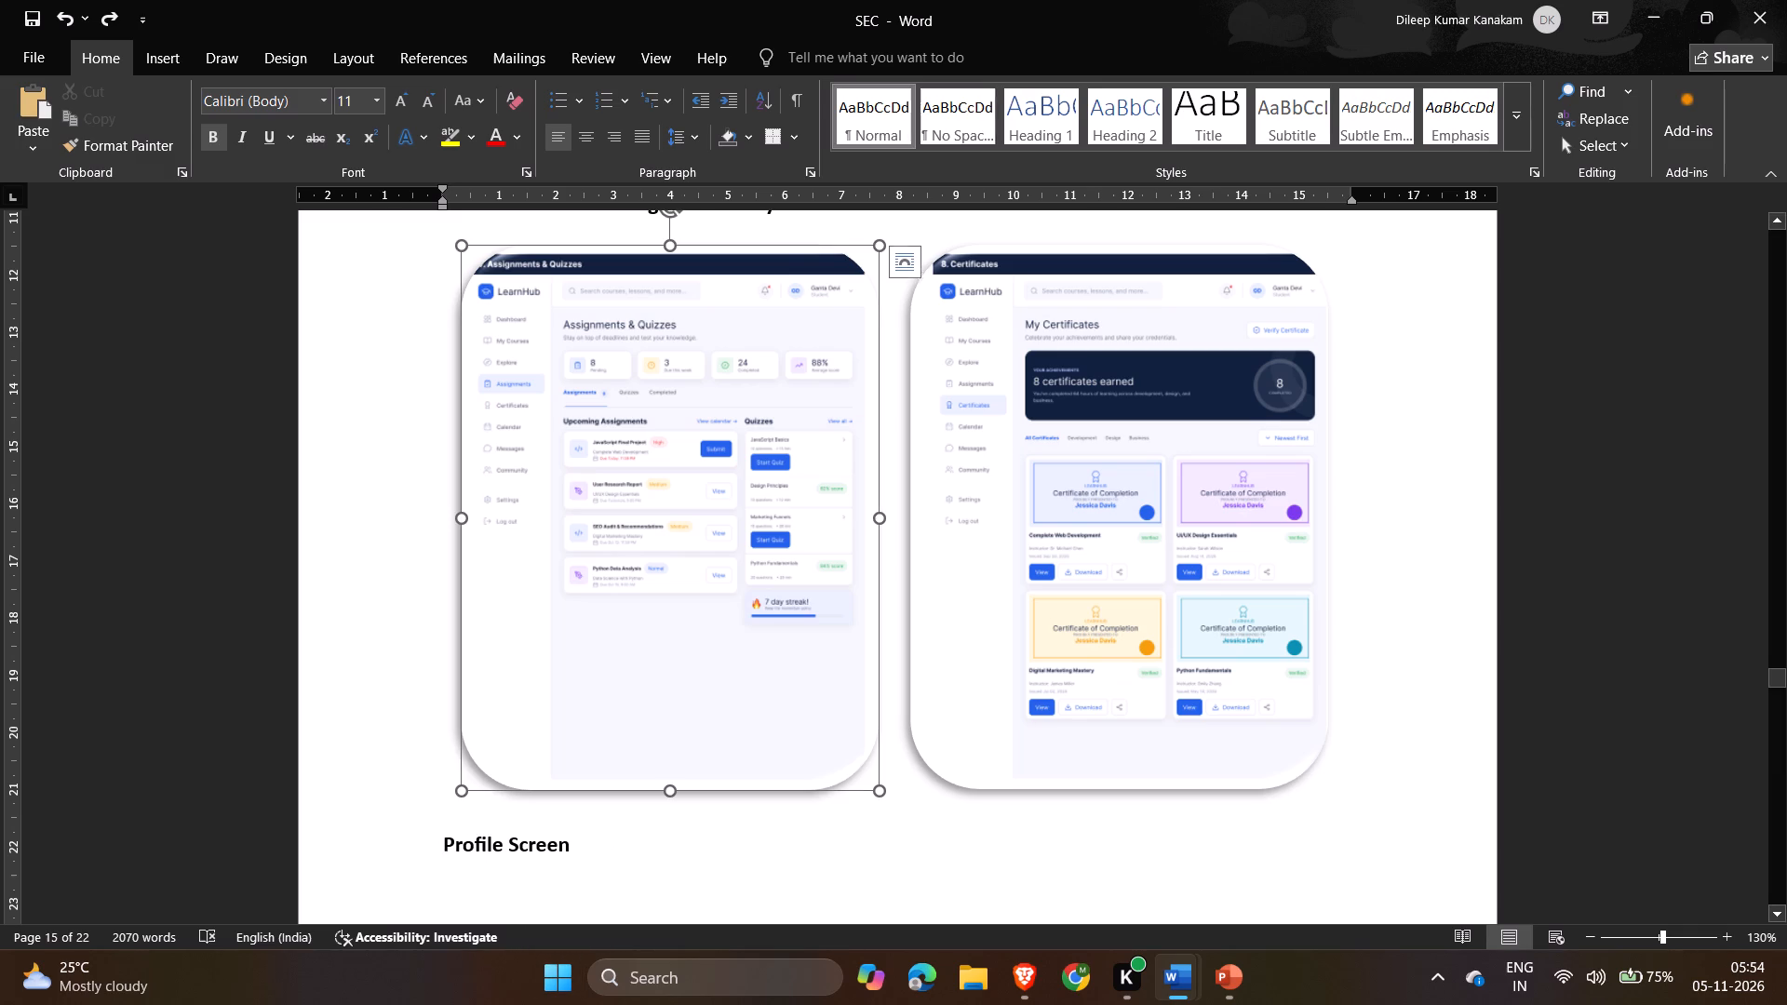
pyautogui.click(607, 853)
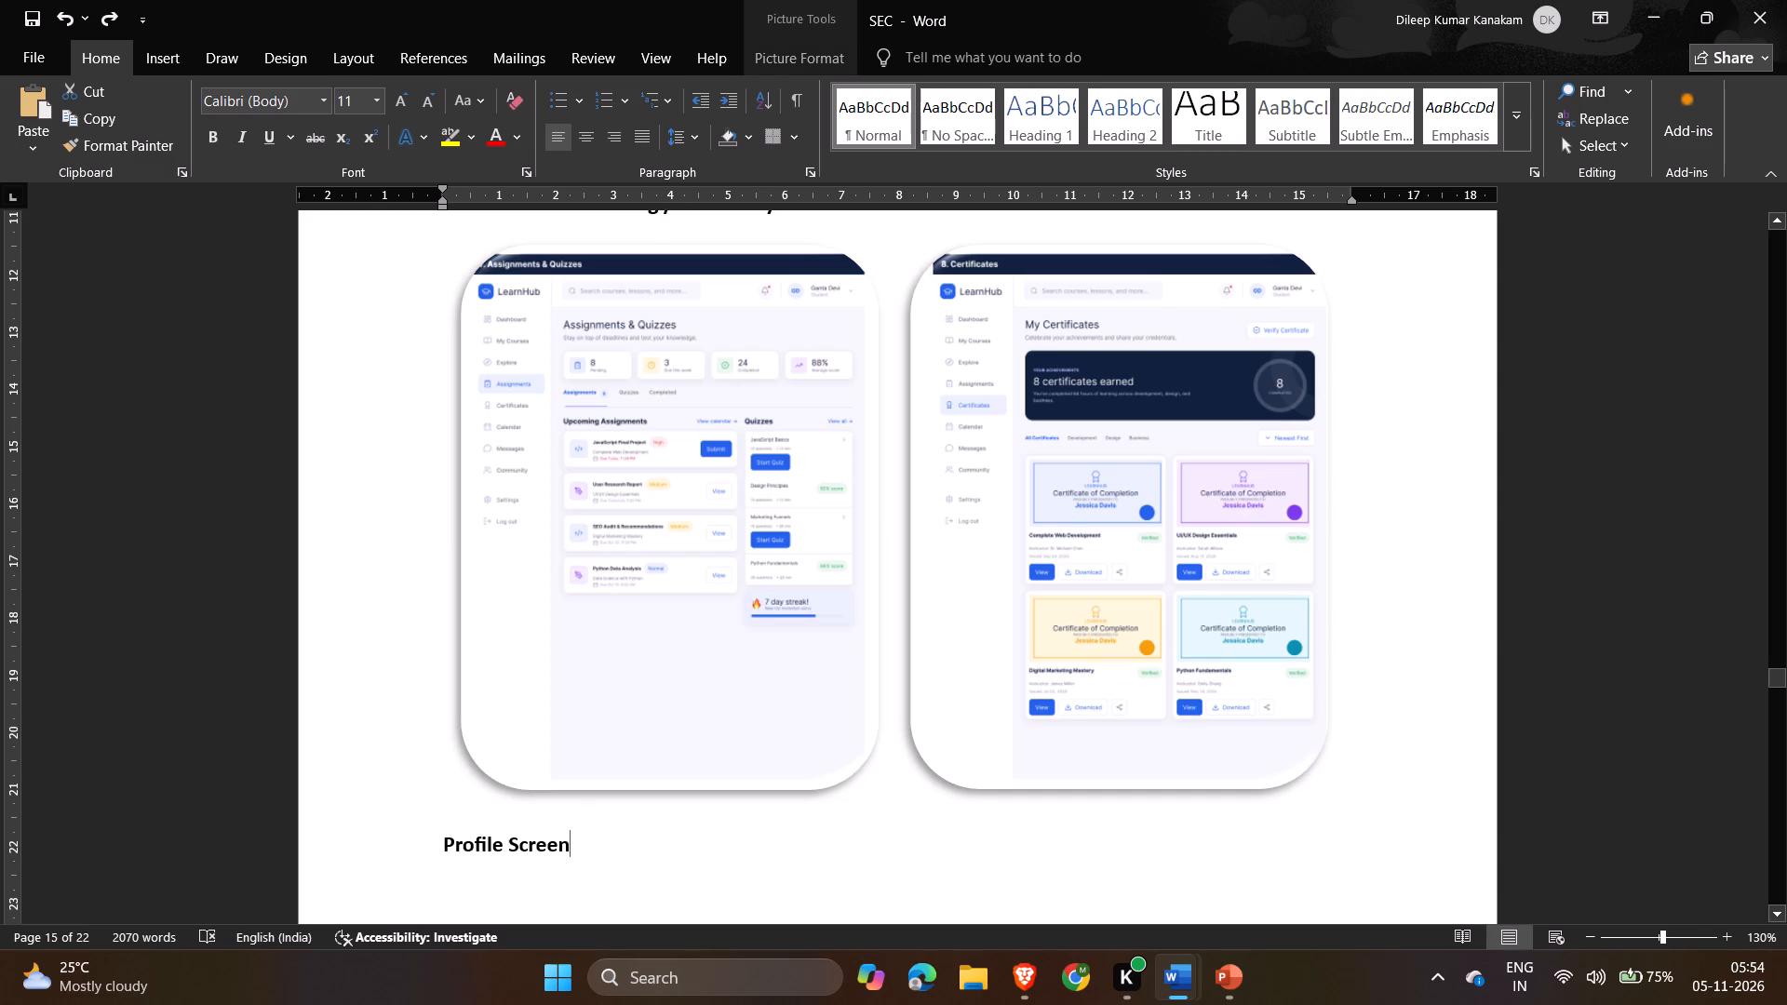
pyautogui.hotkey('alt', 'Tab')
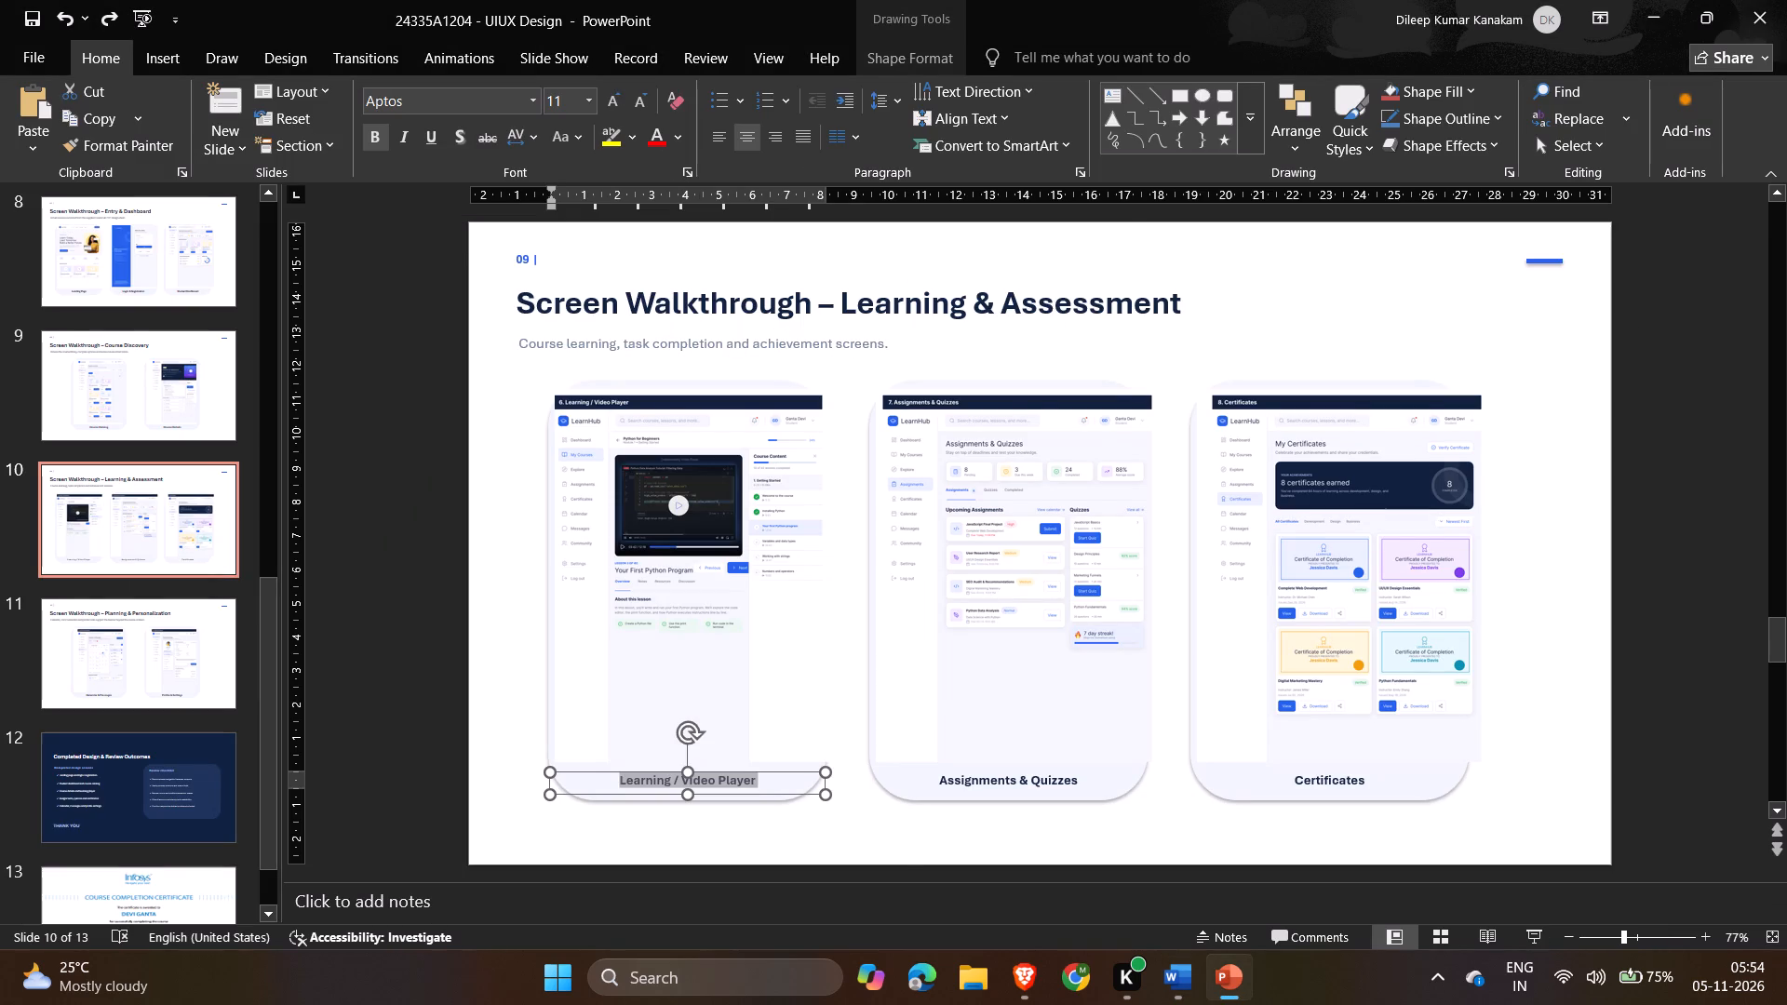
pyautogui.click(989, 777)
pyautogui.click(989, 777)
pyautogui.hotkey('ctrl', 'a')
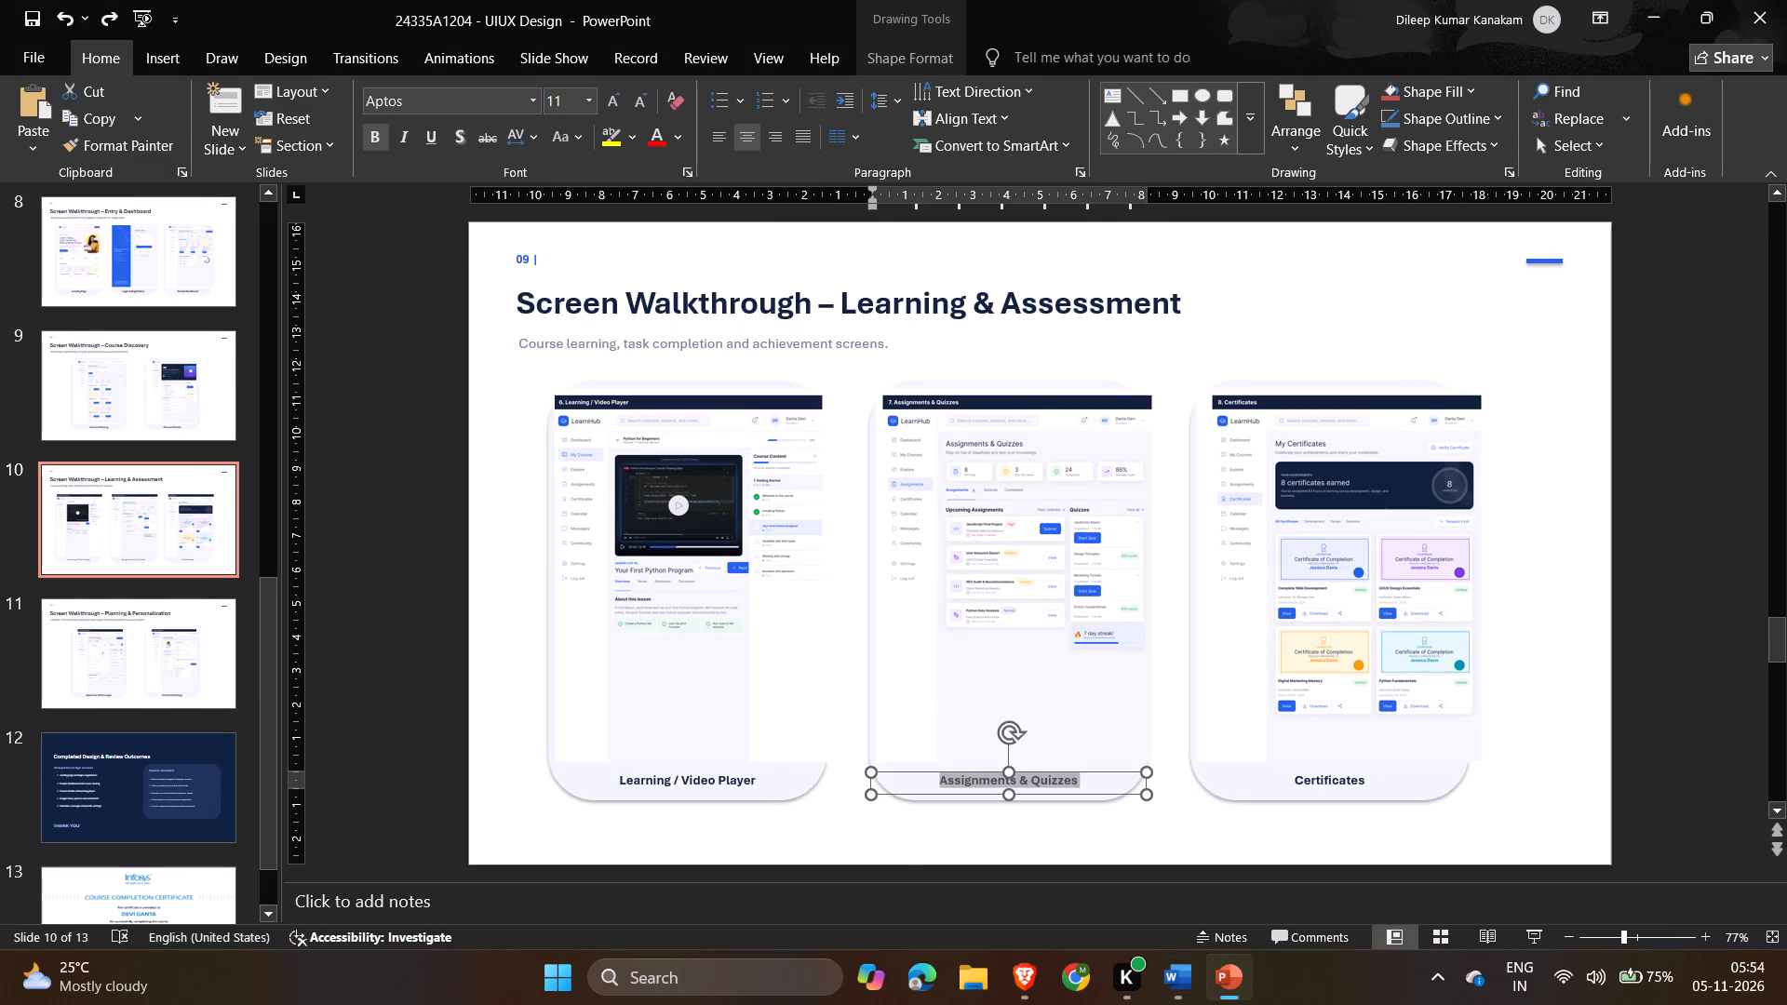
pyautogui.hotkey('ctrl', 'c')
pyautogui.hotkey('alt', 'Tab')
pyautogui.press('BackSpace')
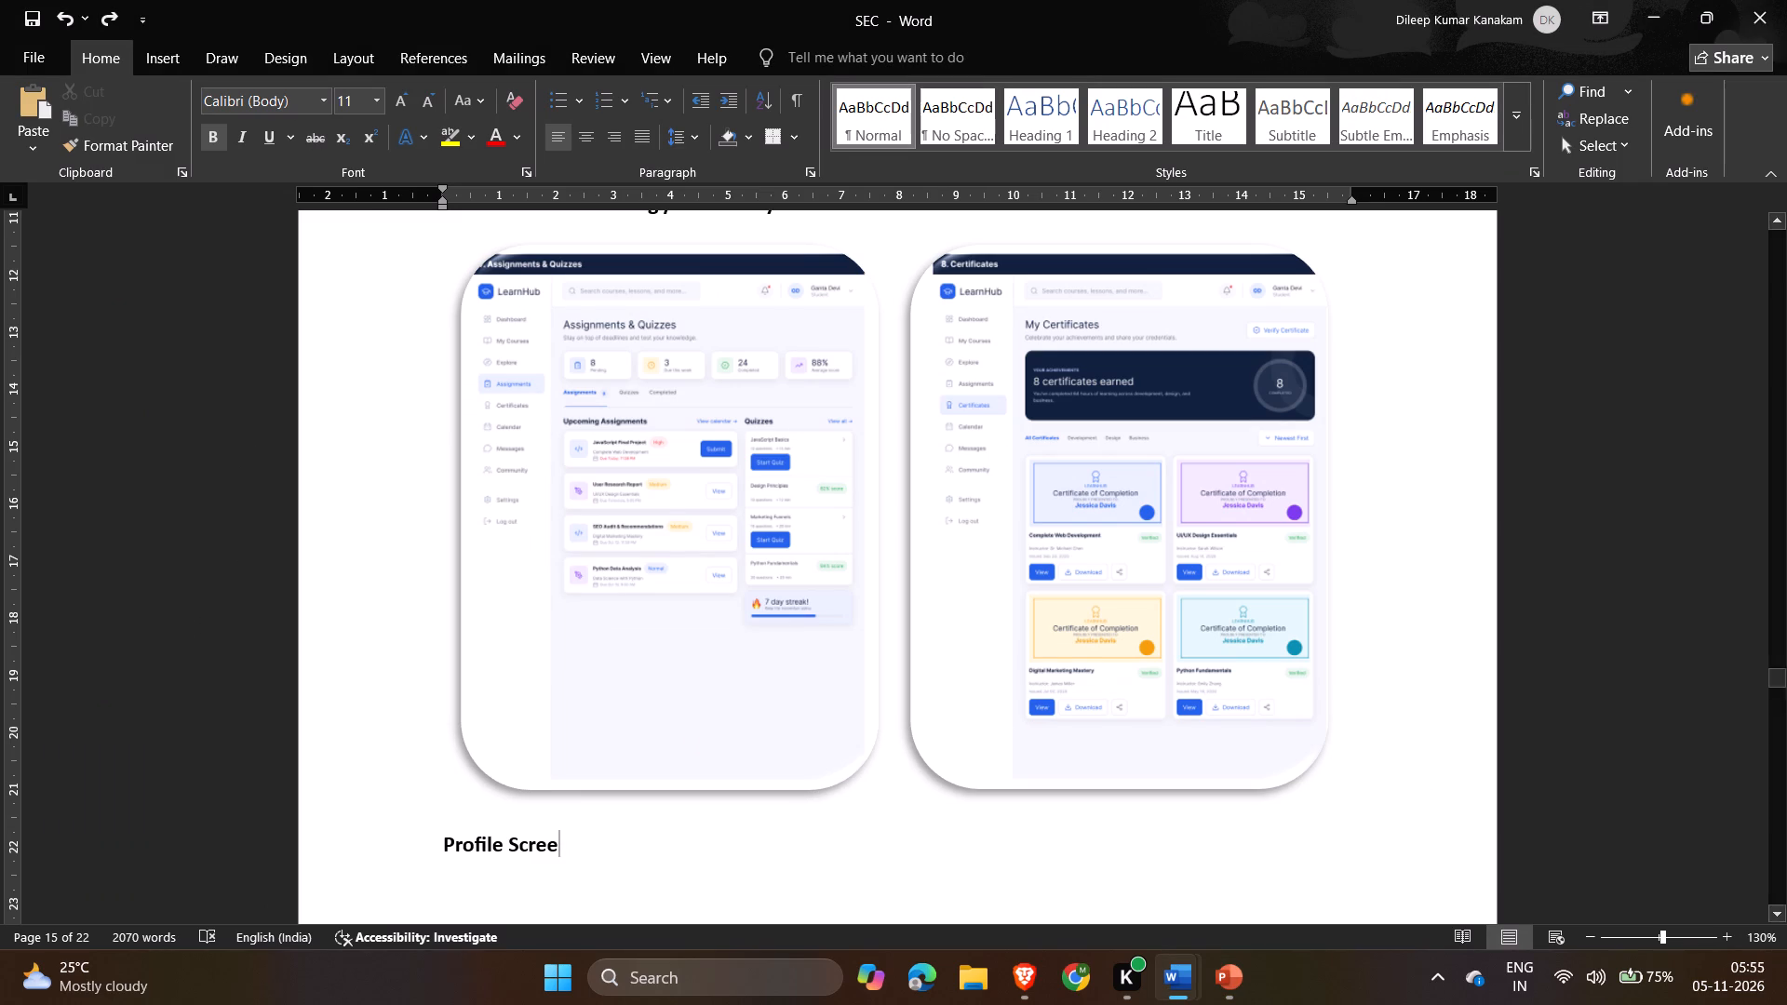
pyautogui.press('BackSpace')
pyautogui.press('BackSpace')
pyautogui.press('BackSpace')
pyautogui.press('BackSpace')
pyautogui.press('BackSpace')
pyautogui.press('BackSpace')
pyautogui.press('BackSpace')
pyautogui.press('BackSpace')
pyautogui.press('BackSpace')
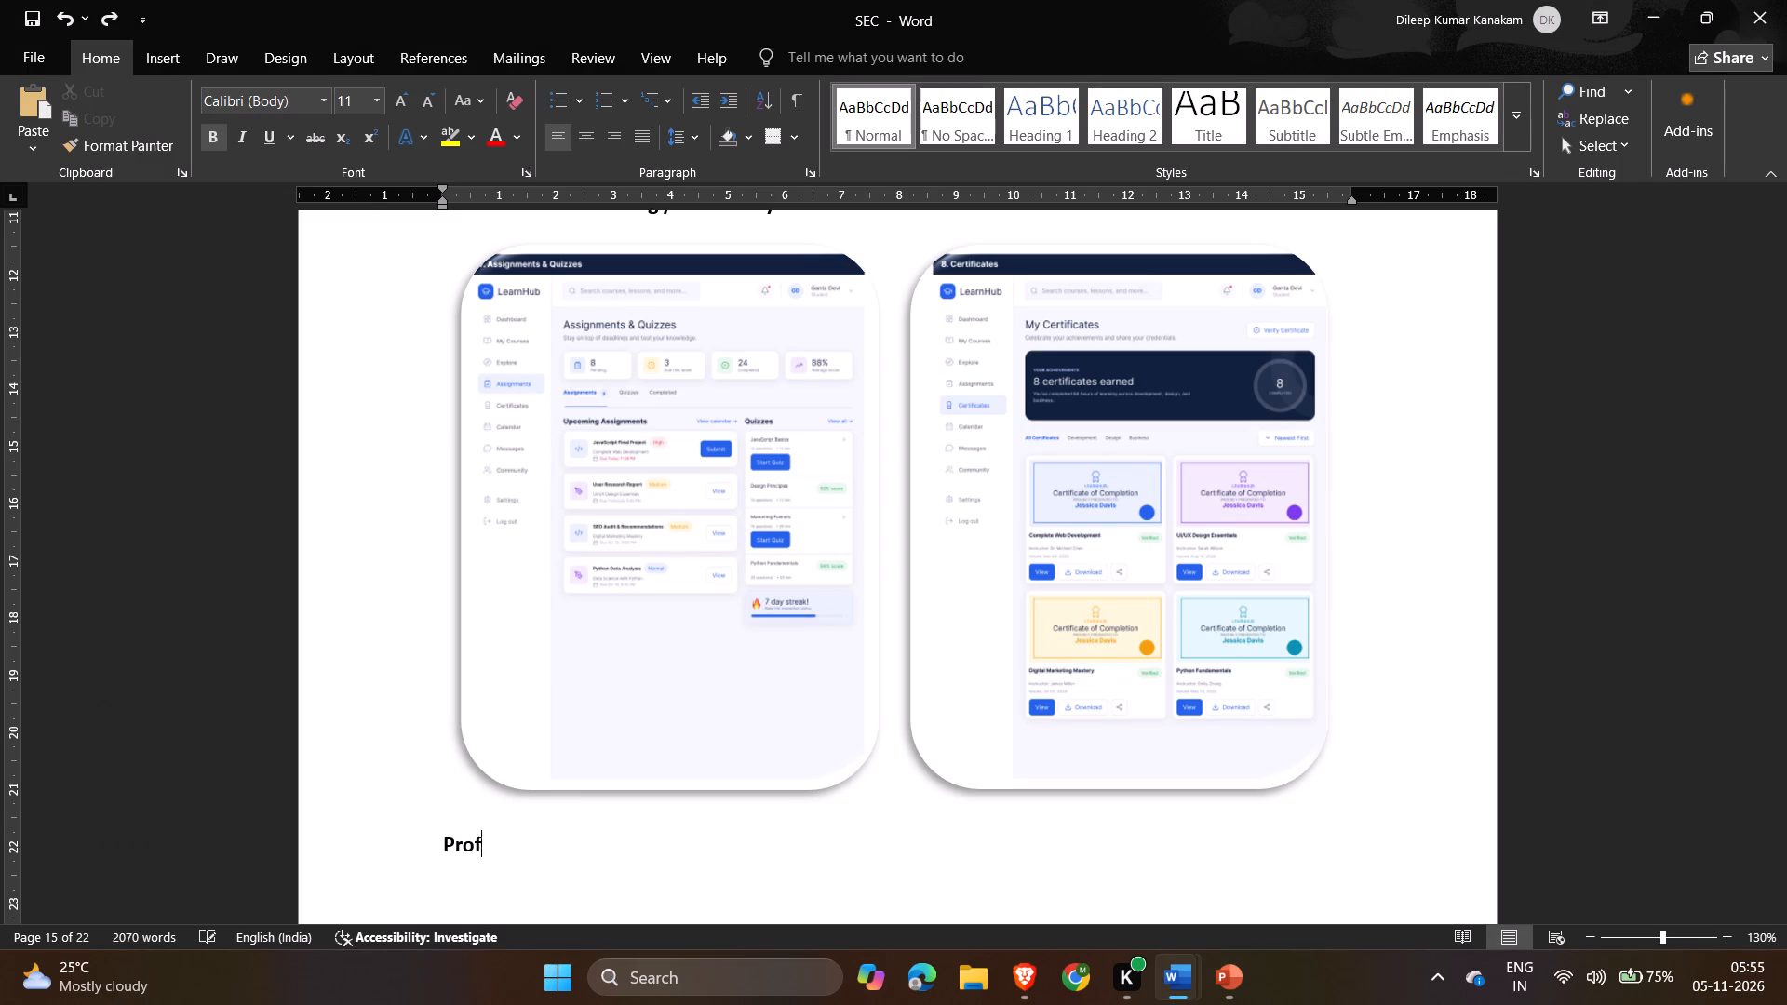
pyautogui.press('BackSpace')
pyautogui.press('BackSpace')
pyautogui.press('BackSpace')
pyautogui.press('BackSpace')
pyautogui.hotkey('ctrl', 'v')
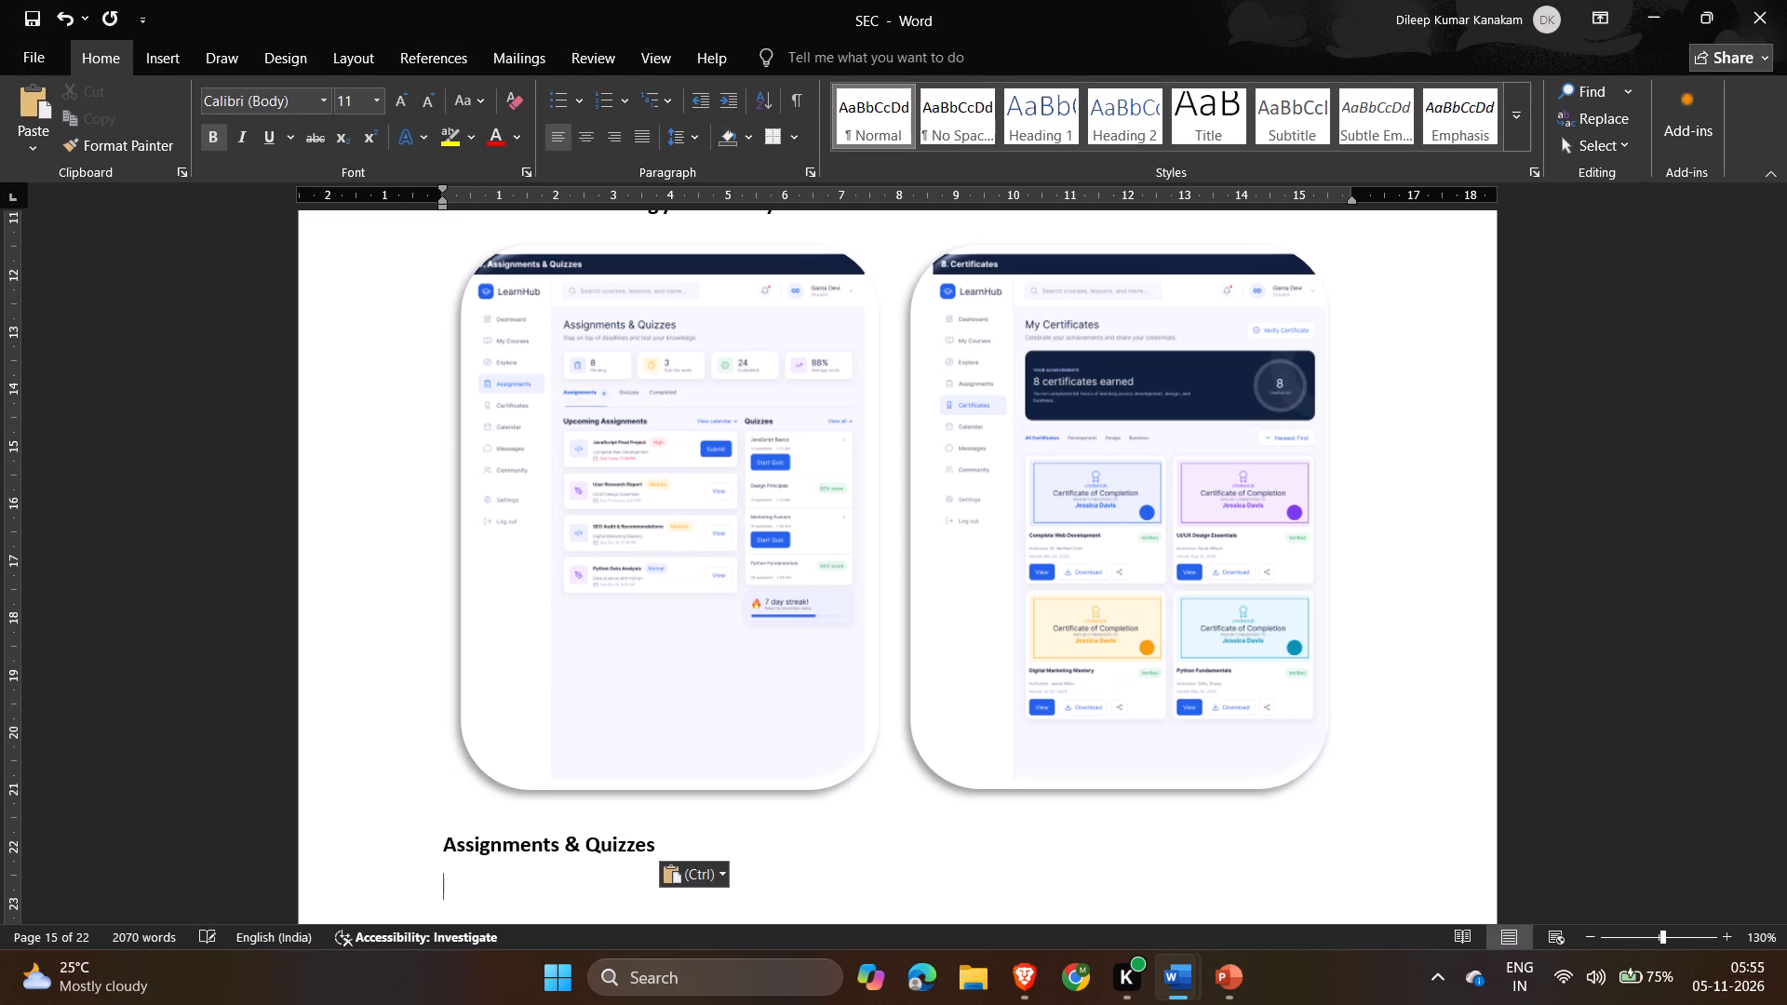
pyautogui.press('Delete')
pyautogui.press('Delete')
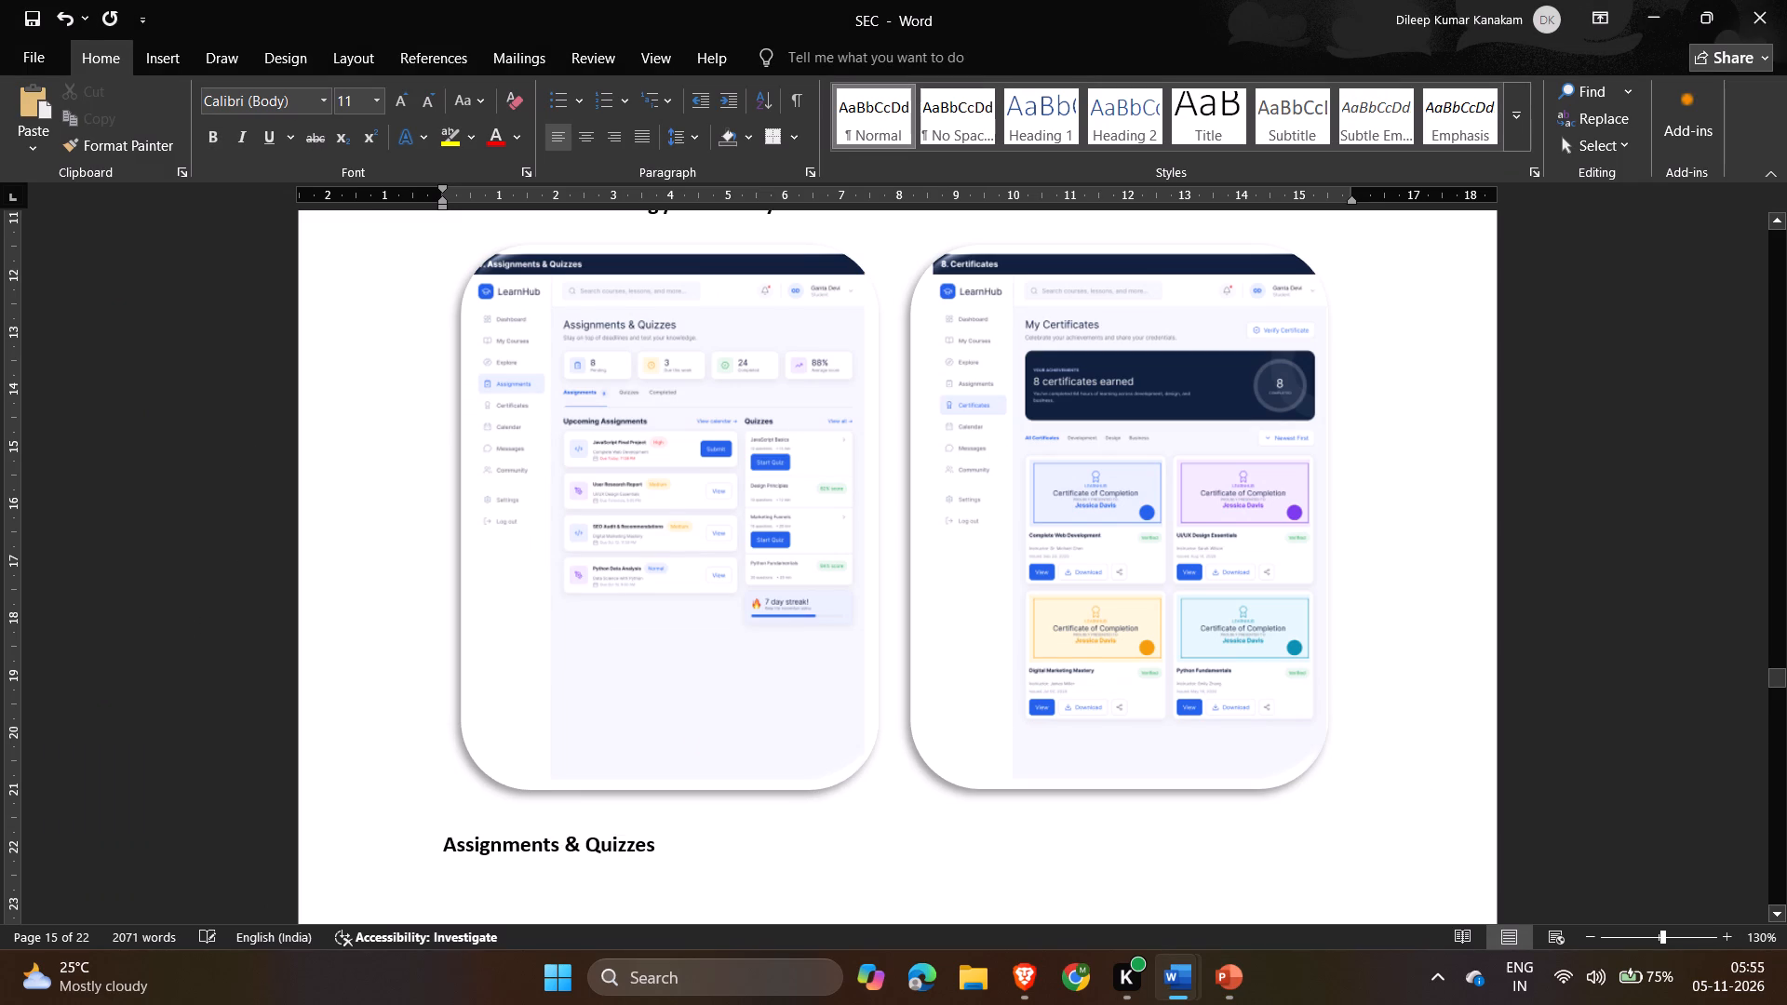
pyautogui.scroll(3, 683, 846)
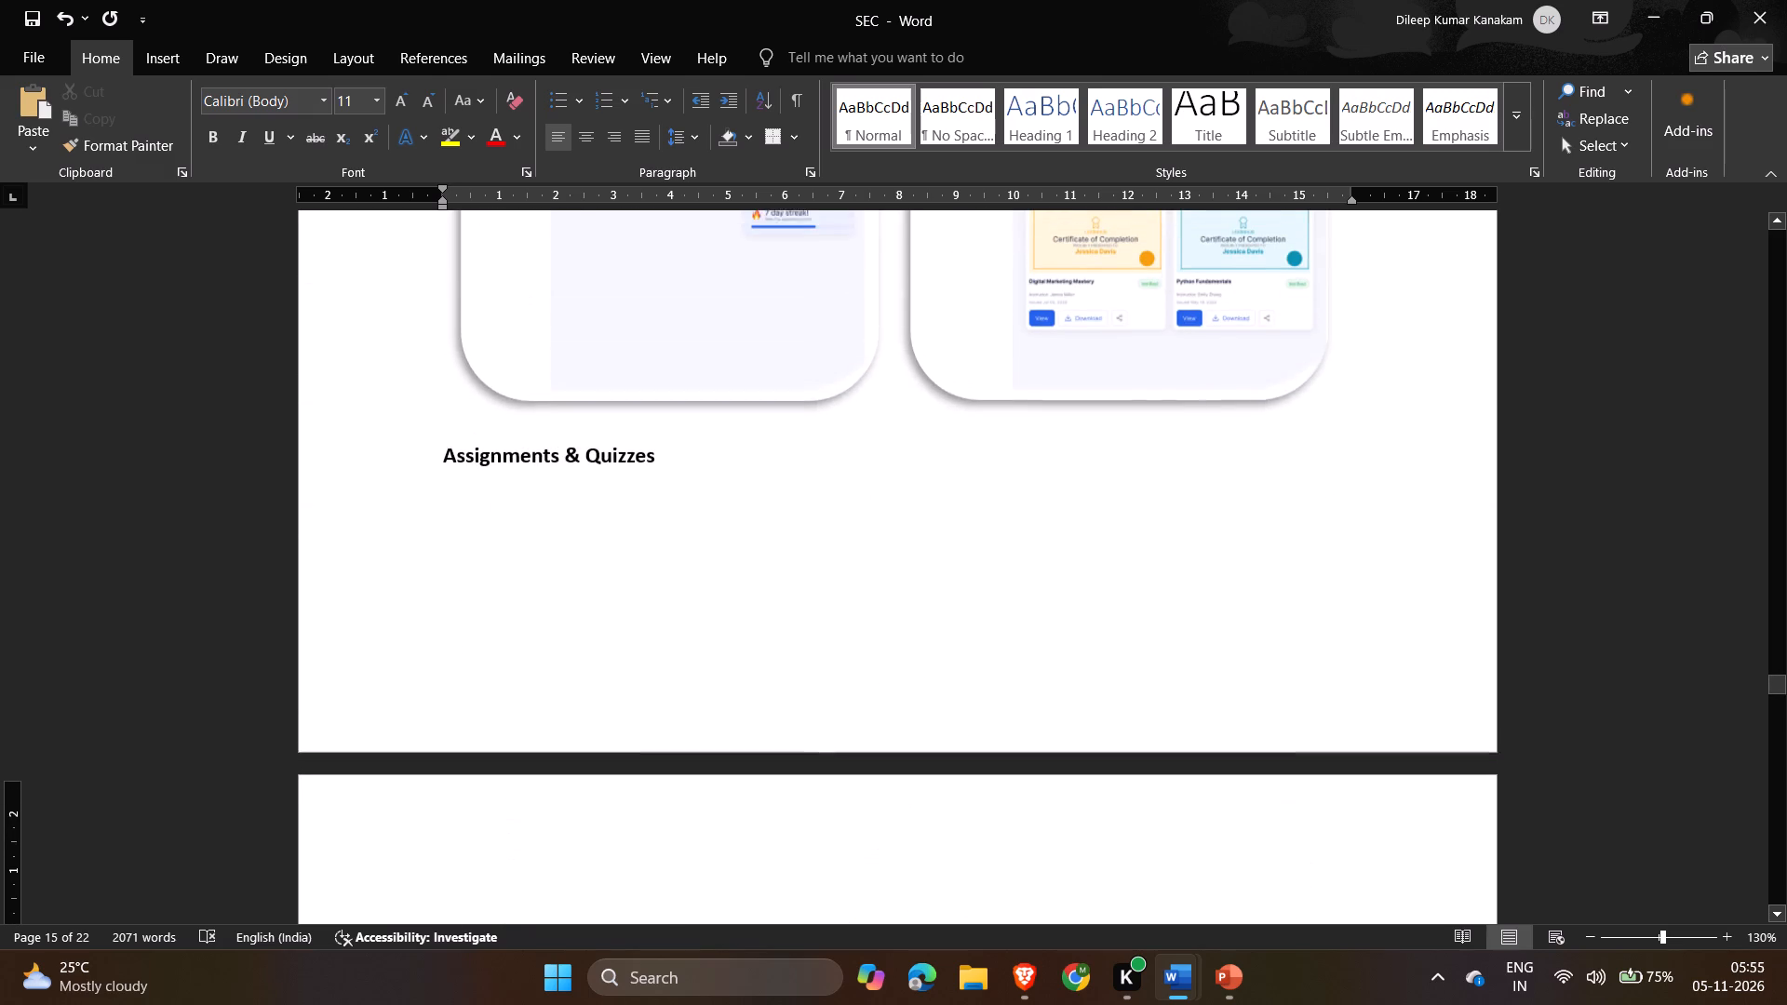
# Add a space after Assignments & Quizzes in SEC, followed by the Certificates caption from slide 10 in PowerPoint, without a blank line beneath.
pyautogui.click(686, 453)
pyautogui.press('space')
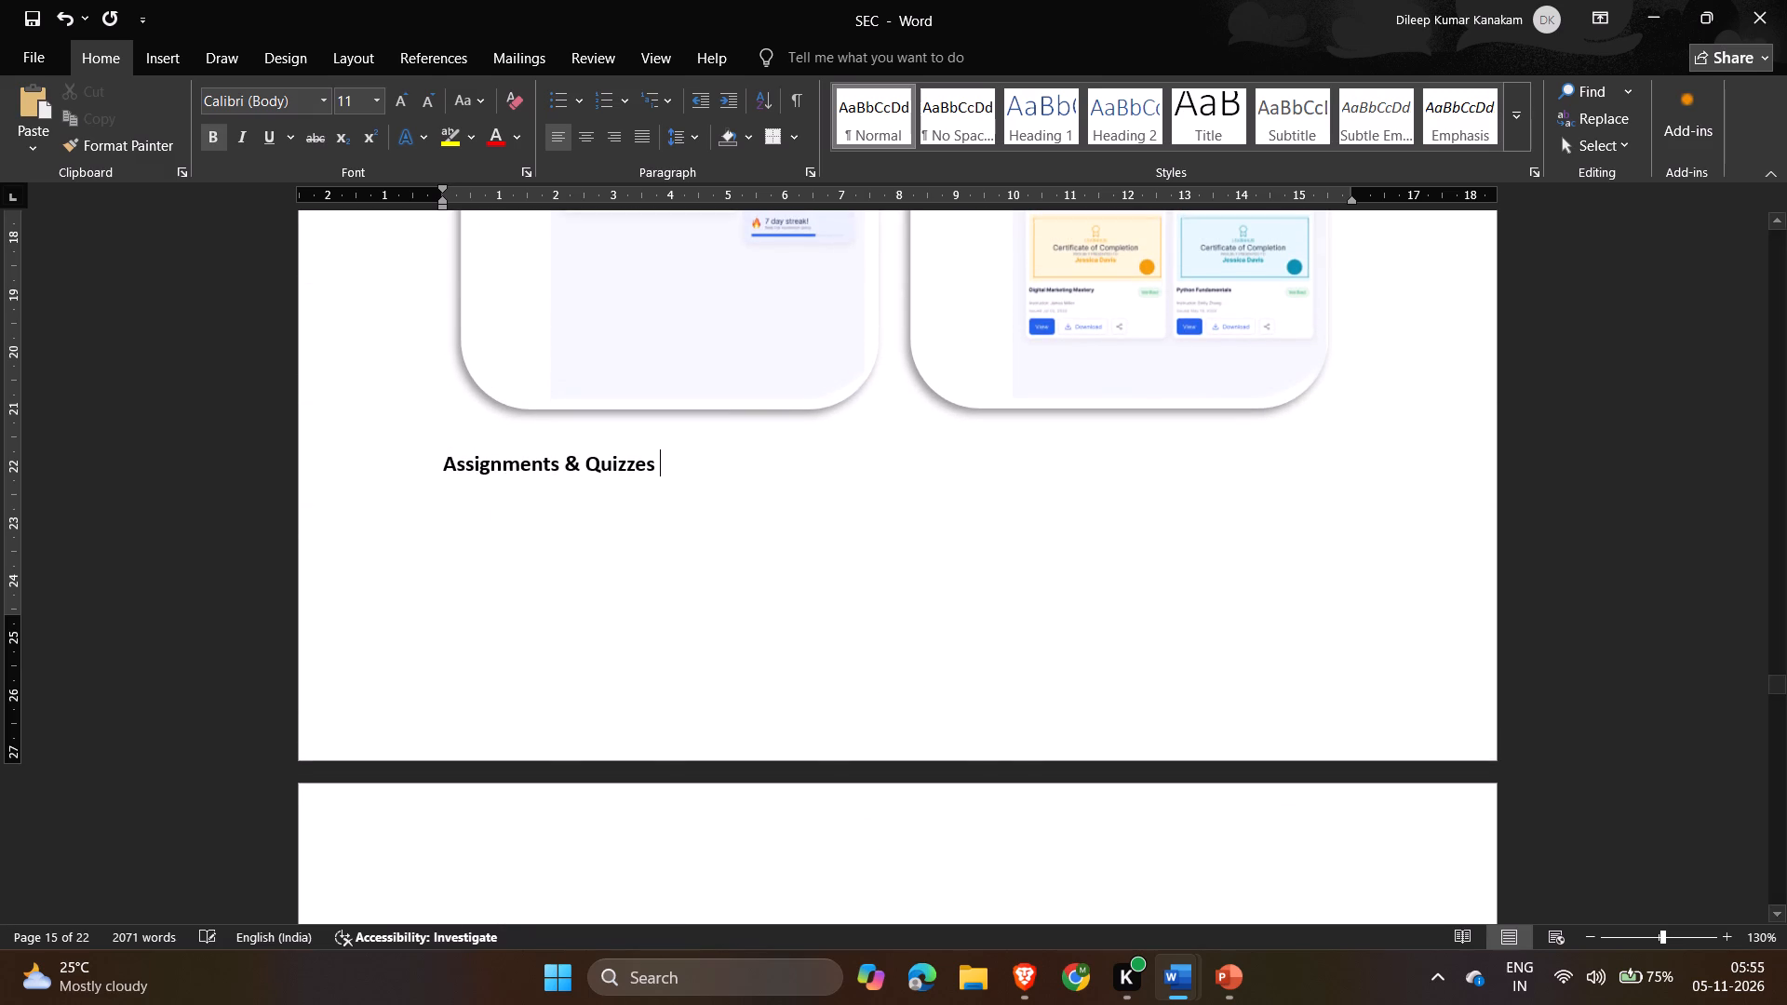
pyautogui.hotkey('alt', 'Tab')
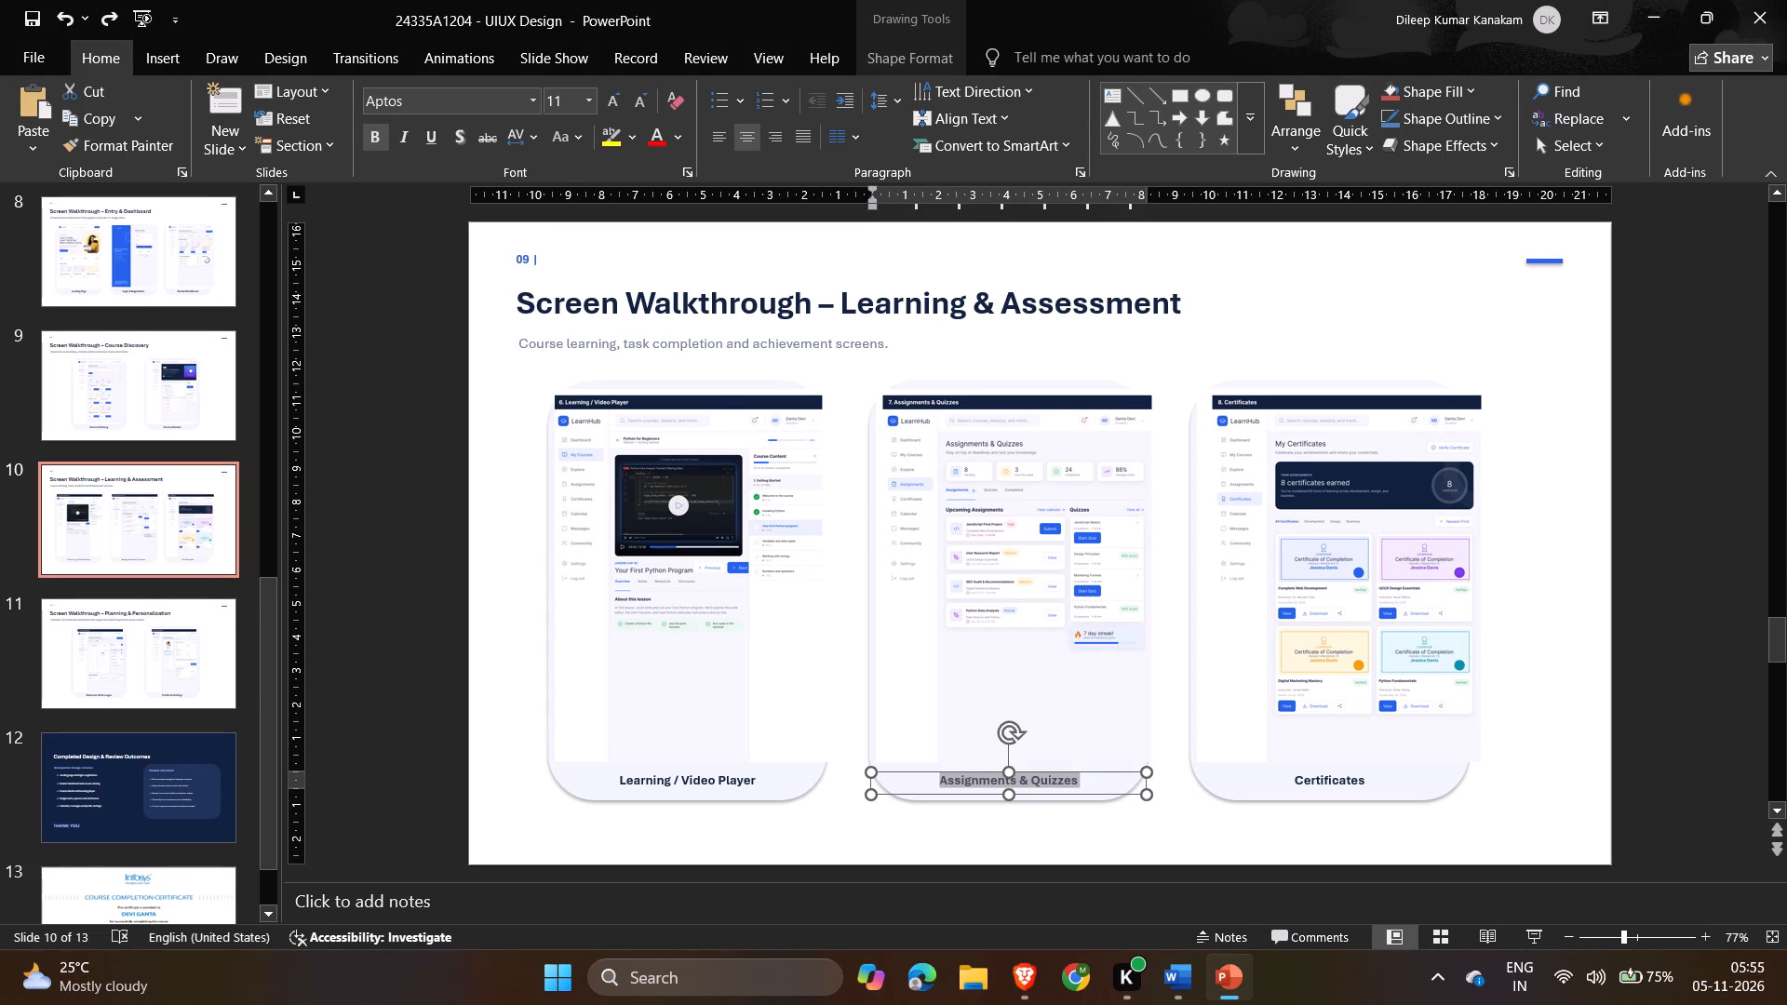
pyautogui.click(1311, 782)
pyautogui.hotkey('ctrl', 'a')
pyautogui.hotkey('ctrl', 'c')
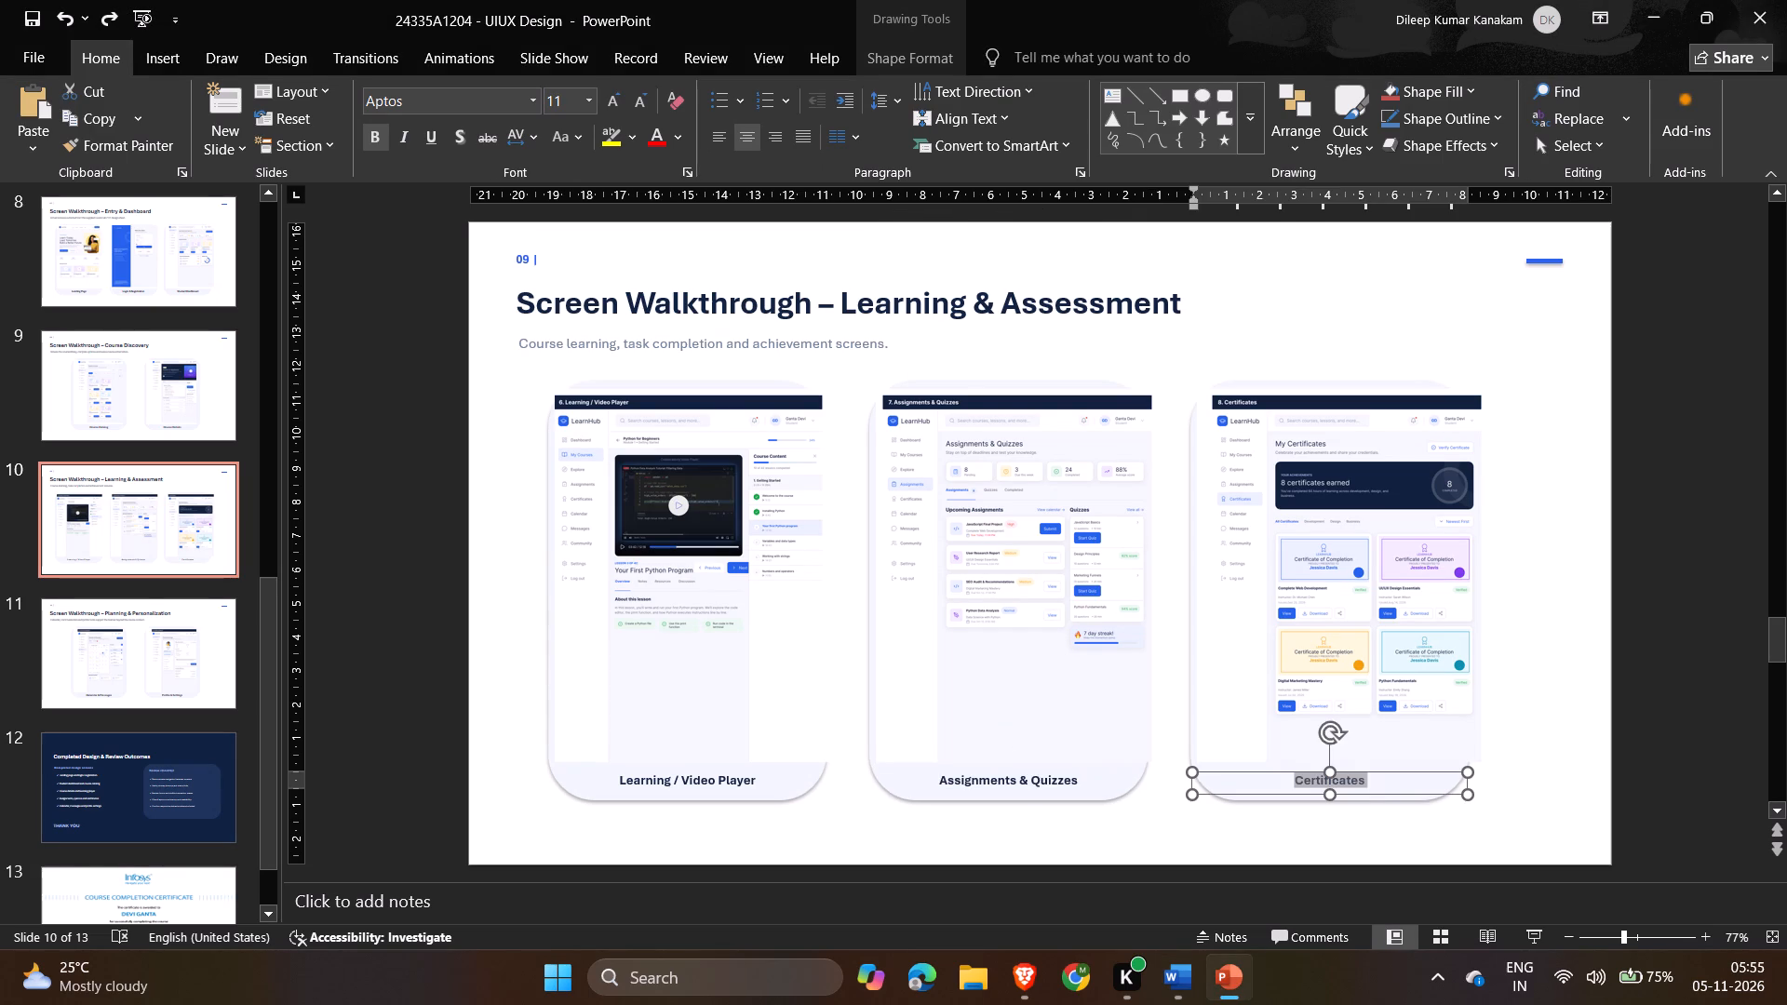
pyautogui.hotkey('alt', 'Tab')
pyautogui.scroll(1, 1311, 782)
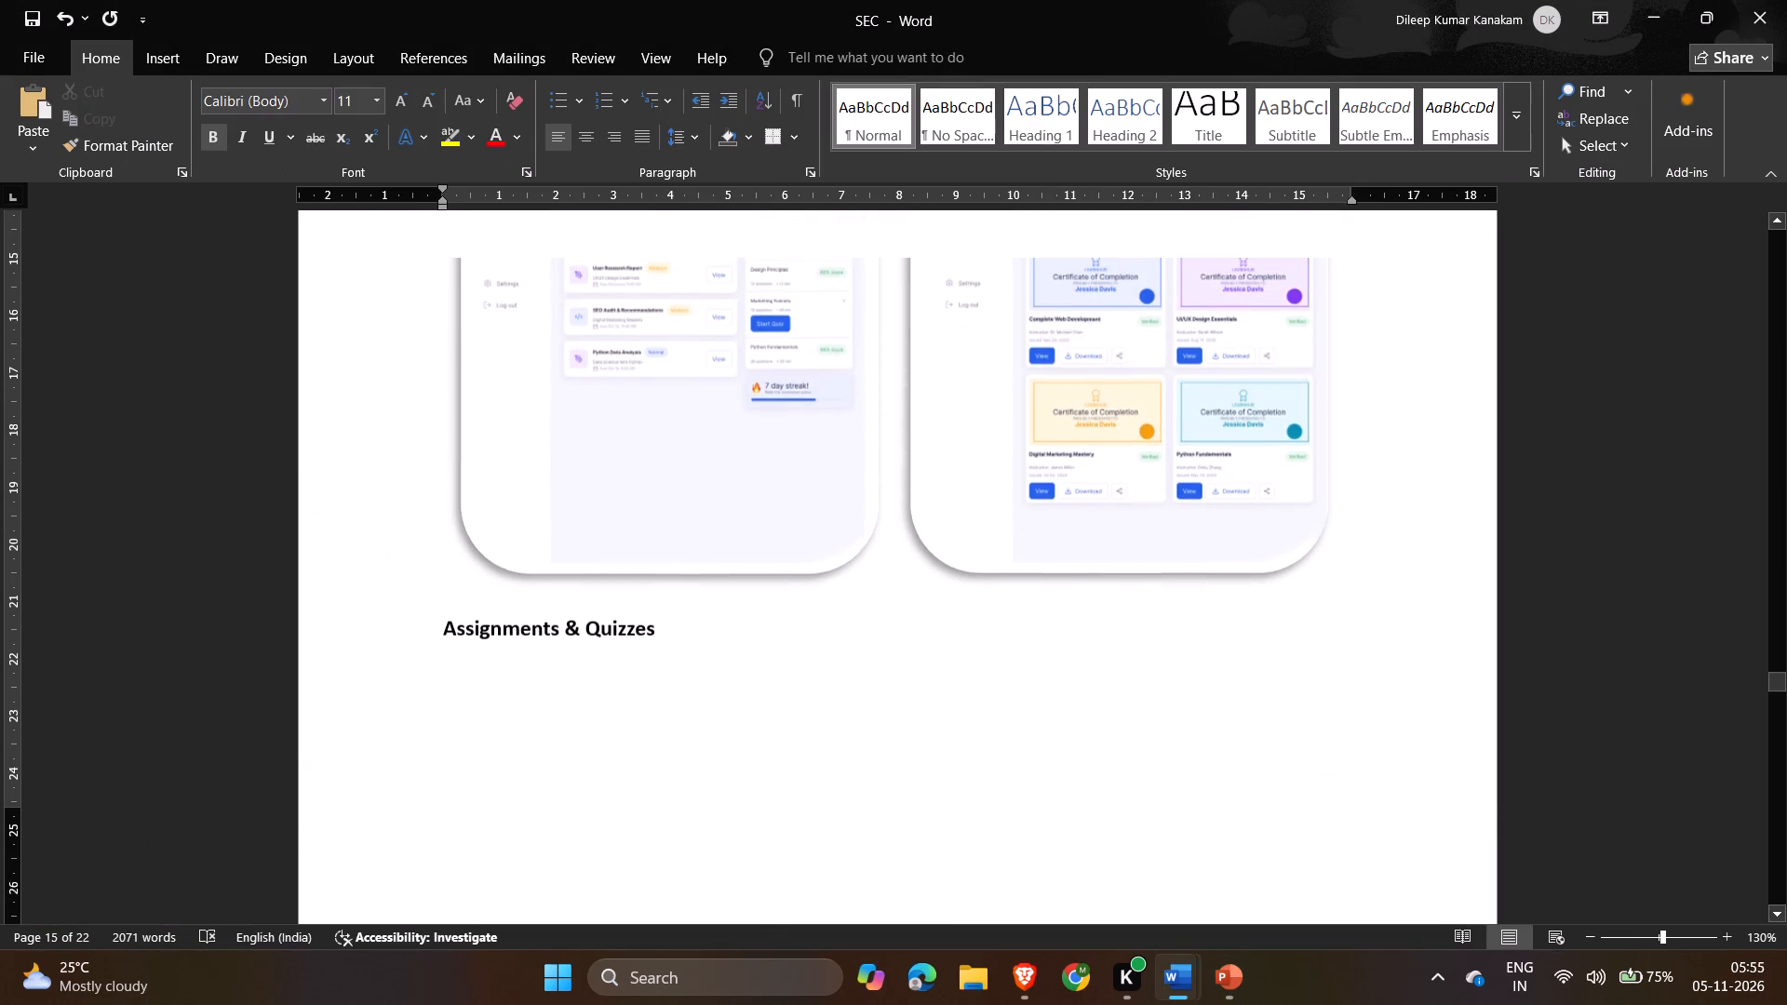
pyautogui.hotkey('ctrl', 'v')
pyautogui.press('Delete')
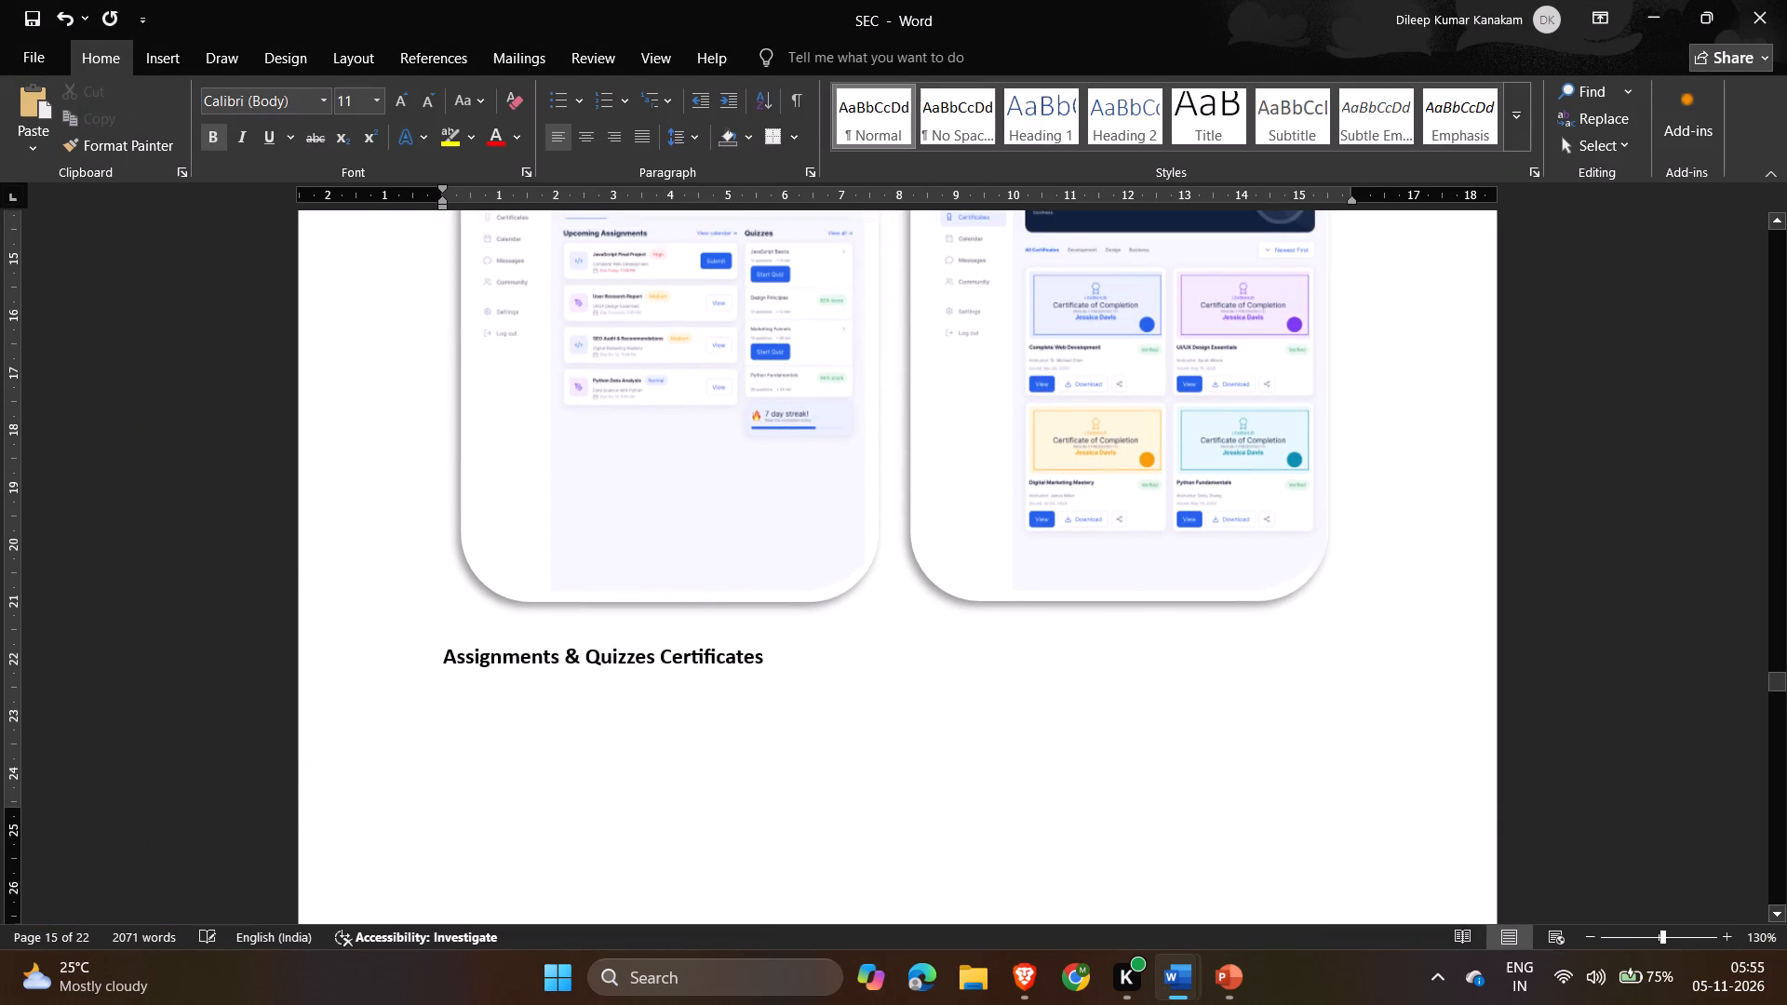
# Replace the Transactions Screen caption in SEC with Calendar & Messages, copied from slide 11 in PowerPoint.
pyautogui.scroll(1, 1064, 784)
pyautogui.scroll(-2, 1064, 784)
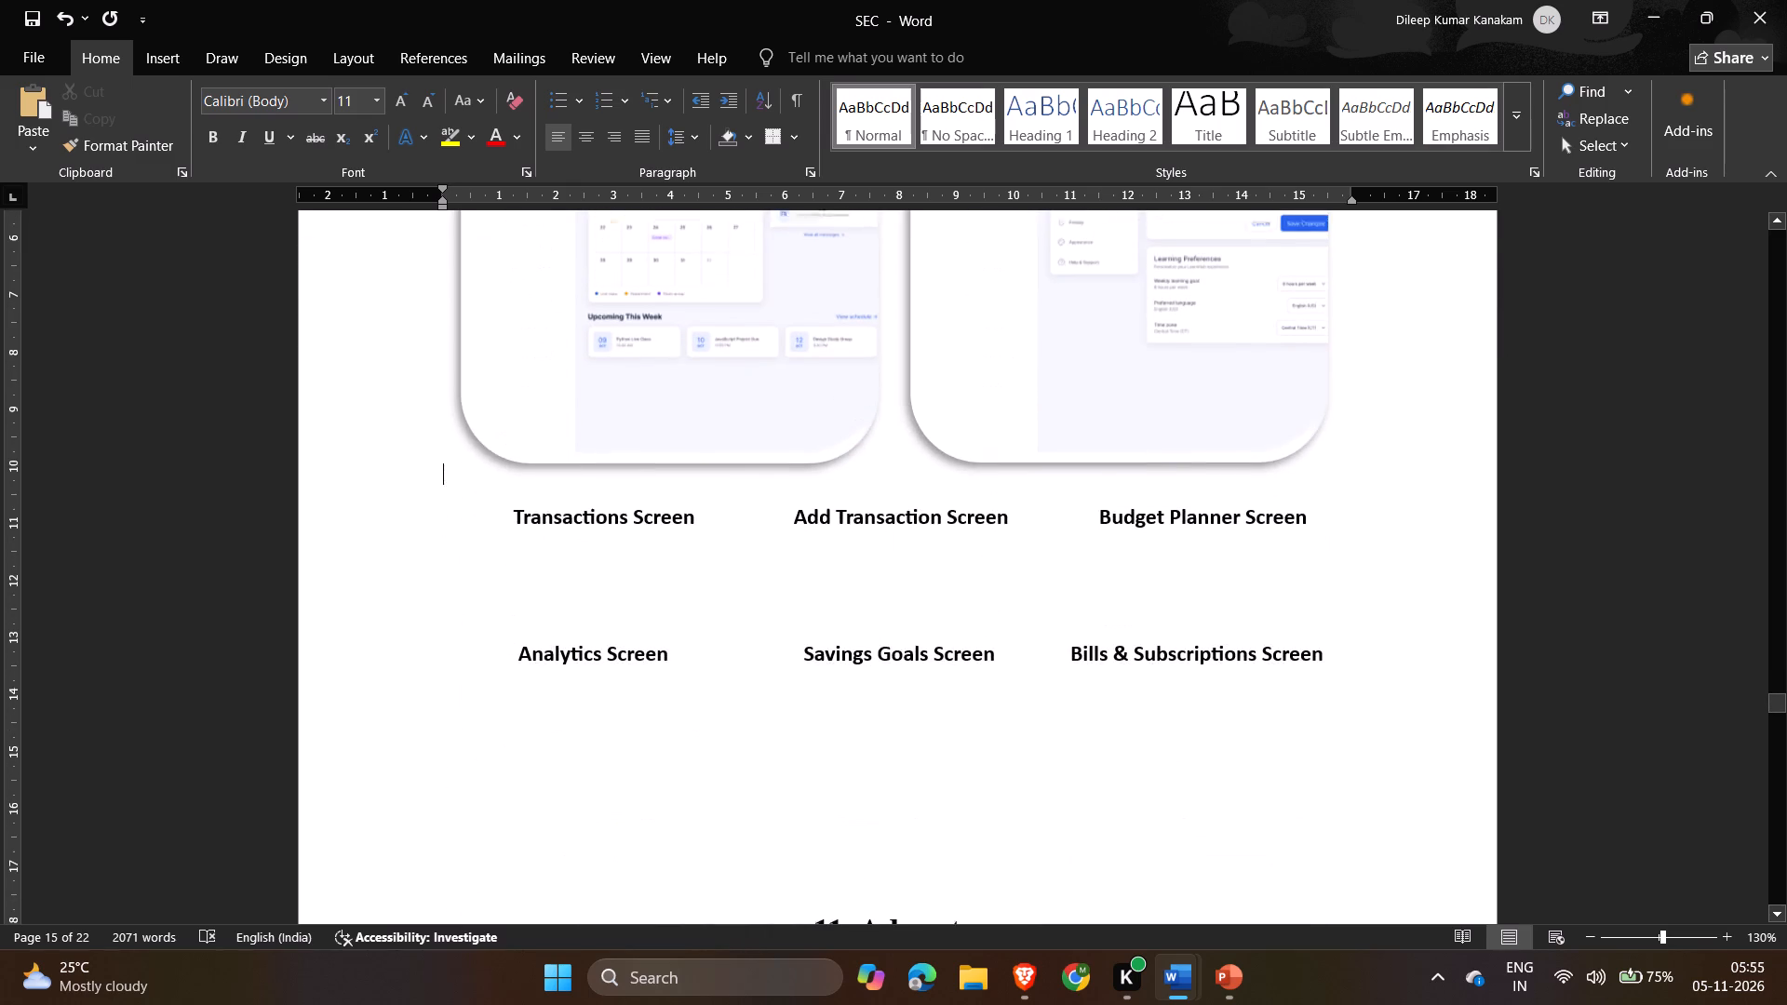
pyautogui.hotkey('alt', 'Tab')
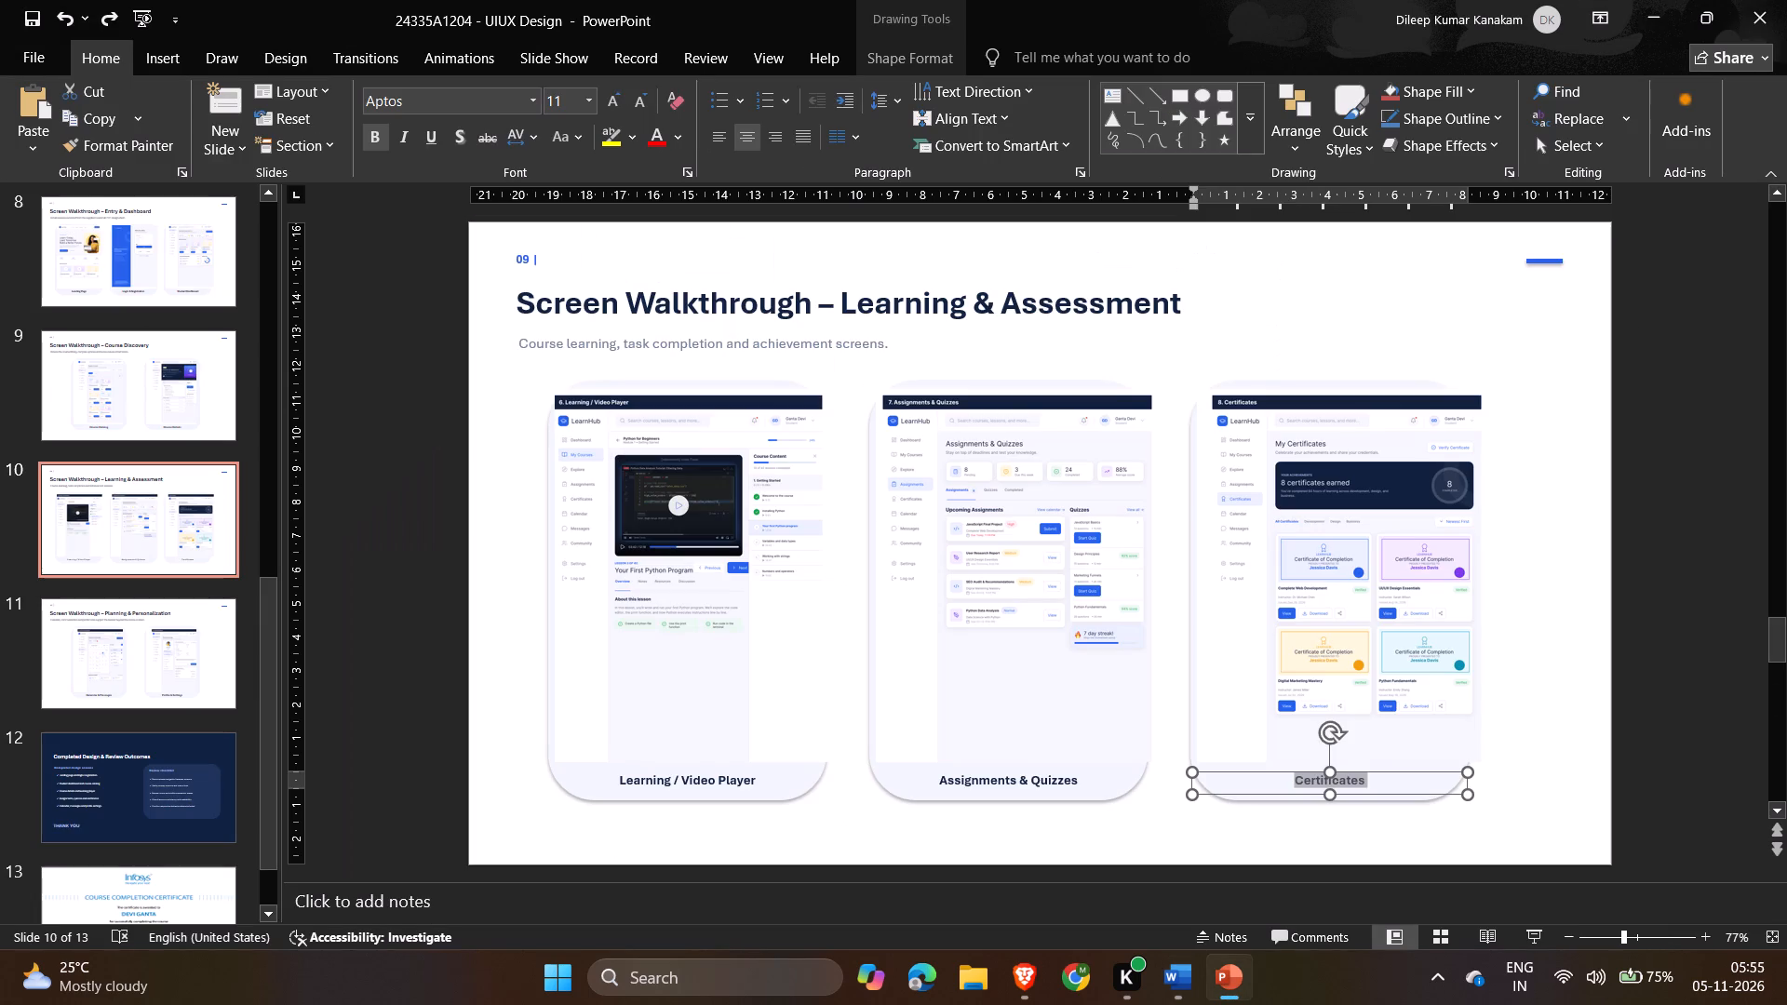
pyautogui.click(160, 647)
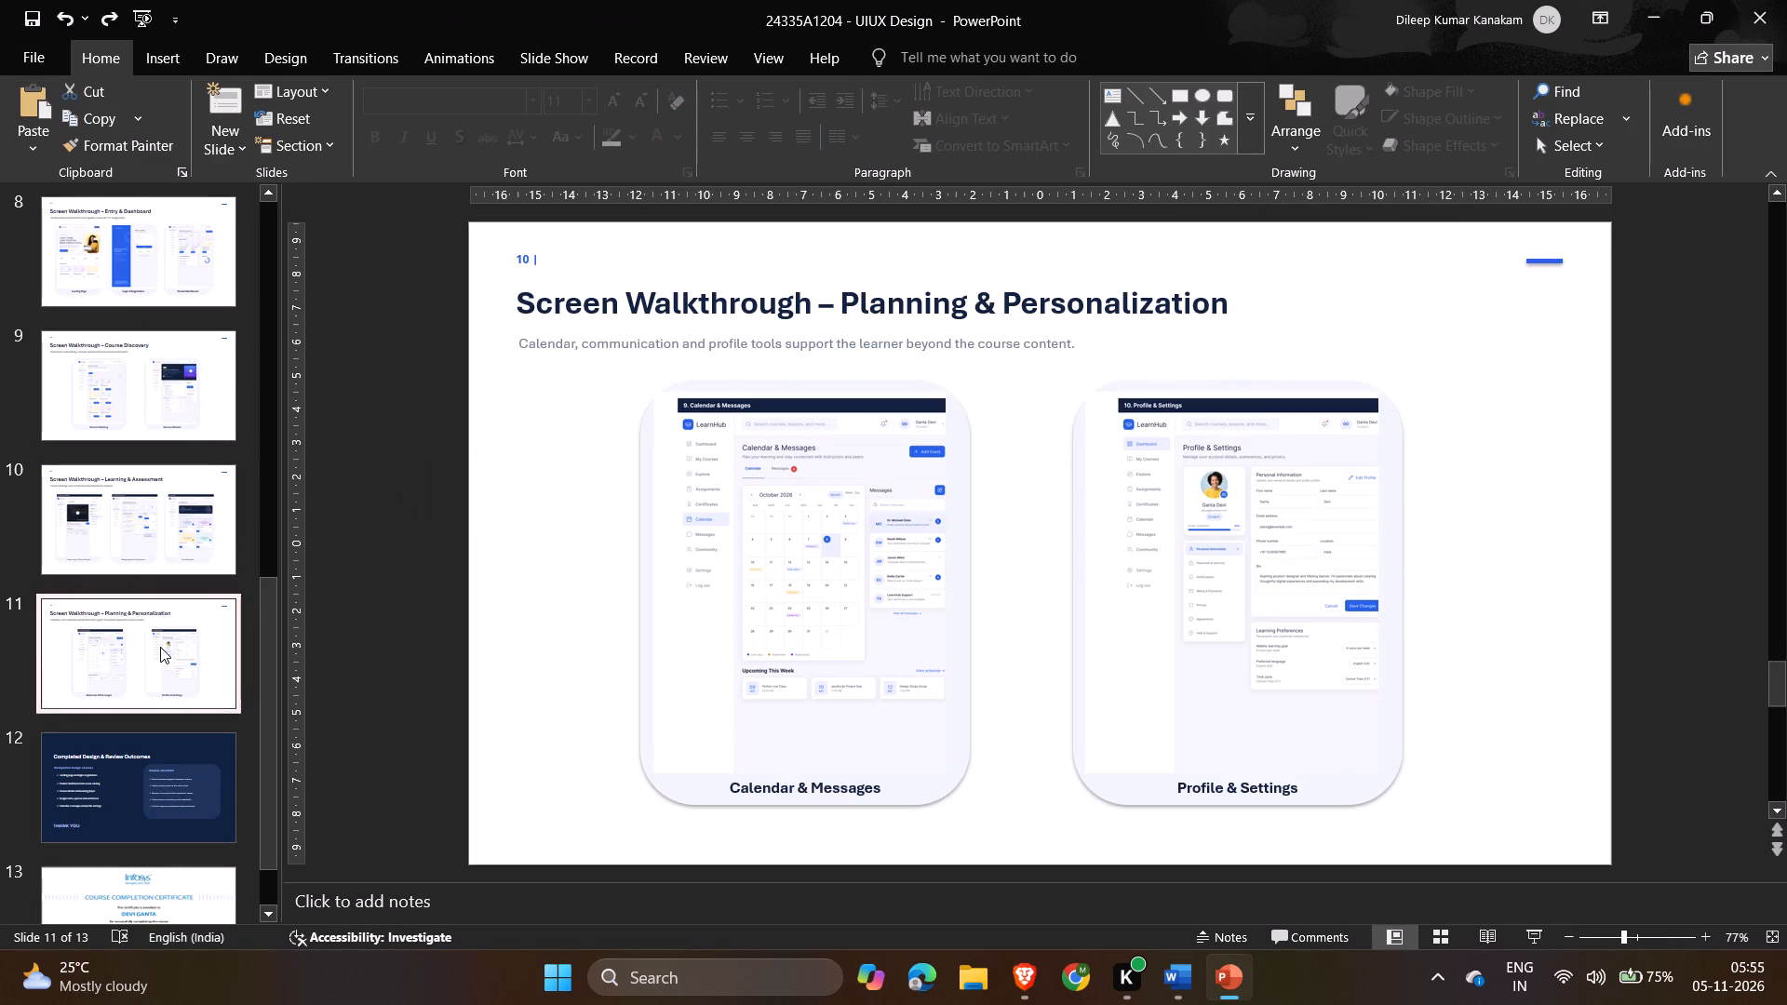
pyautogui.click(773, 787)
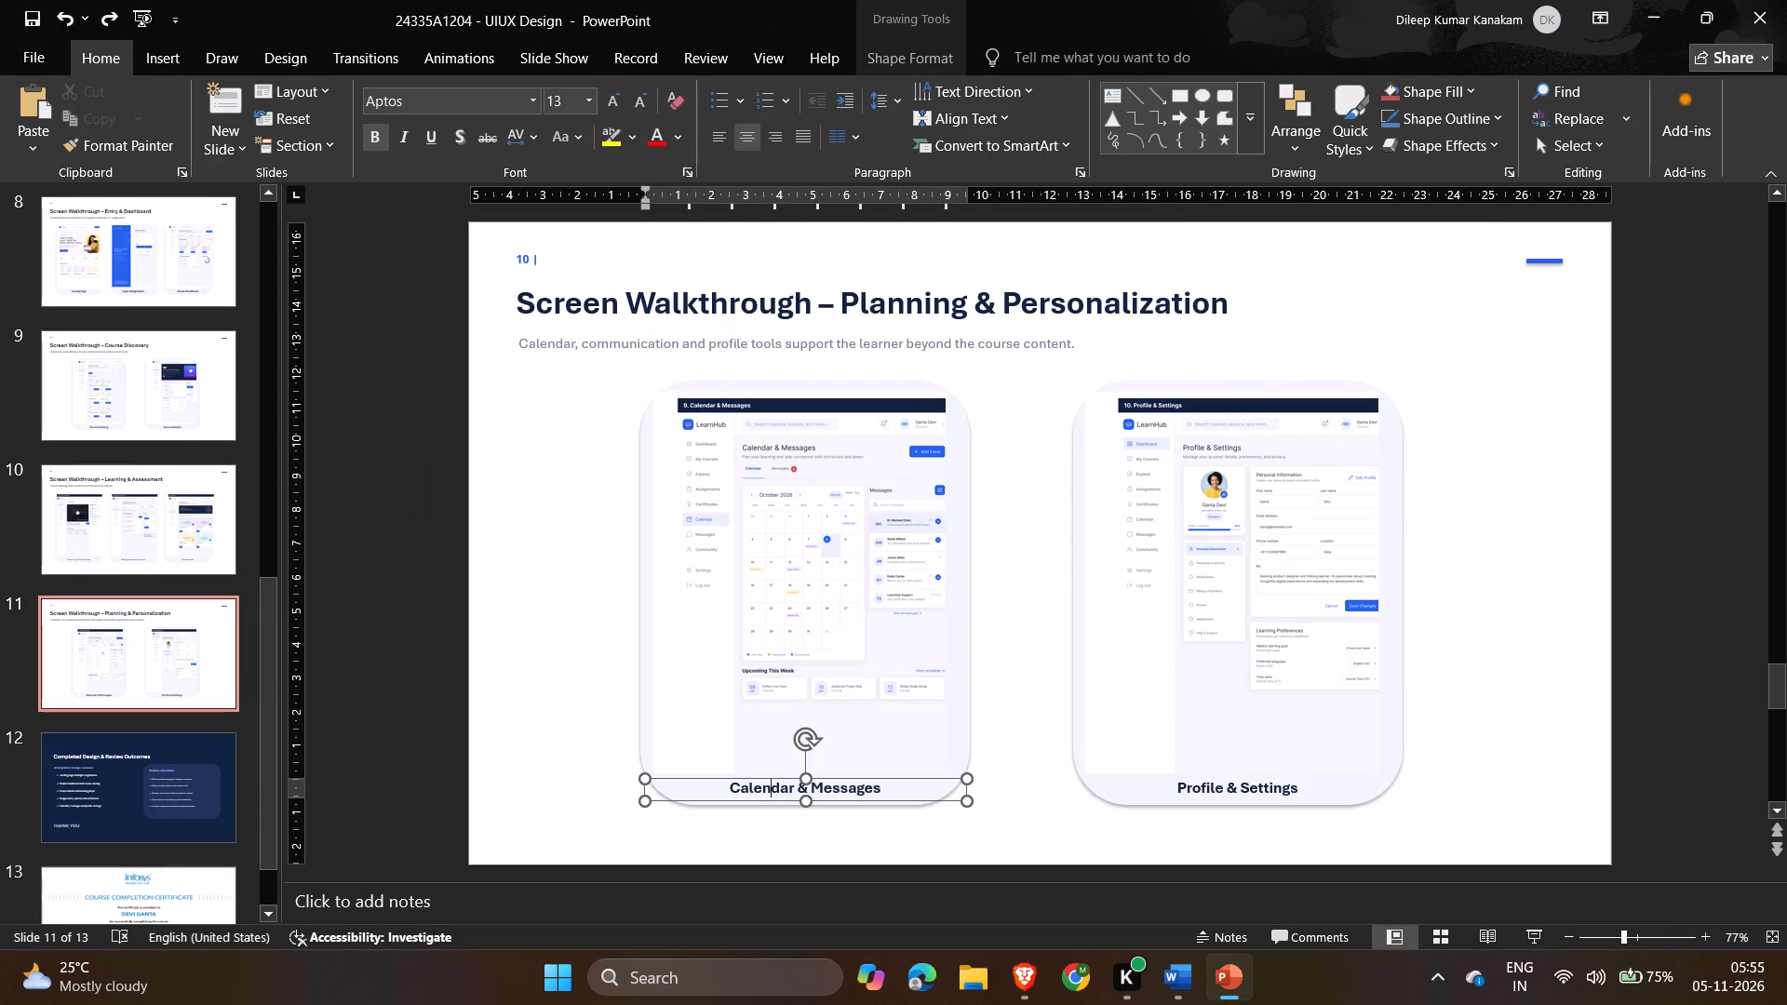
pyautogui.hotkey('ctrl', 'a')
pyautogui.hotkey('ctrl', 'c')
pyautogui.hotkey('alt', 'Tab')
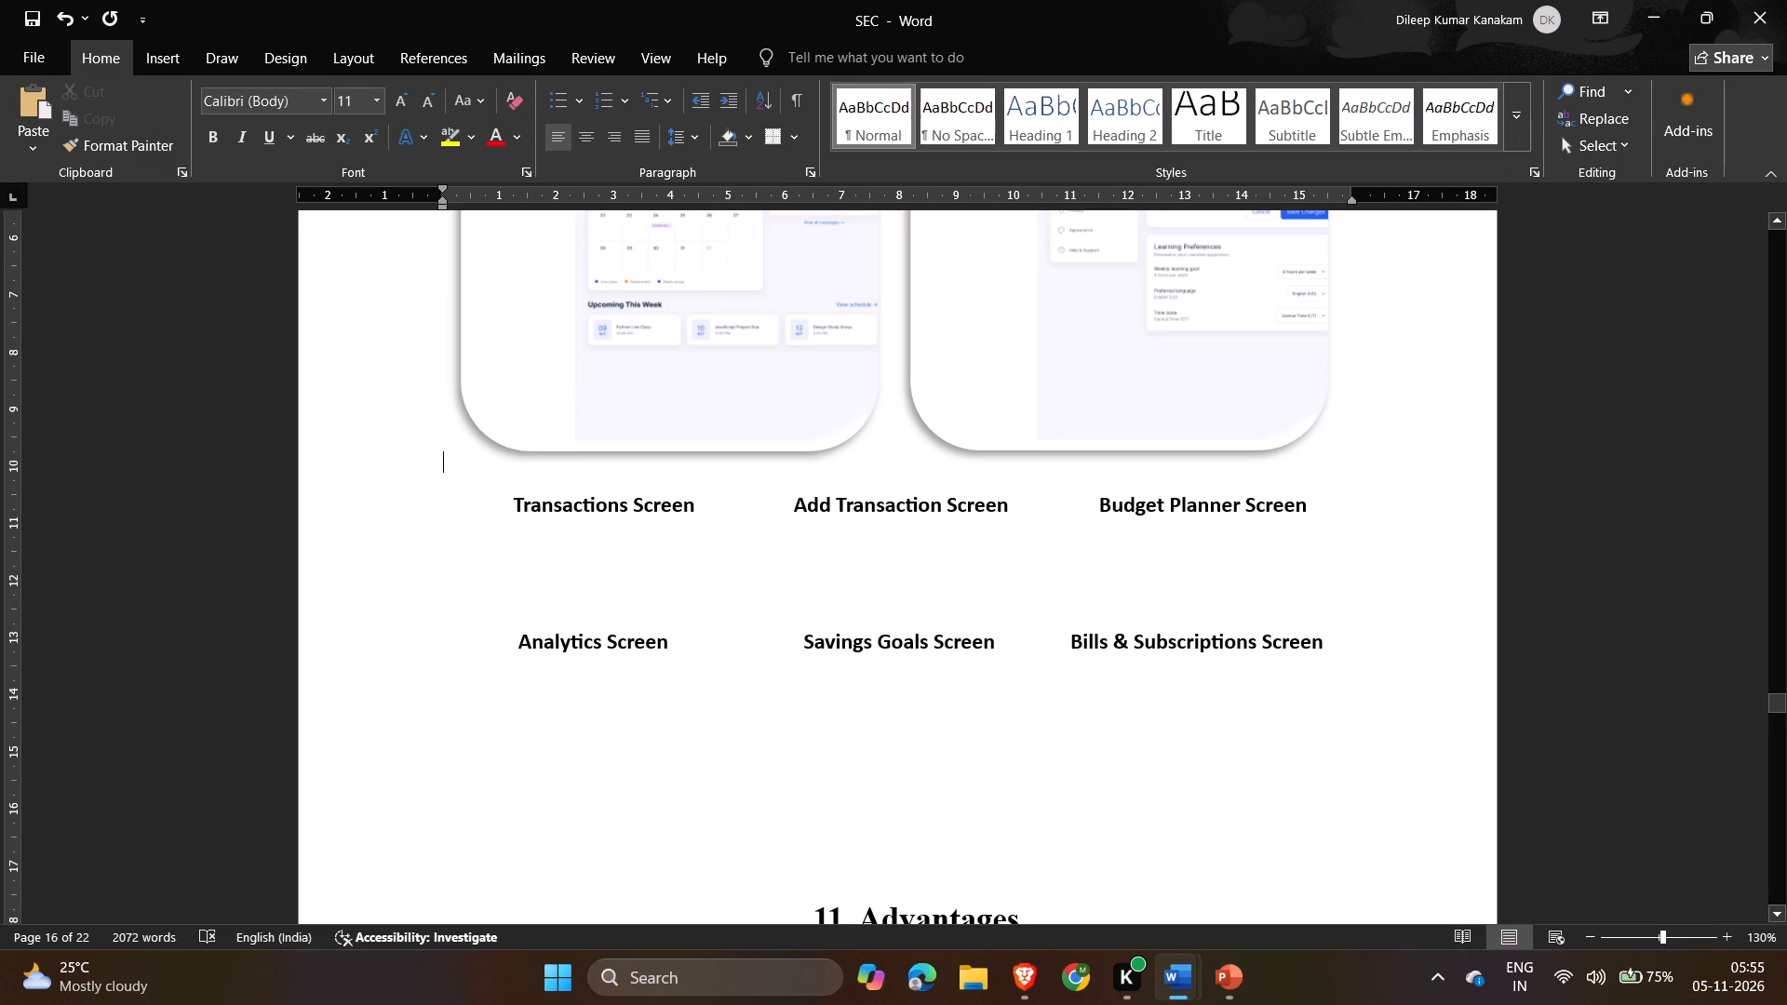
pyautogui.click(700, 502)
pyautogui.click(713, 443)
pyautogui.click(688, 495)
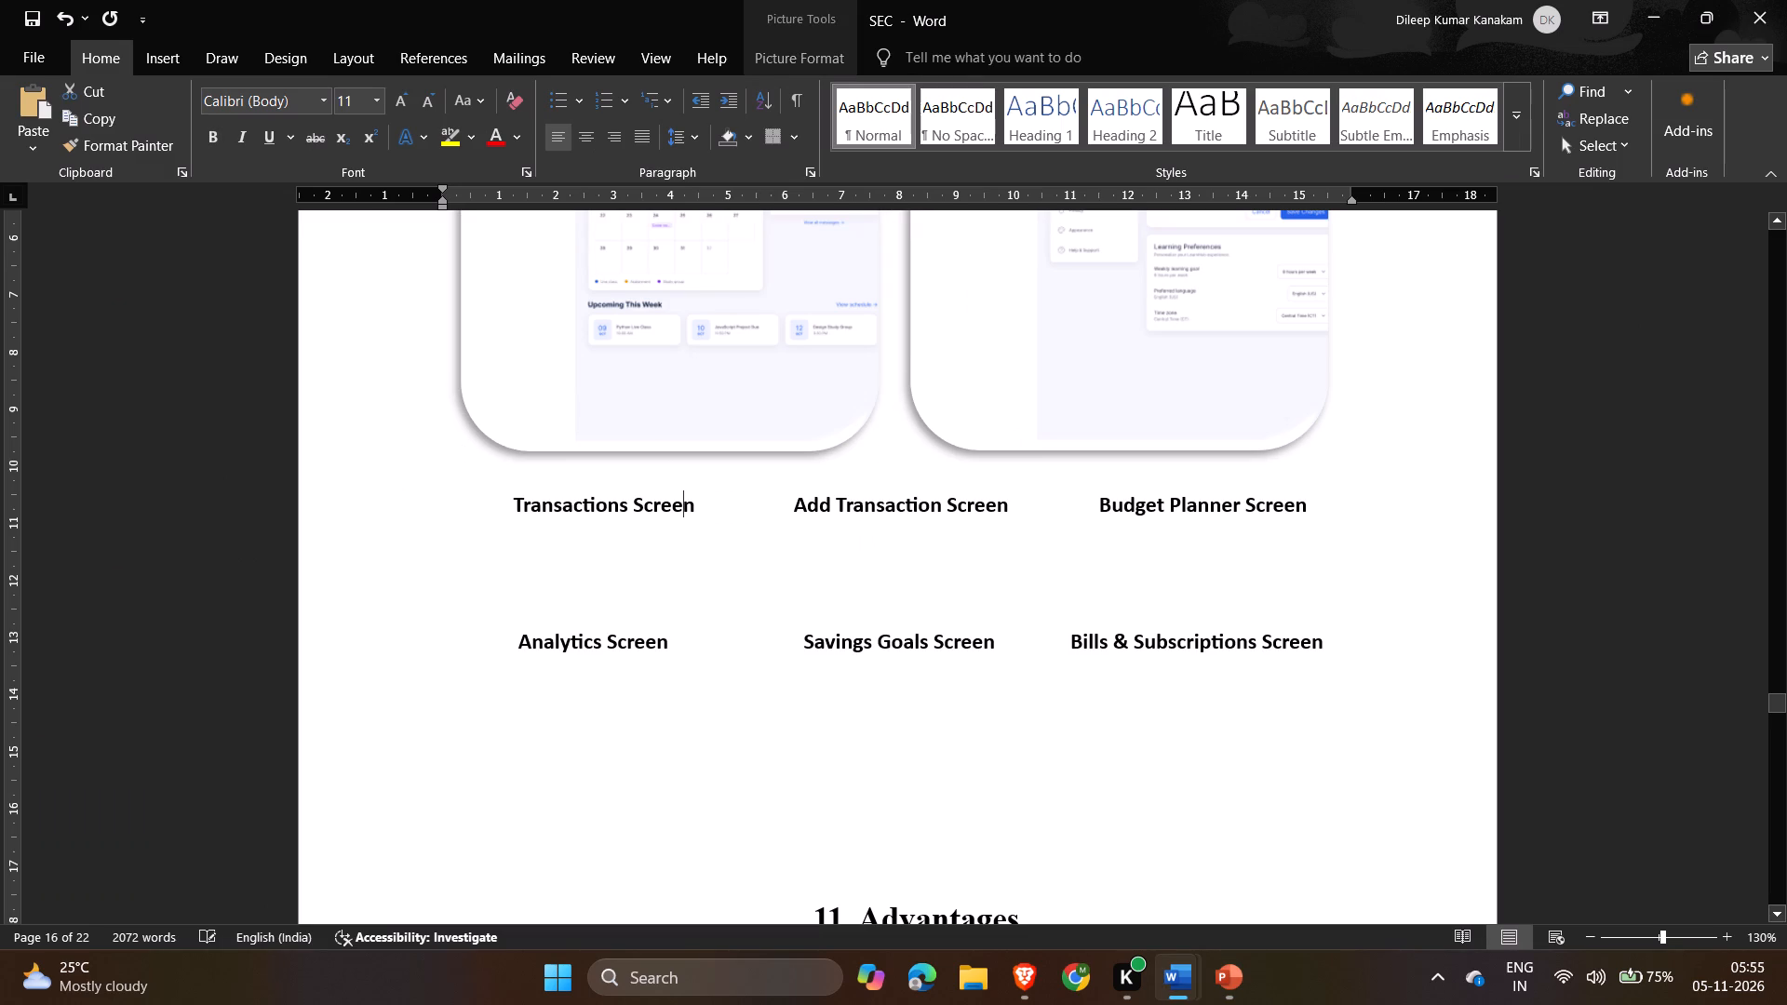
pyautogui.moveTo(701, 501); pyautogui.dragTo(490, 491)
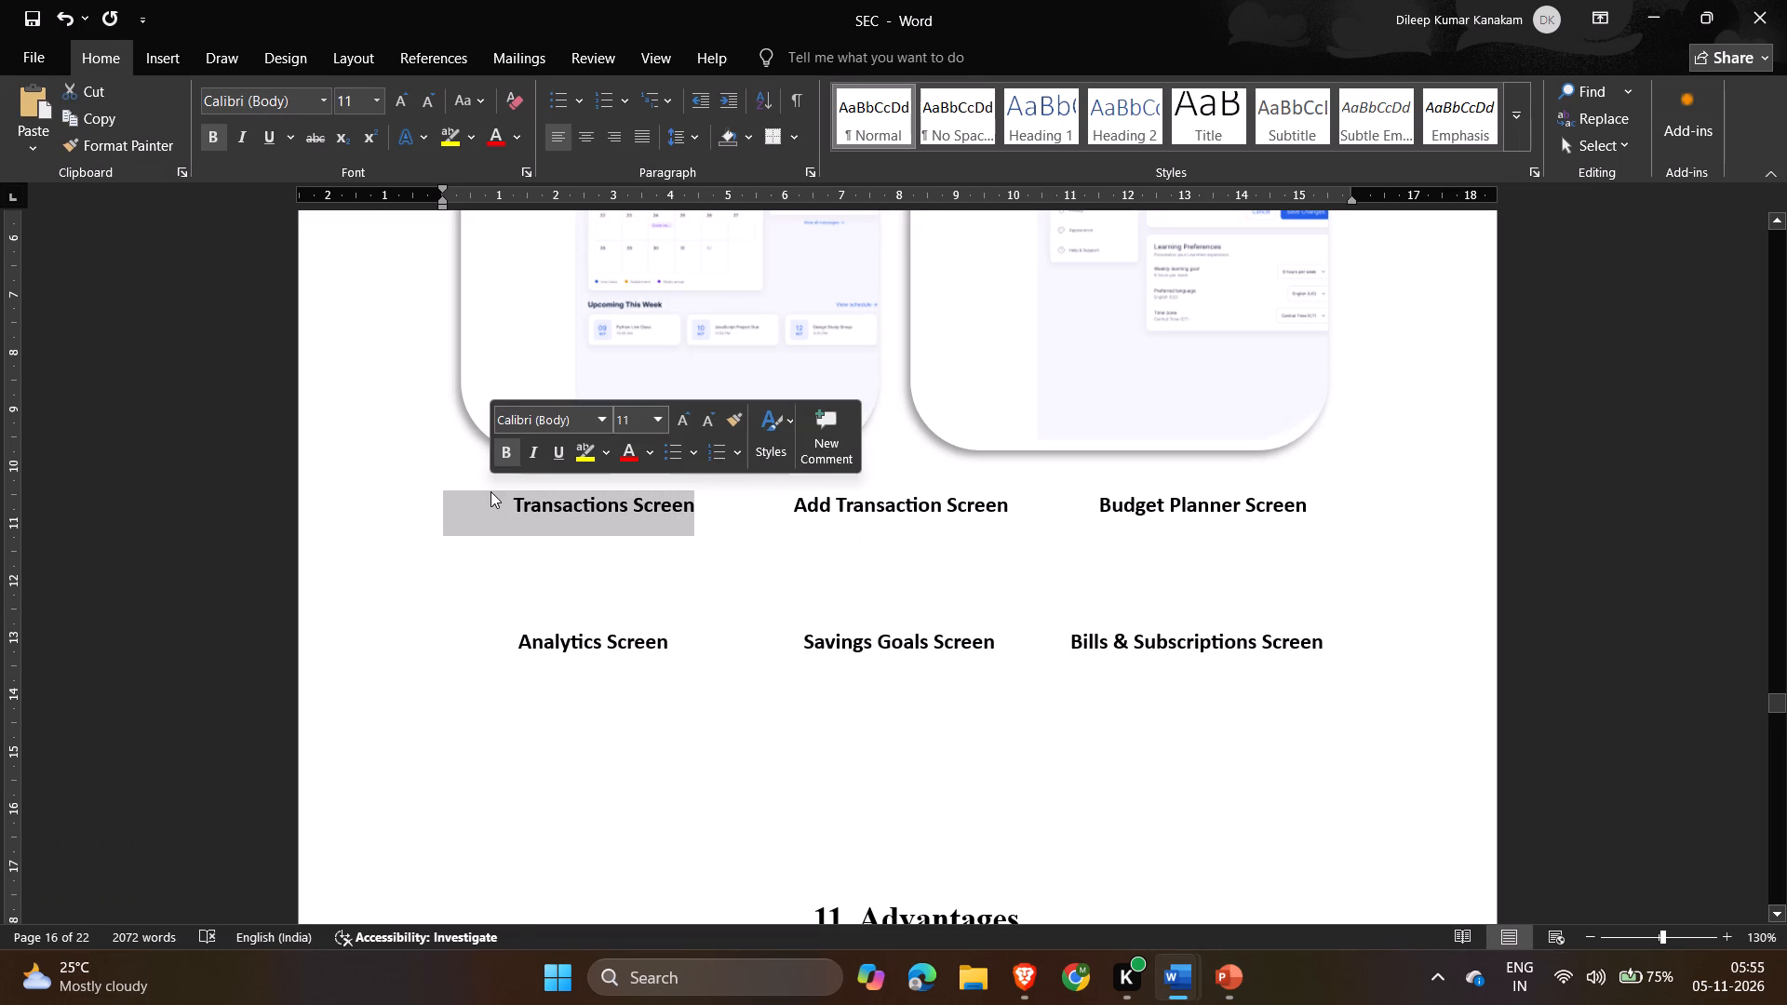
pyautogui.hotkey('ctrl', 'v')
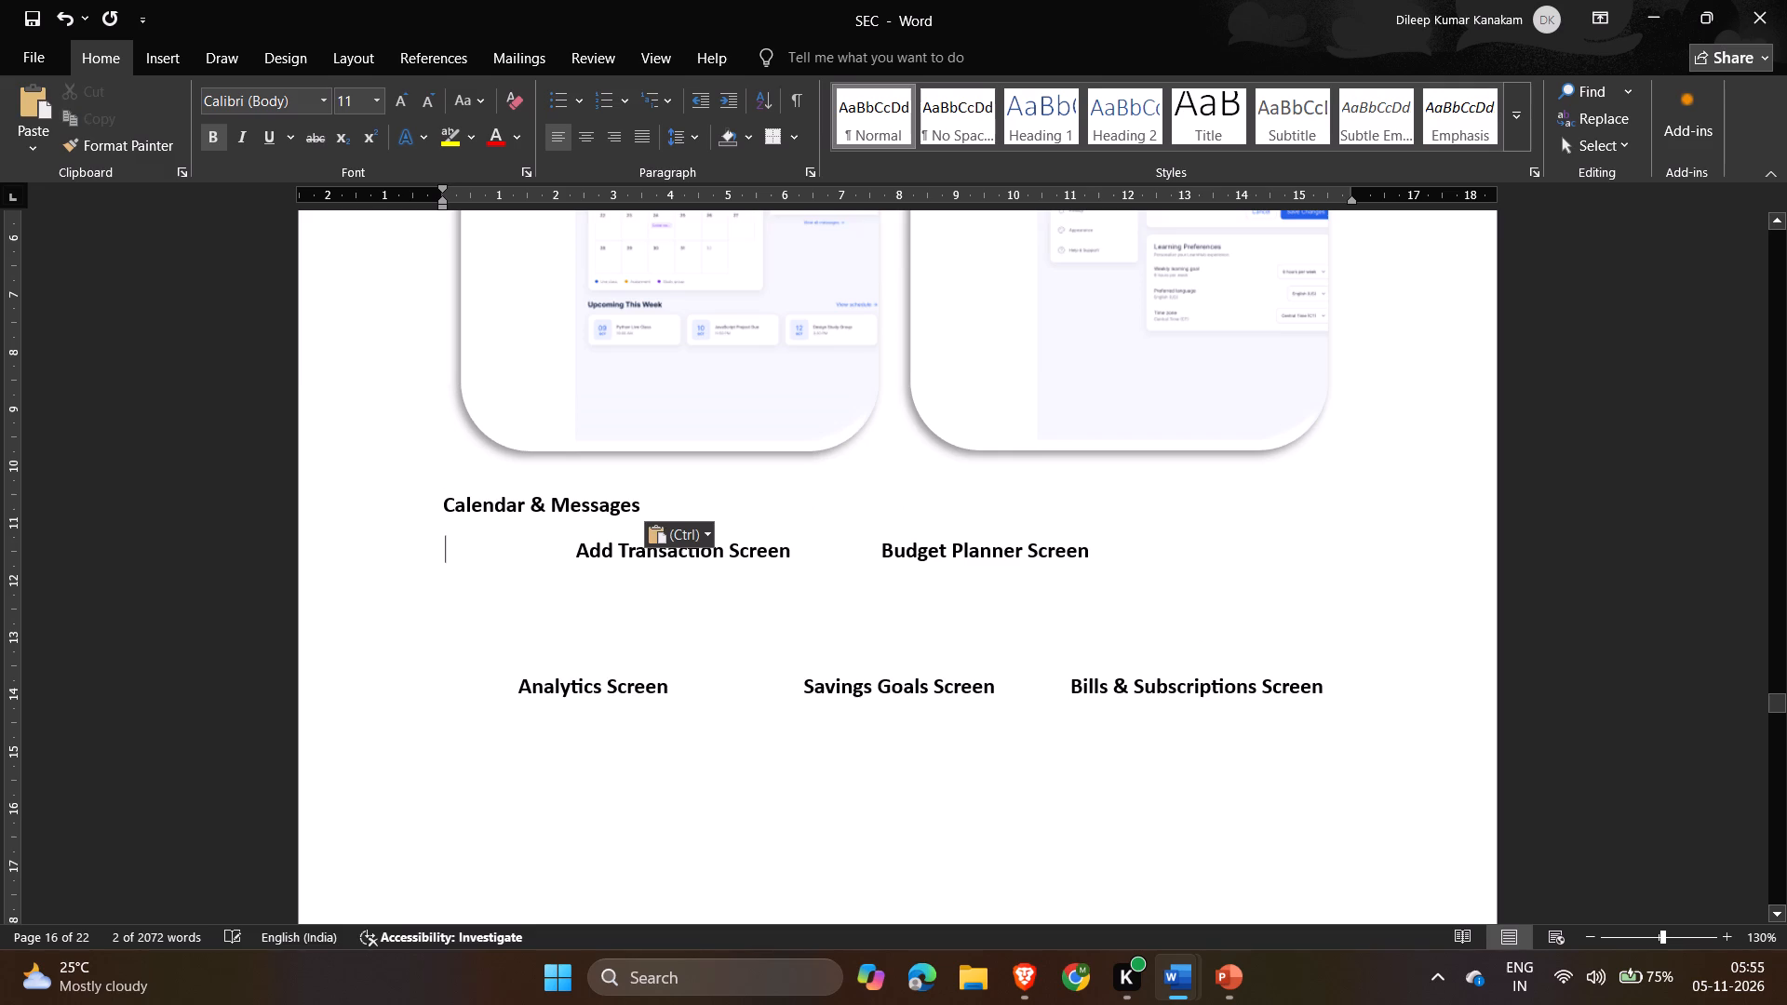
pyautogui.press('Delete')
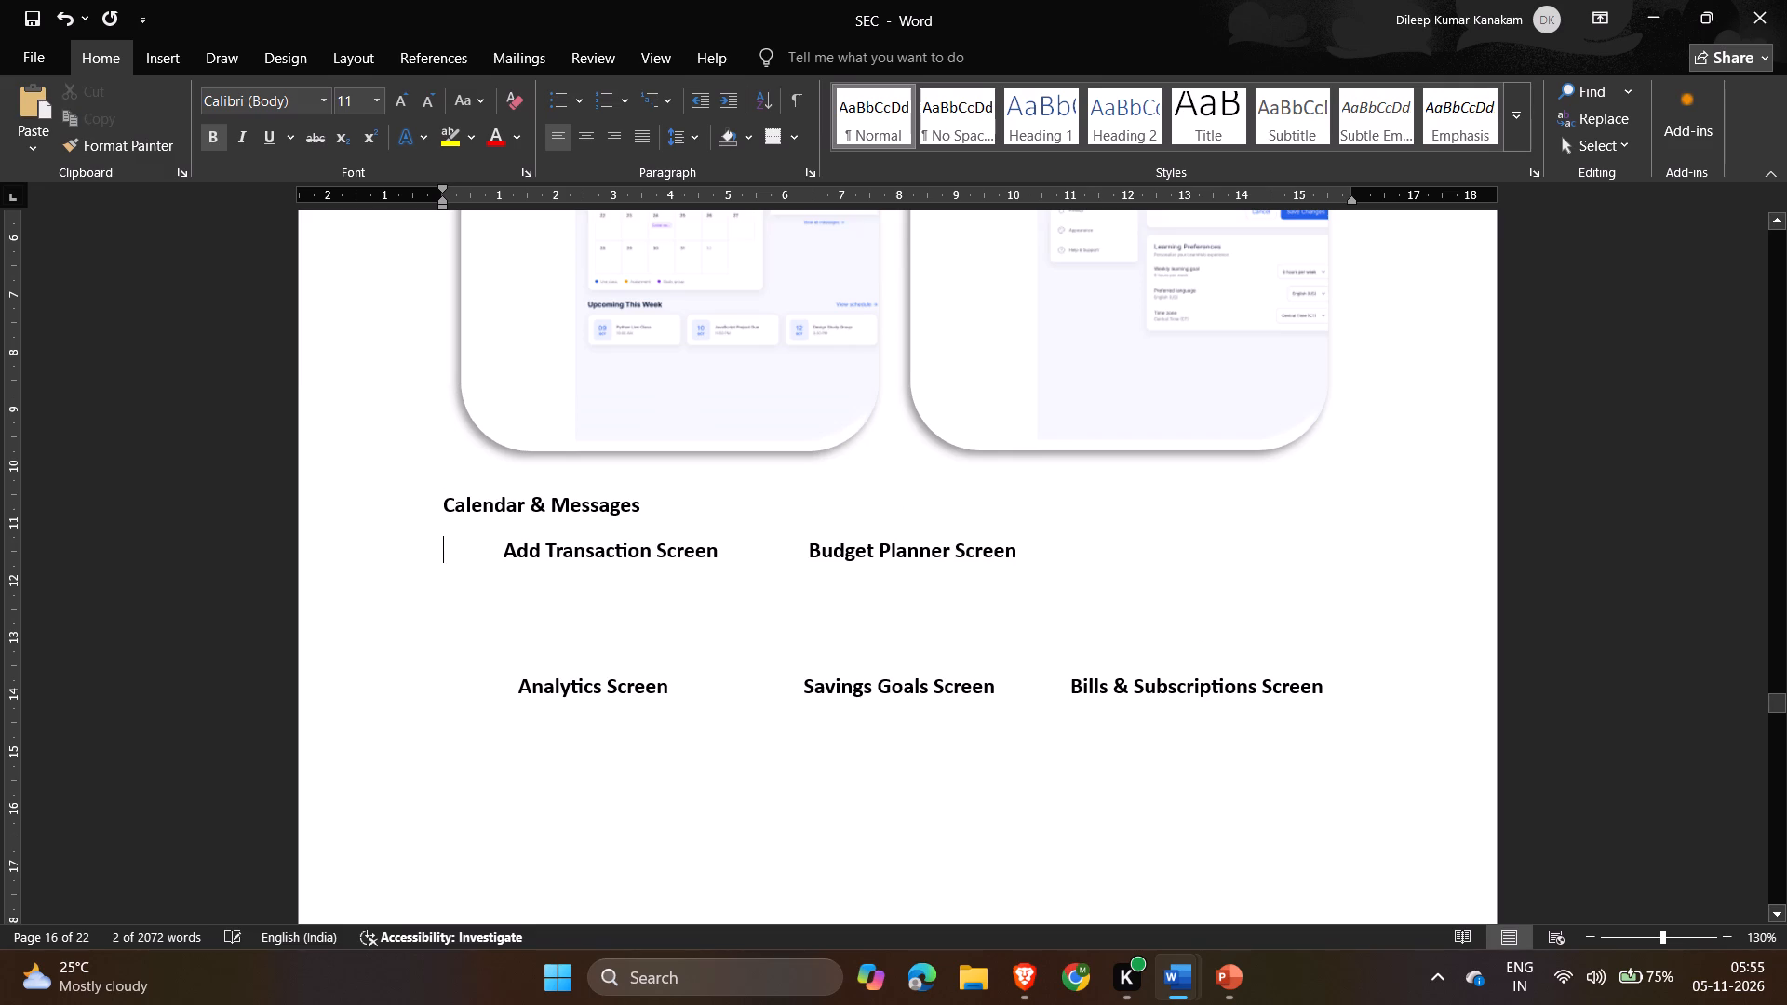
# Delete the leftover captions below Calendar & Messages, from Add Transaction Screen through Bills & Subscriptions Screen.
pyautogui.moveTo(1370, 674); pyautogui.dragTo(452, 527)
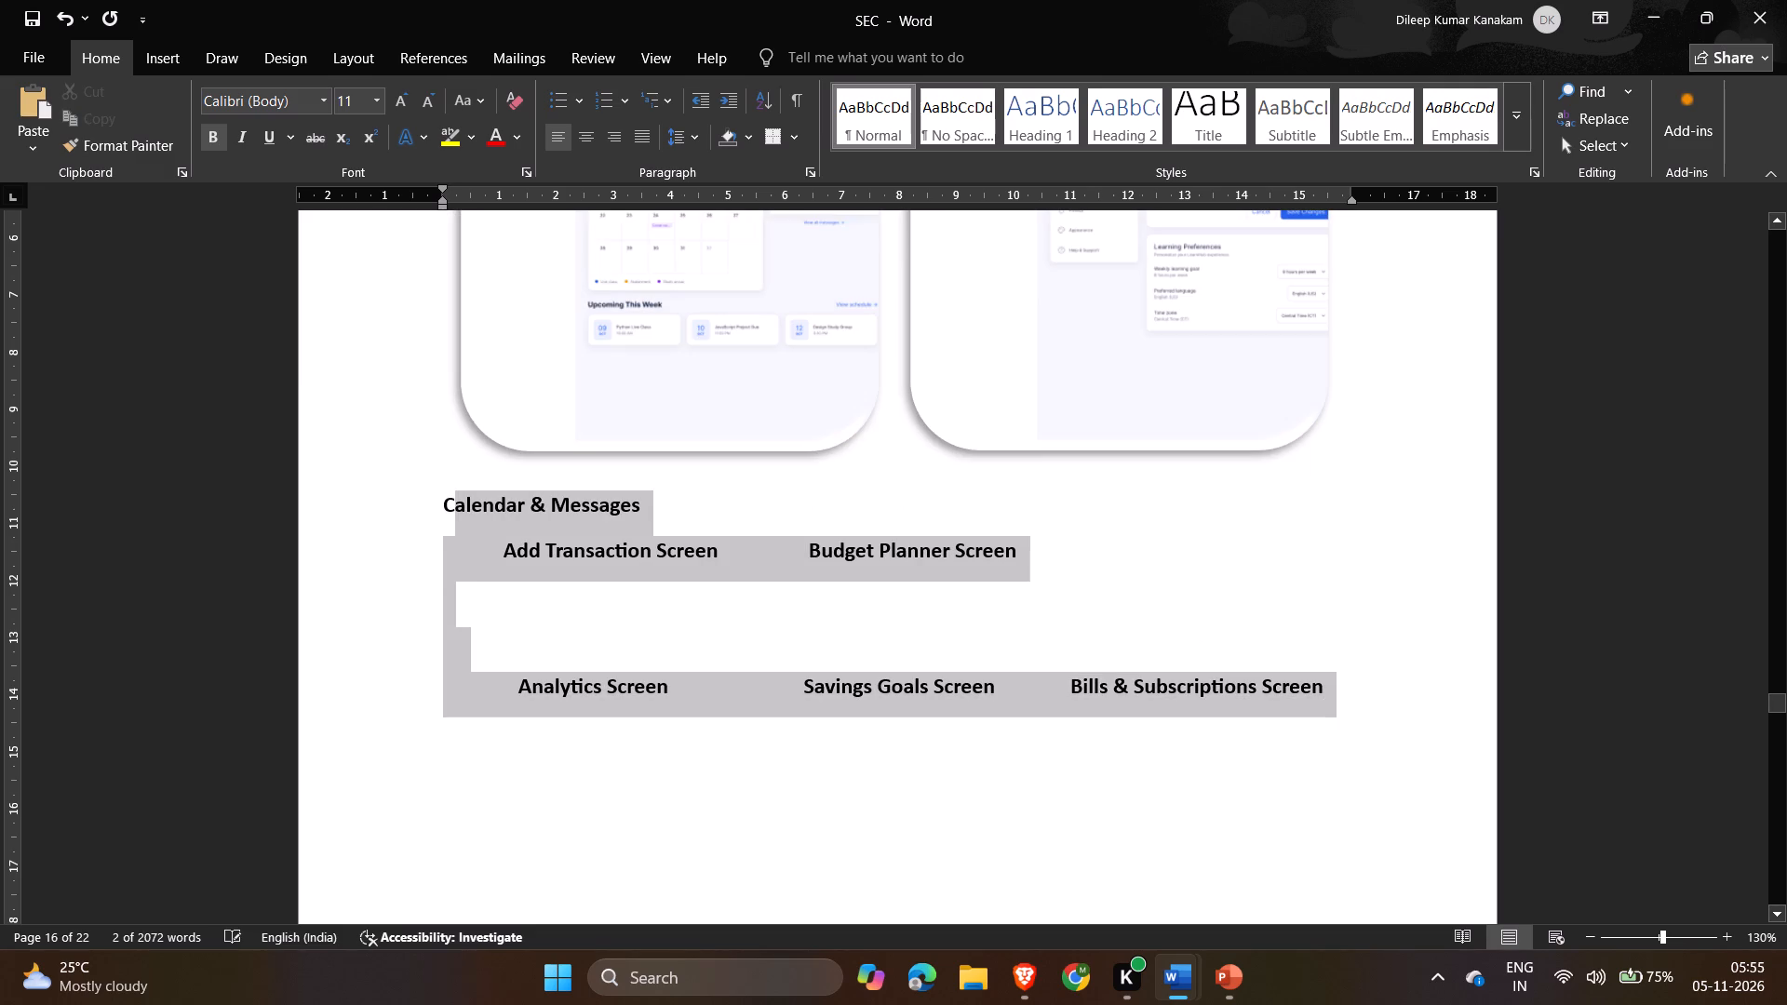
pyautogui.moveTo(452, 527); pyautogui.dragTo(461, 546)
pyautogui.press('BackSpace')
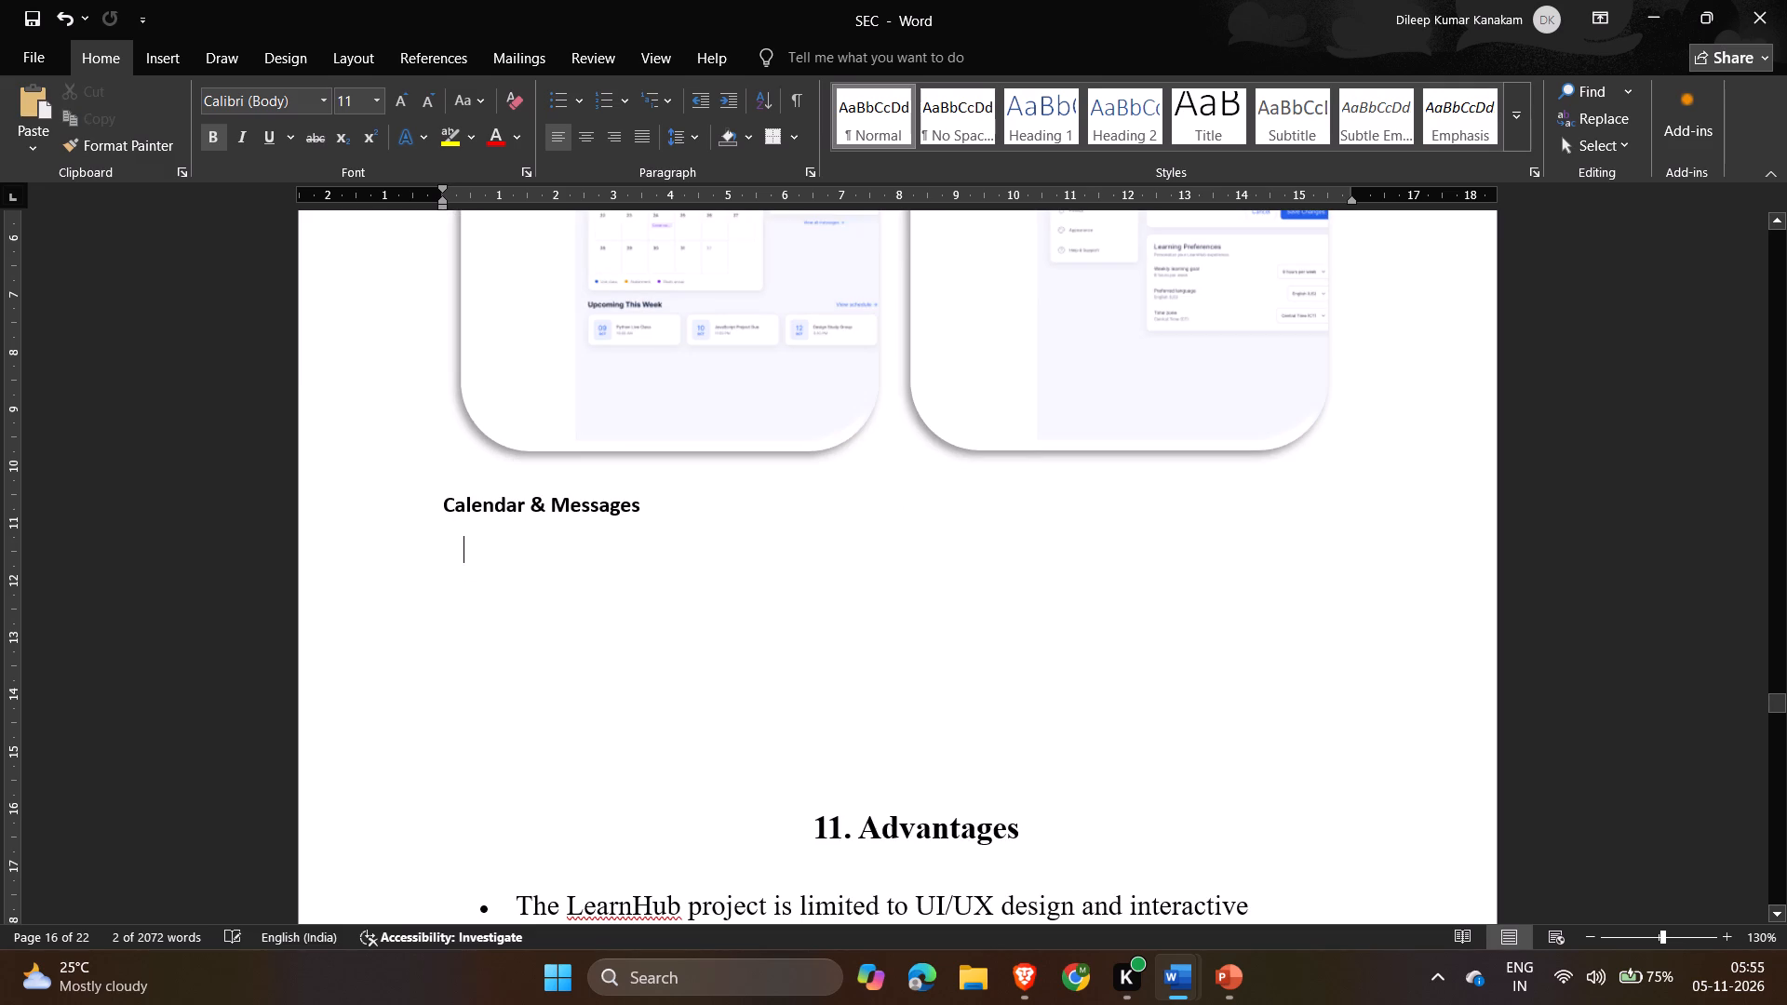
# Add a space after Calendar & Messages in SEC, followed by the Profile & Settings caption from slide 11 in PowerPoint.
pyautogui.click(678, 507)
pyautogui.press('space')
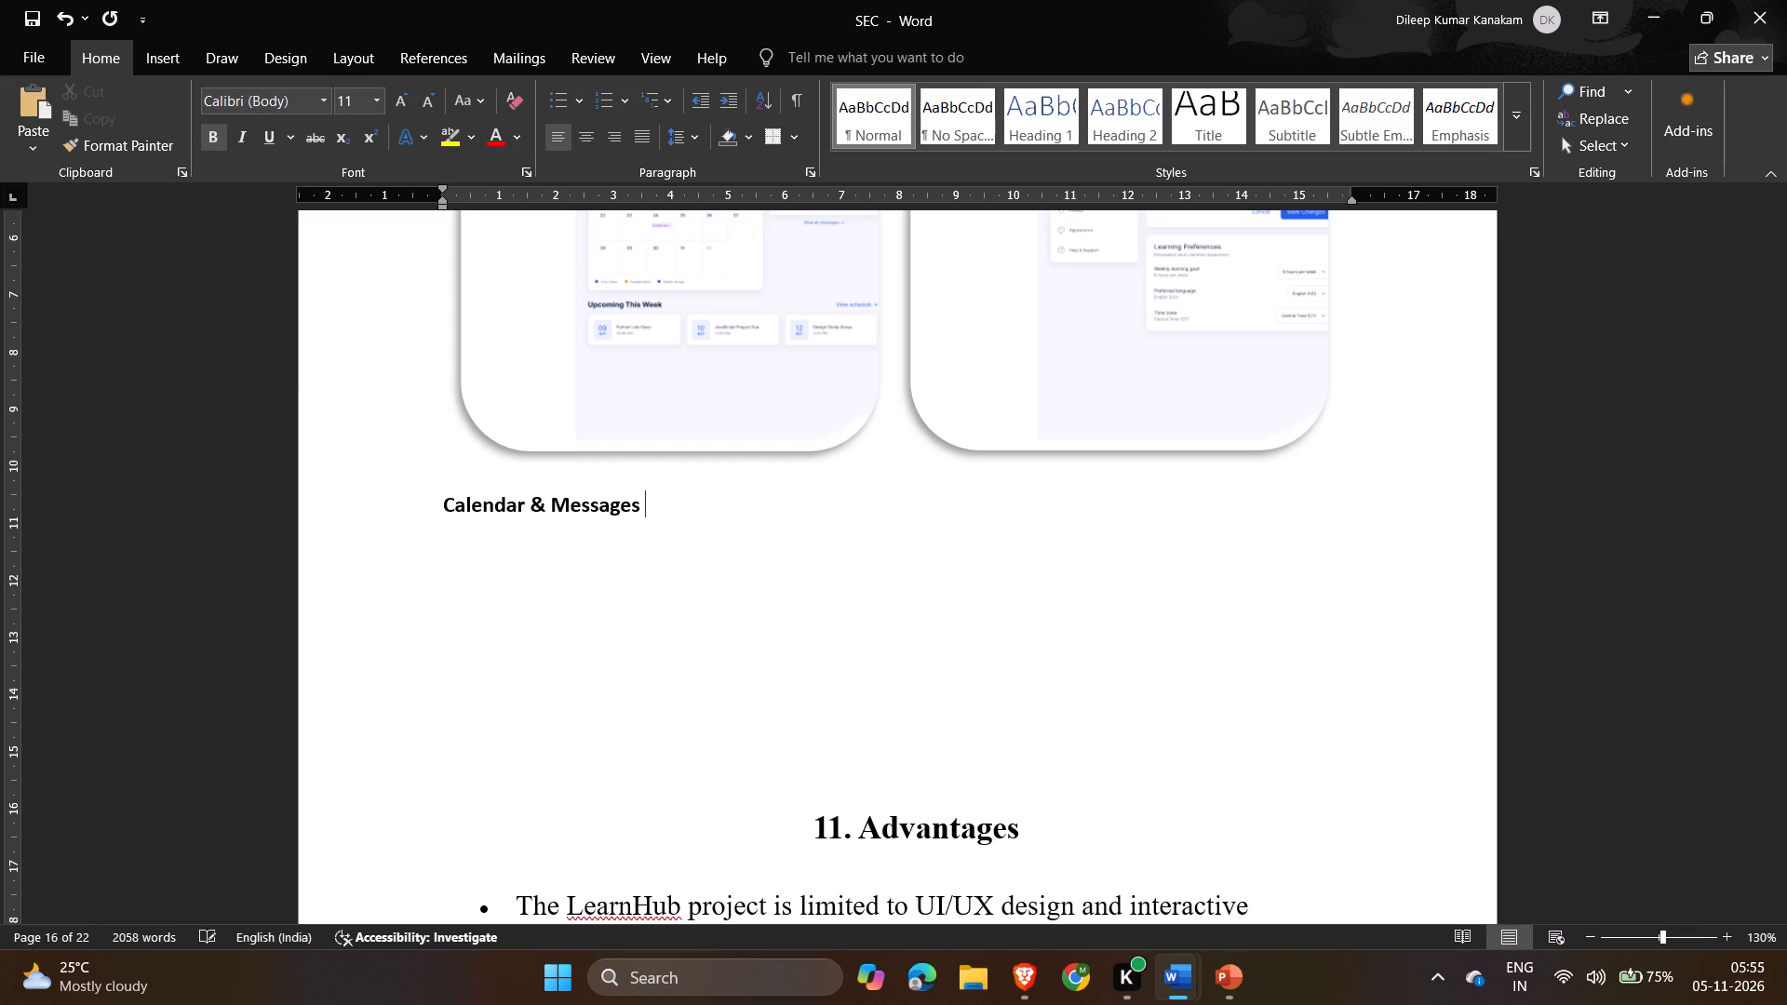
pyautogui.hotkey('alt', 'Tab')
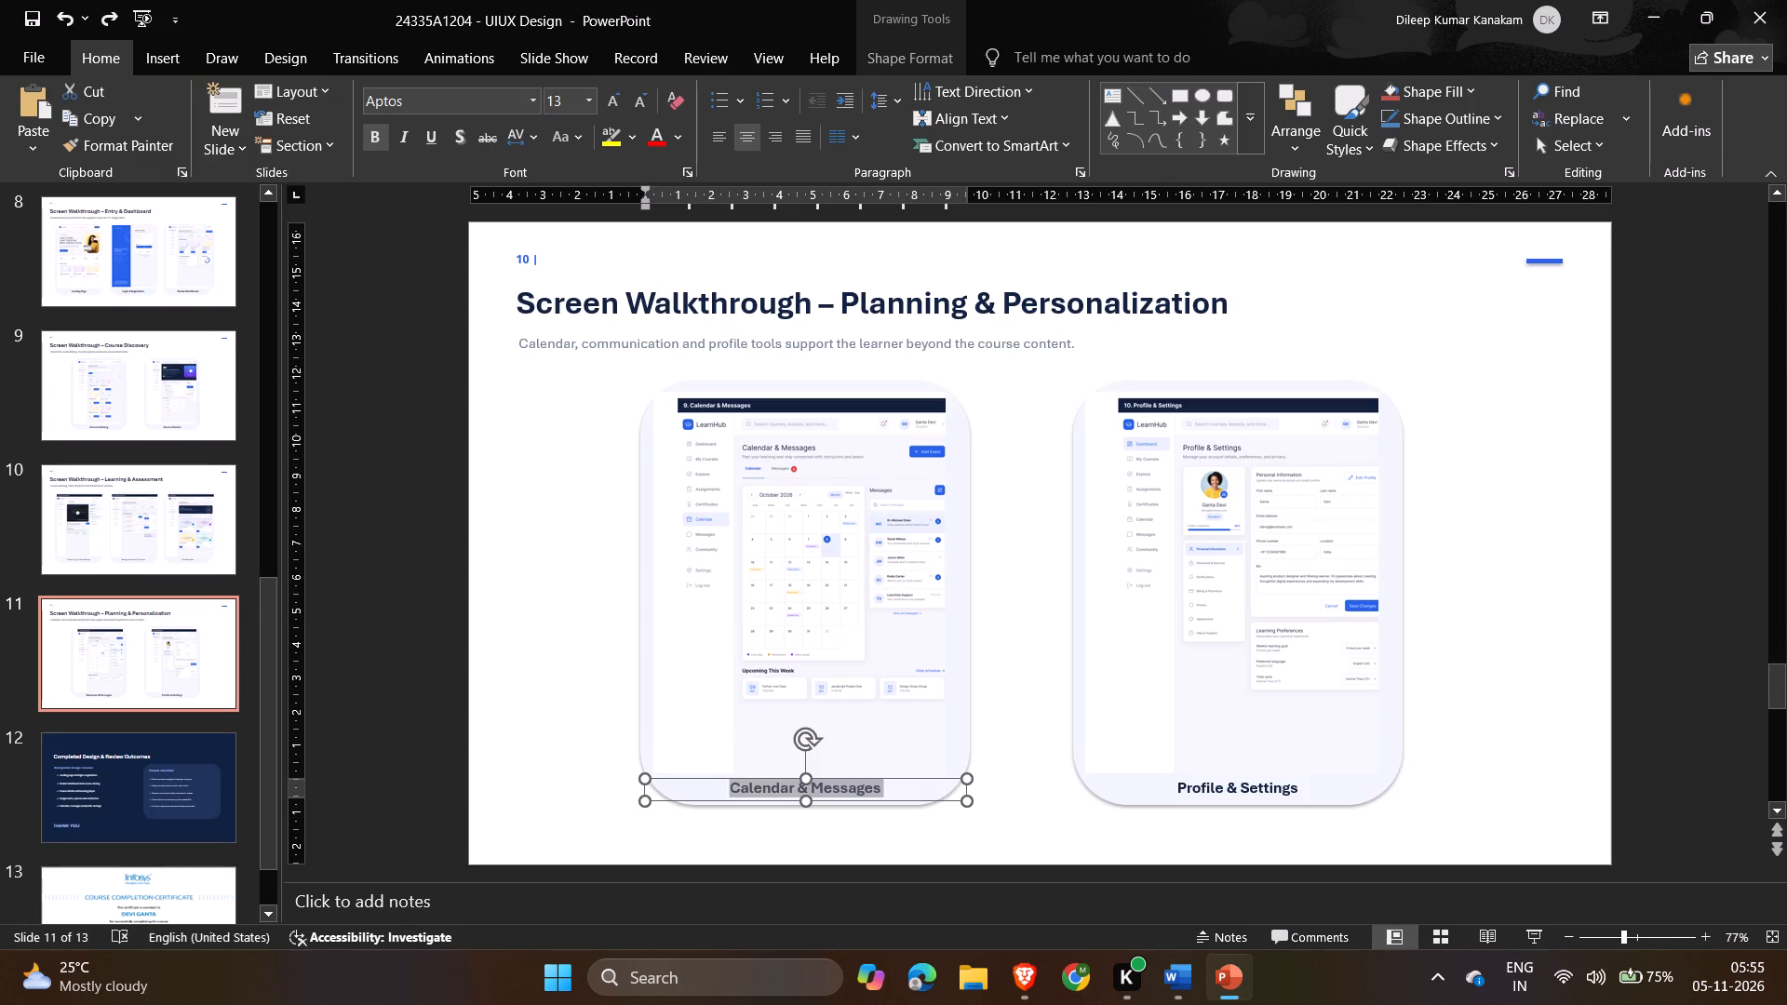
pyautogui.click(1236, 785)
pyautogui.hotkey('ctrl', 'a')
pyautogui.hotkey('ctrl', 'c')
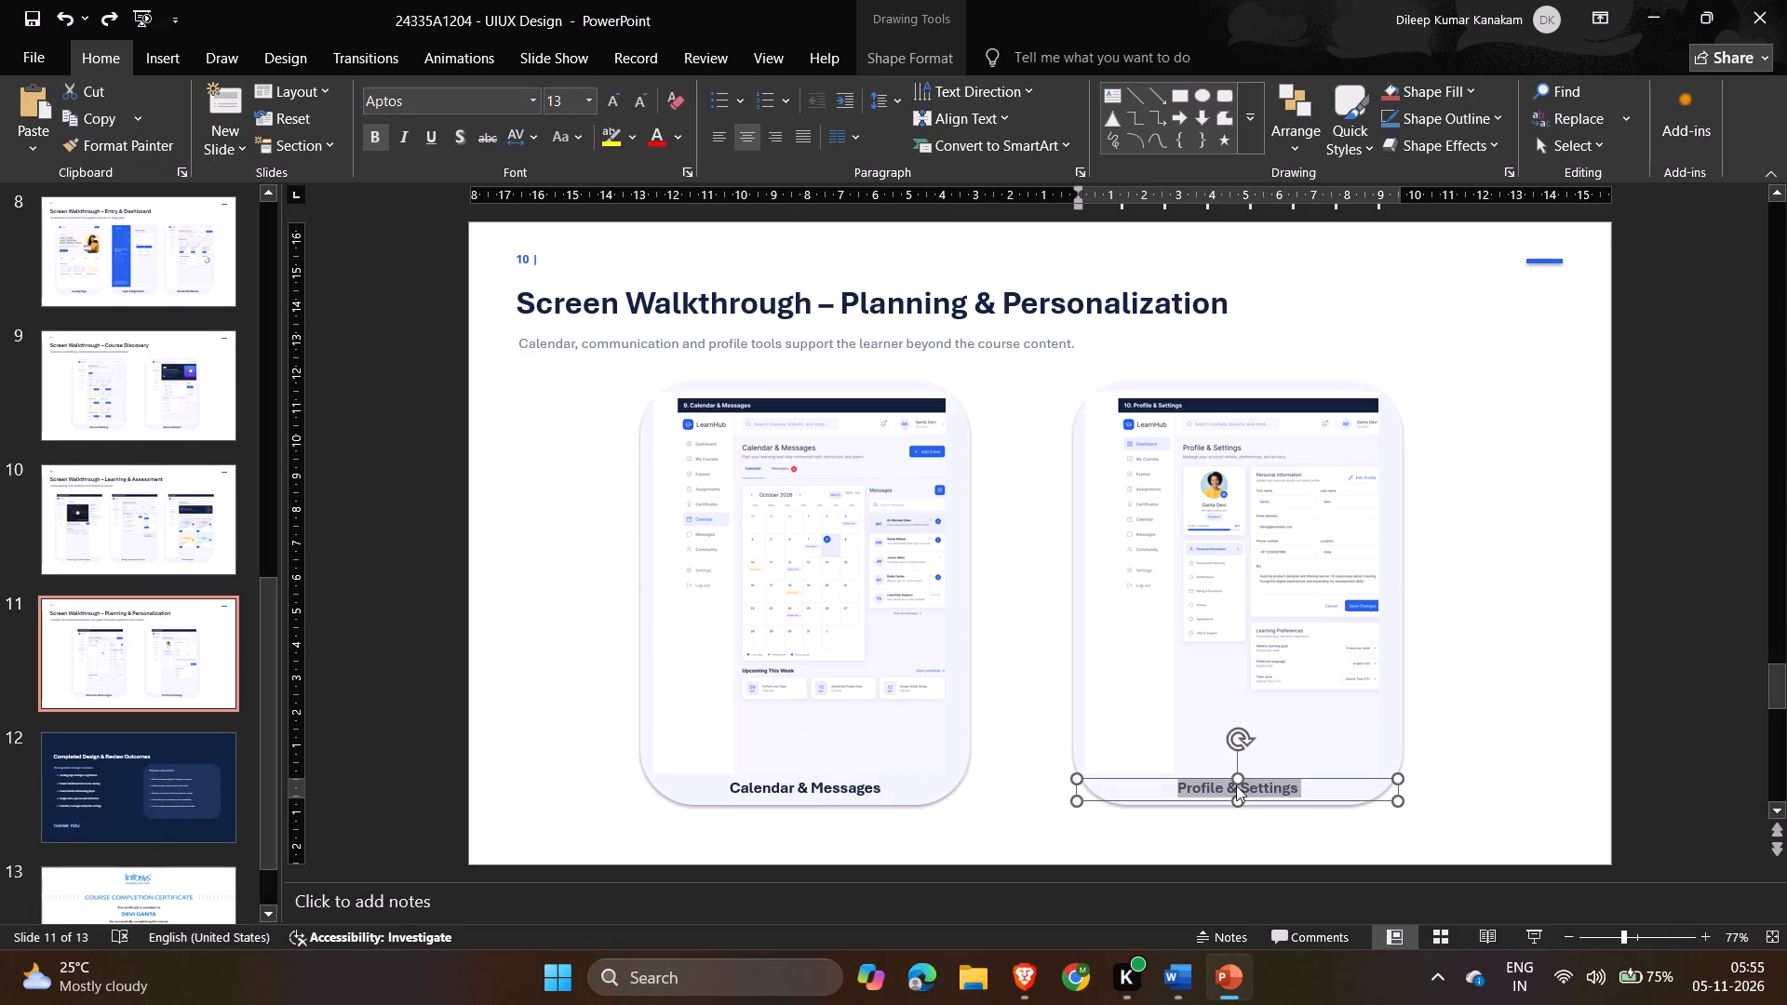
pyautogui.hotkey('alt', 'Tab')
pyautogui.hotkey('ctrl', 'v')
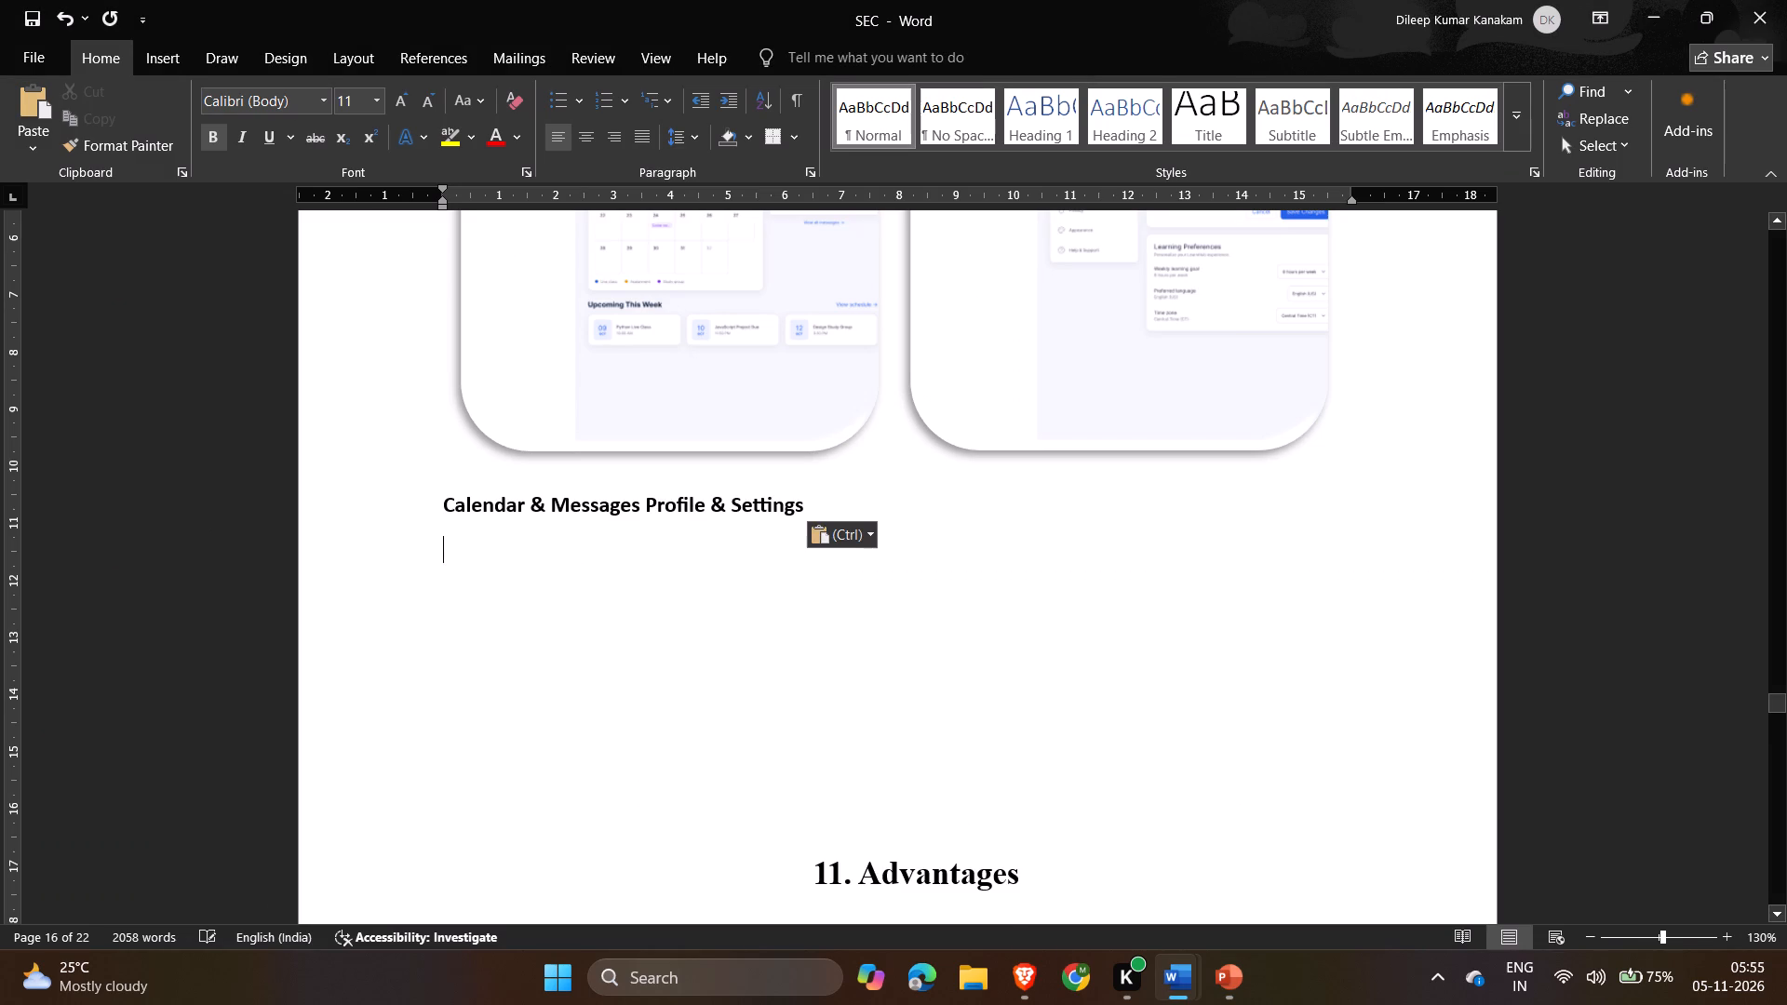
# Insert blank lines above the 11. Advantages heading to push it onto the following page.
pyautogui.click(937, 843)
pyautogui.press('Return')
pyautogui.press('Return')
pyautogui.press('Return')
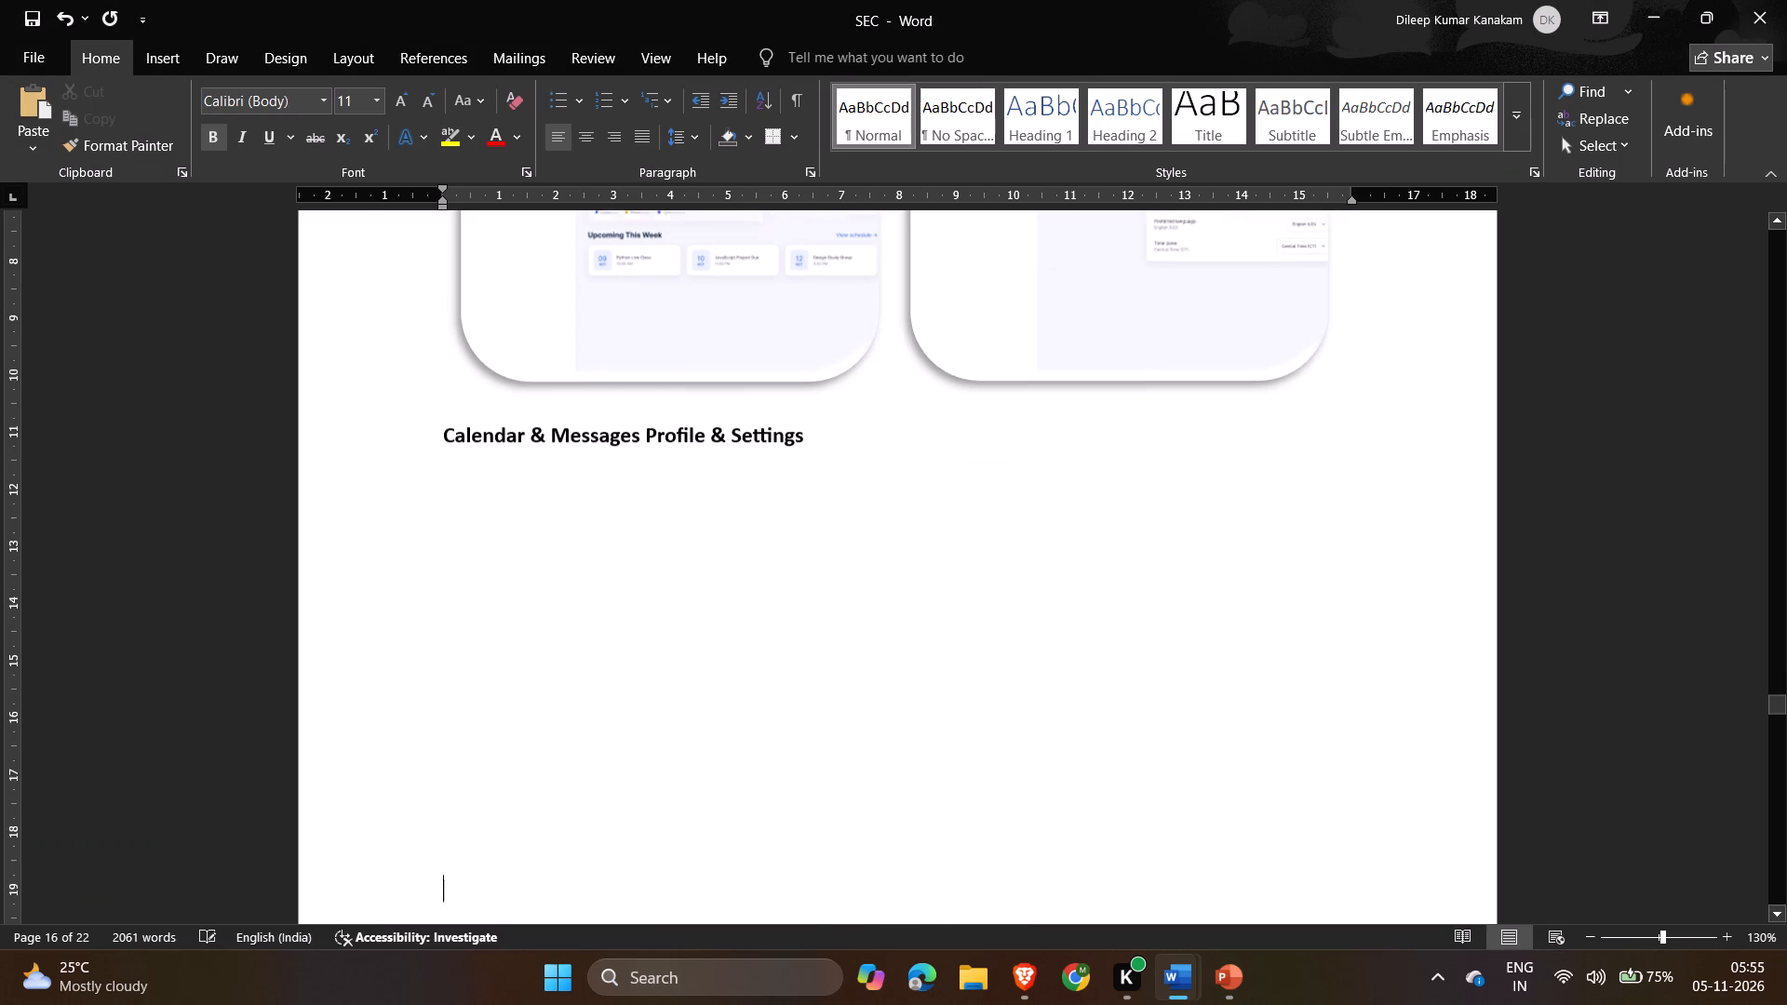
pyautogui.scroll(-1, 937, 843)
pyautogui.press('Return')
pyautogui.press('Return')
pyautogui.press('Return')
pyautogui.scroll(-1, 937, 843)
pyautogui.press('Return')
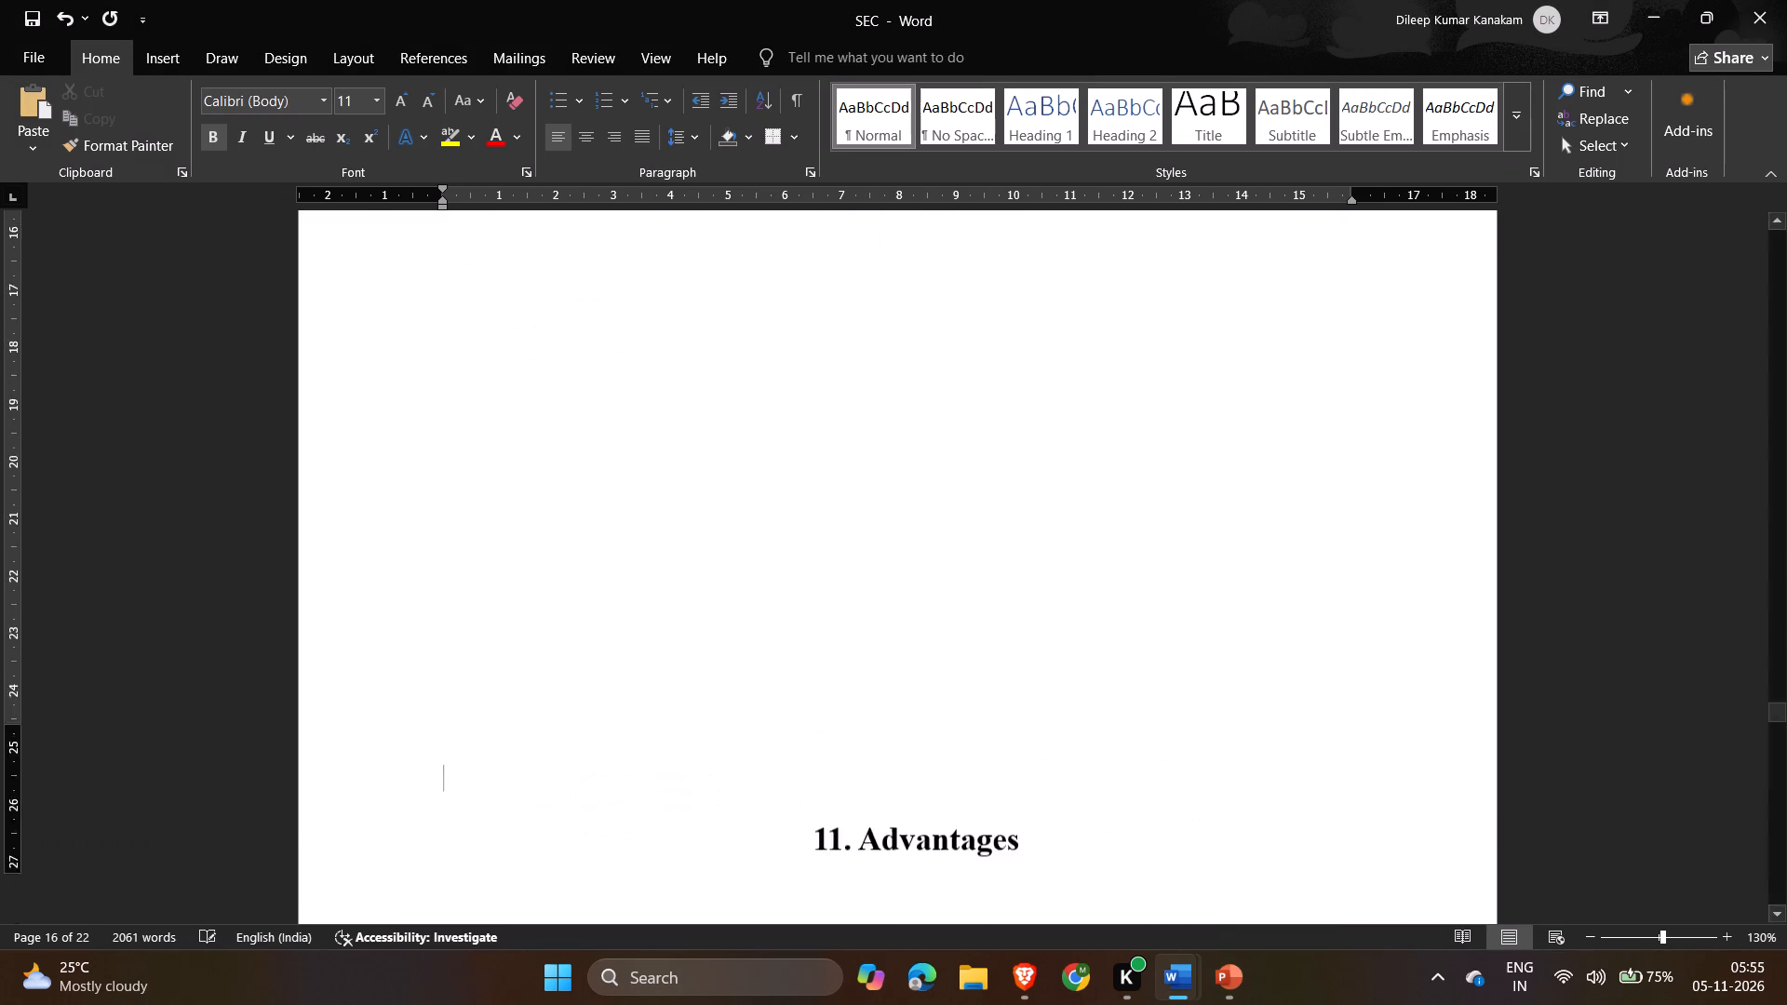
pyautogui.scroll(-1, 937, 843)
pyautogui.press('Return')
pyautogui.press('Return')
pyautogui.press('Return')
# Indent the Landing Page caption line by one tab stop and add eight spaces before Login & Registration.
pyautogui.scroll(4, 937, 843)
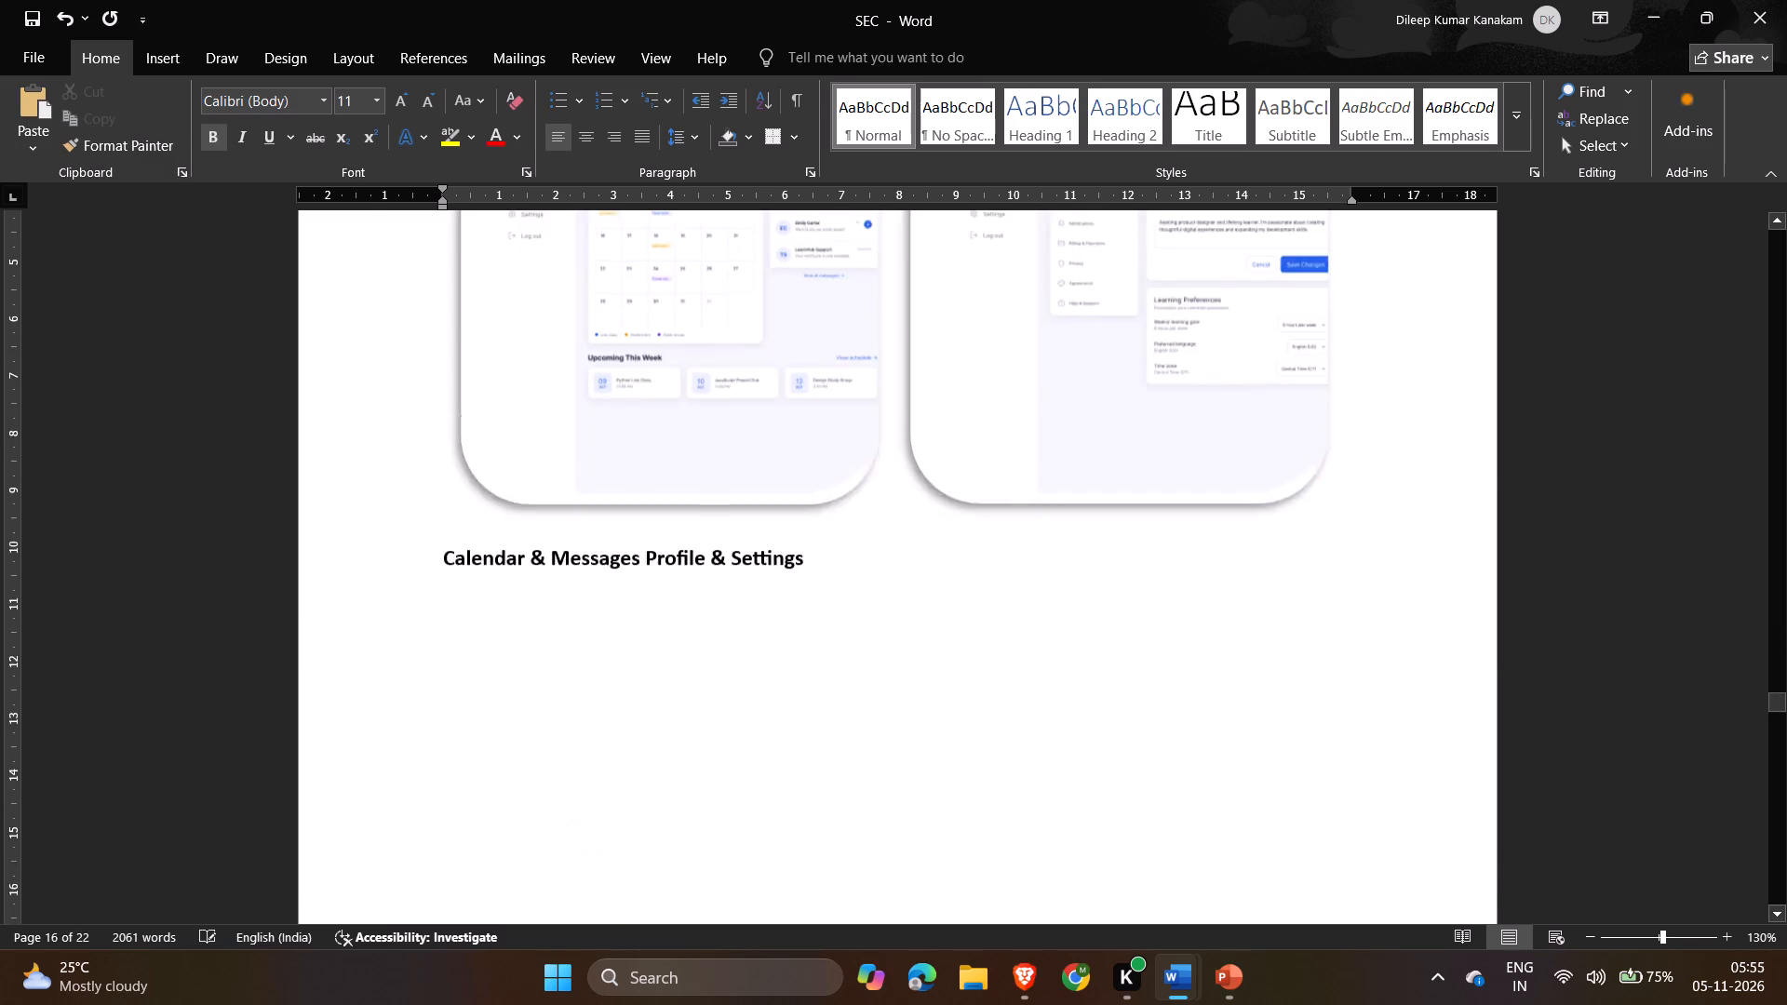
pyautogui.scroll(4, 937, 843)
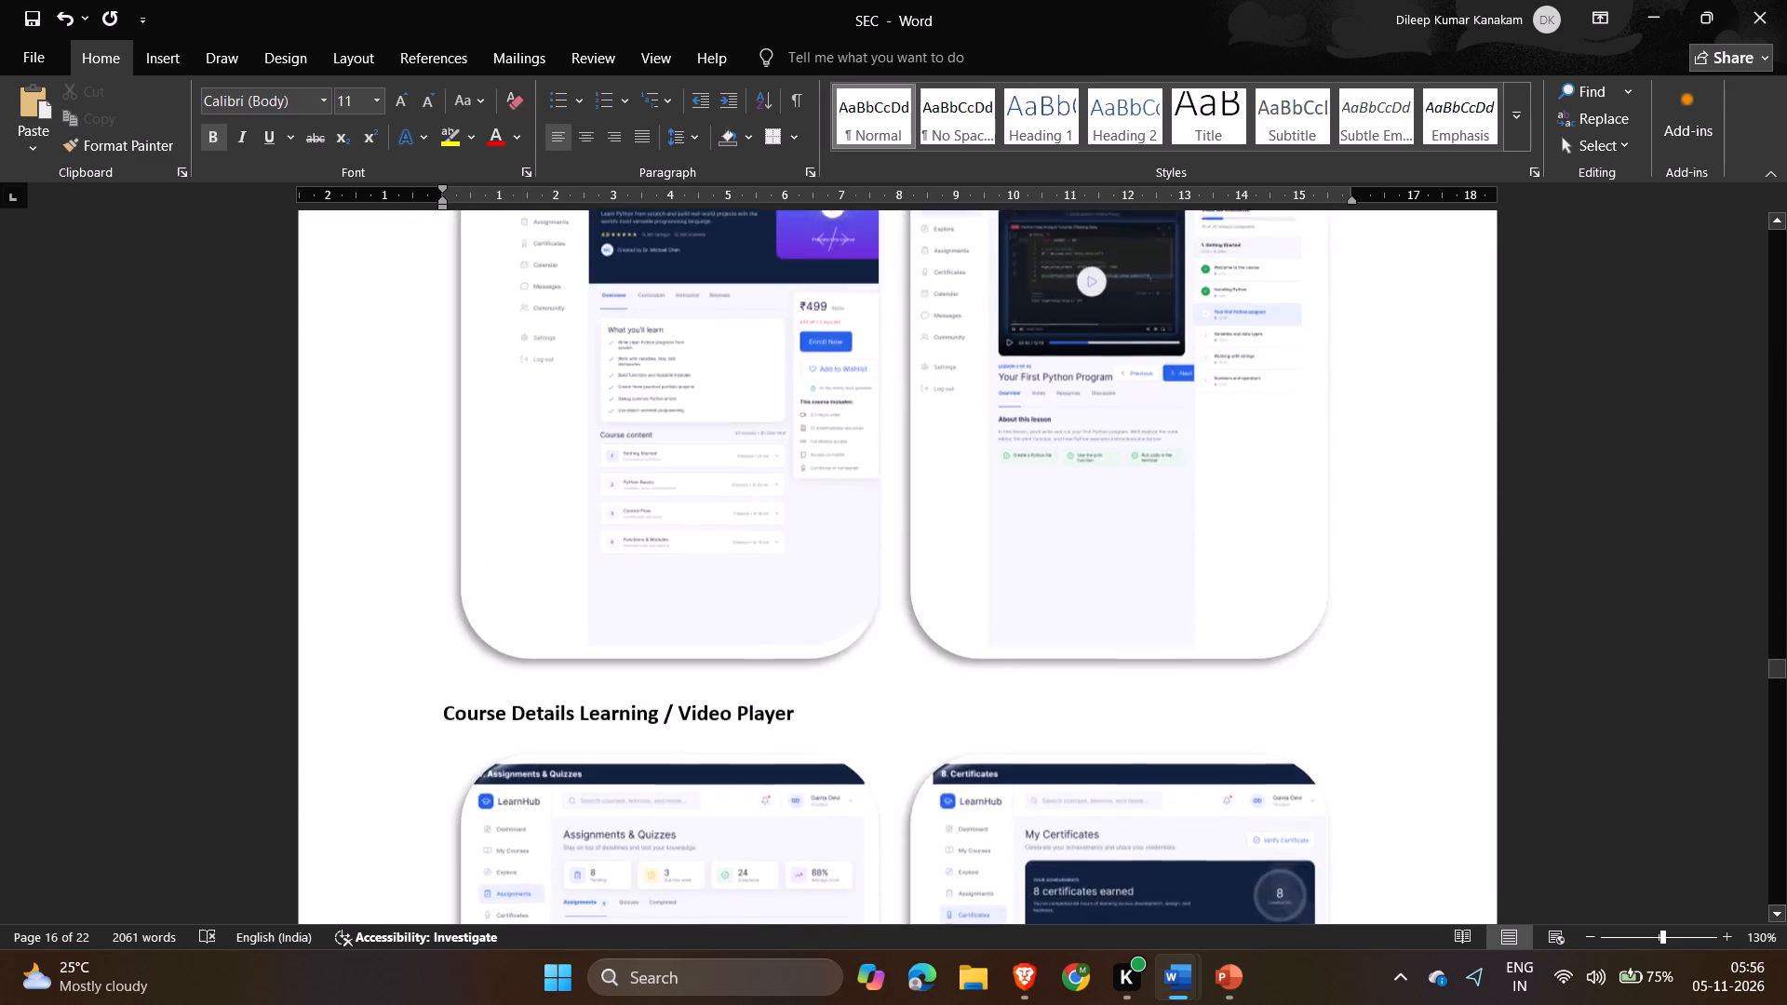
pyautogui.scroll(3, 937, 843)
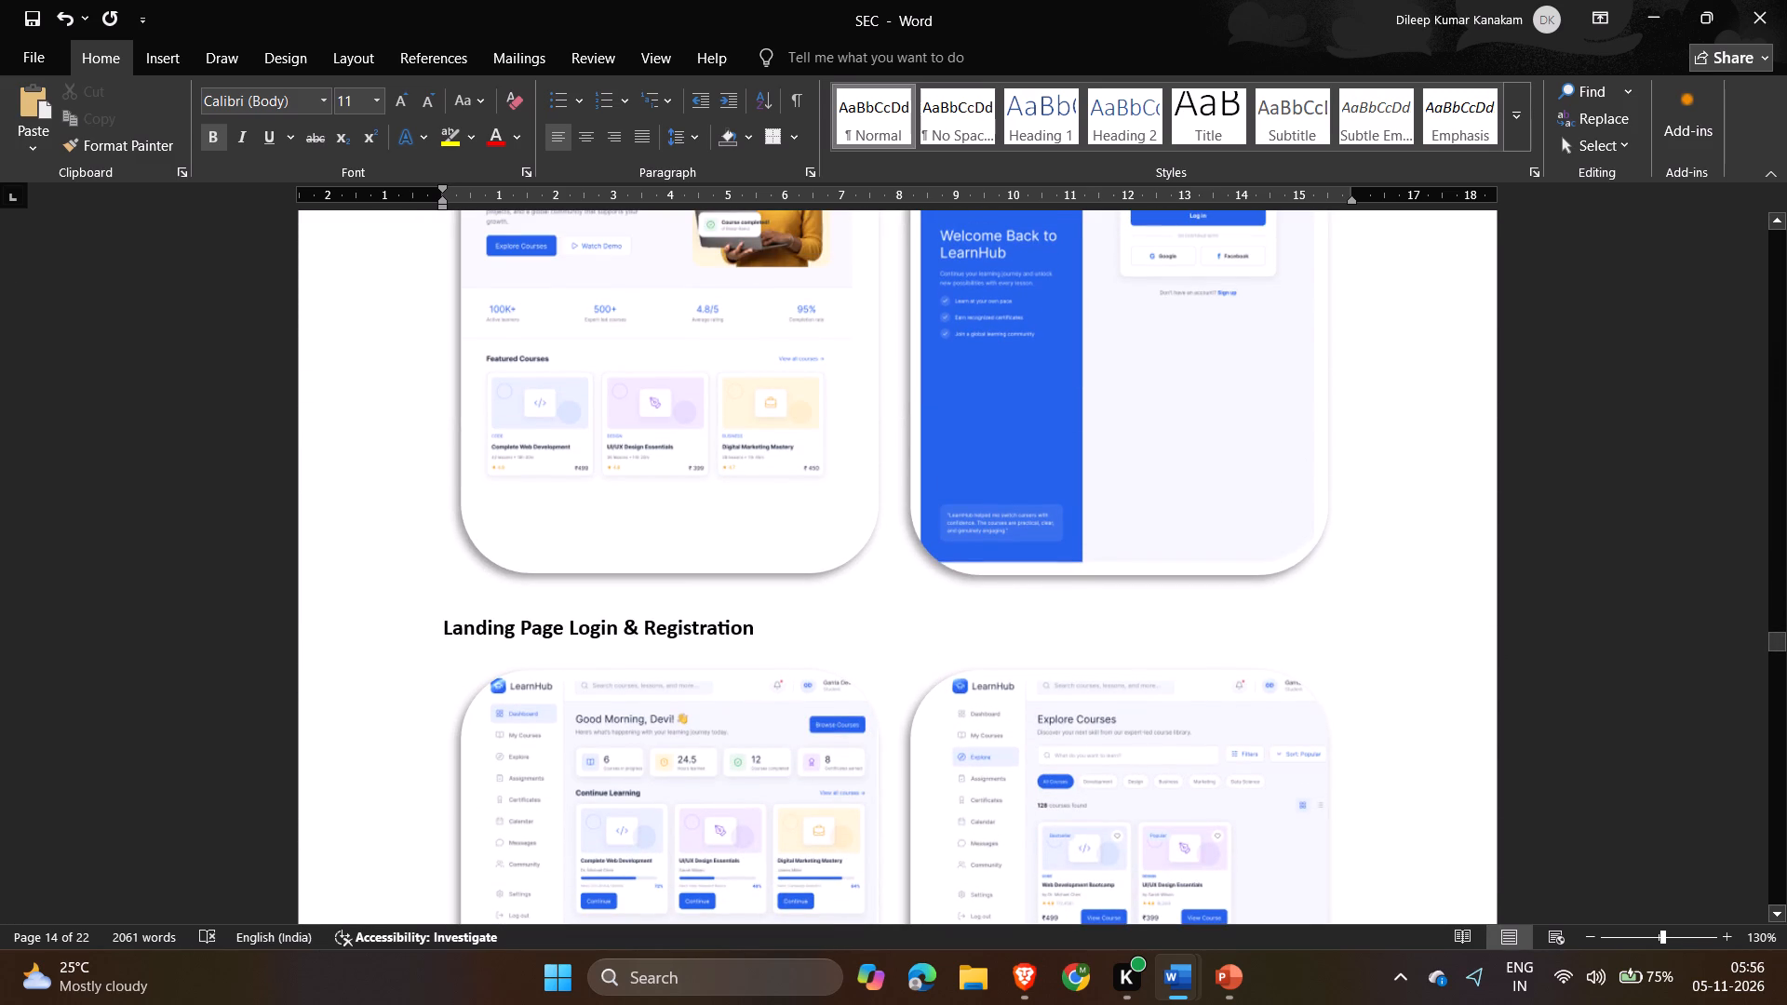
pyautogui.click(435, 633)
pyautogui.press('Tab')
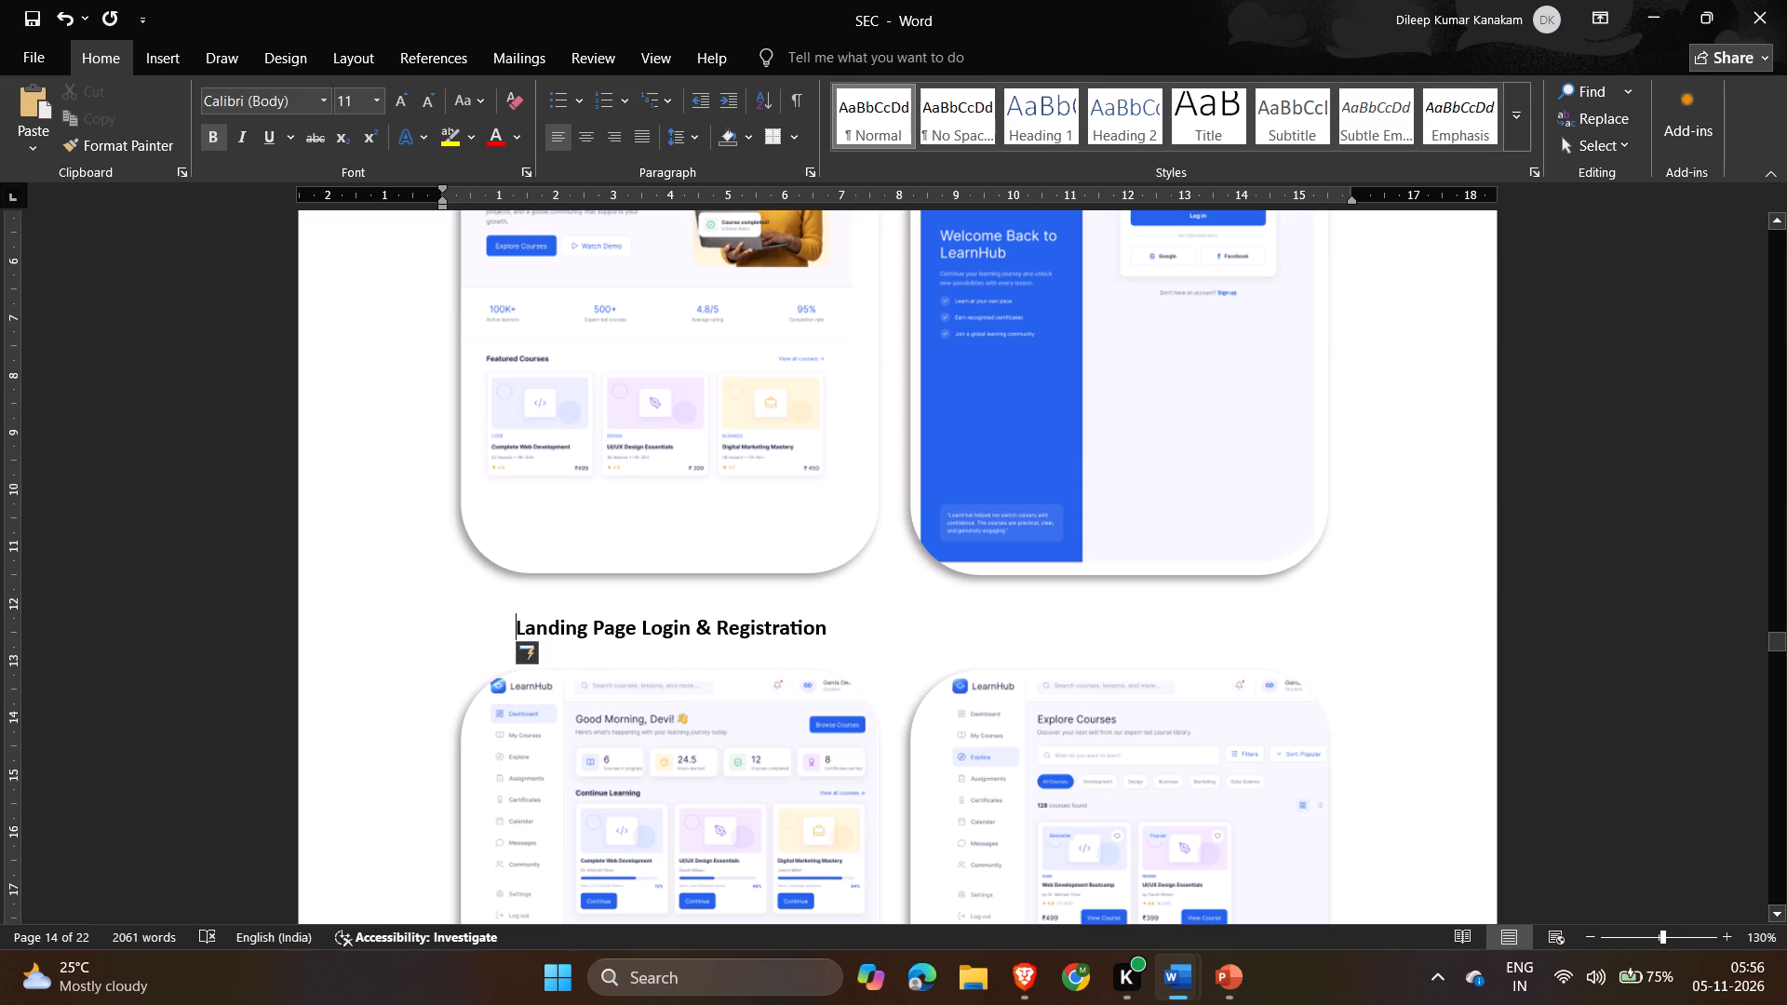
pyautogui.click(642, 620)
pyautogui.press('space')
pyautogui.press('space')
pyautogui.press('space')
pyautogui.press('space')
pyautogui.press('space')
pyautogui.press('space')
pyautogui.press('space')
pyautogui.press('space')
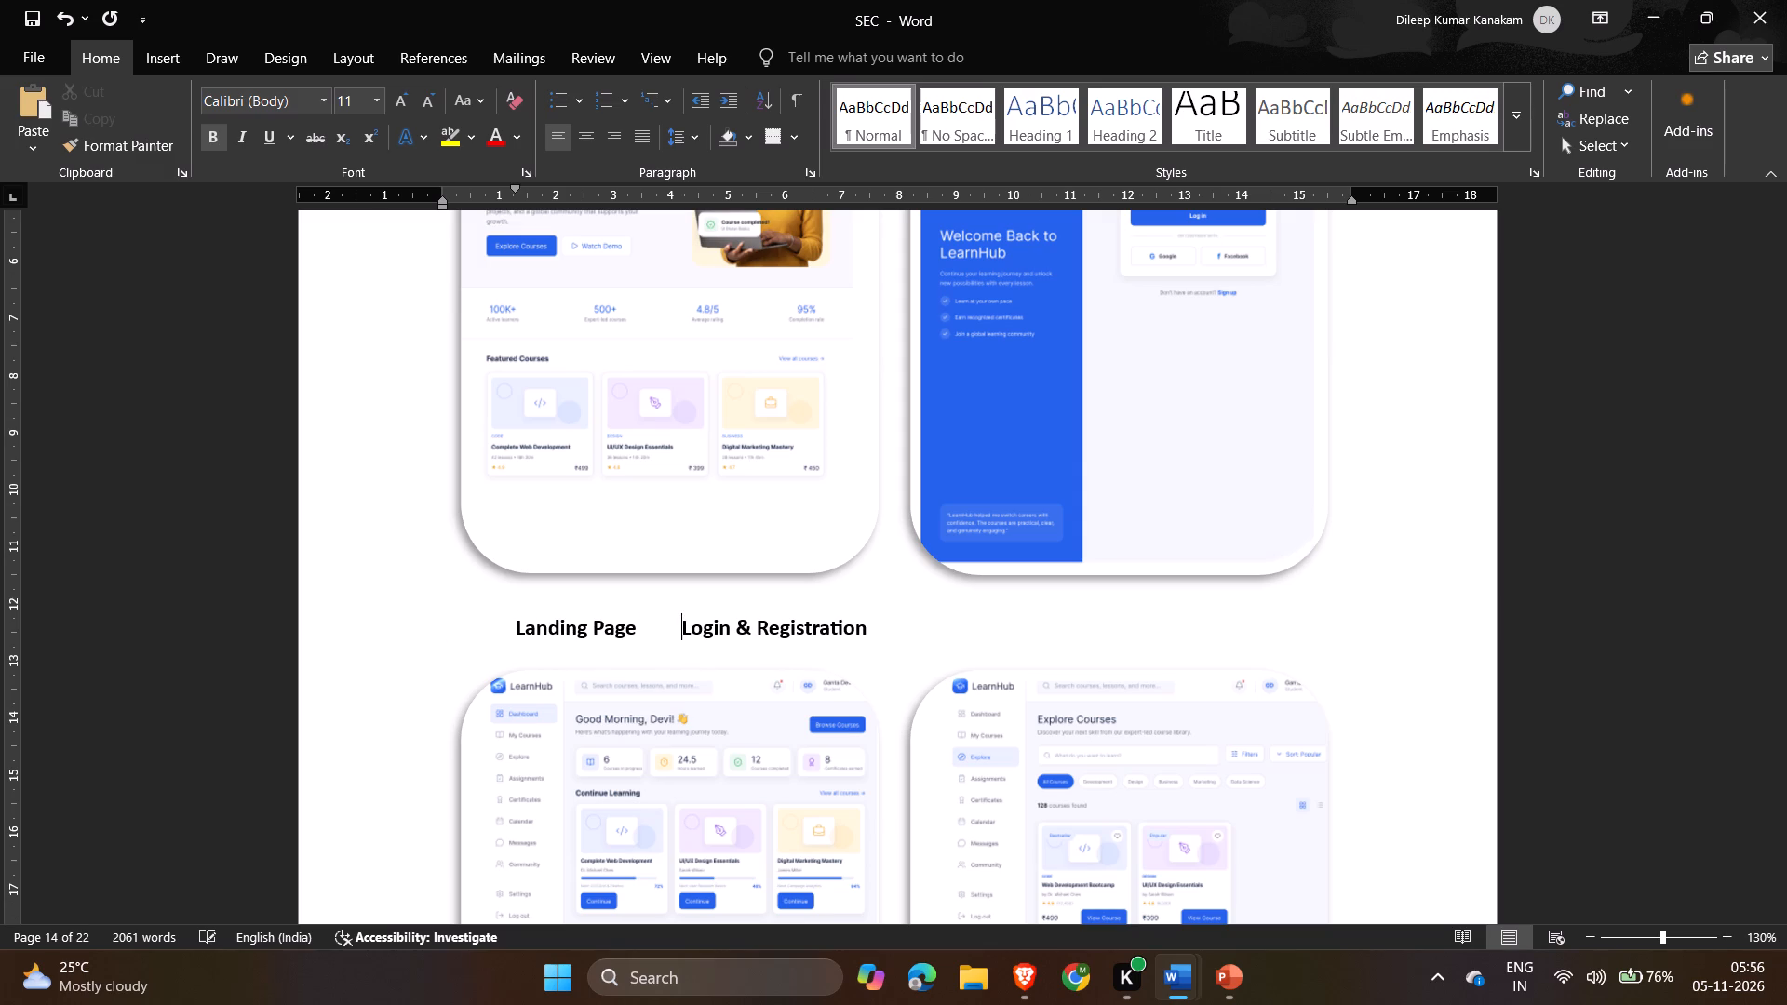
# Add 17 spaces before Landing Page so the caption sits centred beneath the landing page picture.
pyautogui.click(517, 629)
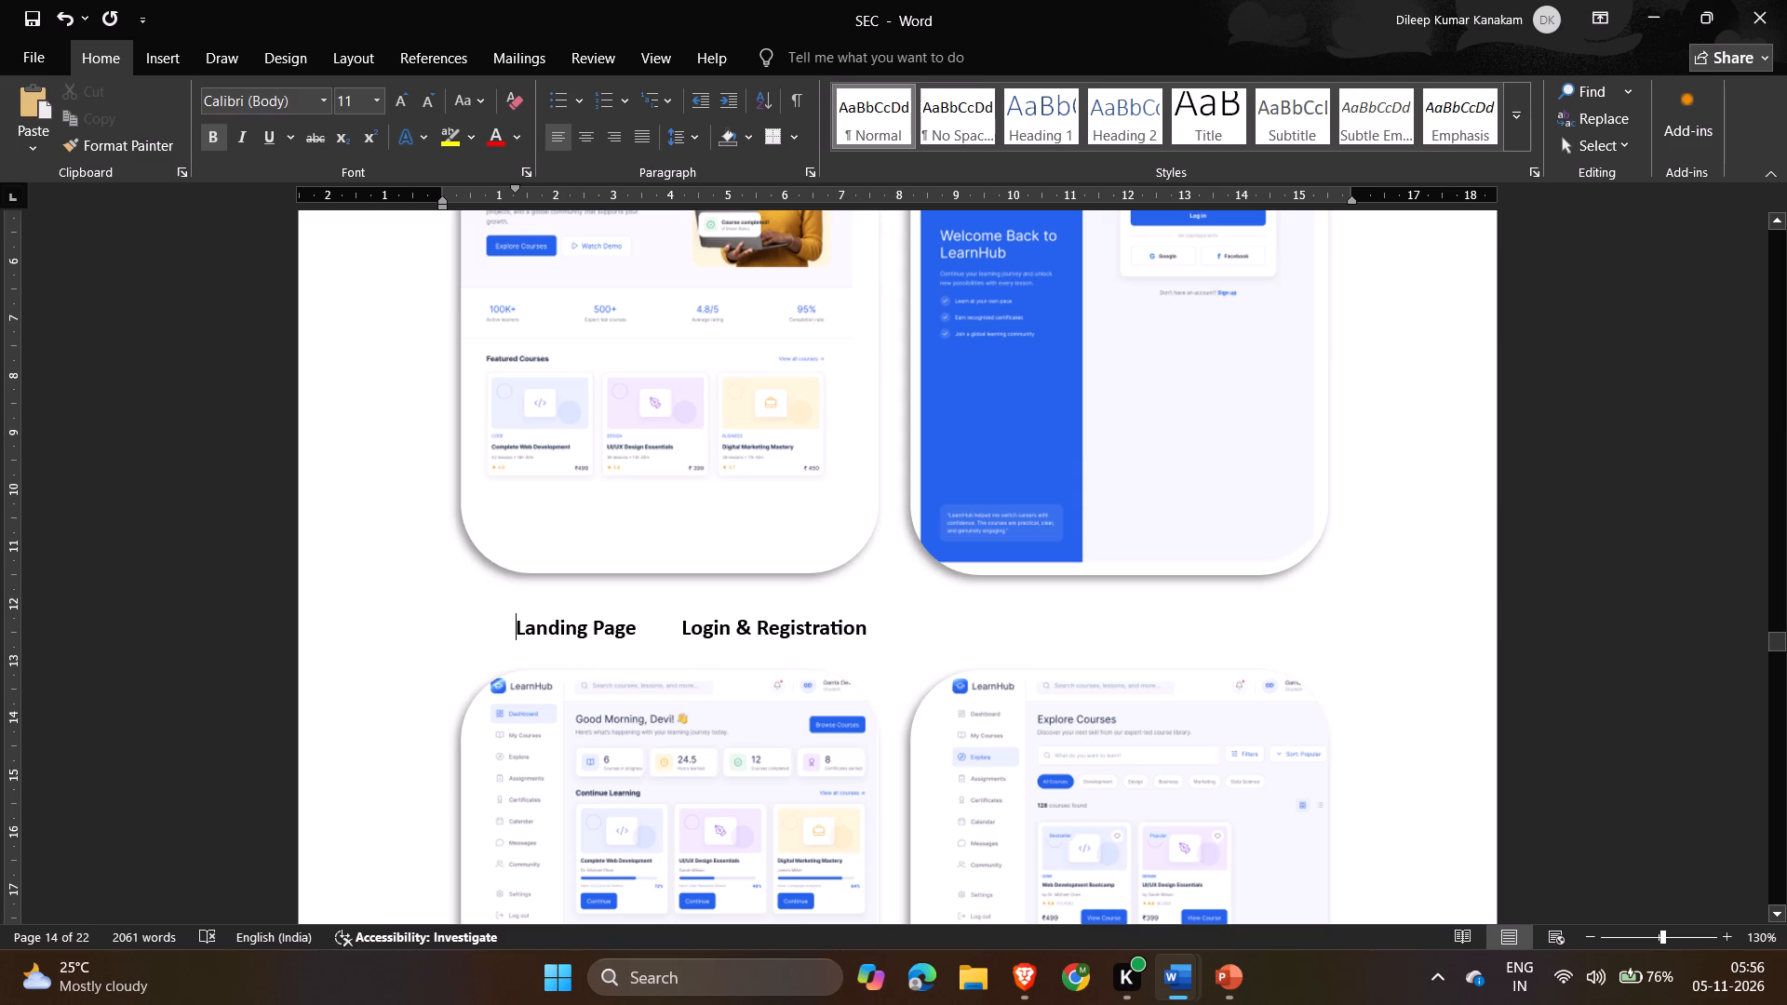
pyautogui.press('space')
pyautogui.press('space')
pyautogui.press('space')
pyautogui.press('space')
pyautogui.press('space')
pyautogui.press('space')
pyautogui.press('space')
pyautogui.press('space')
pyautogui.press('space')
pyautogui.press('space')
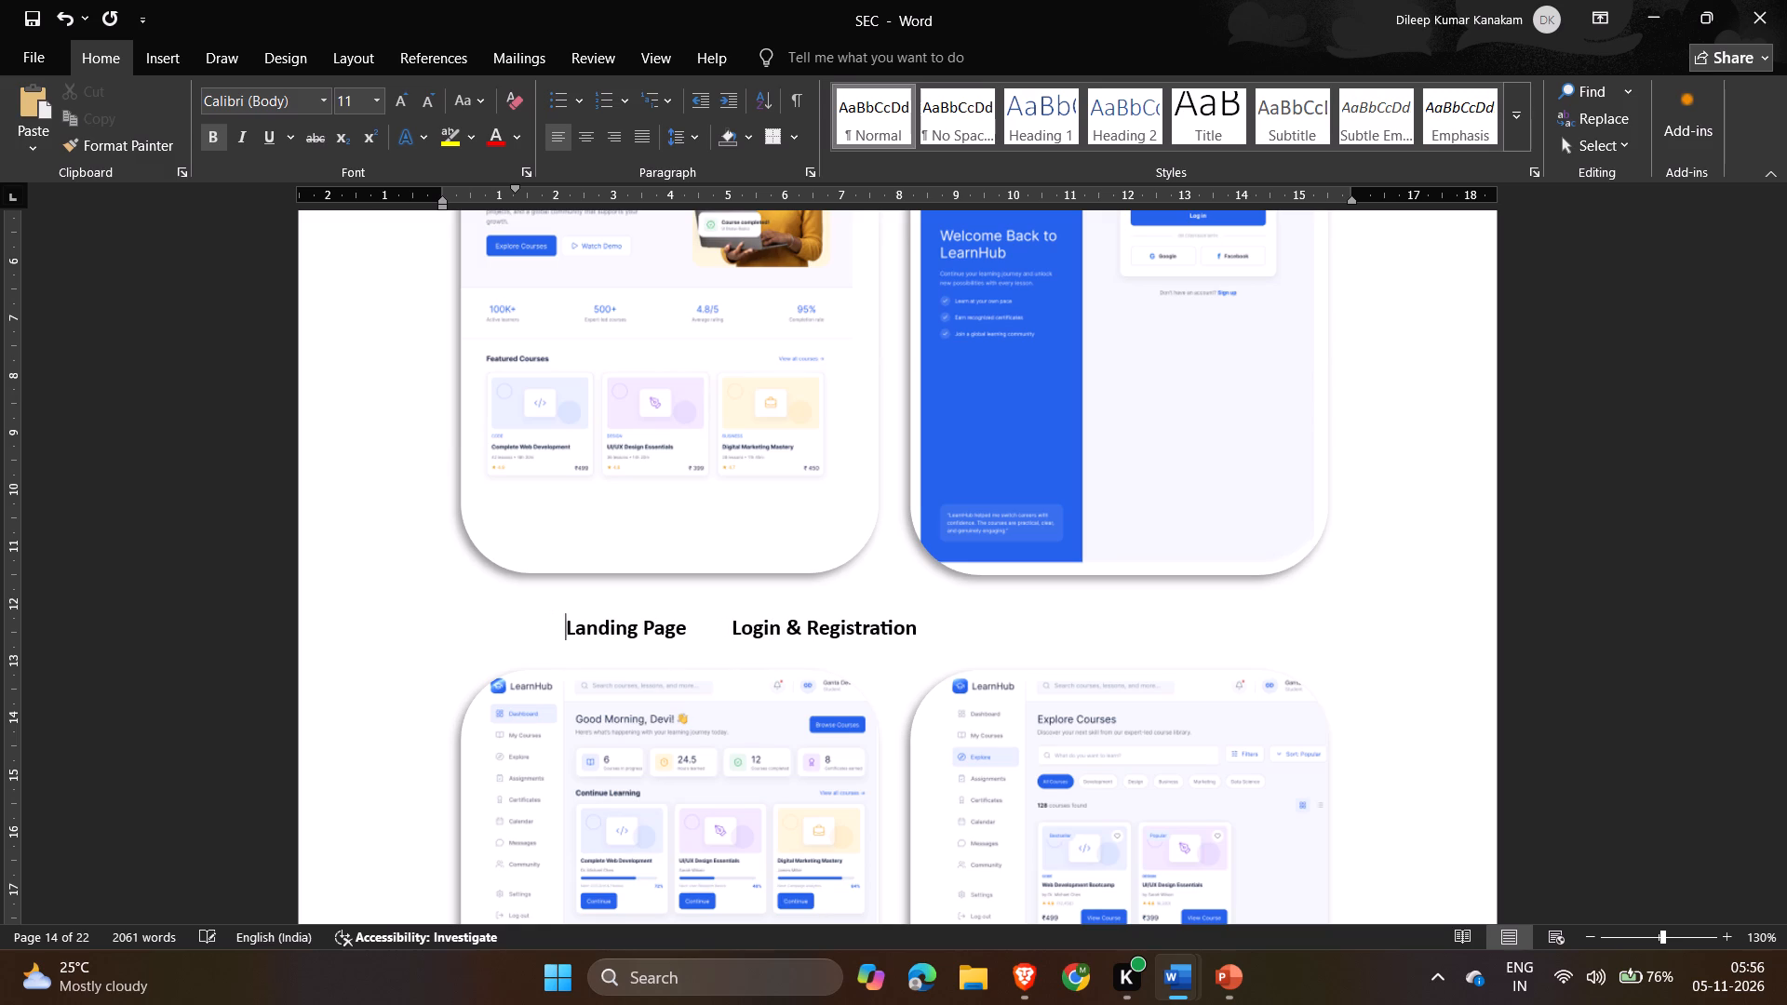
pyautogui.press('space')
pyautogui.press('space')
pyautogui.press('space')
pyautogui.press('space')
pyautogui.press('space')
pyautogui.press('space')
pyautogui.press('space')
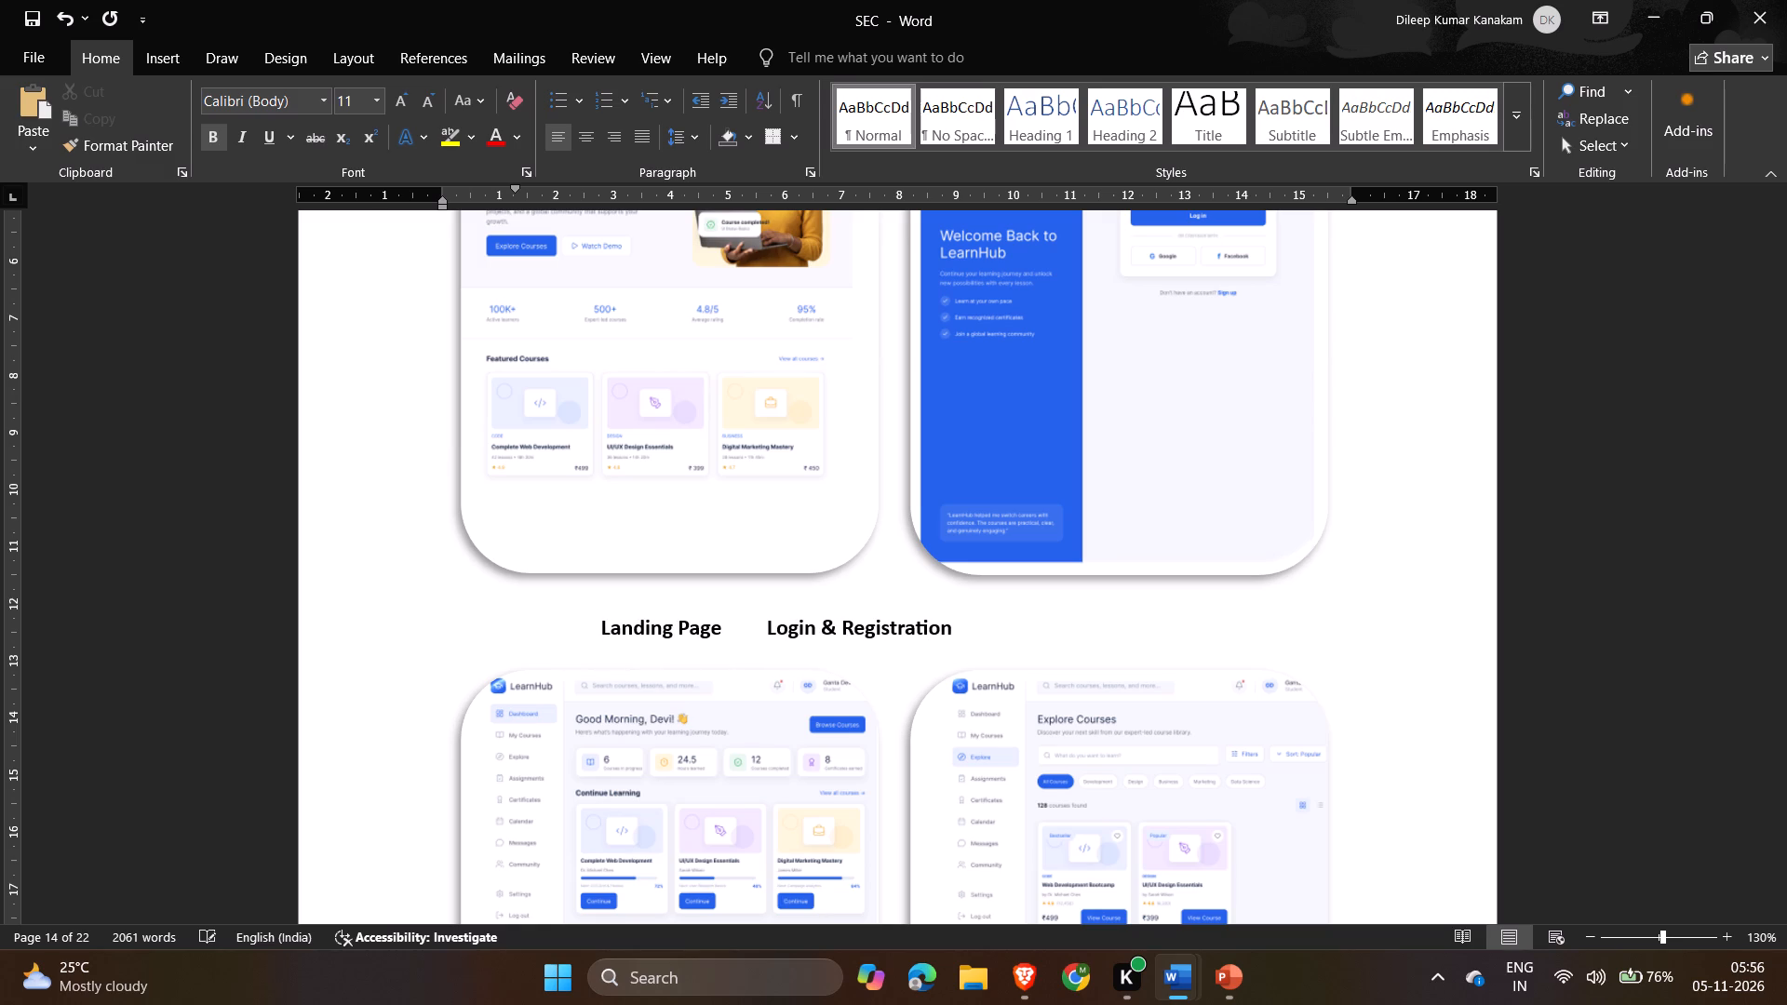
# Add spaces before Login & Registration until the caption sits roughly centred beneath the login picture.
pyautogui.click(767, 622)
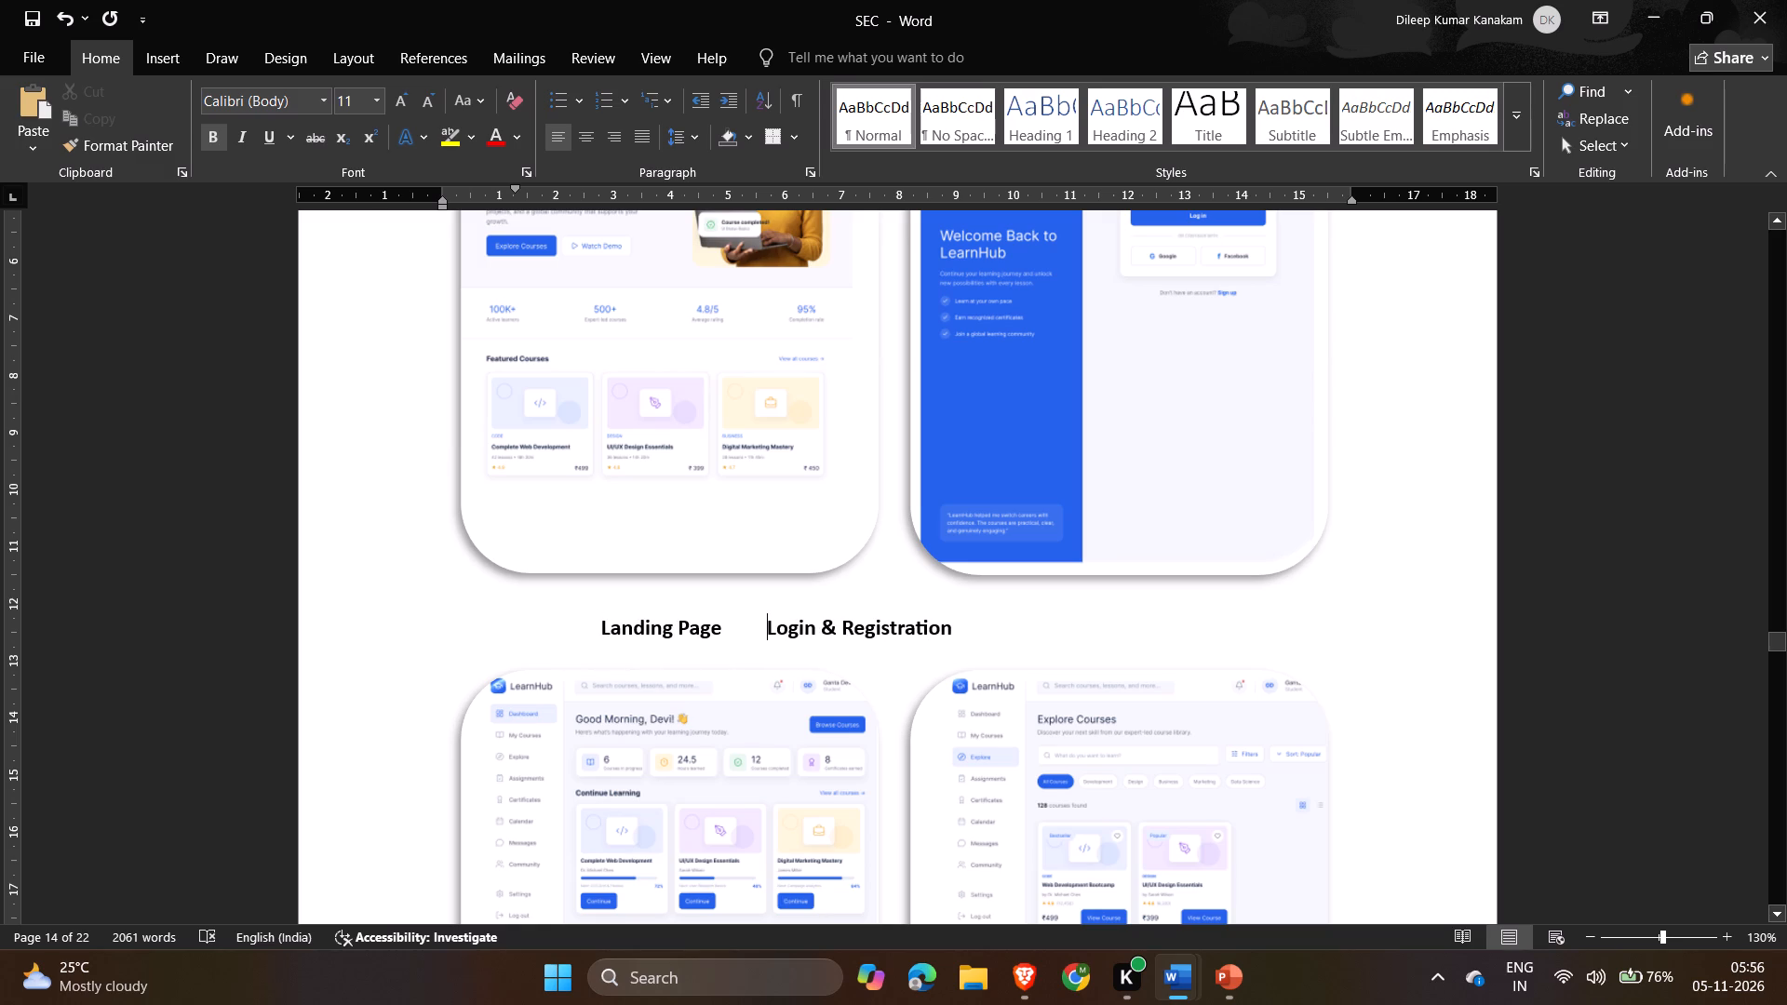
pyautogui.press('space')
pyautogui.press('space')
pyautogui.press('space')
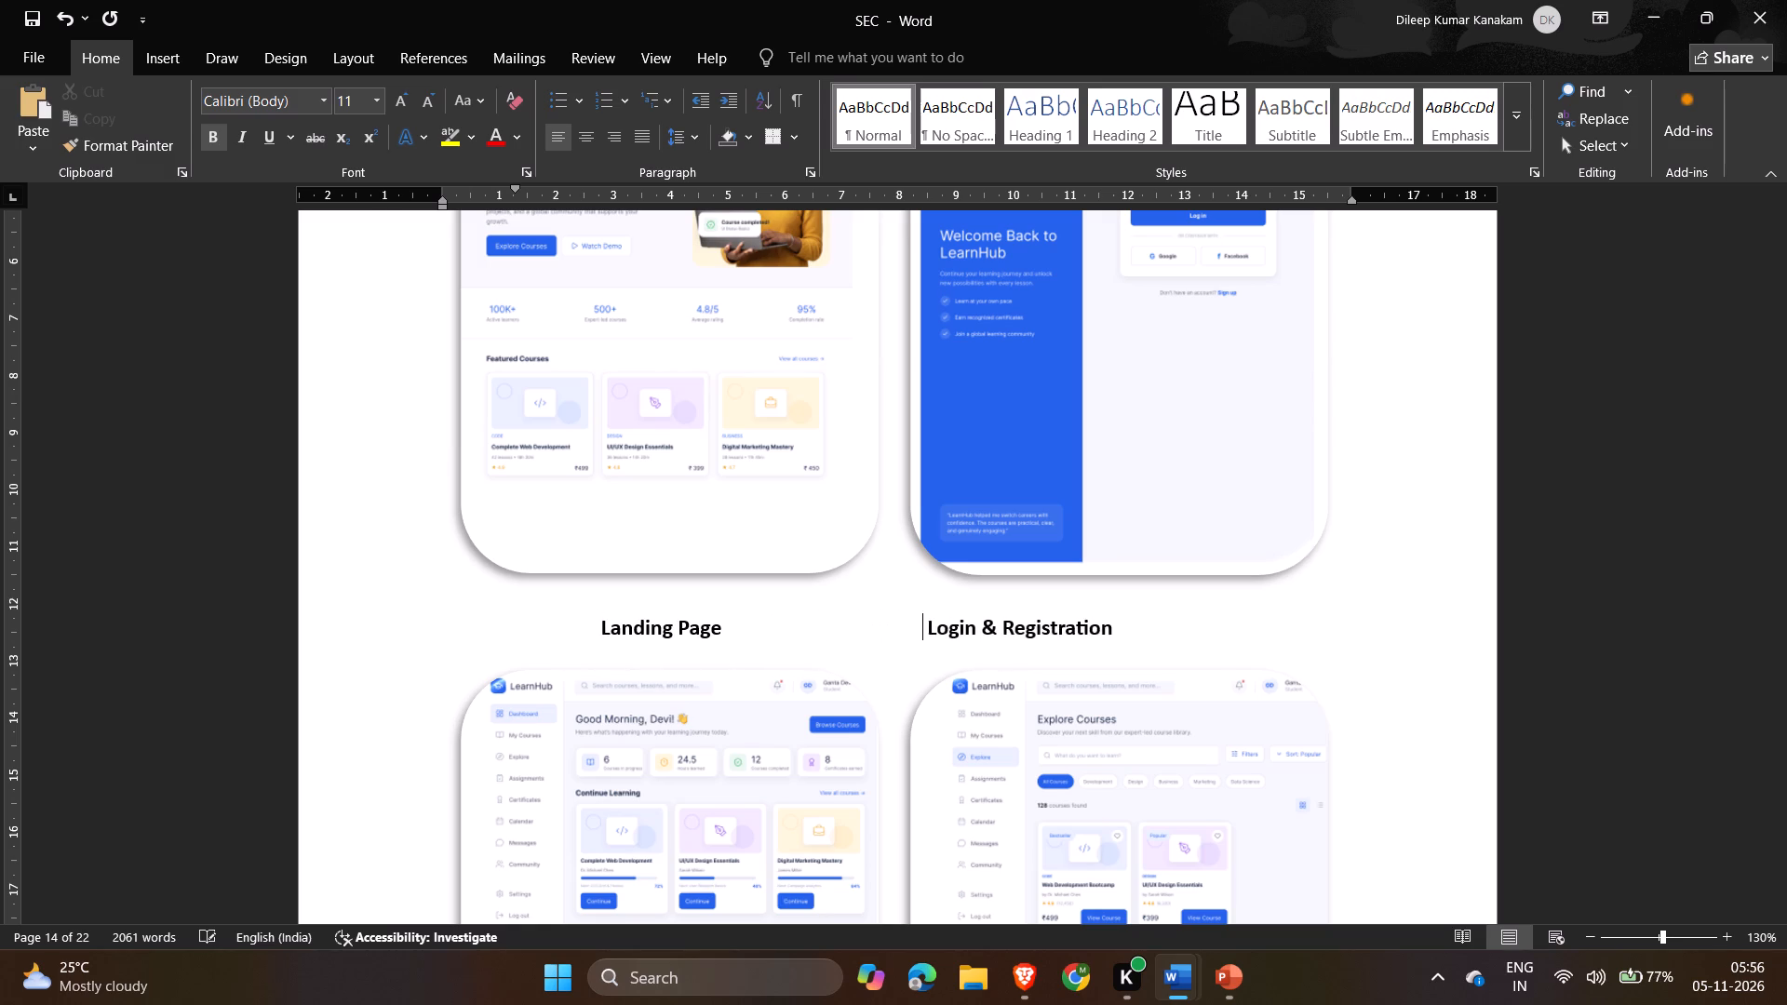
pyautogui.press('space')
pyautogui.press('space')
pyautogui.press('space')
pyautogui.press('space')
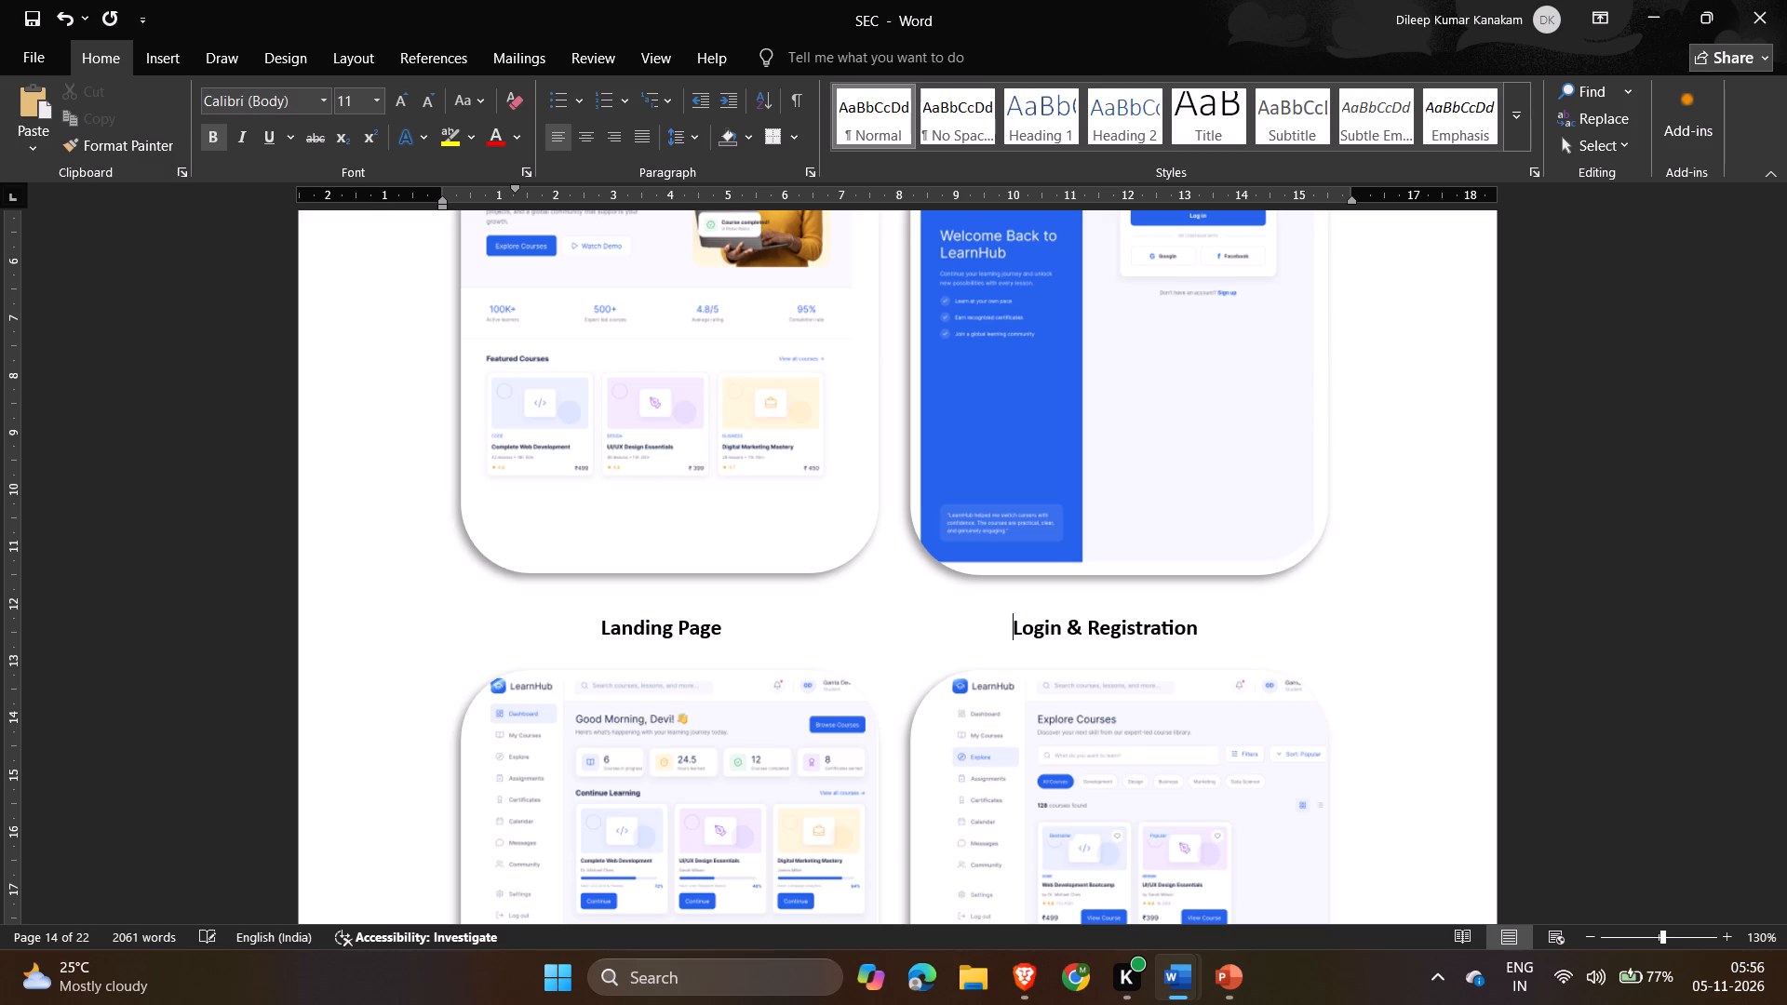
pyautogui.press('space')
pyautogui.press('space')
pyautogui.press('space')
pyautogui.scroll(-2, 767, 622)
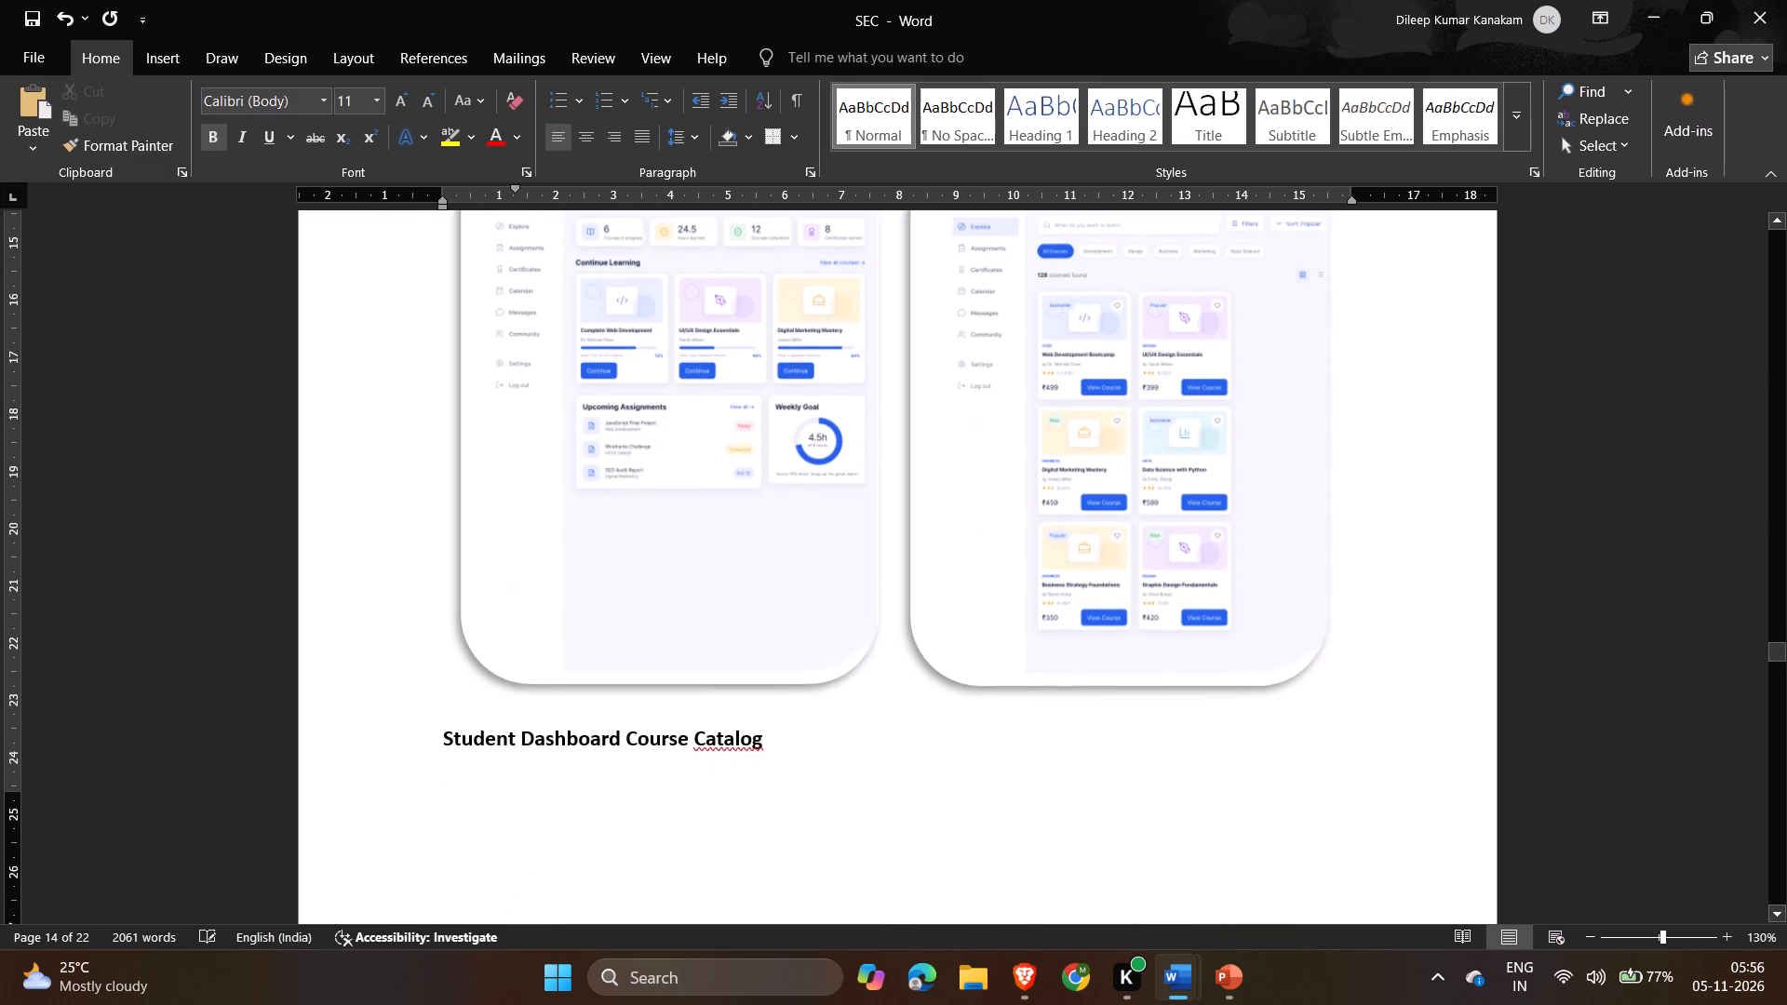
# Indent the Student Dashboard caption line by two tab stops.
pyautogui.click(446, 735)
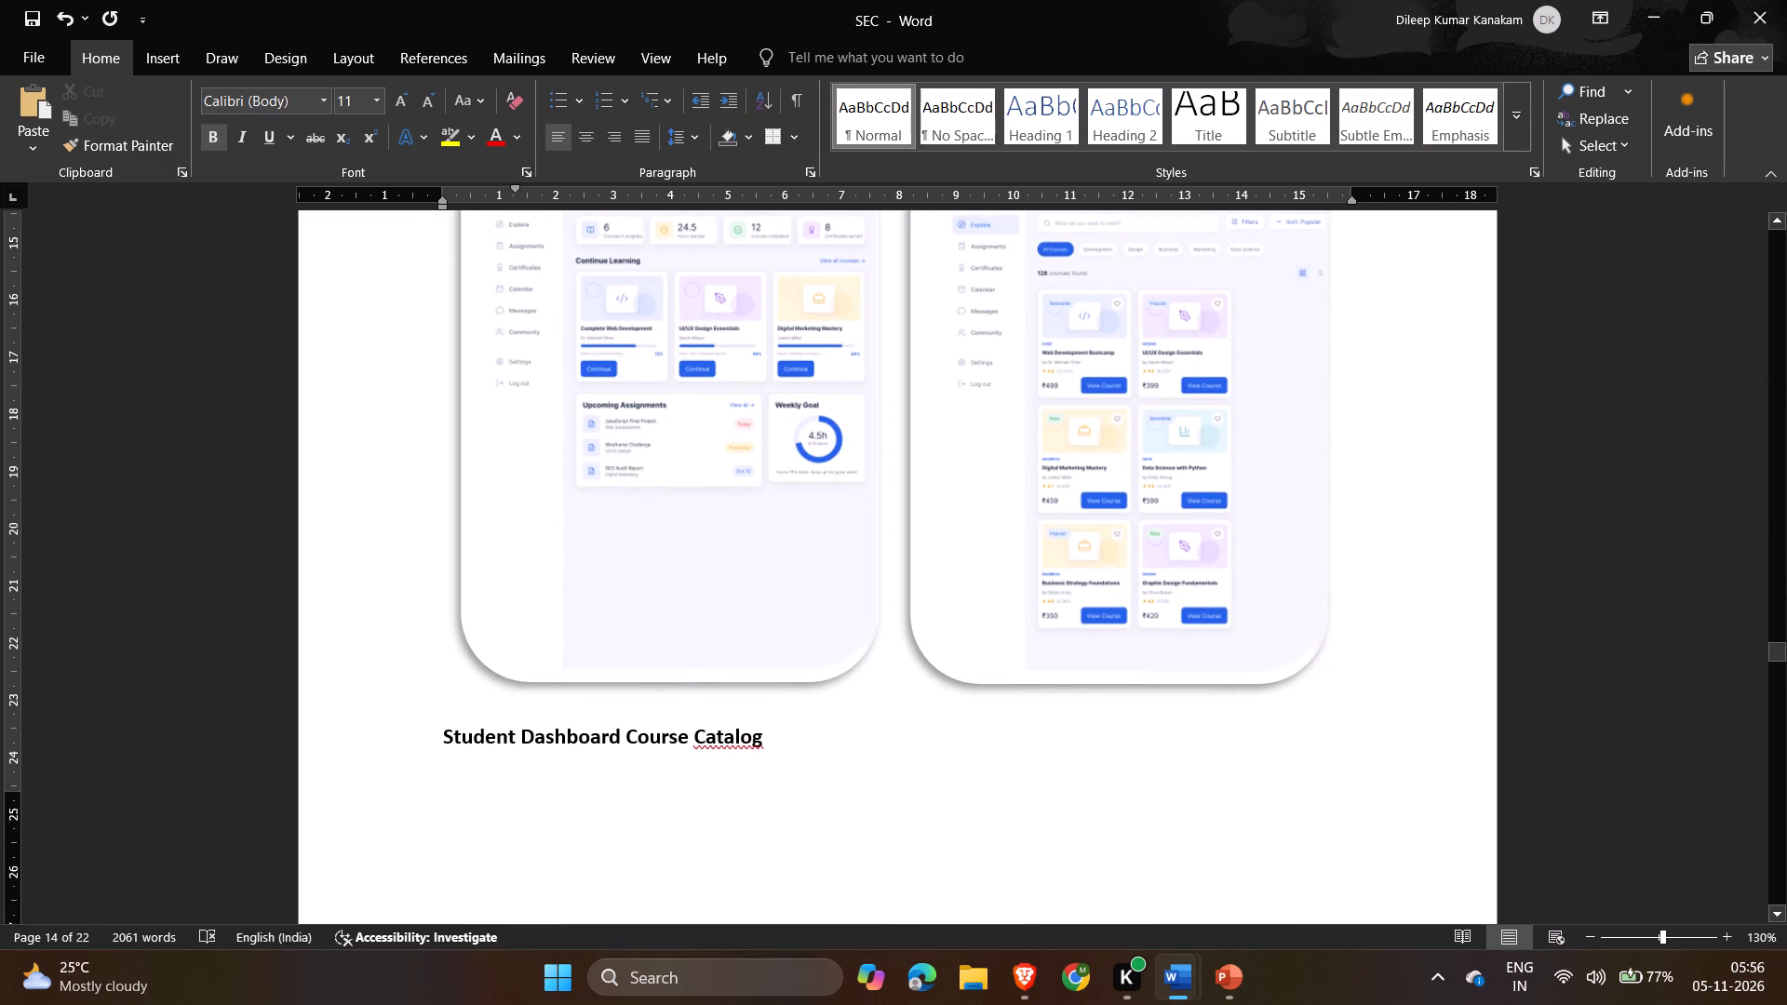
pyautogui.press('Tab')
pyautogui.press('Tab')
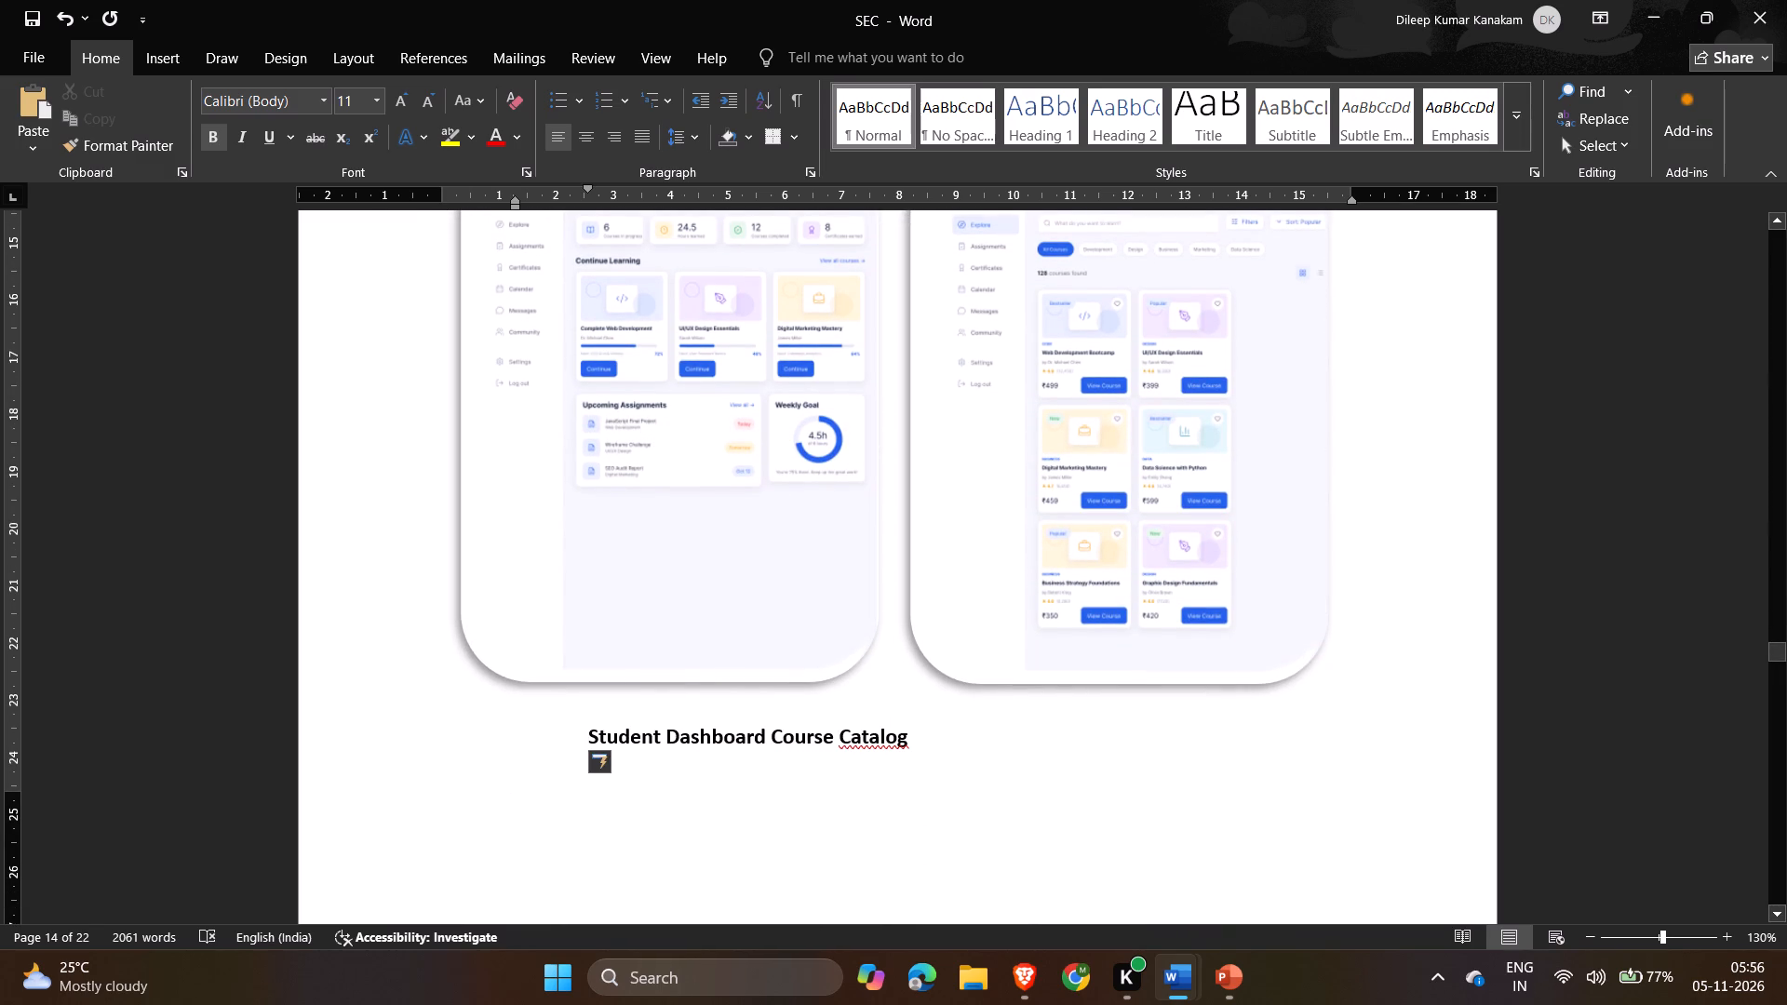
# Add four tab stops and seven spaces before Course Catalog so it sits centred beneath the course catalog picture.
pyautogui.click(776, 737)
pyautogui.press('Tab')
pyautogui.press('Tab')
pyautogui.press('Tab')
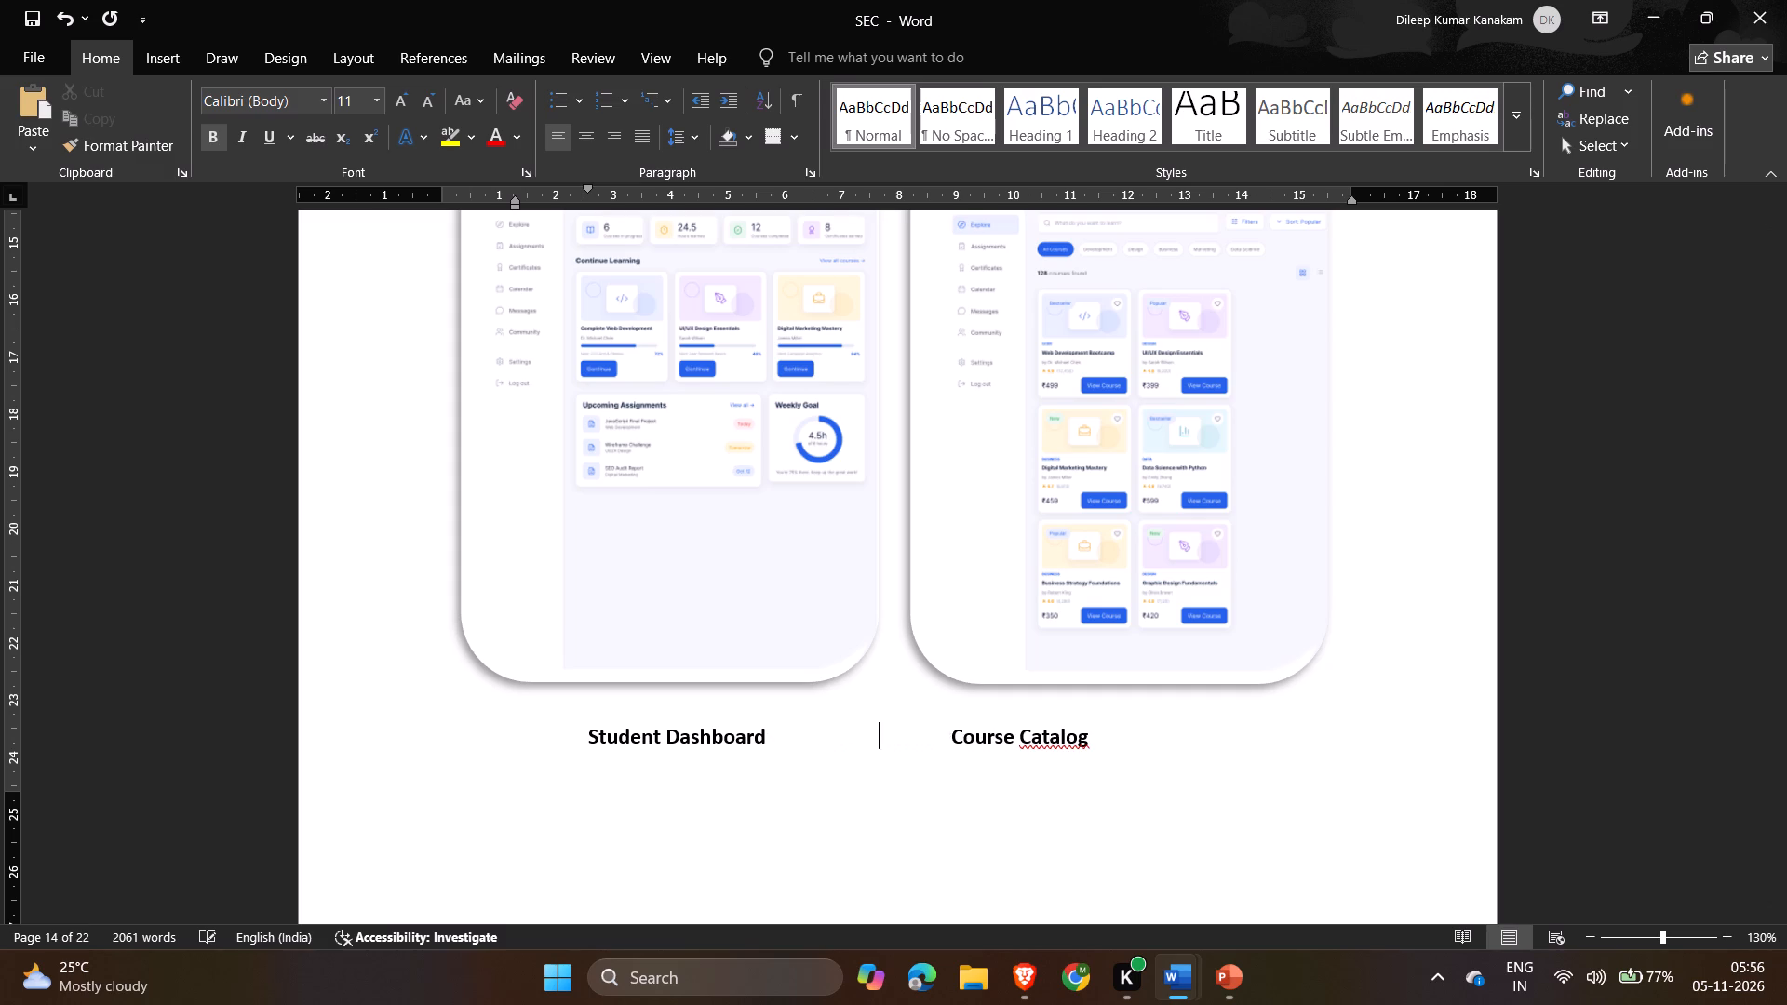
pyautogui.press('Tab')
pyautogui.press('space')
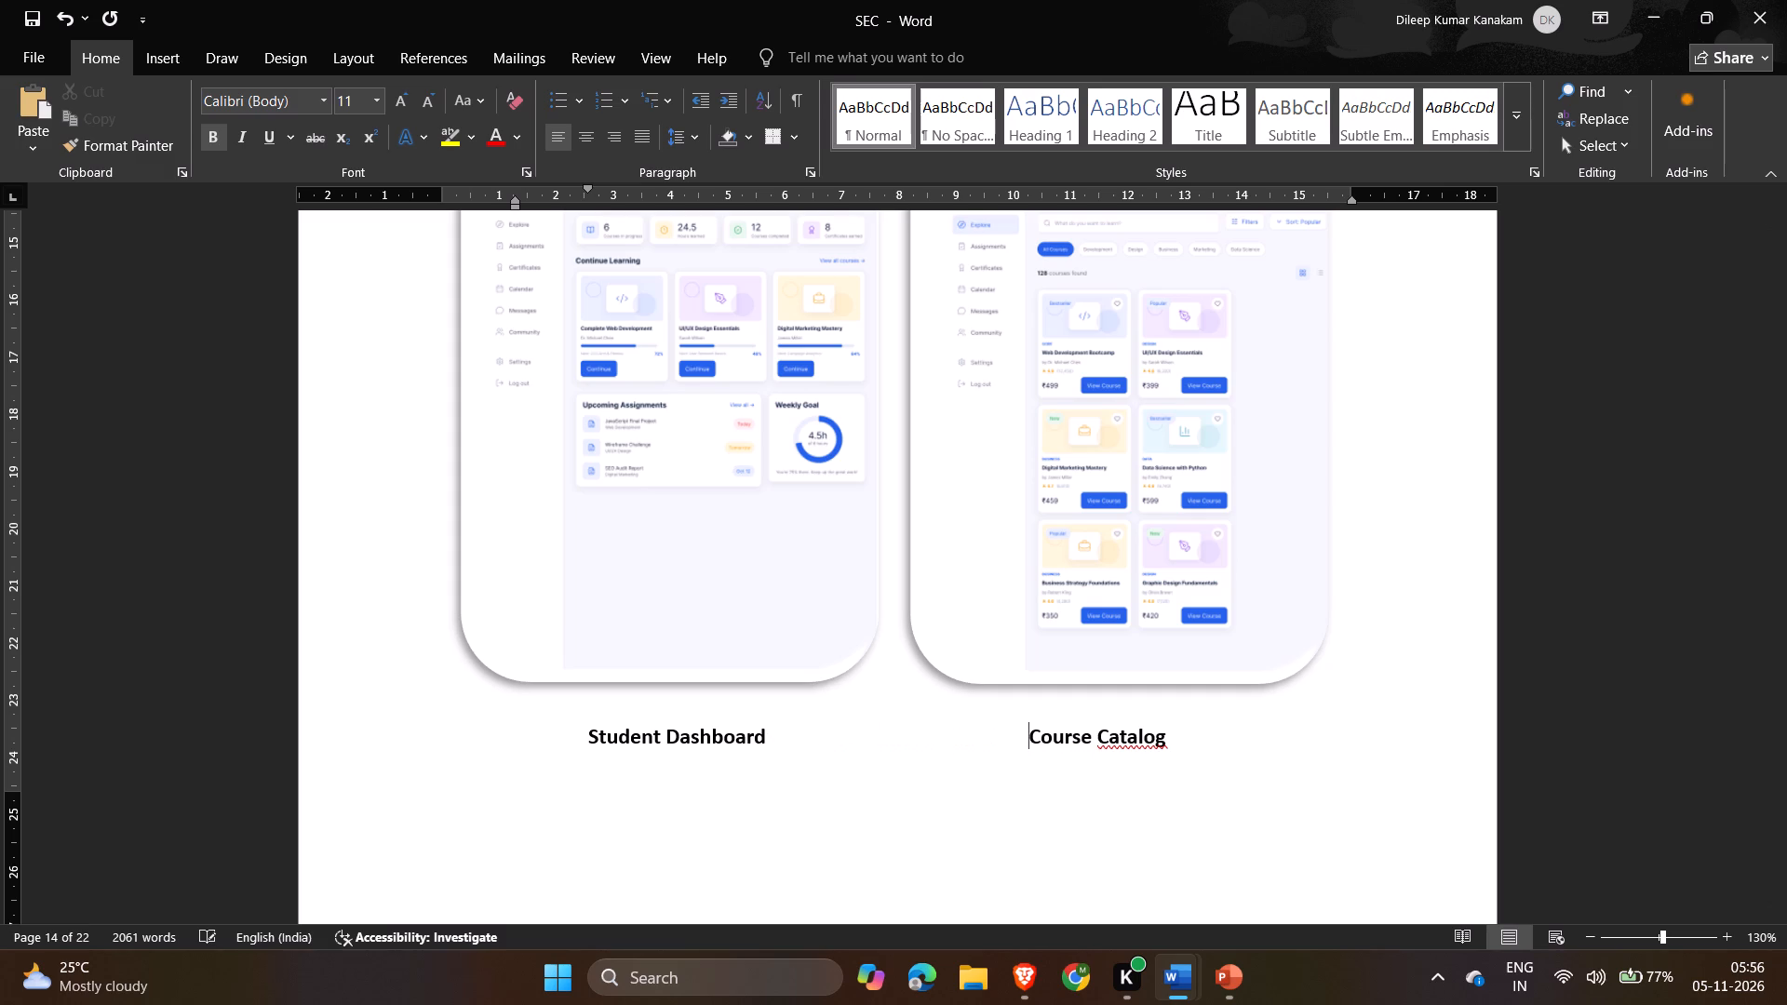
pyautogui.press('space')
pyautogui.press('space')
pyautogui.press('space')
pyautogui.press('space')
pyautogui.press('space')
pyautogui.press('space')
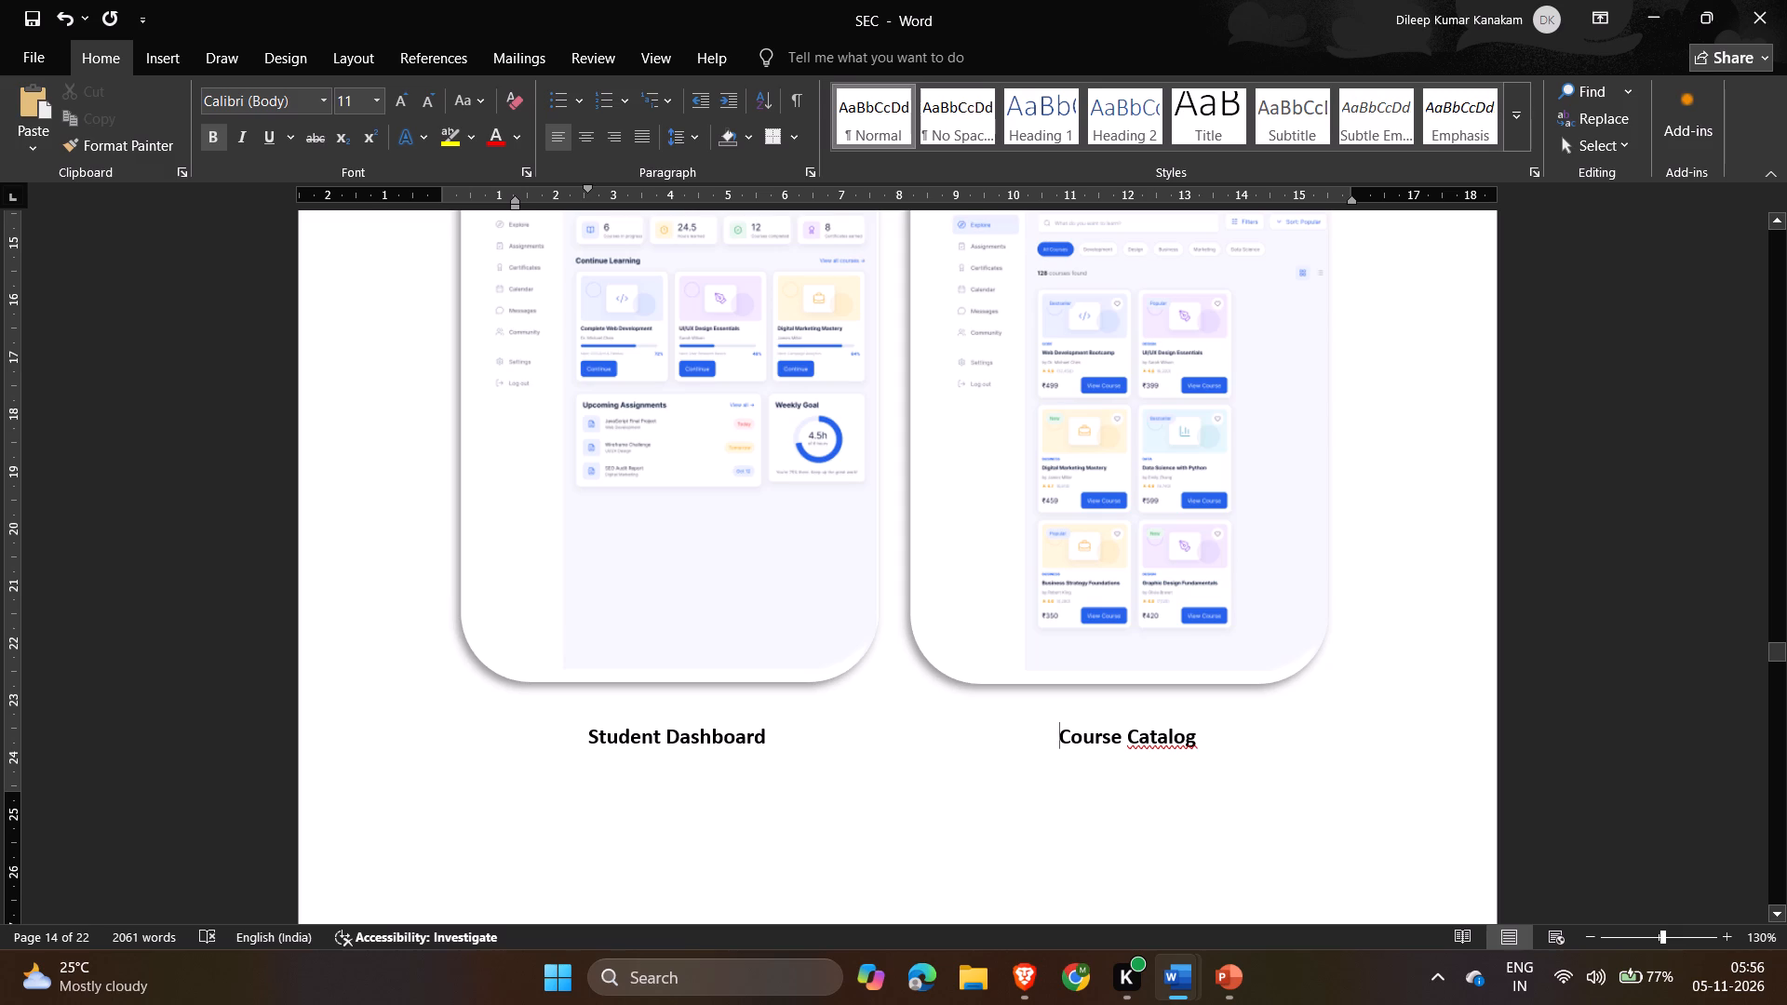
pyautogui.click(1557, 720)
# Indent the Course Details caption line by two tab stops and add five tab stops before Learning / Video Player.
pyautogui.scroll(-4, 1557, 720)
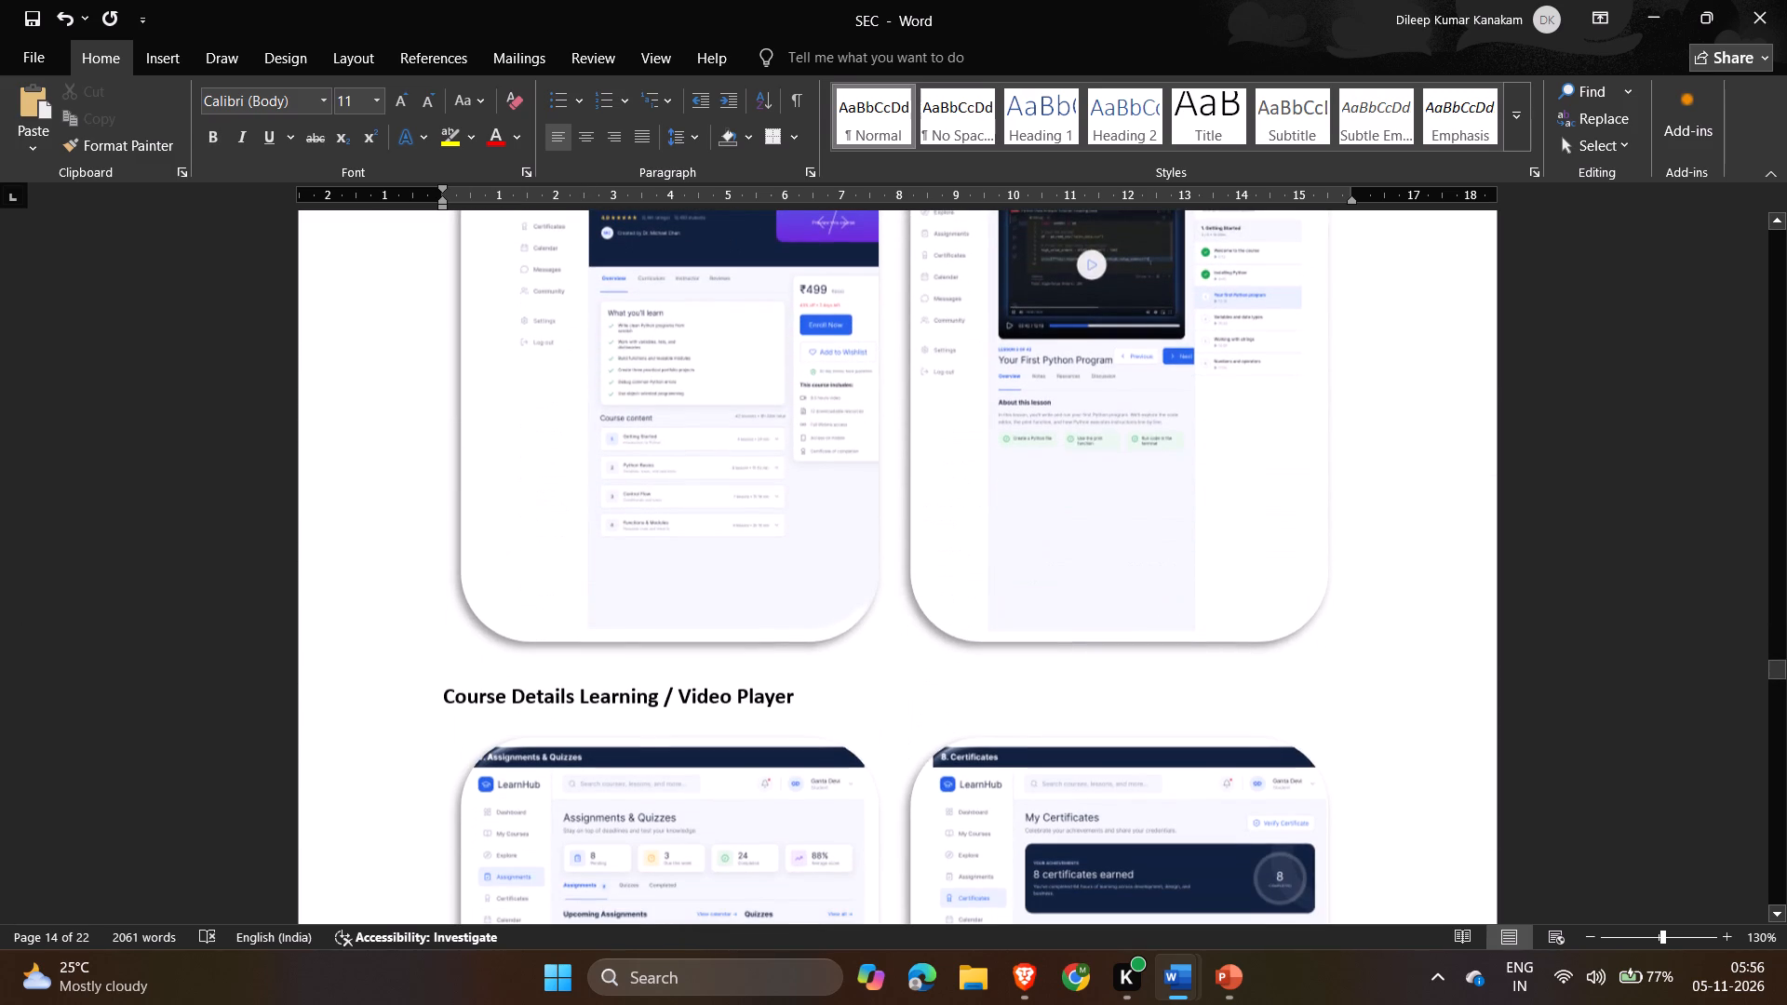
pyautogui.click(438, 702)
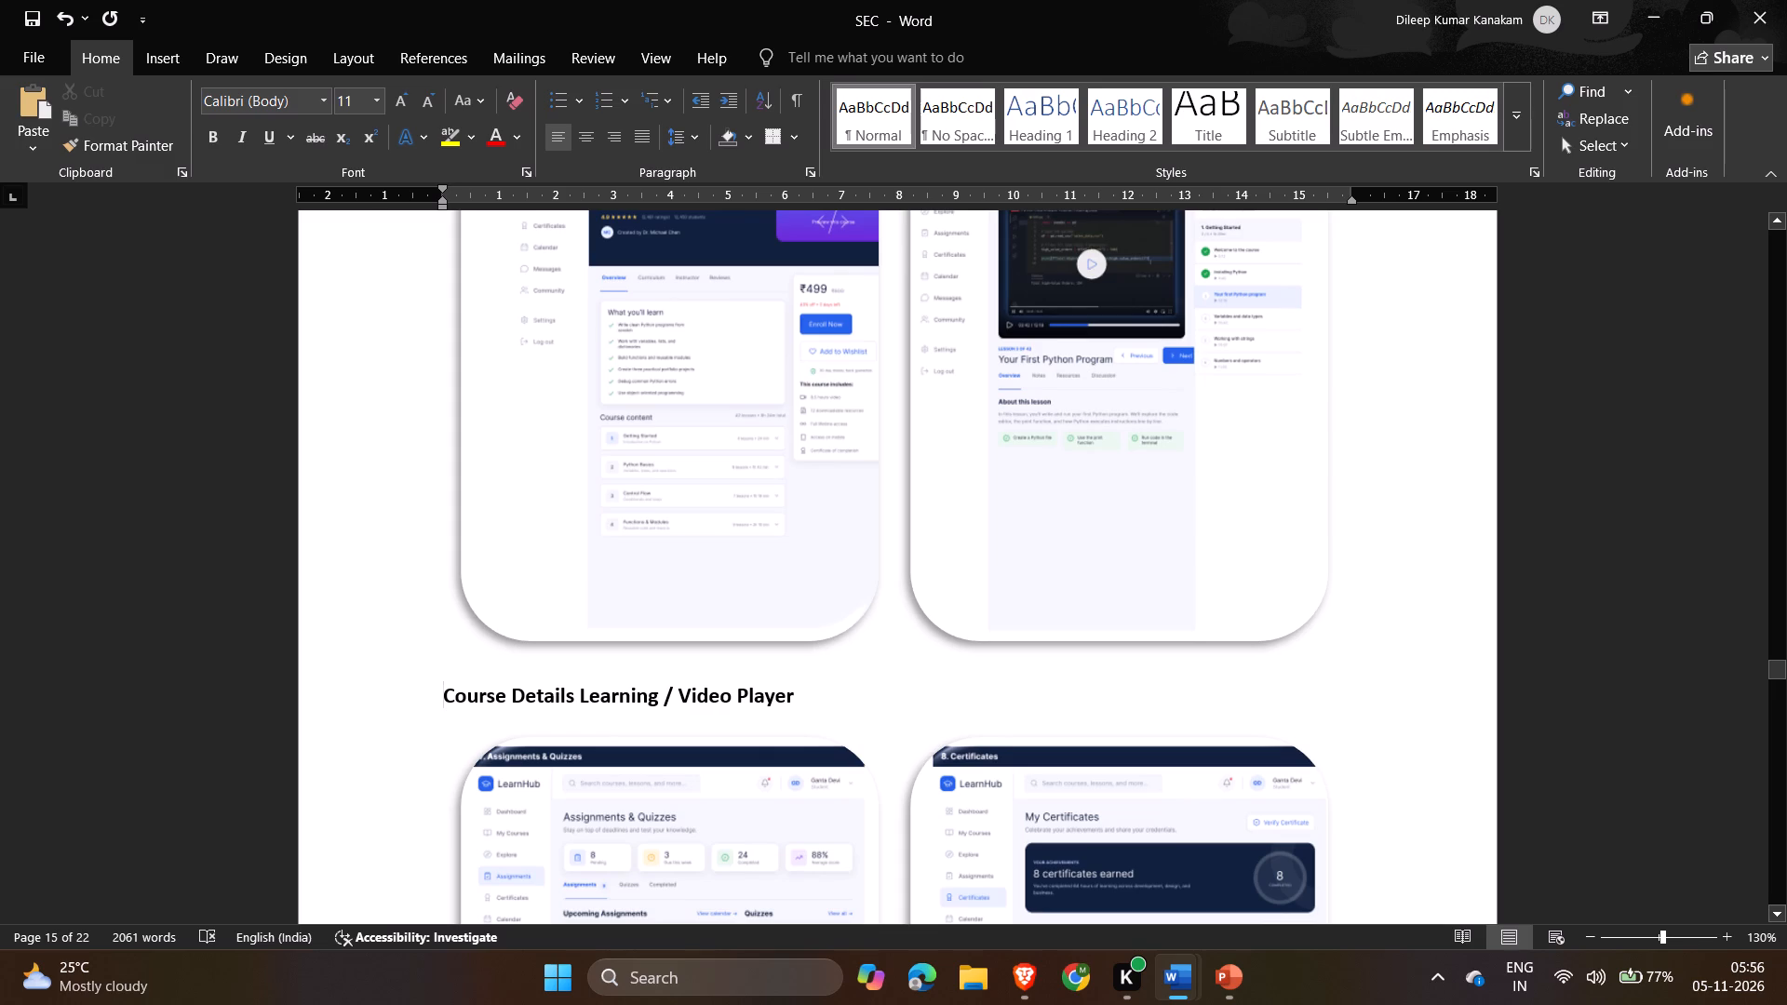
pyautogui.press('Tab')
pyautogui.press('Tab')
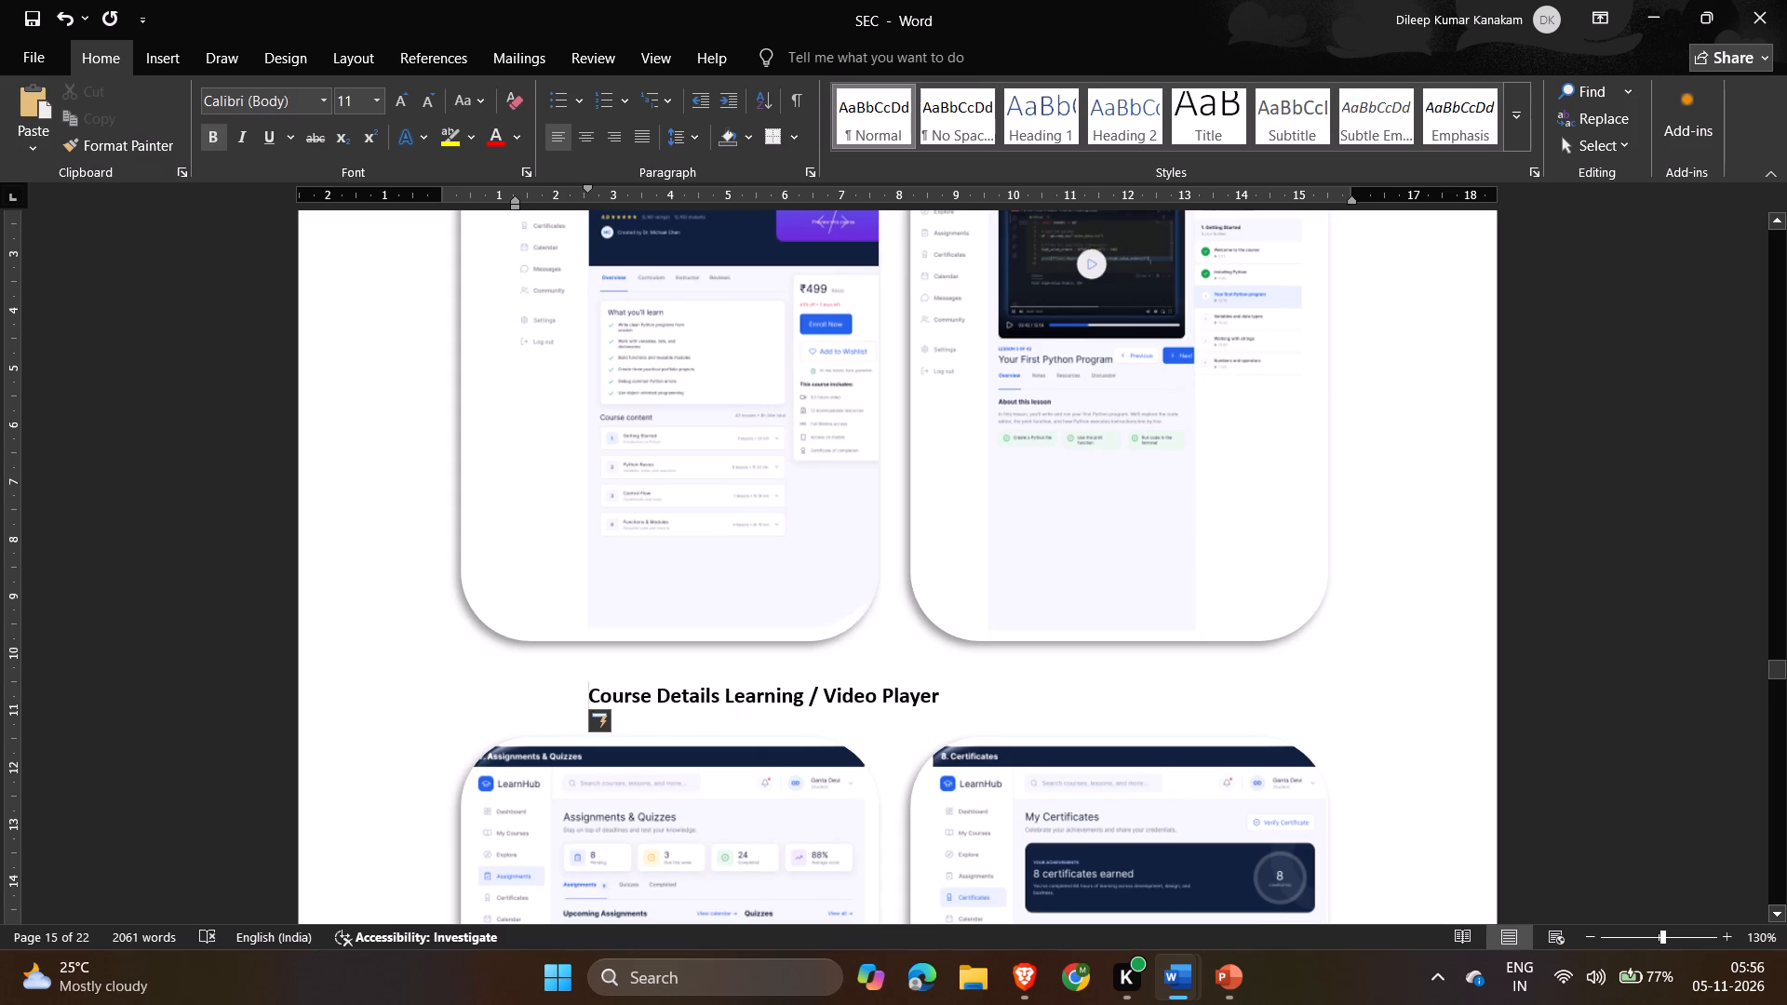
pyautogui.click(720, 703)
pyautogui.press('Right')
pyautogui.press('Tab')
pyautogui.press('Tab')
pyautogui.press('Tab')
pyautogui.press('Tab')
pyautogui.press('Tab')
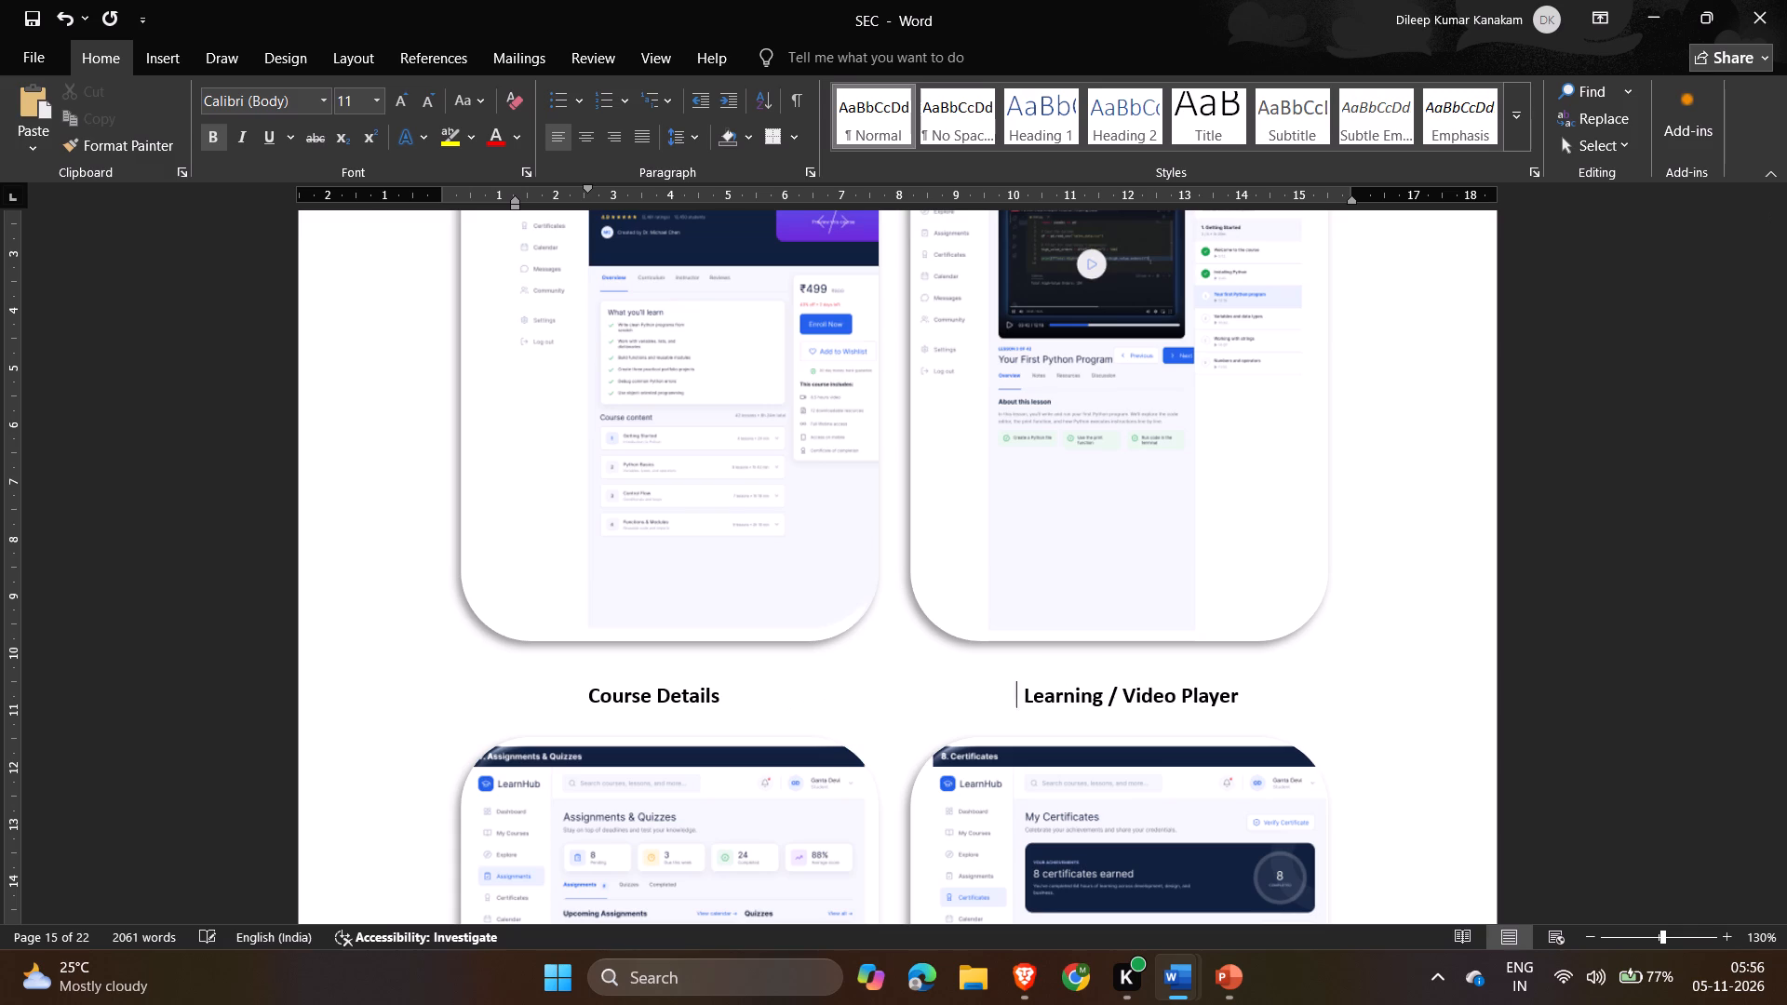
# Indent the Assignments & Quizzes caption line by two tab stops and add five tab stops before Certificates.
pyautogui.scroll(-3, 720, 703)
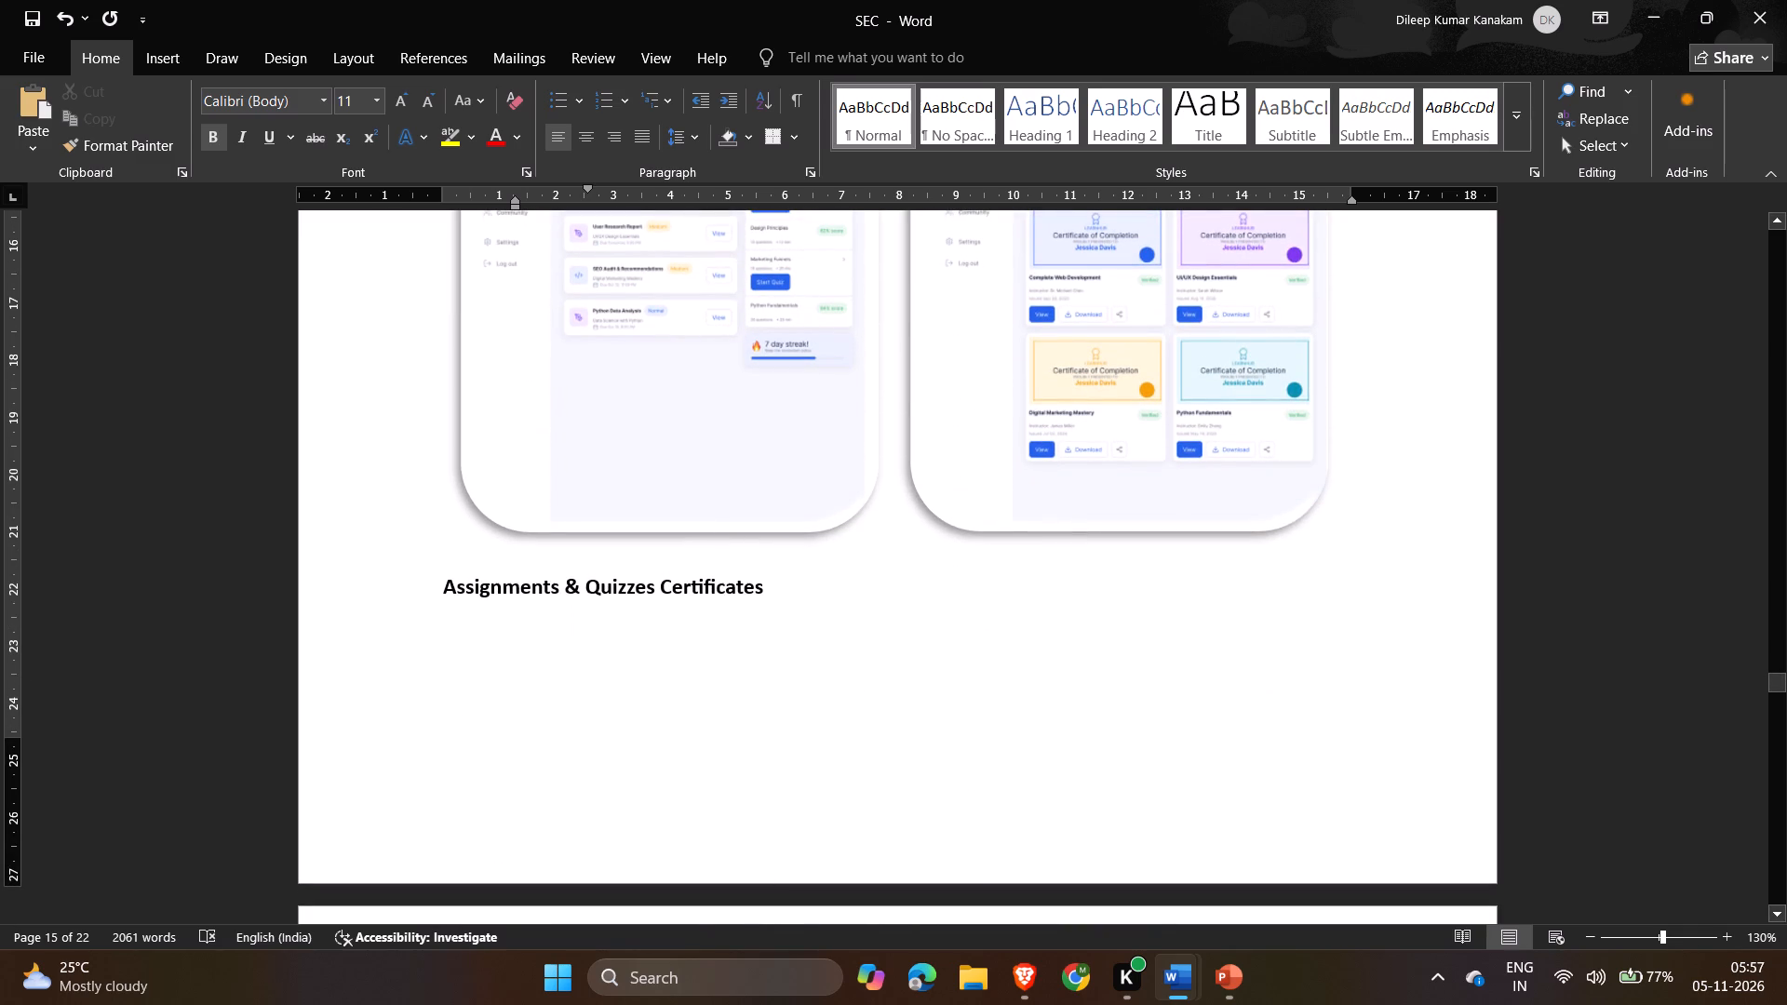
pyautogui.click(444, 584)
pyautogui.press('Tab')
pyautogui.press('Tab')
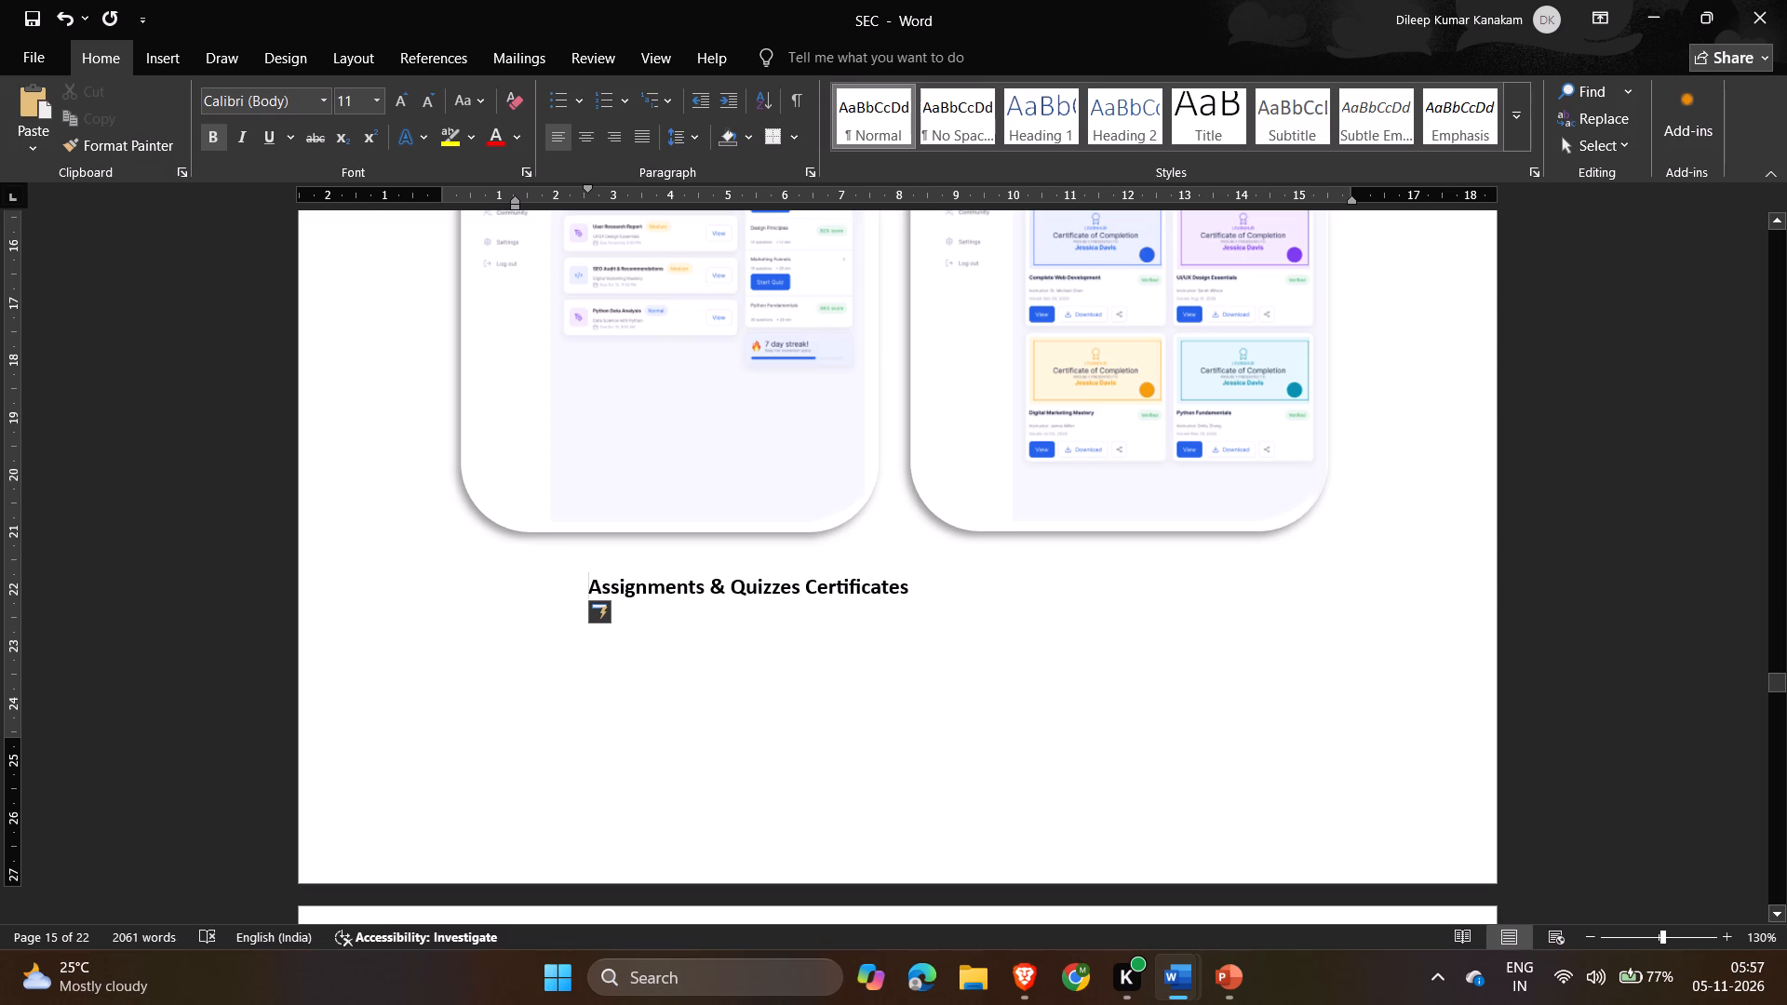
pyautogui.click(811, 590)
pyautogui.press('Tab')
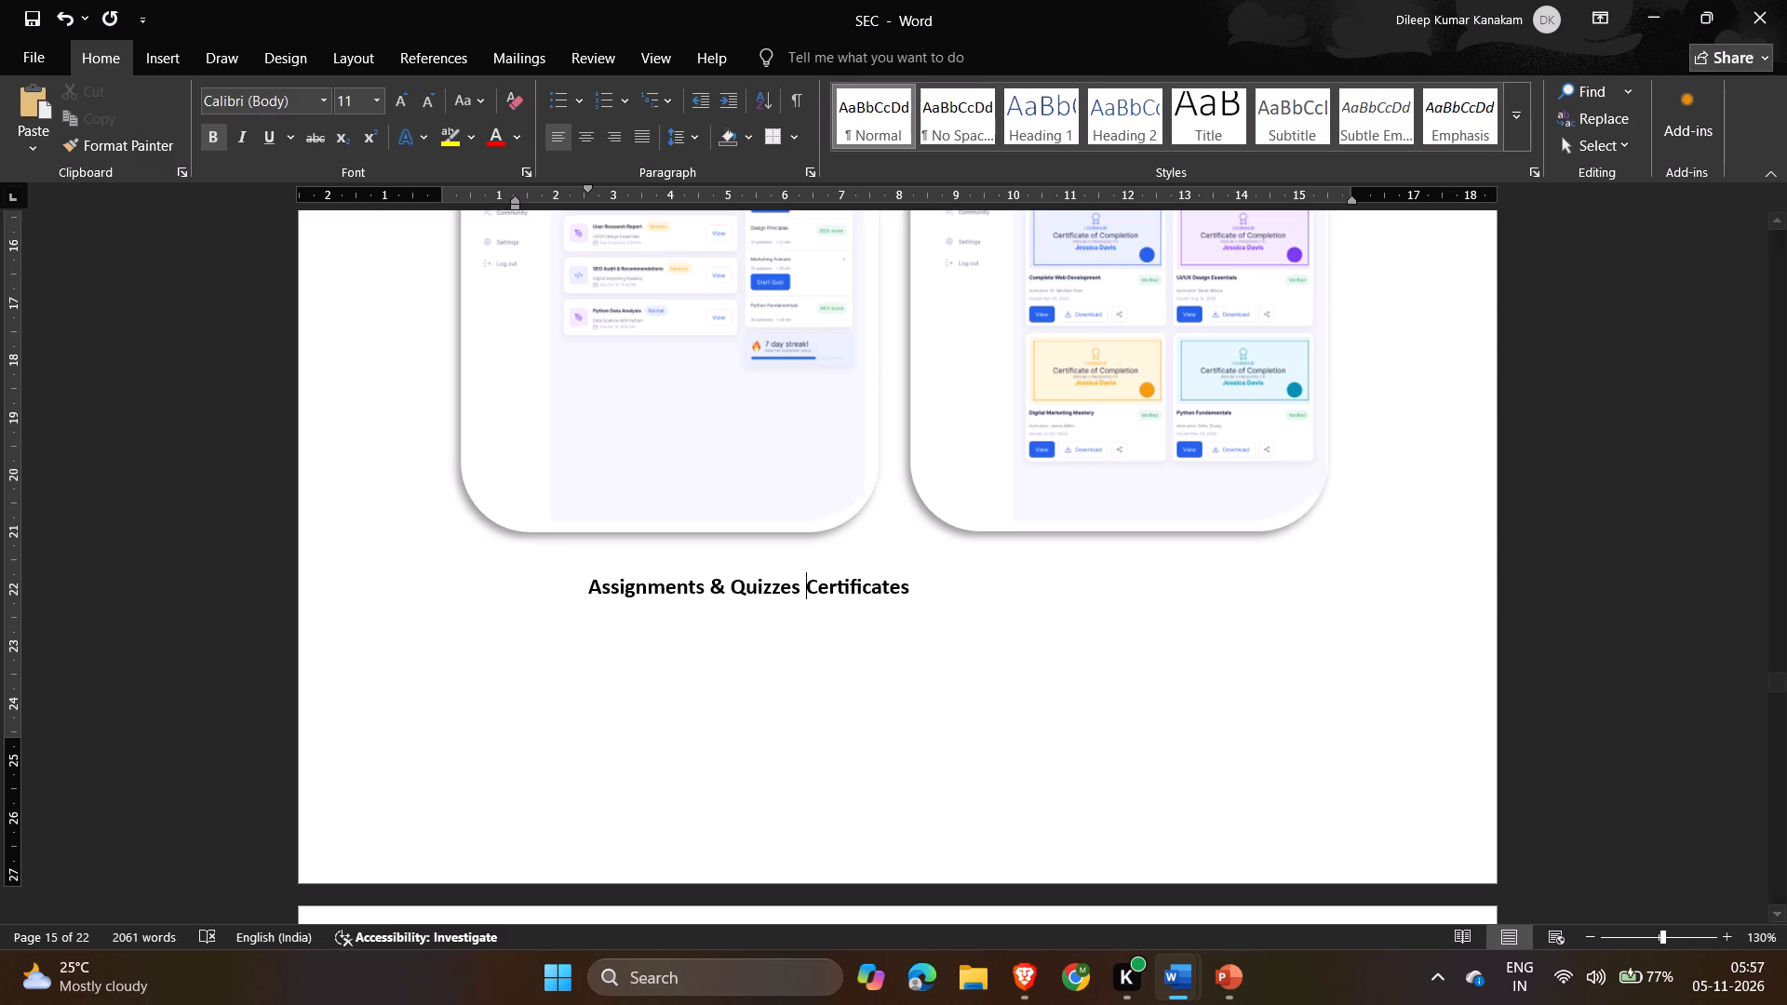
pyautogui.press('Tab')
pyautogui.press('Tab')
pyautogui.press('Tab')
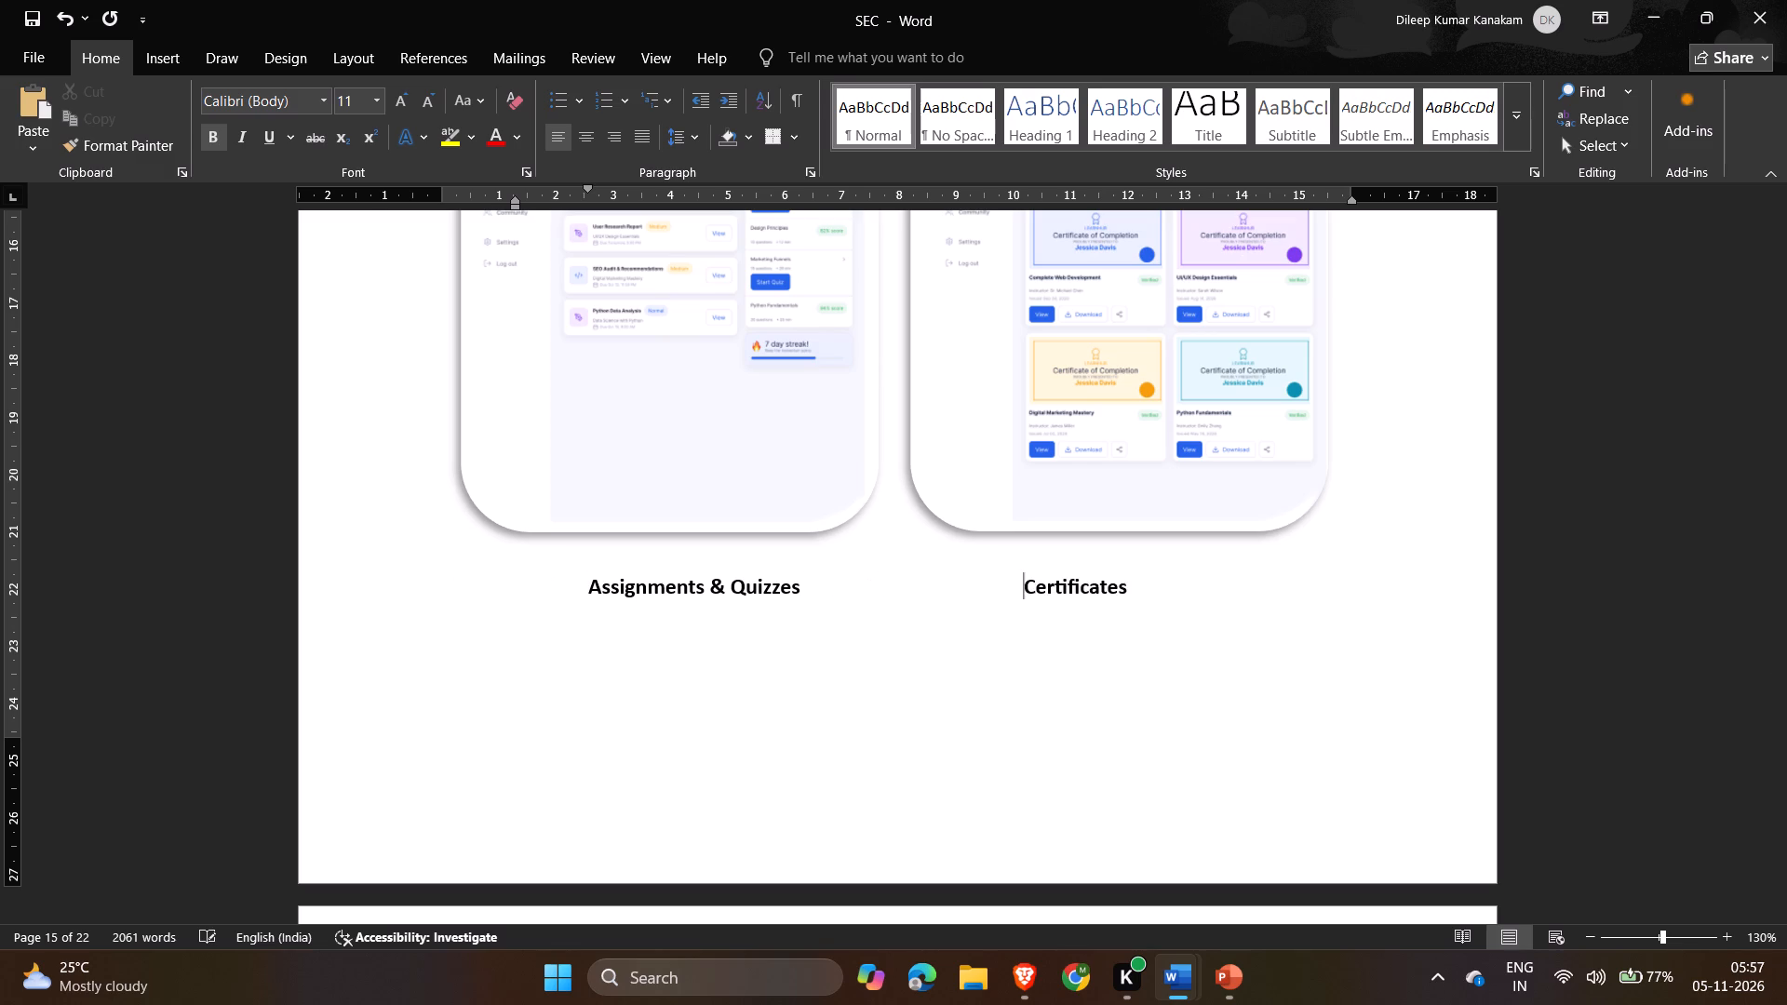
pyautogui.press('Tab')
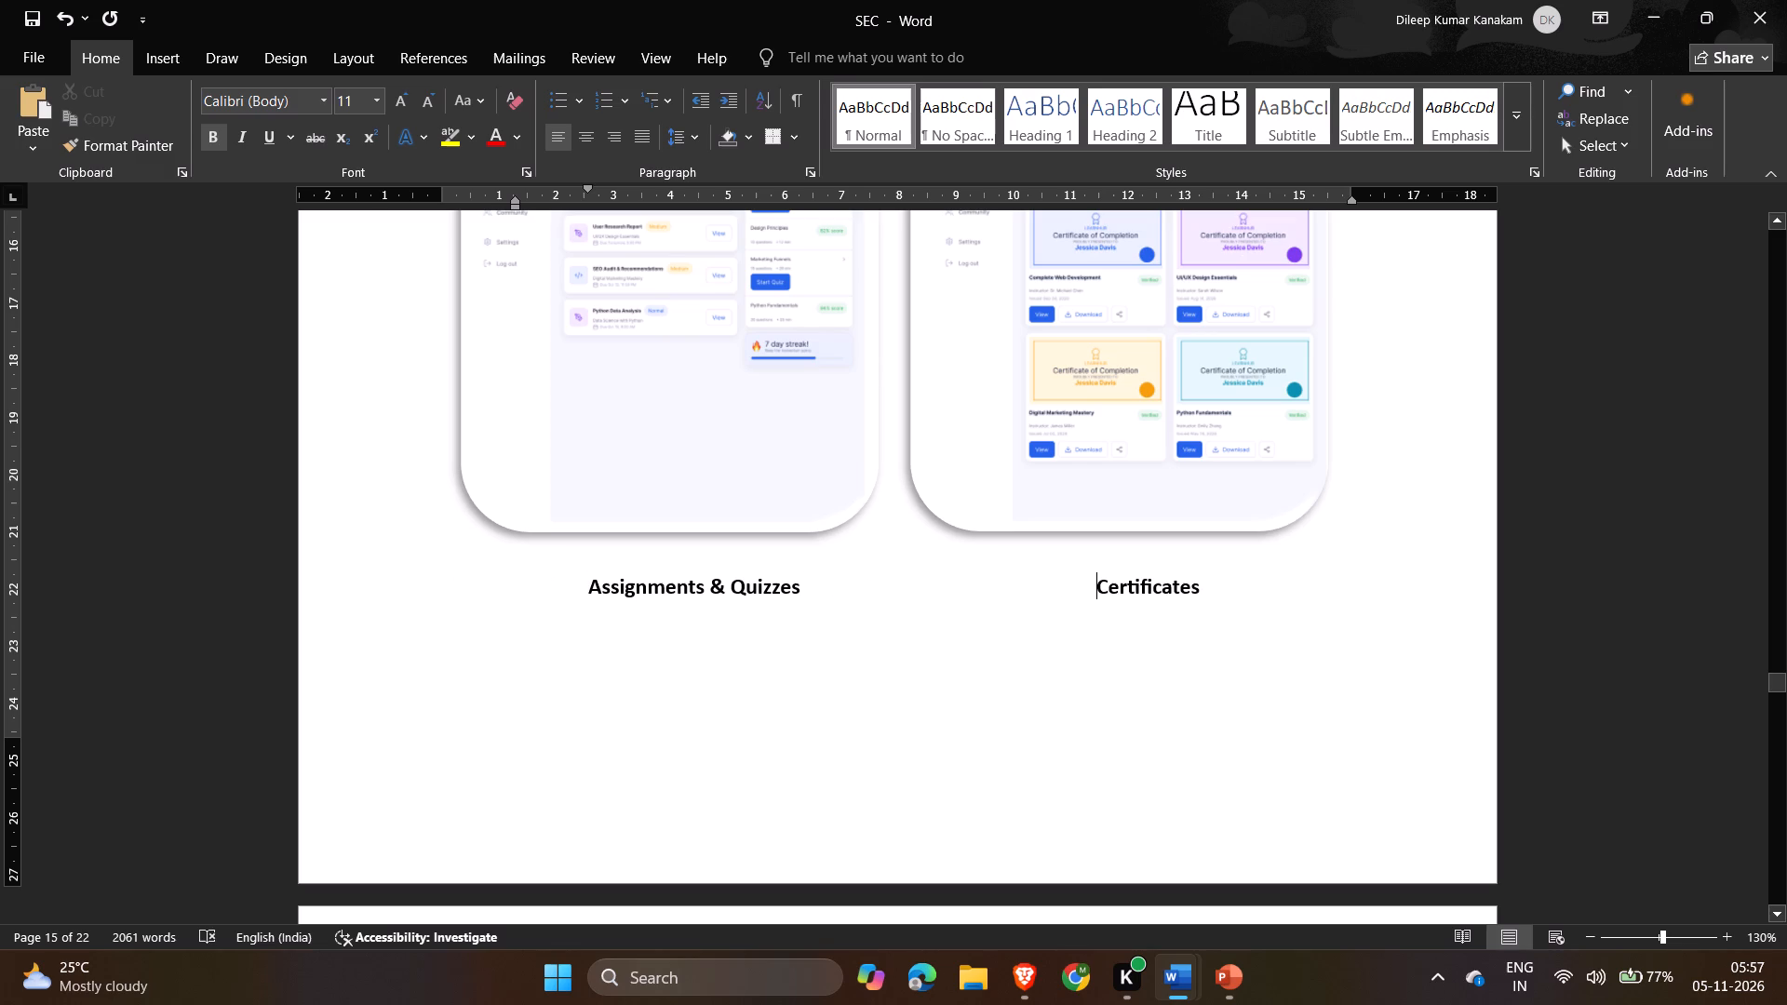
# Reduce the Assignments & Quizzes line's indent to one tab stop and add 11 spaces before it to centre the caption beneath its picture.
pyautogui.click(596, 589)
pyautogui.press('Left')
pyautogui.press('BackSpace')
pyautogui.press('Tab')
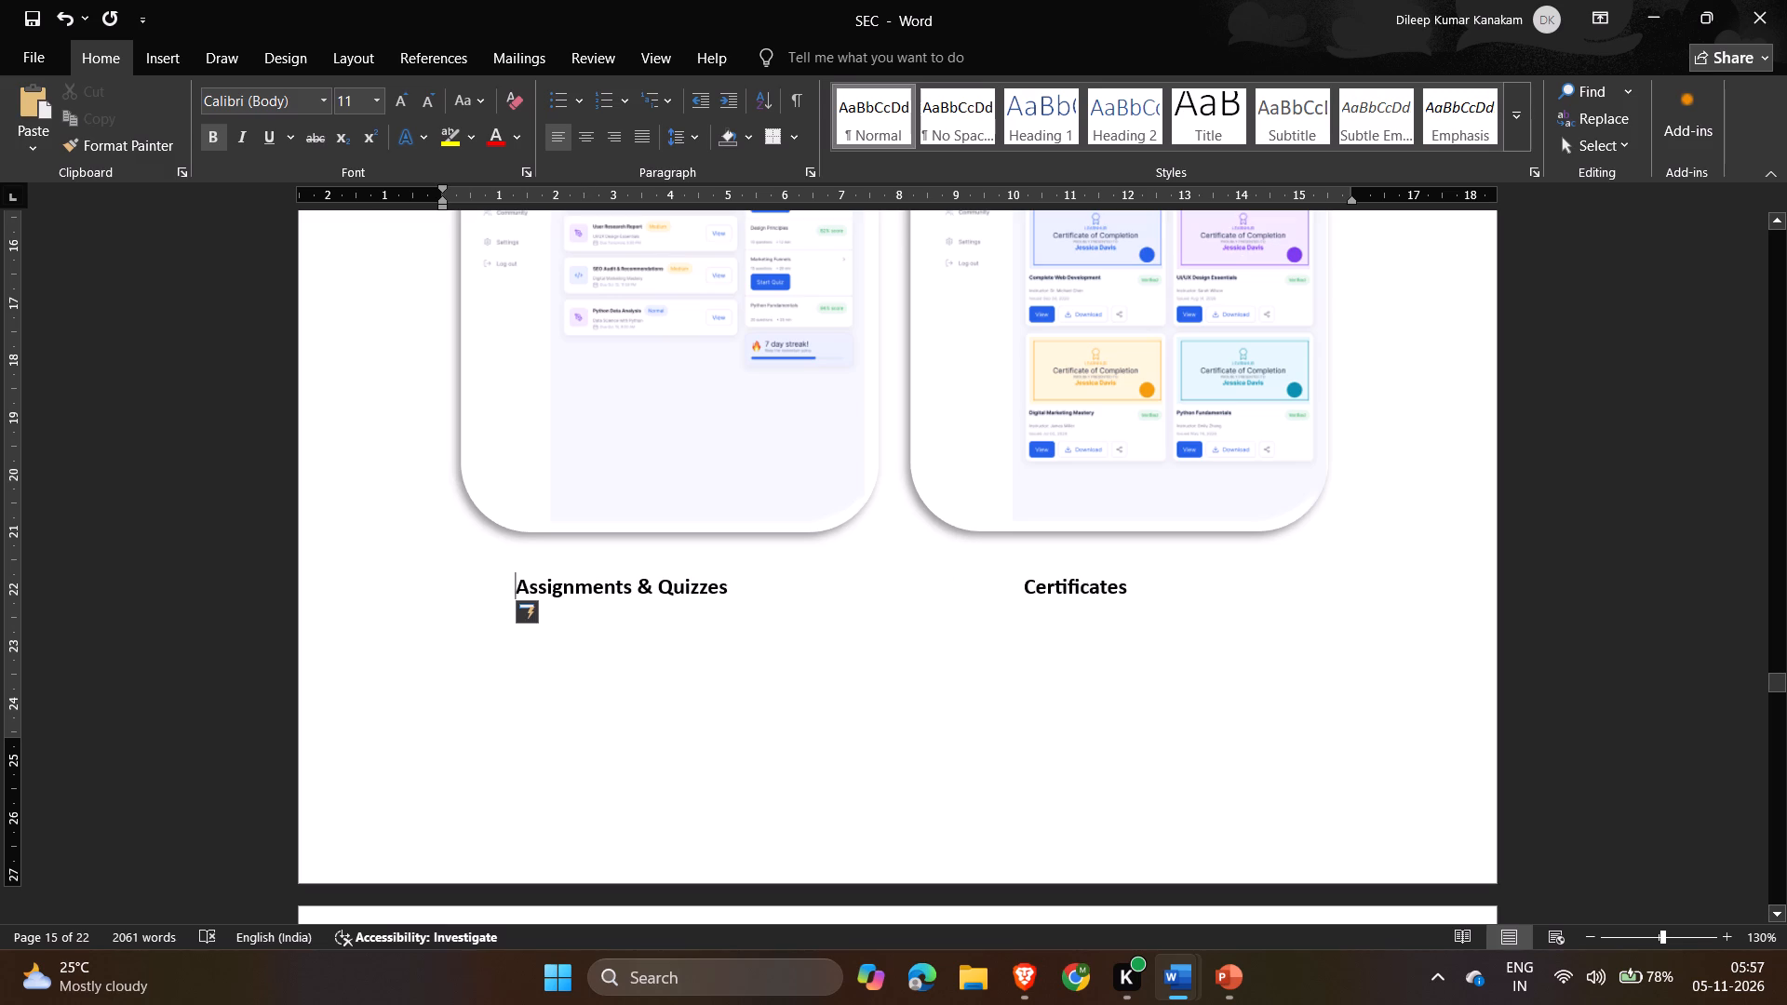
pyautogui.press('space')
pyautogui.press('space')
pyautogui.press('space')
pyautogui.press('space')
pyautogui.press('space')
pyautogui.press('space')
pyautogui.press('space')
pyautogui.press('space')
pyautogui.press('space')
pyautogui.press('space')
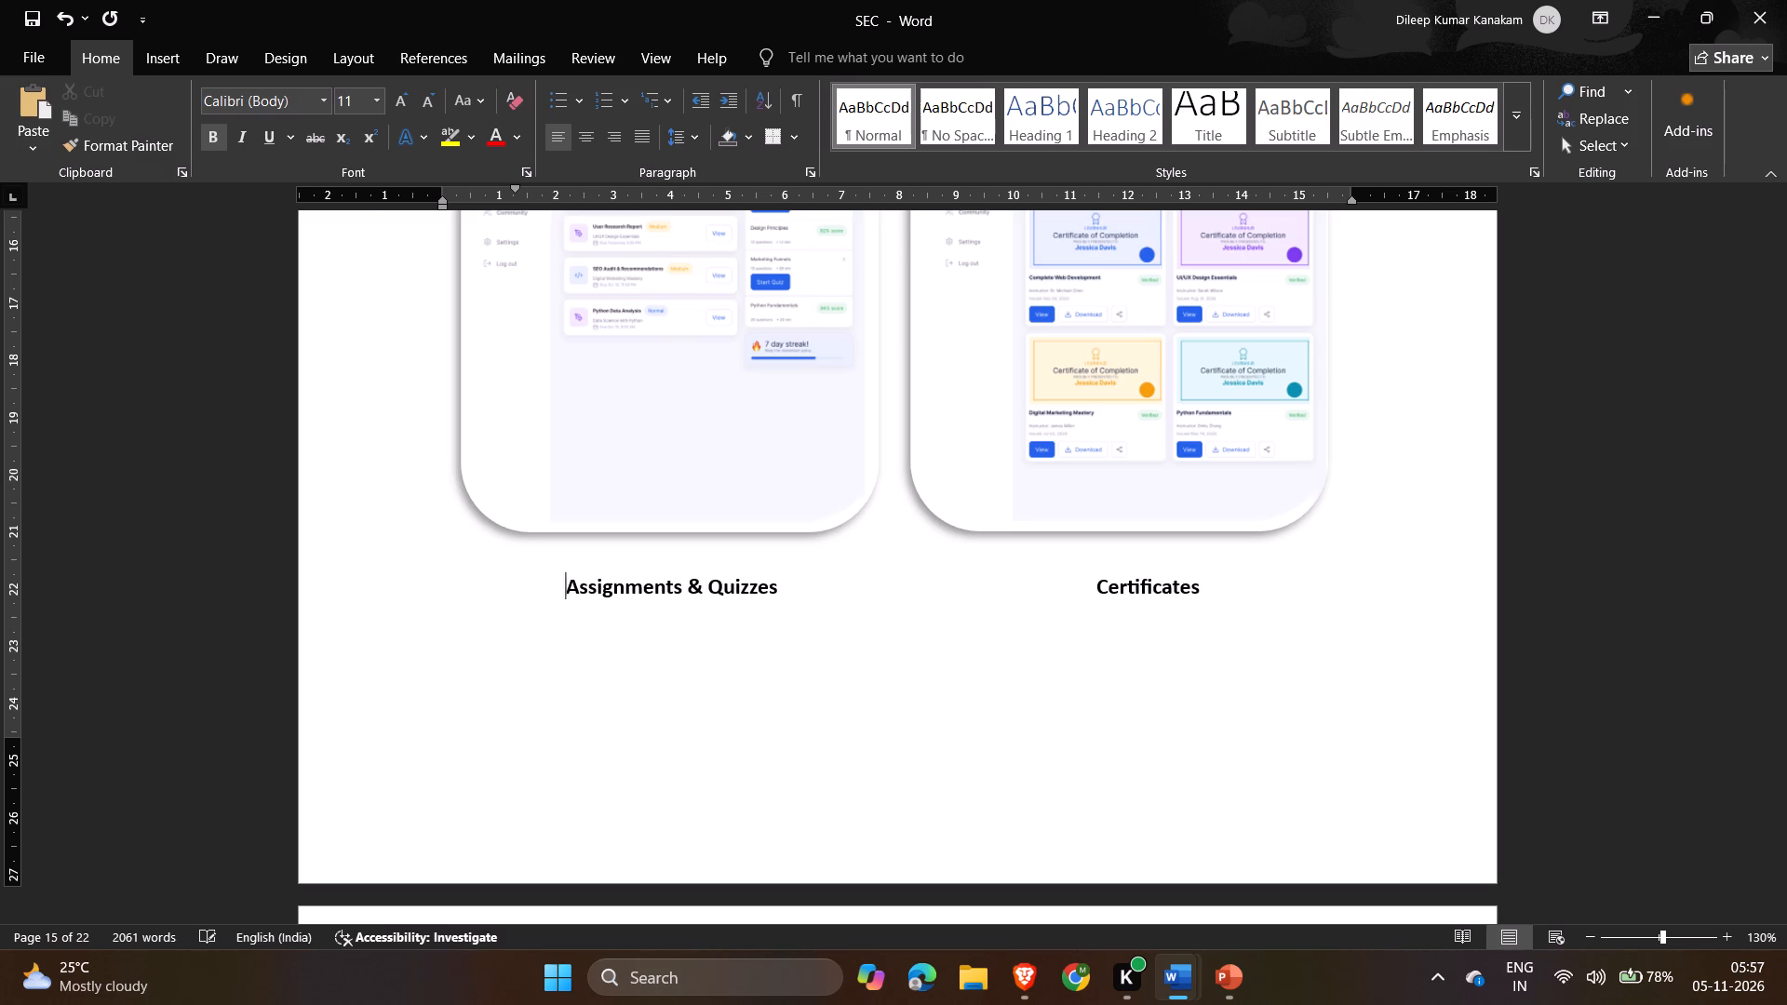
pyautogui.press('space')
pyautogui.press('space')
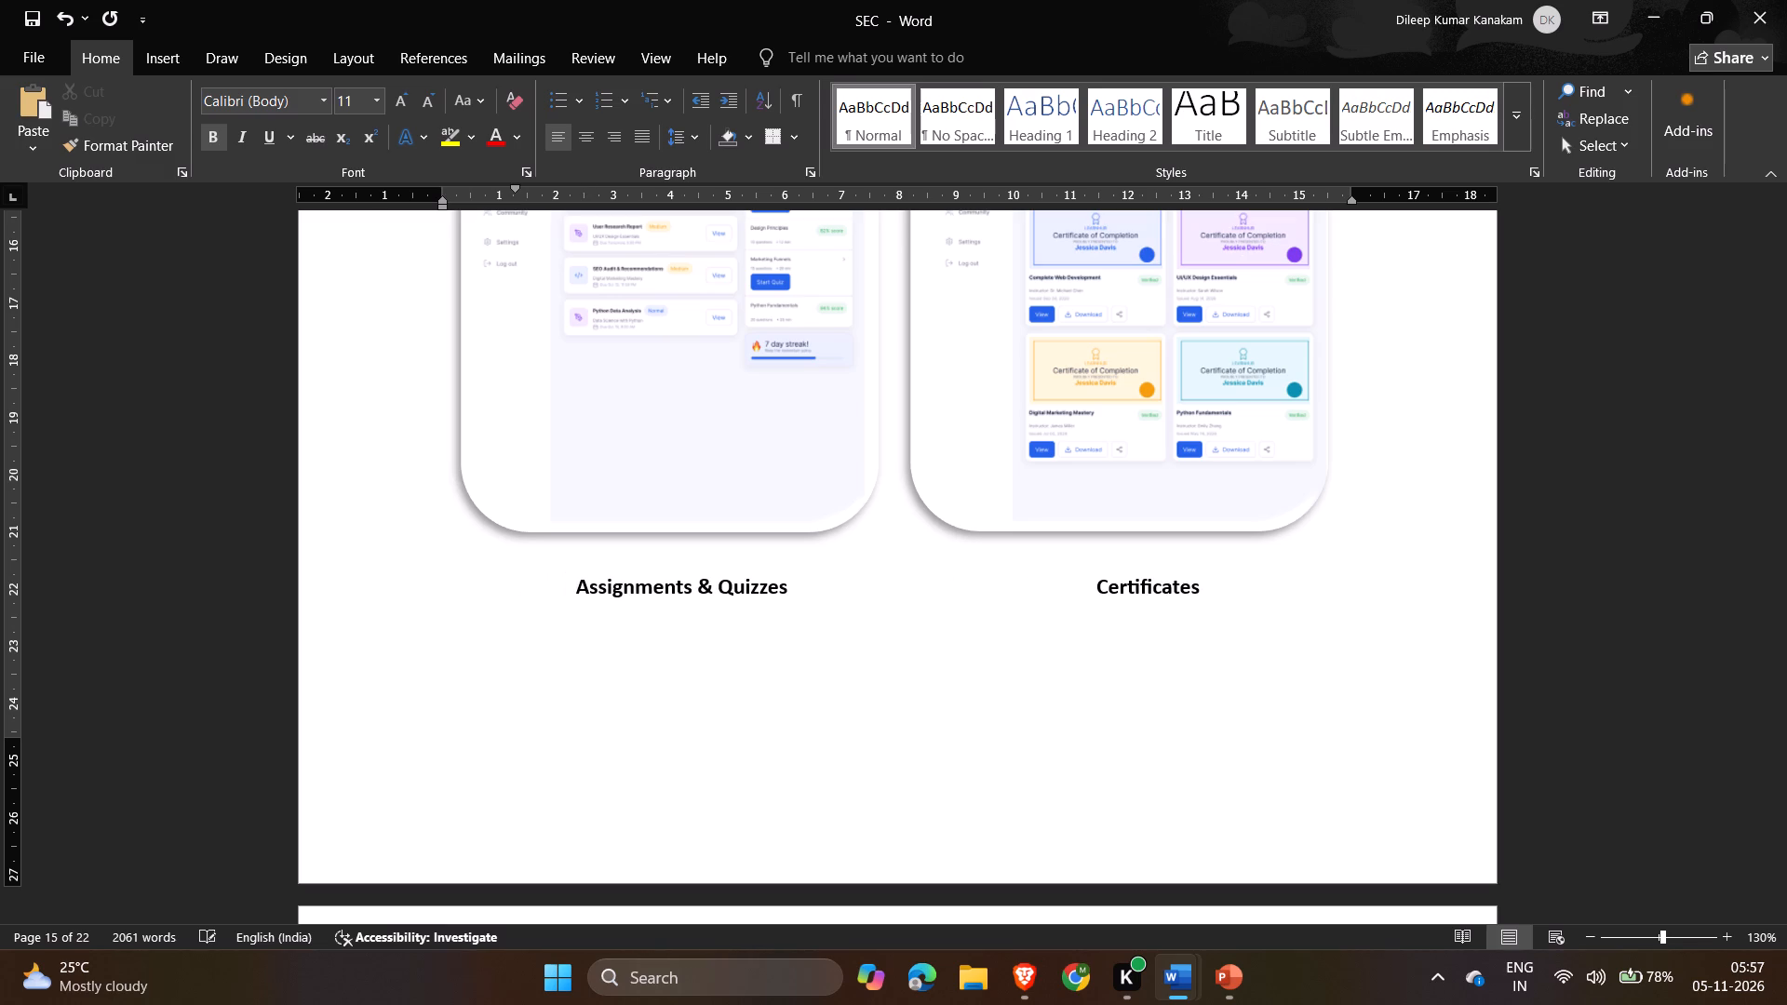
pyautogui.press('BackSpace')
pyautogui.press('BackSpace')
pyautogui.press('space')
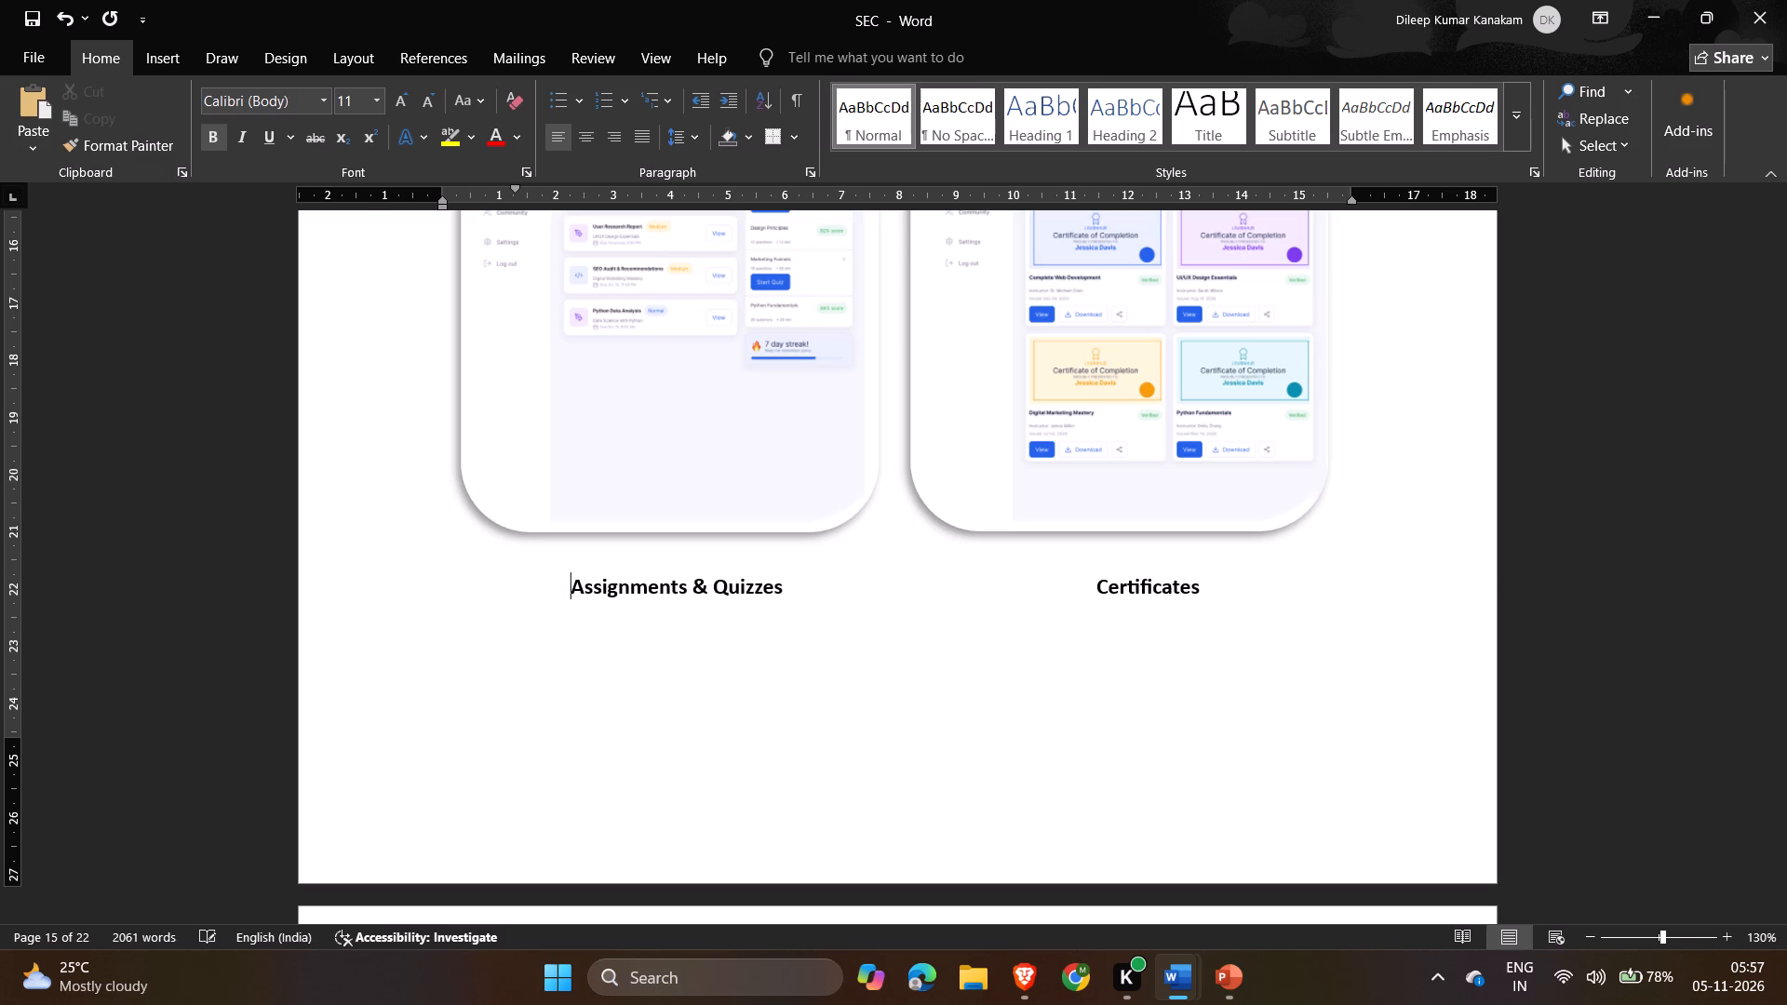
# Replace the last tab stop before Certificates with 11 spaces to centre the caption beneath the certificates picture.
pyautogui.click(1102, 585)
pyautogui.press('BackSpace')
pyautogui.press('space')
pyautogui.press('space')
pyautogui.press('space')
pyautogui.press('space')
pyautogui.press('space')
pyautogui.press('space')
pyautogui.press('space')
pyautogui.press('space')
pyautogui.press('space')
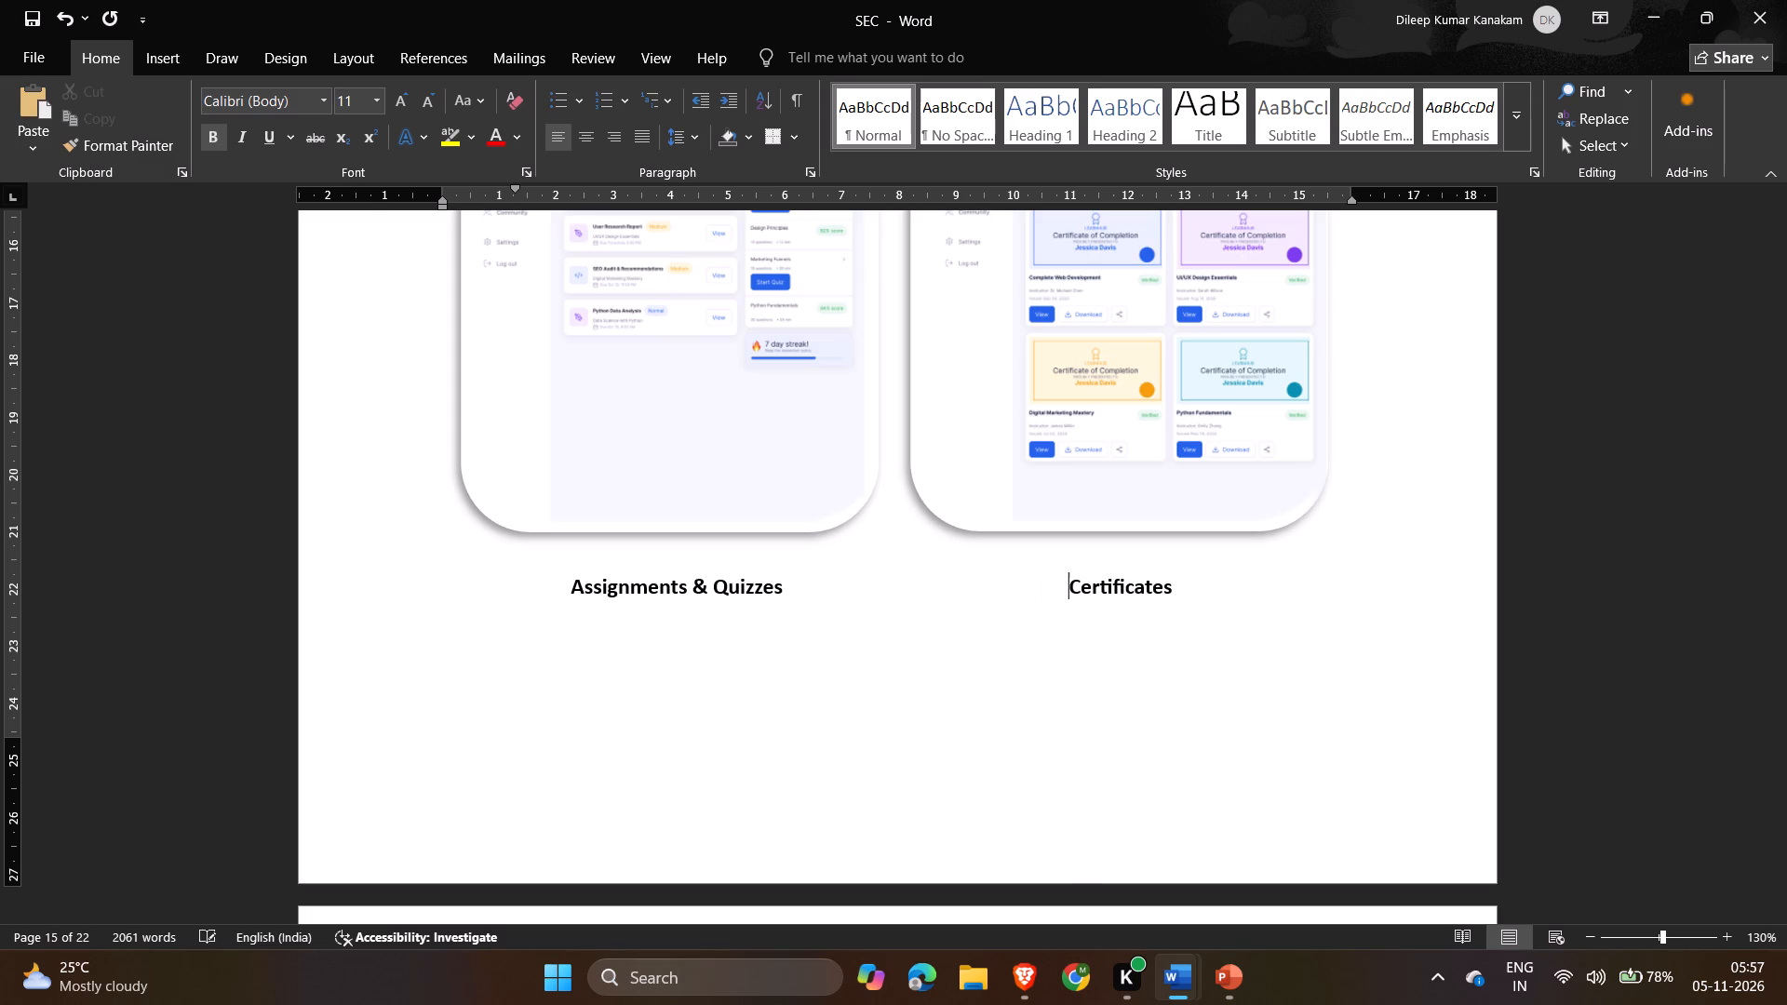
pyautogui.press('space')
pyautogui.press('space')
pyautogui.press('BackSpace')
pyautogui.press('BackSpace')
pyautogui.press('space')
pyautogui.press('space')
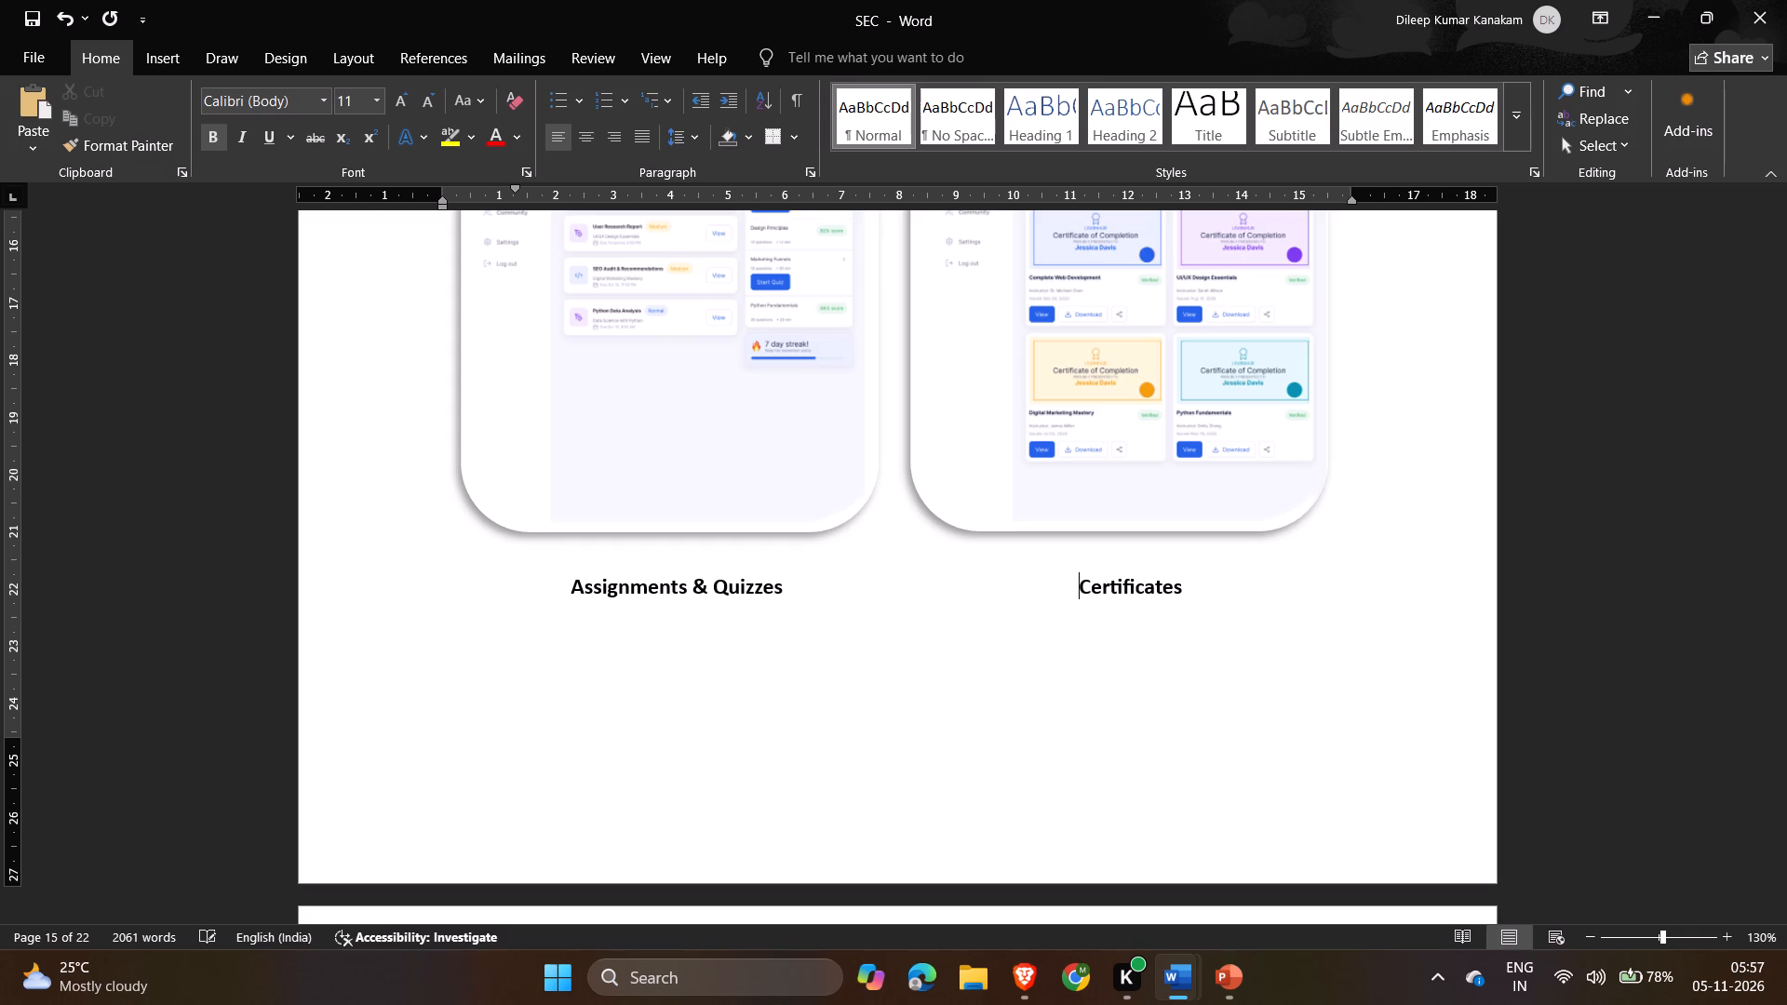
pyautogui.press('space')
pyautogui.scroll(-1, 1102, 585)
pyautogui.press('BackSpace')
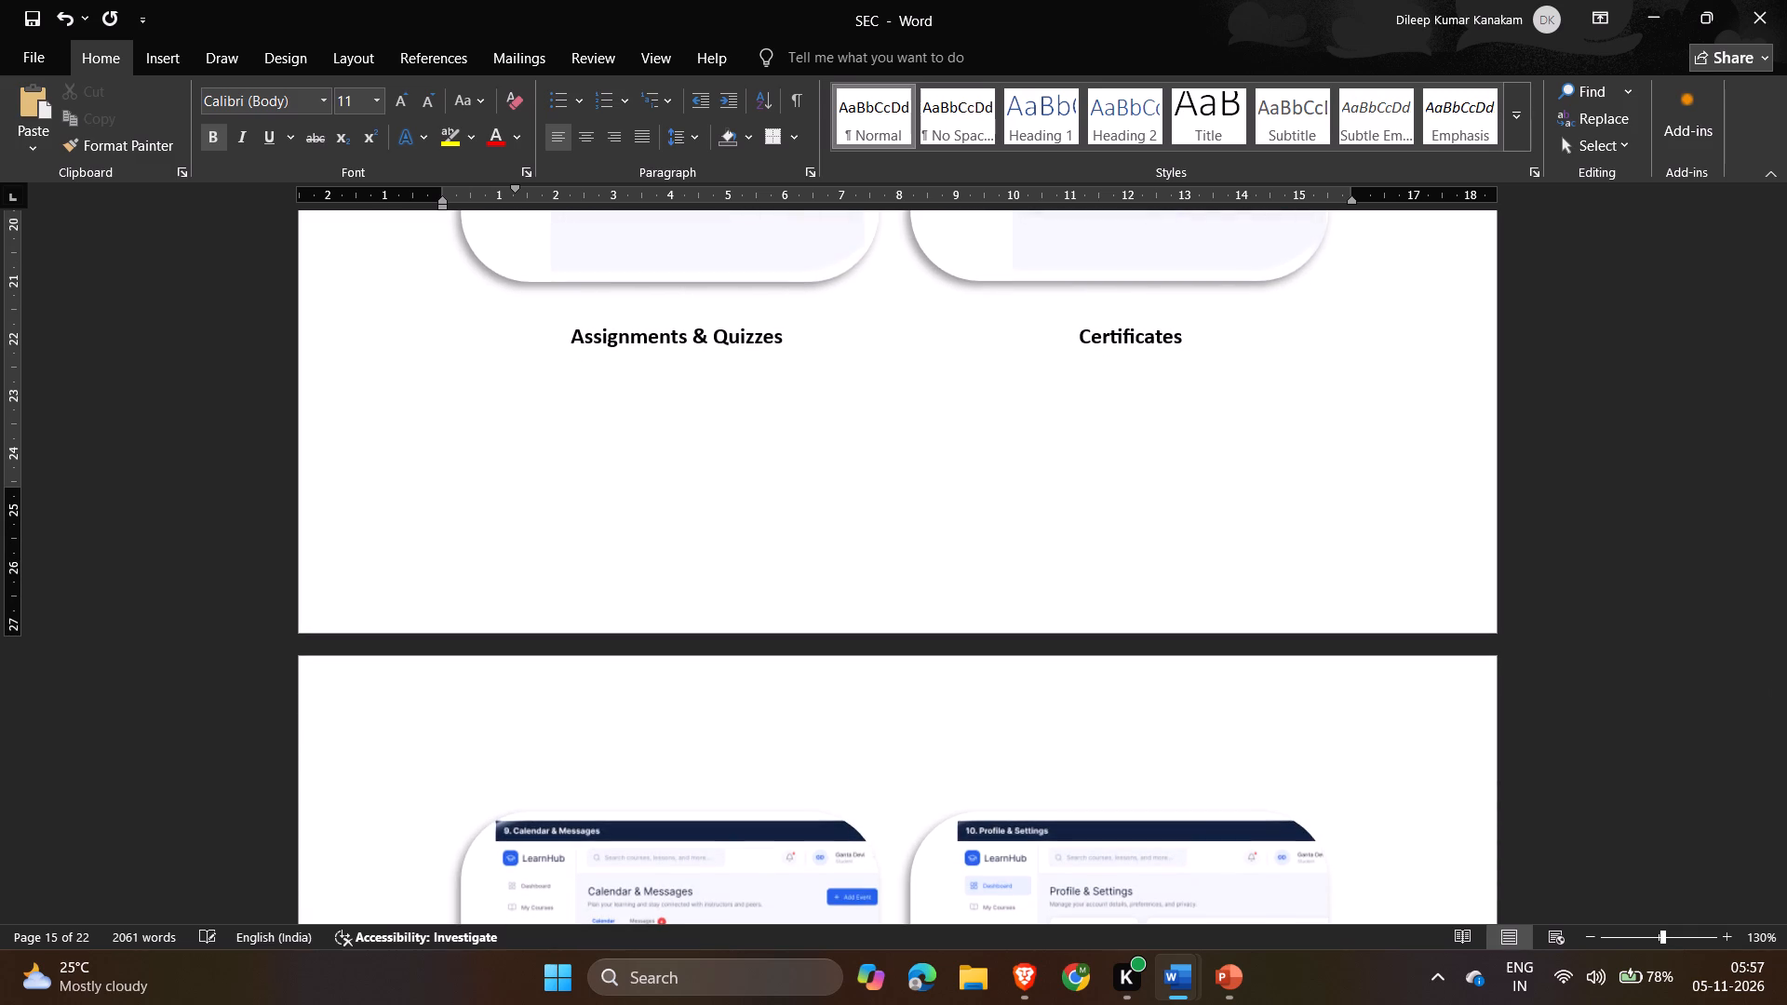
# Indent the Calendar & Messages caption line by one tab stop and add two tab stops before Profile & Settings.
pyautogui.scroll(-4, 1102, 585)
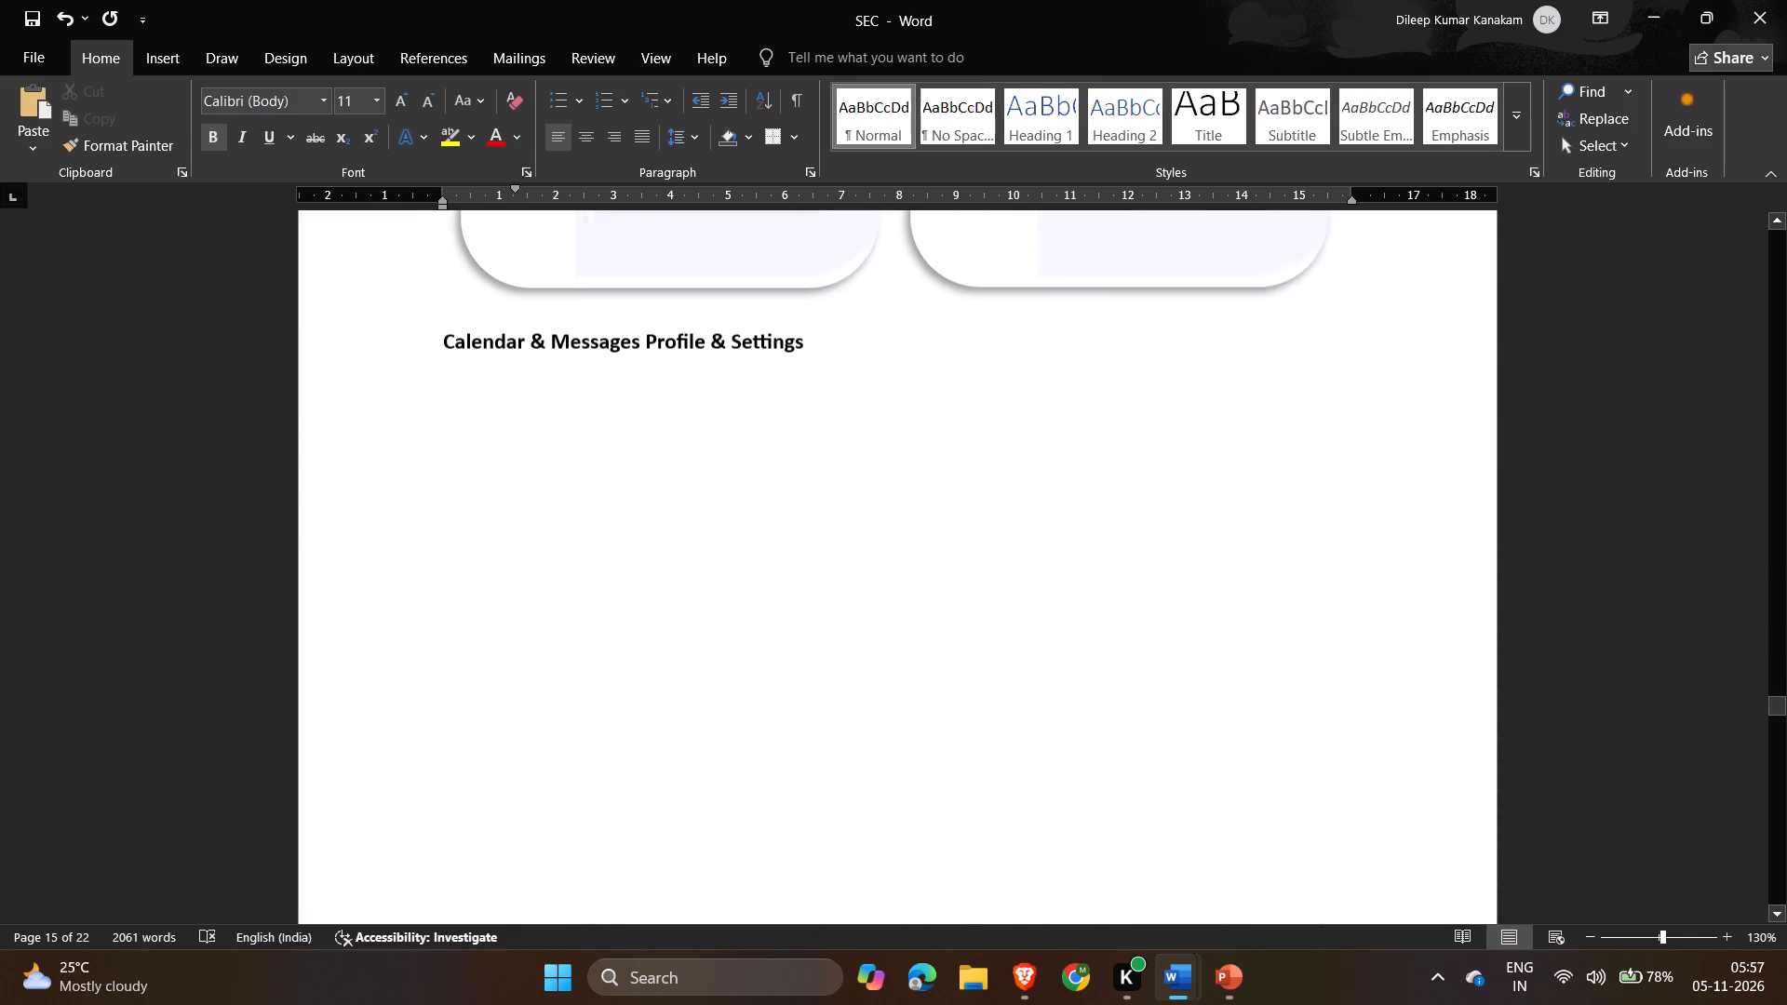
pyautogui.click(450, 336)
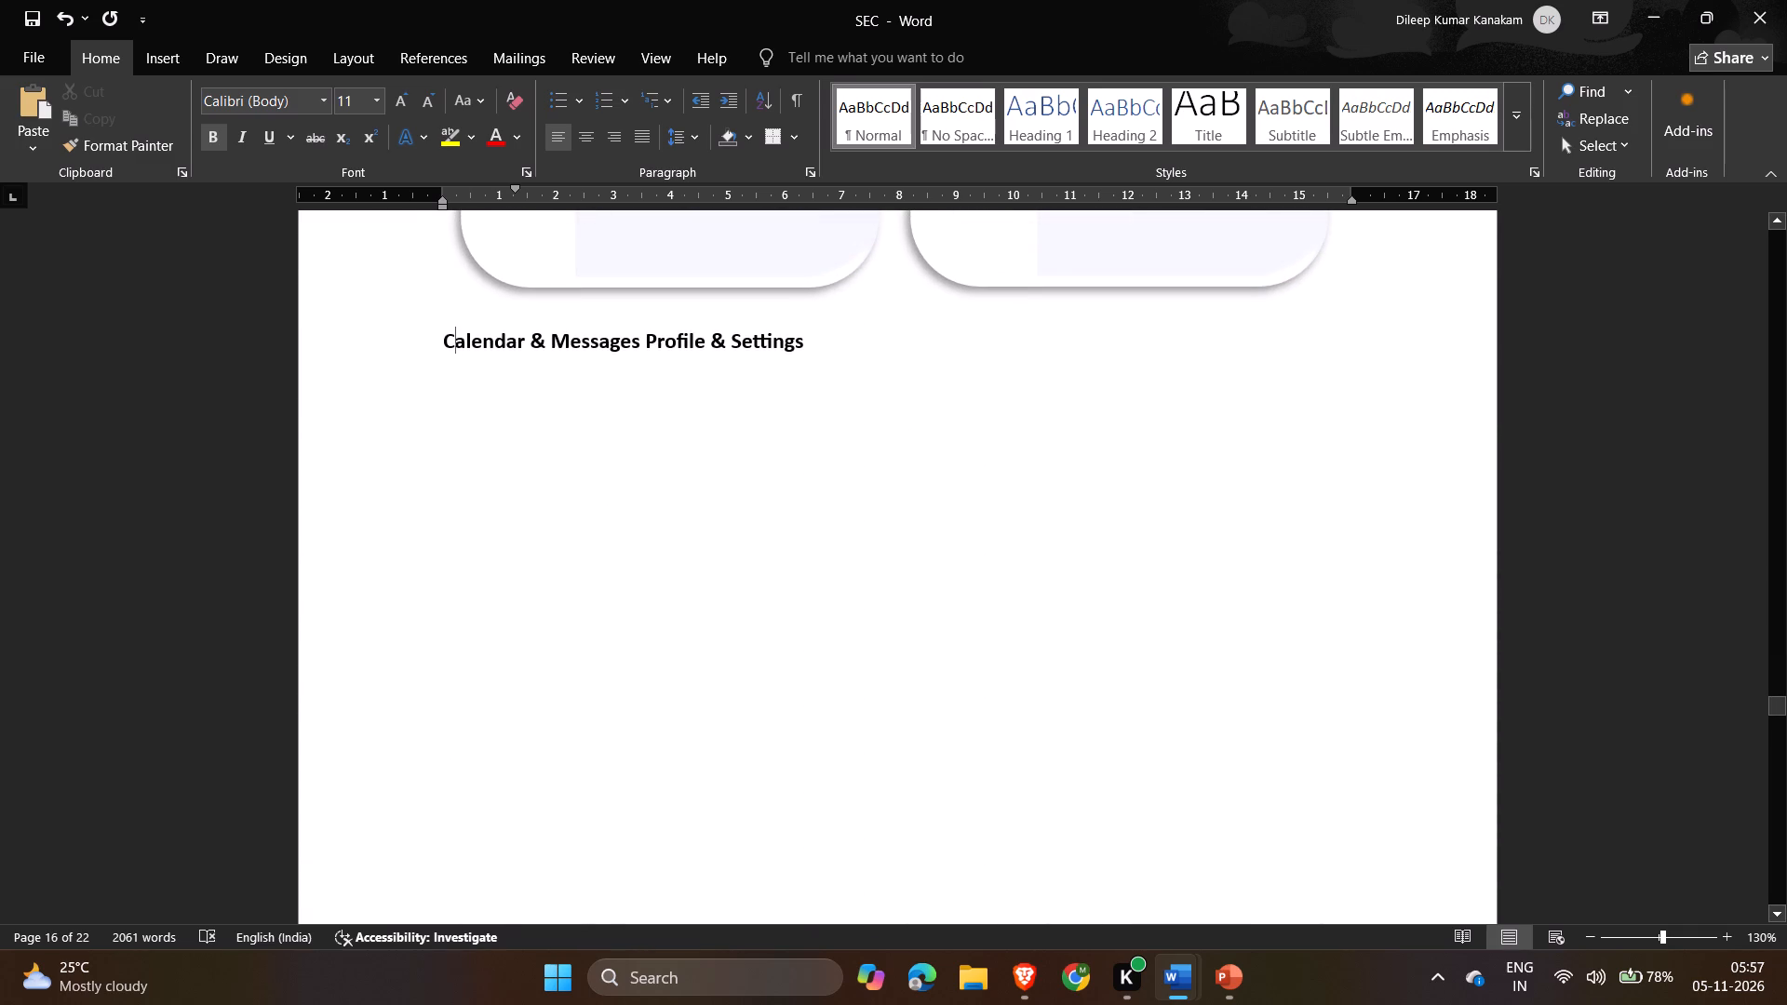
pyautogui.press('Left')
pyautogui.press('Tab')
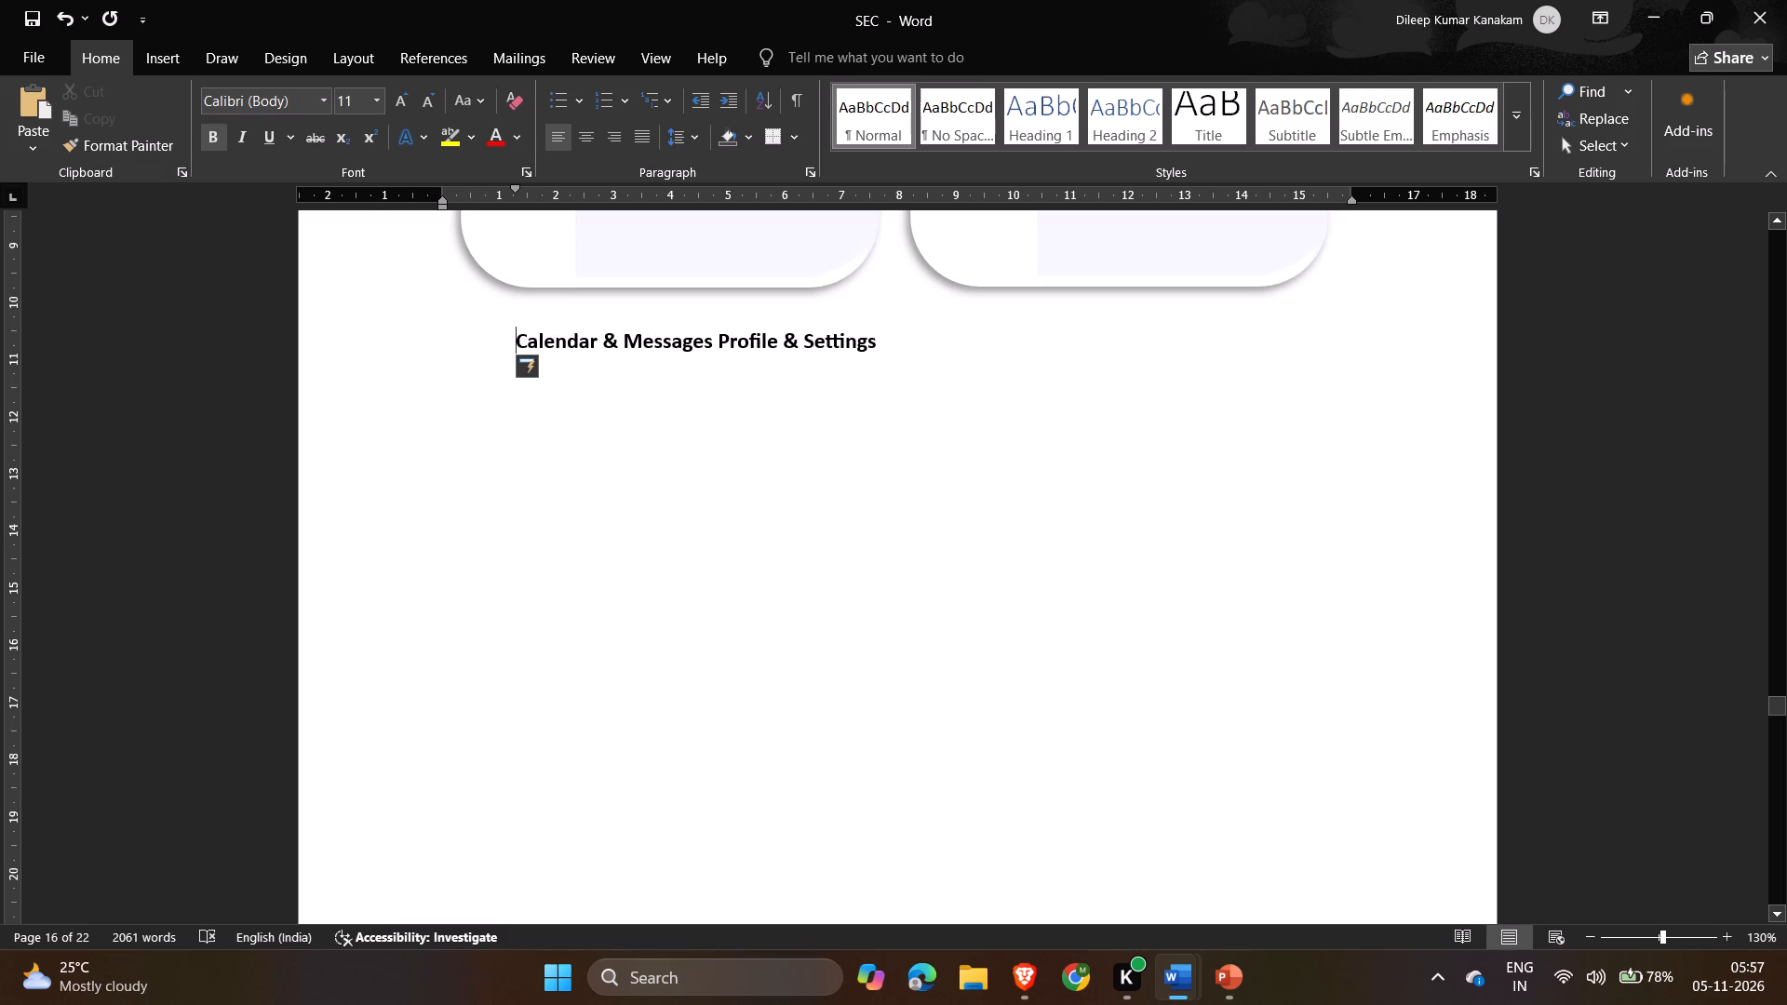
pyautogui.click(717, 332)
pyautogui.press('Tab')
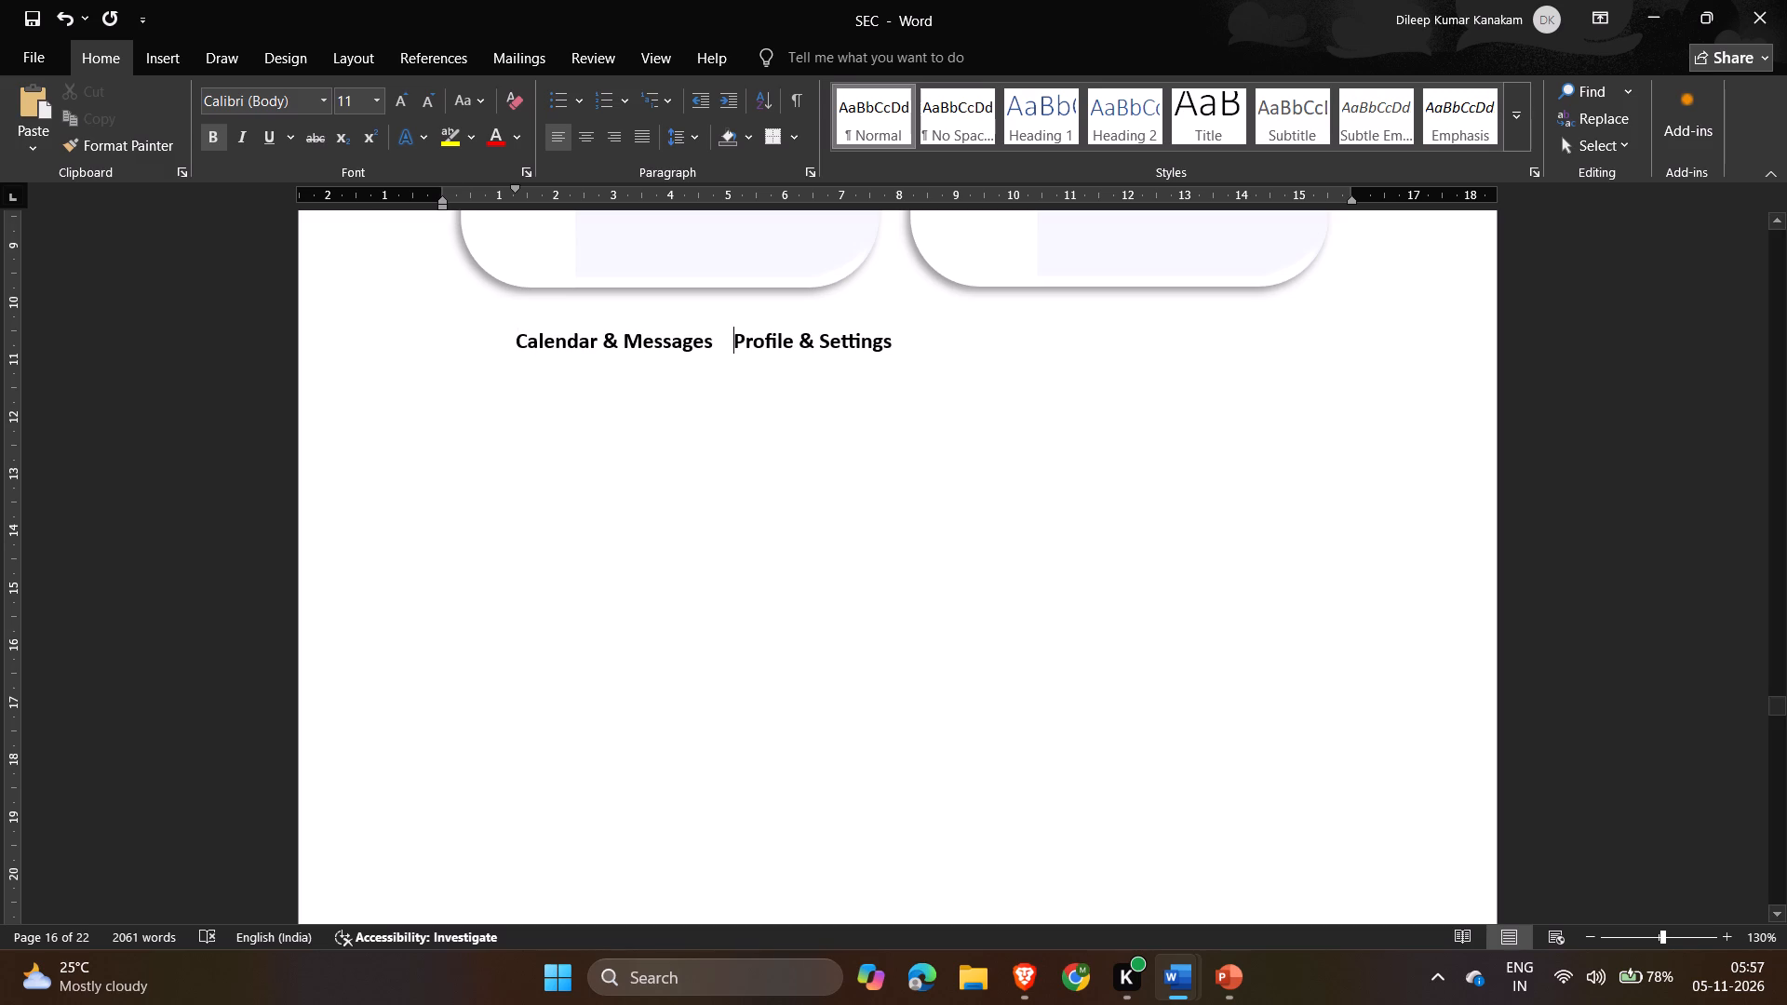
pyautogui.press('Tab')
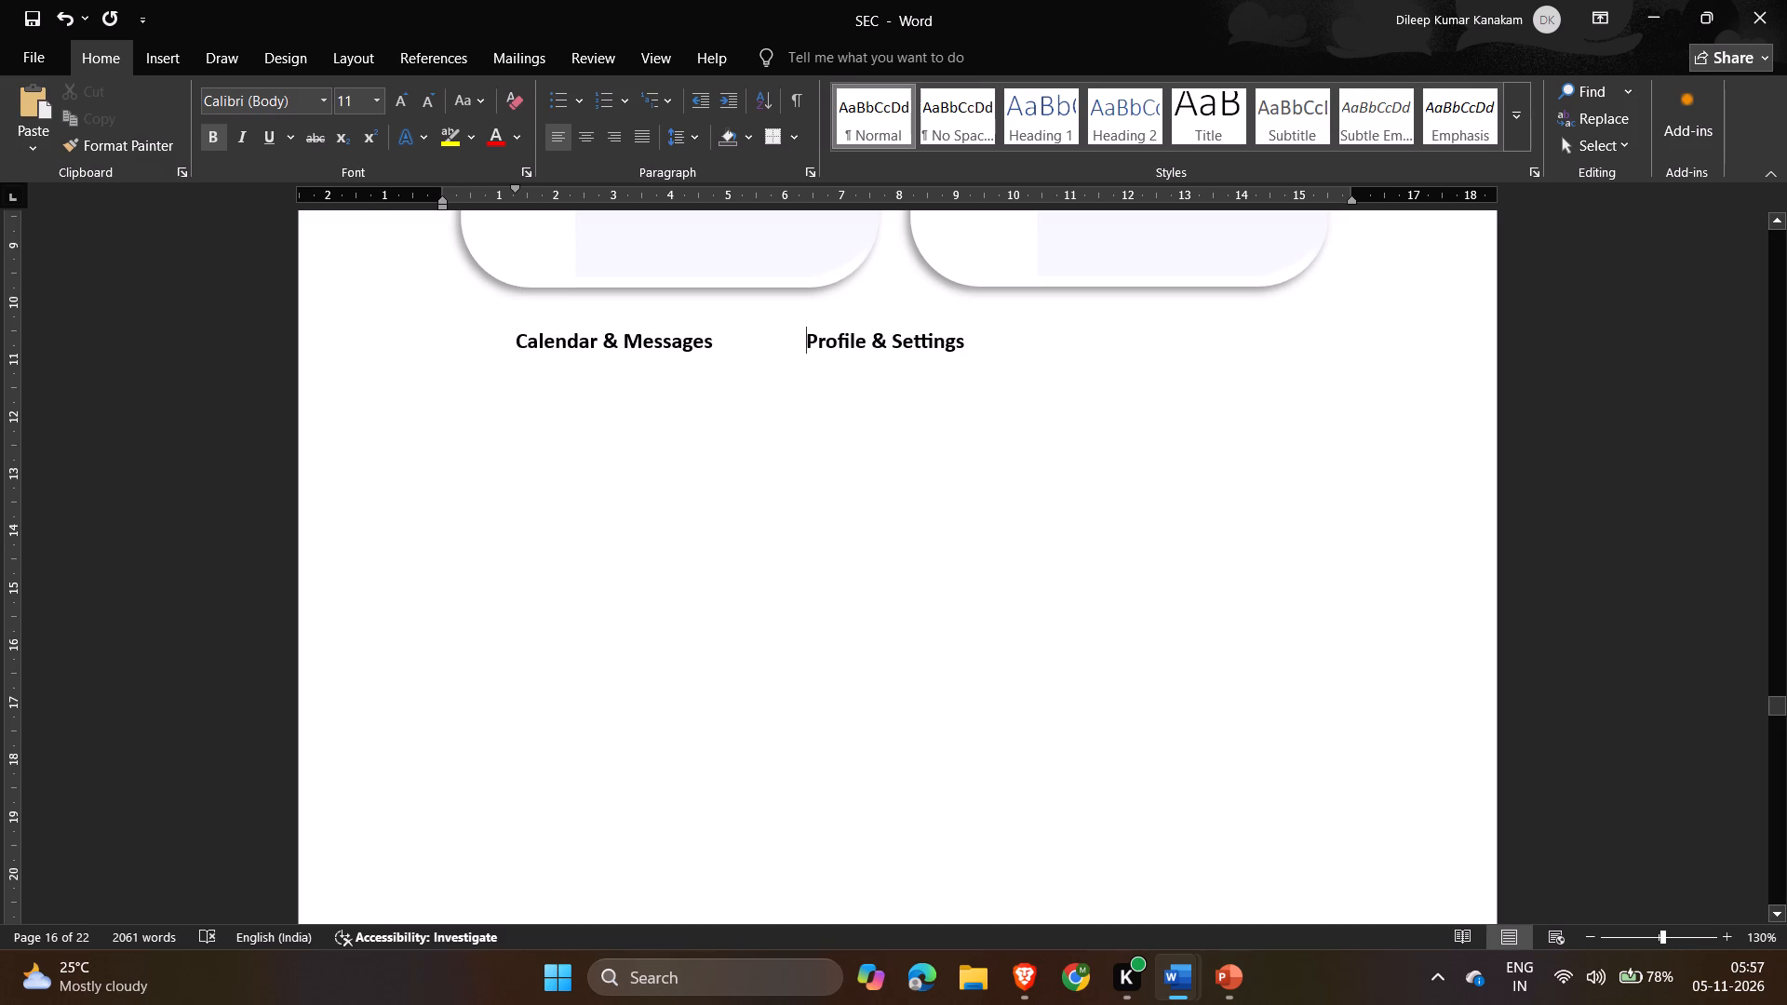
# Add 12 spaces before Calendar & Messages so the caption sits centred beneath the calendar picture.
pyautogui.click(515, 341)
pyautogui.press('space')
pyautogui.press('space')
pyautogui.press('space')
pyautogui.press('space')
pyautogui.press('space')
pyautogui.press('space')
pyautogui.press('space')
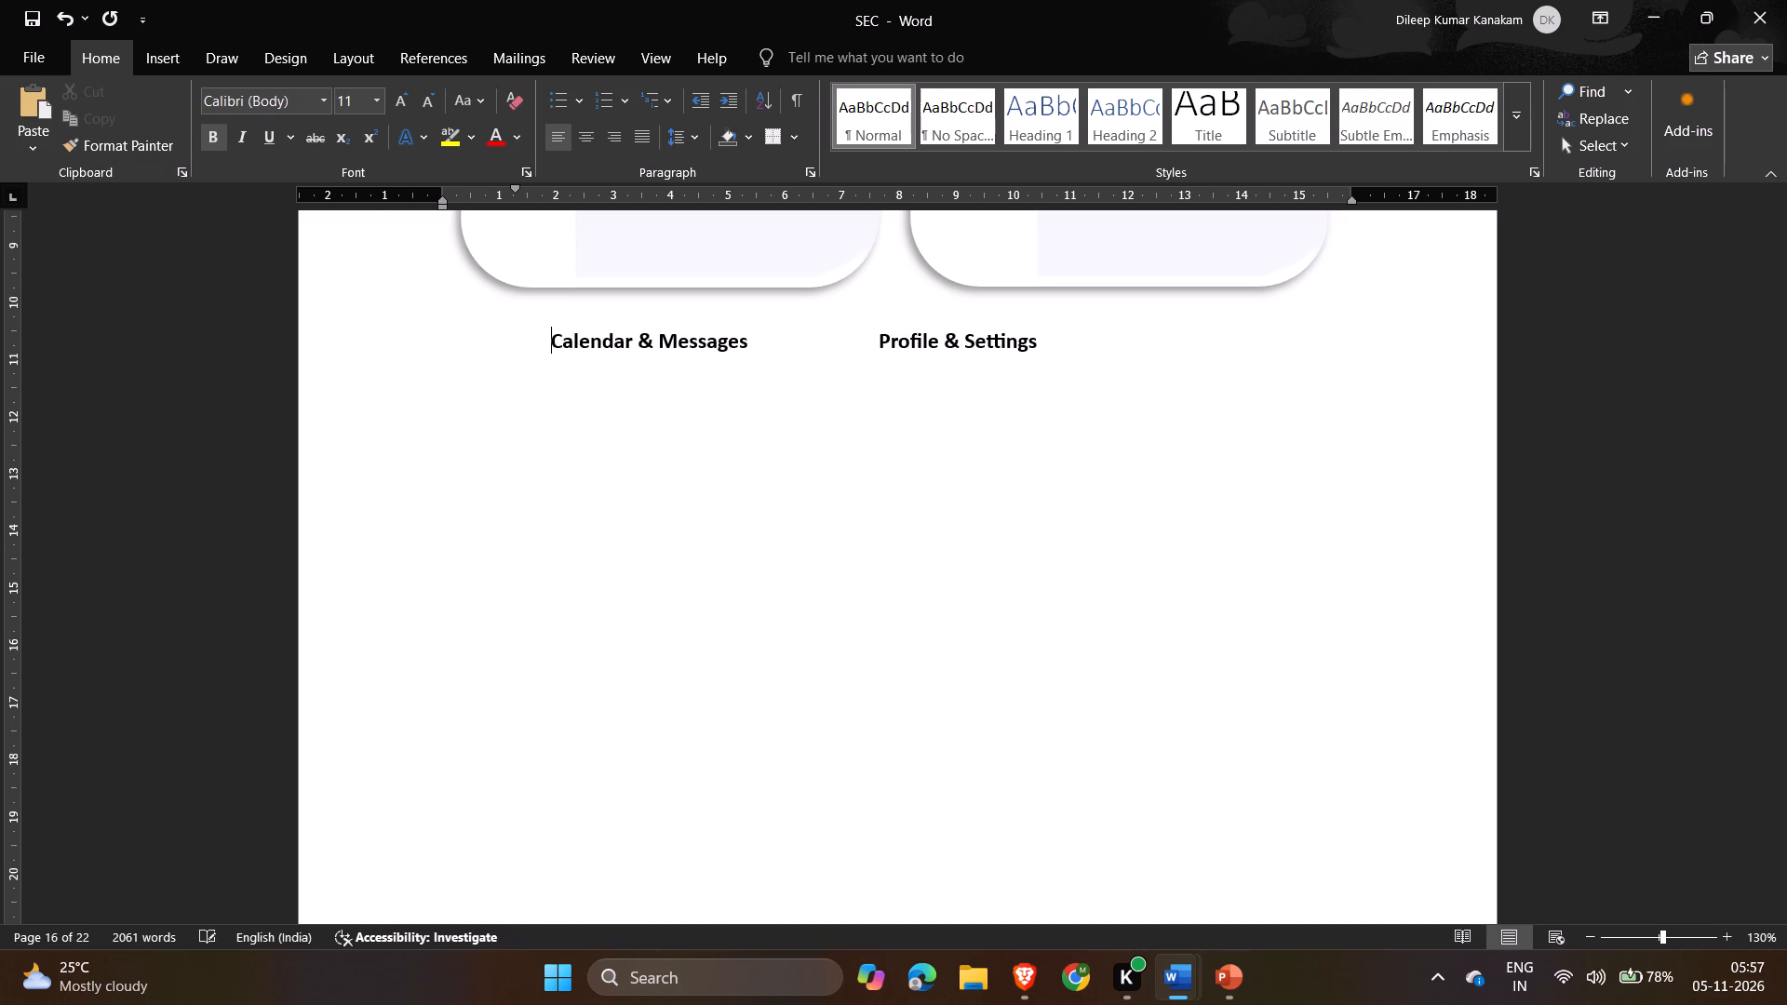
pyautogui.press('space')
pyautogui.press('space')
pyautogui.scroll(2, 515, 341)
pyautogui.press('space')
pyautogui.press('space')
pyautogui.press('space')
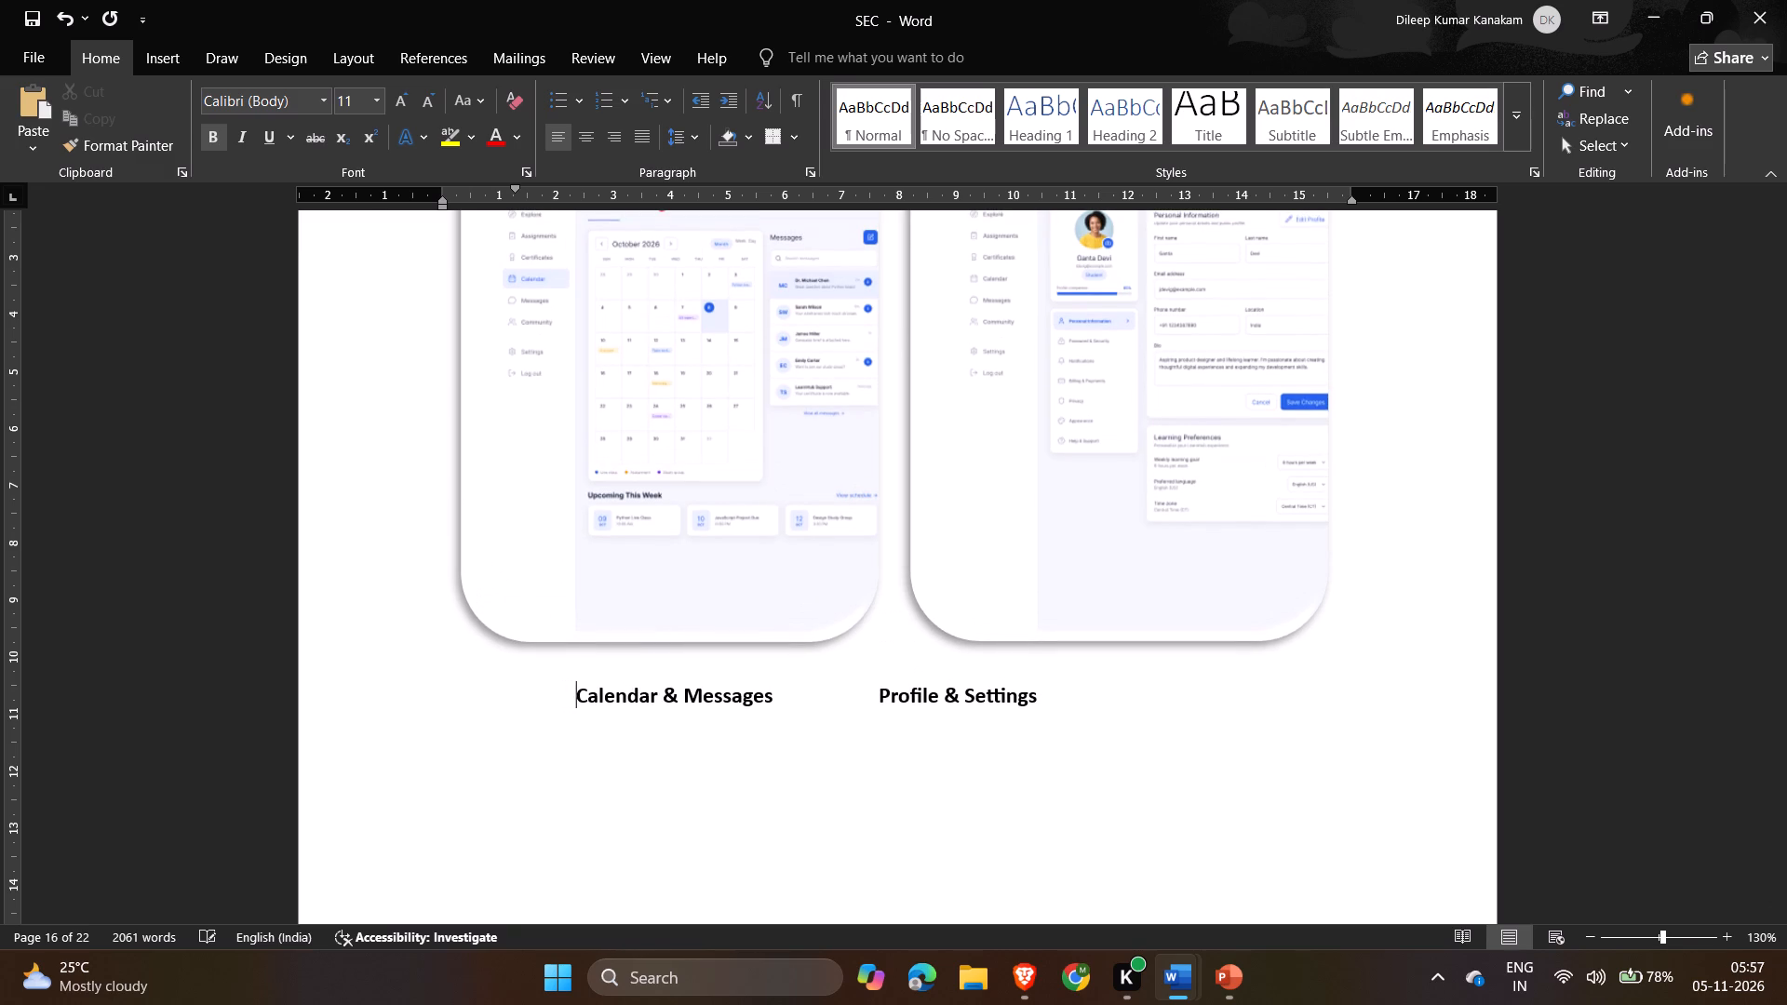
# Add two more spaces before Calendar & Messages to centre the caption beneath the calendar picture.
pyautogui.press('space')
pyautogui.press('BackSpace')
pyautogui.press('space')
pyautogui.press('space')
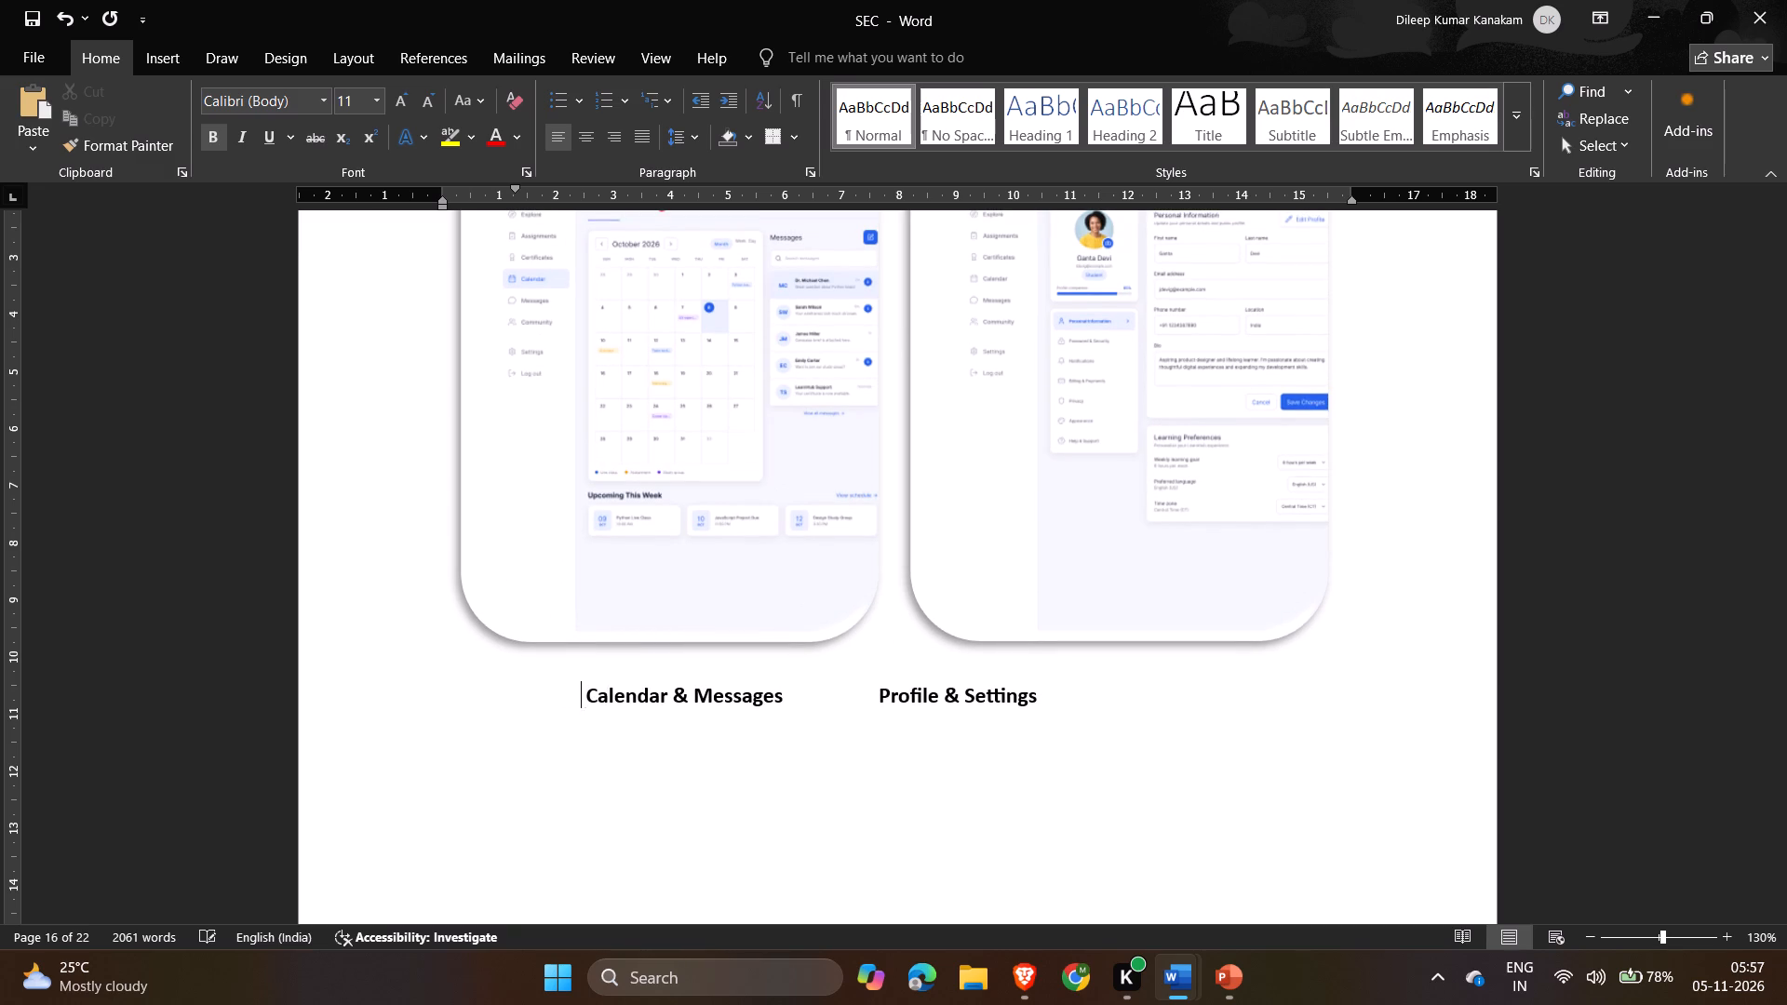
# Add two tab stops and five spaces before Profile & Settings to centre the caption beneath the profile picture.
pyautogui.click(878, 692)
pyautogui.press('Tab')
pyautogui.press('Tab')
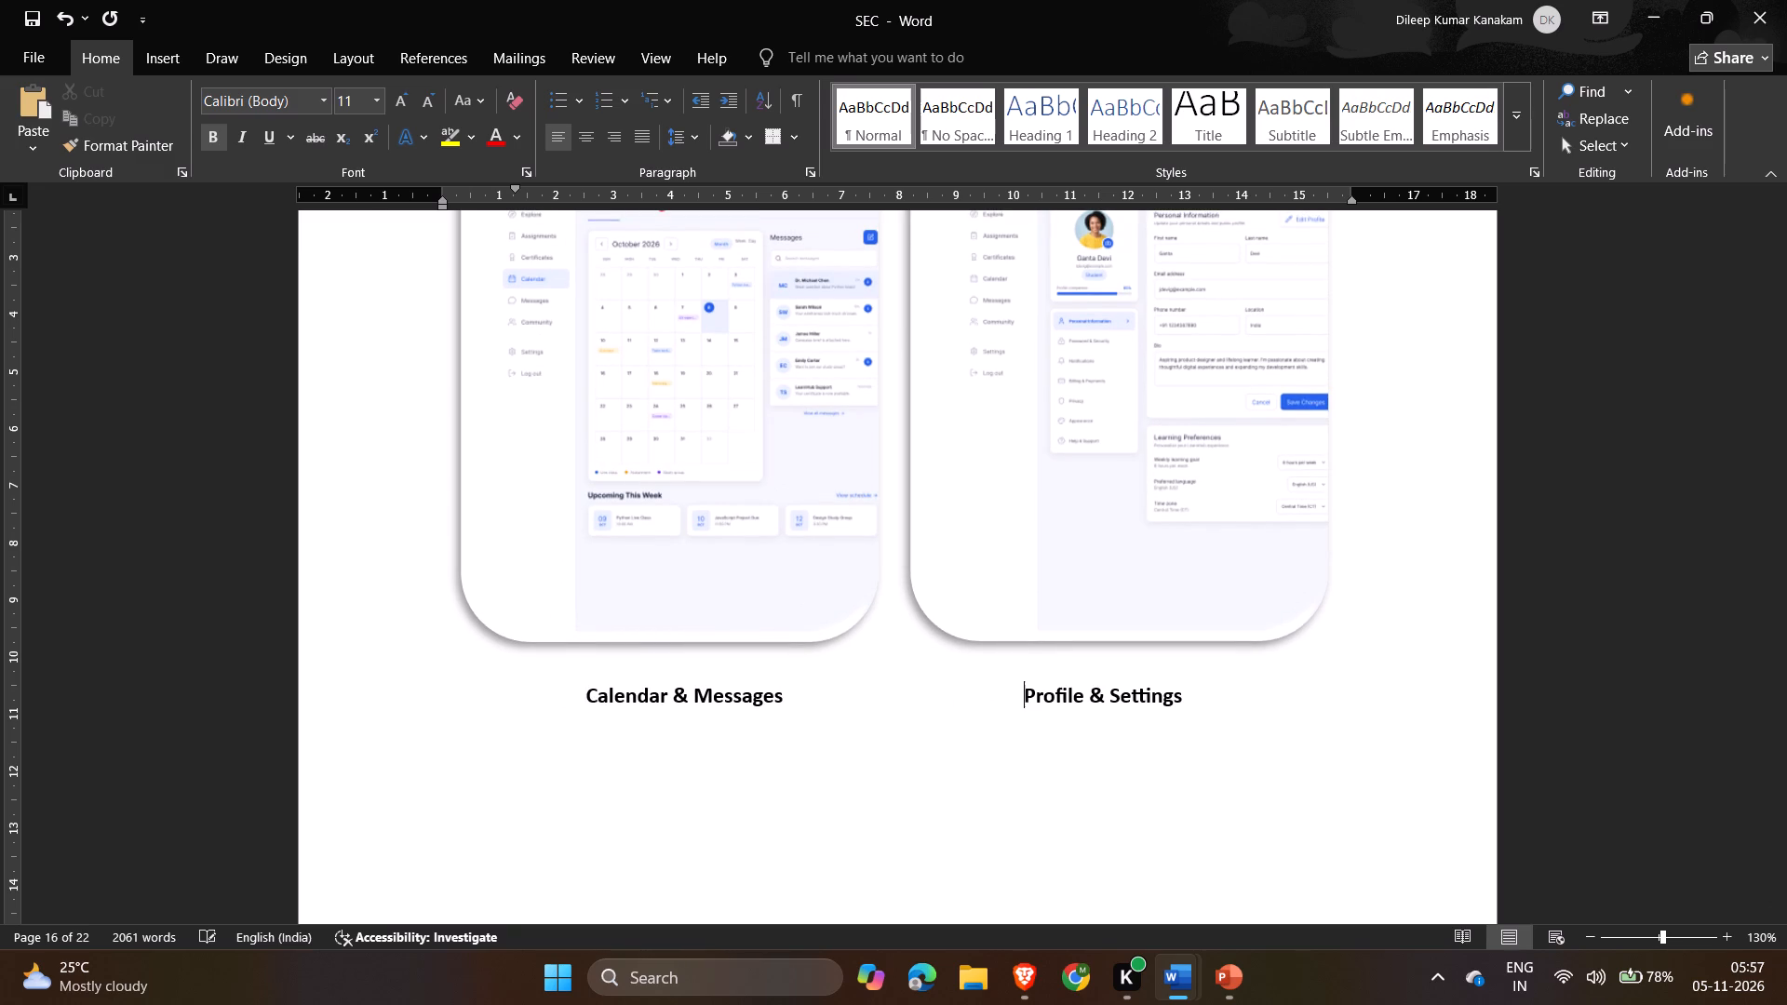
pyautogui.press('space')
pyautogui.press('space')
pyautogui.press('space')
pyautogui.press('space')
pyautogui.press('space')
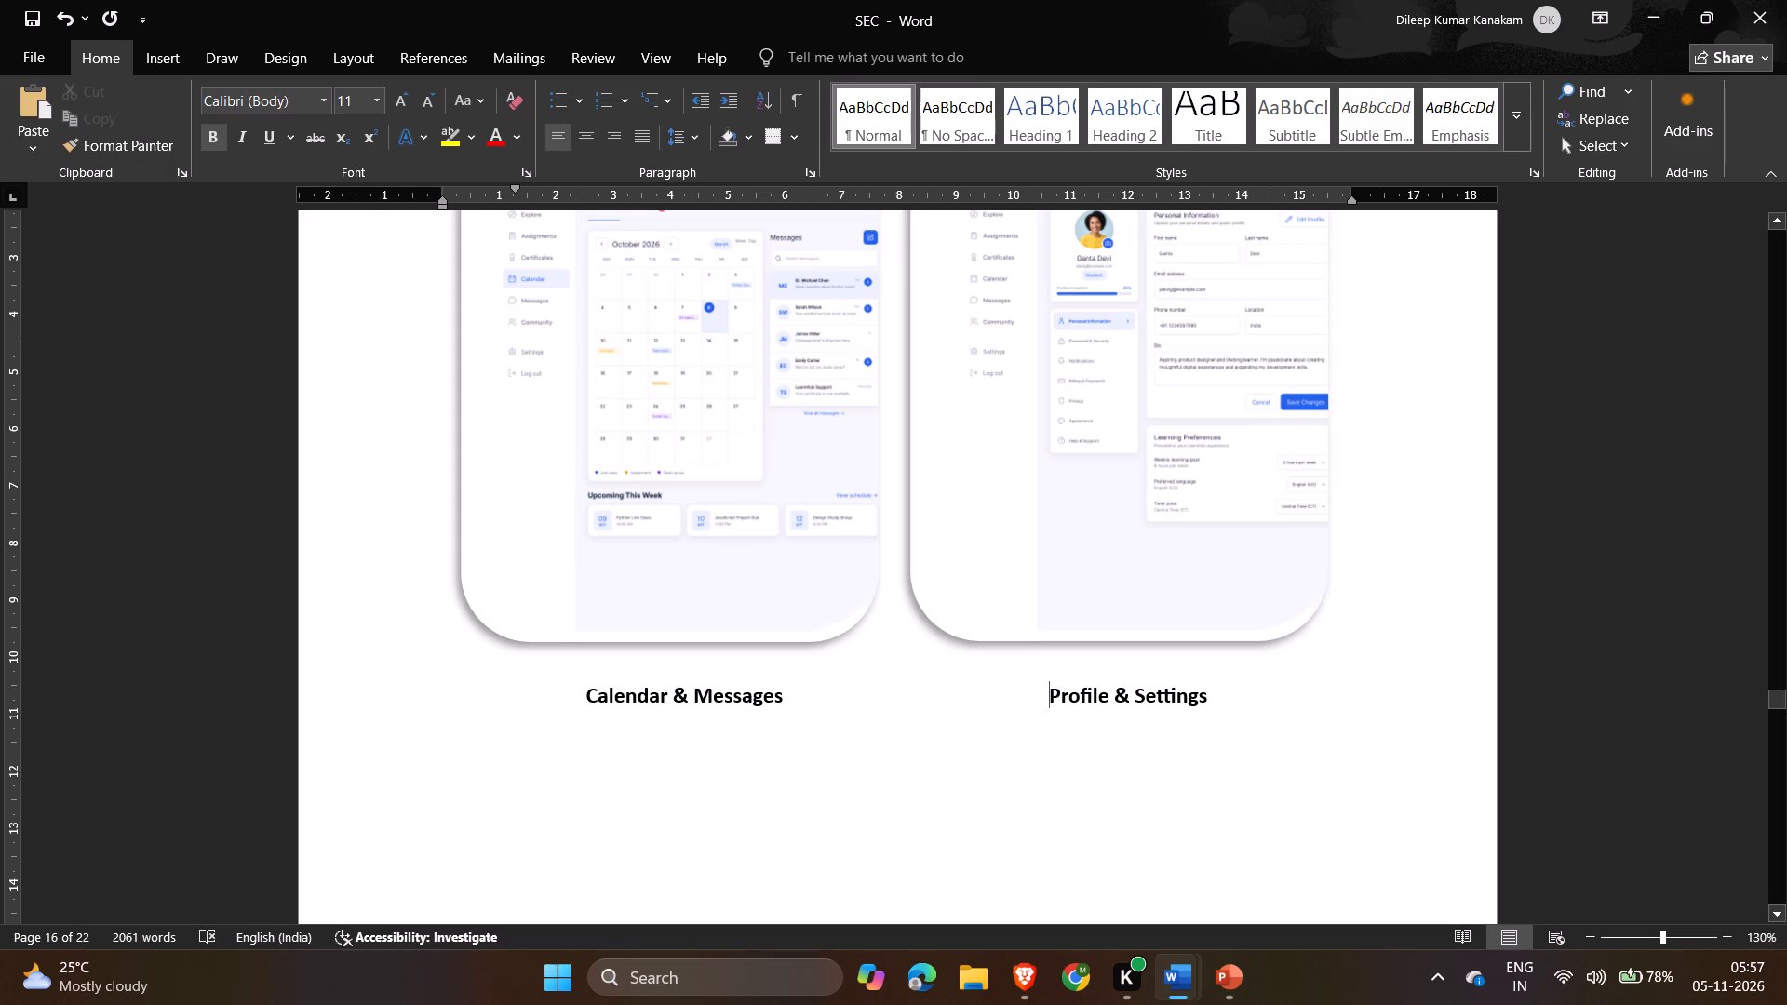
pyautogui.click(1563, 557)
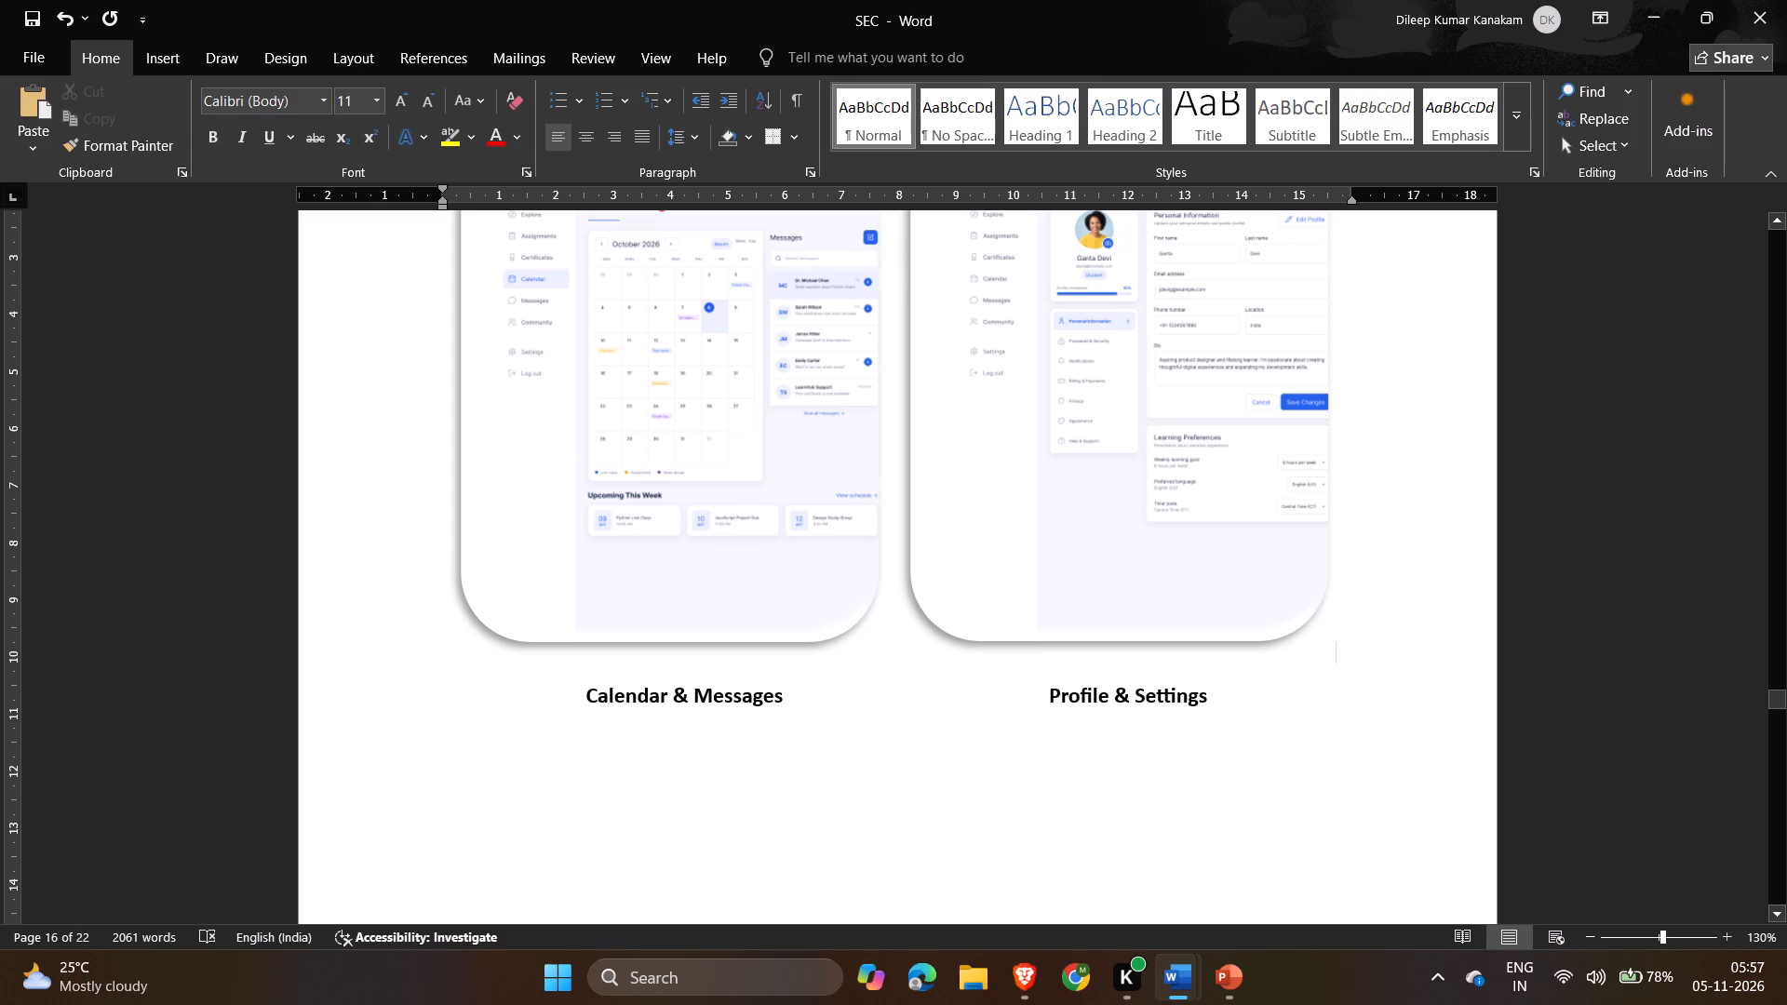
pyautogui.click(1563, 557)
# Save the SEC report with the finished screenshot captions.
pyautogui.scroll(-6, 1516, 691)
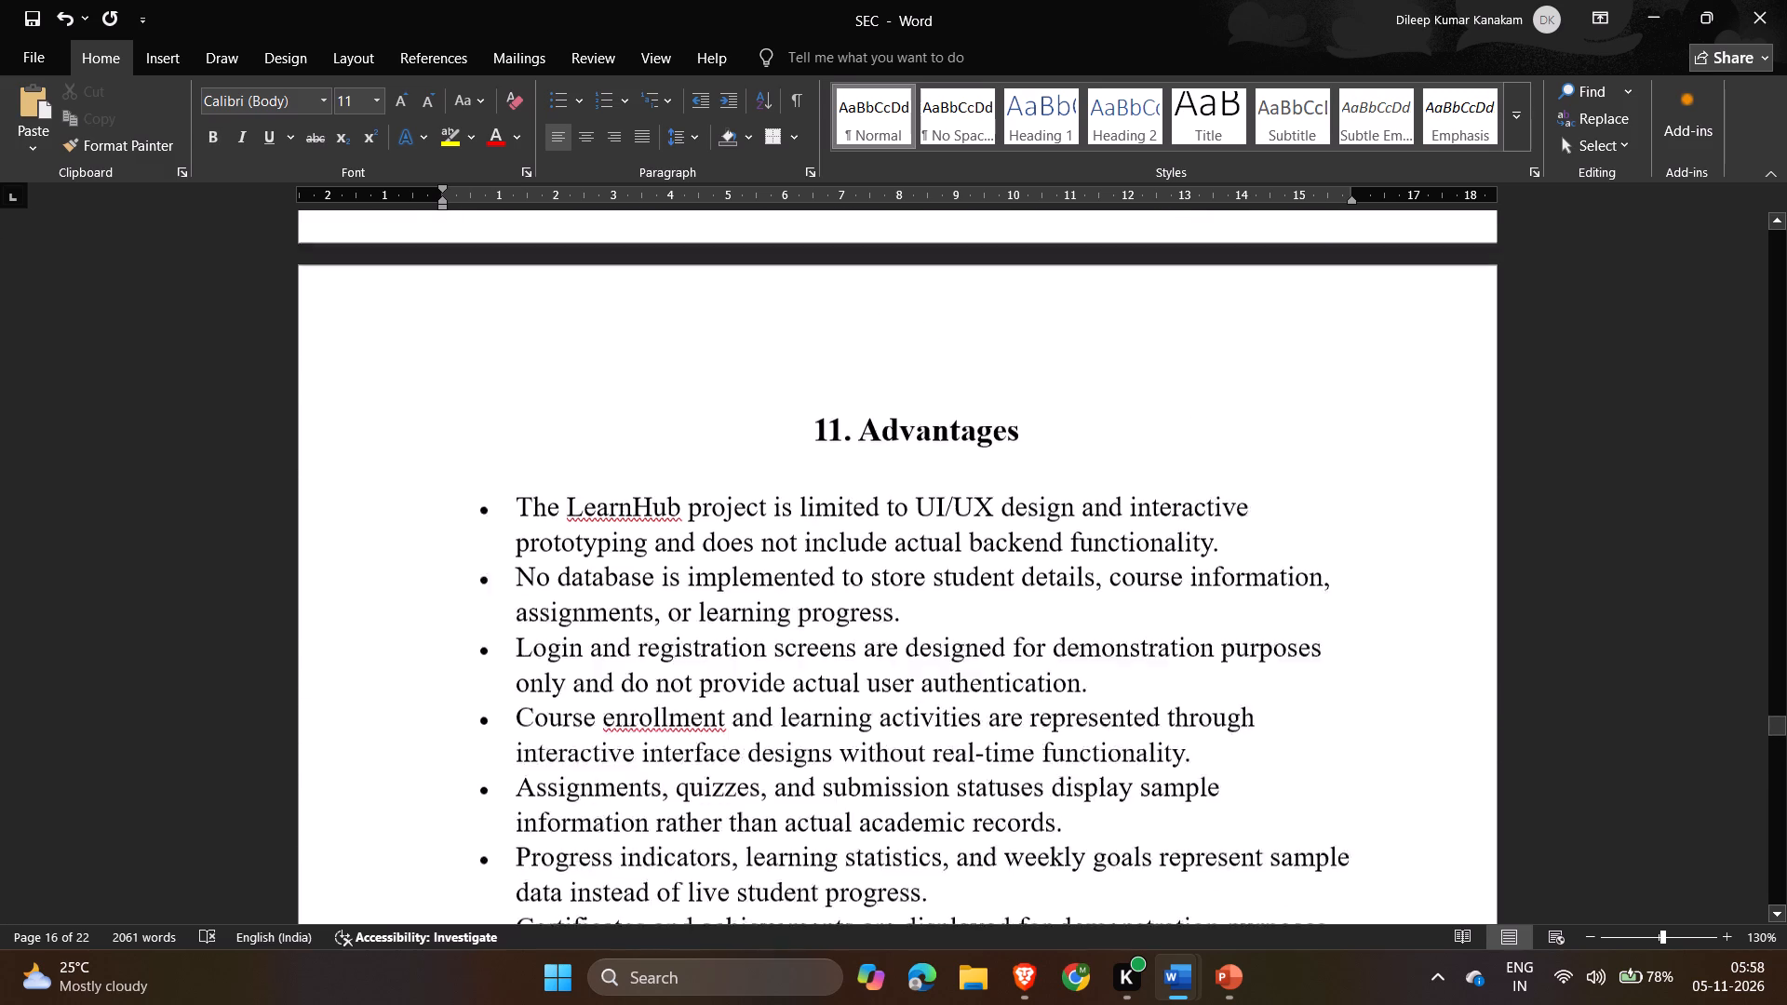
pyautogui.scroll(-12, 1516, 691)
pyautogui.scroll(-12, 1516, 691)
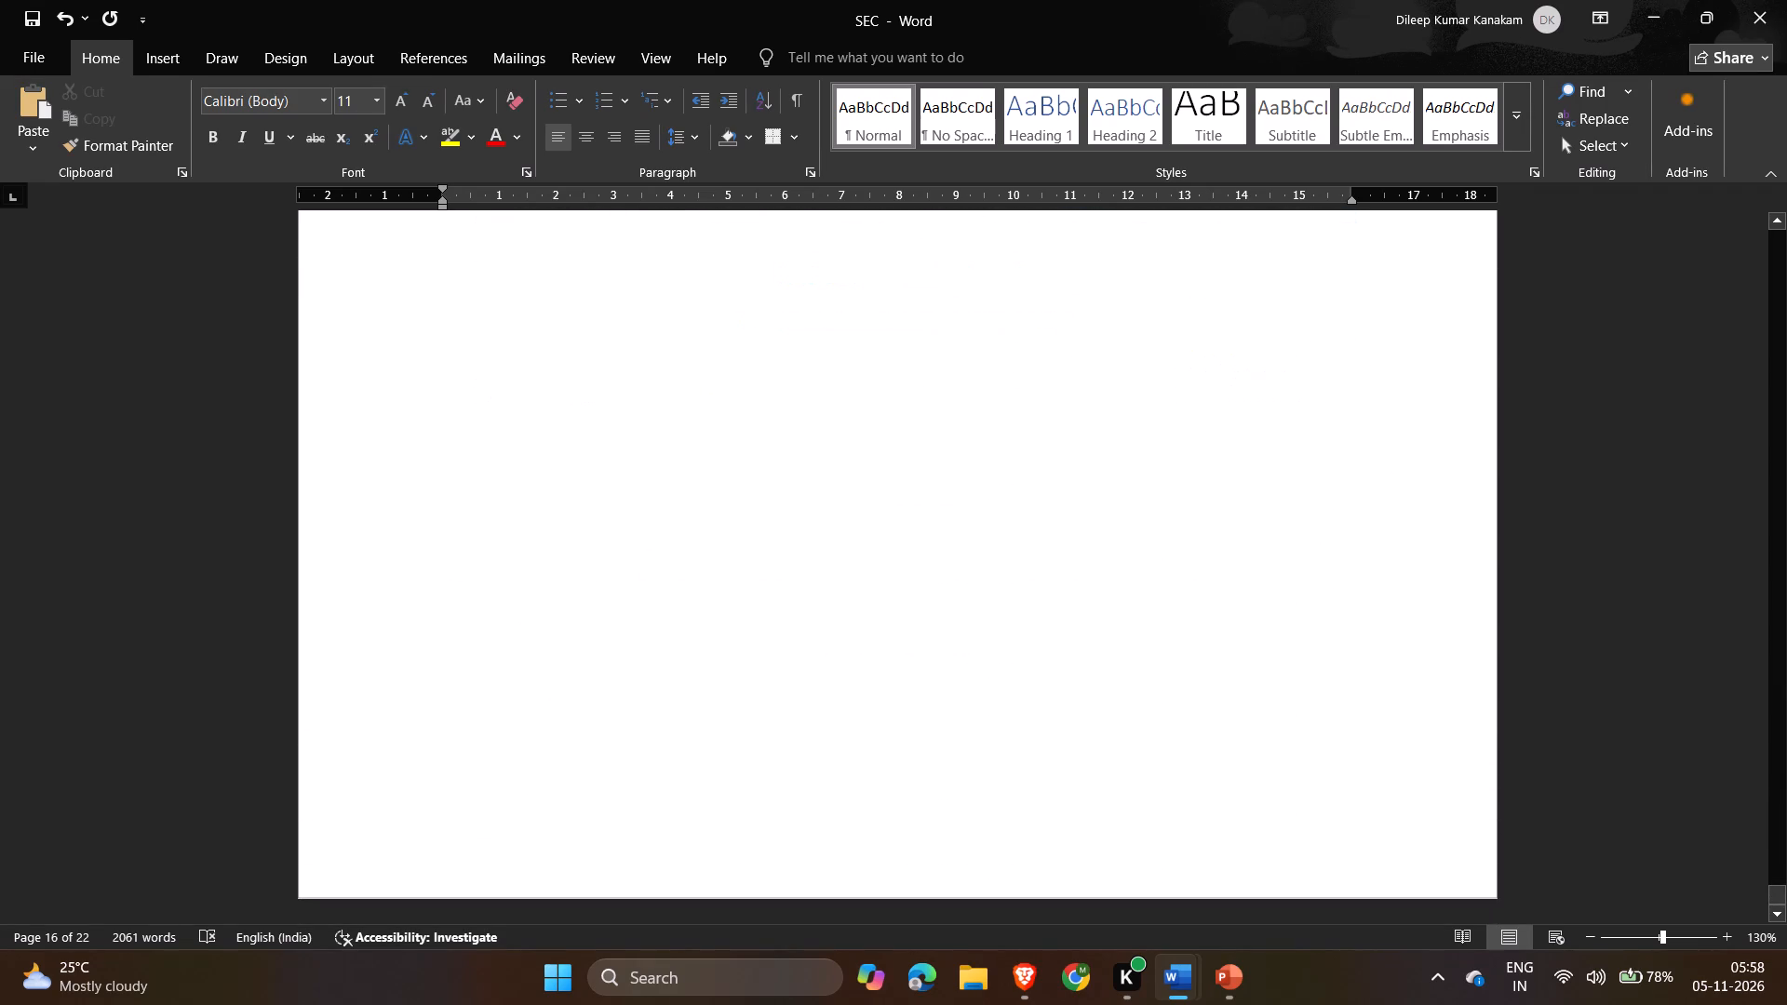
pyautogui.hotkey('ctrl', 's')
pyautogui.hotkey('ctrl', 's')
pyautogui.hotkey('ctrl', 's')
# Review the layout of the whole report at 50% zoom, from the cover page through to the Certificate section.
pyautogui.scroll(2, 1516, 691)
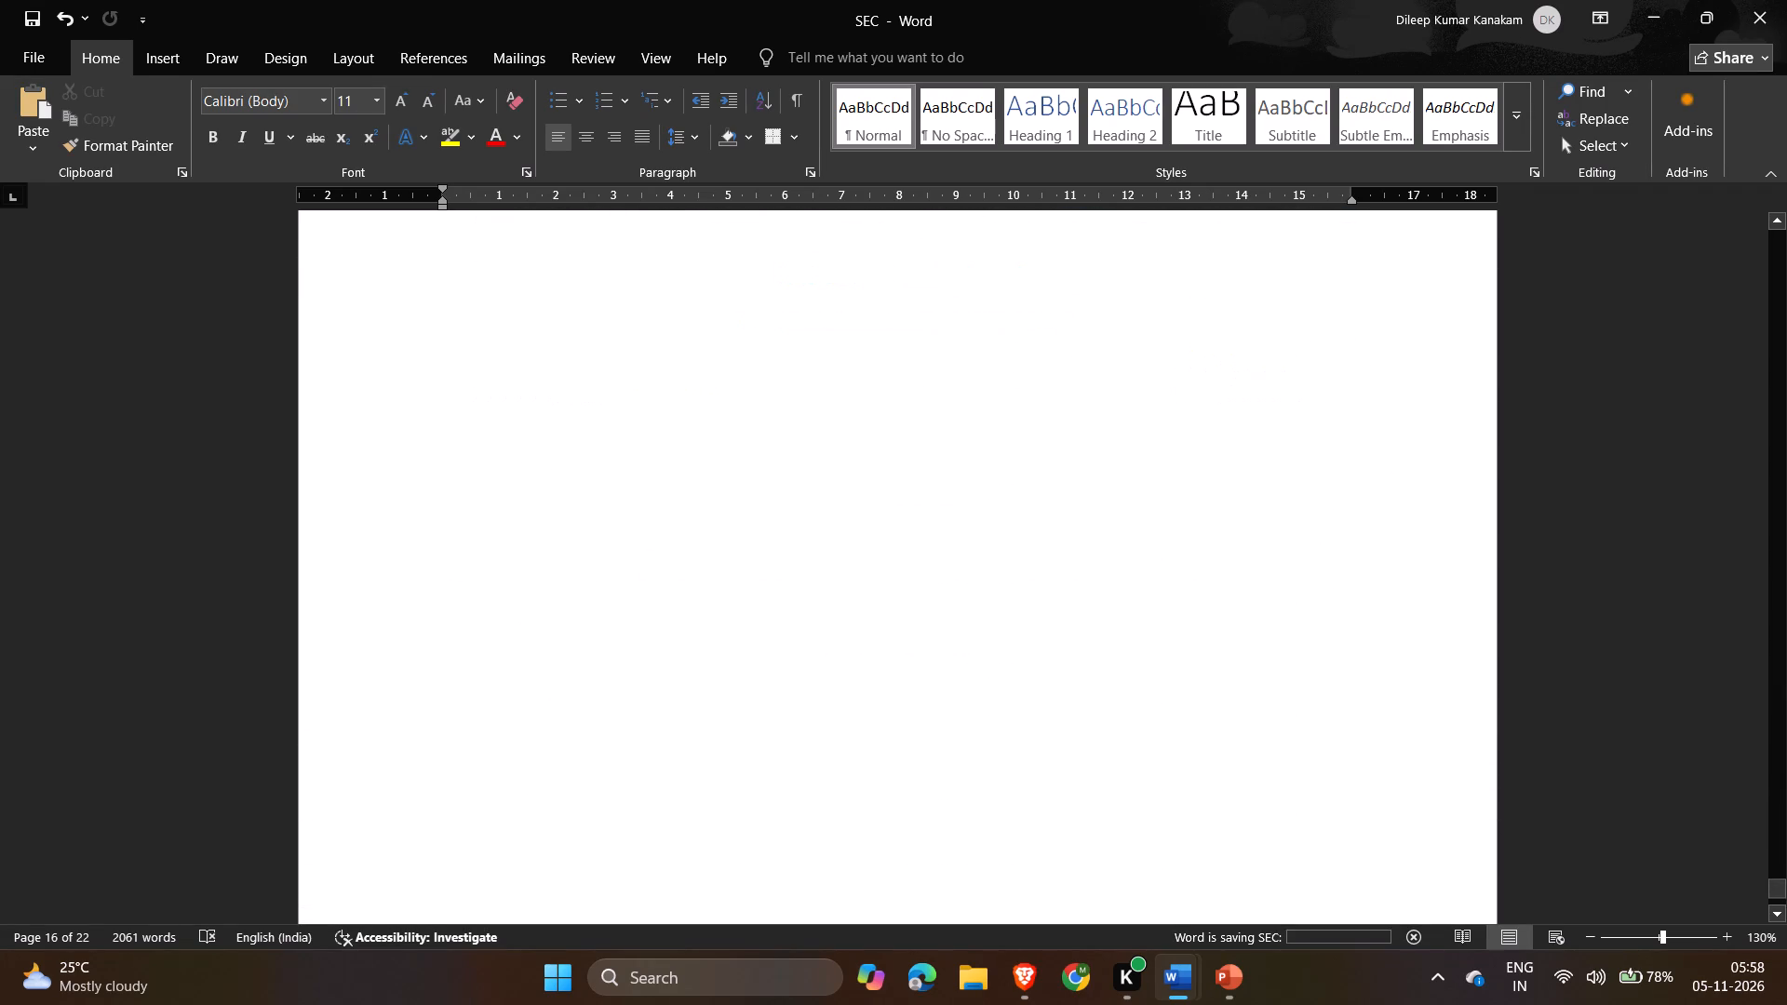
pyautogui.scroll(6, 1516, 691)
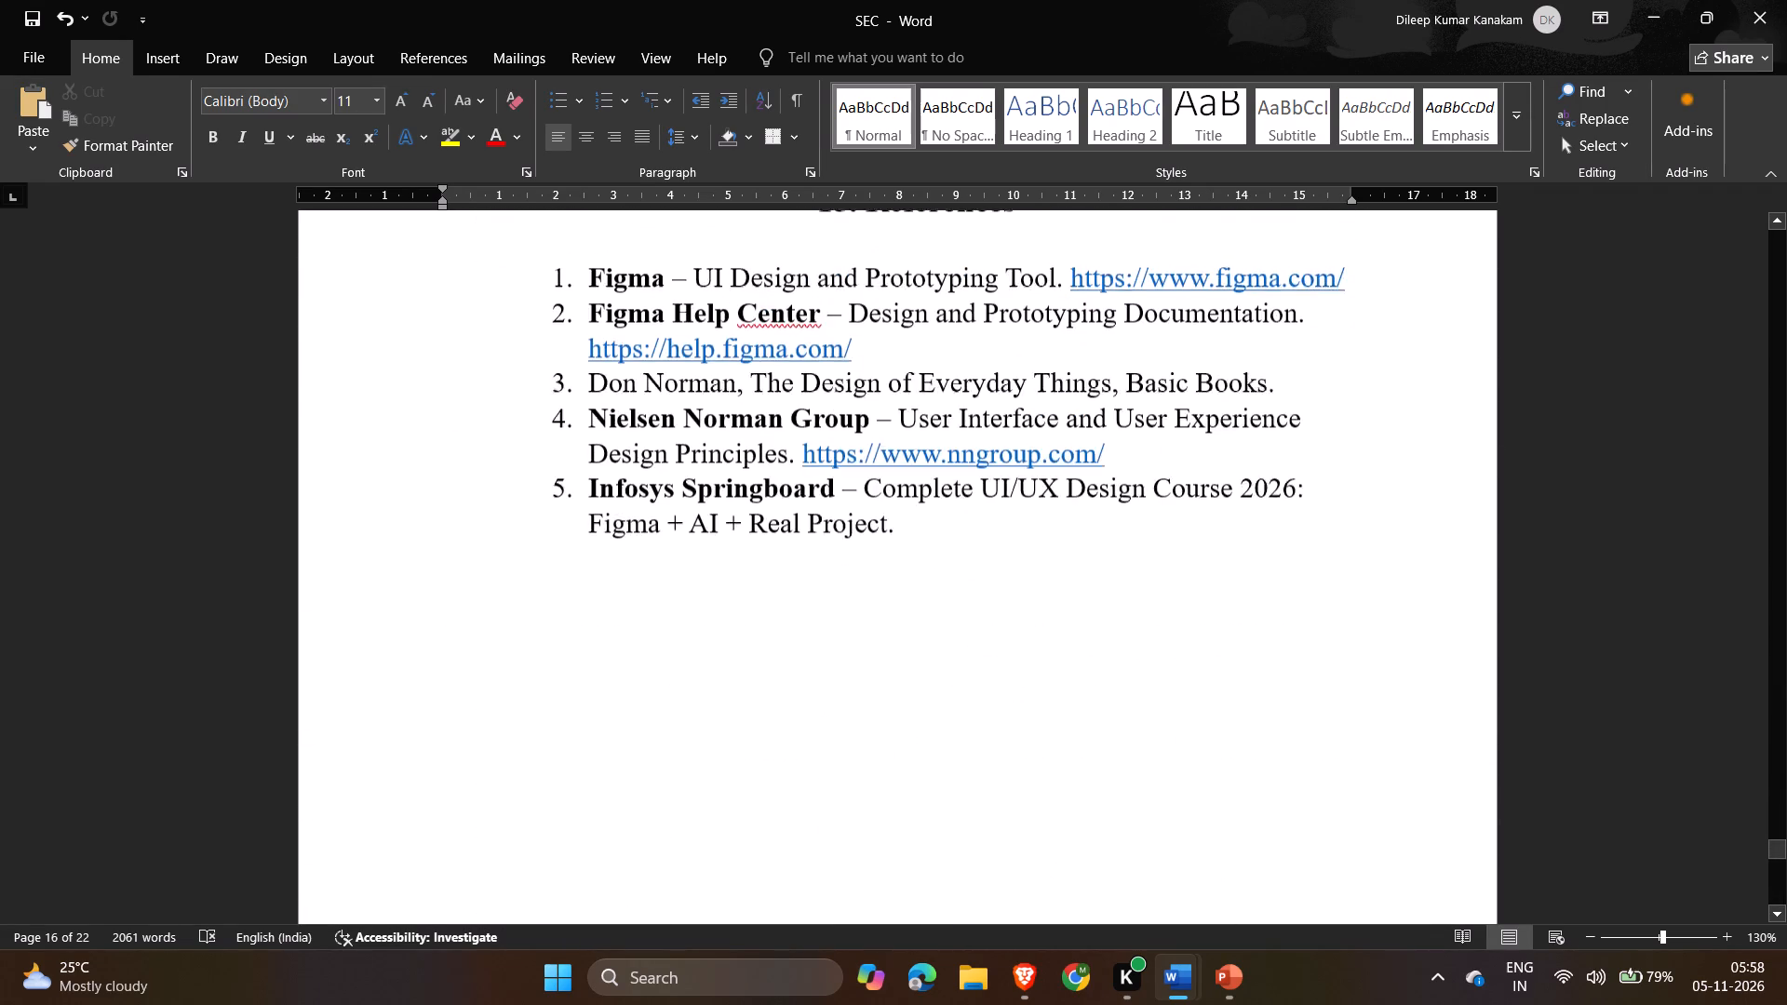
pyautogui.scroll(7, 1516, 691)
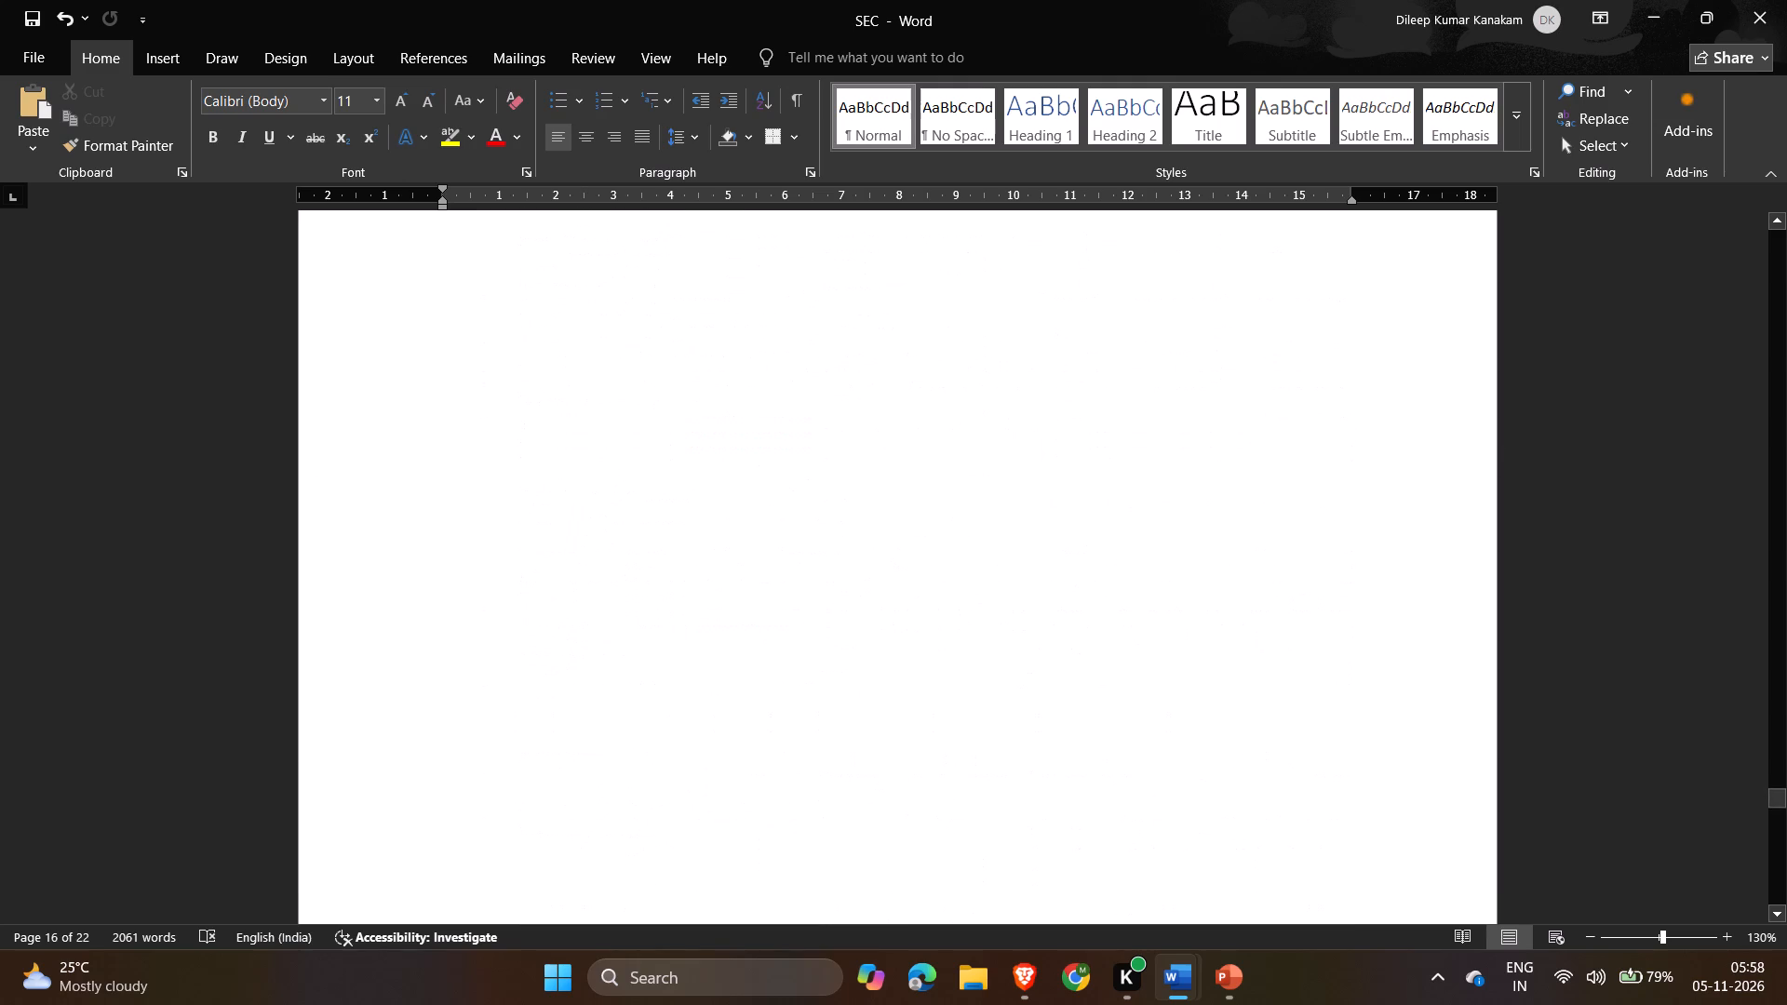
pyautogui.scroll(16, 1516, 691)
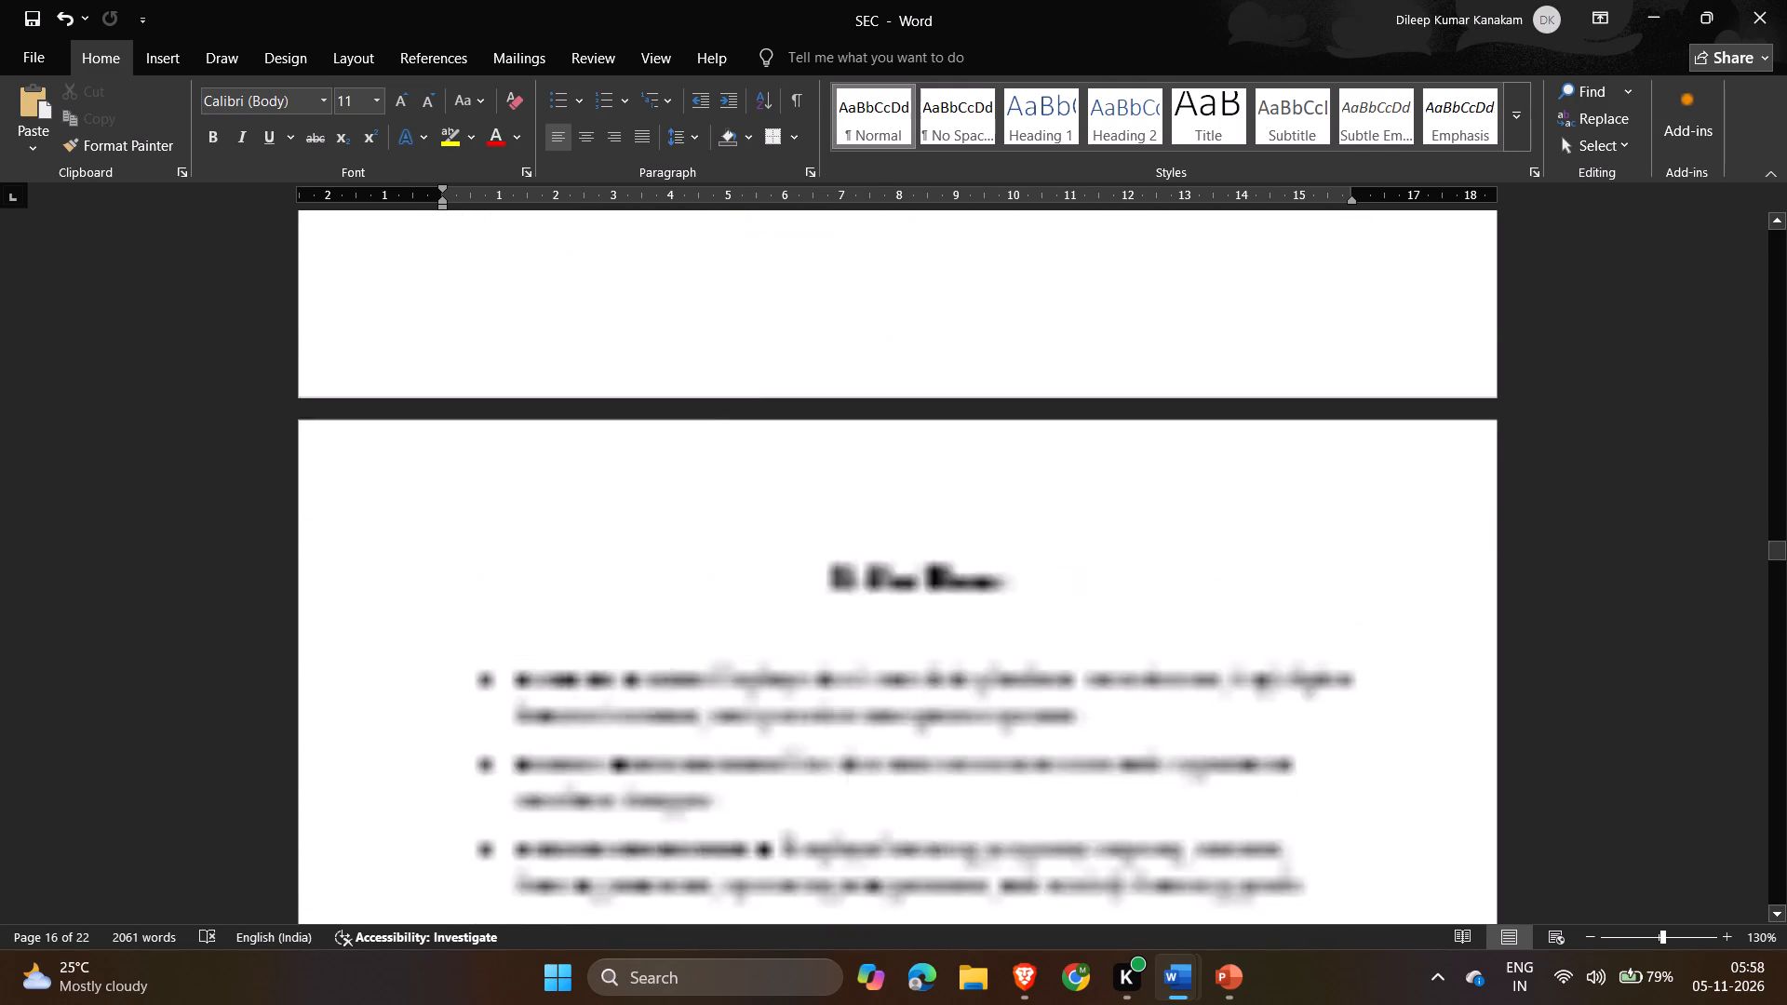
pyautogui.scroll(6, 1516, 691)
pyautogui.keyDown('ctrl'); pyautogui.scroll(-2, 1516, 691); pyautogui.keyUp('ctrl')
pyautogui.scroll(1, 1516, 691)
pyautogui.keyDown('ctrl'); pyautogui.scroll(-6, 1516, 691); pyautogui.keyUp('ctrl')
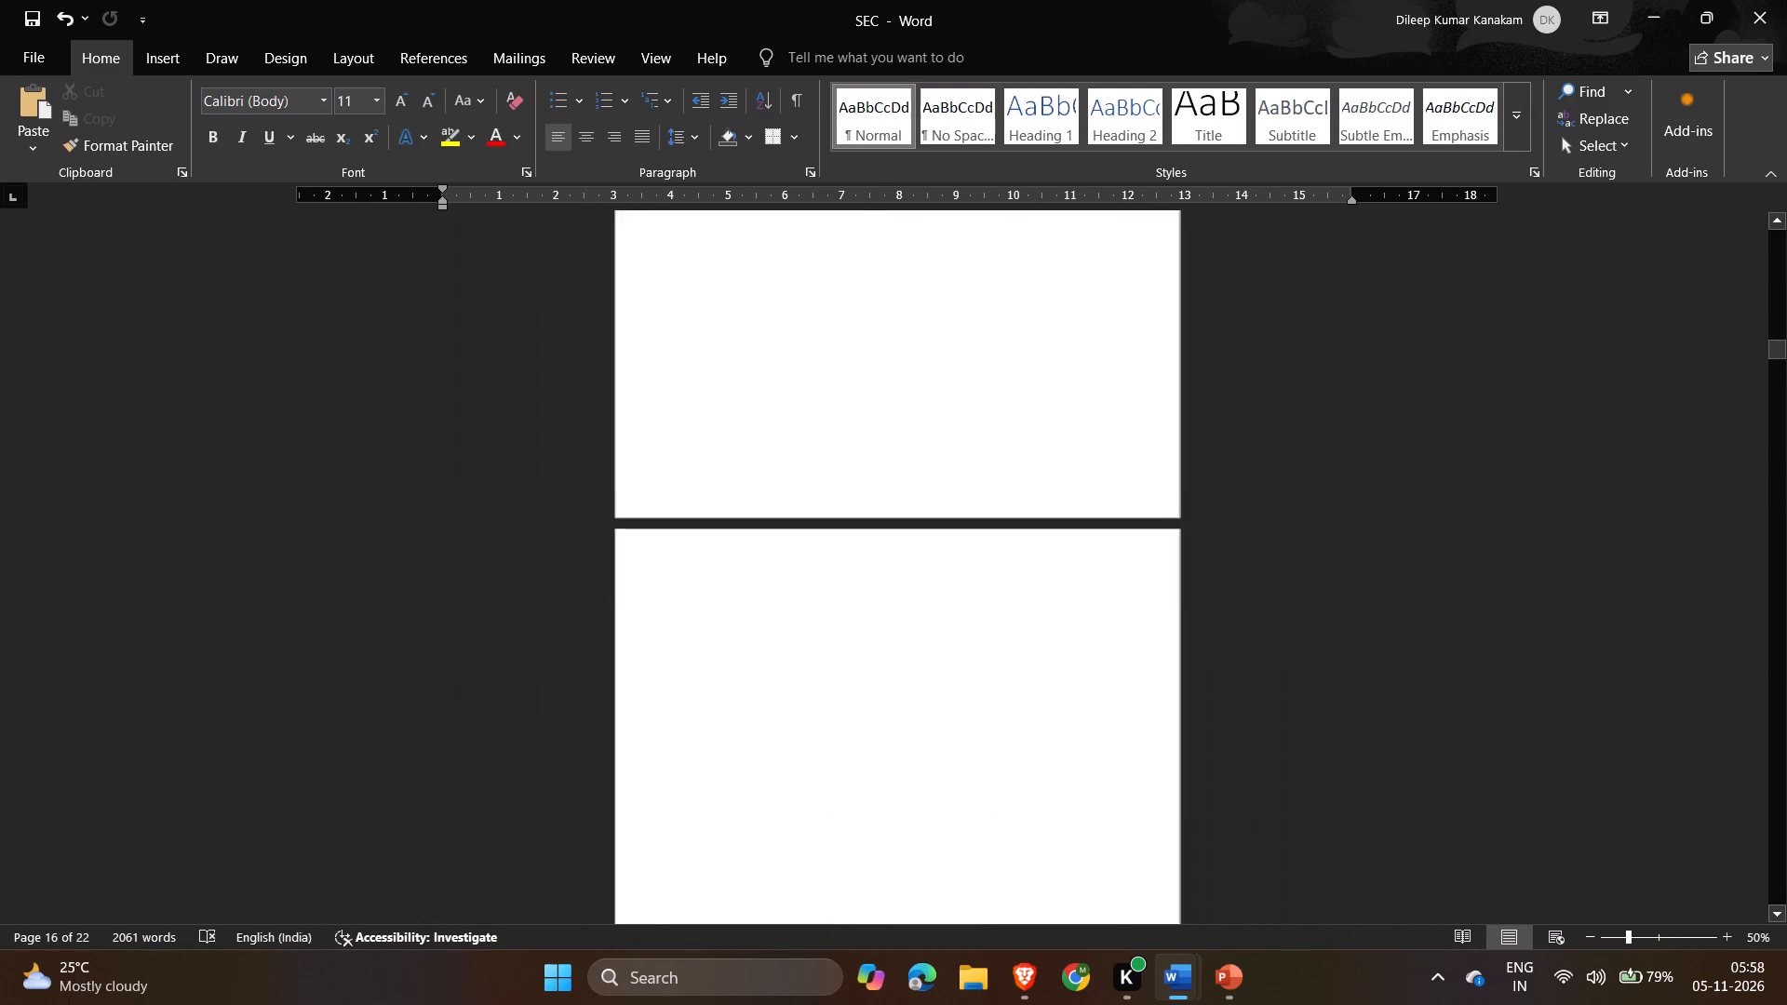
pyautogui.scroll(12, 1516, 691)
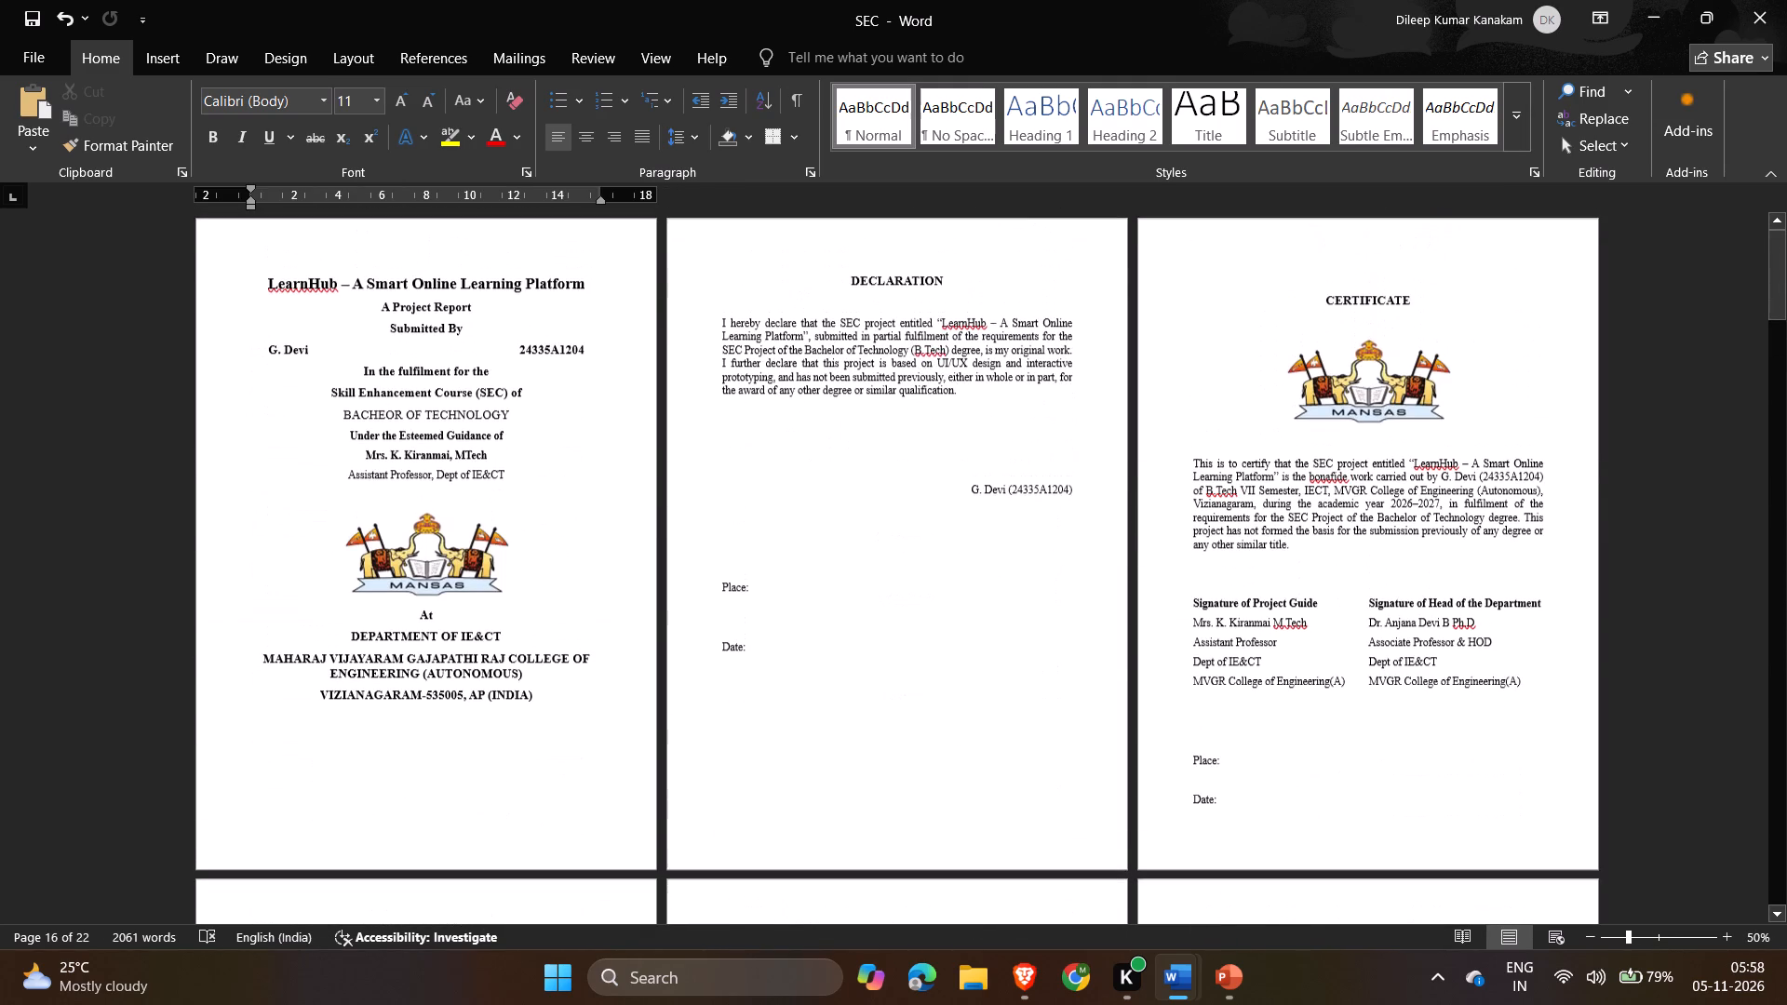
pyautogui.scroll(8, 1516, 691)
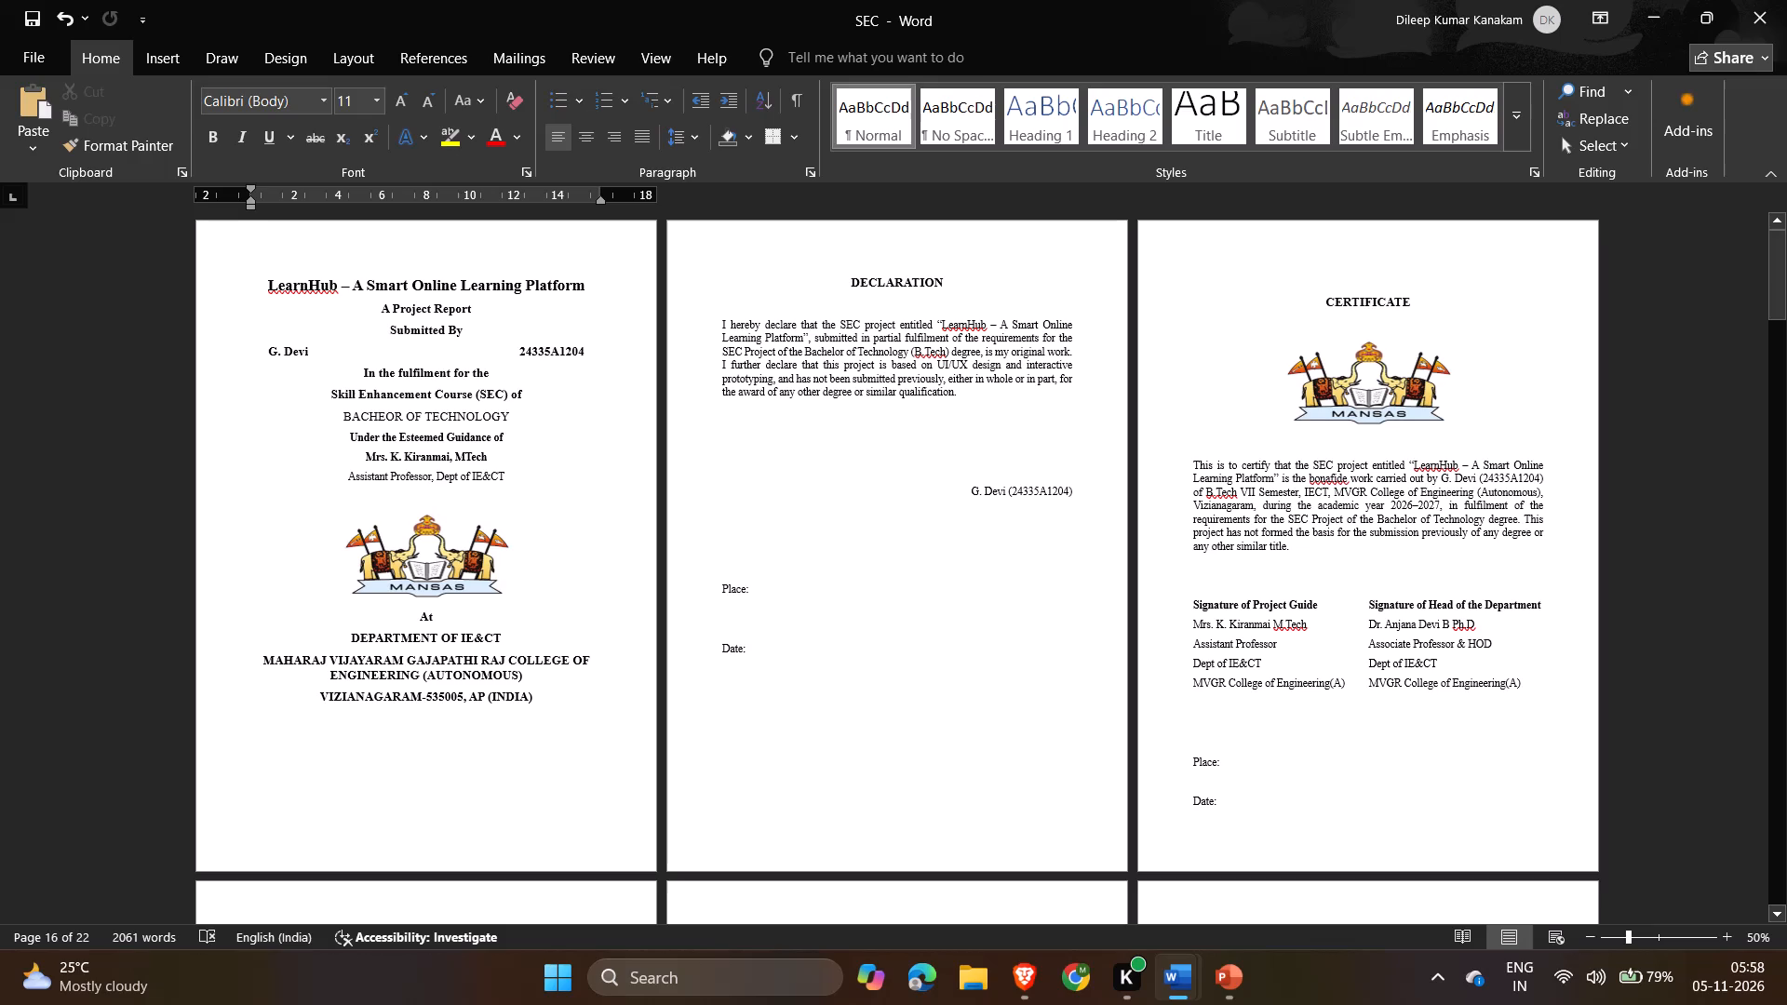
pyautogui.scroll(-1, 1516, 691)
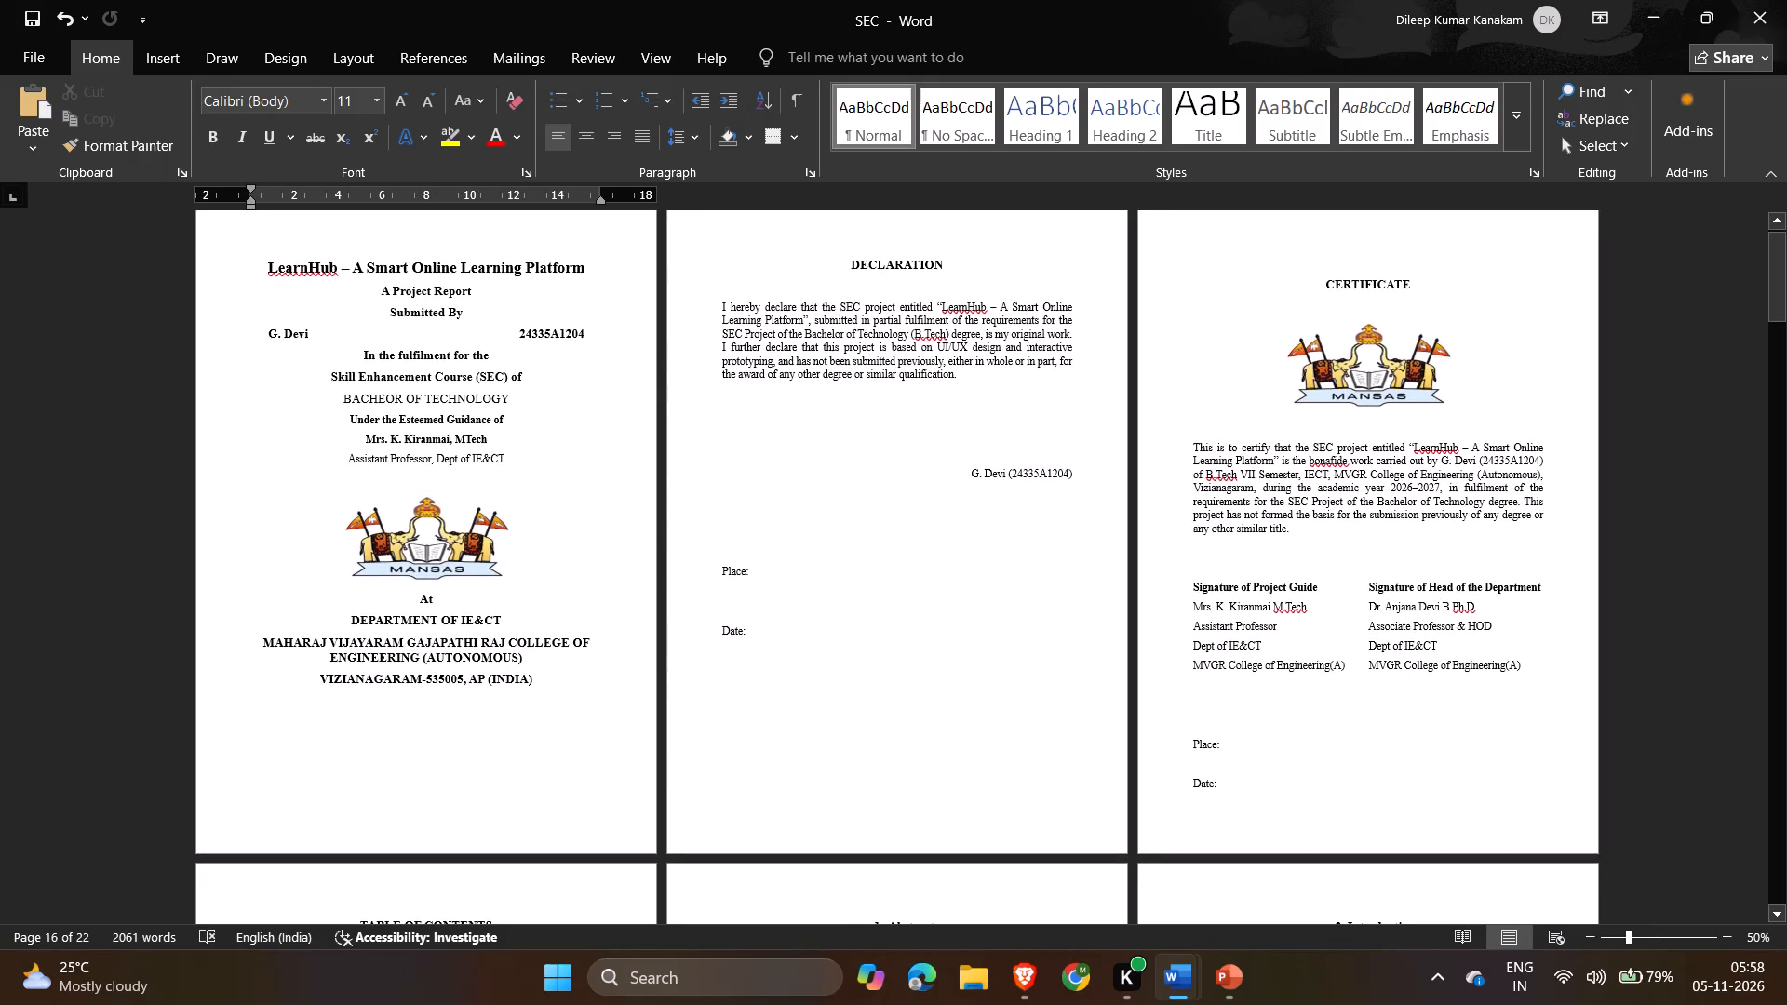
pyautogui.scroll(-3, 1516, 691)
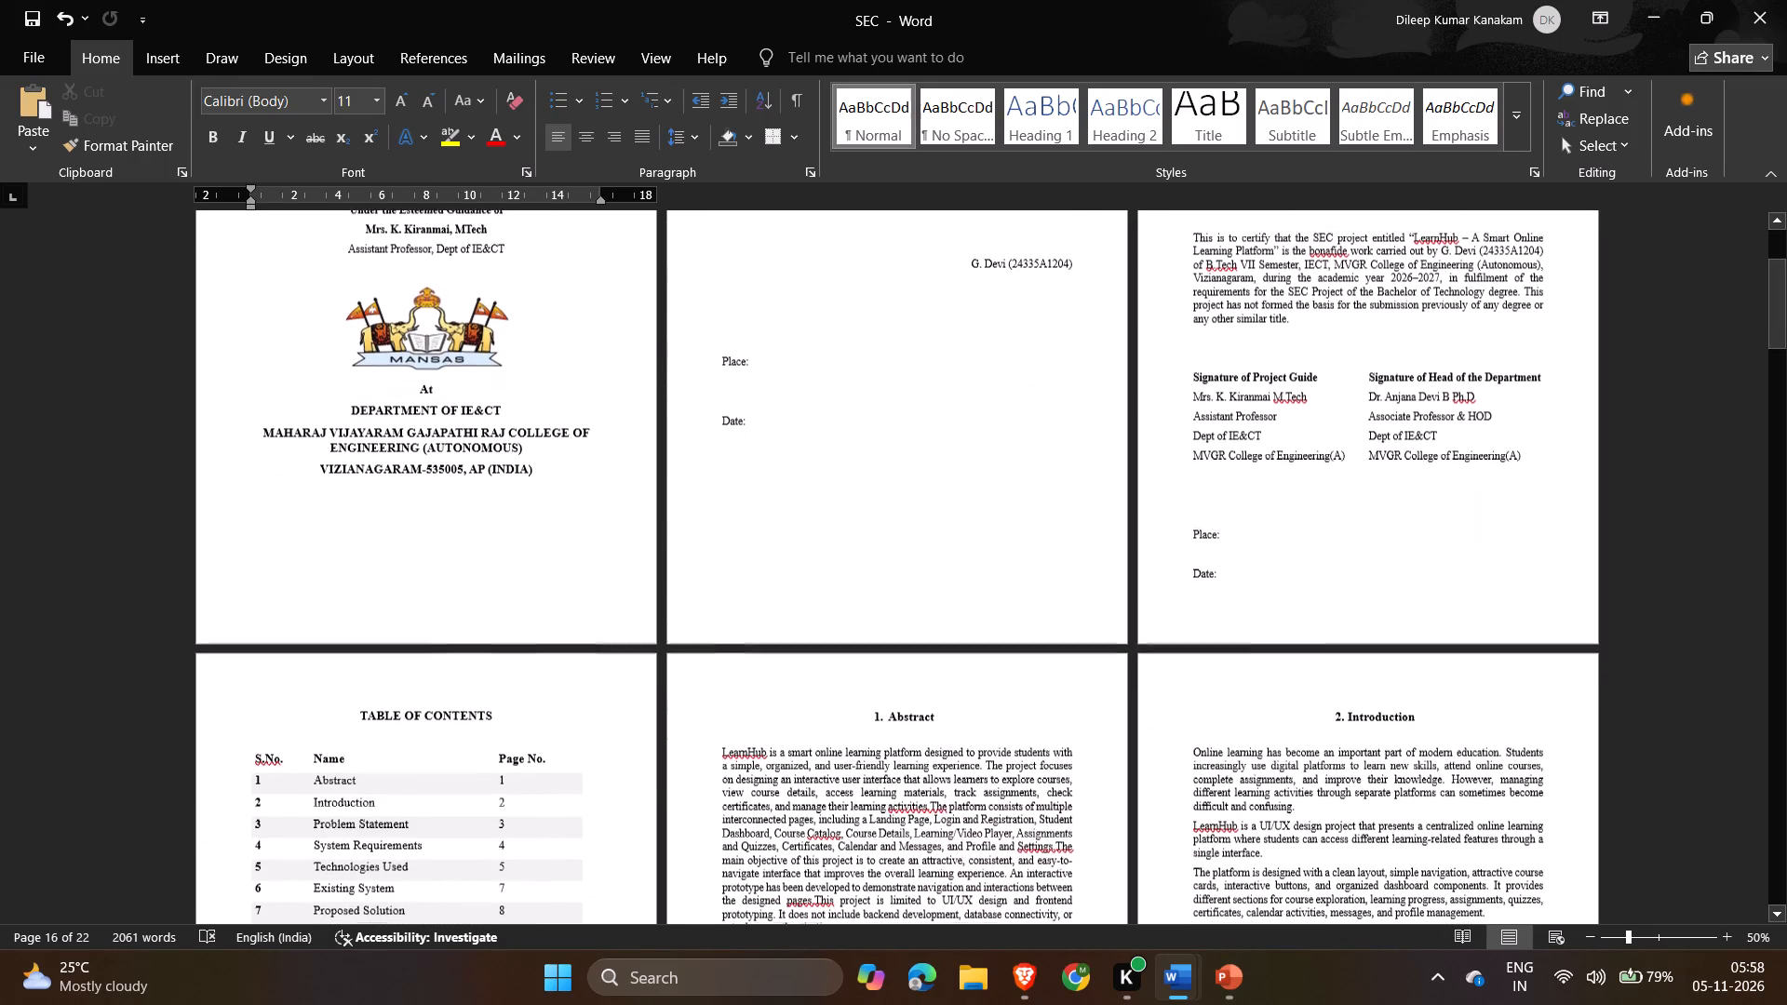
pyautogui.scroll(-9, 1516, 691)
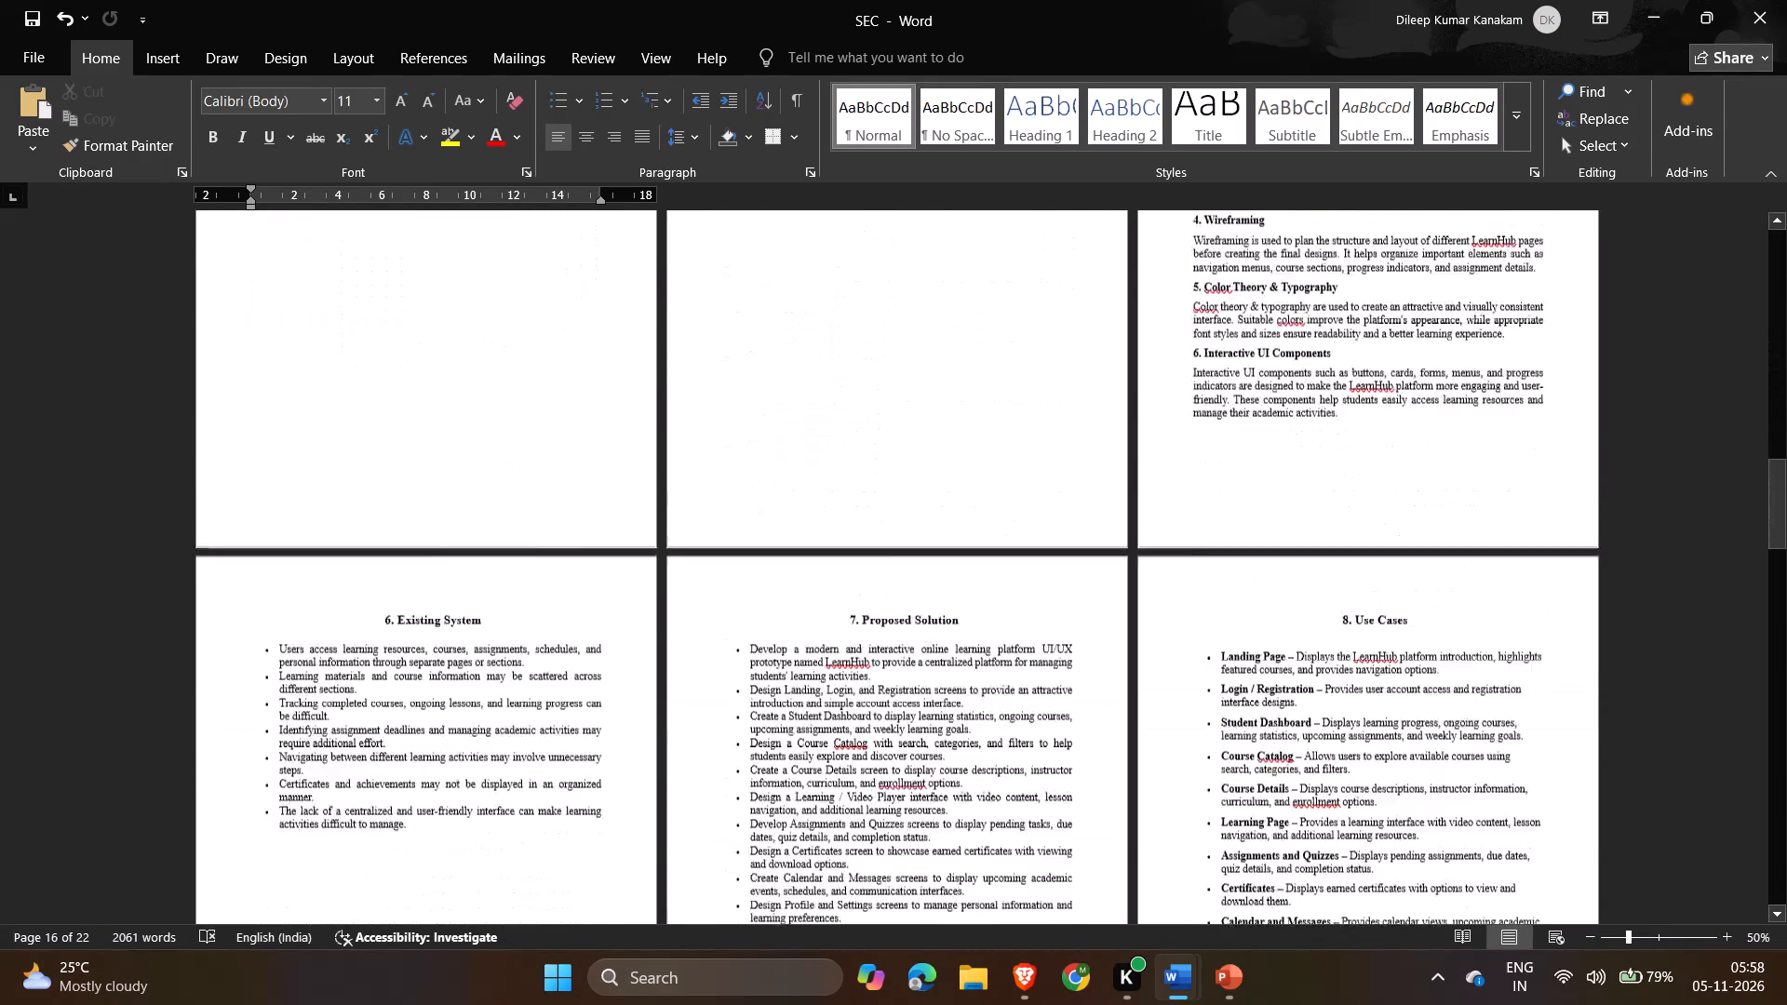
pyautogui.scroll(-7, 1516, 691)
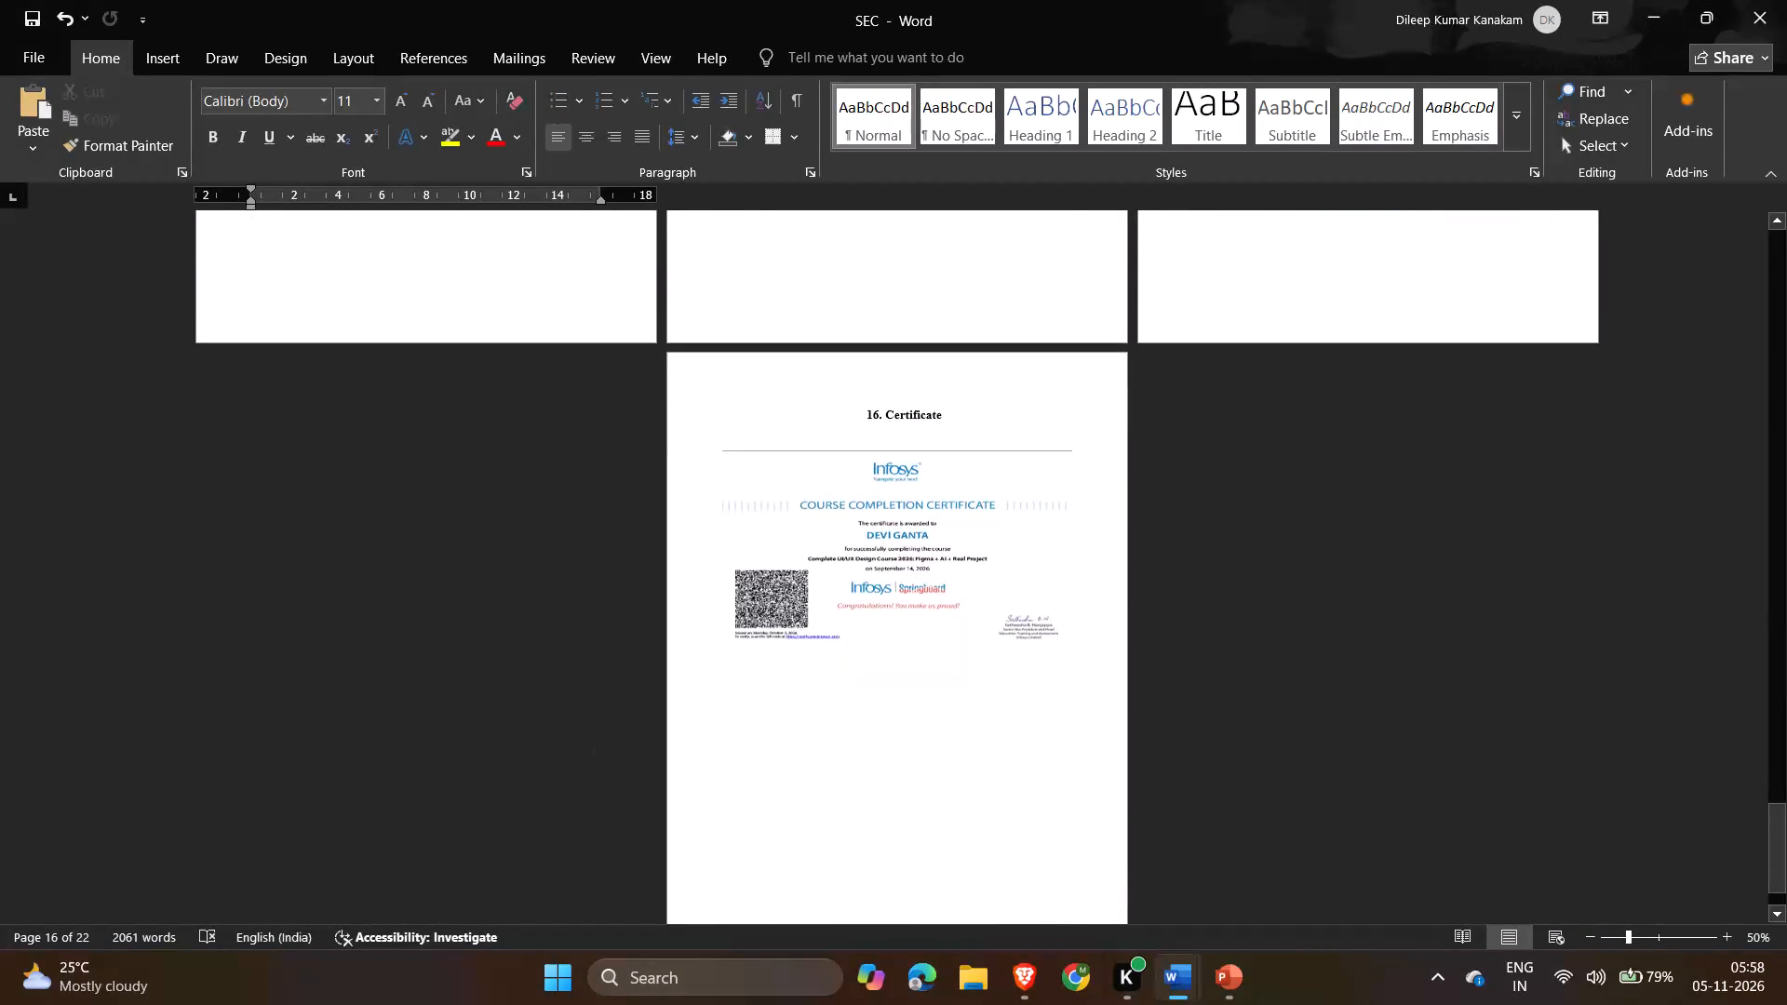
# Save the SEC report again and close it.
pyautogui.hotkey('ctrl', 's')
pyautogui.hotkey('ctrl', 's')
pyautogui.hotkey('ctrl', 's')
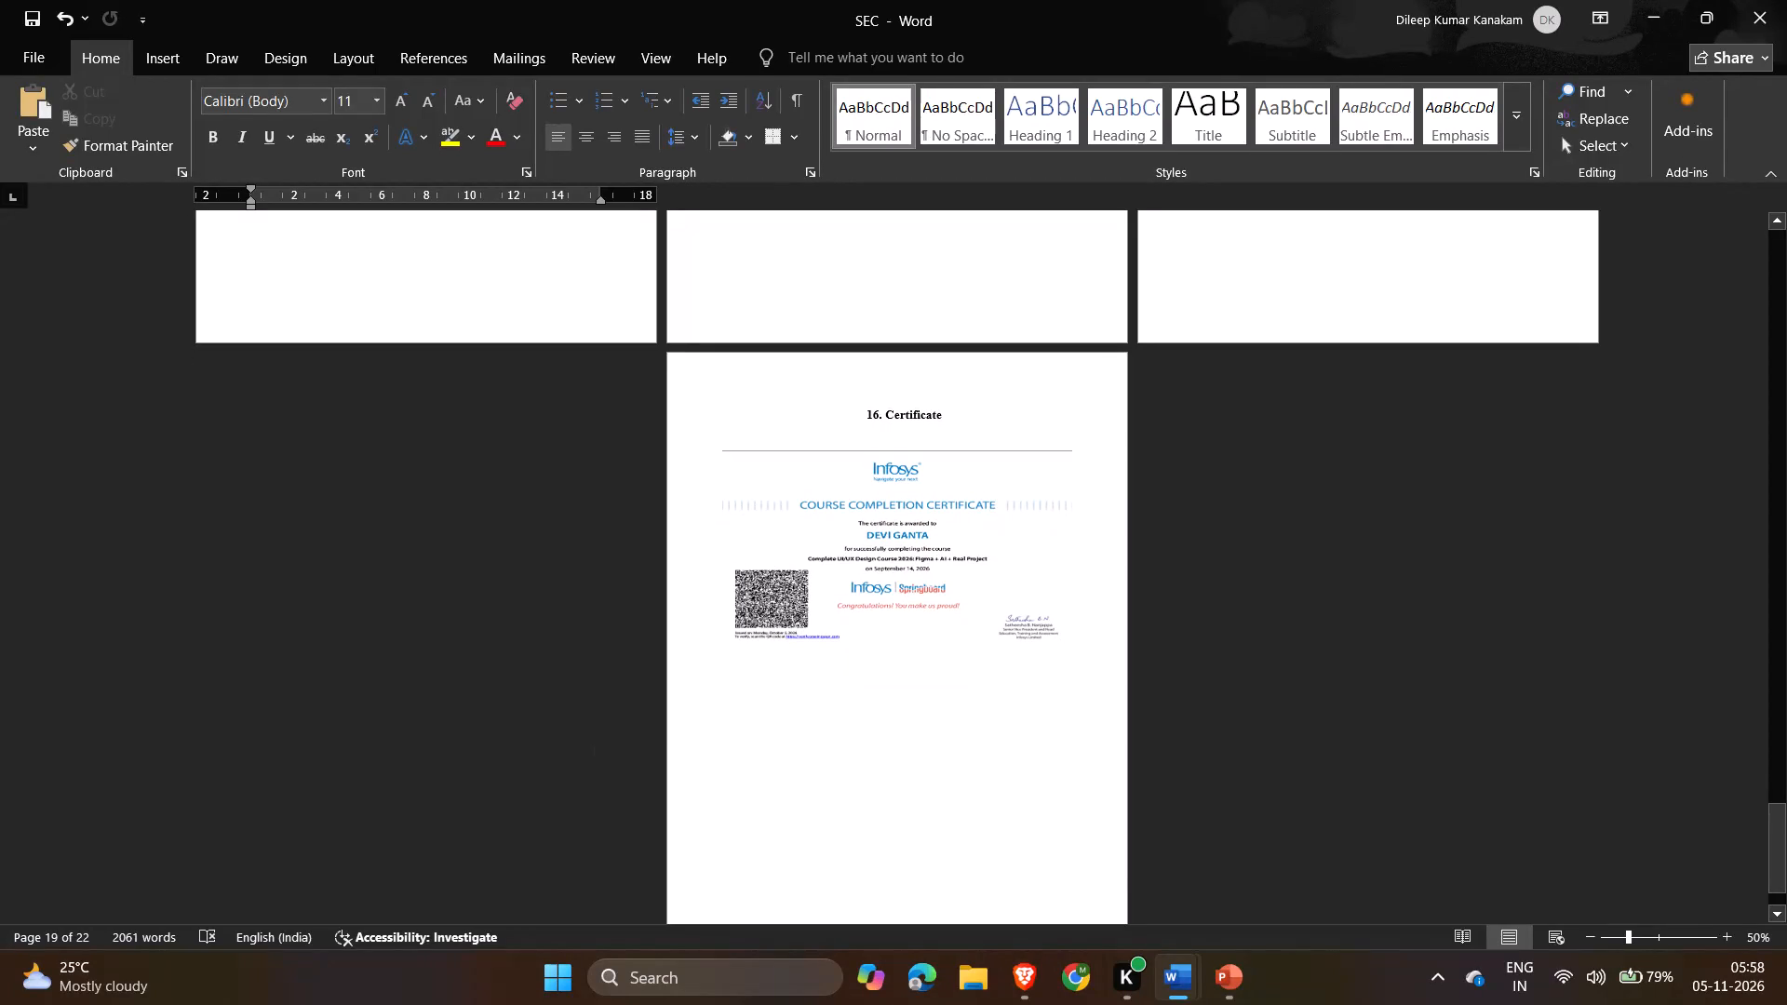
pyautogui.click(1739, 0)
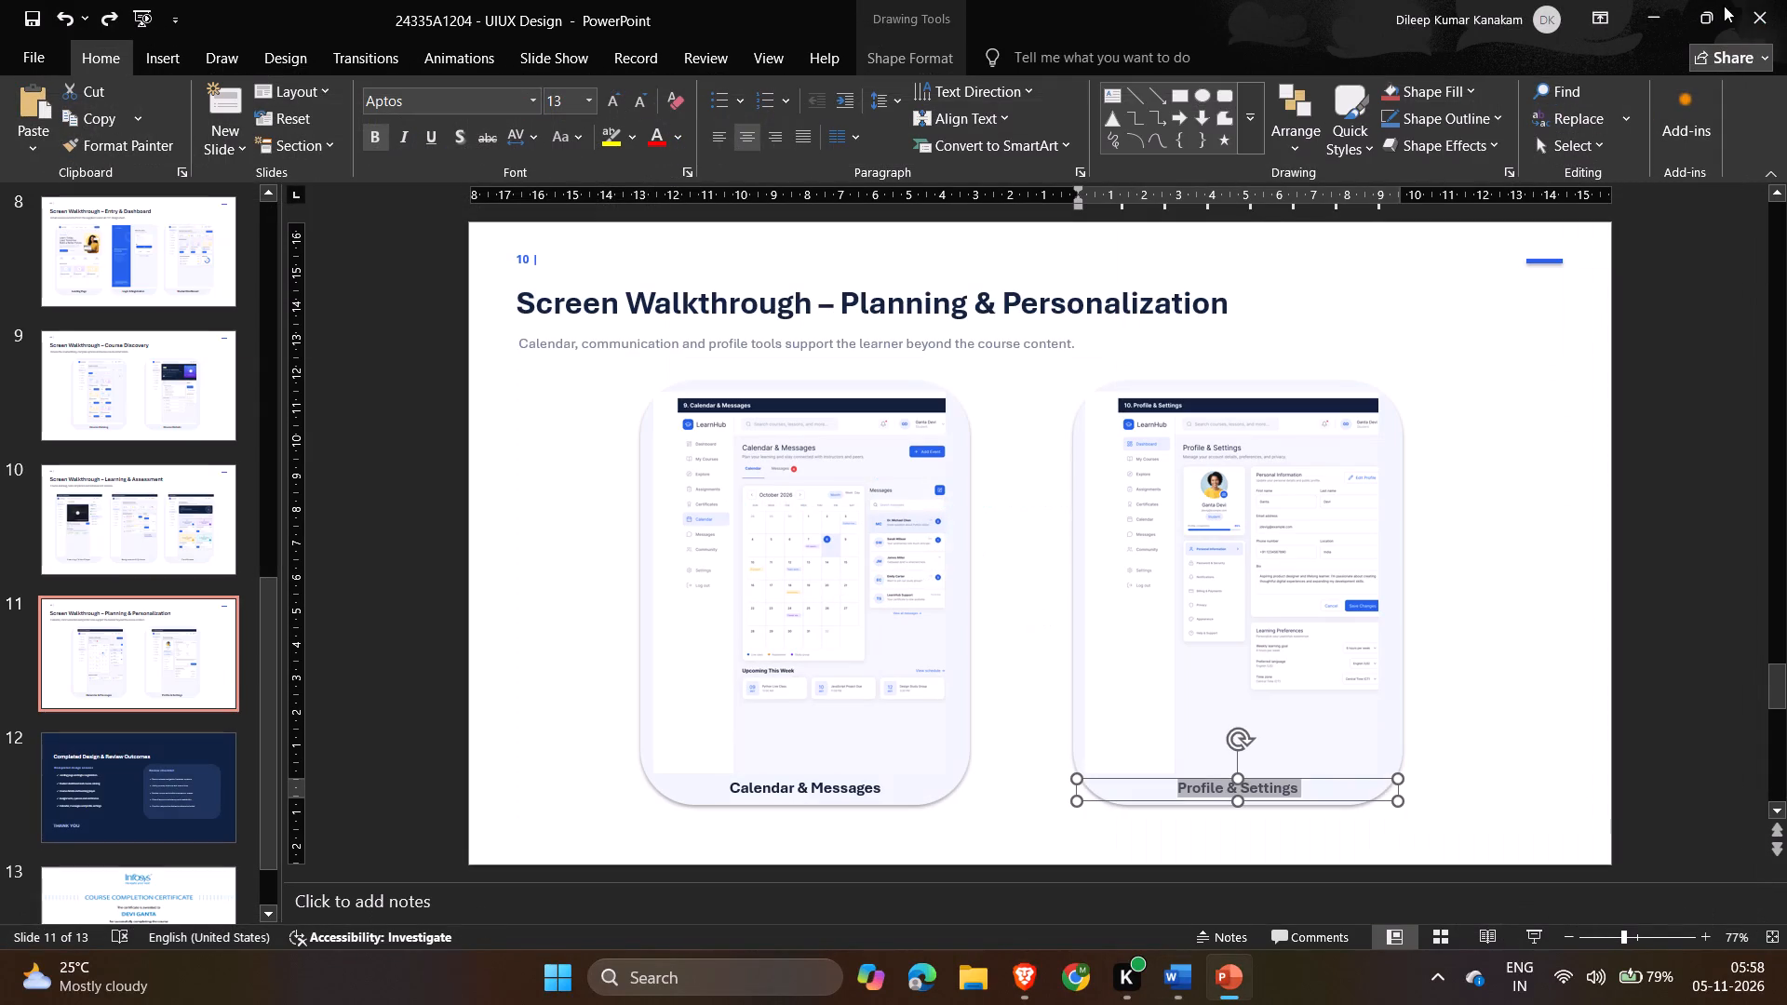
# Close the UIUX Design presentation in PowerPoint without saving its changes.
pyautogui.click(1786, 0)
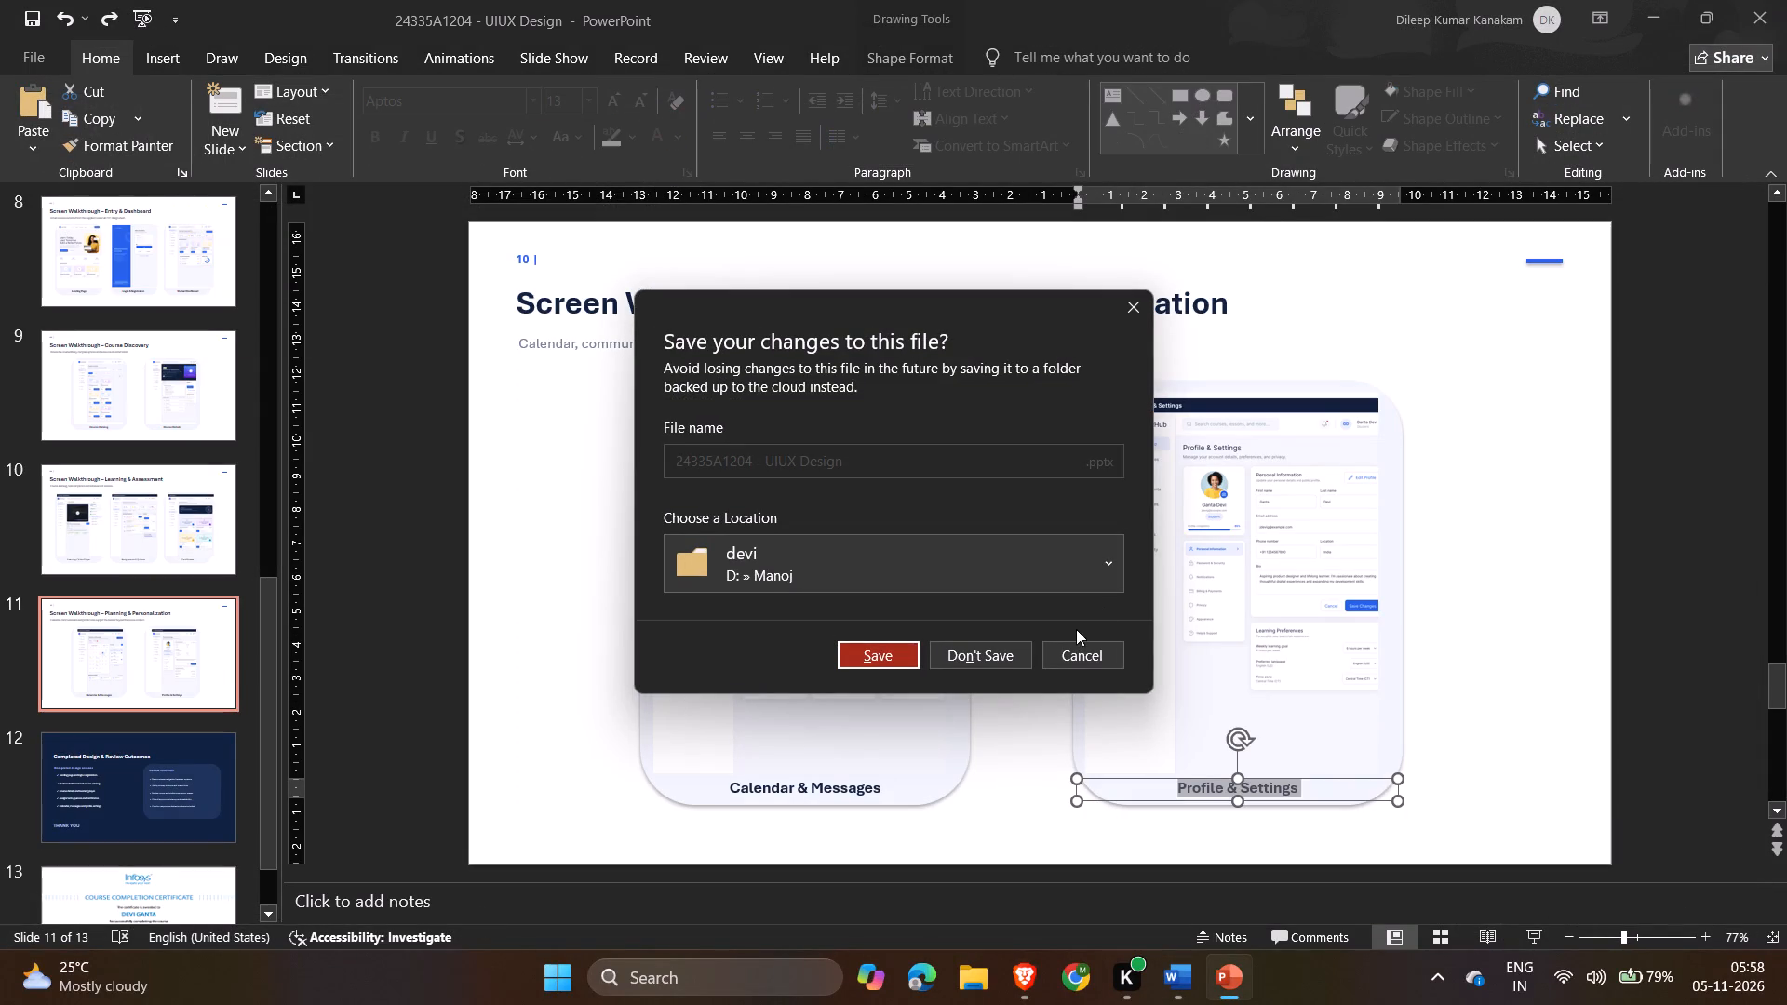
pyautogui.click(989, 655)
# Close the SEC_Report document in Word without saving its changes.
pyautogui.click(1786, 0)
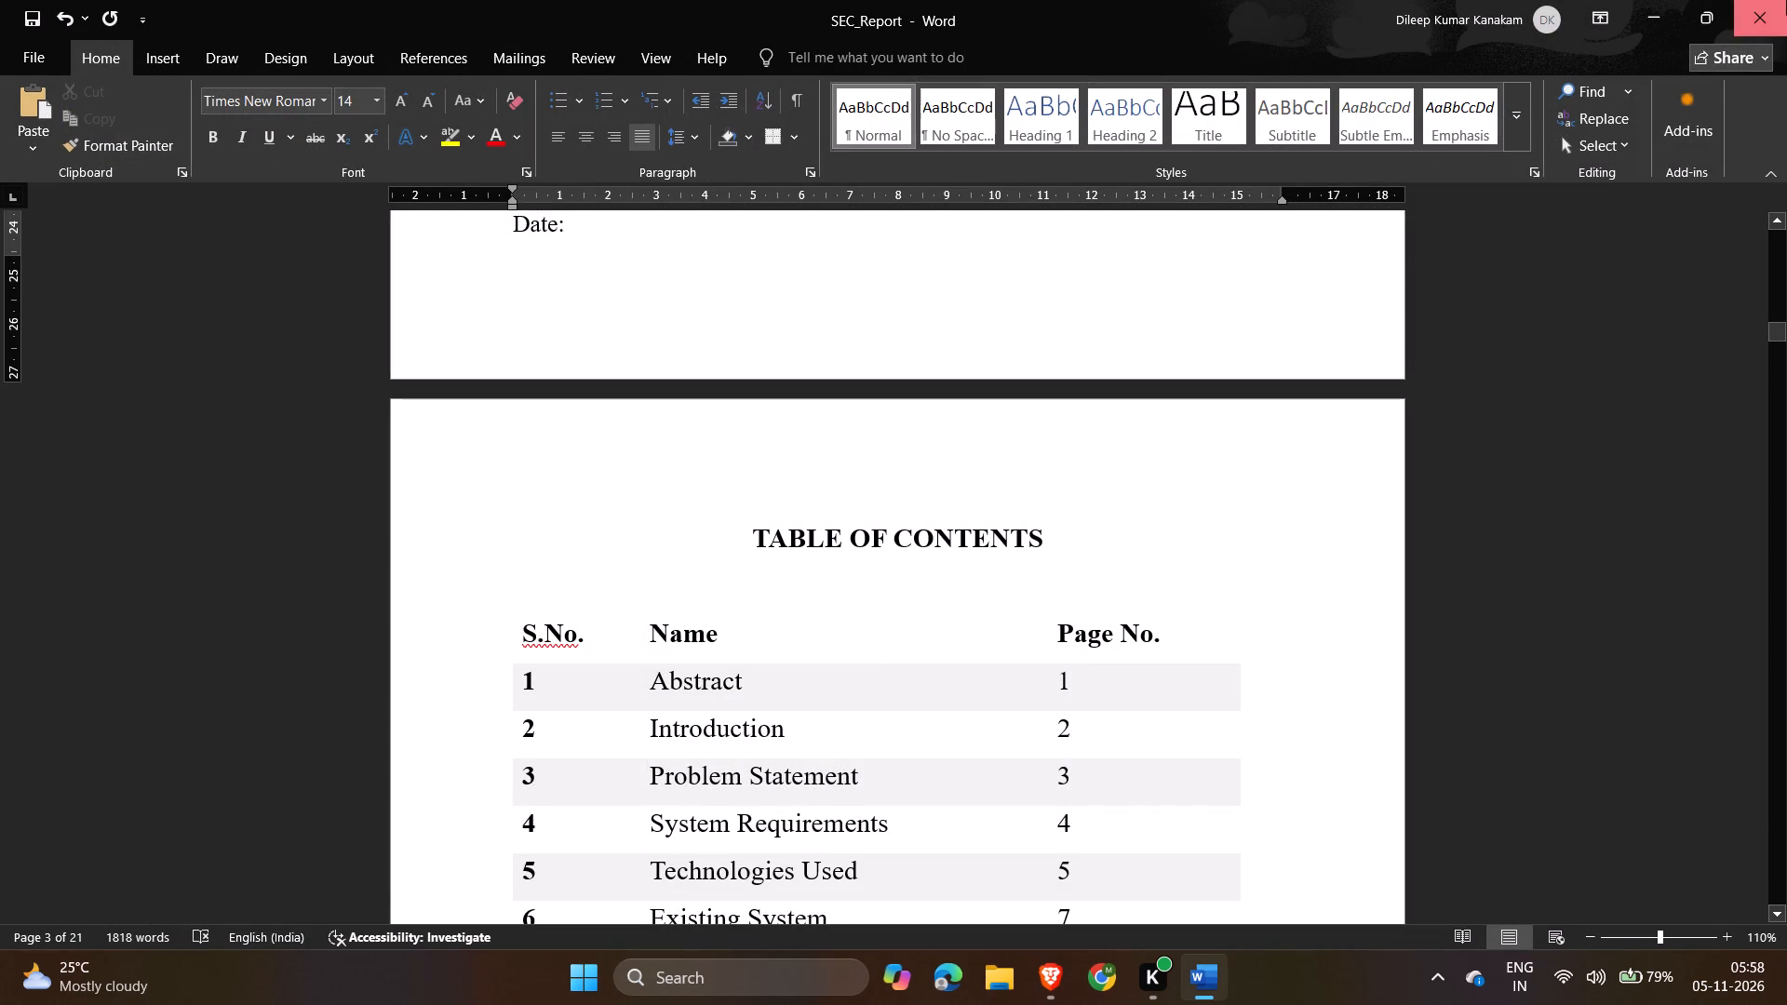
pyautogui.click(992, 650)
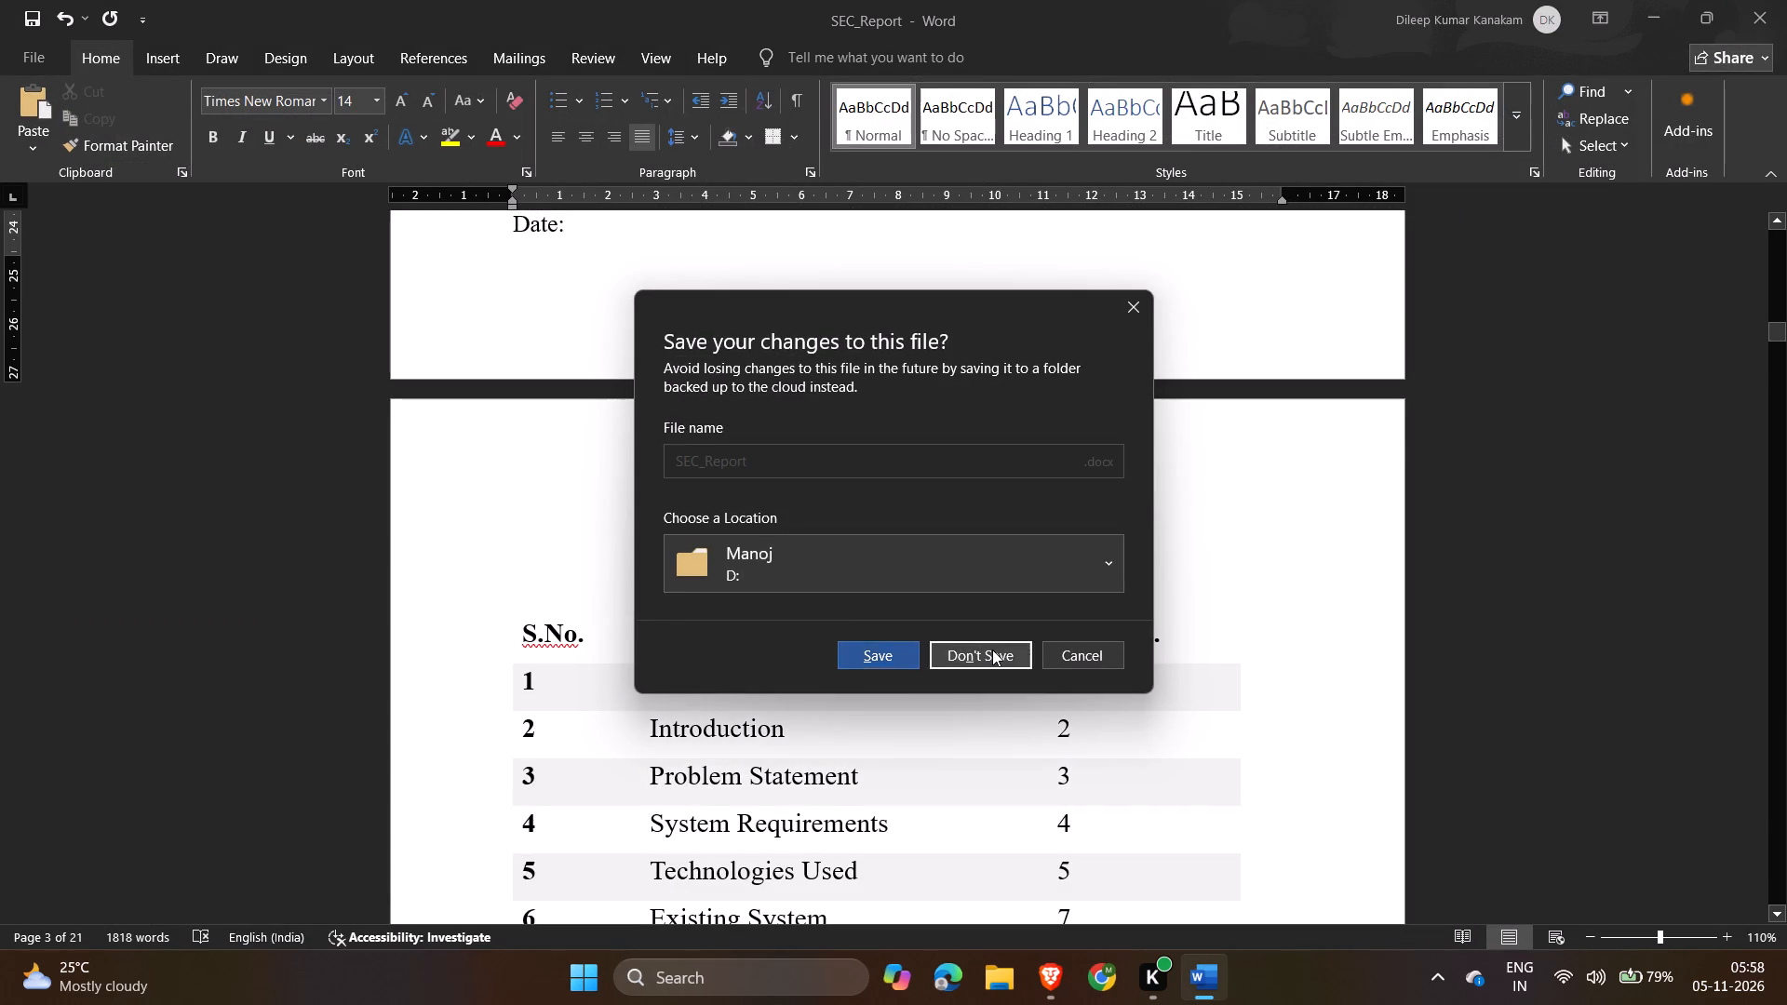